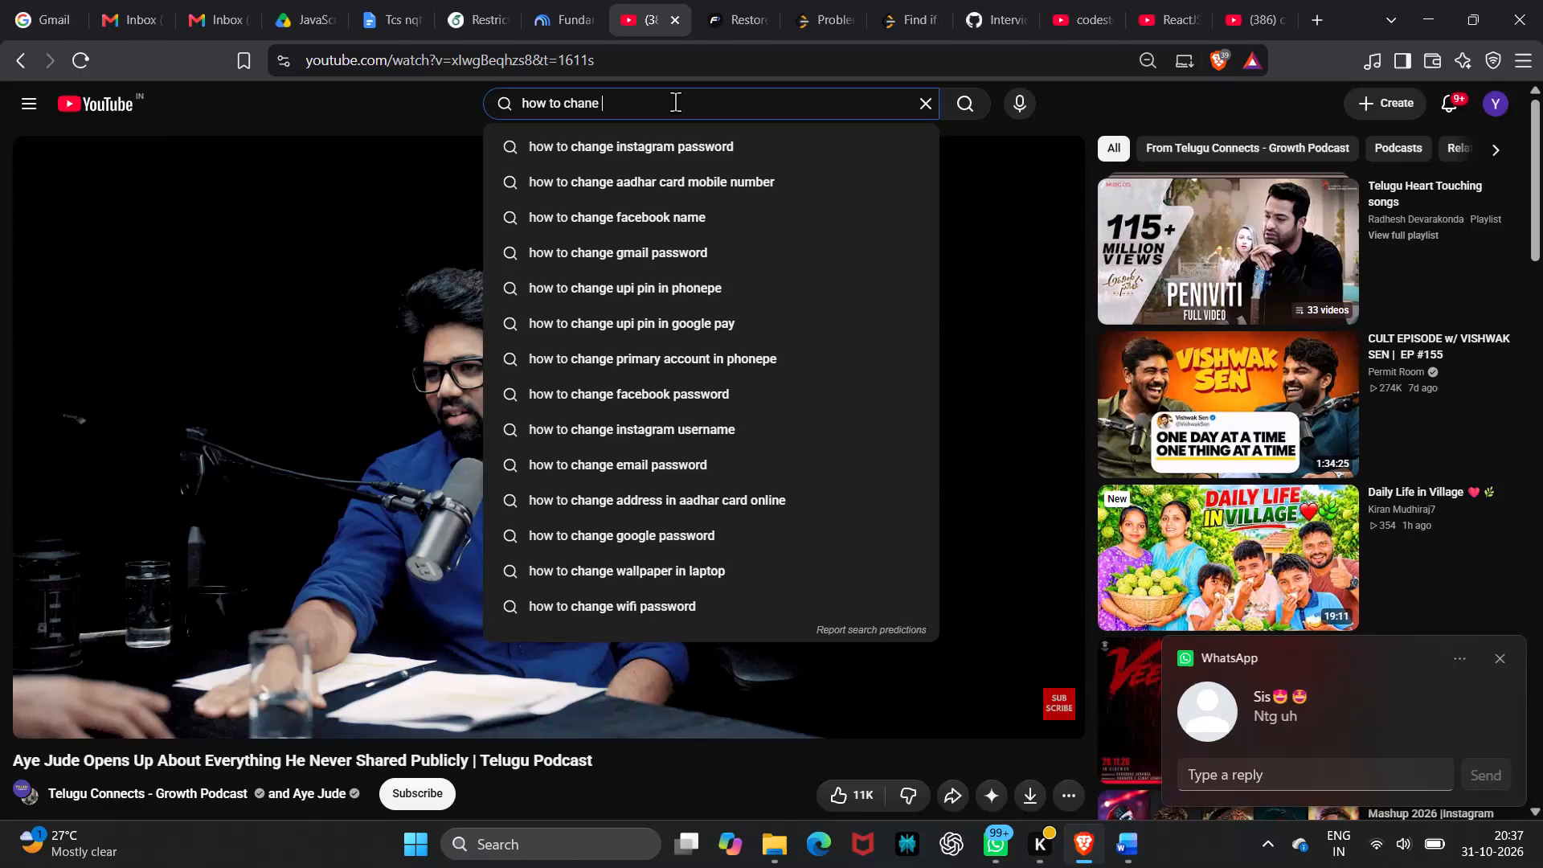
Search YouTube for "how to change page numbering in word document".
key(BackSpace)
key(BackSpace)
text(ge)
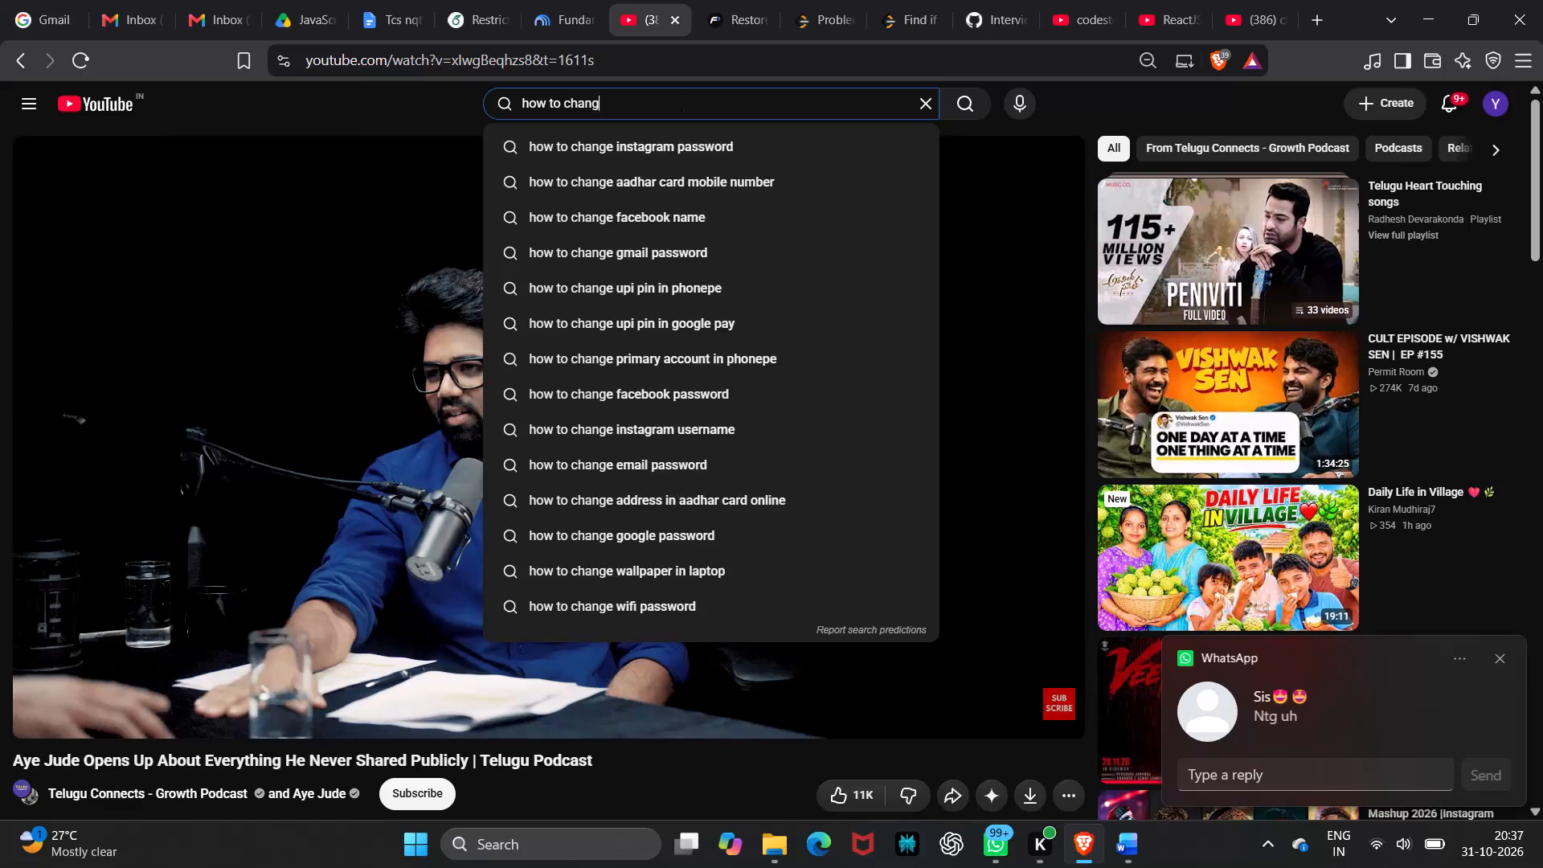
key(space)
text(page)
key(space)
text(numbering in word)
key(space)
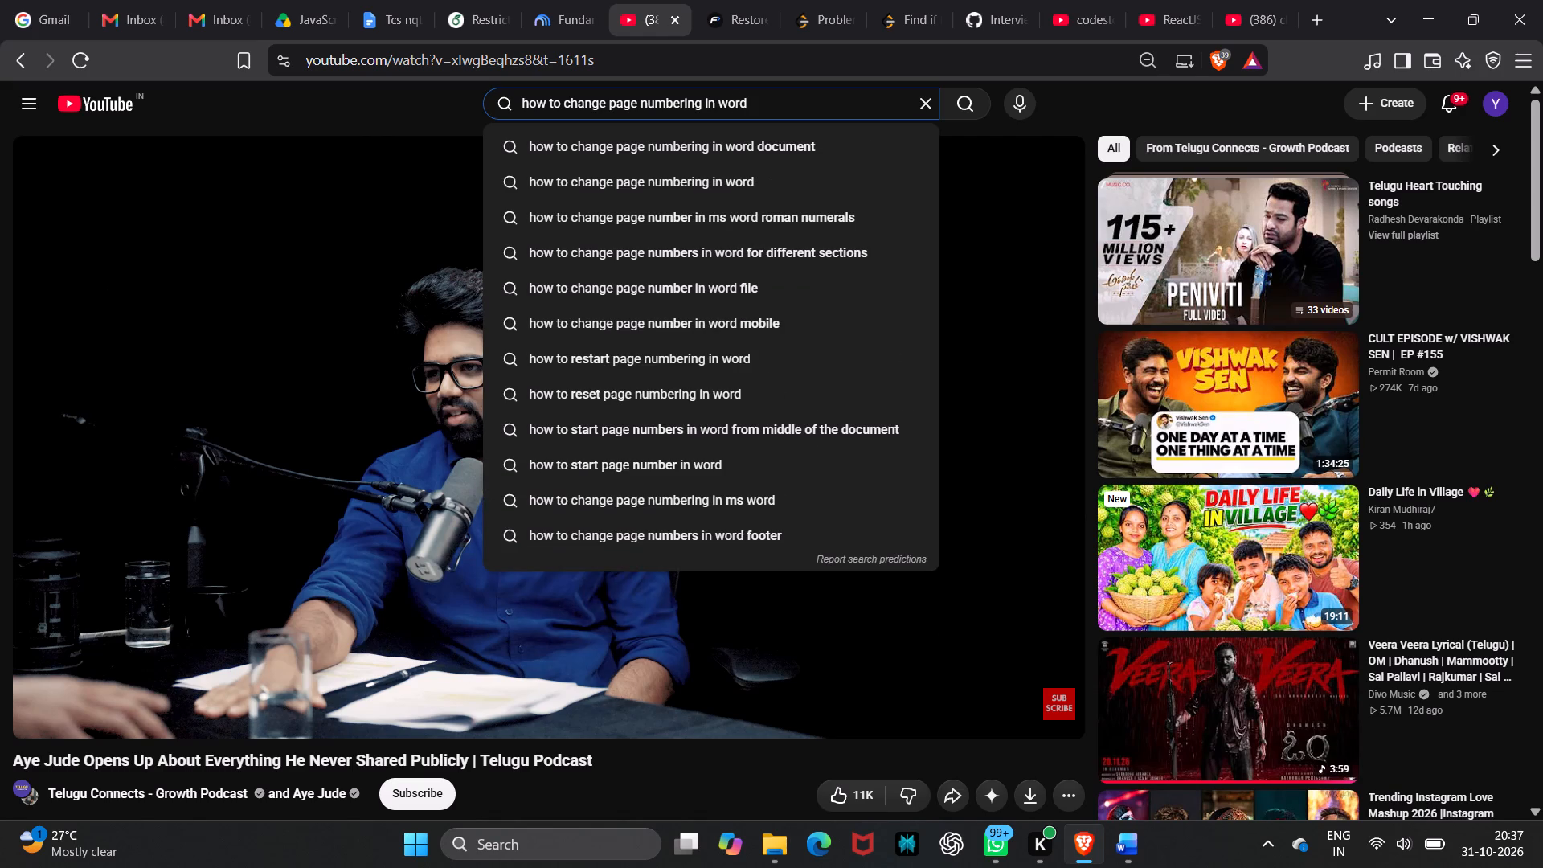
key(Down)
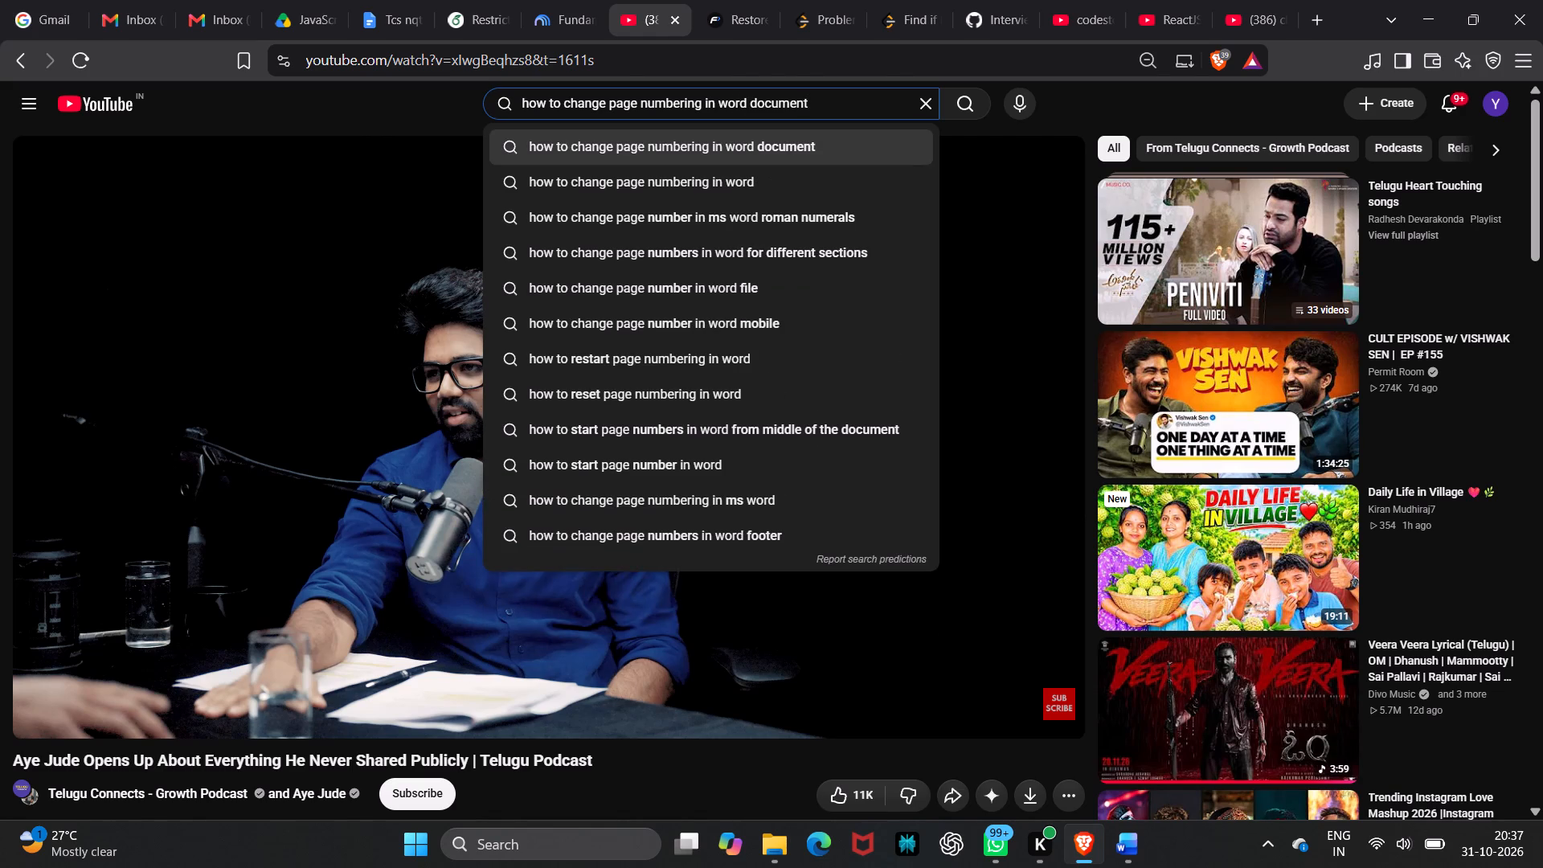
key(Return)
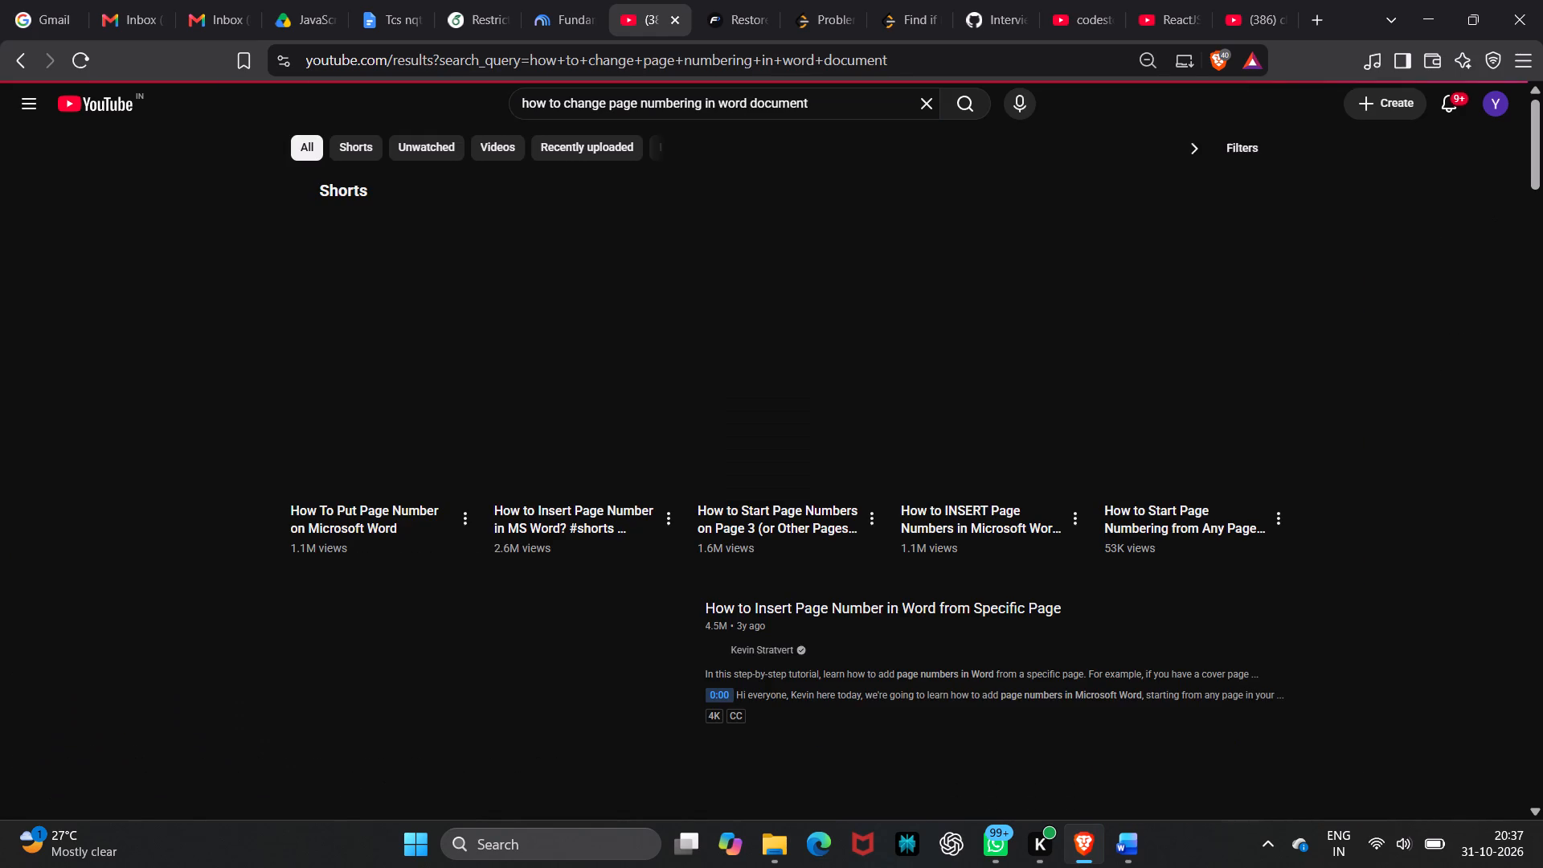
Watch the Short "How To Put Page Number on Microsoft Word", advance to the following Short and pause it.
click(437, 382)
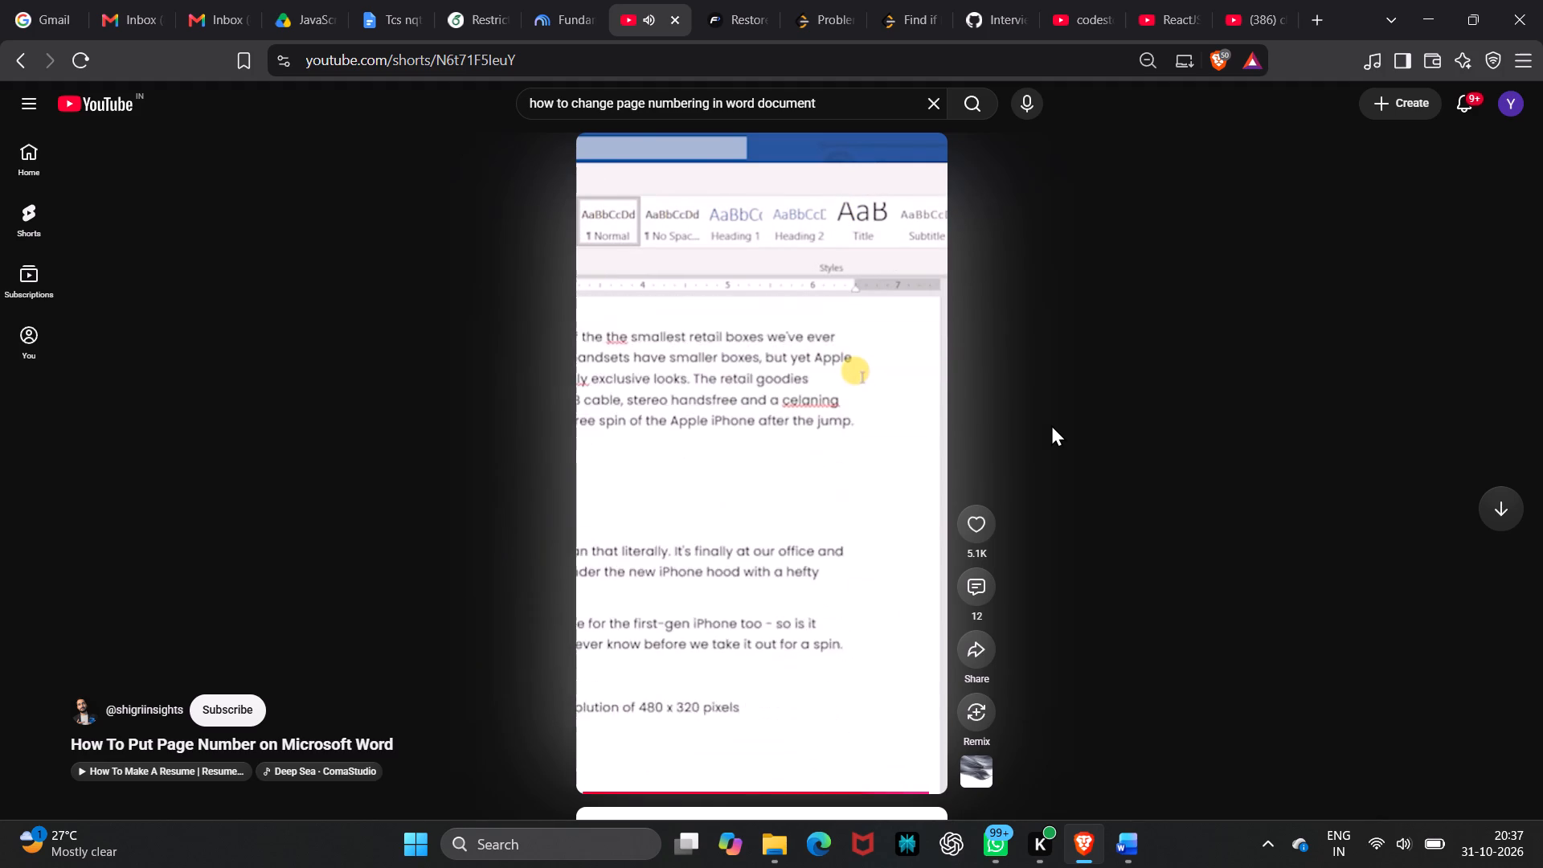
scroll(738, 473, down, 2)
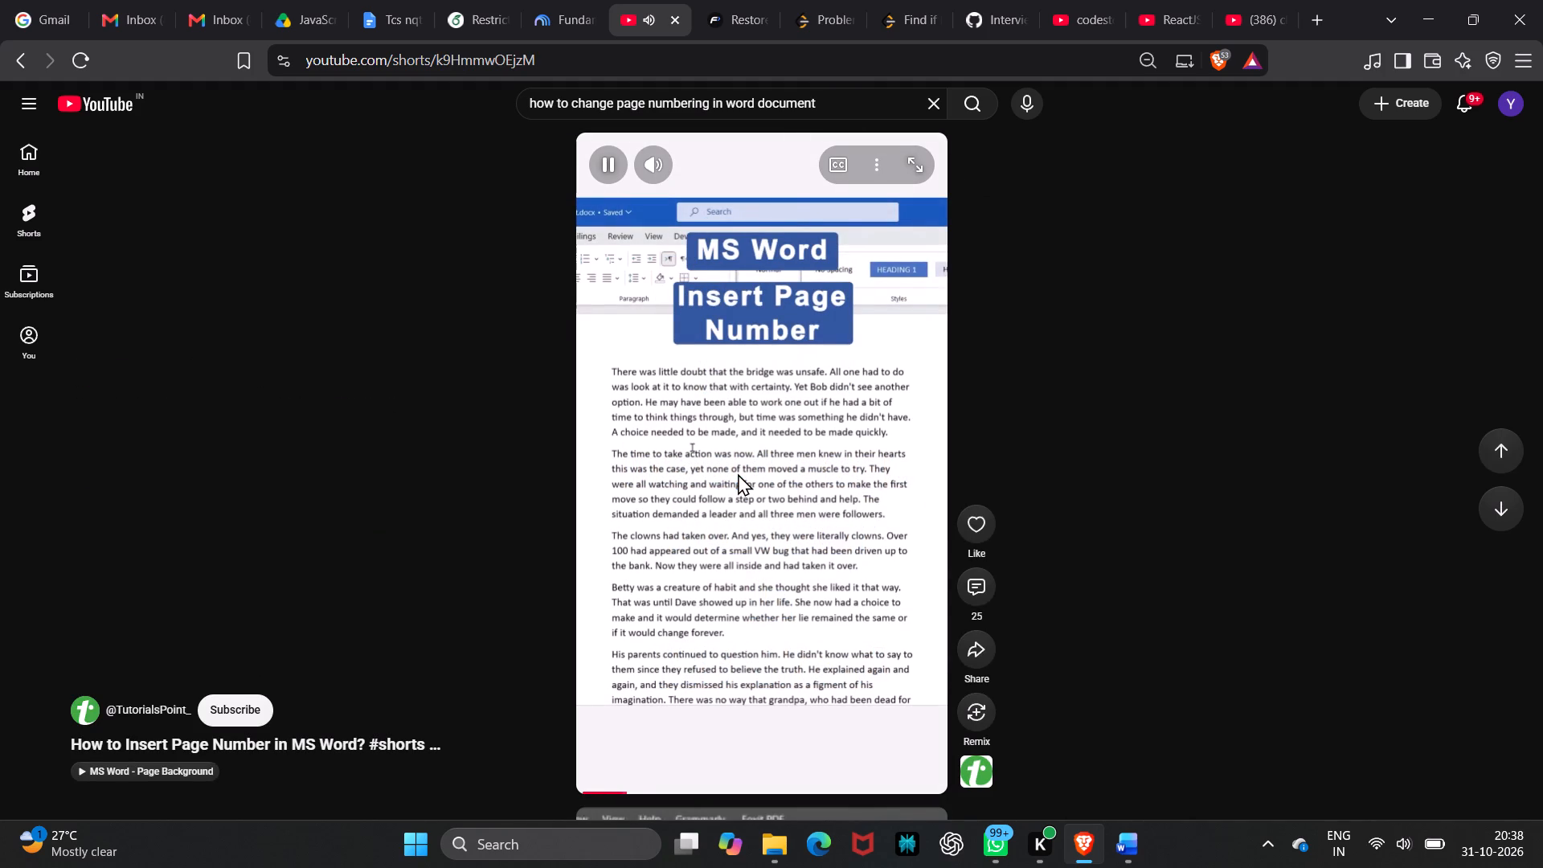
key(space)
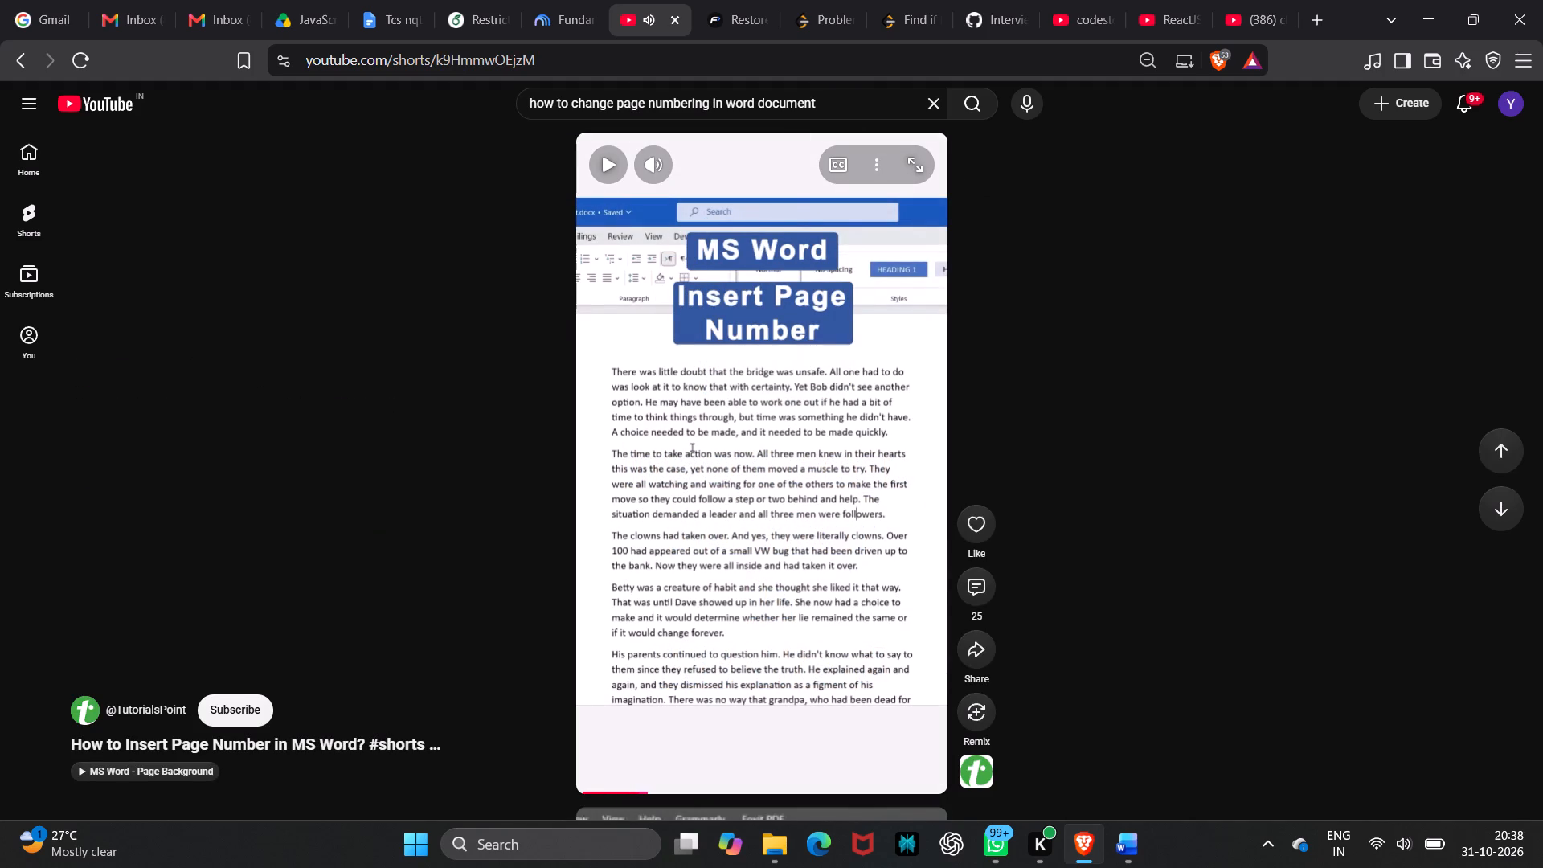
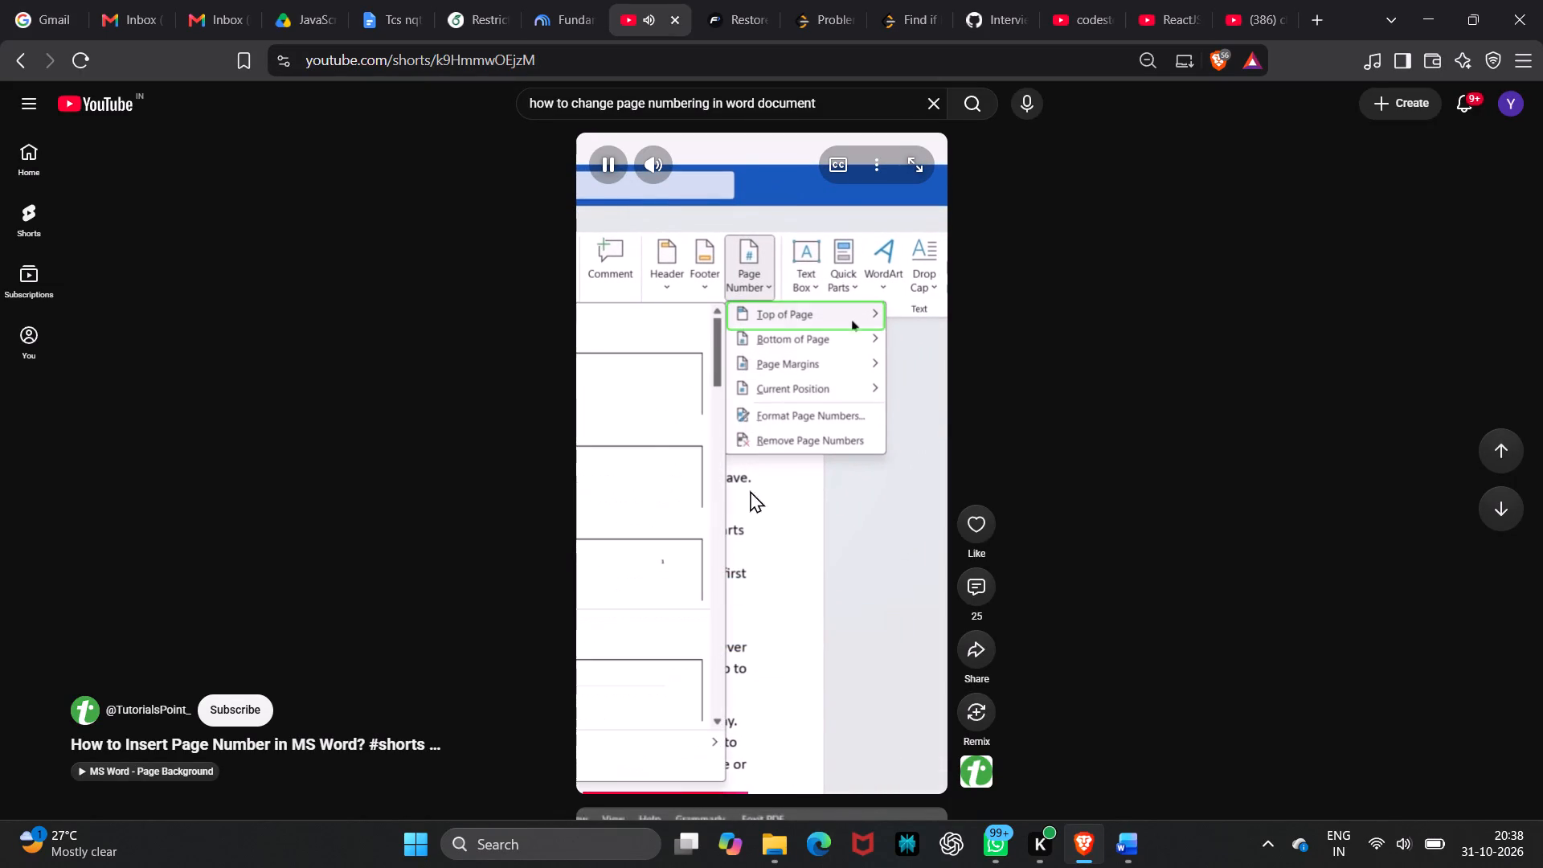
Switch to the mjrprj.docx Word document and insert a Plain Number 2 page number at the bottom of the Introduction page.
click(746, 502)
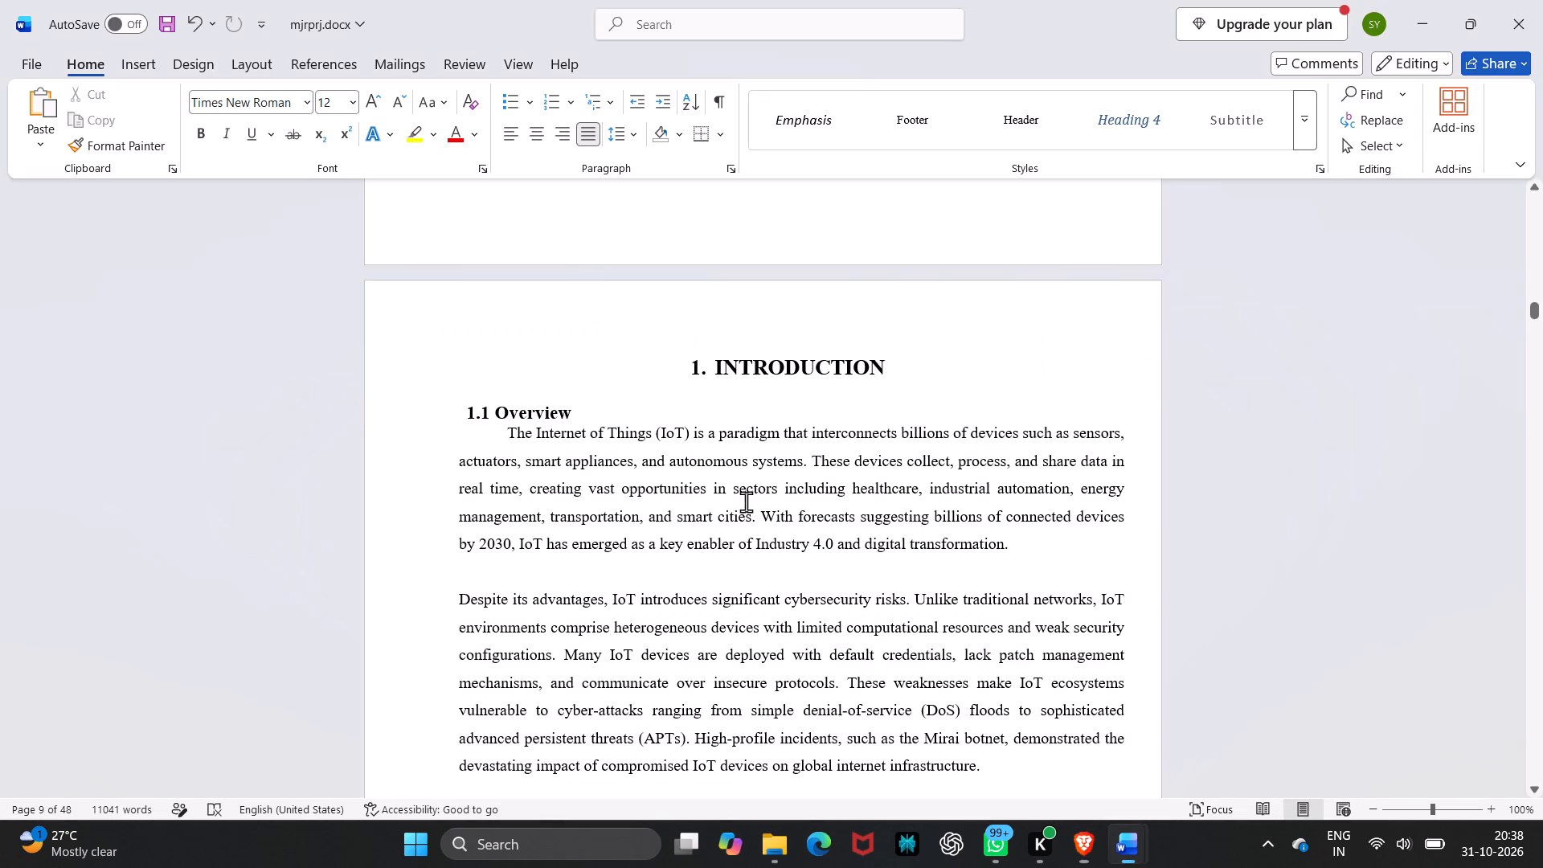
scroll(604, 291, down, 3)
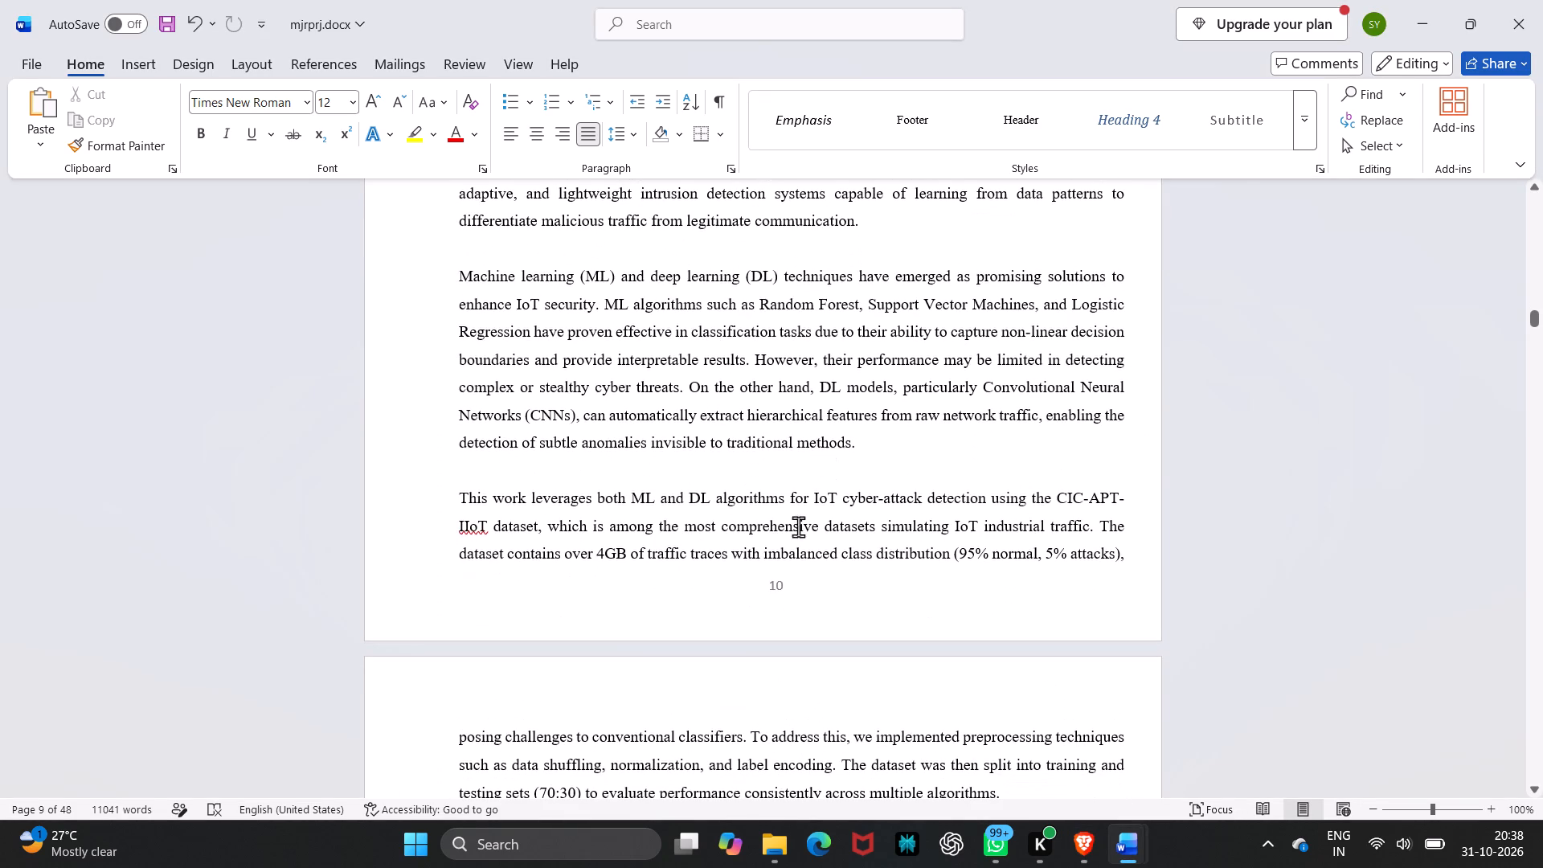
click(751, 564)
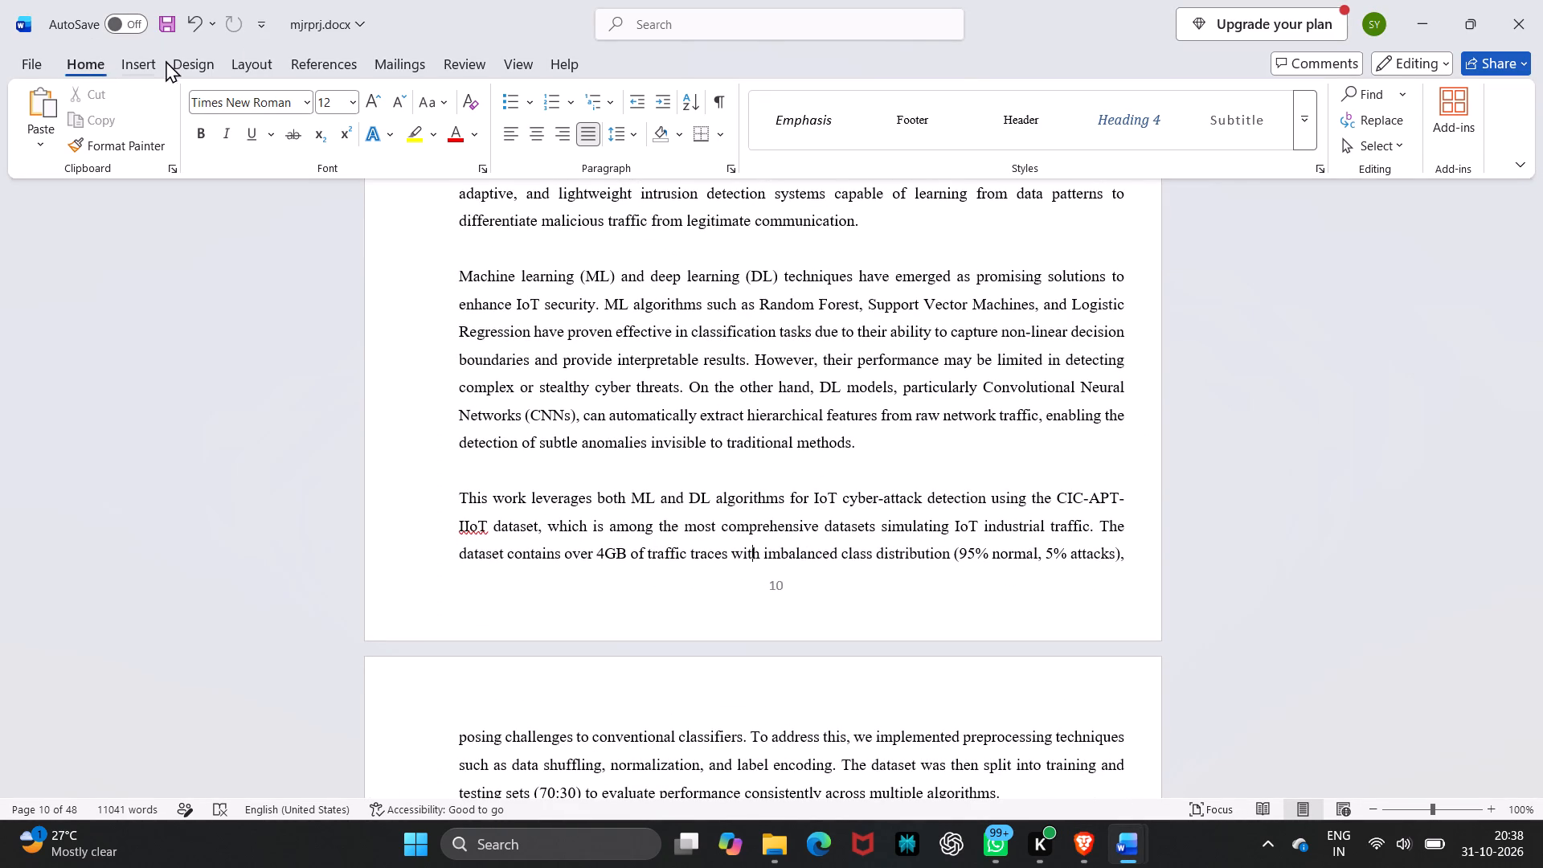
click(140, 64)
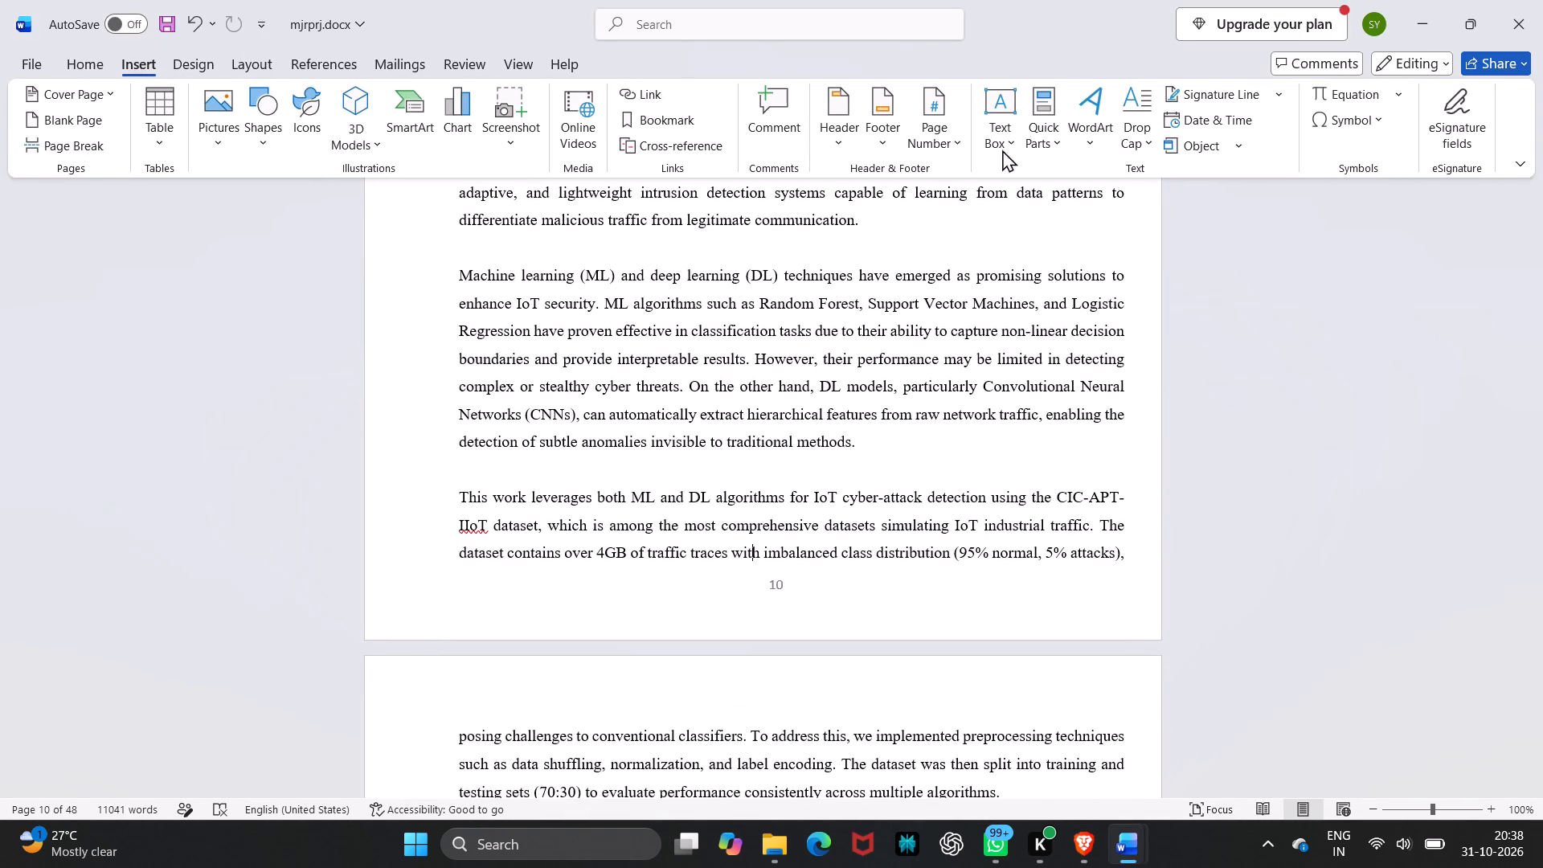
click(938, 141)
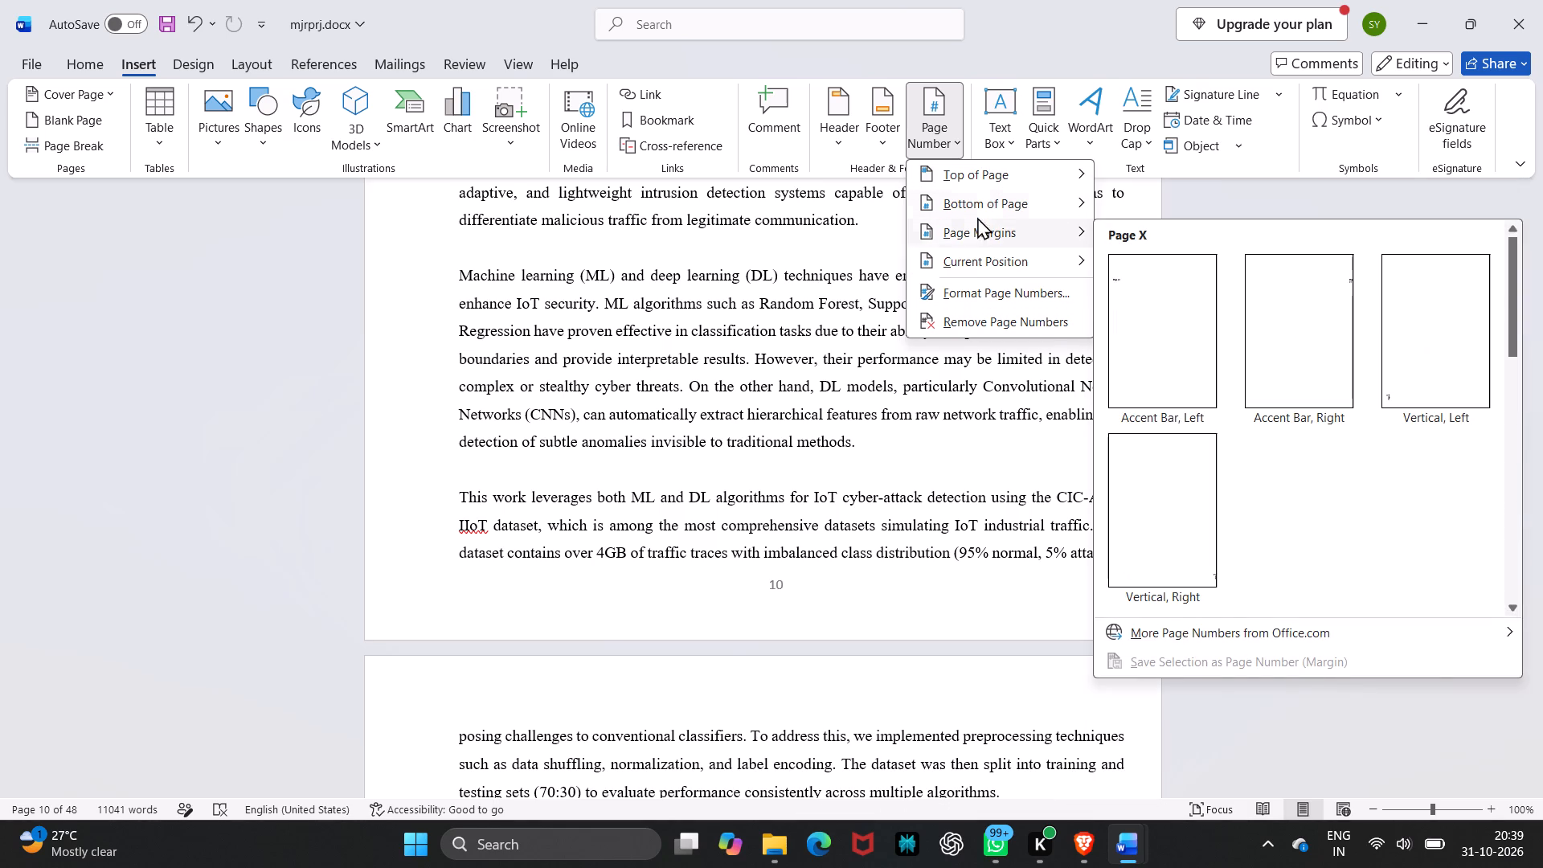
scroll(1175, 478, down, 2)
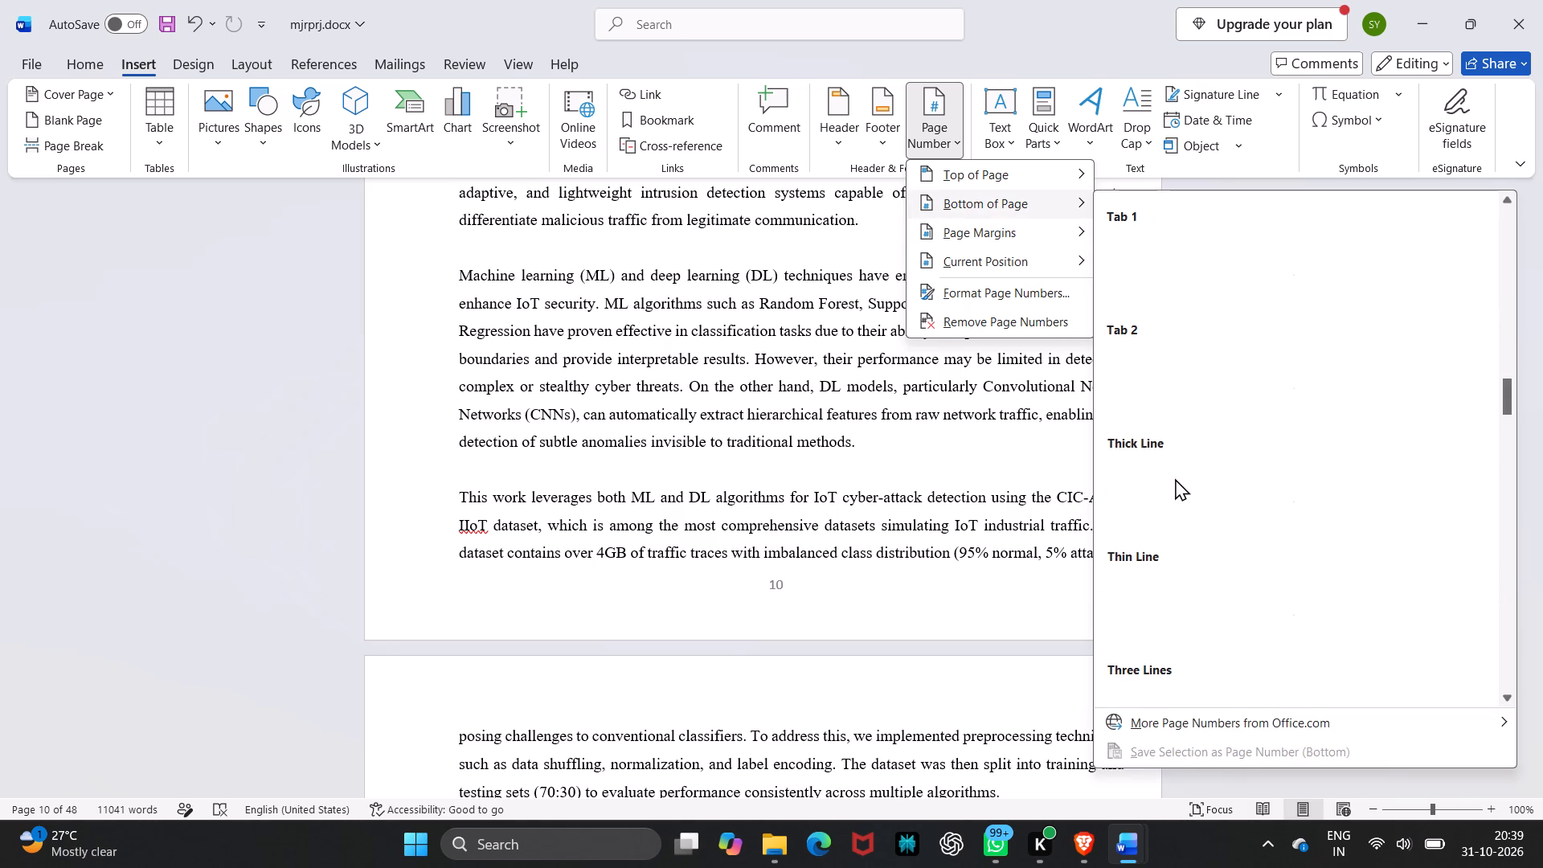
scroll(1175, 478, down, 2)
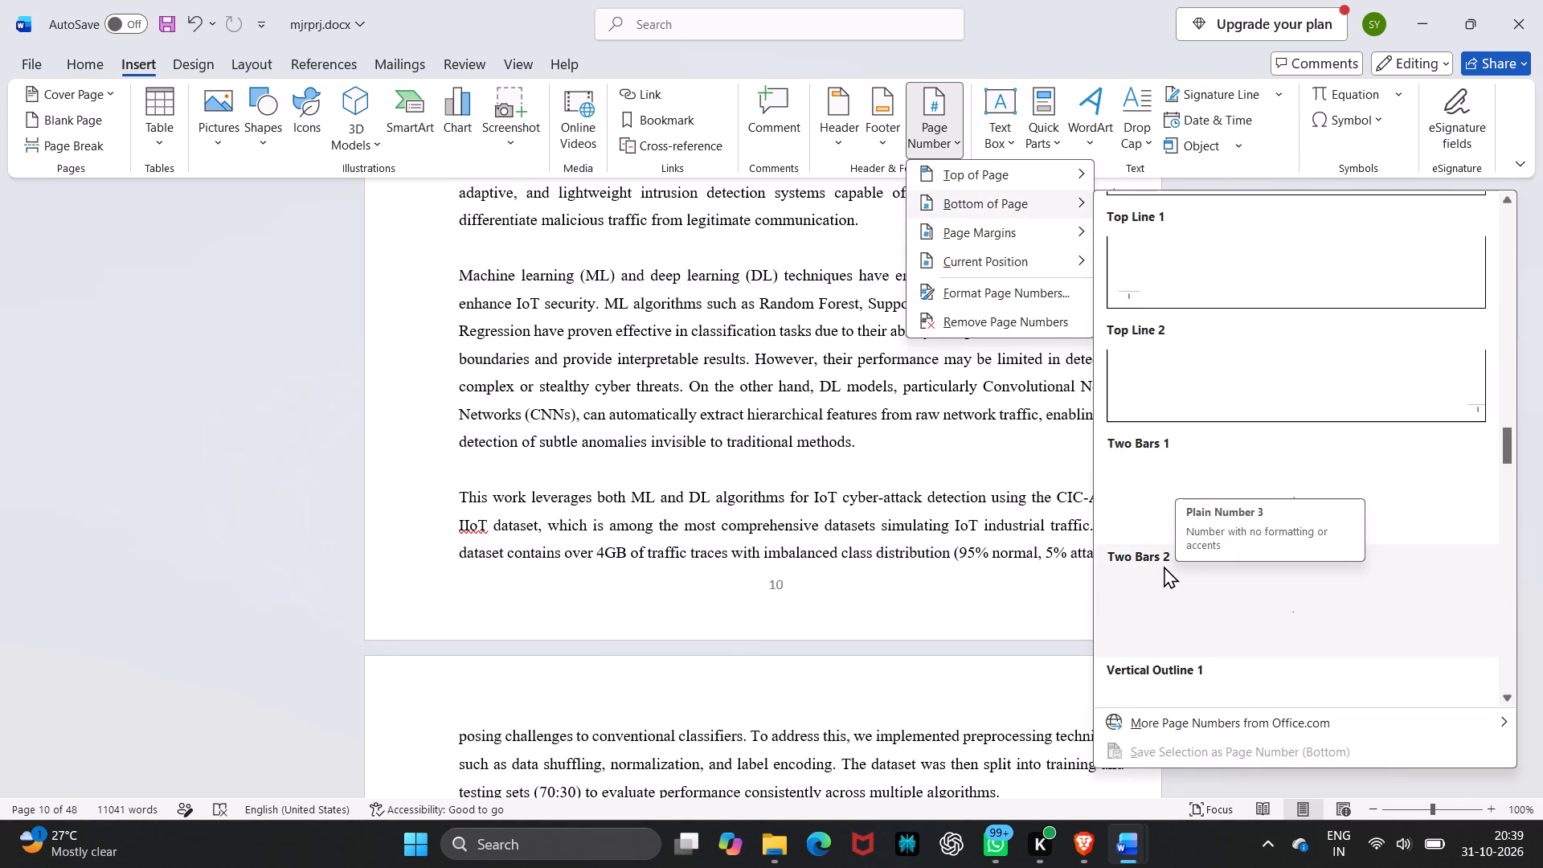
scroll(1164, 566, down, 1)
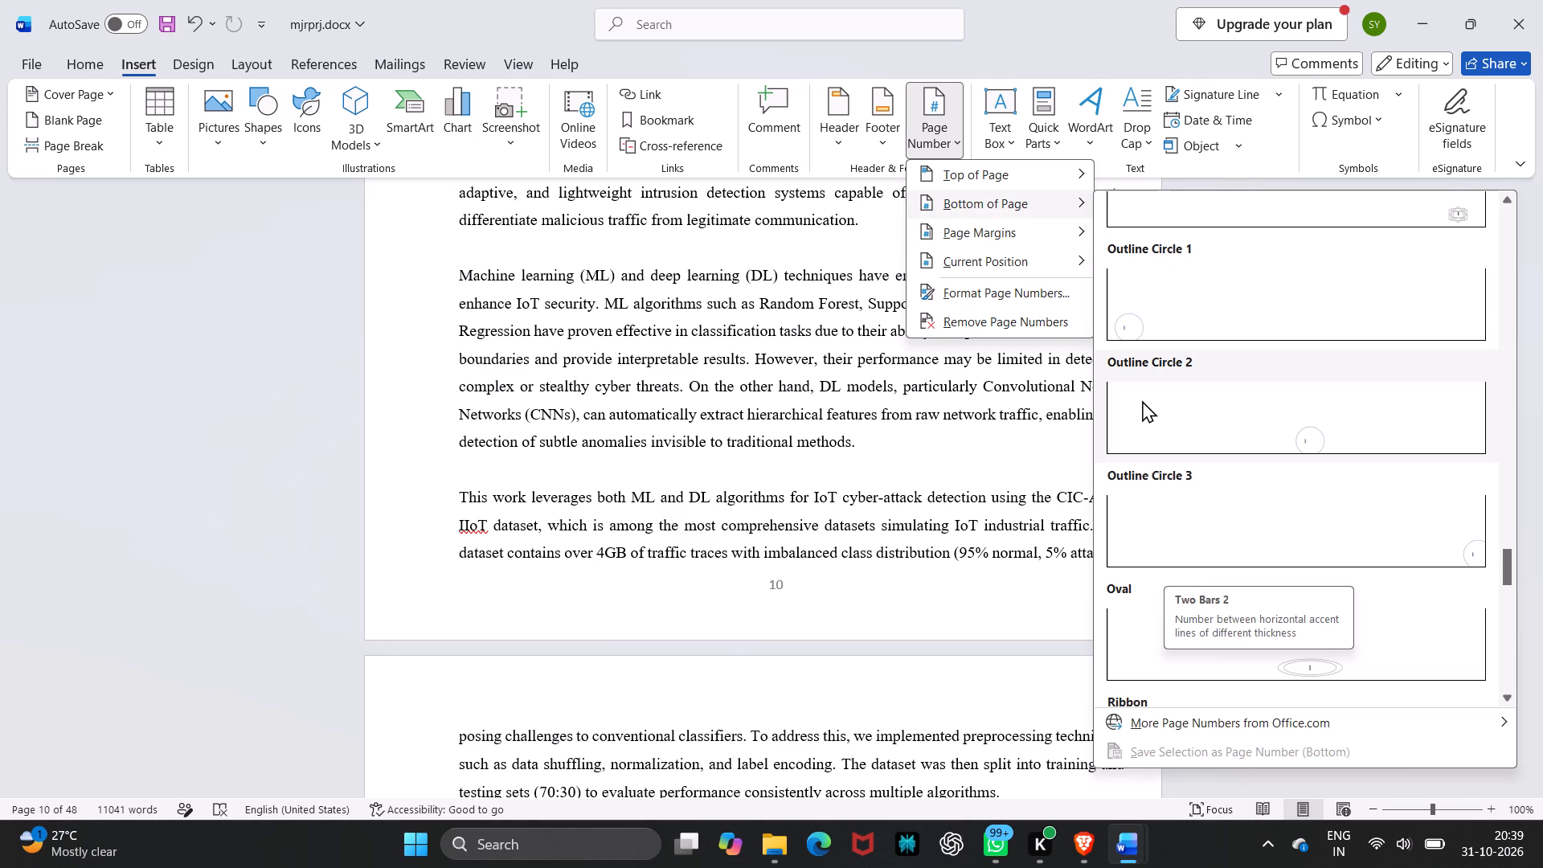
scroll(1154, 504, down, 1)
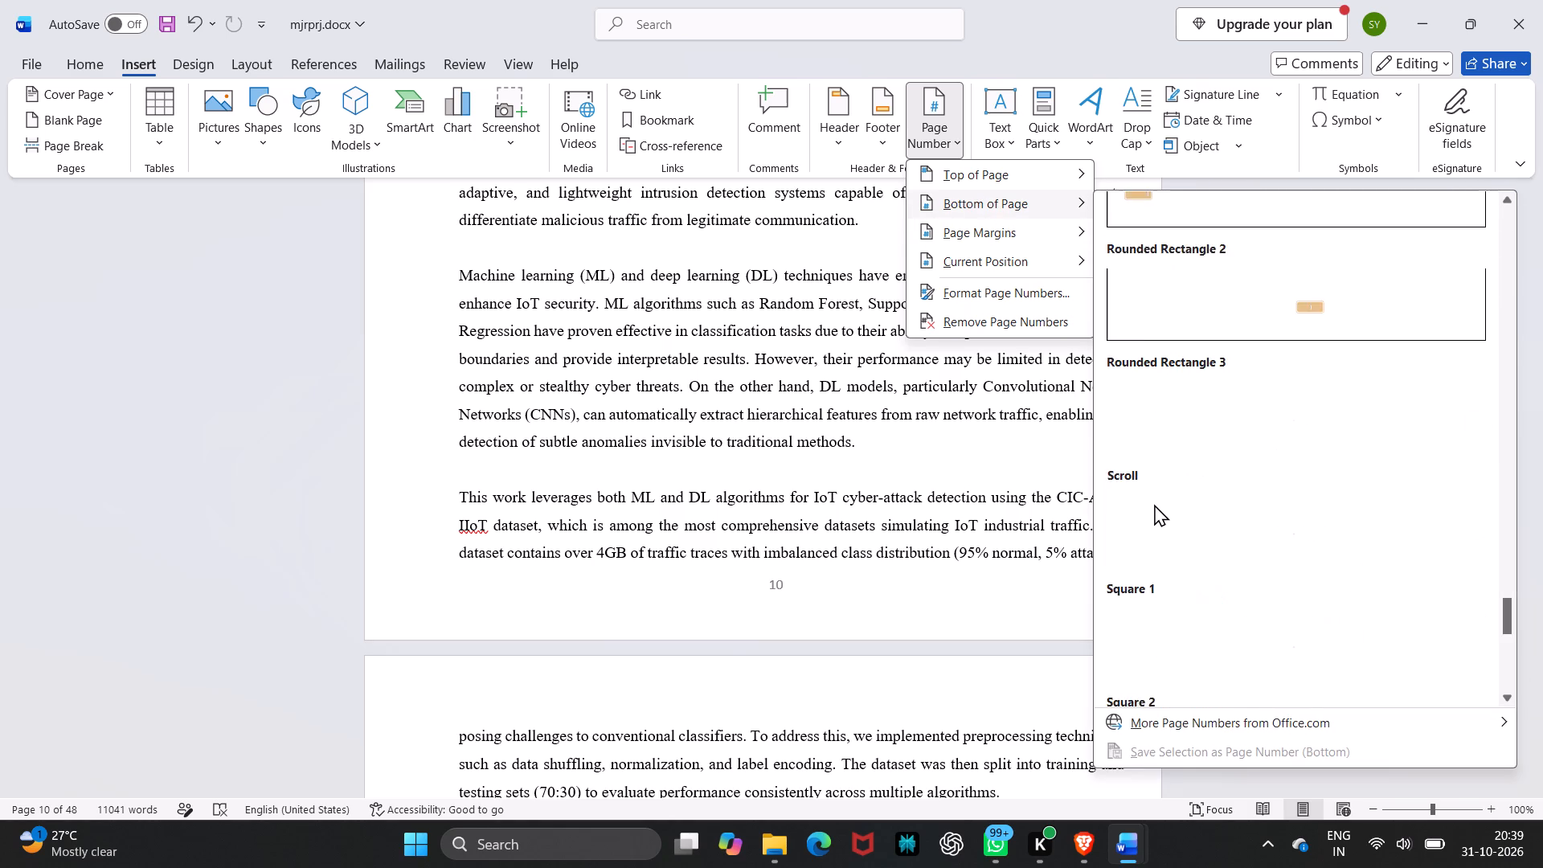
scroll(1154, 504, down, 3)
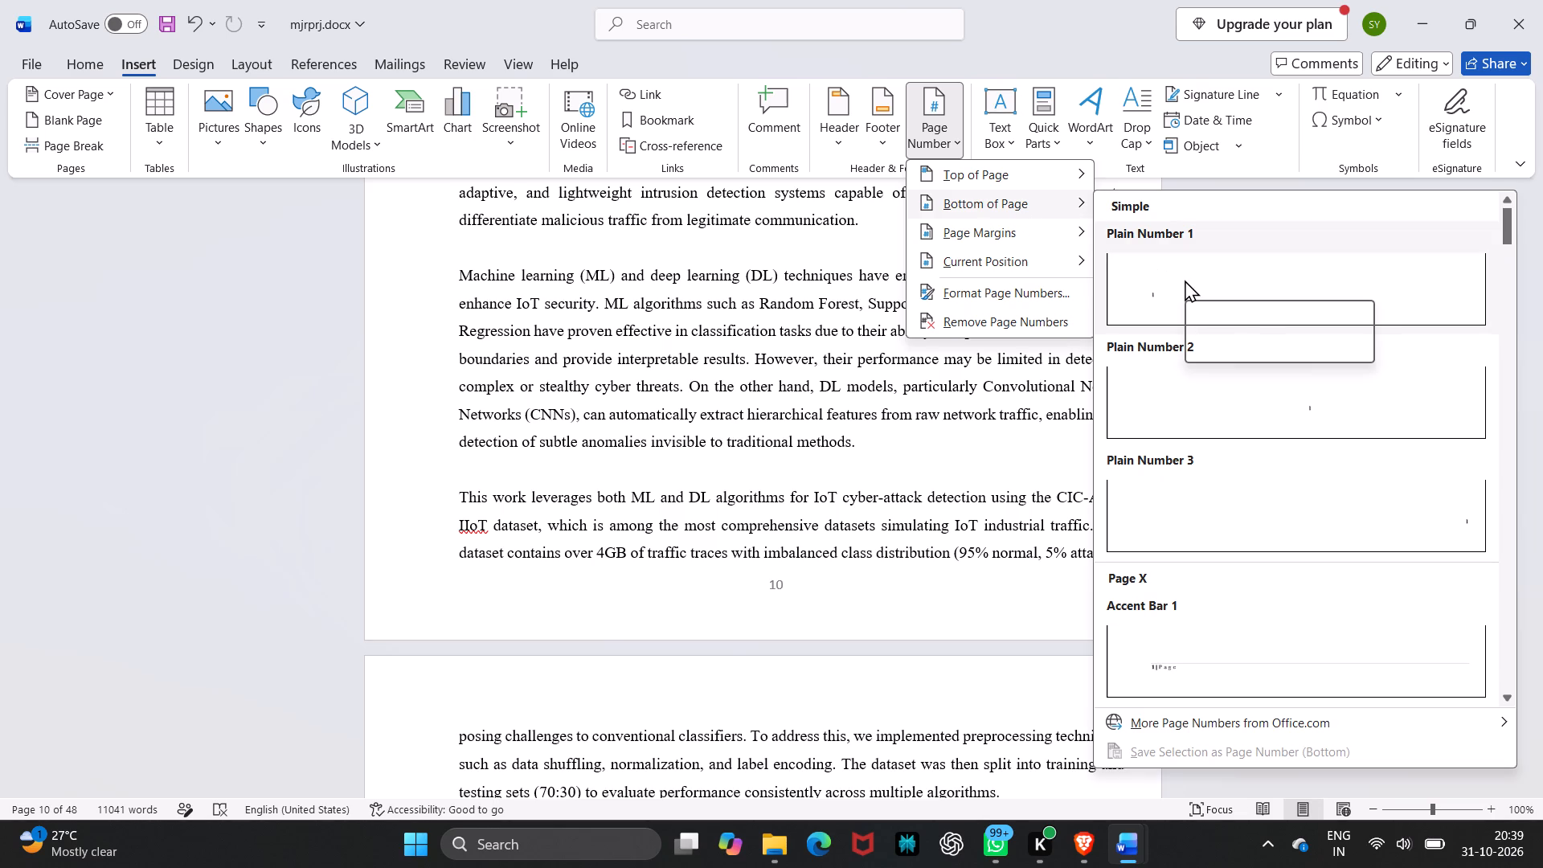
click(1169, 393)
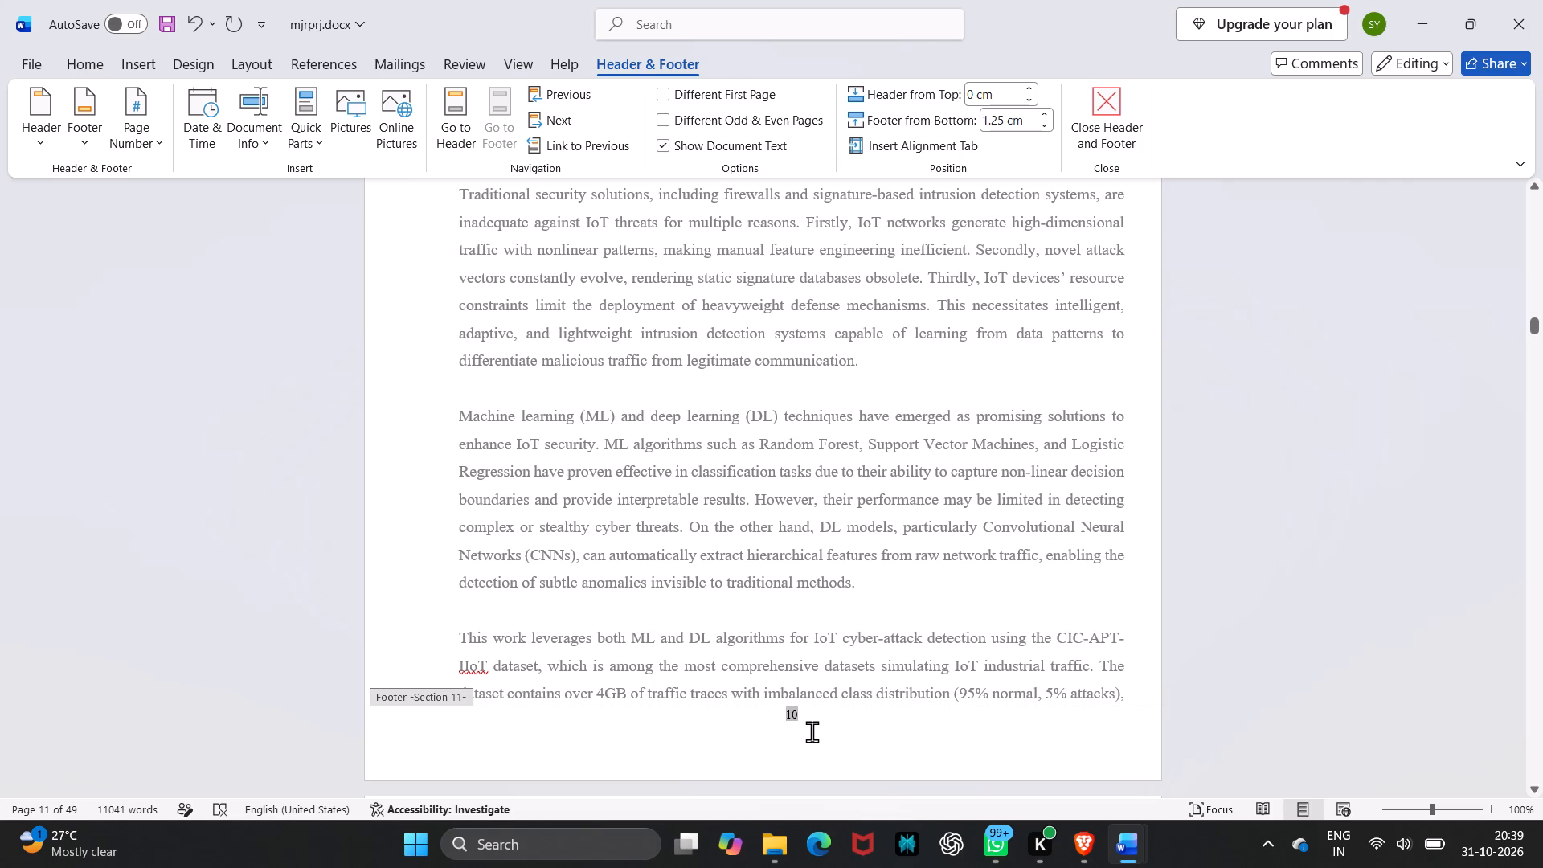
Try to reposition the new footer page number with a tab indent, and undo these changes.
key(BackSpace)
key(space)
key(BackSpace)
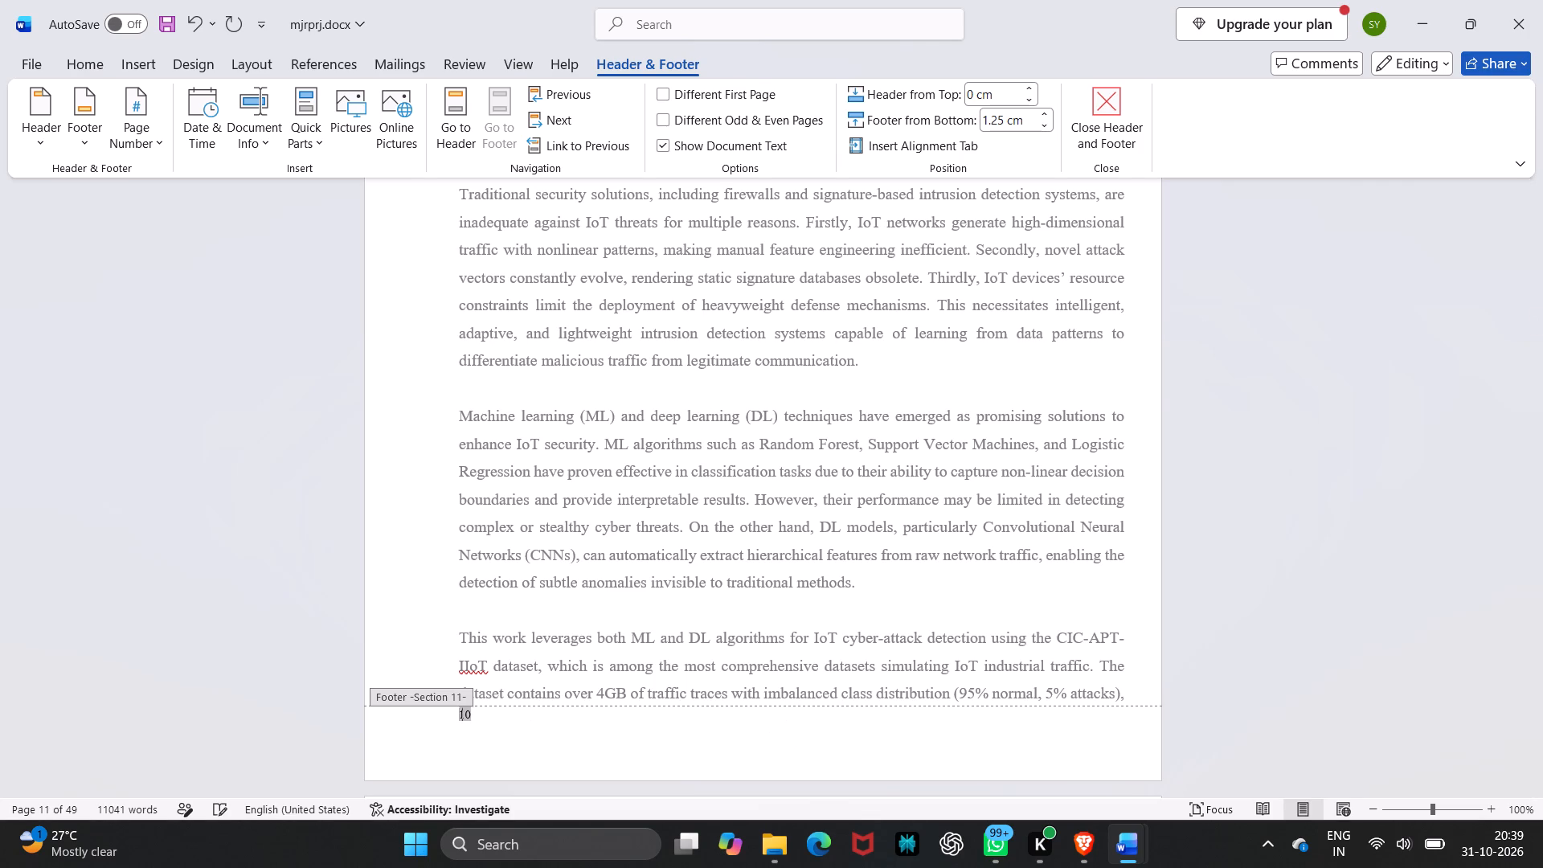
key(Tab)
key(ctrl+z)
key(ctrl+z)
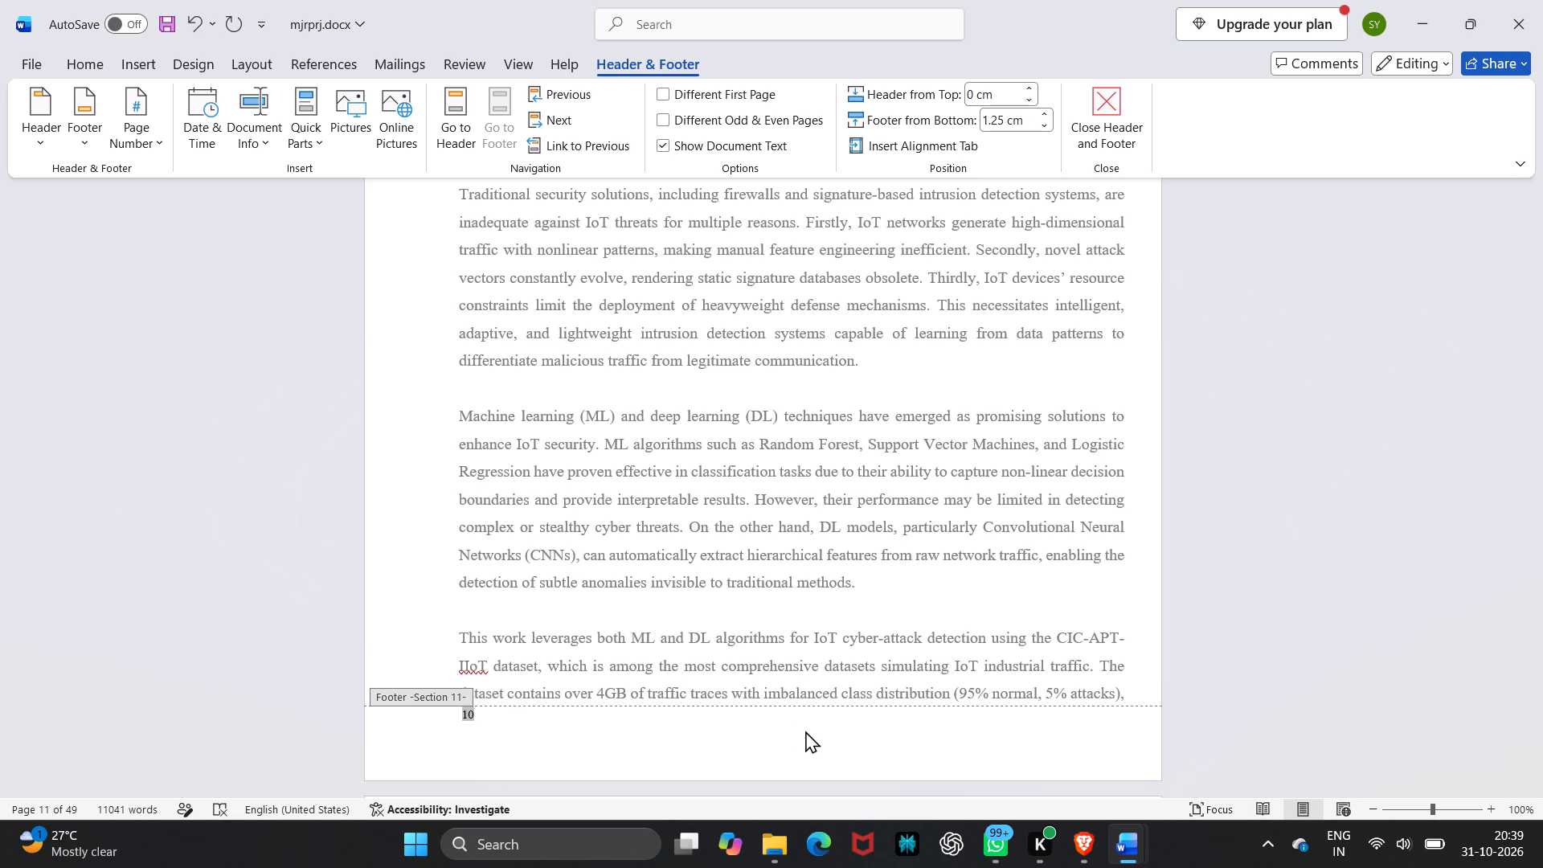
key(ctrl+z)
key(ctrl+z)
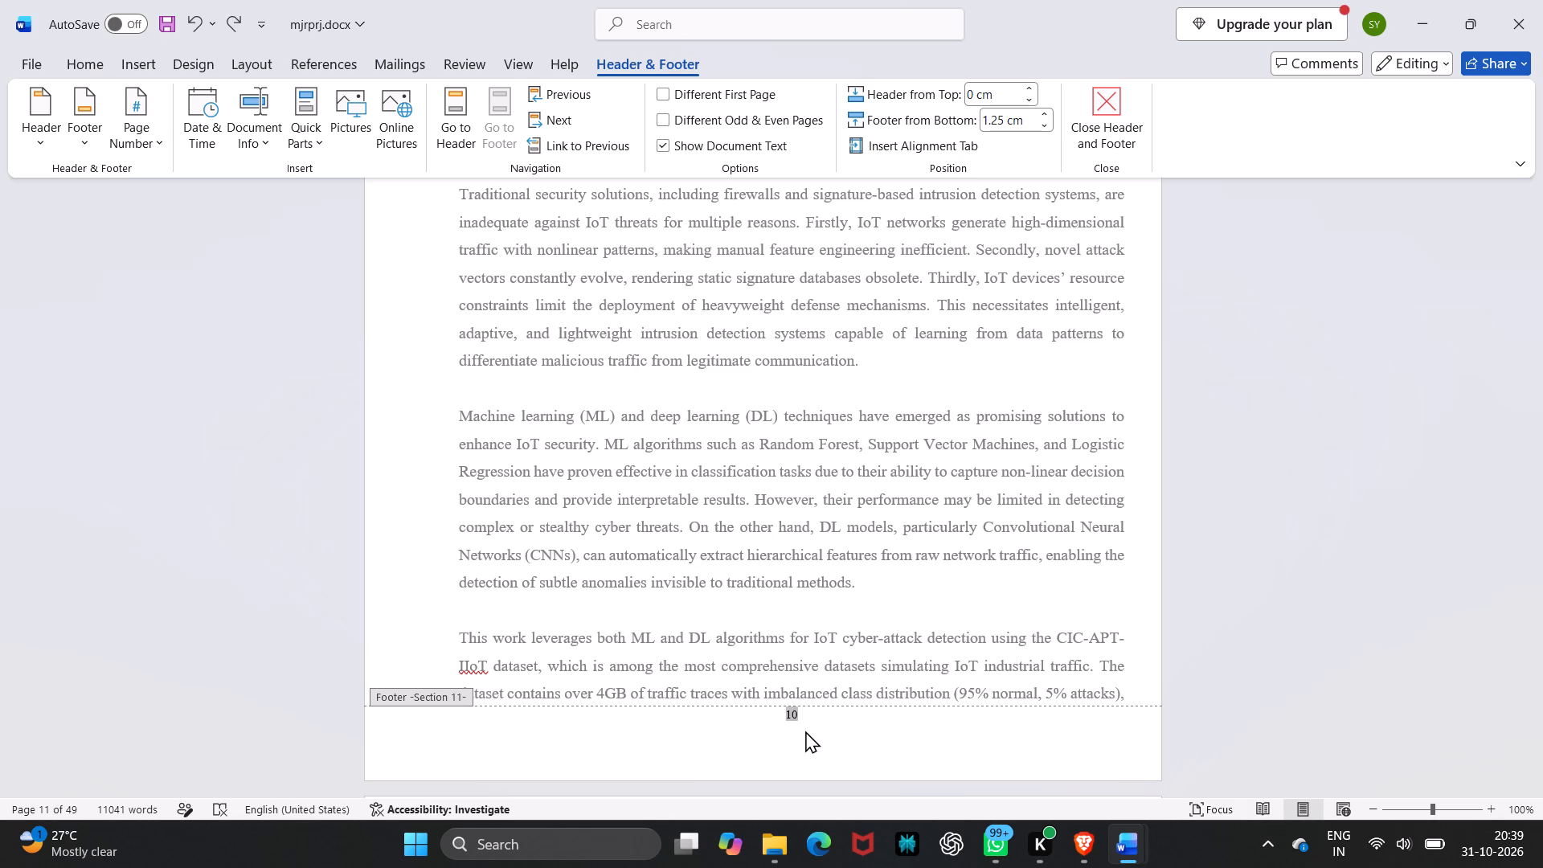
Replace the page number in the Introduction page's footer with a manually entered 1, undoing the extra line break.
click(802, 714)
key(BackSpace)
key(BackSpace)
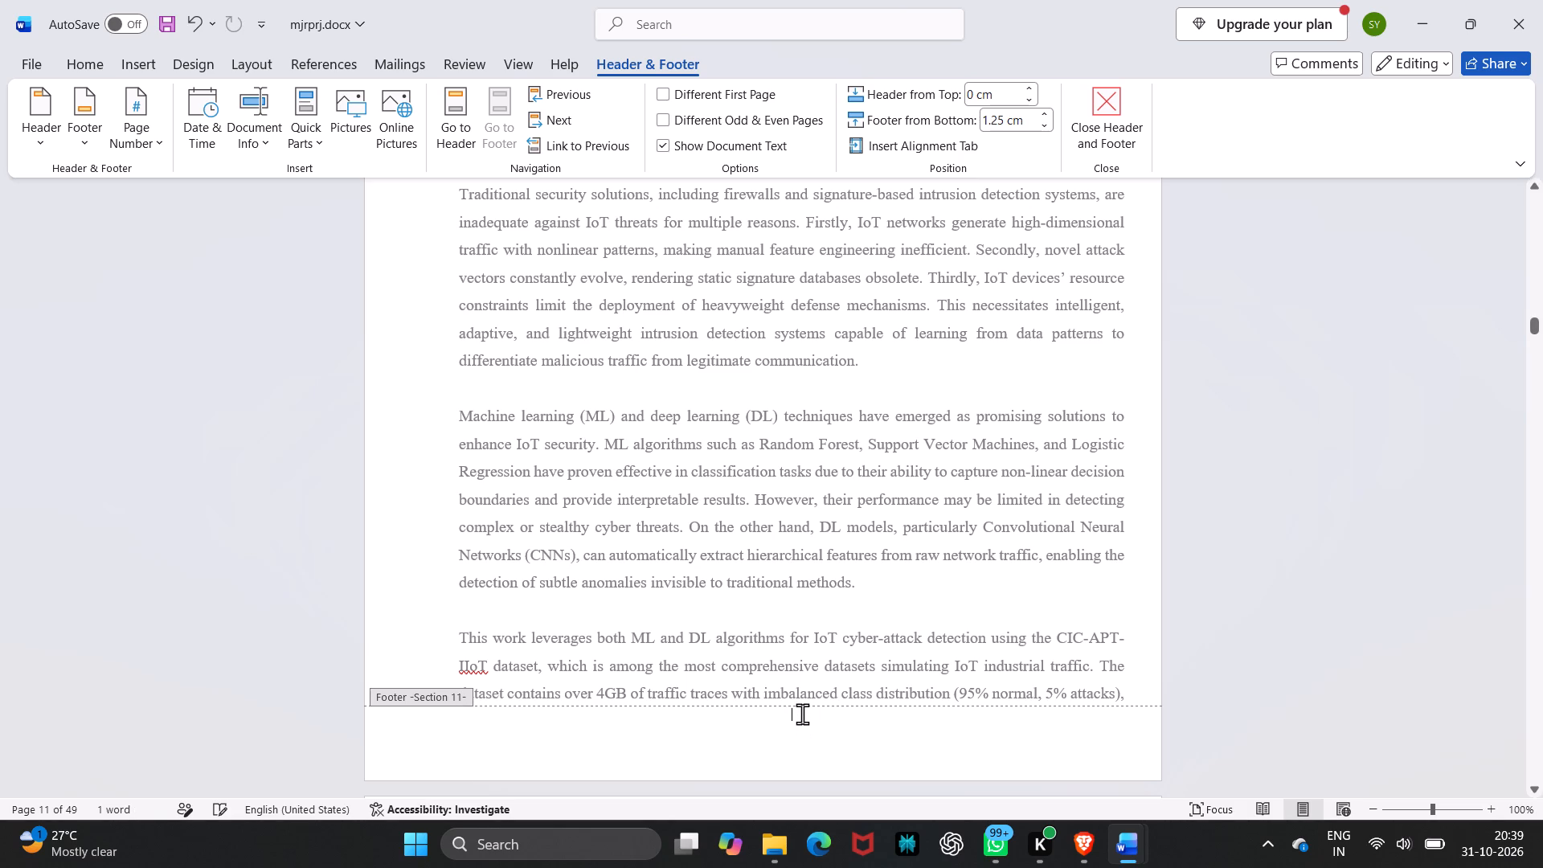
key(1)
key(Return)
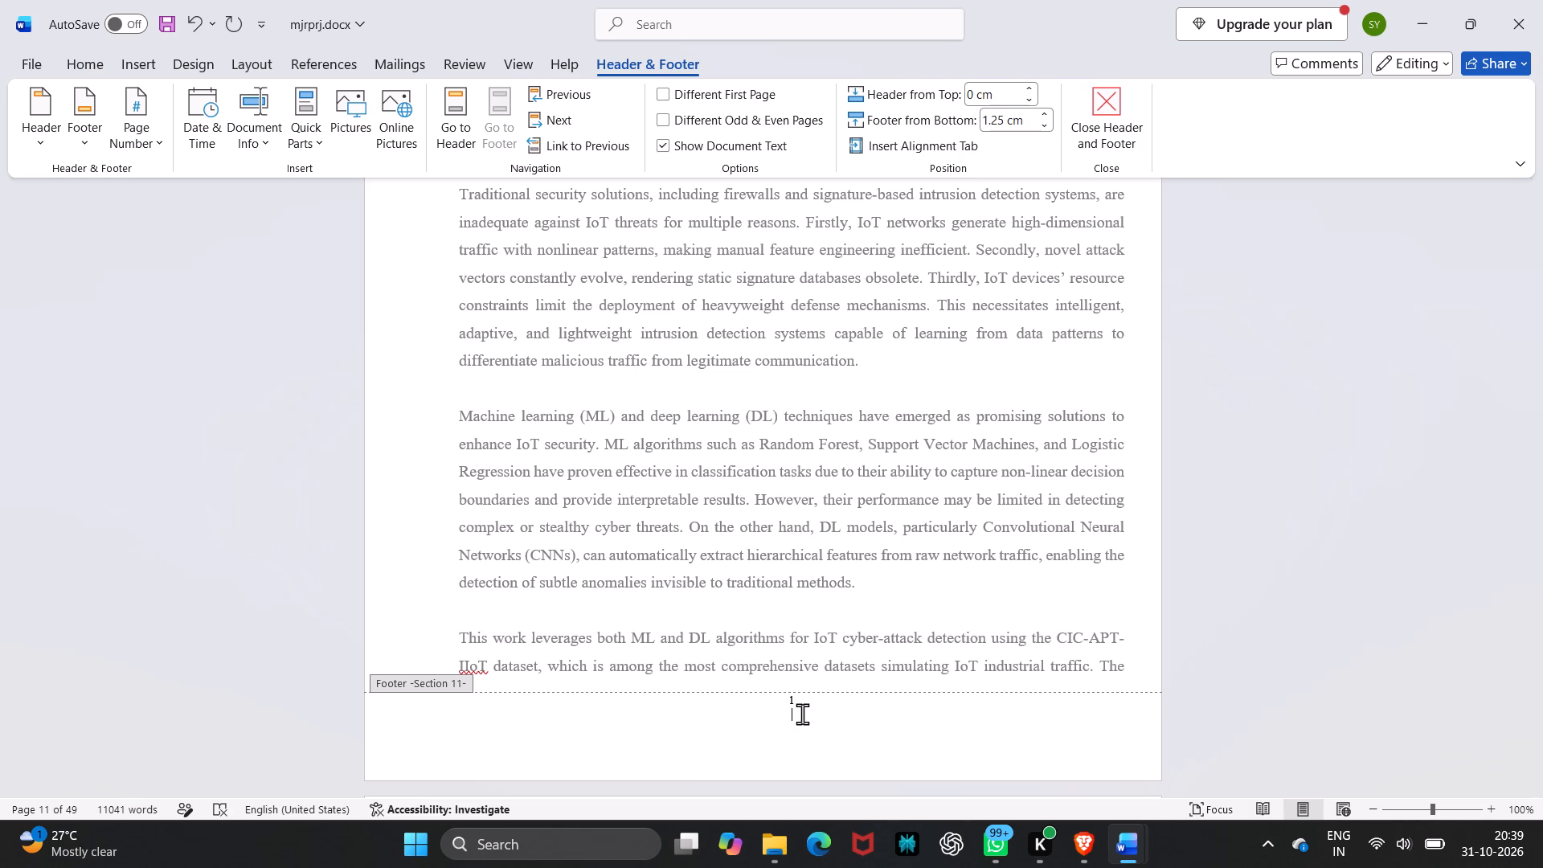
key(ctrl+z)
click(857, 725)
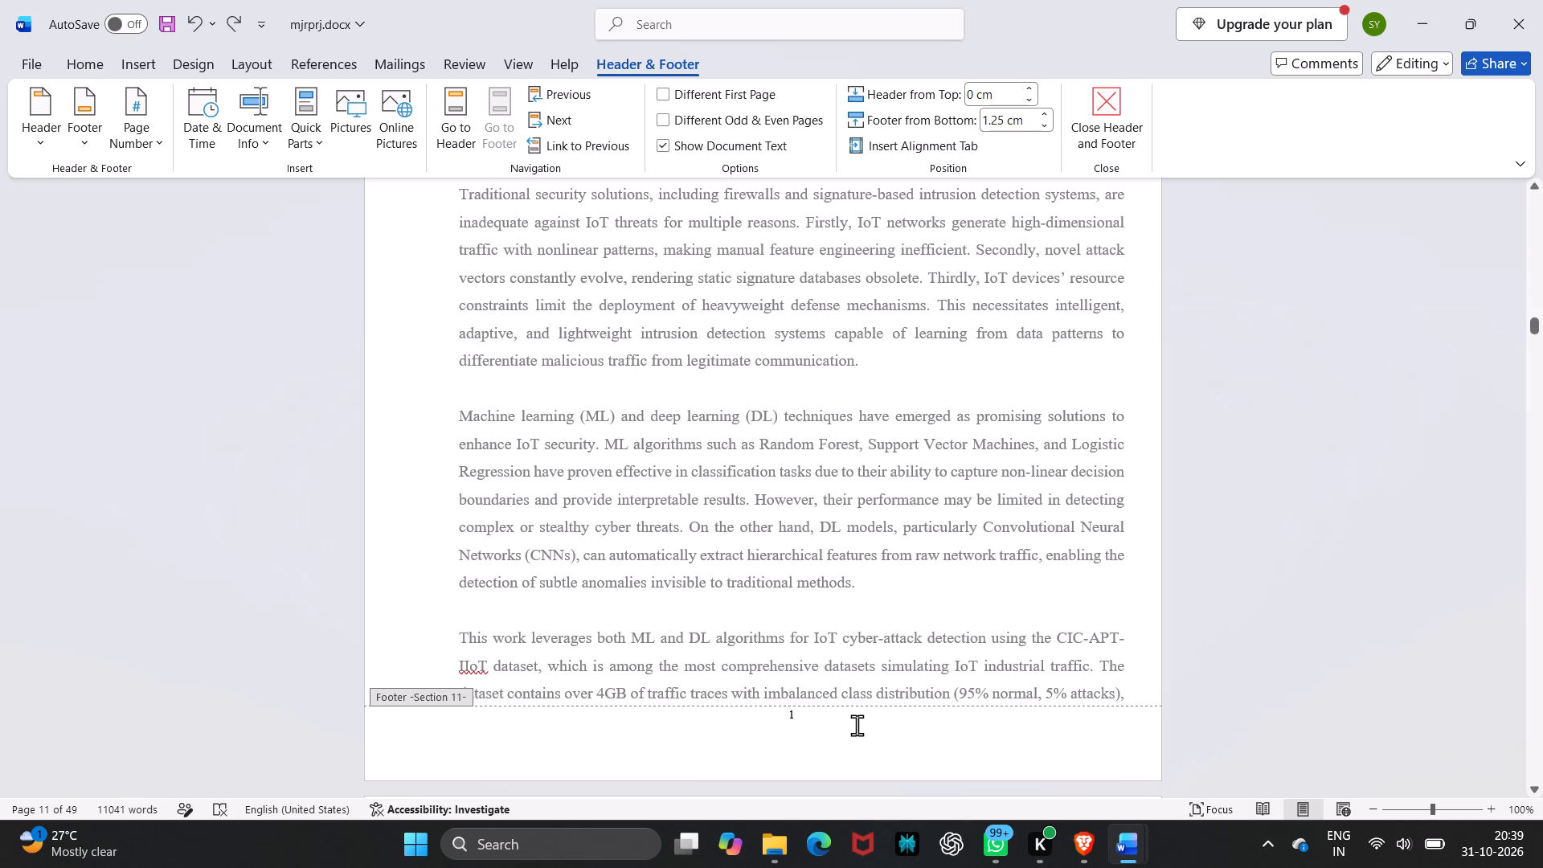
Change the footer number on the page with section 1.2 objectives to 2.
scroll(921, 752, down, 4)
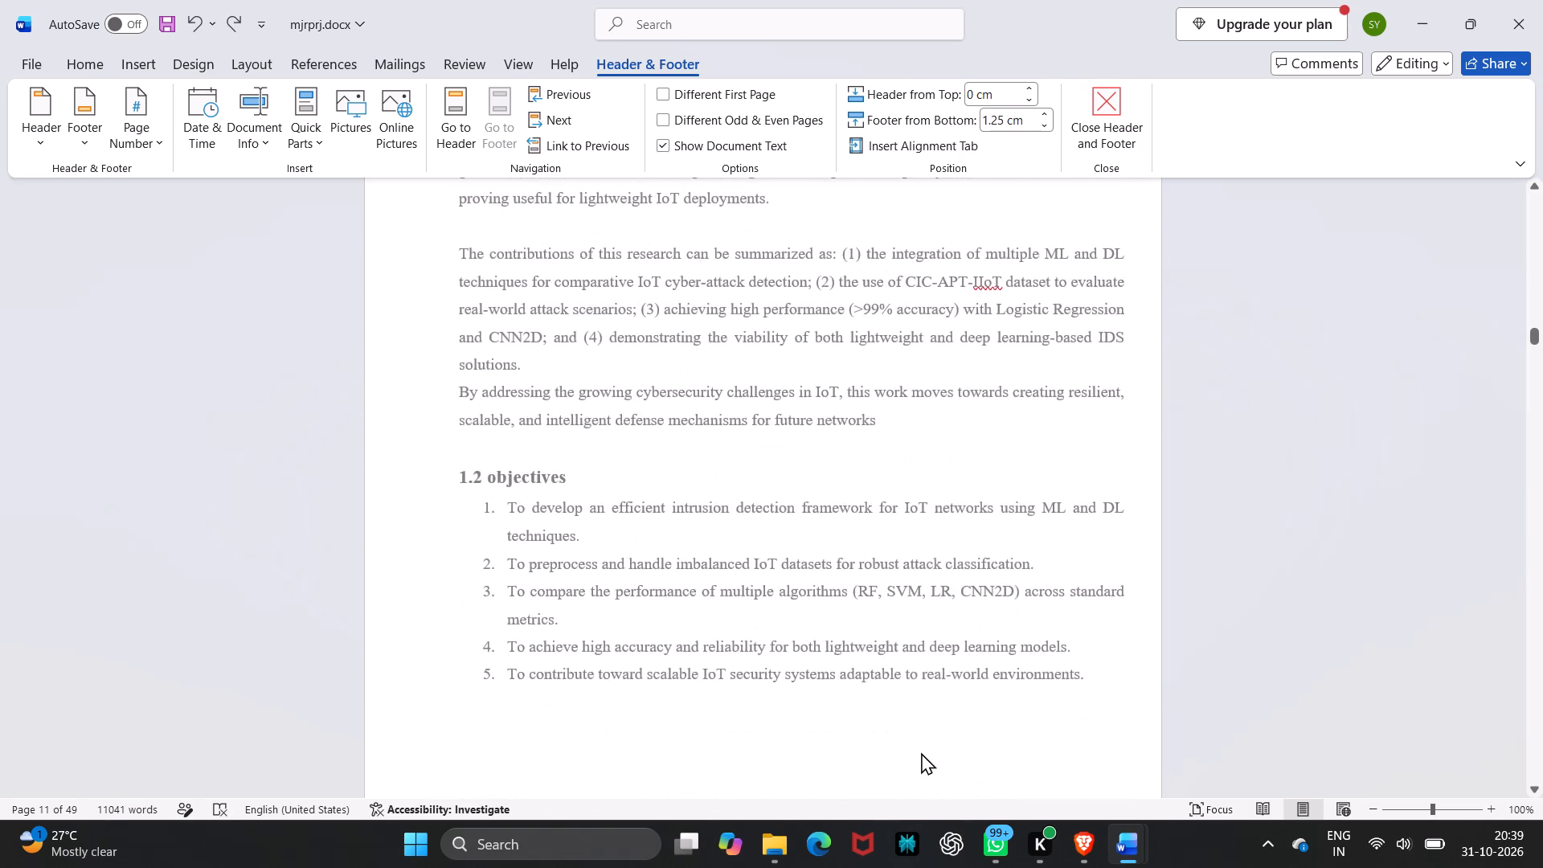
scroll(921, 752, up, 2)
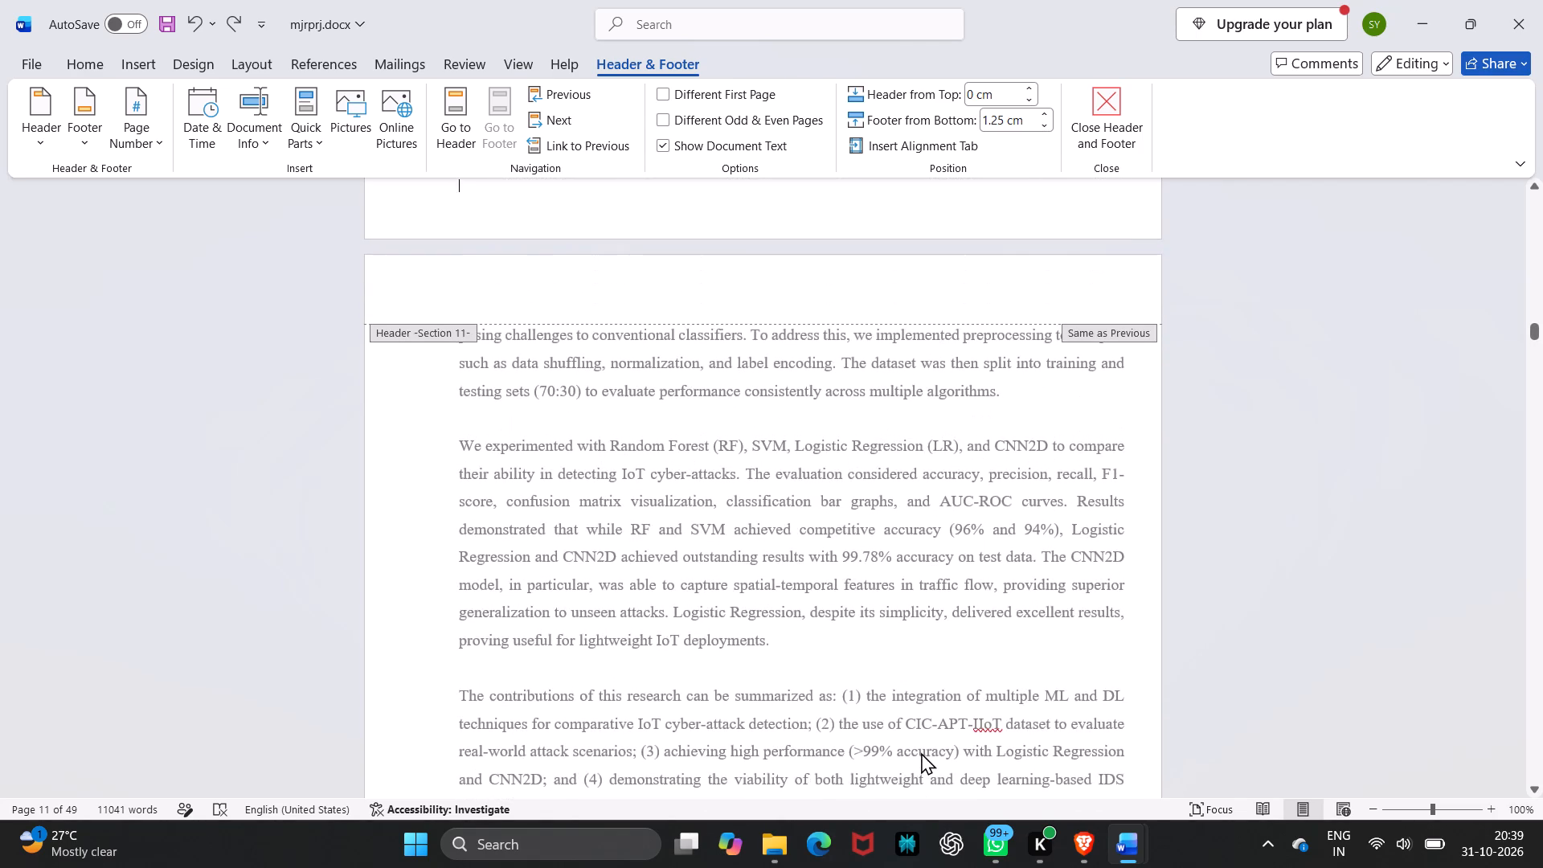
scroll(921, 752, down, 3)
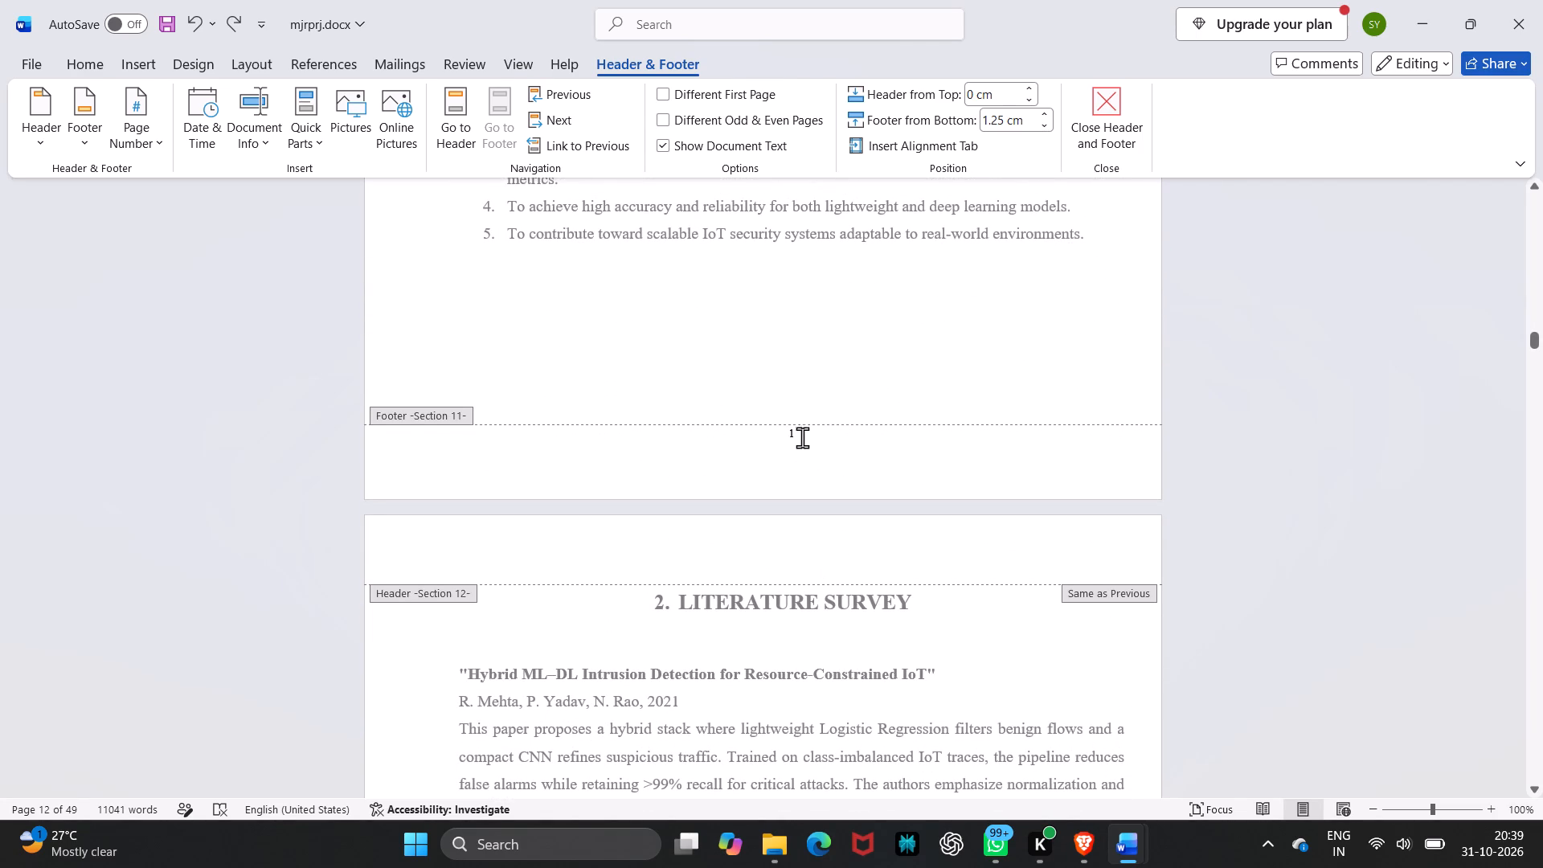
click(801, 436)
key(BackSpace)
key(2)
Check the footer numbers from the front-matter pages through the Introduction and Literature Survey pages.
scroll(806, 505, down, 2)
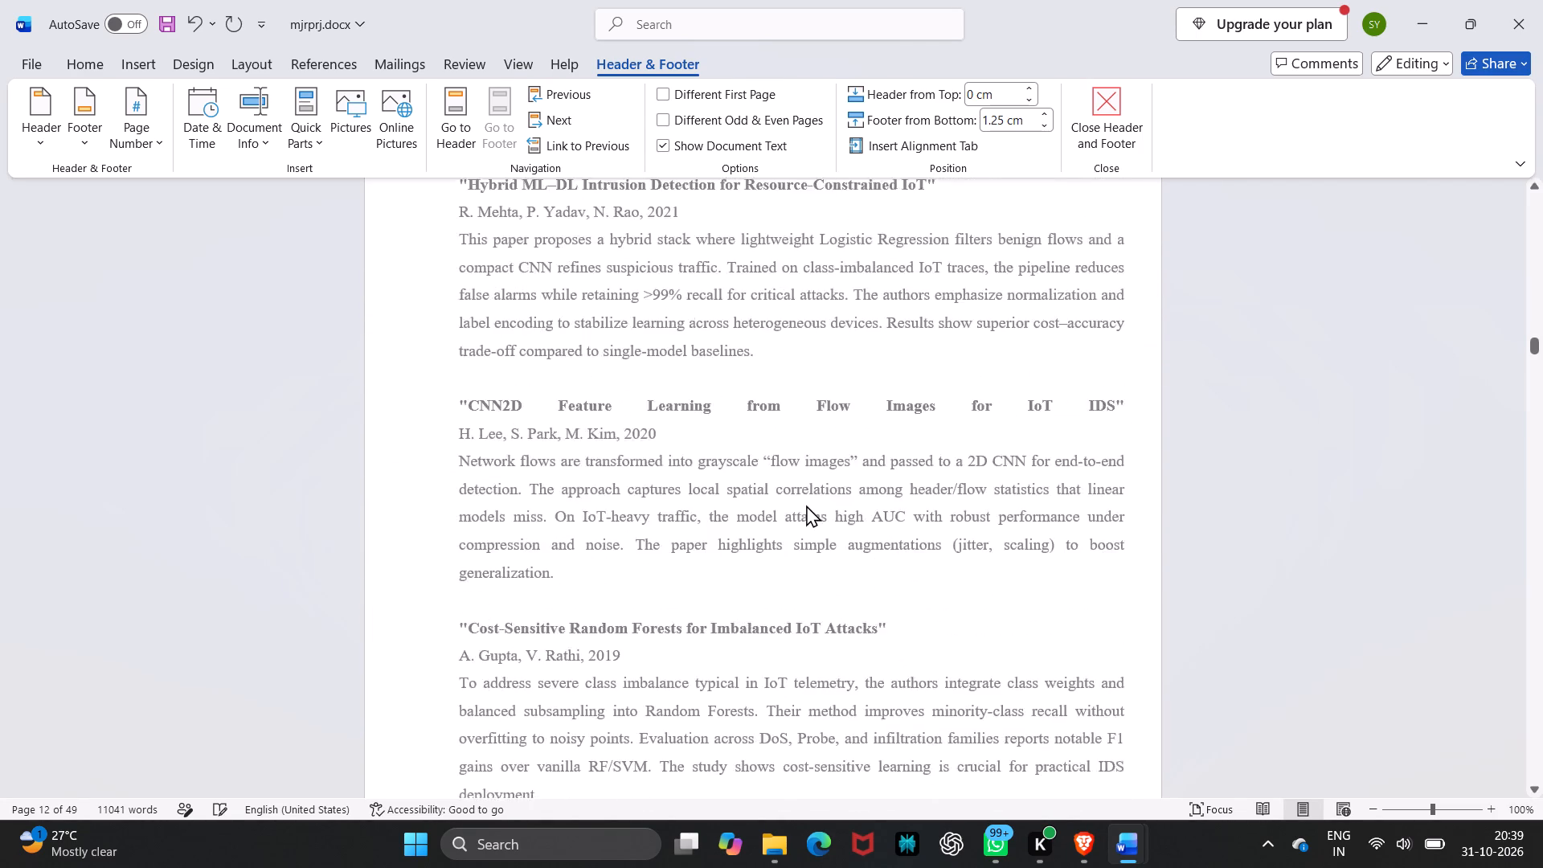
scroll(806, 505, down, 2)
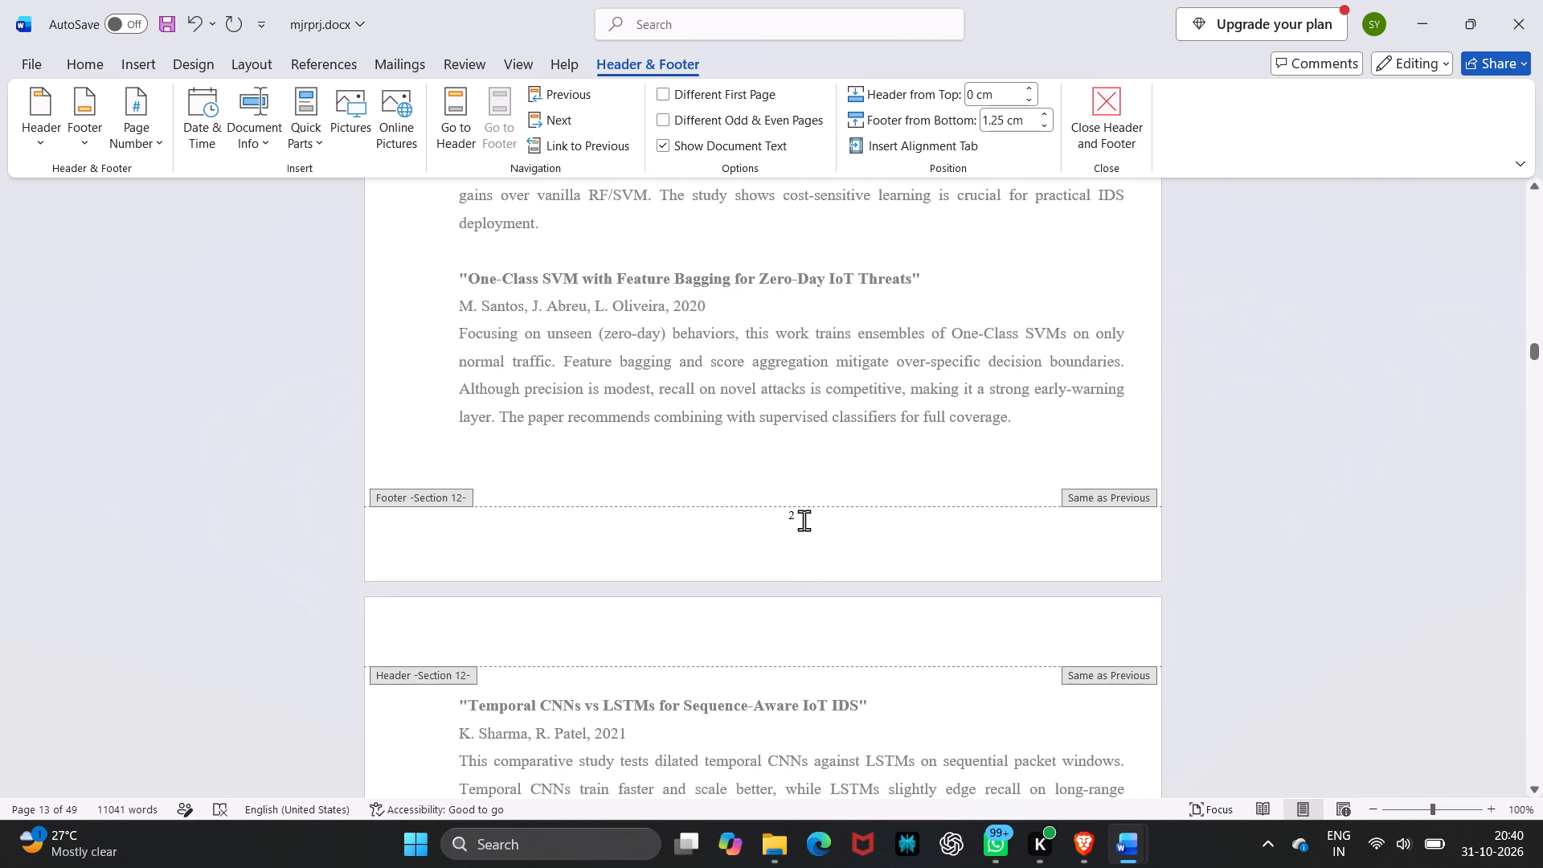
scroll(804, 520, up, 7)
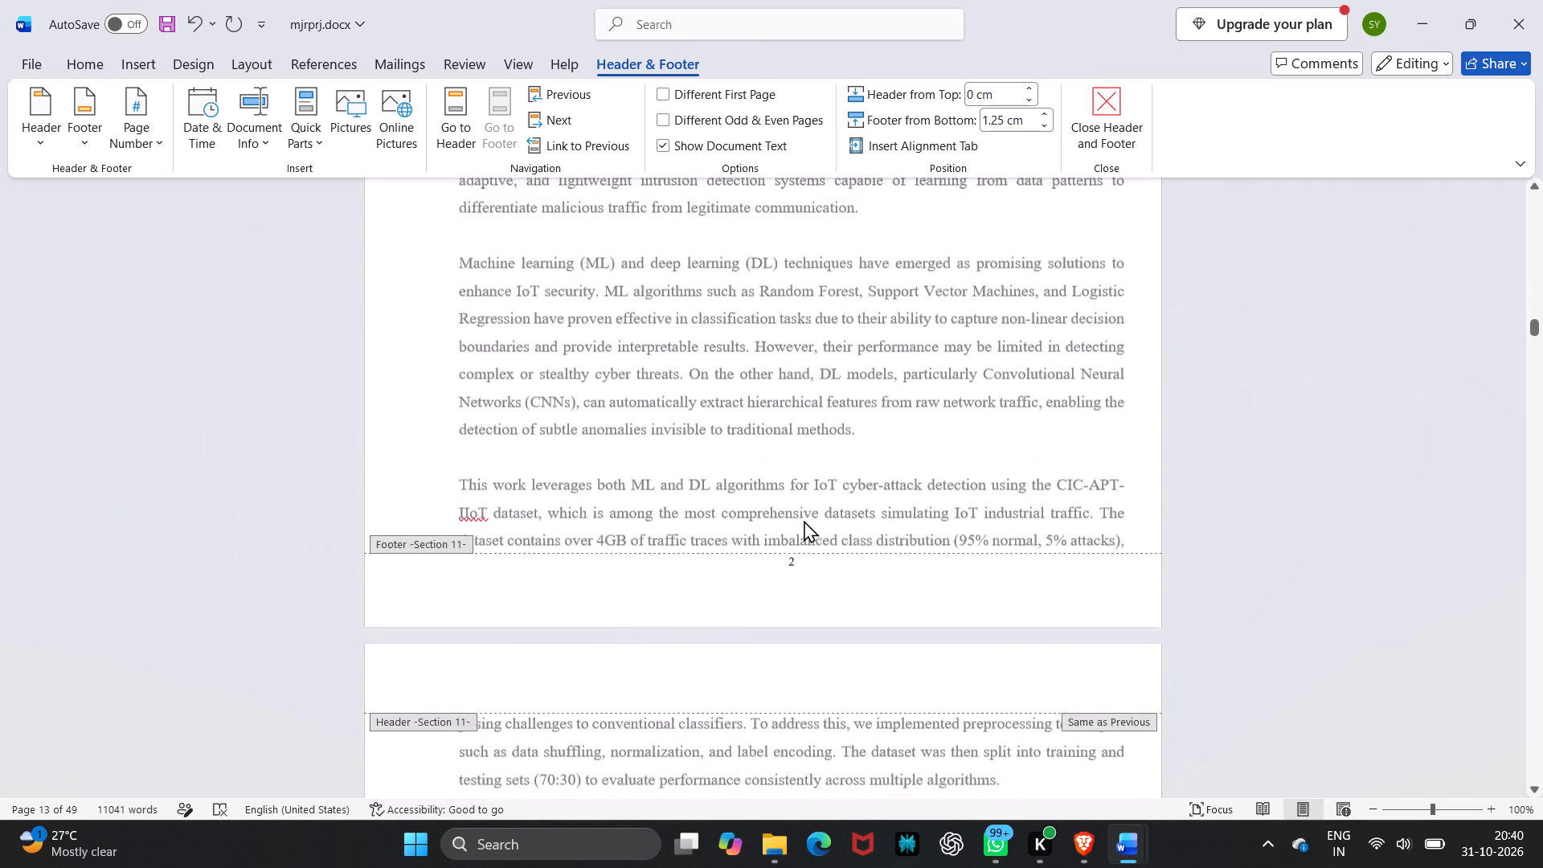
scroll(804, 520, up, 3)
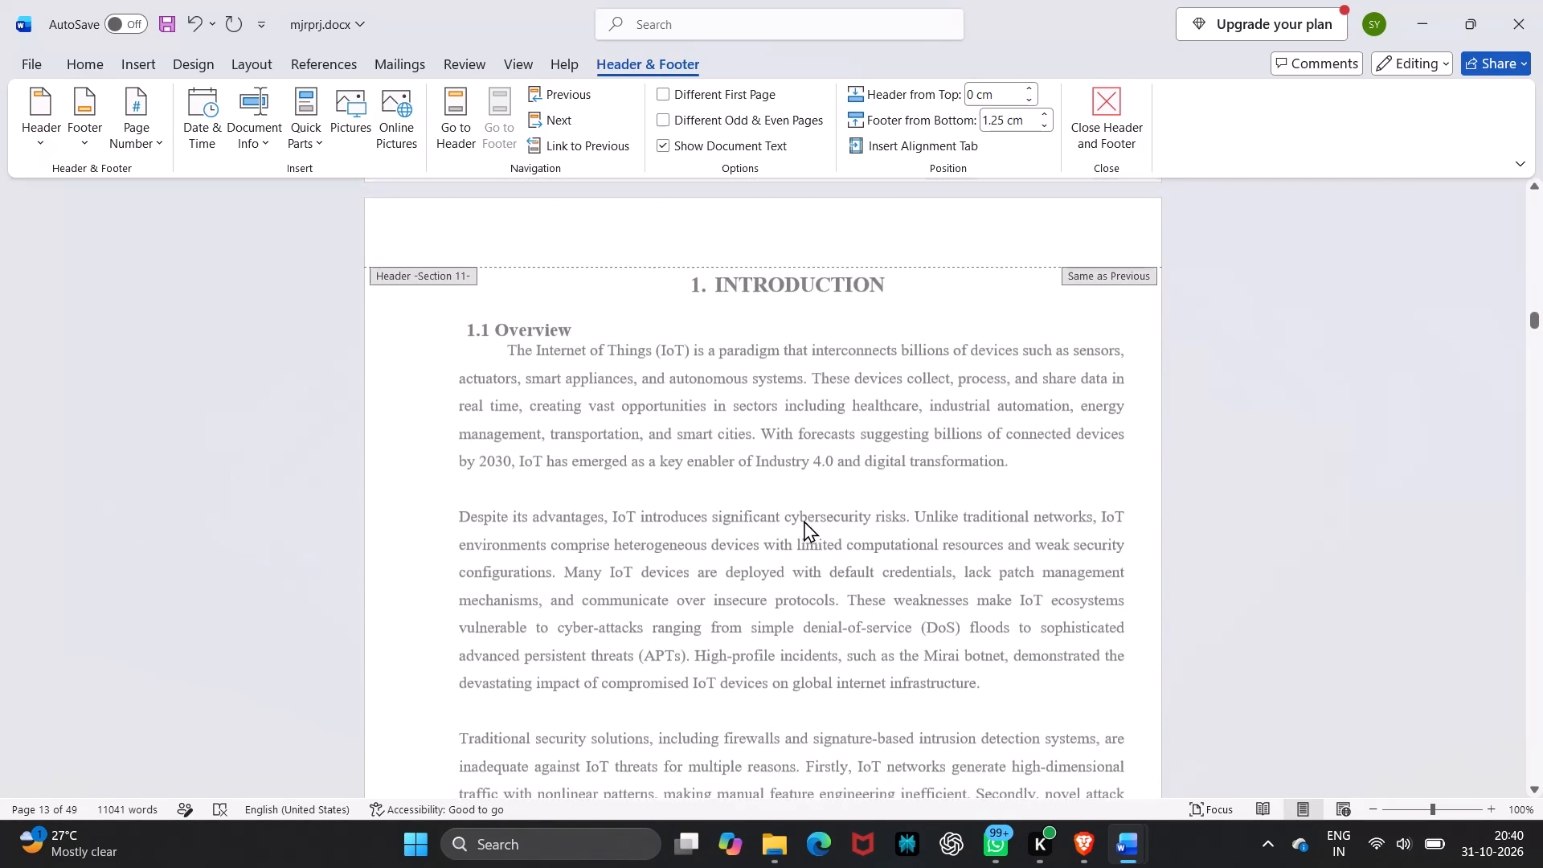
scroll(804, 520, down, 5)
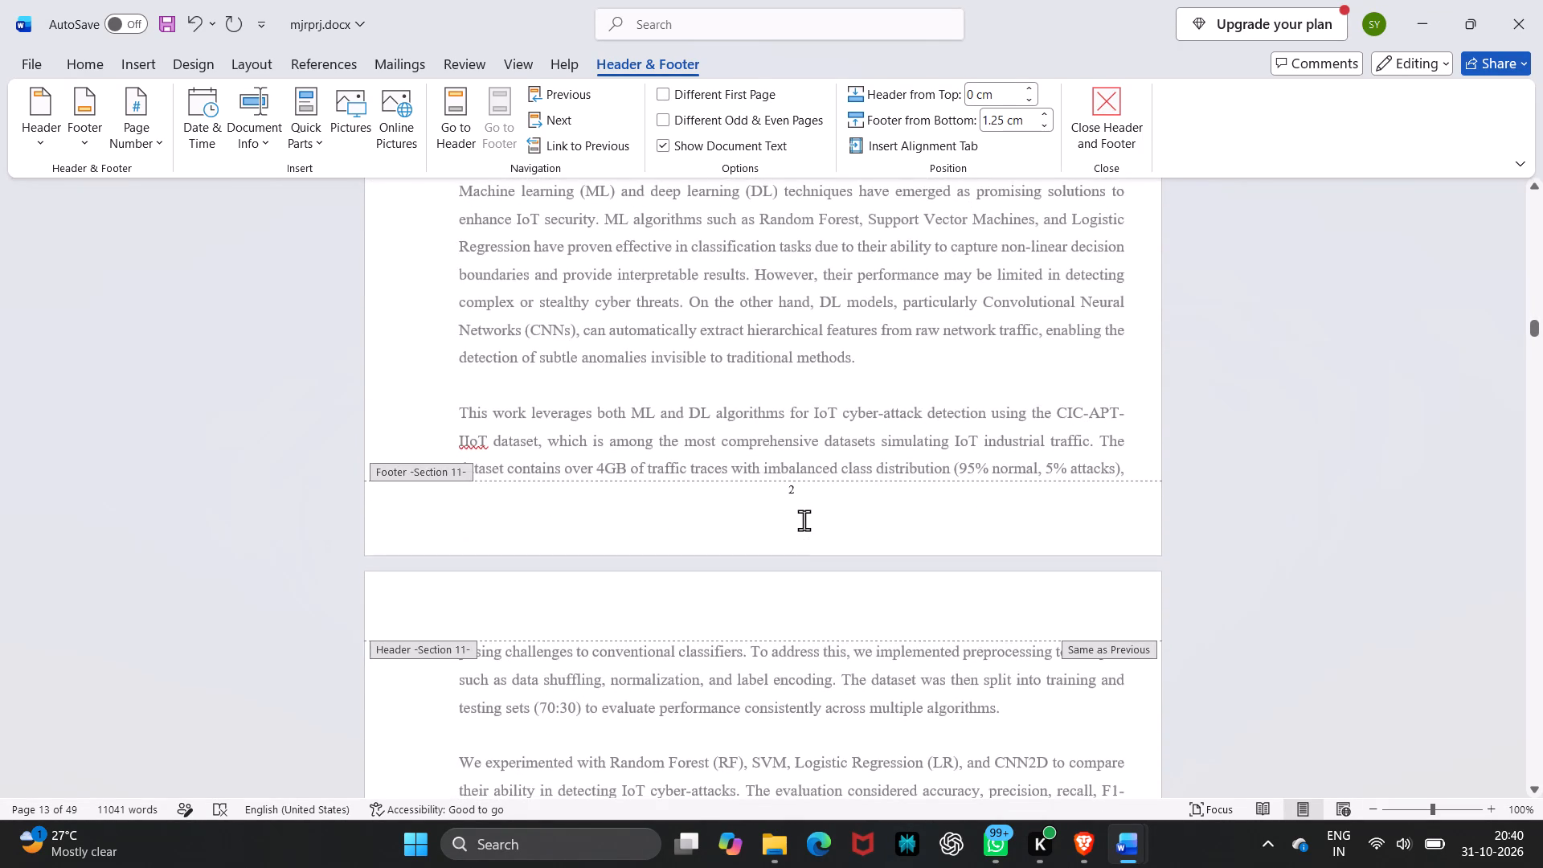
scroll(804, 520, up, 6)
scroll(804, 520, down, 4)
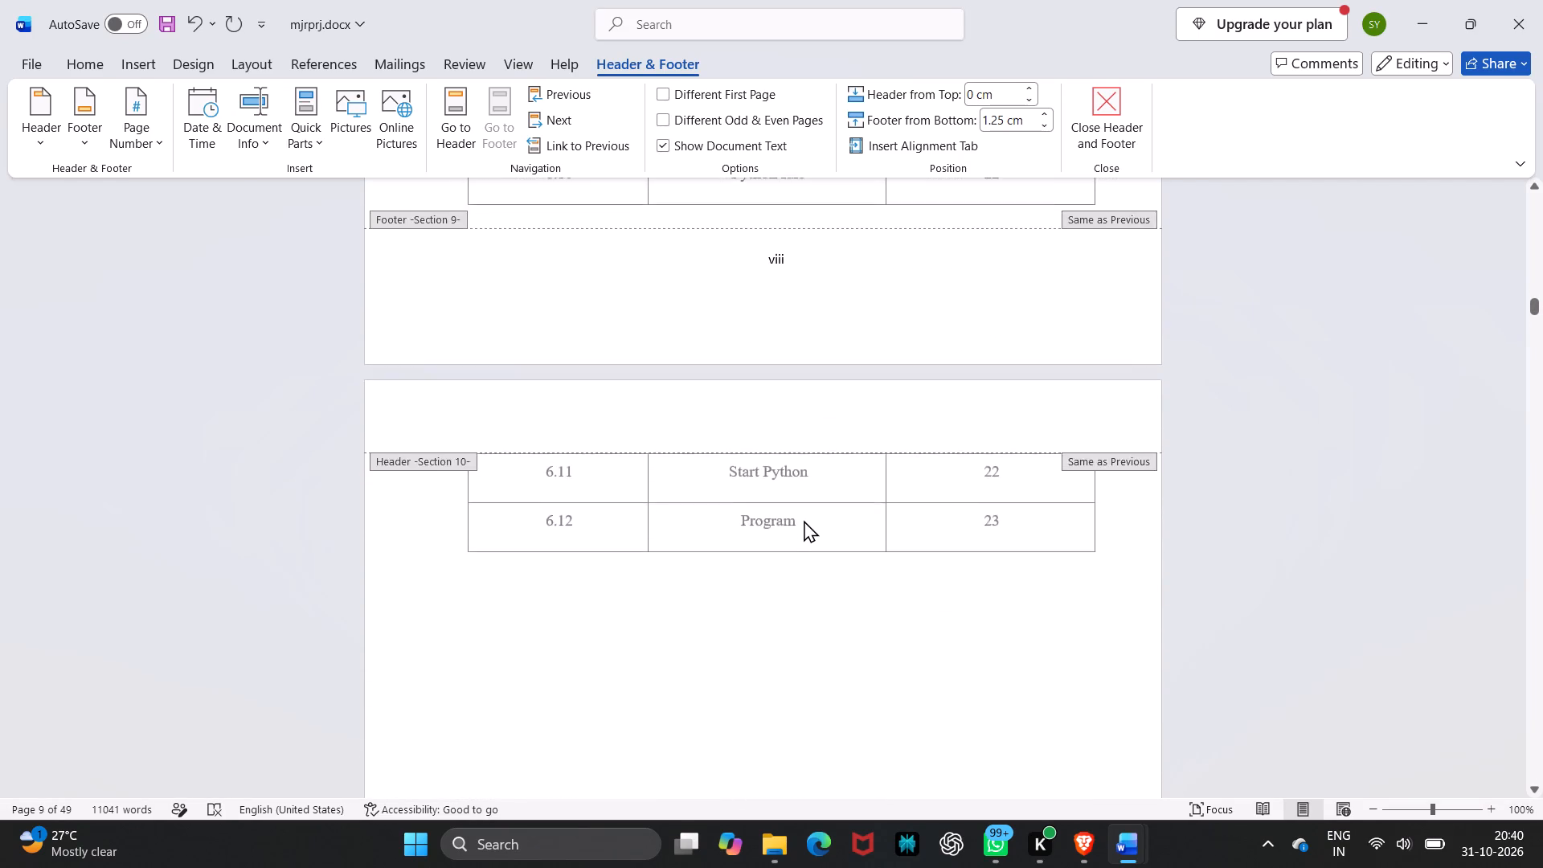
scroll(804, 520, down, 5)
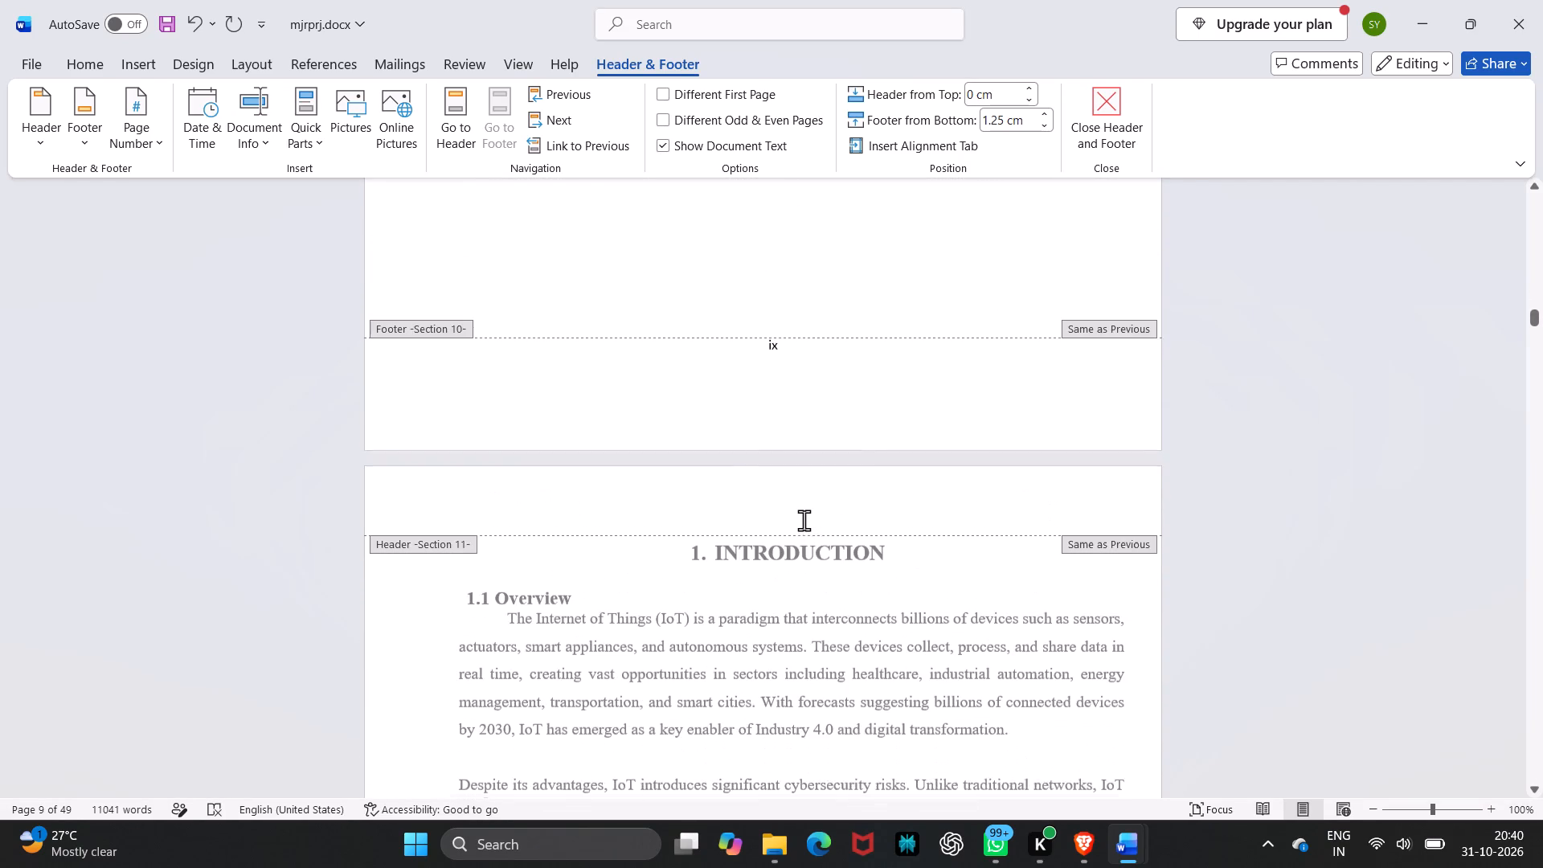
scroll(804, 520, down, 6)
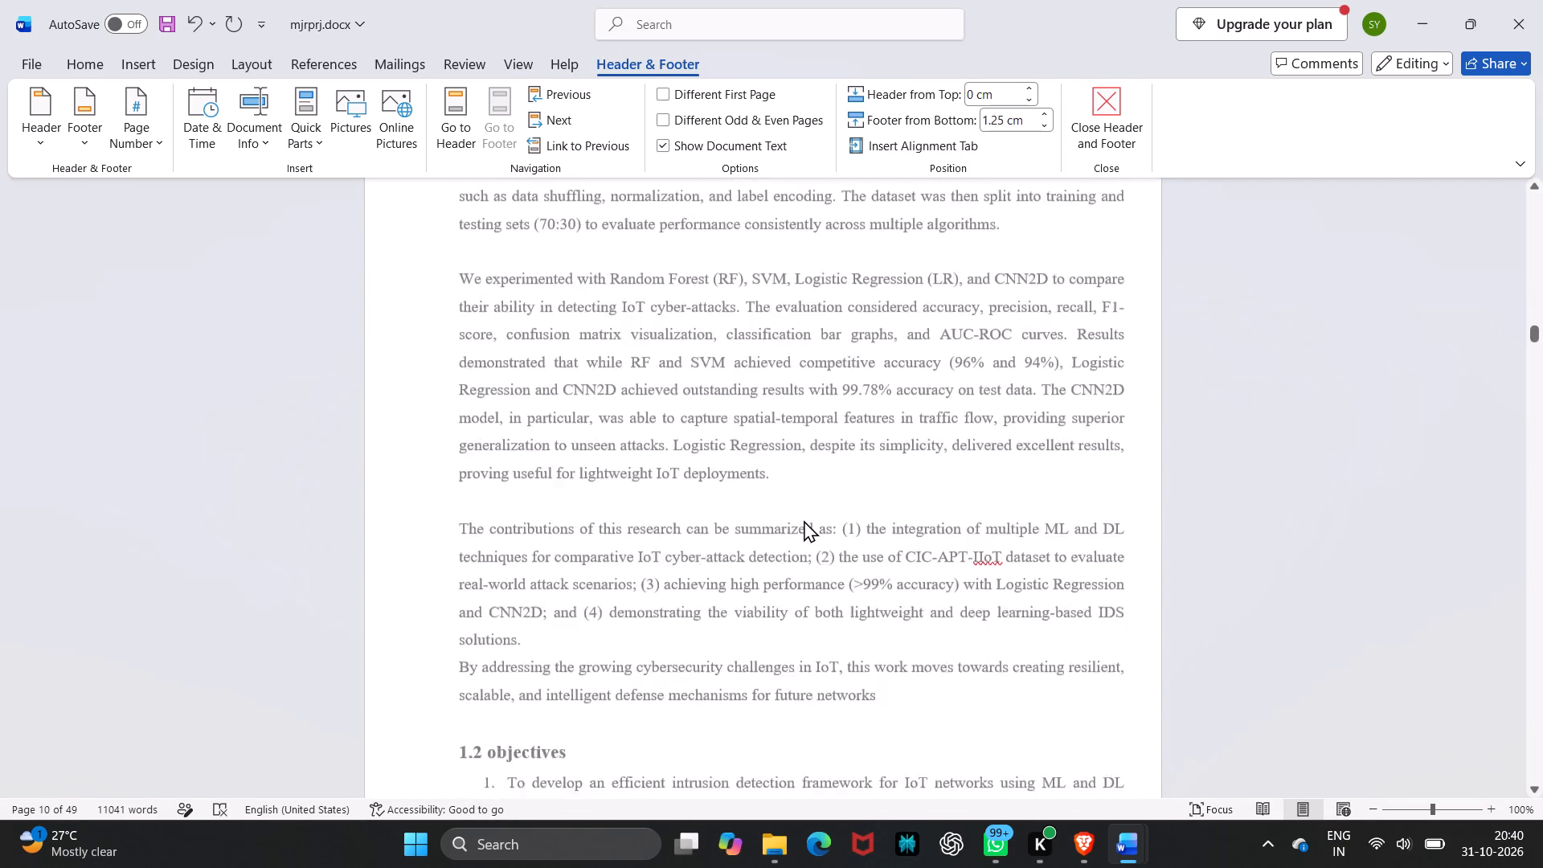
Set the manually entered footer number on the first Introduction page to 1.
scroll(804, 520, up, 1)
scroll(804, 520, down, 2)
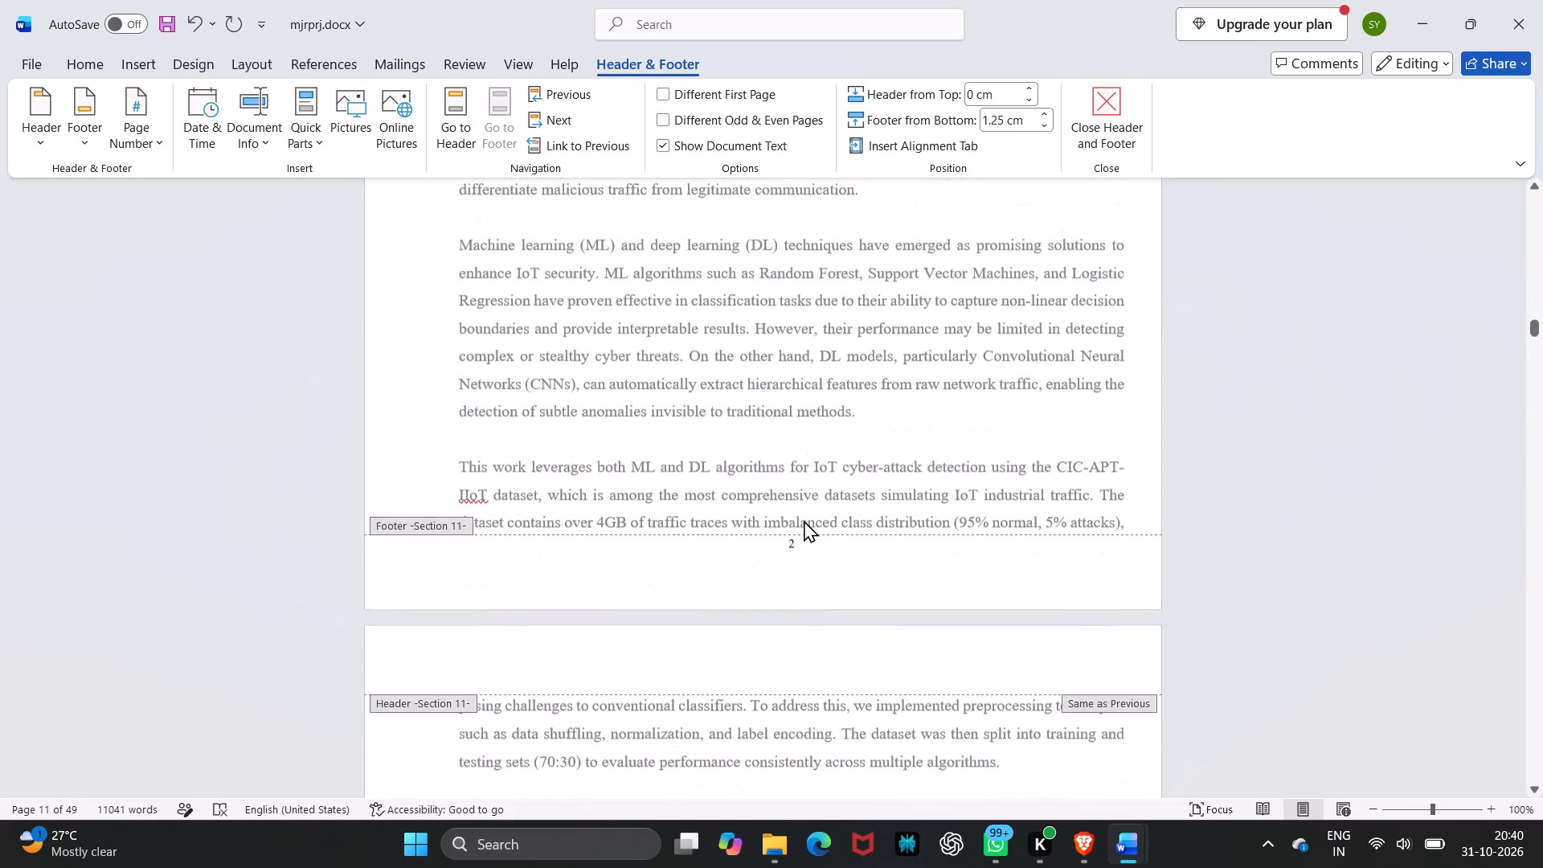
click(800, 532)
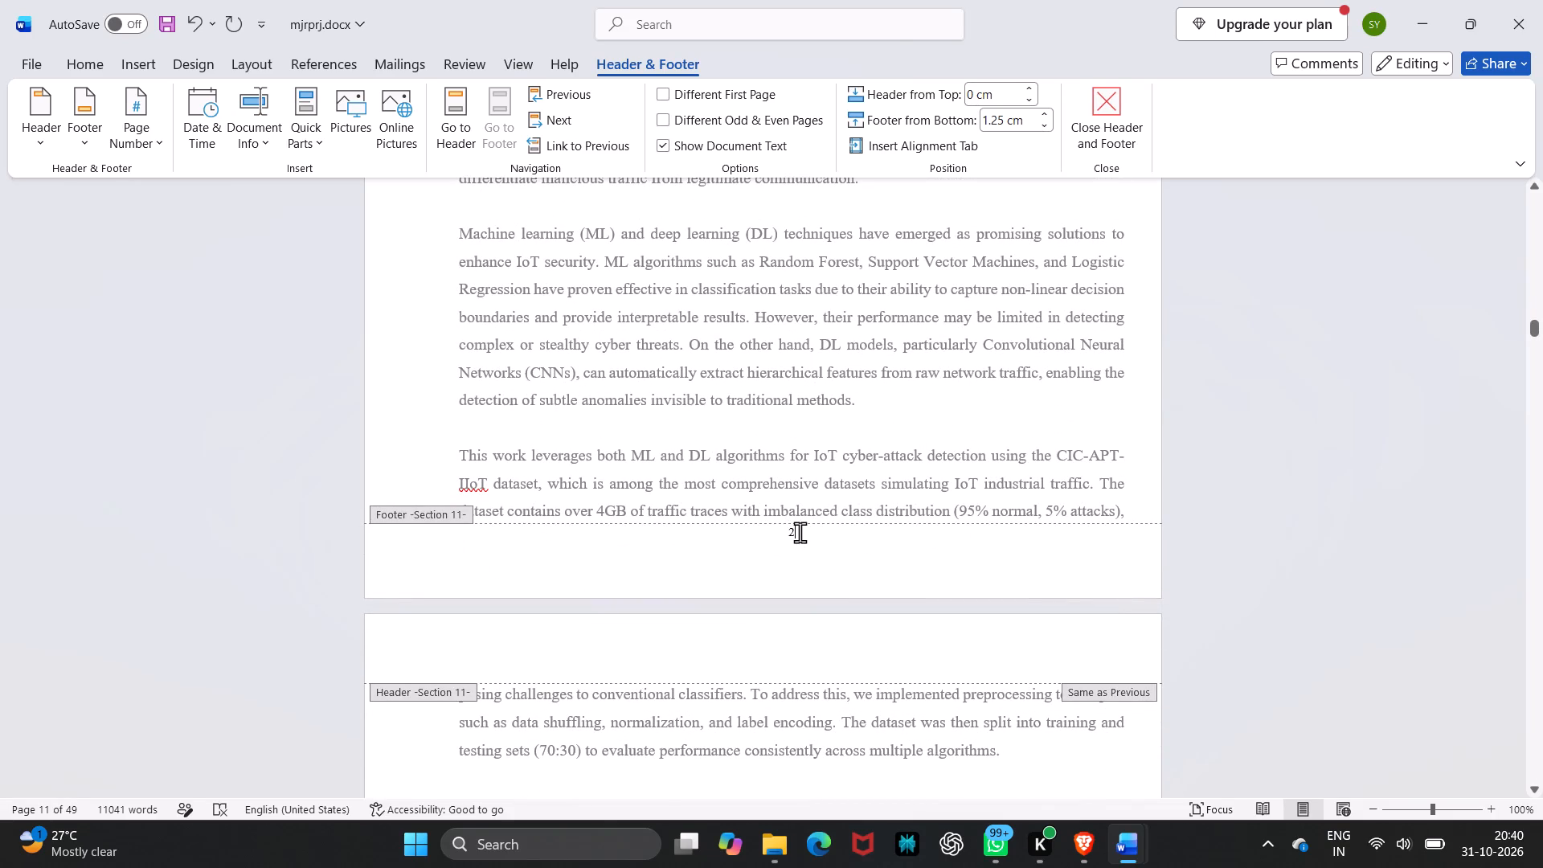
key(BackSpace)
key(1)
scroll(800, 532, up, 4)
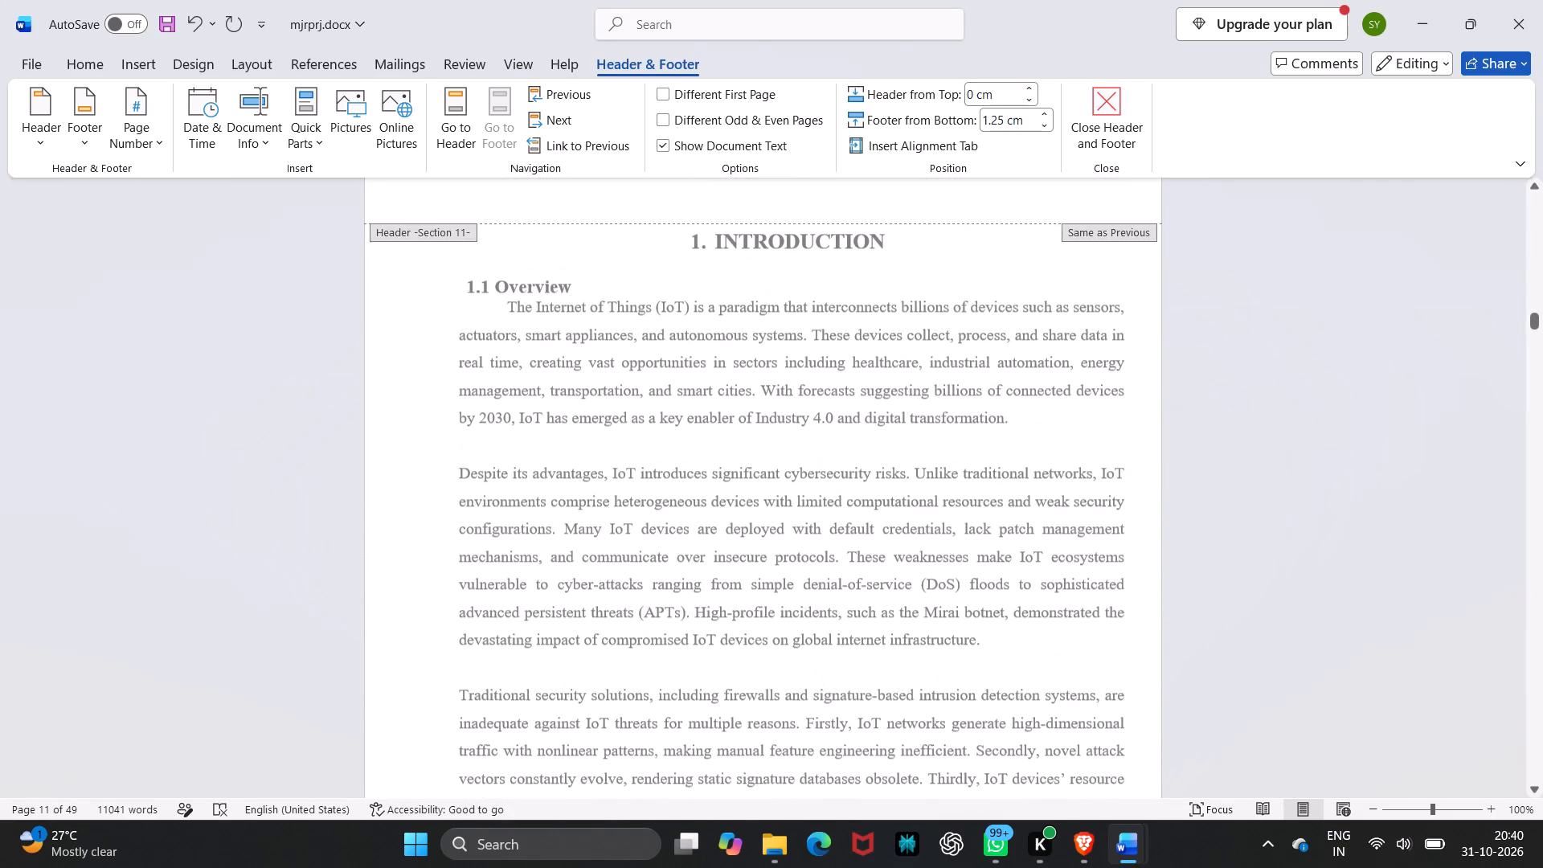
Leave footer editing and check the footer numbers on the Introduction pages up to the start of the Literature Survey.
scroll(800, 532, up, 1)
key(Escape)
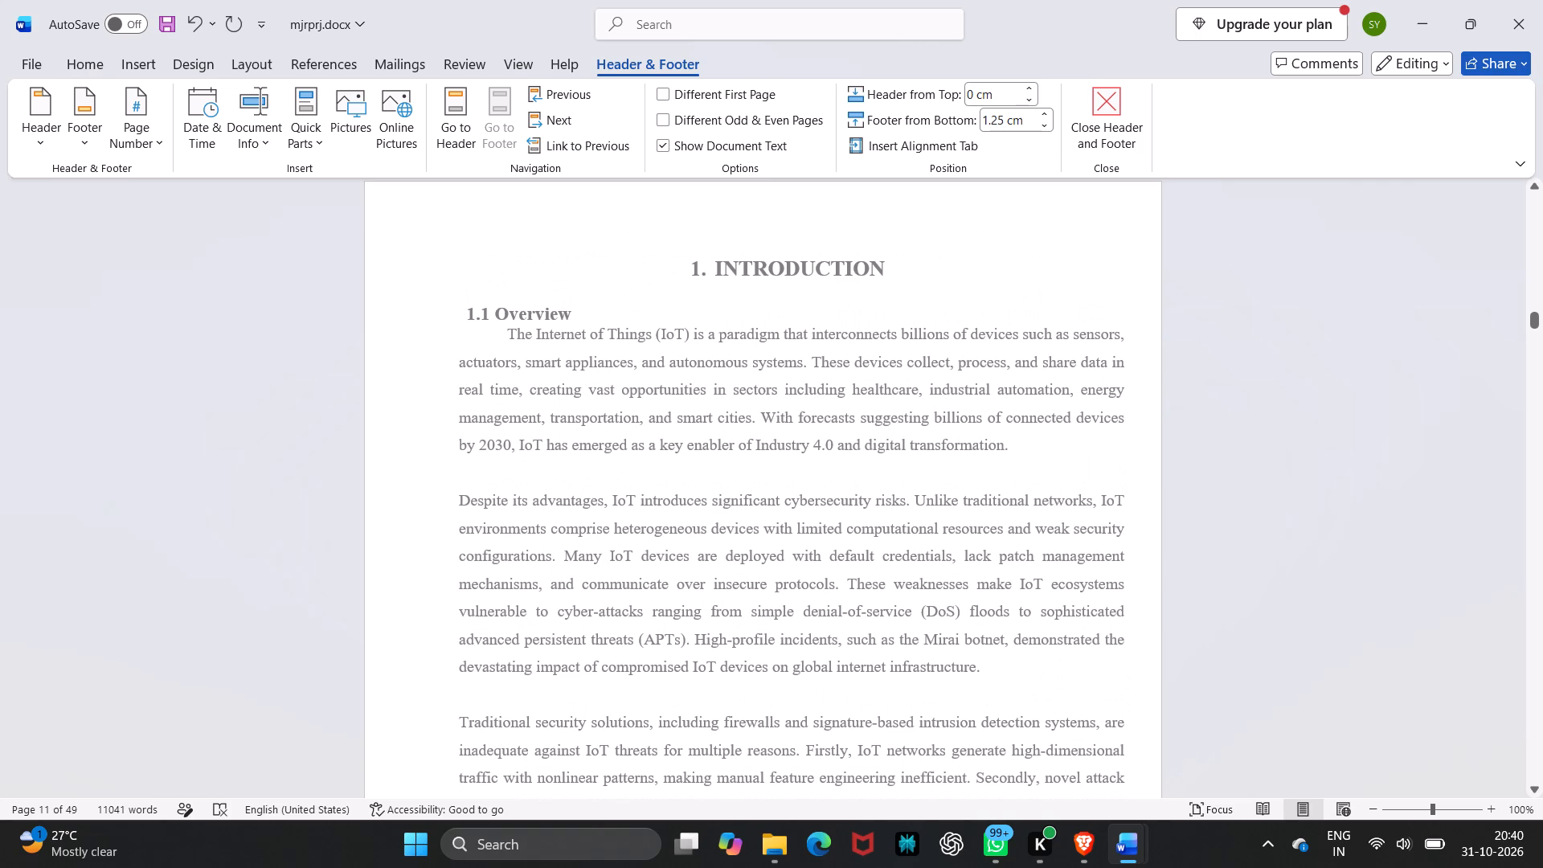
scroll(922, 542, down, 8)
scroll(922, 542, up, 2)
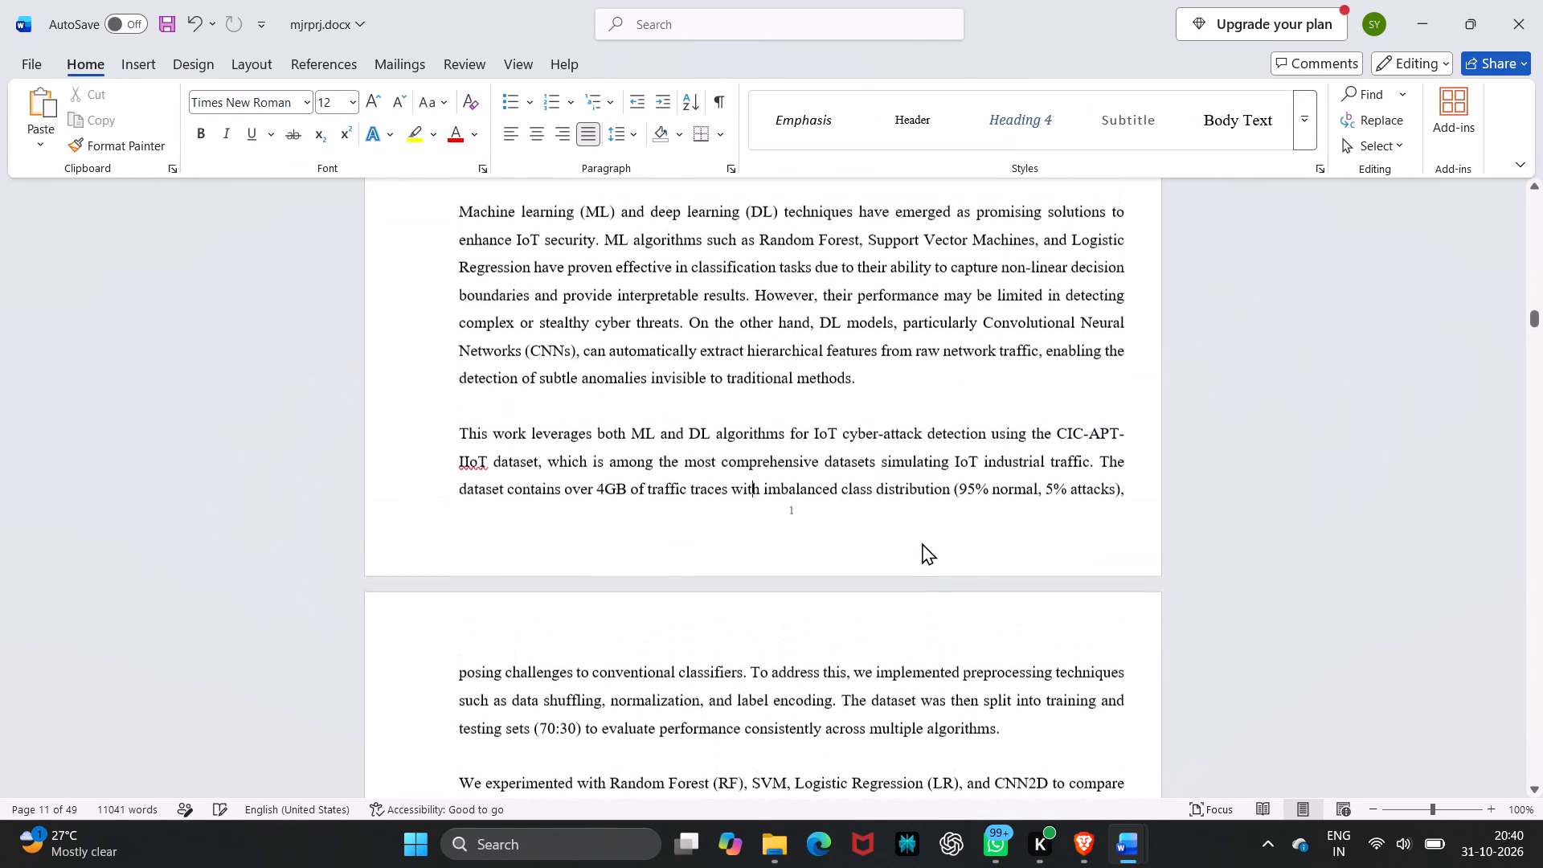
scroll(922, 542, up, 1)
scroll(922, 542, down, 2)
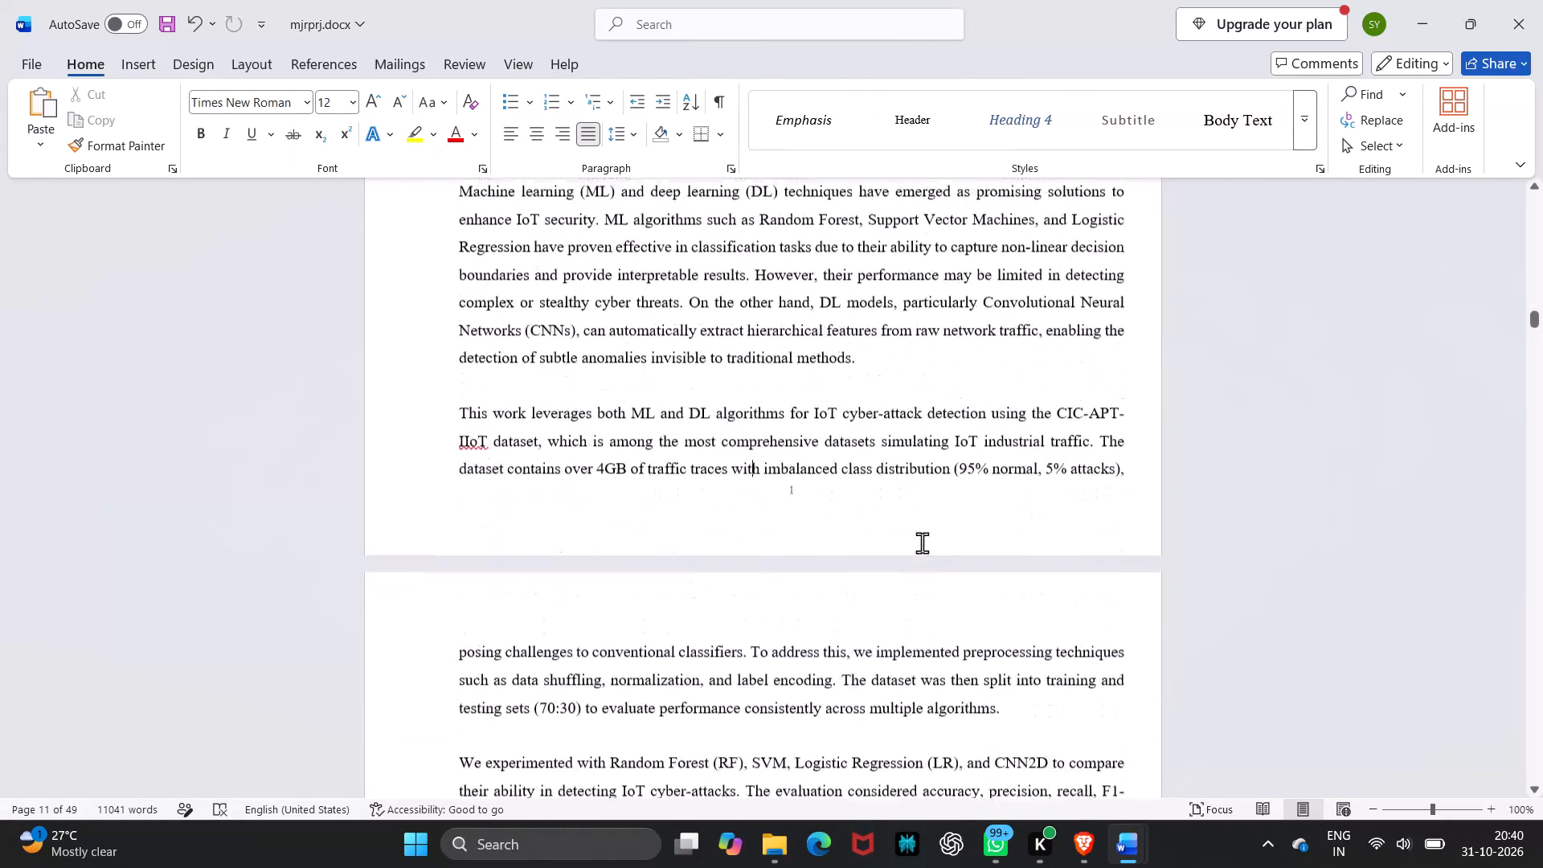
scroll(922, 542, down, 3)
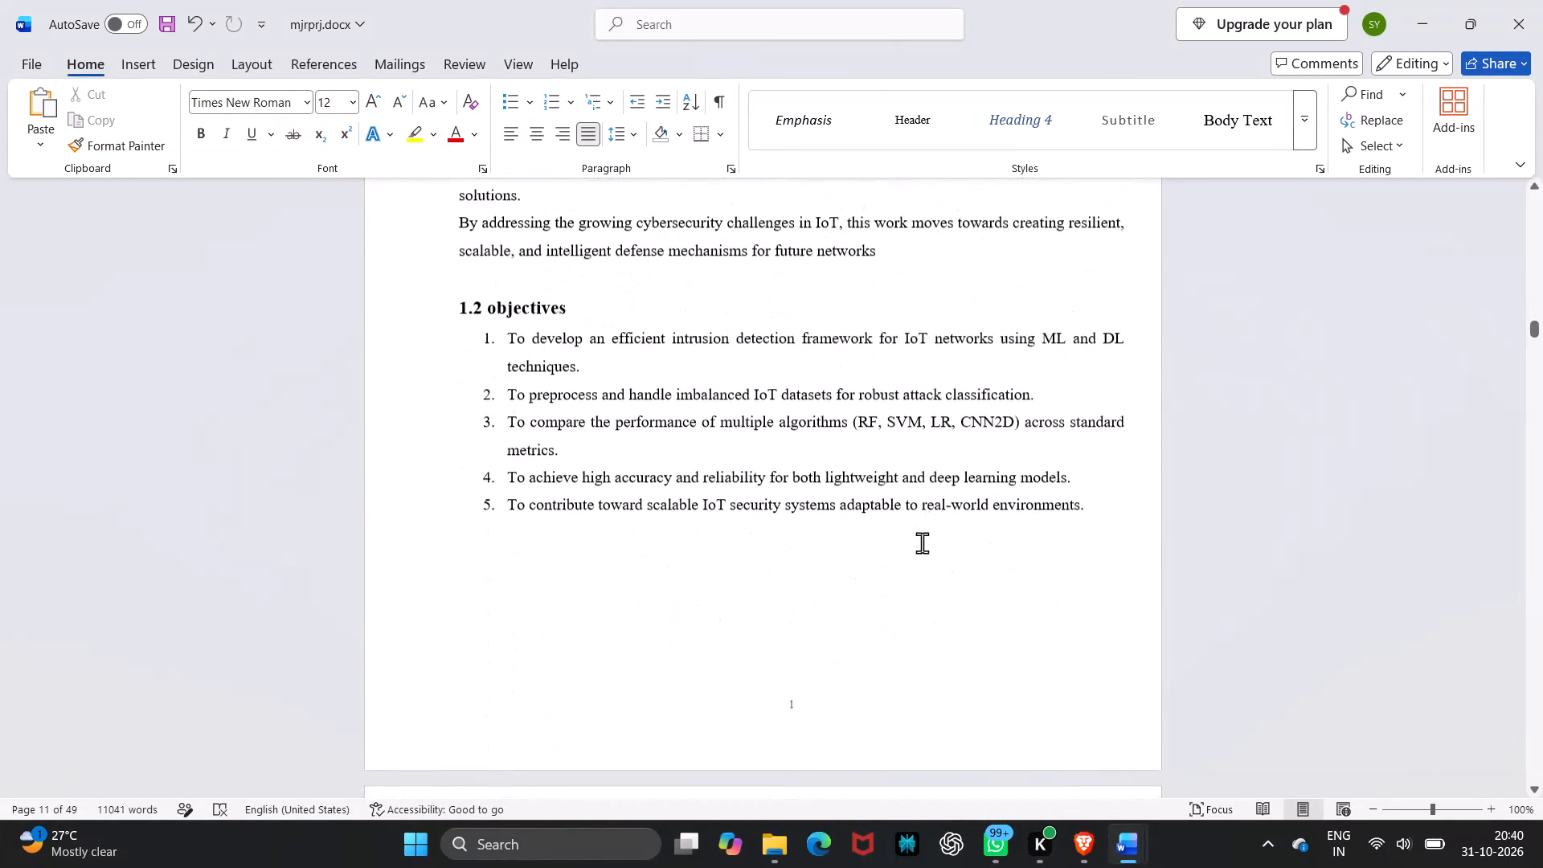
scroll(922, 542, down, 4)
scroll(922, 542, up, 2)
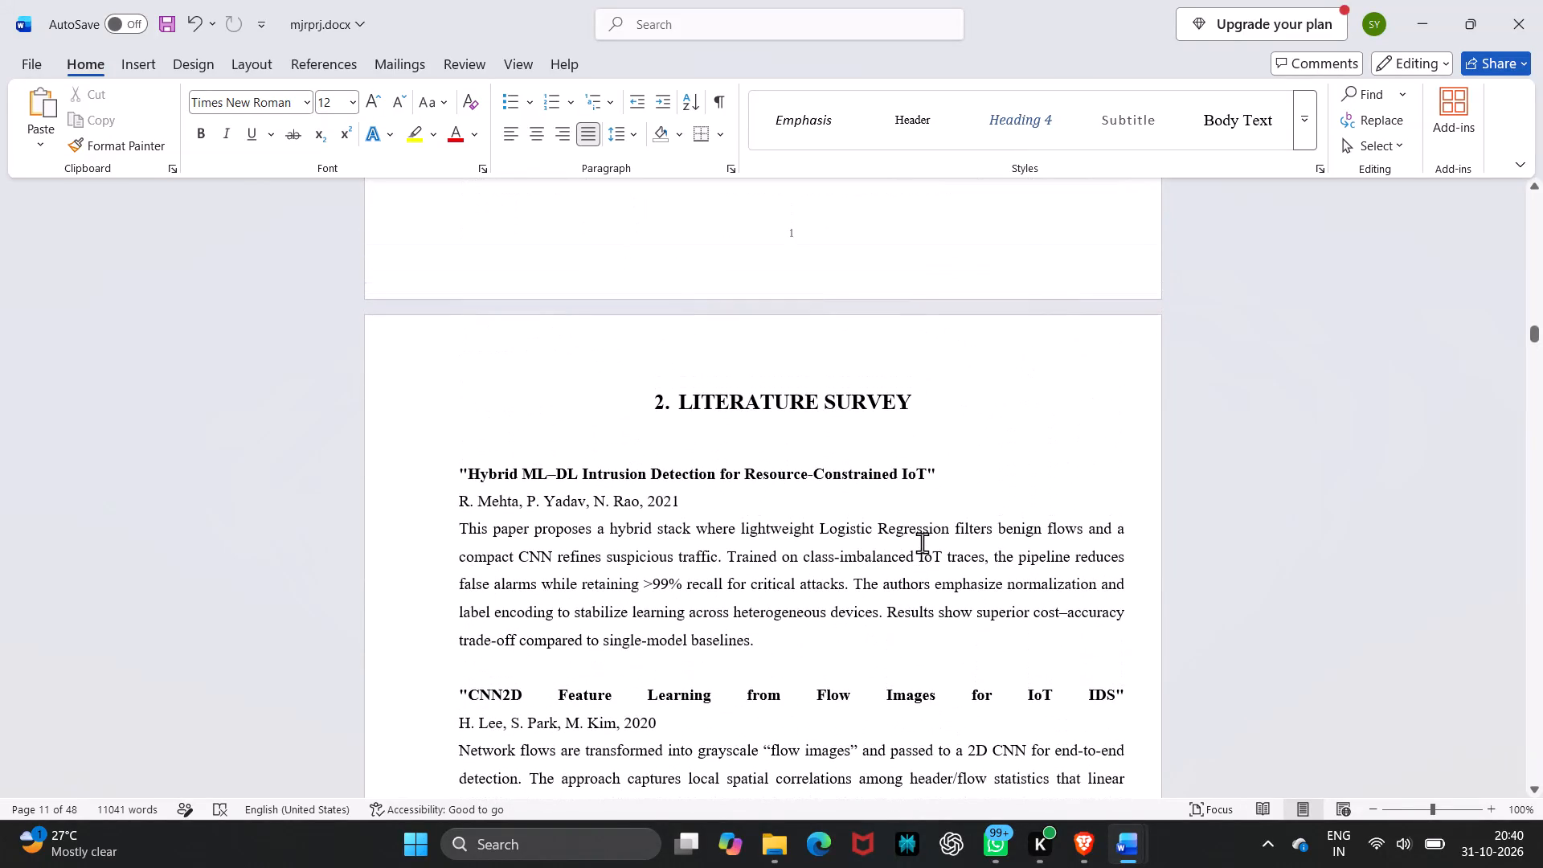
scroll(681, 304, up, 1)
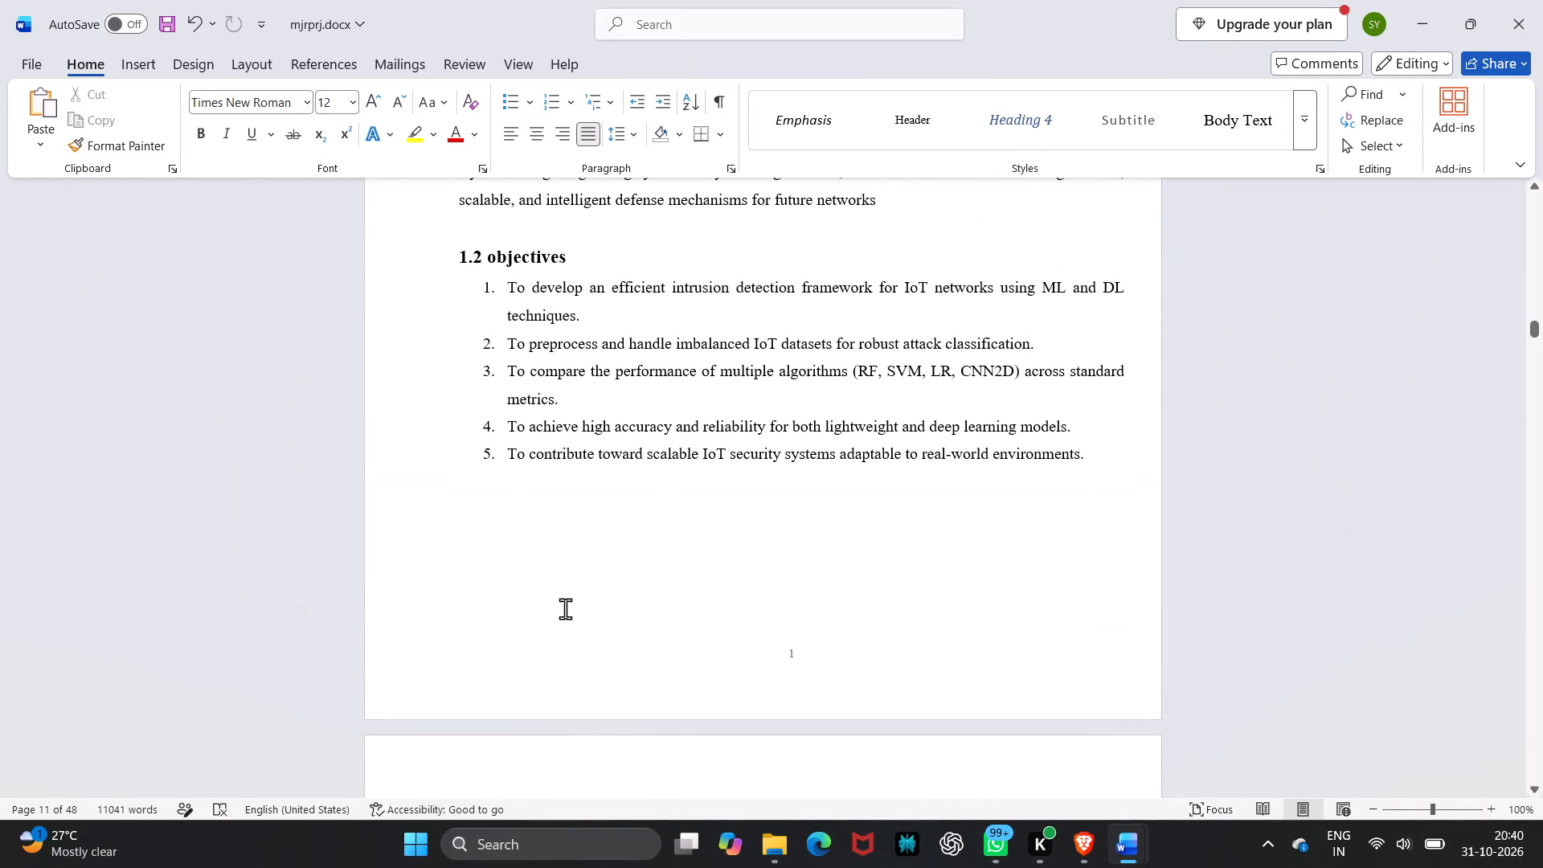
scroll(565, 608, up, 3)
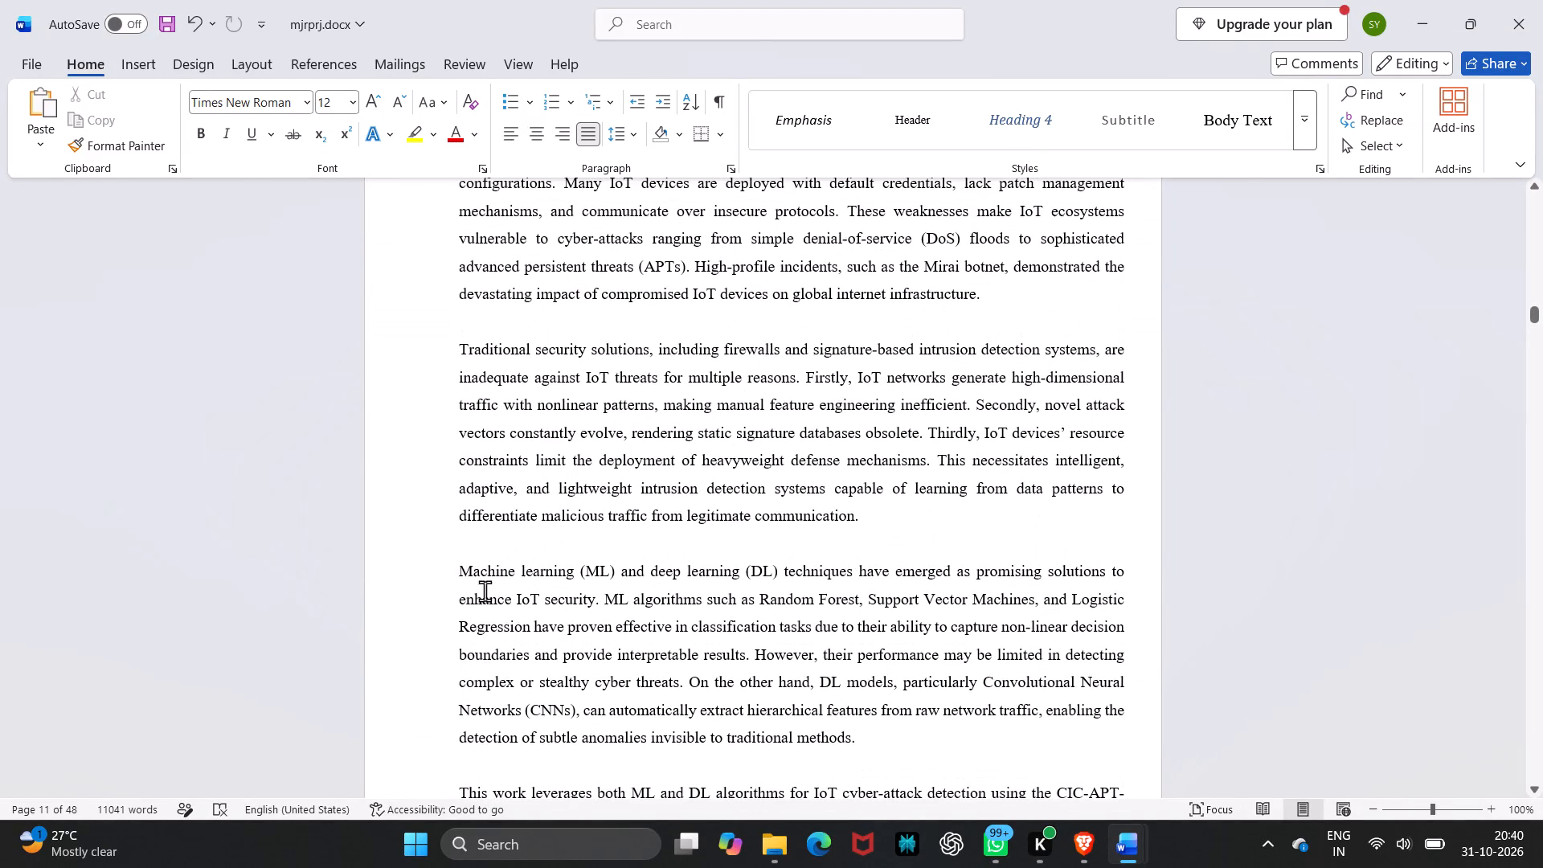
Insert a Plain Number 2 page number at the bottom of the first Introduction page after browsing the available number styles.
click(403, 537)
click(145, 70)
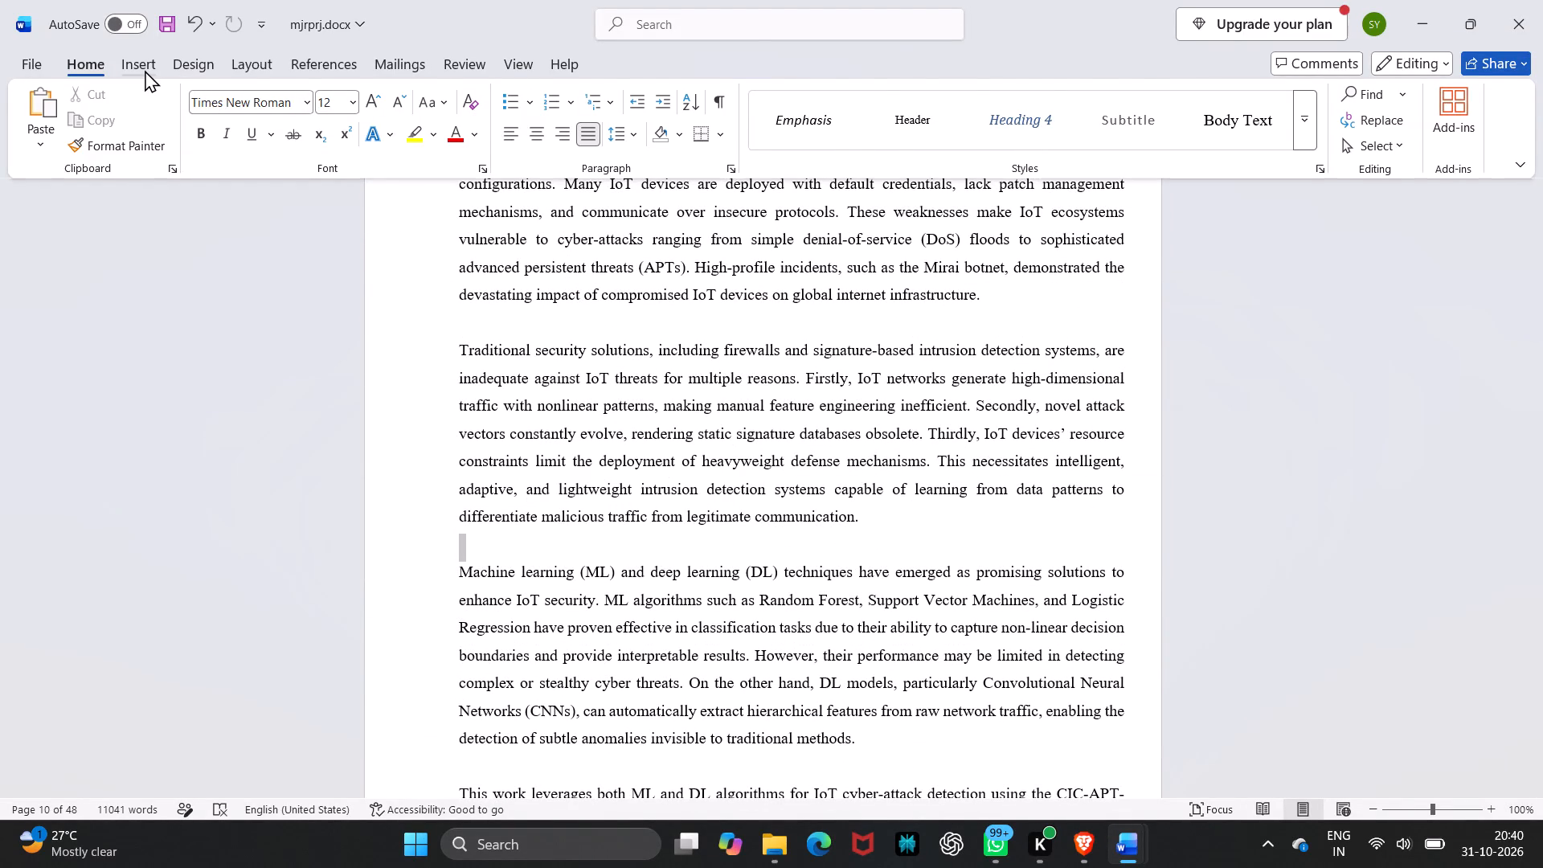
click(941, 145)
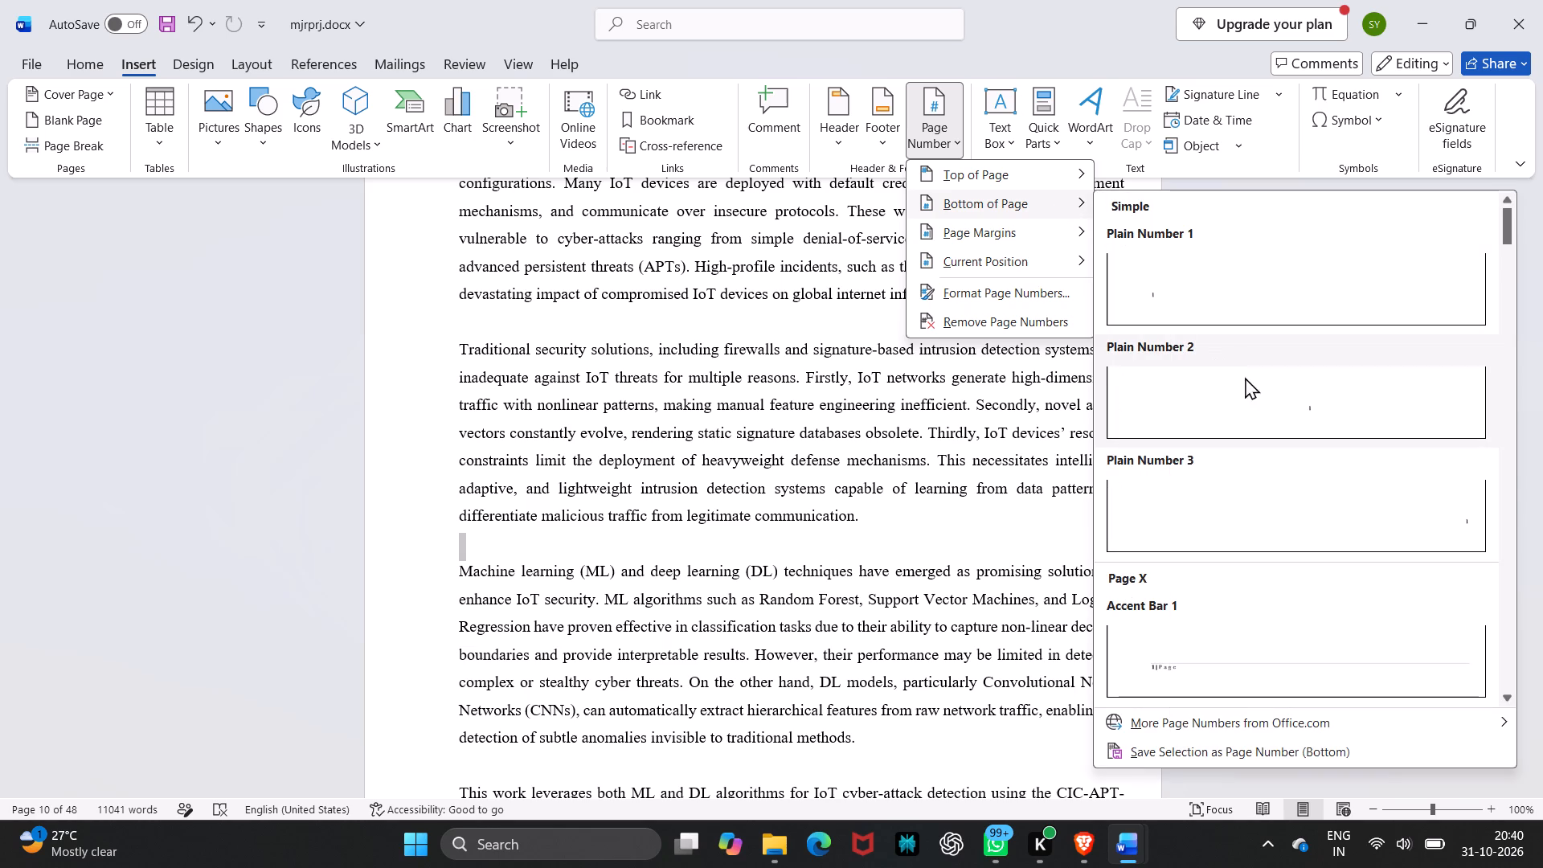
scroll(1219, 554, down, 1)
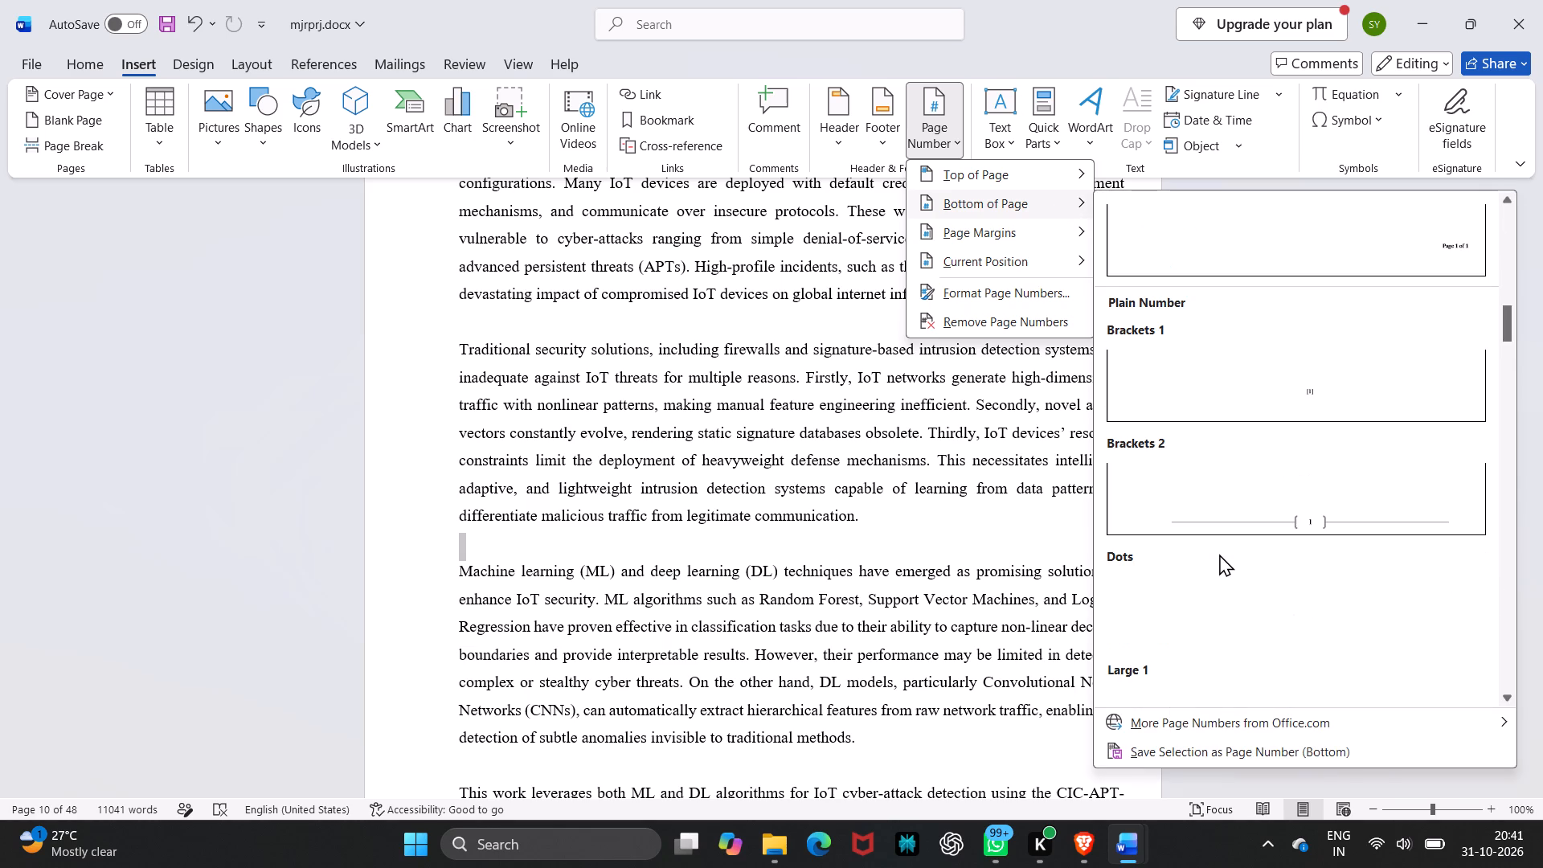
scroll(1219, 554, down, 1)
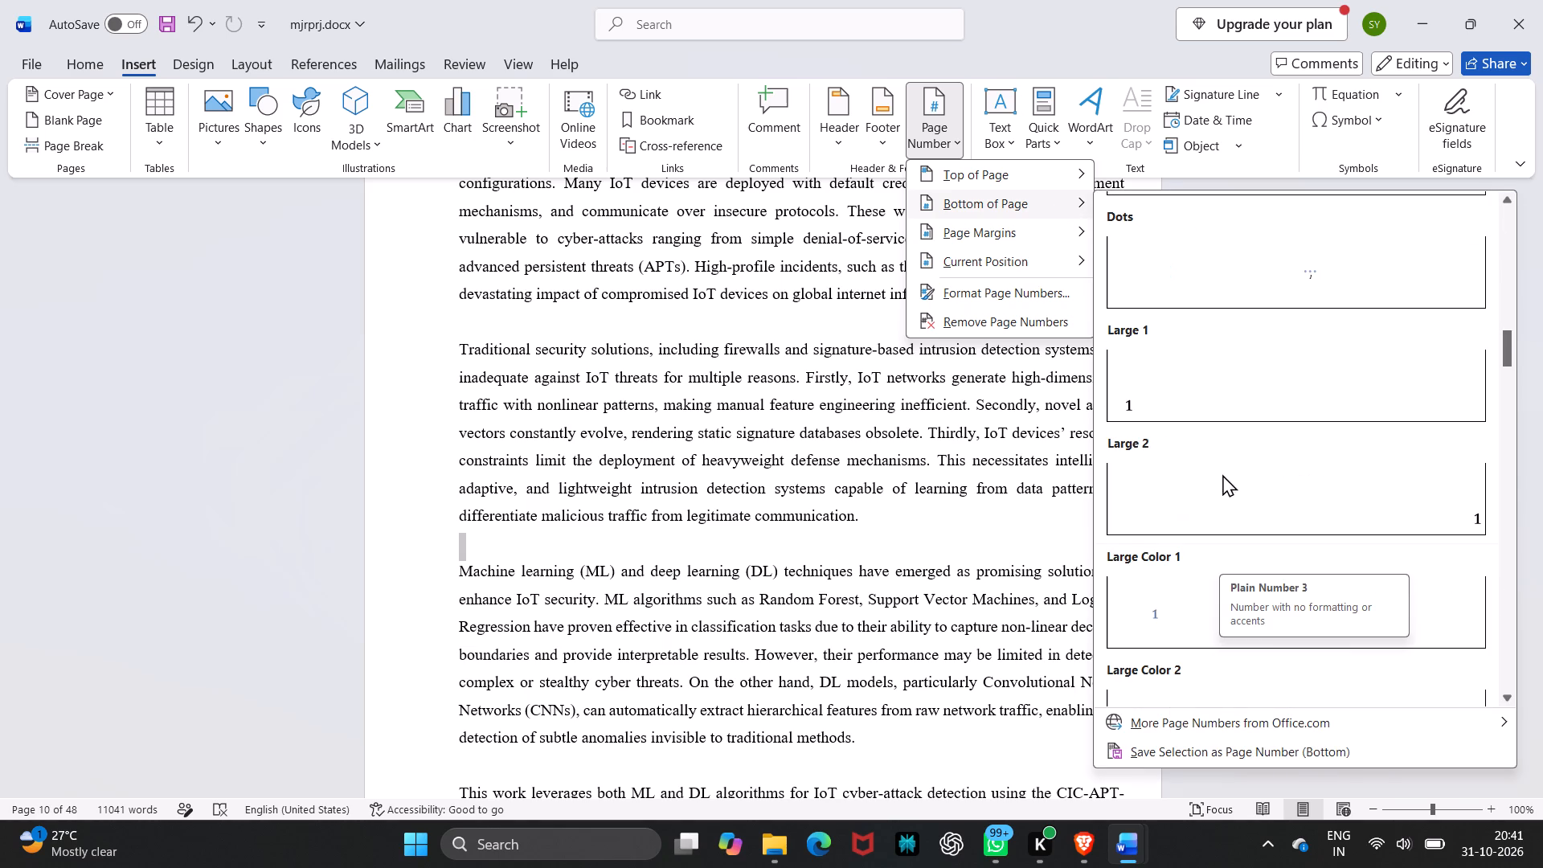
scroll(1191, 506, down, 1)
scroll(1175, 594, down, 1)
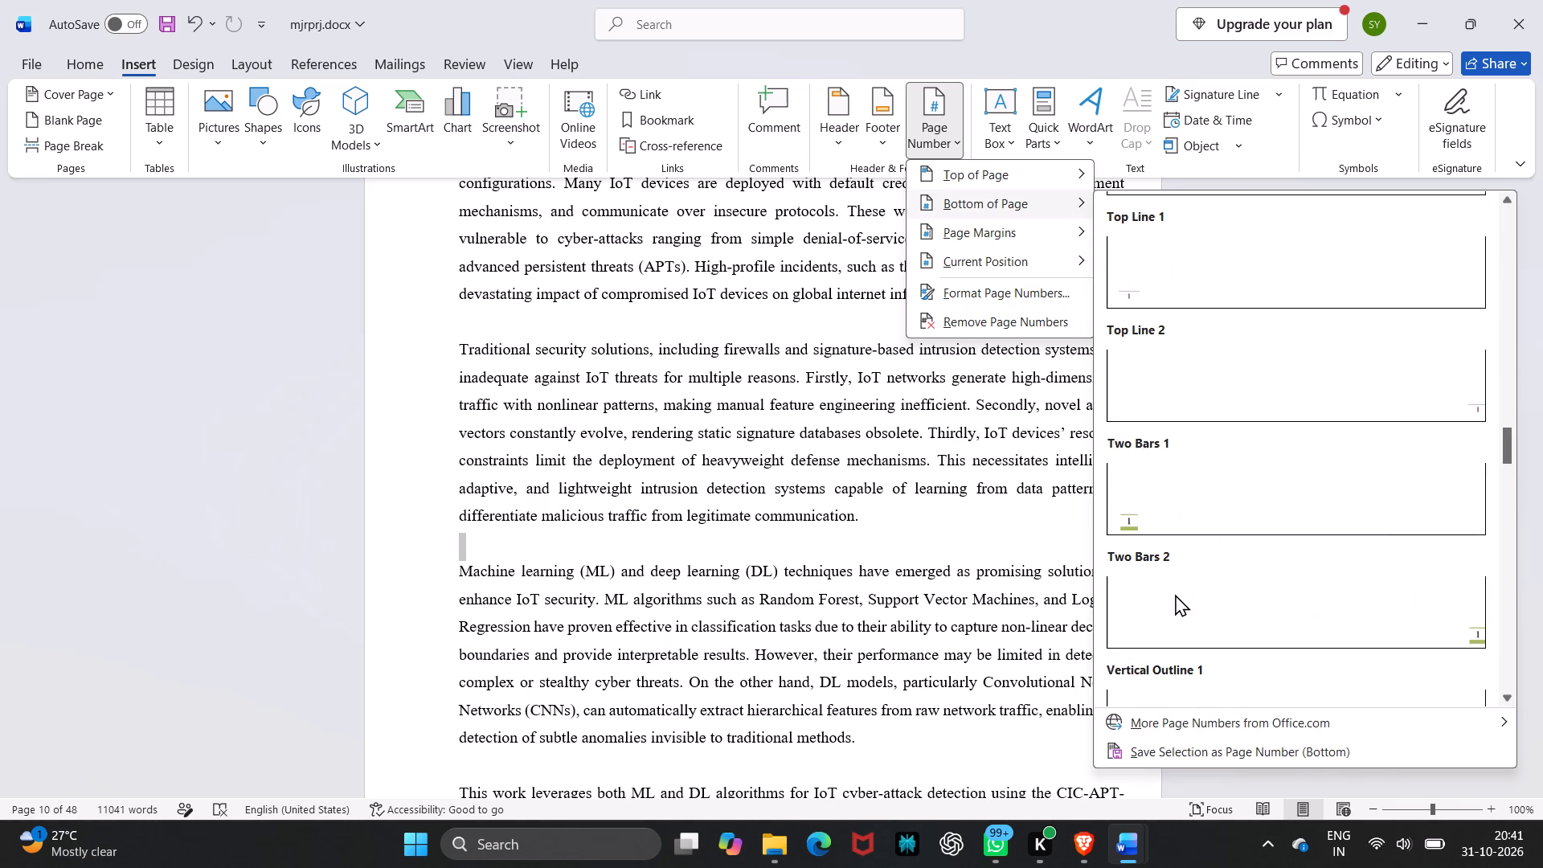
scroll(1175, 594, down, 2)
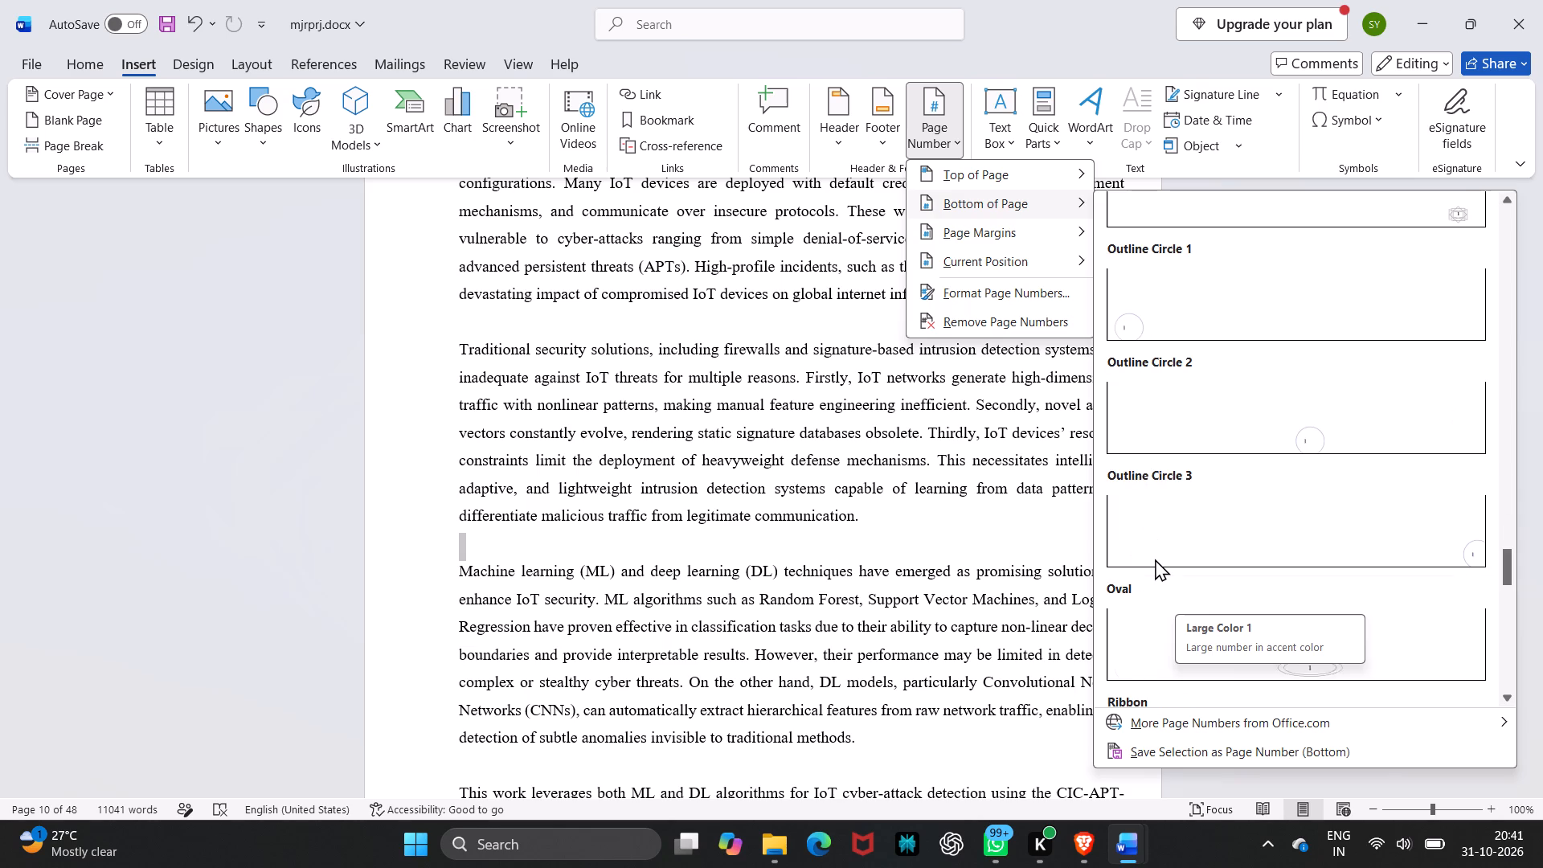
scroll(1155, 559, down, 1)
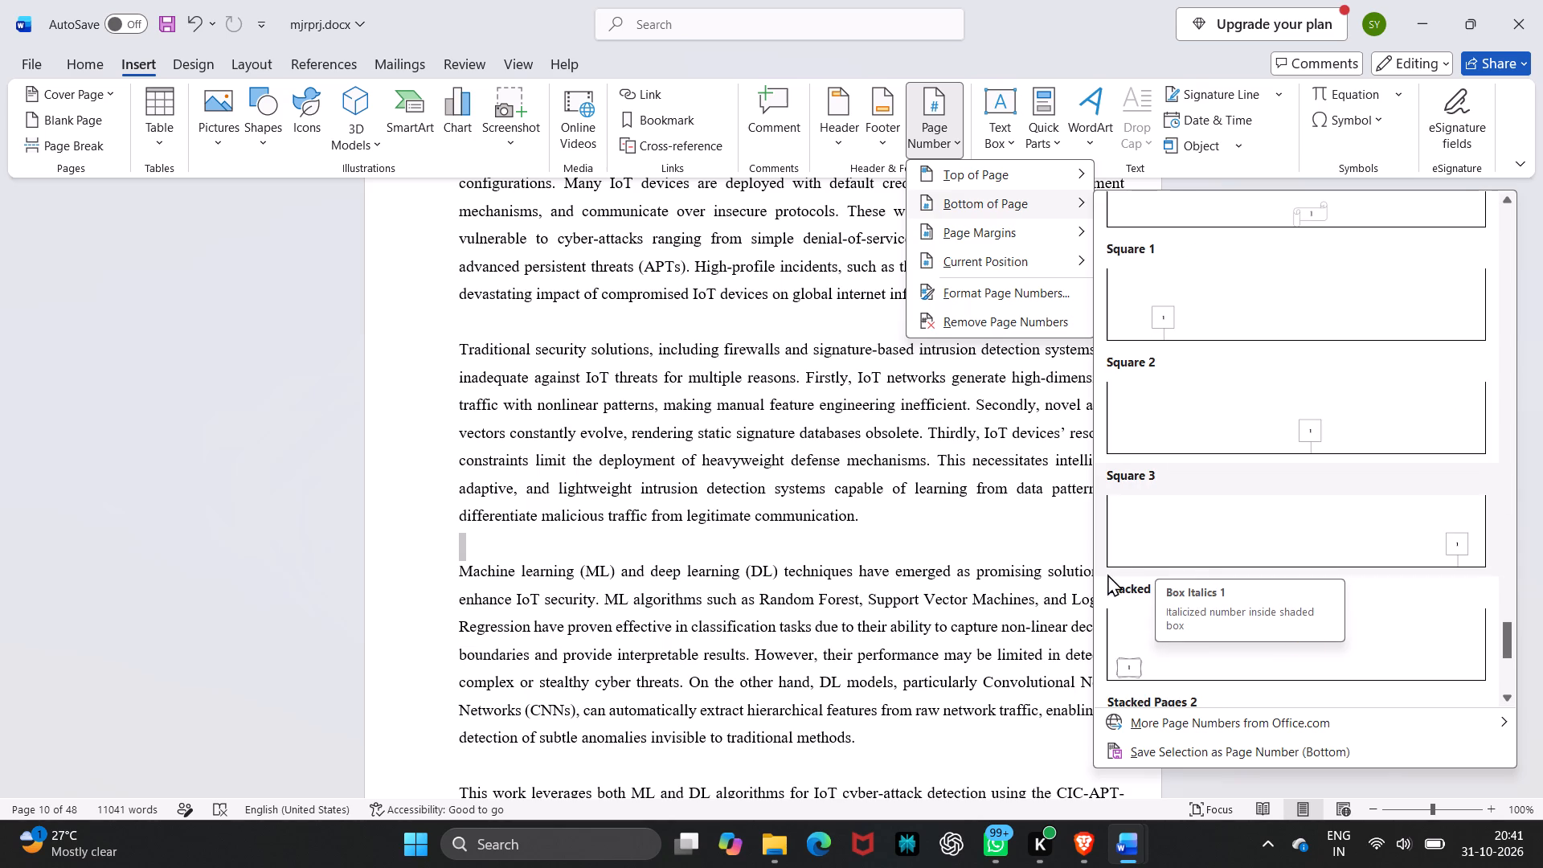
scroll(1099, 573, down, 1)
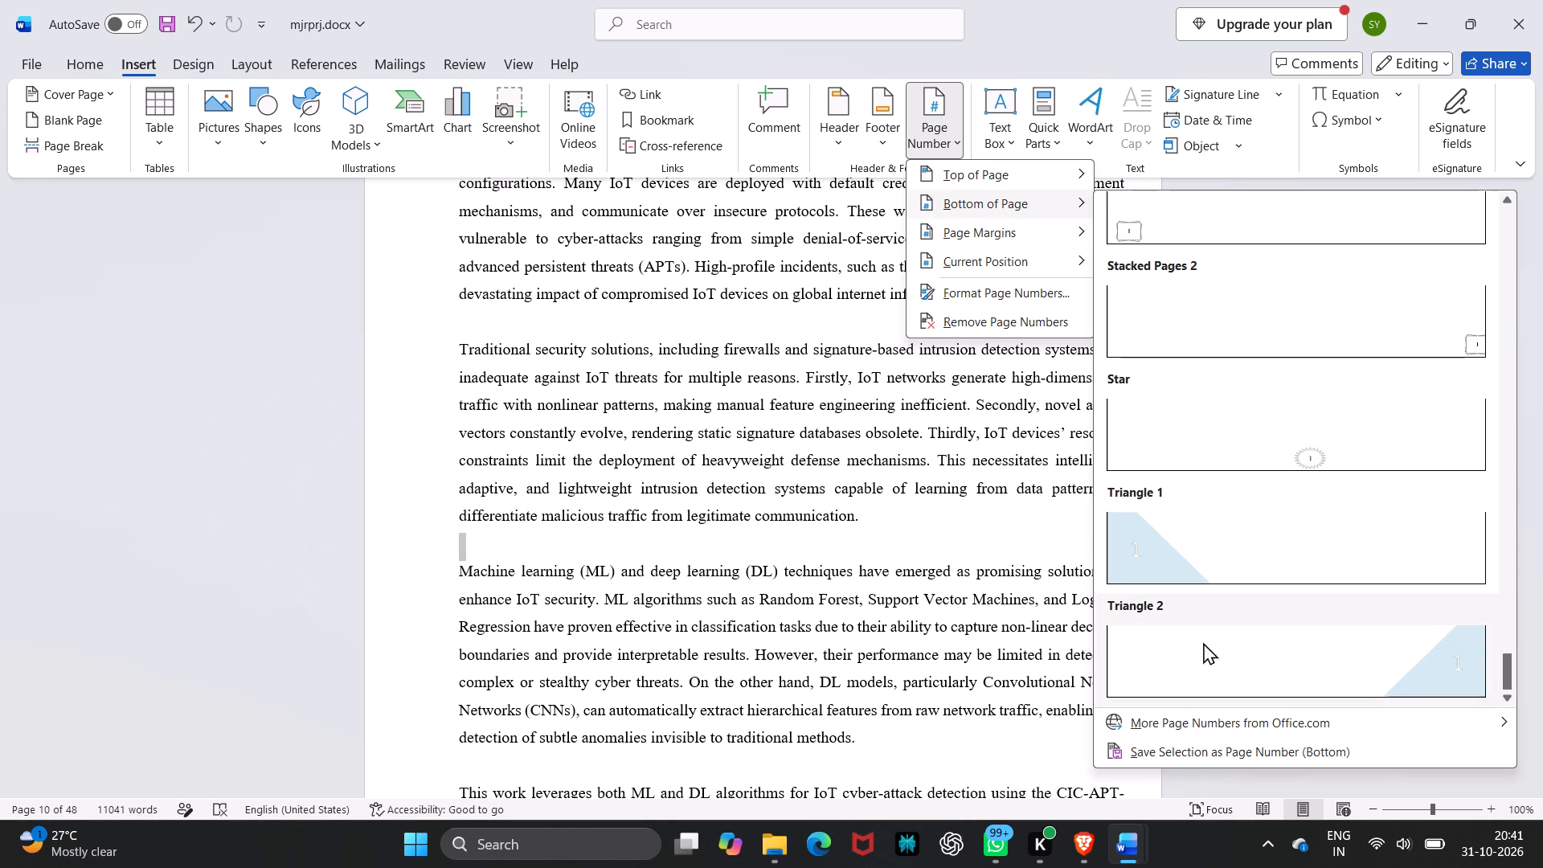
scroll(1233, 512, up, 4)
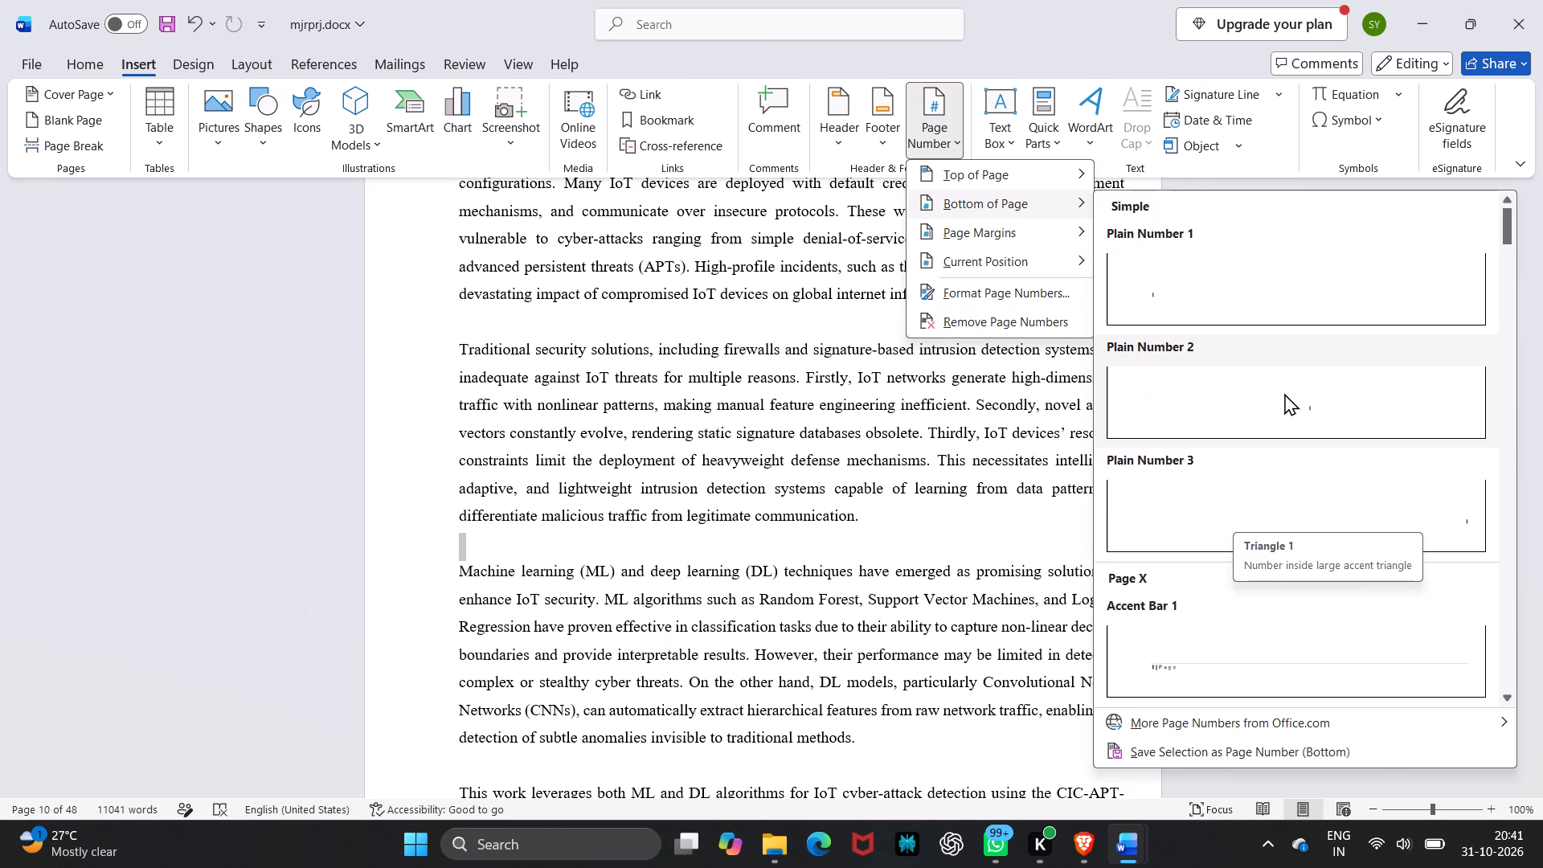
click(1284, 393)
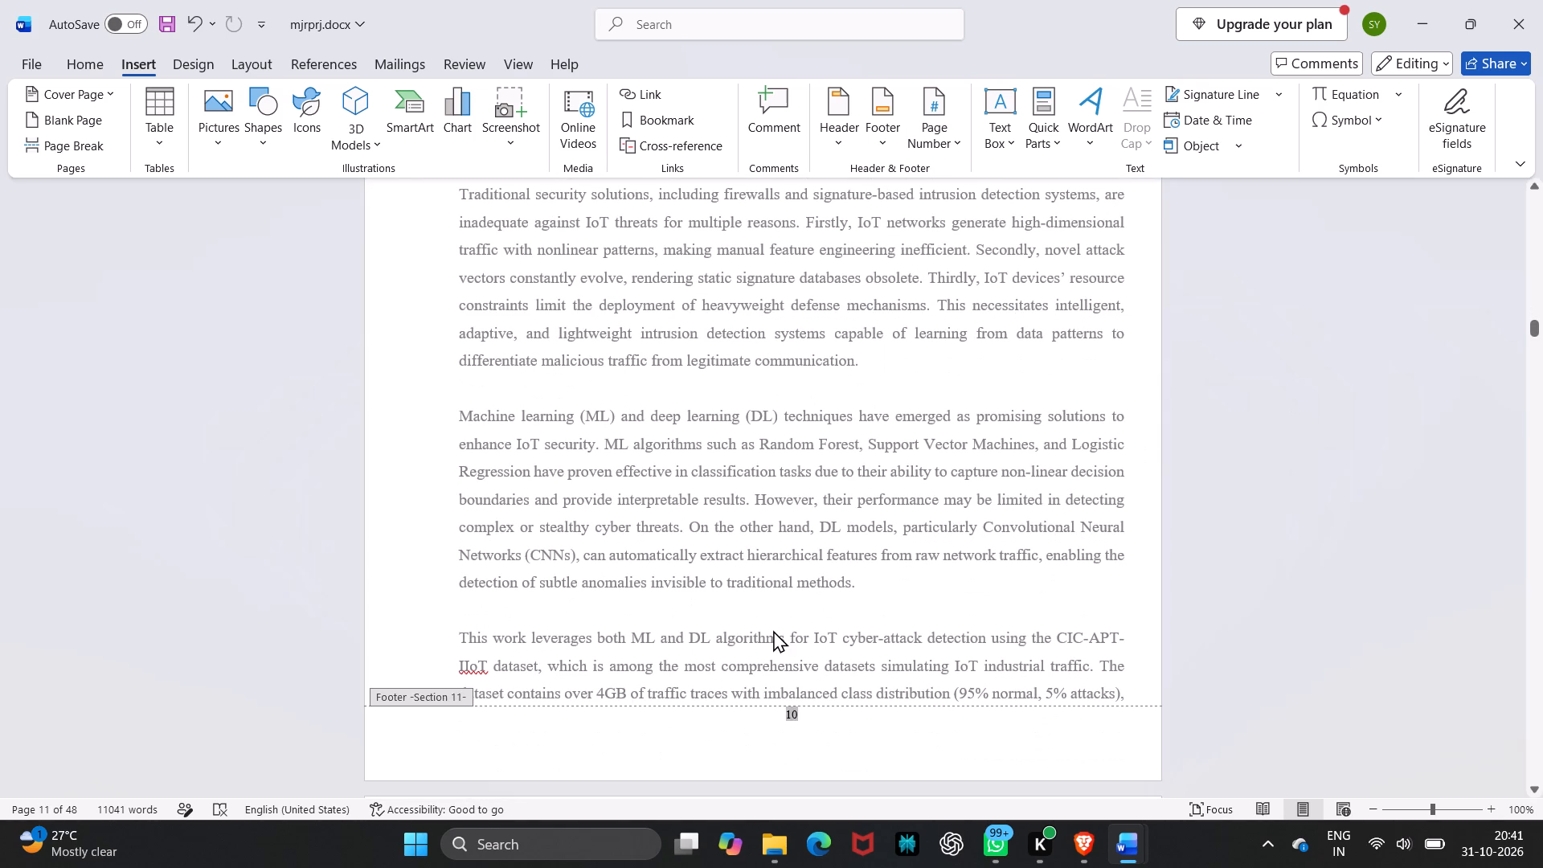
Replace the inserted page number in the first Introduction page's footer with a manually entered 1.
click(801, 710)
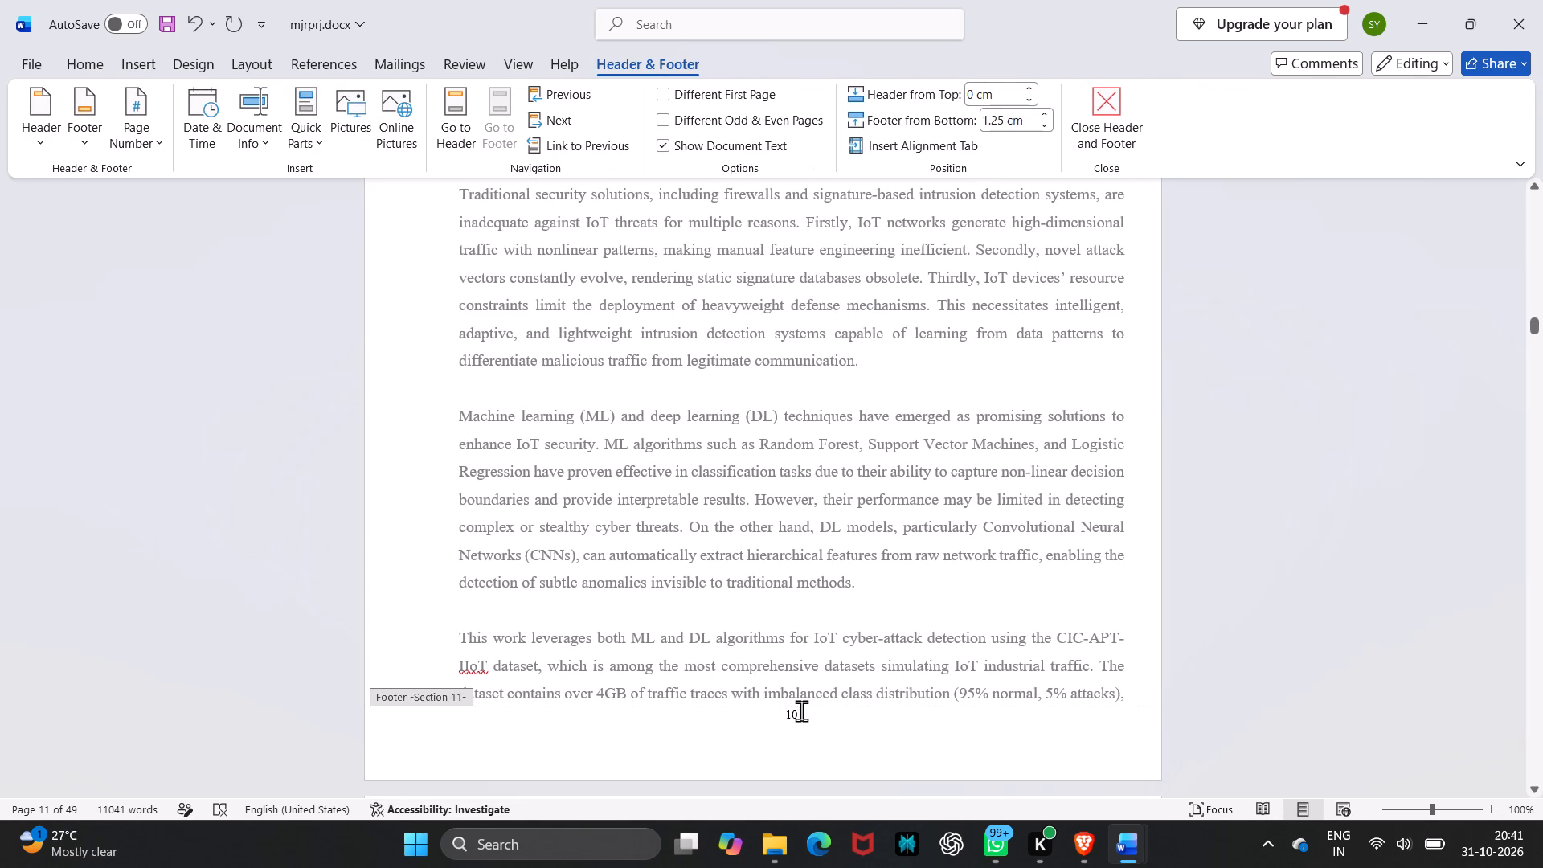
key(BackSpace)
key(BackSpace)
scroll(801, 710, down, 1)
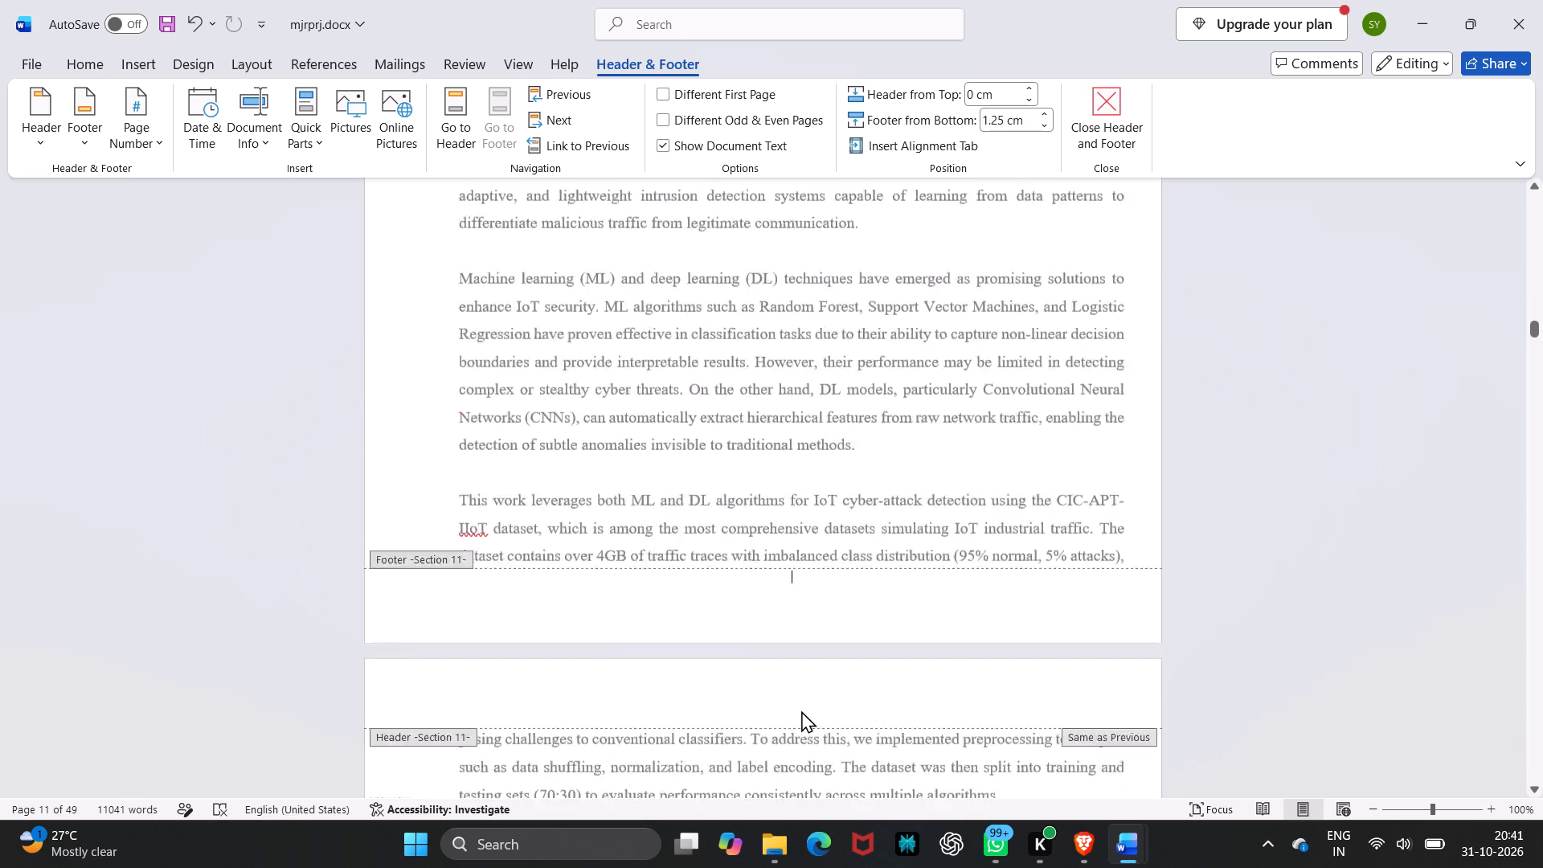
scroll(801, 710, down, 3)
scroll(801, 710, up, 2)
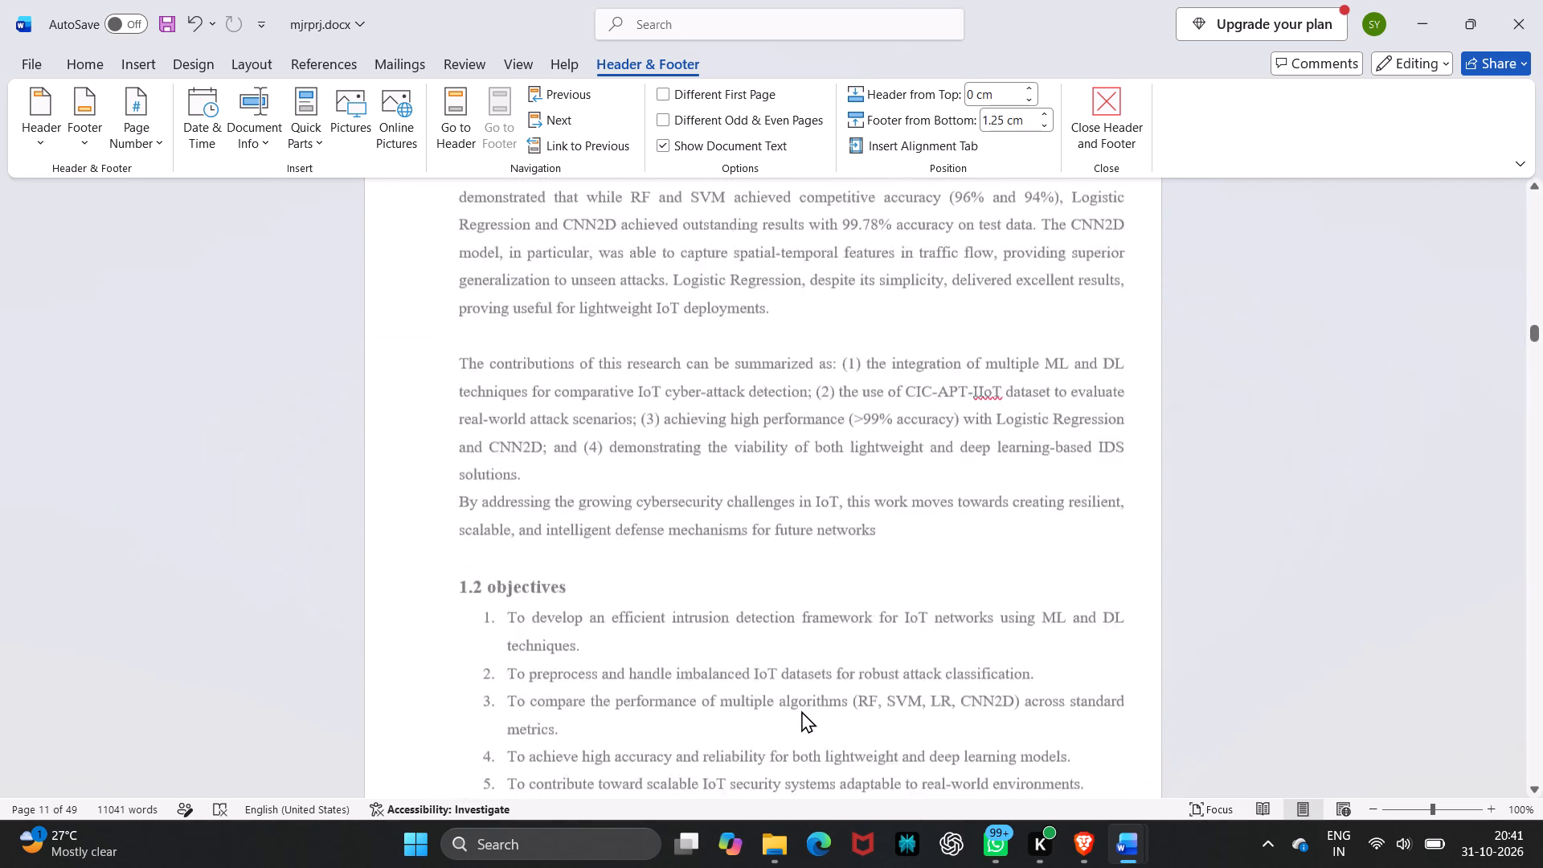
scroll(801, 710, up, 2)
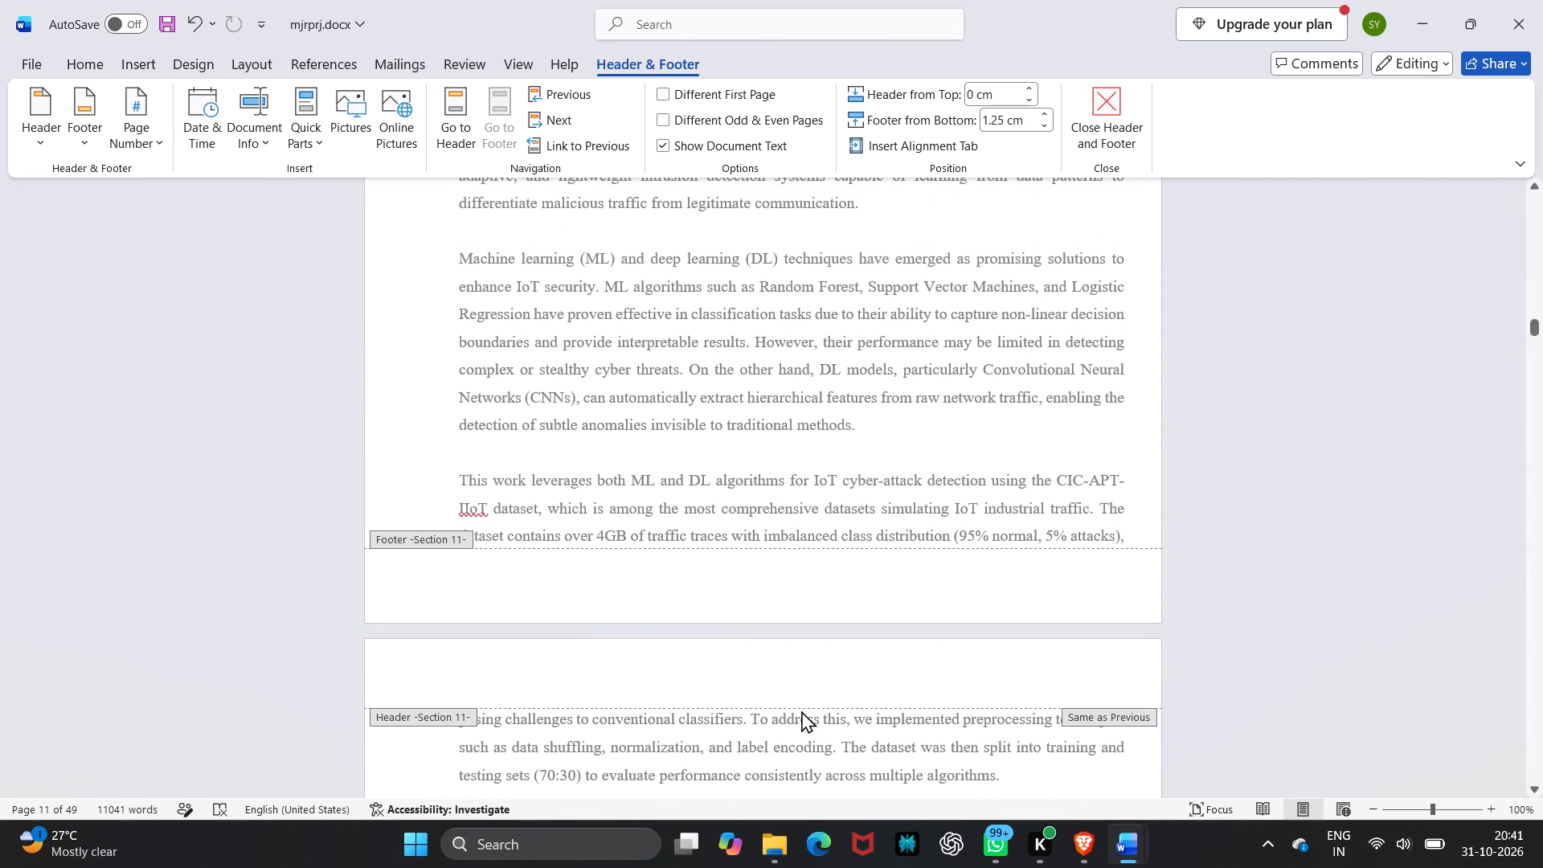
key(1)
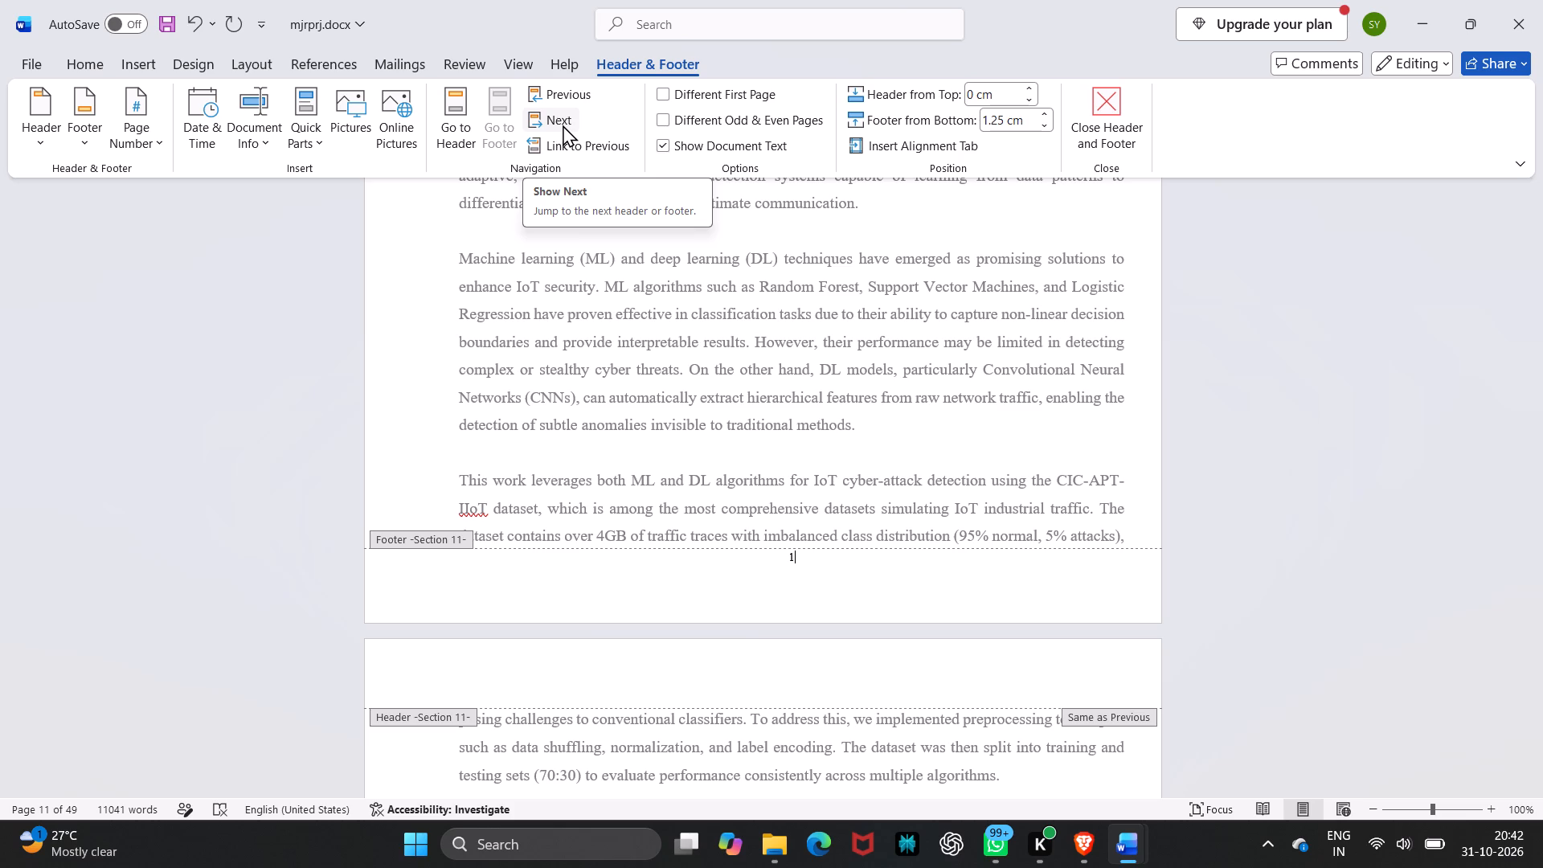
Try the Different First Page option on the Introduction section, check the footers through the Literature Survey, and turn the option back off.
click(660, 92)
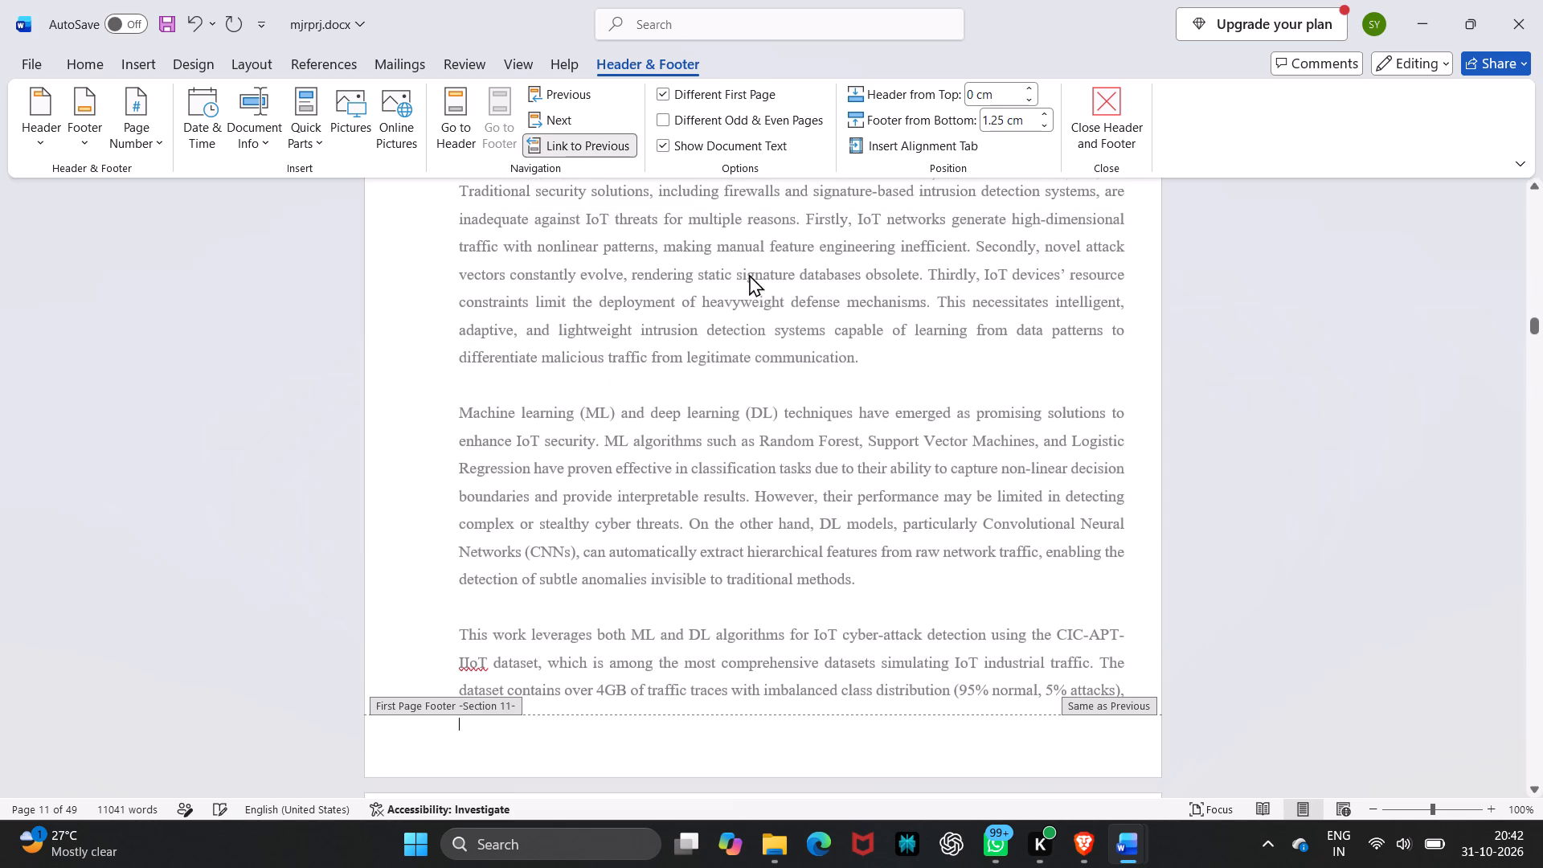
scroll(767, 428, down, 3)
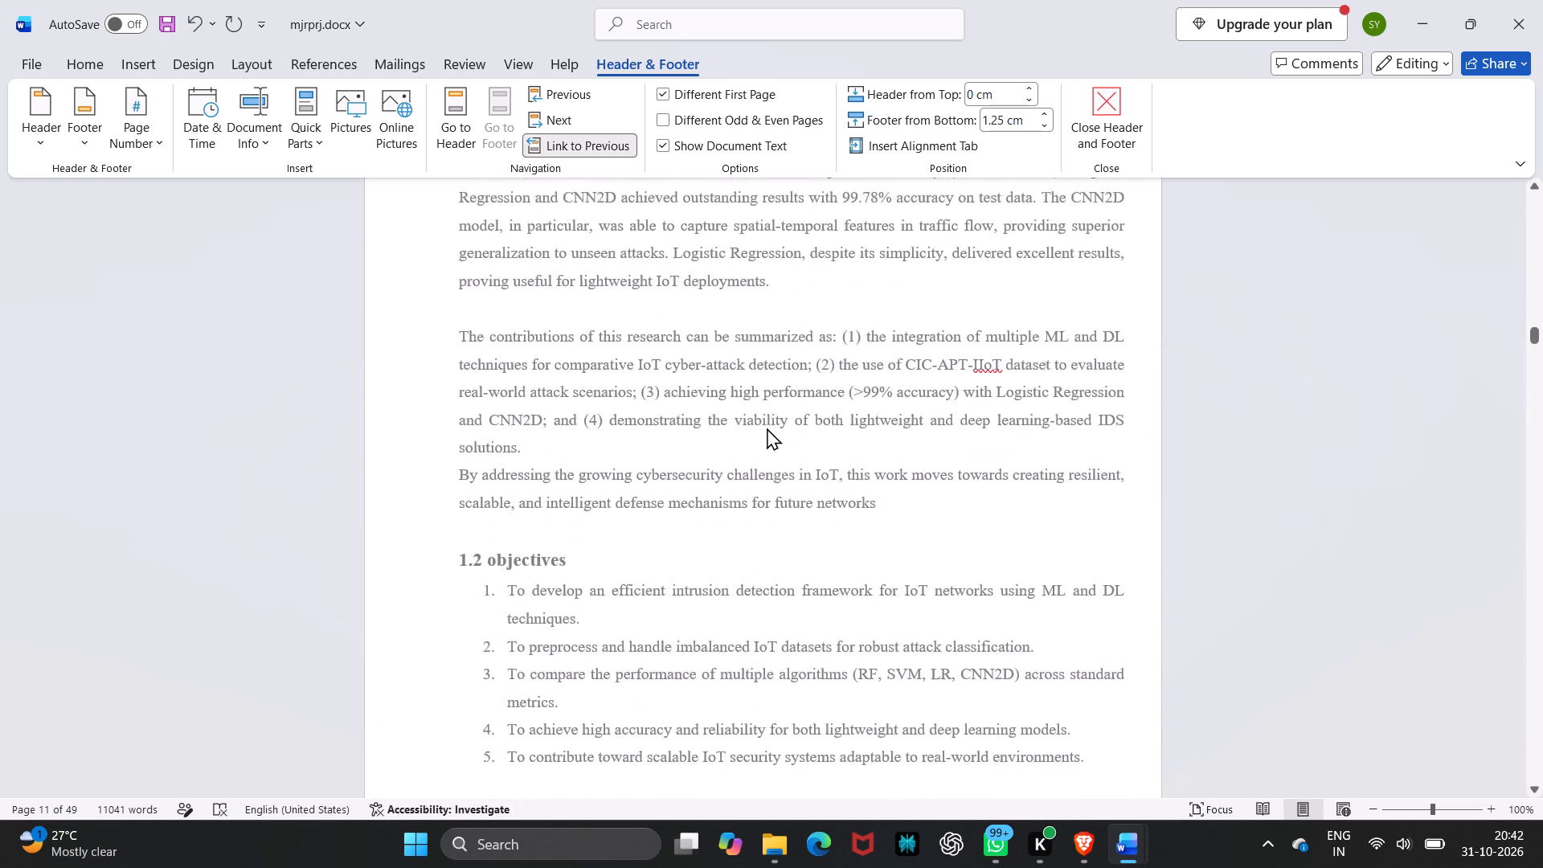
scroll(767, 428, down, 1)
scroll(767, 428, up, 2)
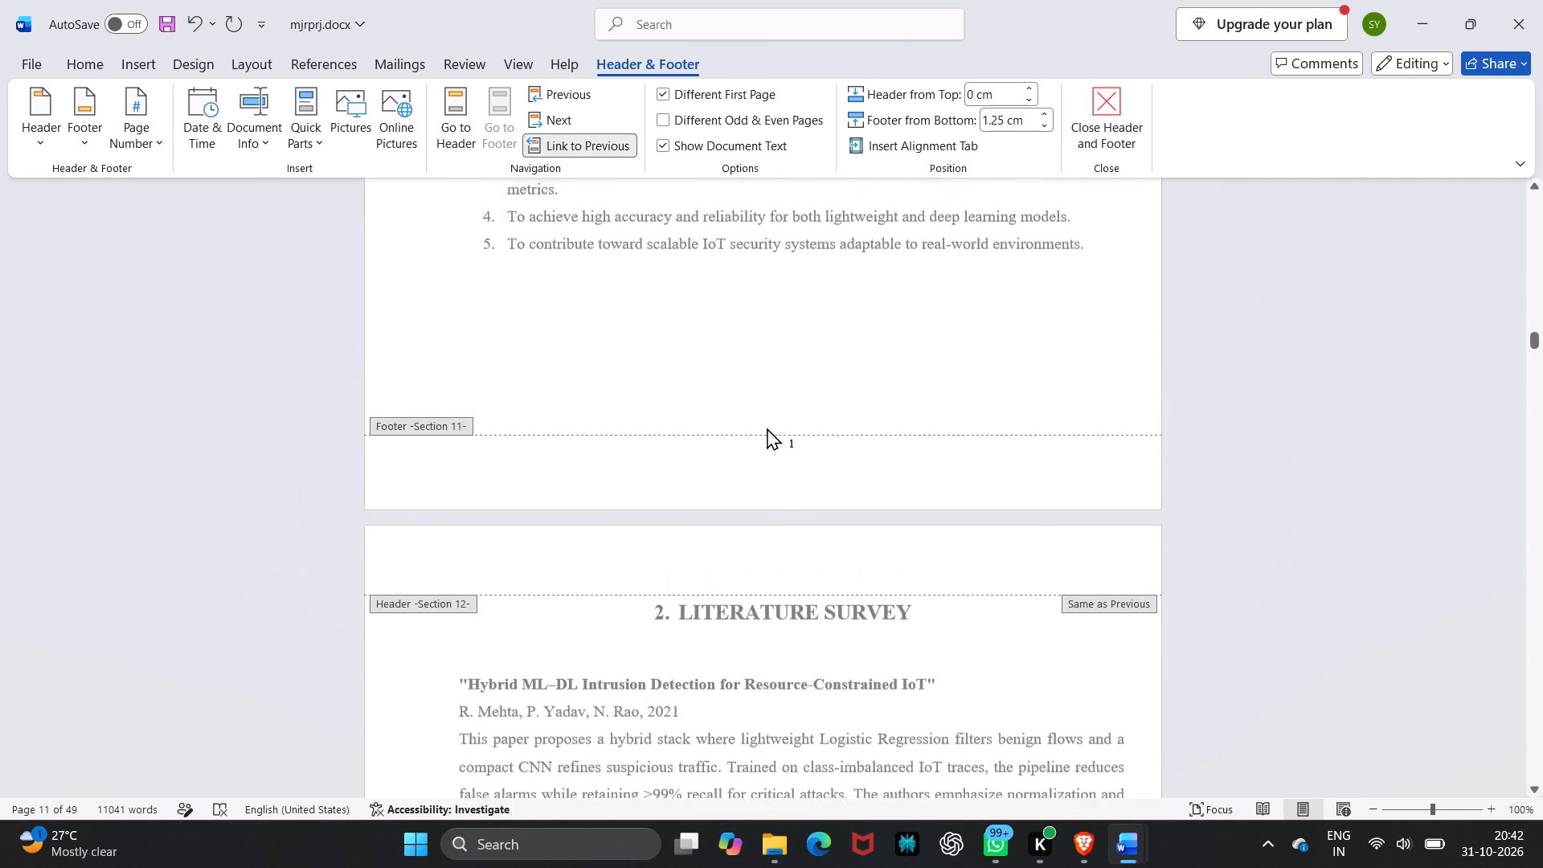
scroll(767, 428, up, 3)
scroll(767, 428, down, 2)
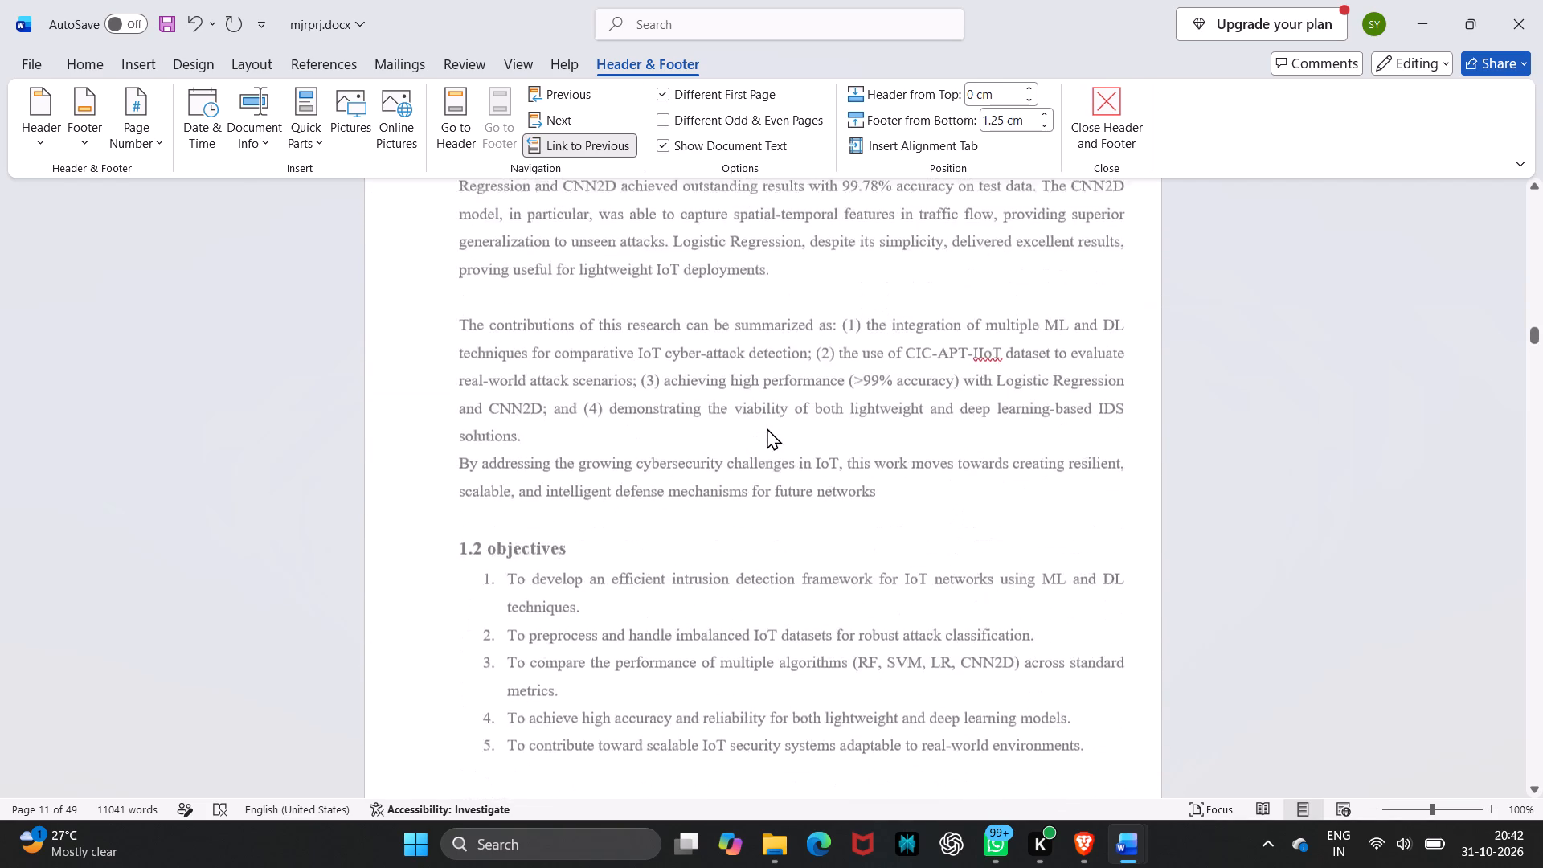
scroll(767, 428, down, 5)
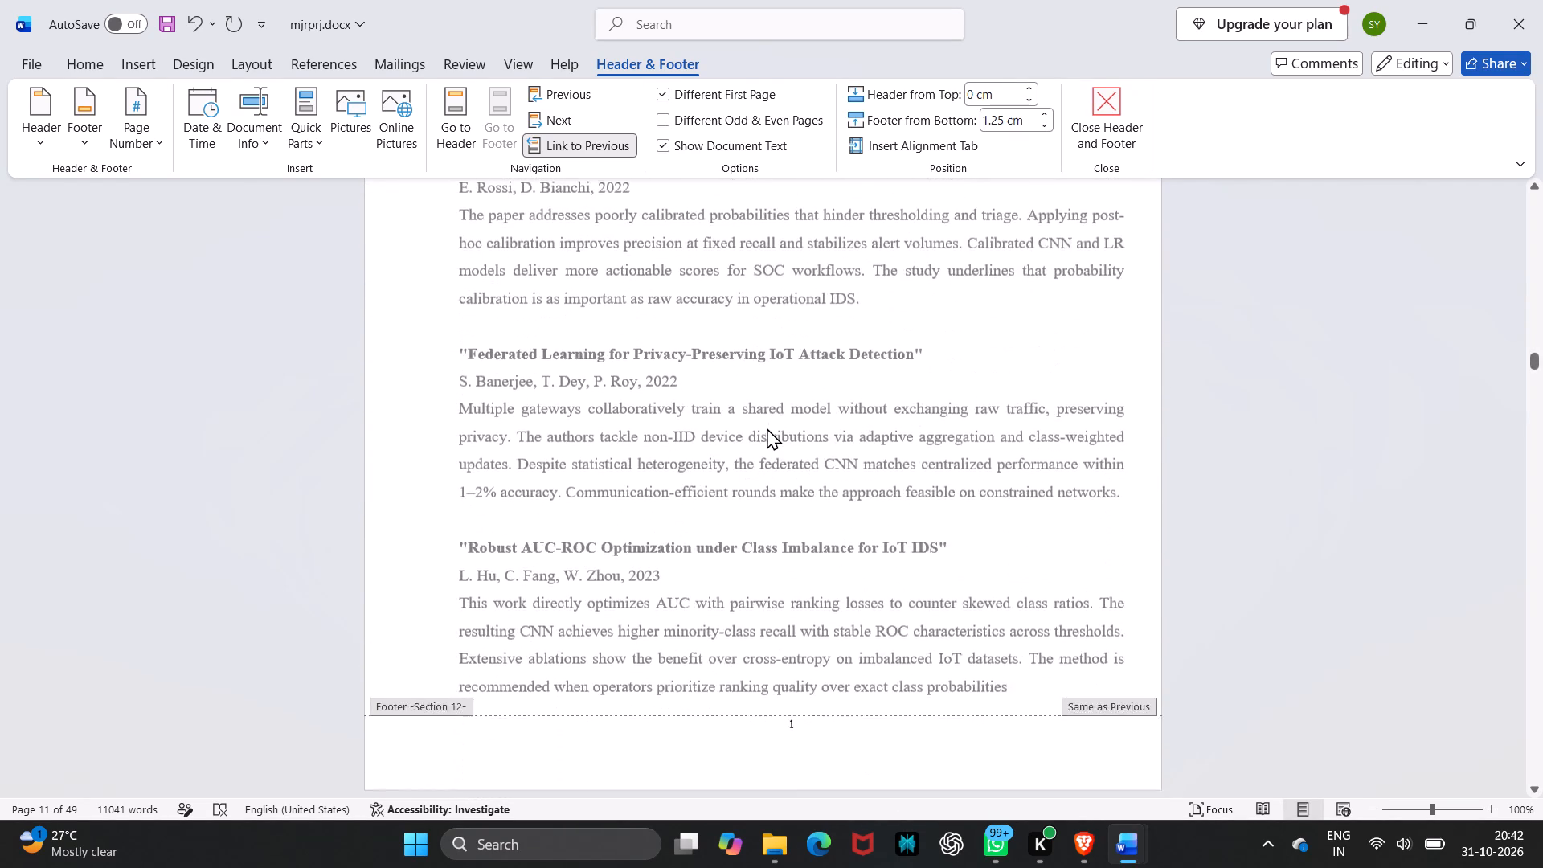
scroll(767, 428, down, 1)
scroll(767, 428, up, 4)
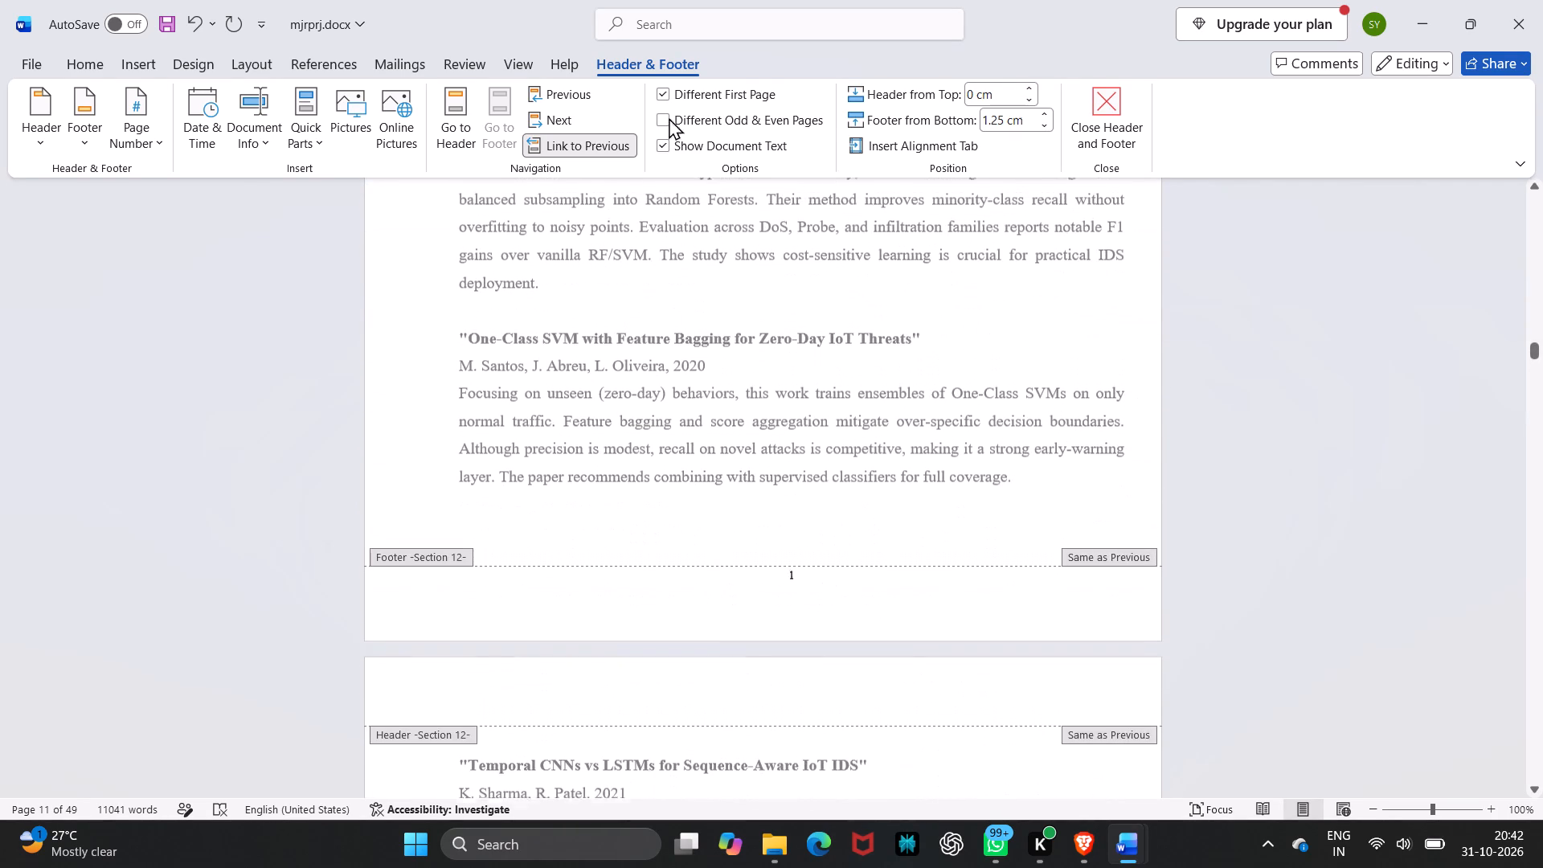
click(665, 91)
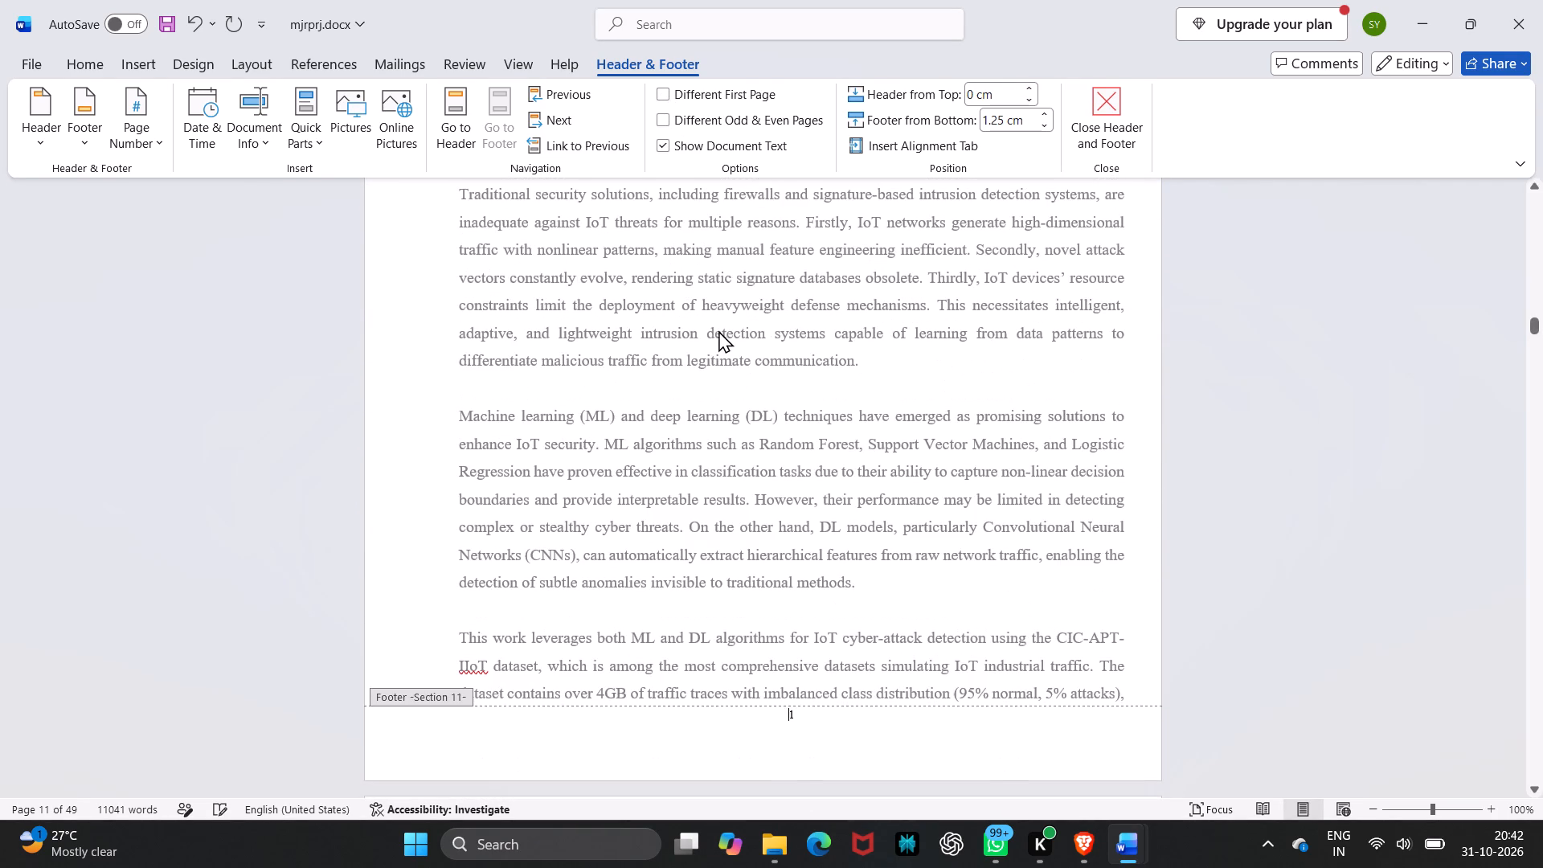
Enable Different Odd & Even Pages from the Introduction section's footer and check the footers up to the Literature Survey.
scroll(718, 330, up, 3)
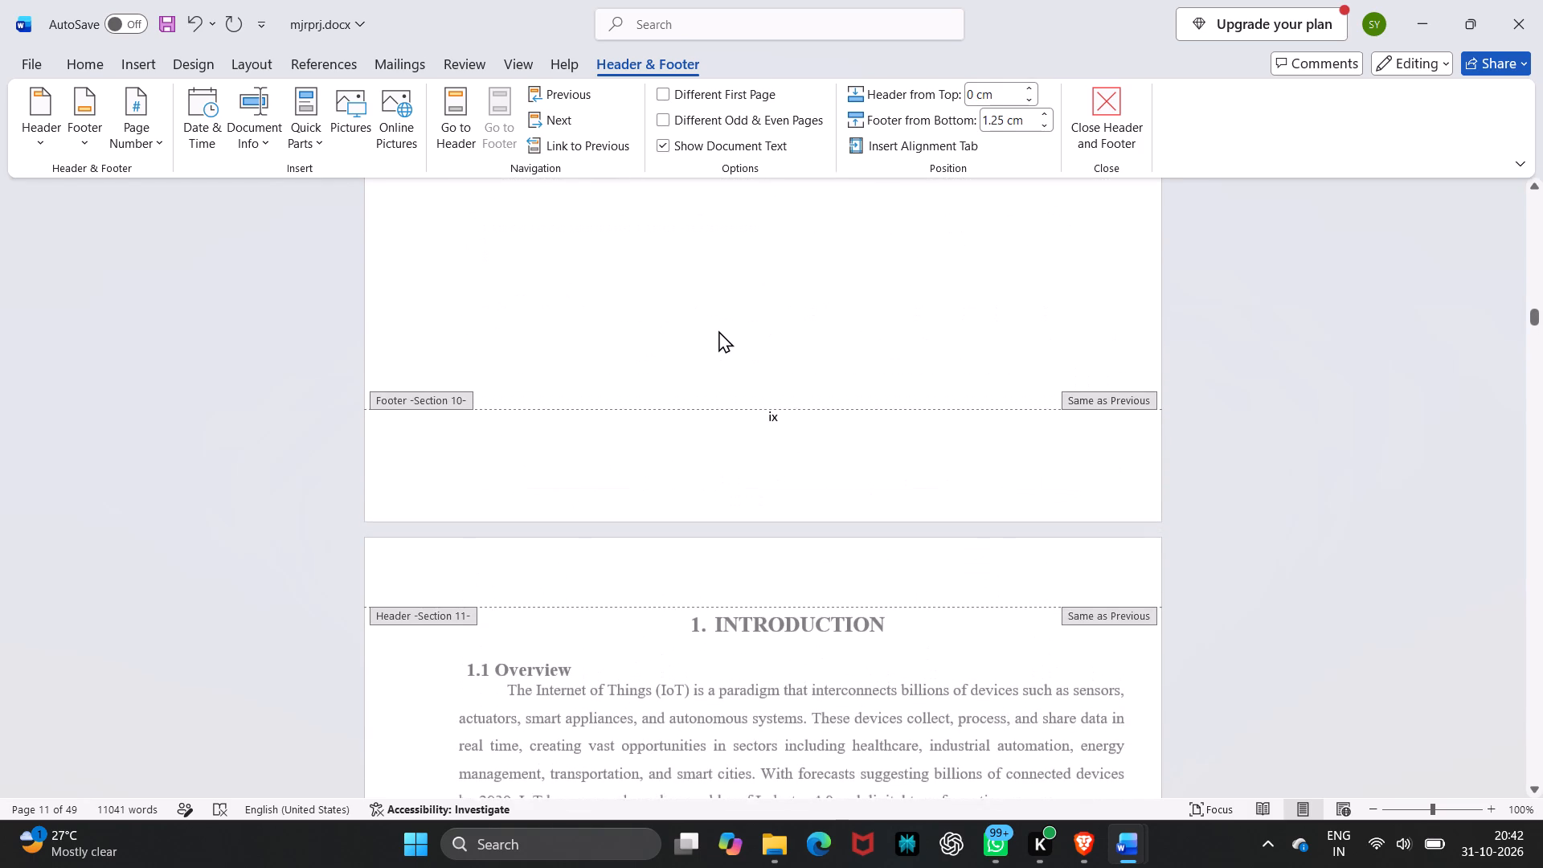
scroll(718, 330, up, 1)
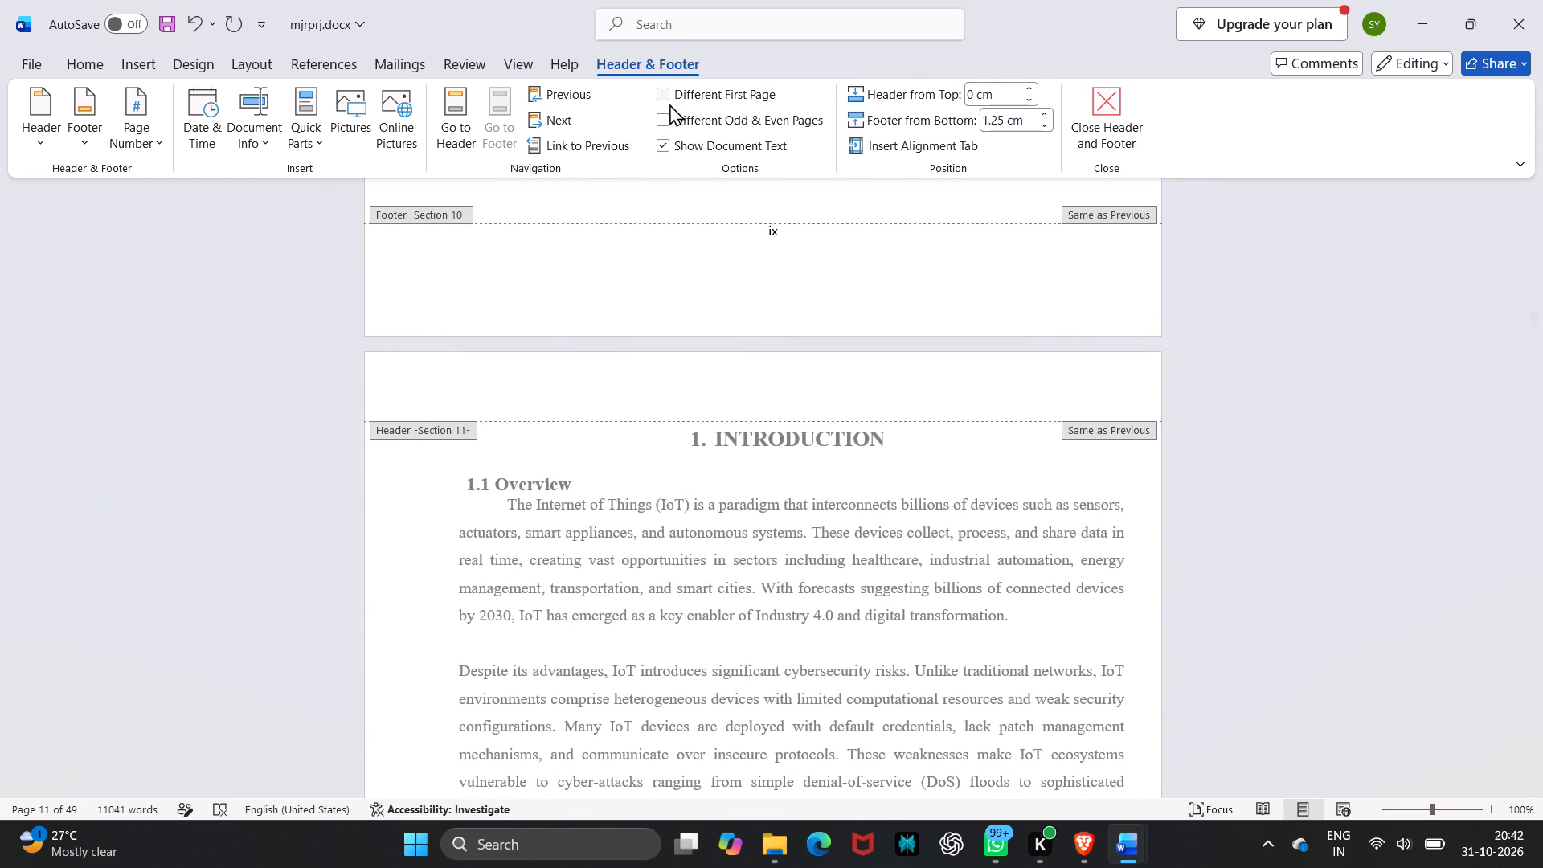
click(664, 125)
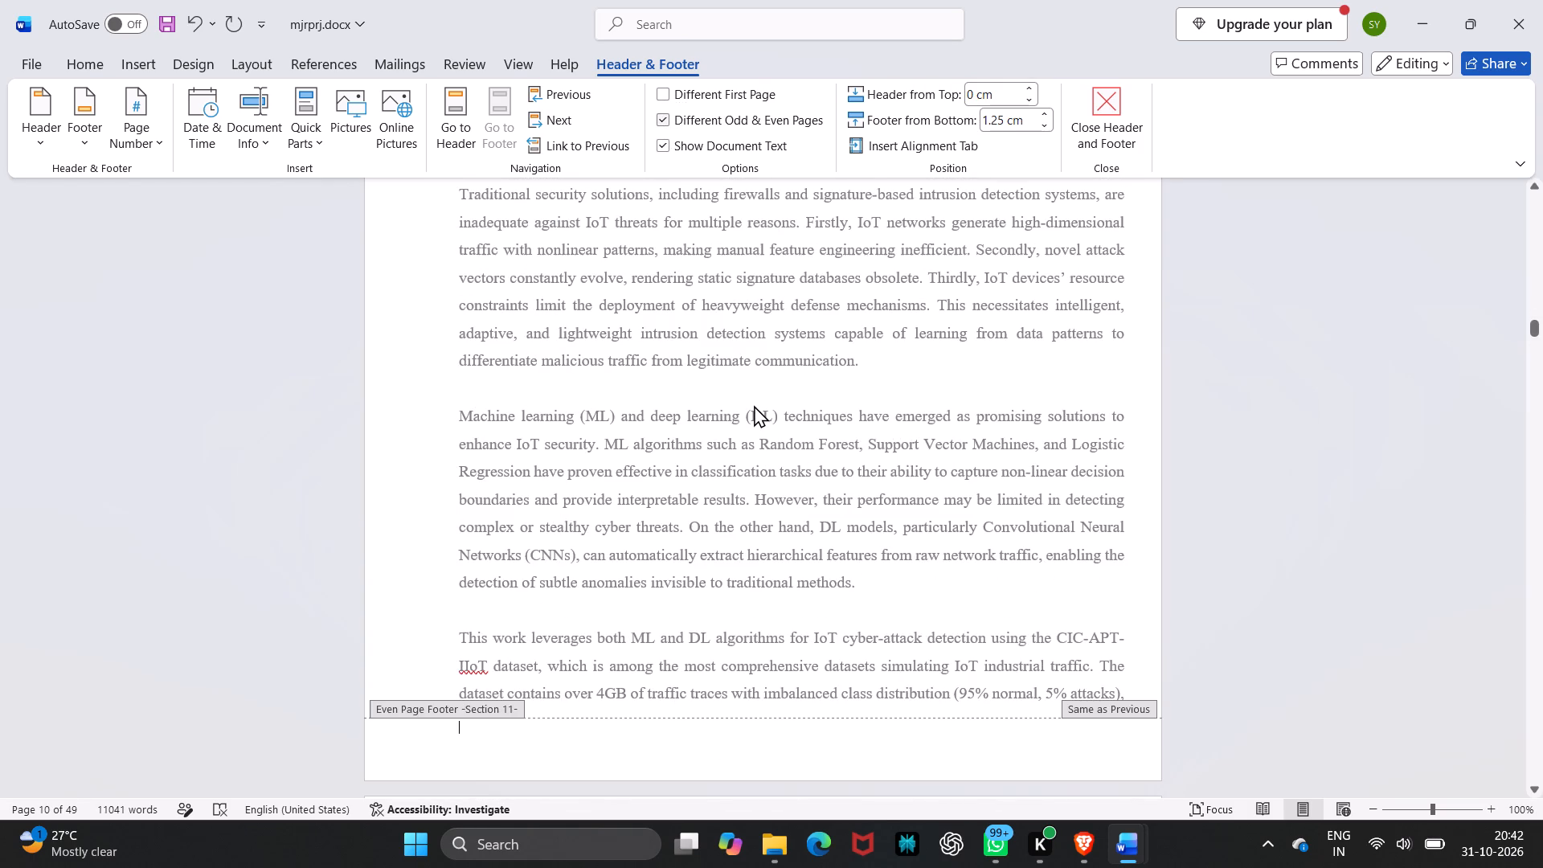
scroll(754, 405, down, 1)
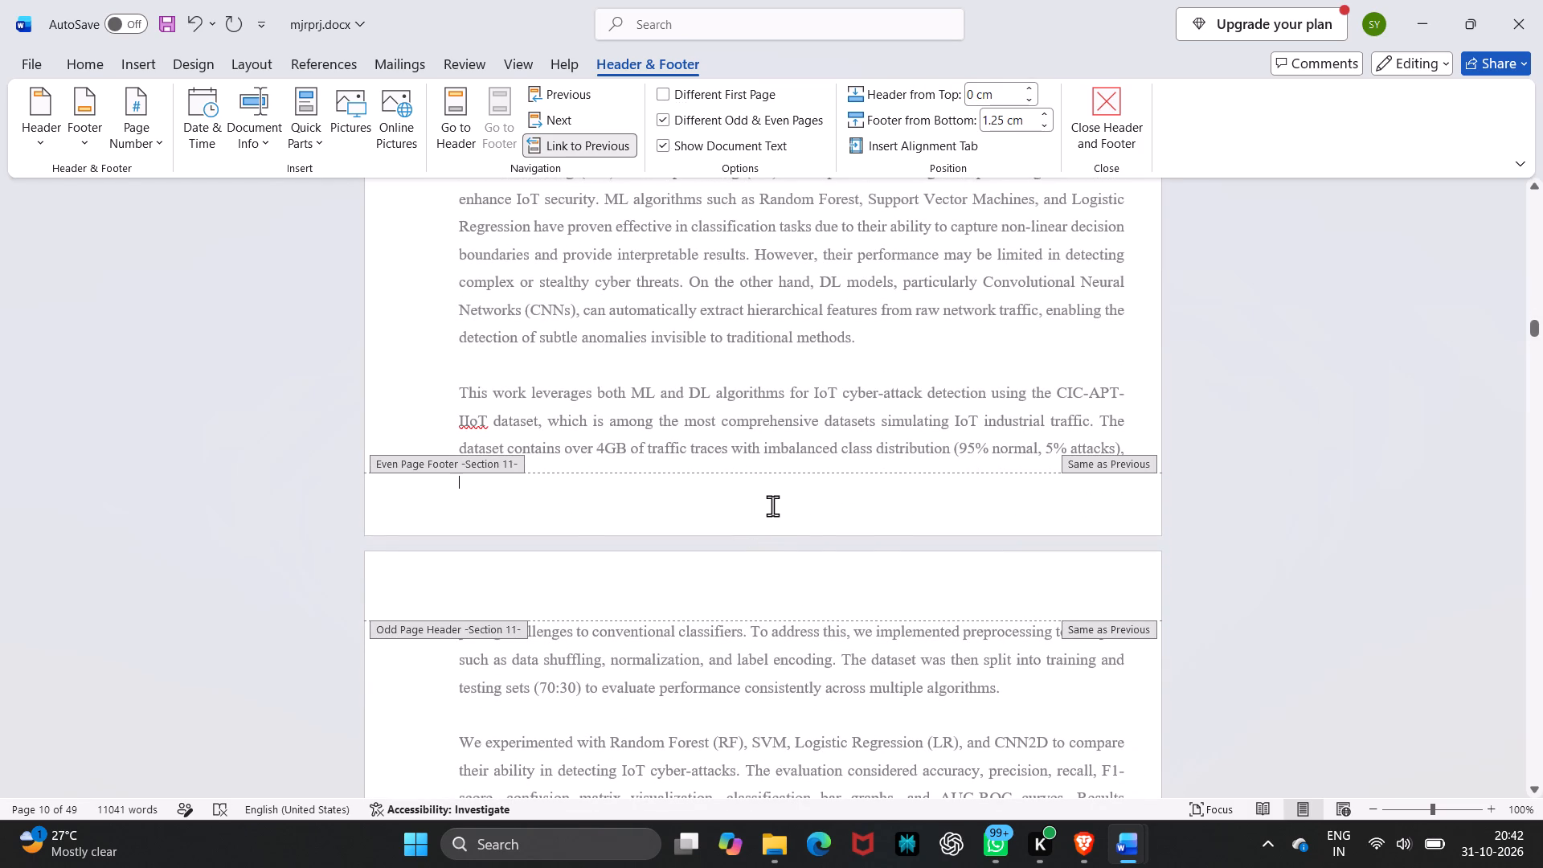
scroll(759, 497, down, 3)
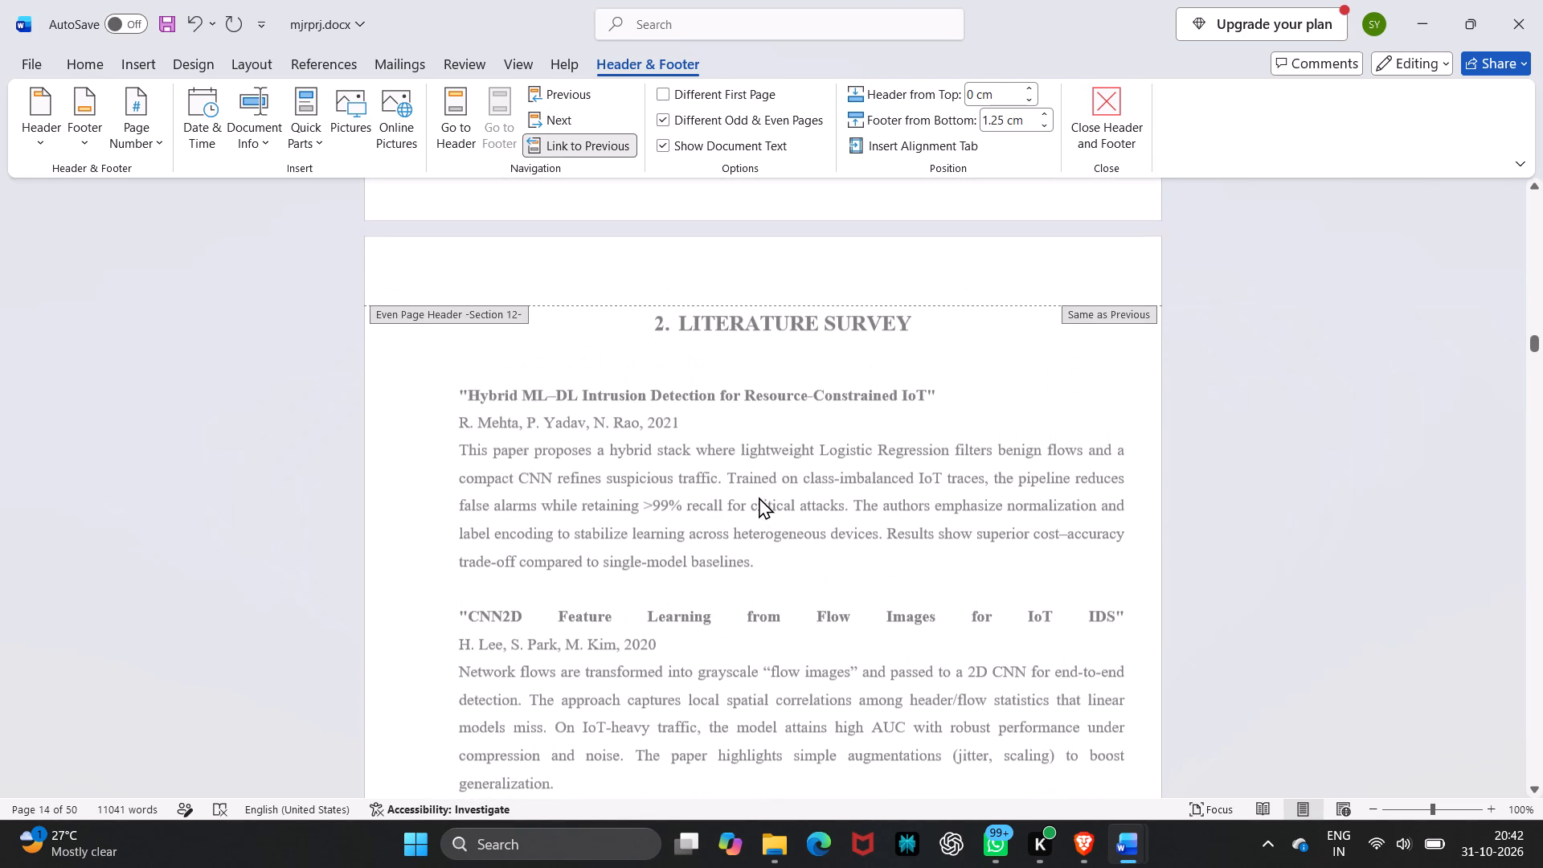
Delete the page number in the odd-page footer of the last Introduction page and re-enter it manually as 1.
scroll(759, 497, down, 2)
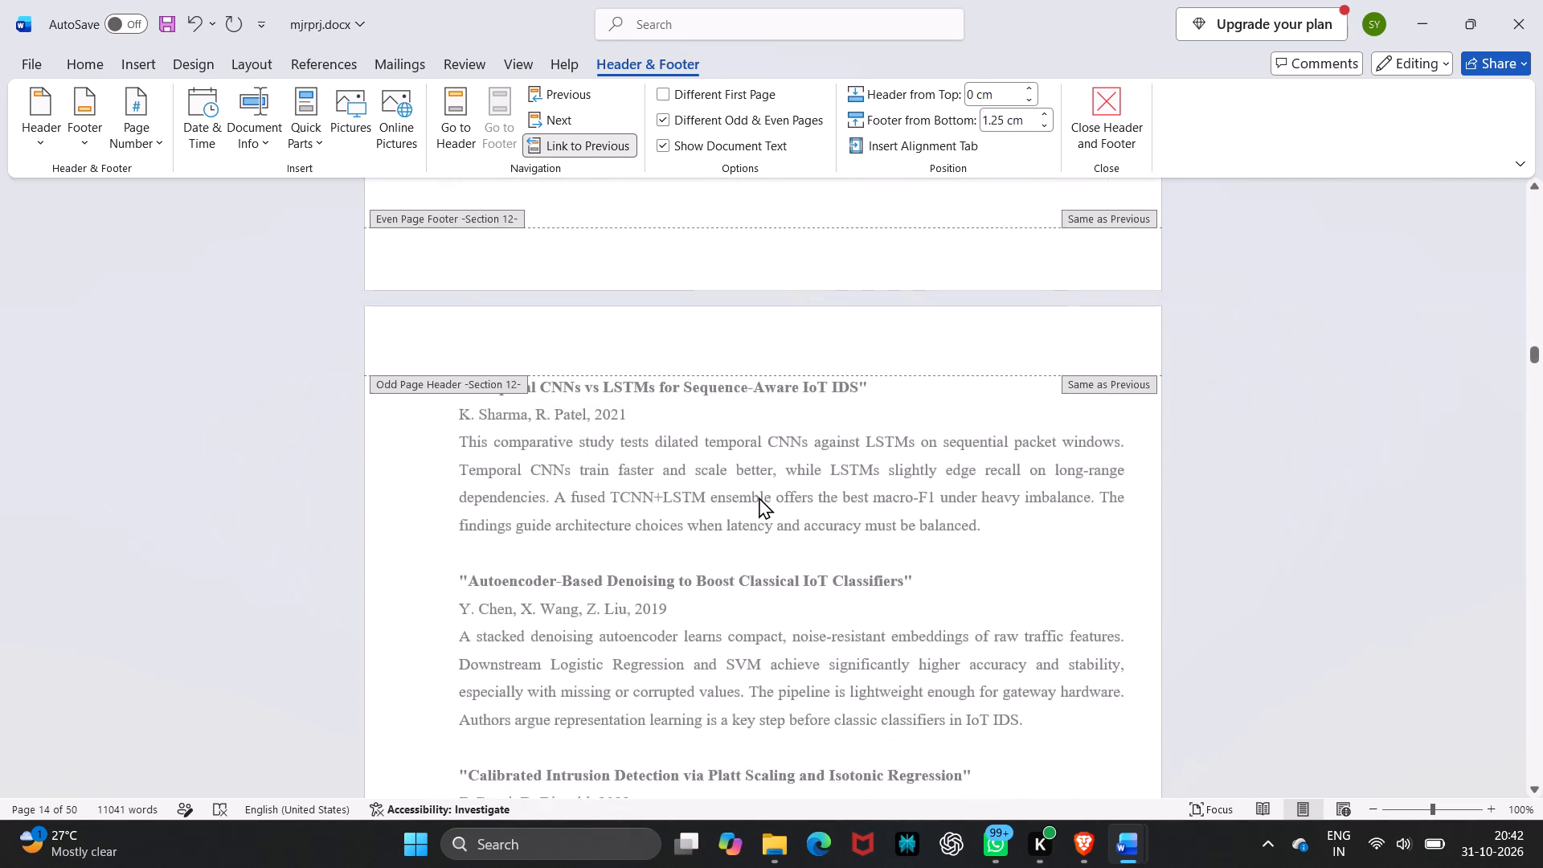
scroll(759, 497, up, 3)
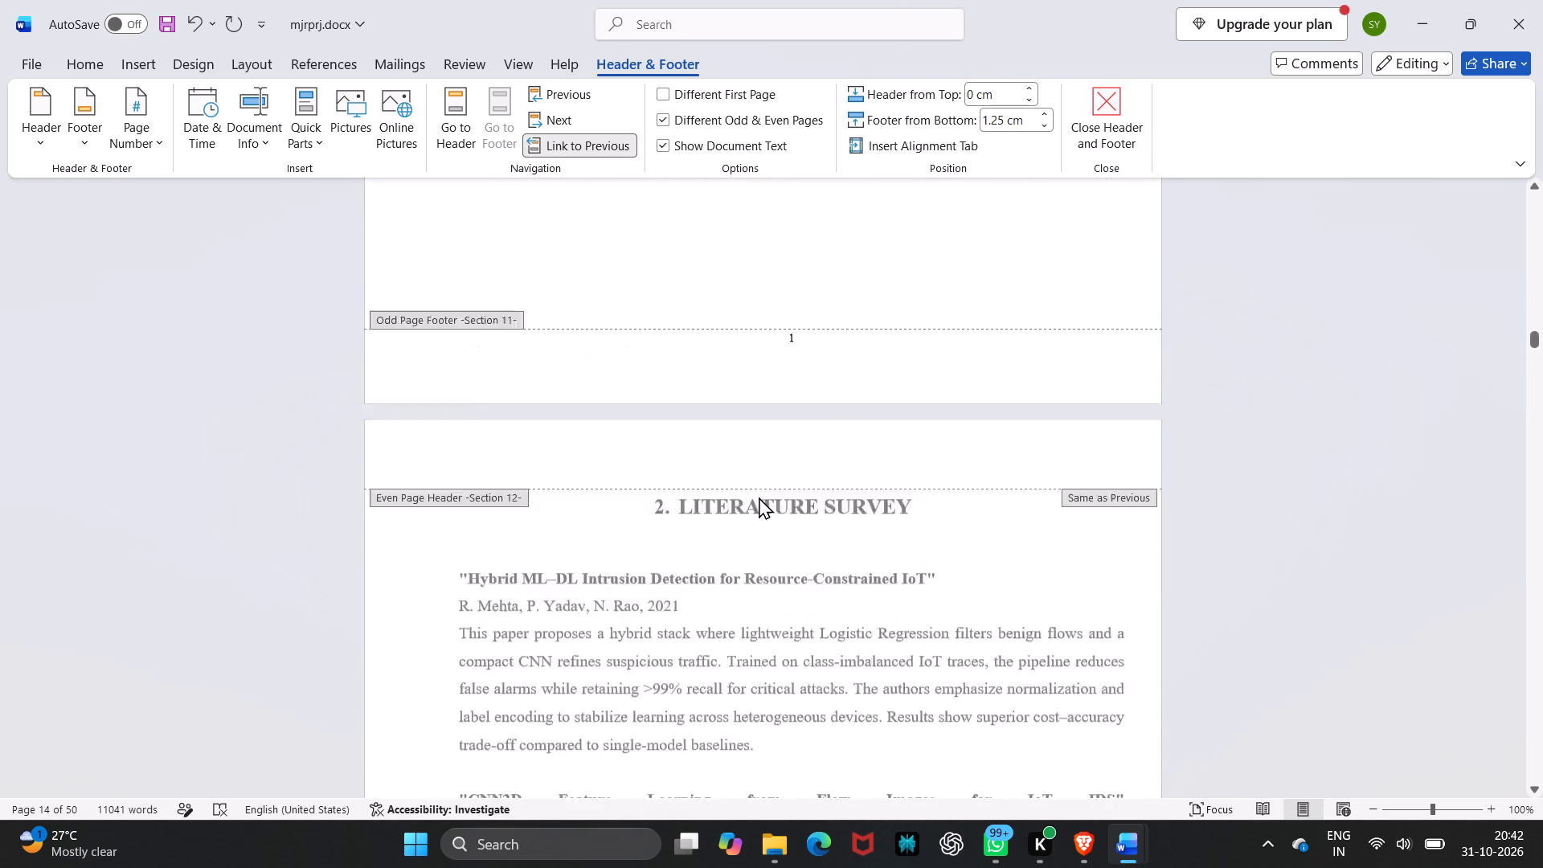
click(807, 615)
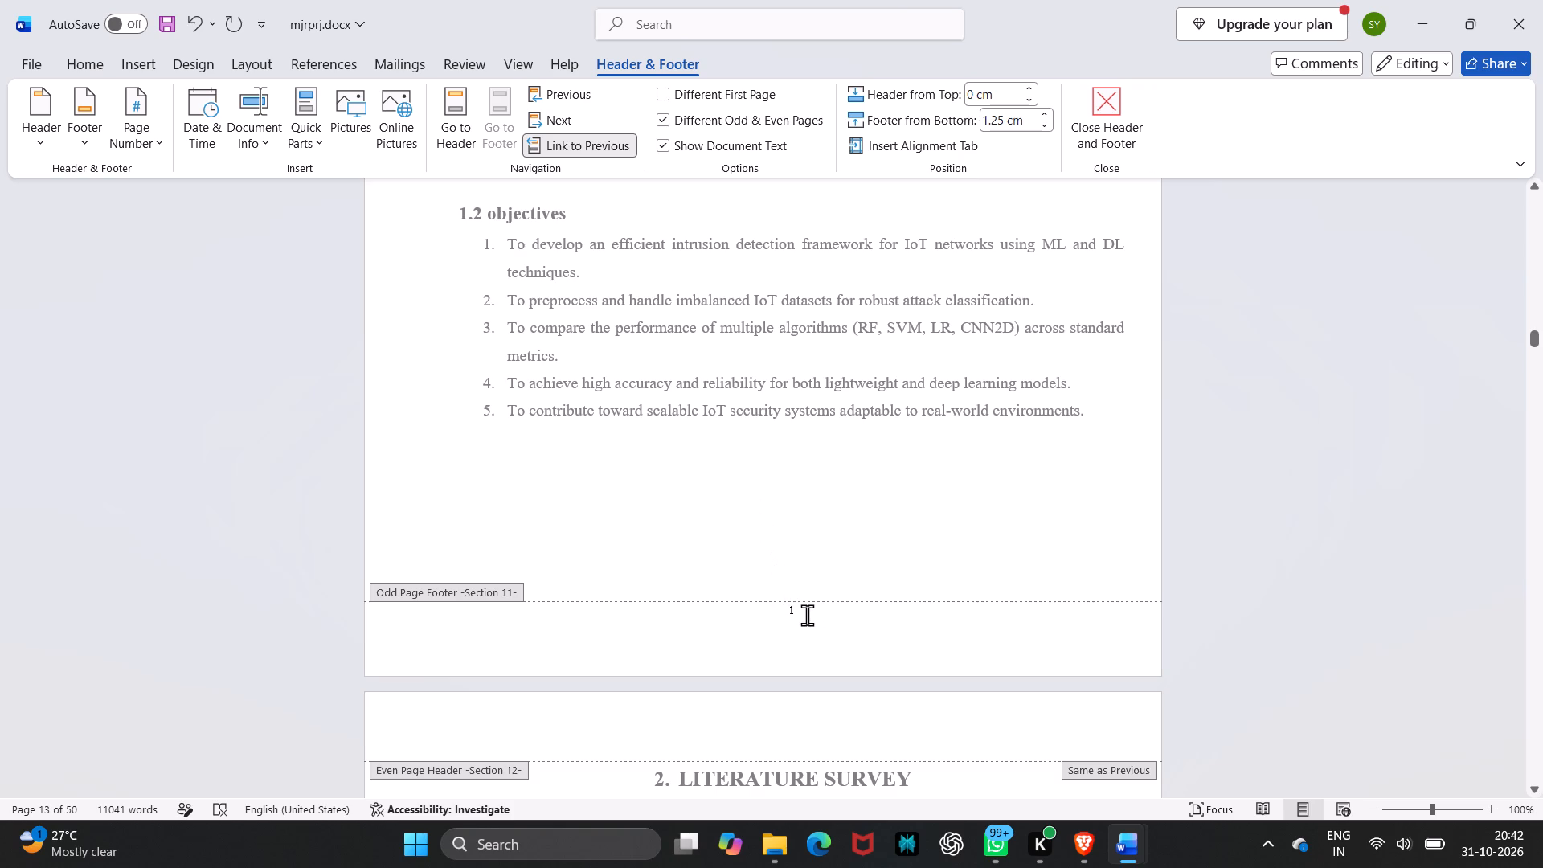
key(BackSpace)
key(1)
Examine the odd and even page footers in the Literature Survey, the Introduction and the preceding list of figures.
scroll(807, 615, down, 3)
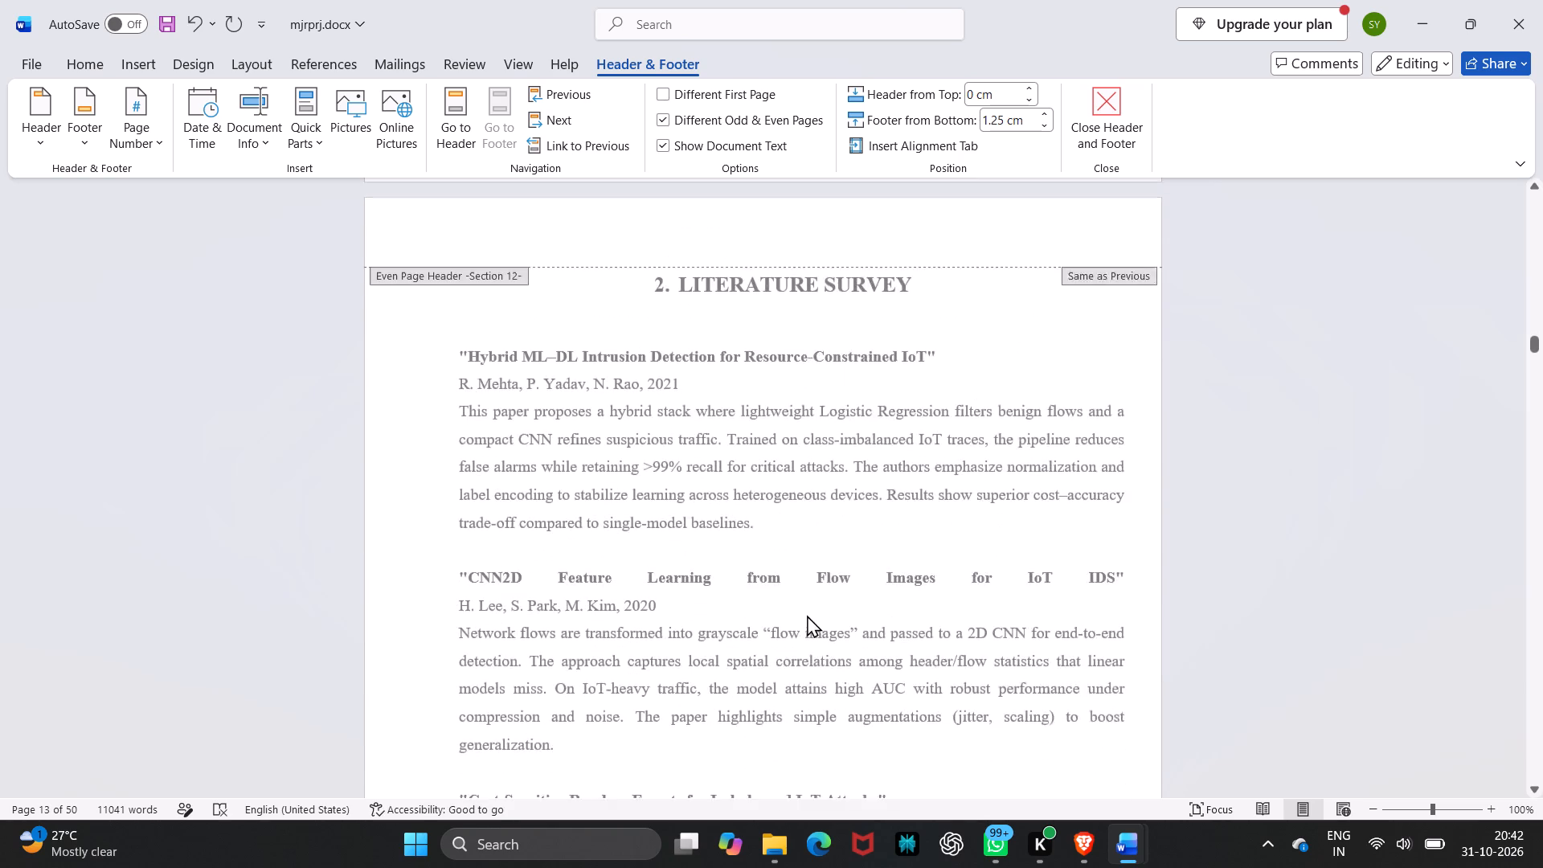
scroll(807, 615, down, 2)
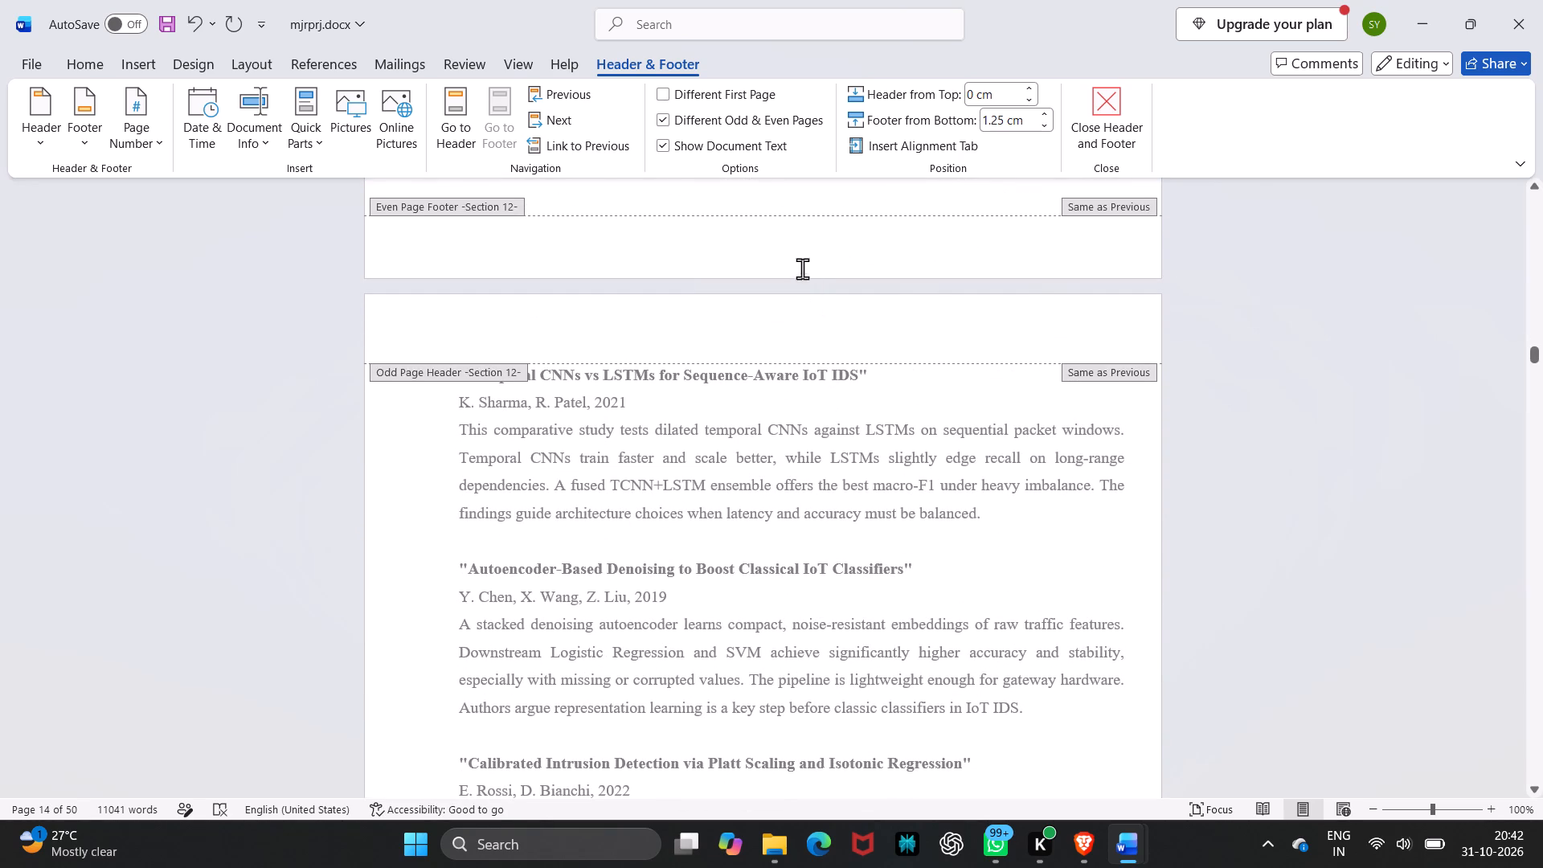
click(798, 219)
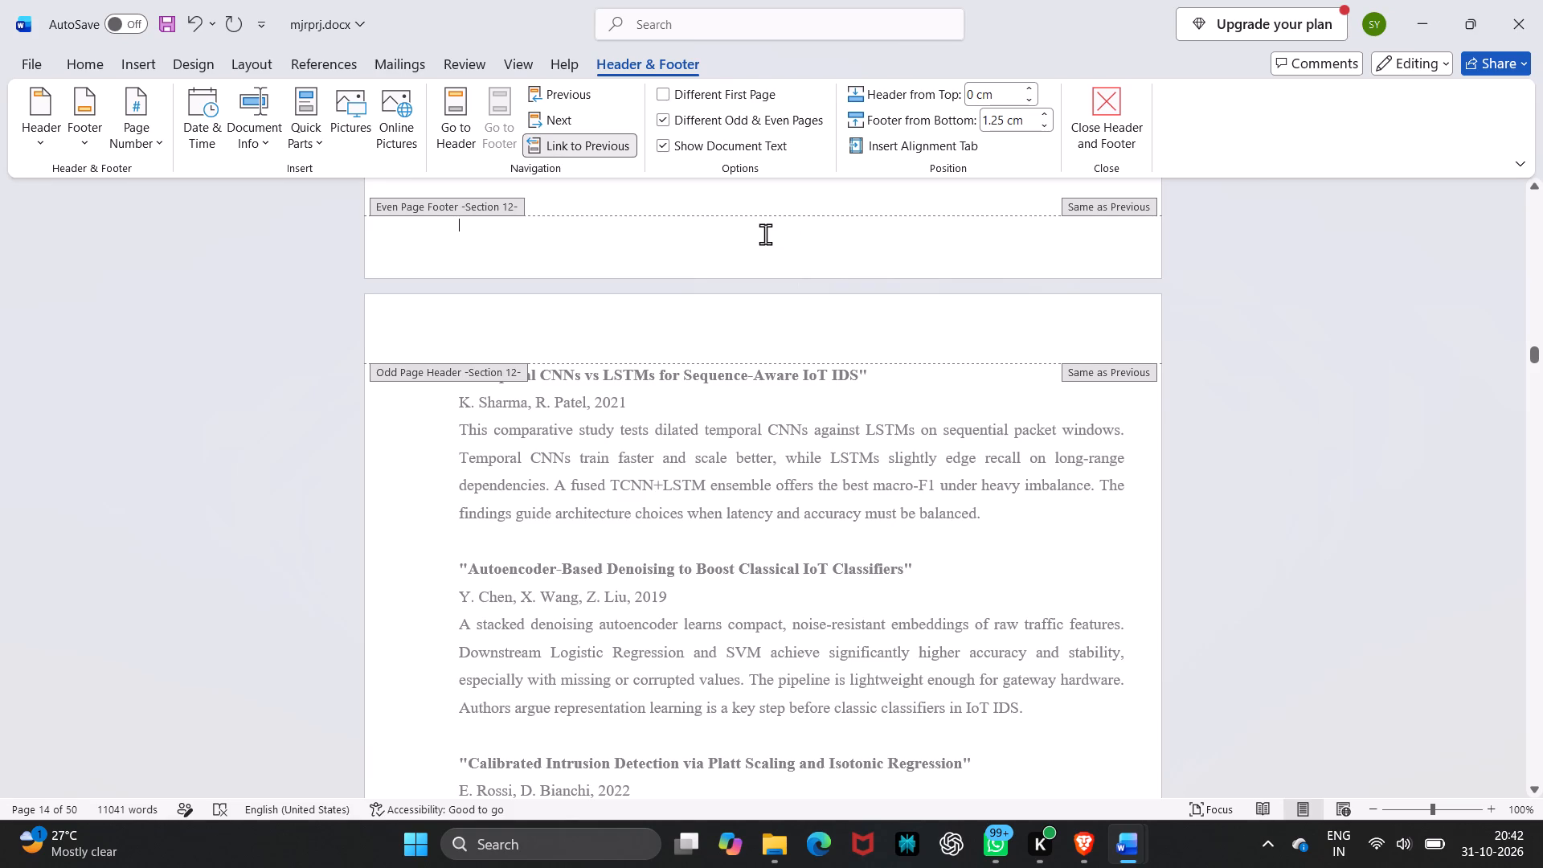
click(765, 234)
click(567, 117)
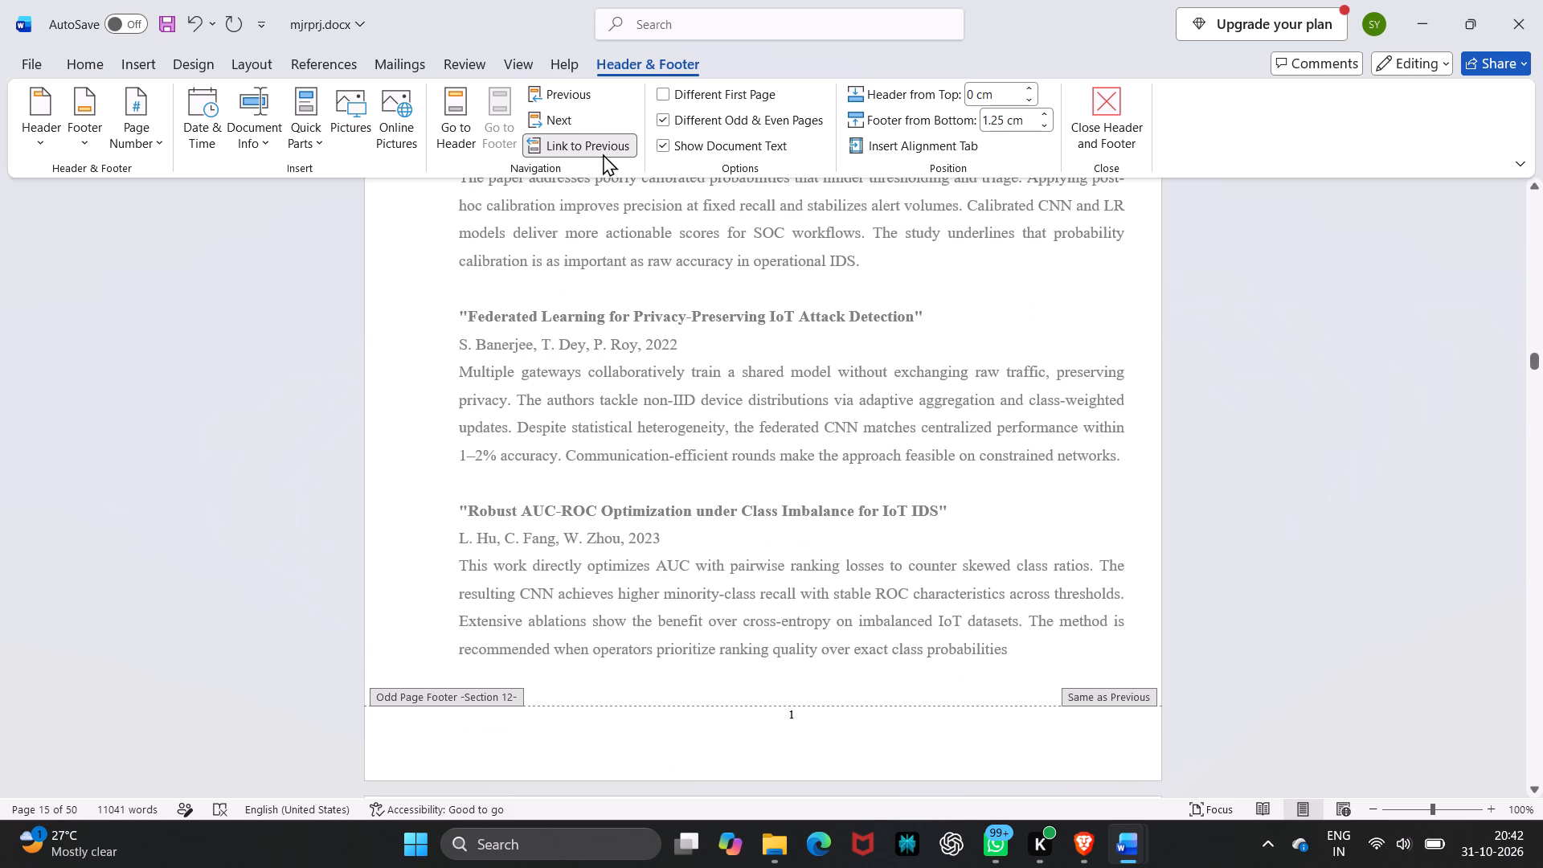
scroll(697, 327, up, 5)
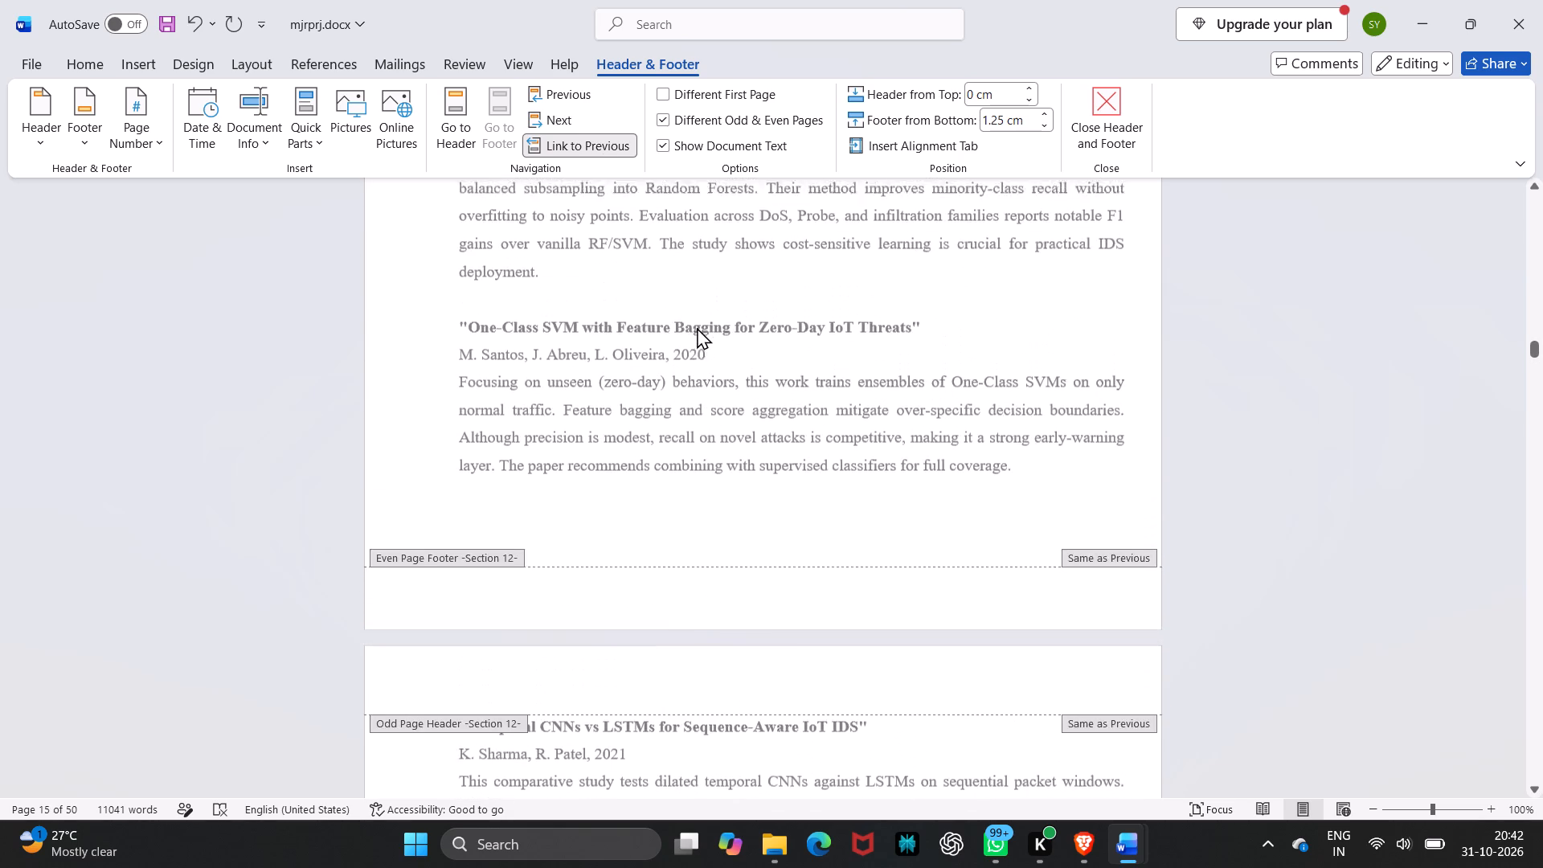
scroll(697, 327, up, 4)
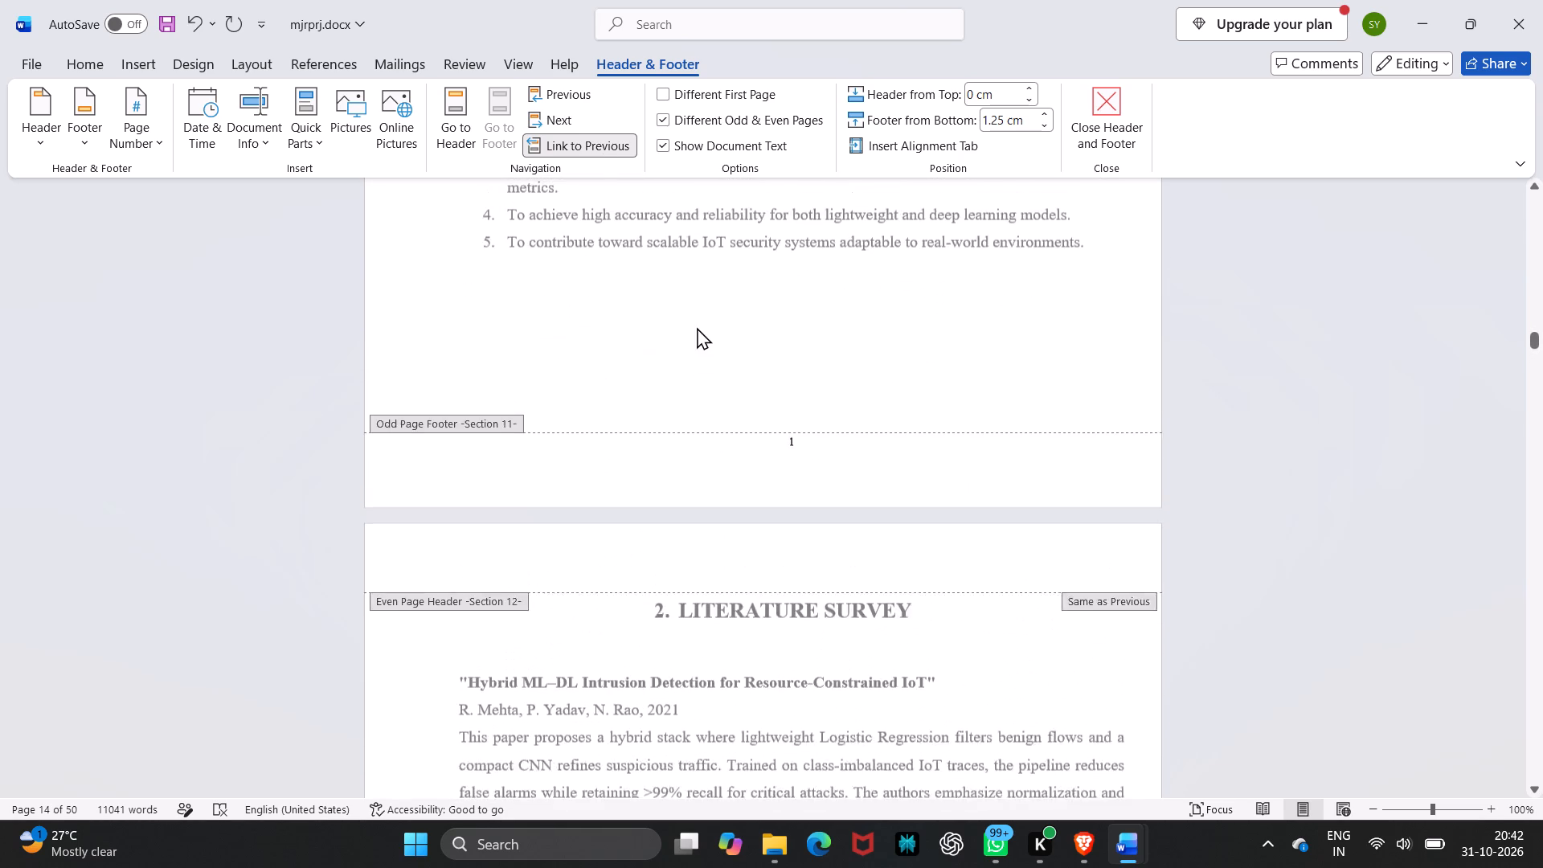
scroll(697, 327, up, 4)
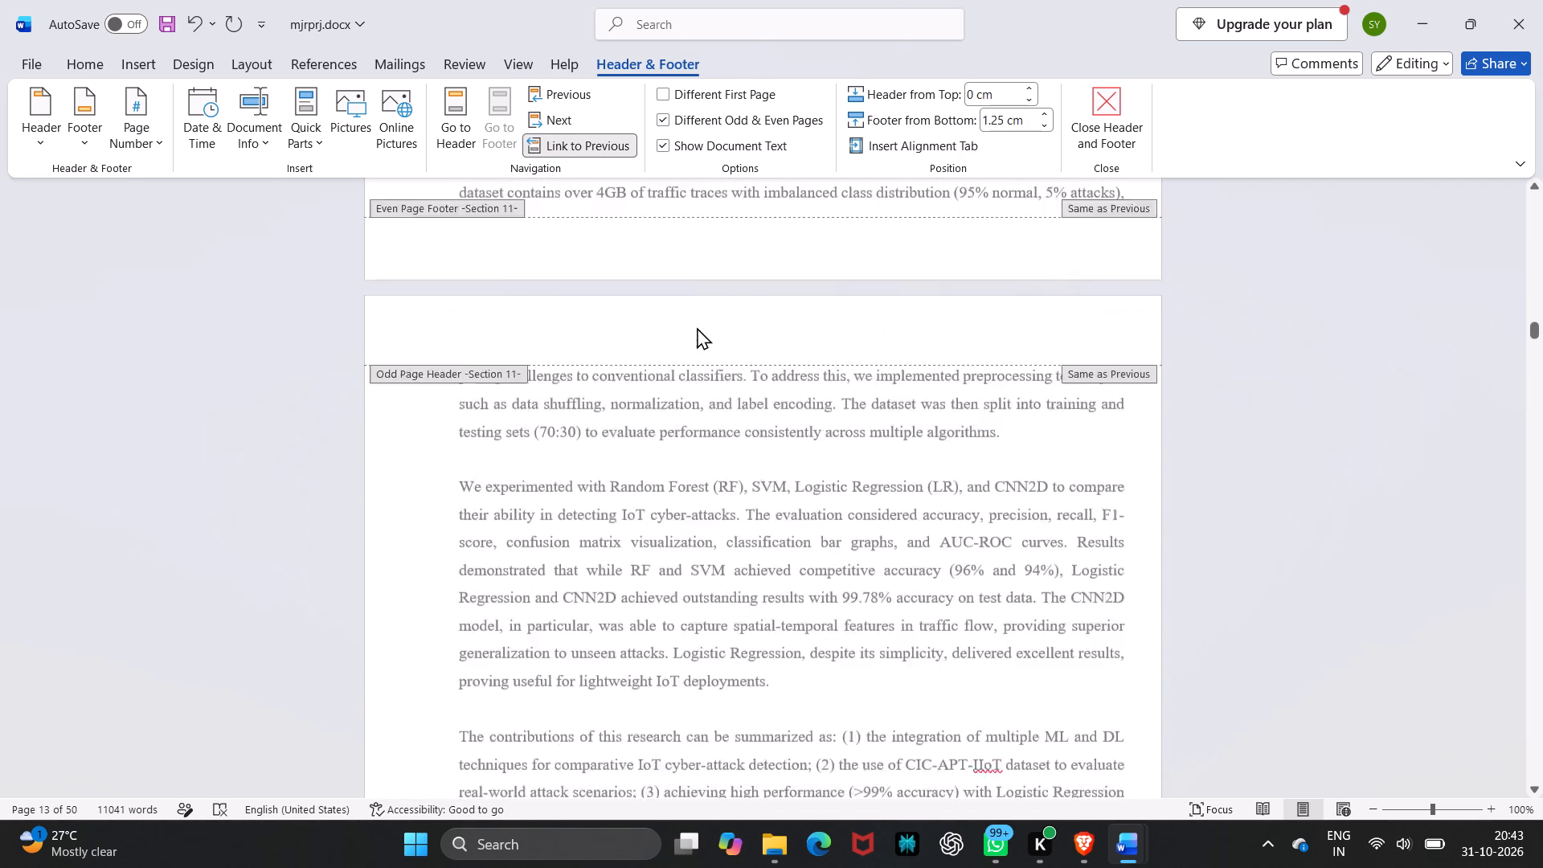
scroll(697, 327, up, 6)
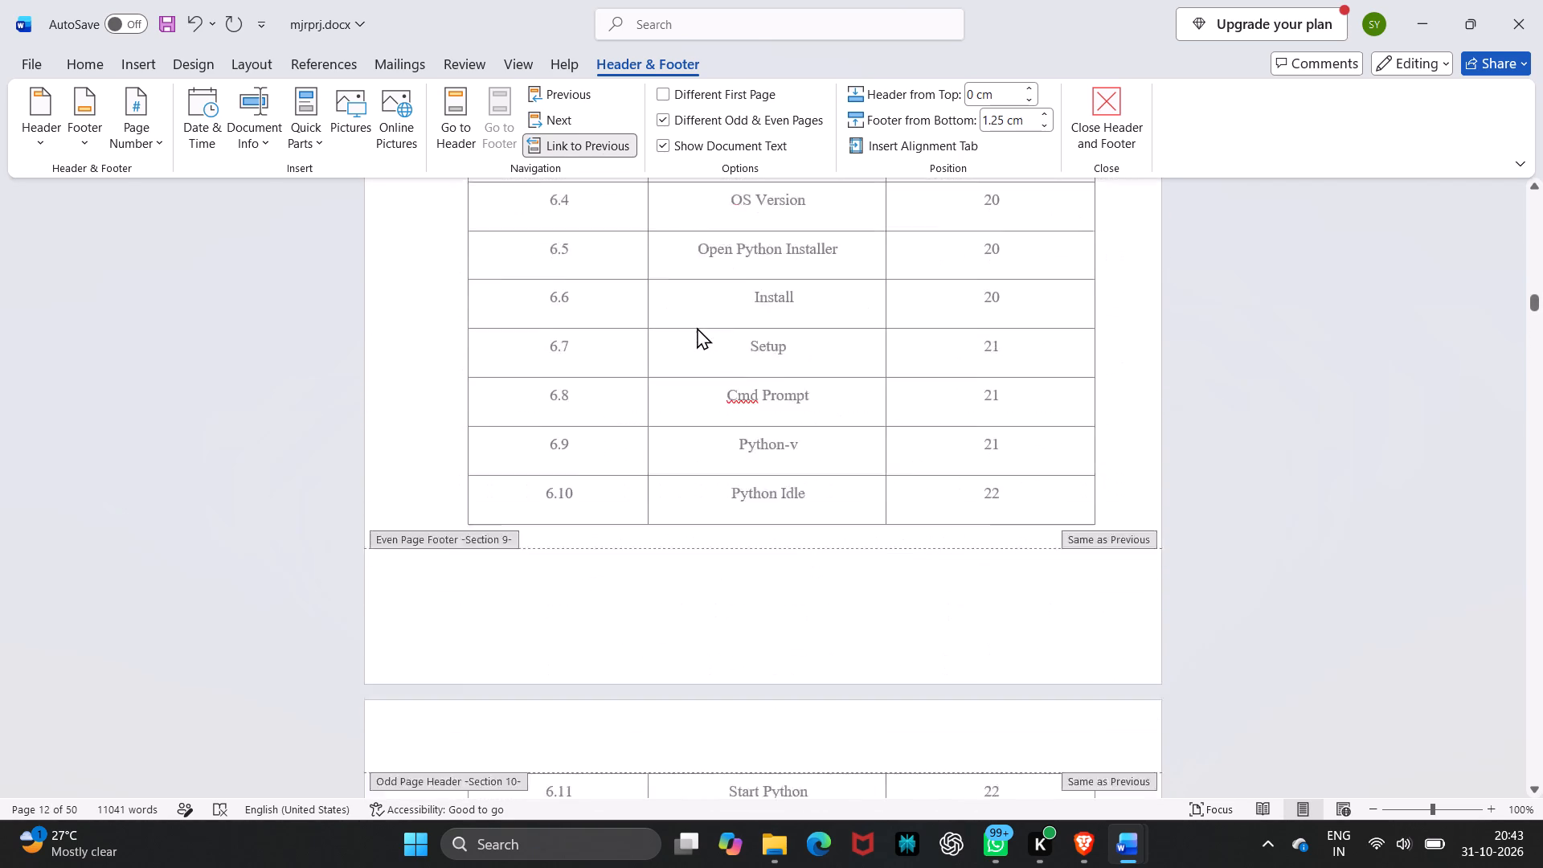
scroll(697, 327, down, 3)
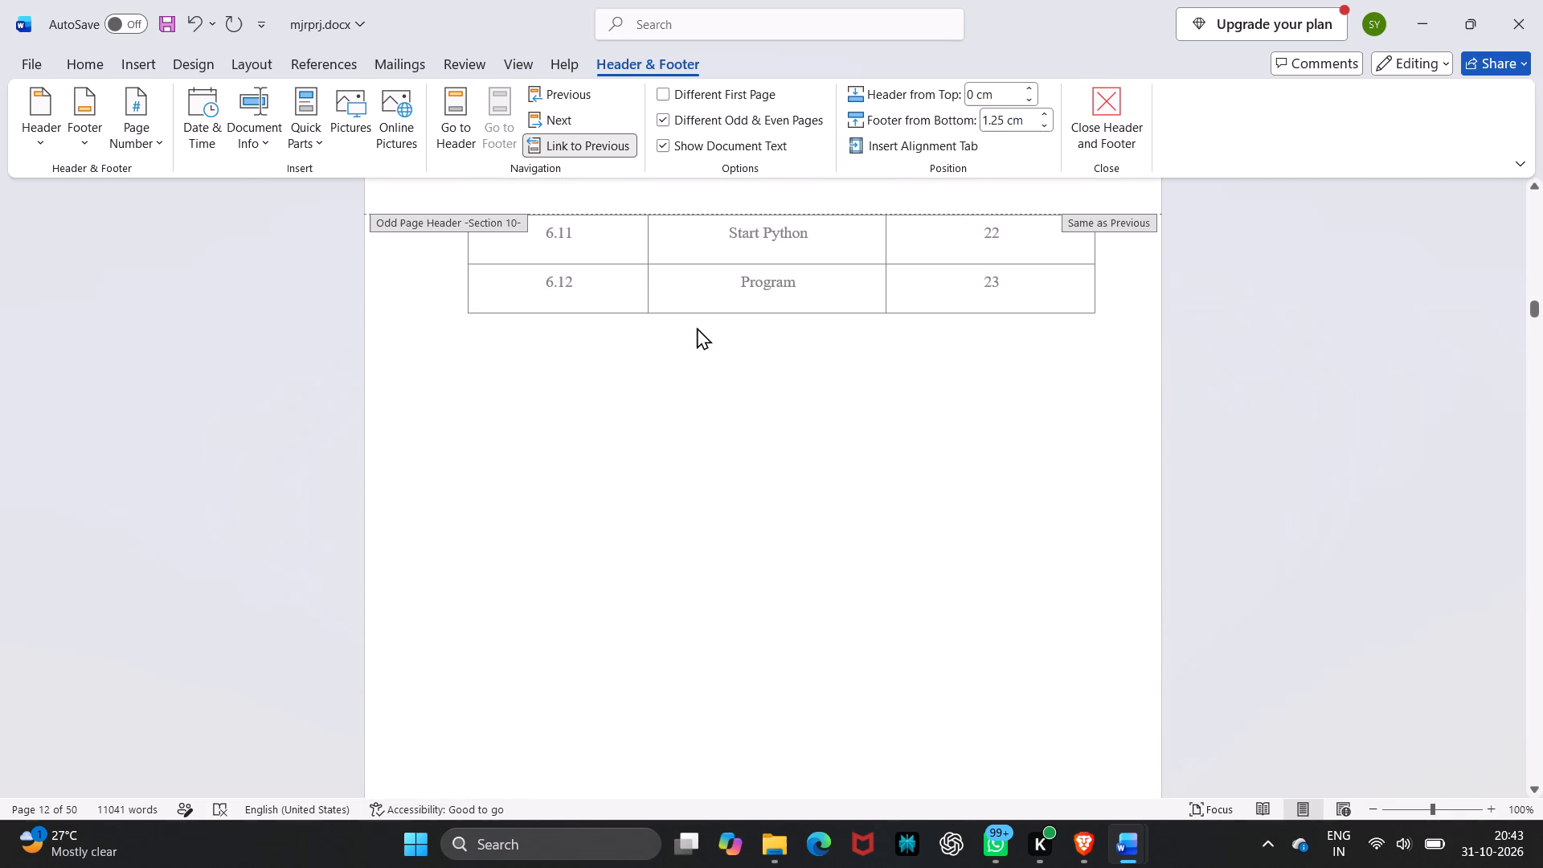
scroll(697, 327, down, 2)
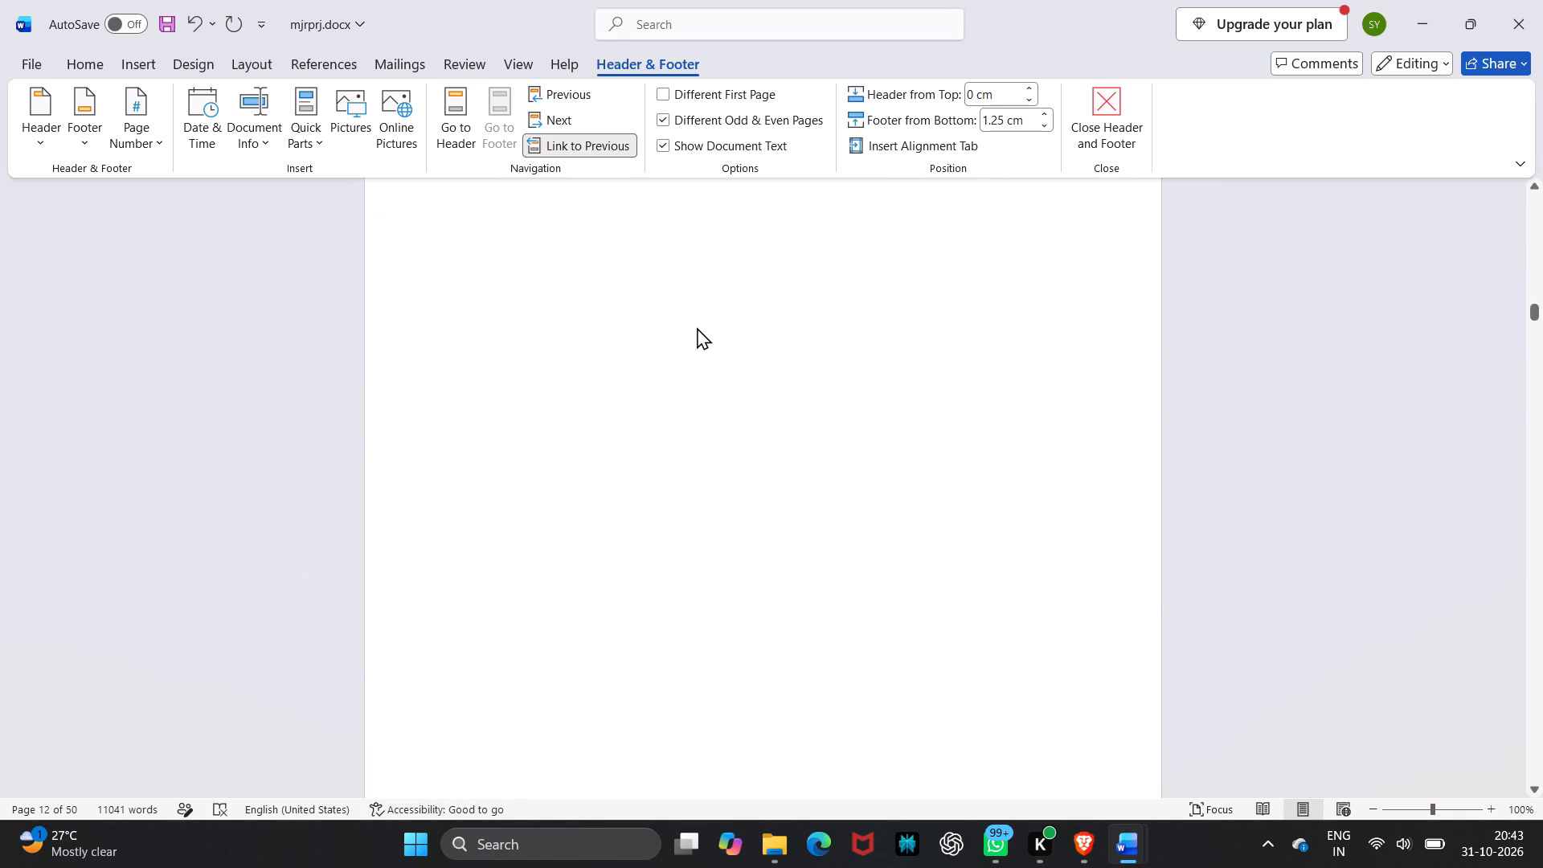
Undo the recent footer number edits and the Different Odd & Even Pages setting.
key(ctrl+z)
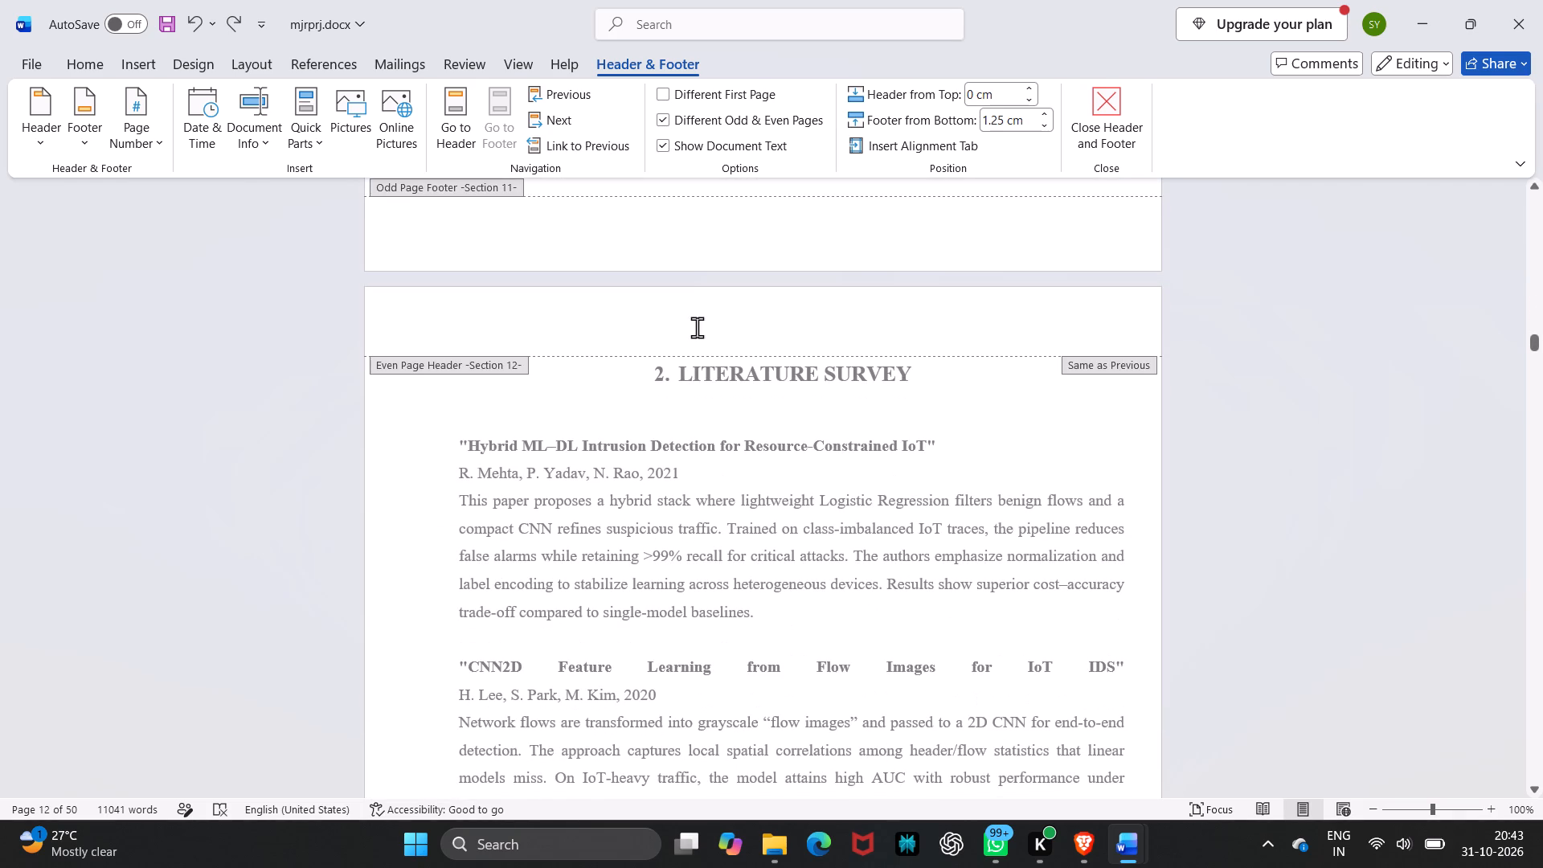
key(ctrl+z)
key(ctrl+z)
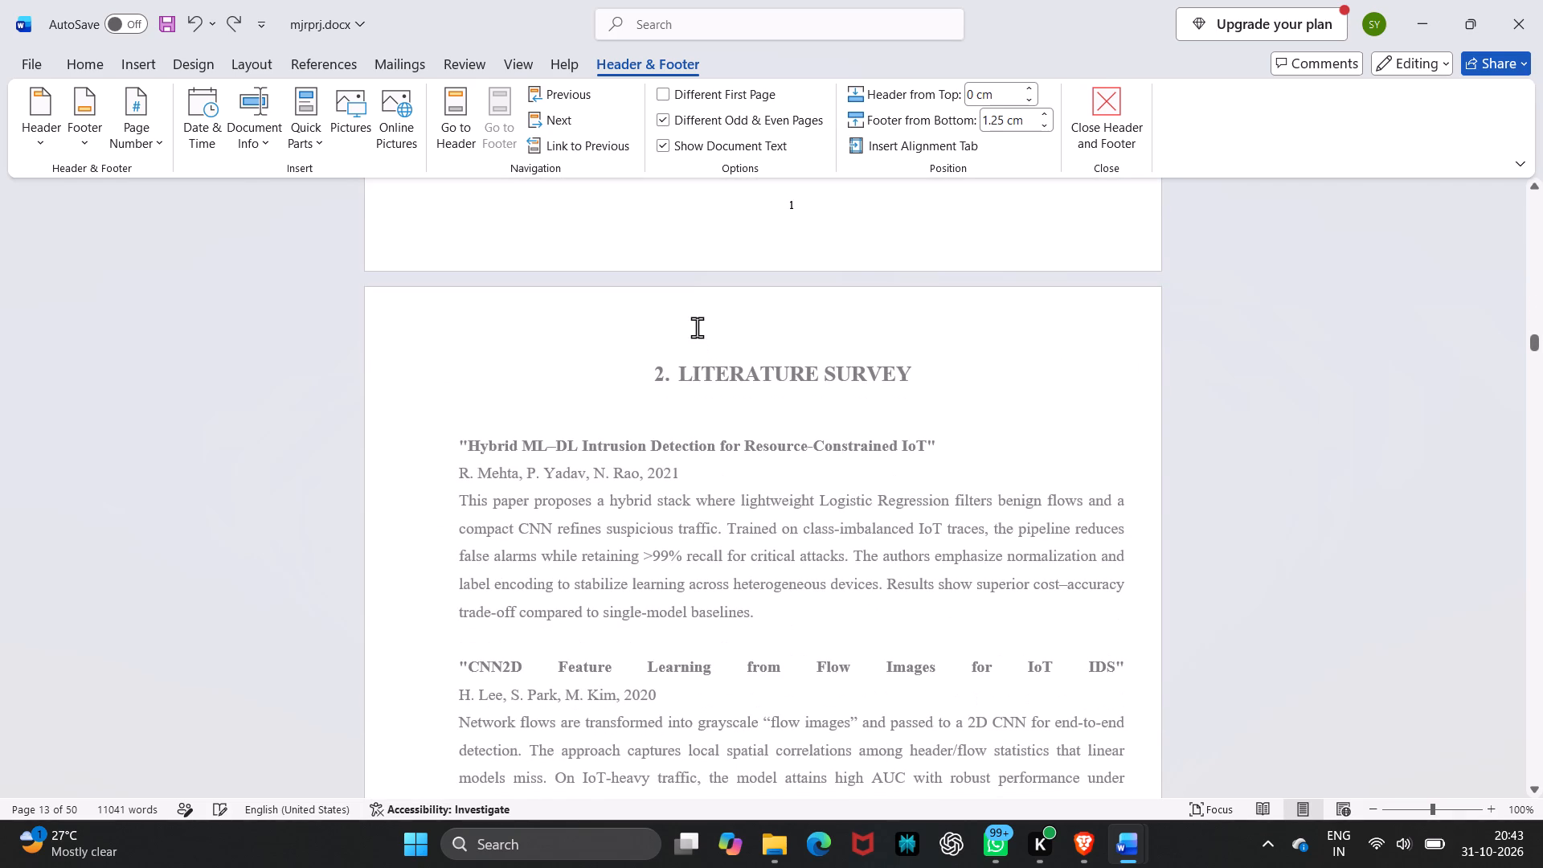
key(ctrl+z)
Check the page numbering across the preliminary pages and the Introduction chapter.
scroll(697, 327, up, 1)
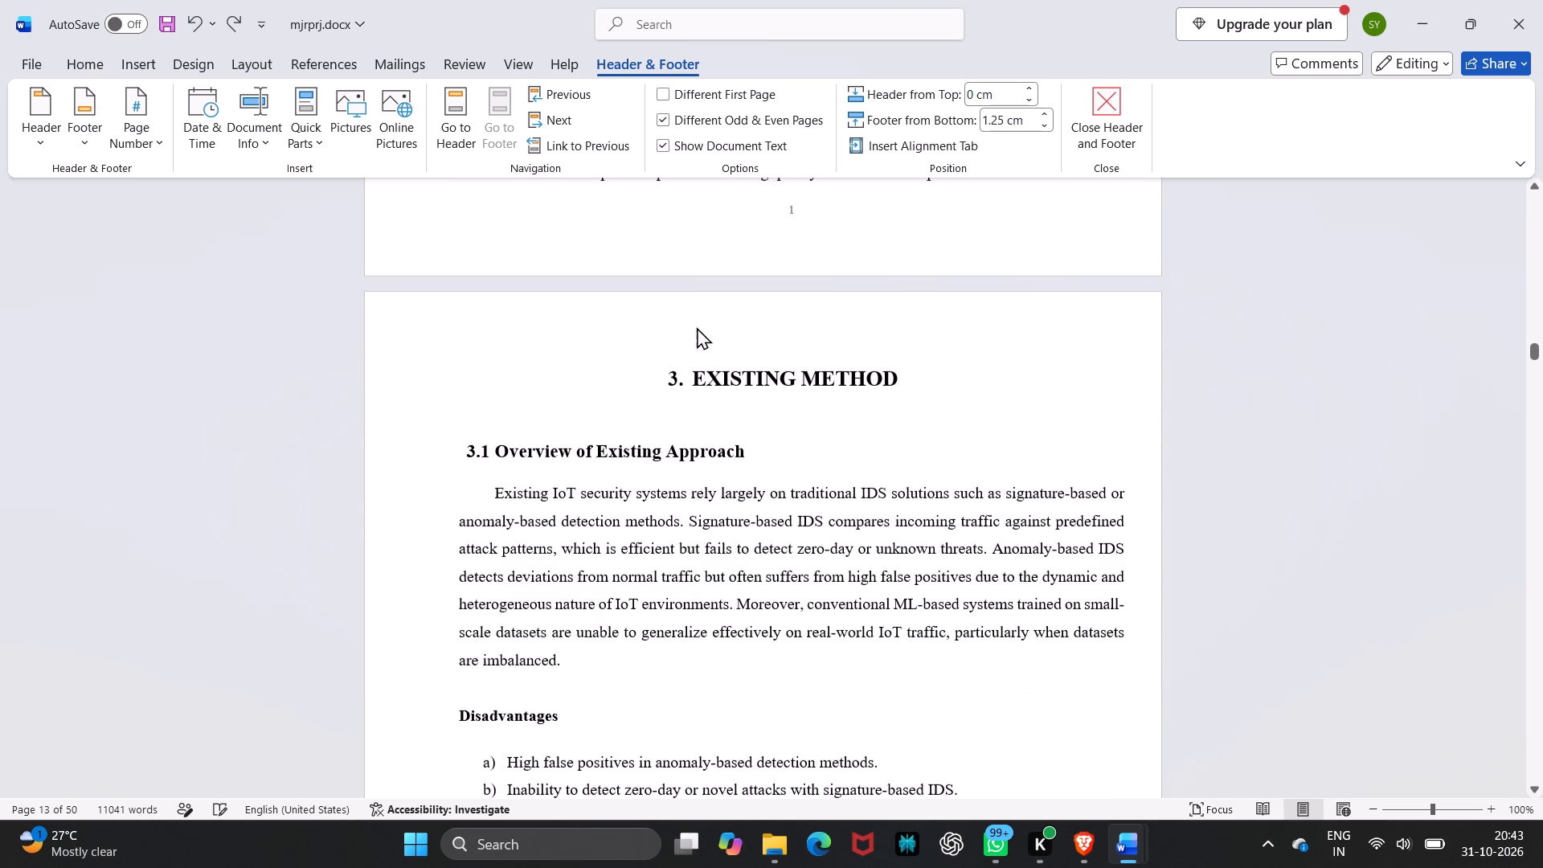
scroll(697, 327, up, 3)
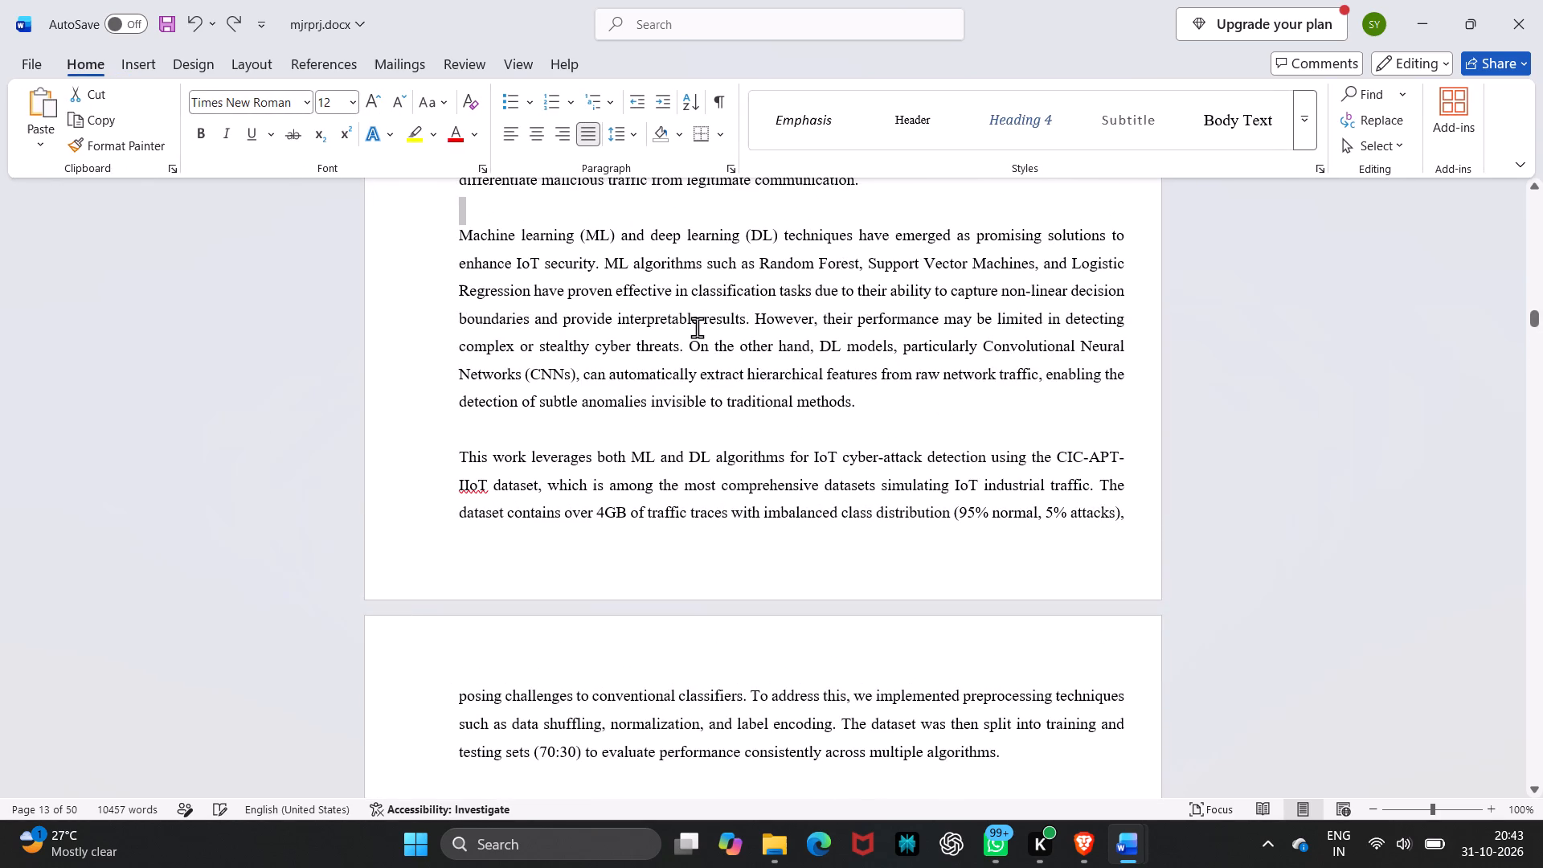
scroll(697, 327, up, 3)
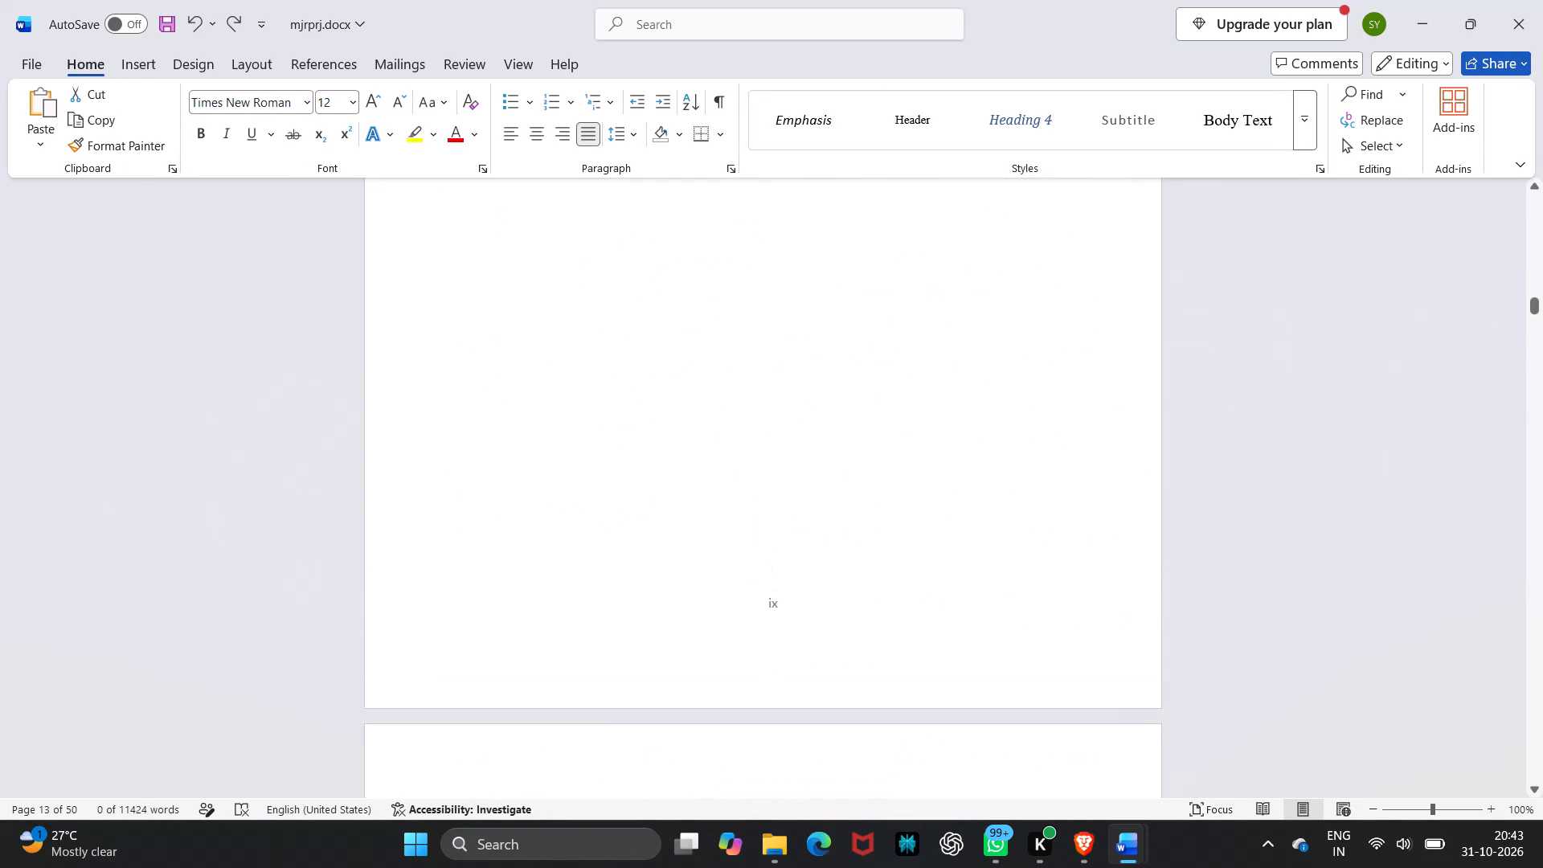
scroll(694, 466, down, 3)
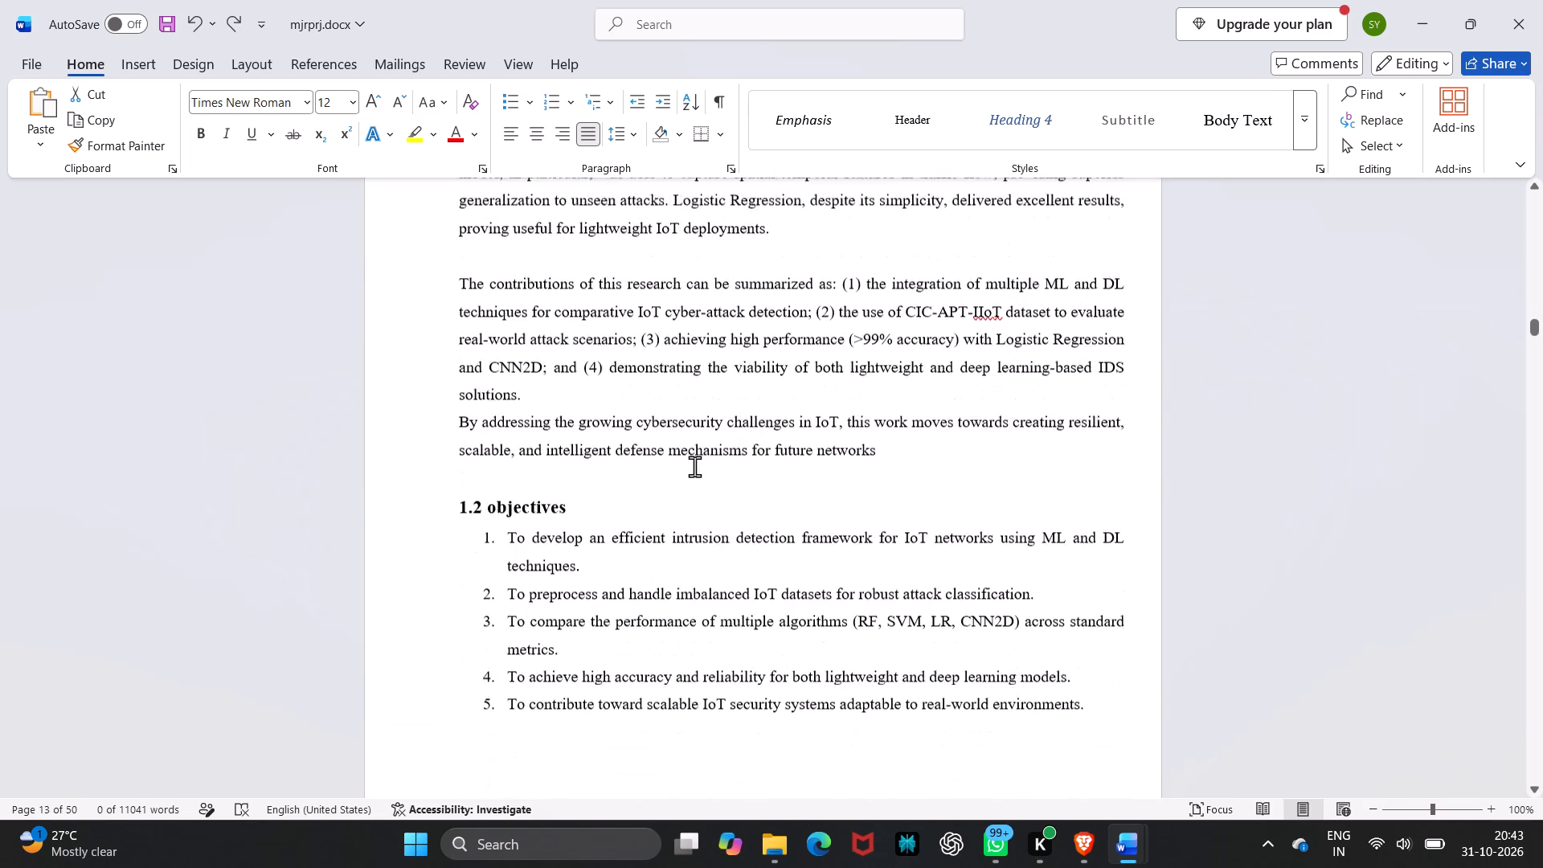
scroll(694, 466, up, 2)
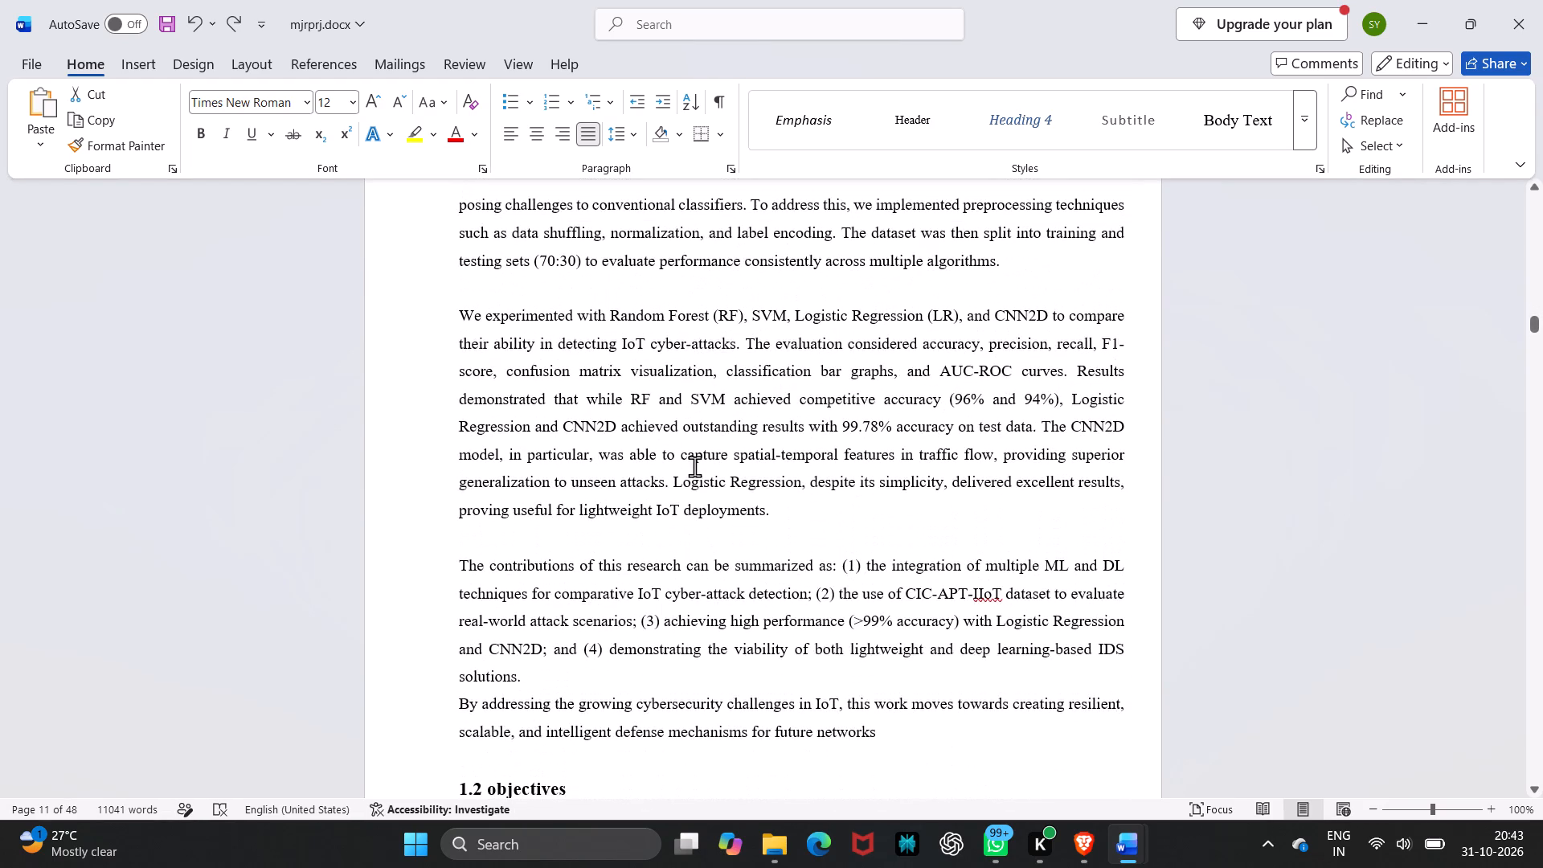
scroll(694, 466, up, 4)
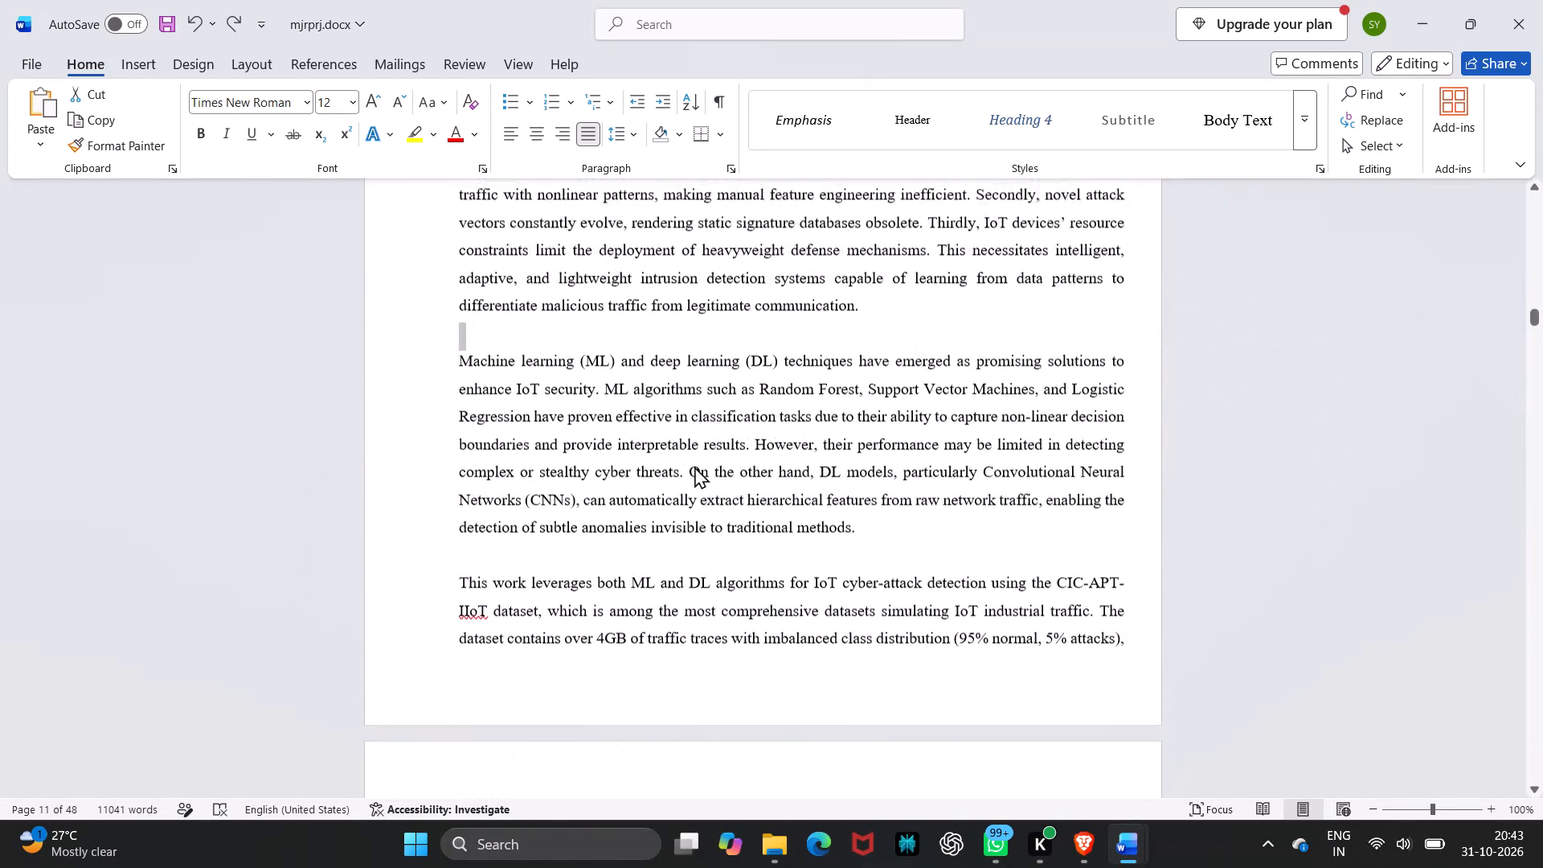
scroll(694, 466, up, 1)
Insert a Plain Number 2 page number at the bottom of the first Introduction page.
click(442, 504)
right_click(442, 504)
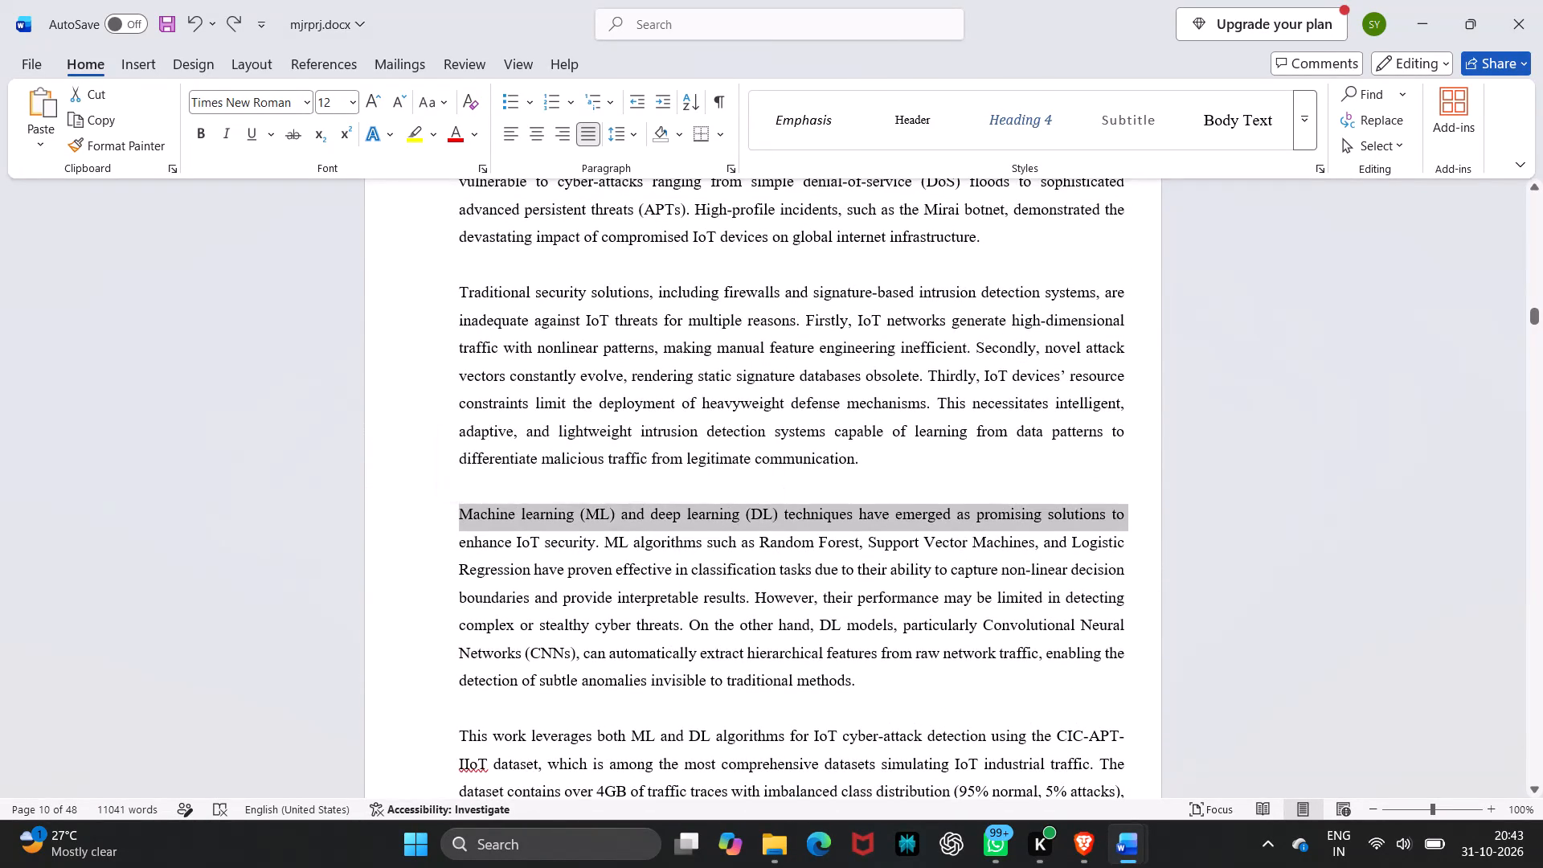
click(415, 498)
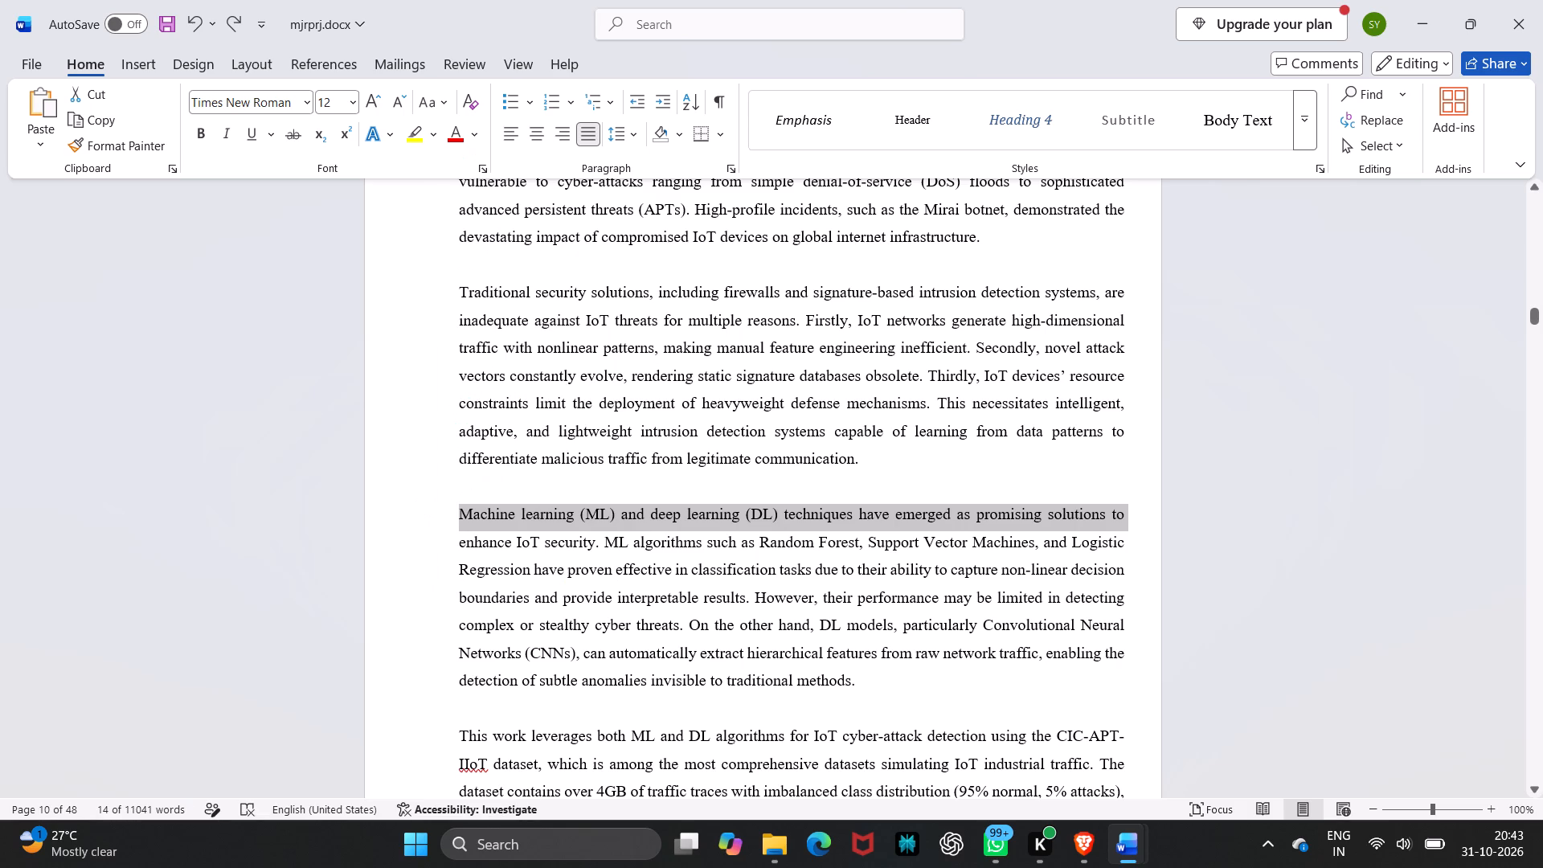
click(418, 454)
click(403, 482)
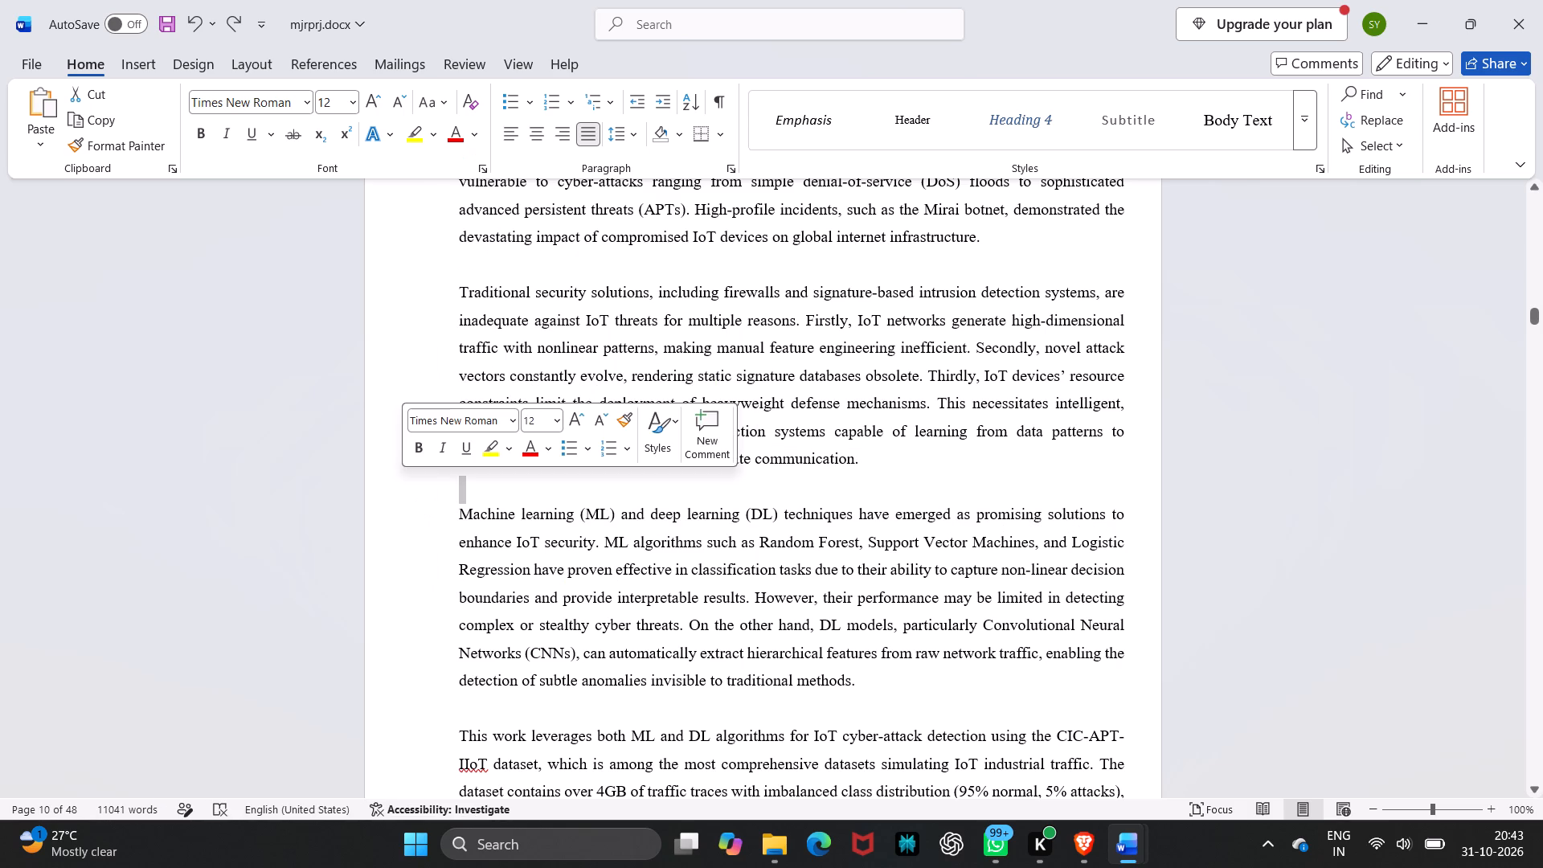
click(1255, 423)
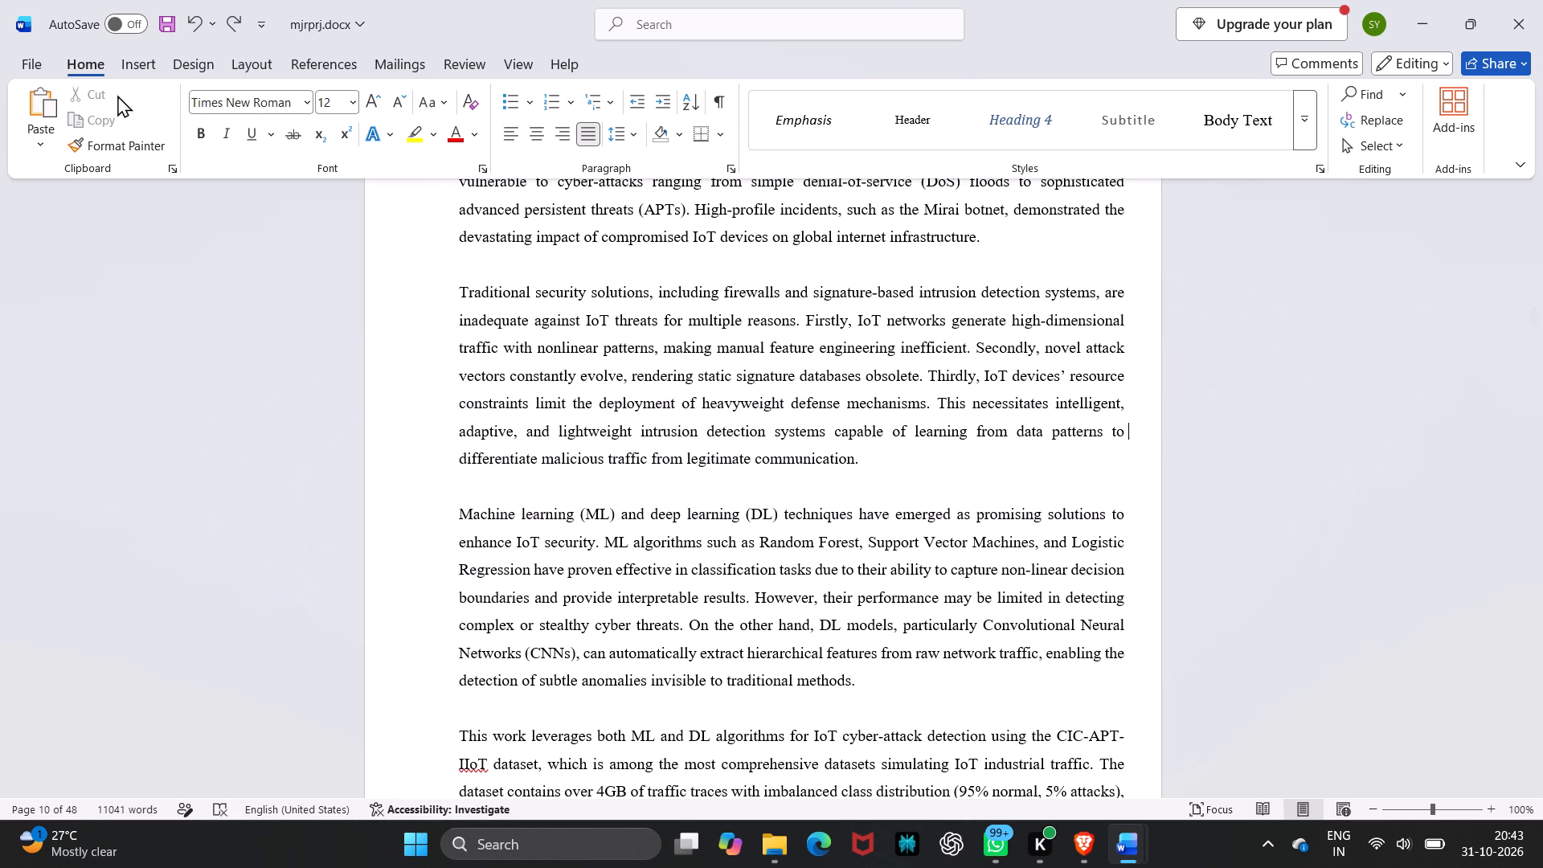
click(132, 69)
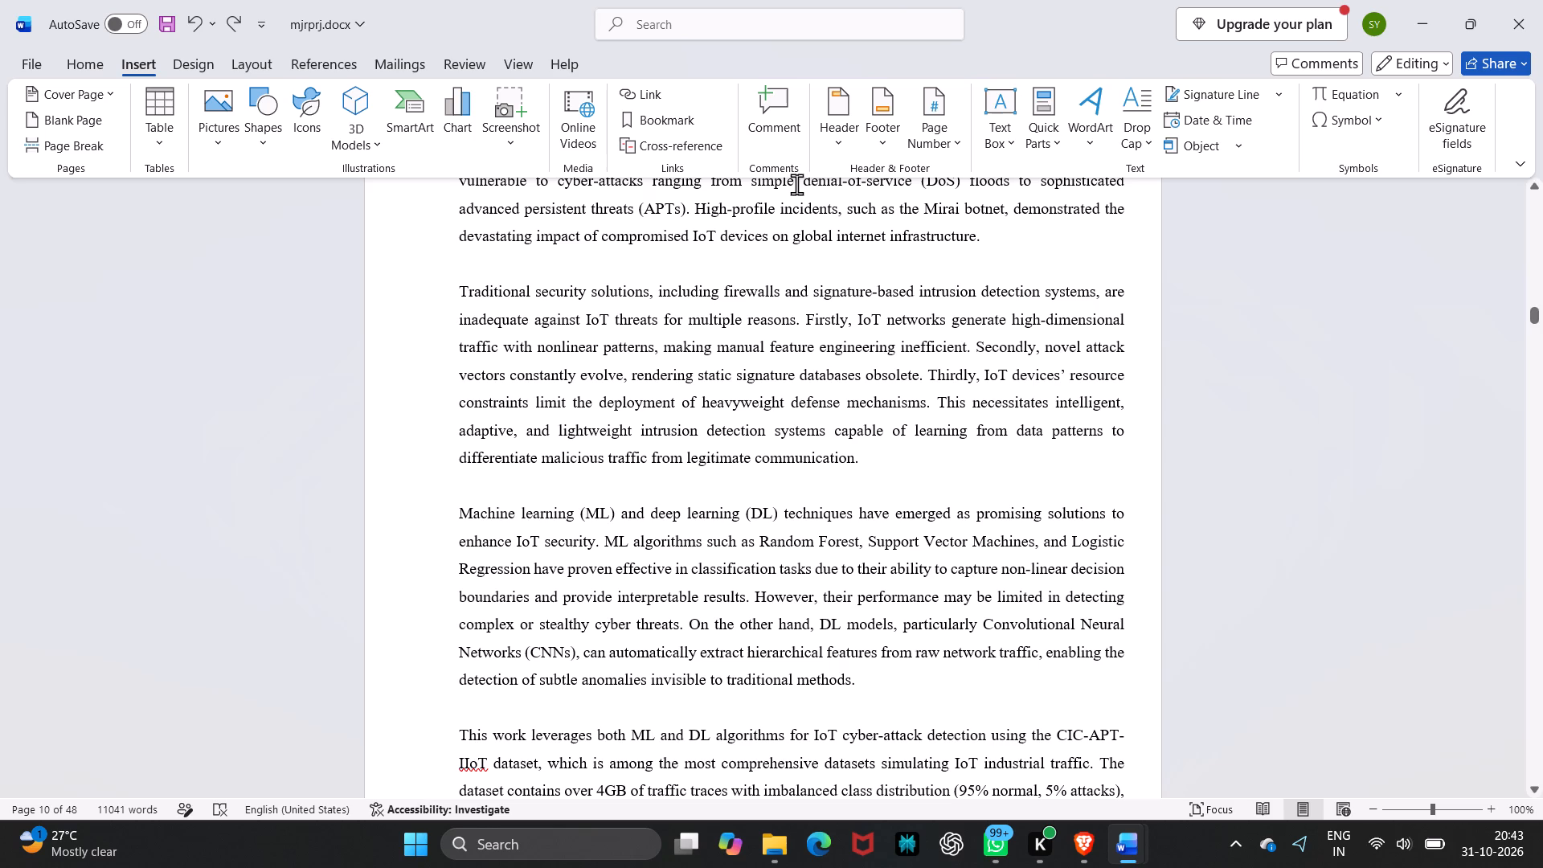
click(949, 145)
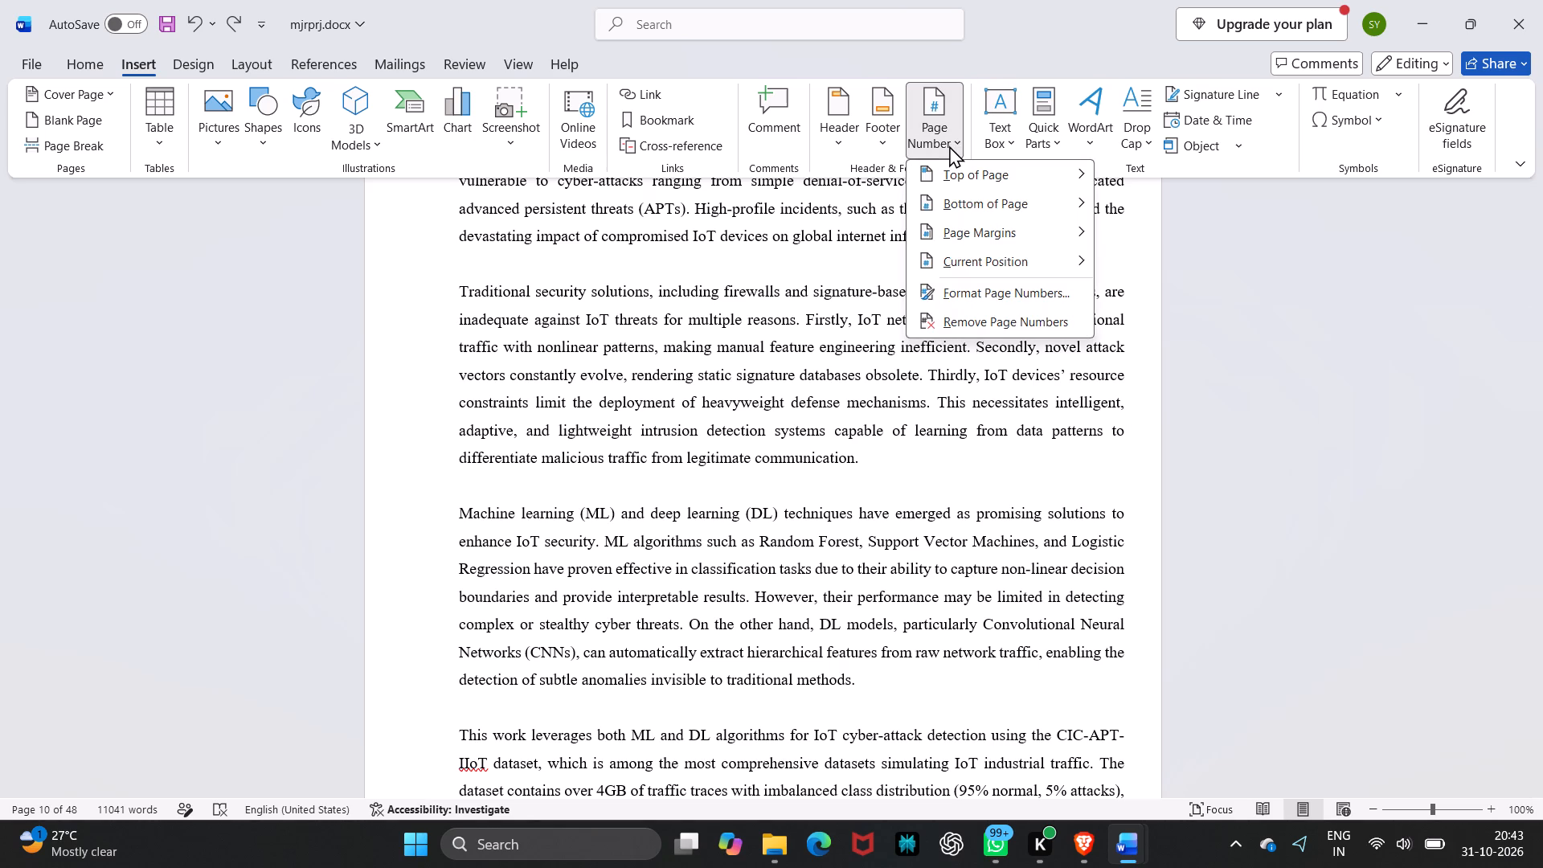
click(938, 125)
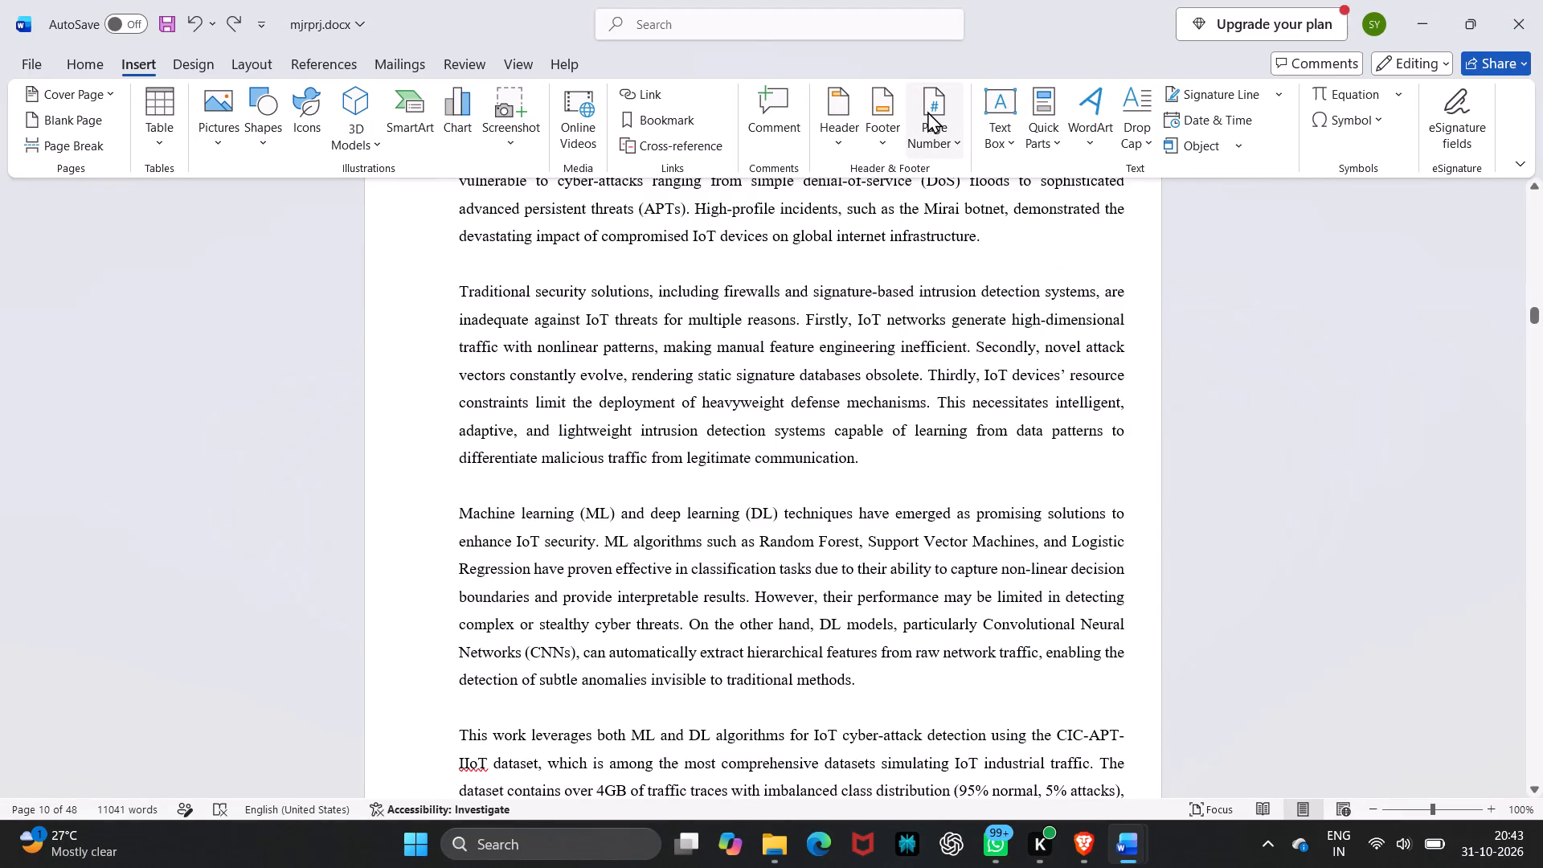
click(927, 111)
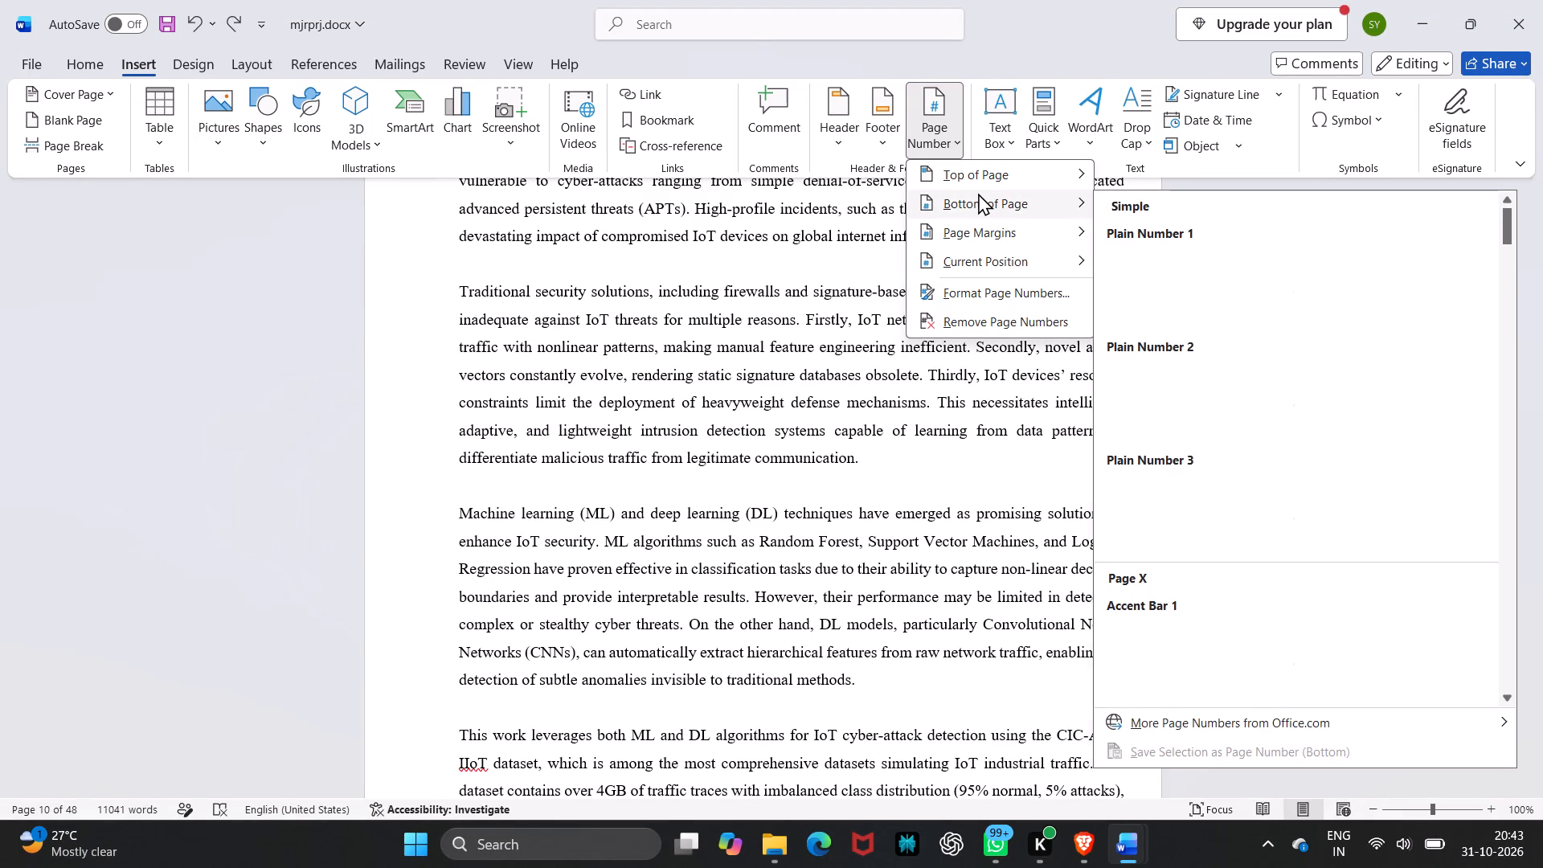
click(1227, 395)
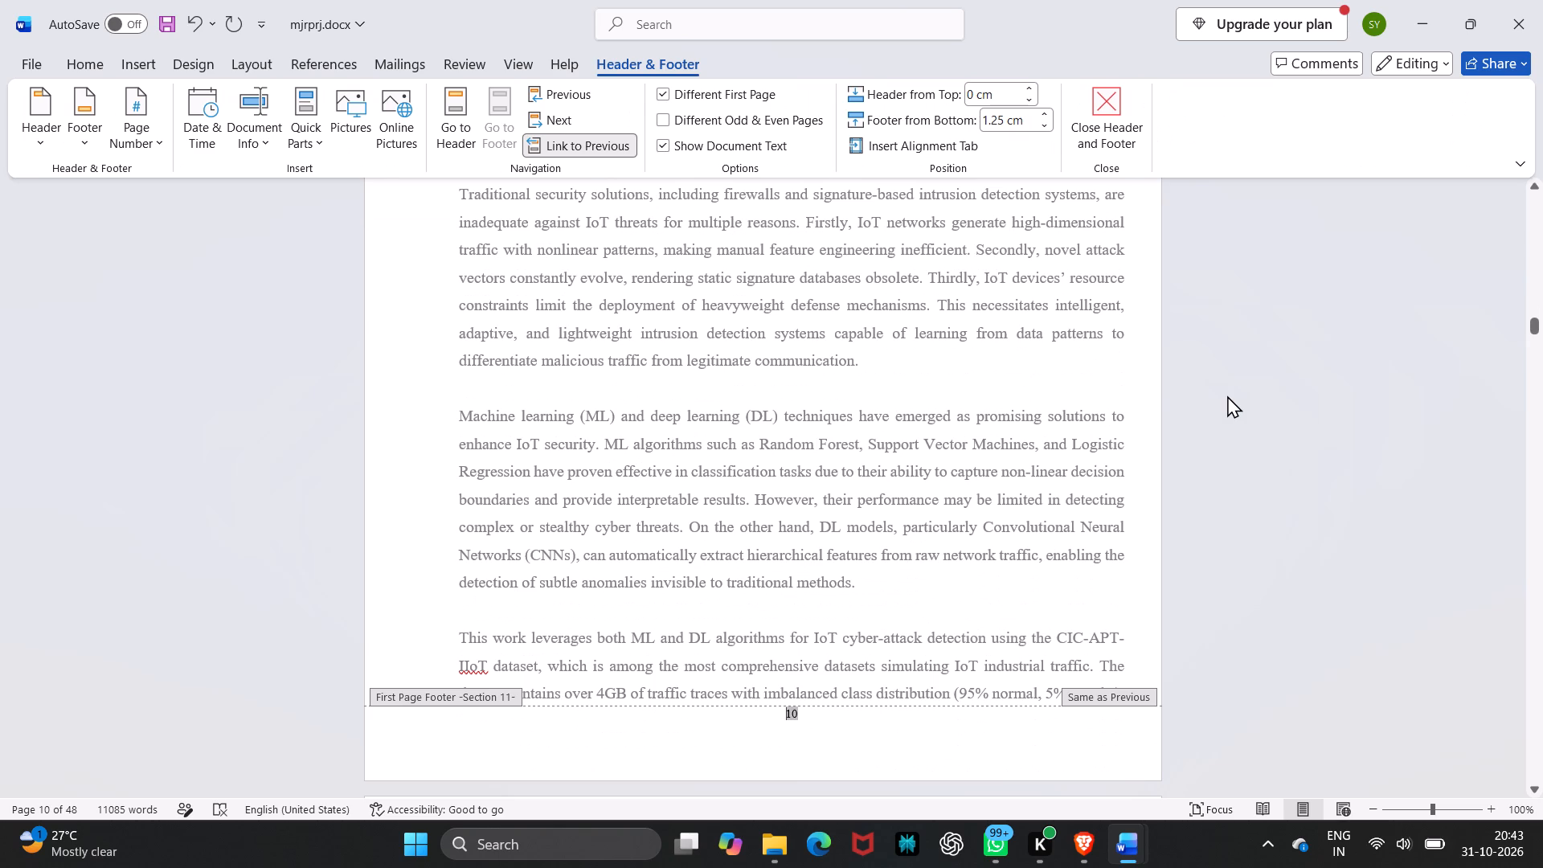
Go through the following footers from the Introduction to the Existing Method section to examine their page numbers.
click(581, 120)
click(555, 121)
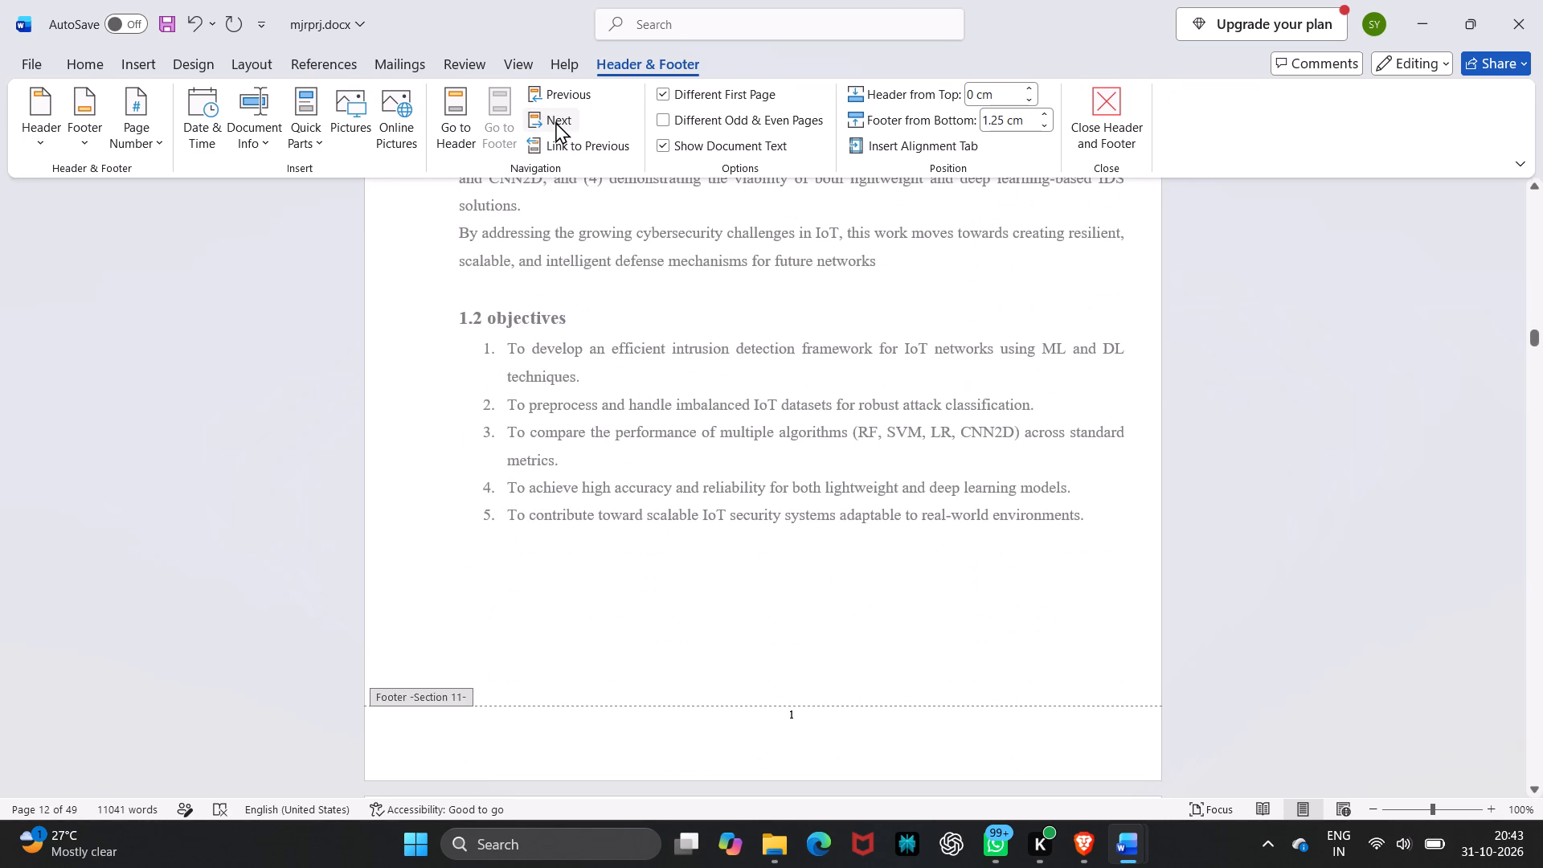
click(557, 116)
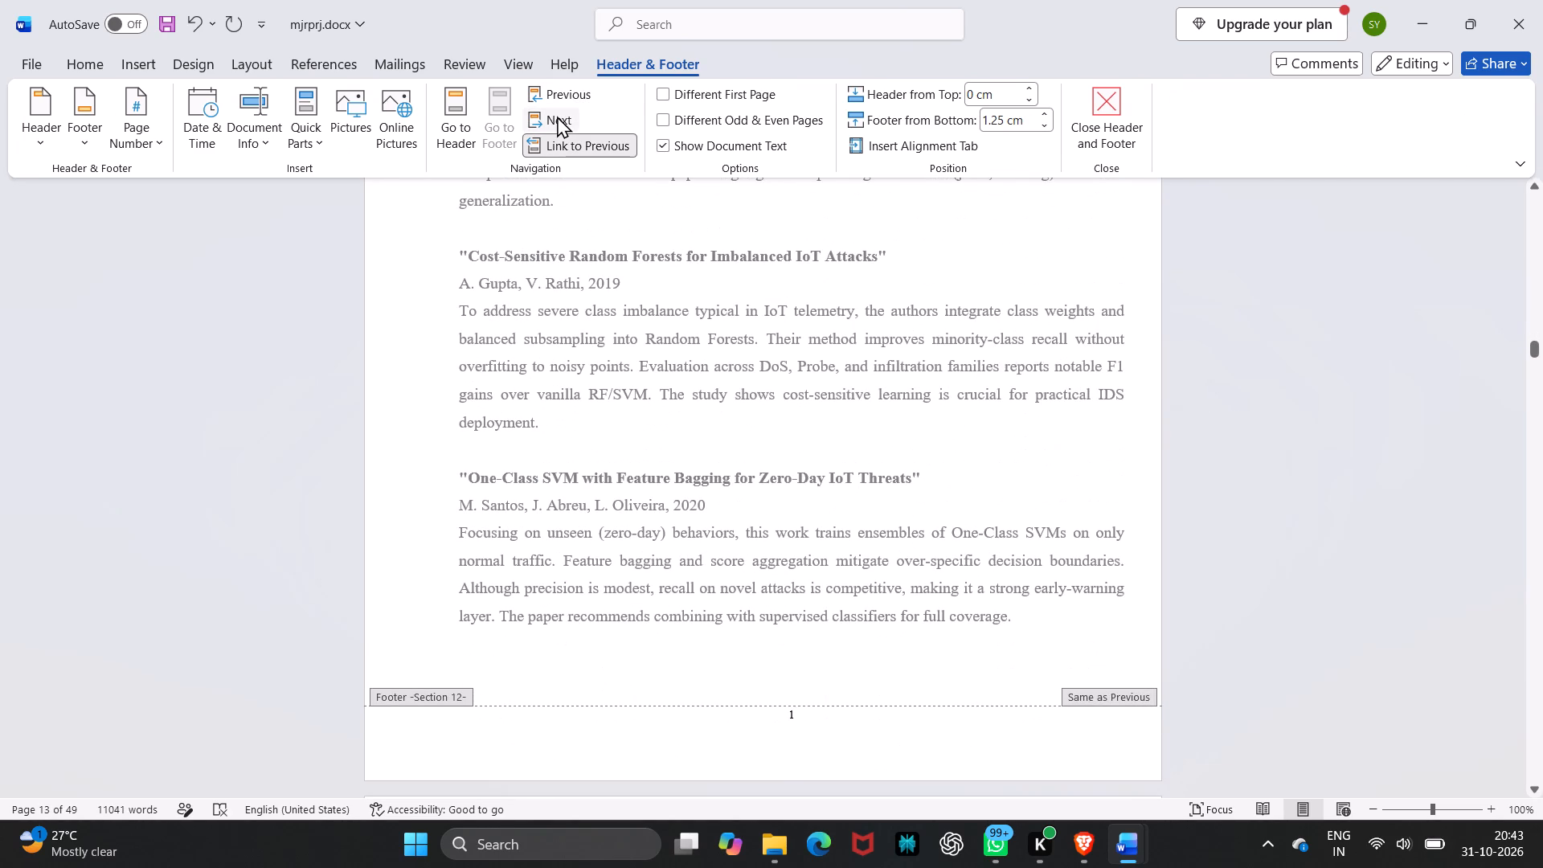
click(557, 116)
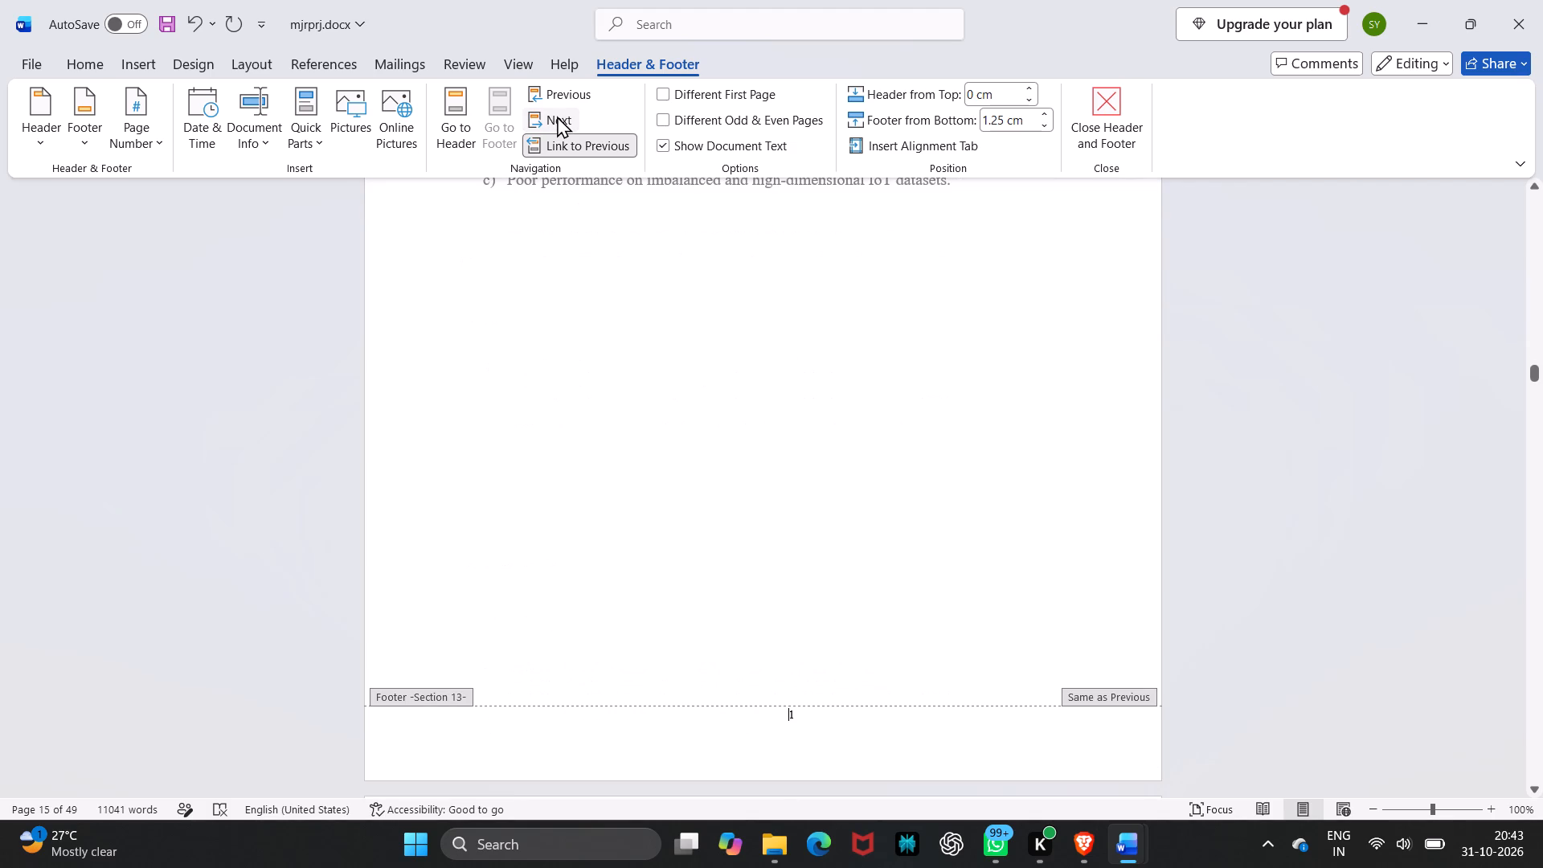
Go on through the following section footers, from the Existing Method to the UML Diagrams pages, to examine their page numbers.
click(557, 116)
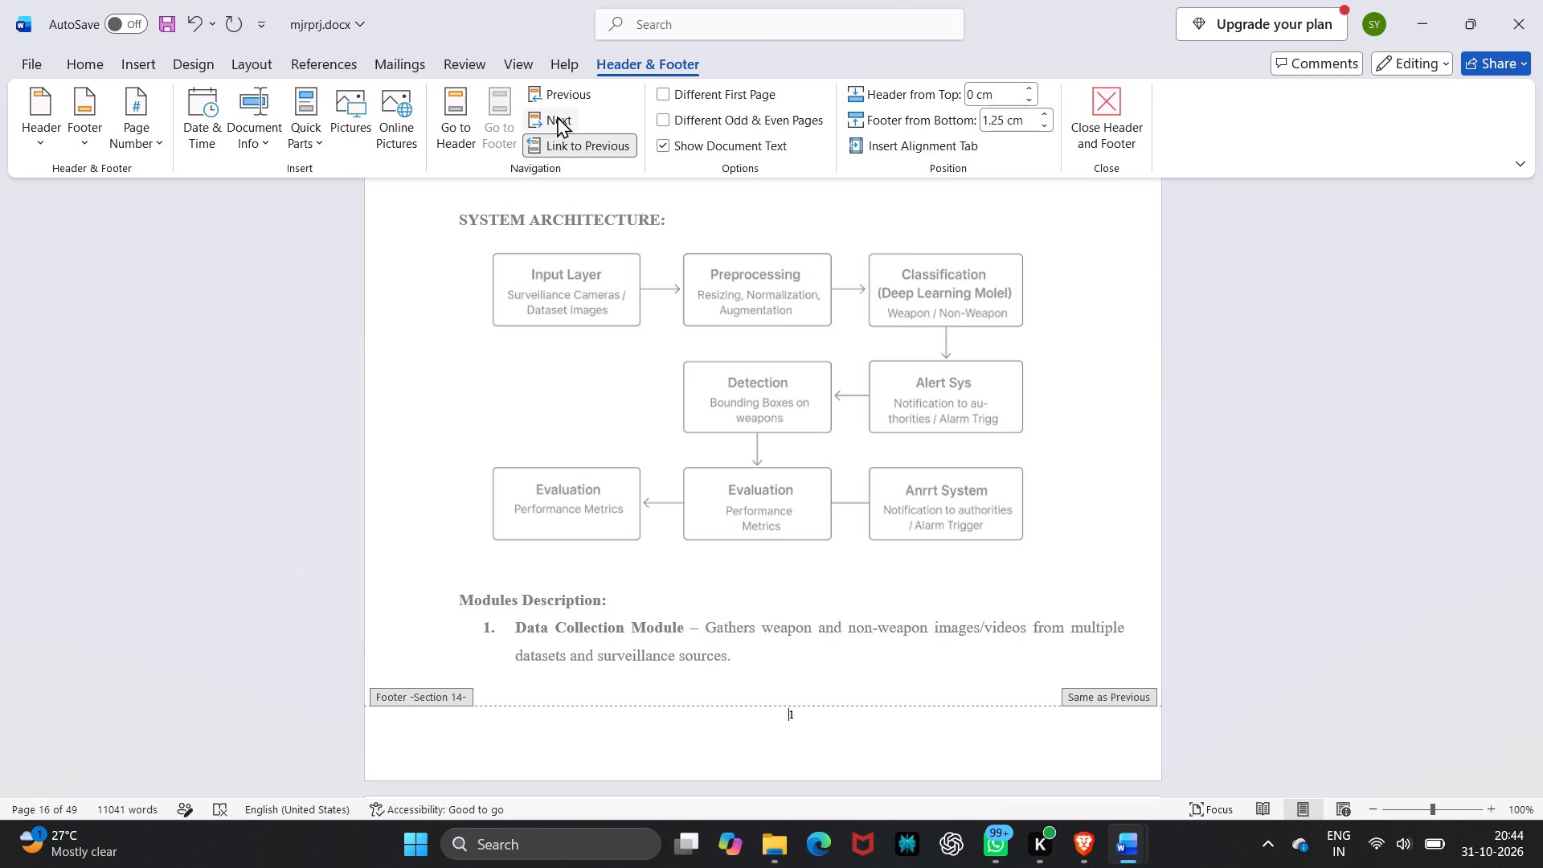
click(557, 116)
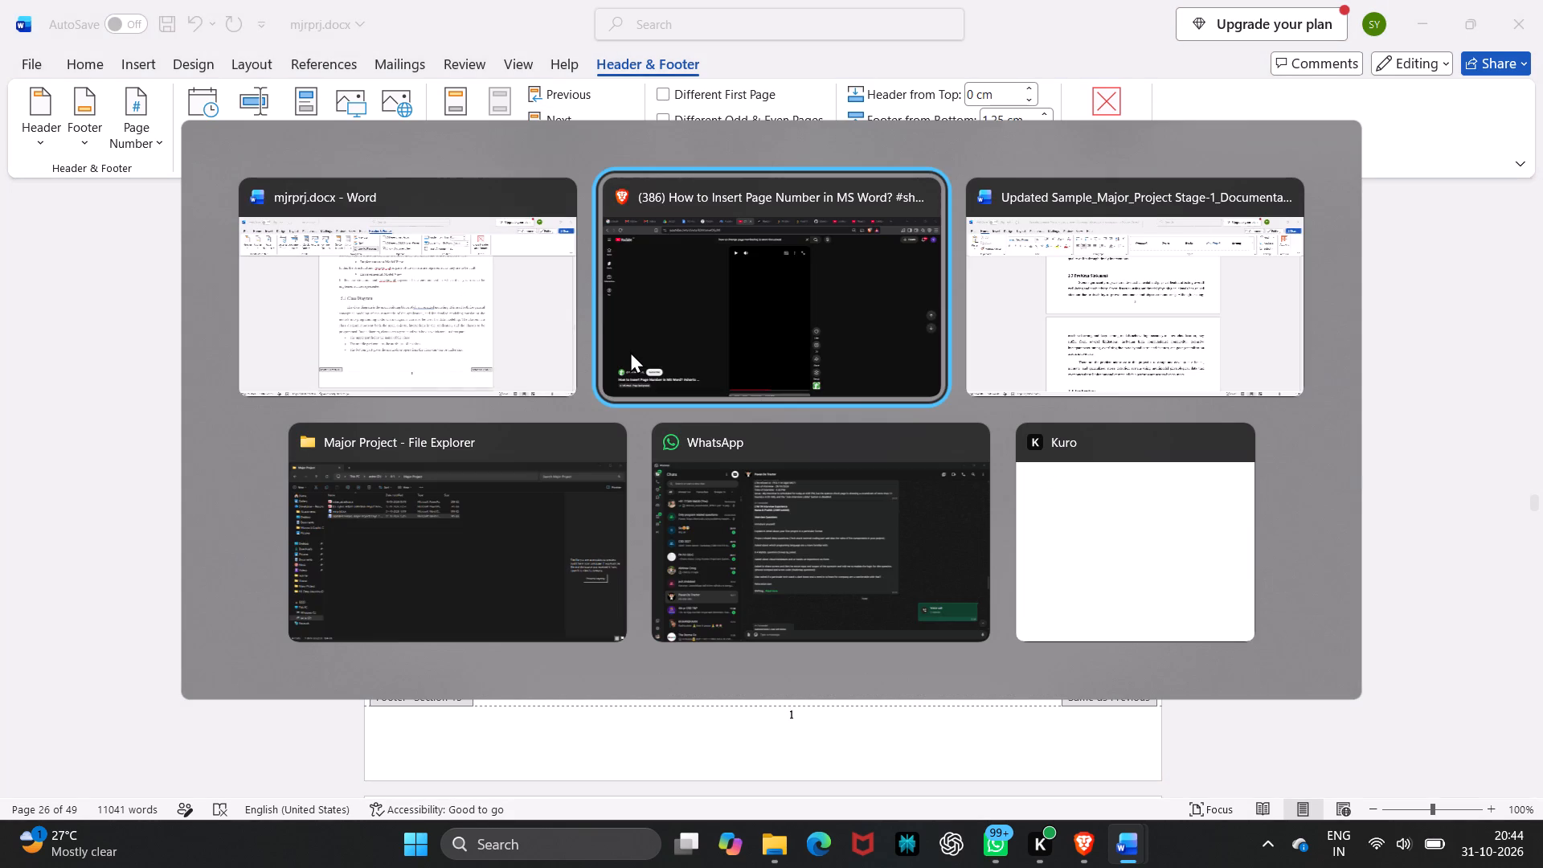
In the browser, find and open the YouTube video on inserting two different page numbering formats in the same Word document.
scroll(630, 351, down, 3)
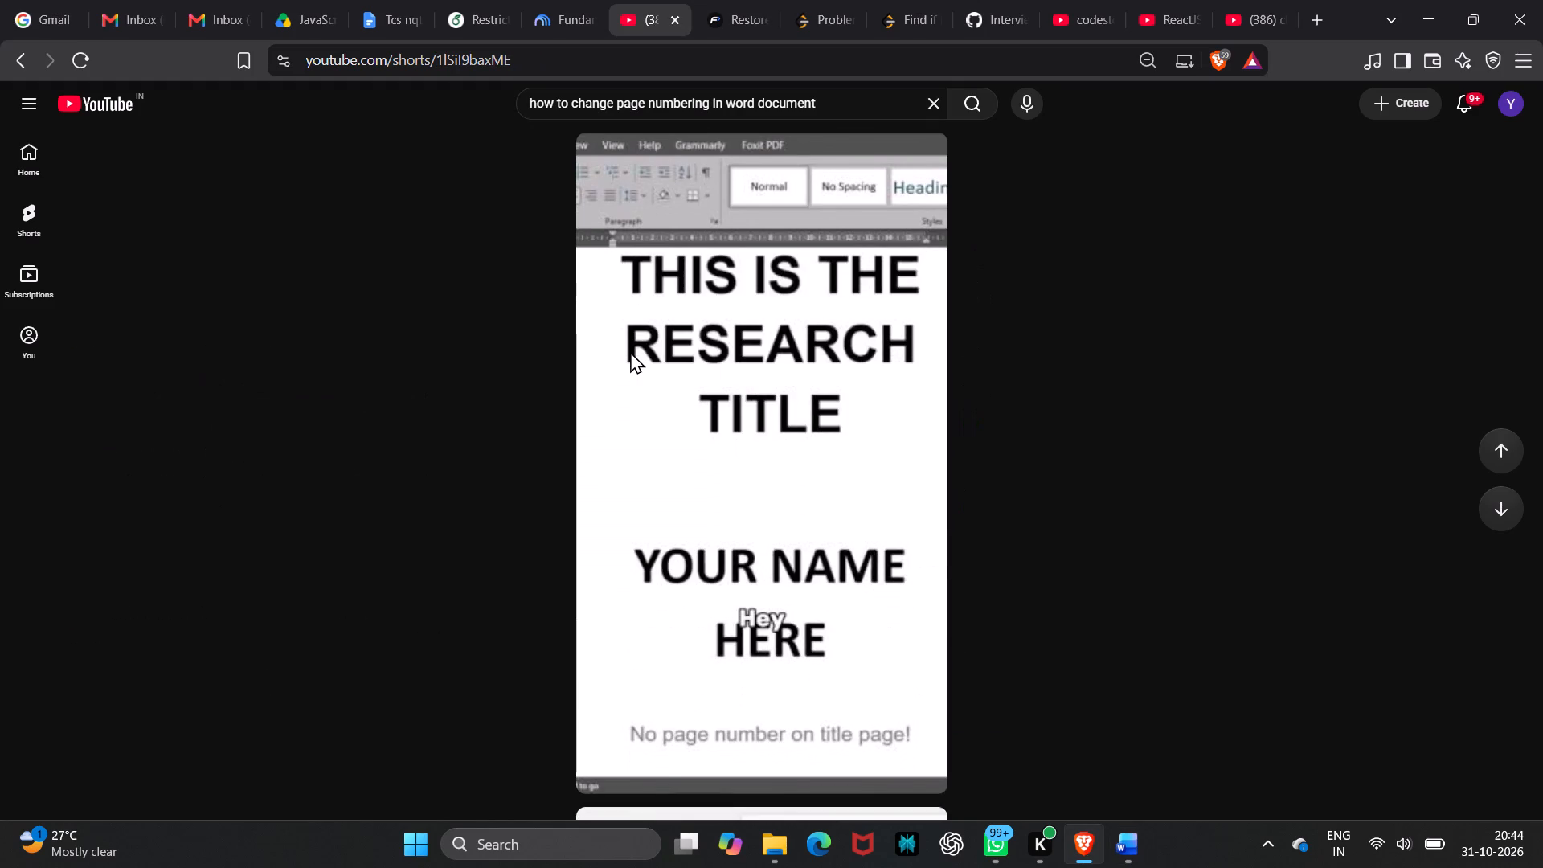
scroll(670, 506, down, 6)
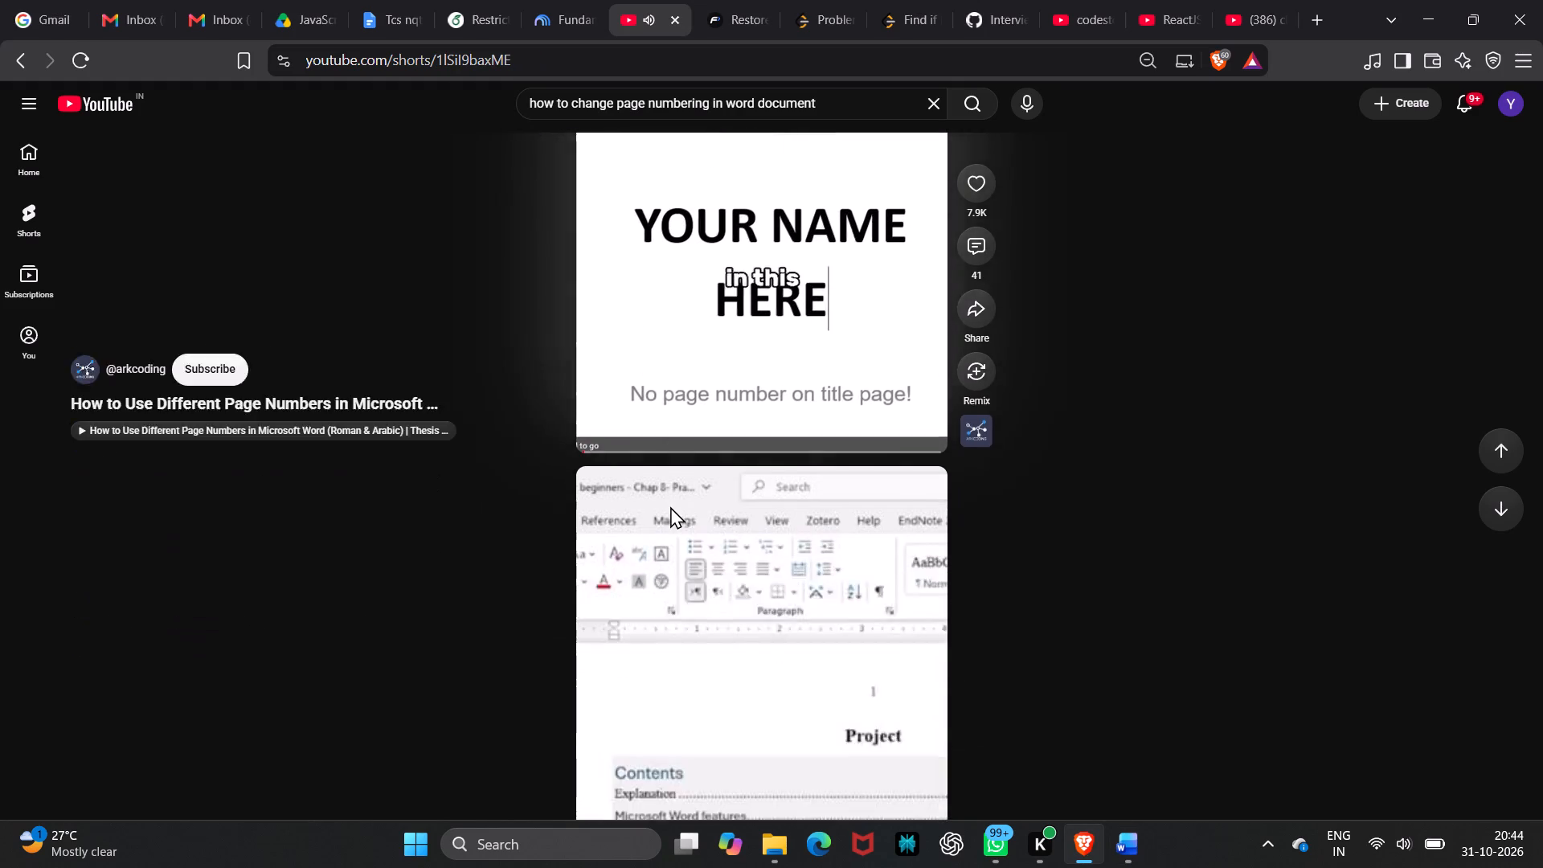
scroll(670, 506, right, 5)
scroll(418, 554, down, 2)
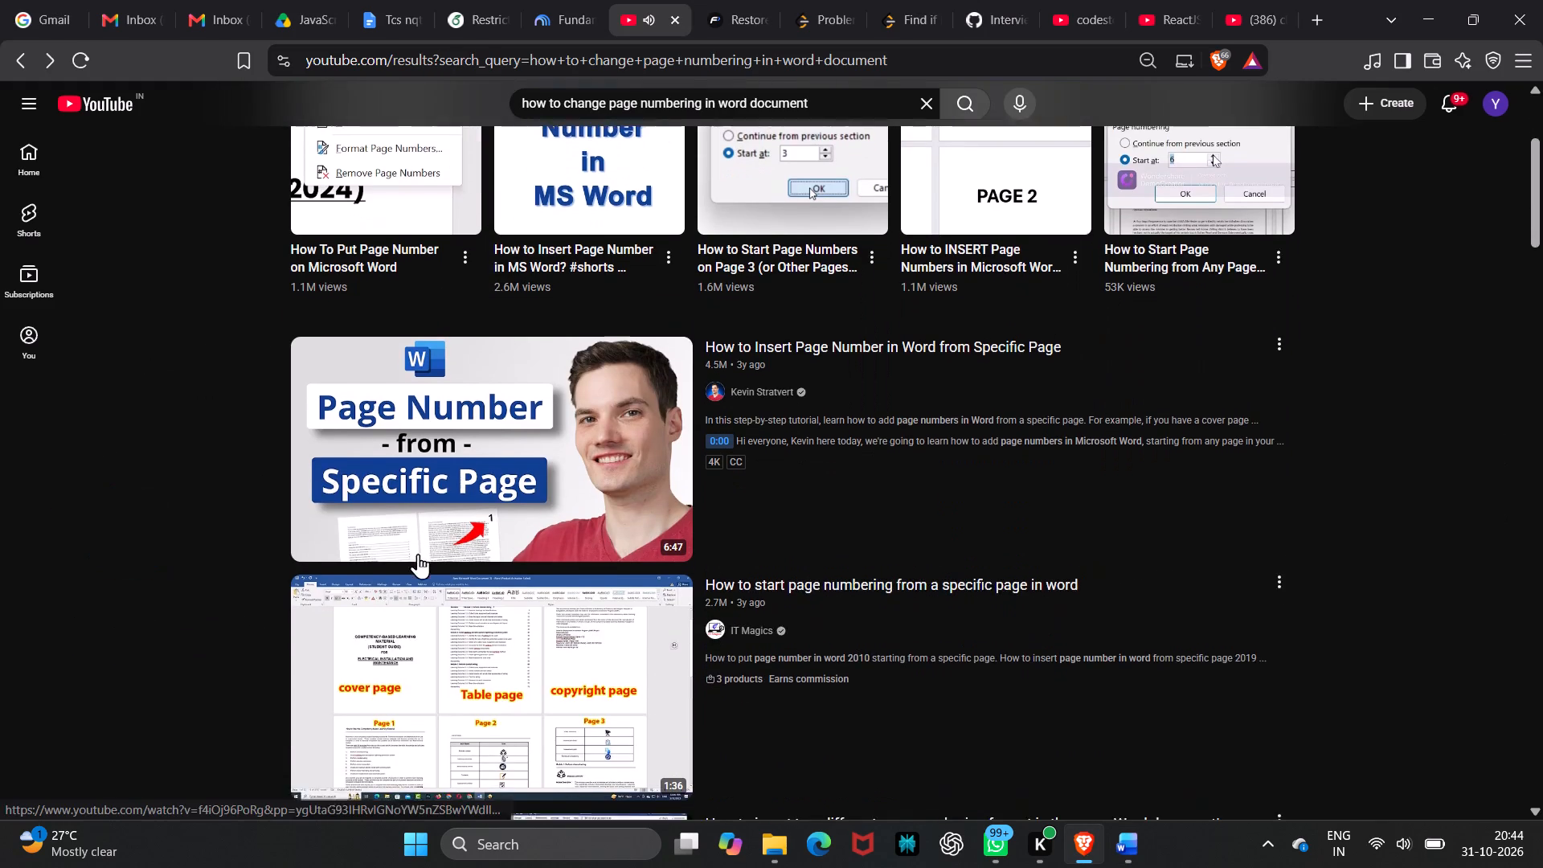
scroll(418, 554, down, 1)
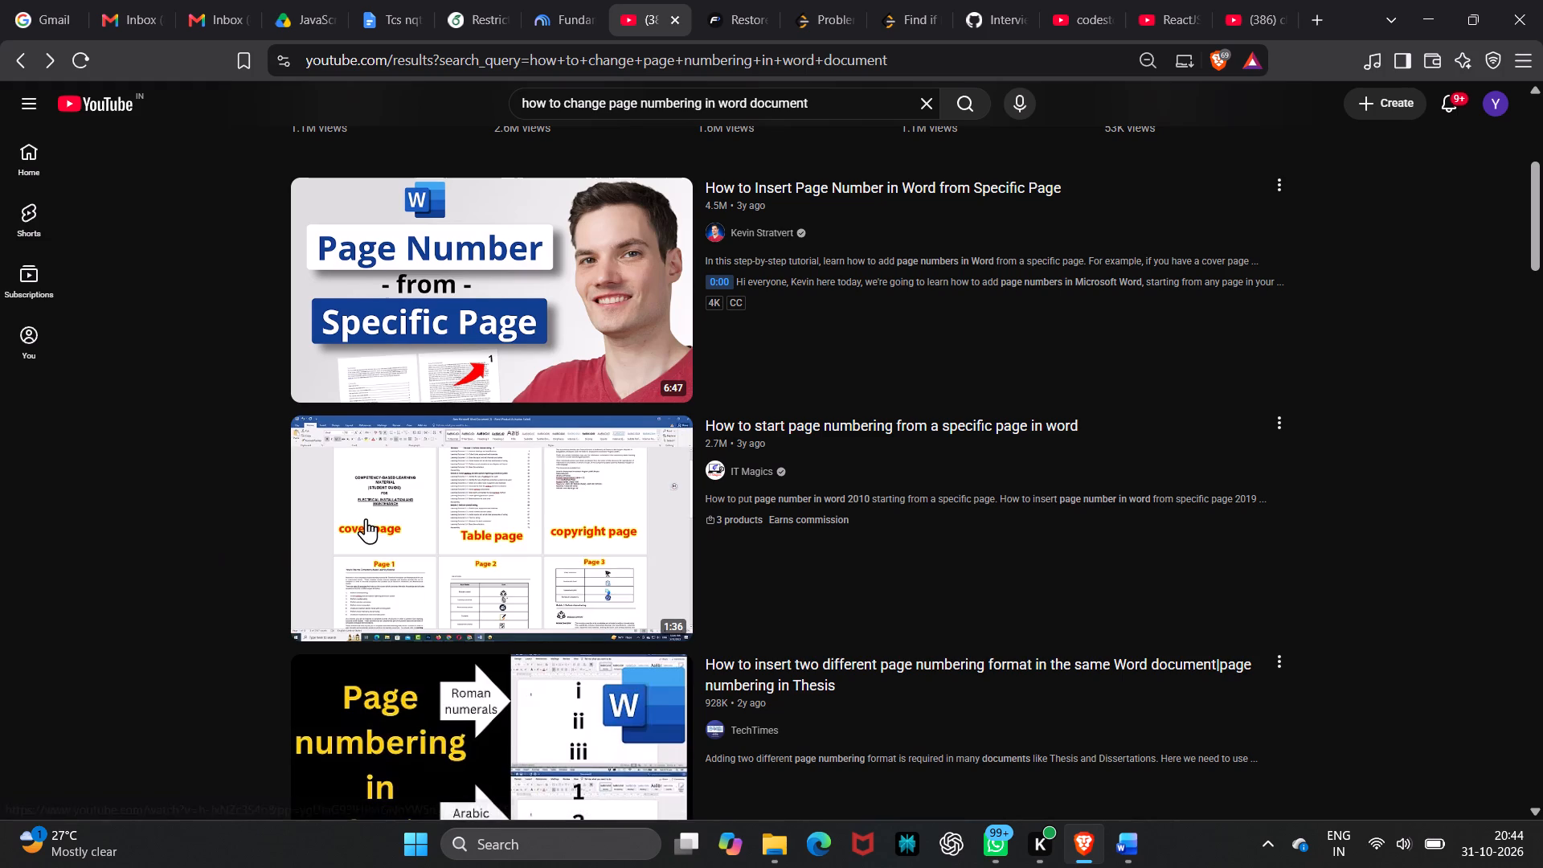
scroll(366, 518, down, 2)
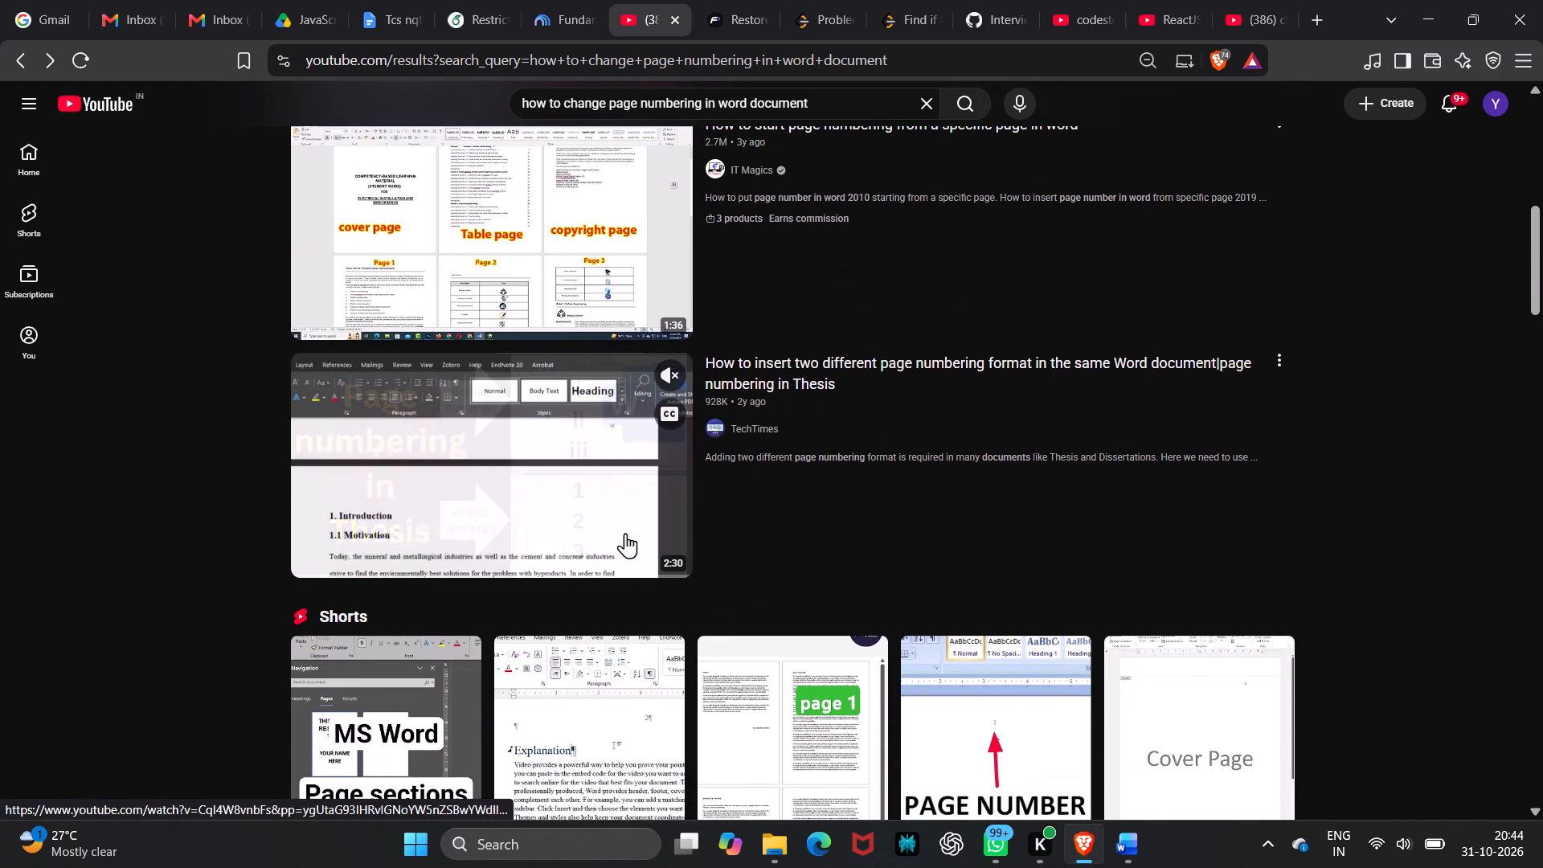
click(579, 494)
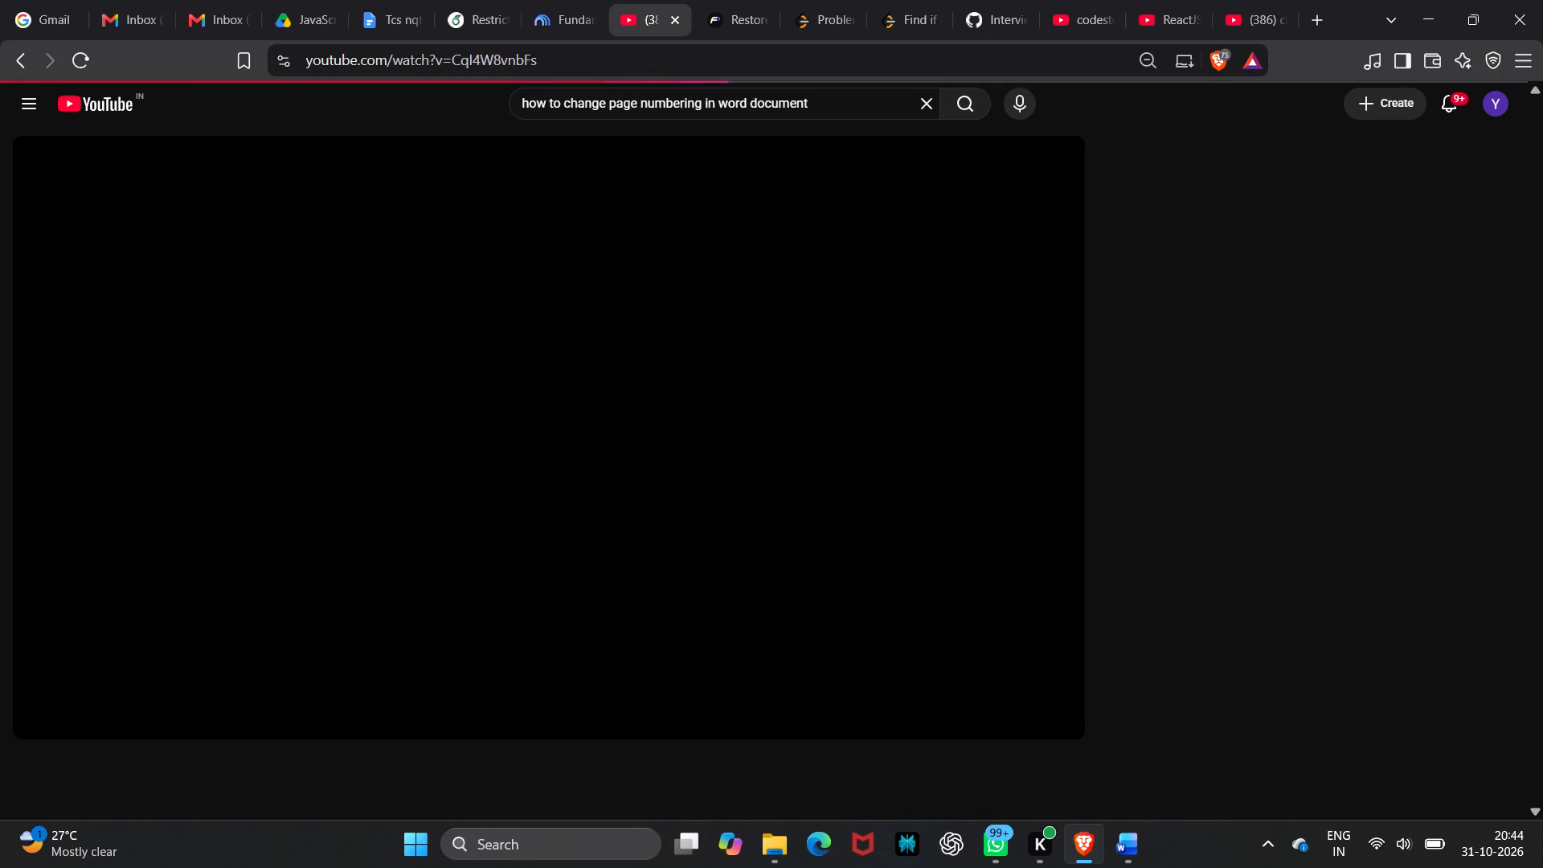
Watch the page numbering tutorial full screen, skipping ahead to the page number format settings.
double_click(739, 469)
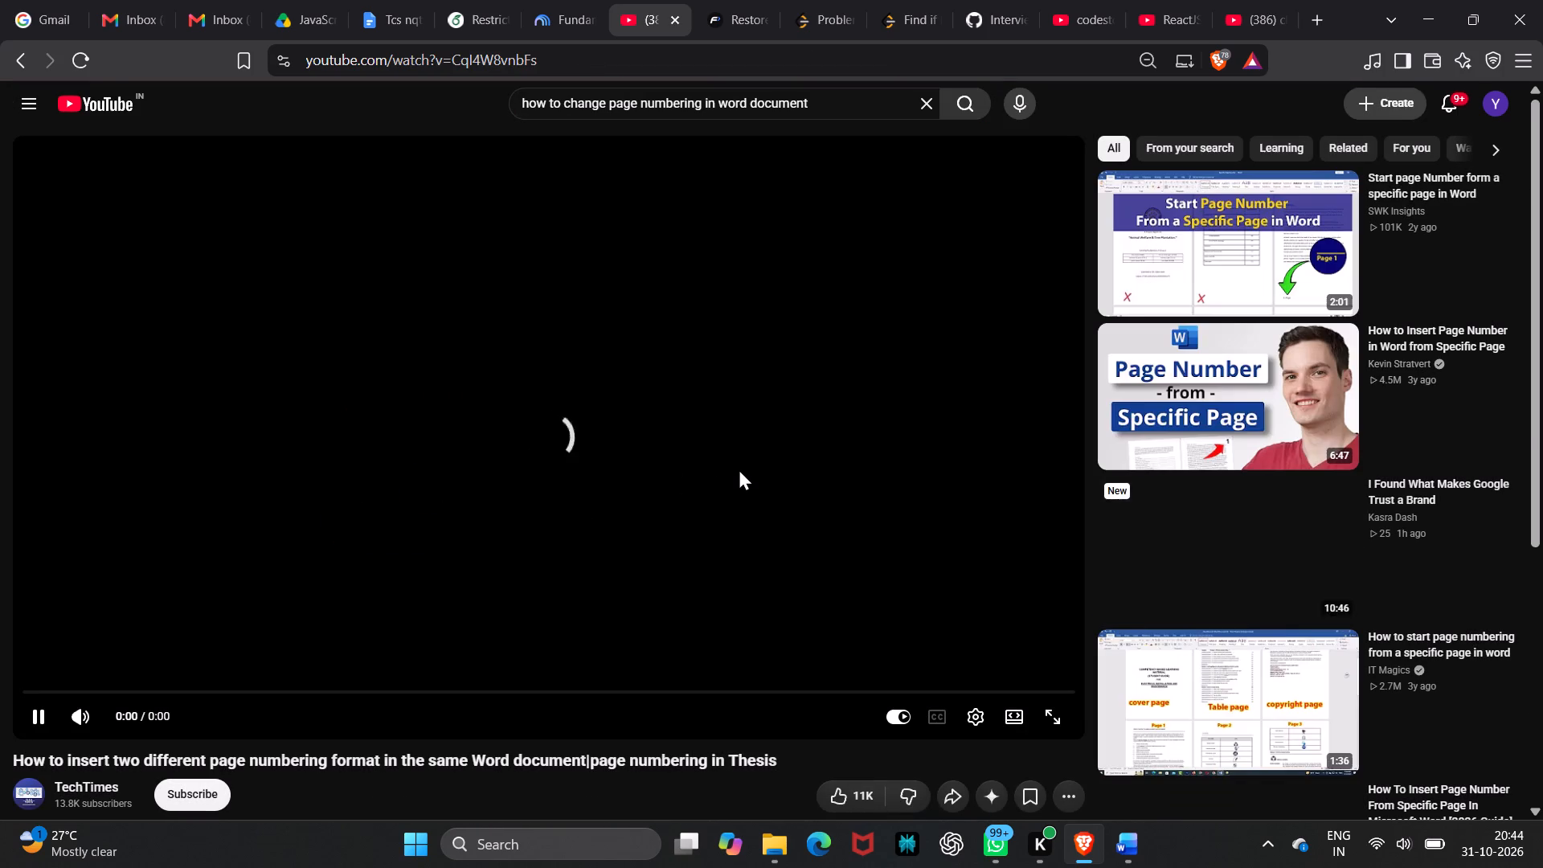
double_click(739, 469)
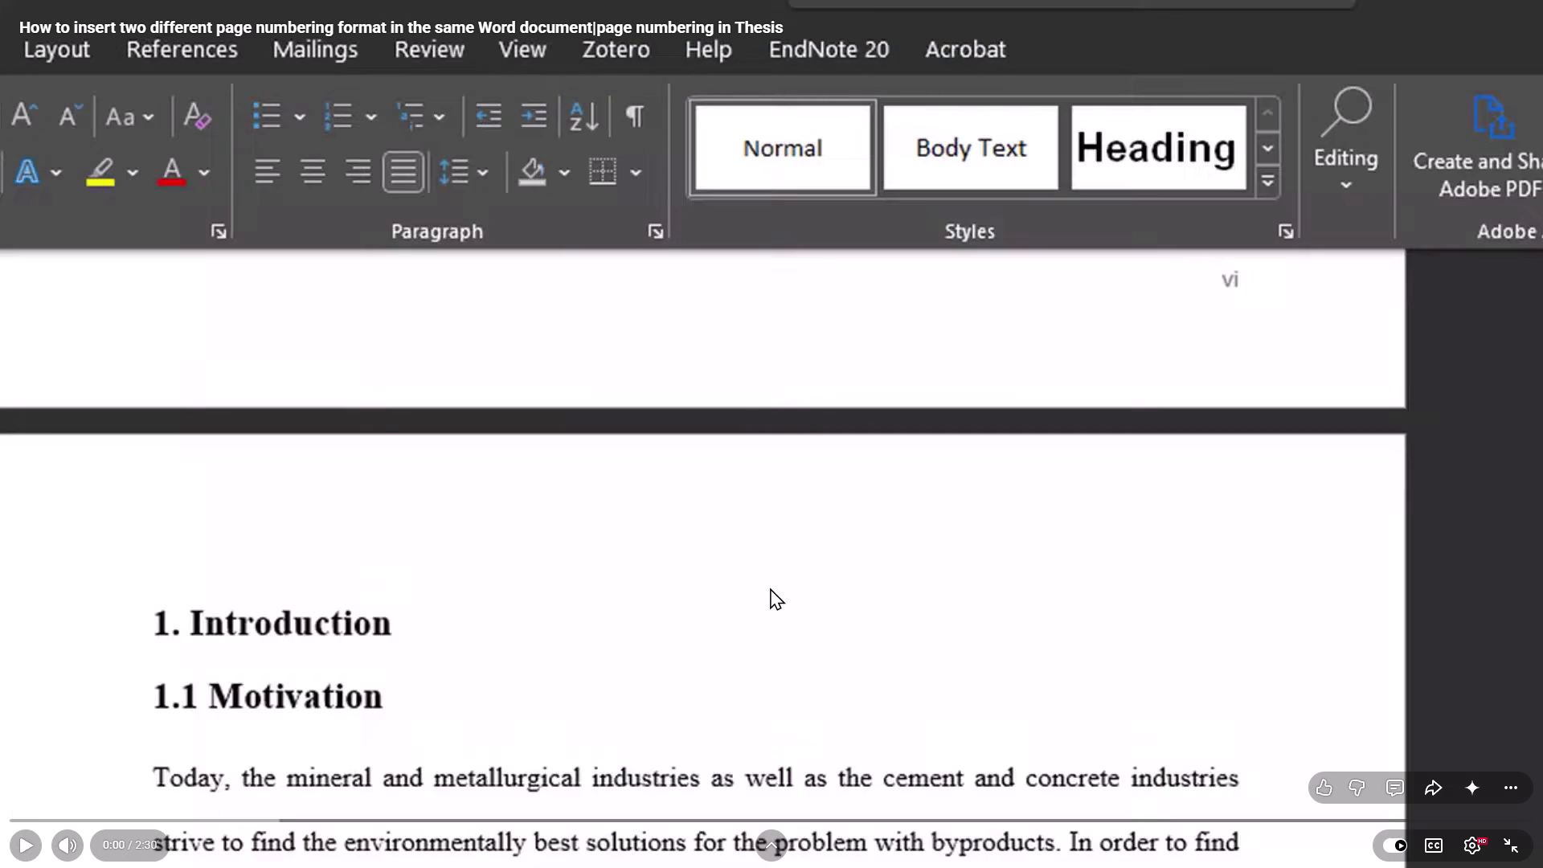
key(space)
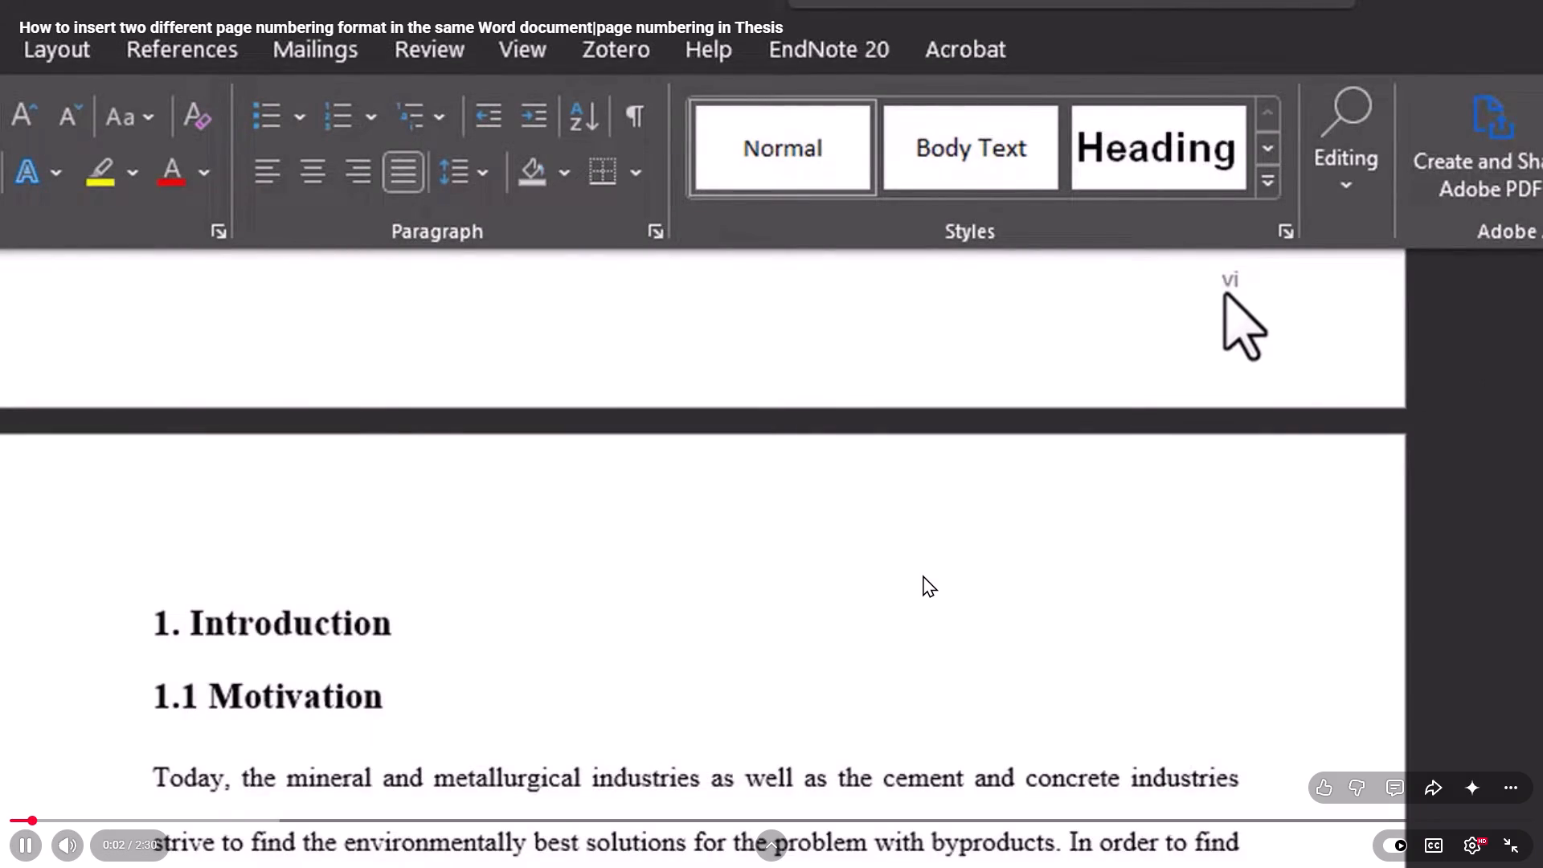
key(Right)
key(Right)
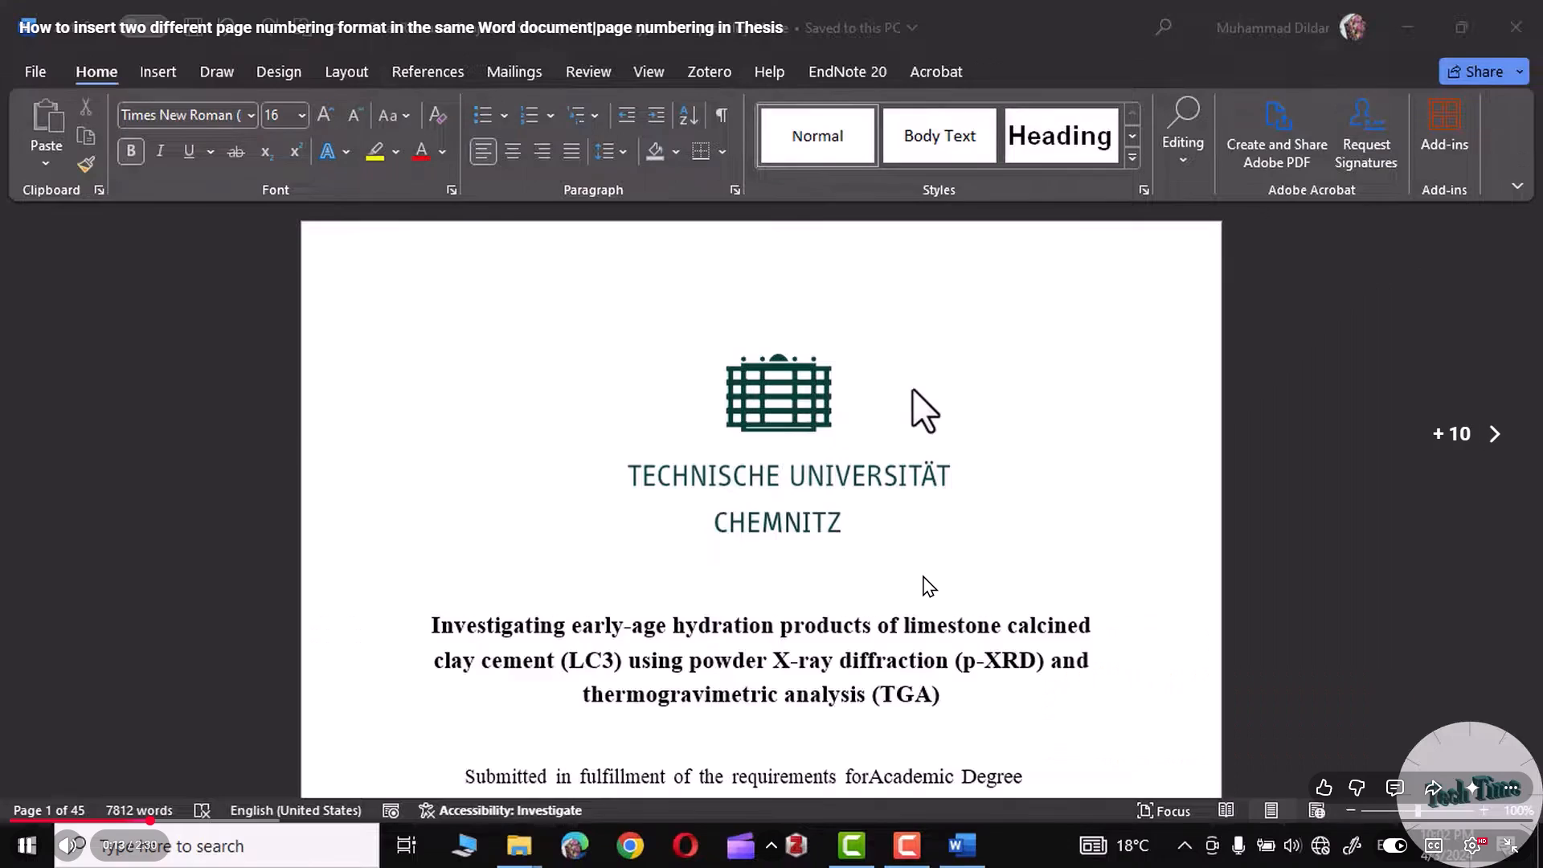
key(Right)
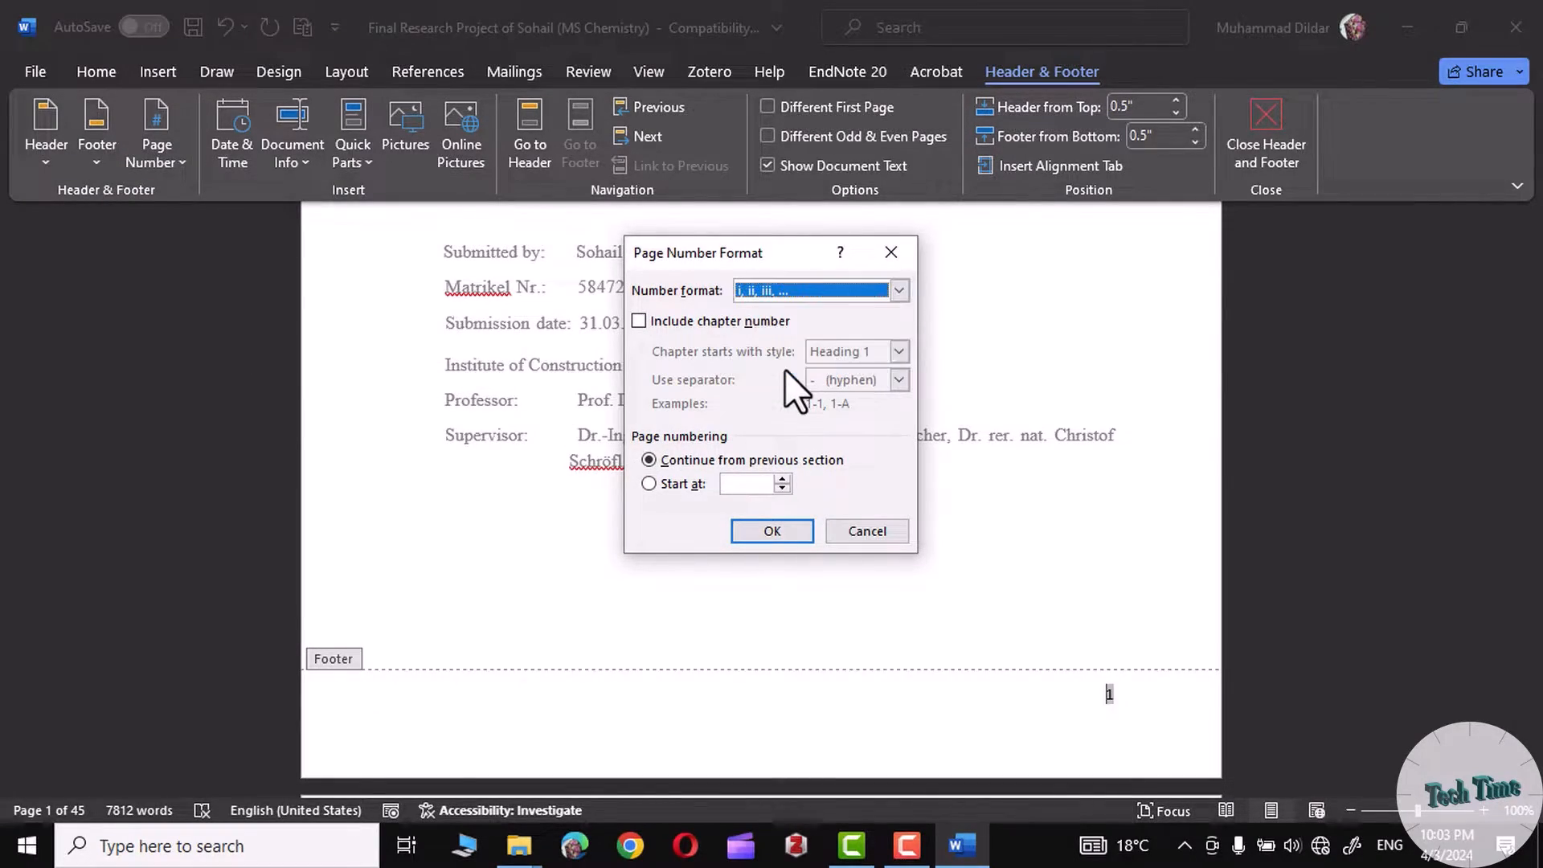
click(838, 476)
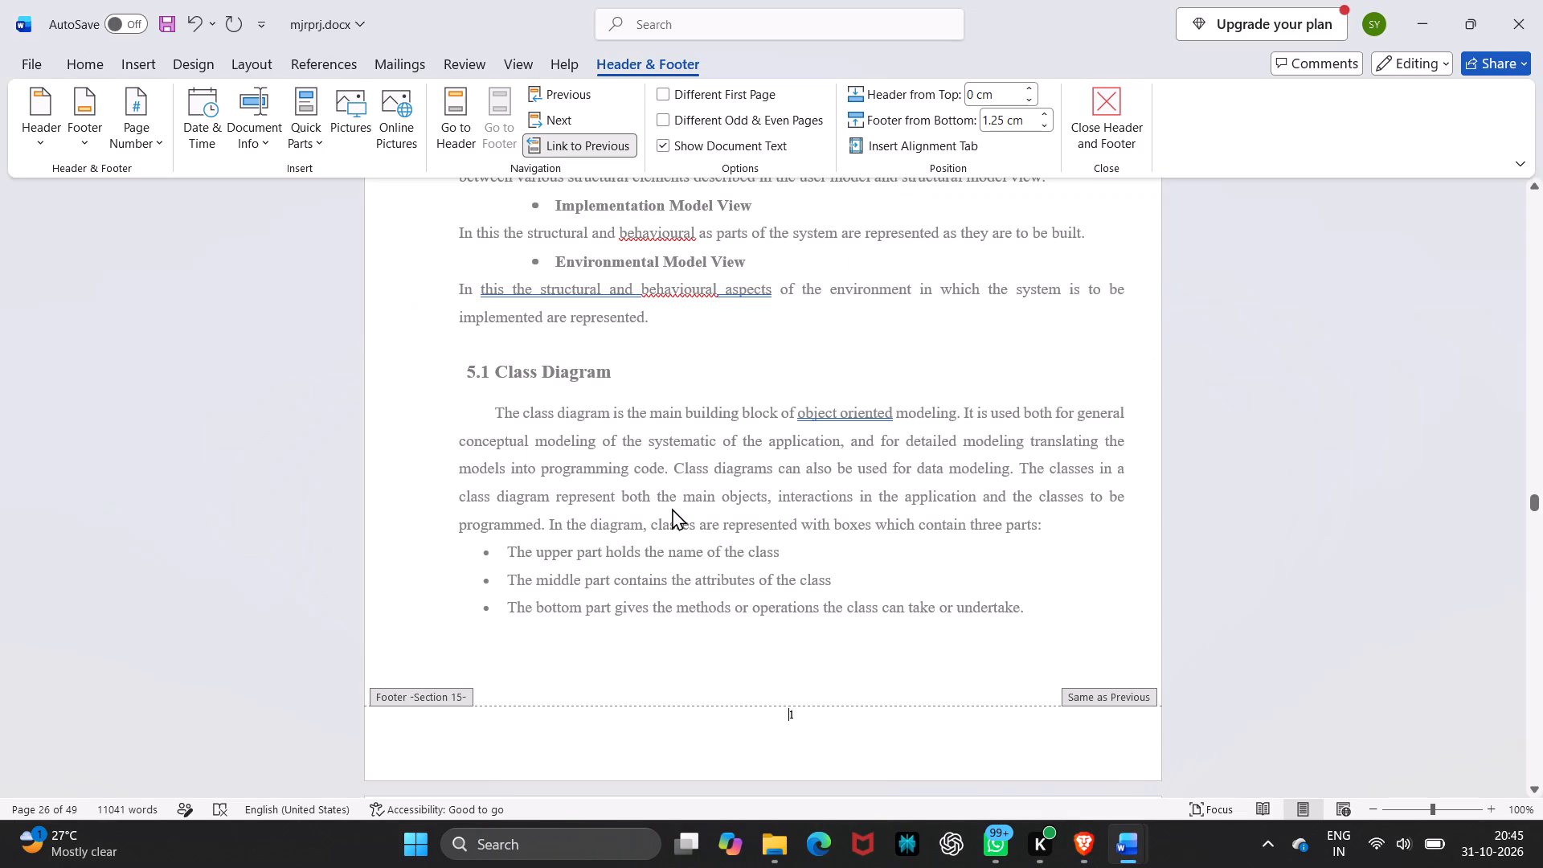
Back in the Word report, leave footer editing and check the page numbers from the Introduction through the Proposed System pages.
key(Escape)
key(Escape)
key(Escape)
key(Escape)
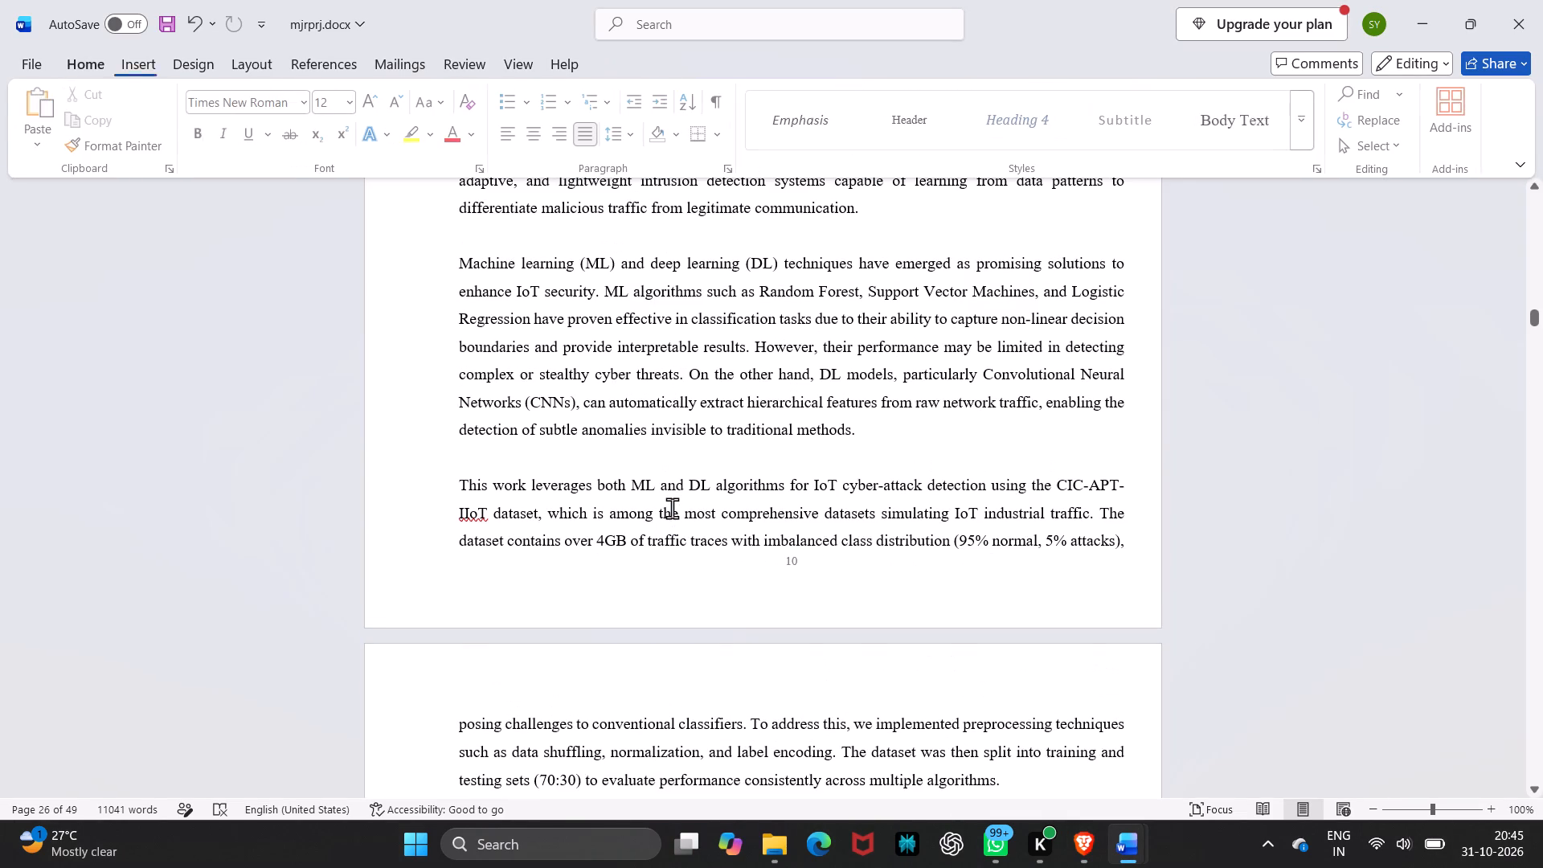
scroll(672, 508, up, 3)
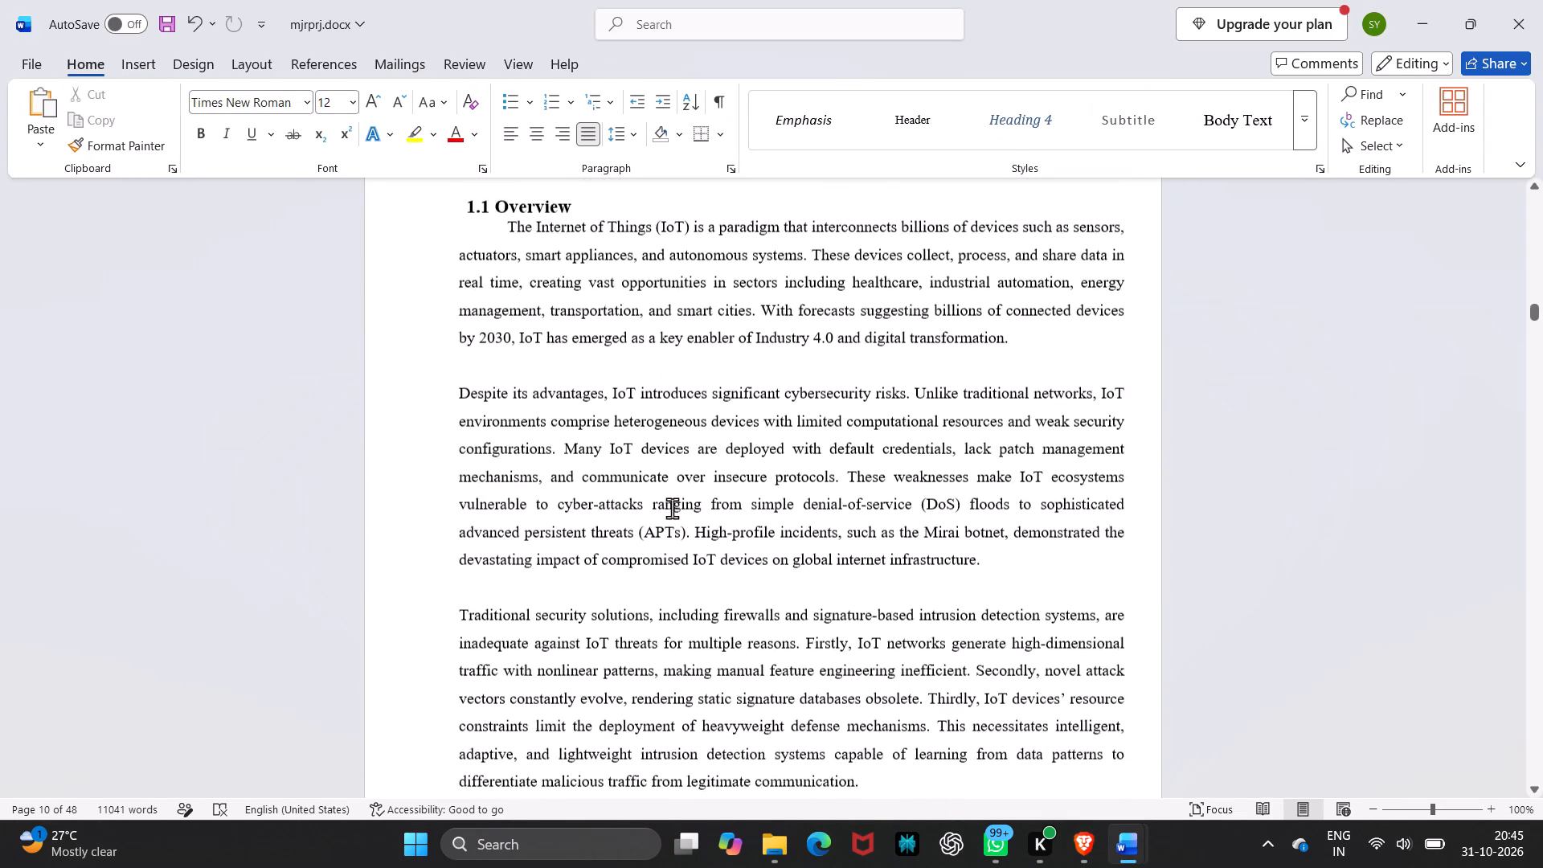
scroll(672, 508, up, 2)
right_click(672, 508)
scroll(672, 508, down, 2)
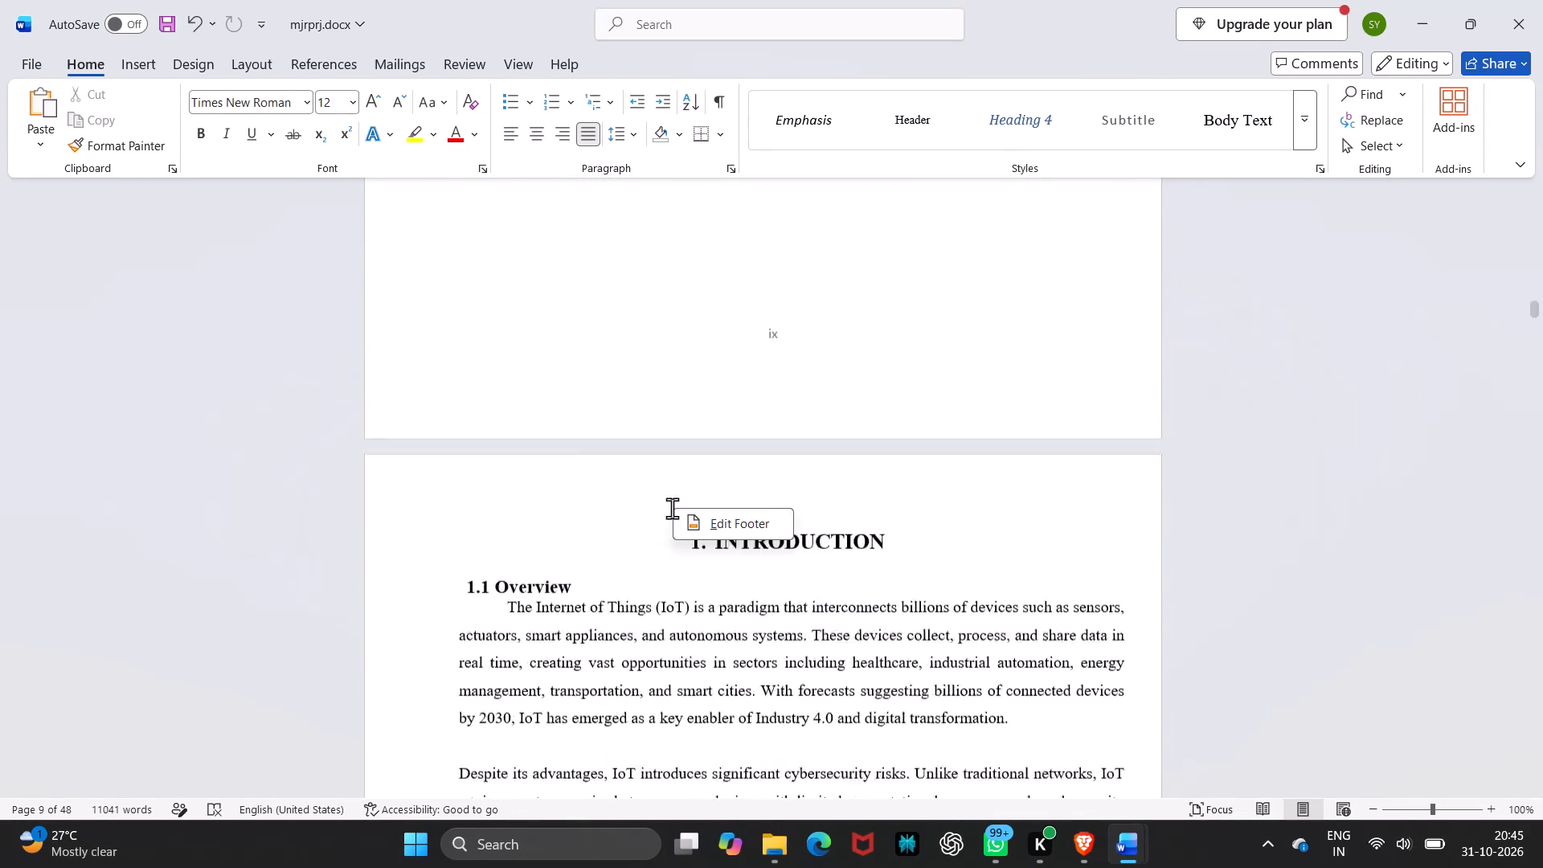
scroll(672, 508, down, 6)
scroll(672, 508, up, 1)
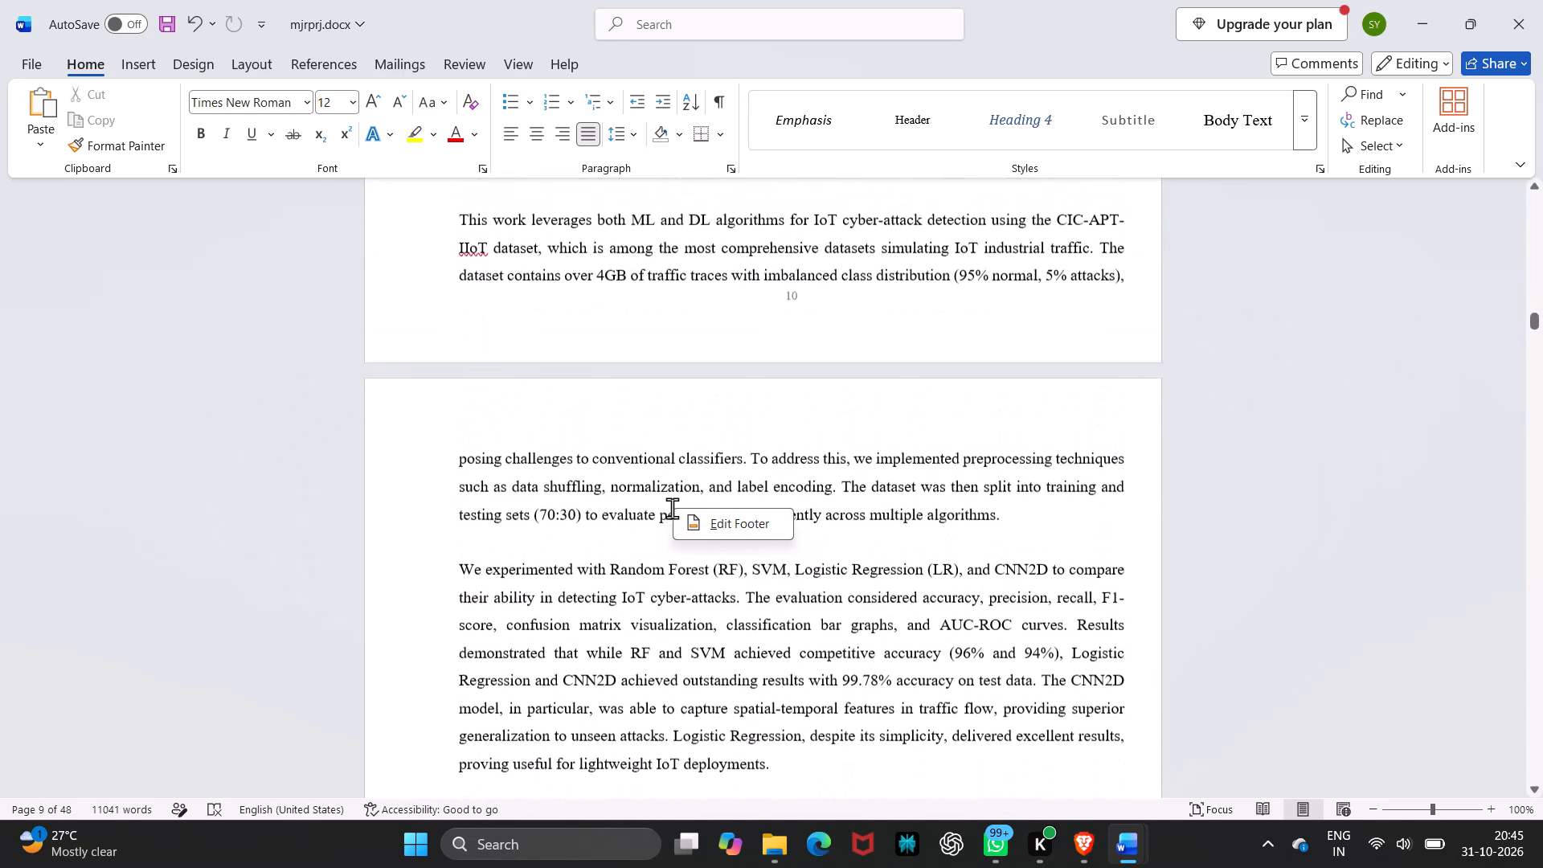
scroll(672, 508, up, 1)
scroll(672, 508, down, 3)
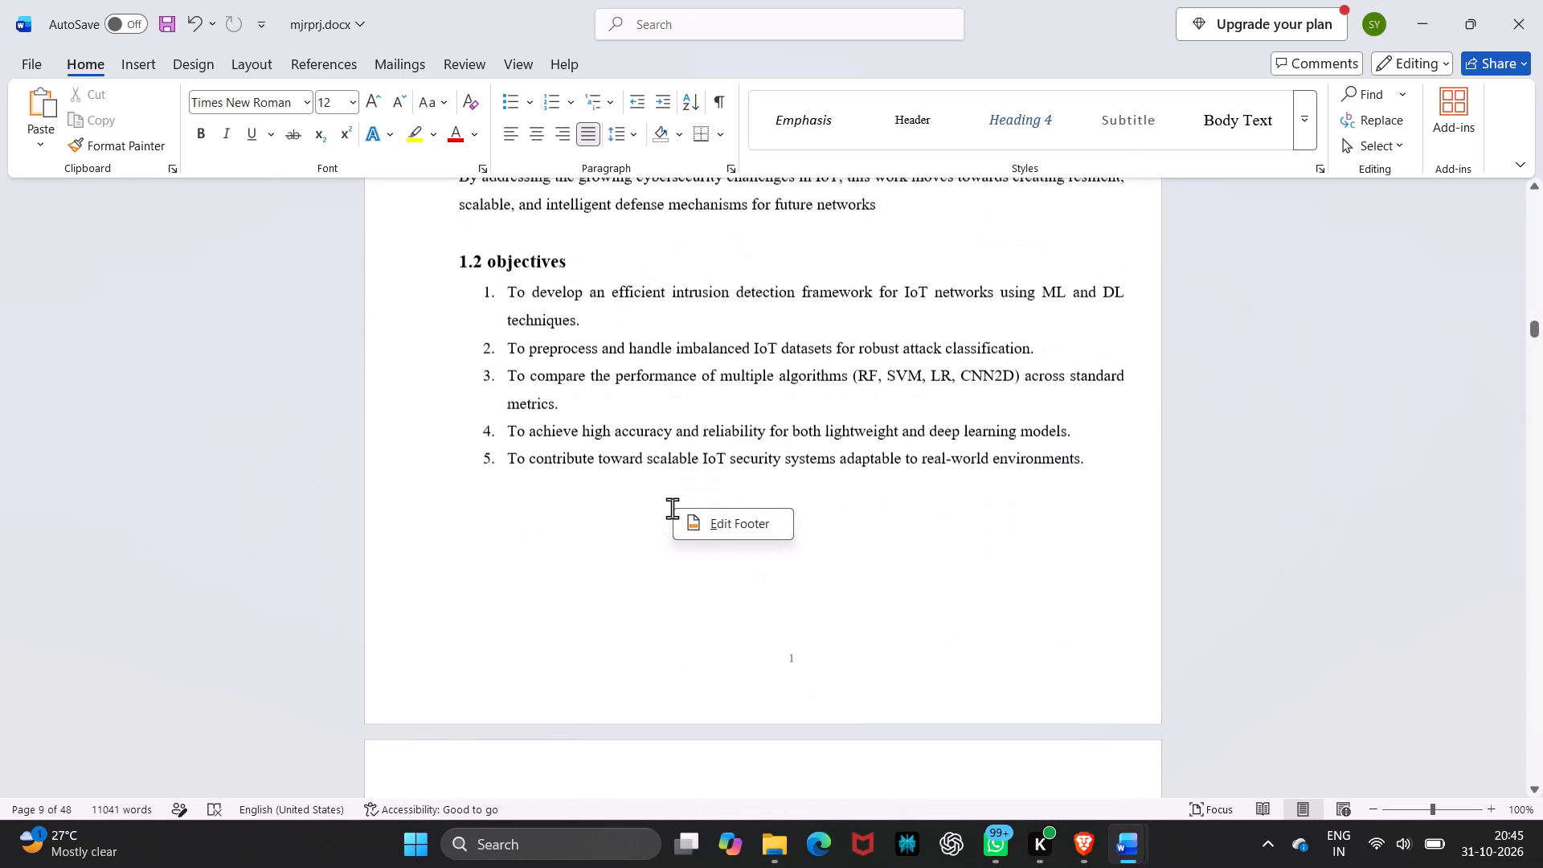
scroll(672, 508, down, 3)
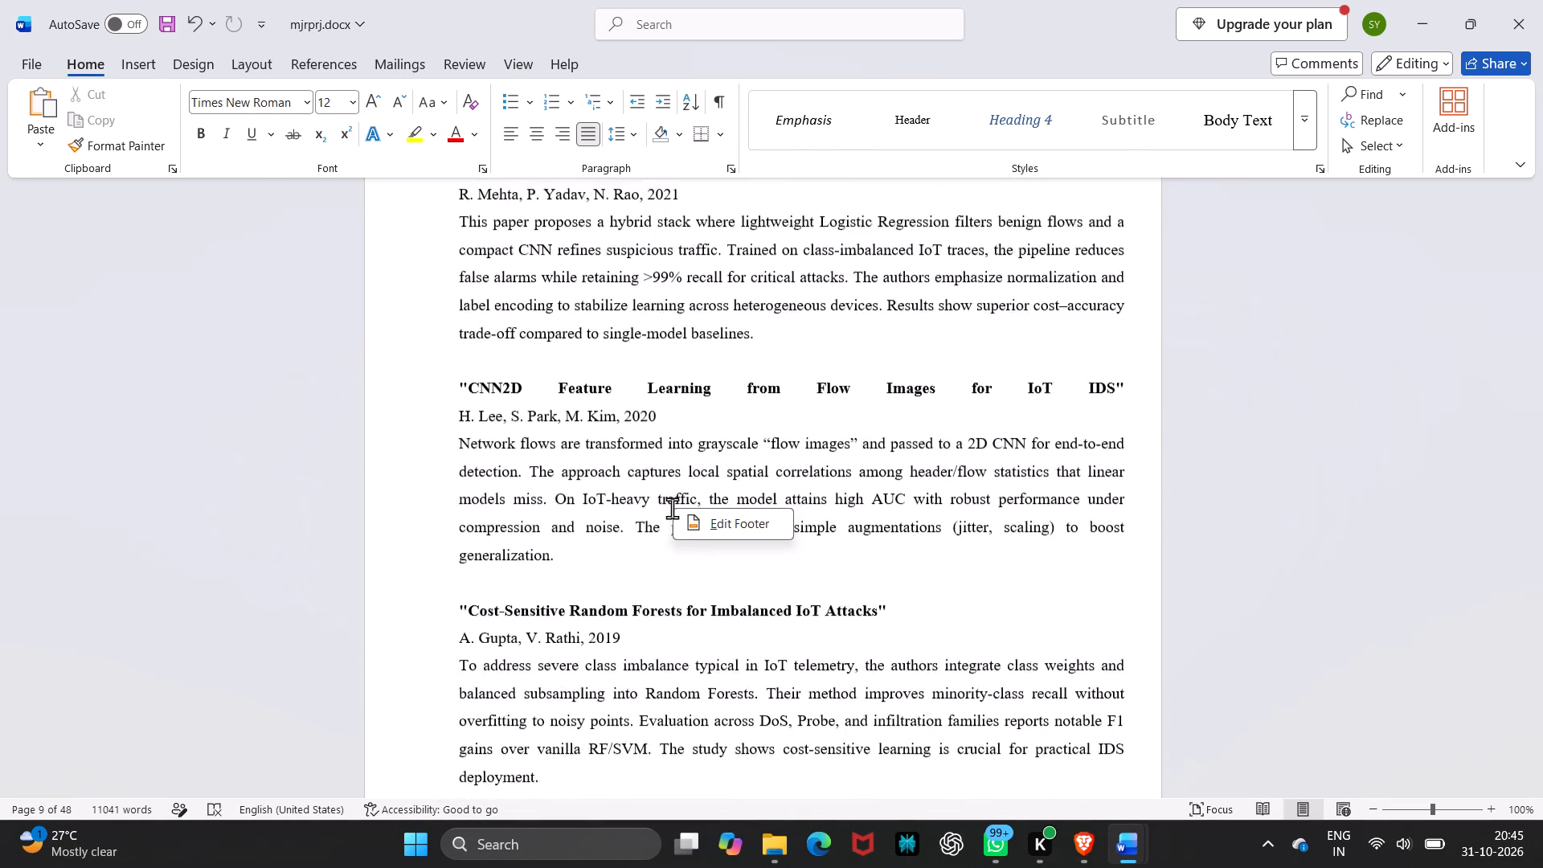
scroll(672, 508, down, 4)
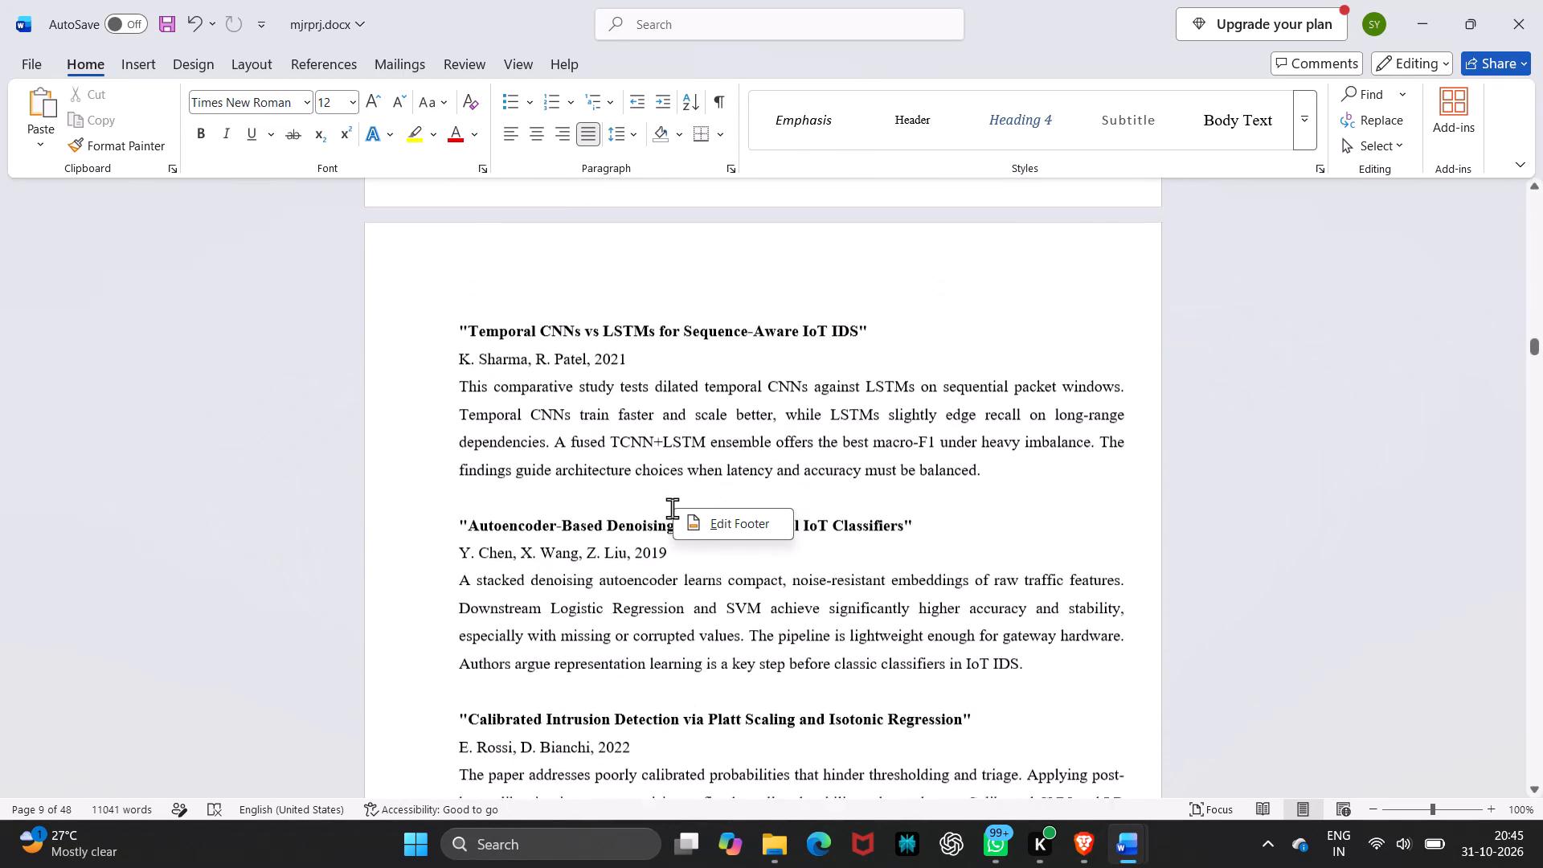
scroll(672, 508, down, 2)
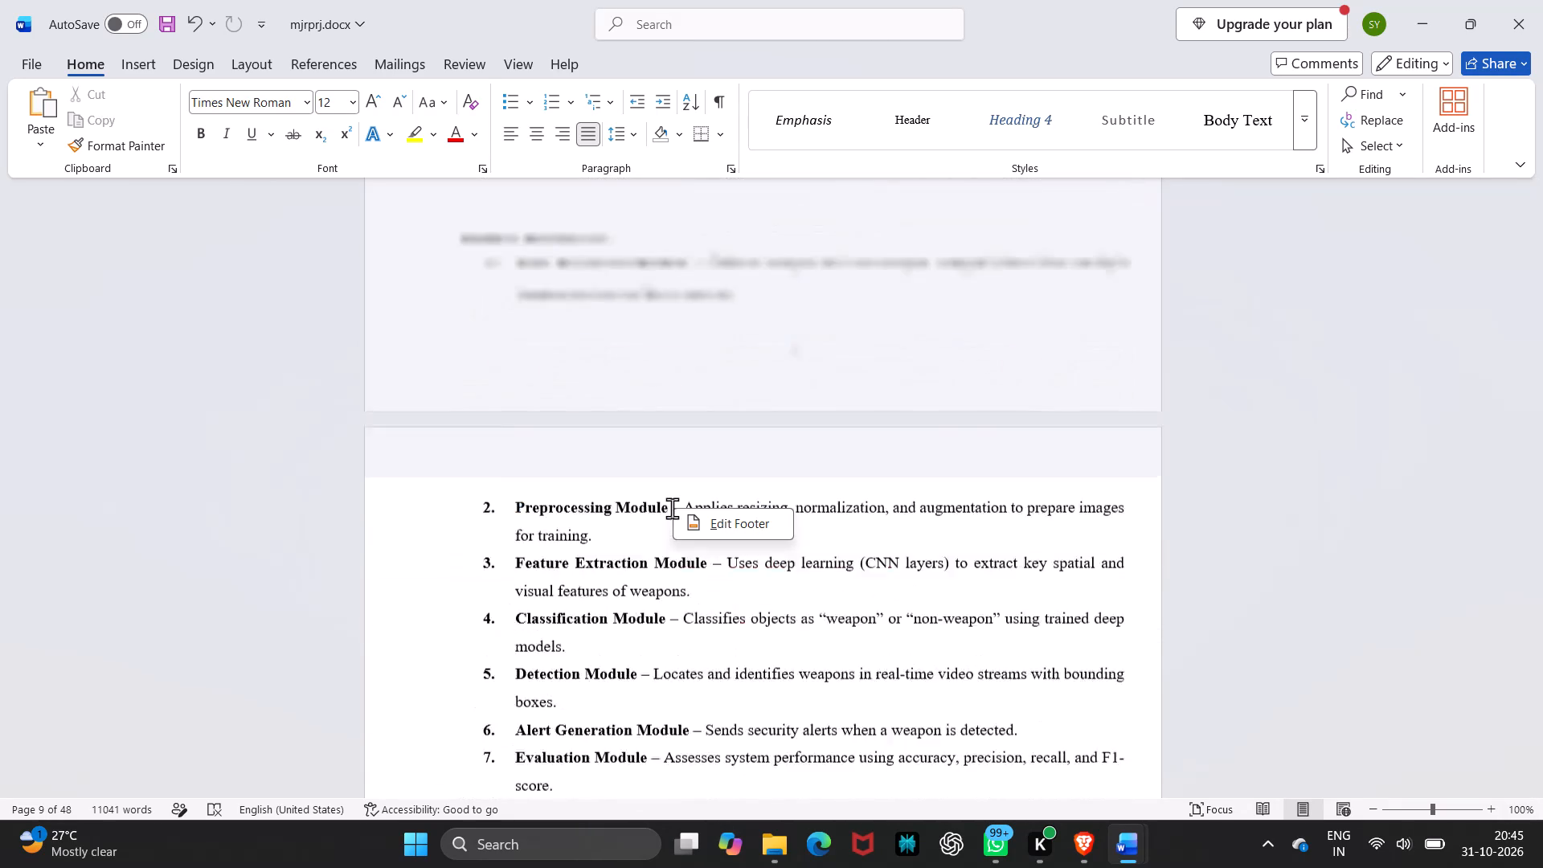
scroll(672, 508, down, 1)
scroll(672, 508, up, 3)
Undo the last page numbering edit in the report.
key(ctrl+z)
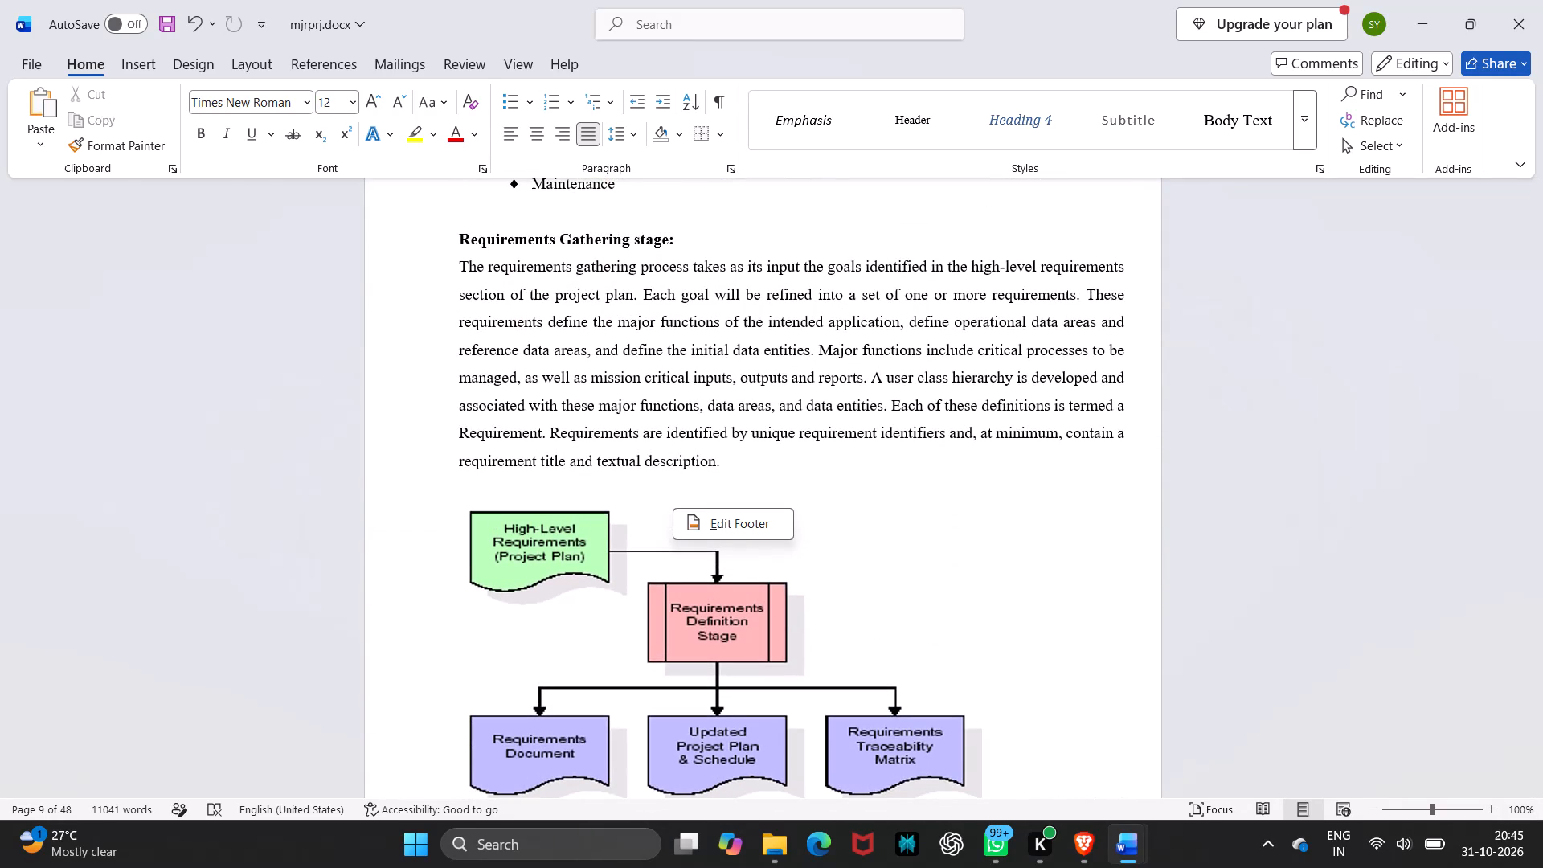
scroll(672, 508, up, 7)
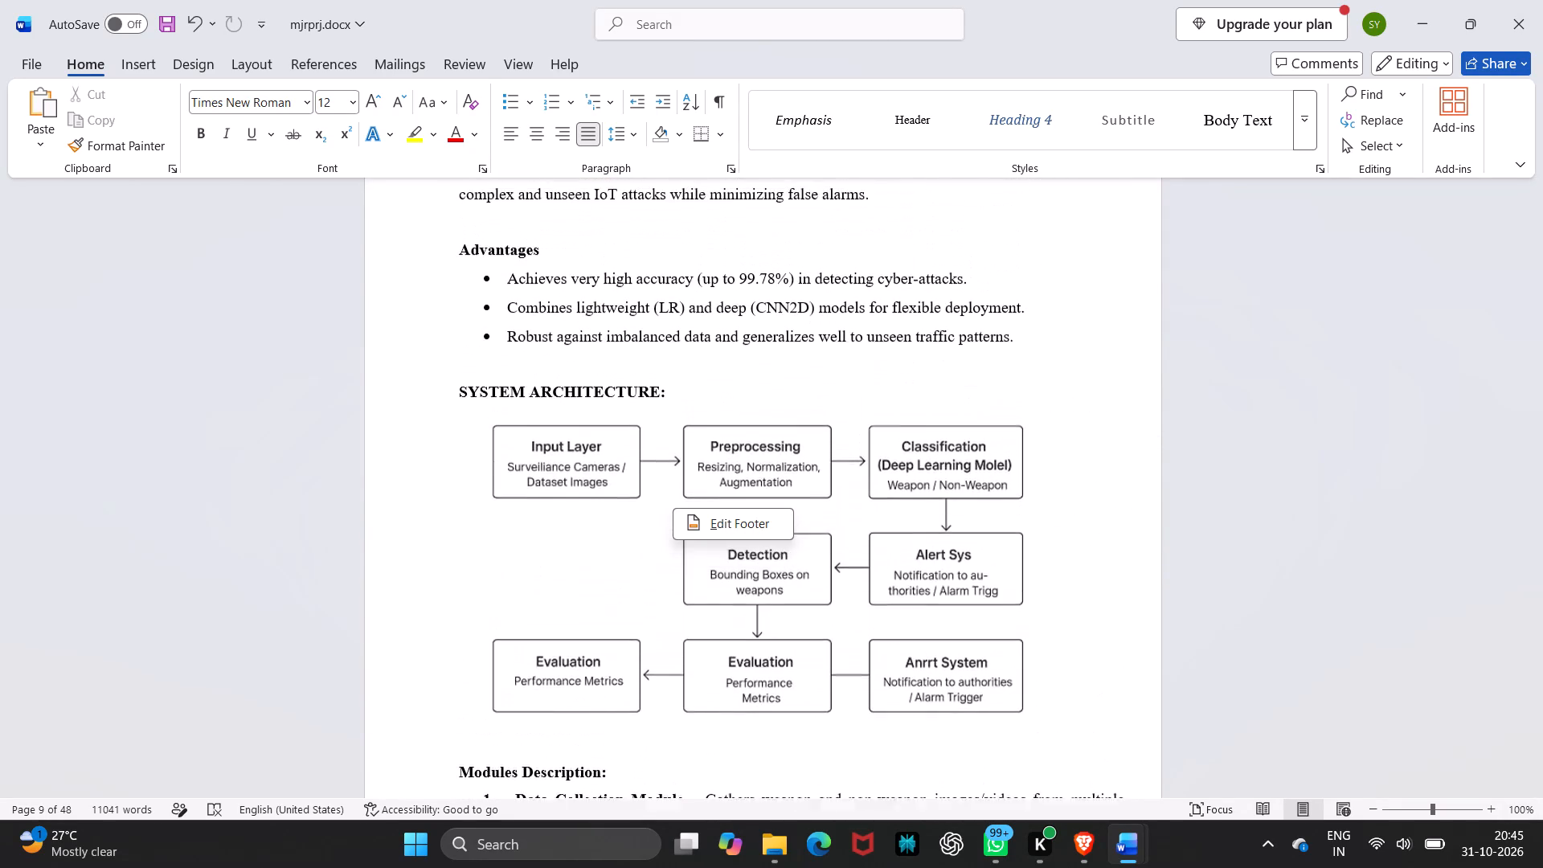
scroll(672, 508, up, 3)
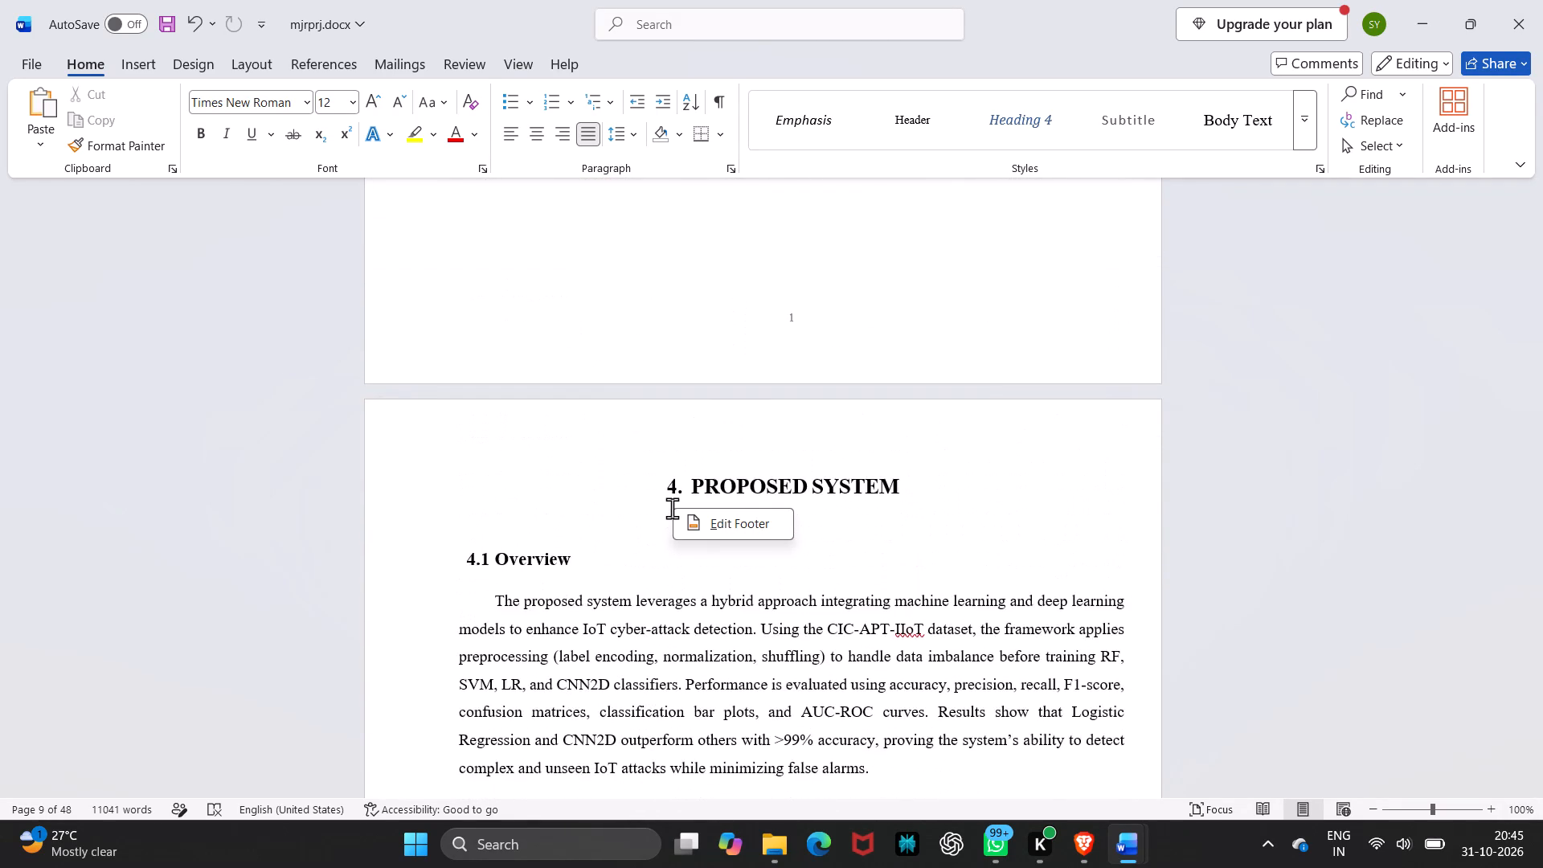
scroll(672, 508, up, 4)
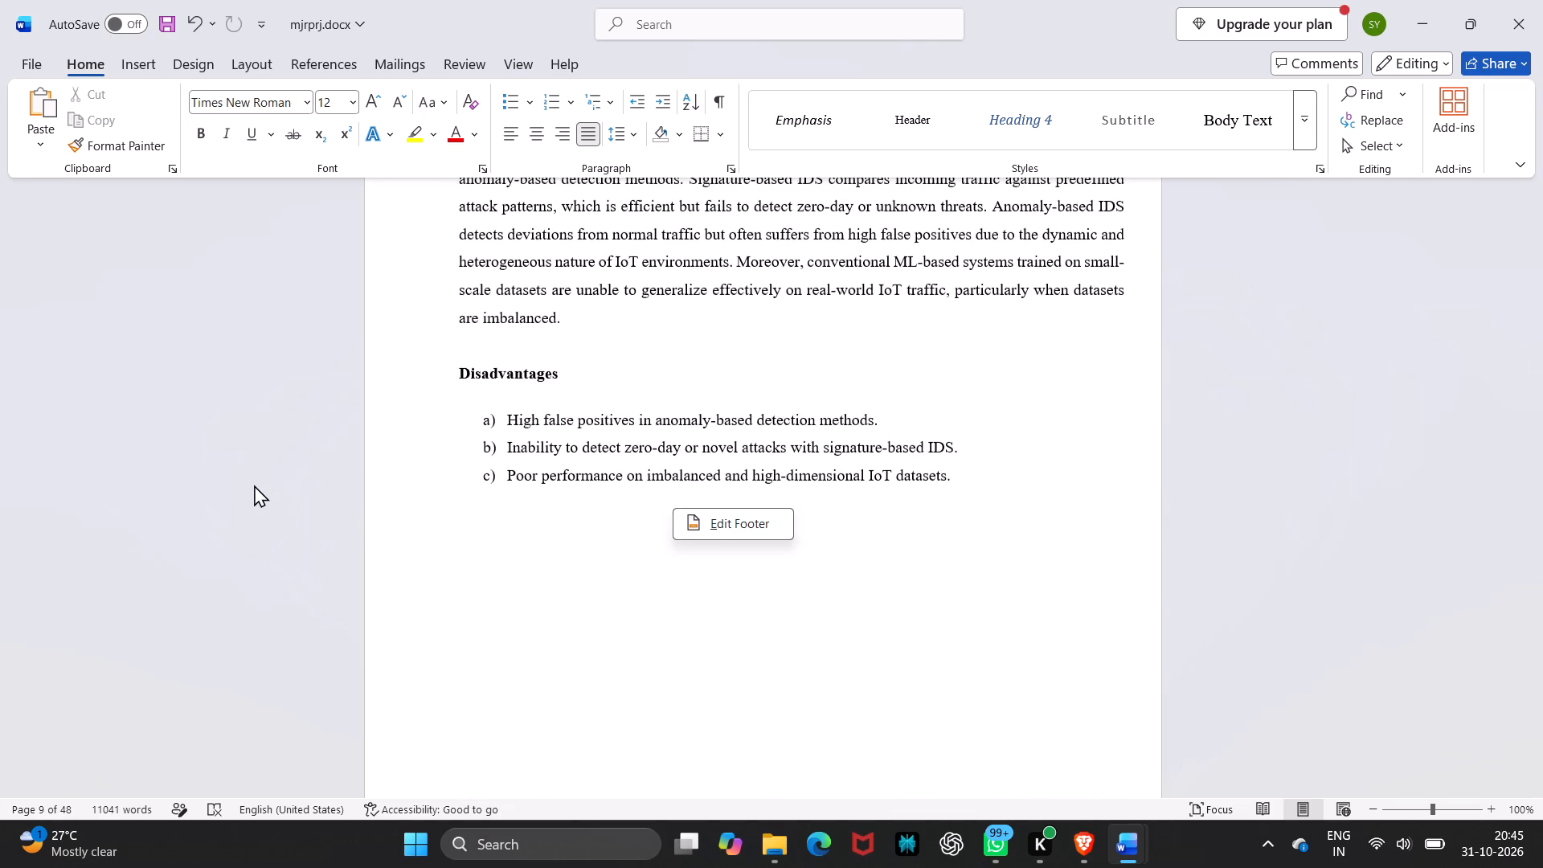
click(254, 485)
scroll(254, 485, up, 2)
key(ctrl+z)
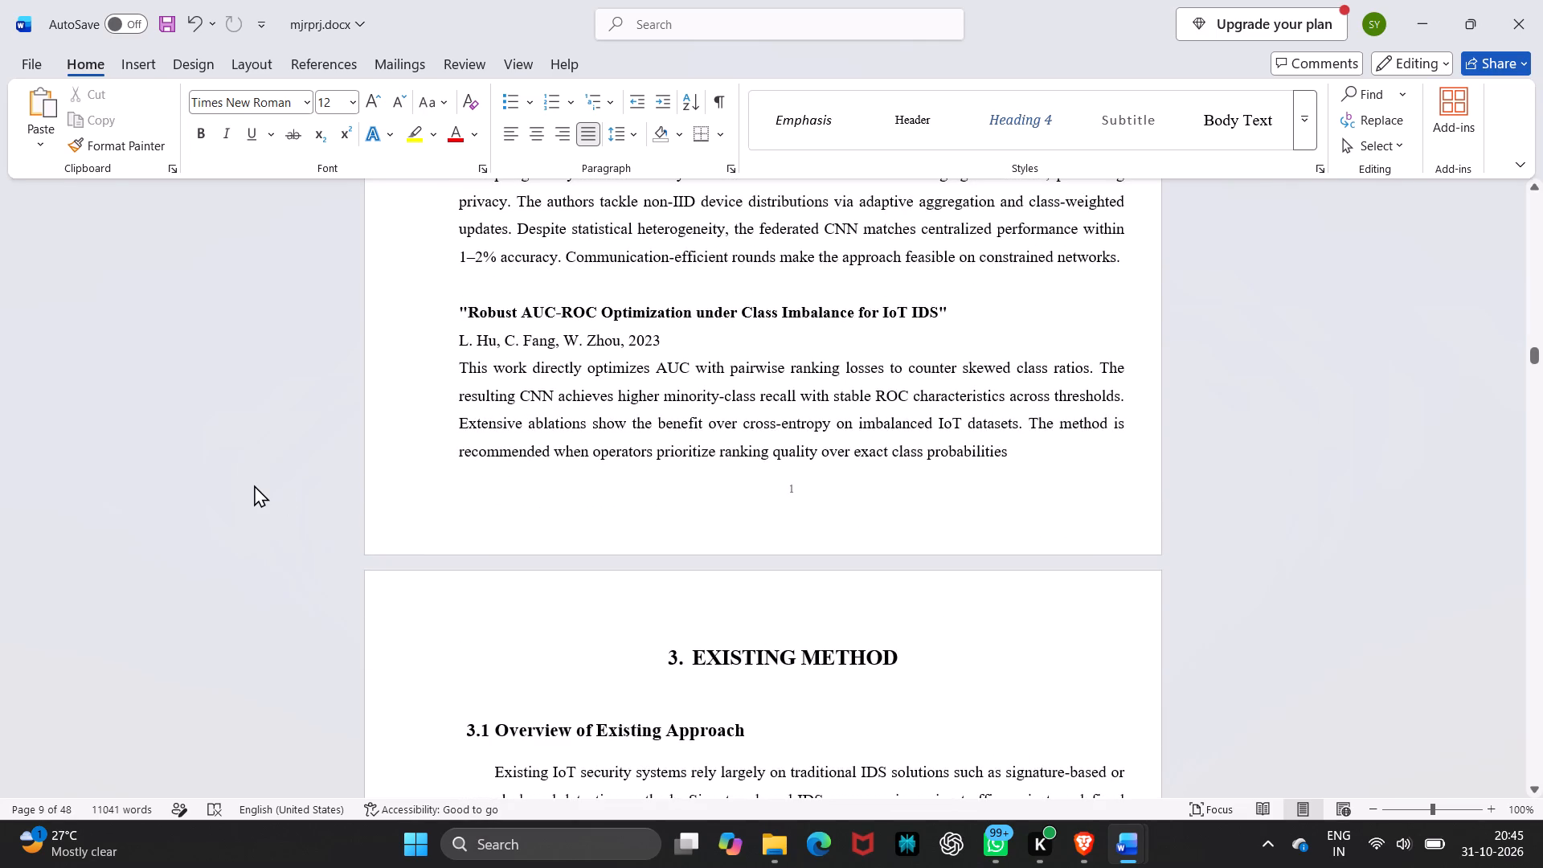
Check the preliminary pages from the Introduction back to the Abstract, comparing their footer numbers with the Contents table.
scroll(466, 500, up, 2)
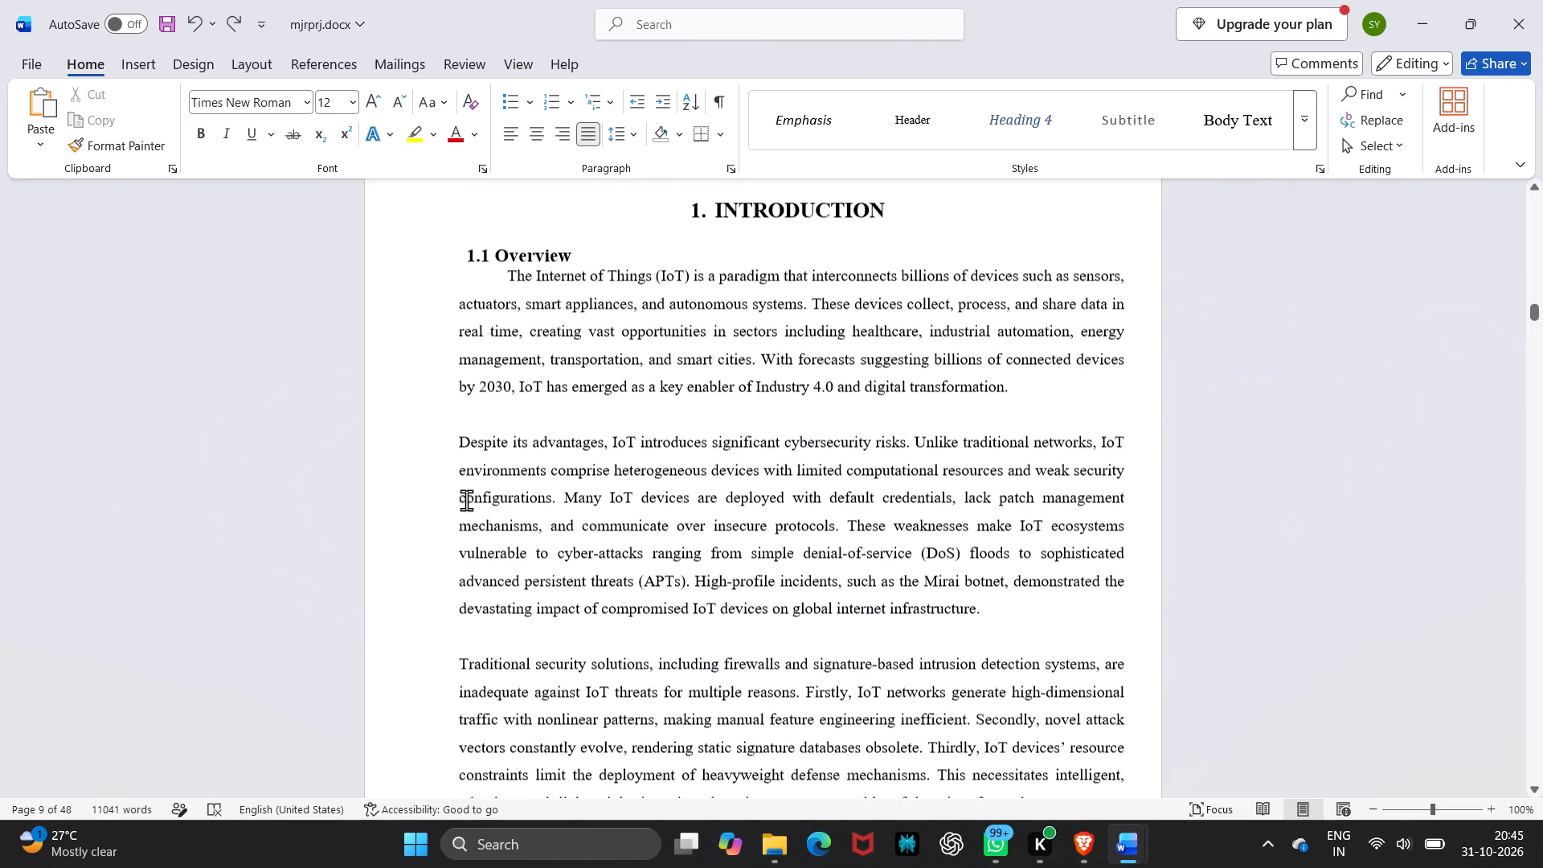
scroll(466, 500, up, 10)
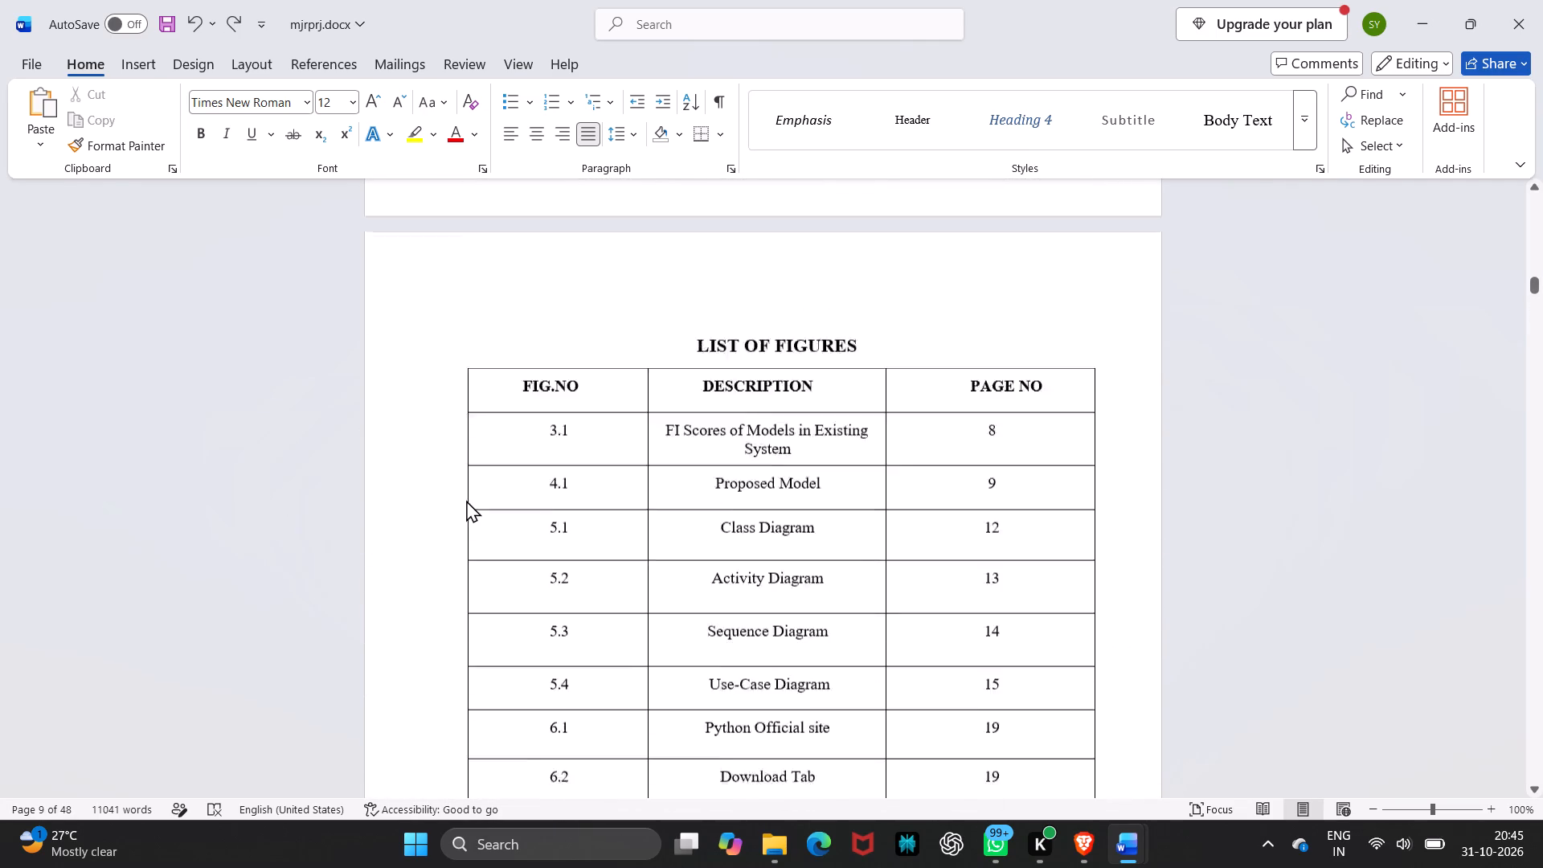
scroll(466, 500, up, 4)
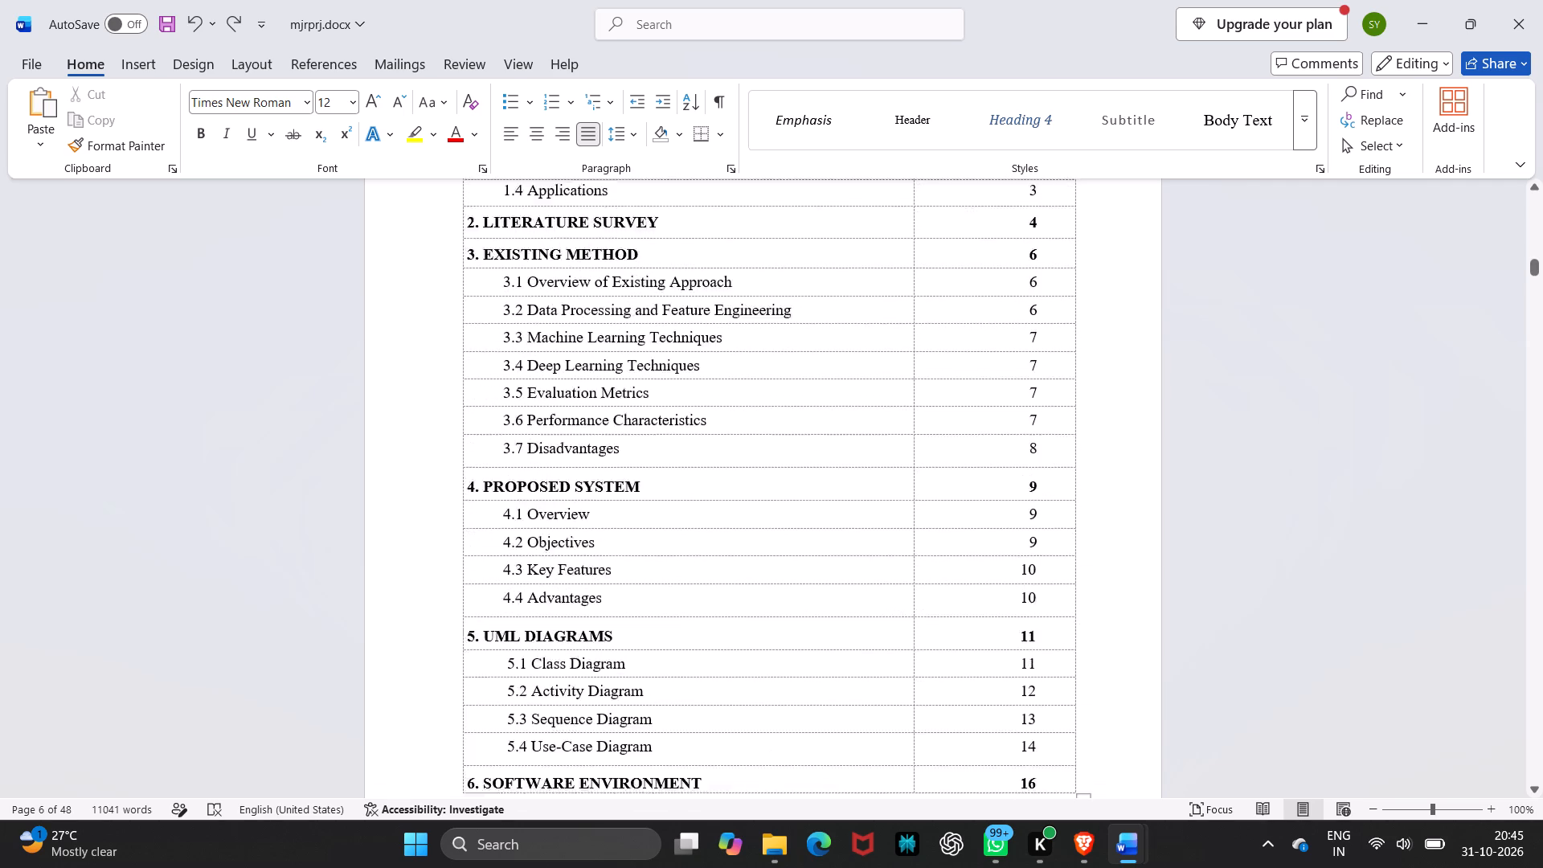
scroll(466, 500, up, 2)
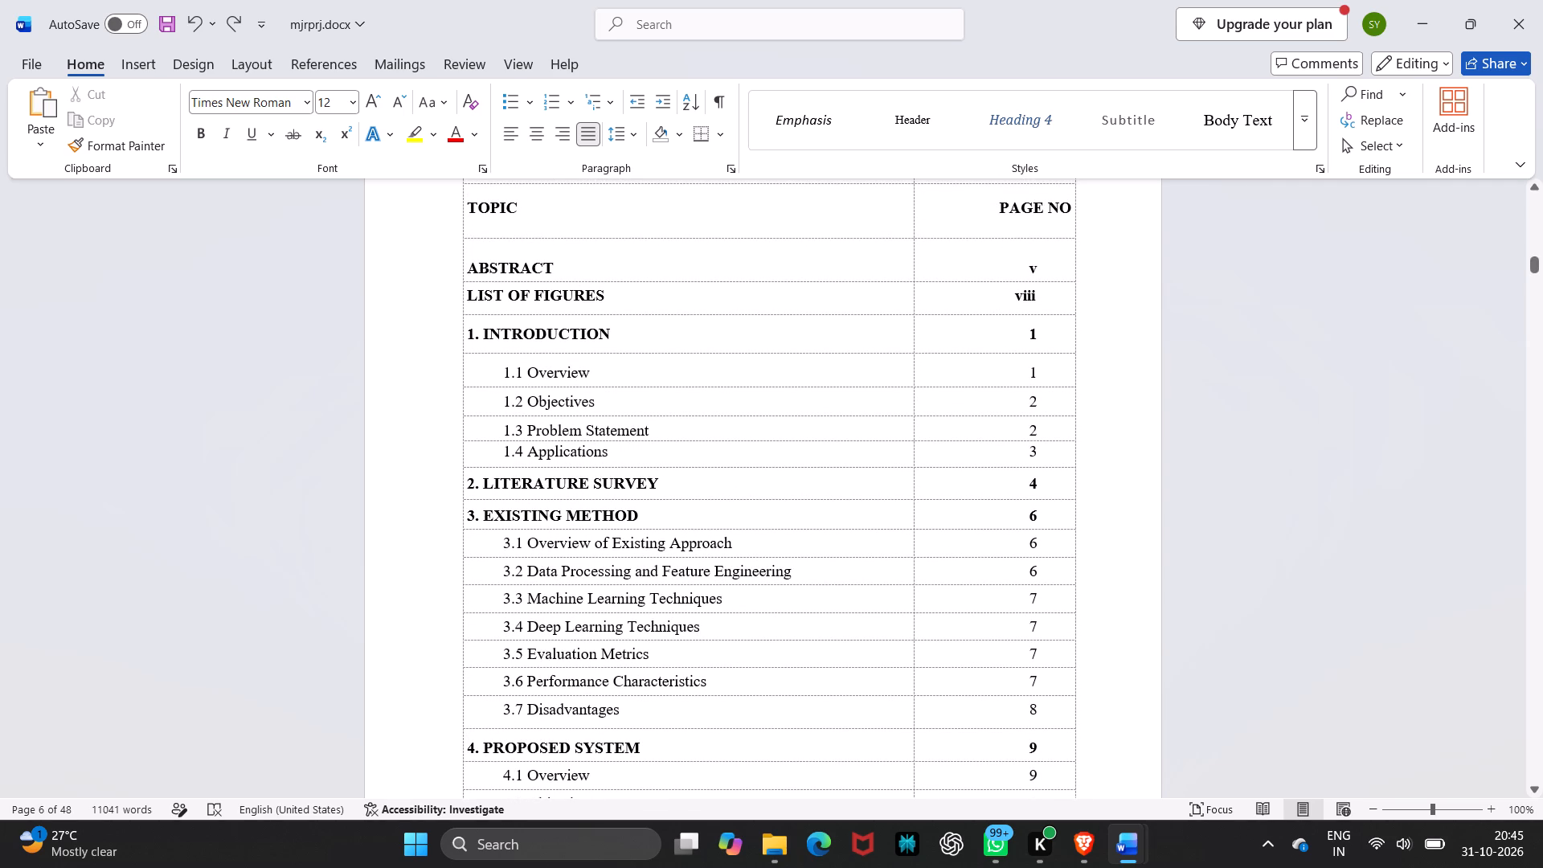
scroll(466, 500, up, 2)
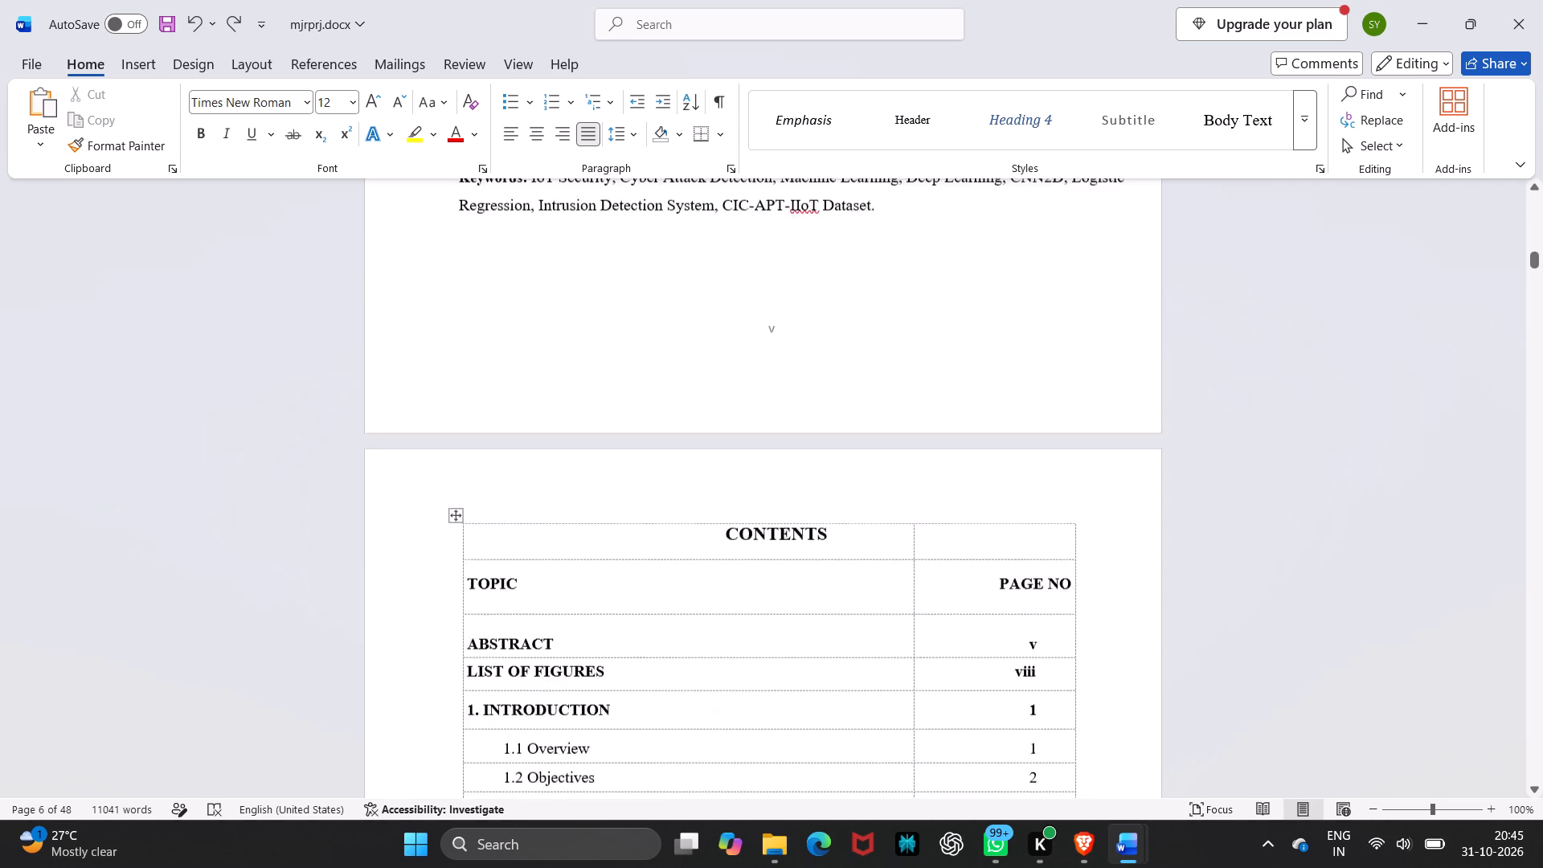
scroll(466, 500, up, 1)
scroll(466, 500, down, 1)
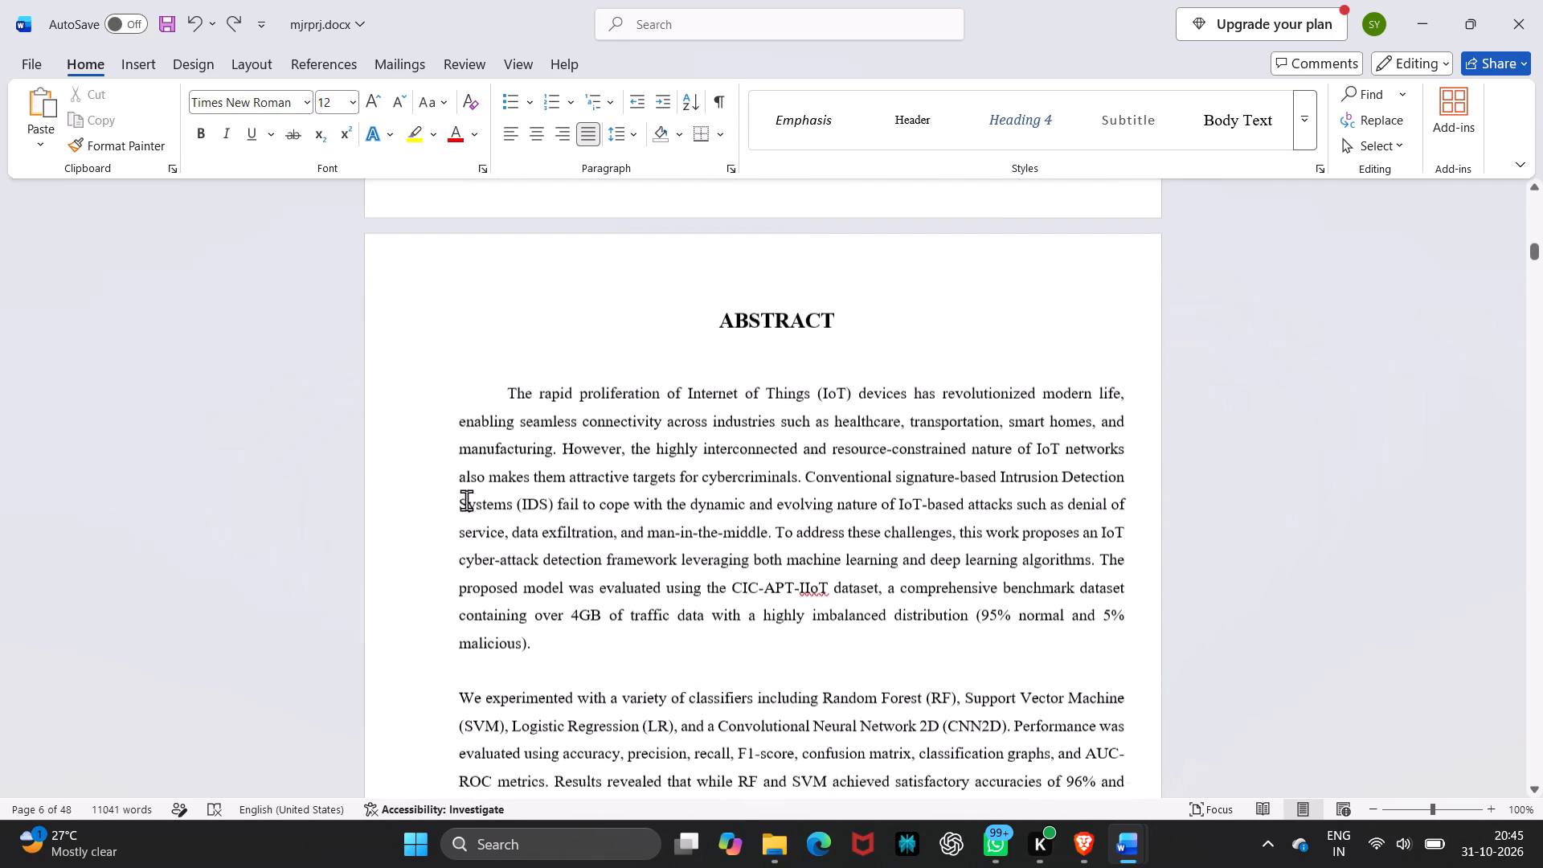
scroll(466, 500, down, 3)
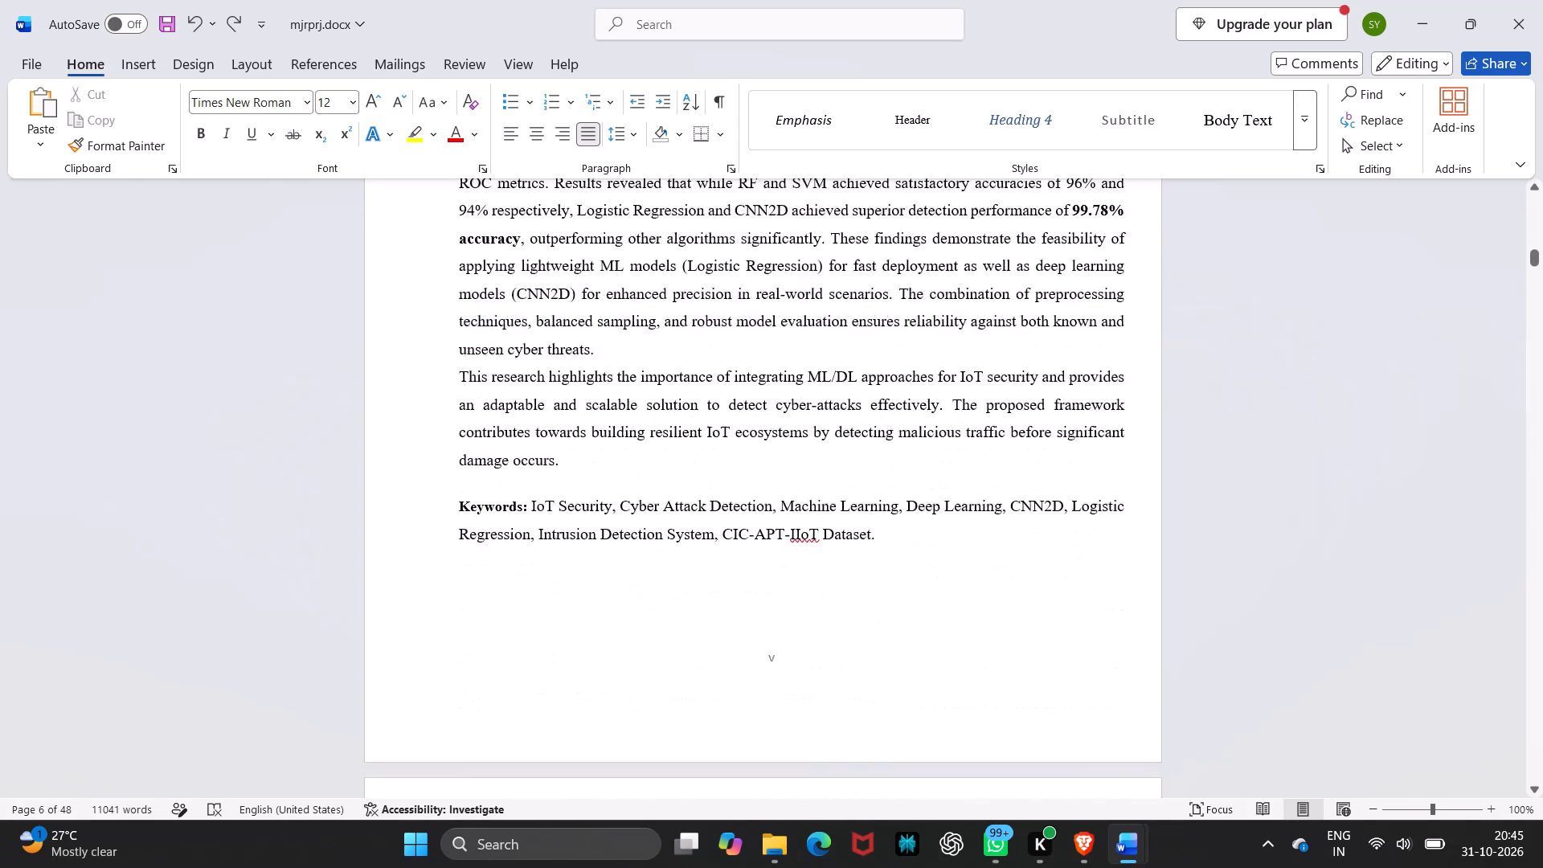
scroll(466, 500, down, 2)
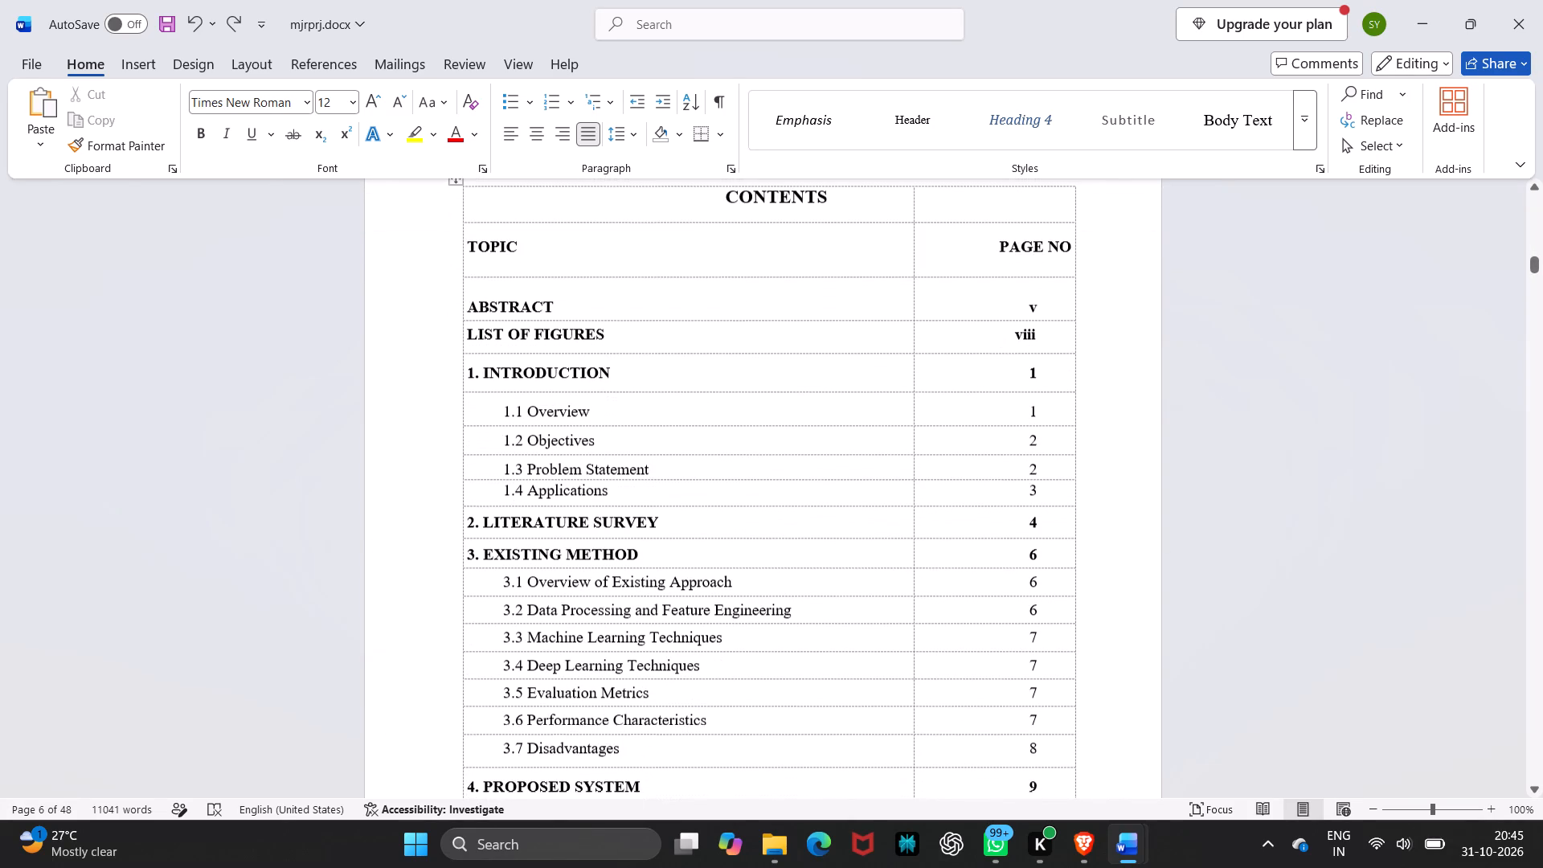
Review the footer page numbers on the preliminary pages, from the Acknowledgment and Abstract through to the Introduction chapter.
scroll(466, 500, up, 4)
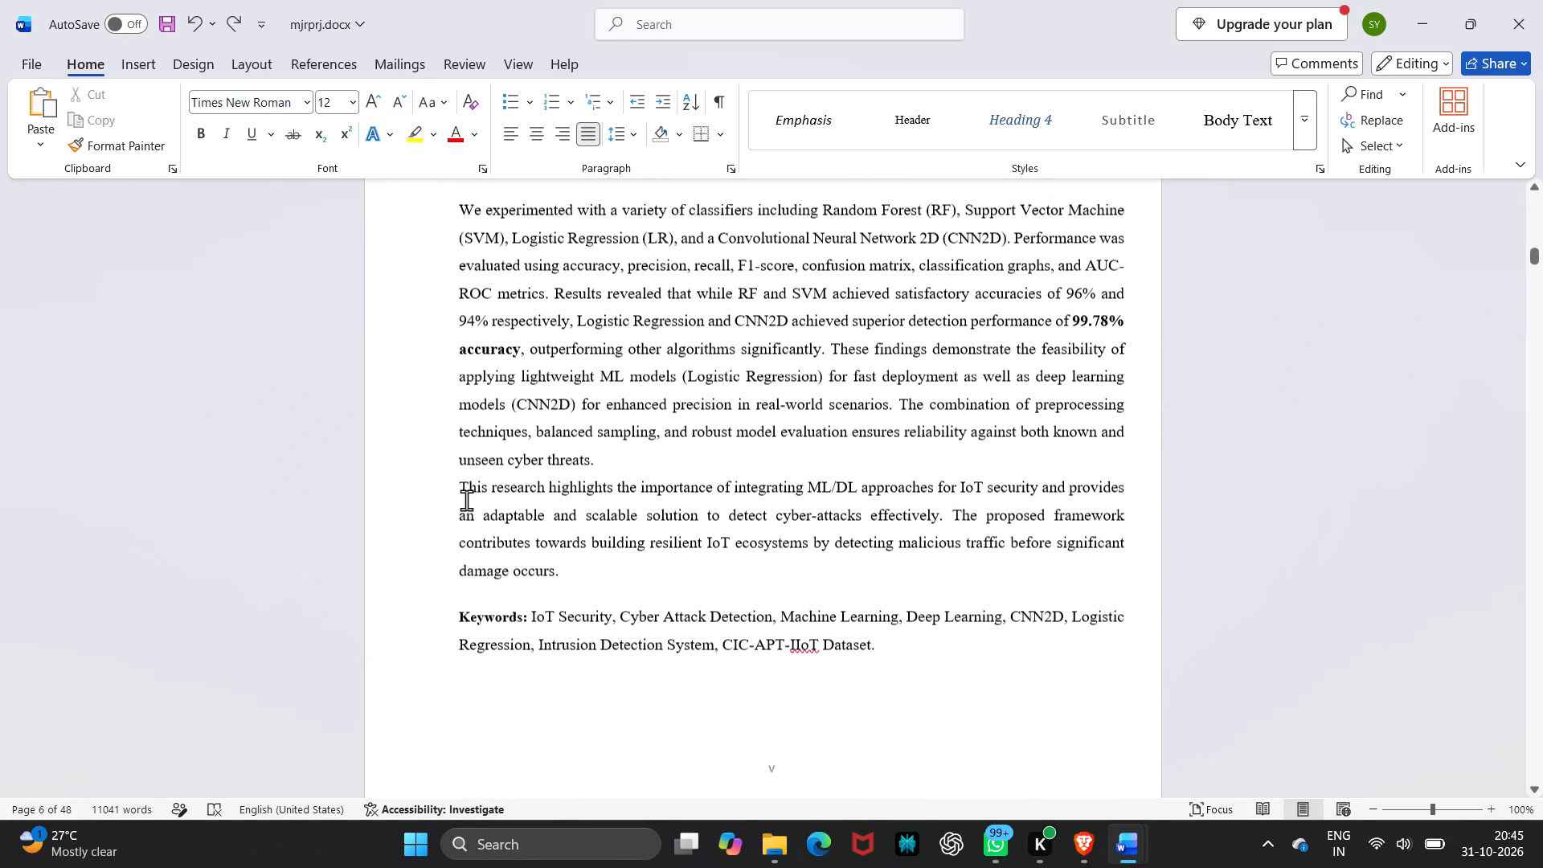
scroll(466, 500, up, 4)
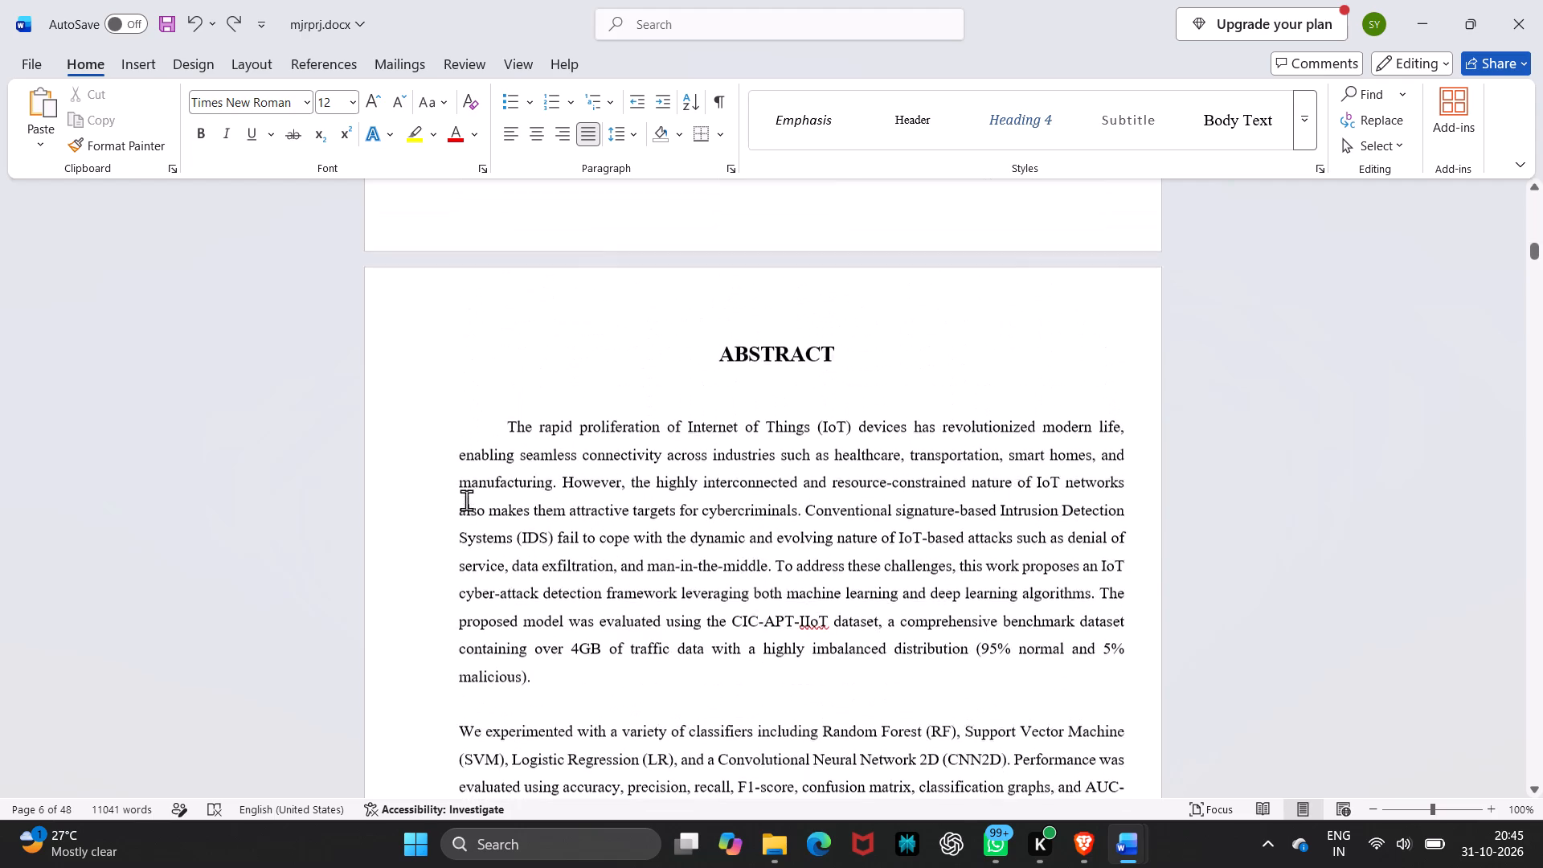
scroll(466, 500, up, 3)
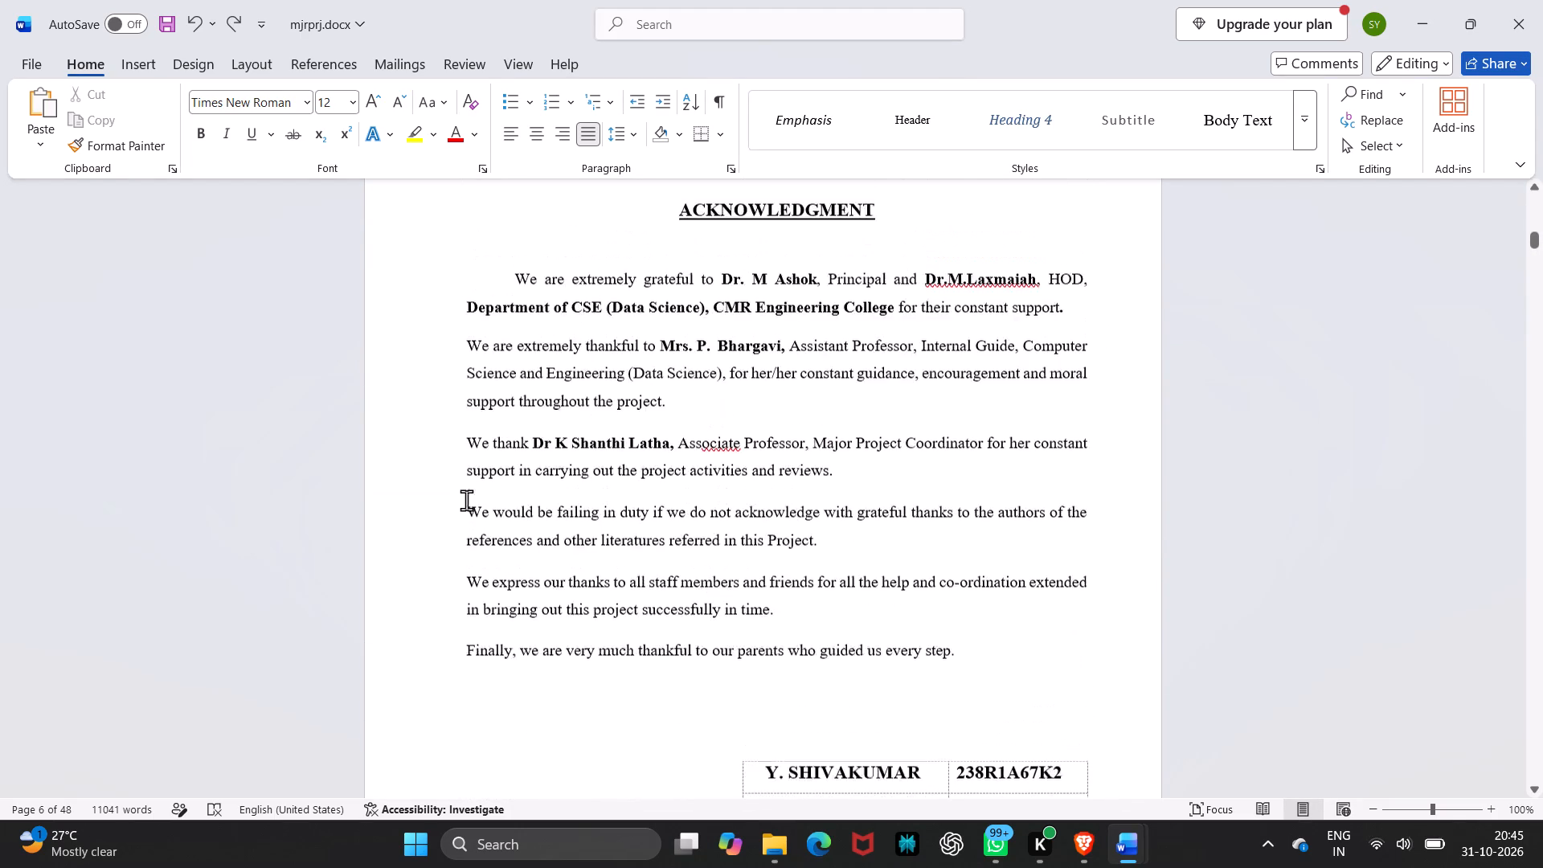
scroll(466, 500, up, 1)
scroll(466, 500, down, 6)
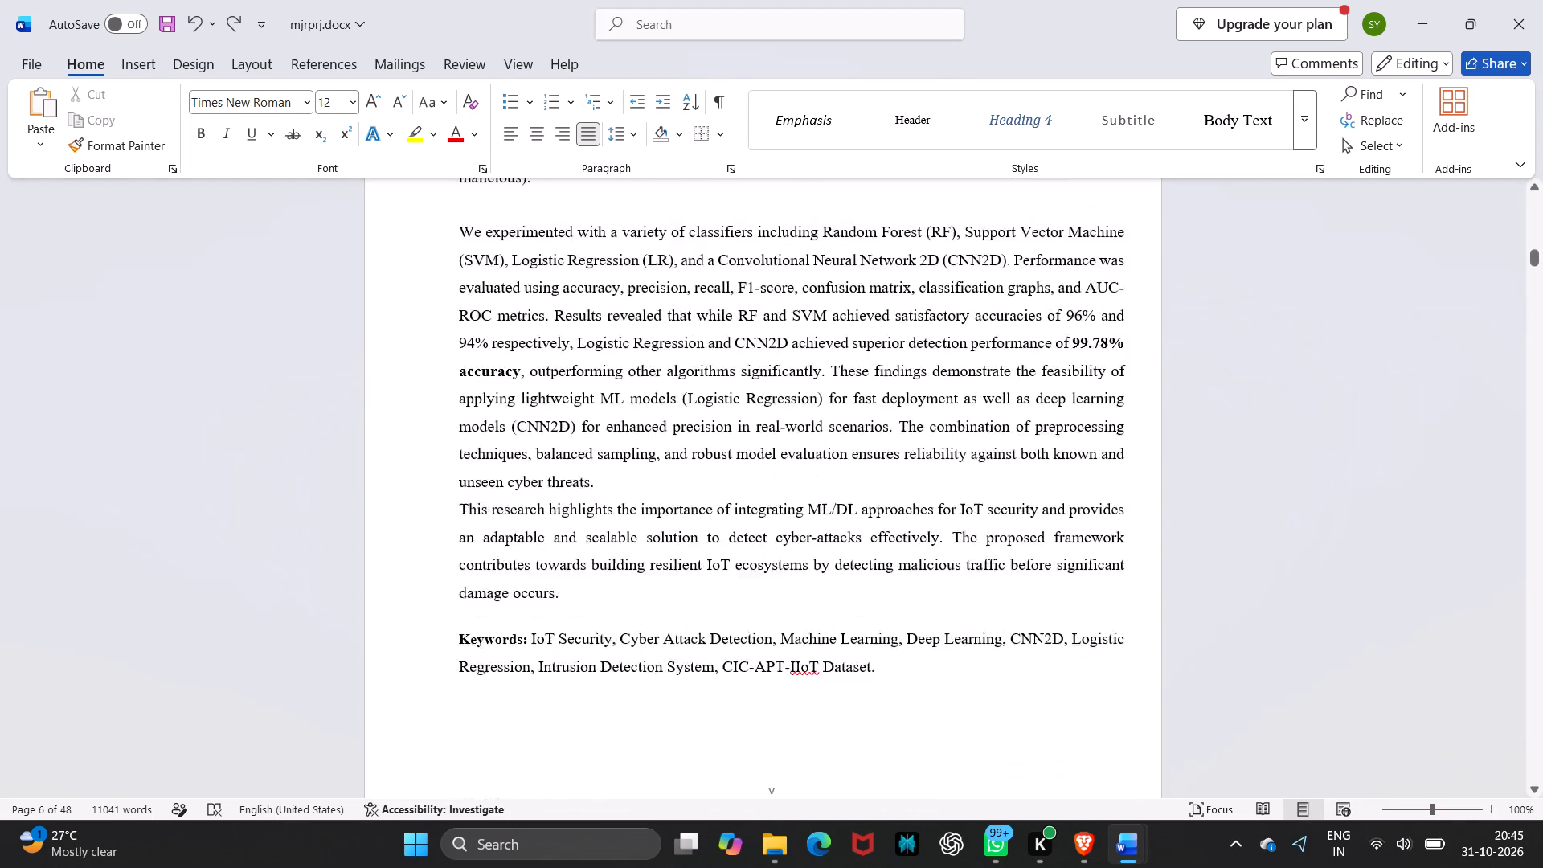
scroll(466, 500, down, 5)
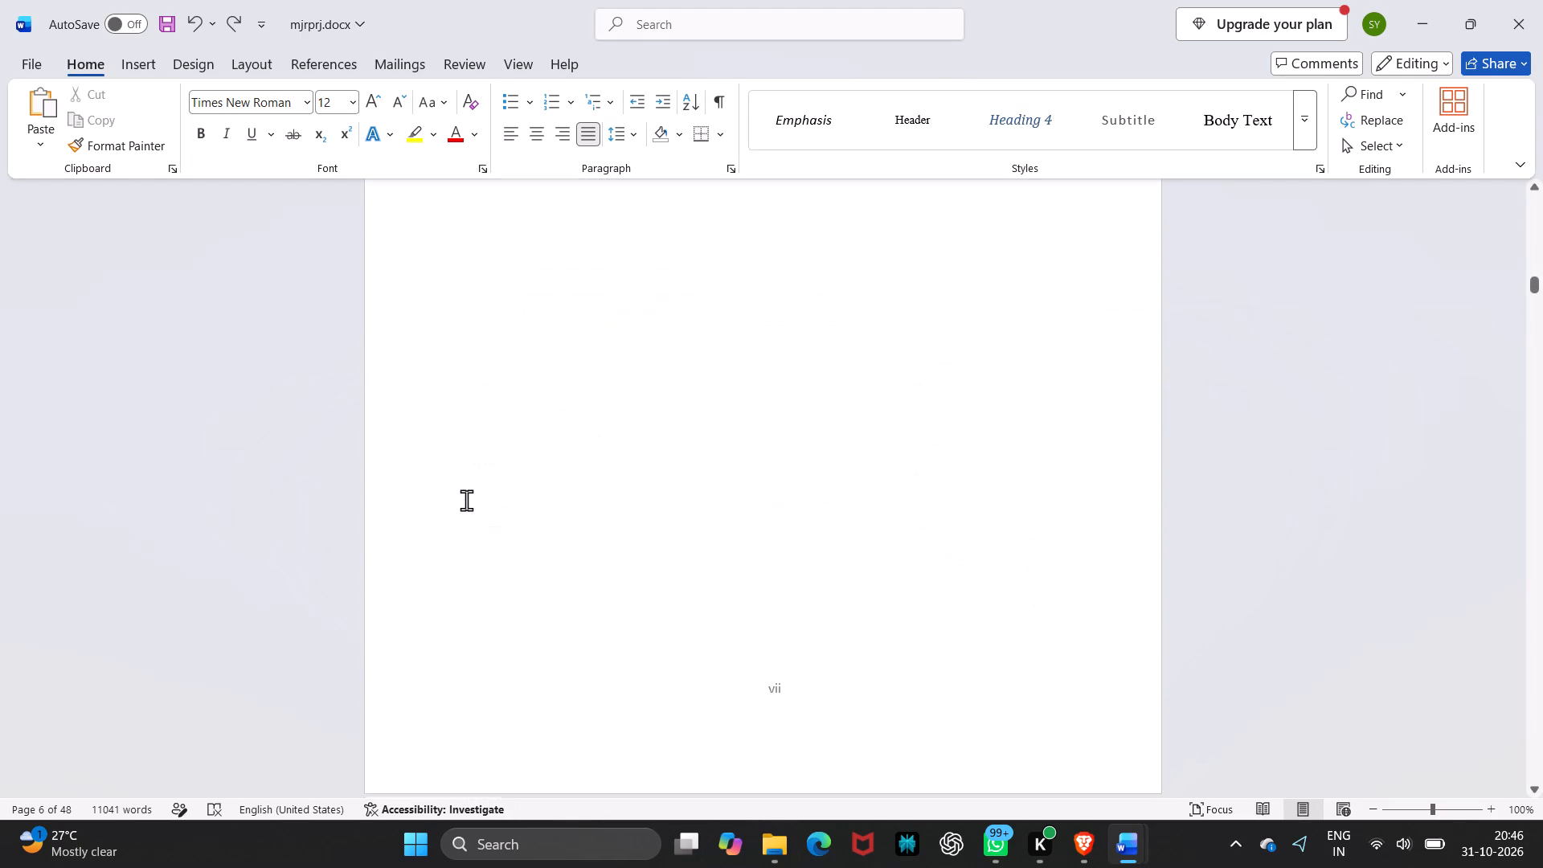
scroll(466, 500, down, 6)
scroll(466, 500, up, 1)
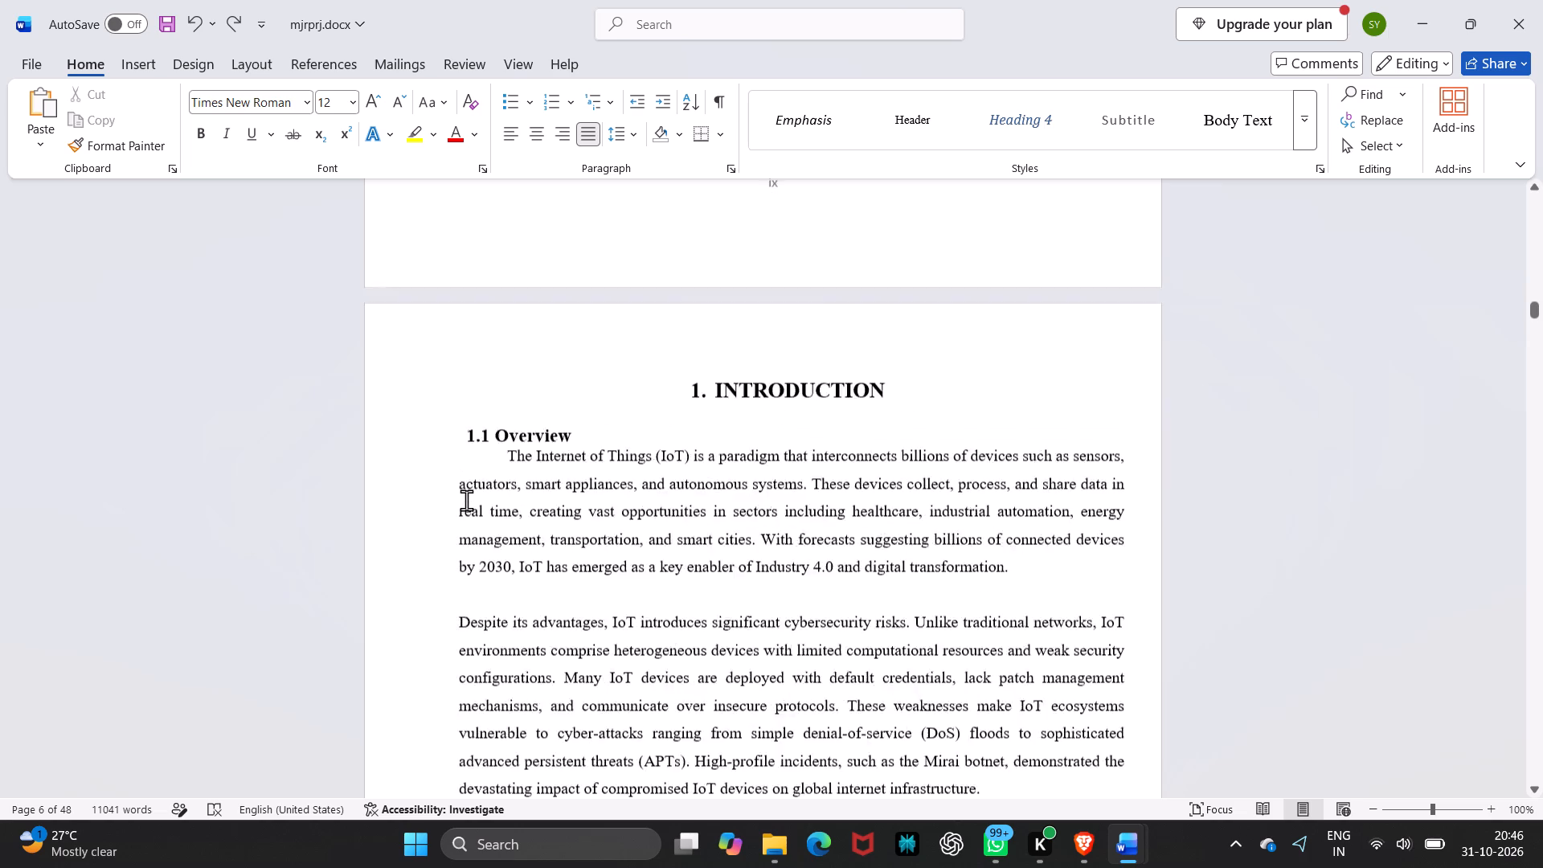
scroll(466, 500, up, 5)
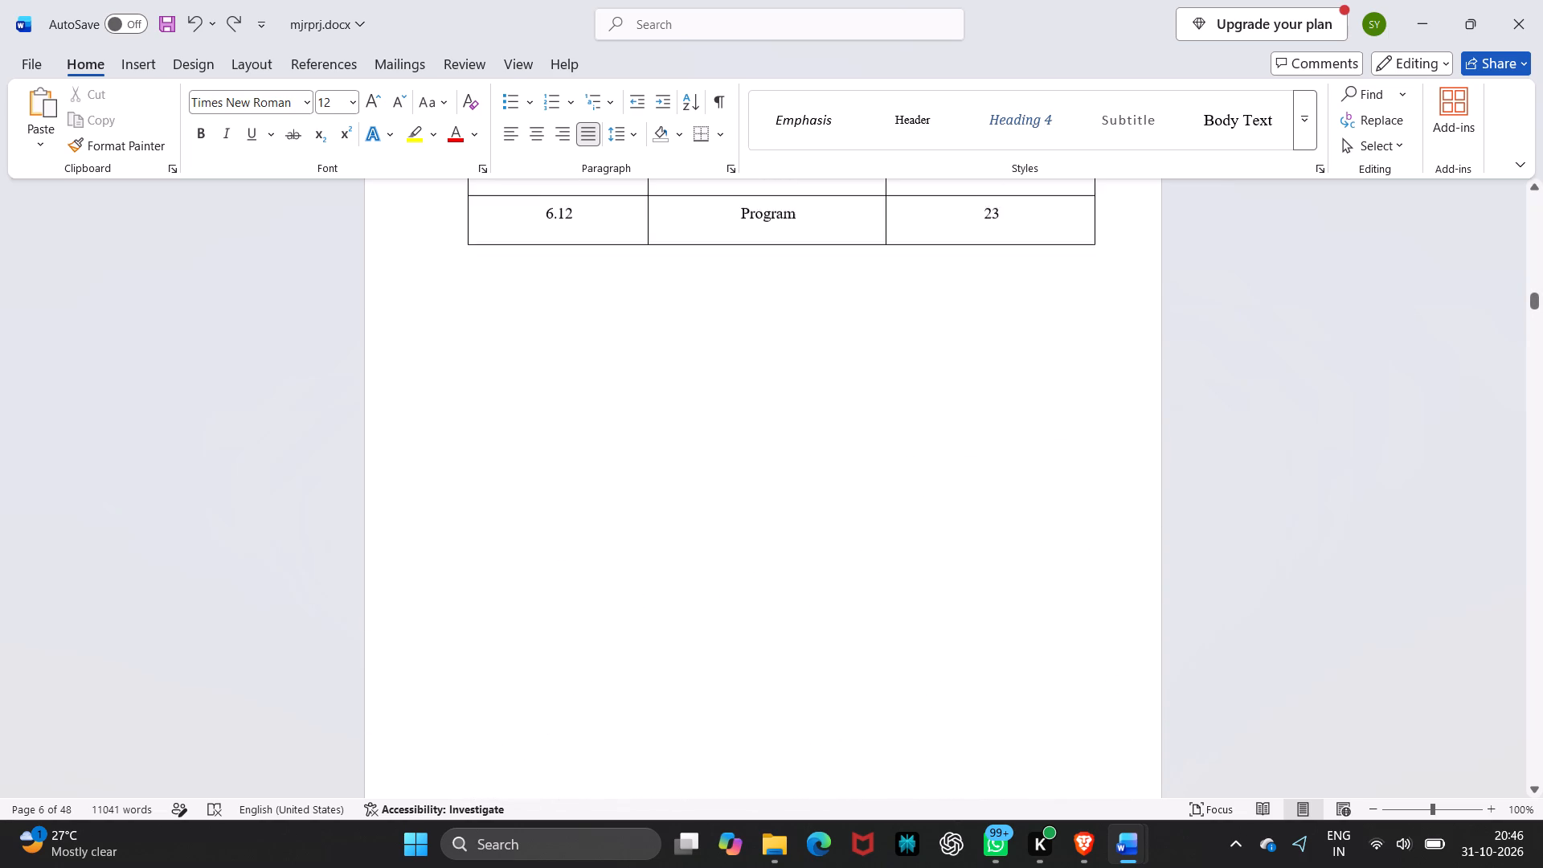
scroll(466, 500, down, 3)
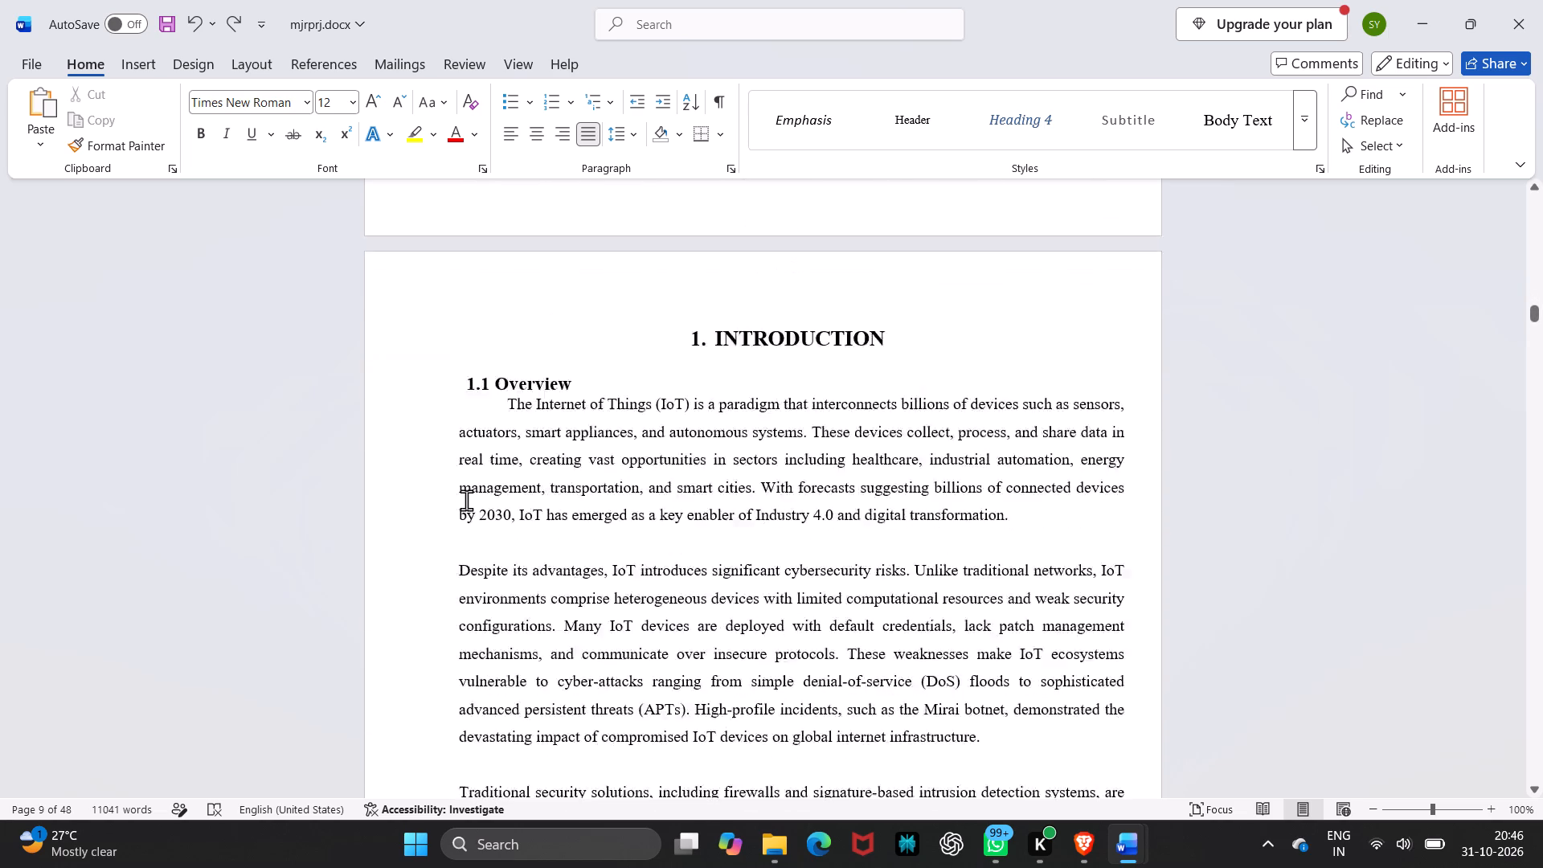
scroll(466, 500, down, 2)
scroll(466, 500, up, 1)
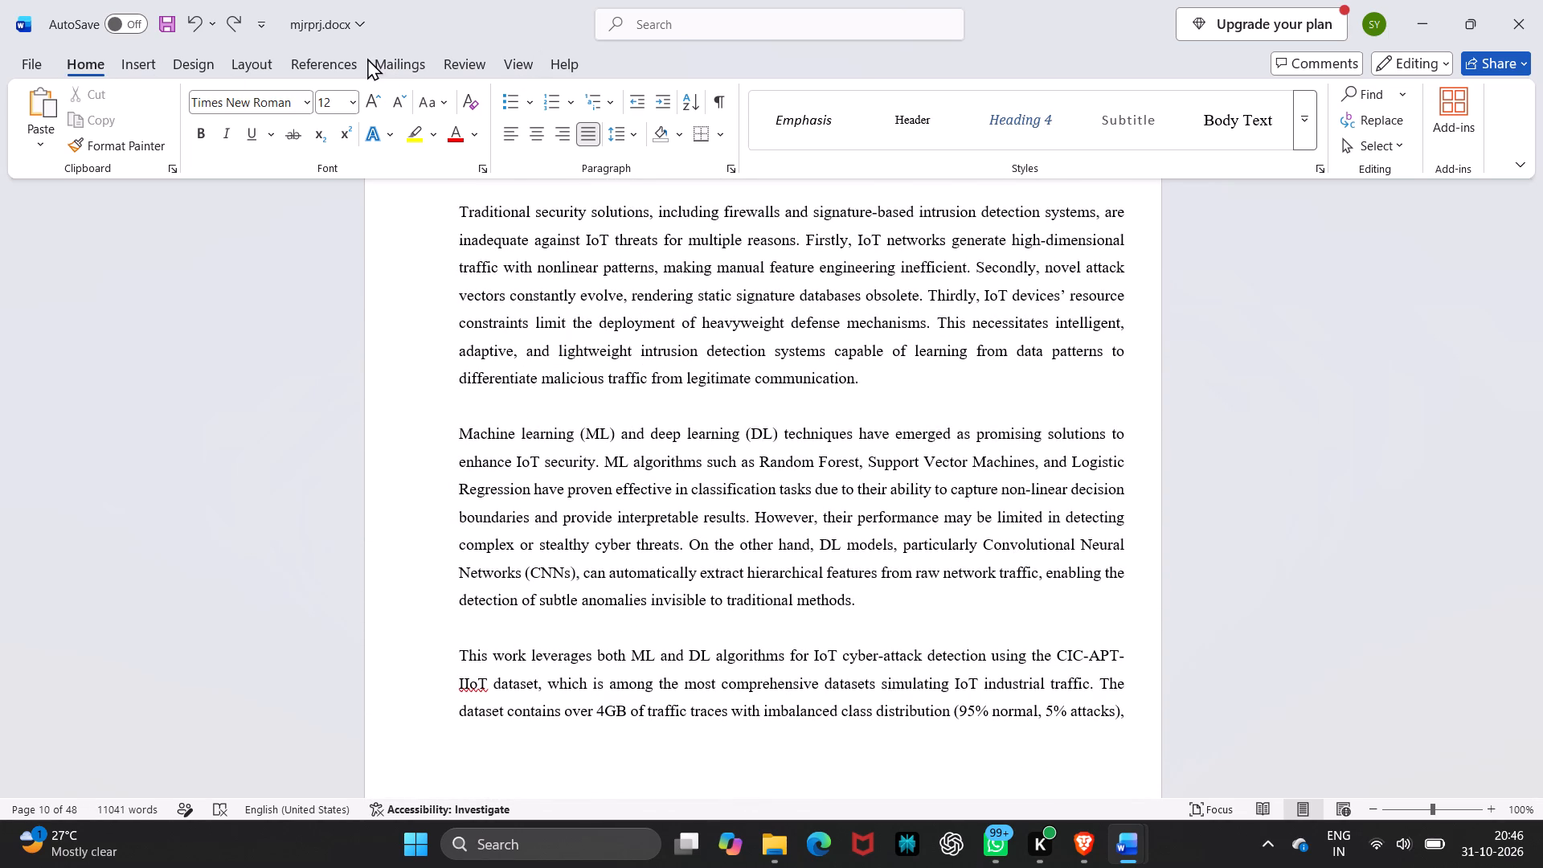
Insert a Plain Number 2 page number at the bottom of the Introduction chapter's first page.
double_click(402, 292)
click(402, 292)
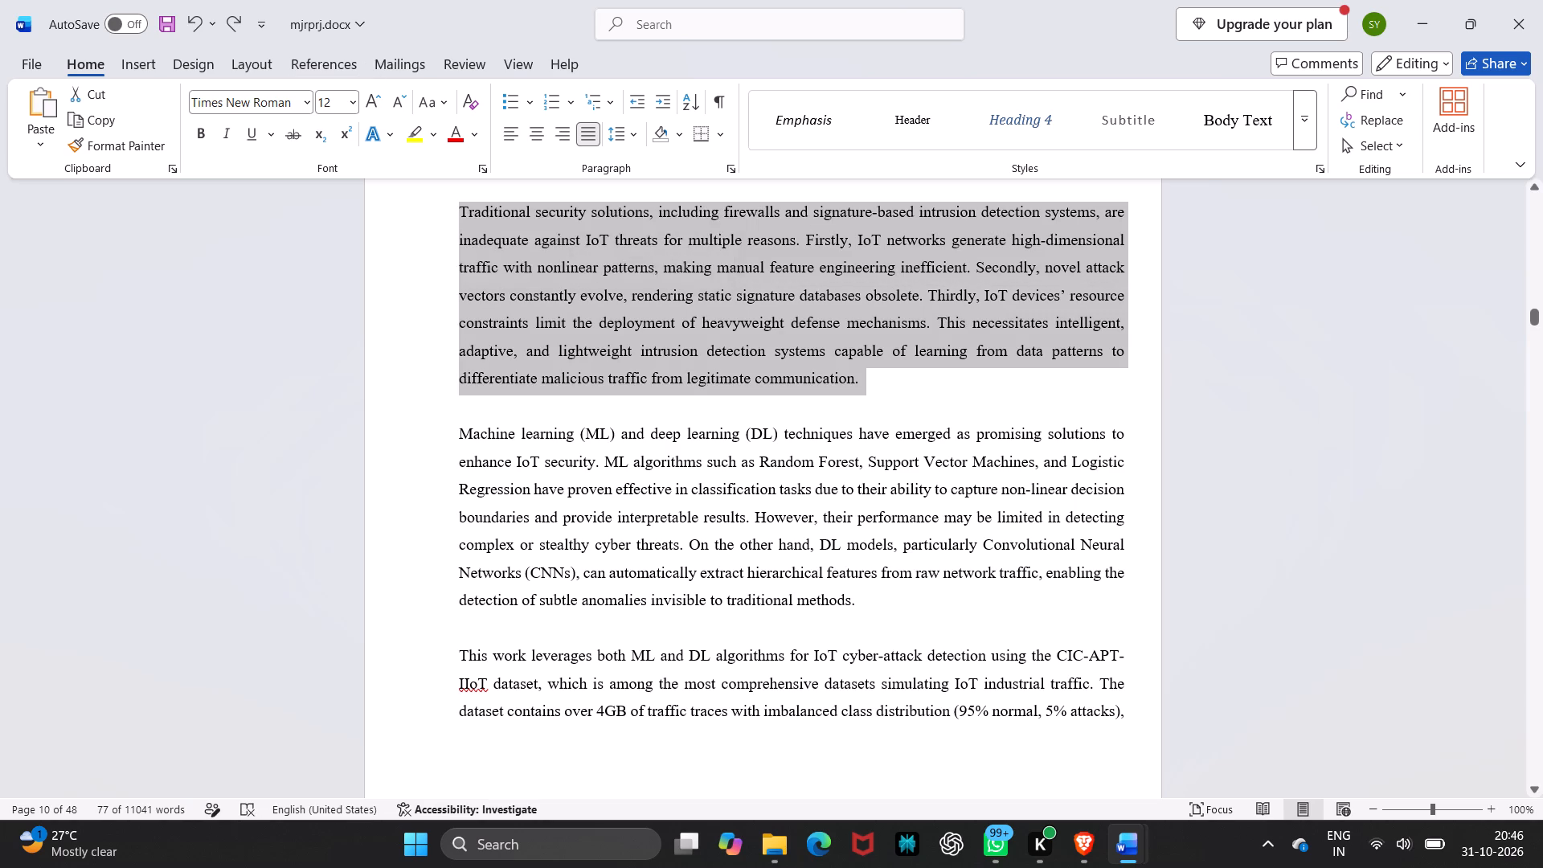
click(208, 355)
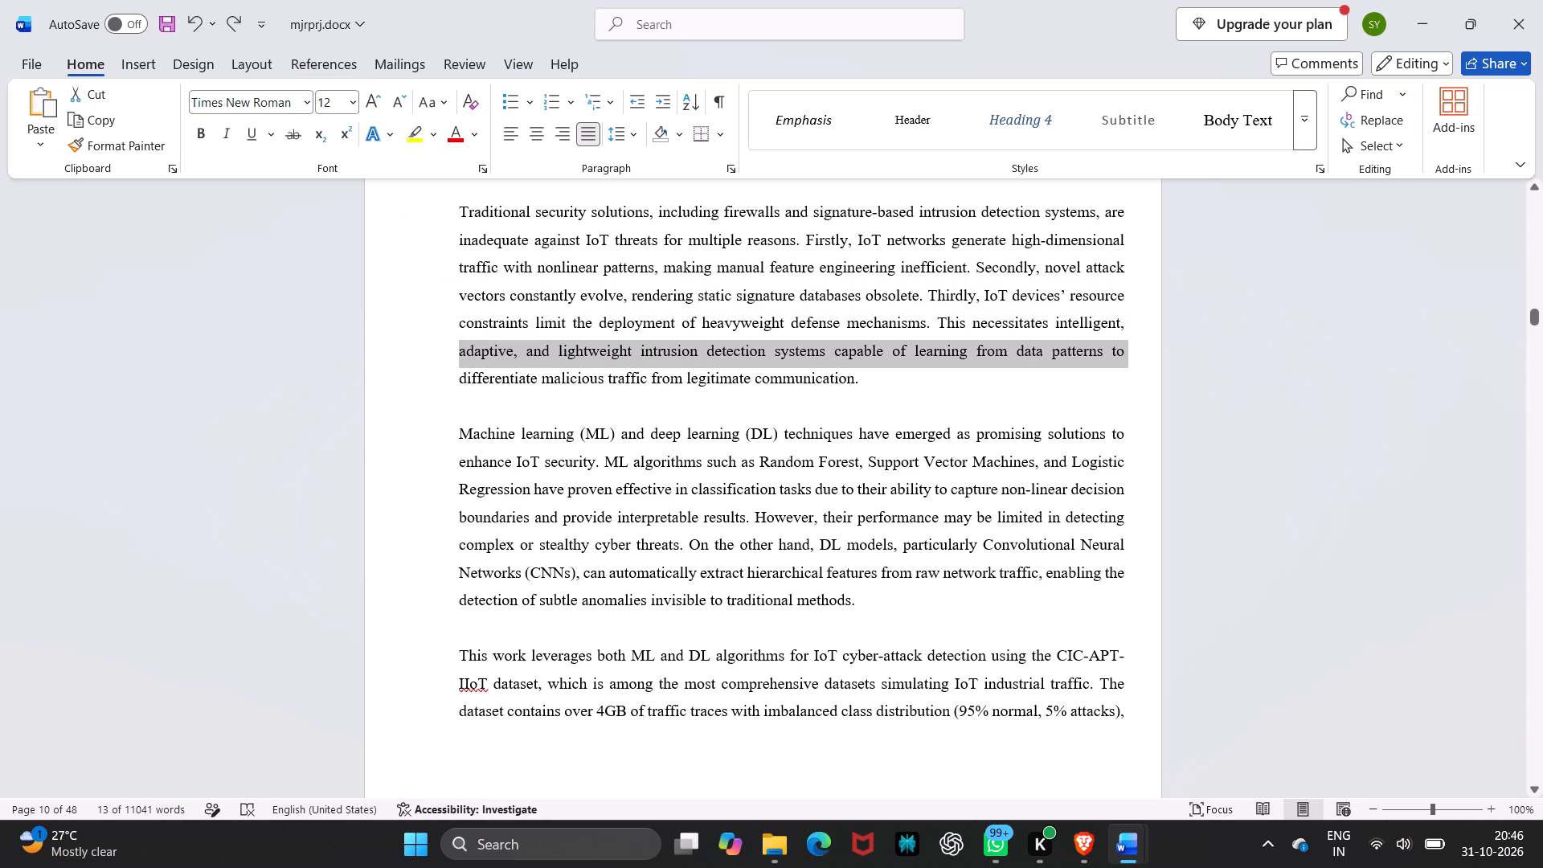
click(309, 451)
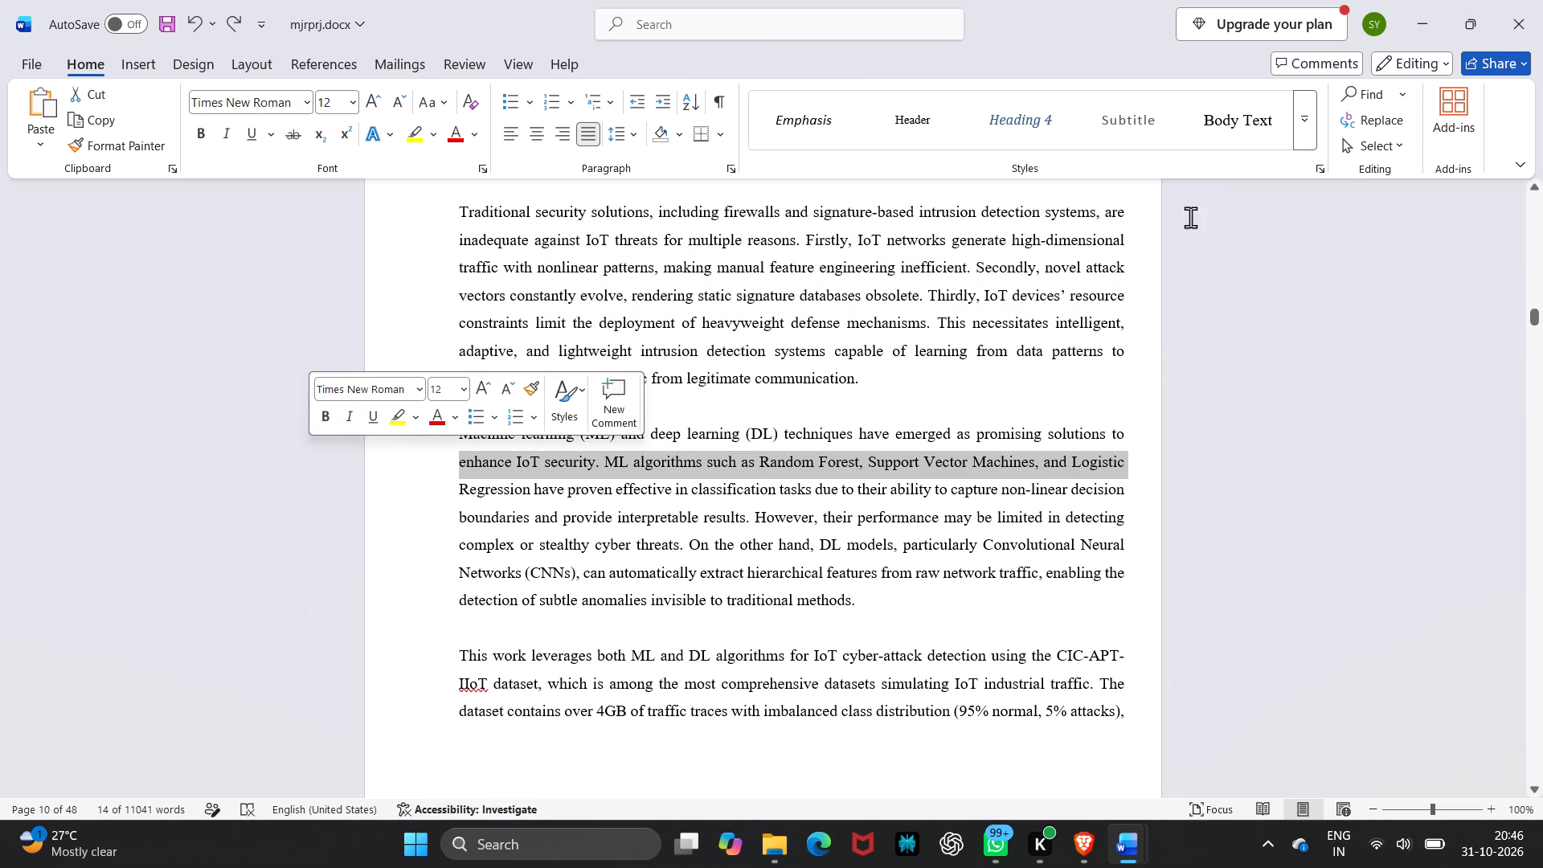
click(1226, 216)
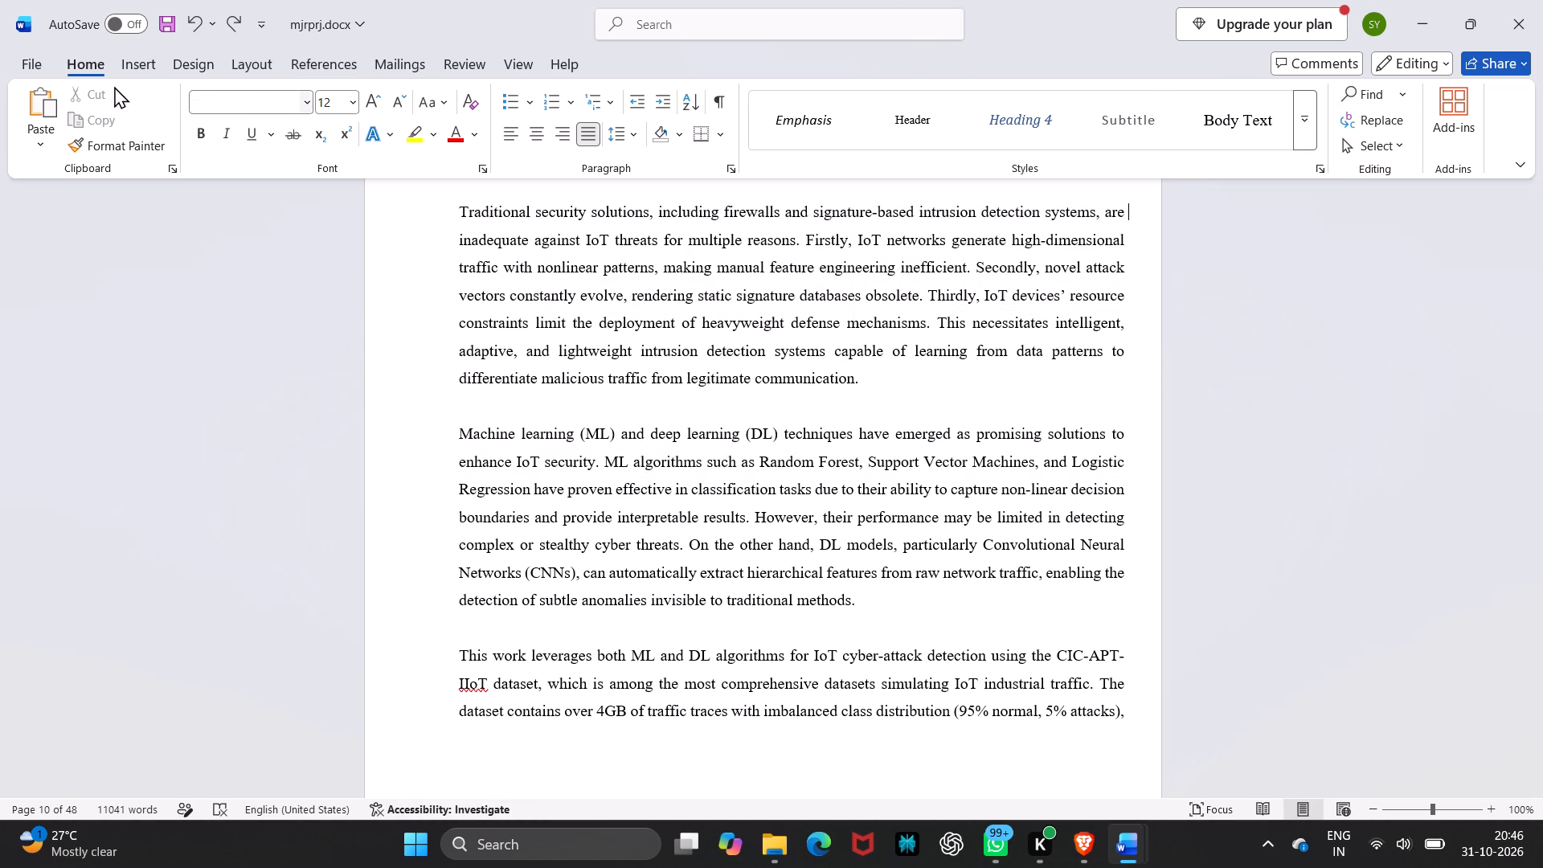
click(128, 75)
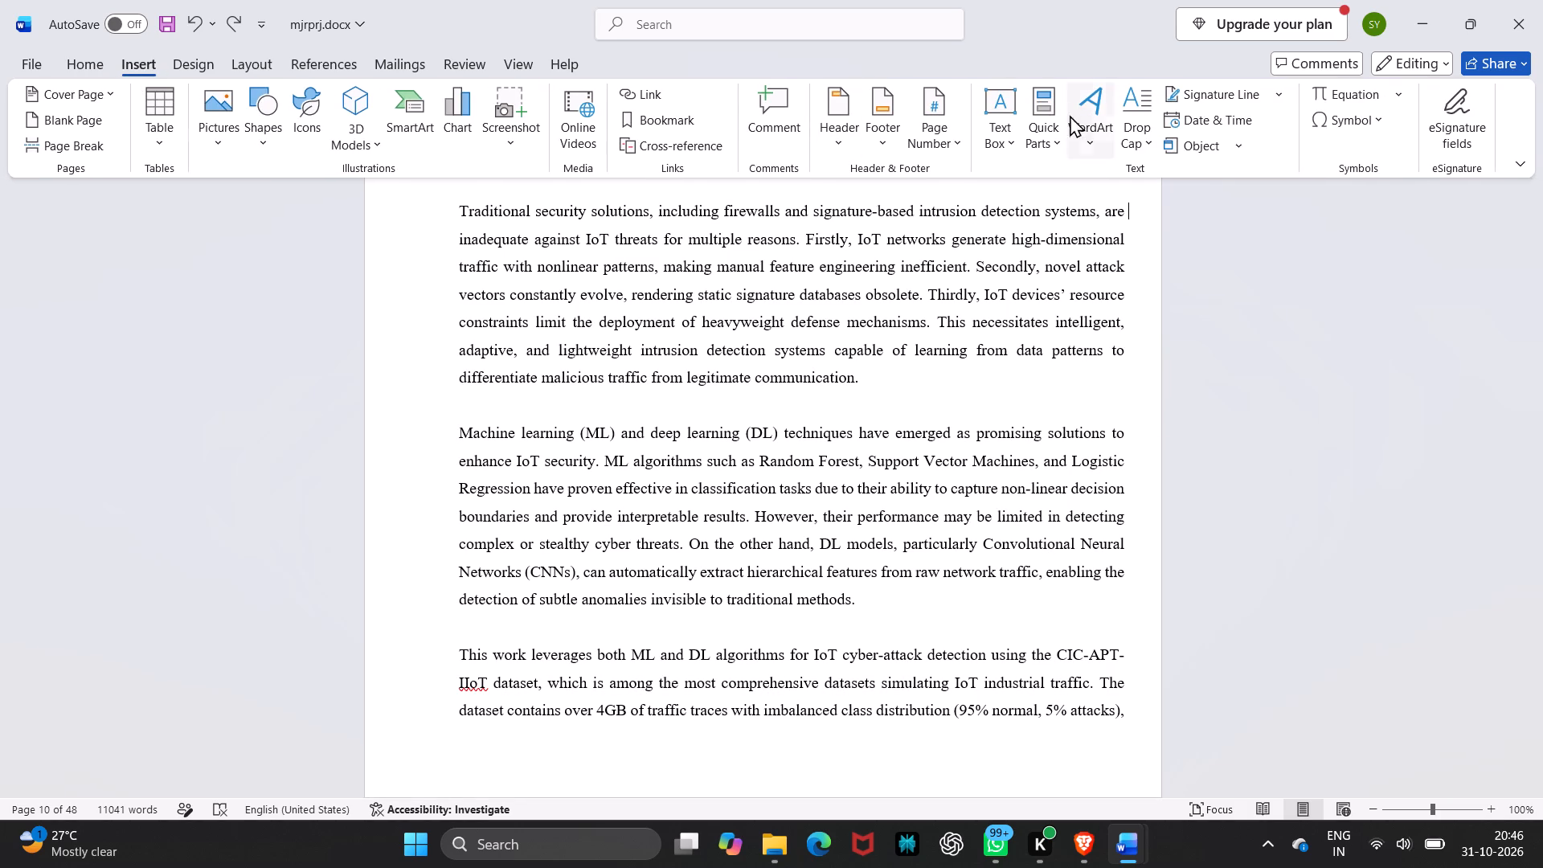
click(935, 134)
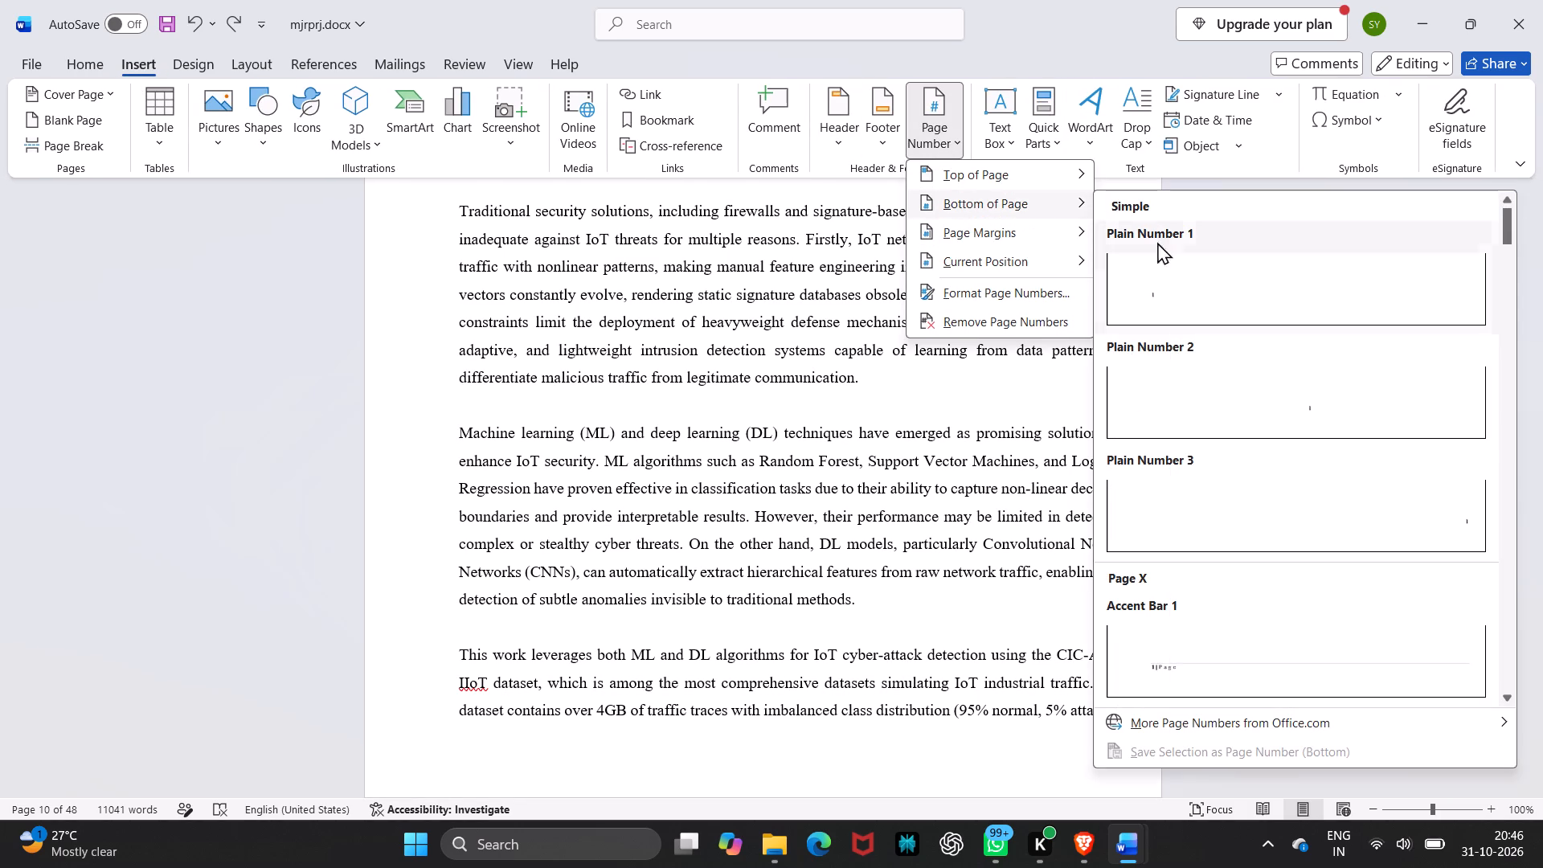
click(1217, 392)
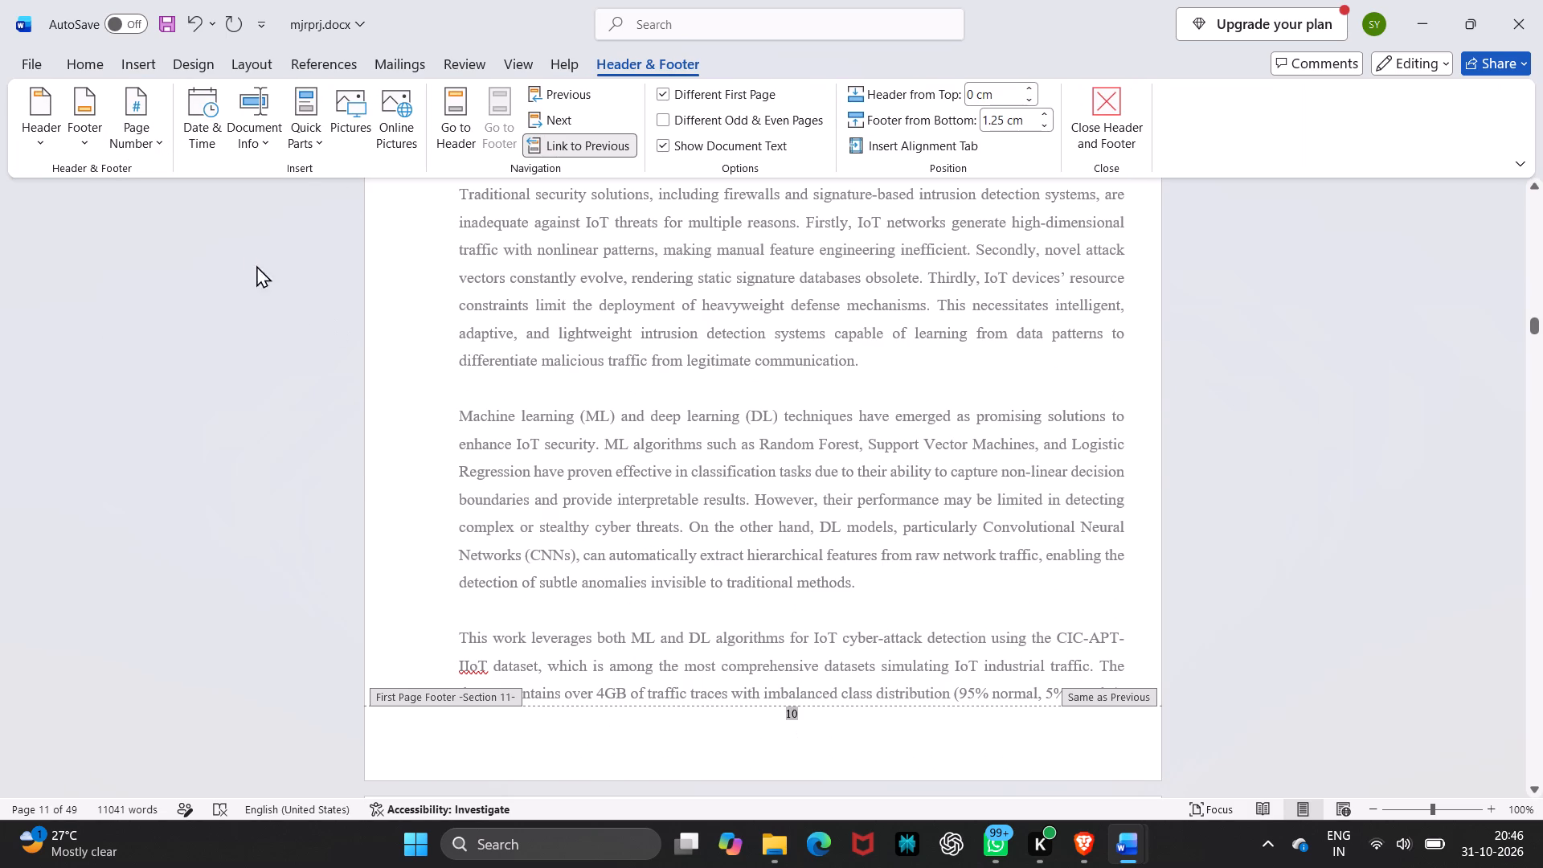
Apply the 1, 2, 3, ... number format to the Introduction section's page numbers, continuing from the previous section.
click(152, 145)
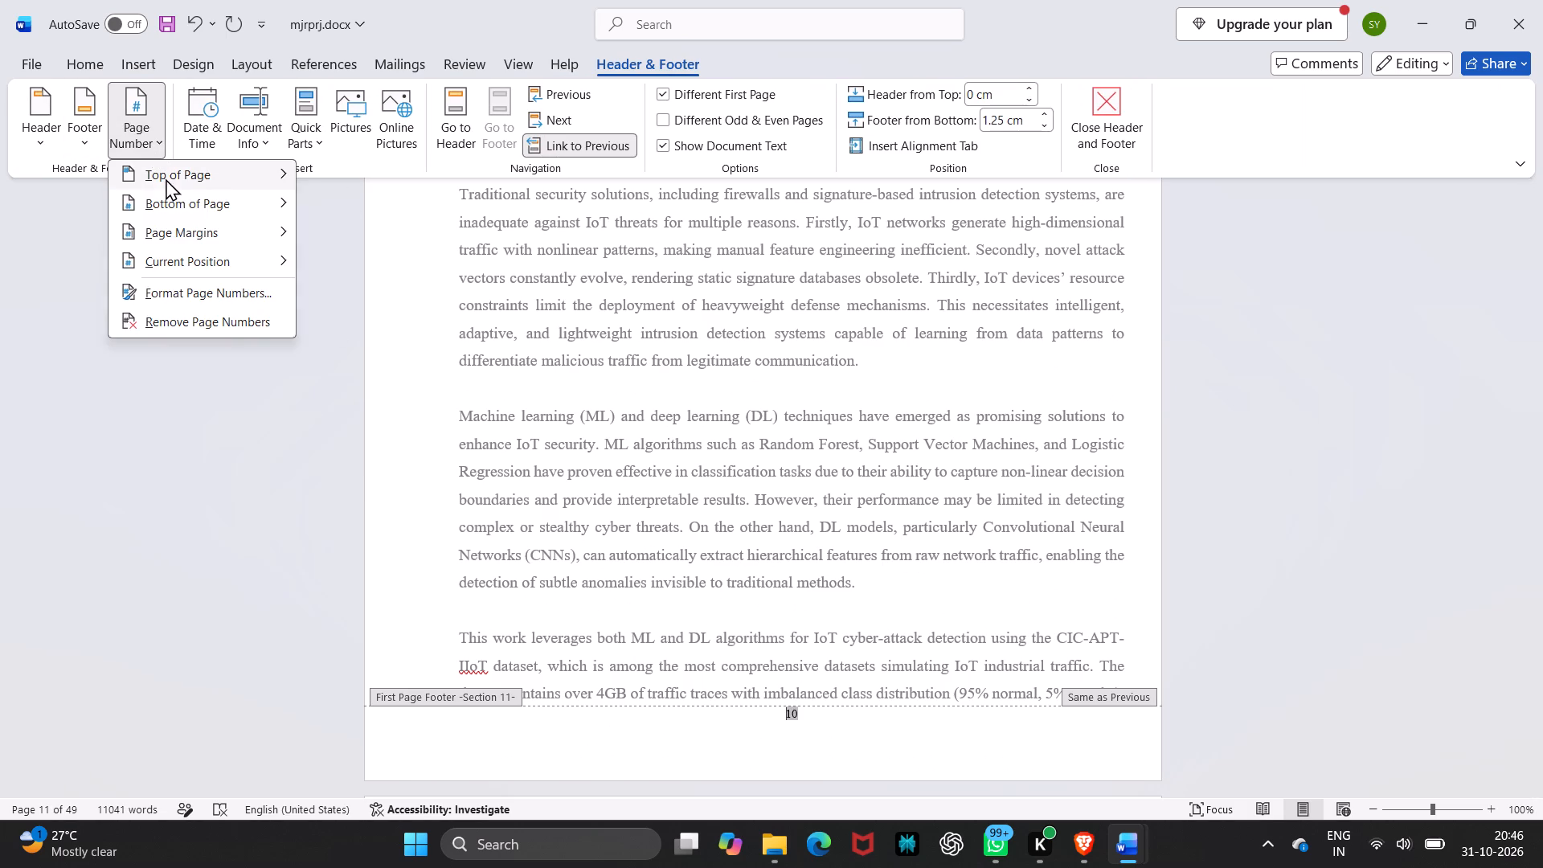
click(231, 288)
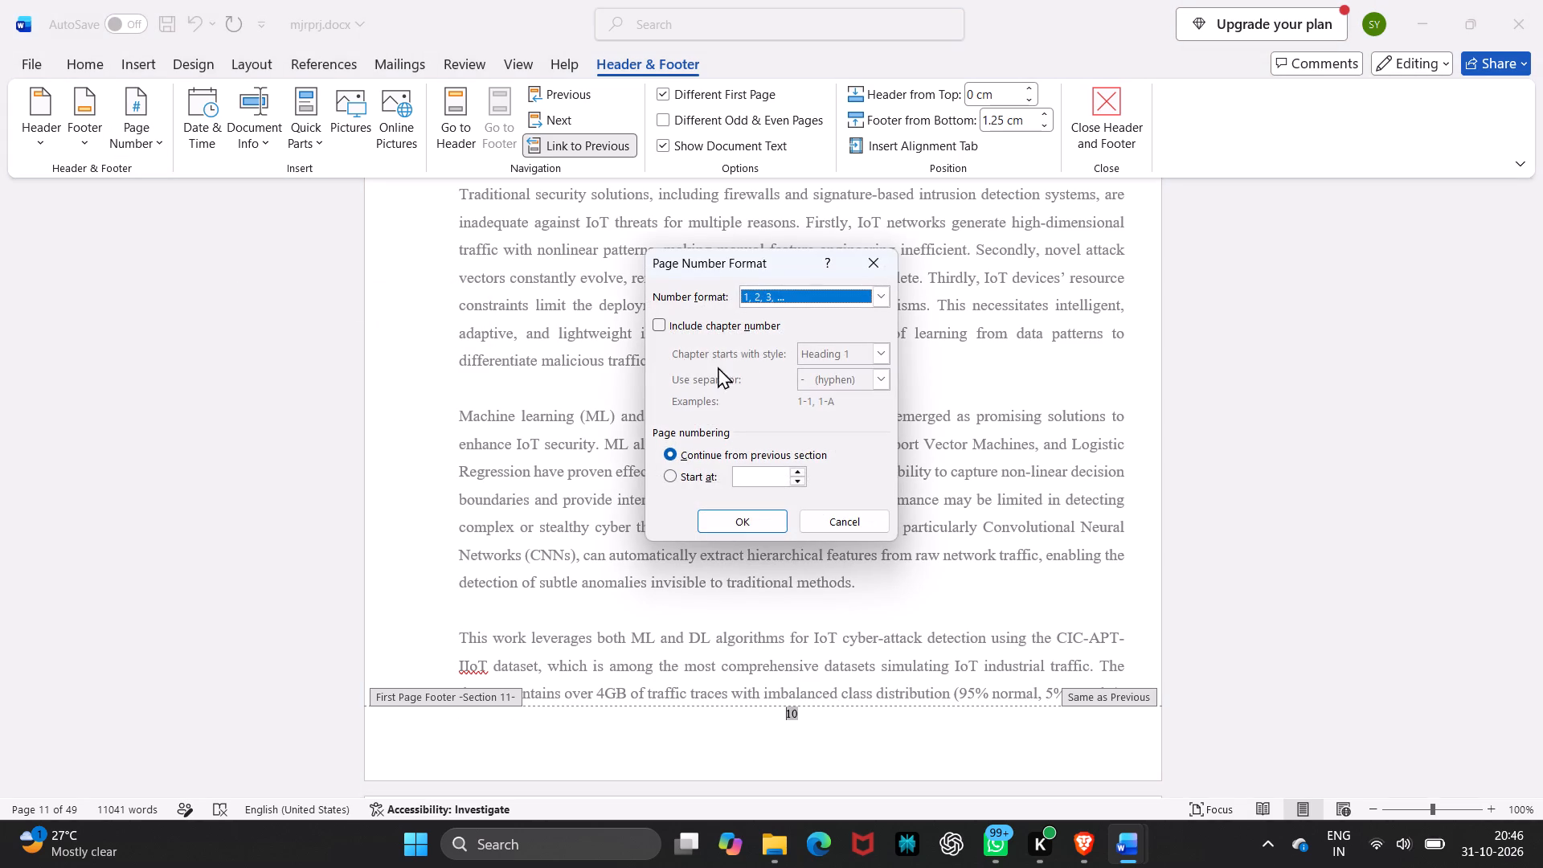
click(880, 297)
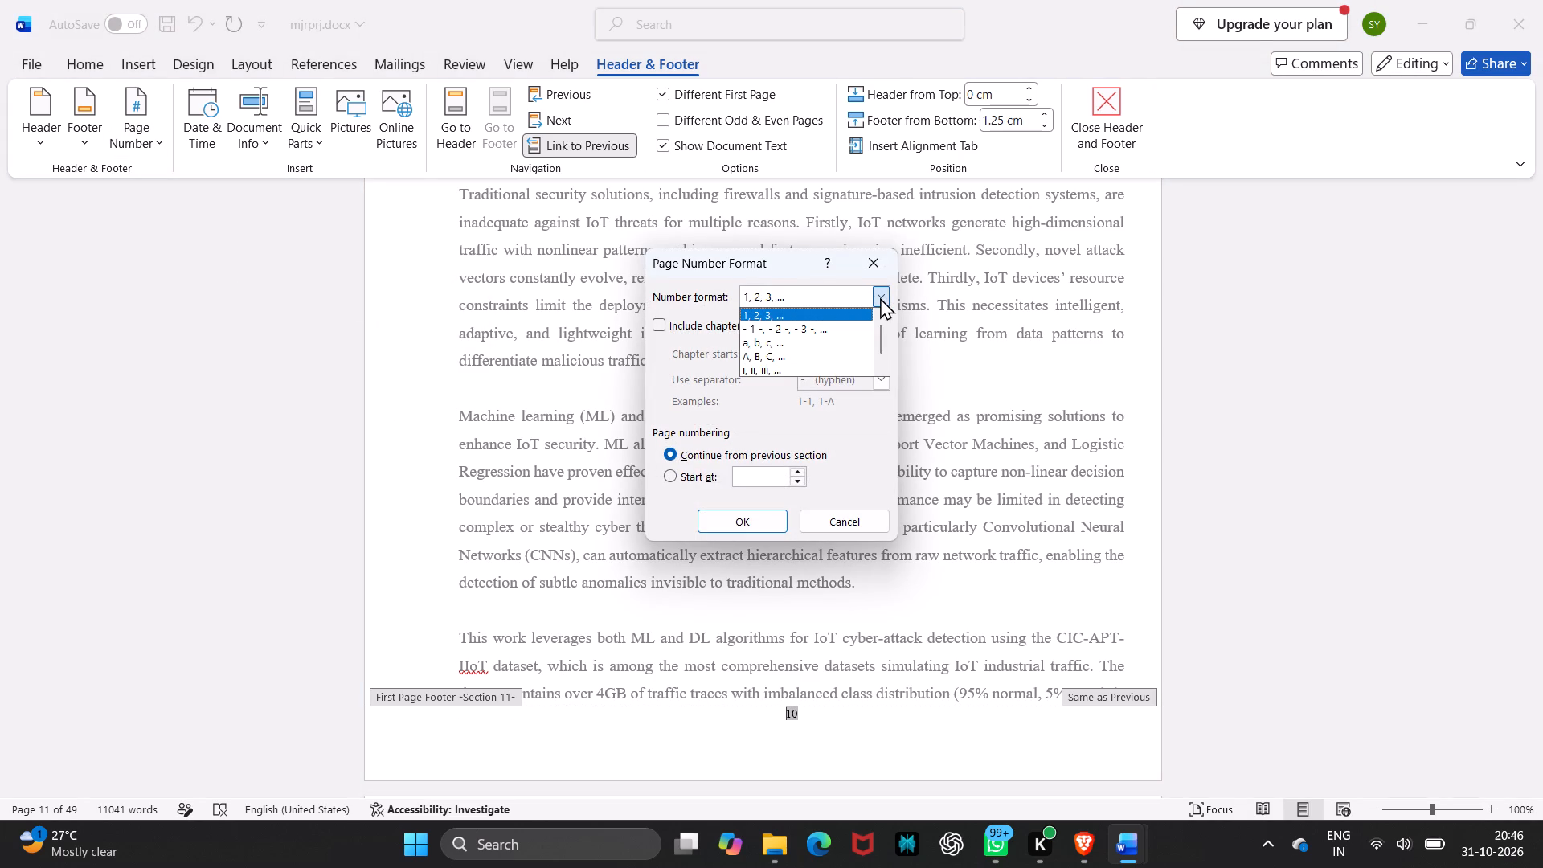
click(819, 311)
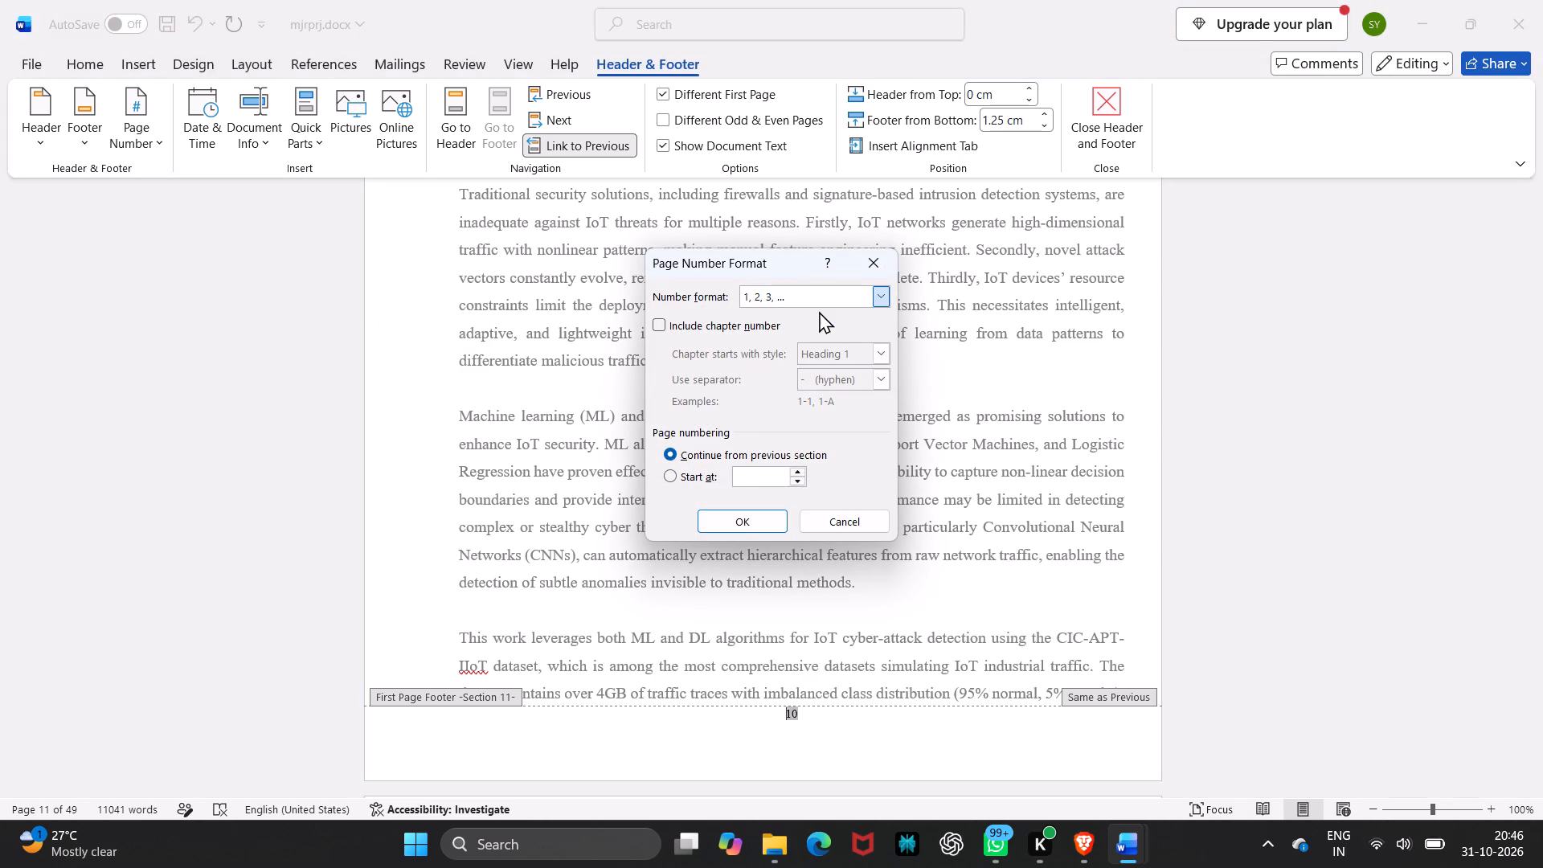
click(730, 517)
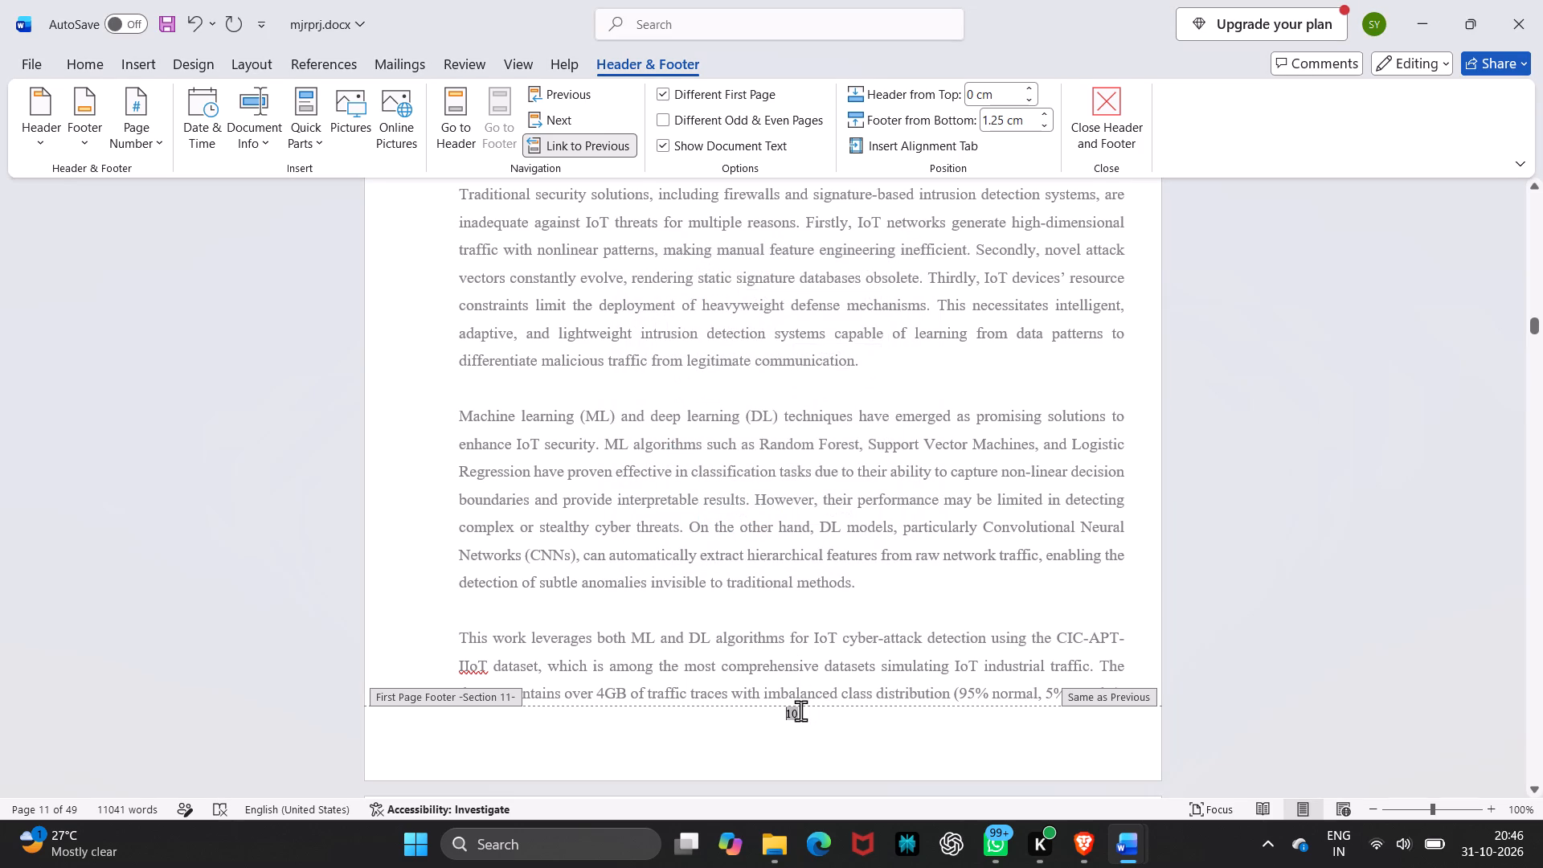
Replace the footer number on the Introduction's first page with 1, keeping the 1, 2, 3, ... page number format.
click(800, 712)
key(BackSpace)
key(BackSpace)
key(1)
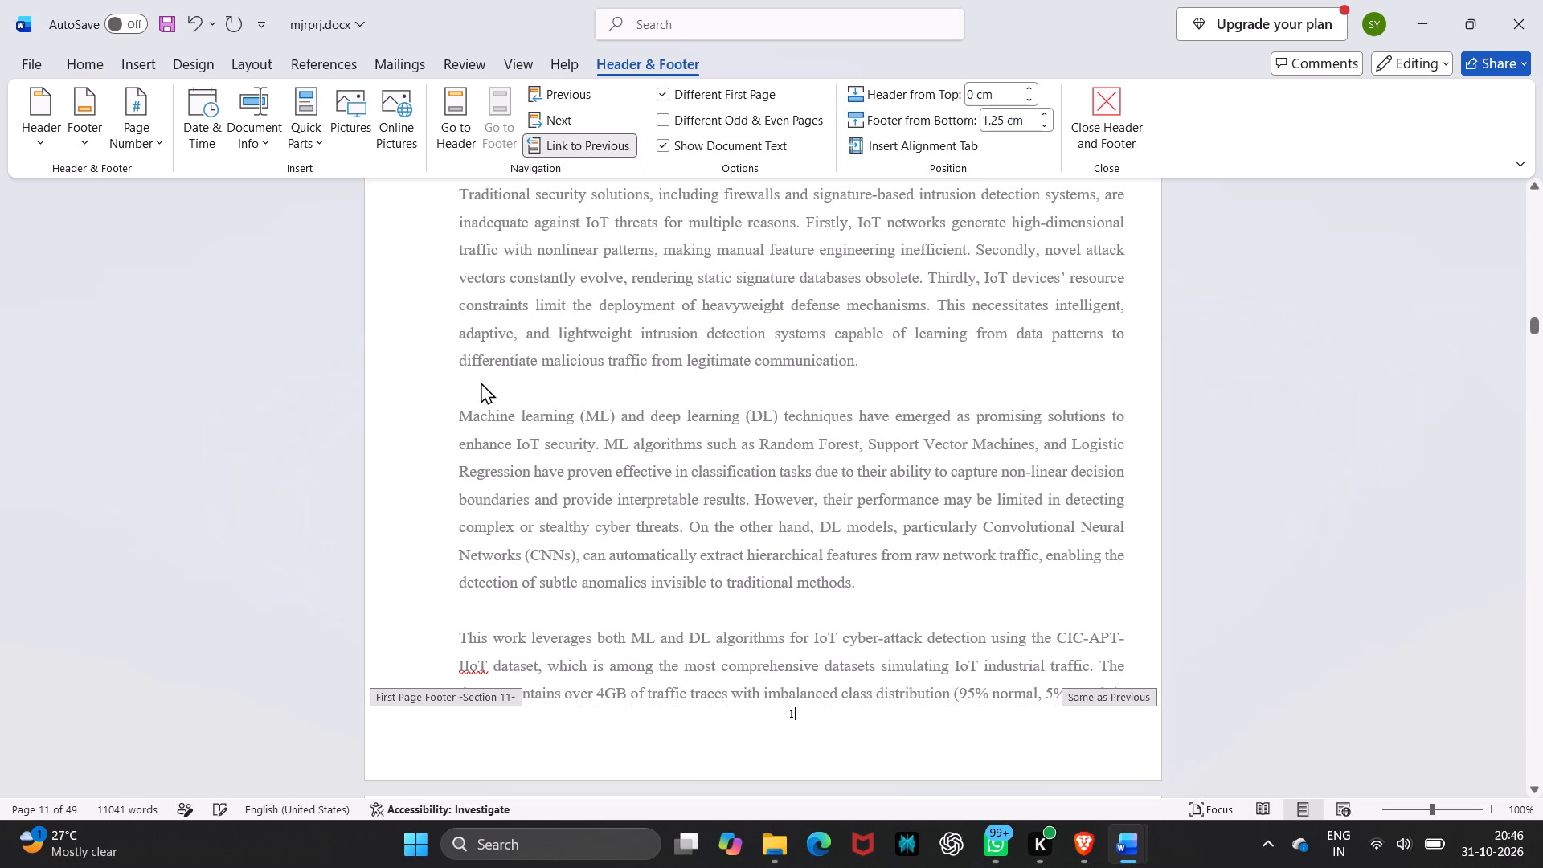
click(158, 142)
click(235, 289)
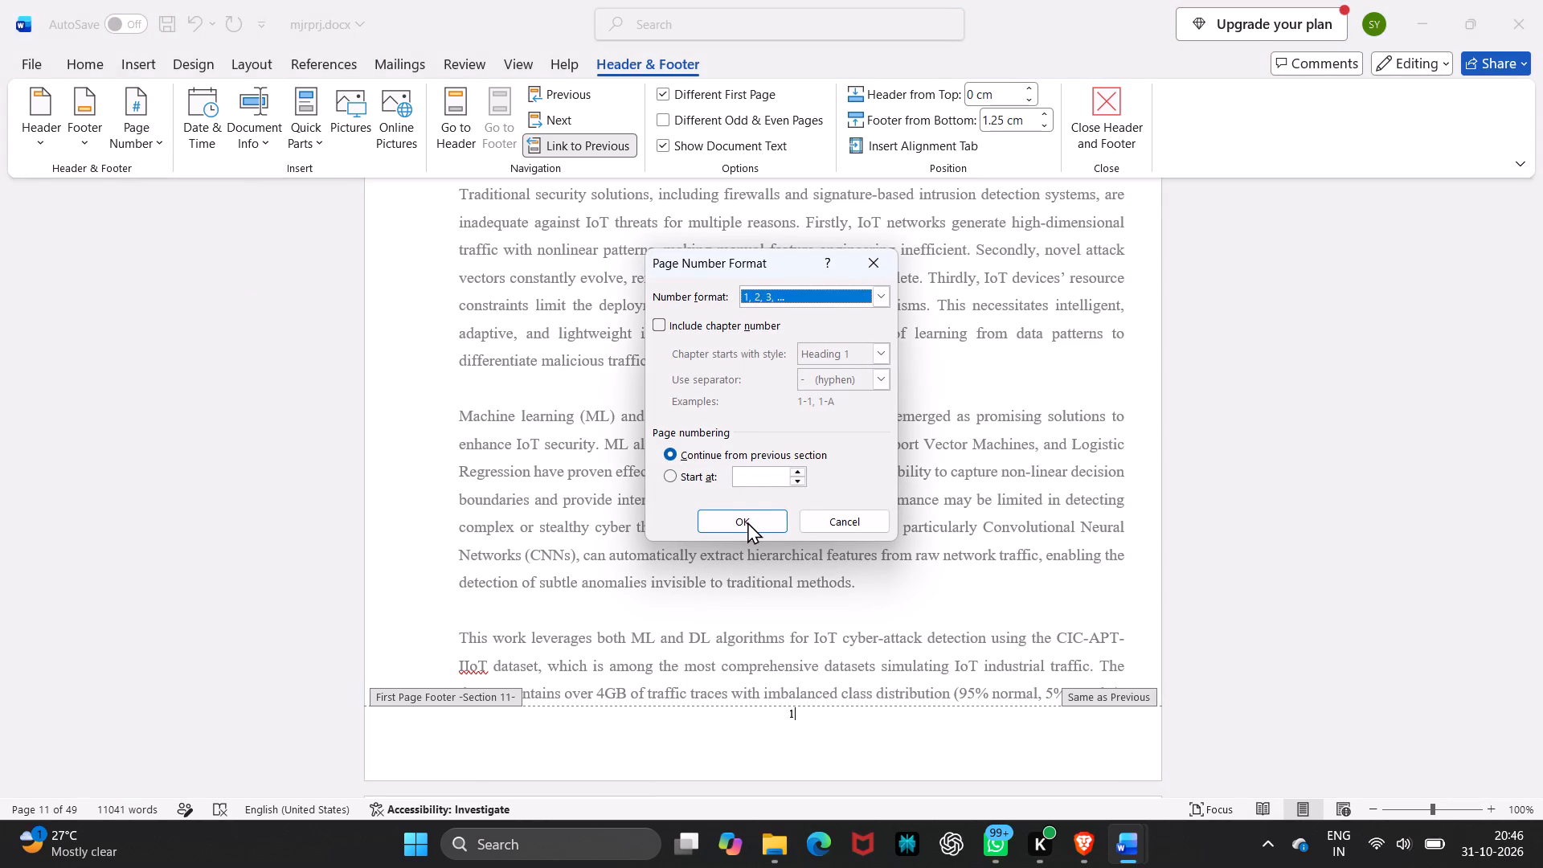
click(747, 522)
Check the footer numbers from the Introduction's first page through to the start of the Literature Survey.
scroll(812, 673, down, 1)
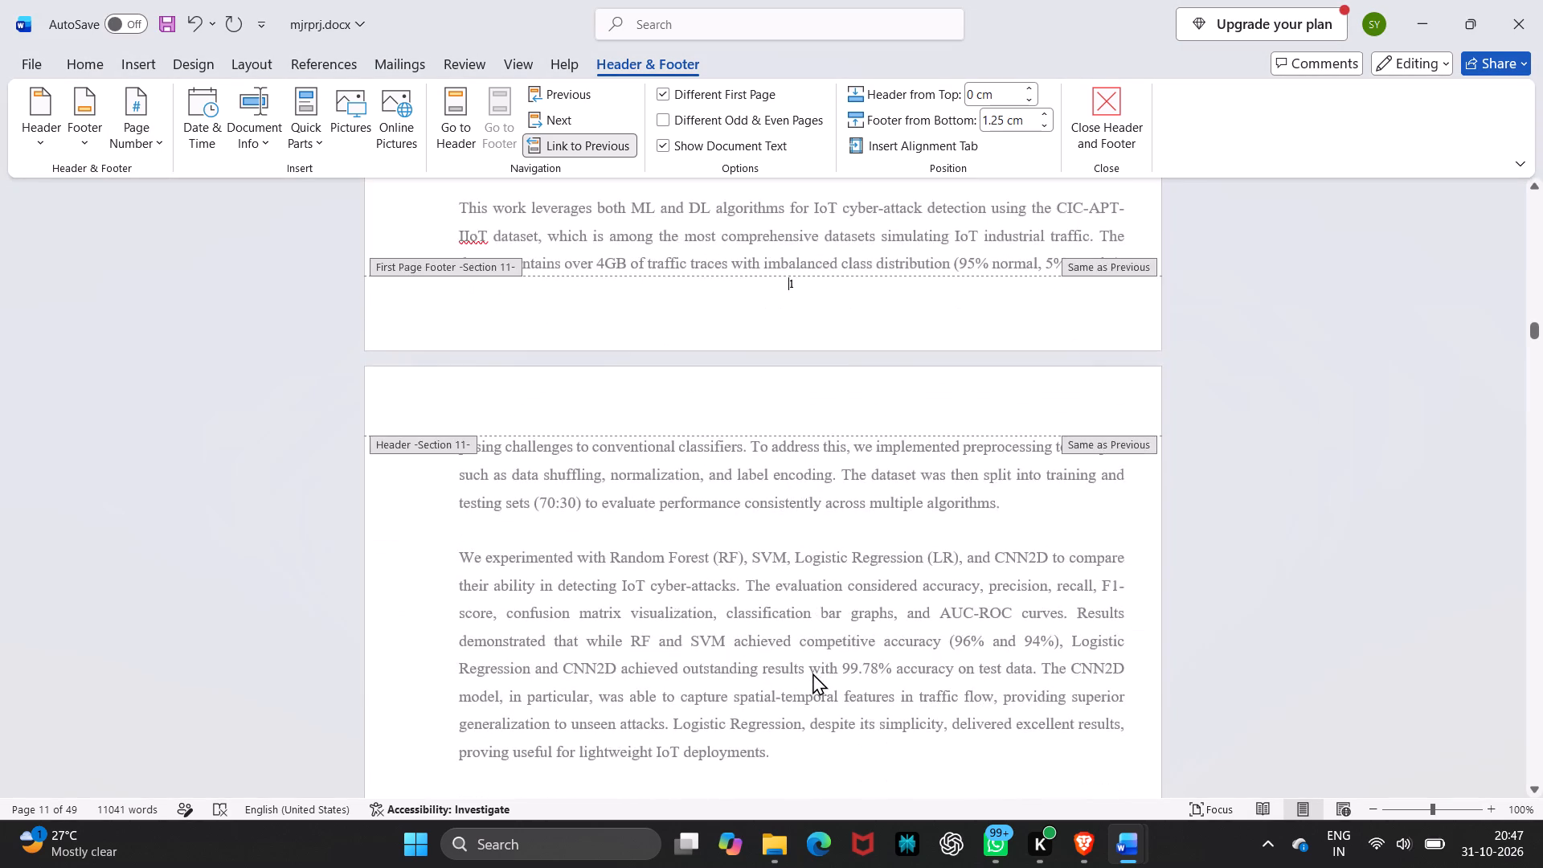
scroll(812, 673, down, 4)
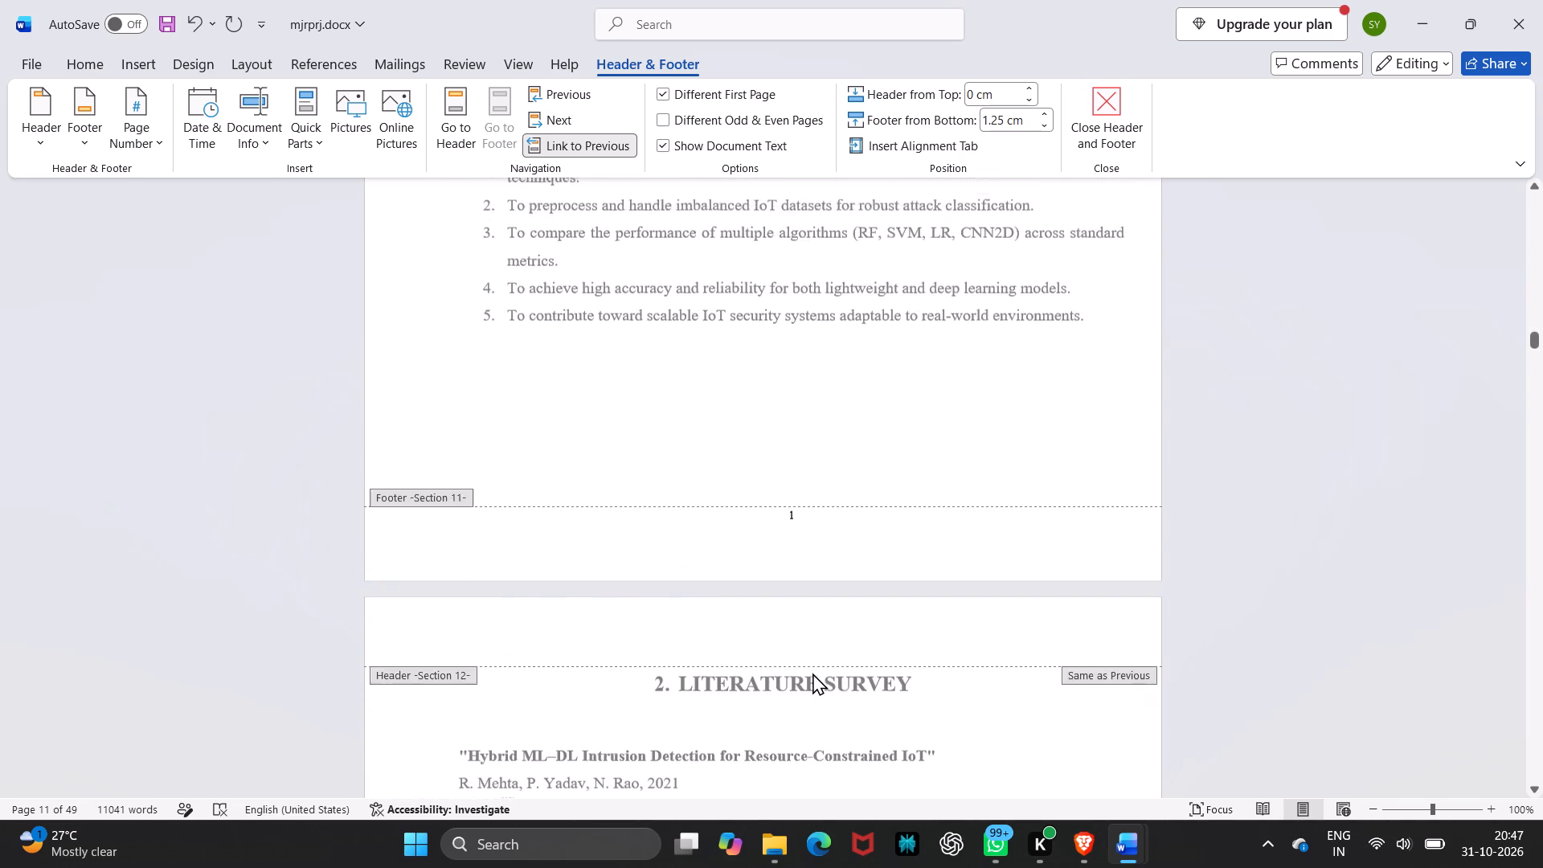
scroll(812, 673, up, 3)
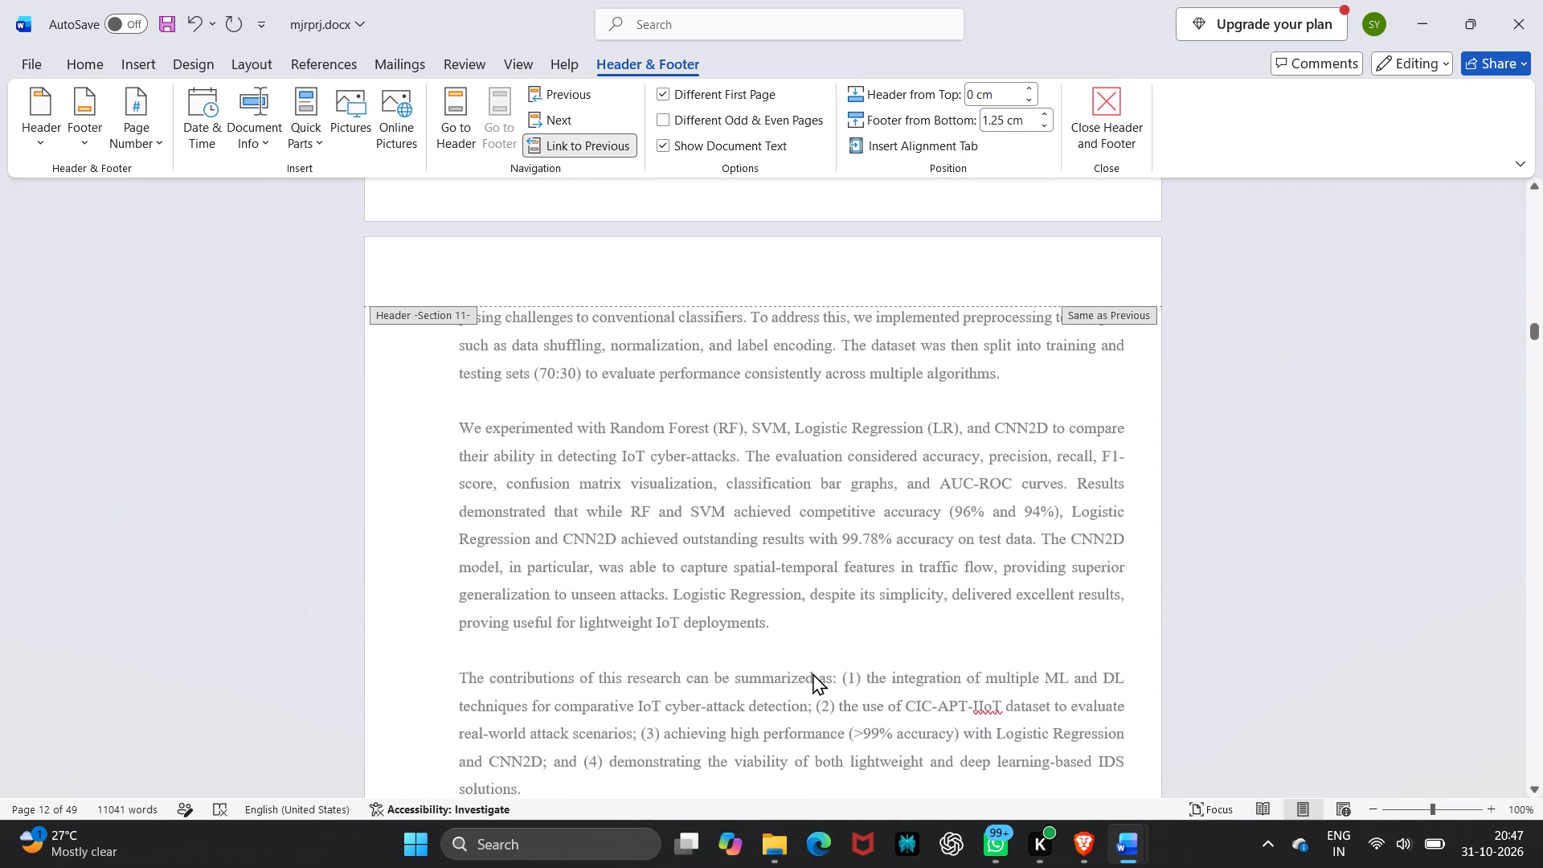
scroll(812, 673, up, 1)
scroll(812, 673, down, 2)
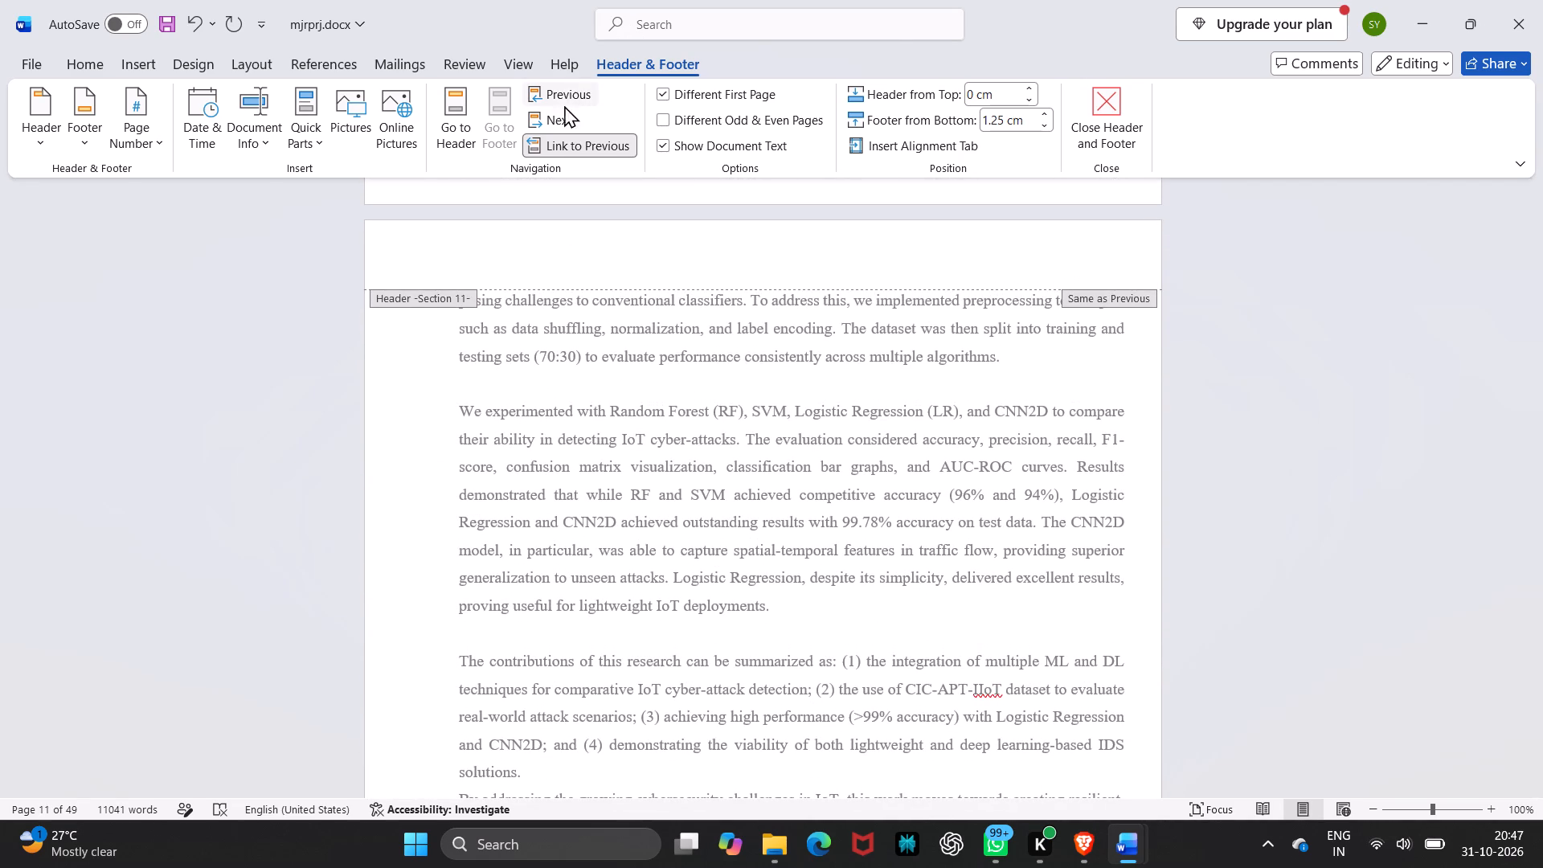
Go to the next footer, on the Introduction's second page, and replace its page number with 2.
click(561, 118)
scroll(780, 502, down, 4)
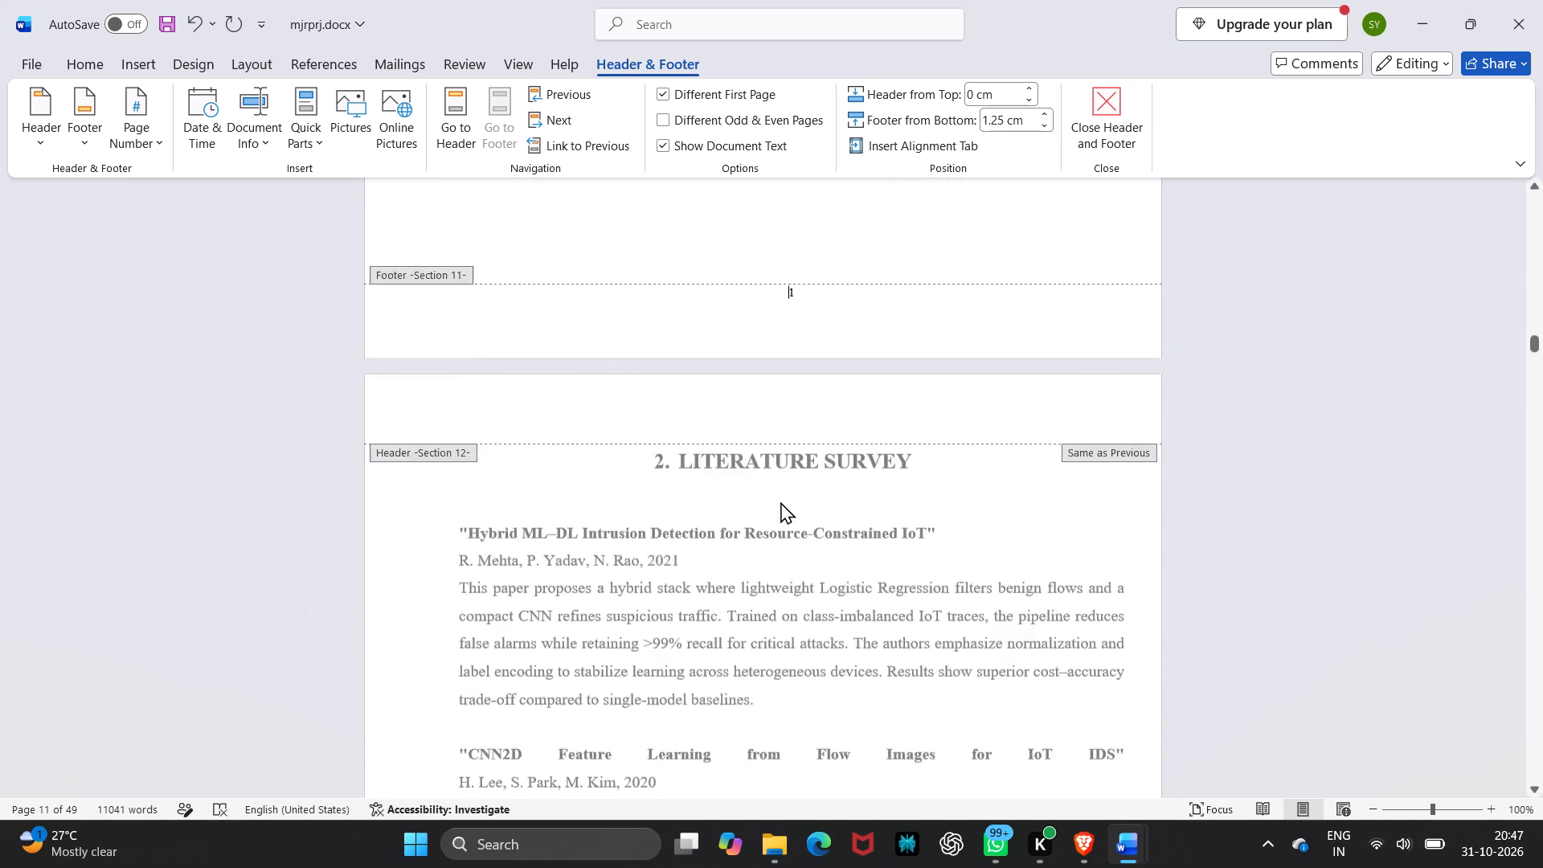
scroll(780, 502, down, 2)
scroll(780, 502, up, 2)
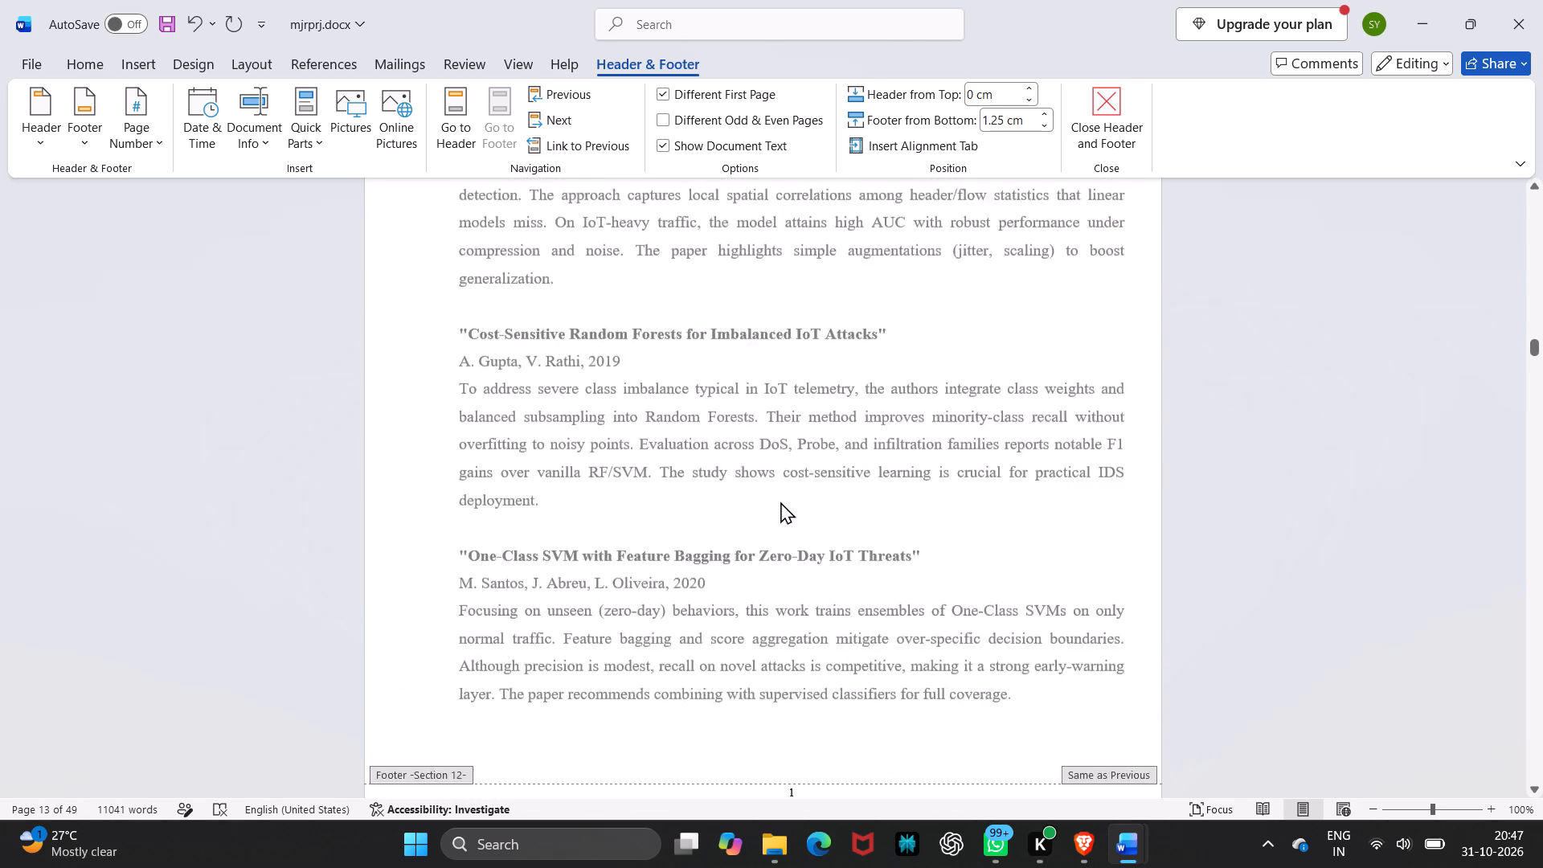
scroll(780, 502, up, 1)
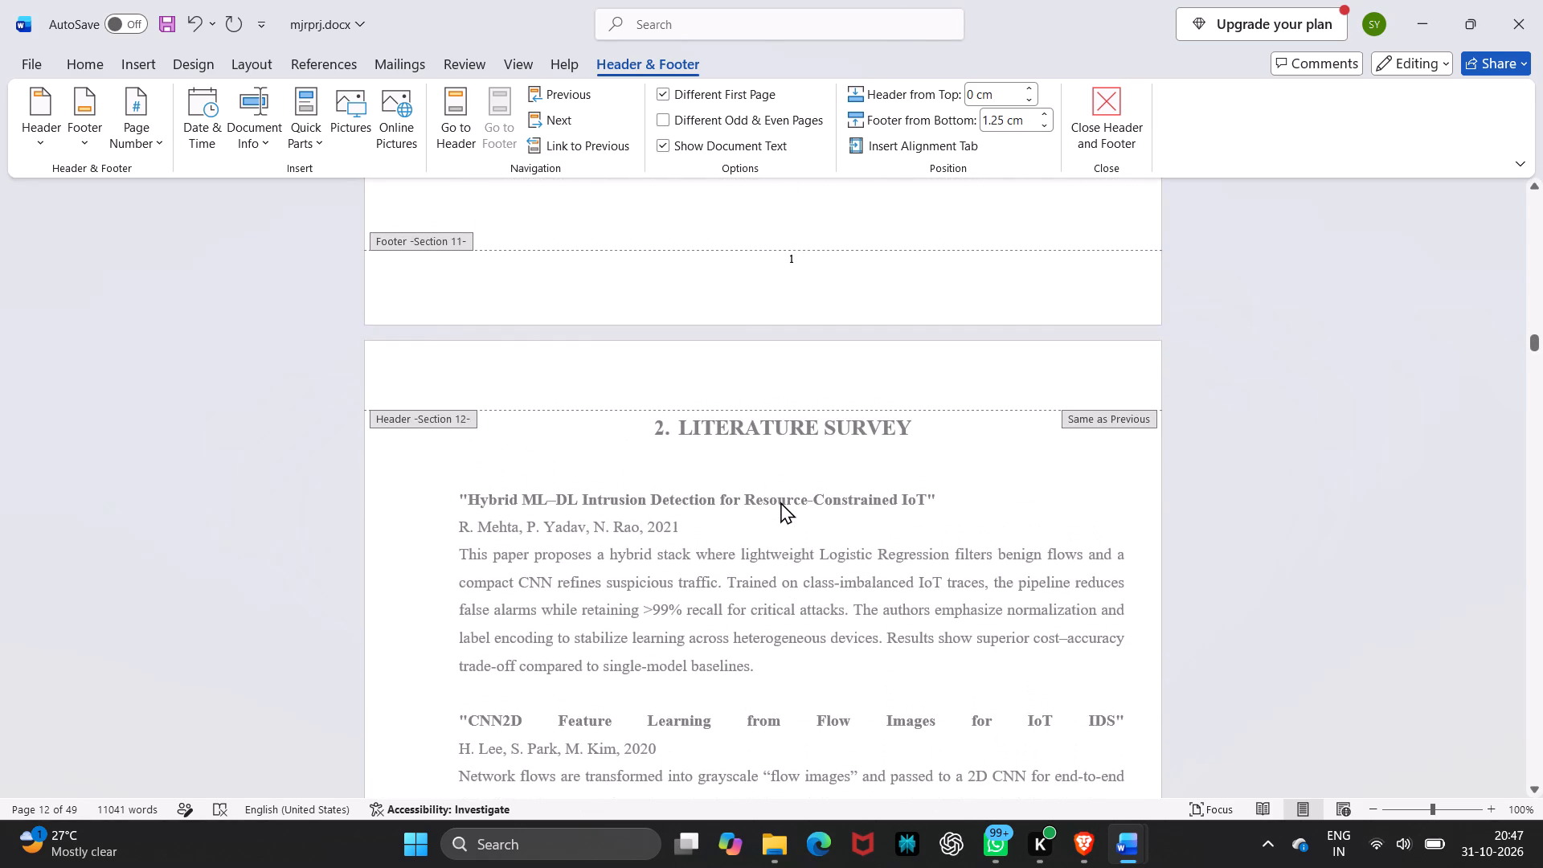
key(Delete)
key(2)
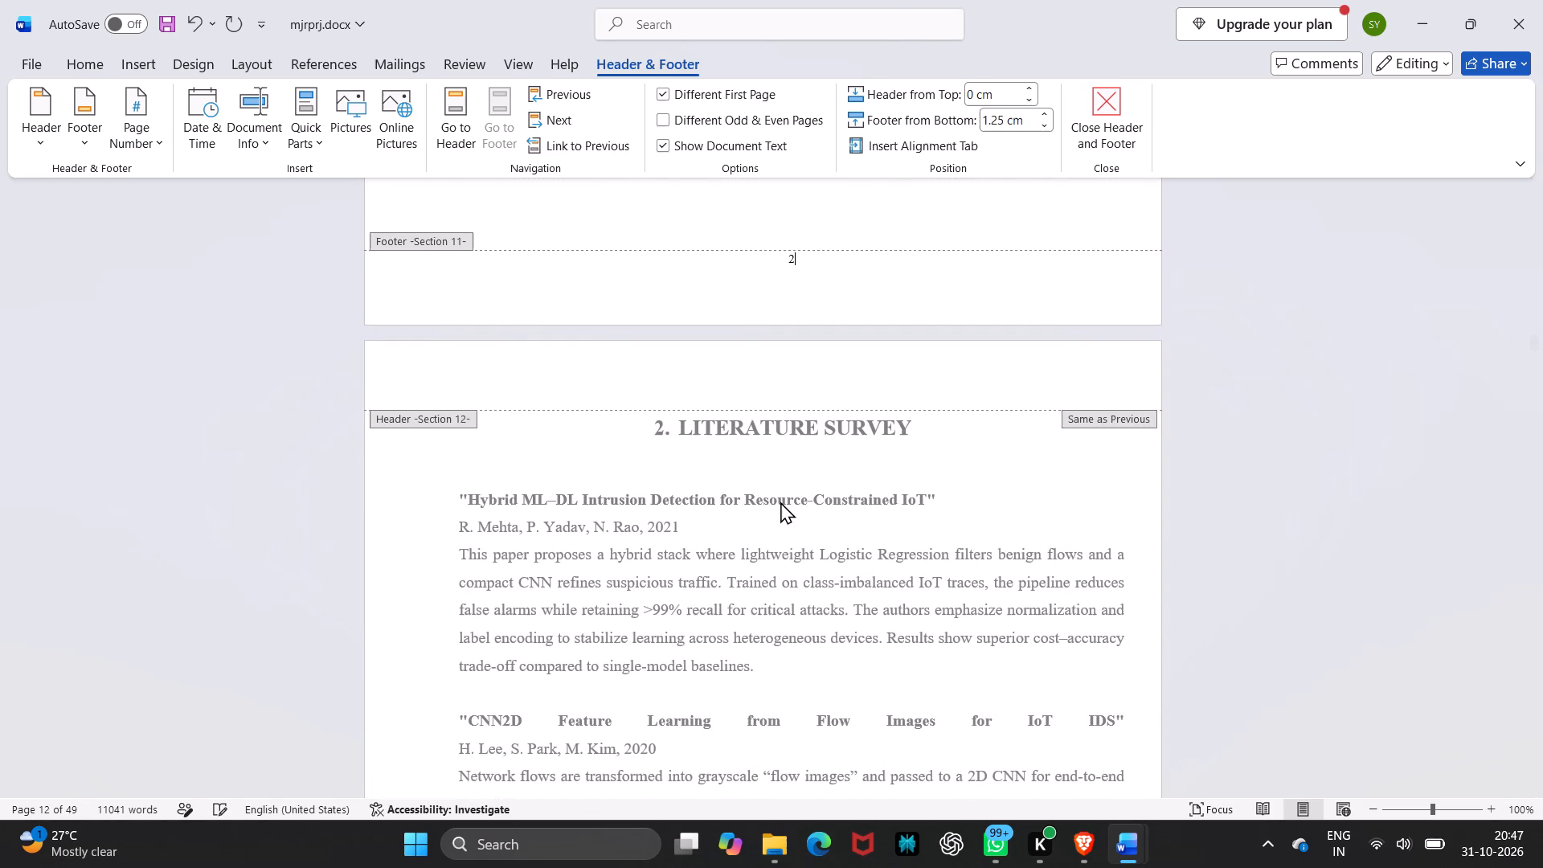
Check the footer numbers on both Introduction pages and around the start of the Literature Survey.
scroll(780, 502, down, 3)
scroll(780, 502, up, 2)
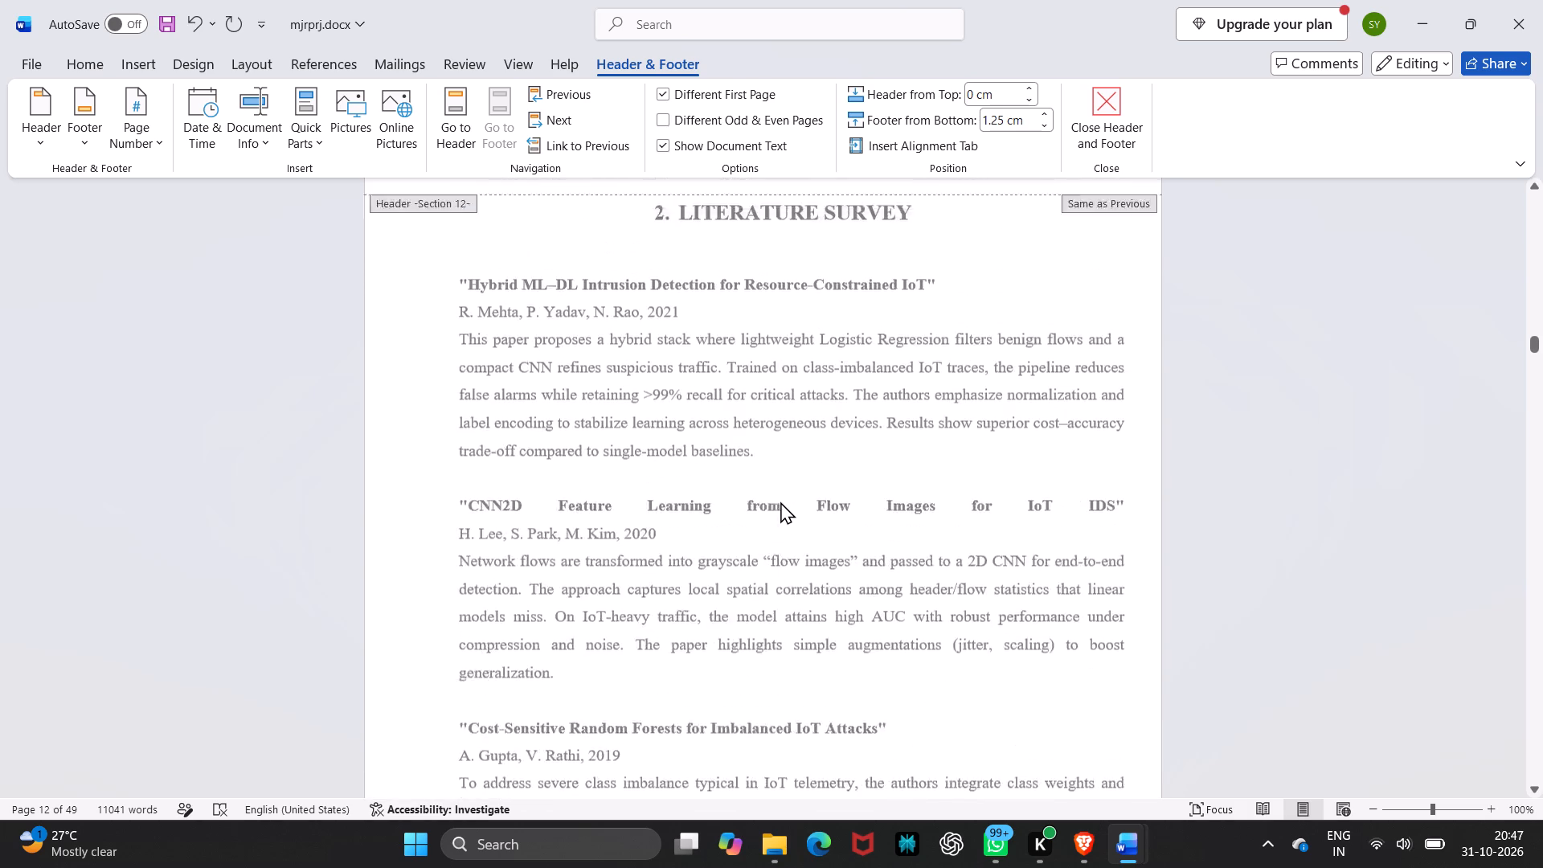
scroll(780, 502, up, 2)
scroll(780, 502, down, 2)
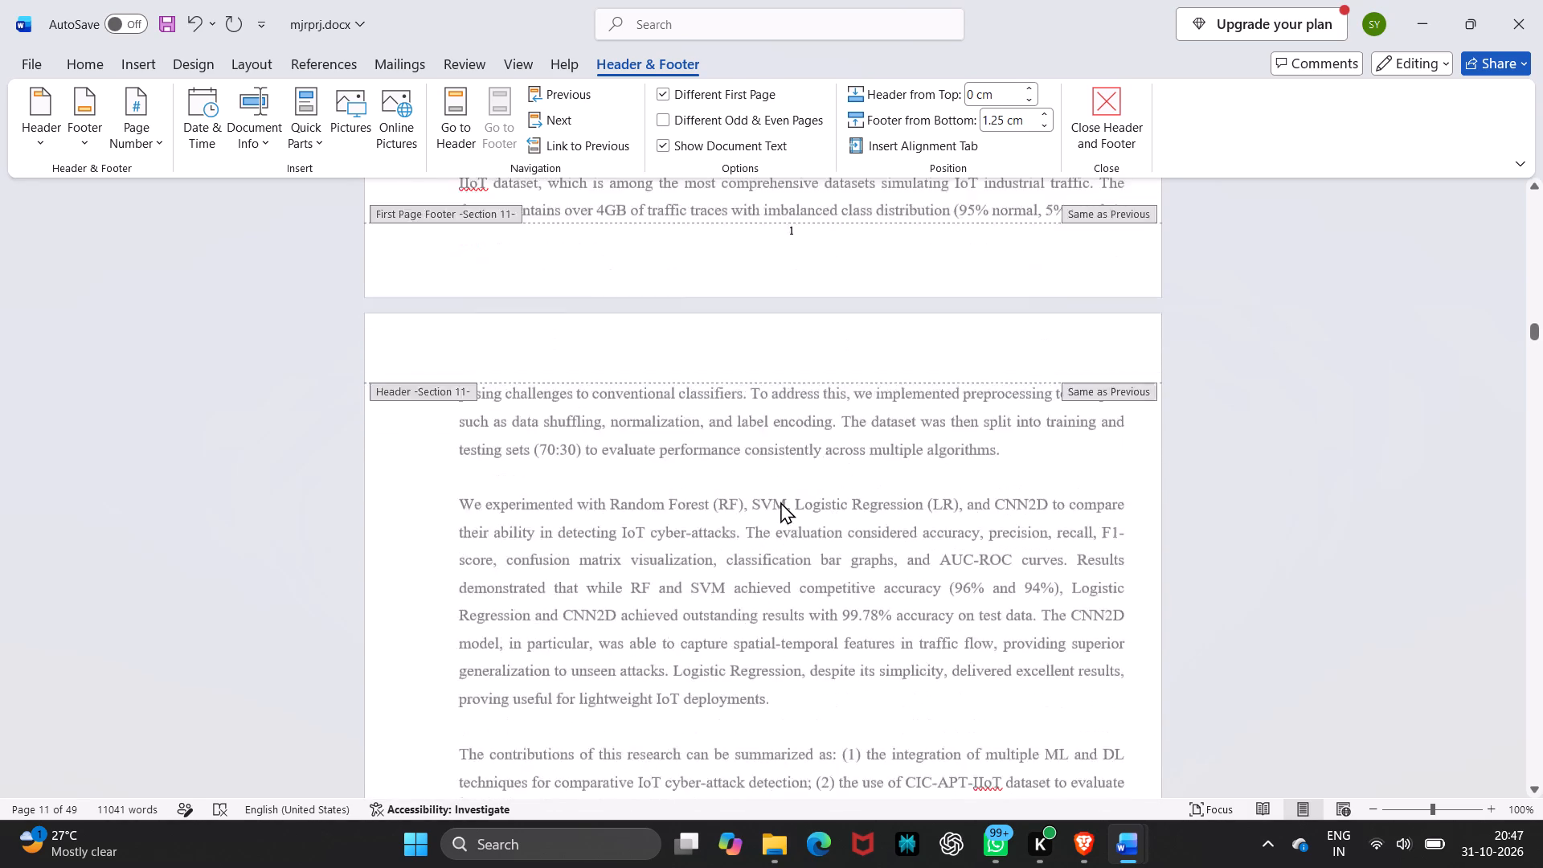
scroll(780, 502, down, 3)
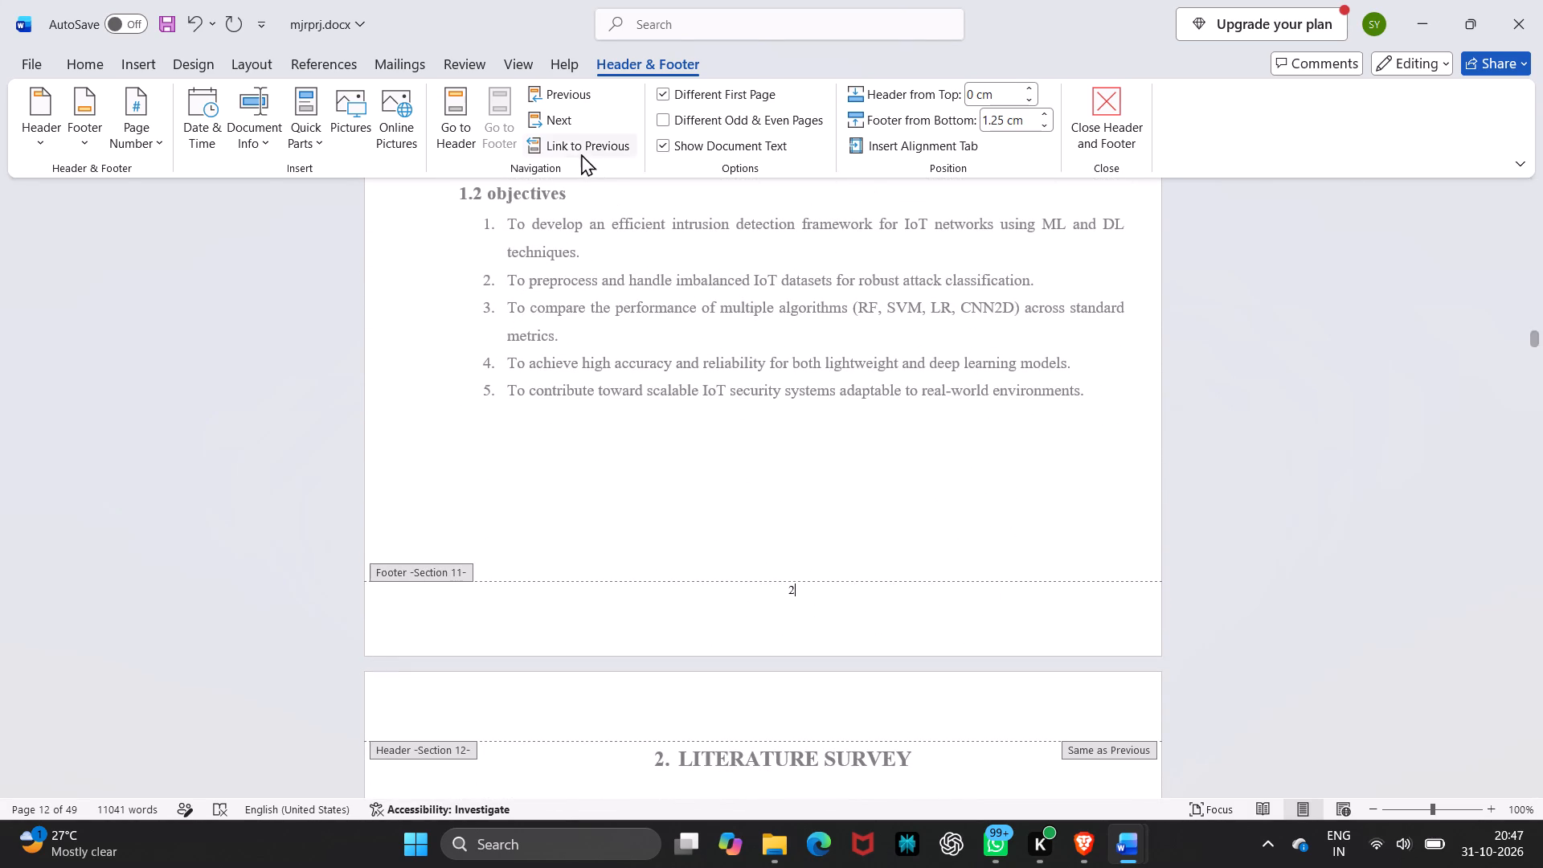
Go through the next two footers, replacing the page number with 3 in Section 12 and with 4 in Section 13.
click(563, 129)
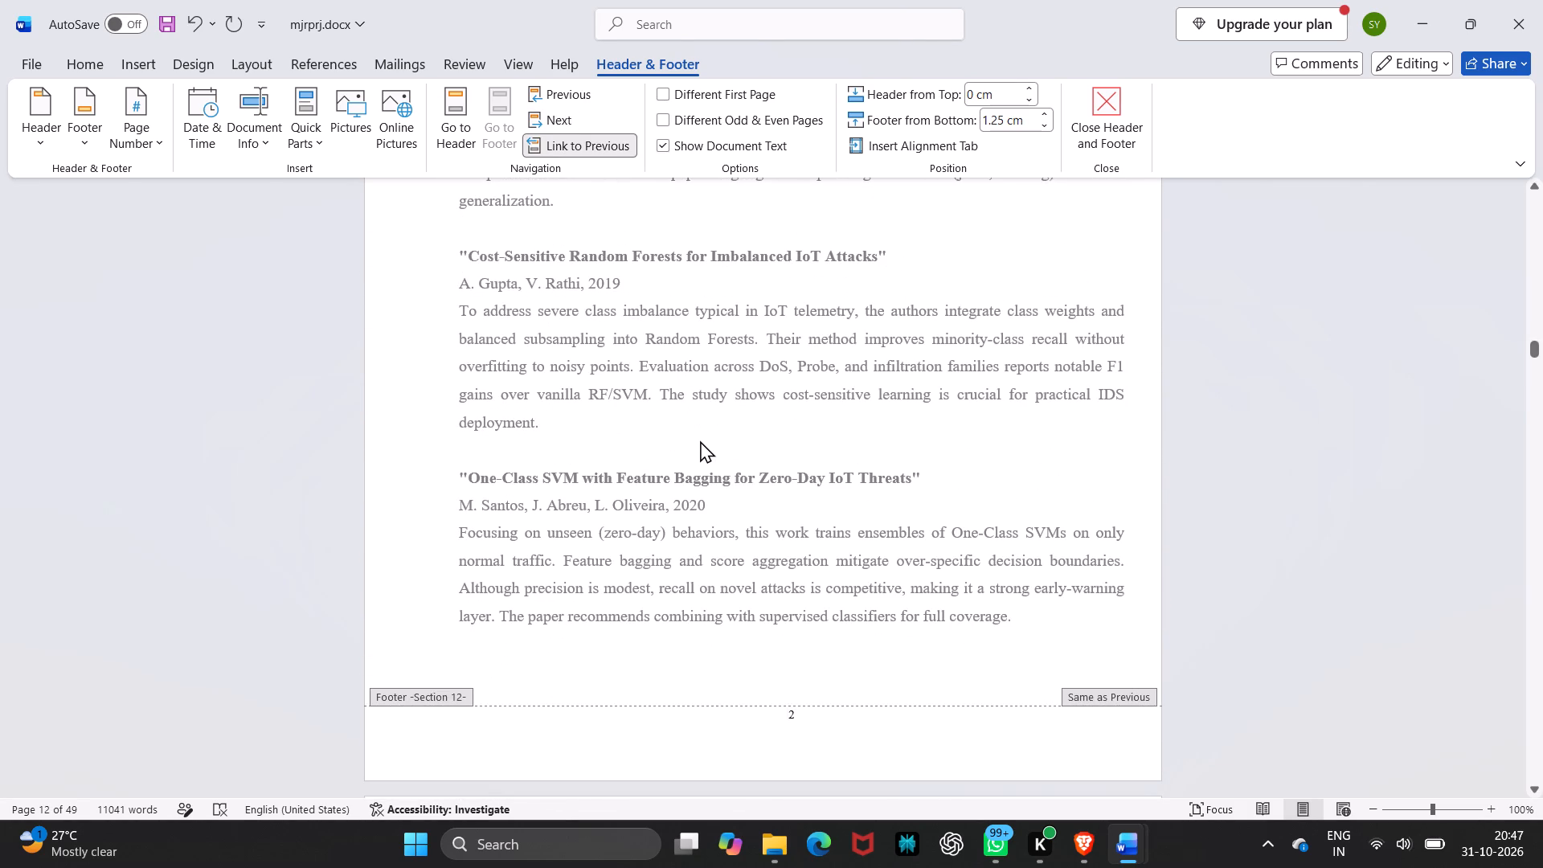
key(Delete)
key(3)
click(572, 126)
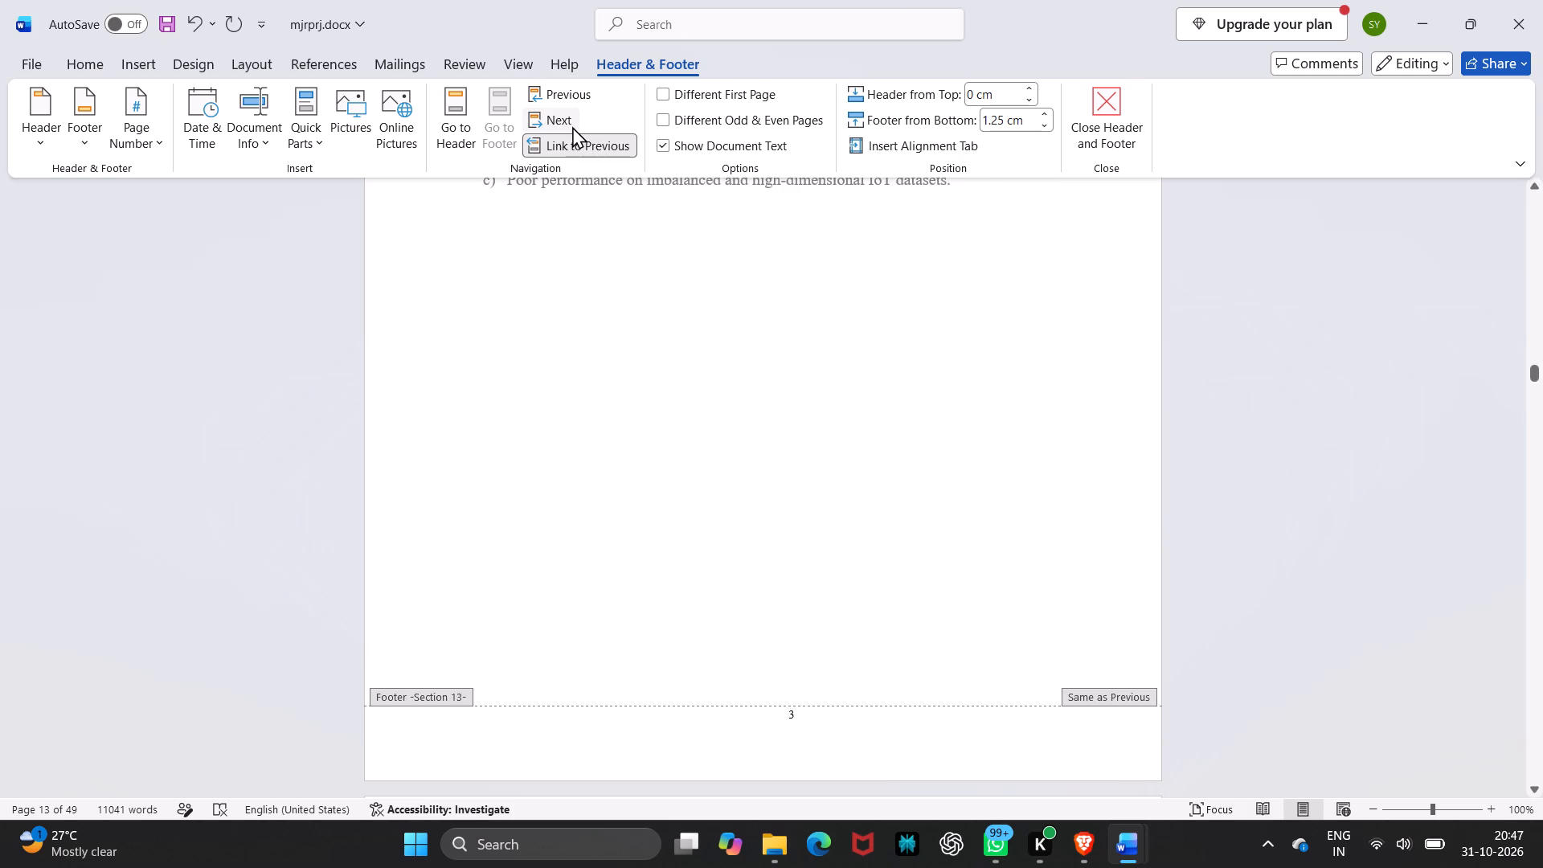
key(Delete)
key(4)
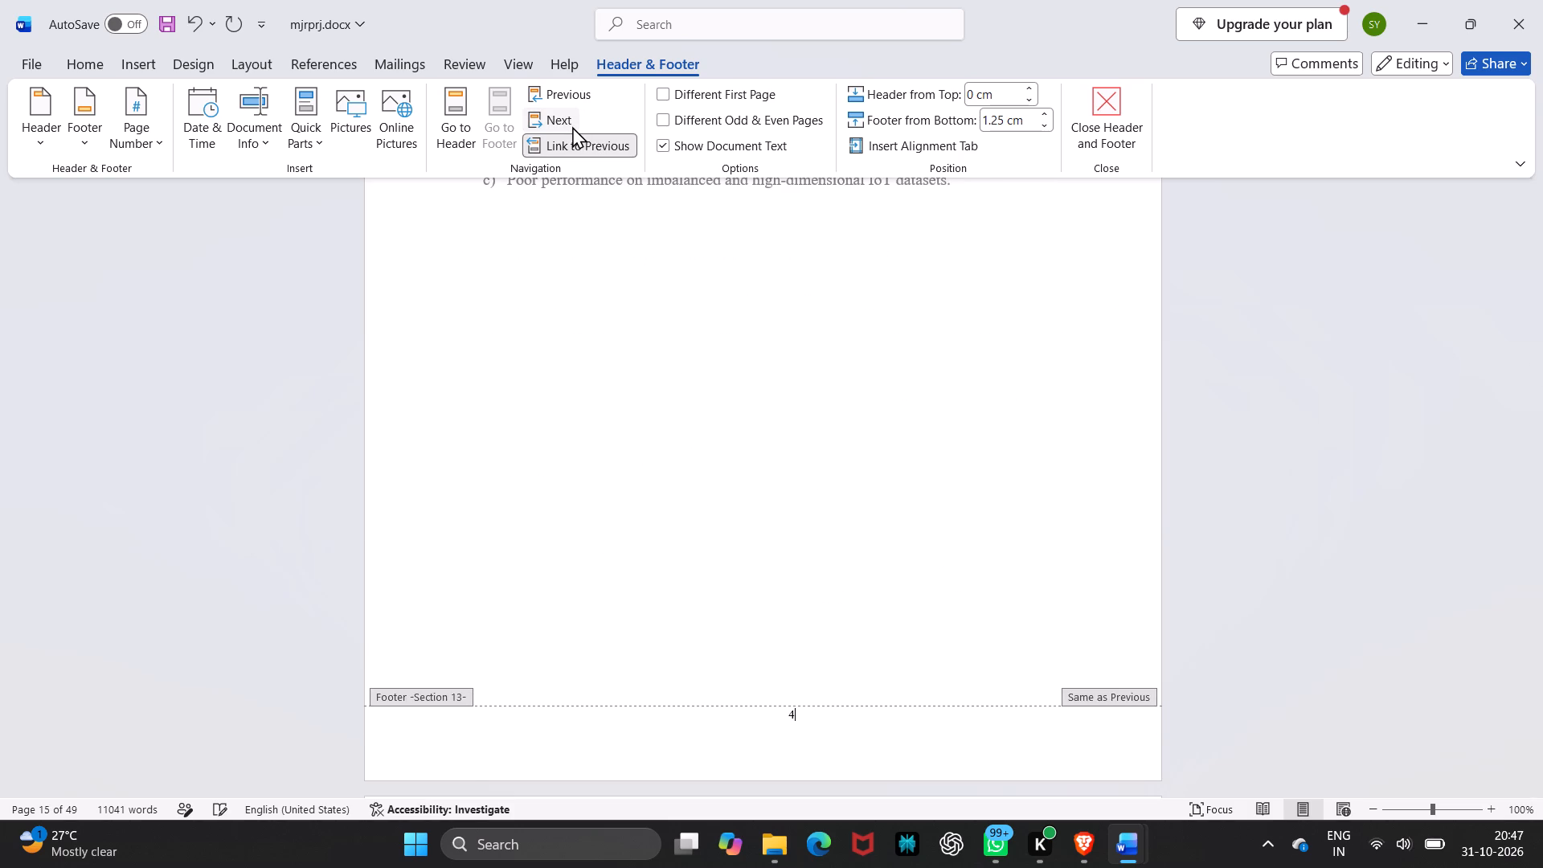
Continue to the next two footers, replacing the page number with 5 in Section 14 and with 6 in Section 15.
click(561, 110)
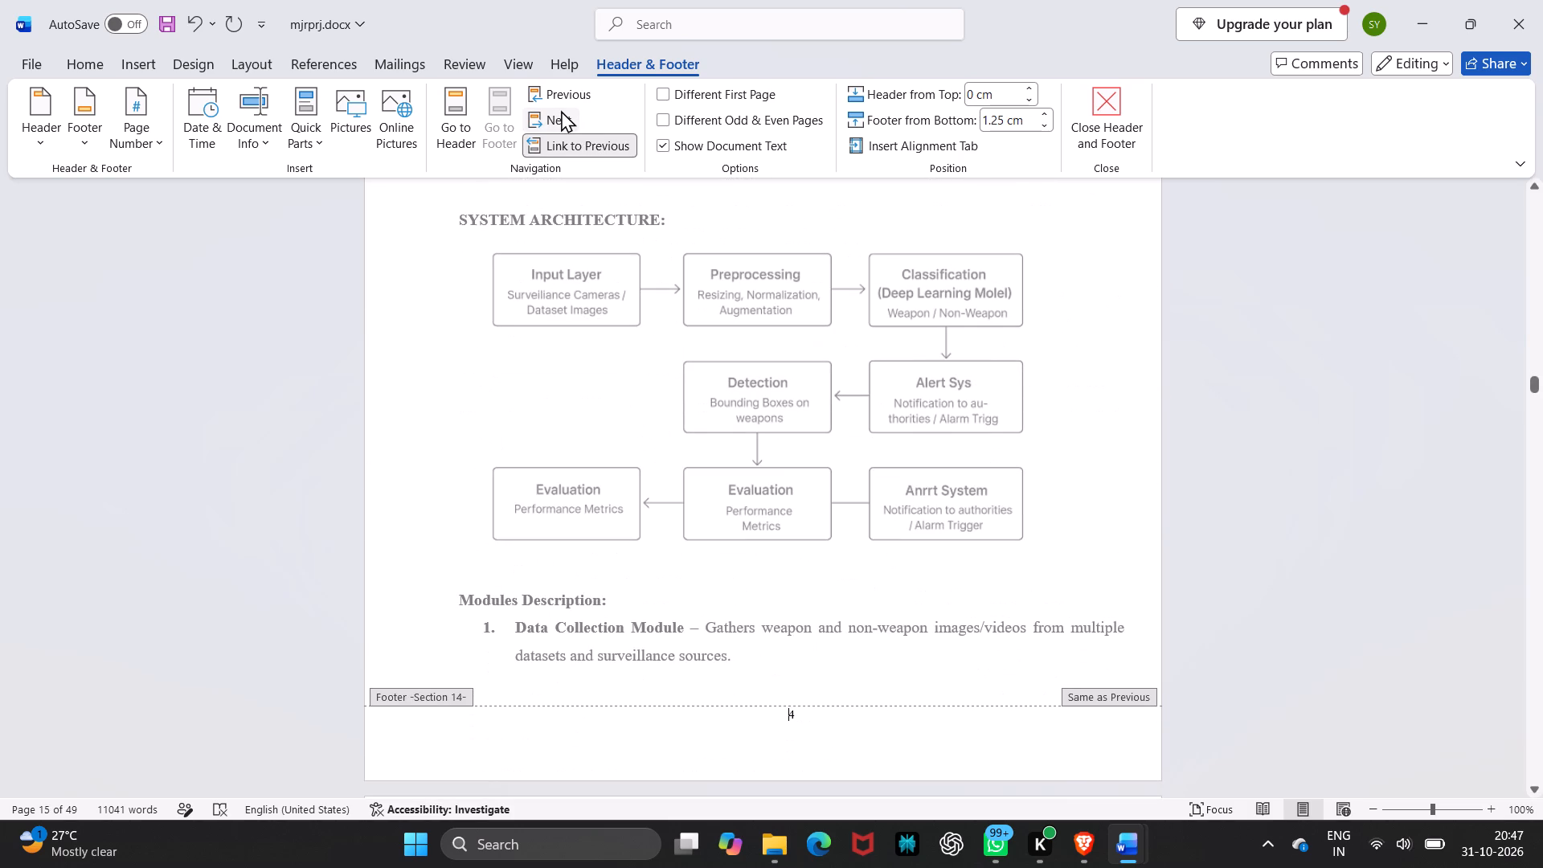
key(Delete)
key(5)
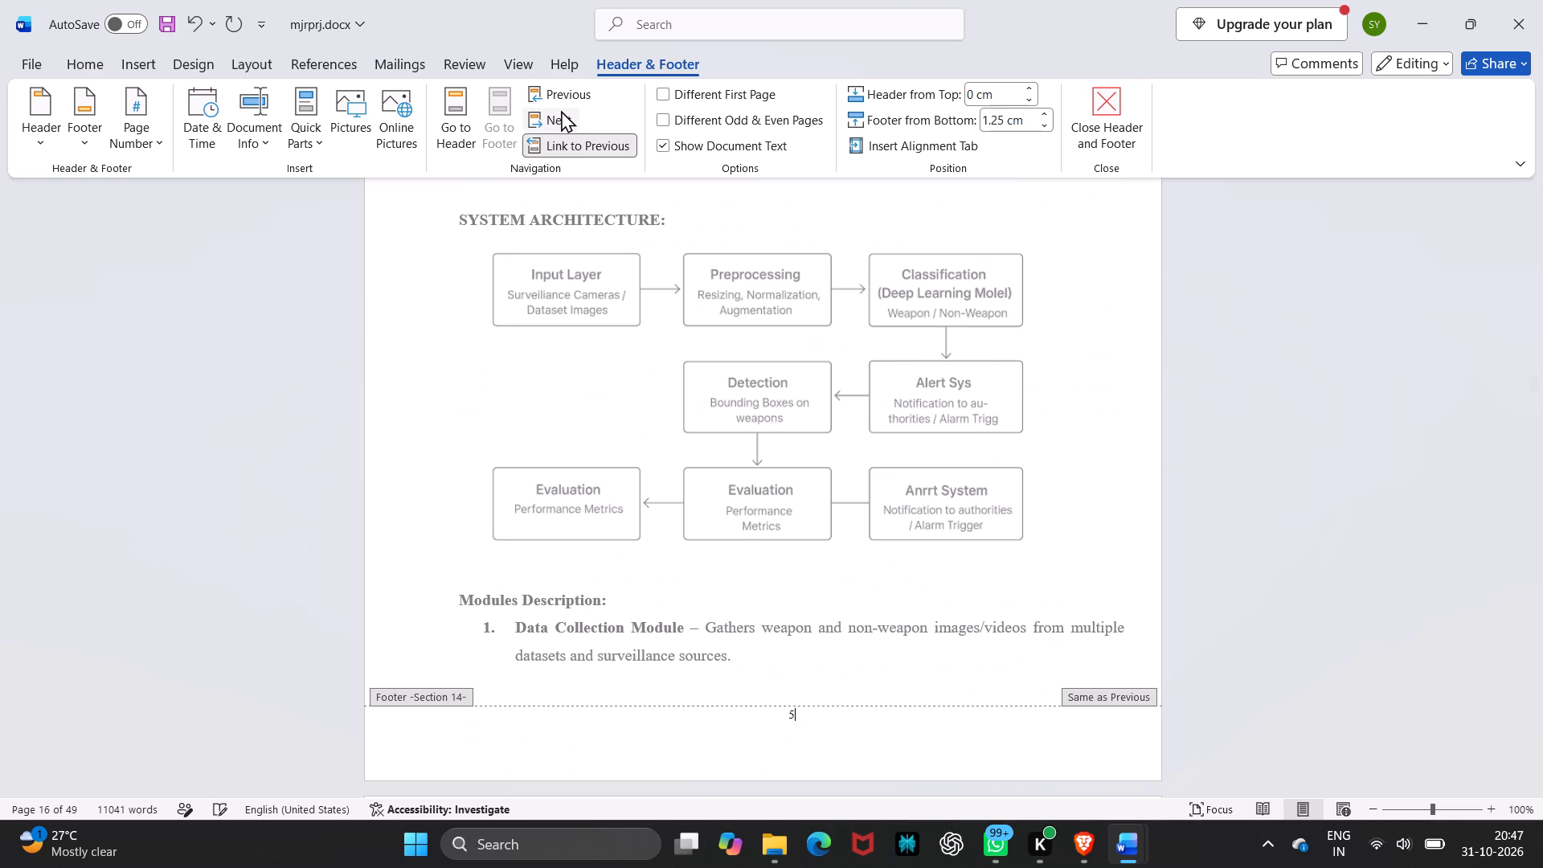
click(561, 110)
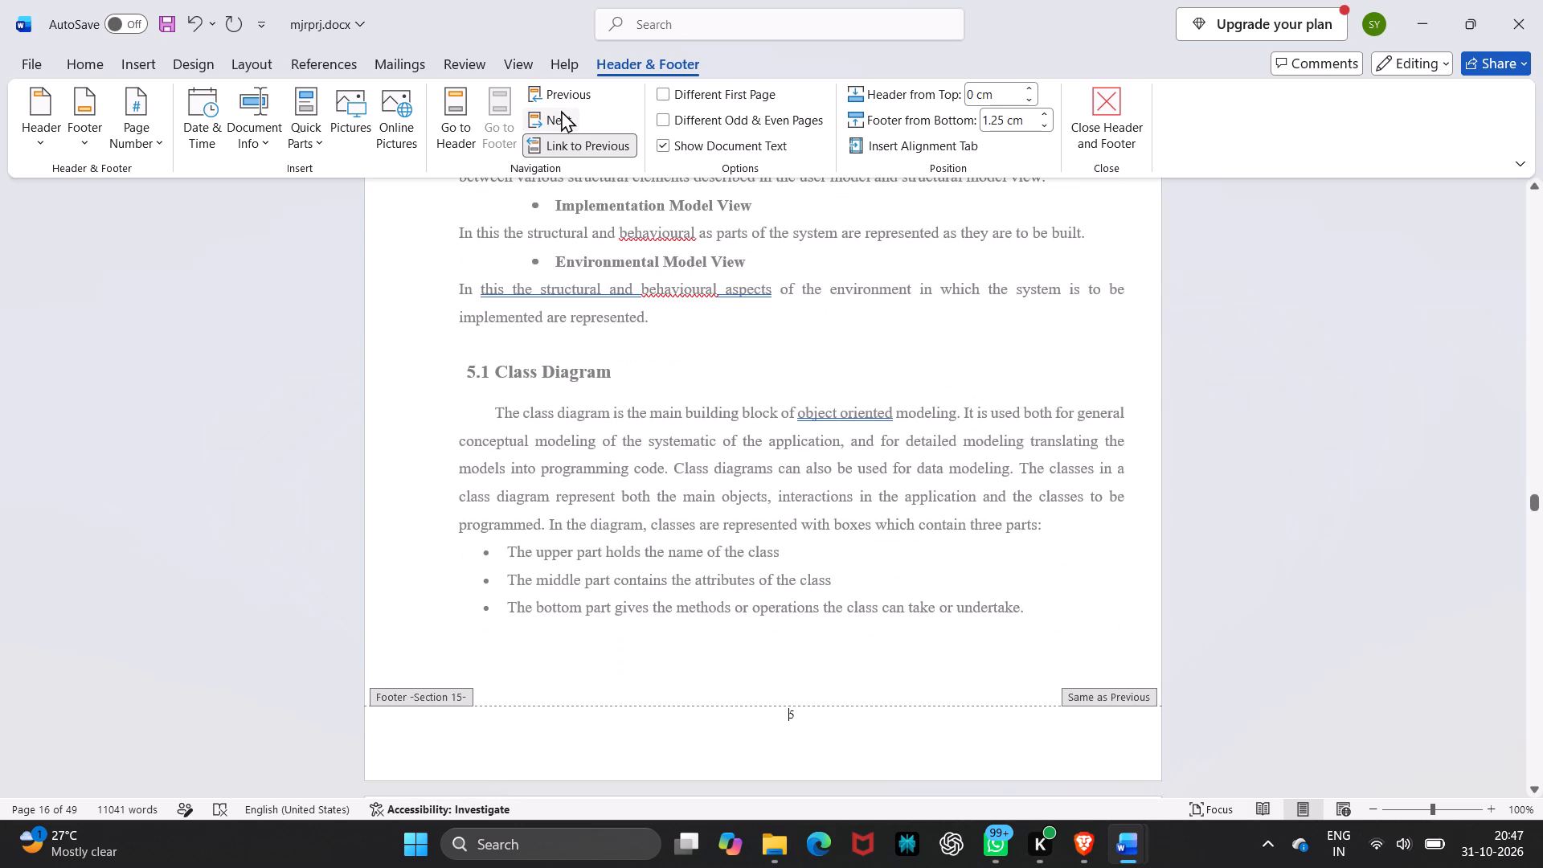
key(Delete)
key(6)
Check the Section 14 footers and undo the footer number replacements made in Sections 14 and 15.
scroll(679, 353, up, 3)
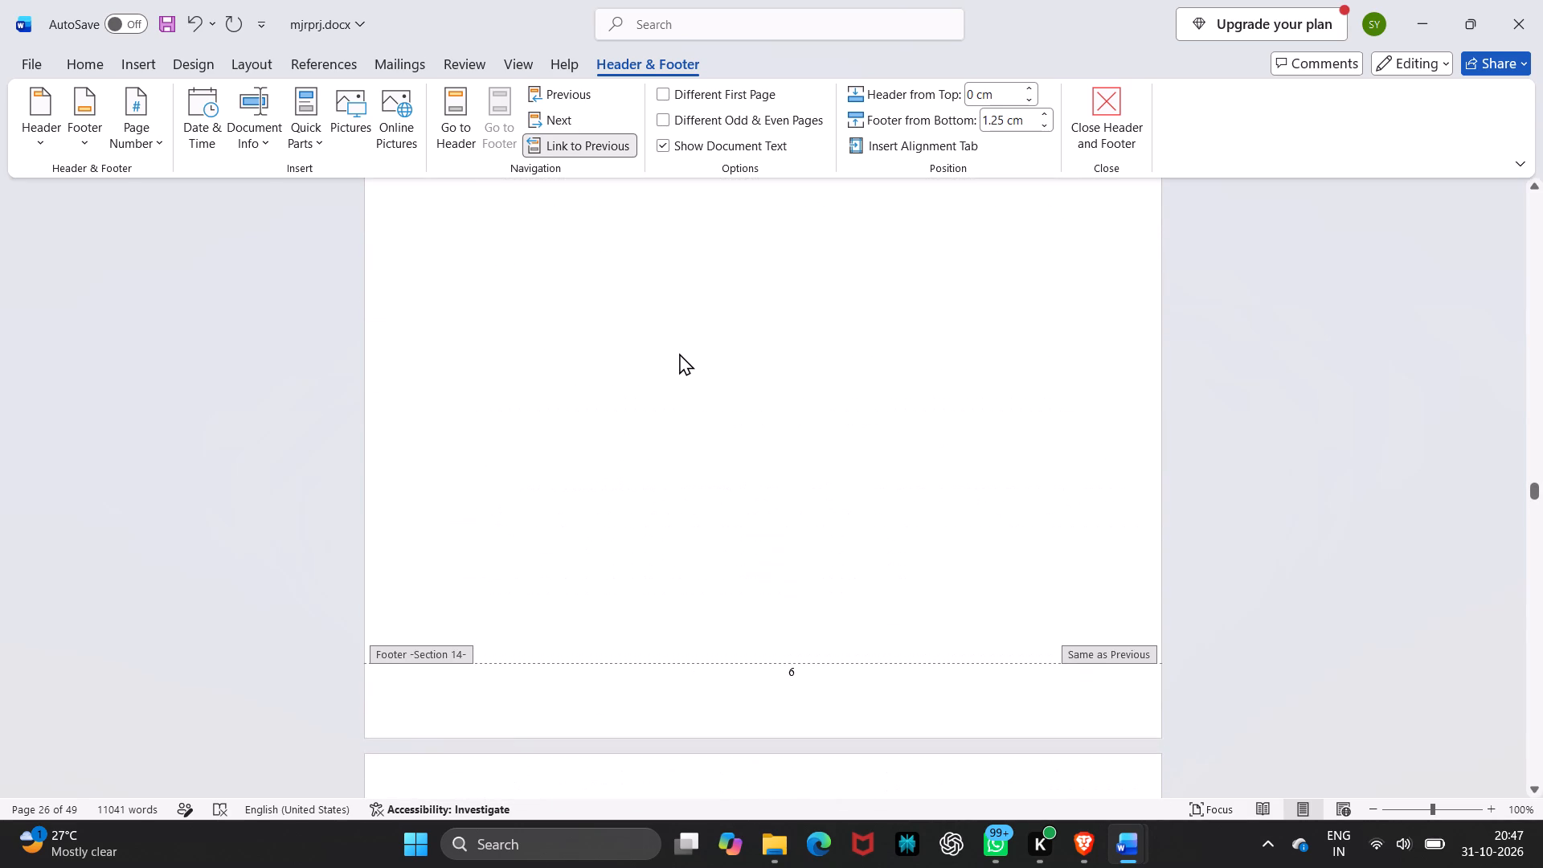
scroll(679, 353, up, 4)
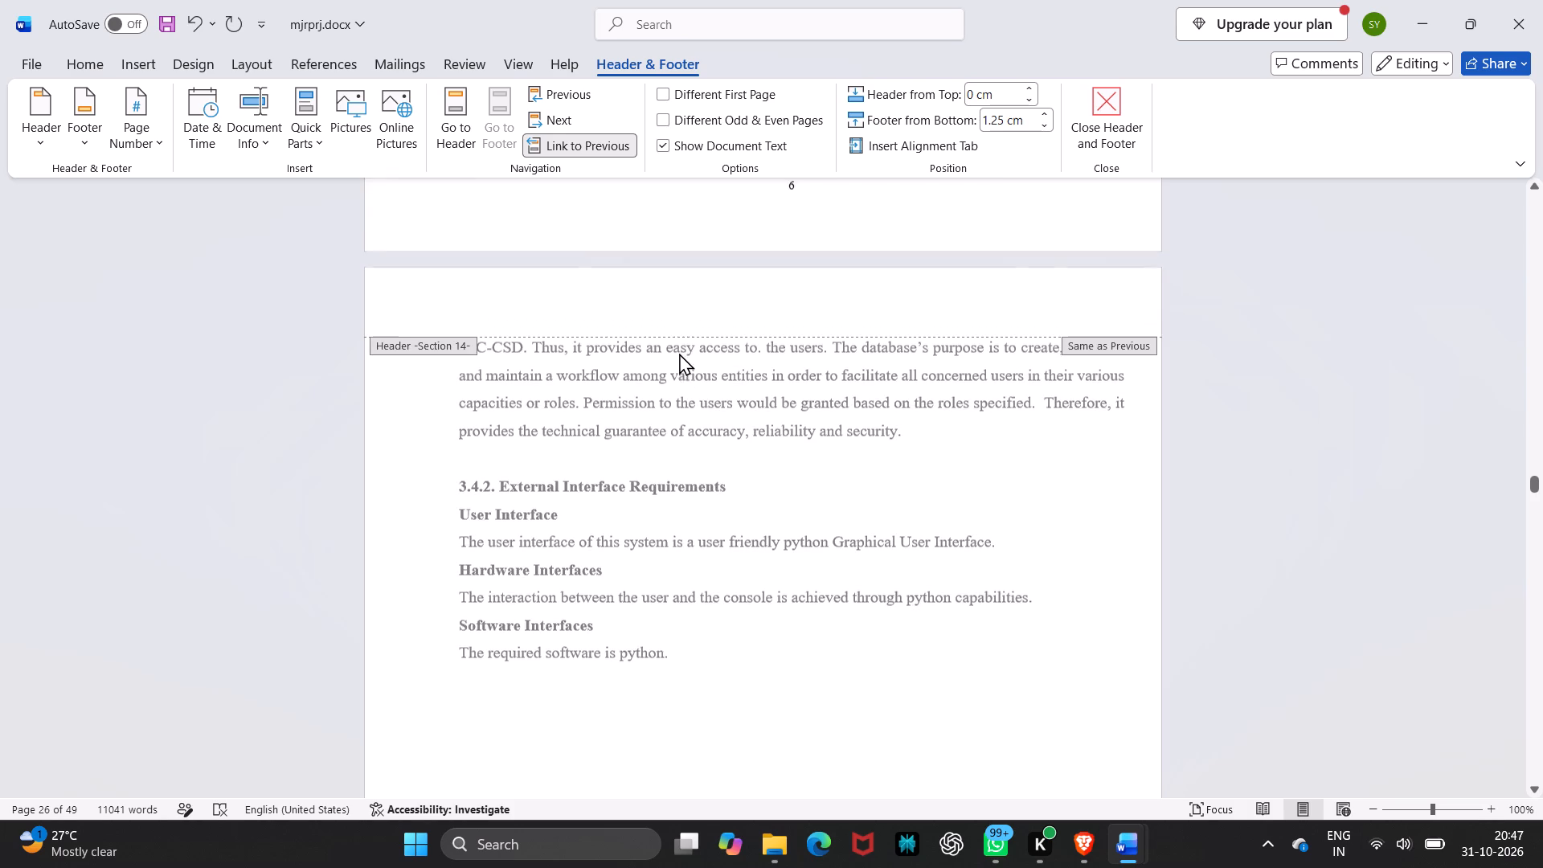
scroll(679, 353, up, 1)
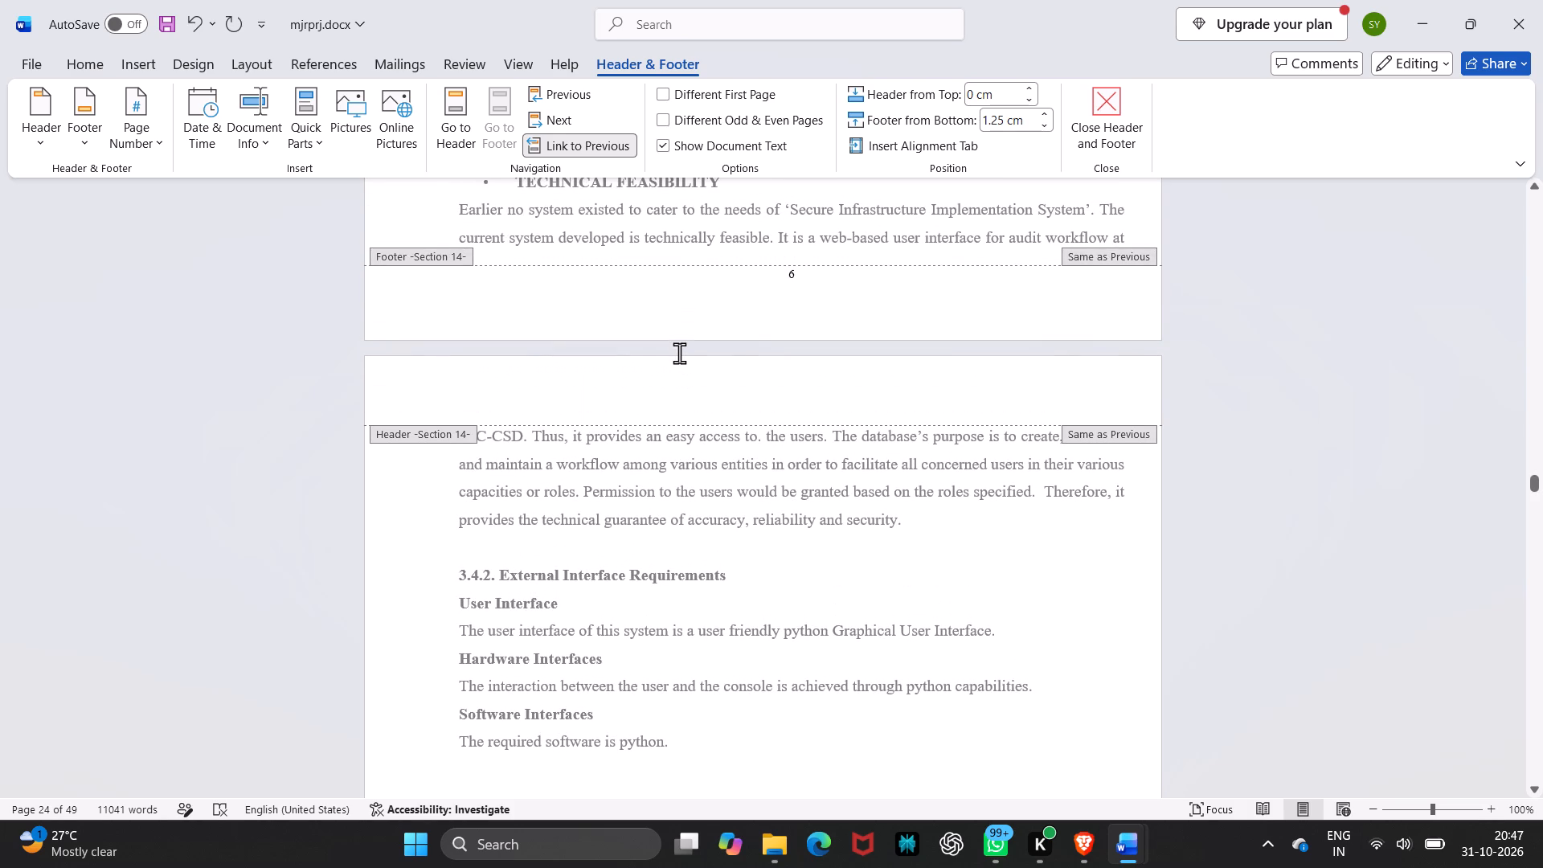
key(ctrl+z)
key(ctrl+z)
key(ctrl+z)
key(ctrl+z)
Check the Section 14 footer numbers from the feasibility study pages back to the page before the Designing Stage.
scroll(679, 353, up, 3)
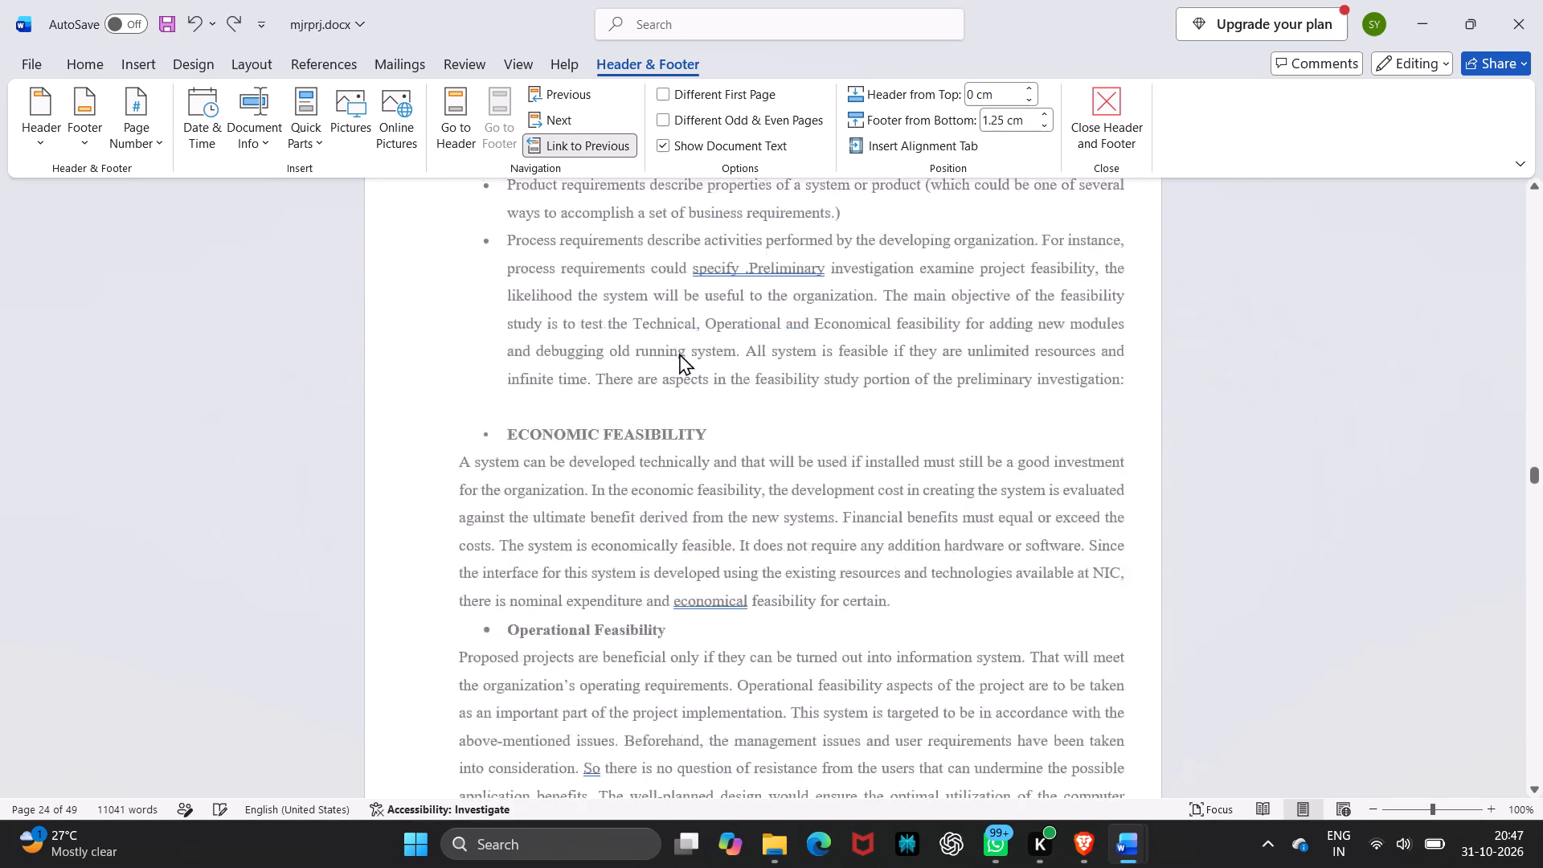
scroll(679, 353, up, 4)
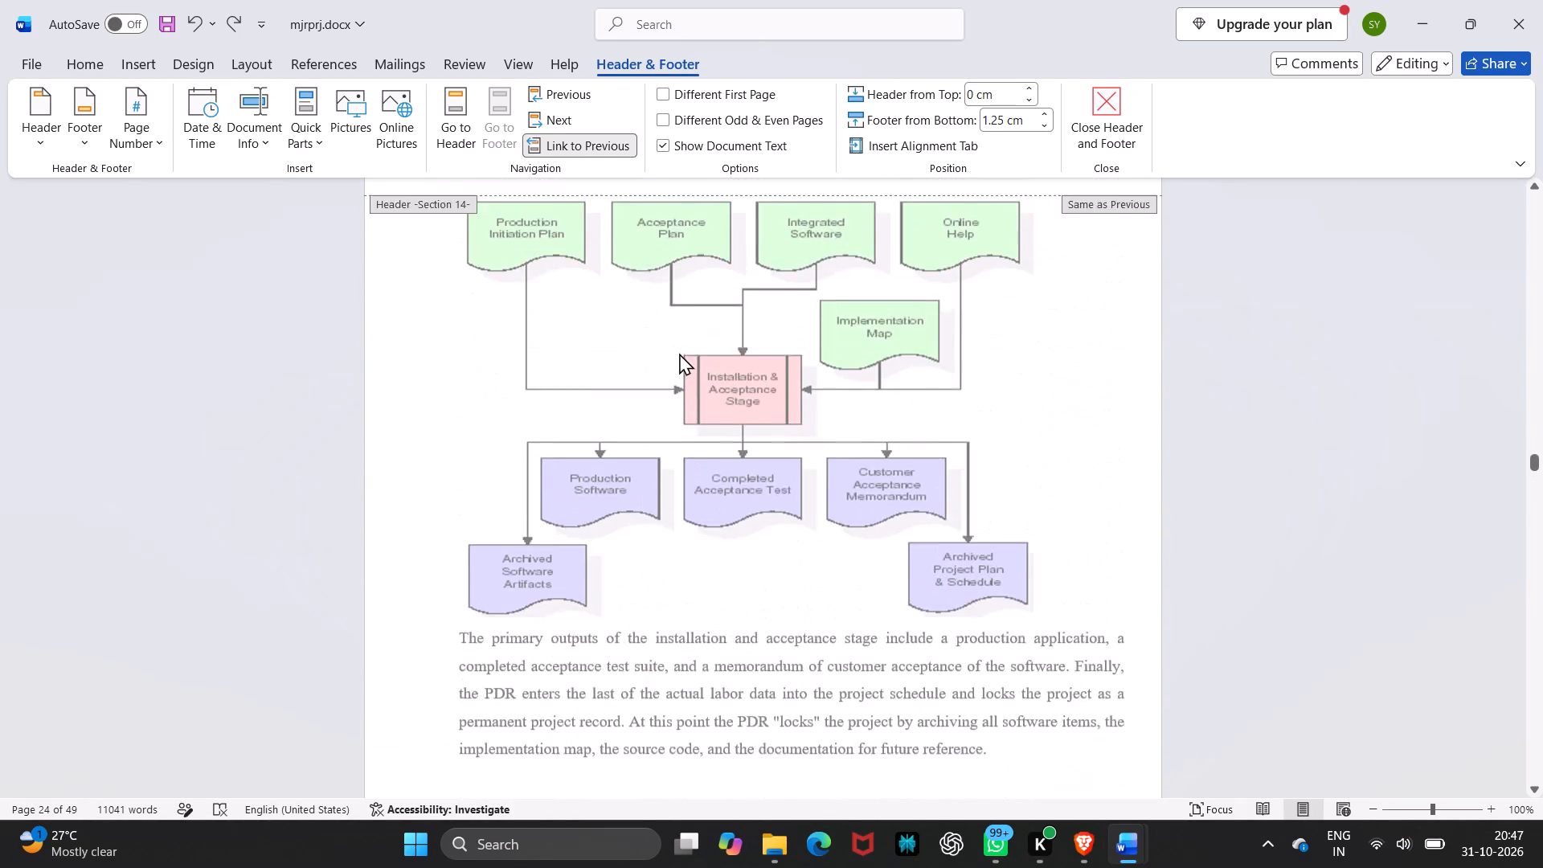
scroll(679, 353, up, 4)
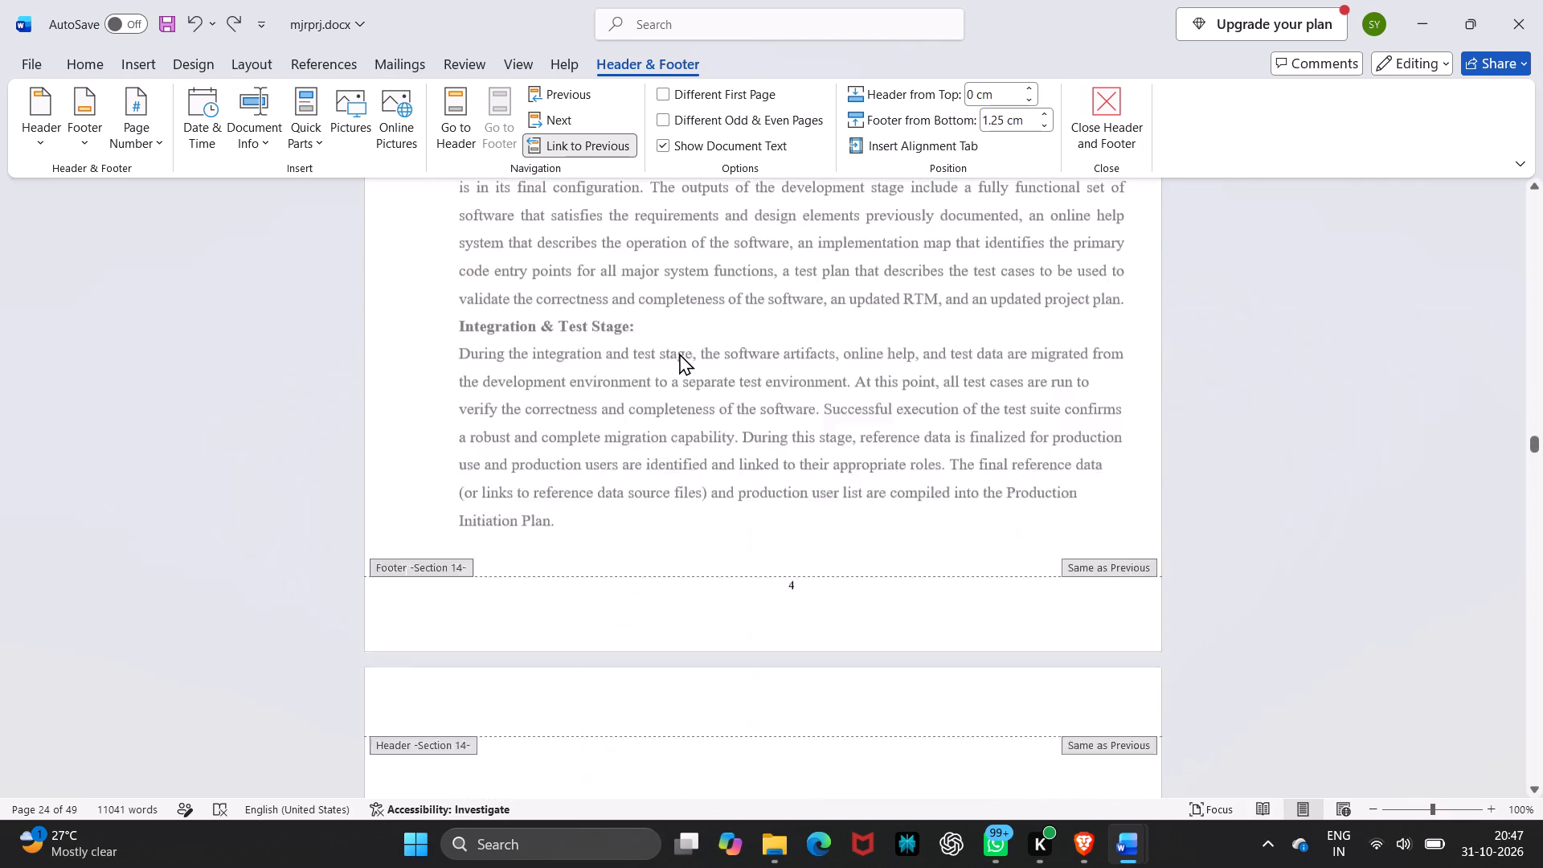
scroll(679, 353, up, 4)
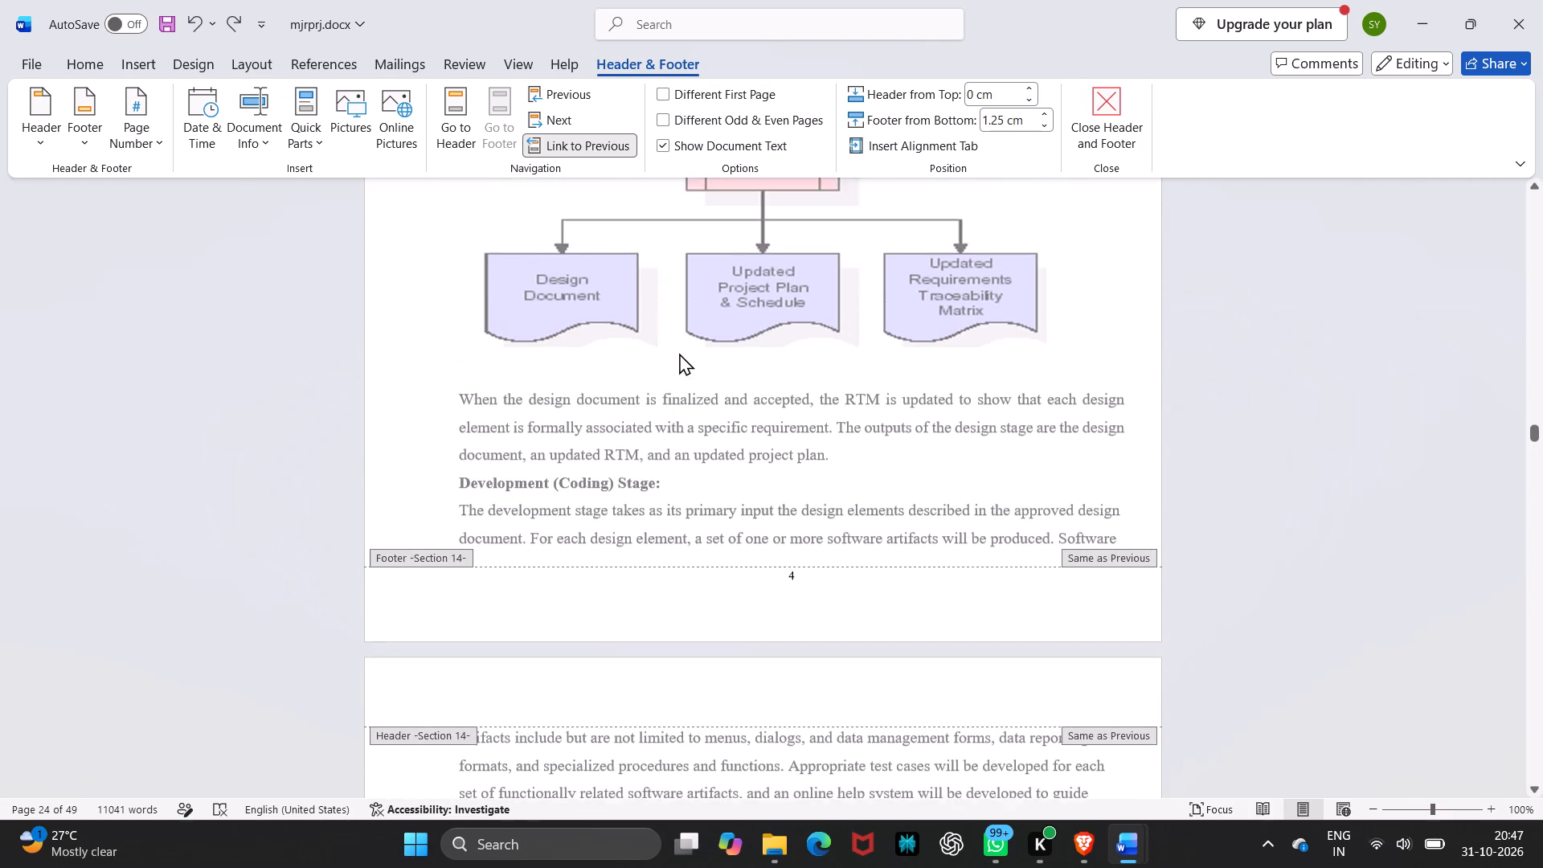
scroll(679, 353, up, 2)
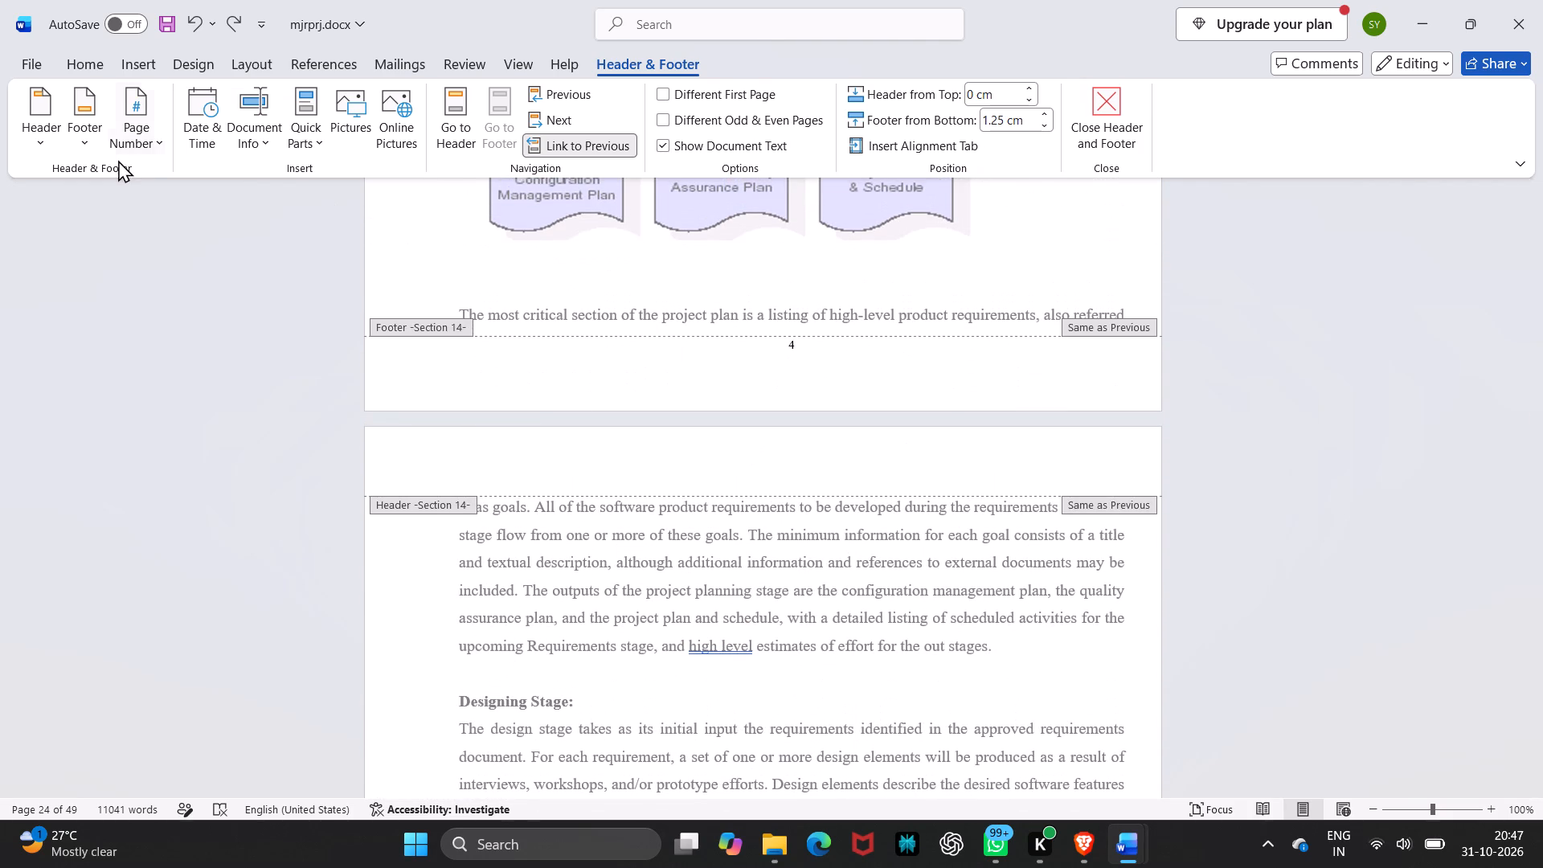
Set Section 14's page numbering to start at 1, keeping the 1, 2, 3, ... number format.
click(144, 147)
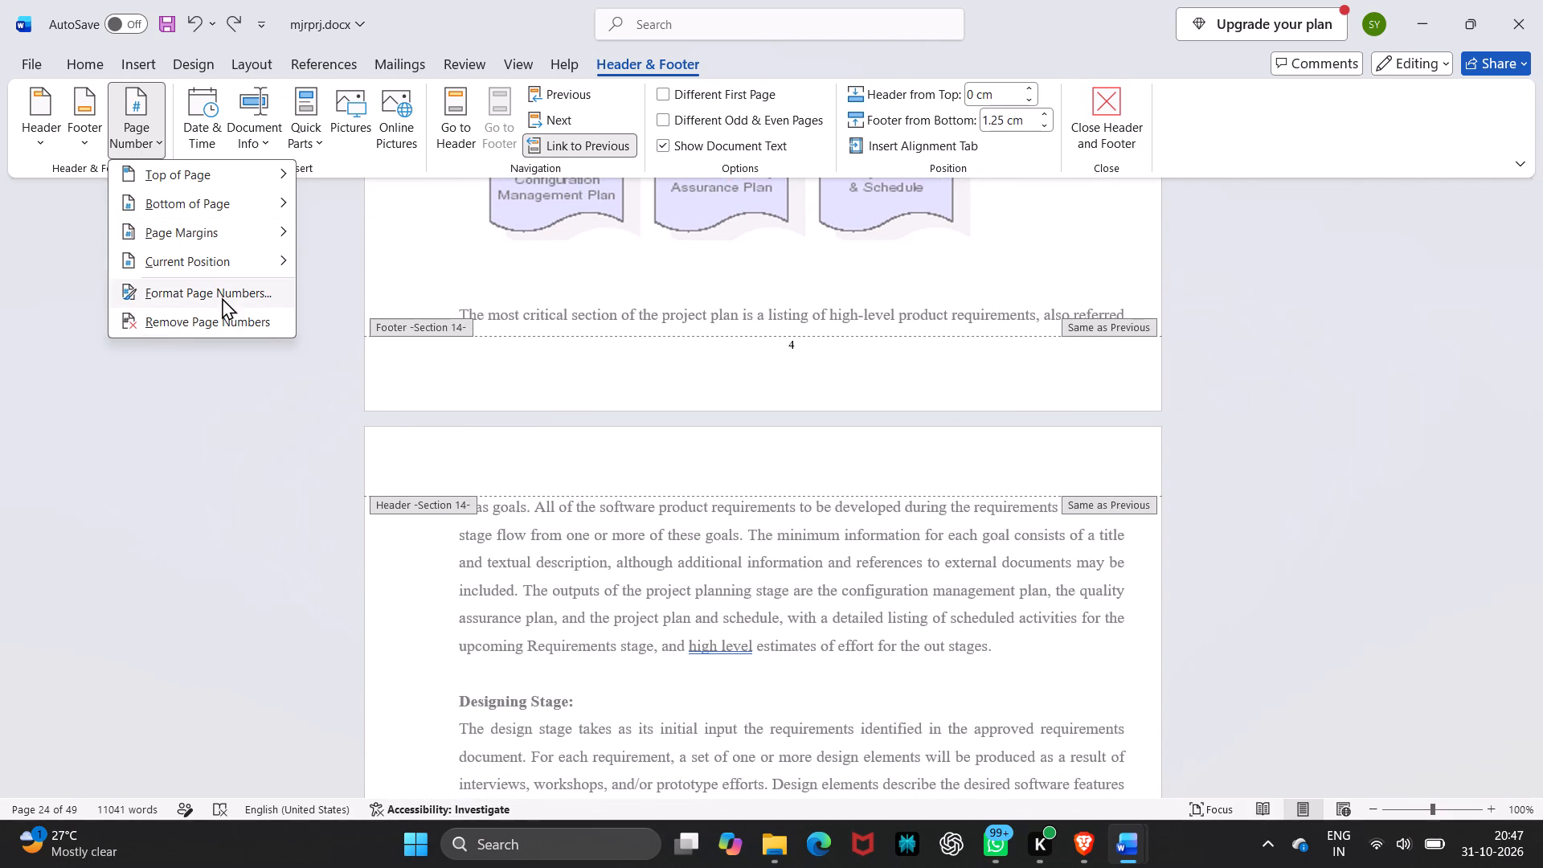
click(220, 299)
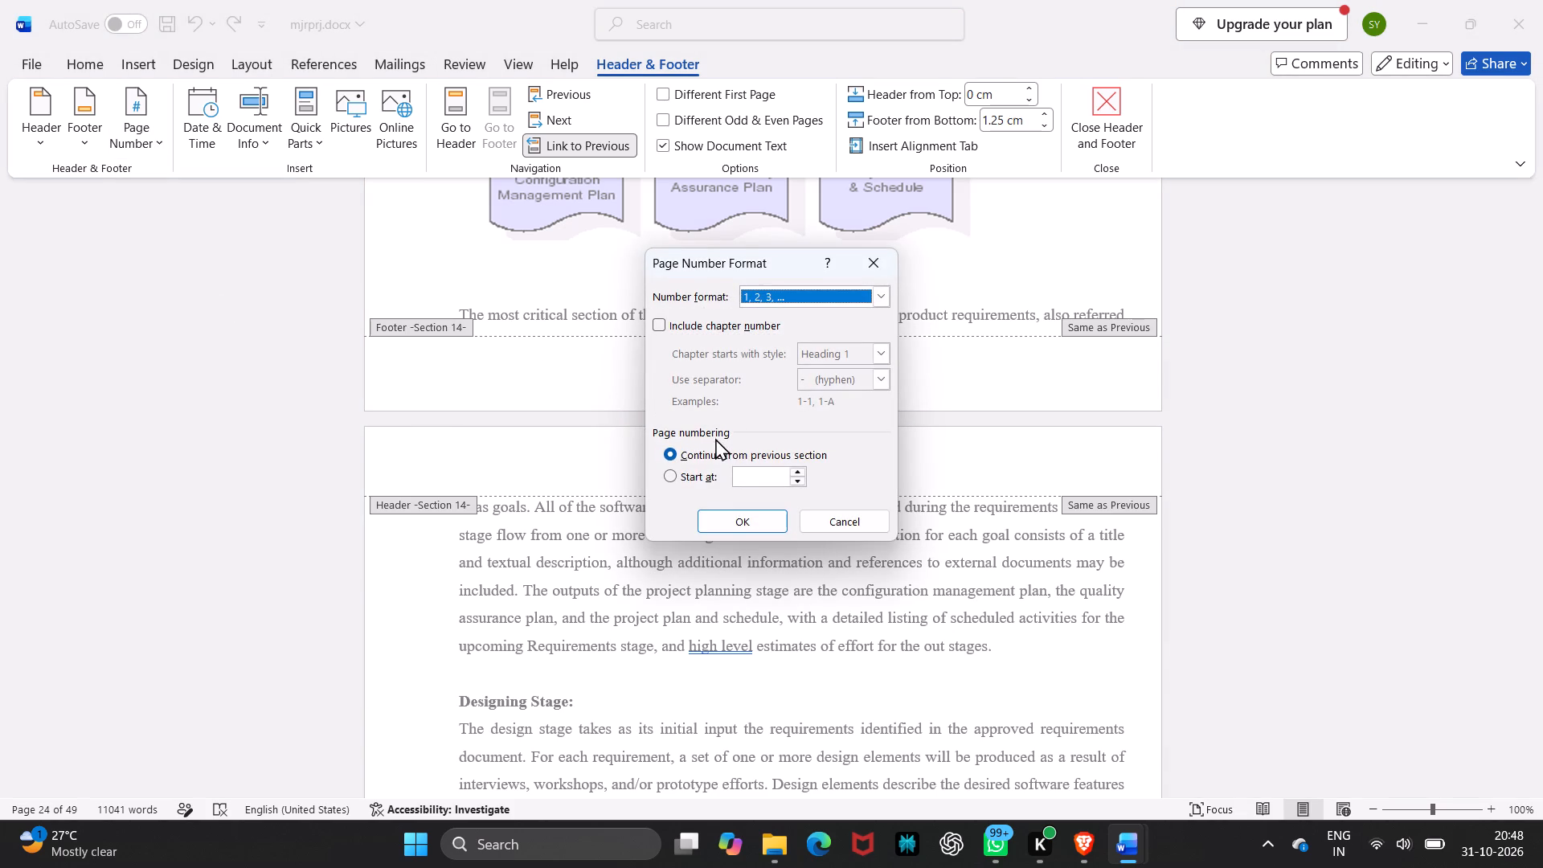
click(746, 477)
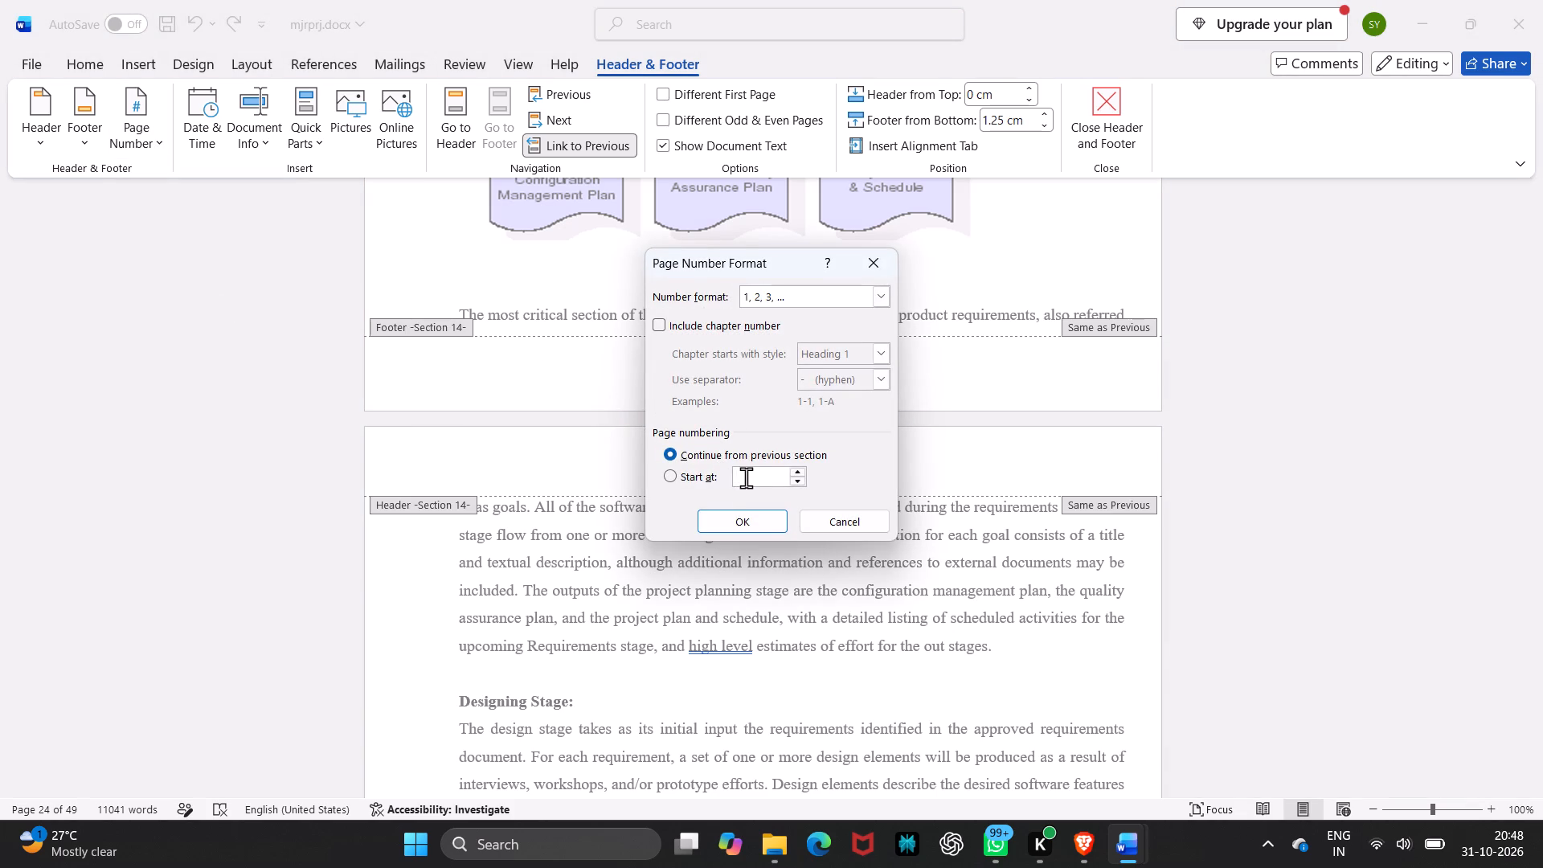
click(666, 477)
click(764, 520)
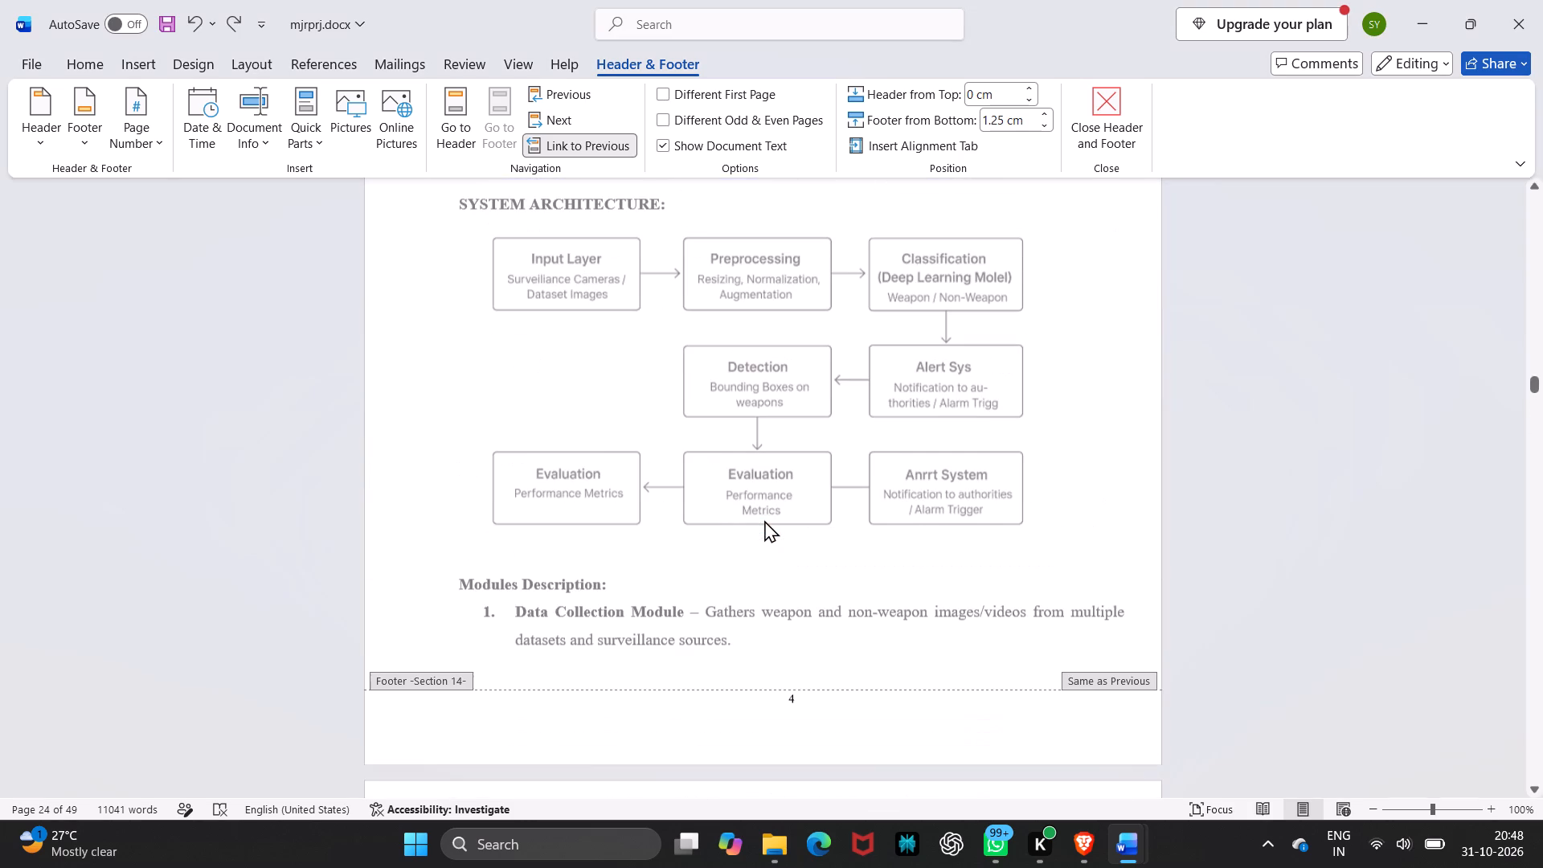
Check the footer numbers from the Proposed System chapter back through the list of figures to the contents pages.
scroll(763, 637, up, 2)
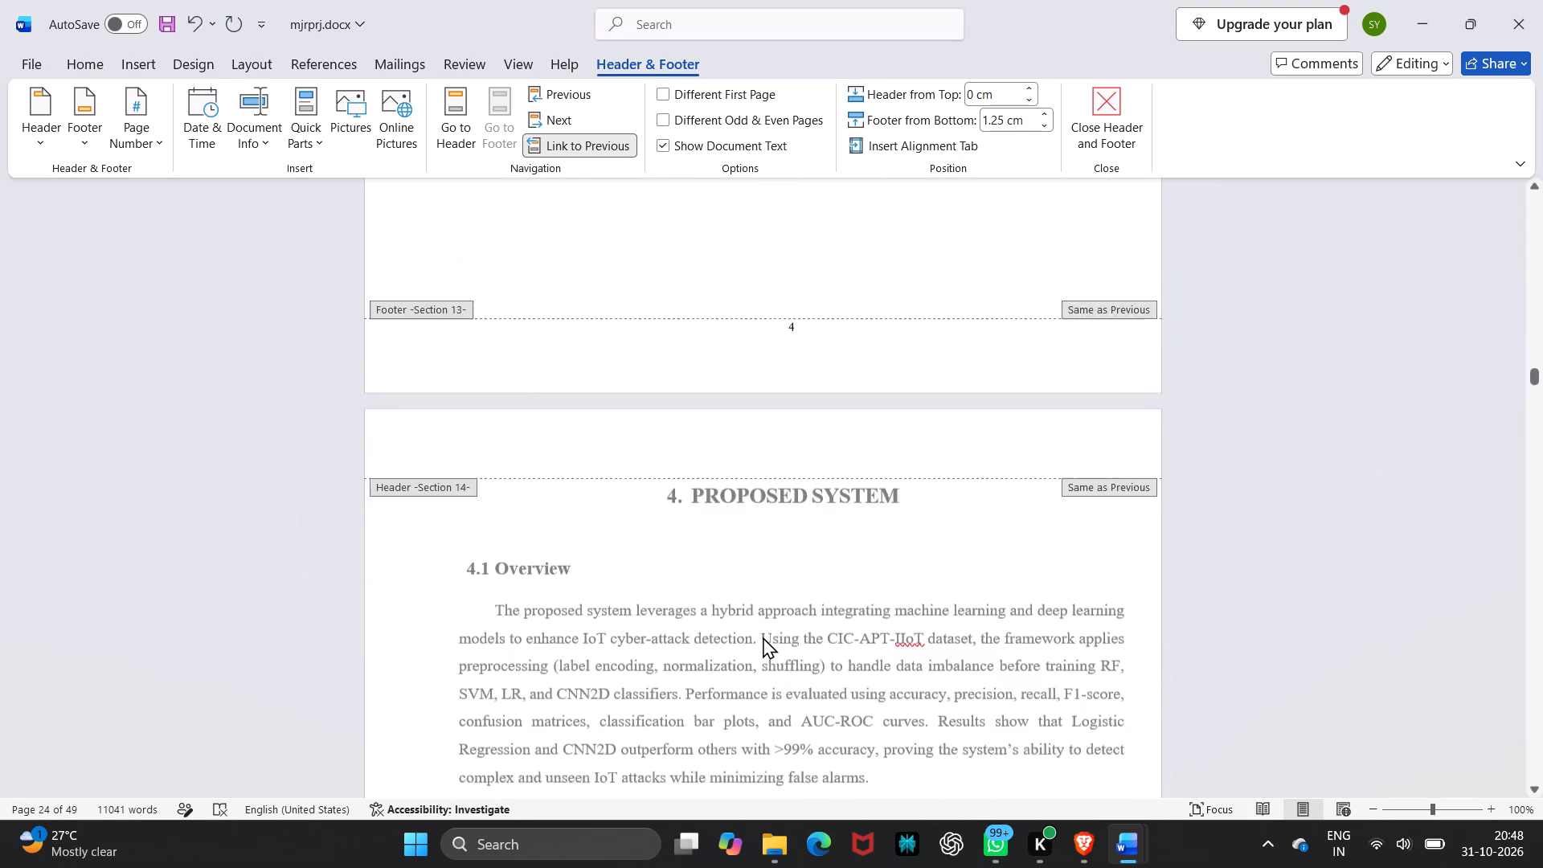
scroll(763, 637, up, 5)
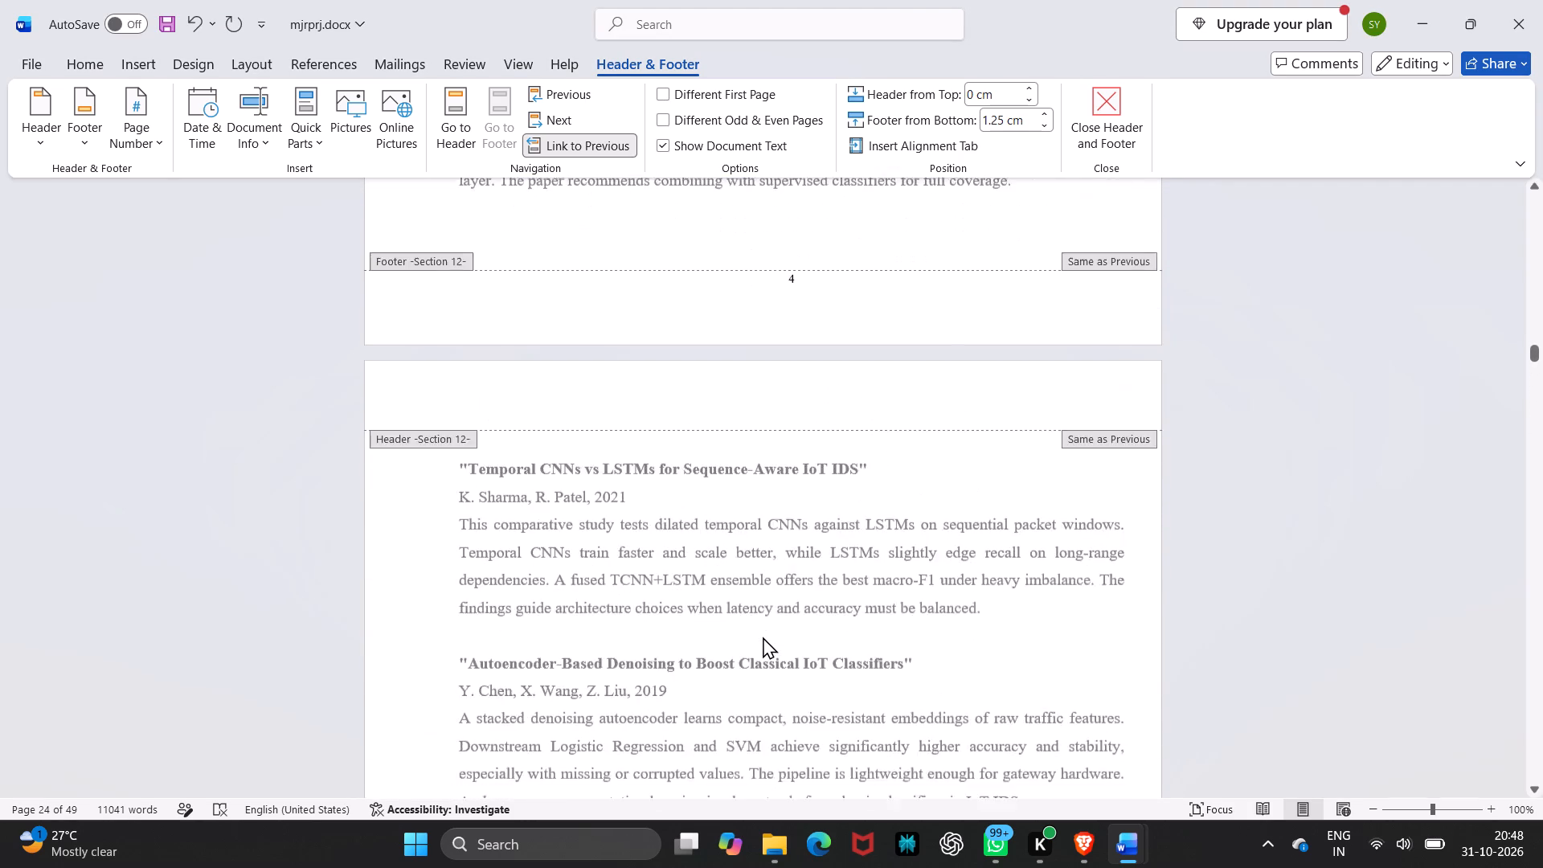
scroll(763, 637, up, 11)
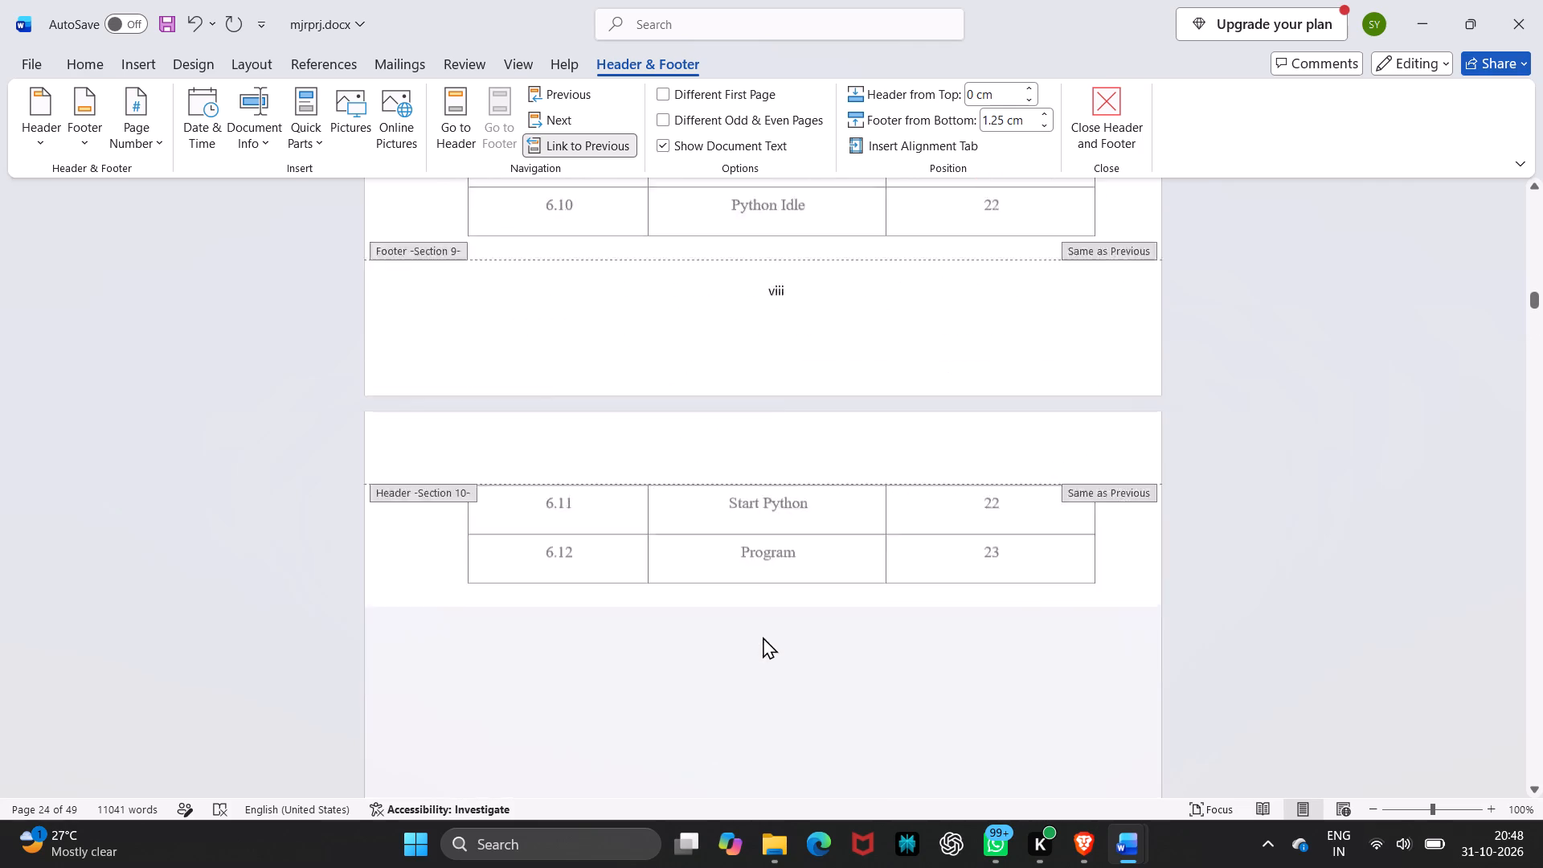
scroll(763, 637, up, 6)
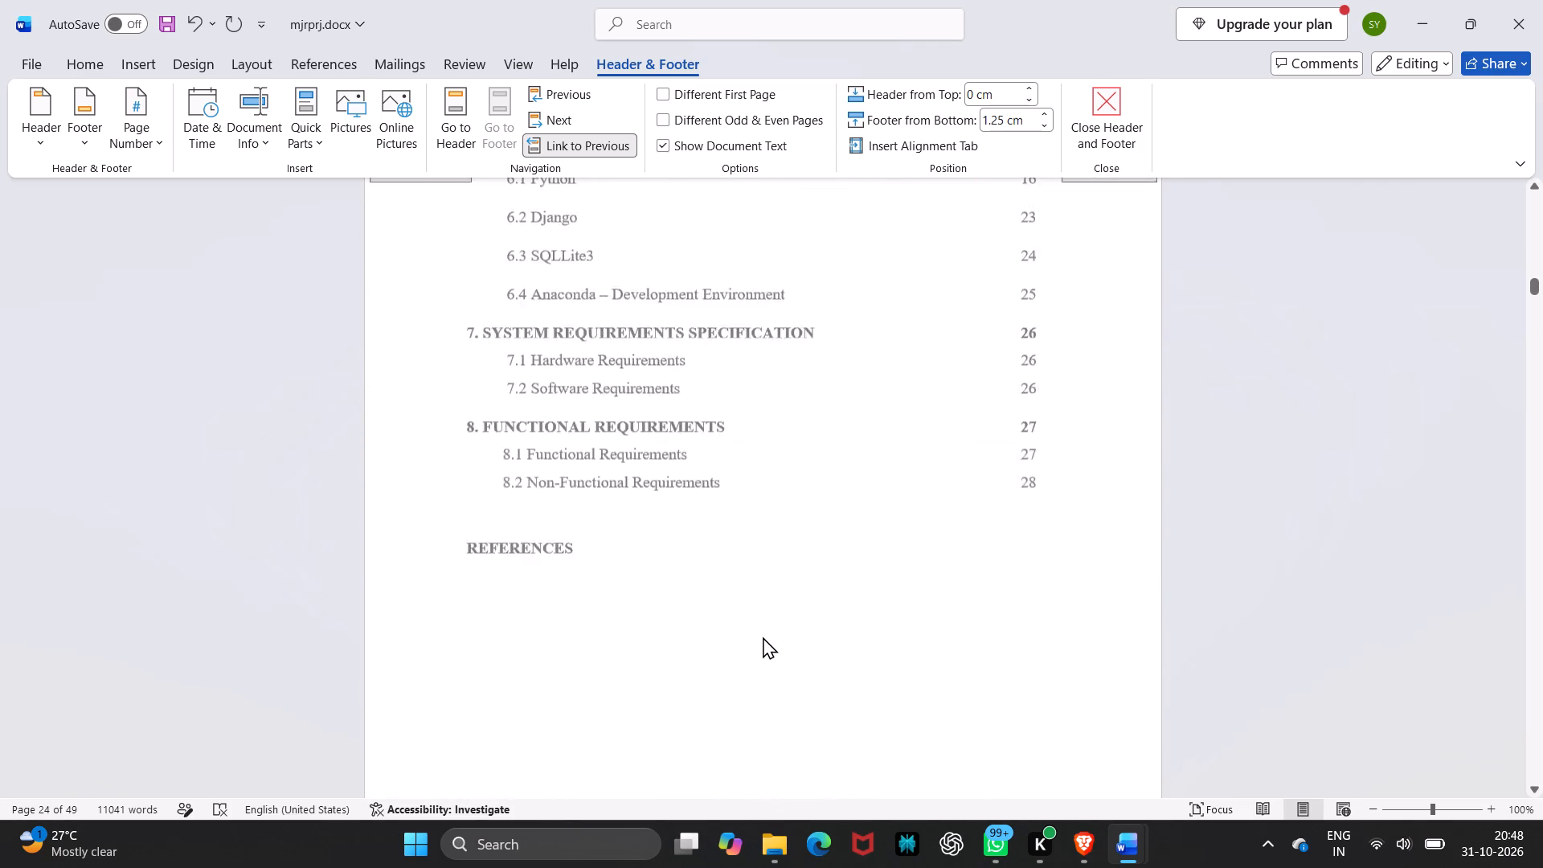
Check the footer numbers from the contents pages forward through the Introduction to the start of the Literature Survey.
scroll(763, 637, down, 6)
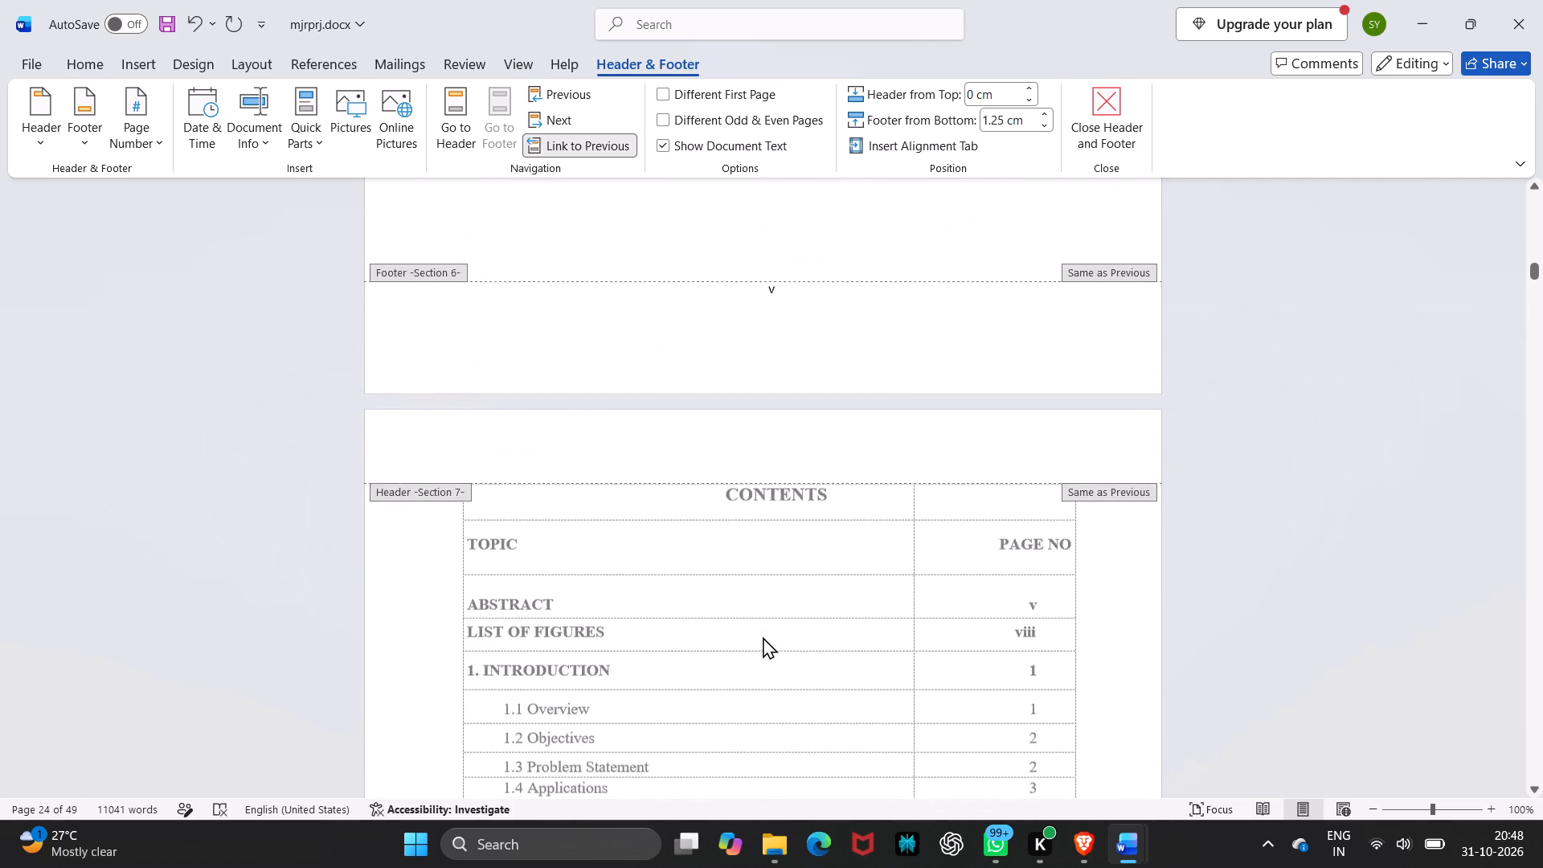
scroll(763, 637, down, 5)
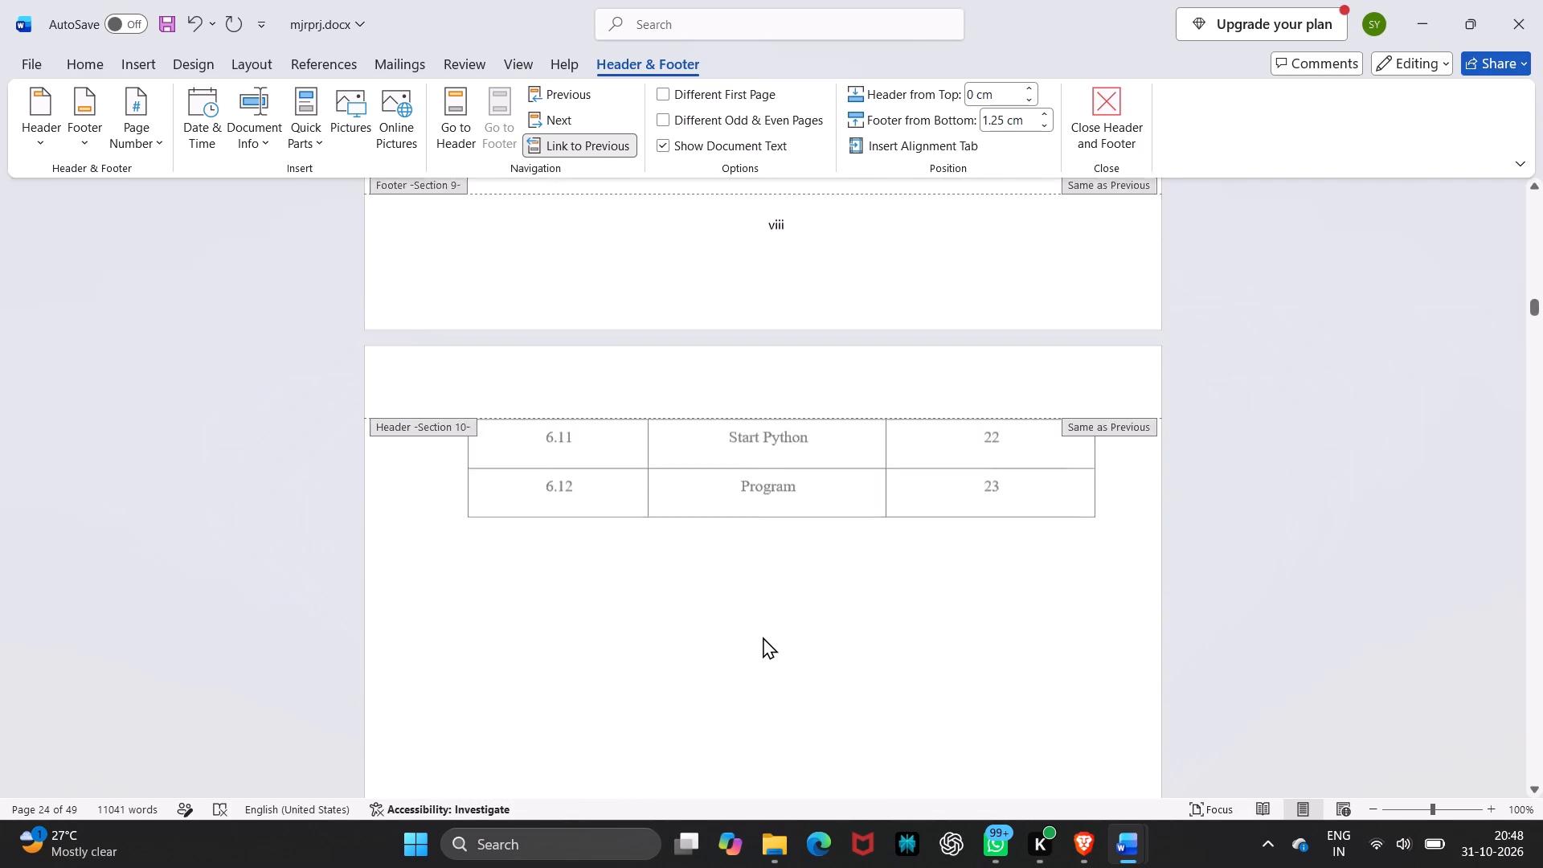
scroll(763, 637, down, 4)
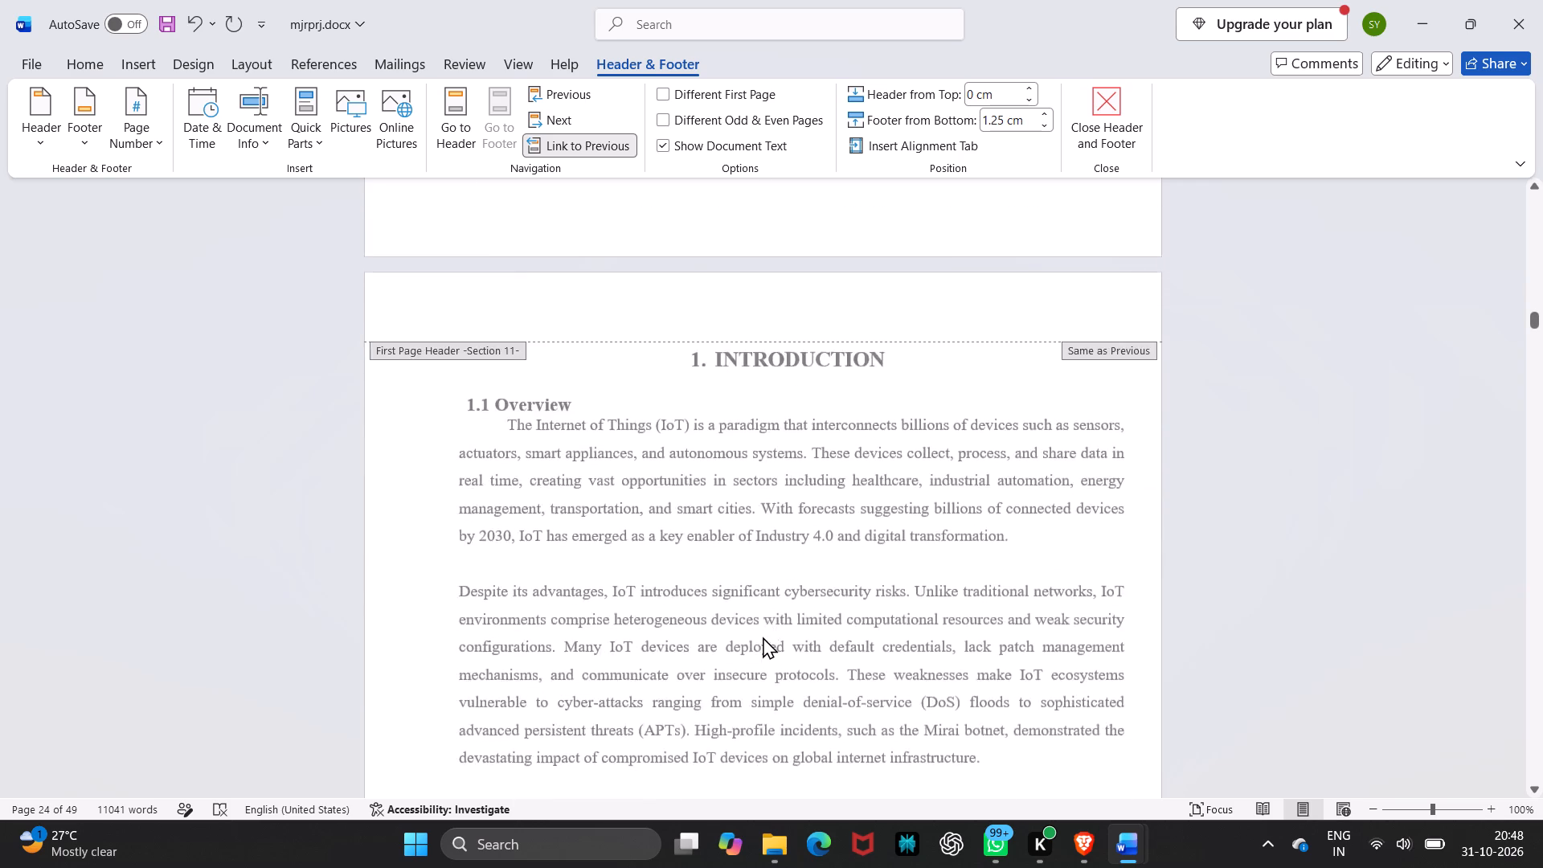
scroll(763, 637, down, 1)
scroll(763, 637, up, 2)
scroll(763, 637, down, 3)
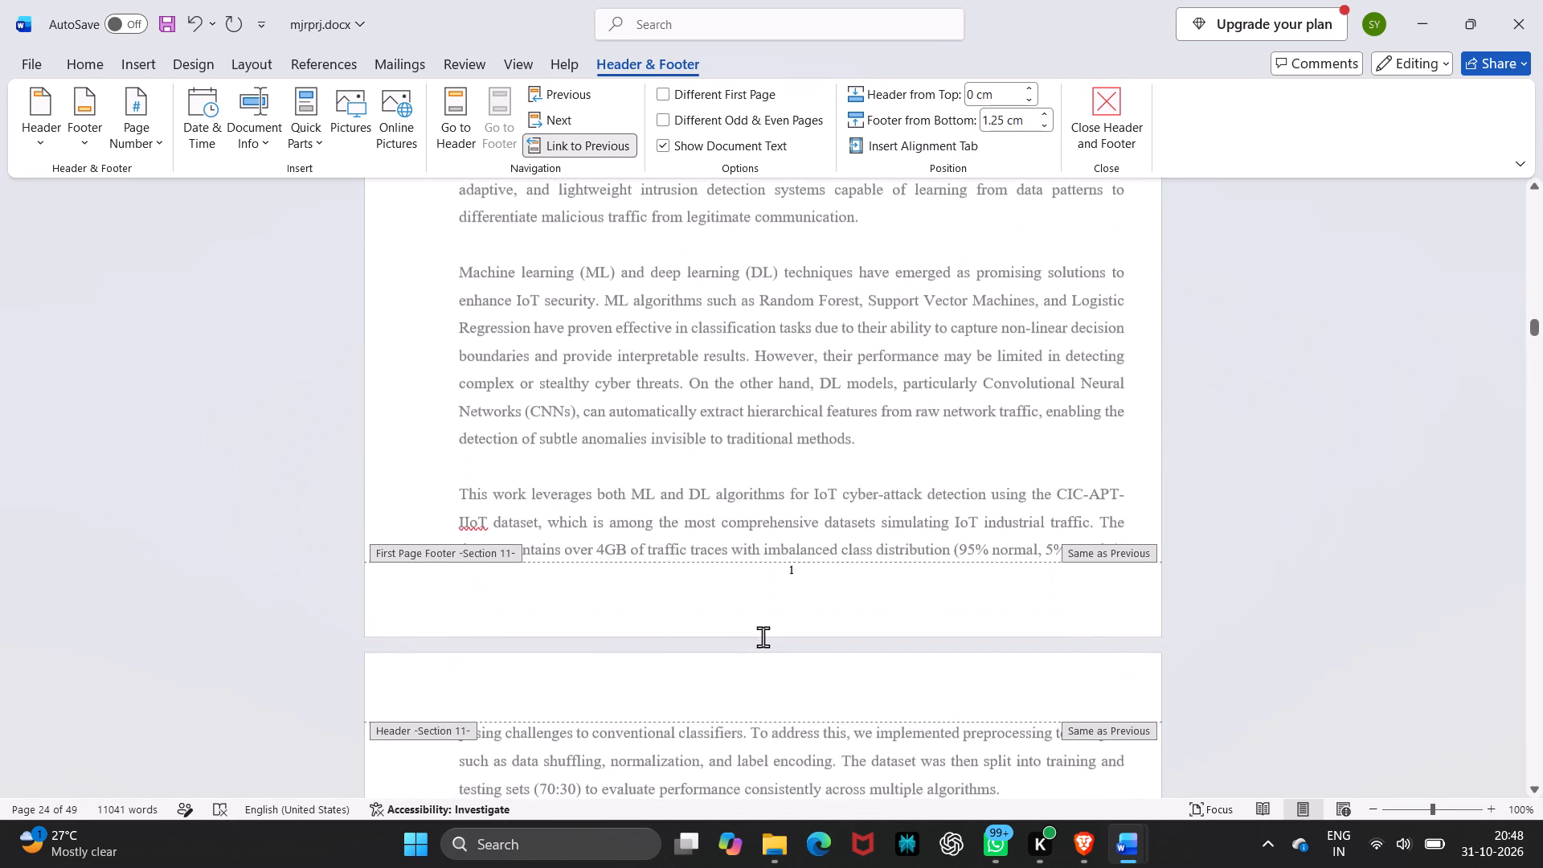
scroll(763, 637, down, 3)
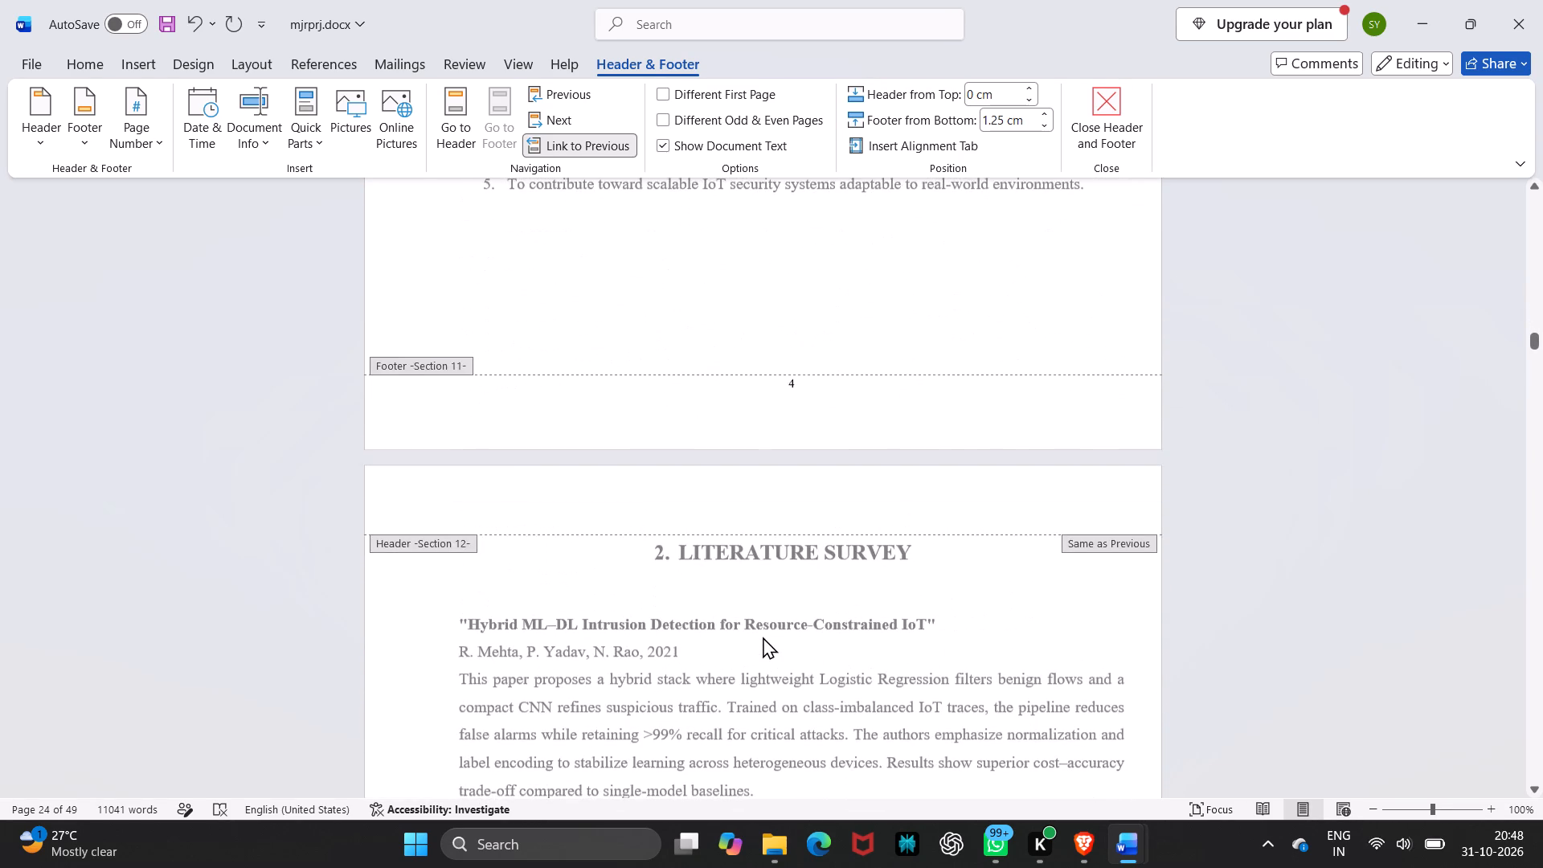
Check the Section 11 footer numbers from the page before the Literature Survey back to the start of the Introduction.
click(804, 412)
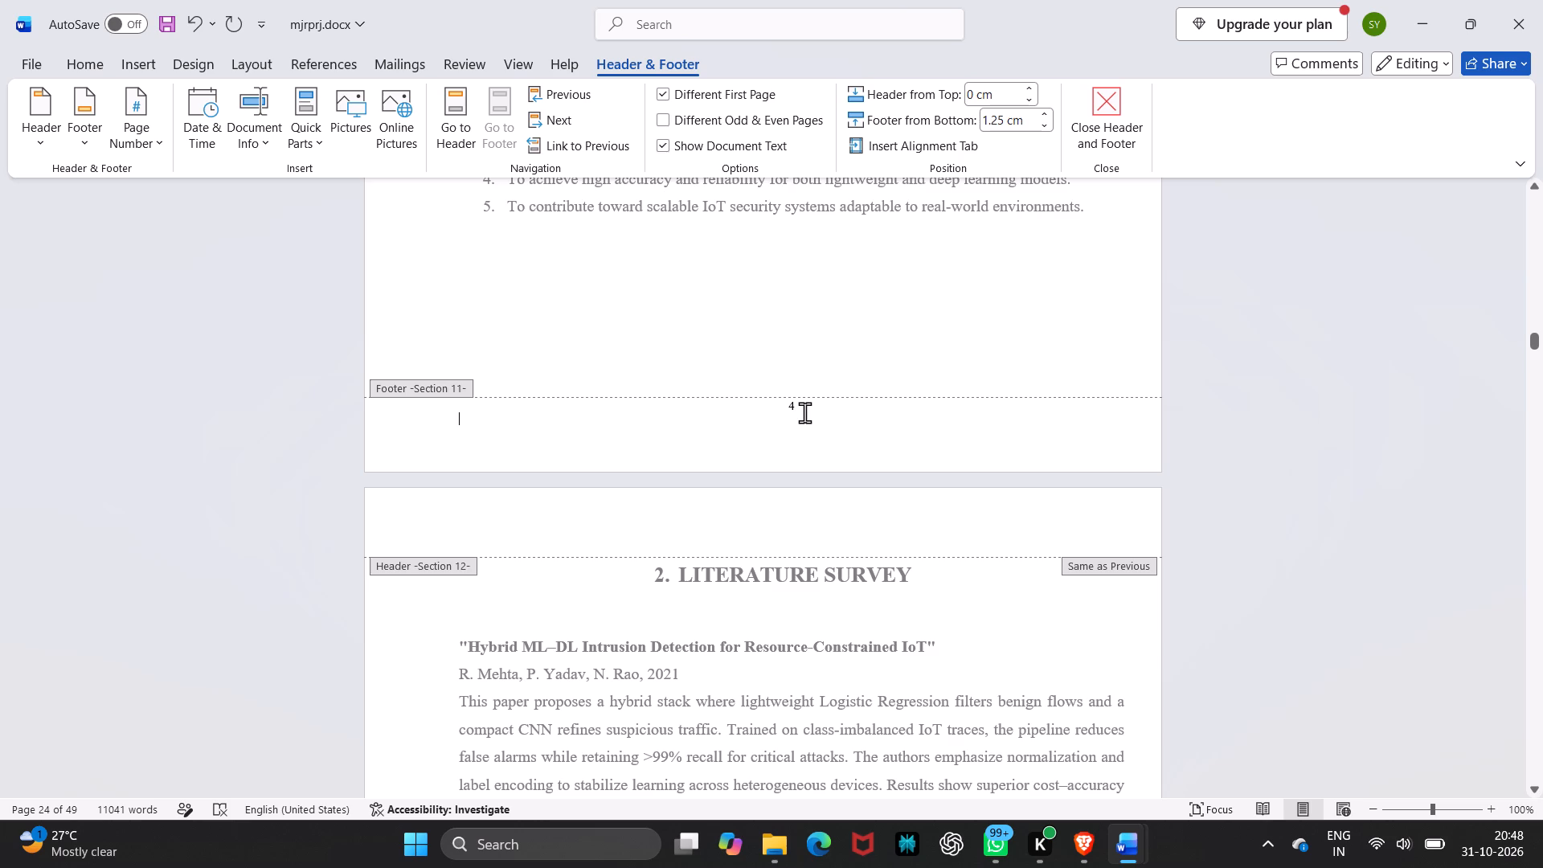
click(798, 408)
scroll(798, 408, up, 2)
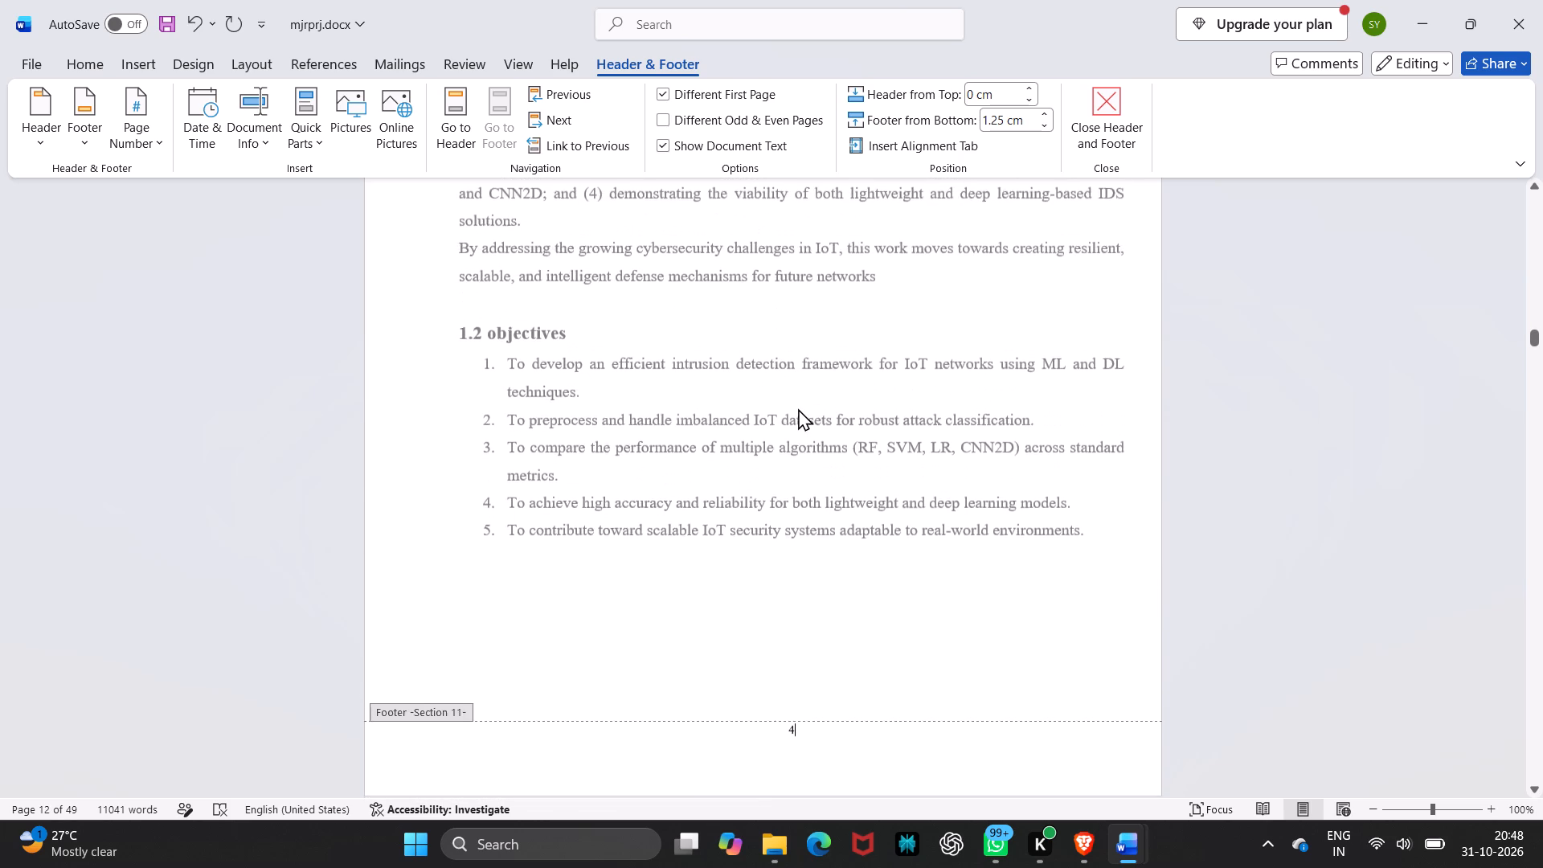
scroll(798, 408, up, 3)
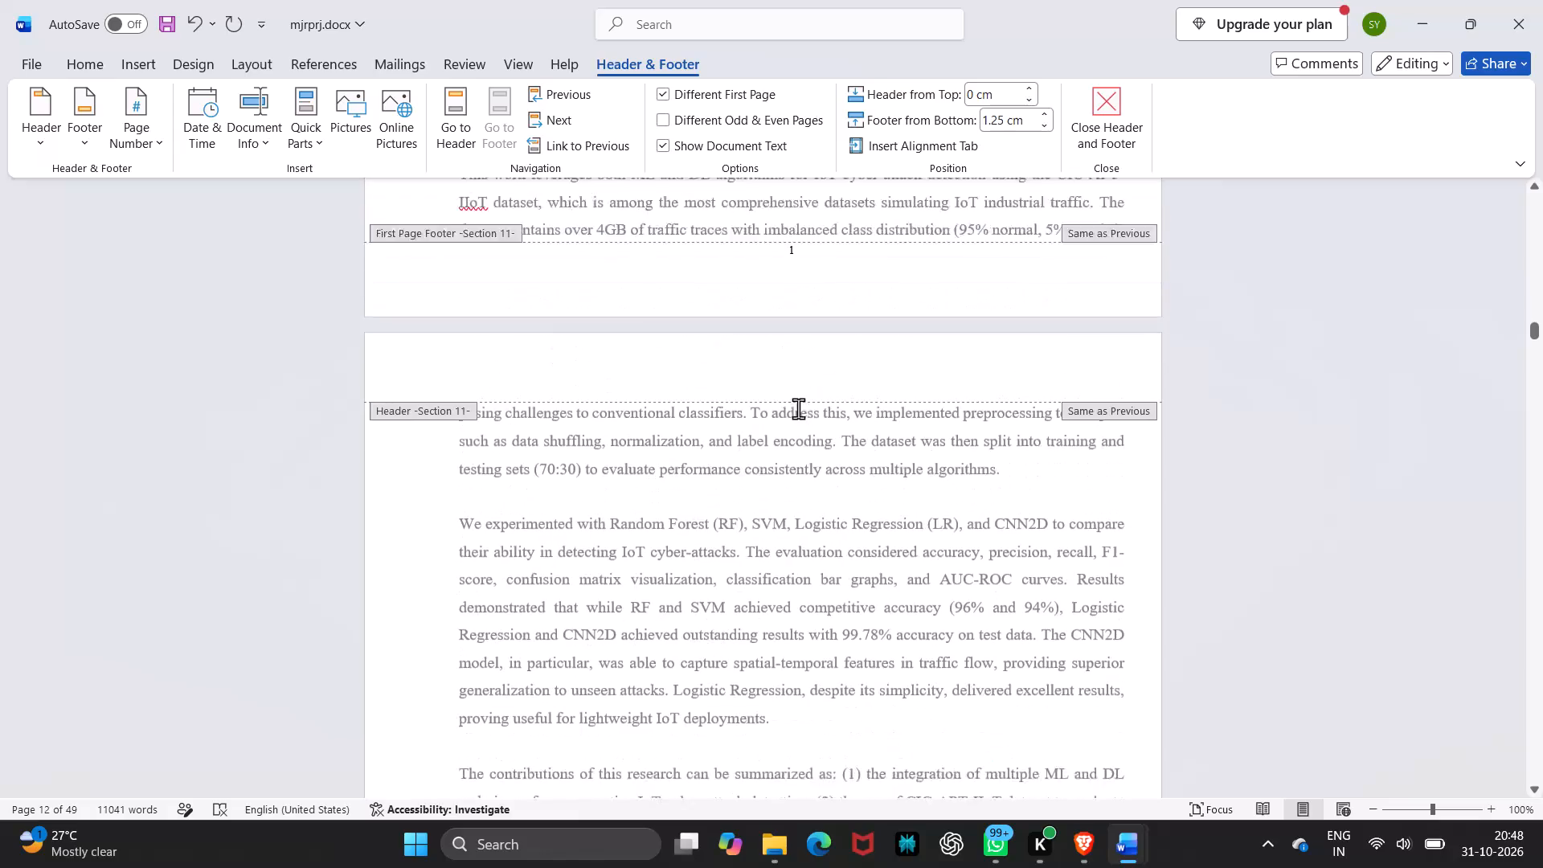
scroll(798, 408, up, 4)
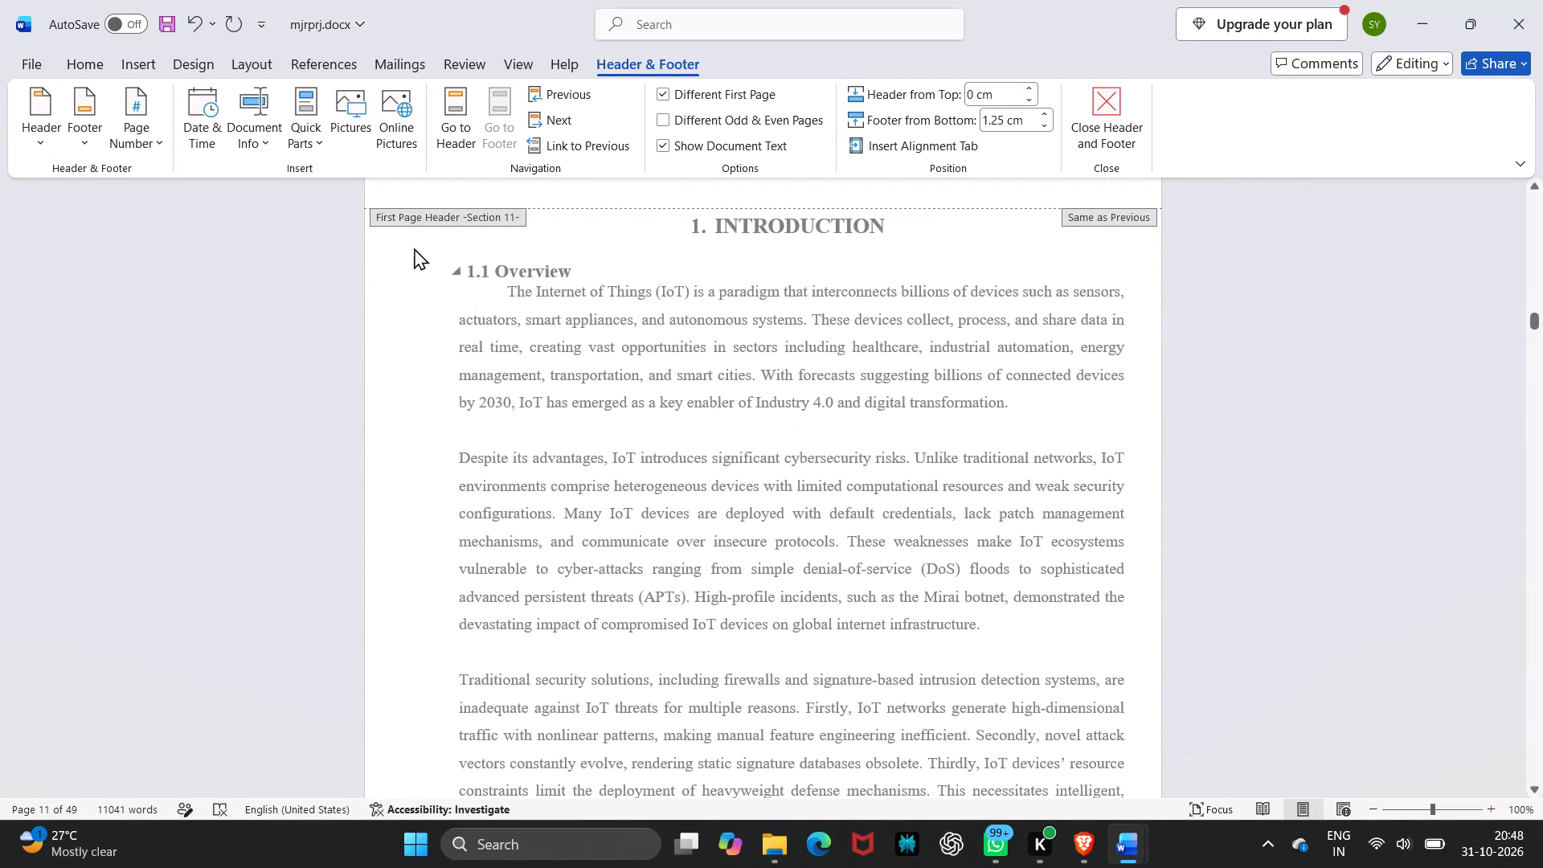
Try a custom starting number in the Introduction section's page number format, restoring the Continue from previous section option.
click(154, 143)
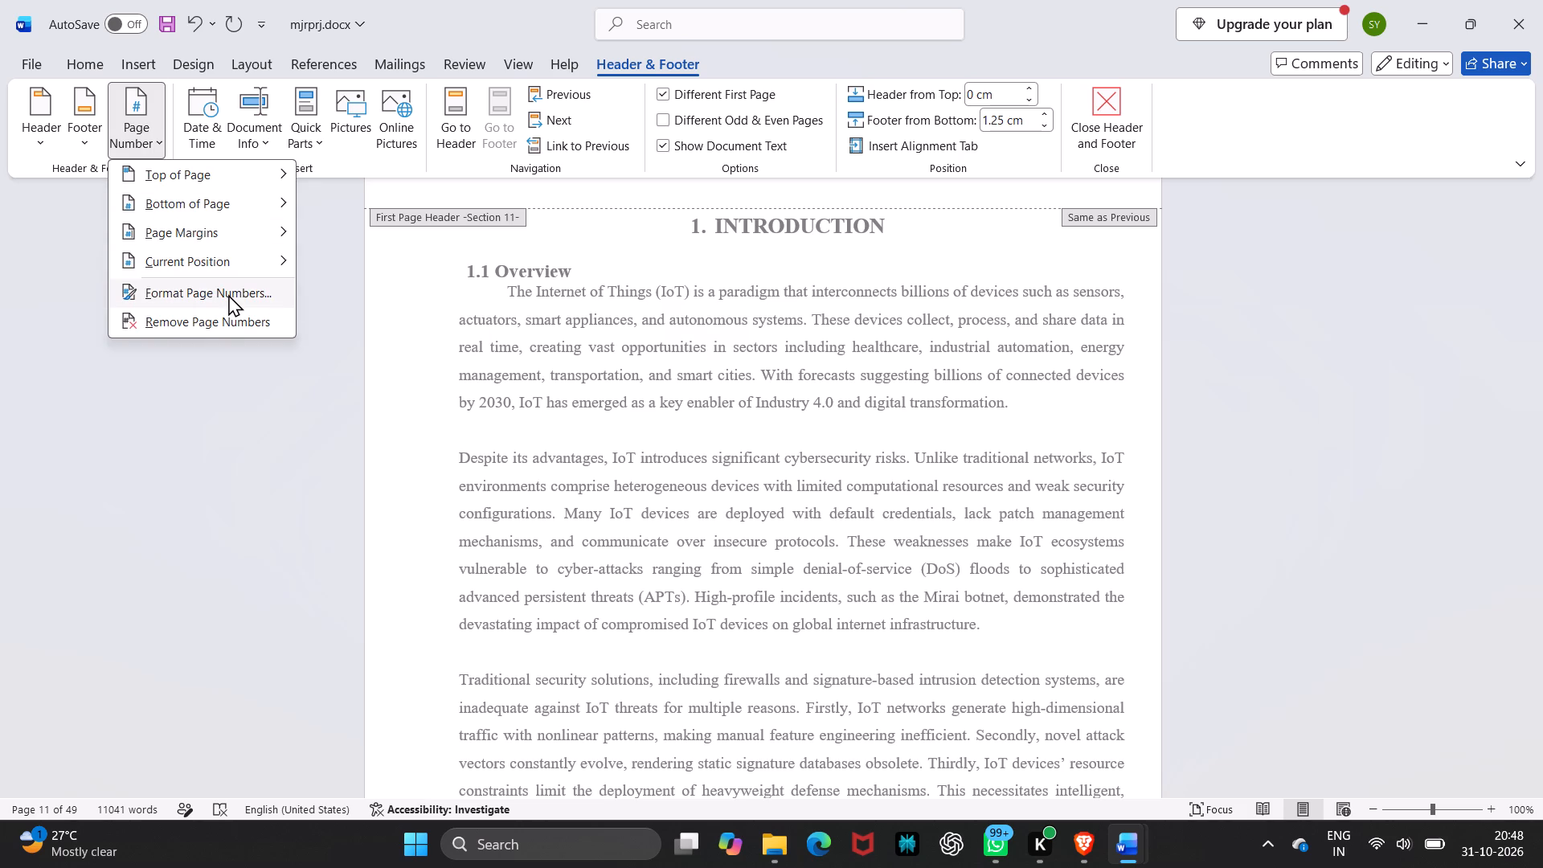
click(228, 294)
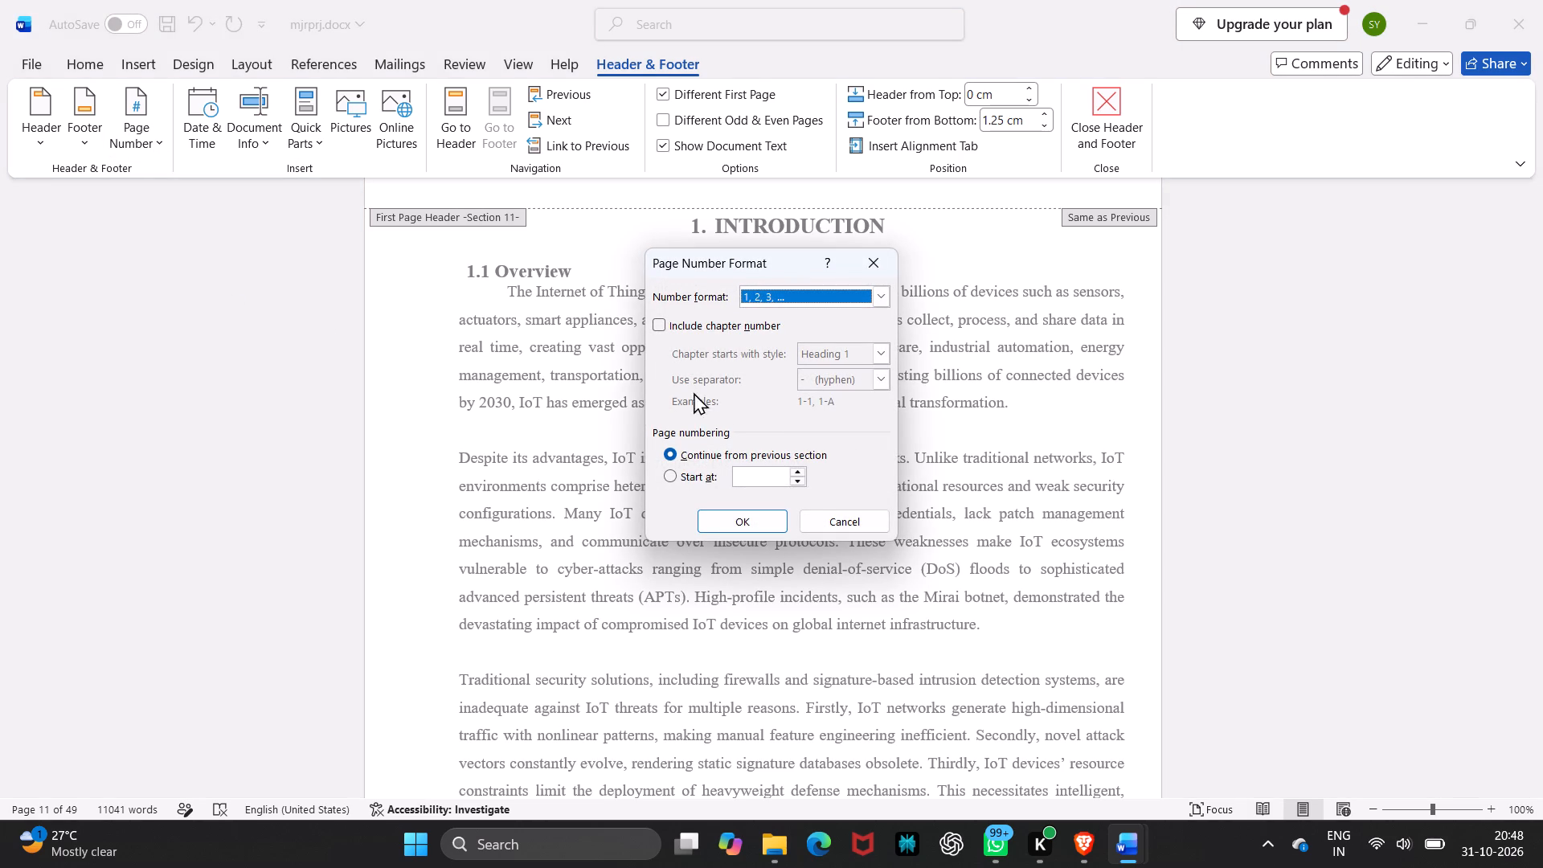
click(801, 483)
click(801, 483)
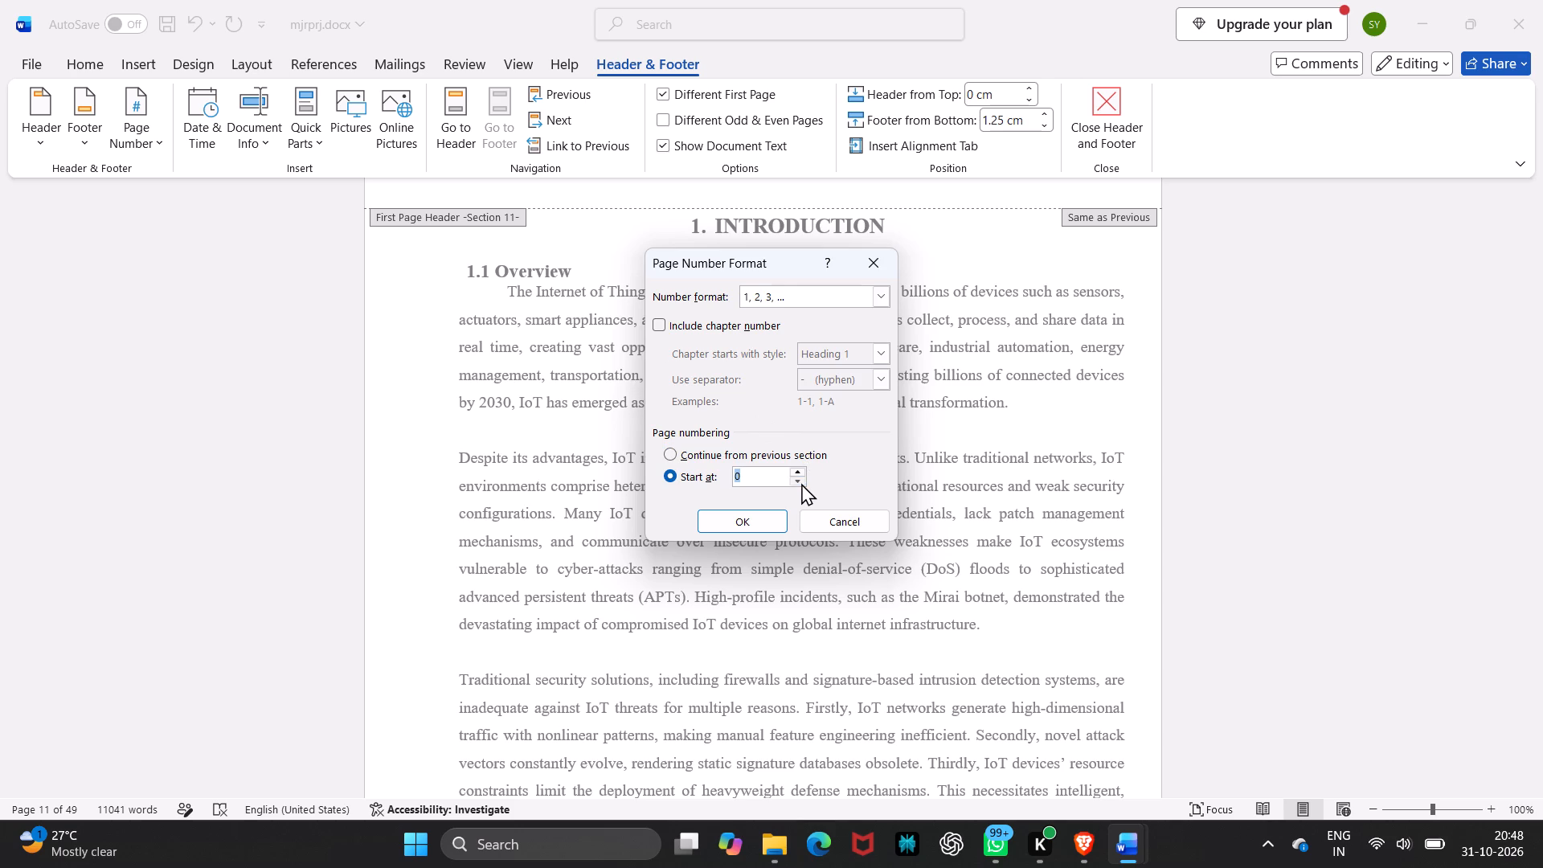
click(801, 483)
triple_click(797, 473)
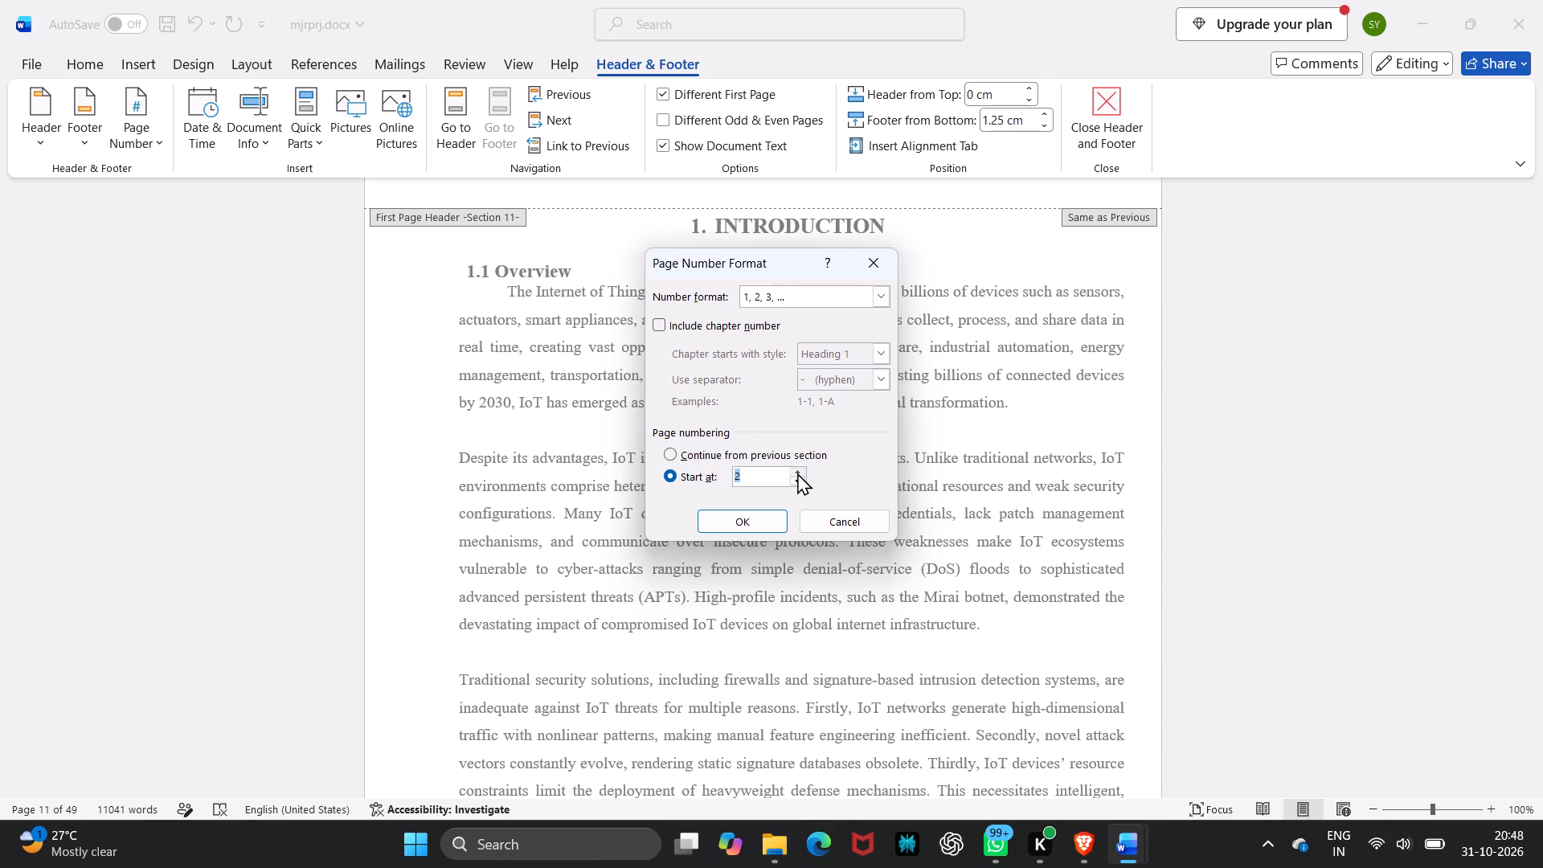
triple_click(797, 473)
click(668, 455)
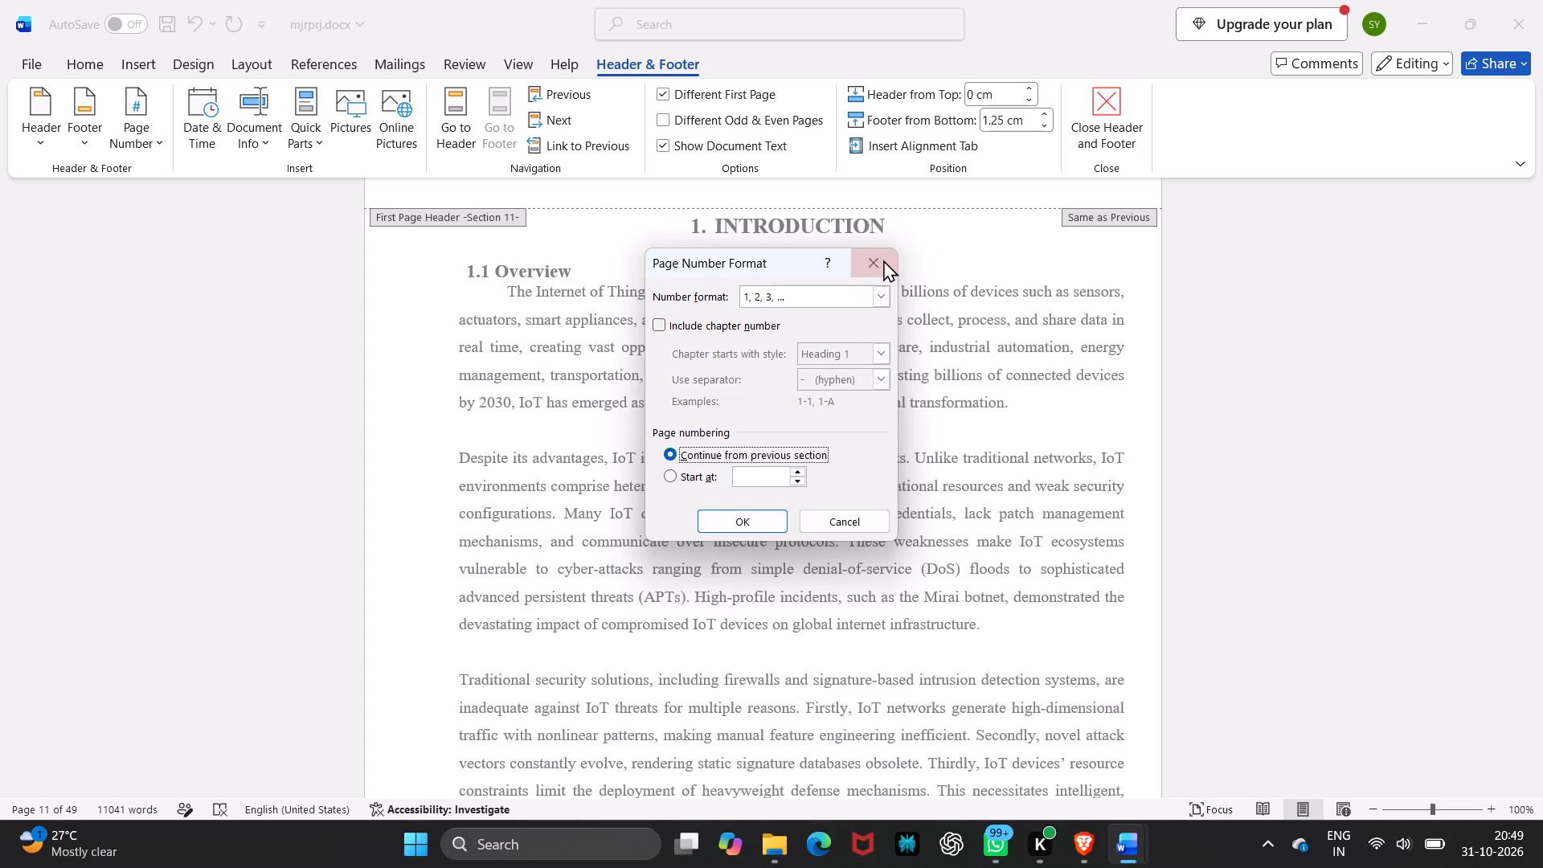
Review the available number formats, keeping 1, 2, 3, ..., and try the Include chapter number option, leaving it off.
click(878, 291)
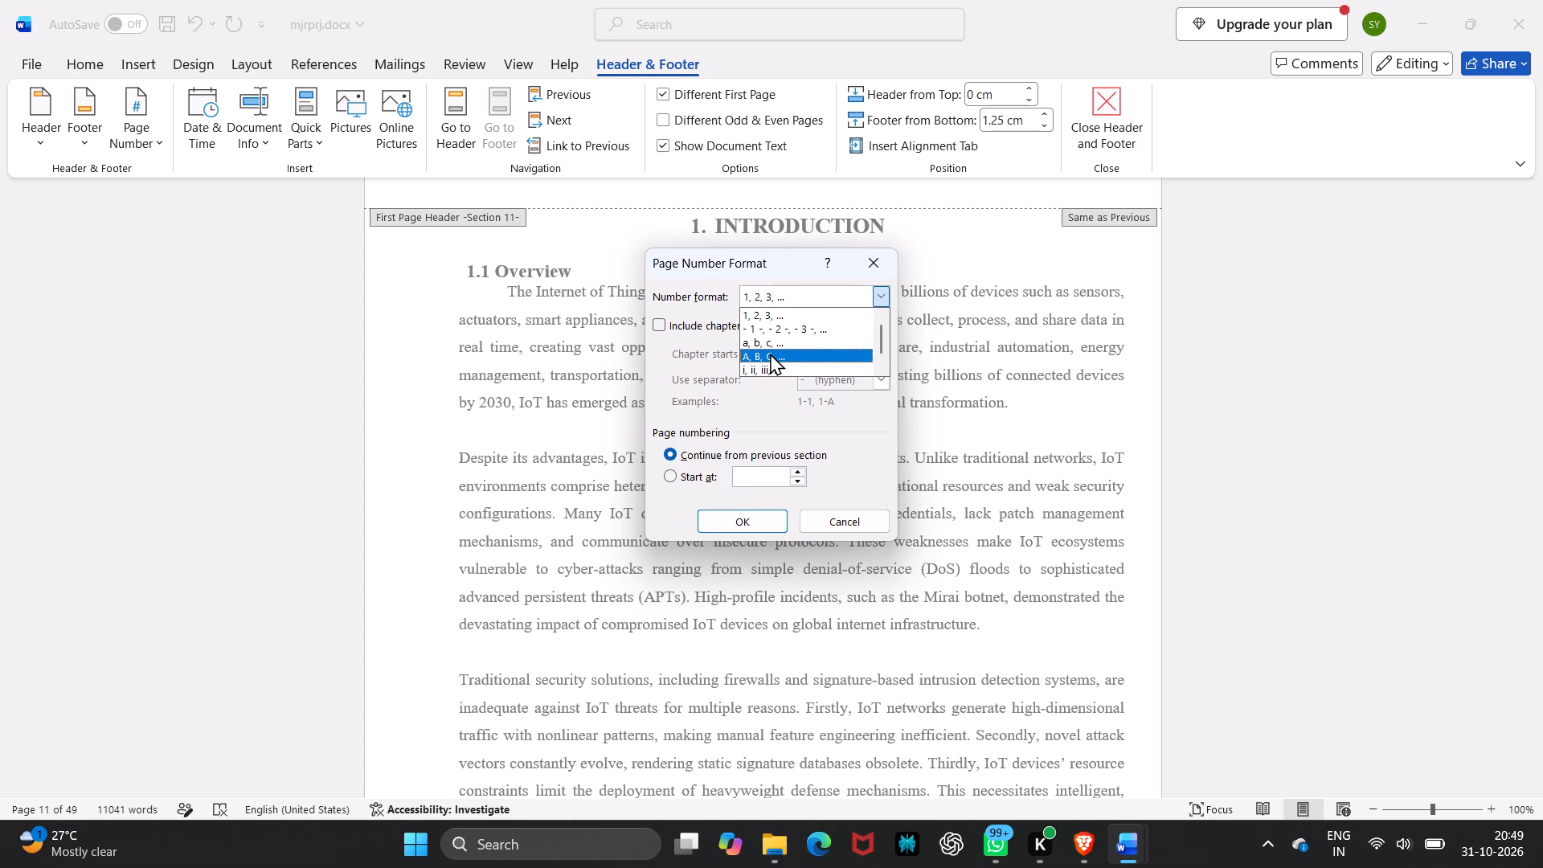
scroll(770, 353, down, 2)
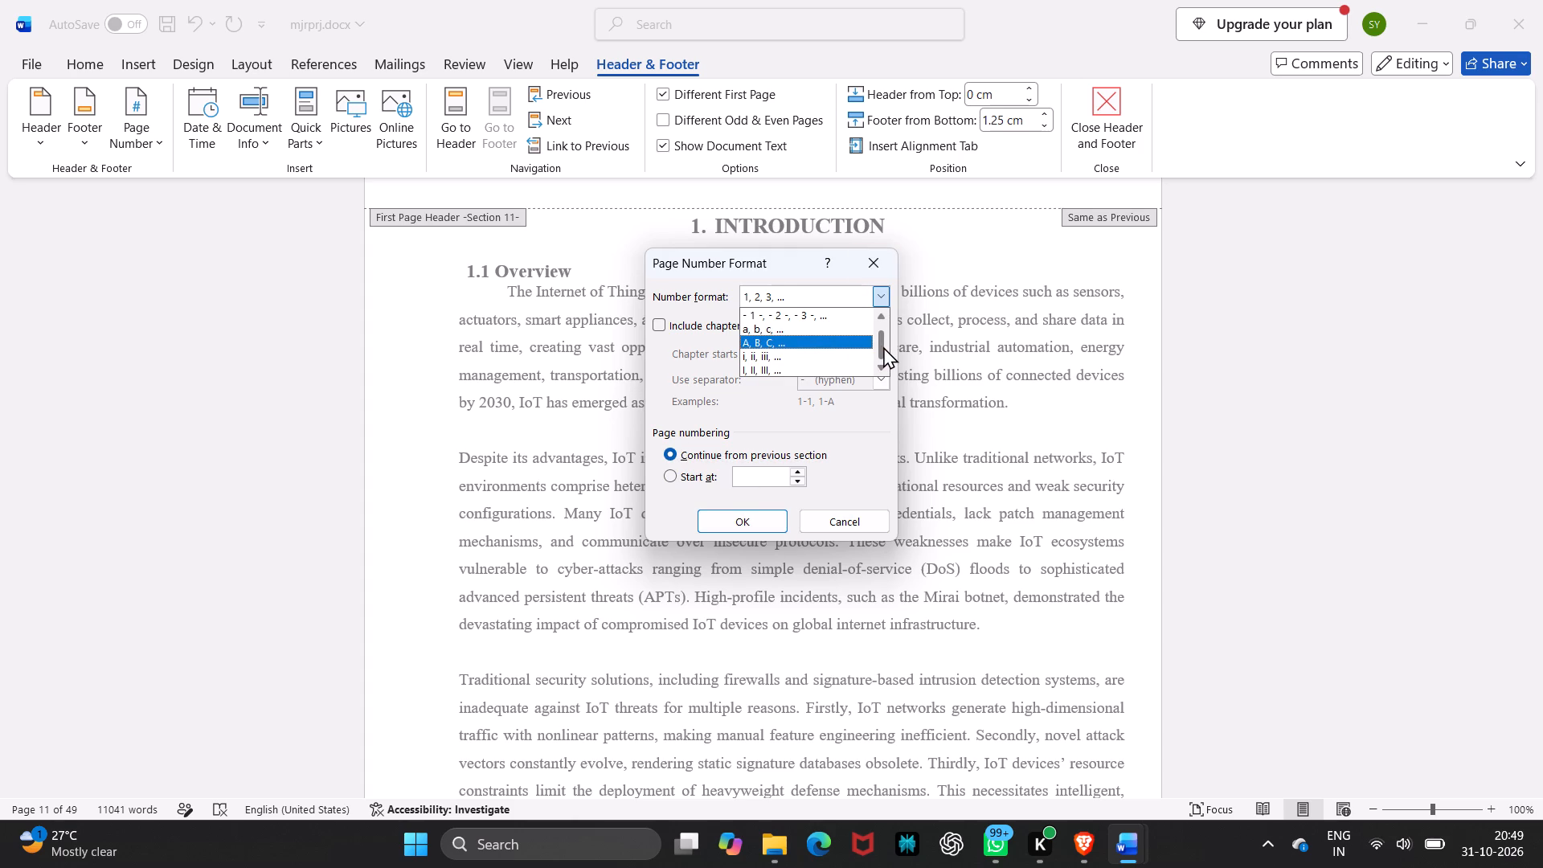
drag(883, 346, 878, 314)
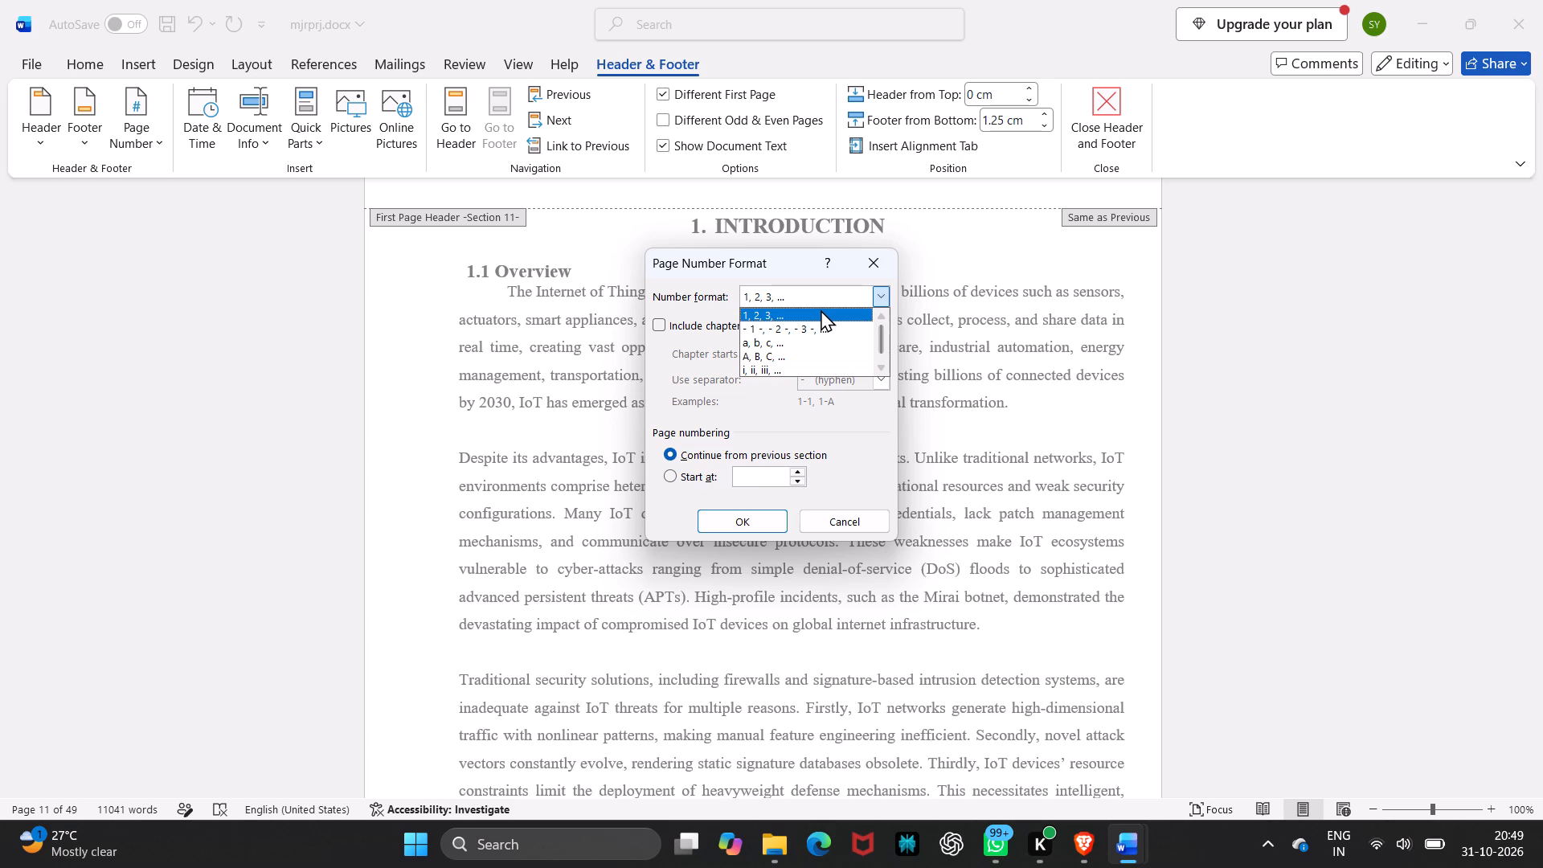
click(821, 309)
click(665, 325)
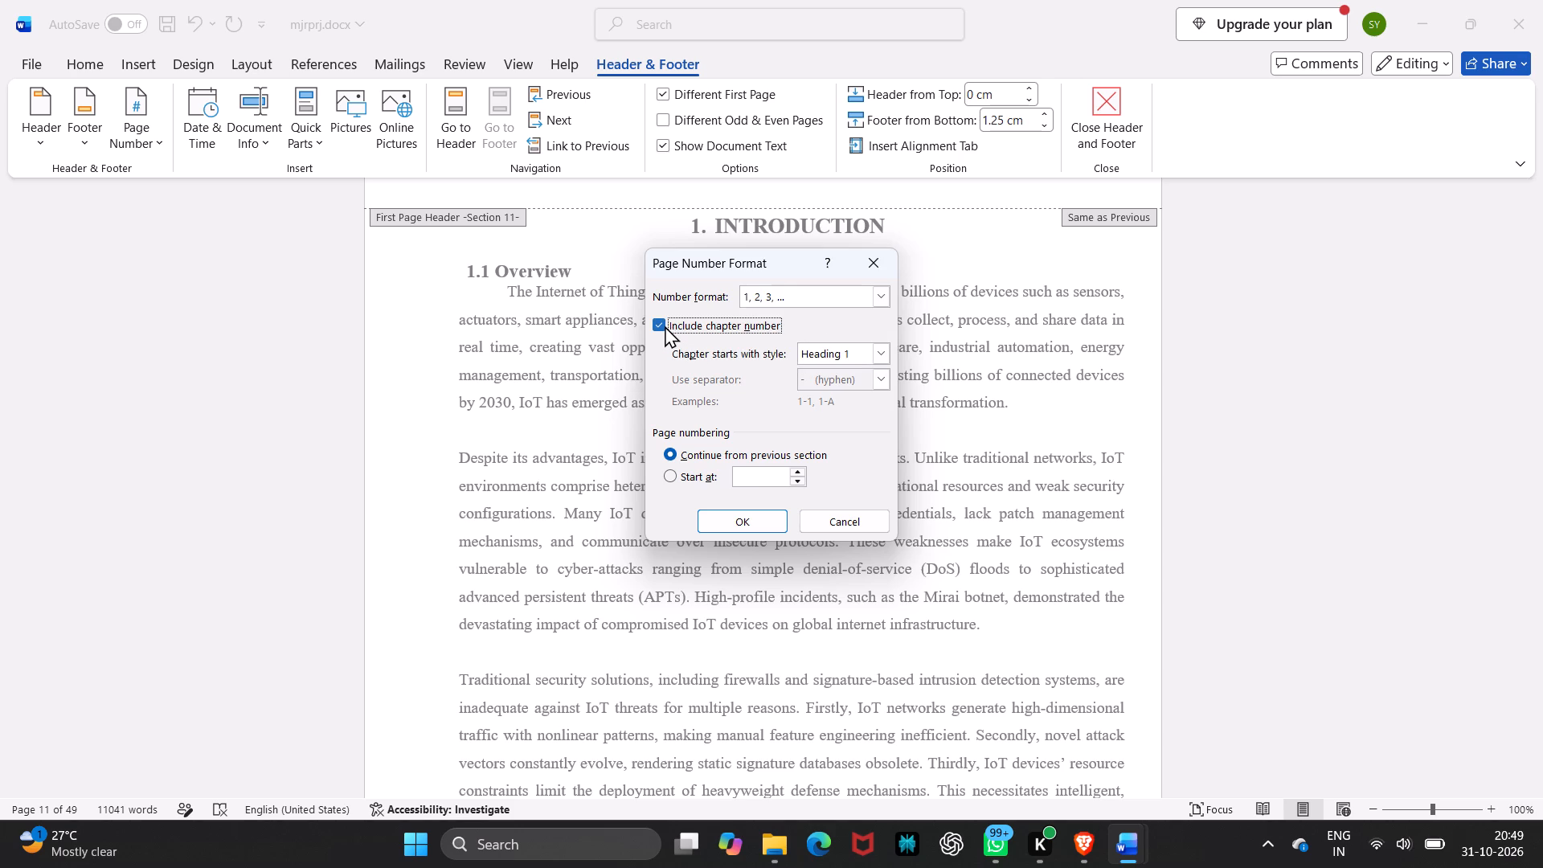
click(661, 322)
Switch to Brave and resume the tutorial video on inserting two different page numbering formats in the same Word document.
click(663, 379)
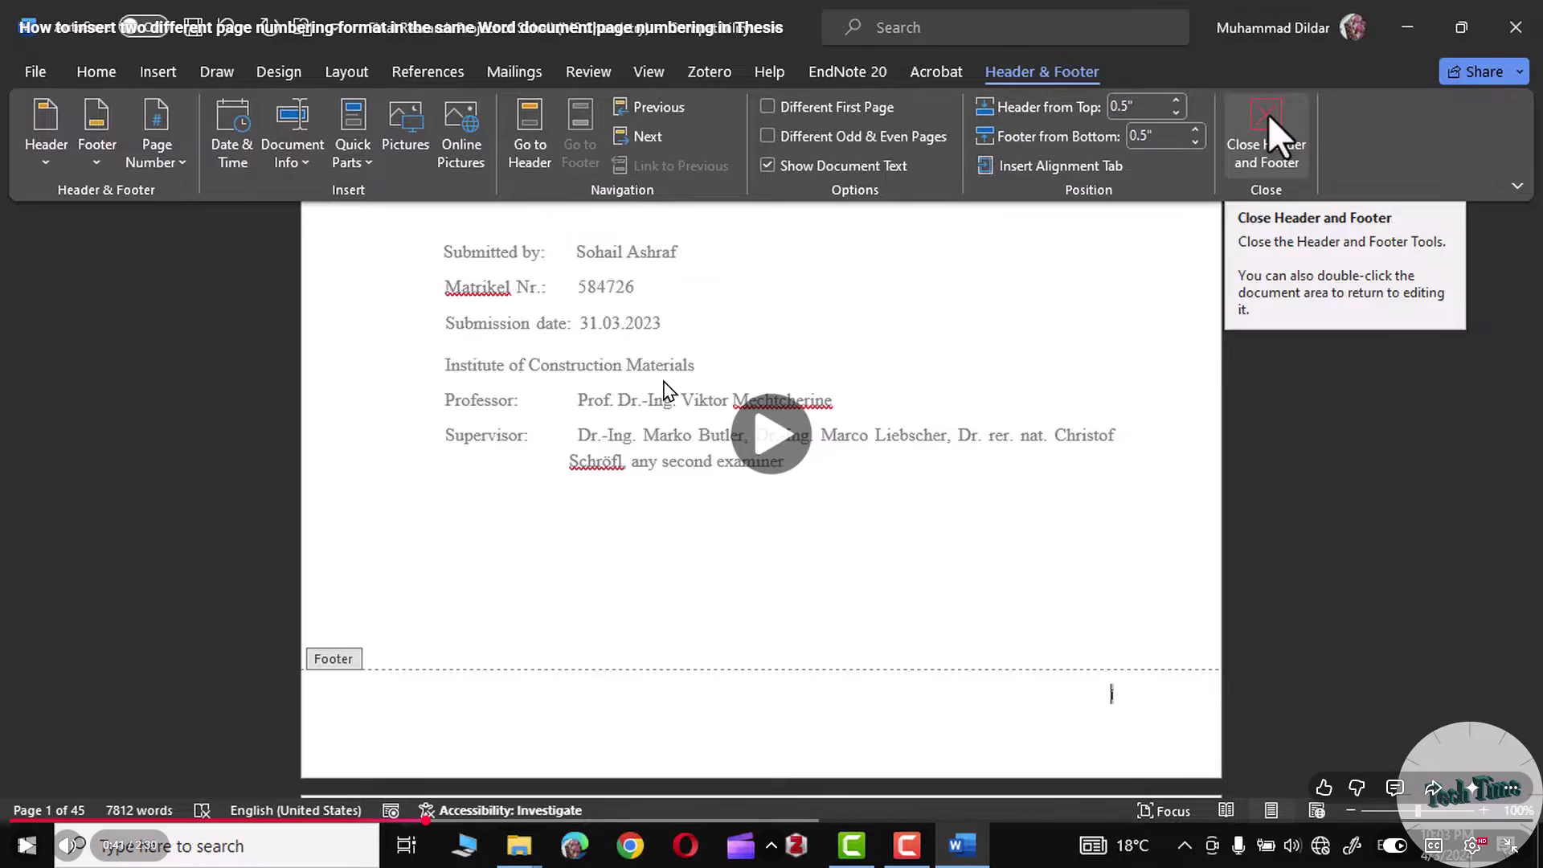
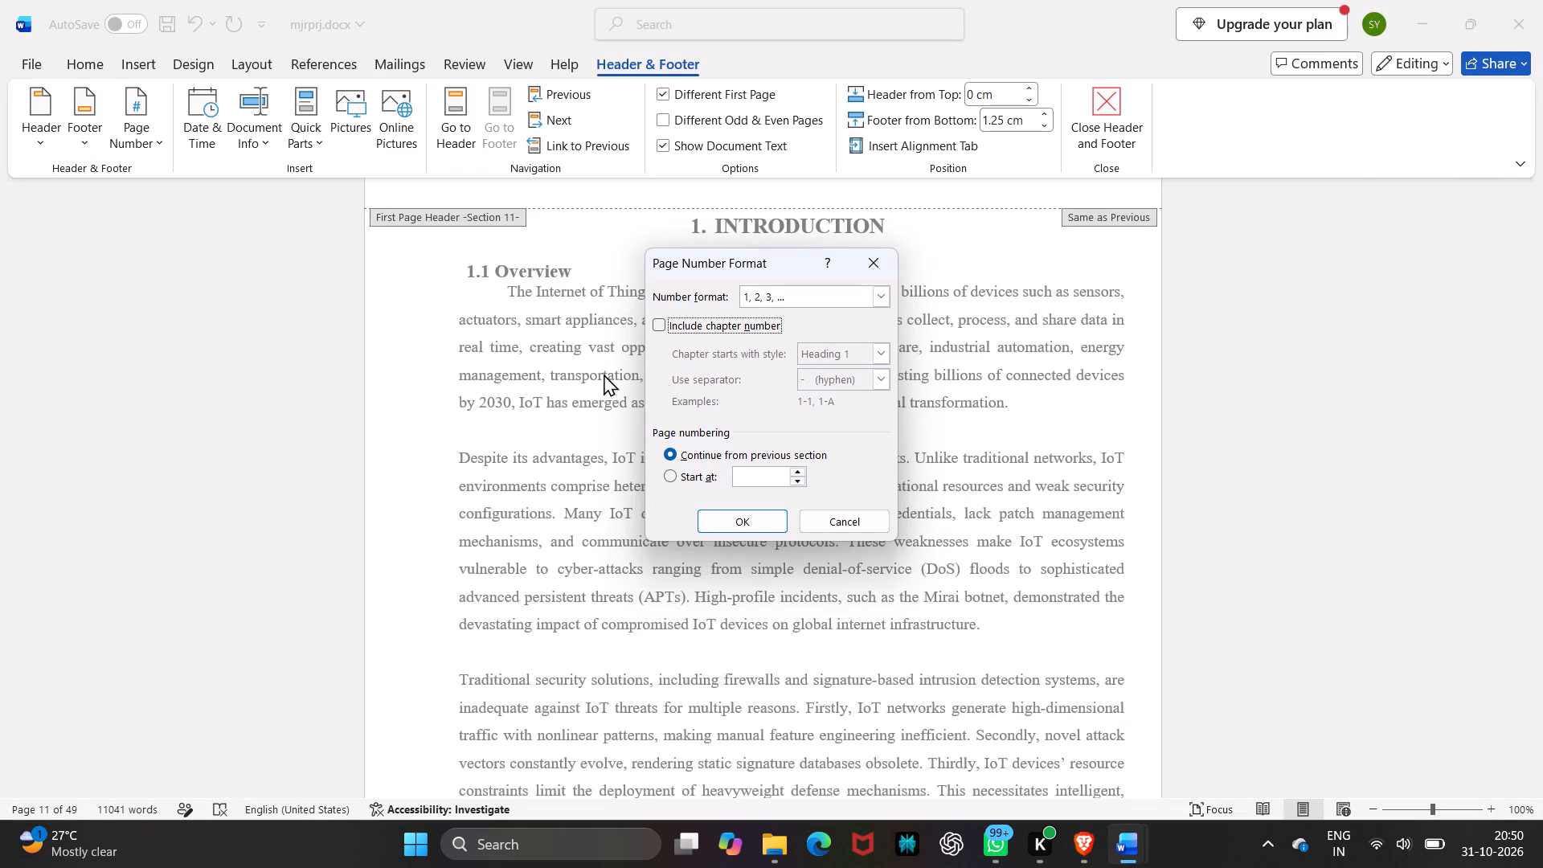
Dismiss the page number format settings without changes and leave header and footer editing.
click(868, 261)
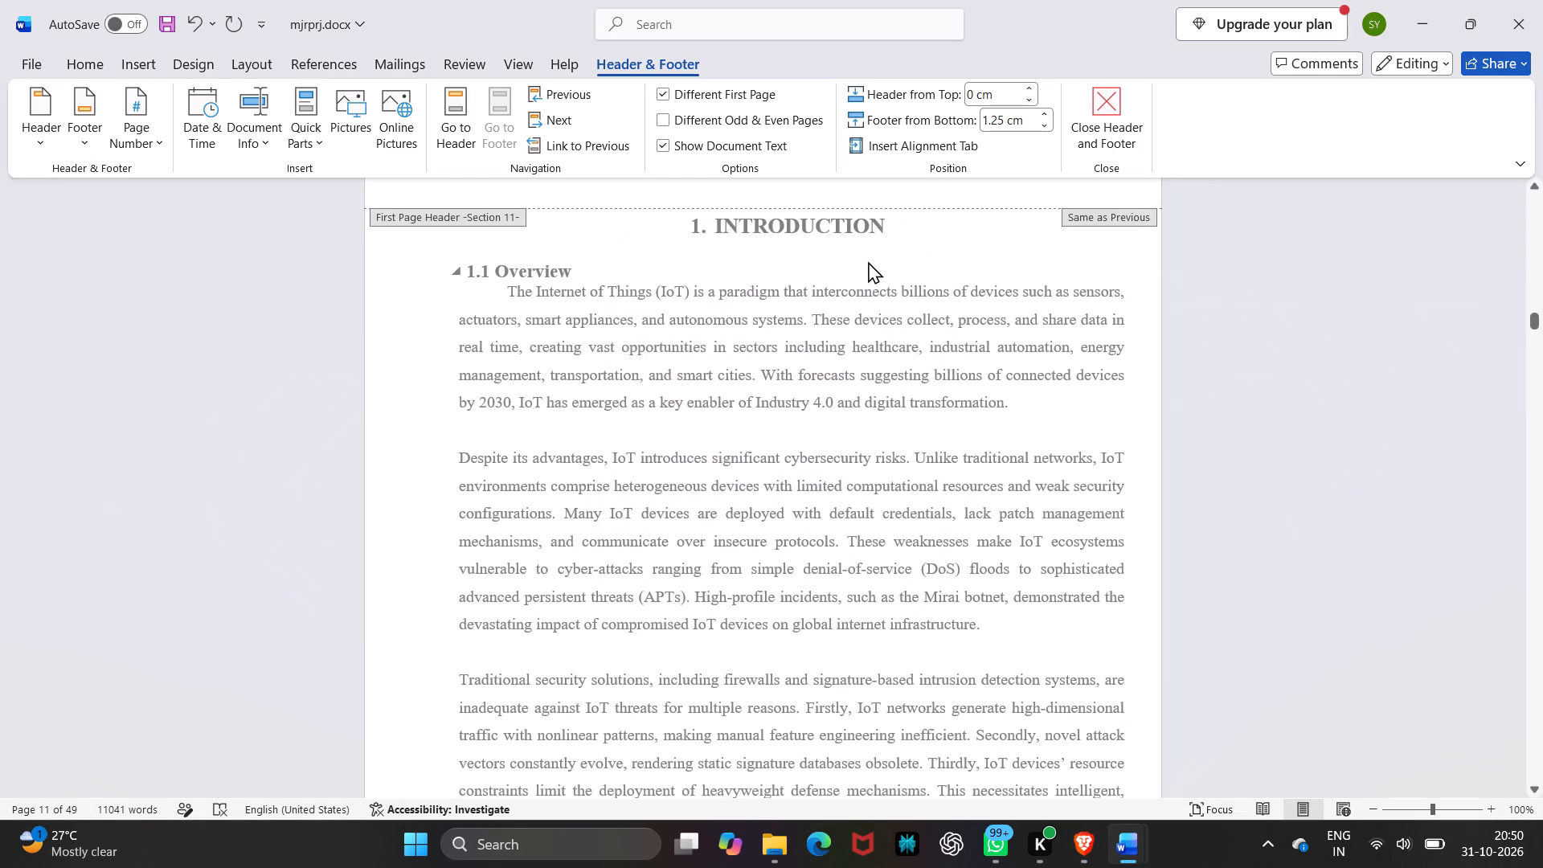
click(379, 311)
scroll(379, 311, up, 2)
key(Escape)
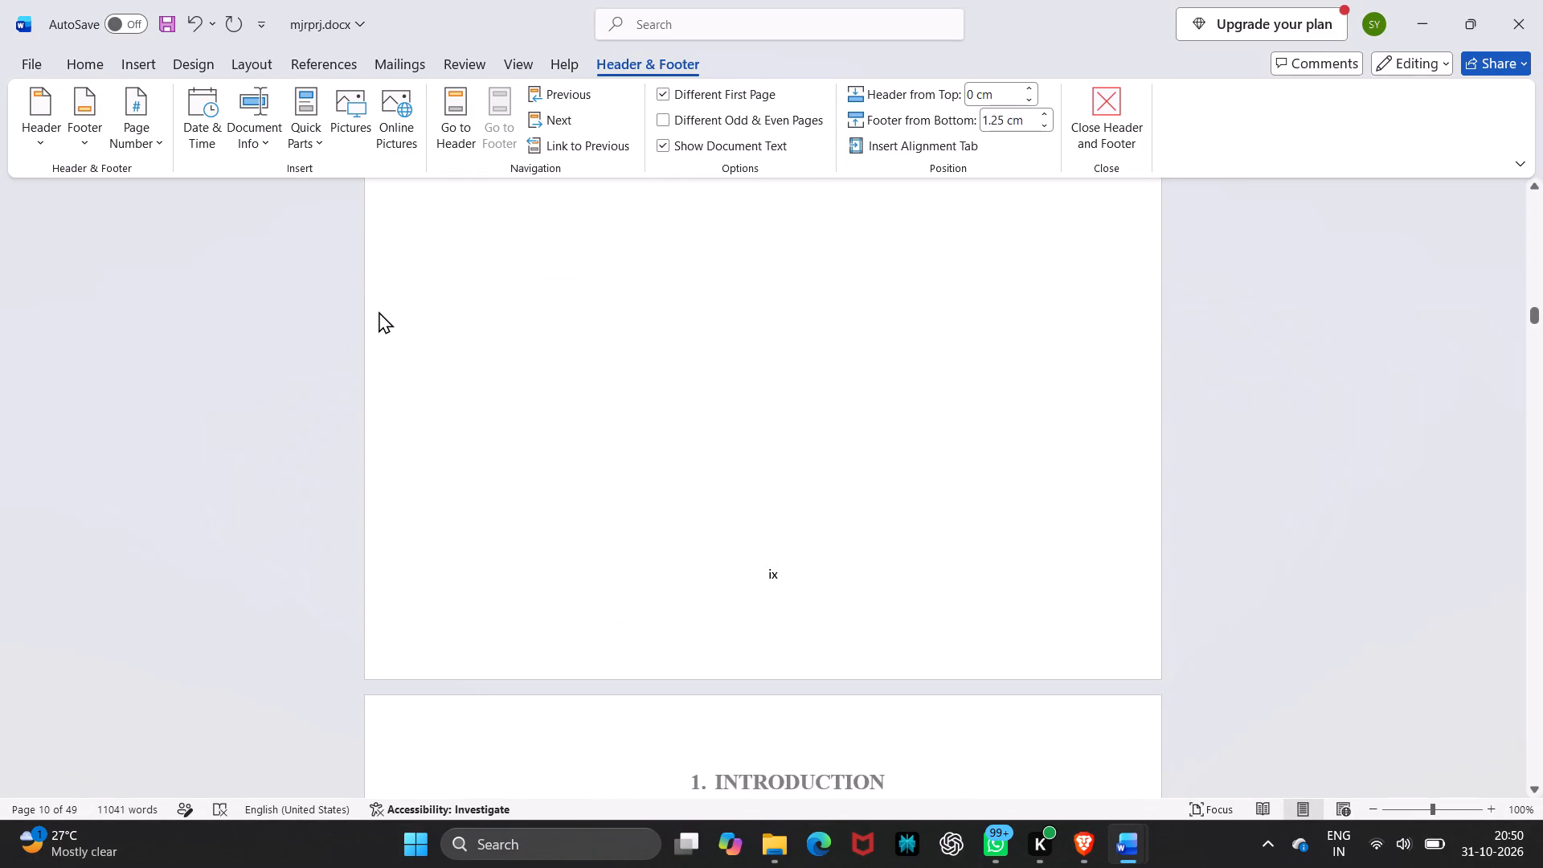
Check the footer page numbers from the page before the Introduction through to the start of the Literature Survey.
scroll(508, 522, down, 2)
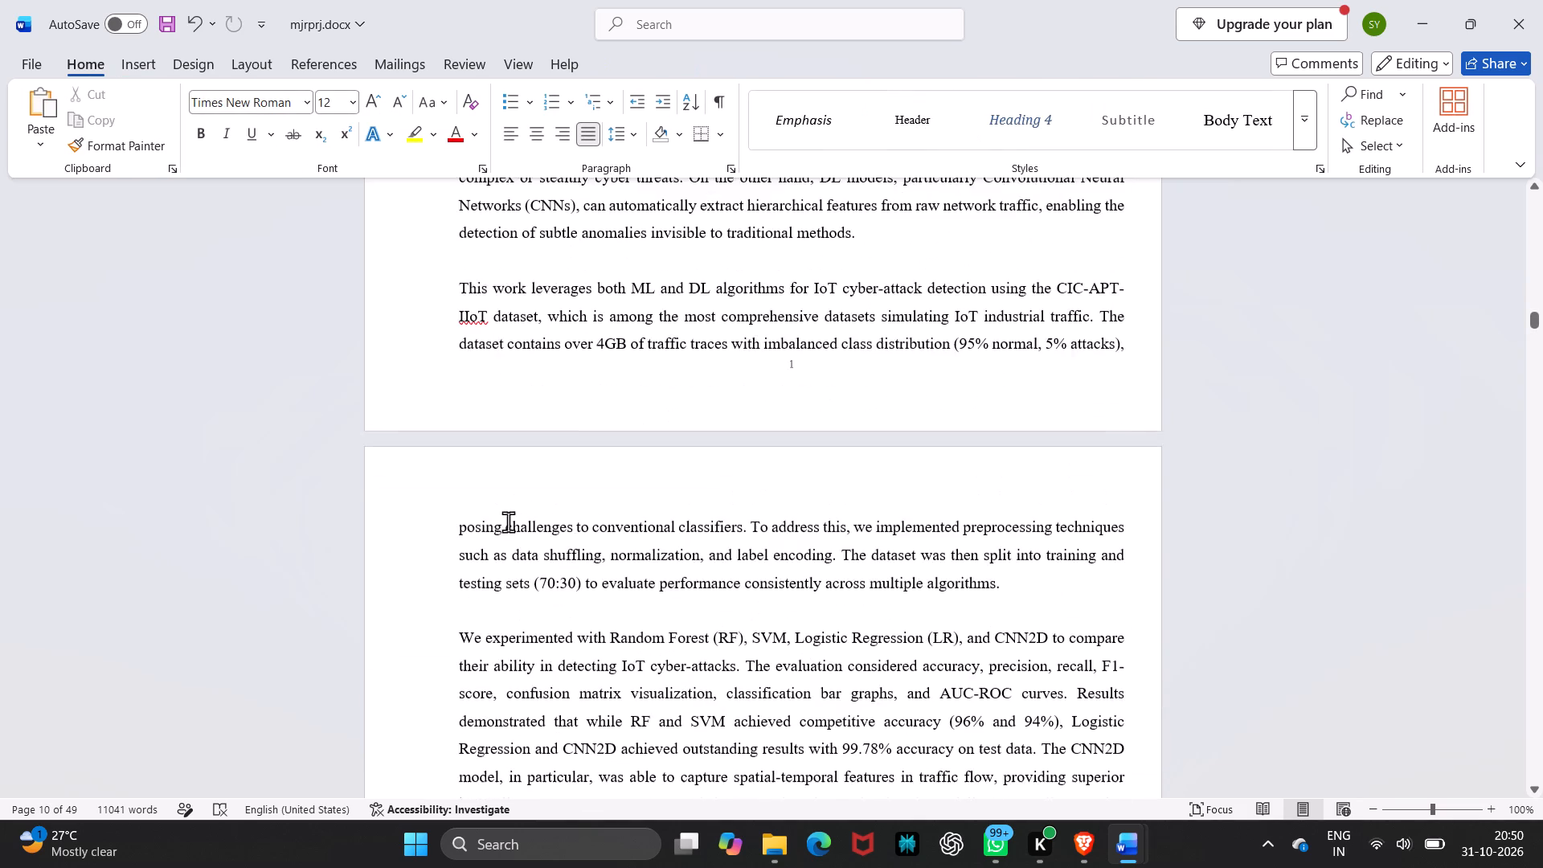
scroll(508, 522, up, 3)
scroll(508, 522, down, 1)
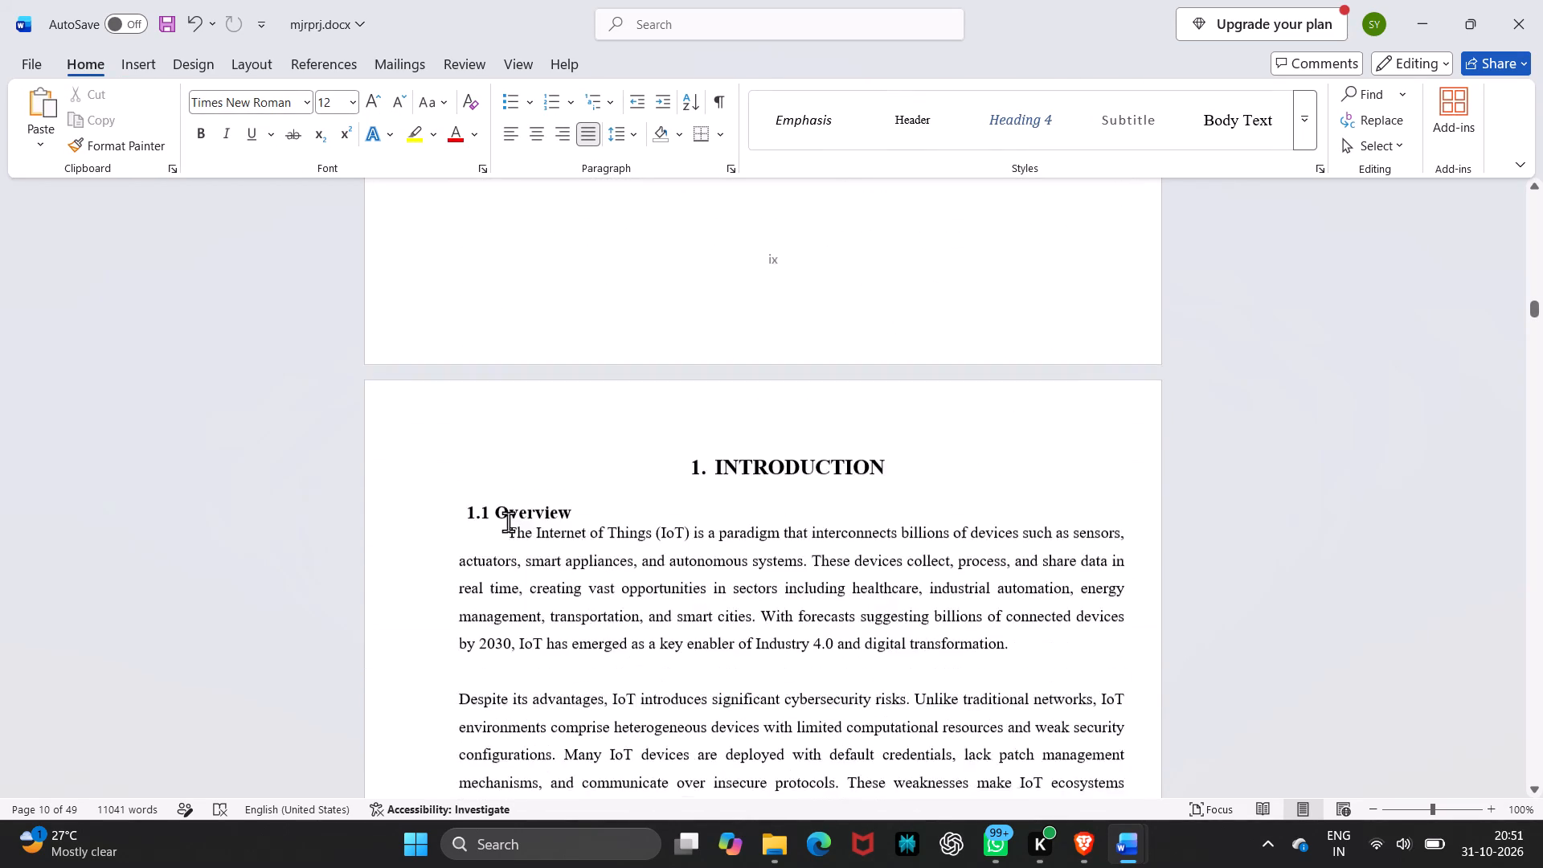
scroll(508, 522, down, 4)
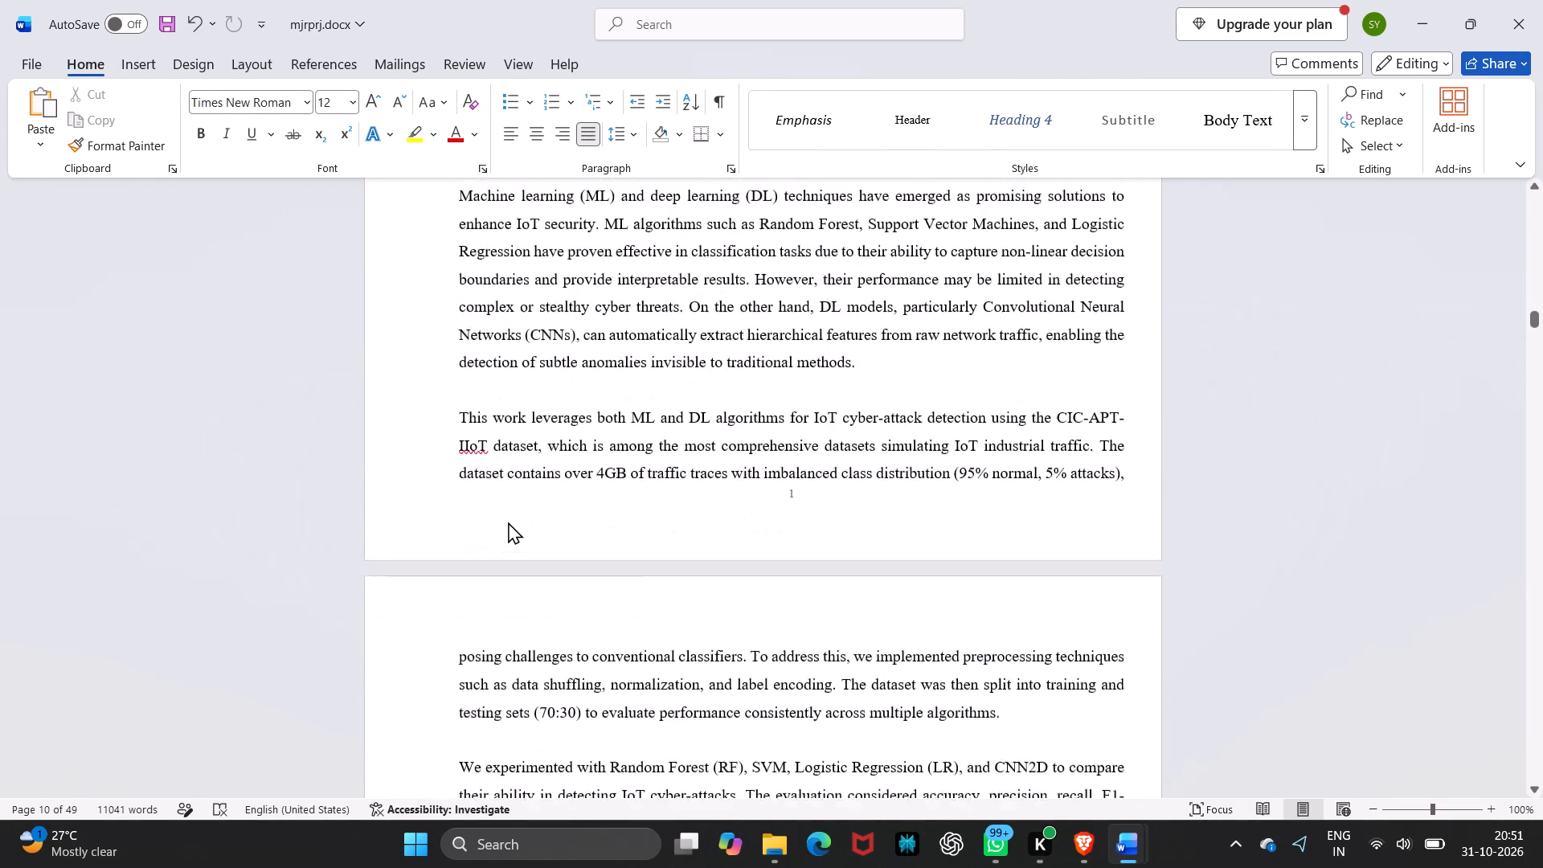
scroll(508, 522, down, 5)
scroll(508, 522, up, 1)
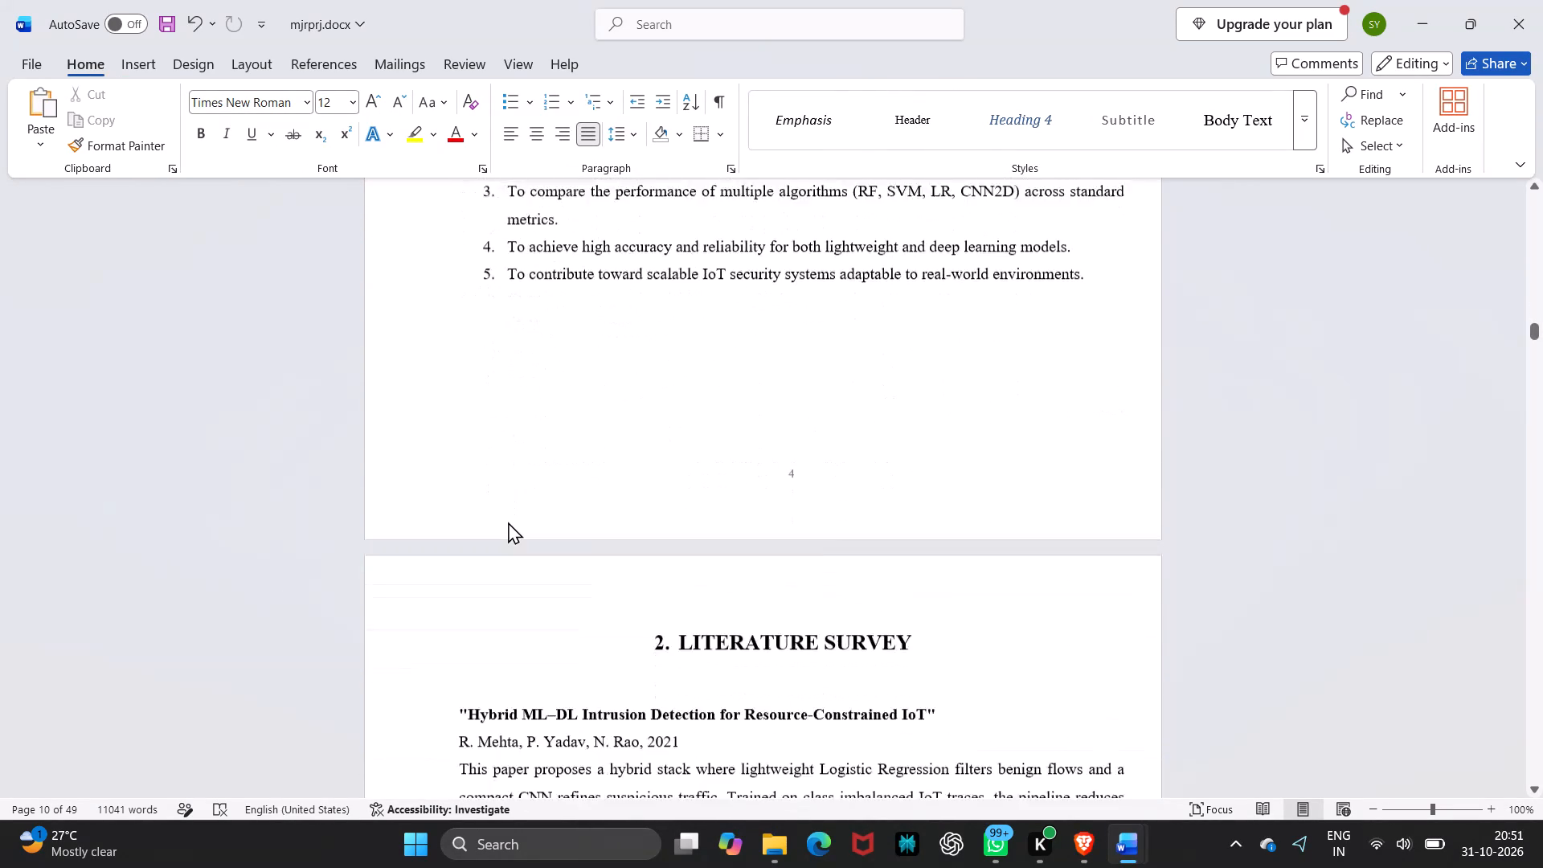
scroll(508, 522, up, 3)
scroll(508, 522, down, 1)
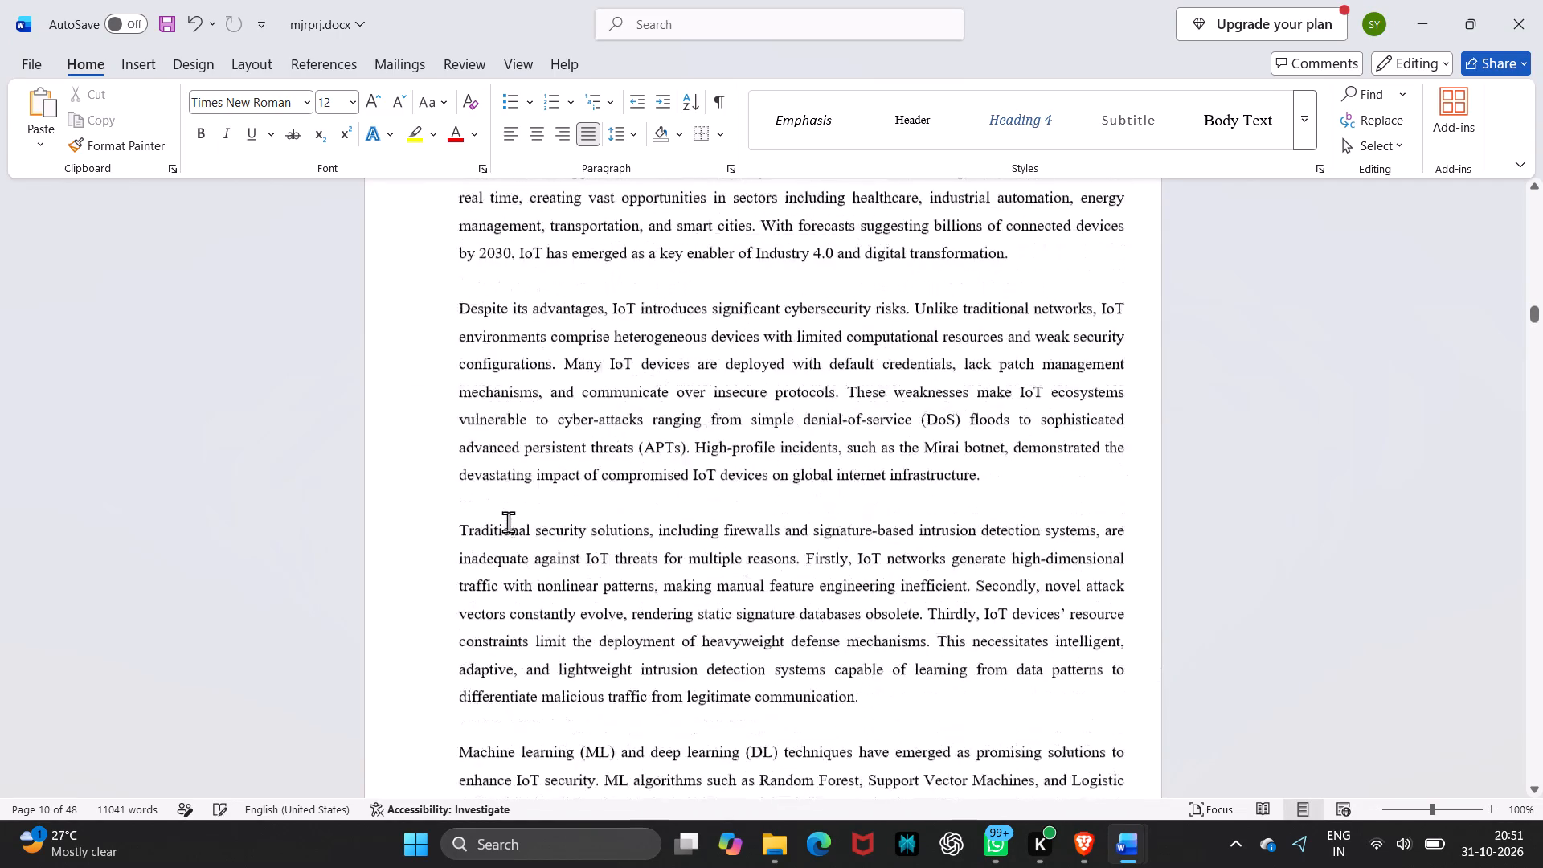
scroll(508, 522, down, 2)
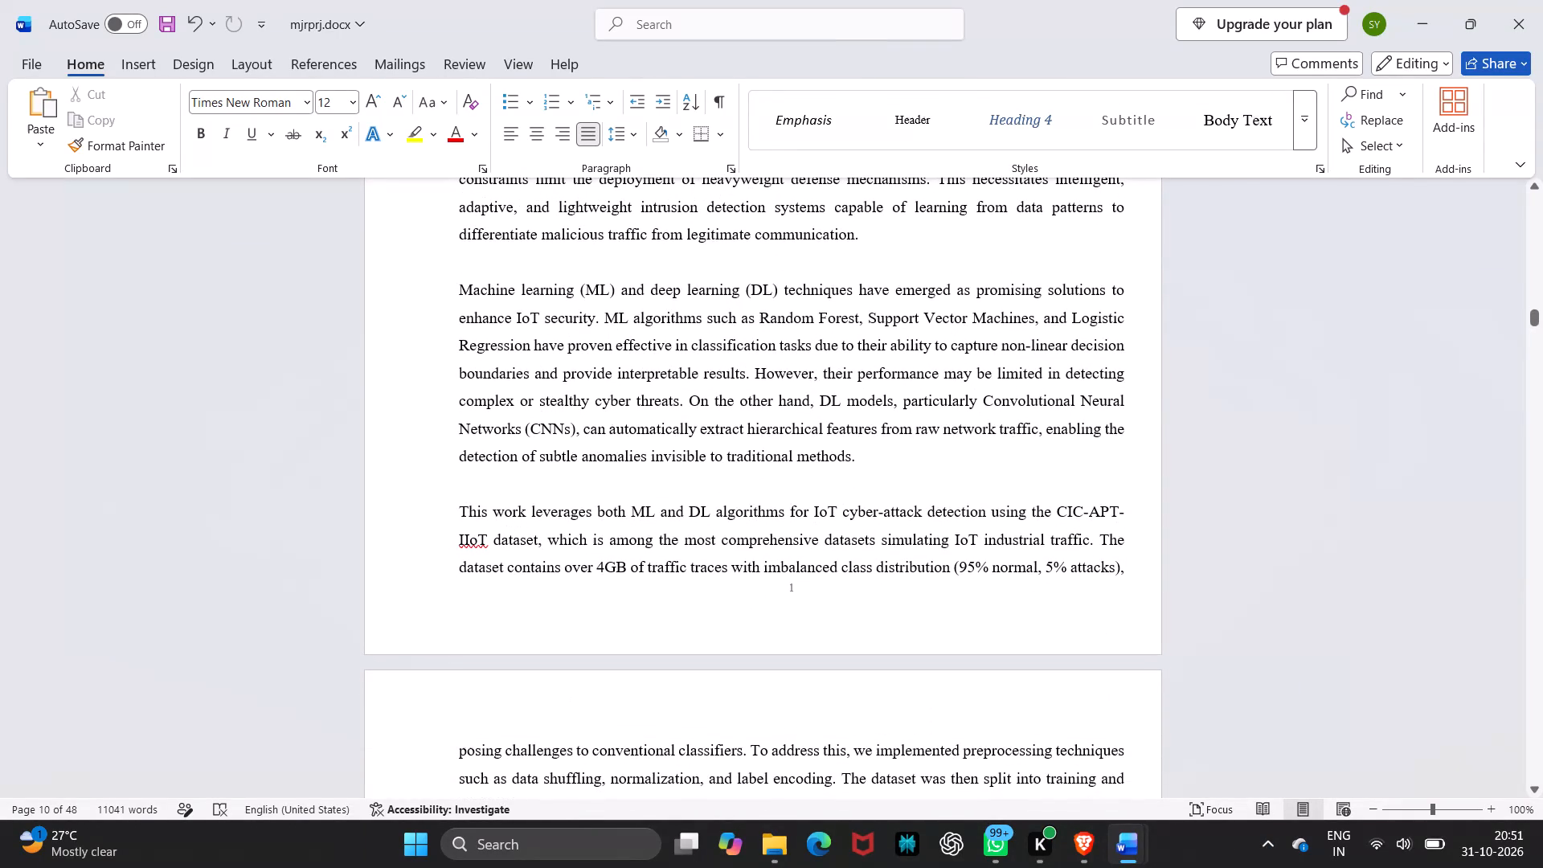
Insert a centred bottom-of-page number on the Introduction's first page and unlink the Section 11 first-page footer from the previous section.
click(134, 62)
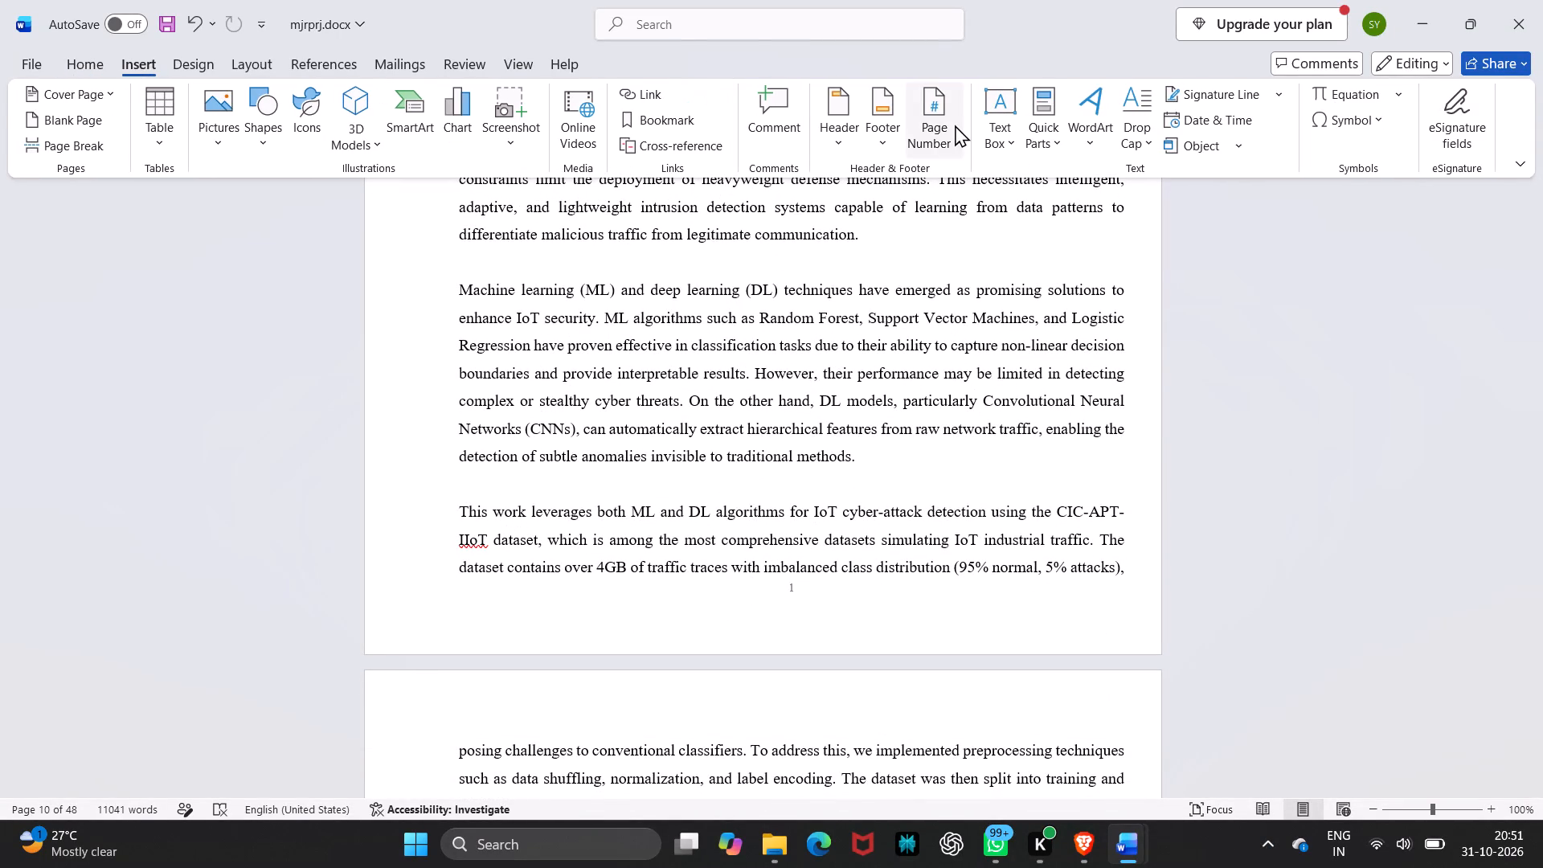
click(943, 140)
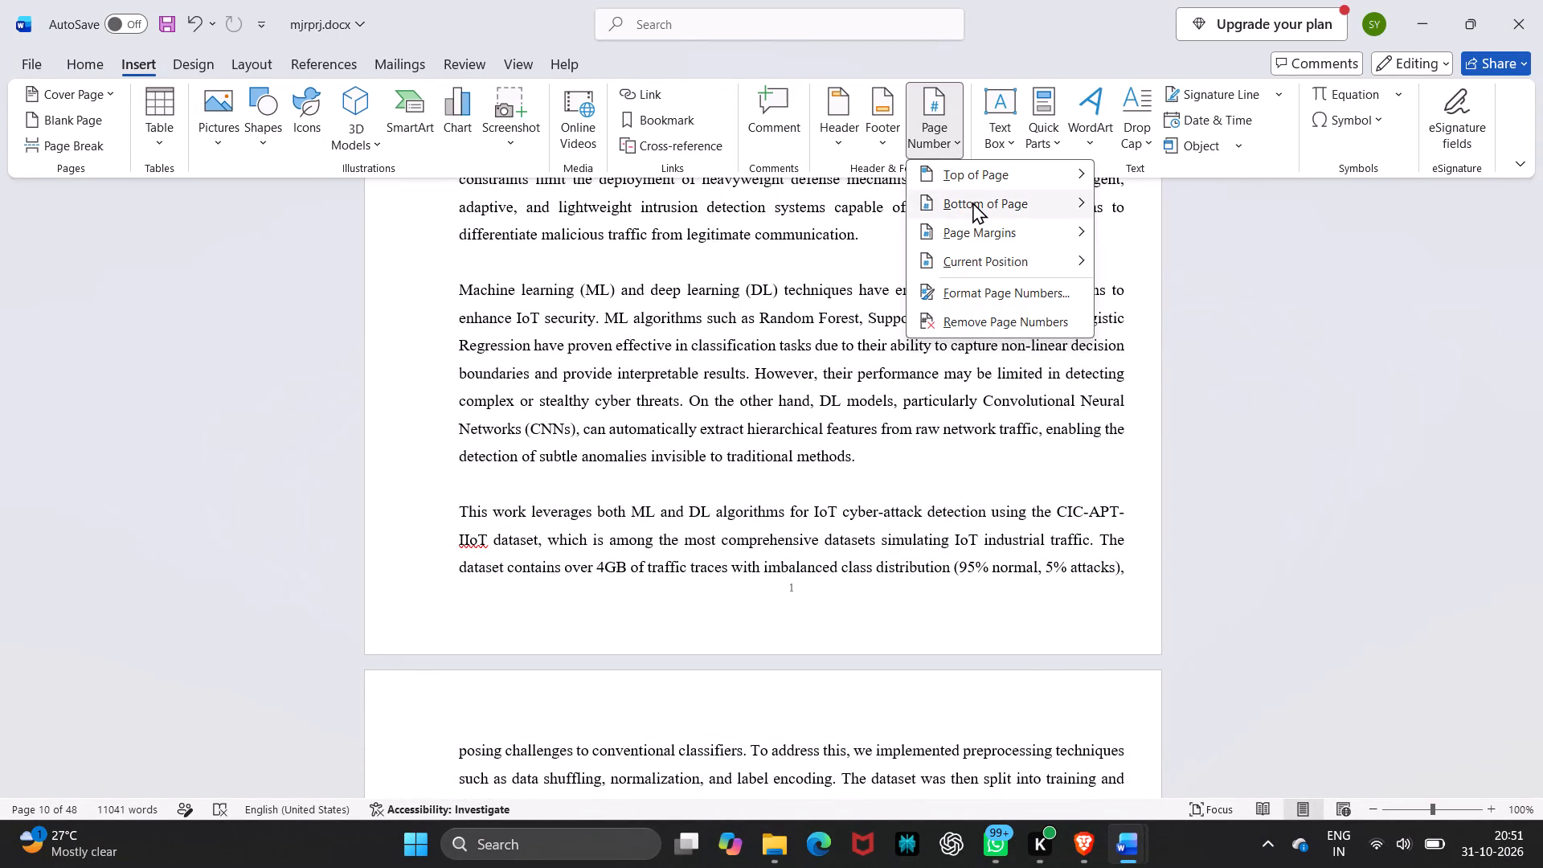
click(972, 202)
click(1171, 406)
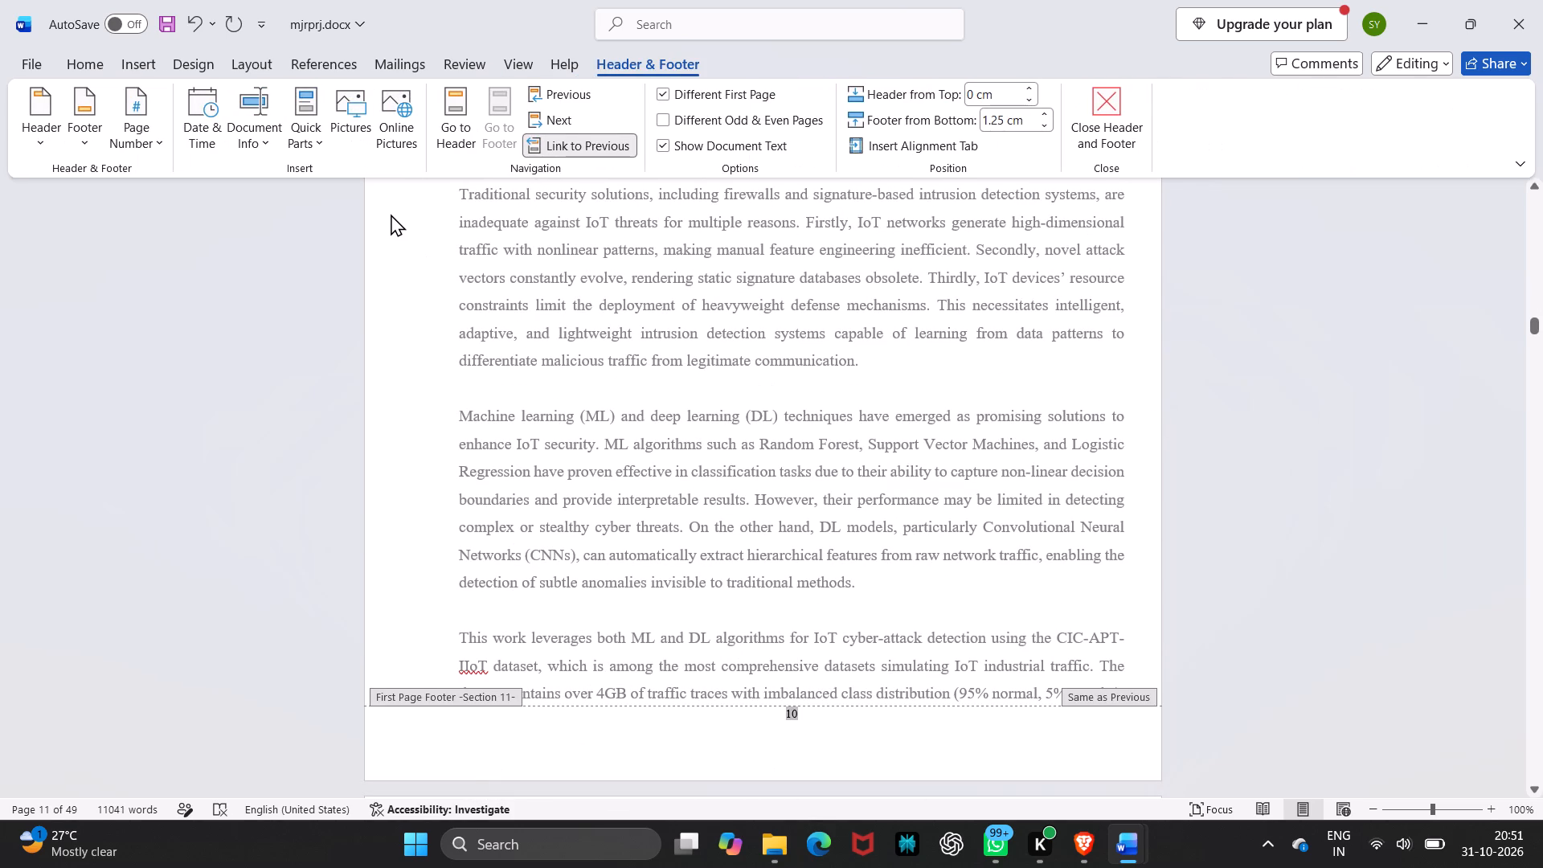
click(575, 146)
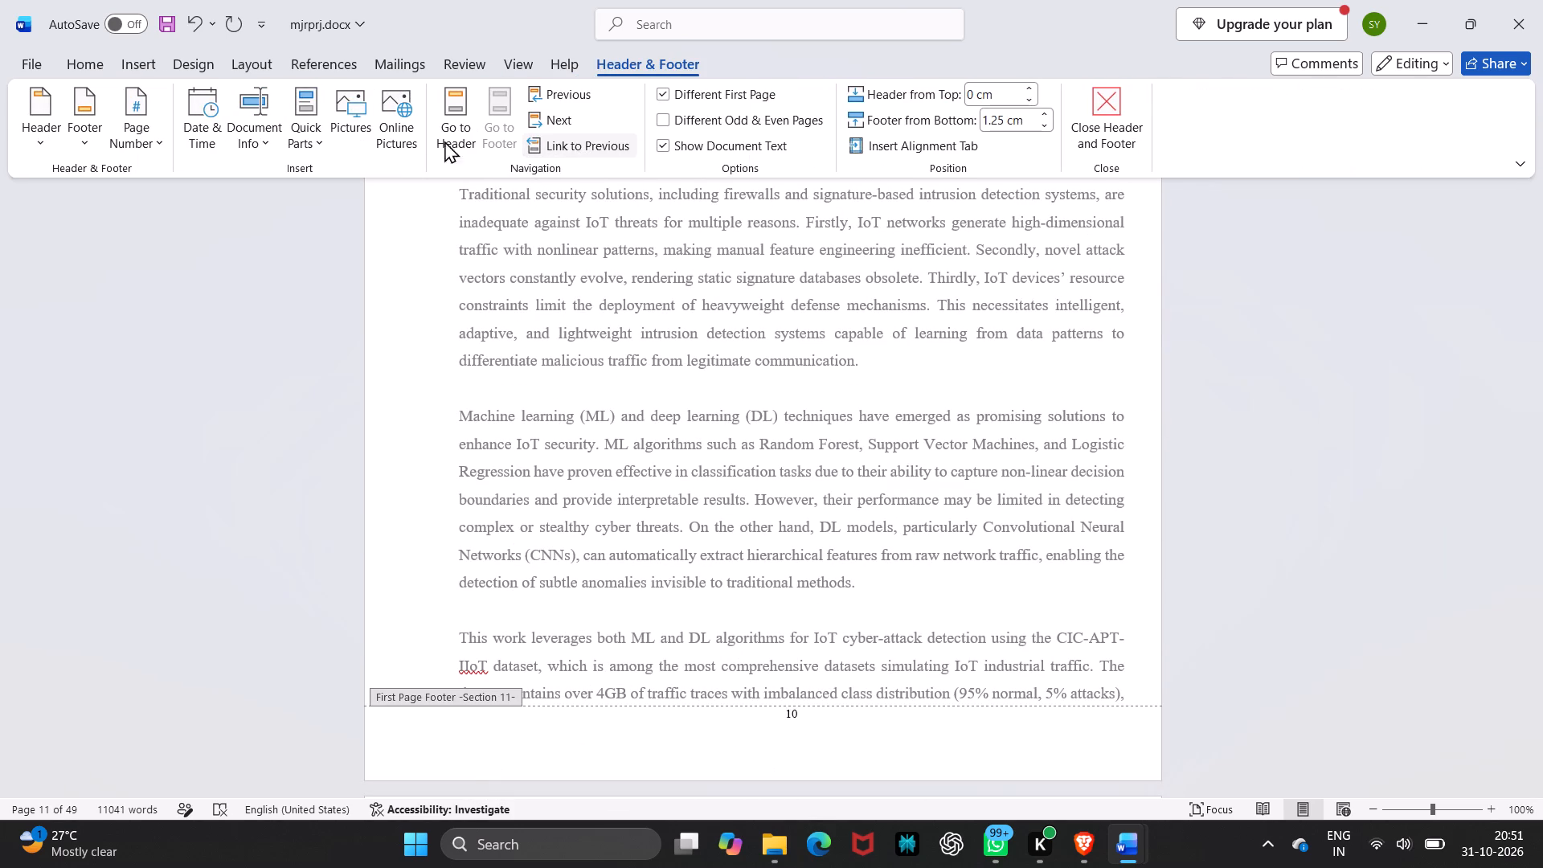
Set the Section 11 page numbering to start at 1, in the 1, 2, 3, ... format.
click(147, 142)
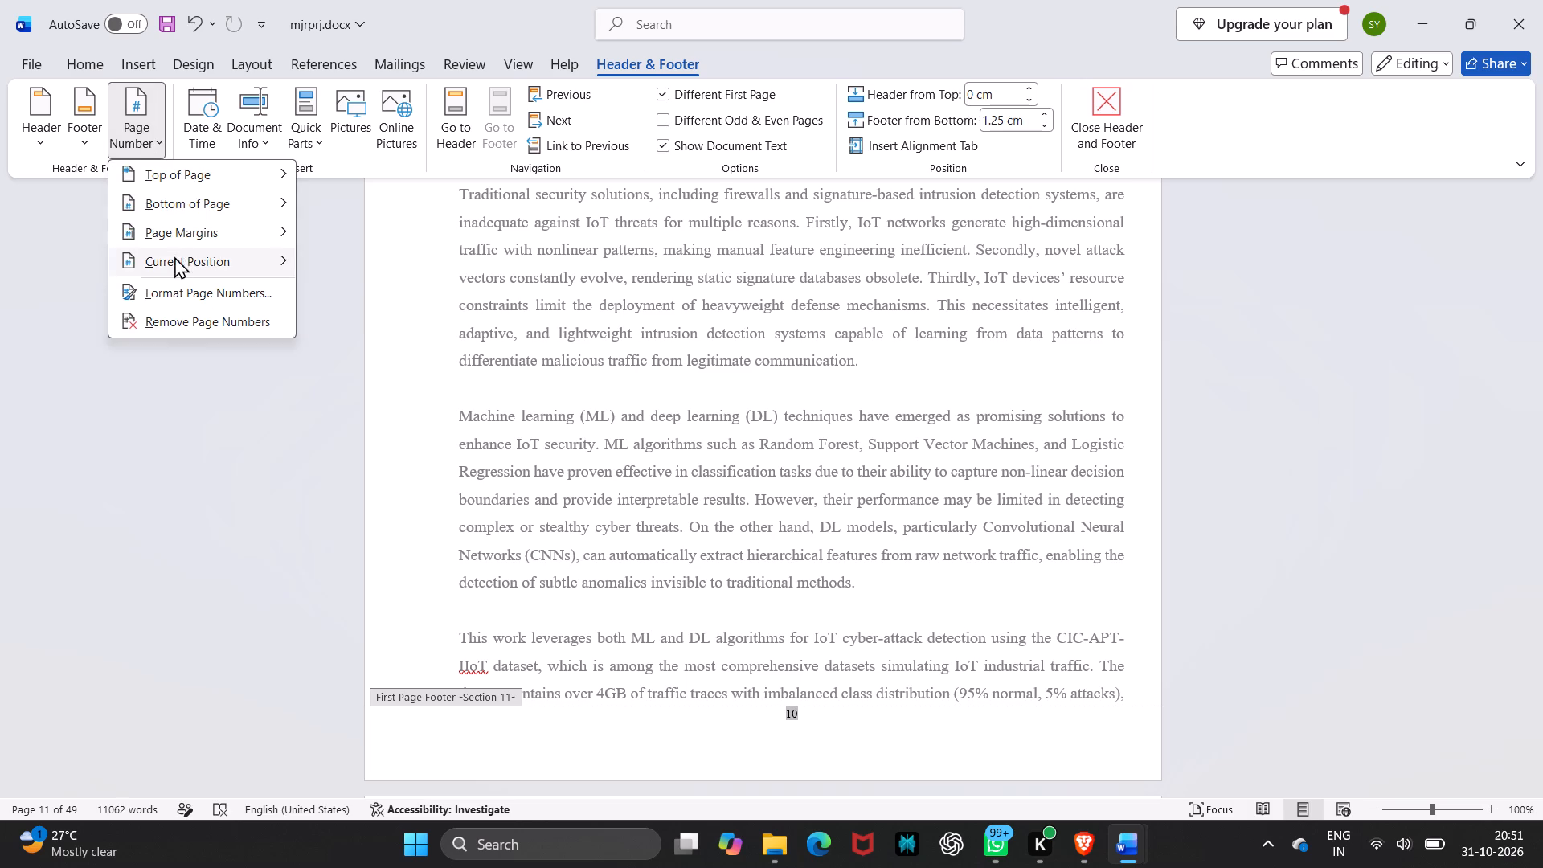
click(182, 285)
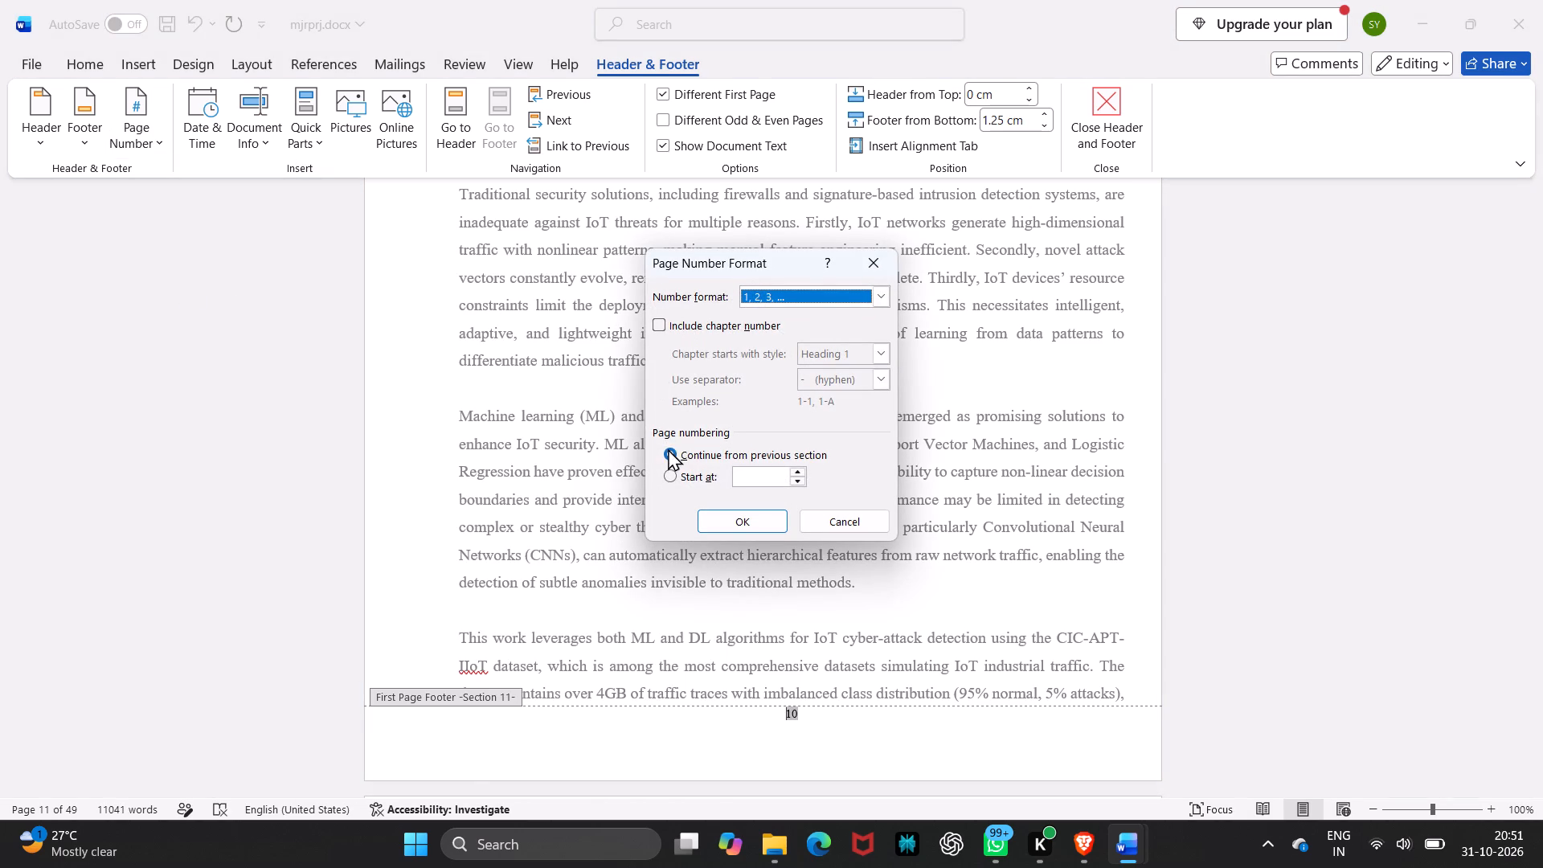
click(668, 471)
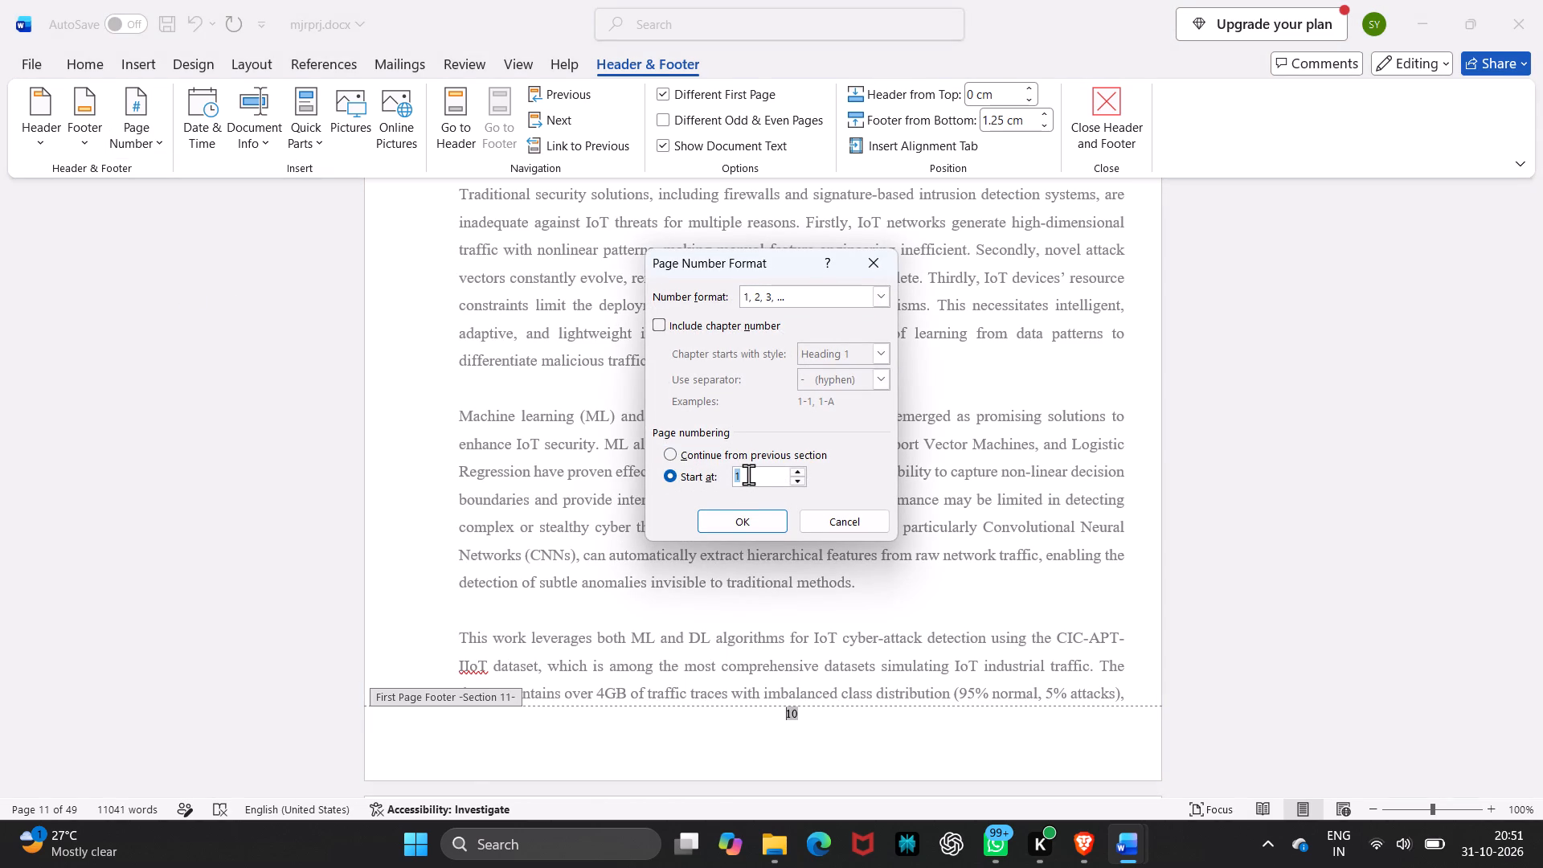
click(751, 522)
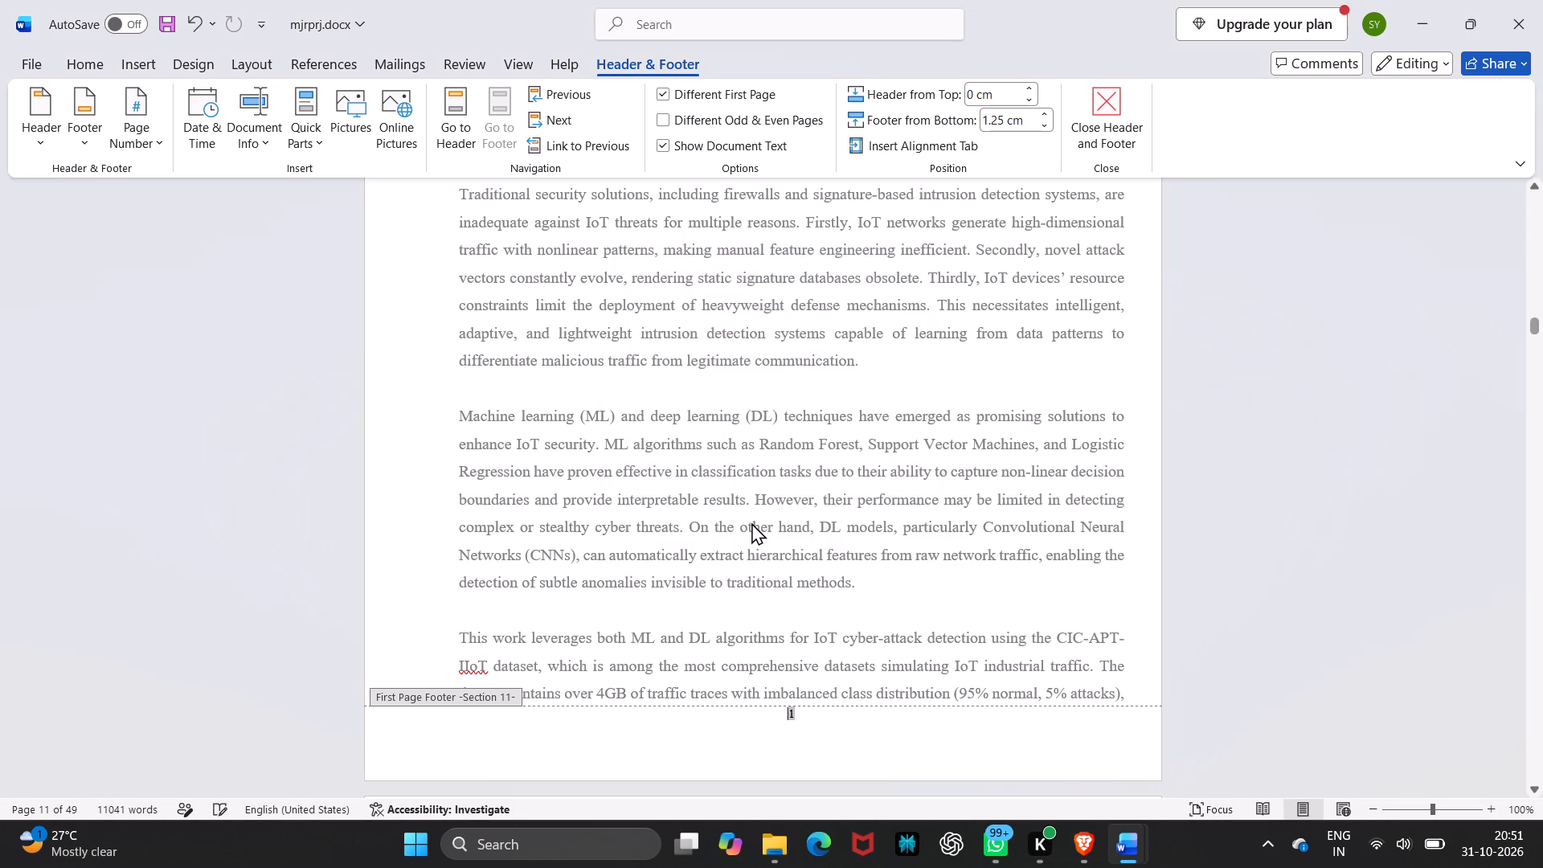
Check the footer page numbers from the Introduction's first page into the Literature Survey in Section 12.
scroll(773, 588, down, 7)
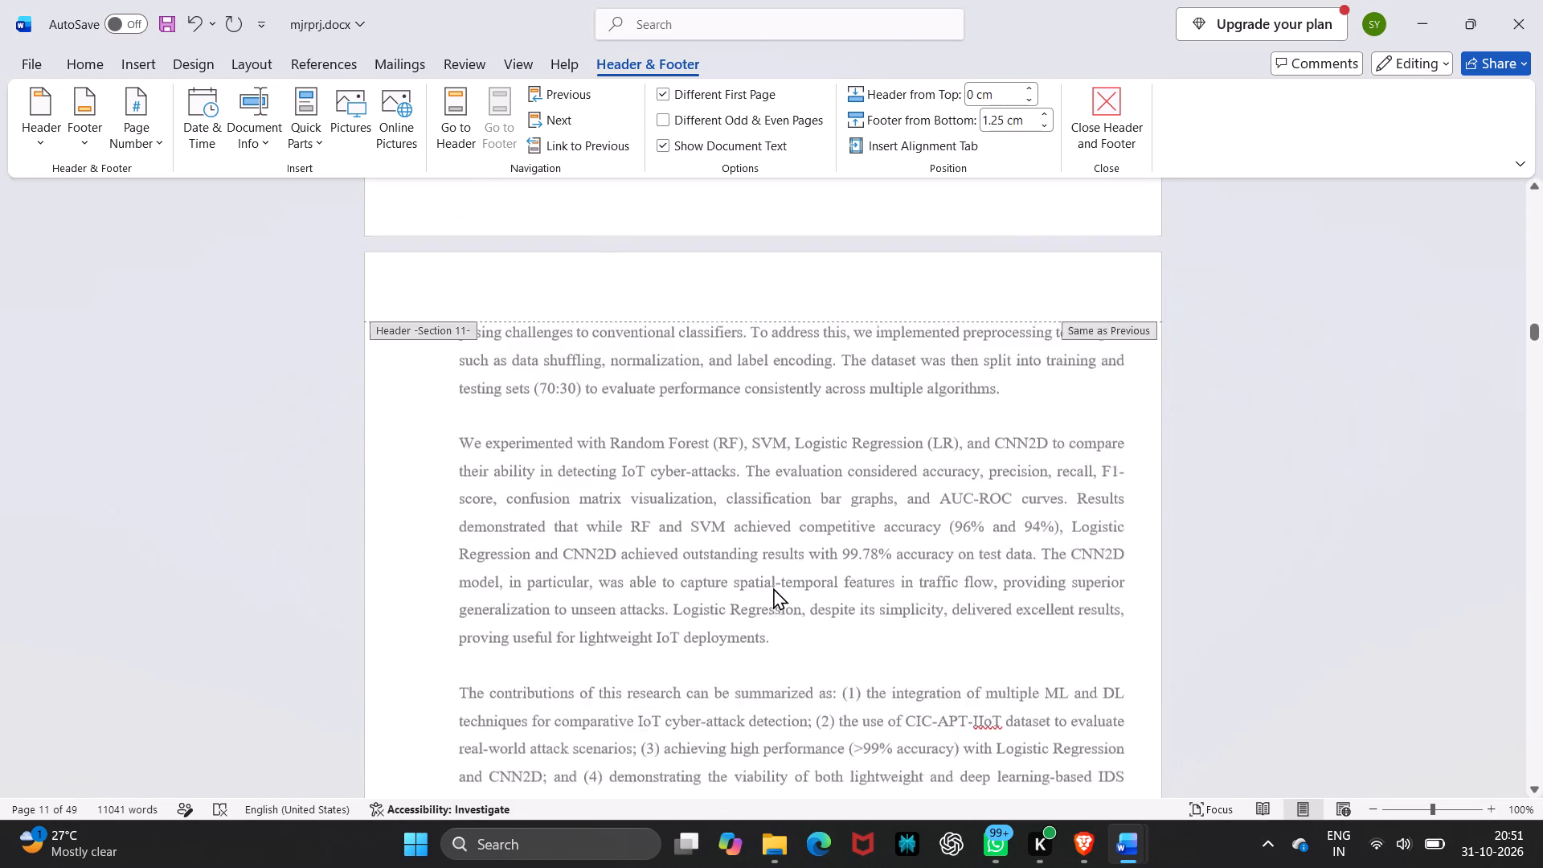
scroll(773, 588, down, 2)
scroll(773, 588, up, 1)
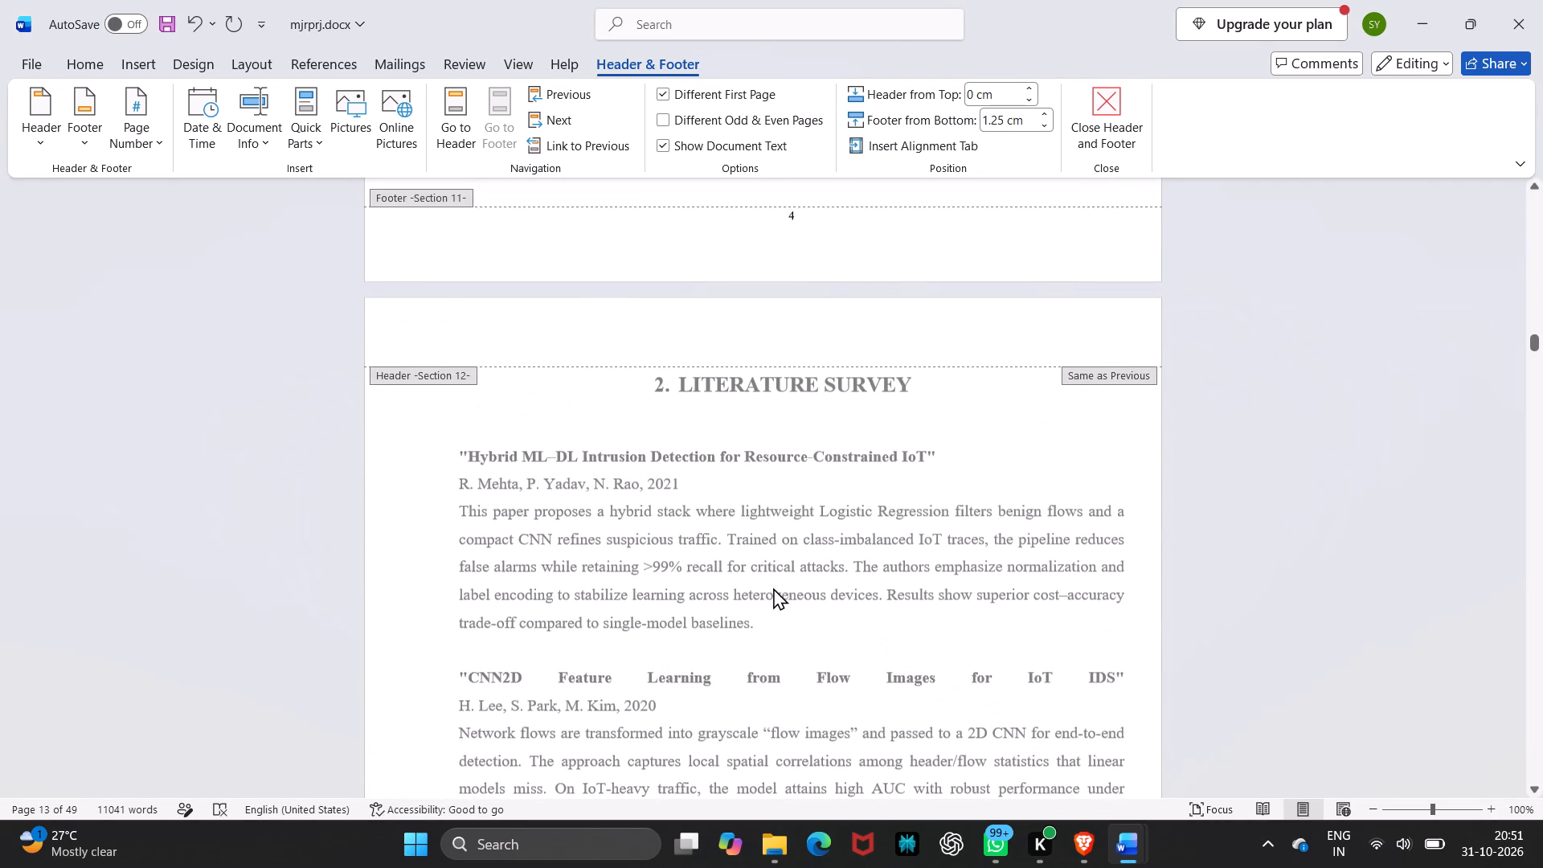
click(802, 216)
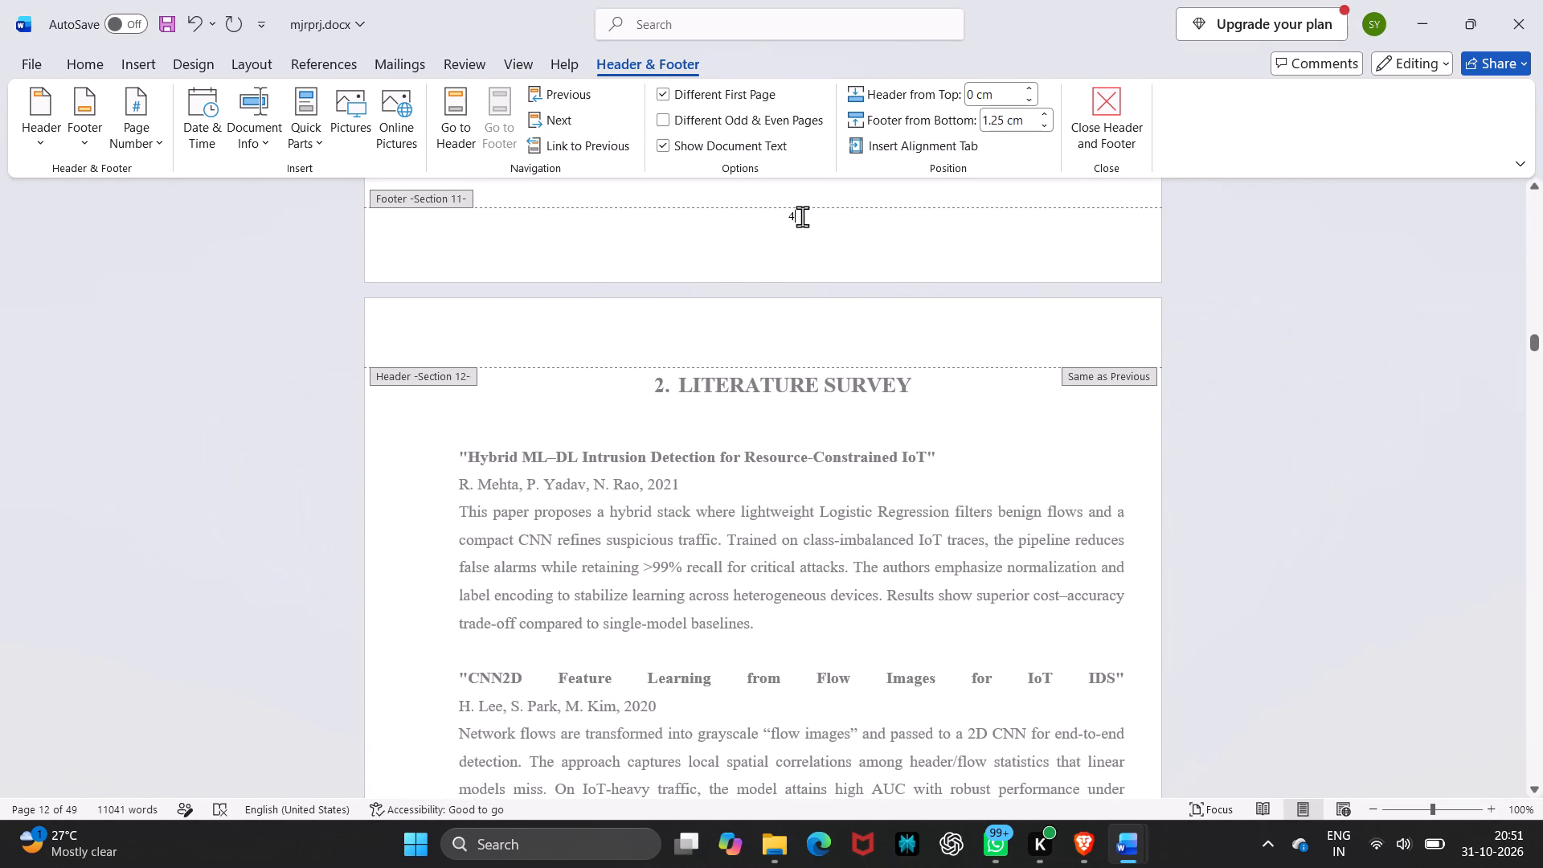
scroll(802, 216, down, 2)
scroll(802, 350, down, 2)
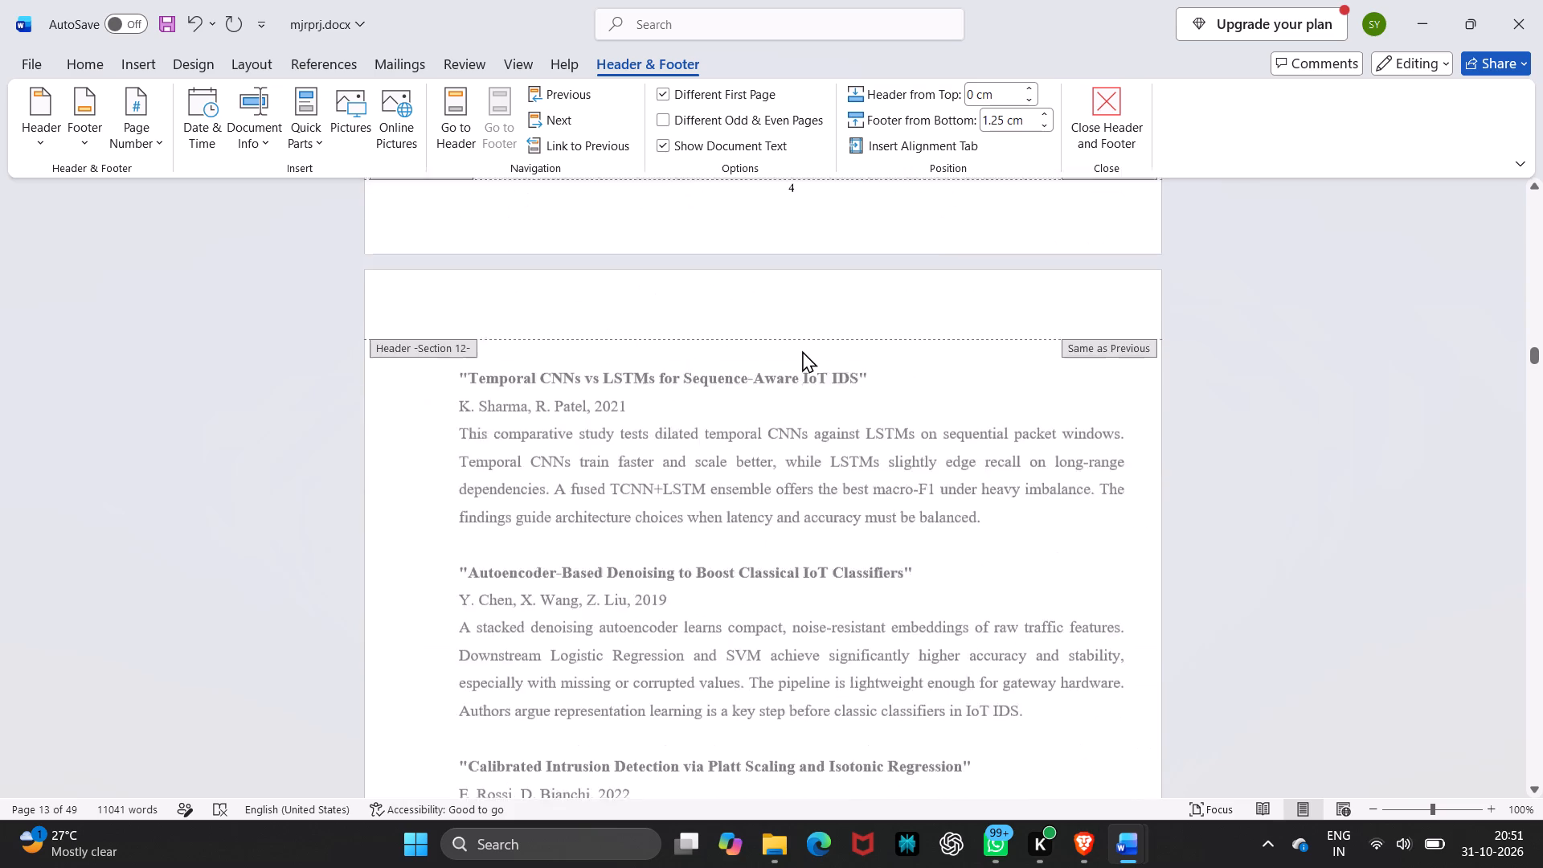
scroll(802, 350, up, 4)
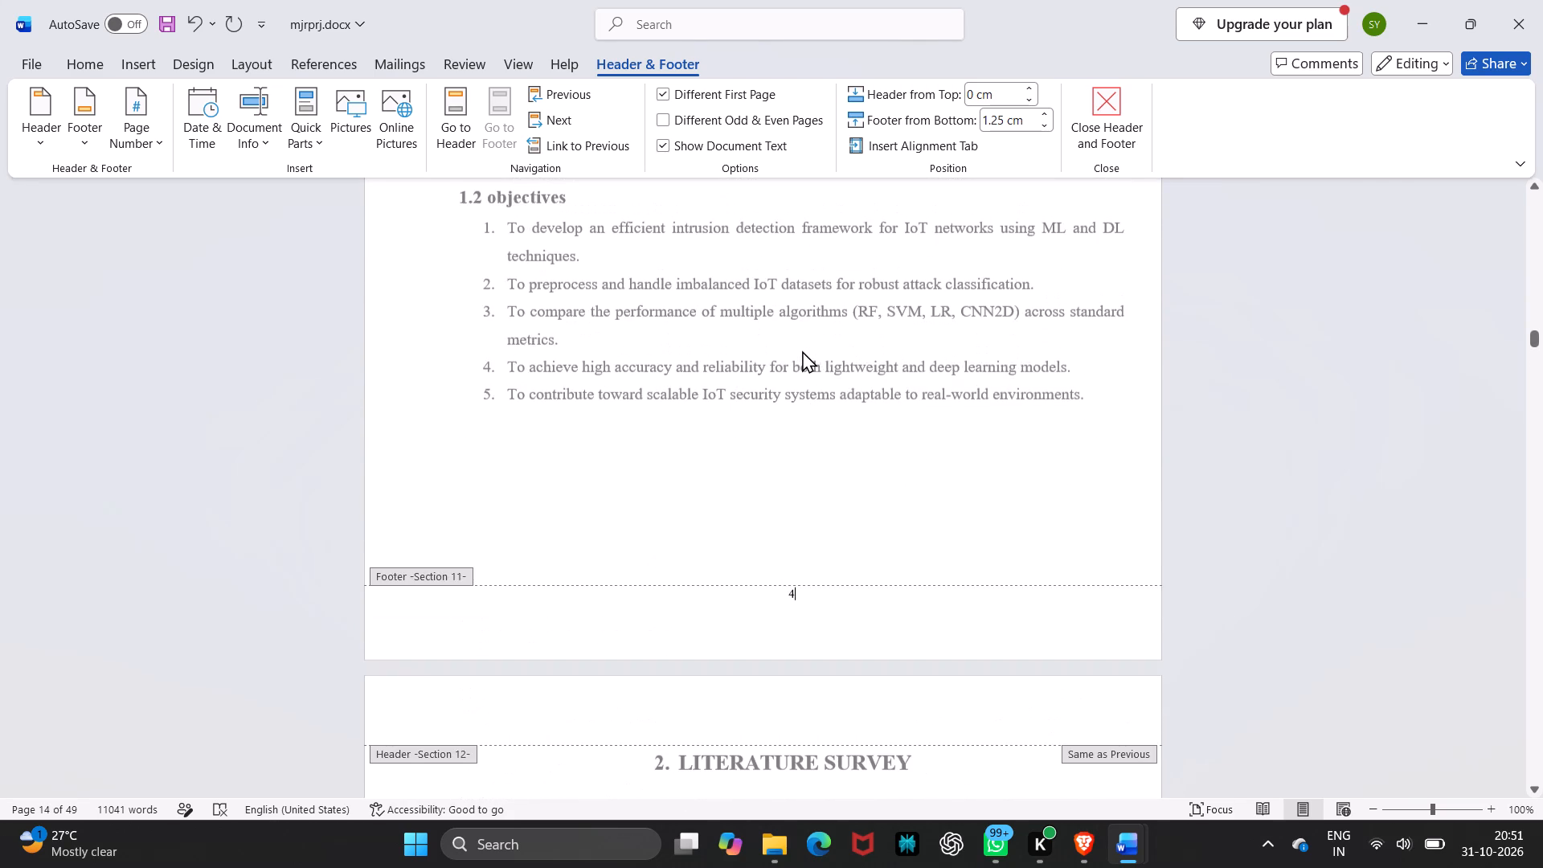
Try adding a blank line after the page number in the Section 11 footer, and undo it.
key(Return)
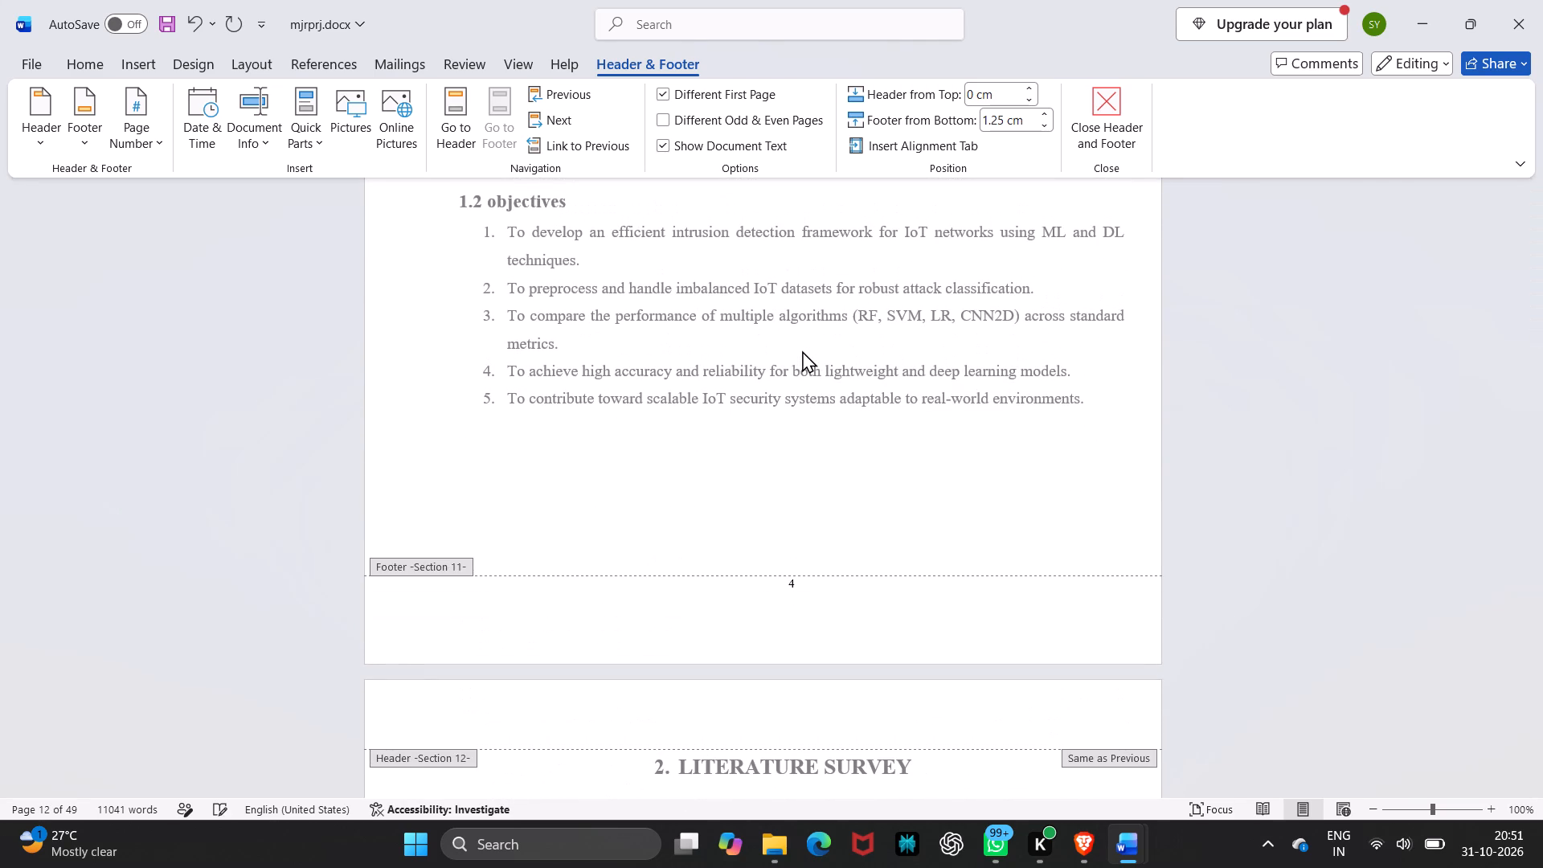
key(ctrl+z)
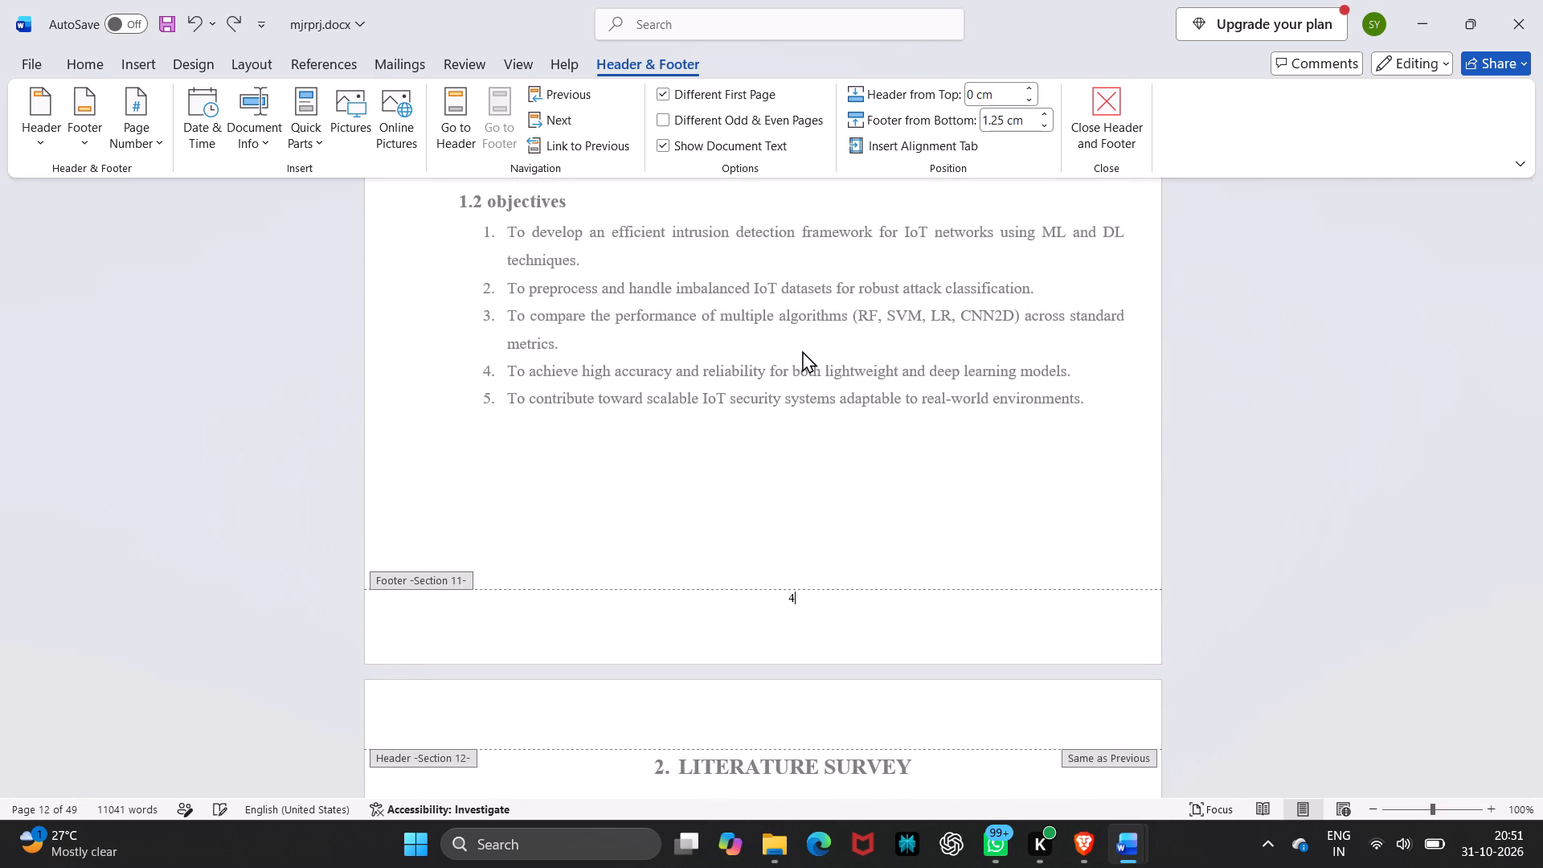
Leave header and footer editing and return to the body text of the Introduction section.
scroll(802, 350, up, 5)
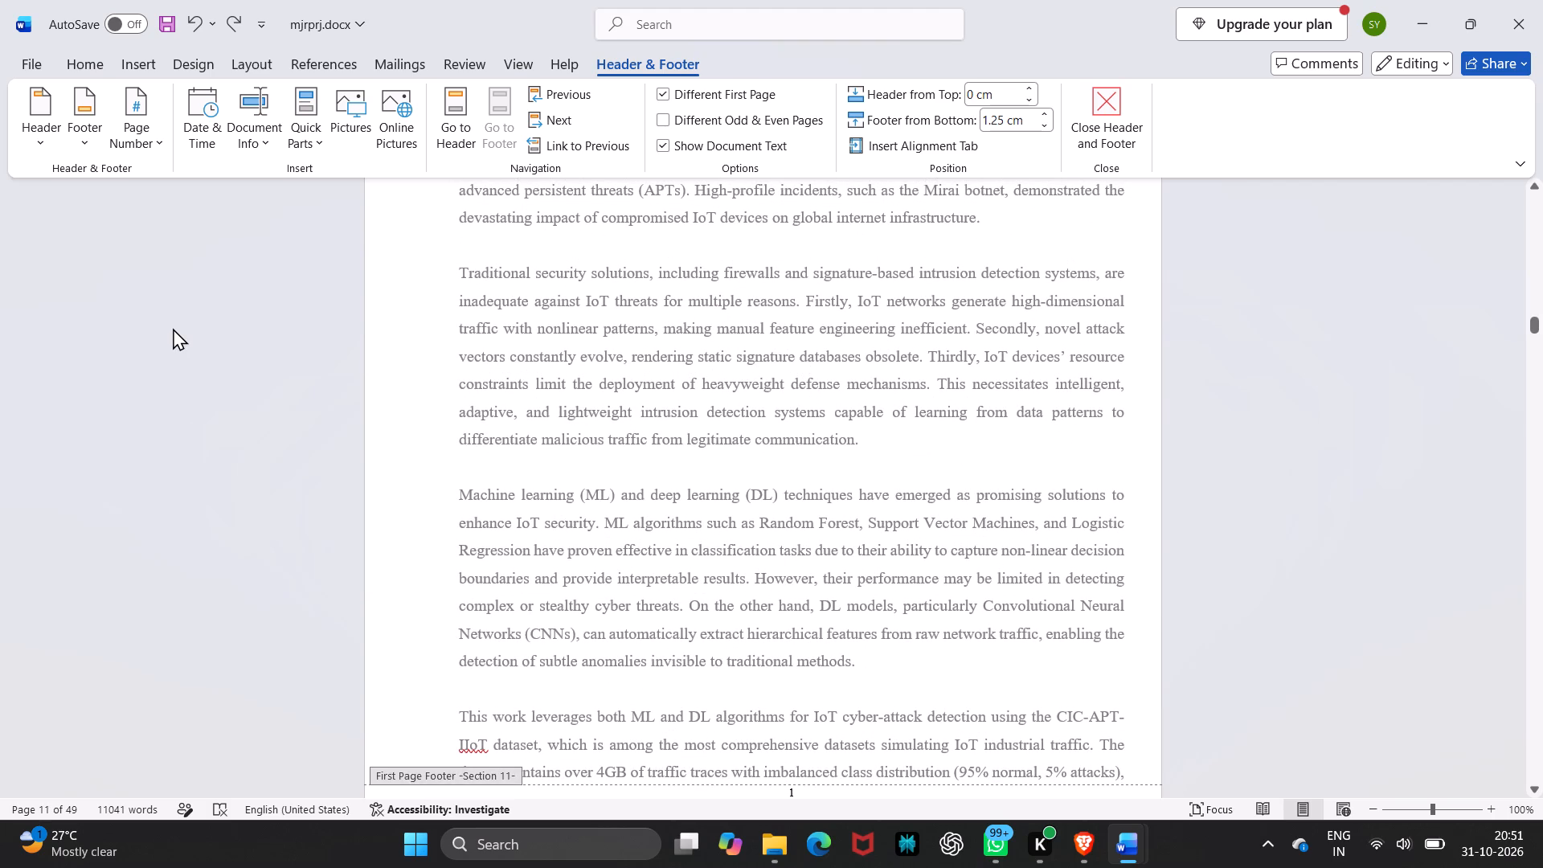
click(173, 328)
click(297, 301)
double_click(1418, 381)
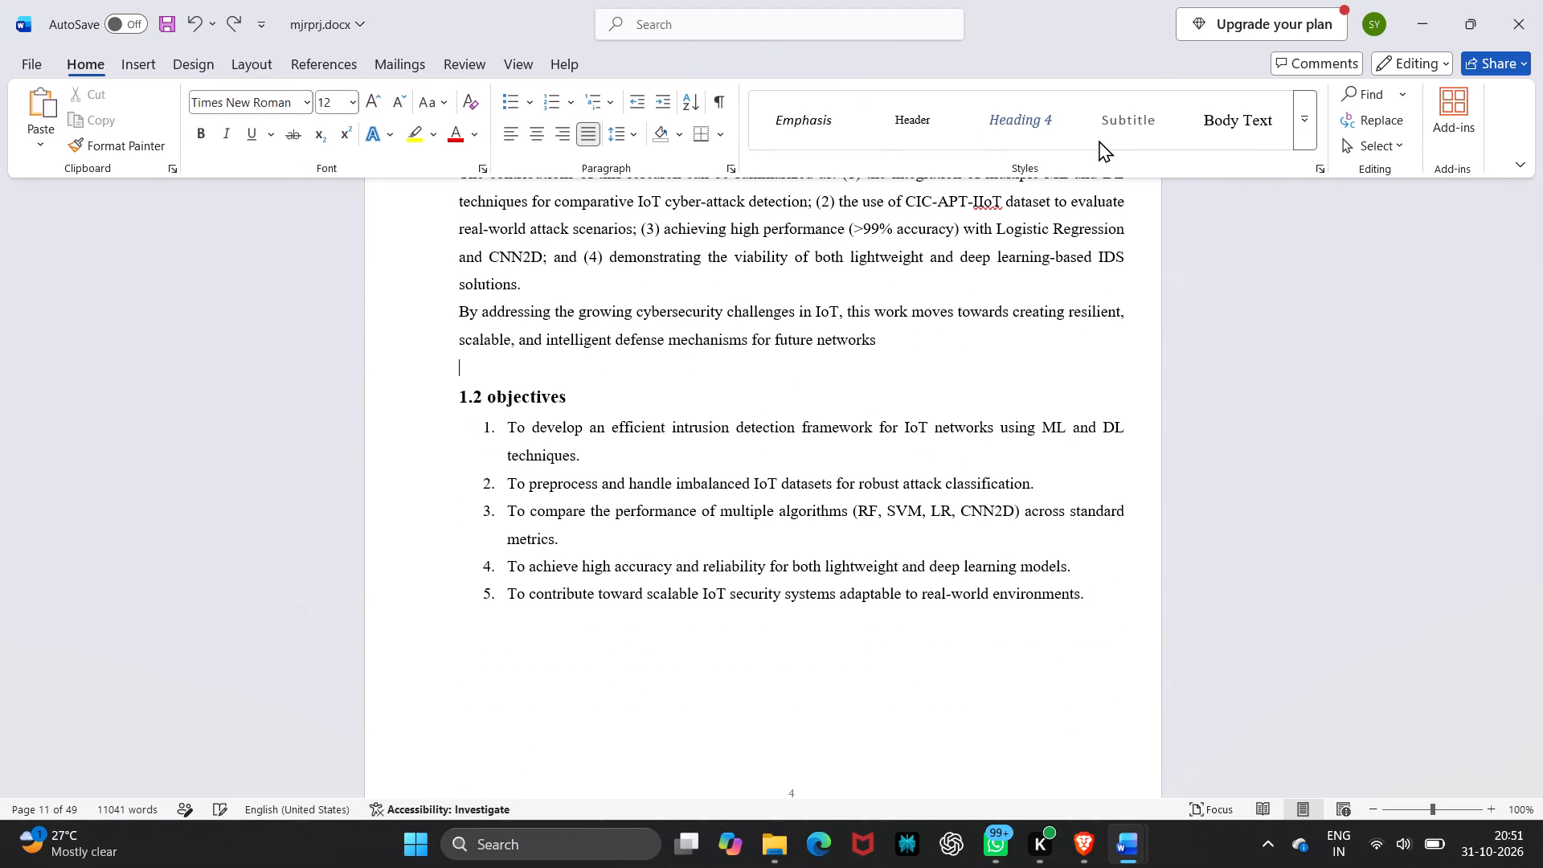
Review the page numbers across the Literature Survey and Introduction pages in the normal document view.
scroll(999, 521, down, 3)
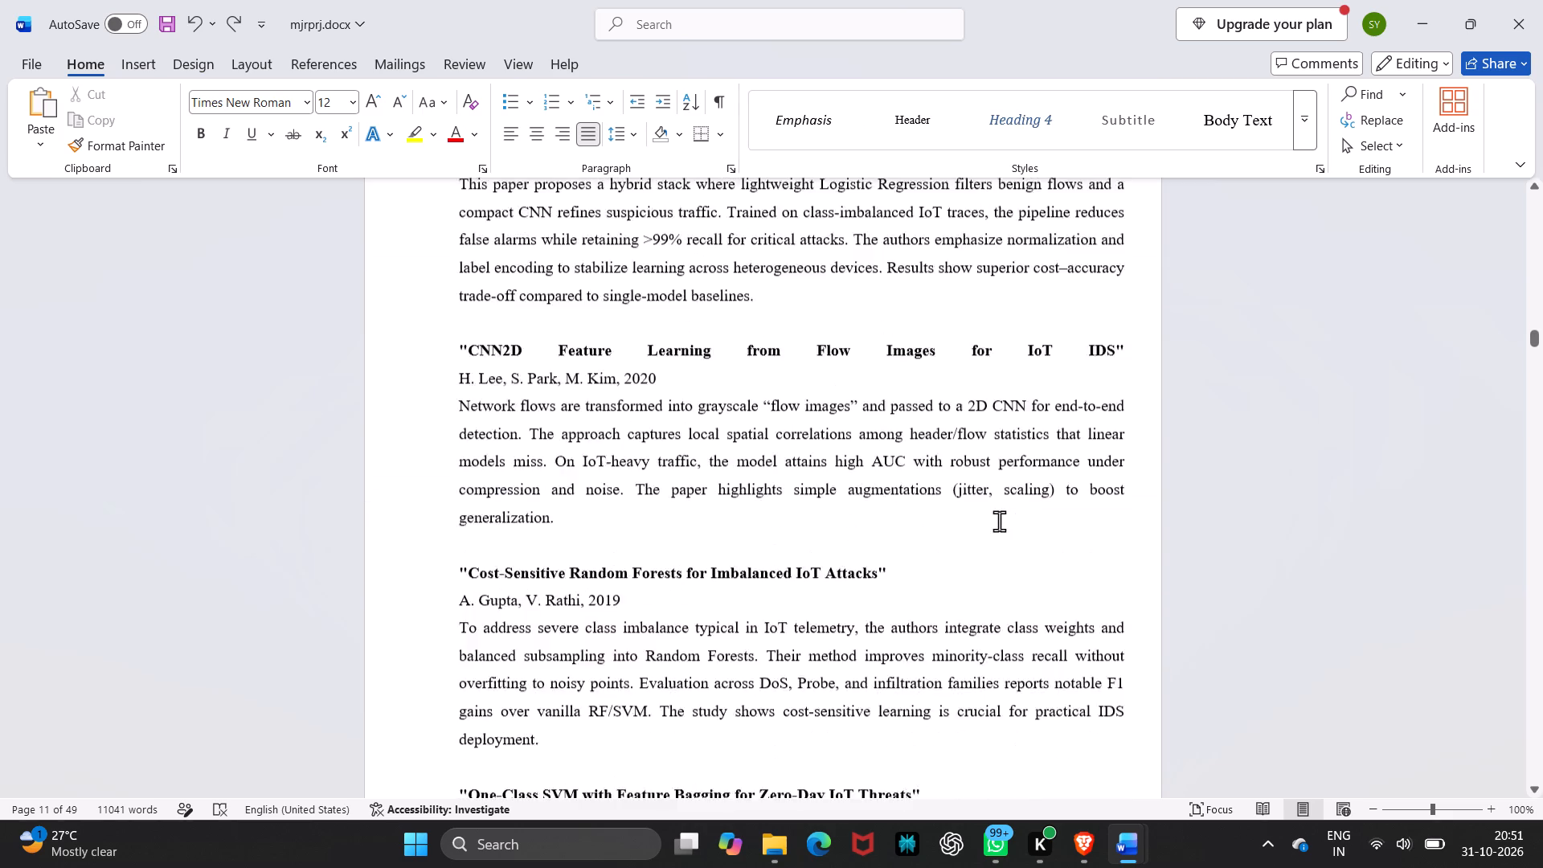
scroll(999, 521, down, 2)
scroll(999, 521, up, 2)
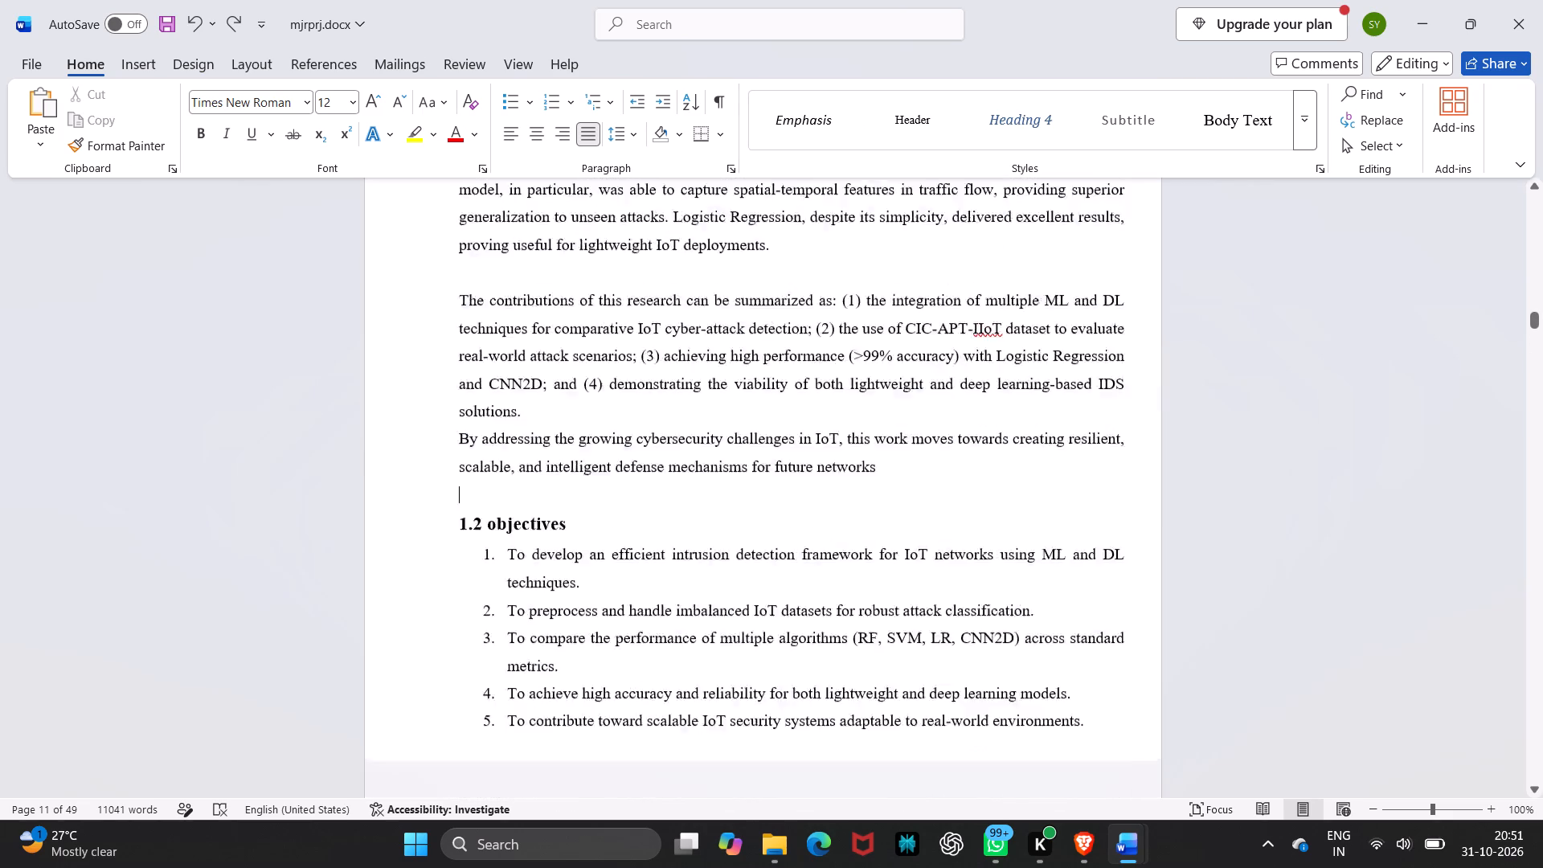
scroll(999, 521, up, 3)
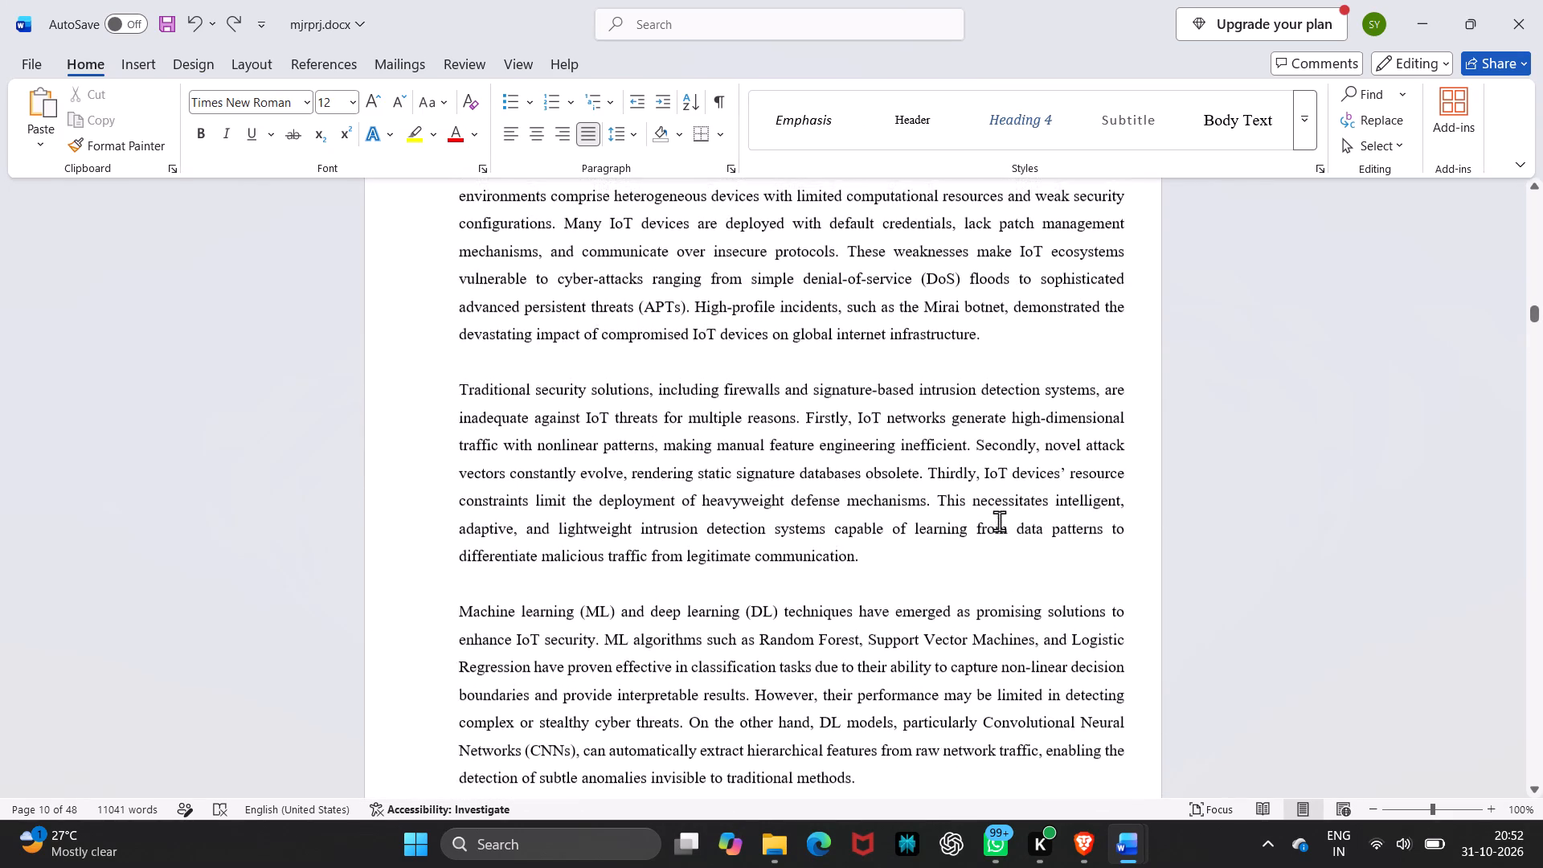
scroll(999, 521, up, 1)
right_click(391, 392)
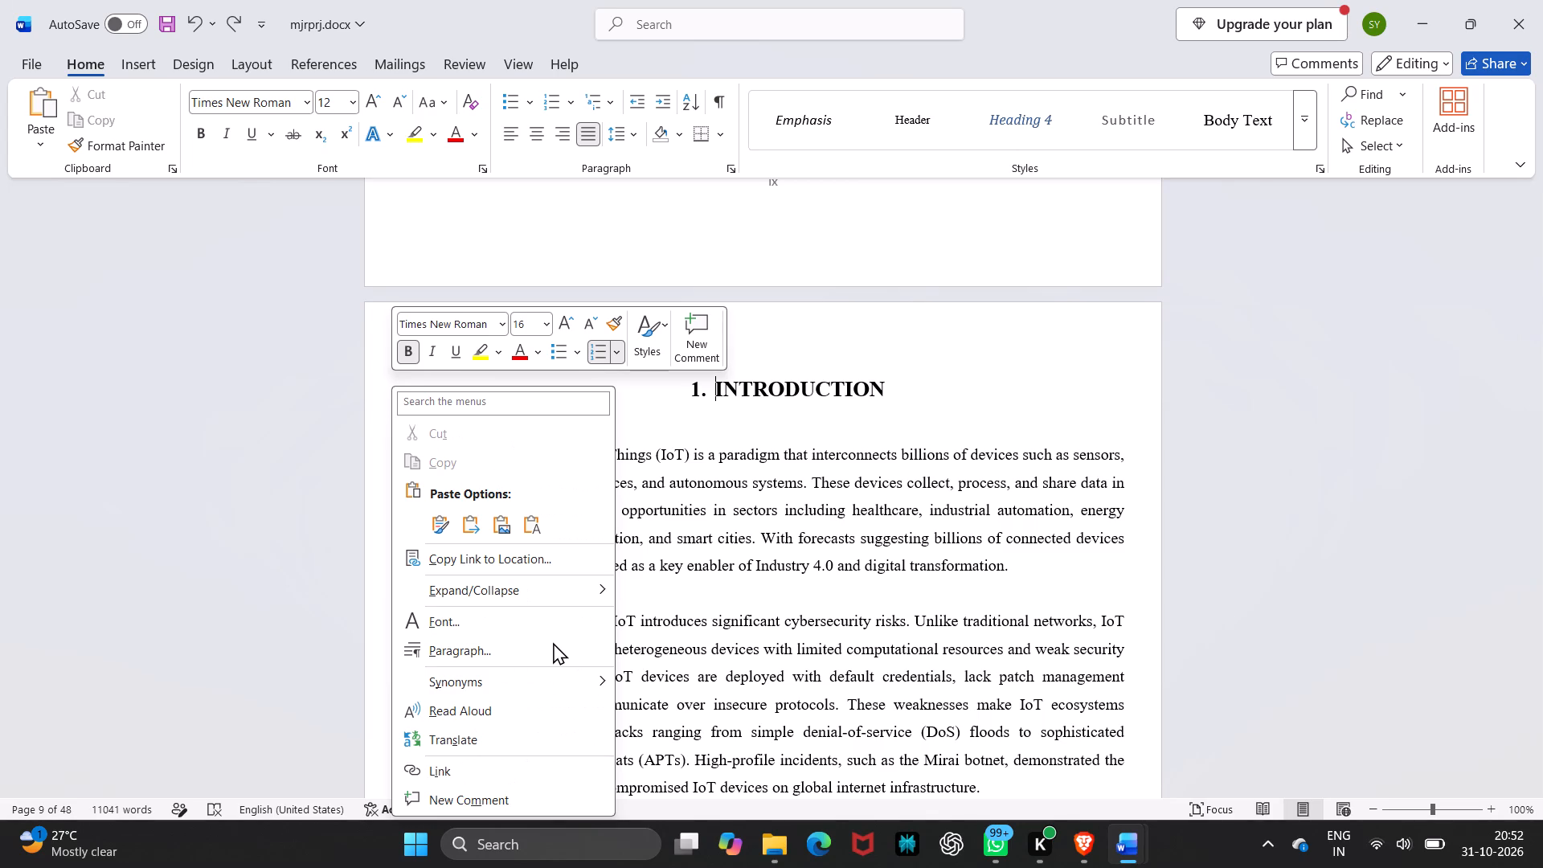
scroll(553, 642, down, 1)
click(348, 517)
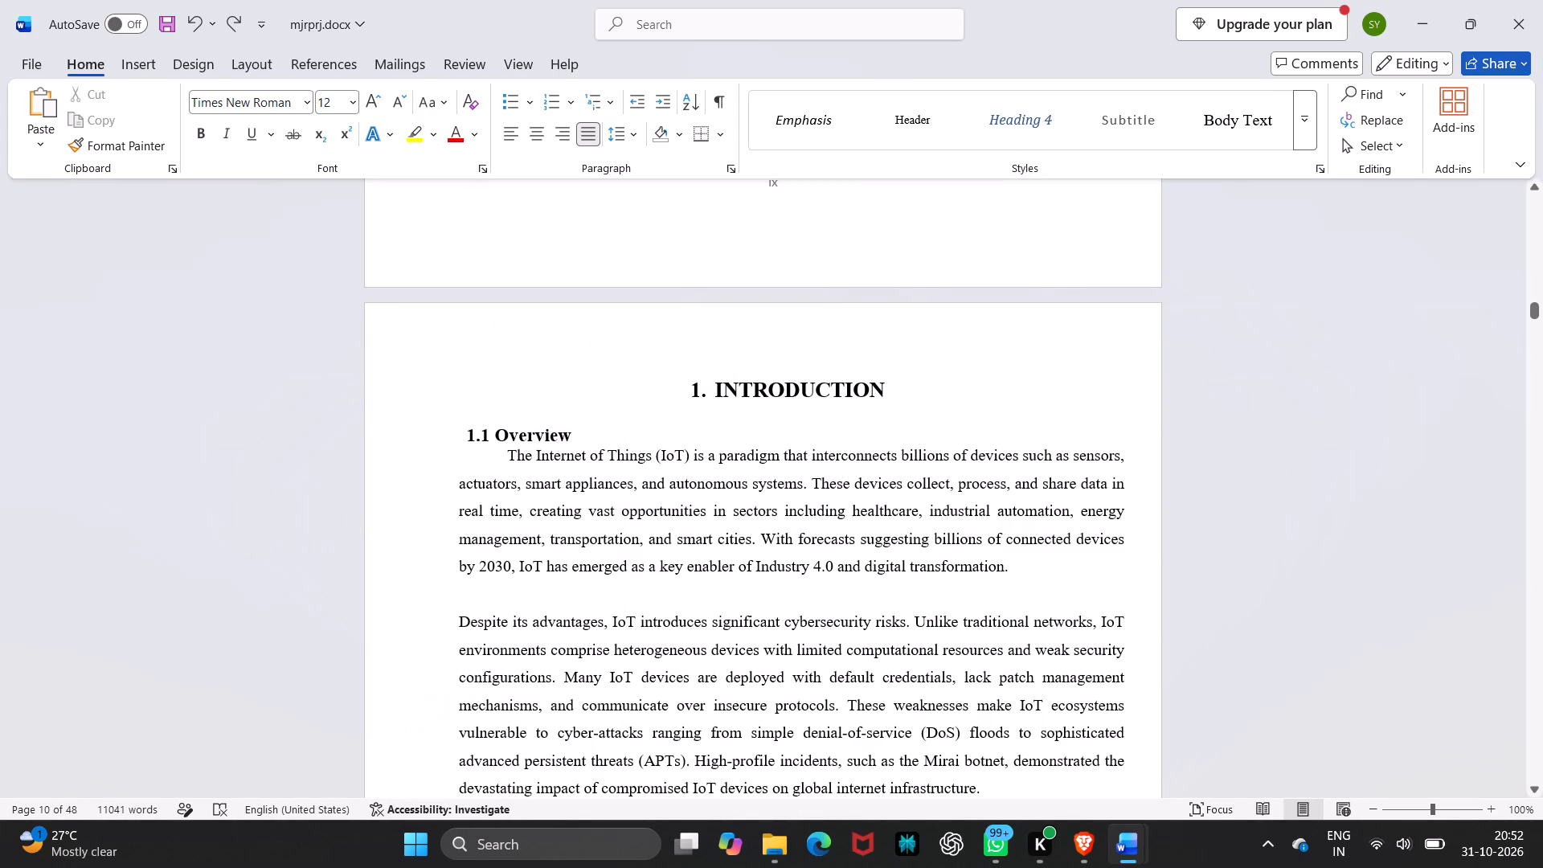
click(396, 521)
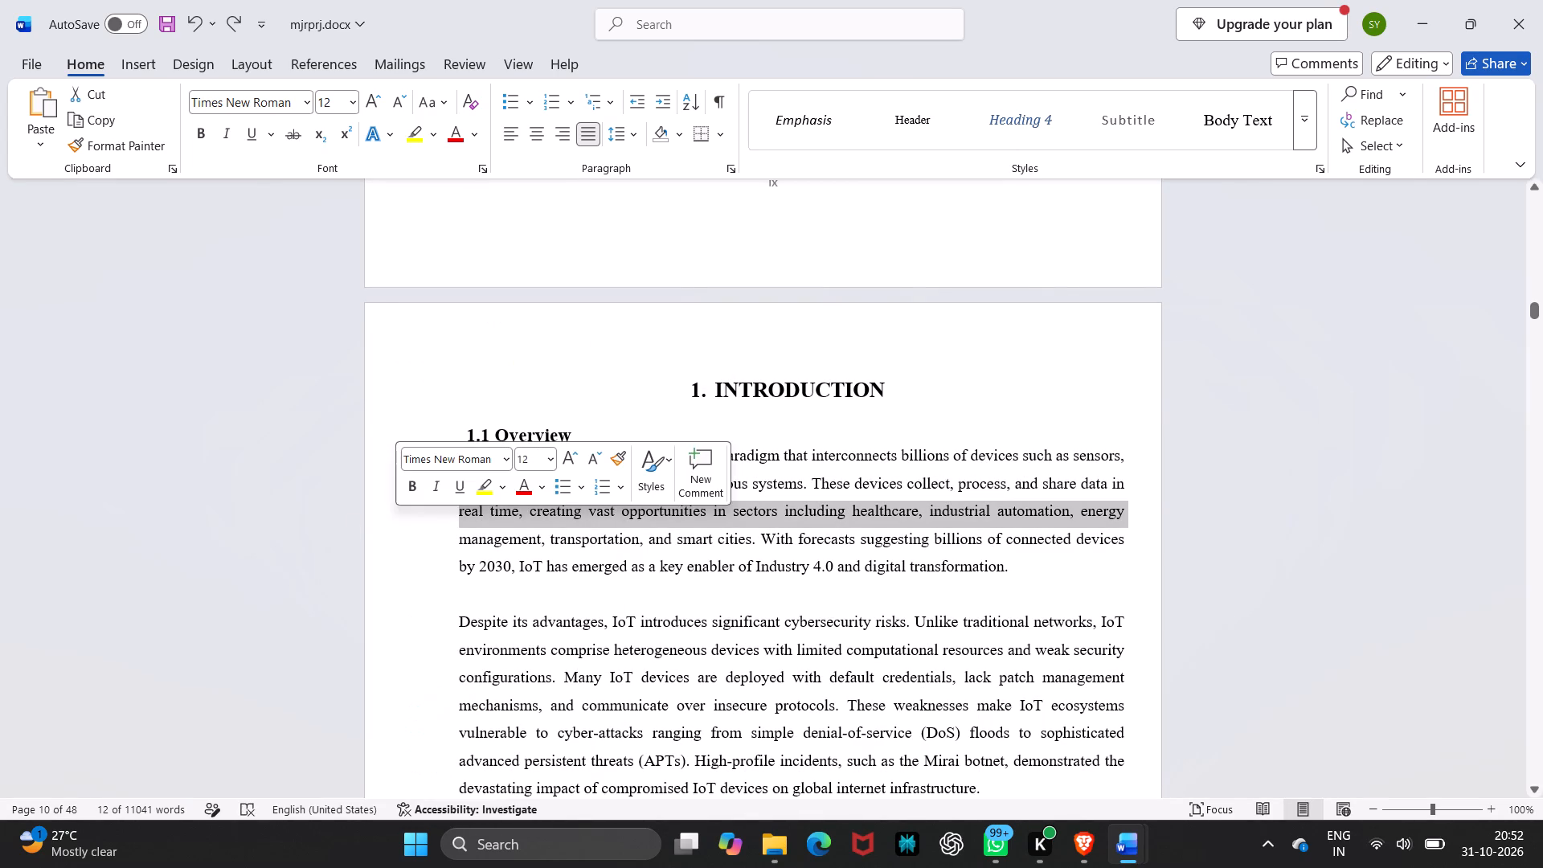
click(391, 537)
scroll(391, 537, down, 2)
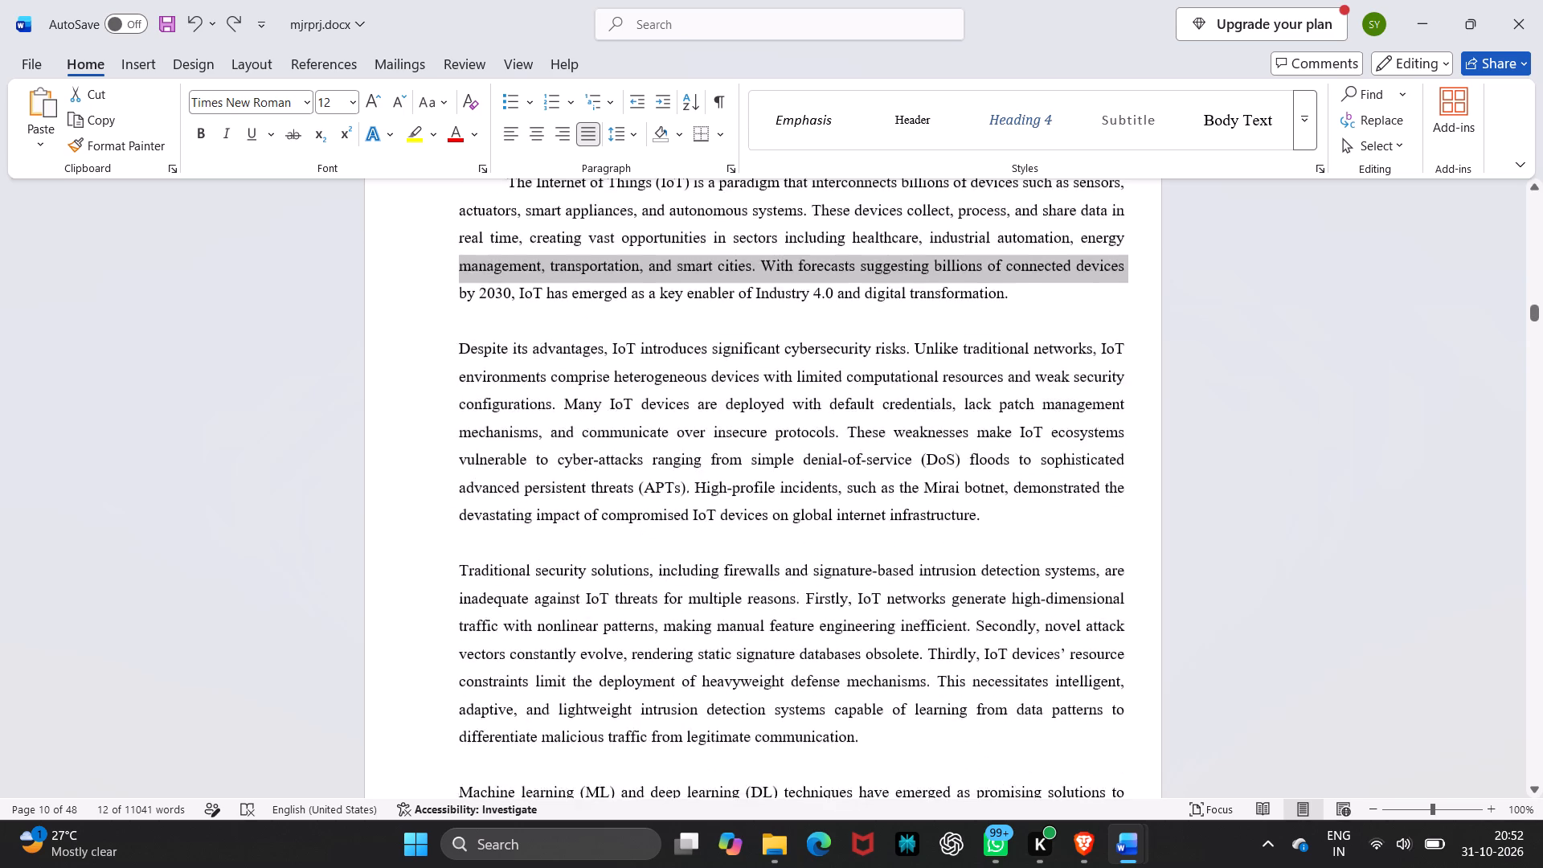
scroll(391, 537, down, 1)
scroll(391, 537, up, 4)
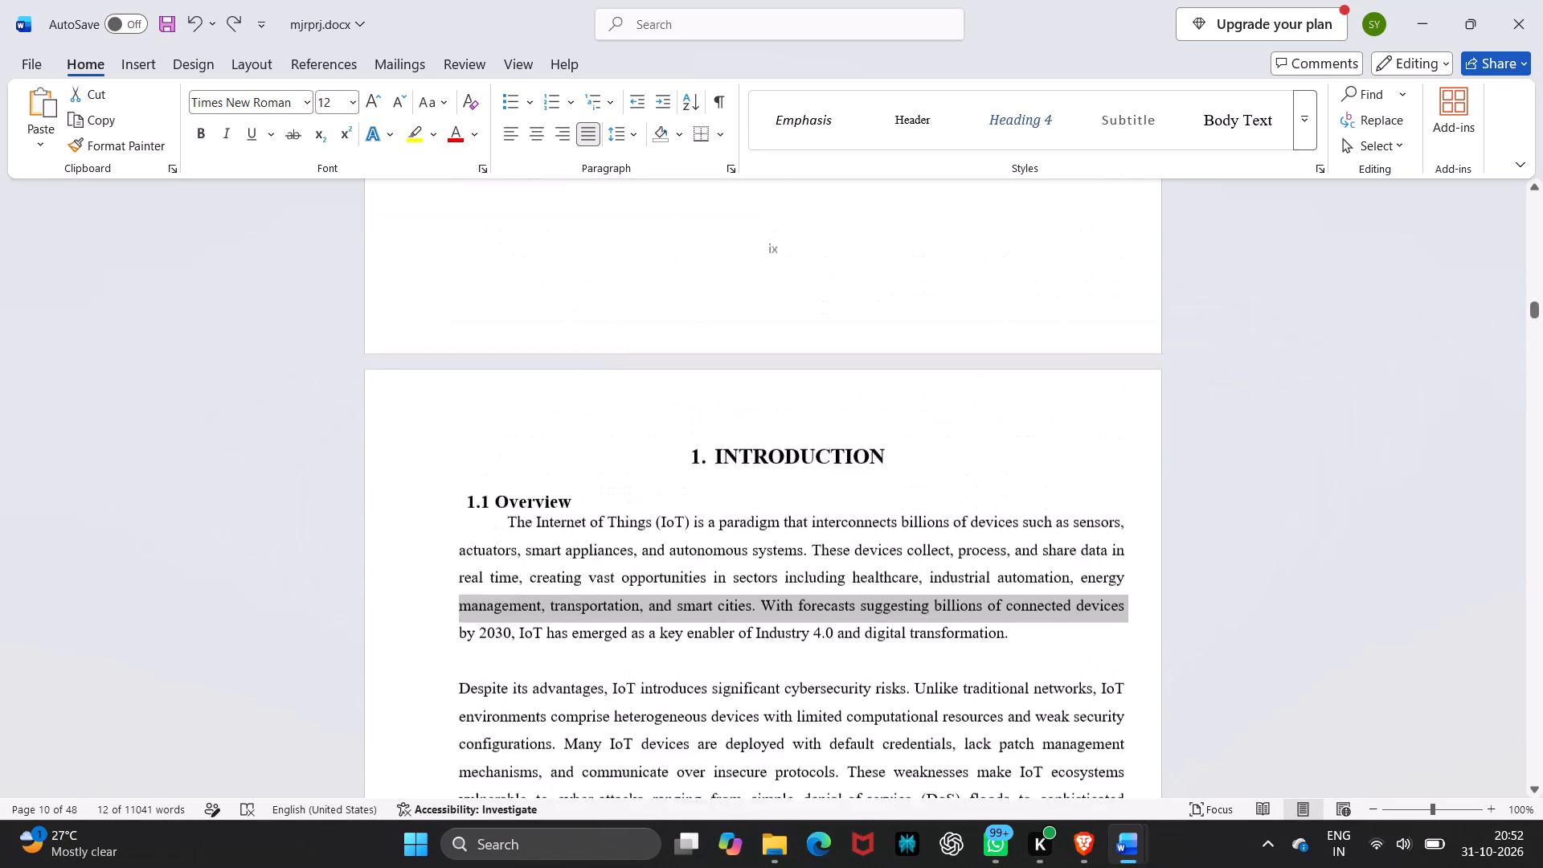
Look back through the front matter from the Introduction to the title and Certificate pages.
scroll(391, 537, up, 8)
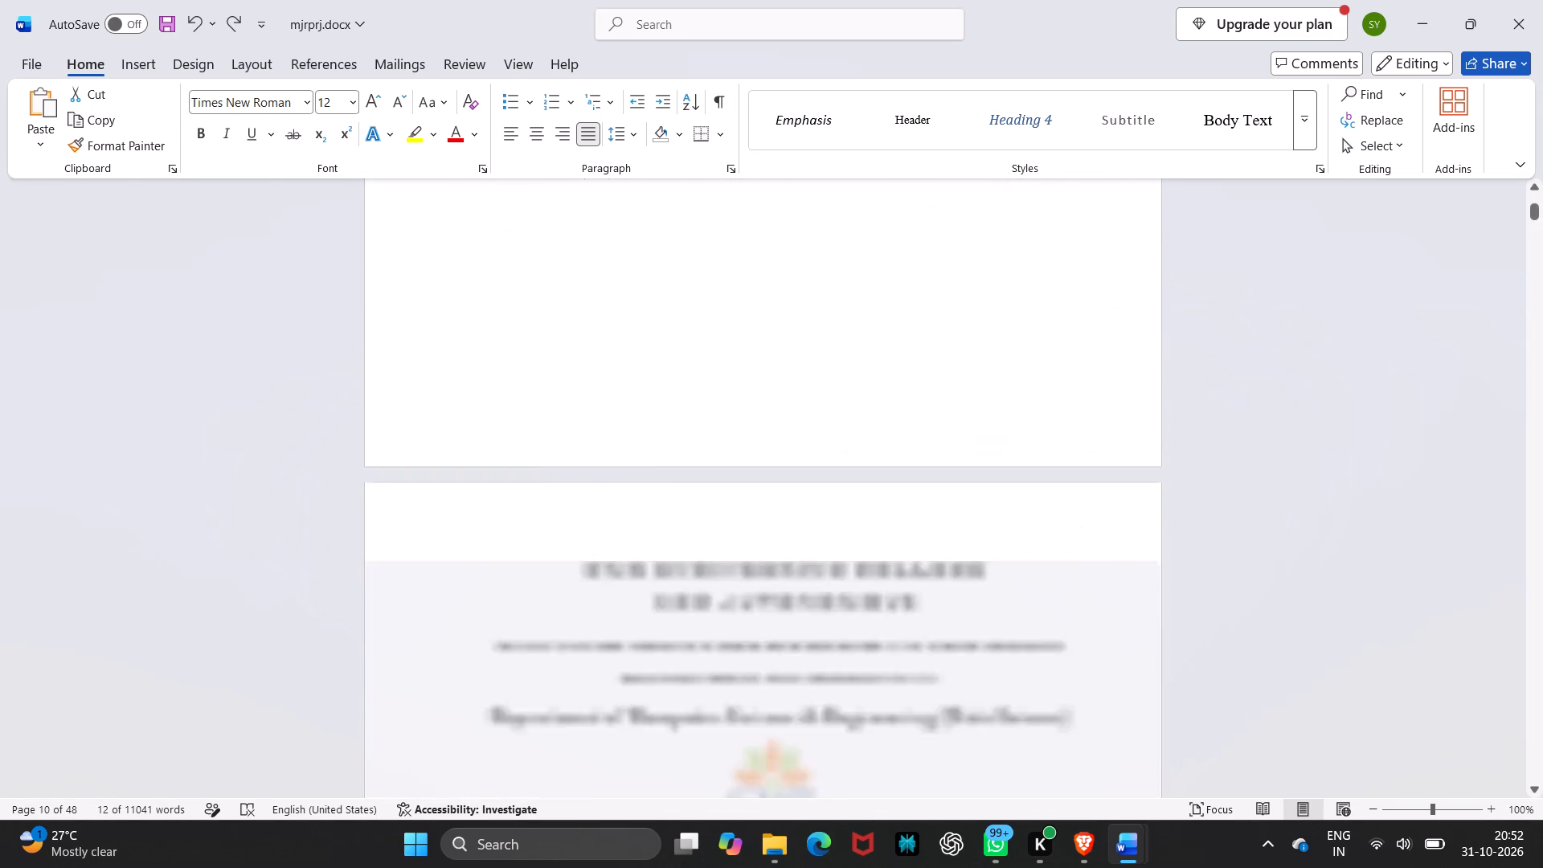
scroll(391, 537, up, 5)
scroll(391, 537, down, 3)
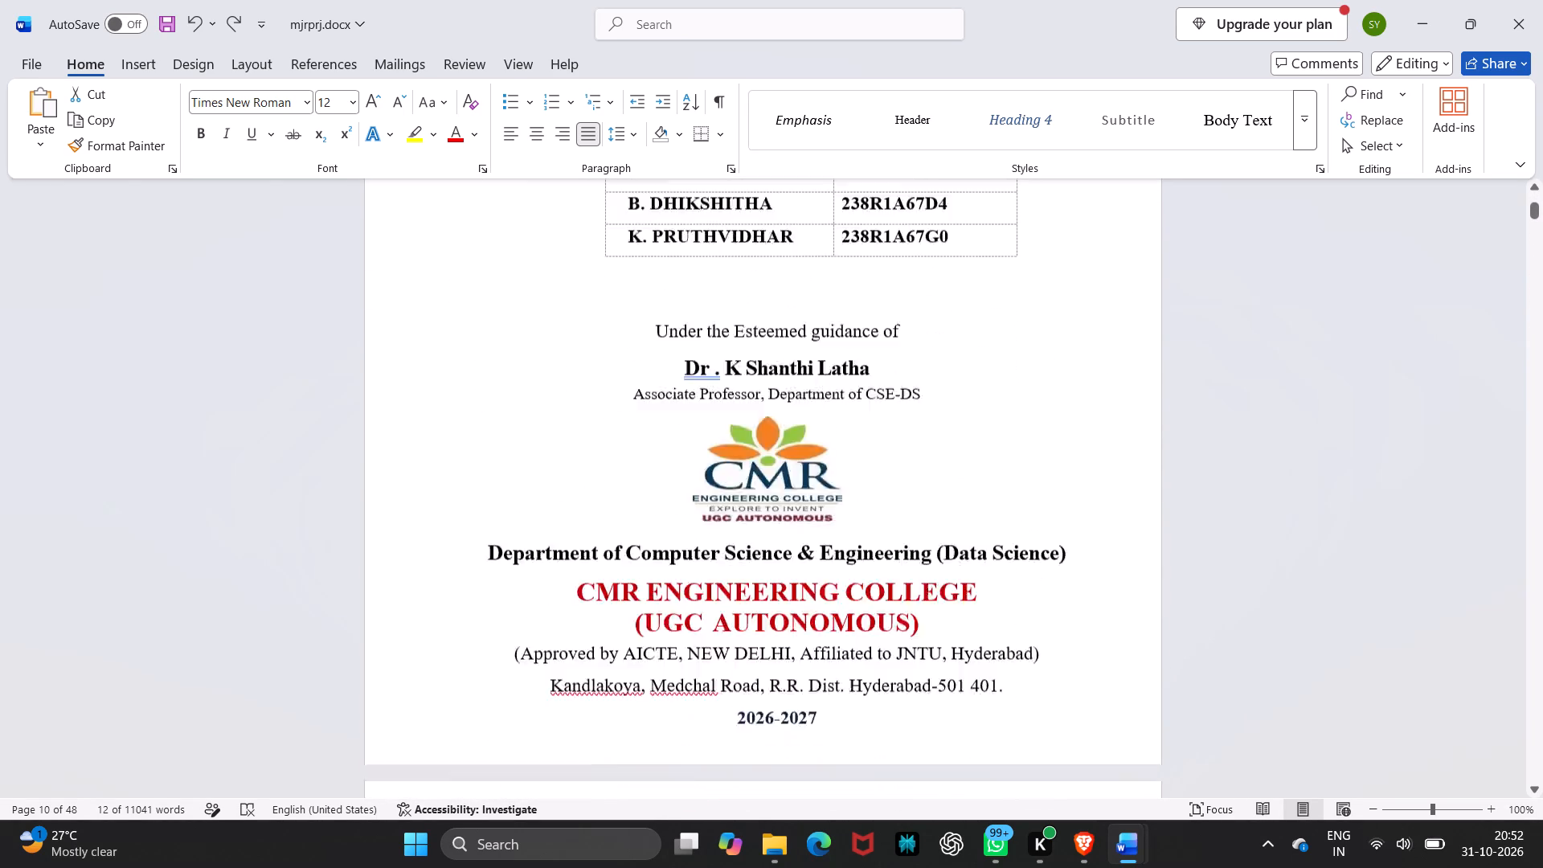
scroll(391, 537, down, 1)
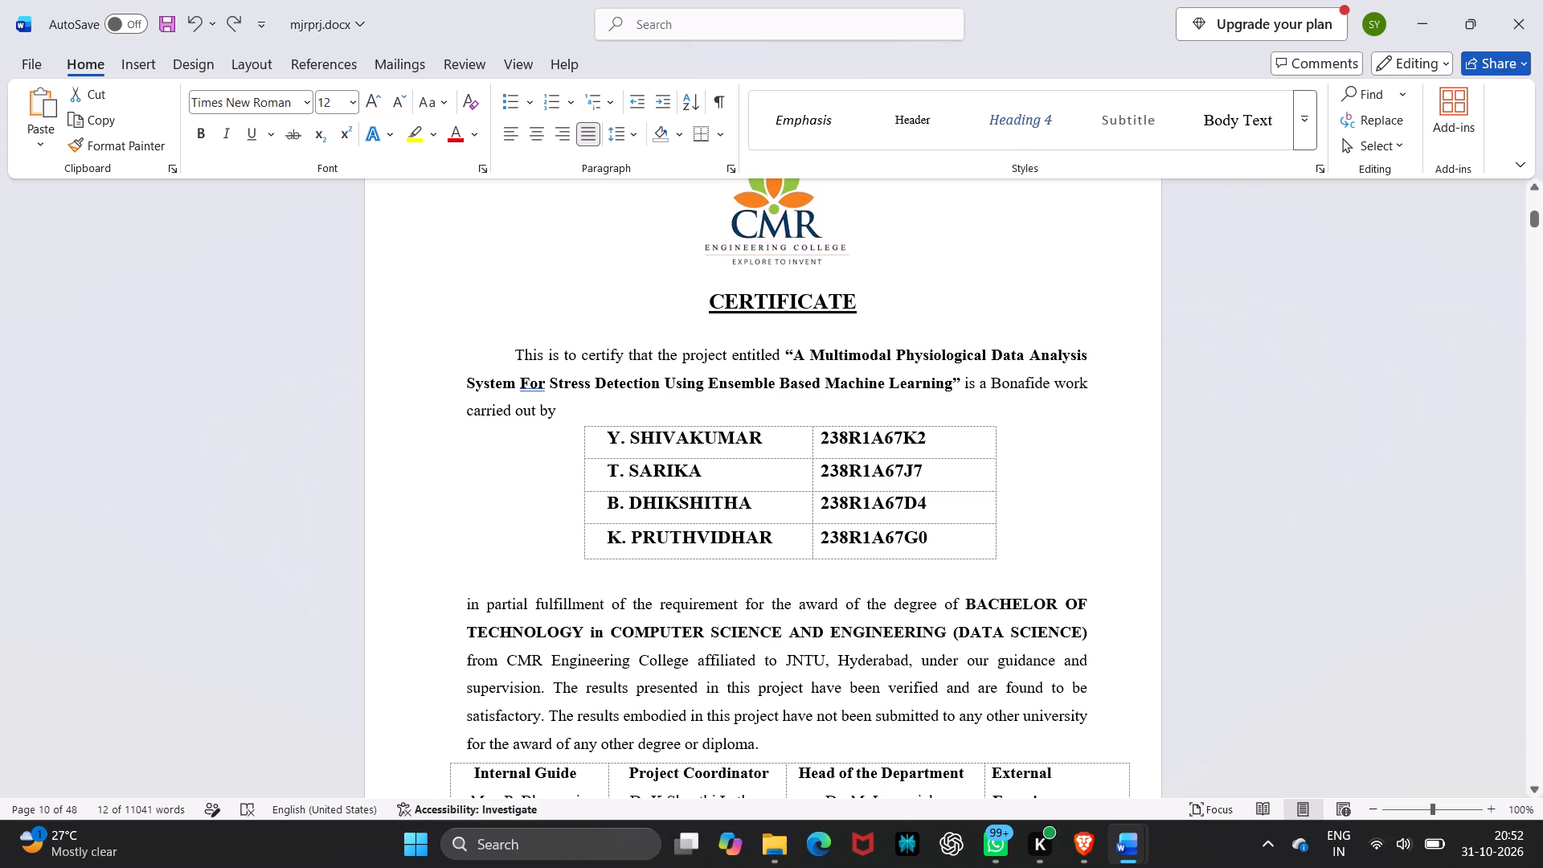
Check the footer page numbers from the Certificate page through the contents and List of Figures to the Introduction.
click(145, 68)
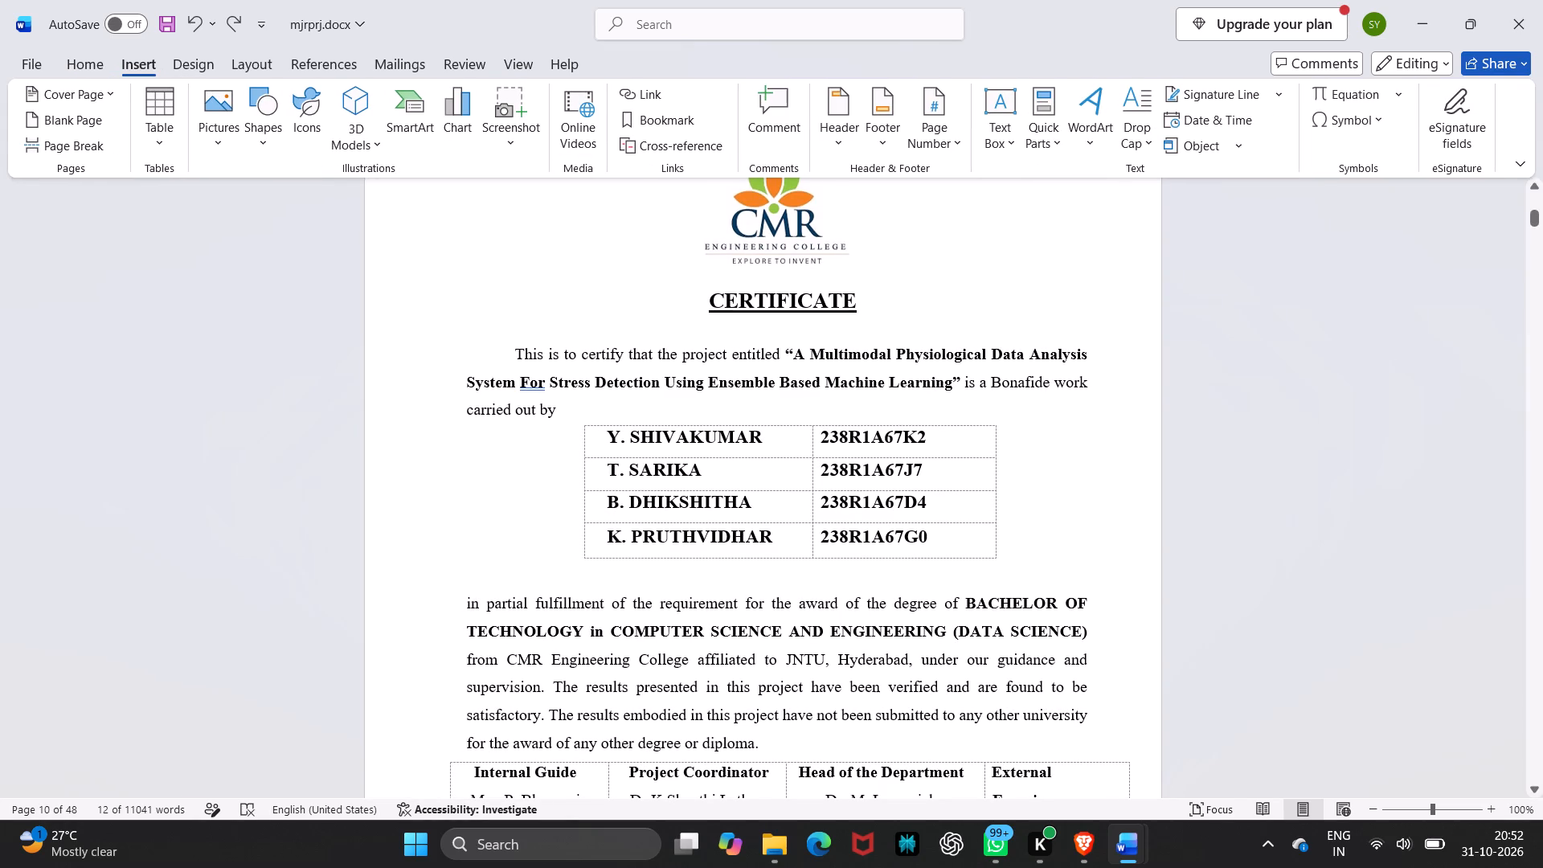
click(948, 131)
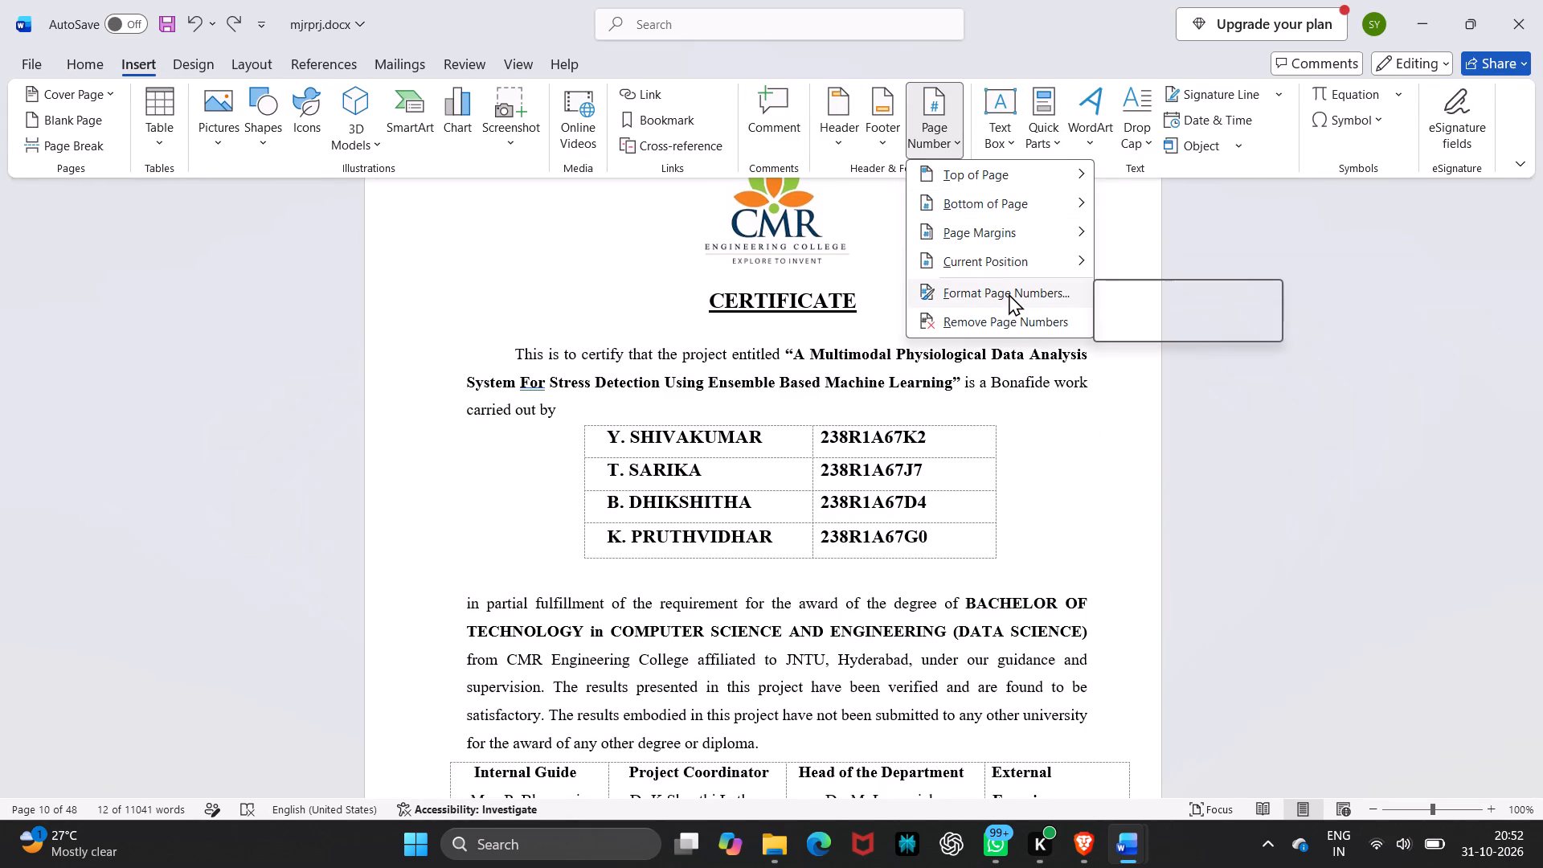
scroll(536, 433, down, 5)
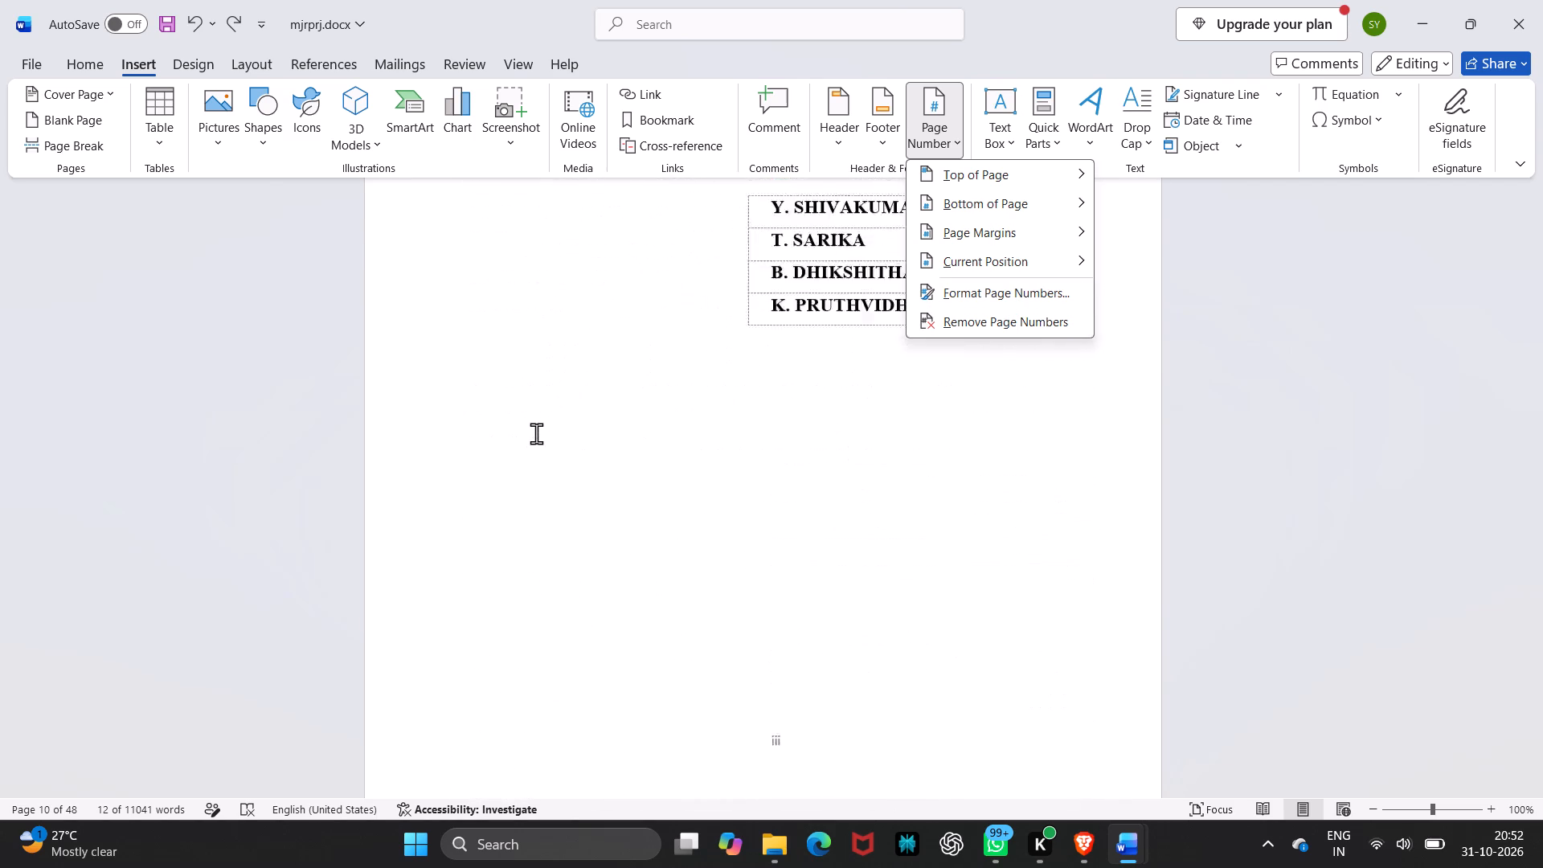
scroll(536, 433, down, 1)
scroll(536, 433, up, 1)
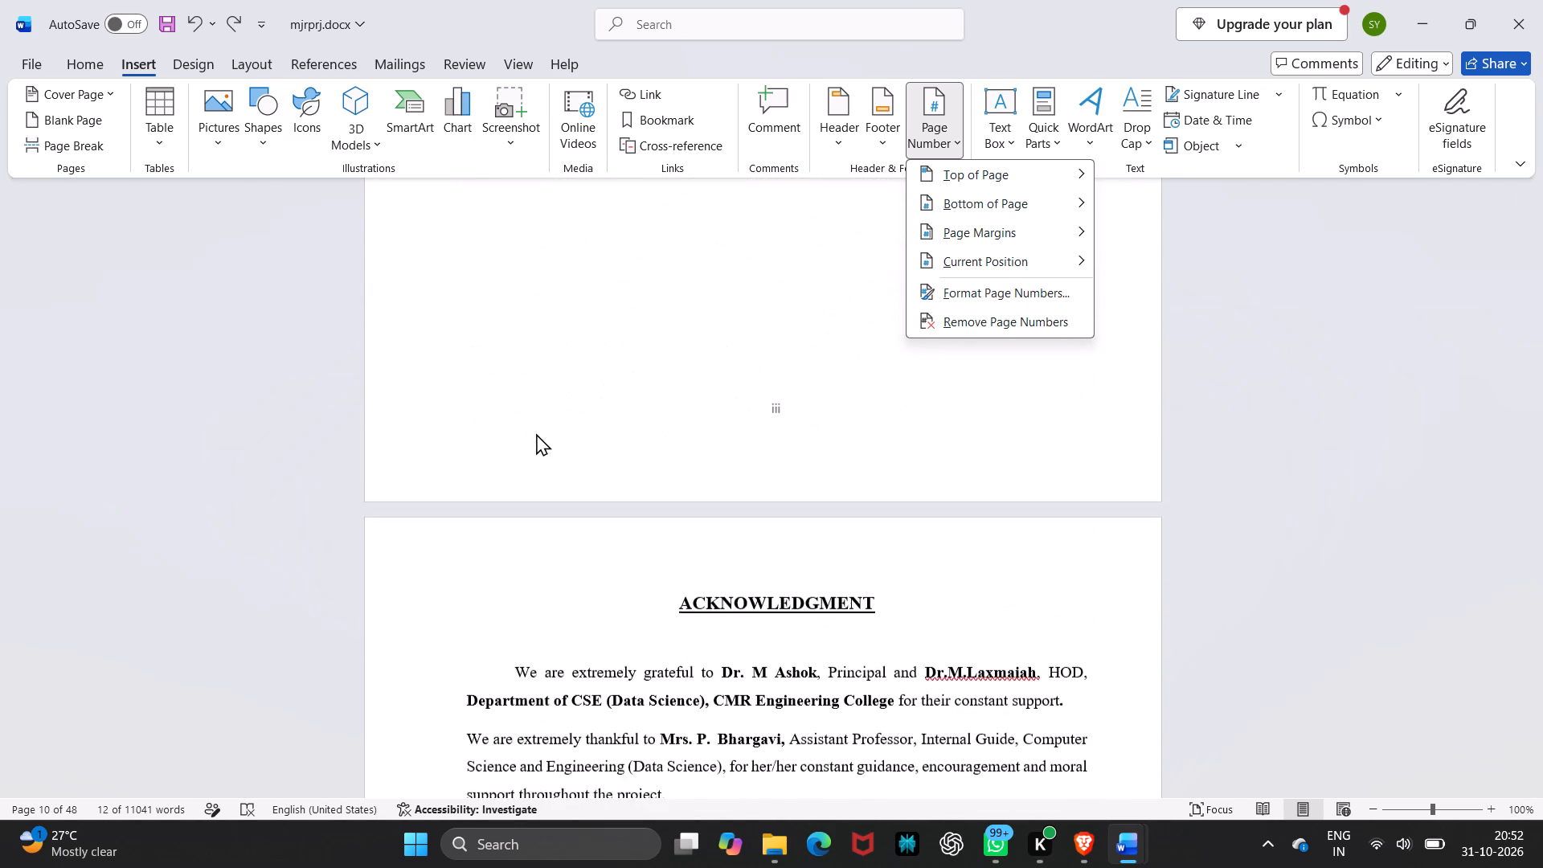
scroll(536, 433, down, 4)
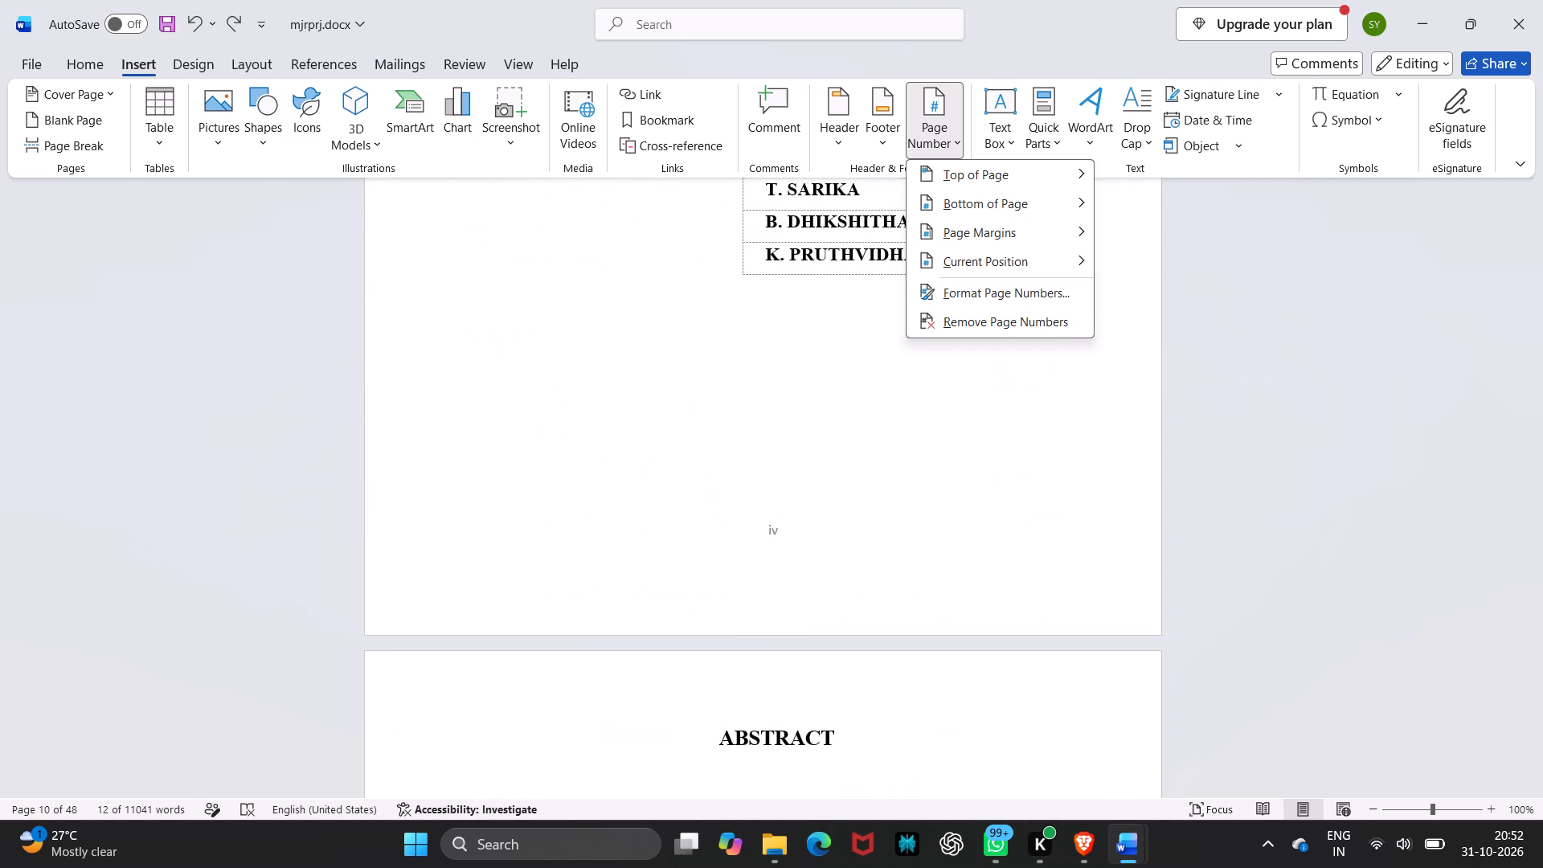
scroll(536, 433, down, 4)
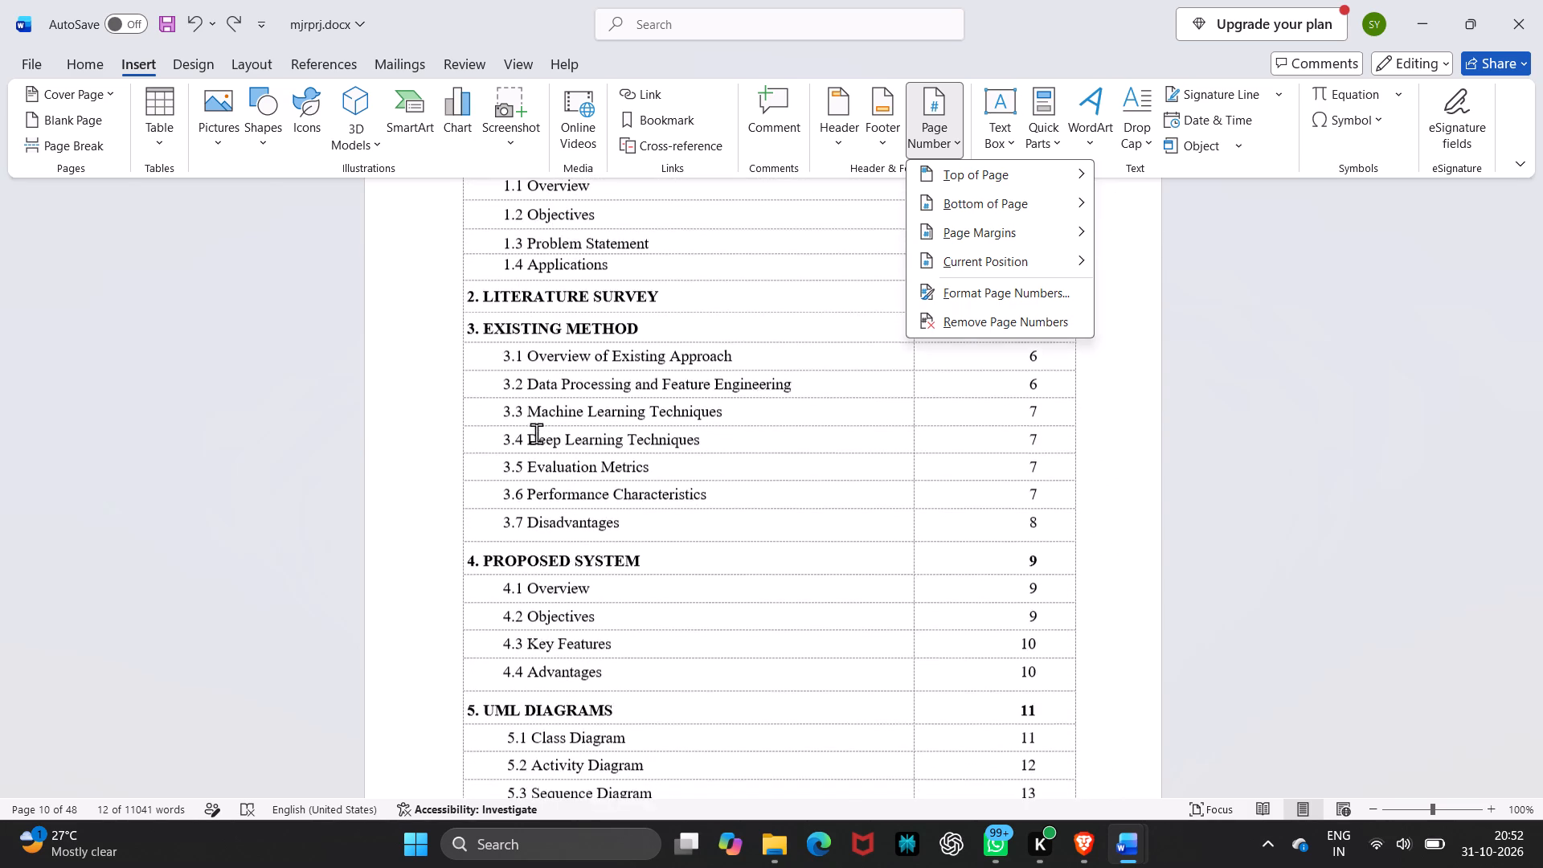
scroll(536, 433, down, 2)
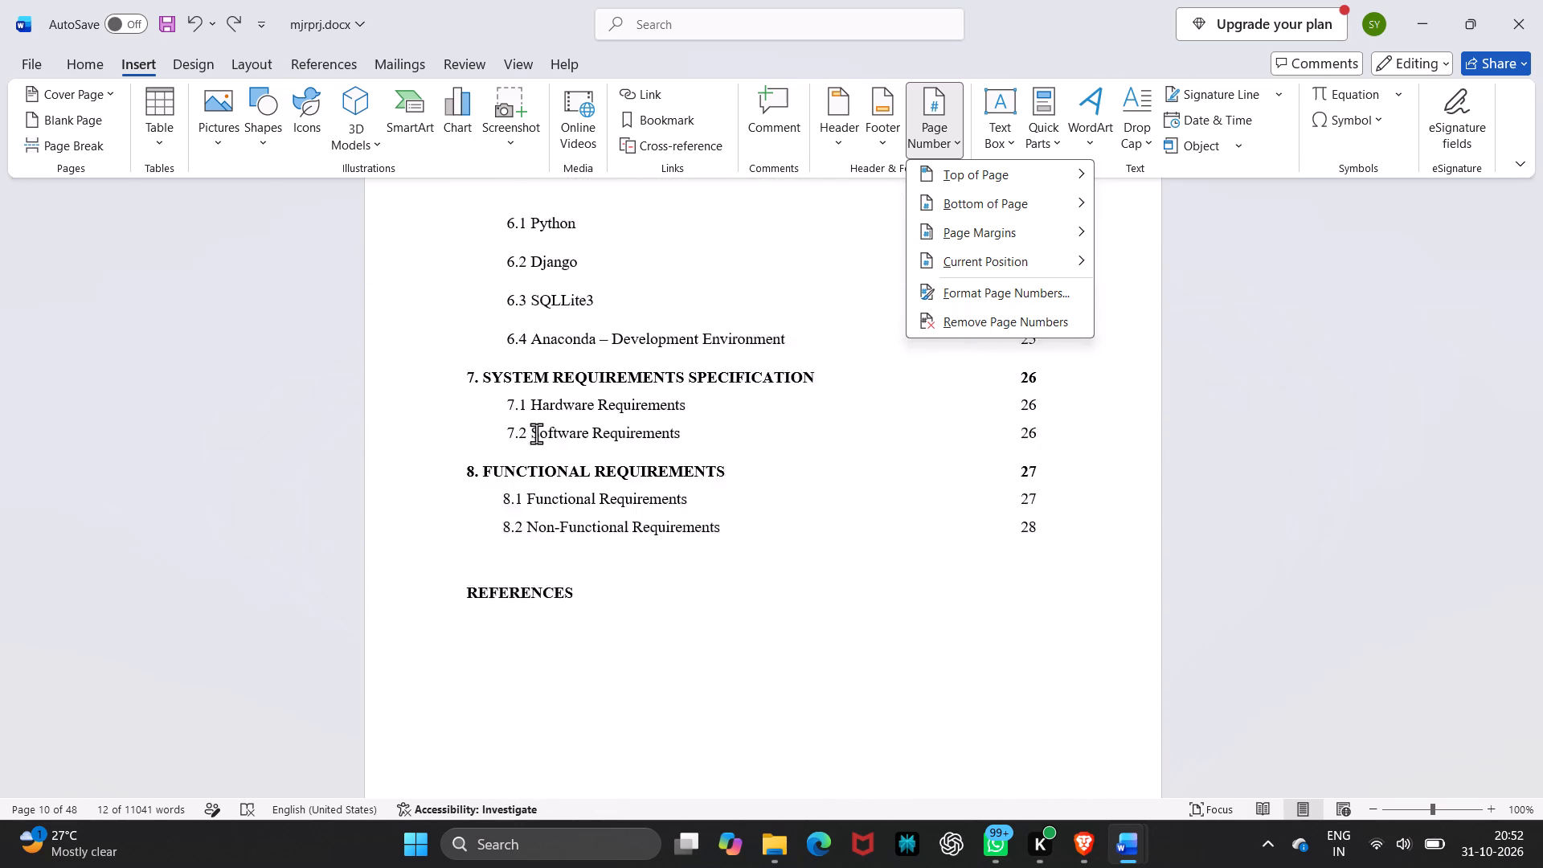
scroll(536, 433, down, 4)
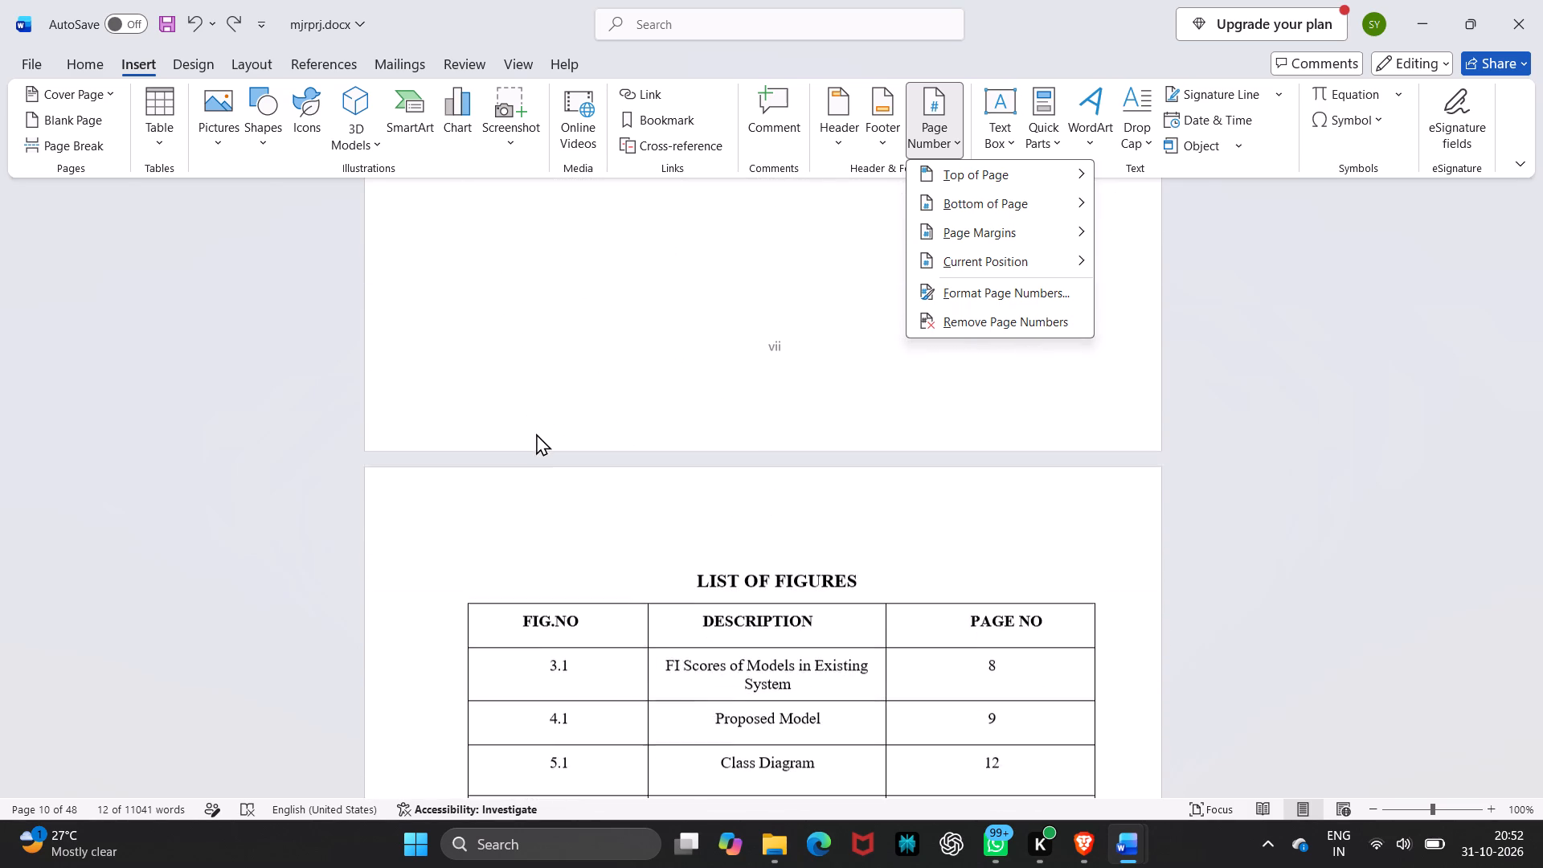
scroll(536, 433, down, 4)
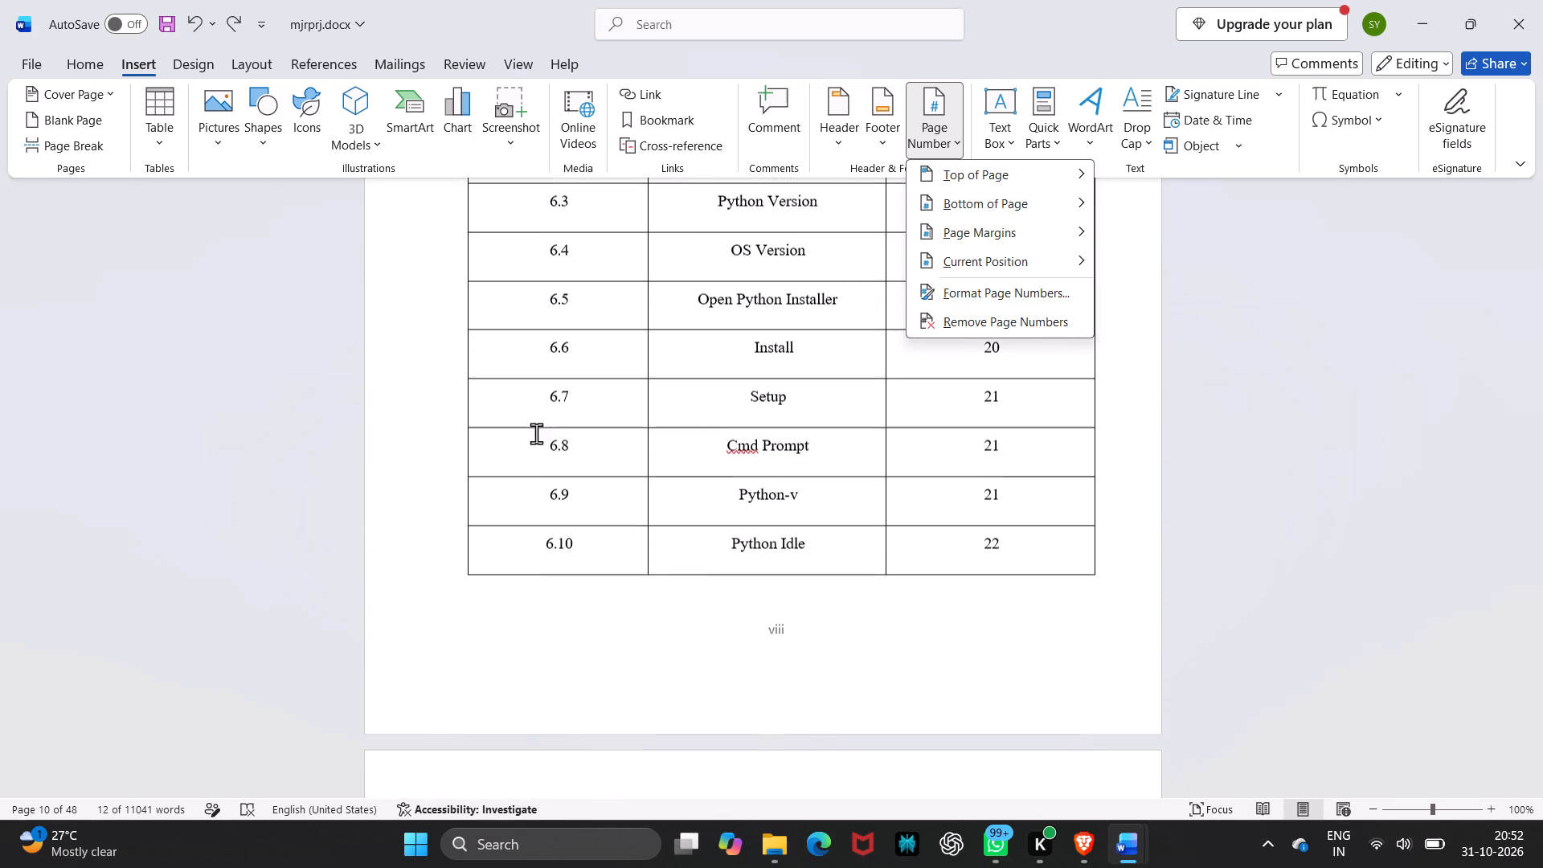
scroll(536, 433, down, 4)
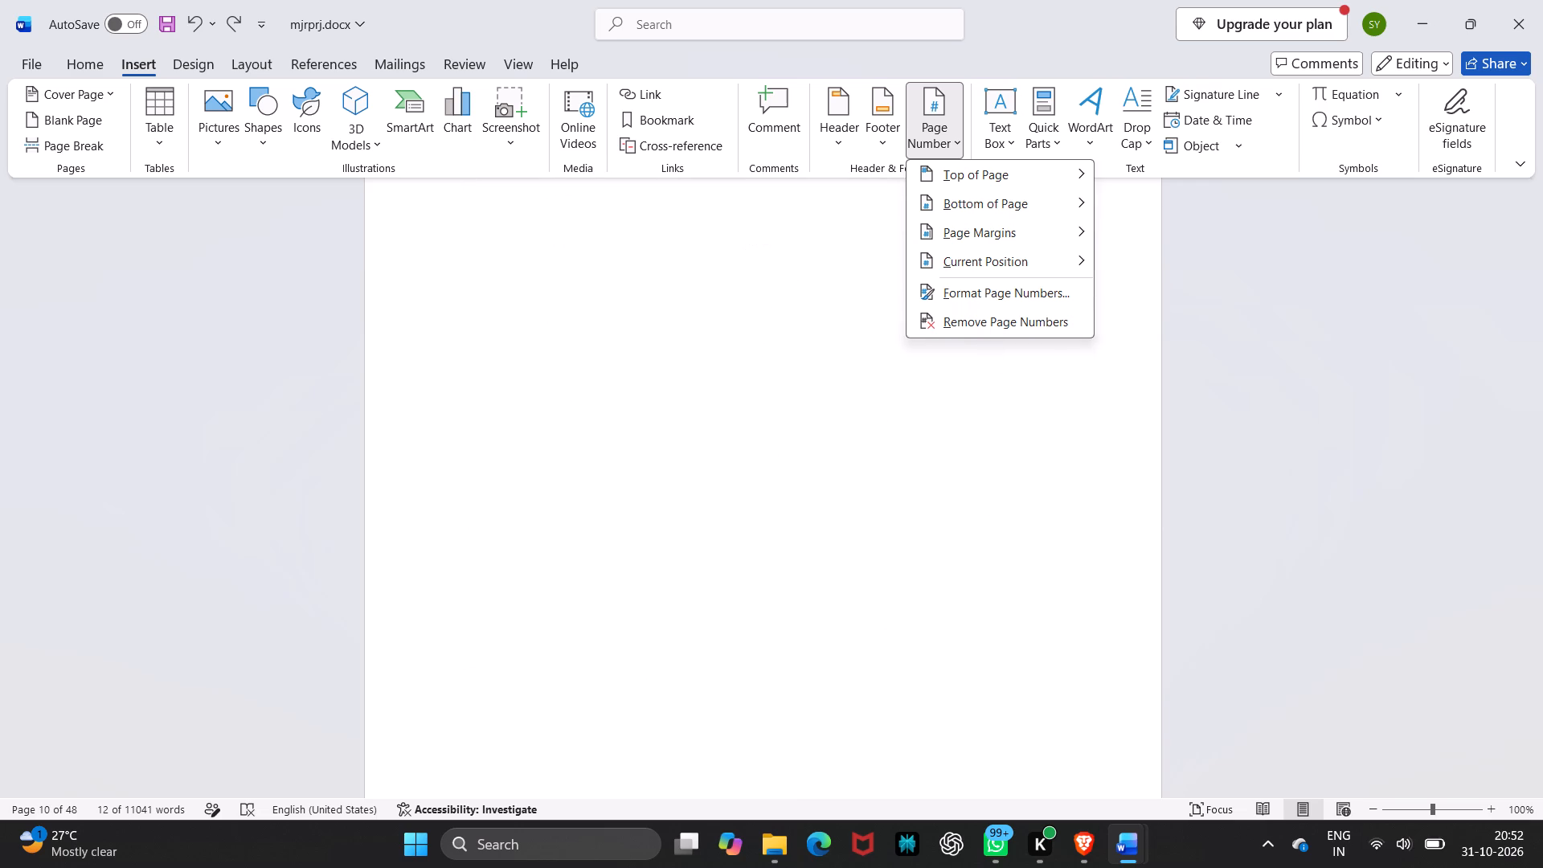
scroll(536, 433, down, 2)
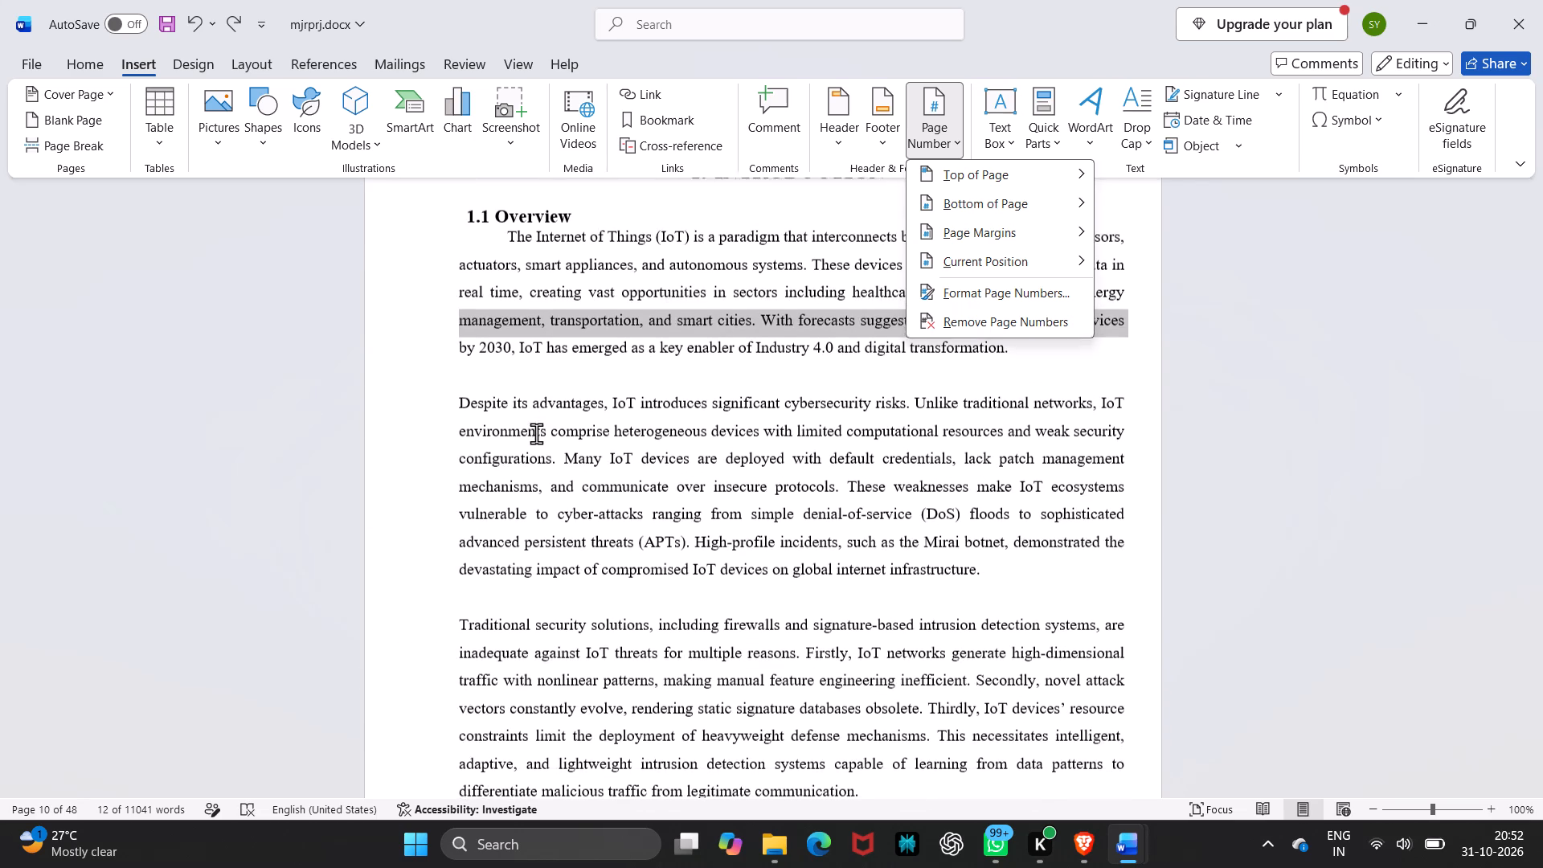
right_click(536, 433)
scroll(536, 433, down, 1)
click(493, 463)
Check the page numbers from the Introduction's first page to the start of the Literature Survey.
scroll(493, 463, down, 1)
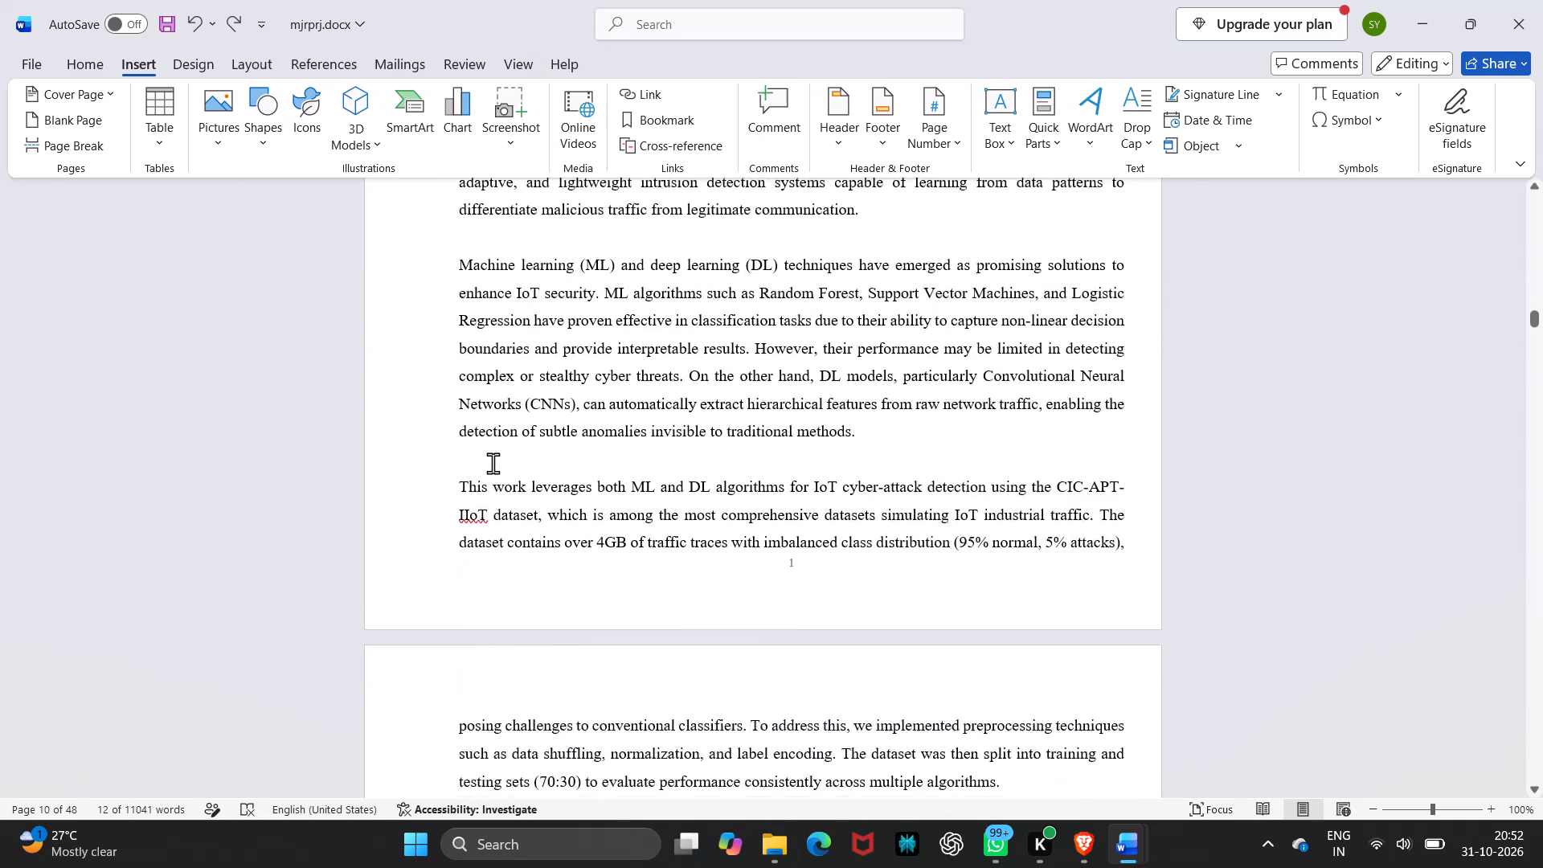
scroll(493, 463, down, 1)
scroll(400, 341, down, 2)
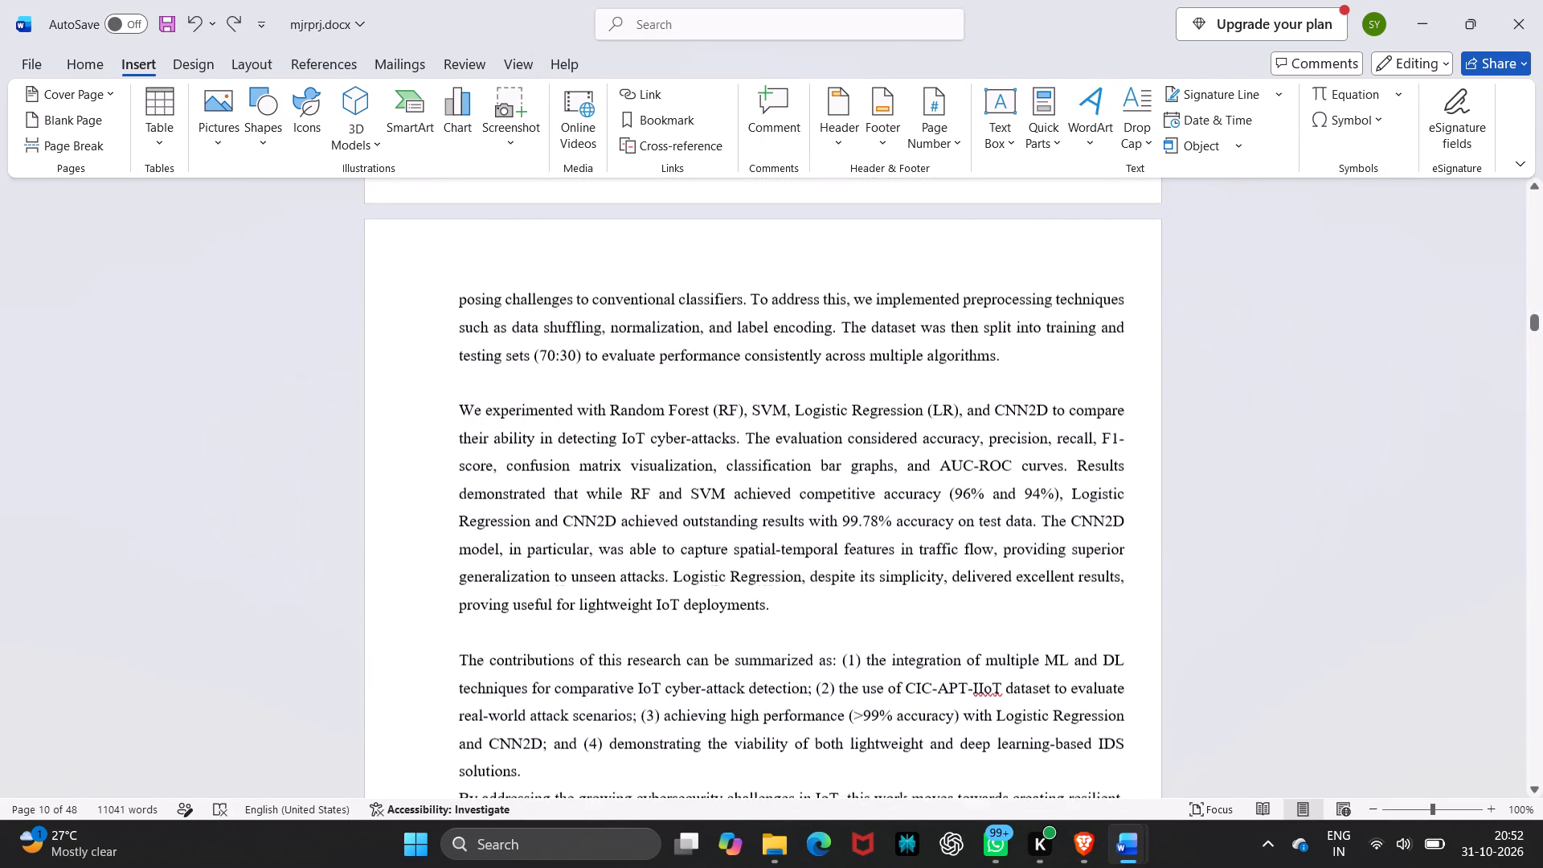
scroll(400, 341, down, 1)
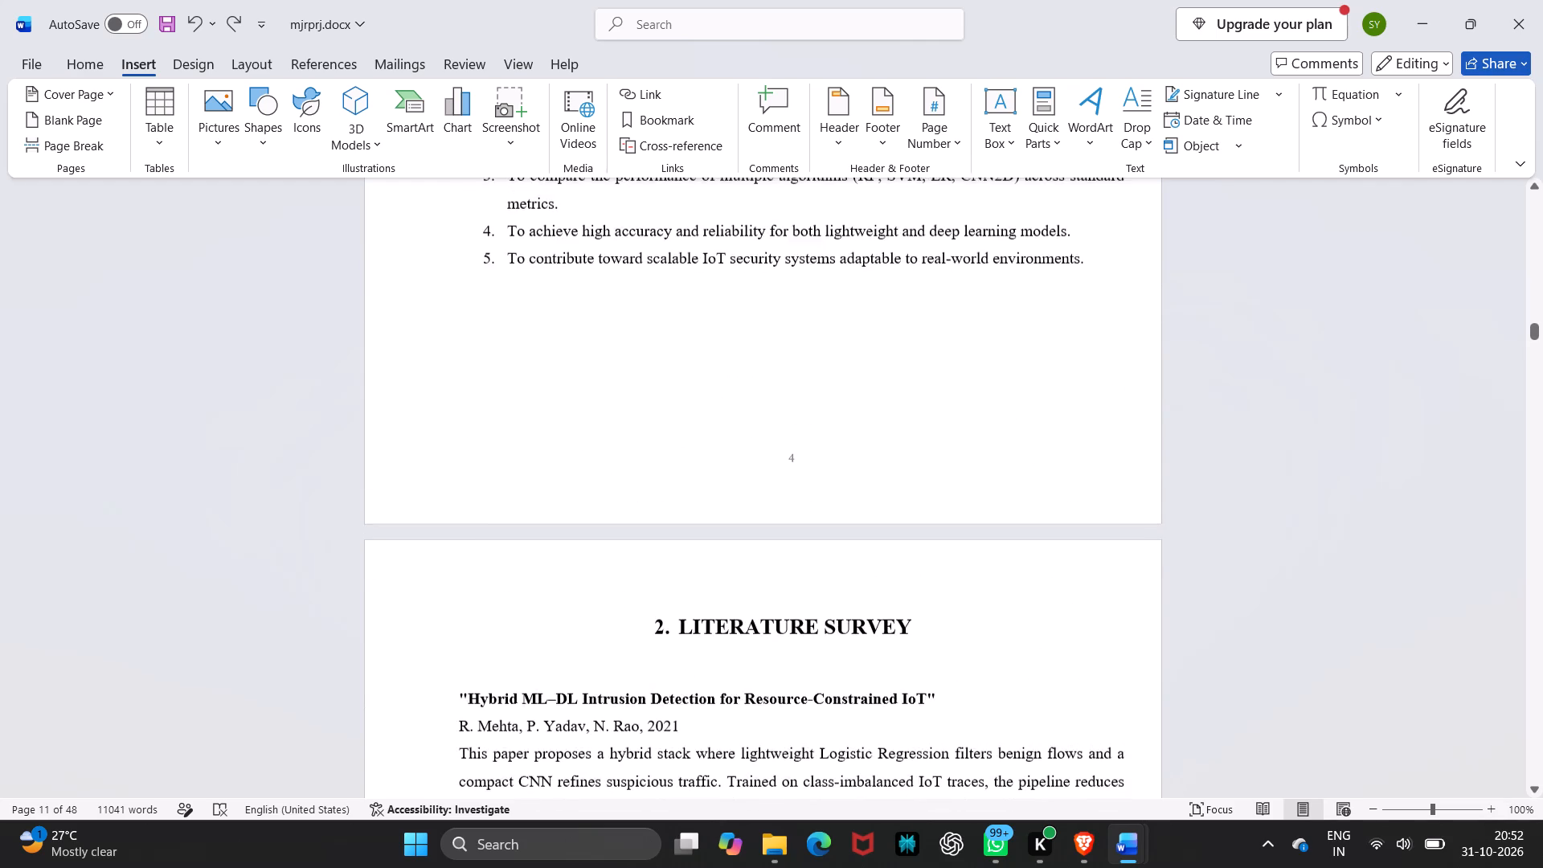
scroll(400, 341, up, 3)
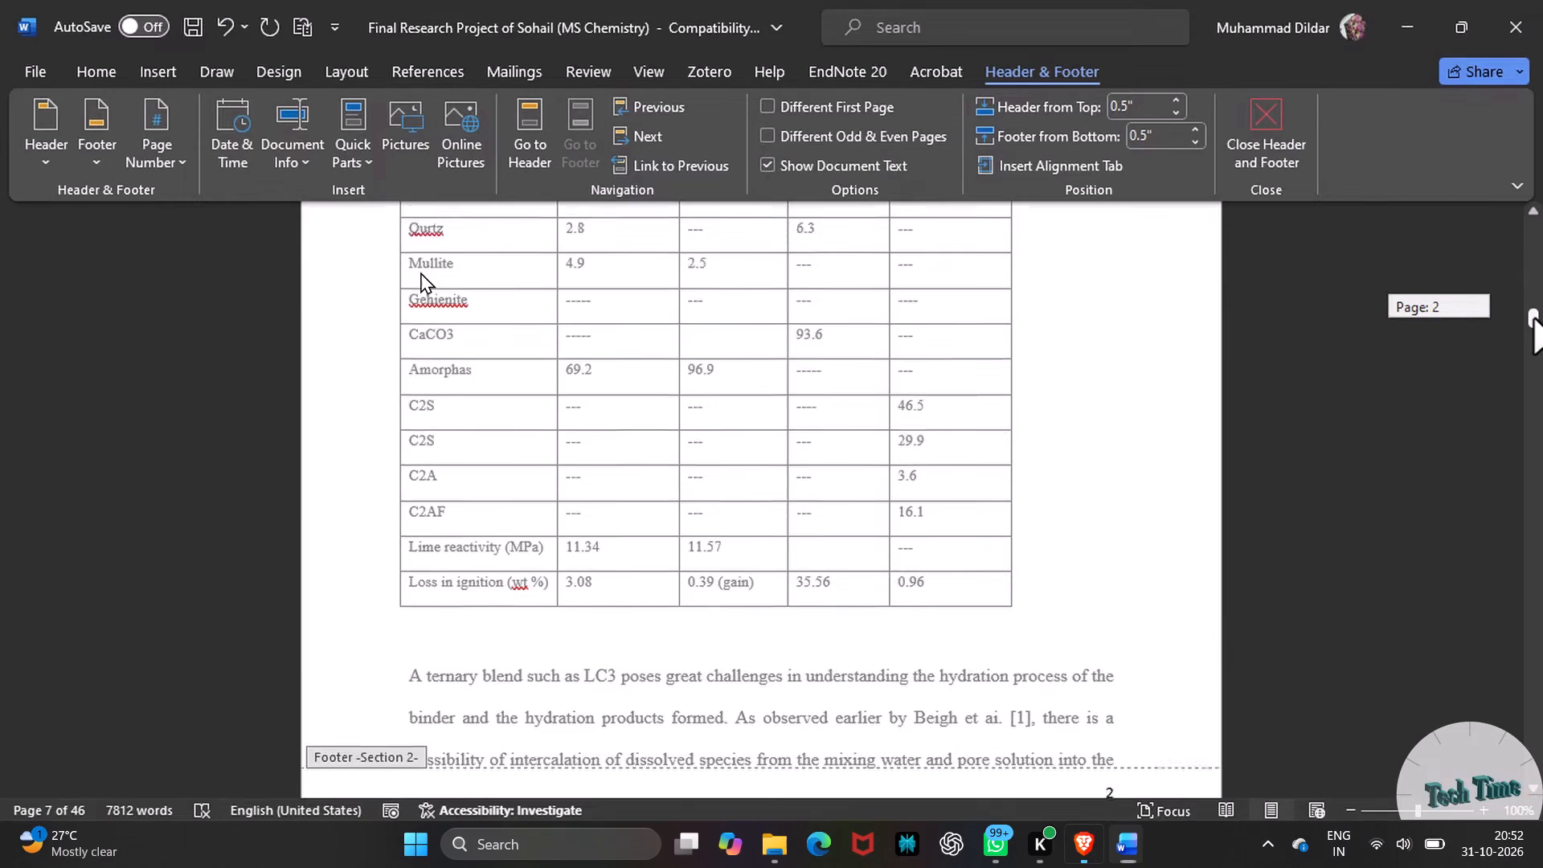
Switch to the Brave video tutorial on page numbering and replay the part on adding a break before the Introduction.
key(Left)
key(Left)
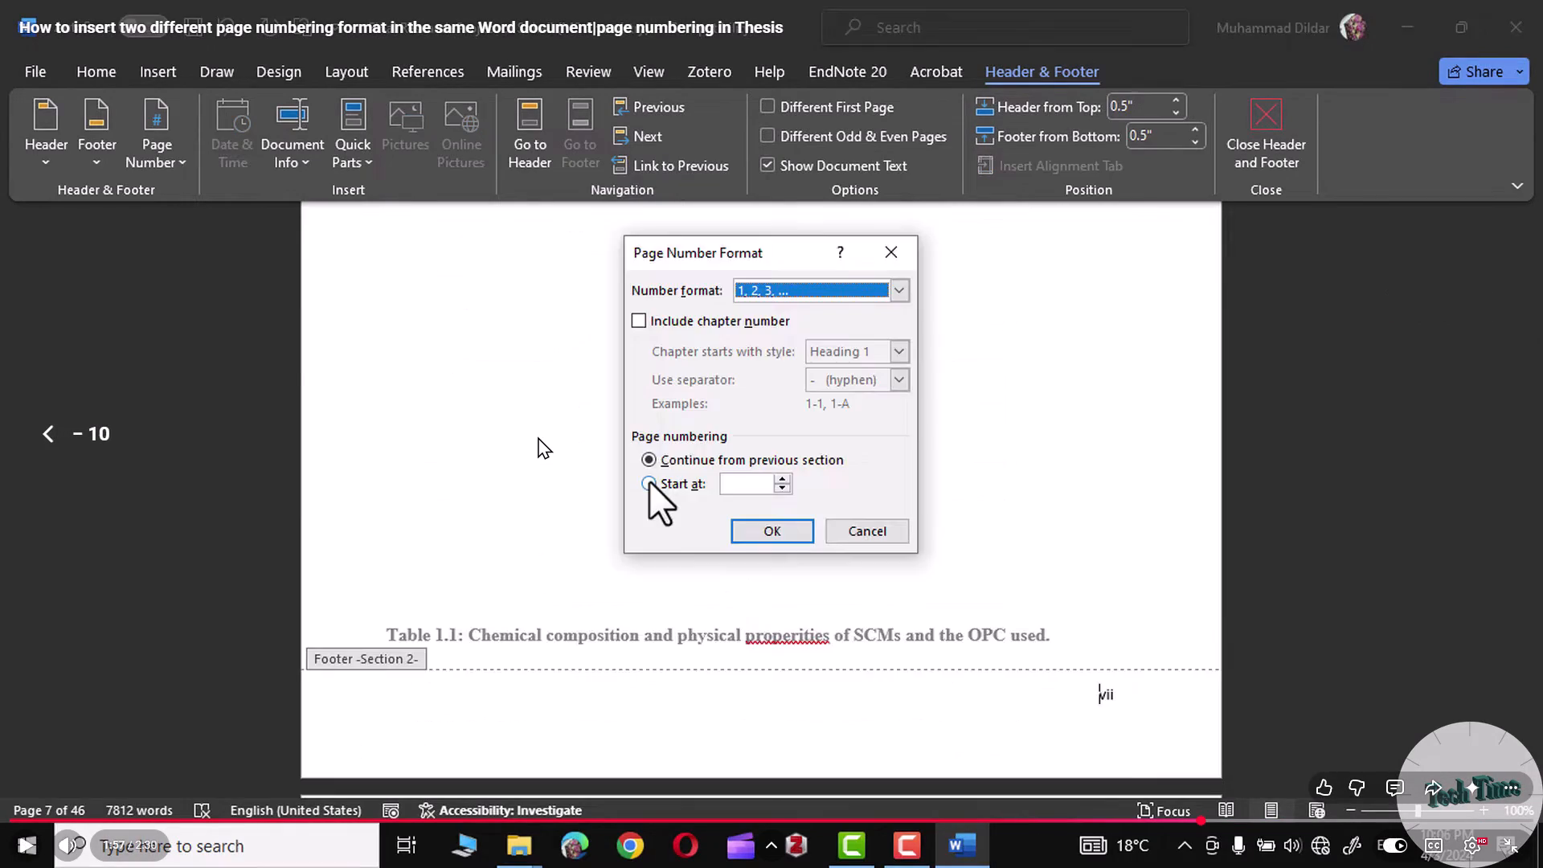
key(Left)
key(Left)
key(Left)
key(Left)
key(Left)
key(Left)
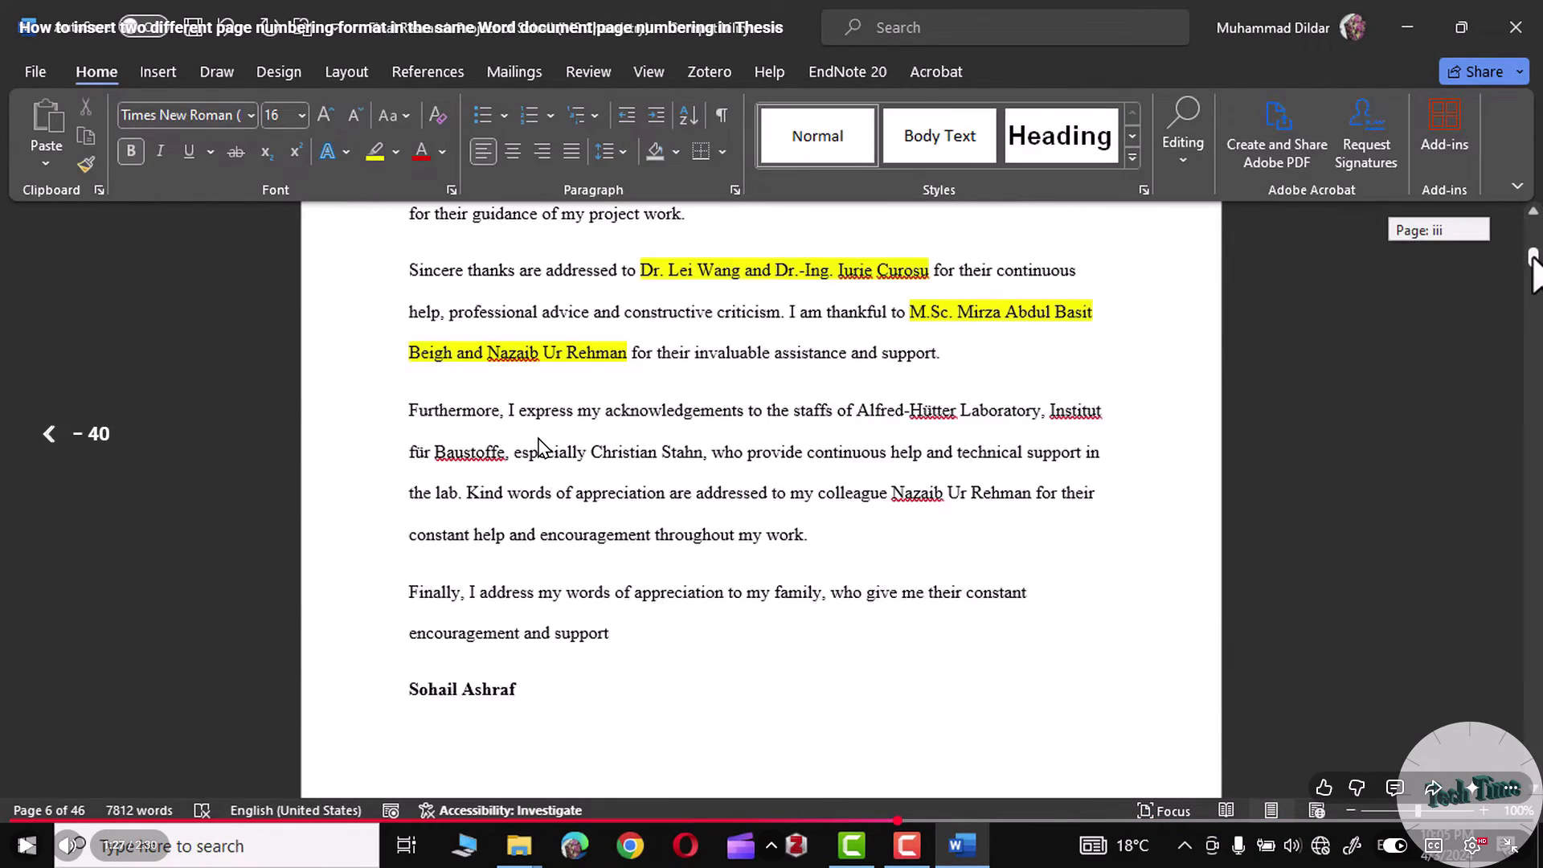
key(Left)
key(Left)
key(Left)
key(Left)
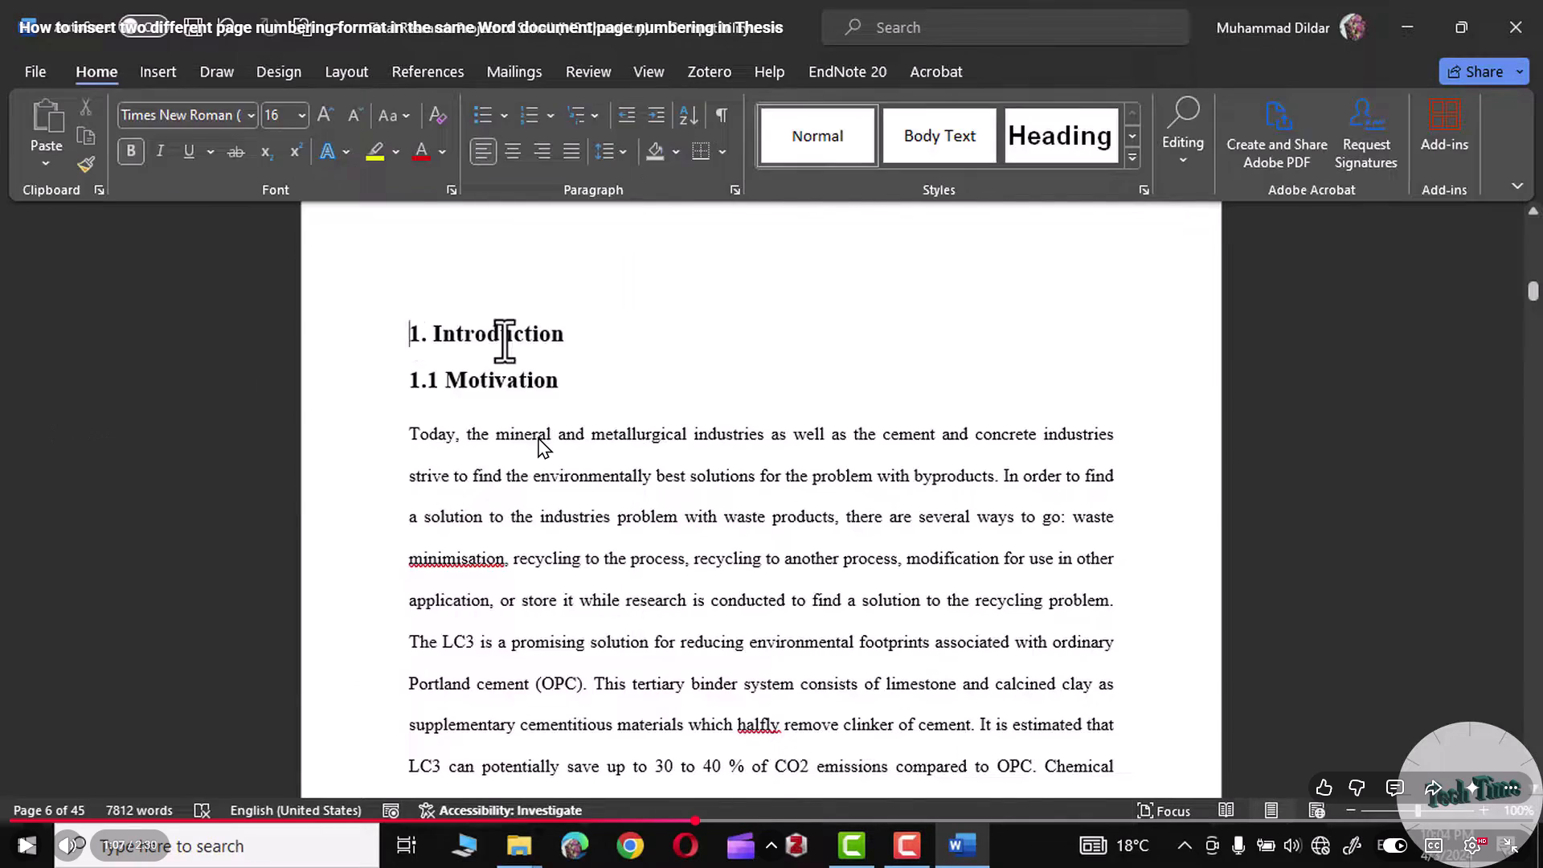
key(Left)
key(space)
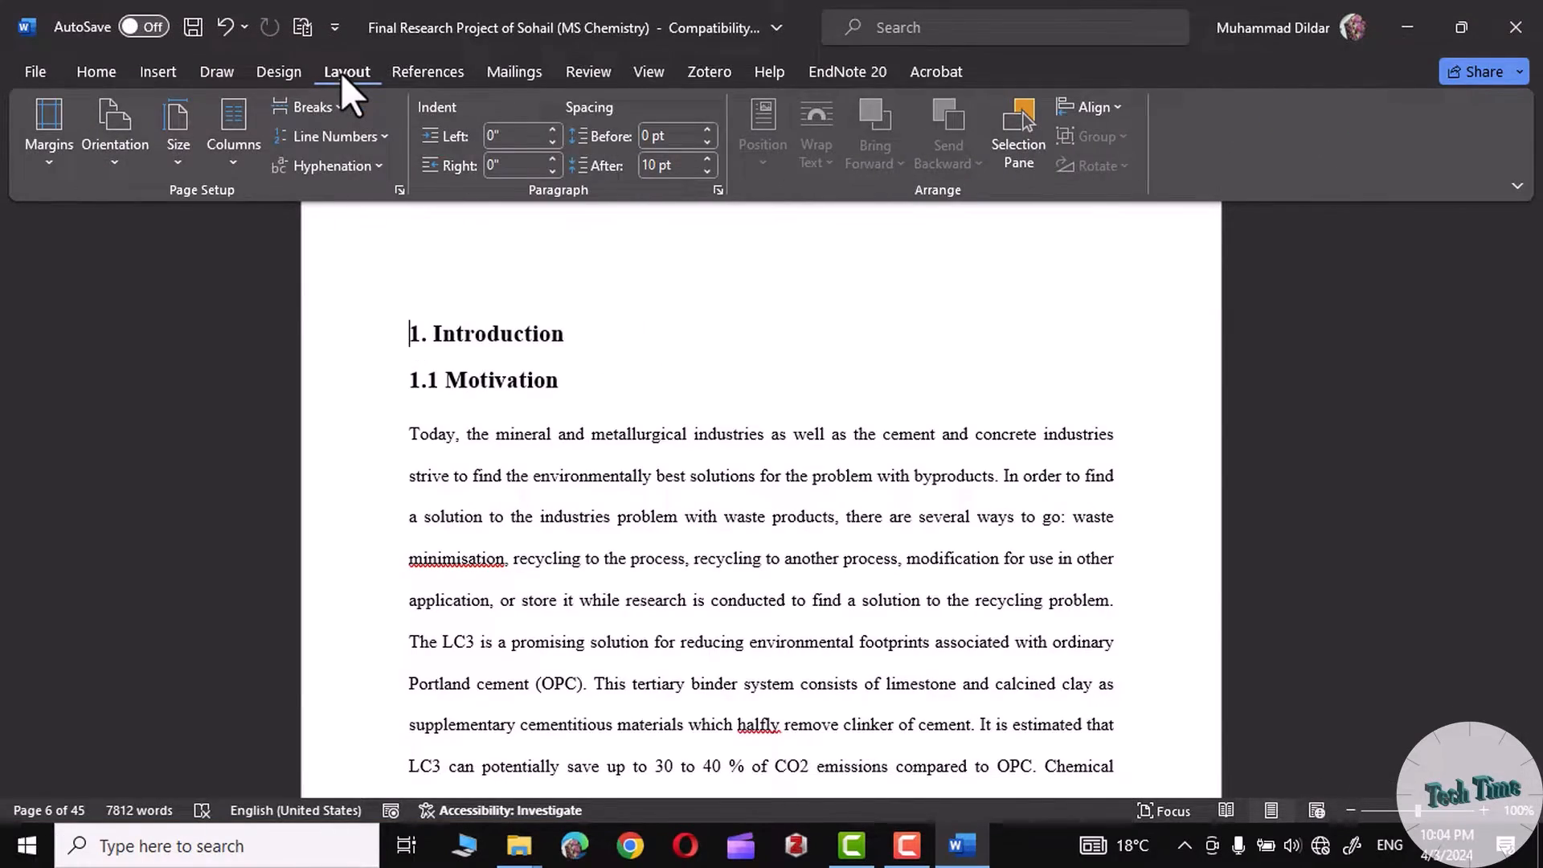
key(space)
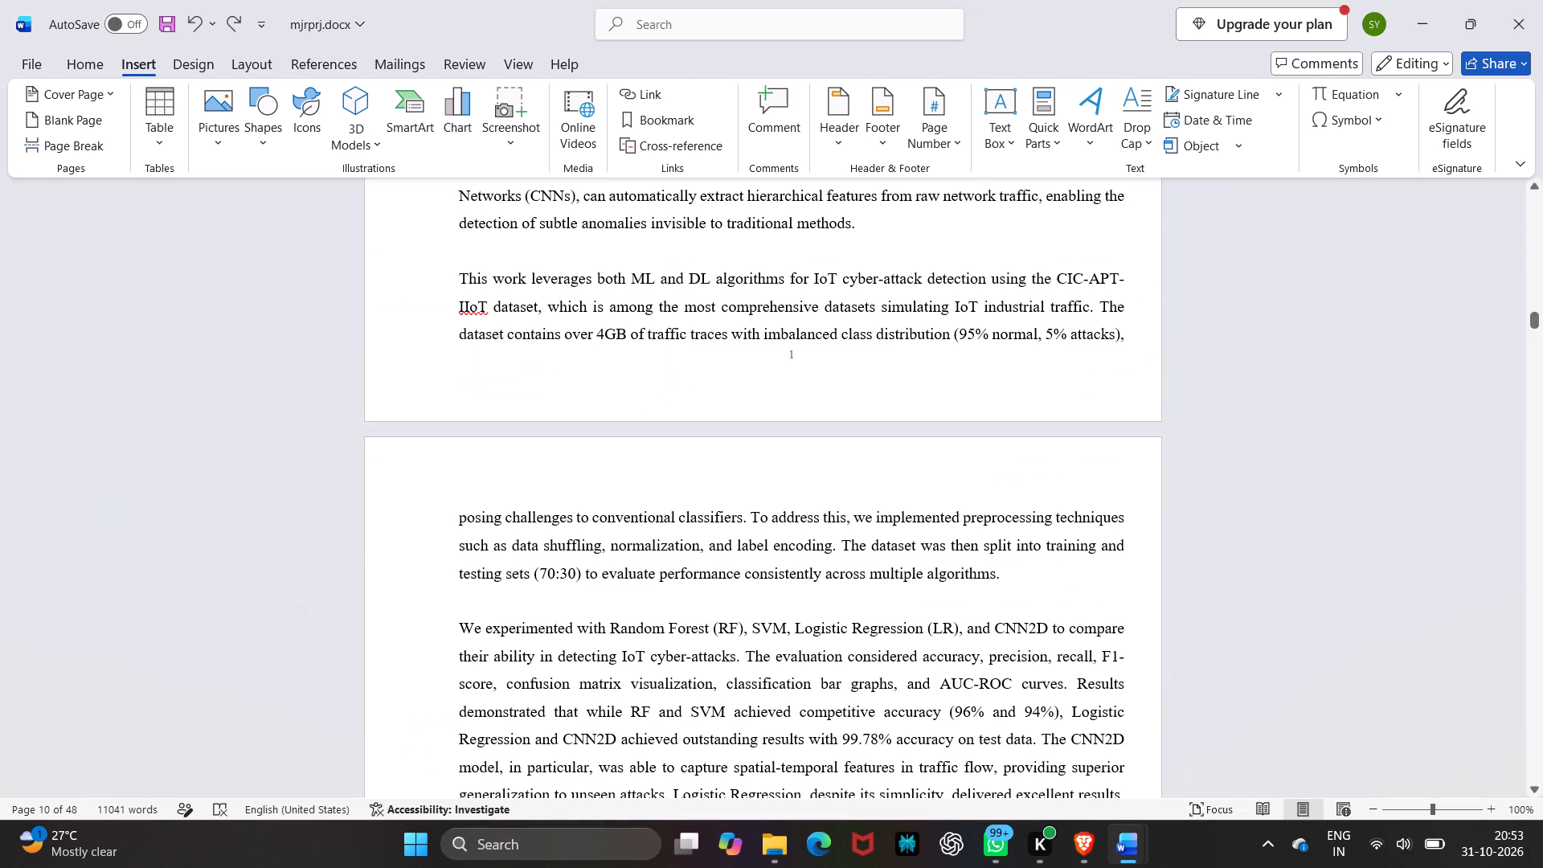
Back in the Word report, insert a Next Page section break at the start of the "1. INTRODUCTION" heading.
scroll(432, 533, up, 4)
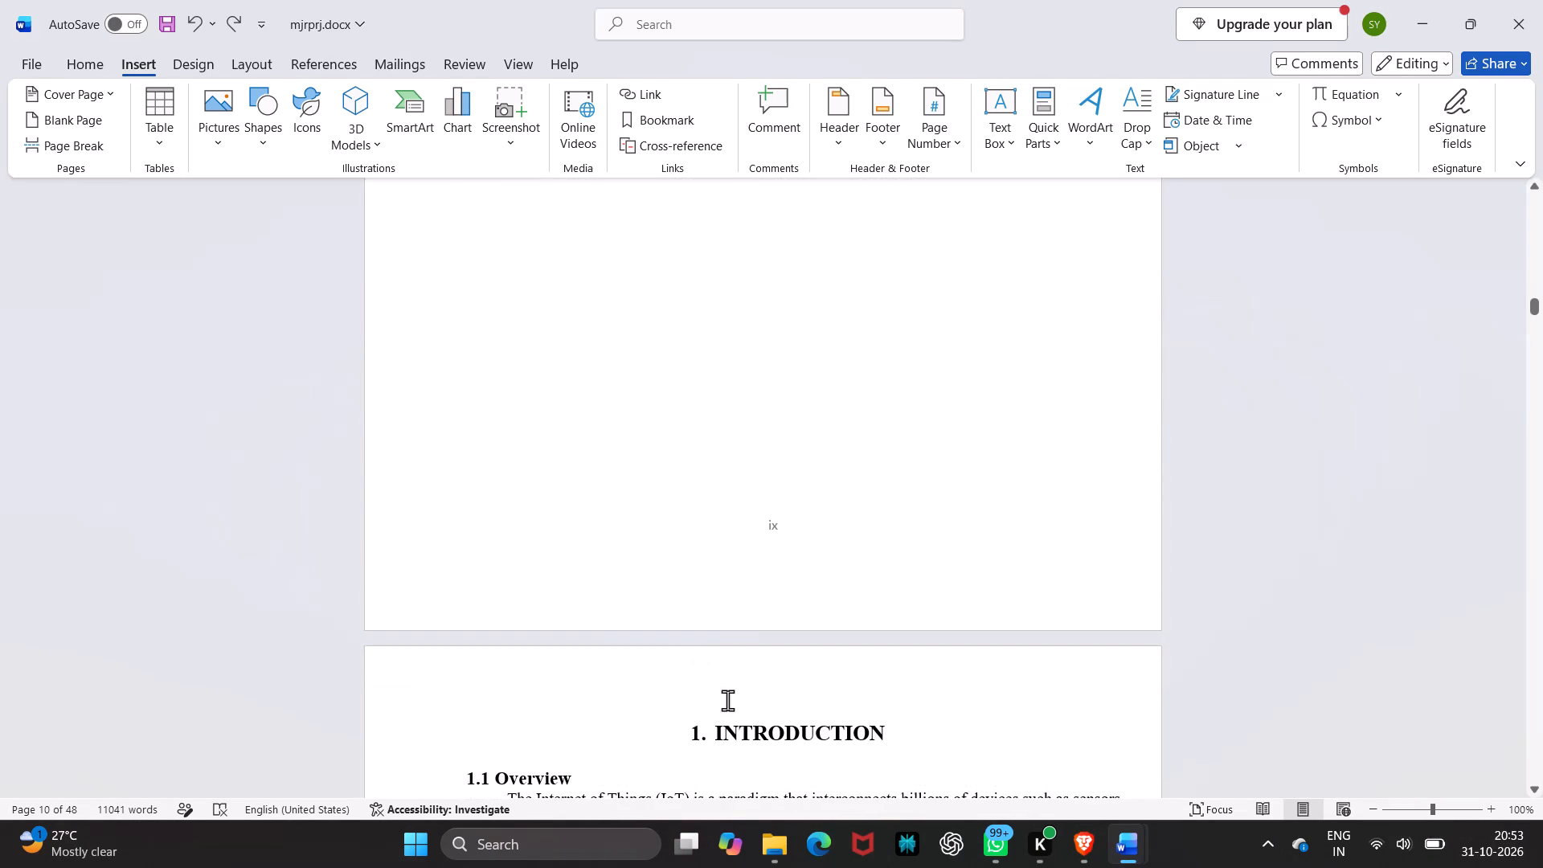
click(688, 727)
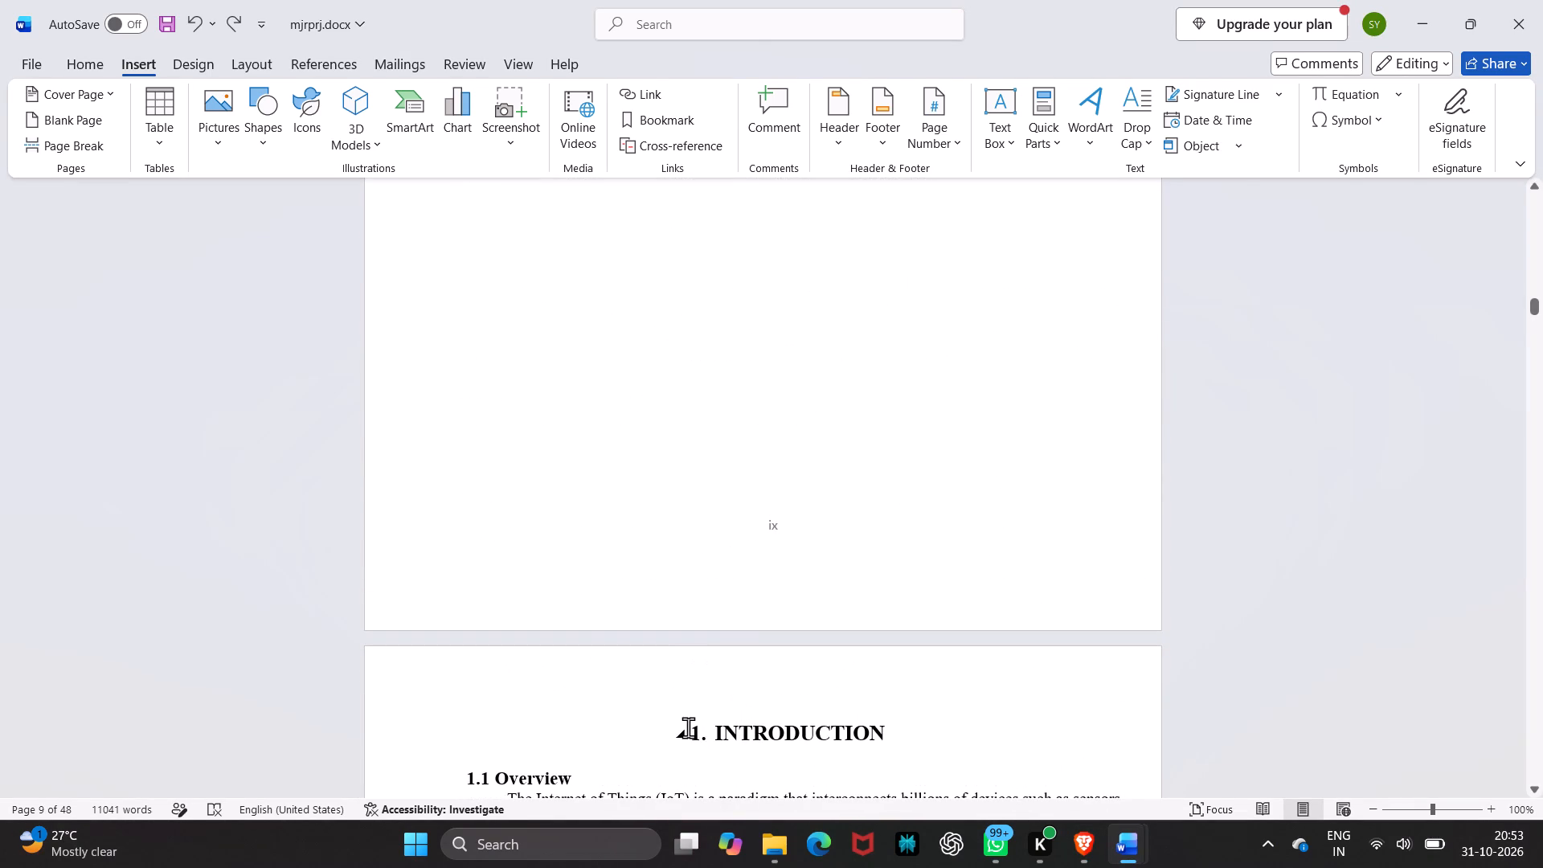
click(256, 64)
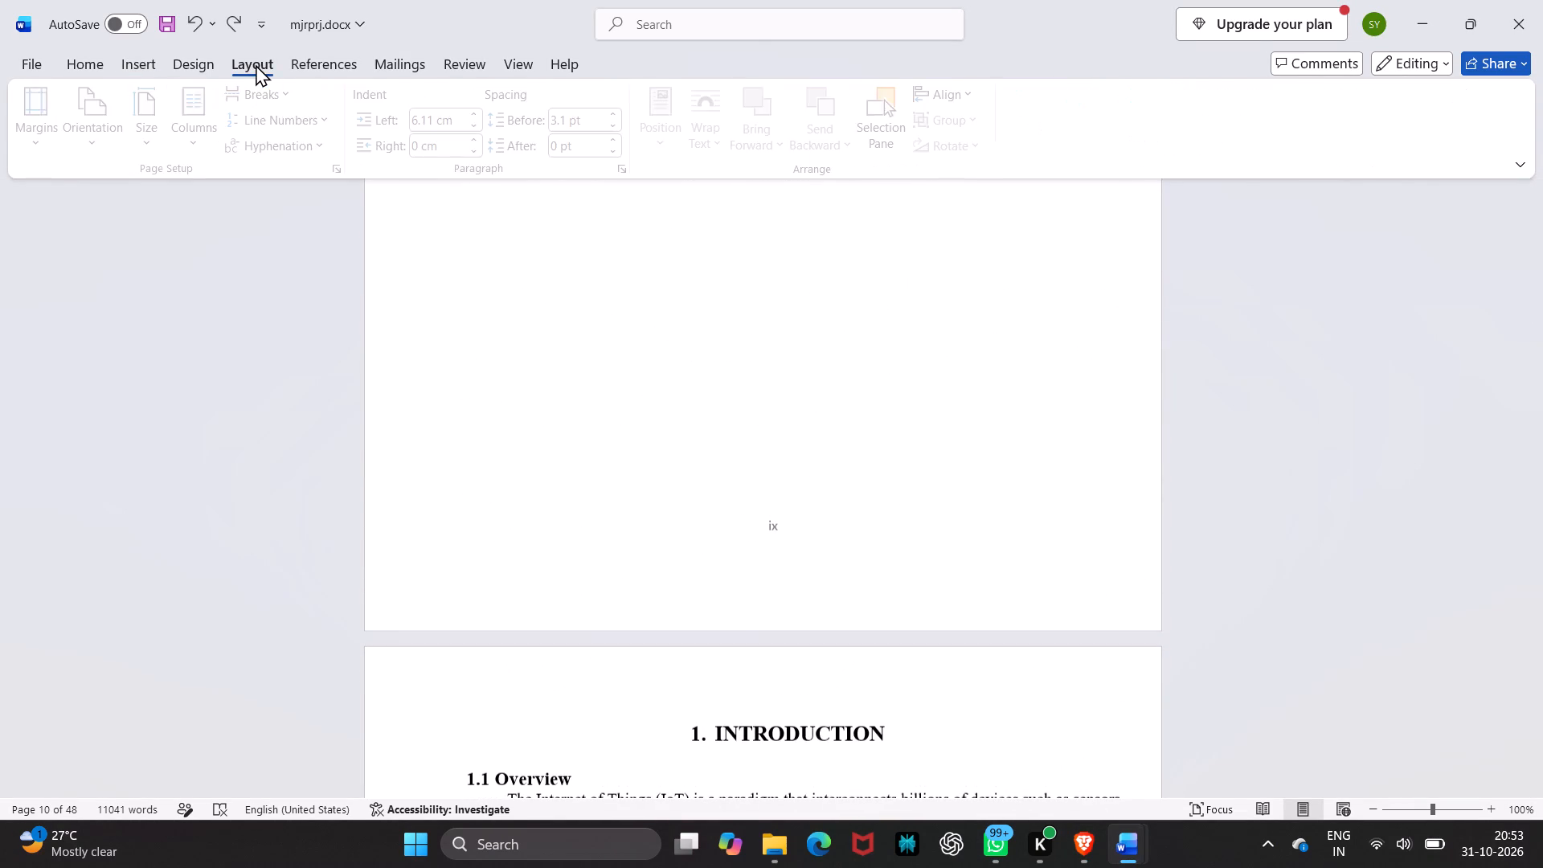
click(270, 90)
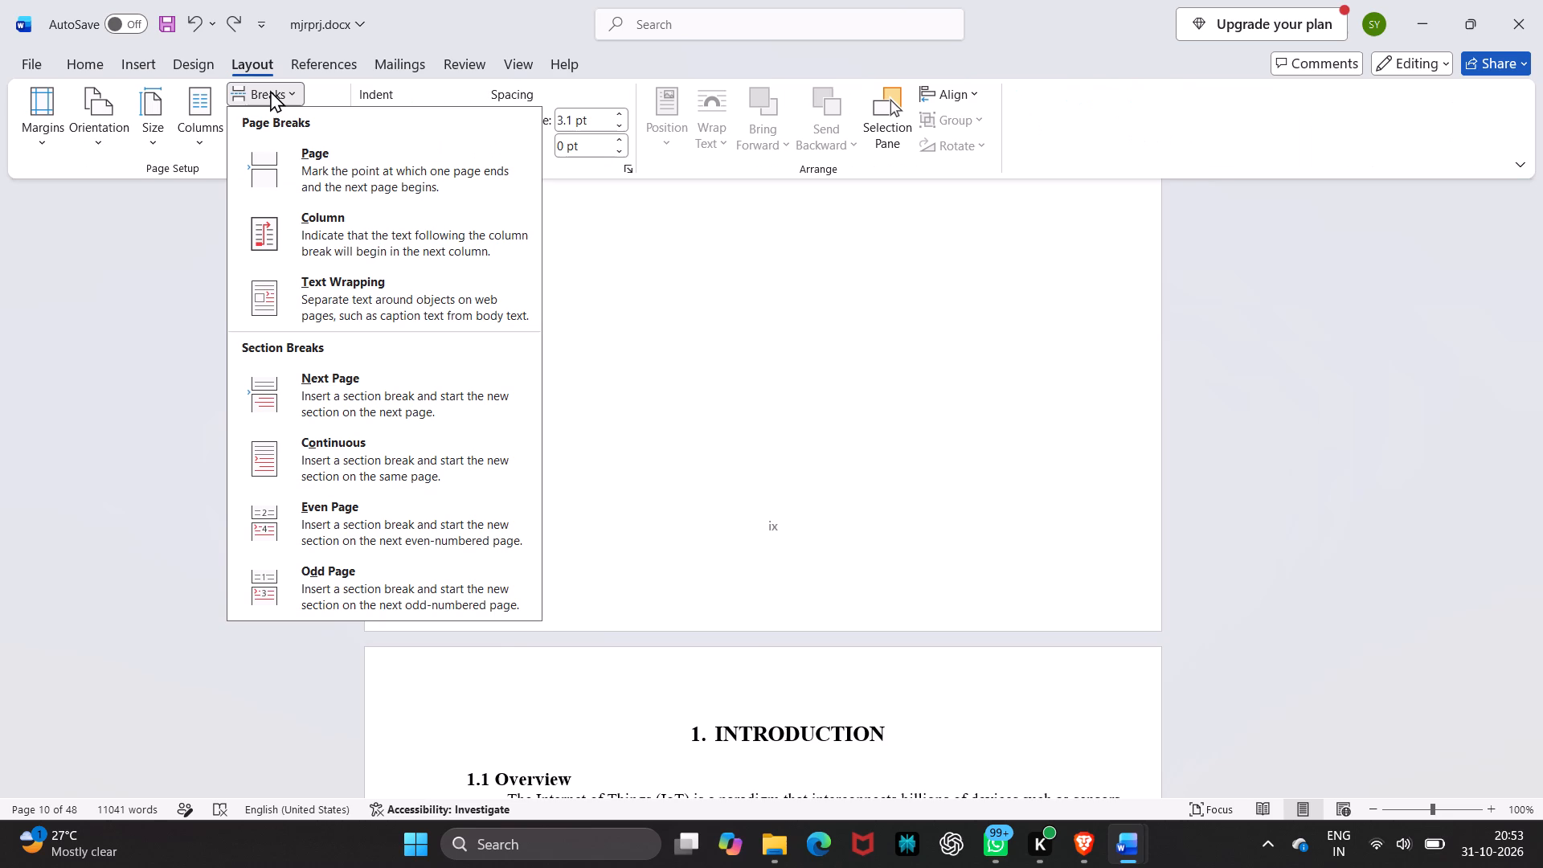
click(326, 381)
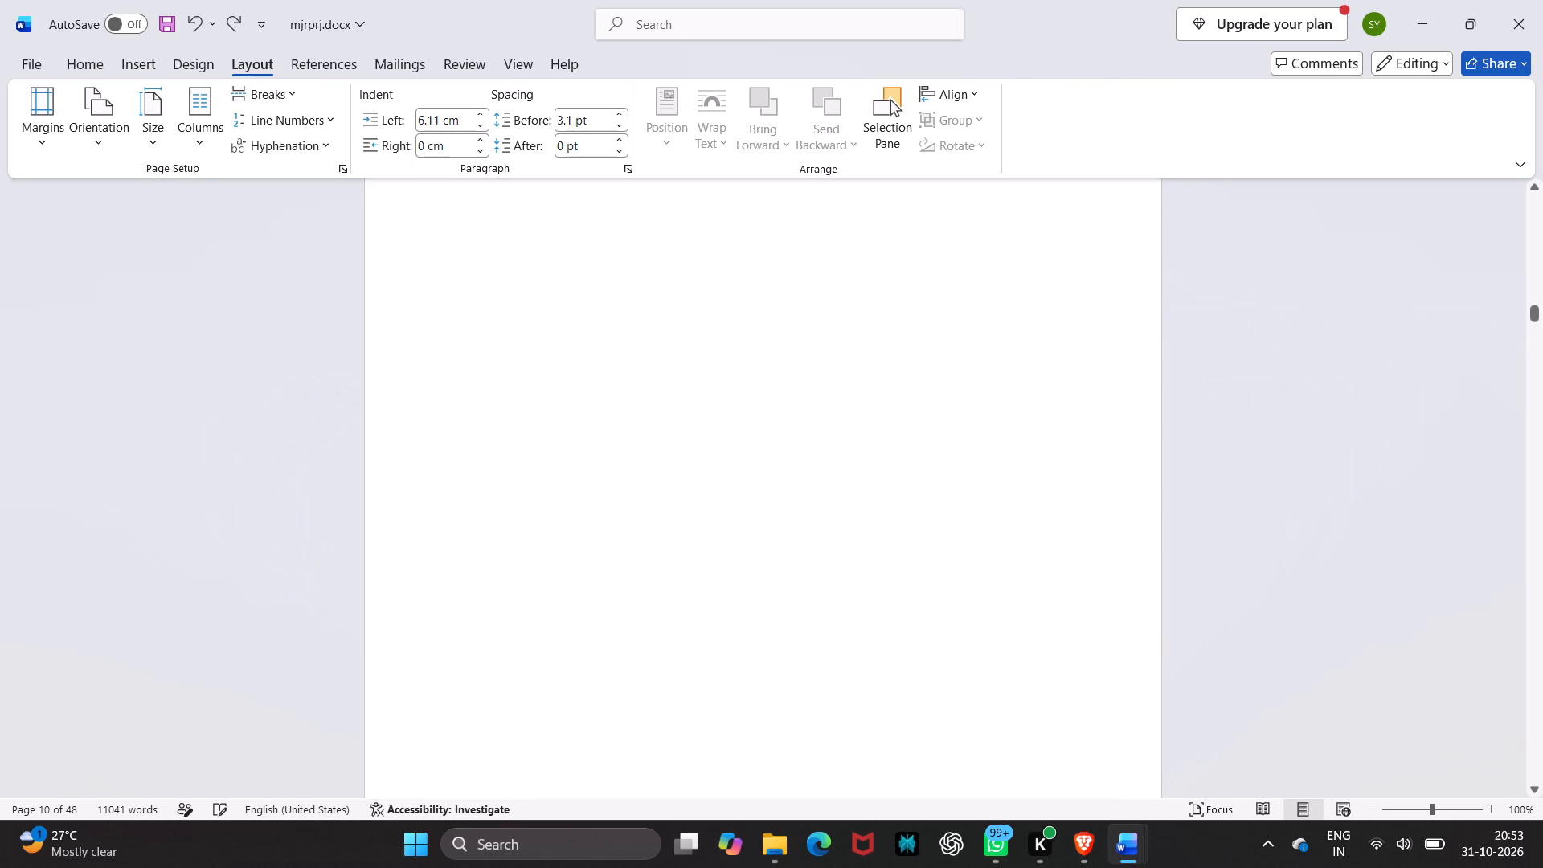
scroll(606, 408, down, 1)
scroll(606, 408, up, 3)
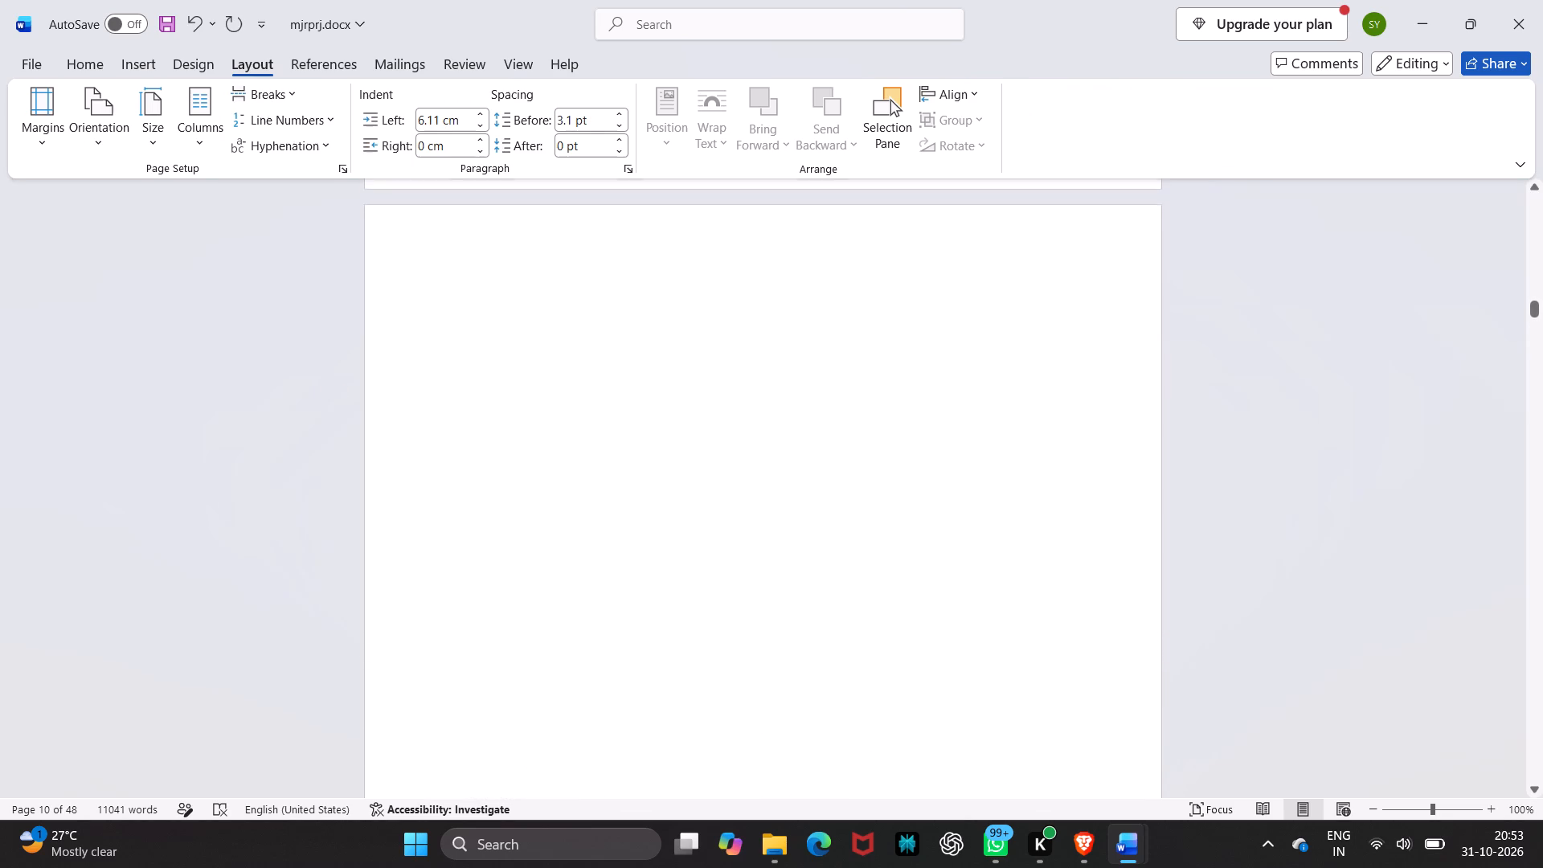
scroll(606, 408, up, 1)
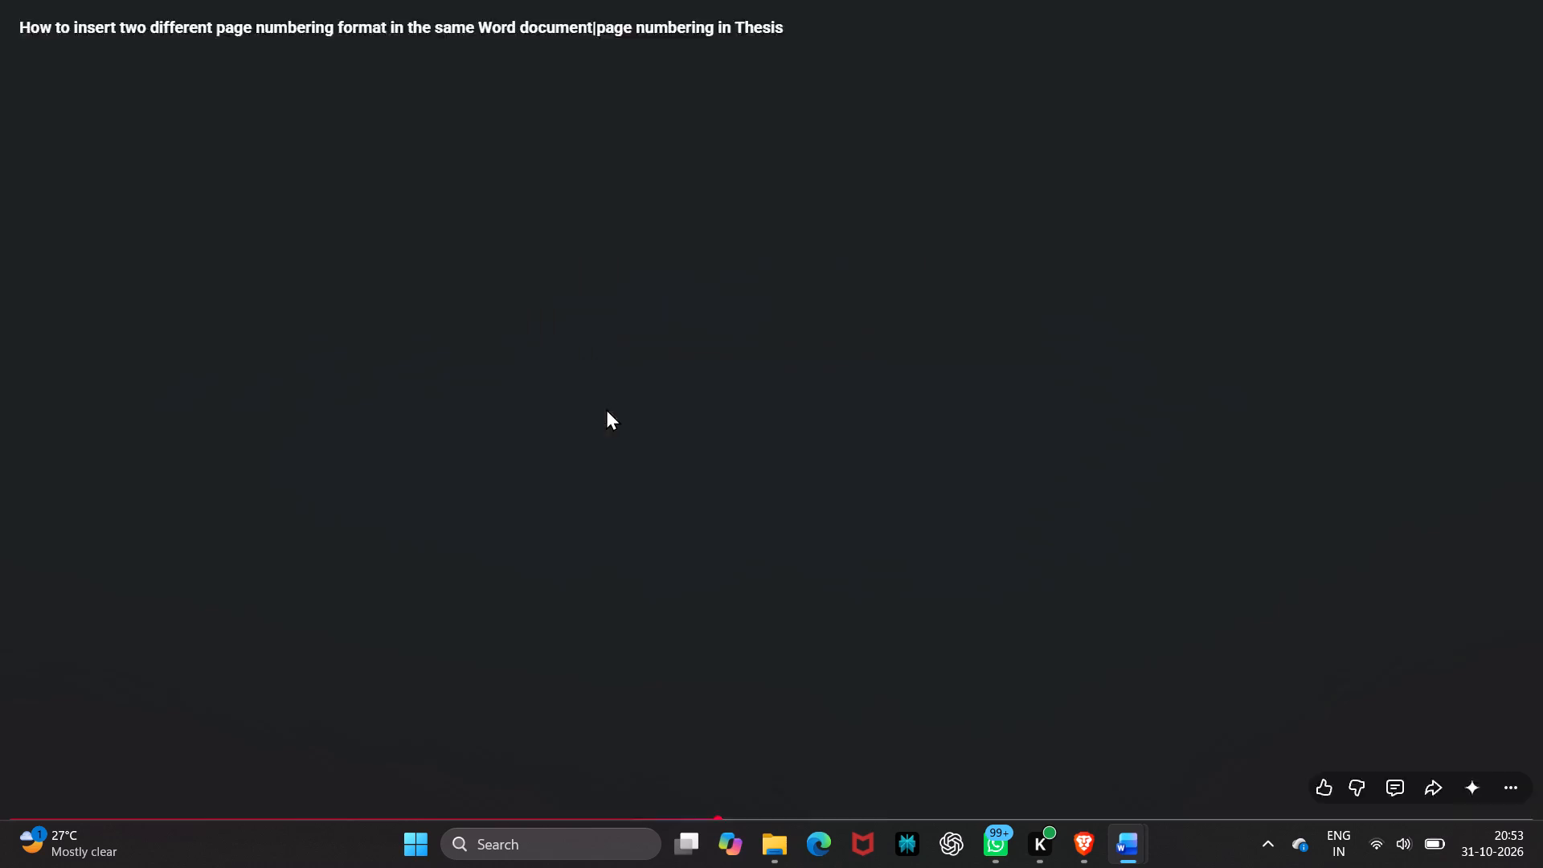
Return to the Brave video tutorial and rewatch the part on the section break before the Introduction.
click(792, 378)
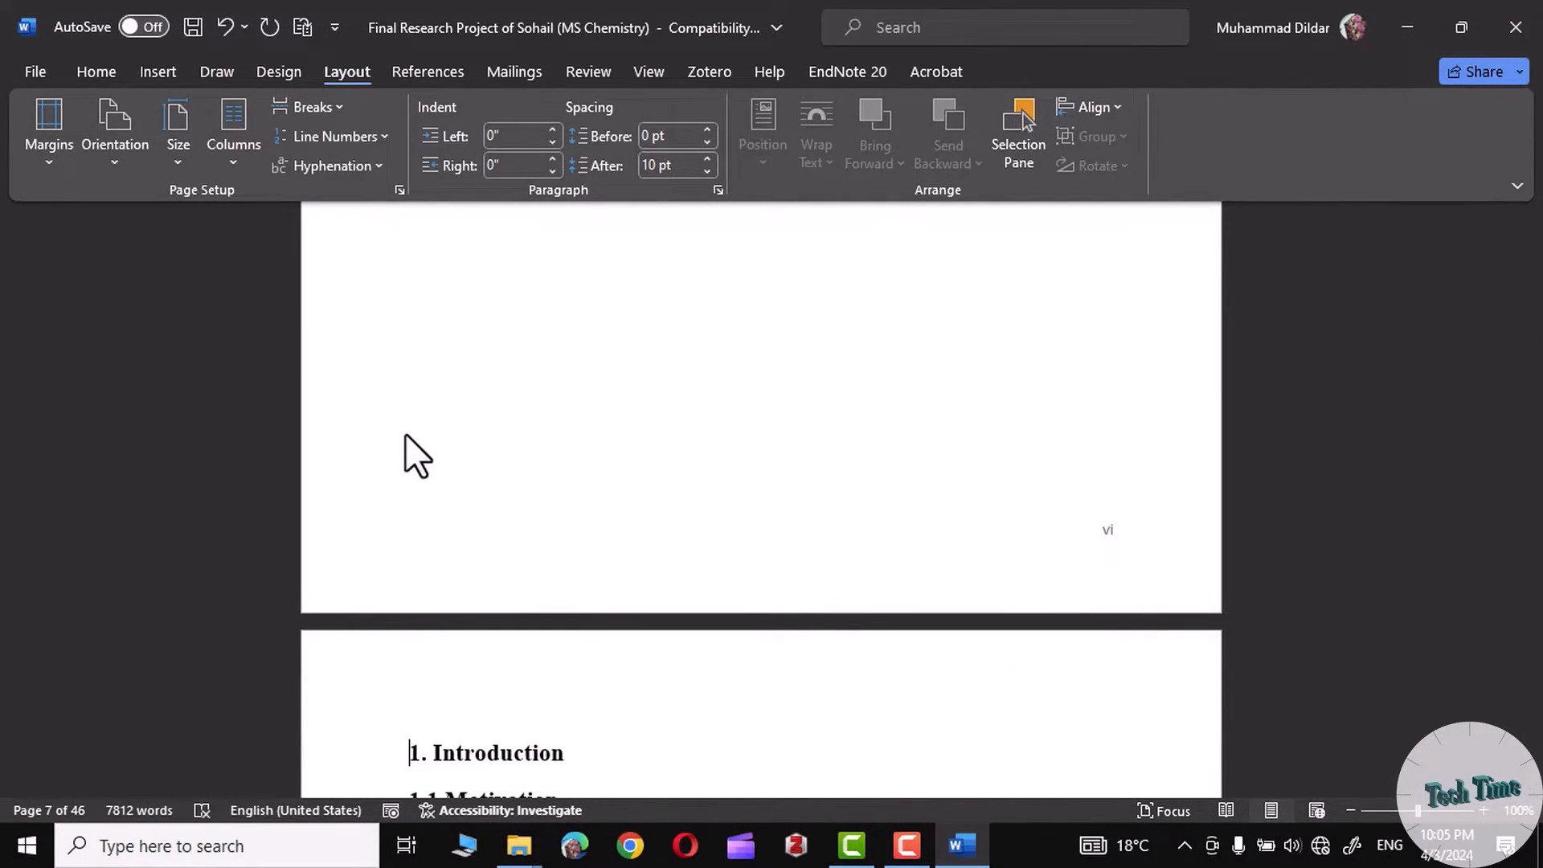
key(Left)
key(Left)
key(Left)
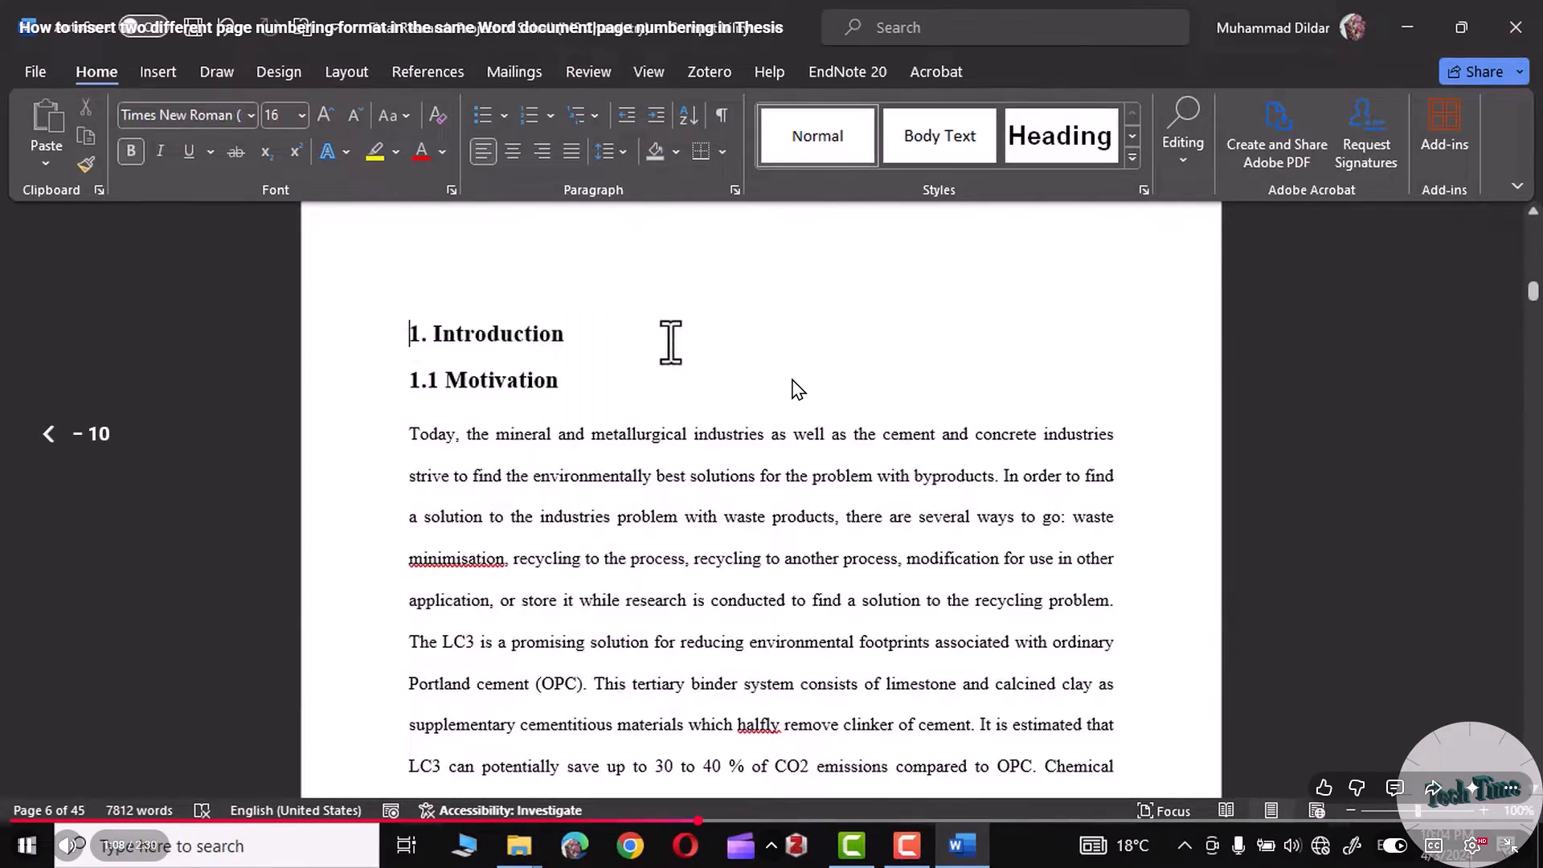
key(Left)
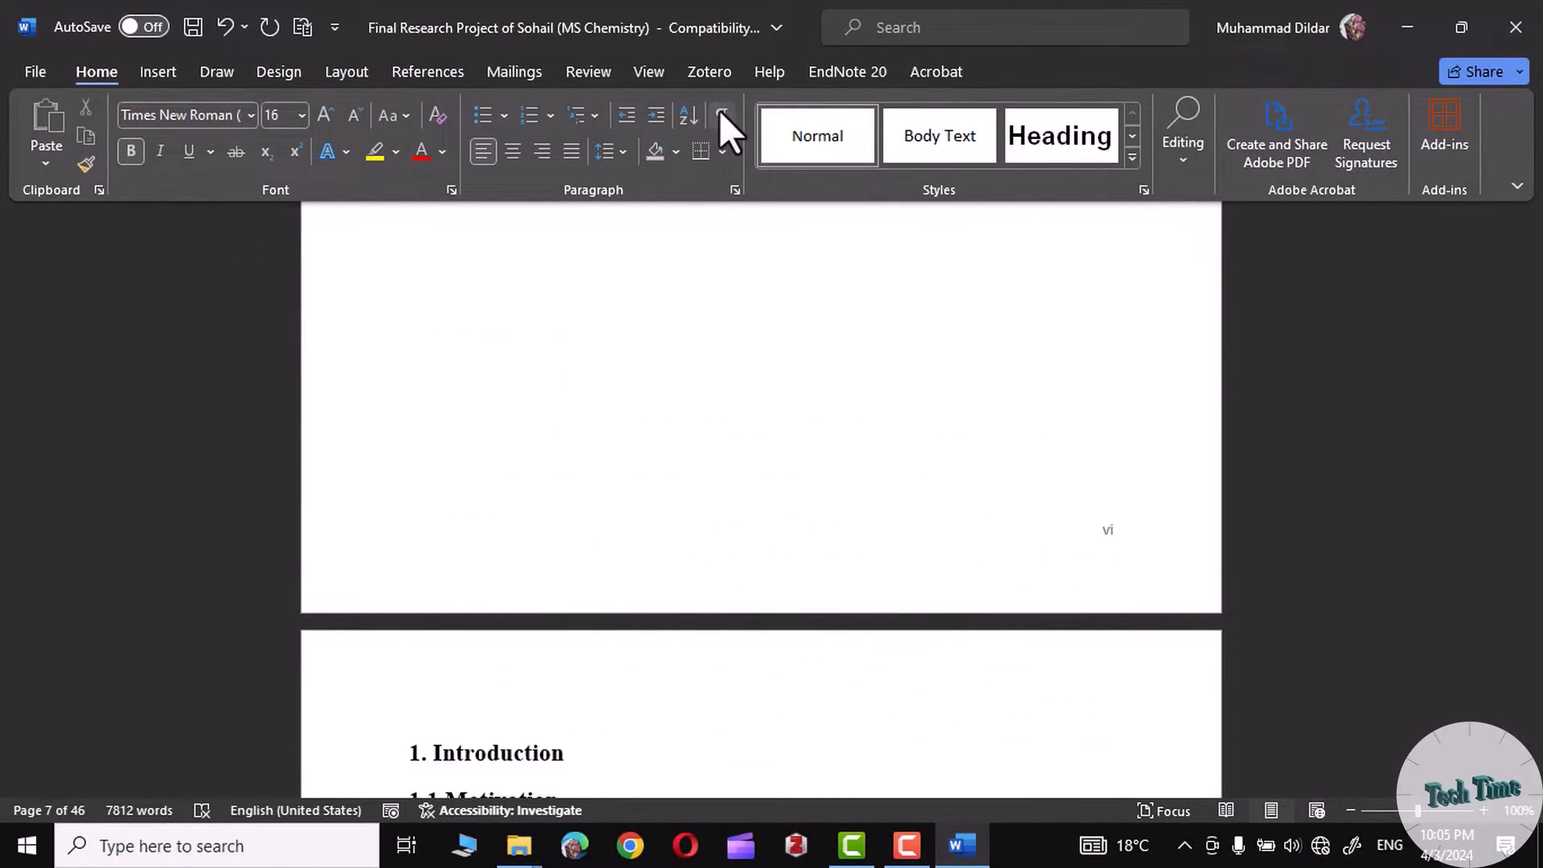
key(space)
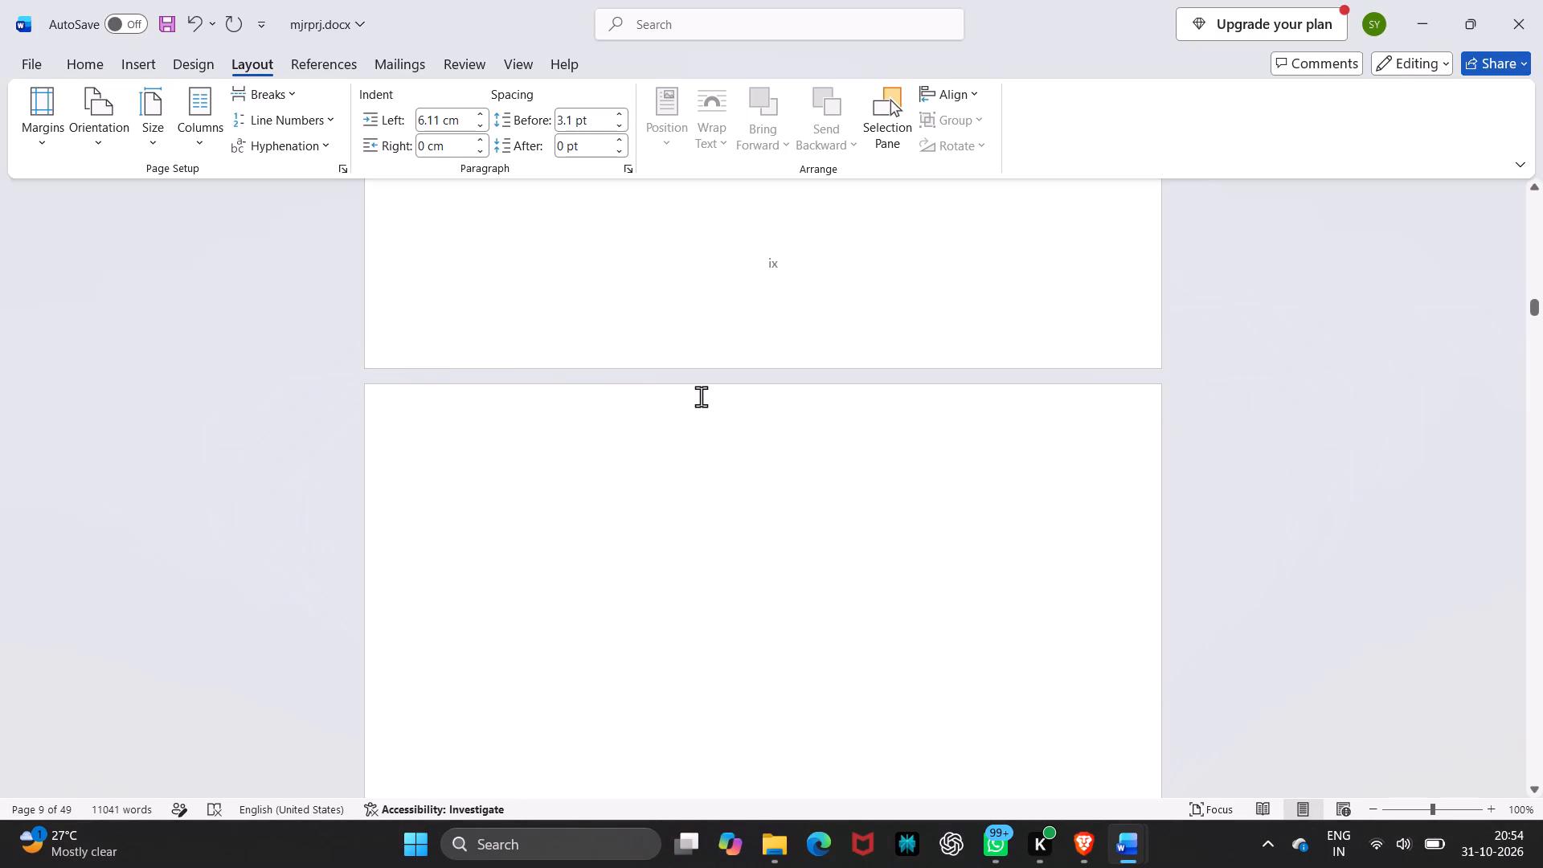
Temporarily show the formatting marks in the Word report and examine the section breaks before the "1. INTRODUCTION" page.
scroll(701, 396, down, 4)
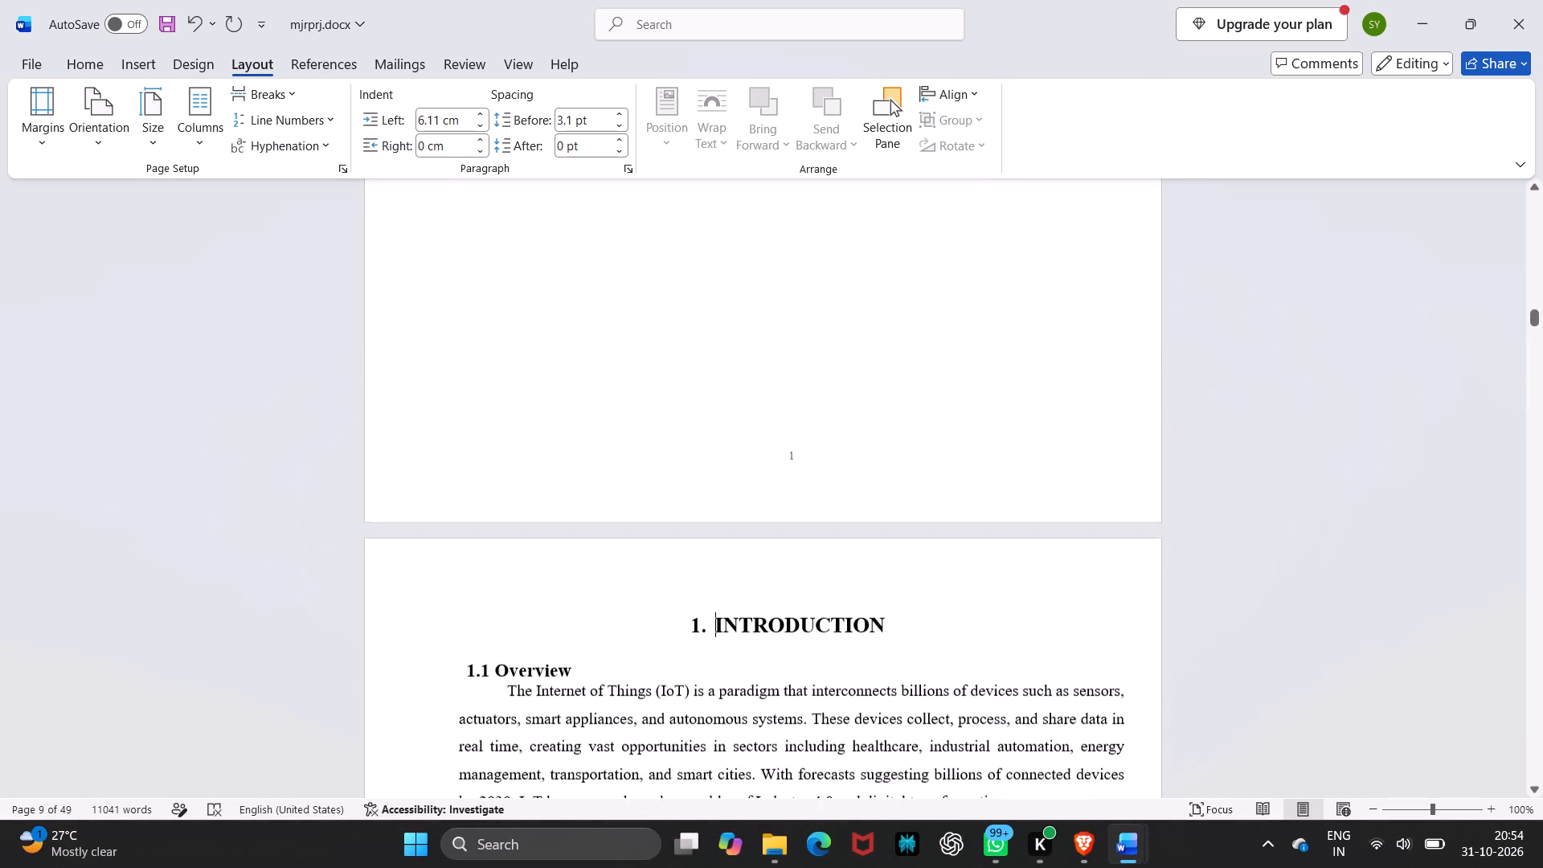
scroll(701, 396, up, 2)
click(522, 269)
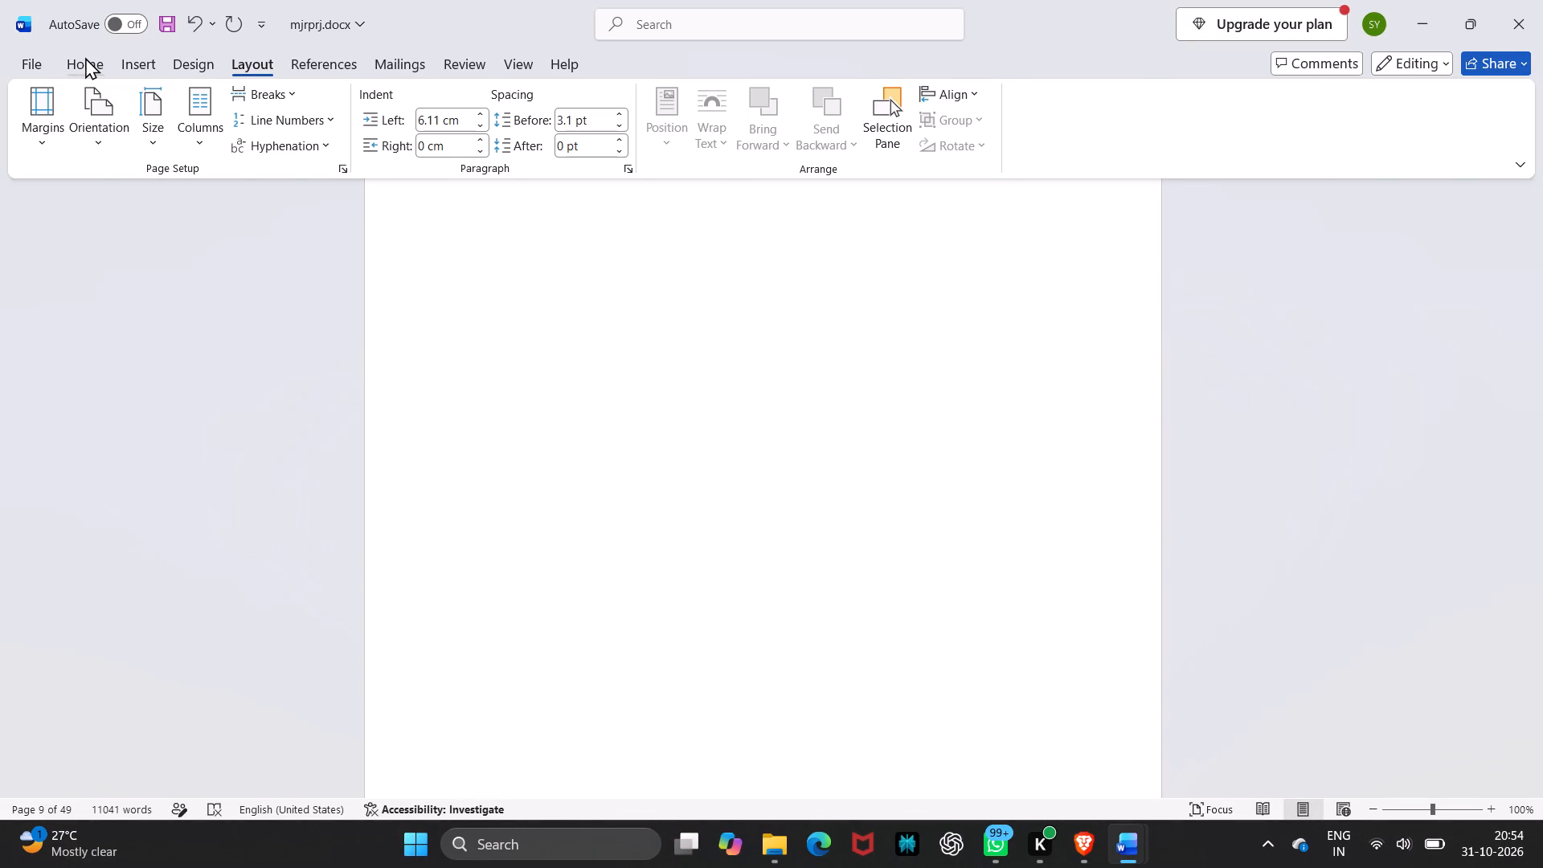
click(85, 57)
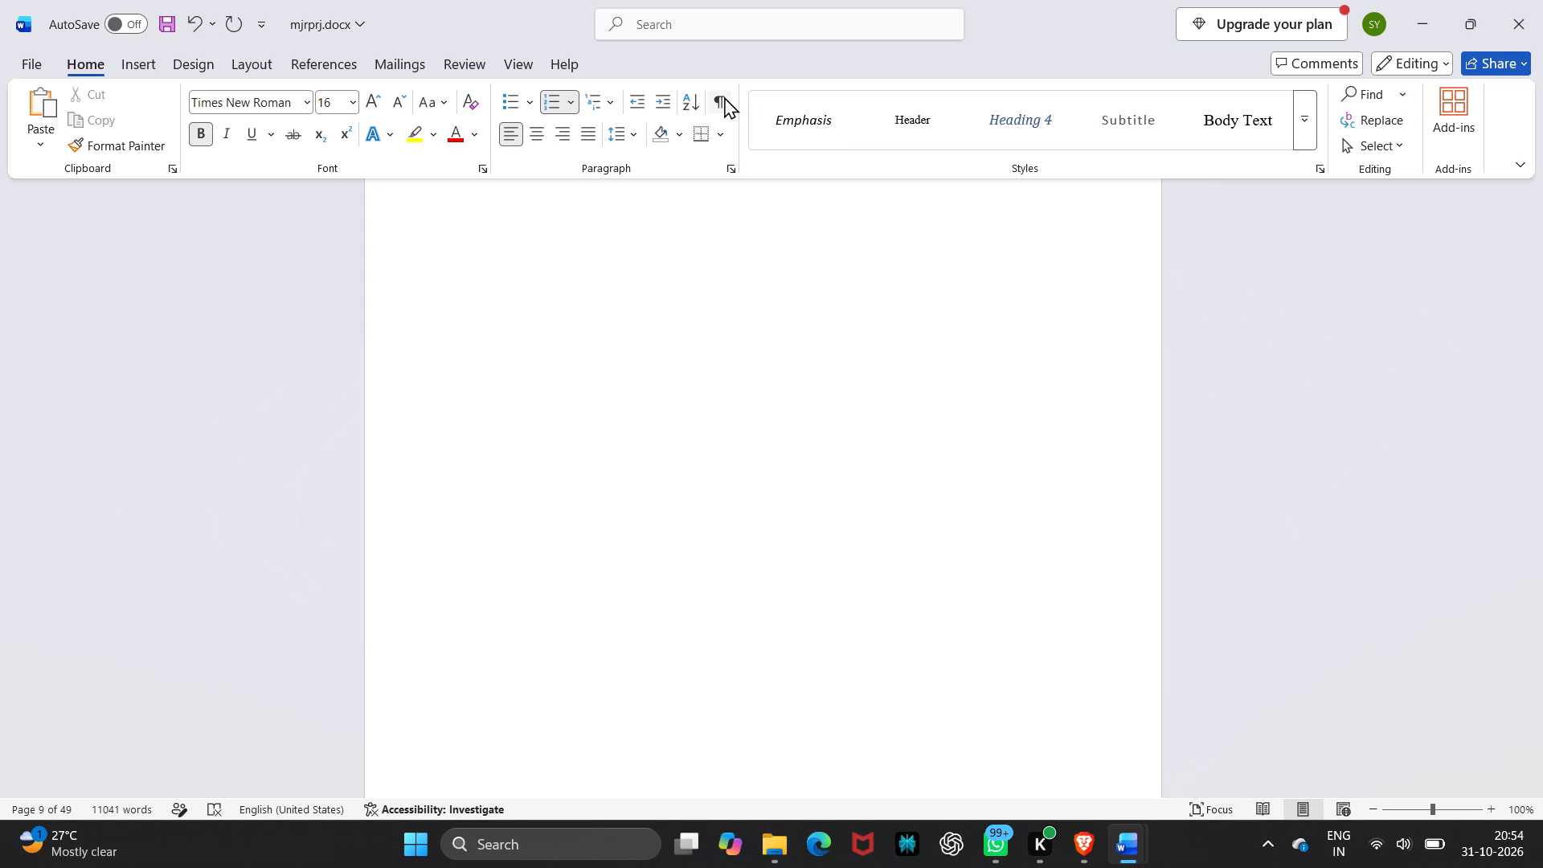
click(724, 96)
scroll(720, 310, up, 4)
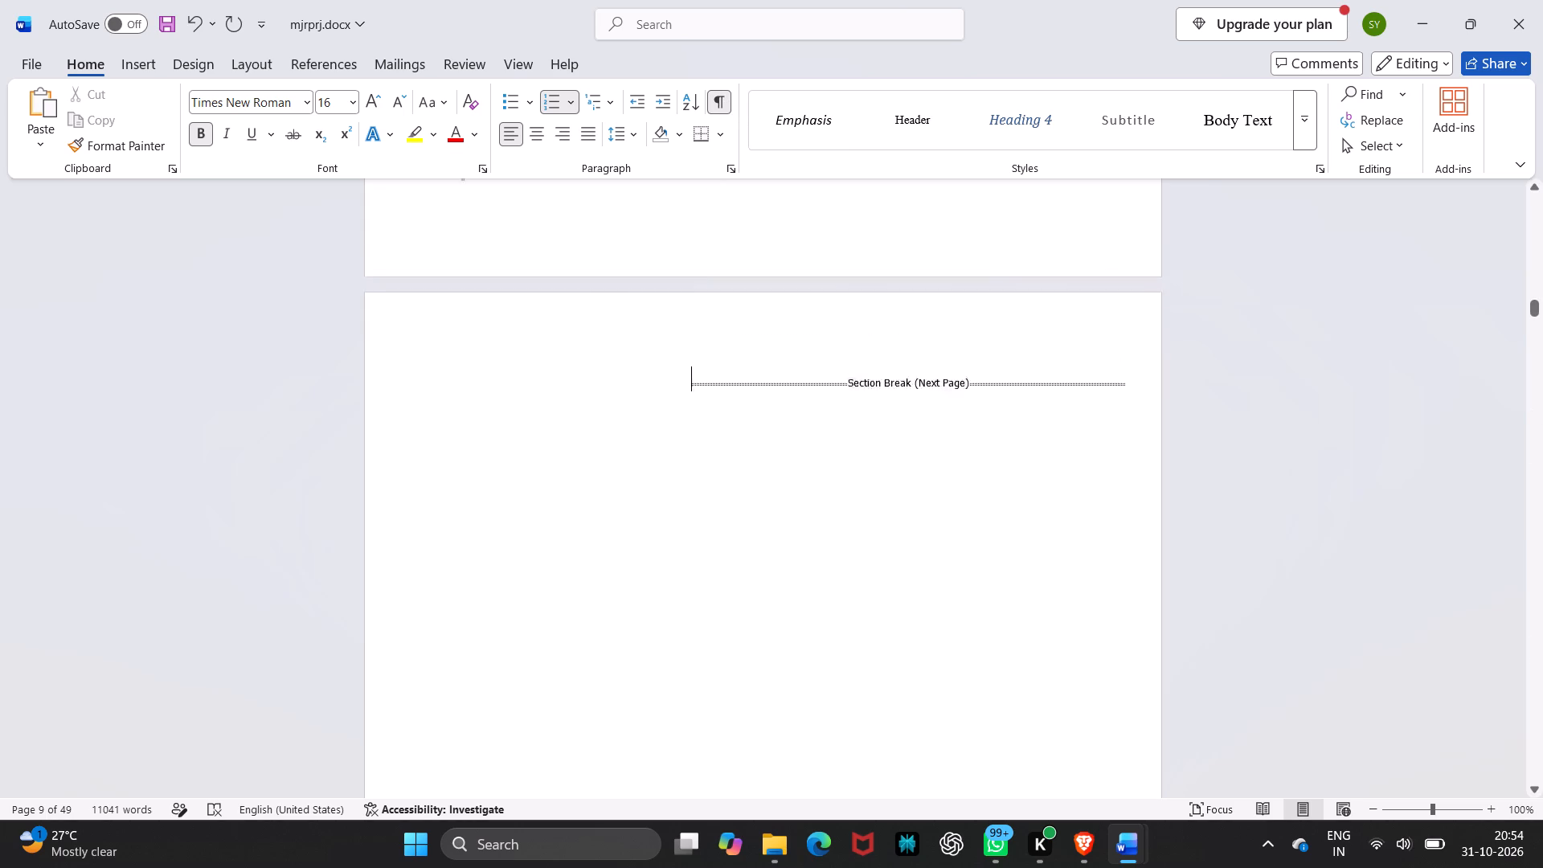
scroll(720, 310, up, 3)
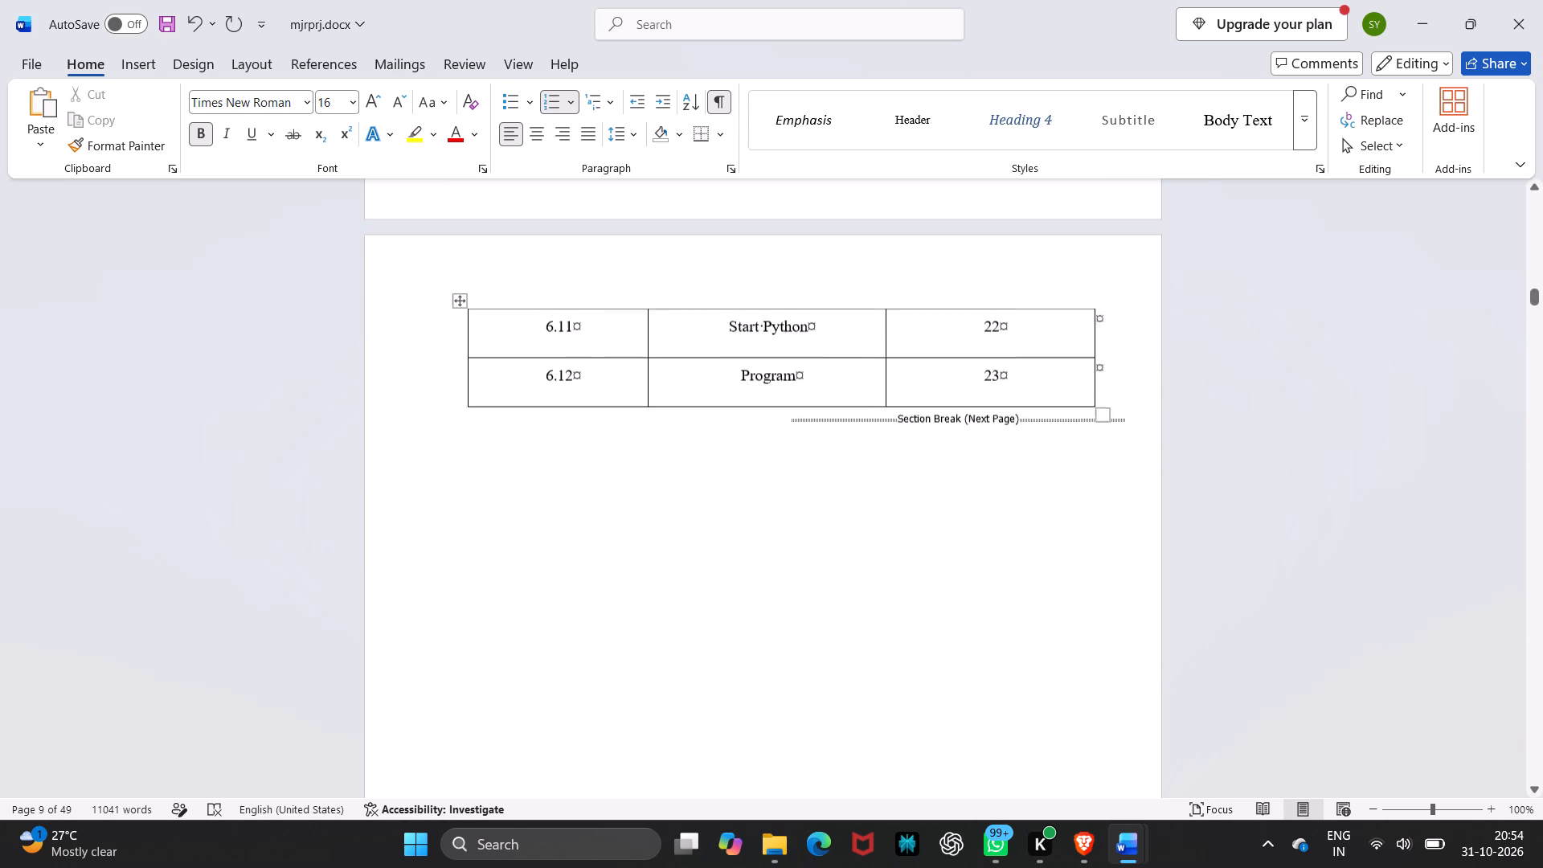
scroll(720, 310, down, 4)
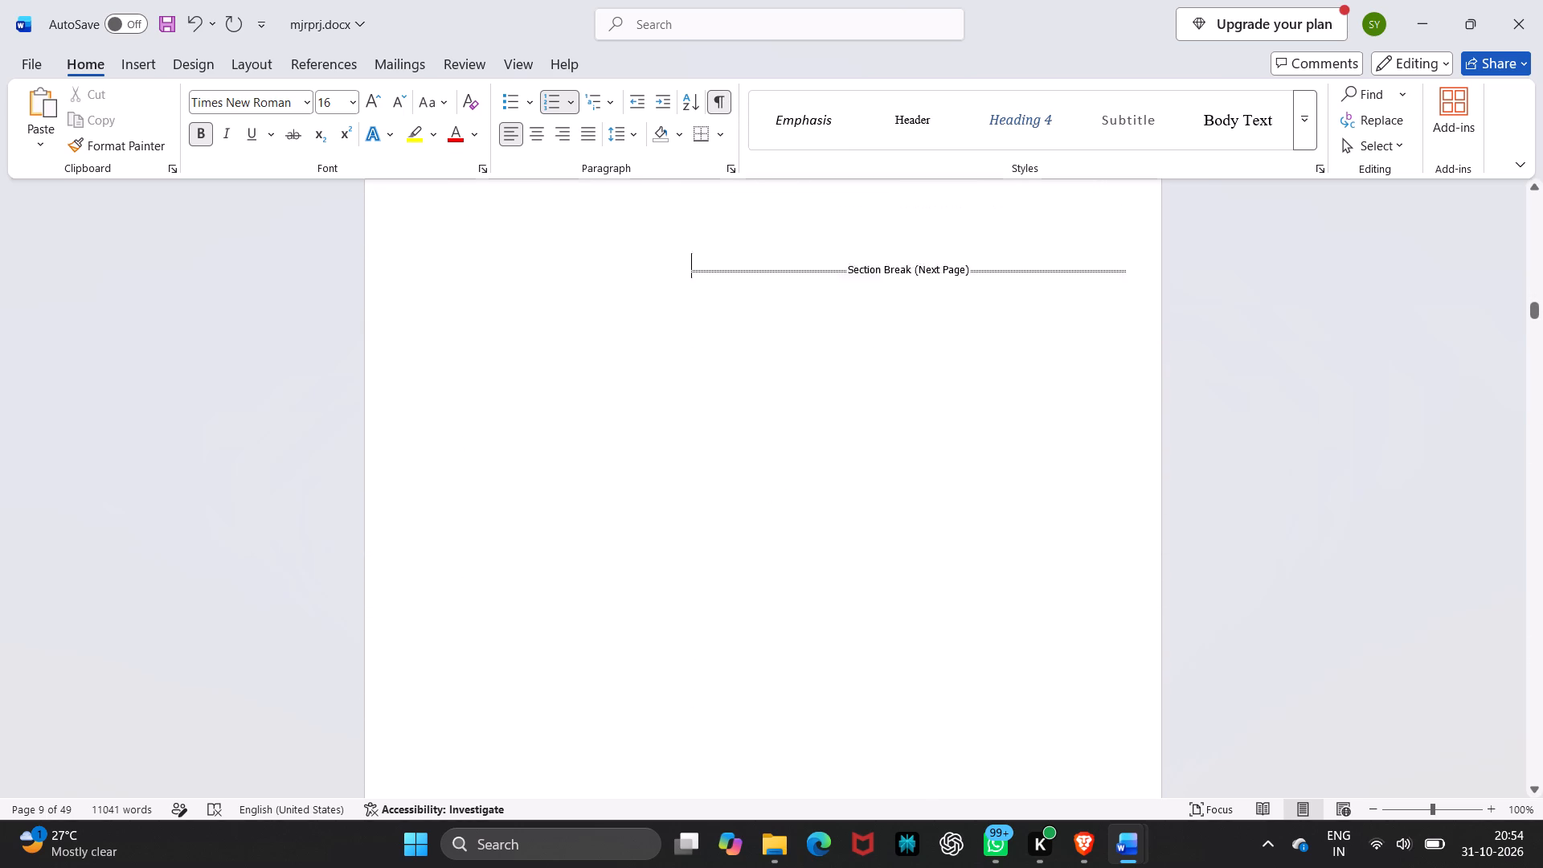
scroll(720, 310, up, 1)
scroll(720, 310, down, 2)
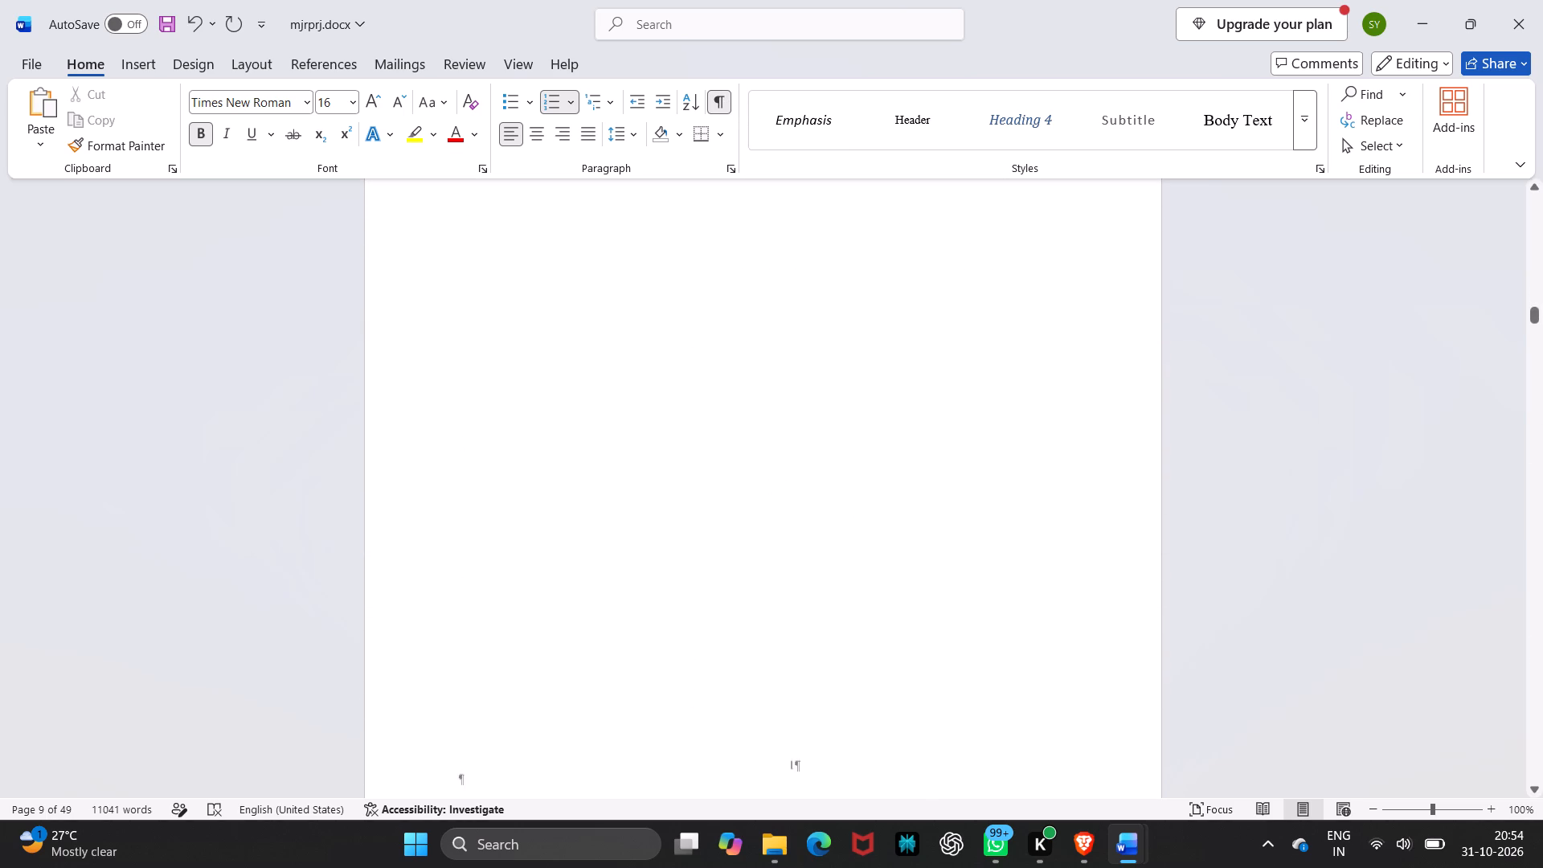
scroll(720, 310, down, 1)
scroll(720, 310, up, 2)
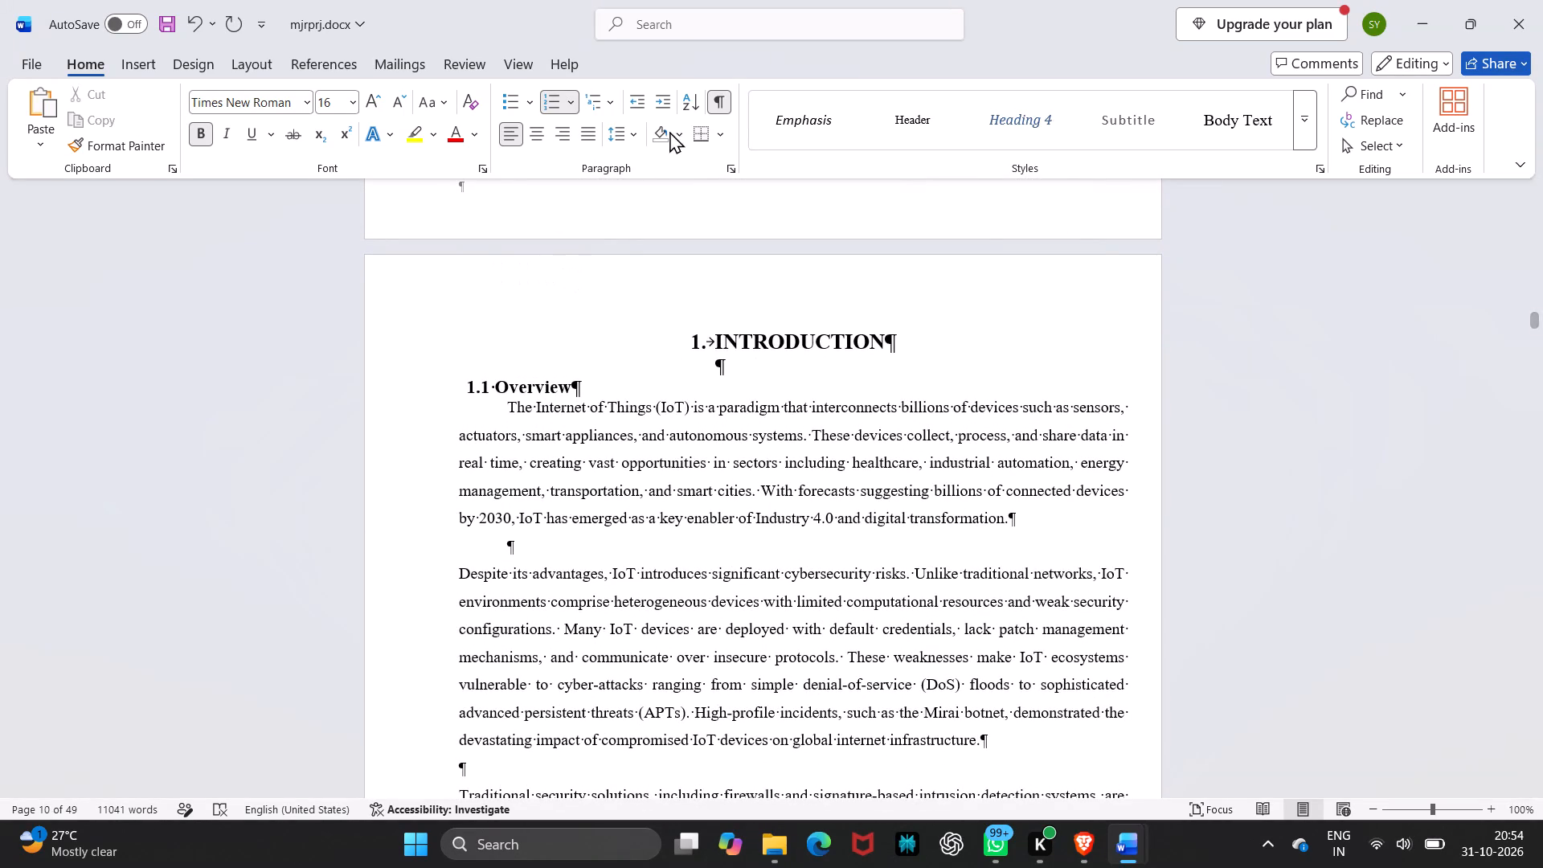
click(716, 95)
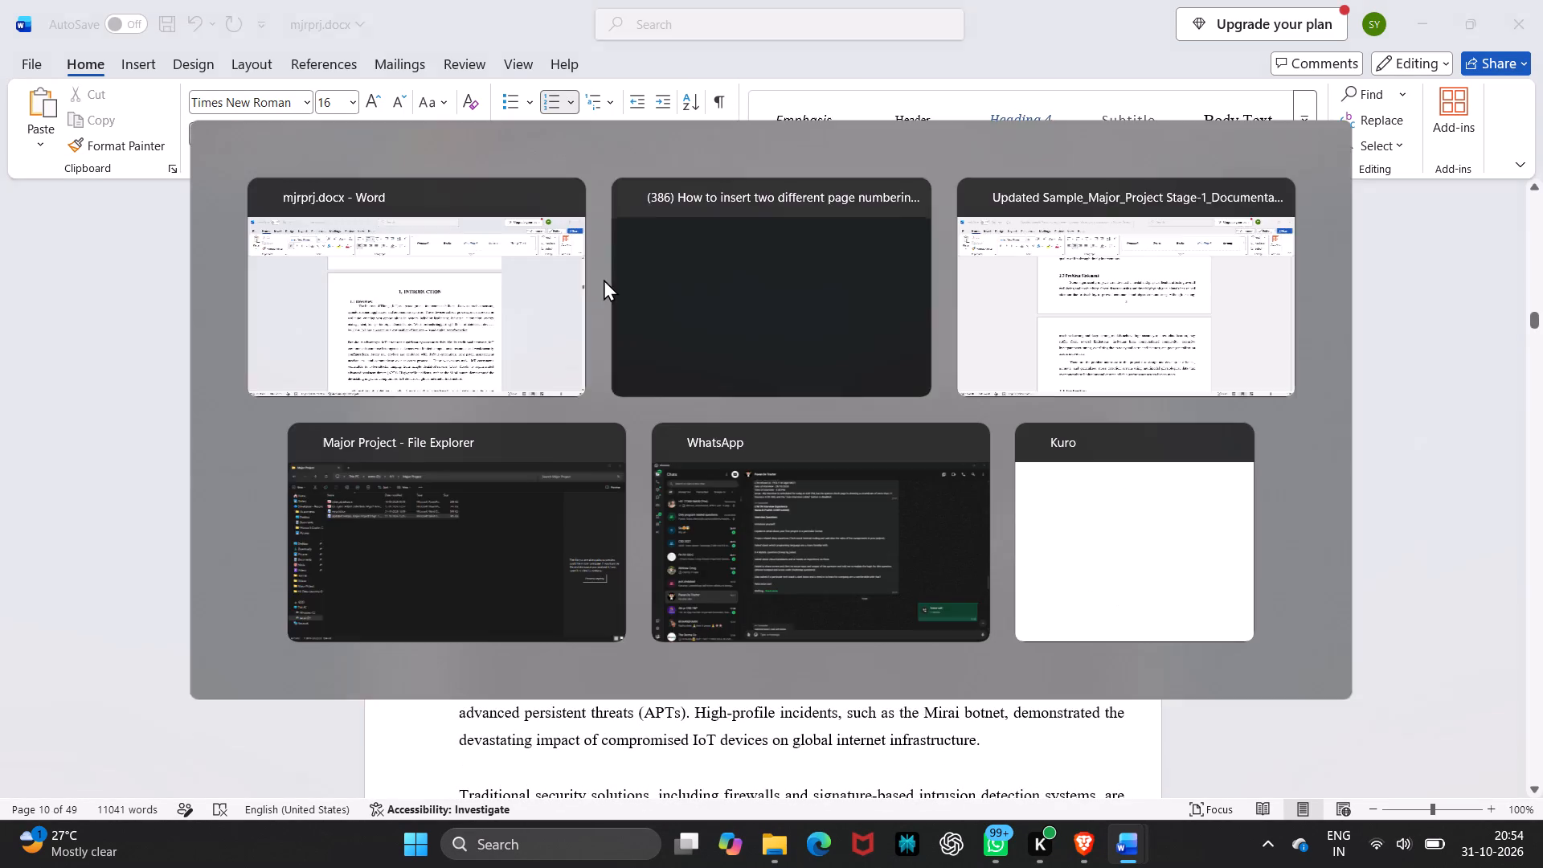
Switch to the Brave video tutorial and watch the part on inserting page numbers in the new section's footer.
click(604, 279)
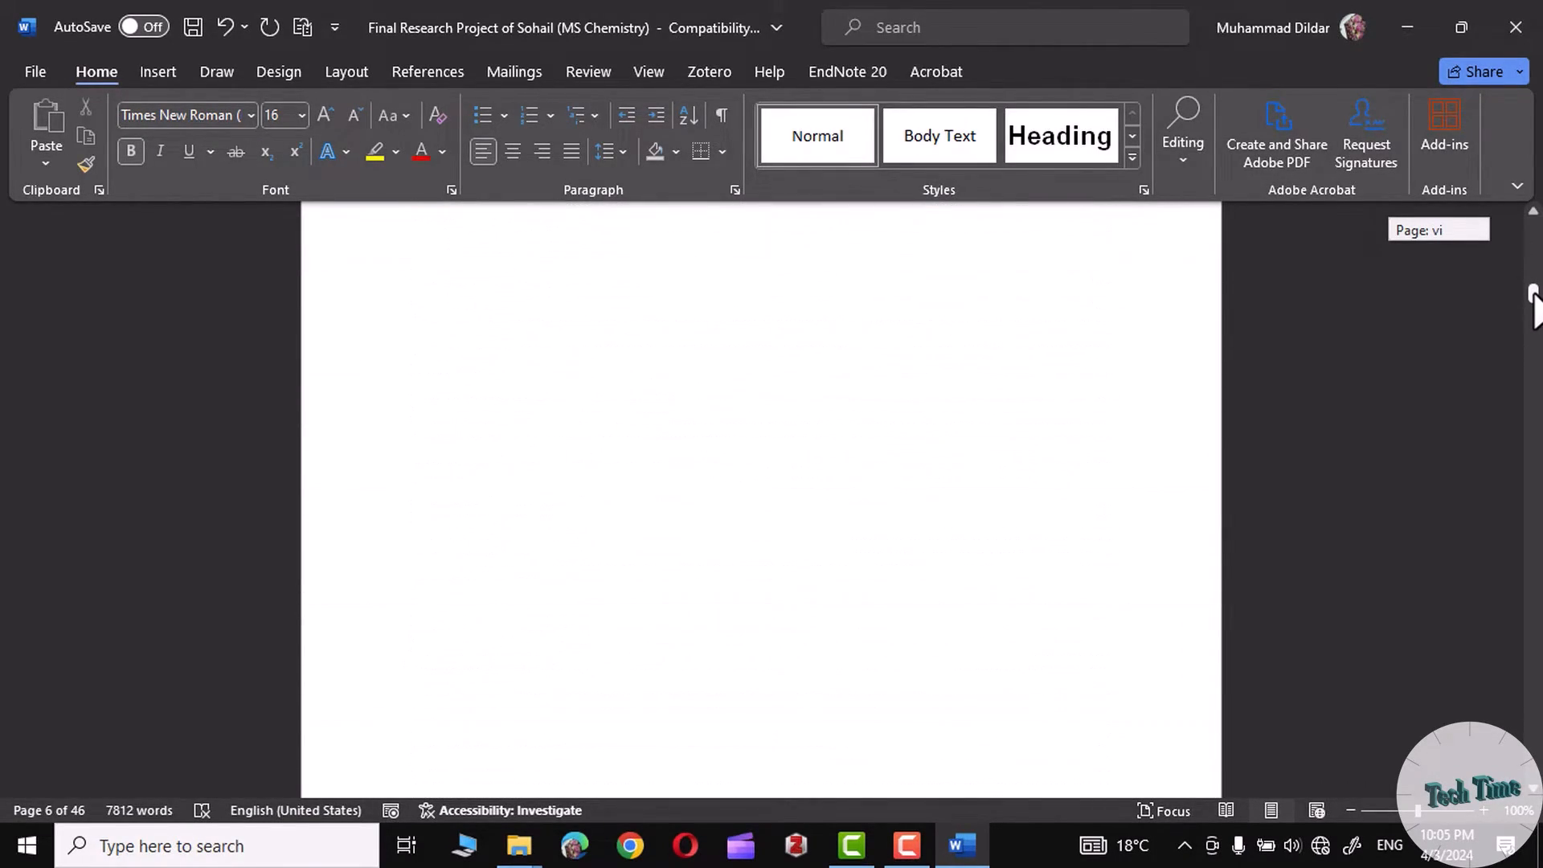
click(463, 476)
click(463, 476)
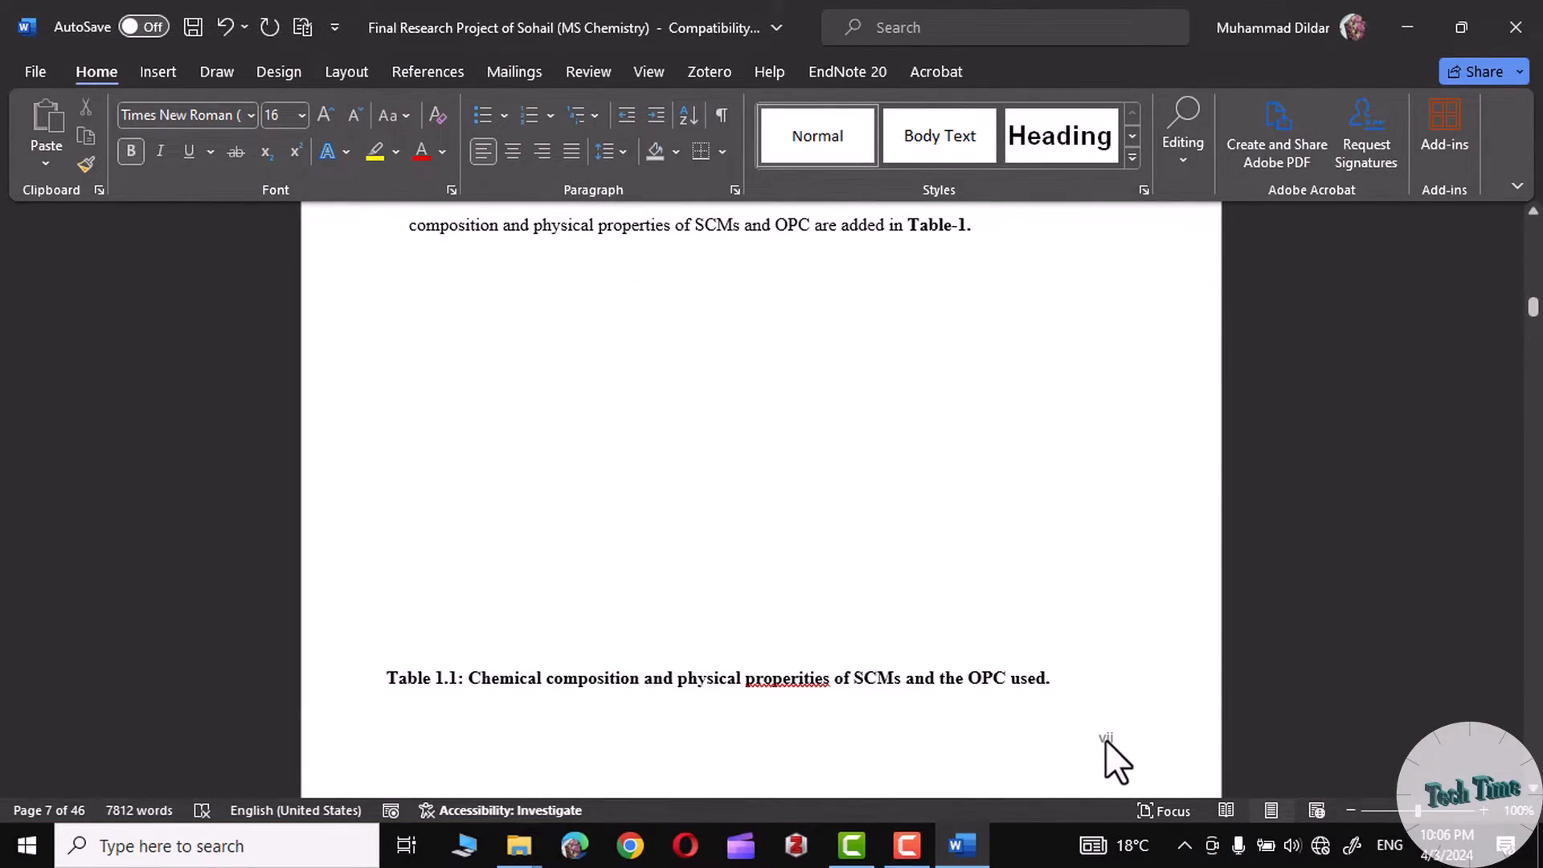
click(564, 449)
click(564, 449)
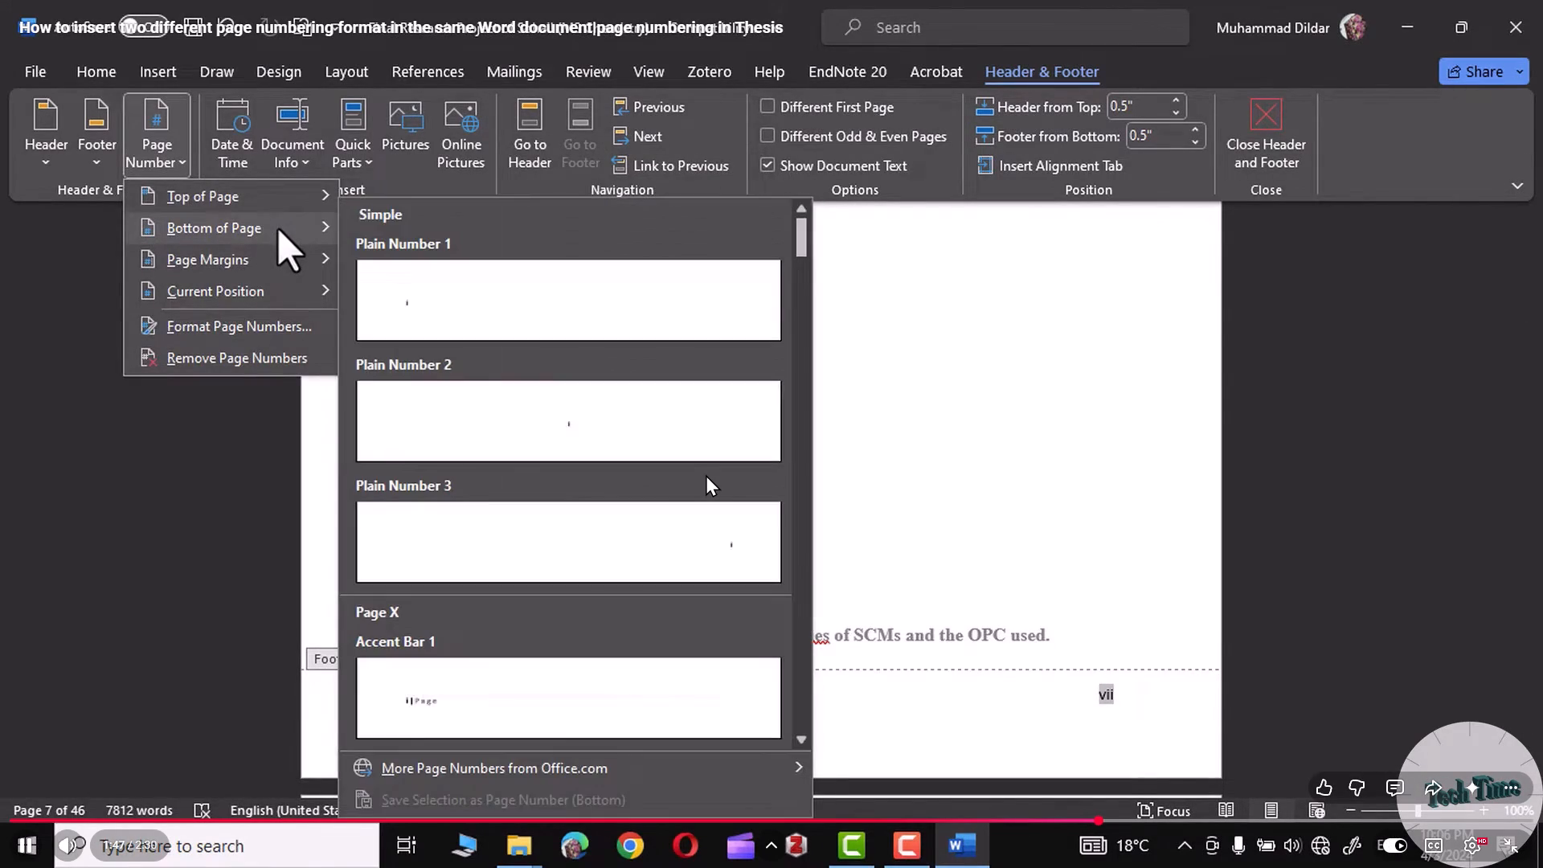
click(706, 474)
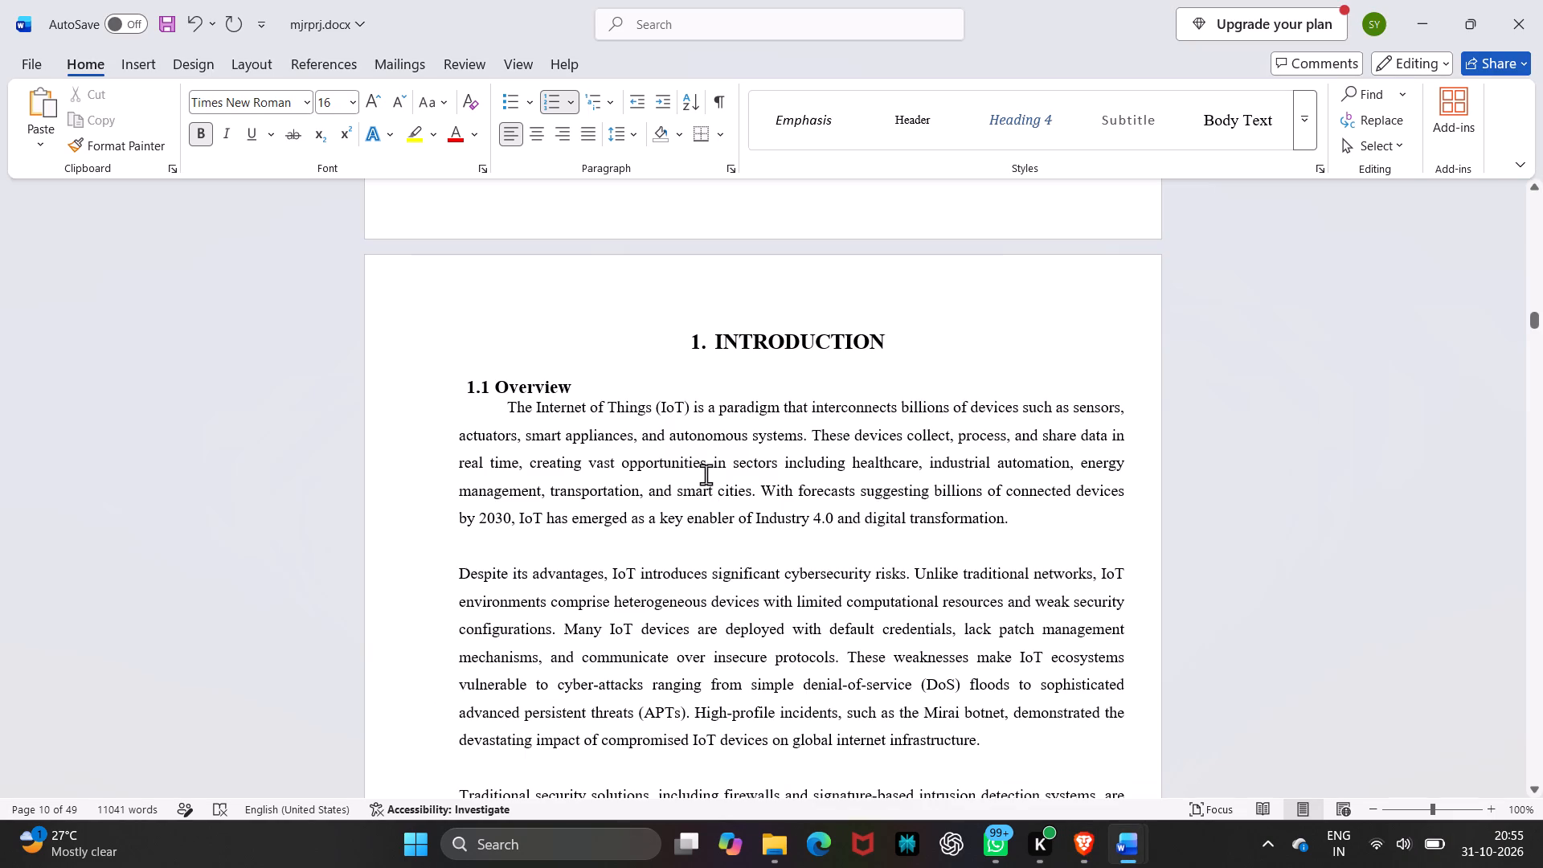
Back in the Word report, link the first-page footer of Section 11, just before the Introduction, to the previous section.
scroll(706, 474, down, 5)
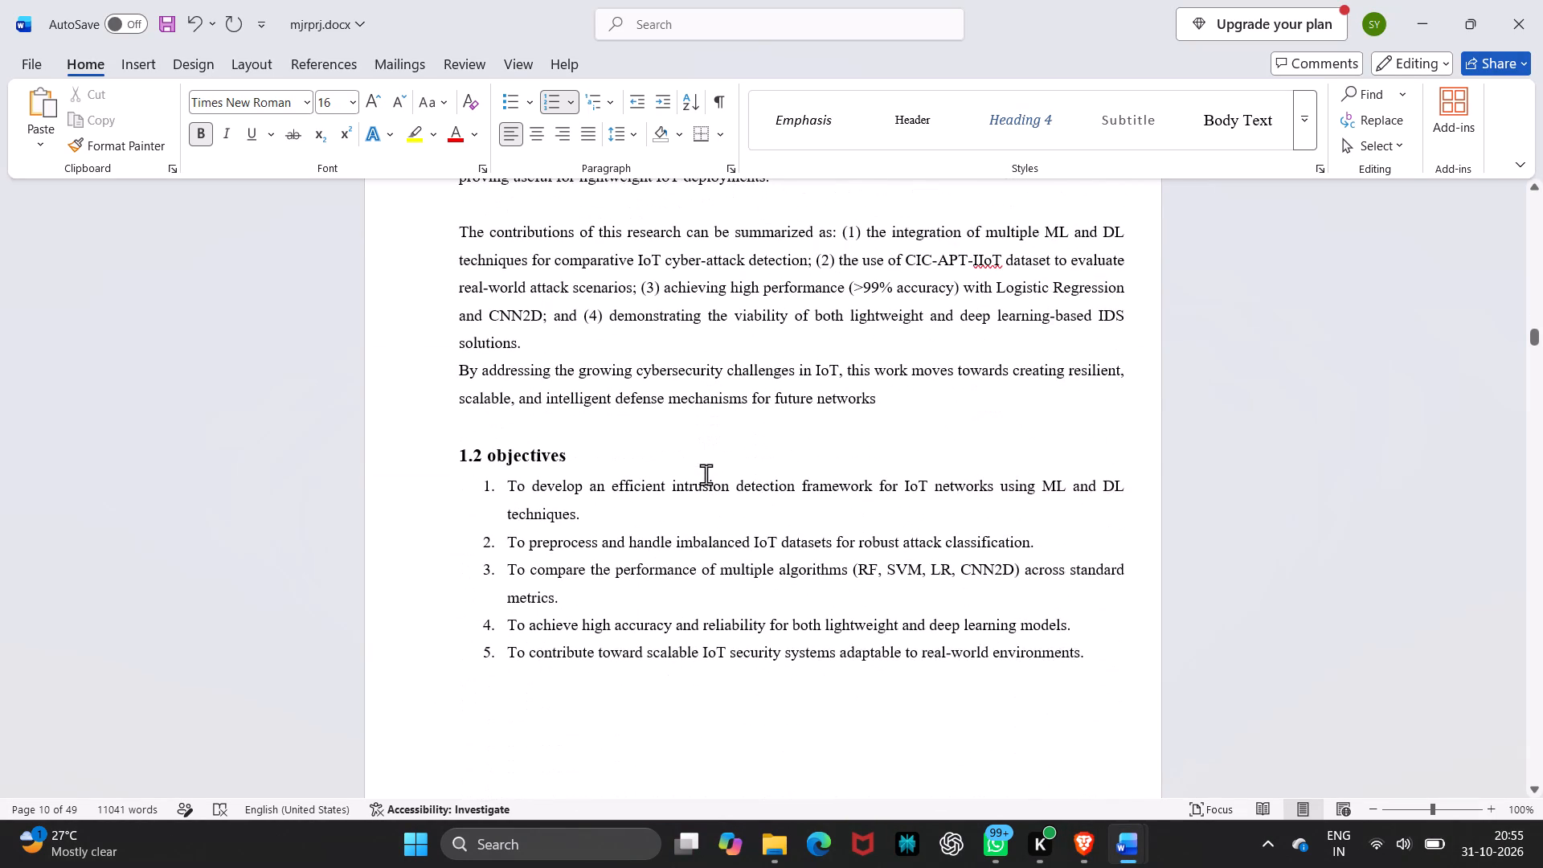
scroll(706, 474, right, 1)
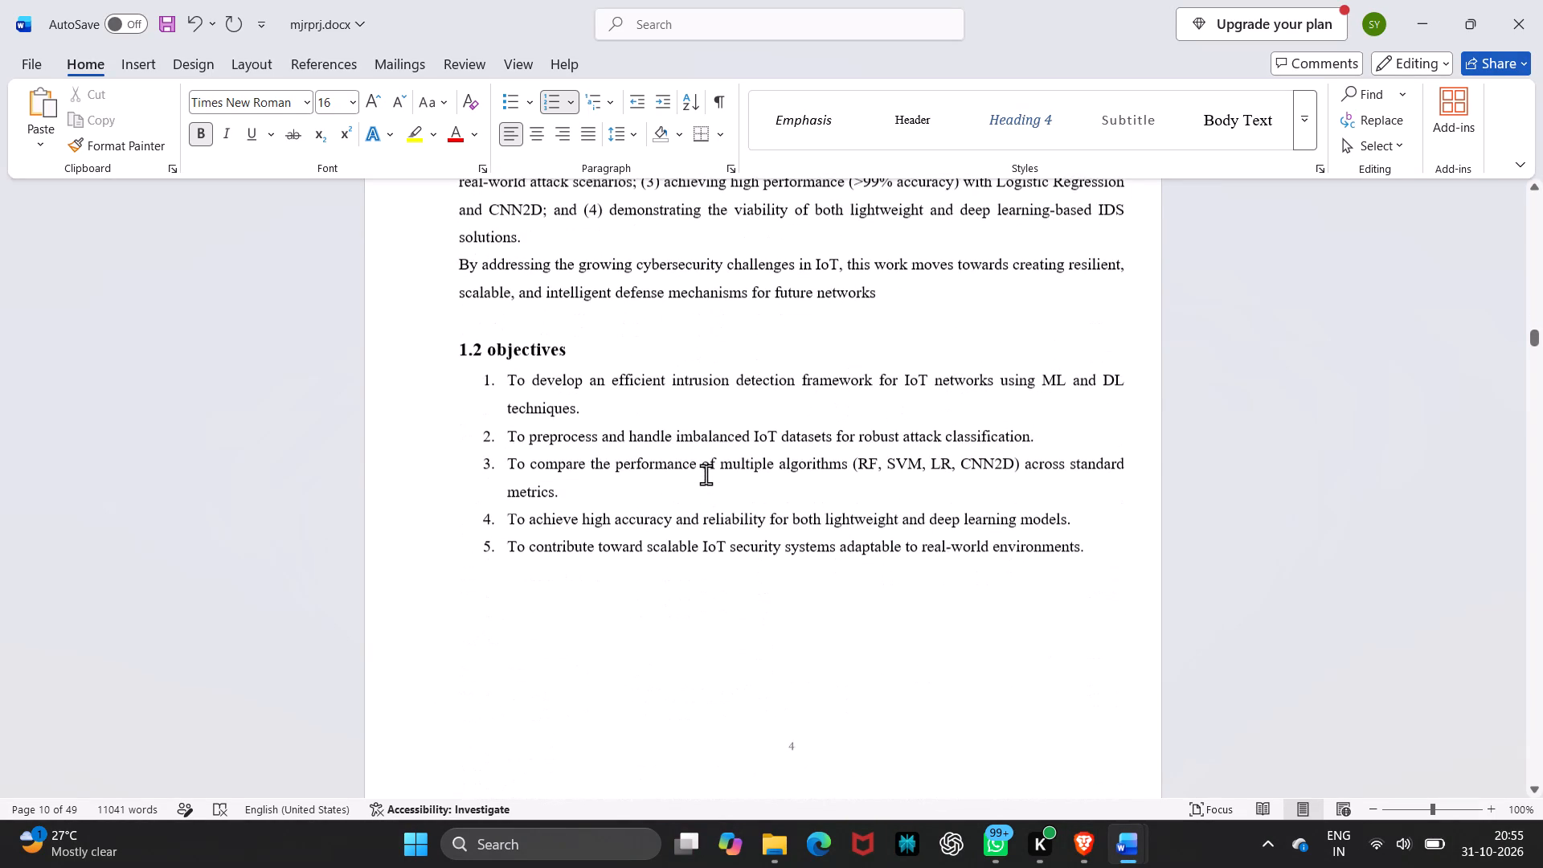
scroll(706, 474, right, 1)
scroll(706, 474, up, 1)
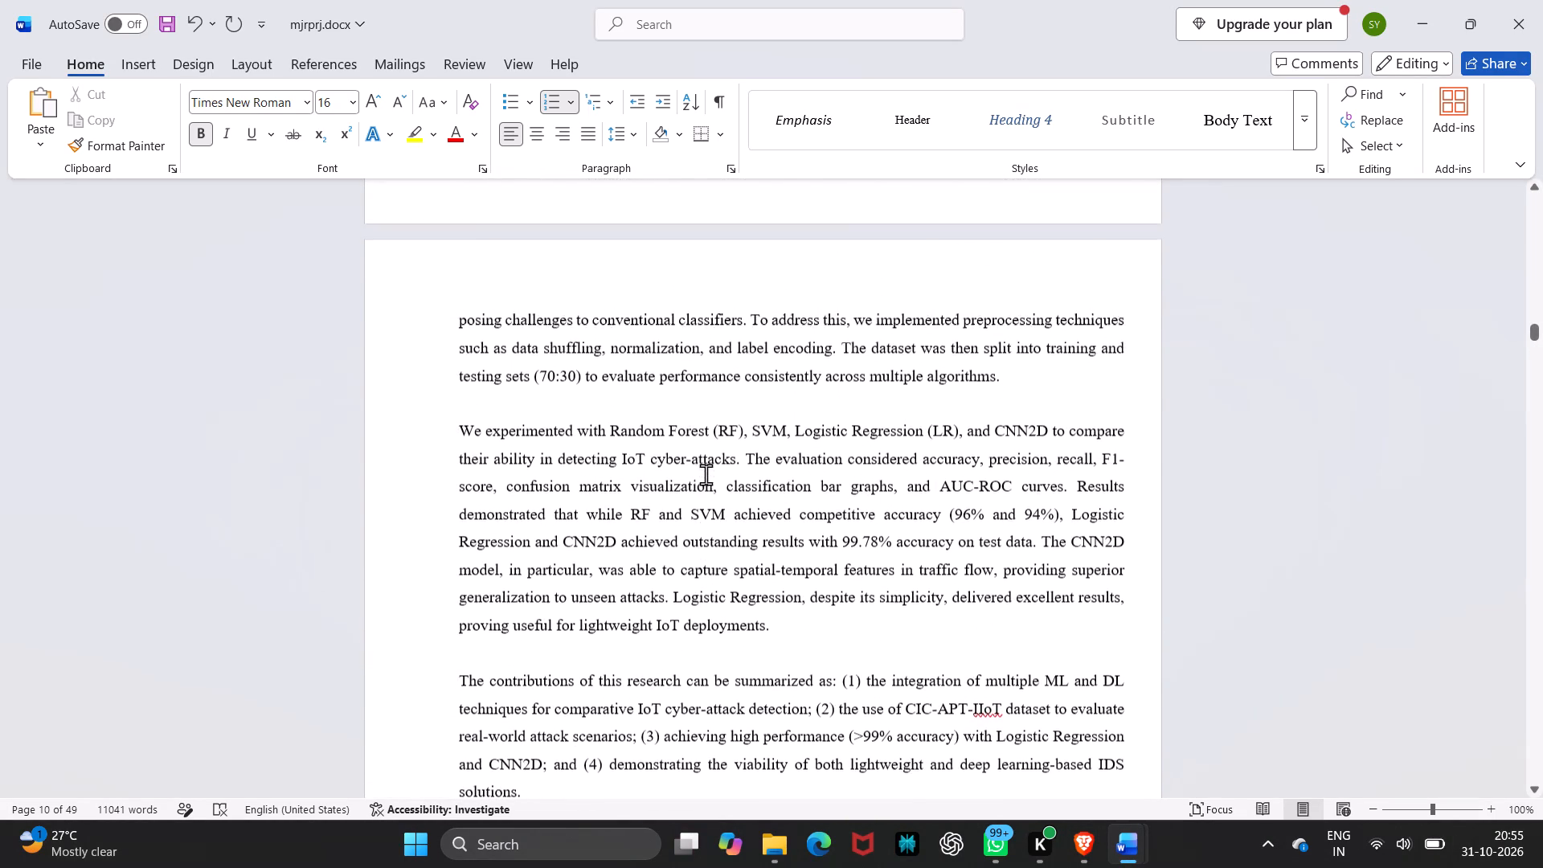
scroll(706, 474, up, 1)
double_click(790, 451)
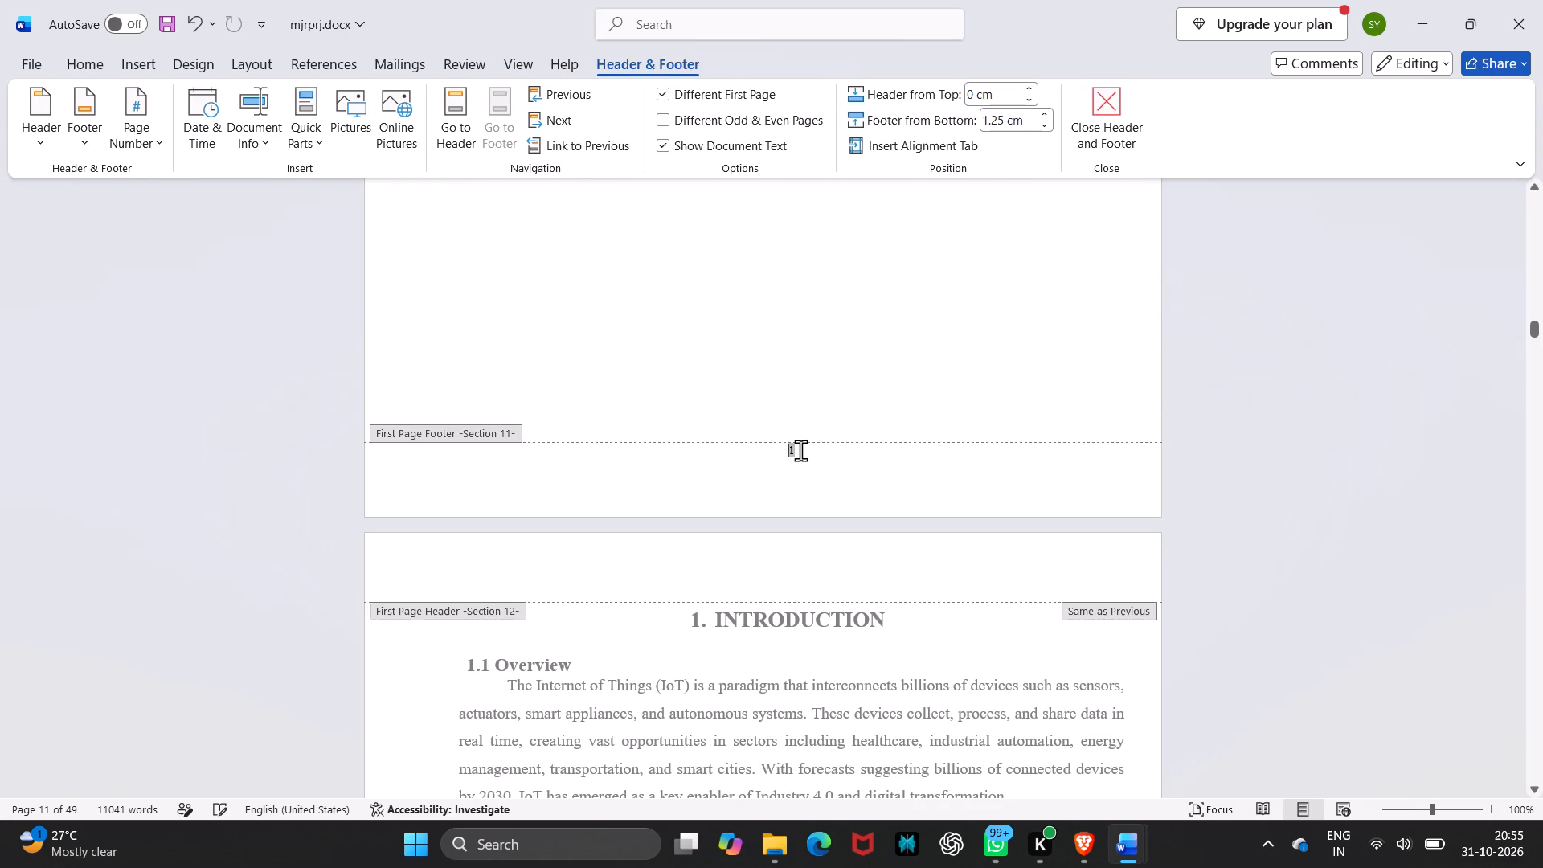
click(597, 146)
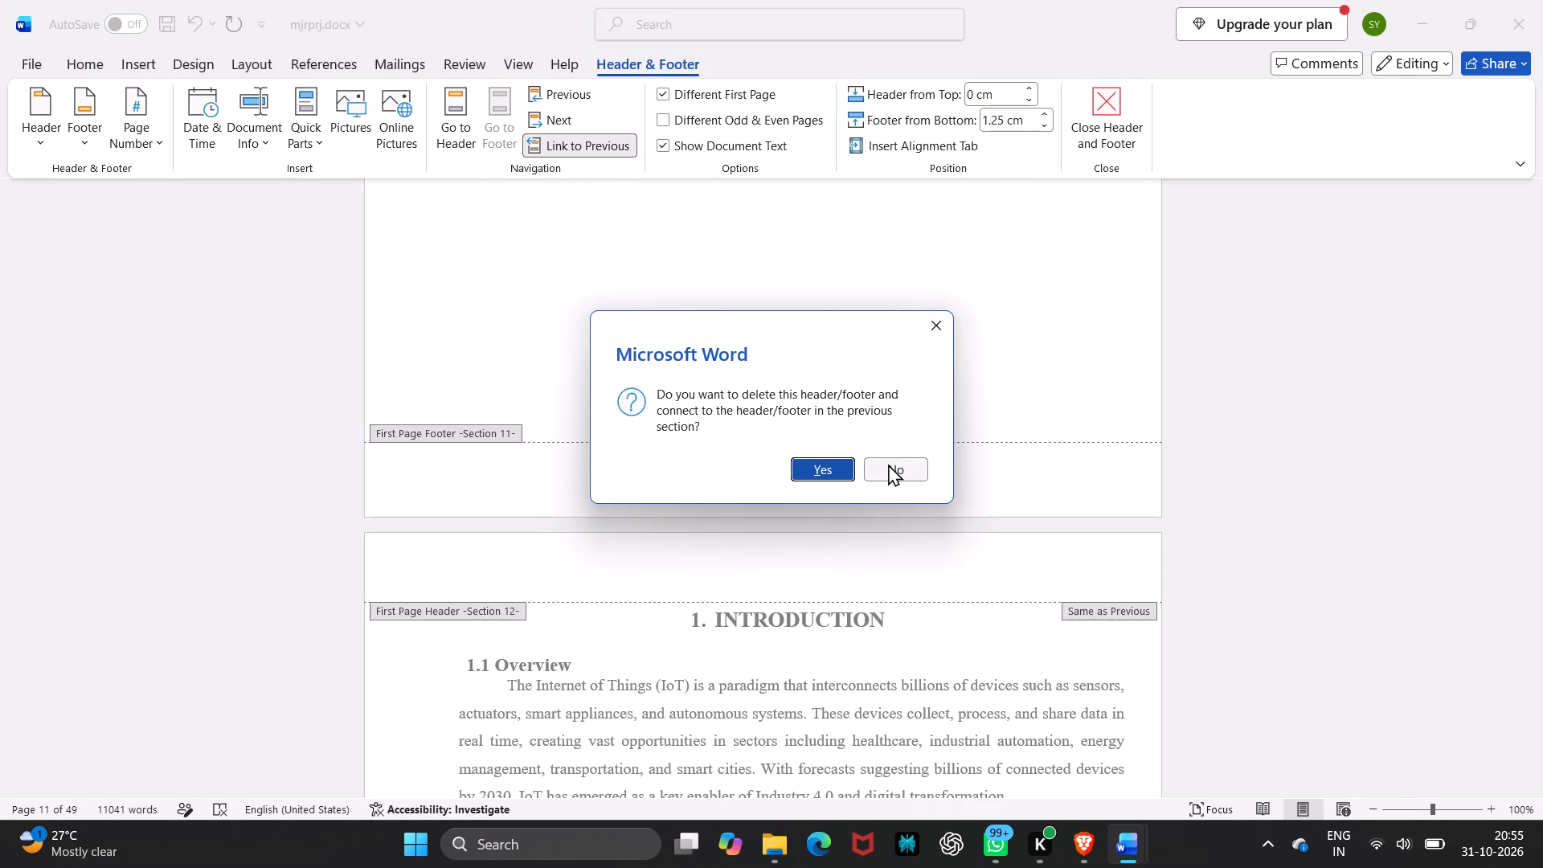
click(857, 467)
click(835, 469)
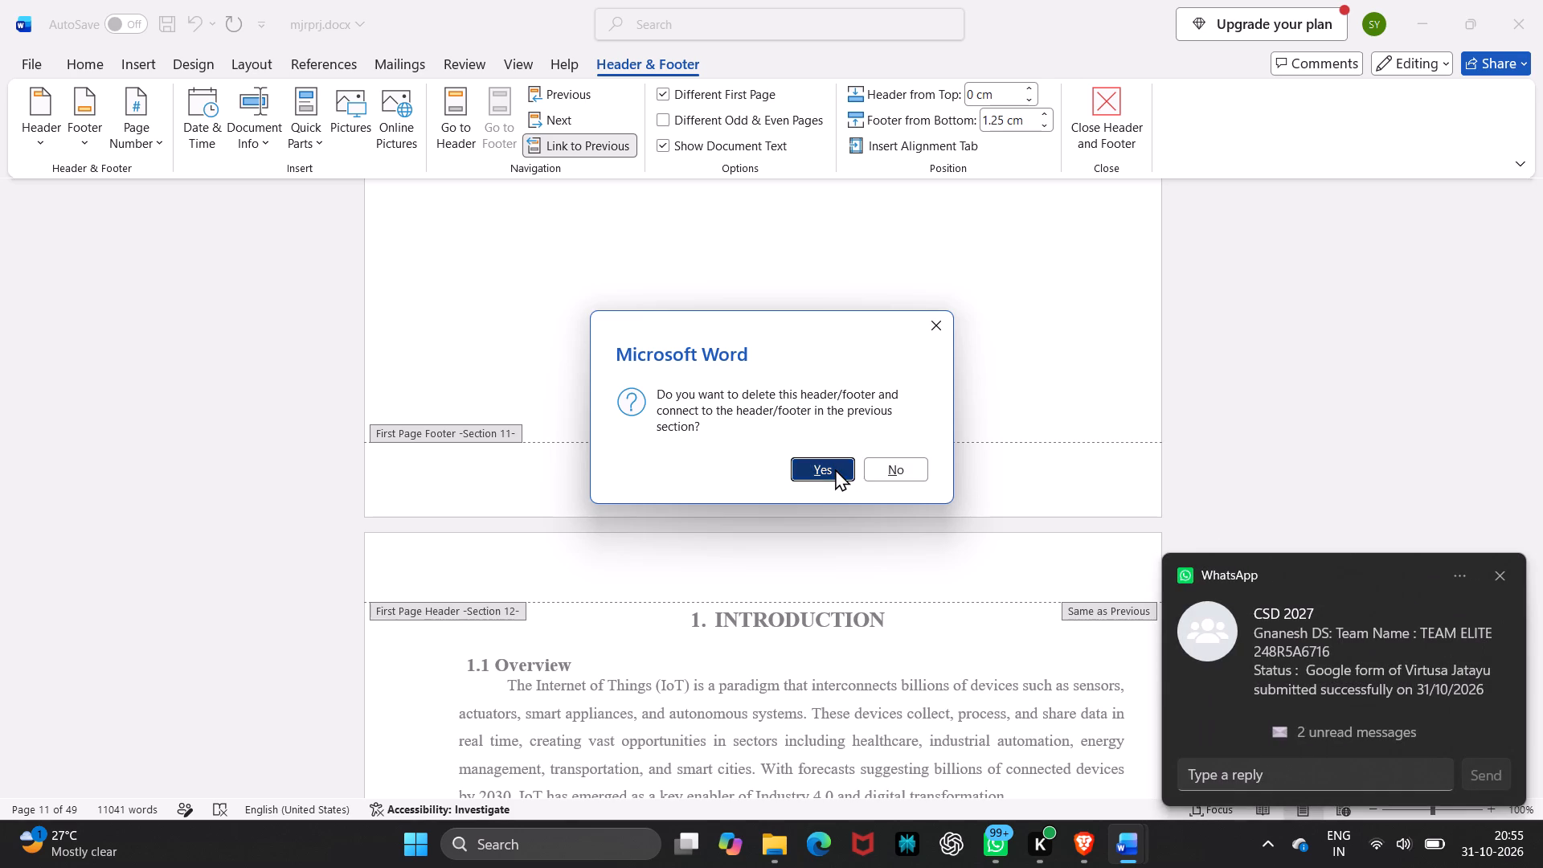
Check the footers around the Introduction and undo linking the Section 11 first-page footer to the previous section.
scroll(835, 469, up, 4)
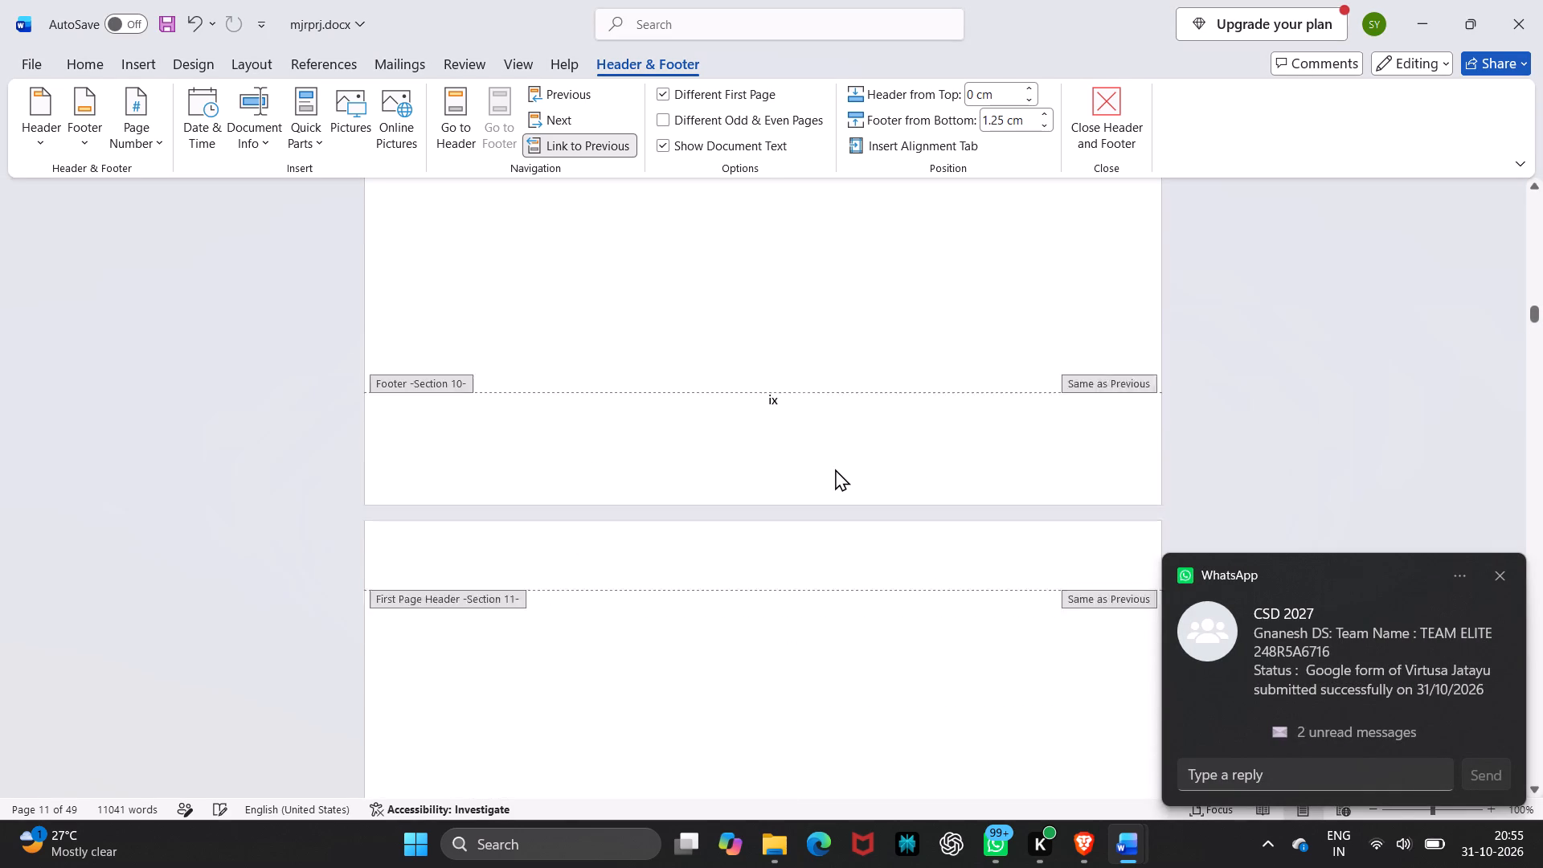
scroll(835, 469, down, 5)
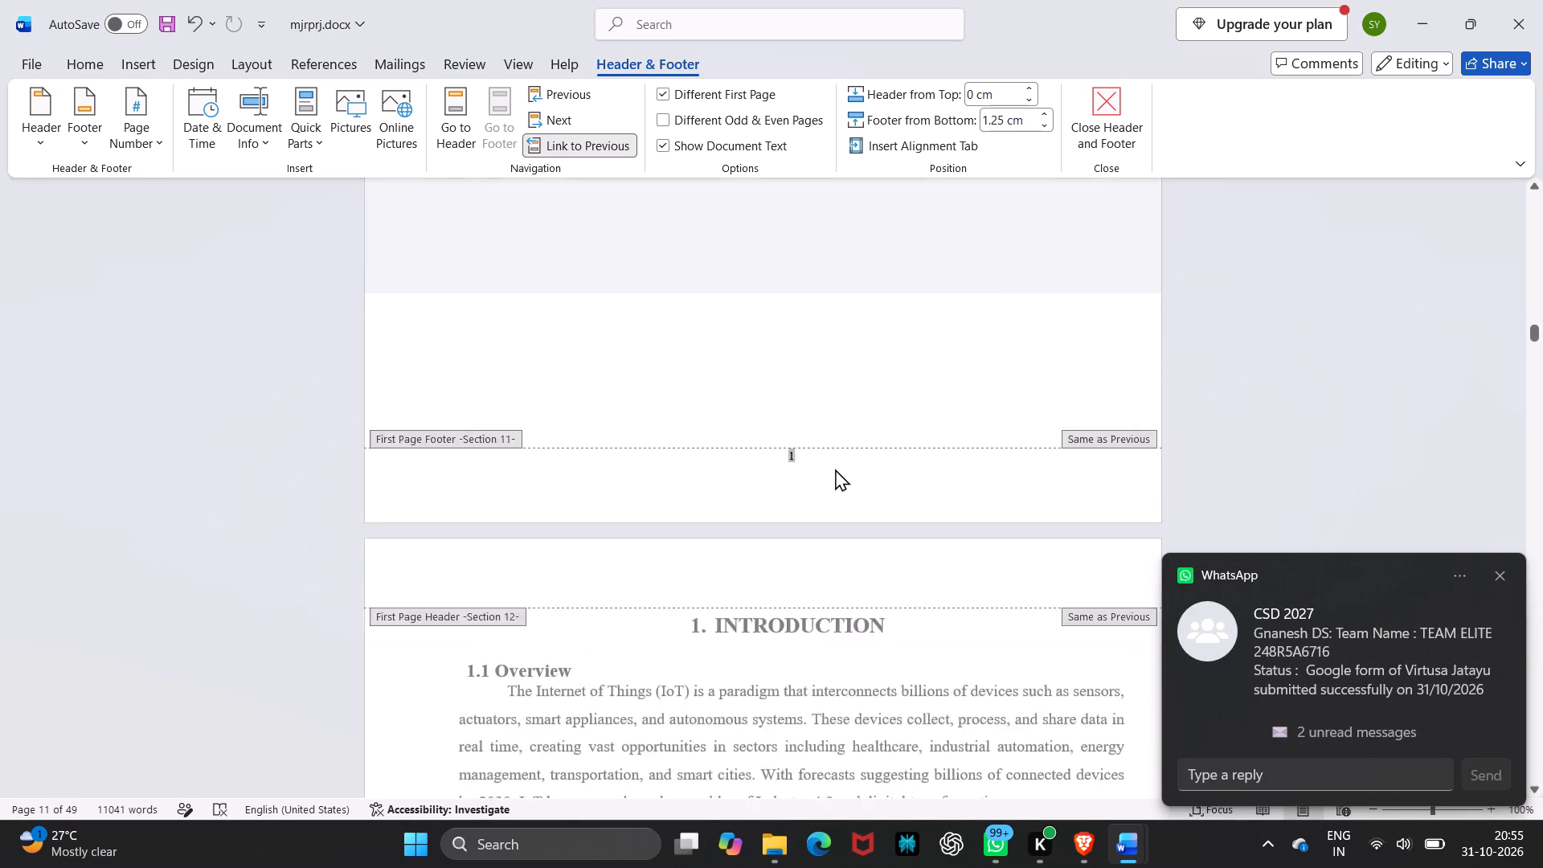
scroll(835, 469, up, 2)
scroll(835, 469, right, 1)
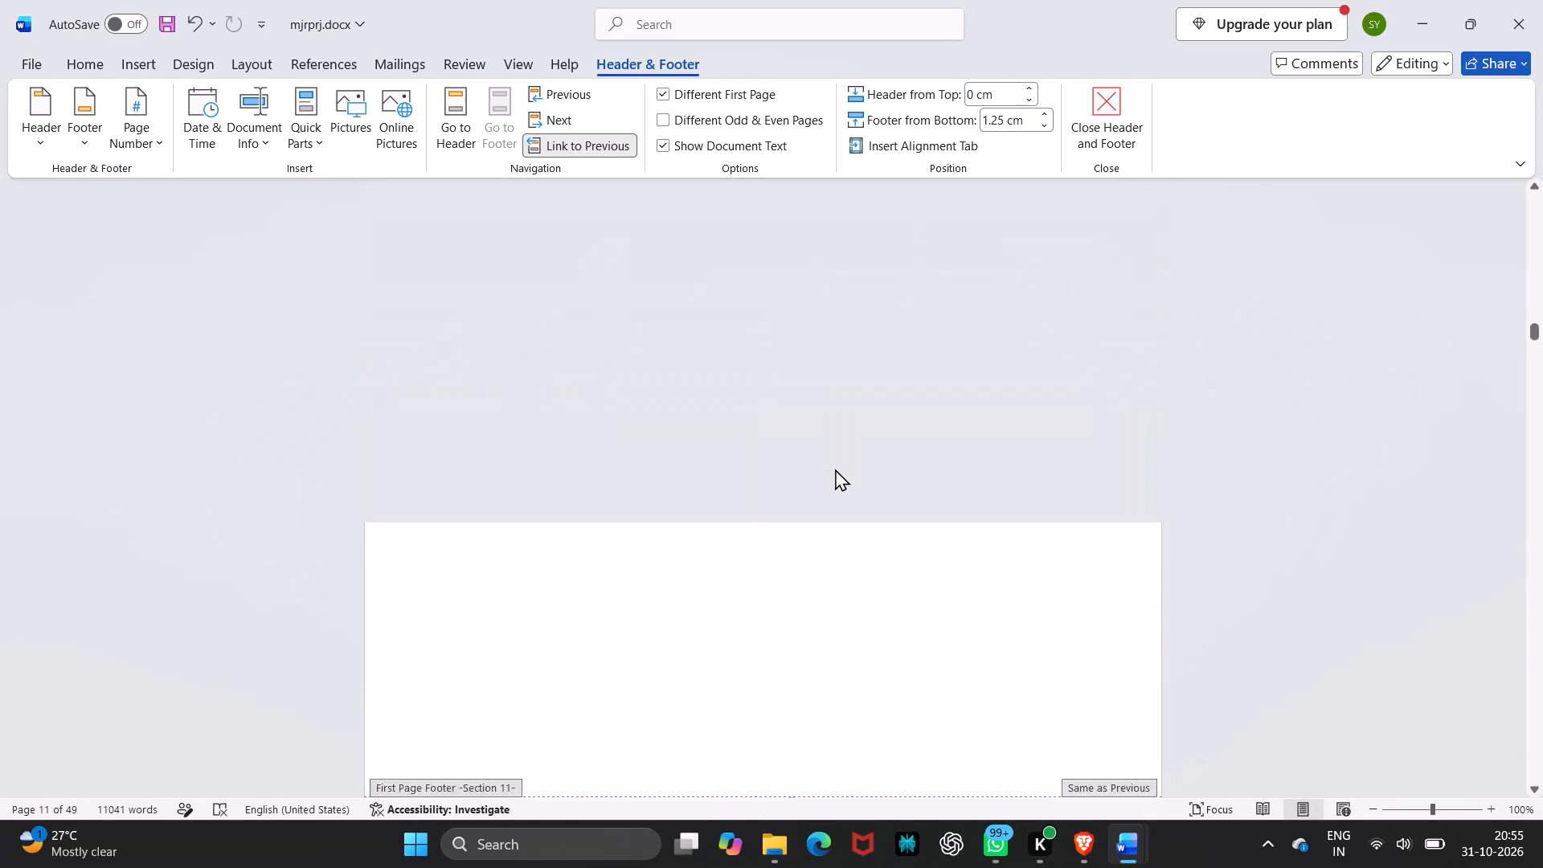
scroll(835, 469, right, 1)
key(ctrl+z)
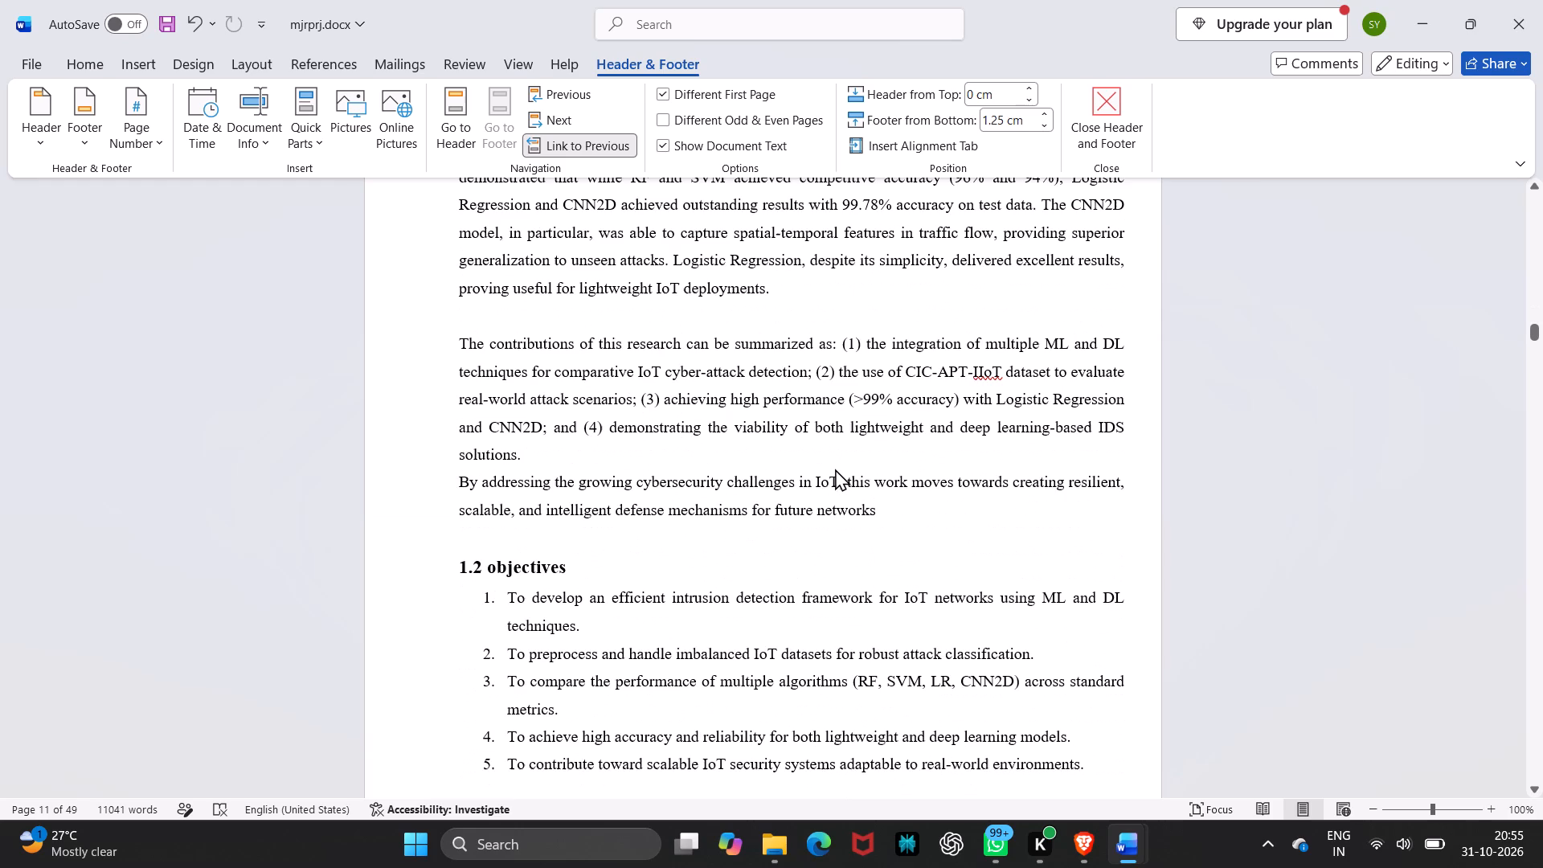
Insert a Plain Number 2 bottom-of-page number in the Section 11 first-page footer before the Introduction.
scroll(835, 469, up, 2)
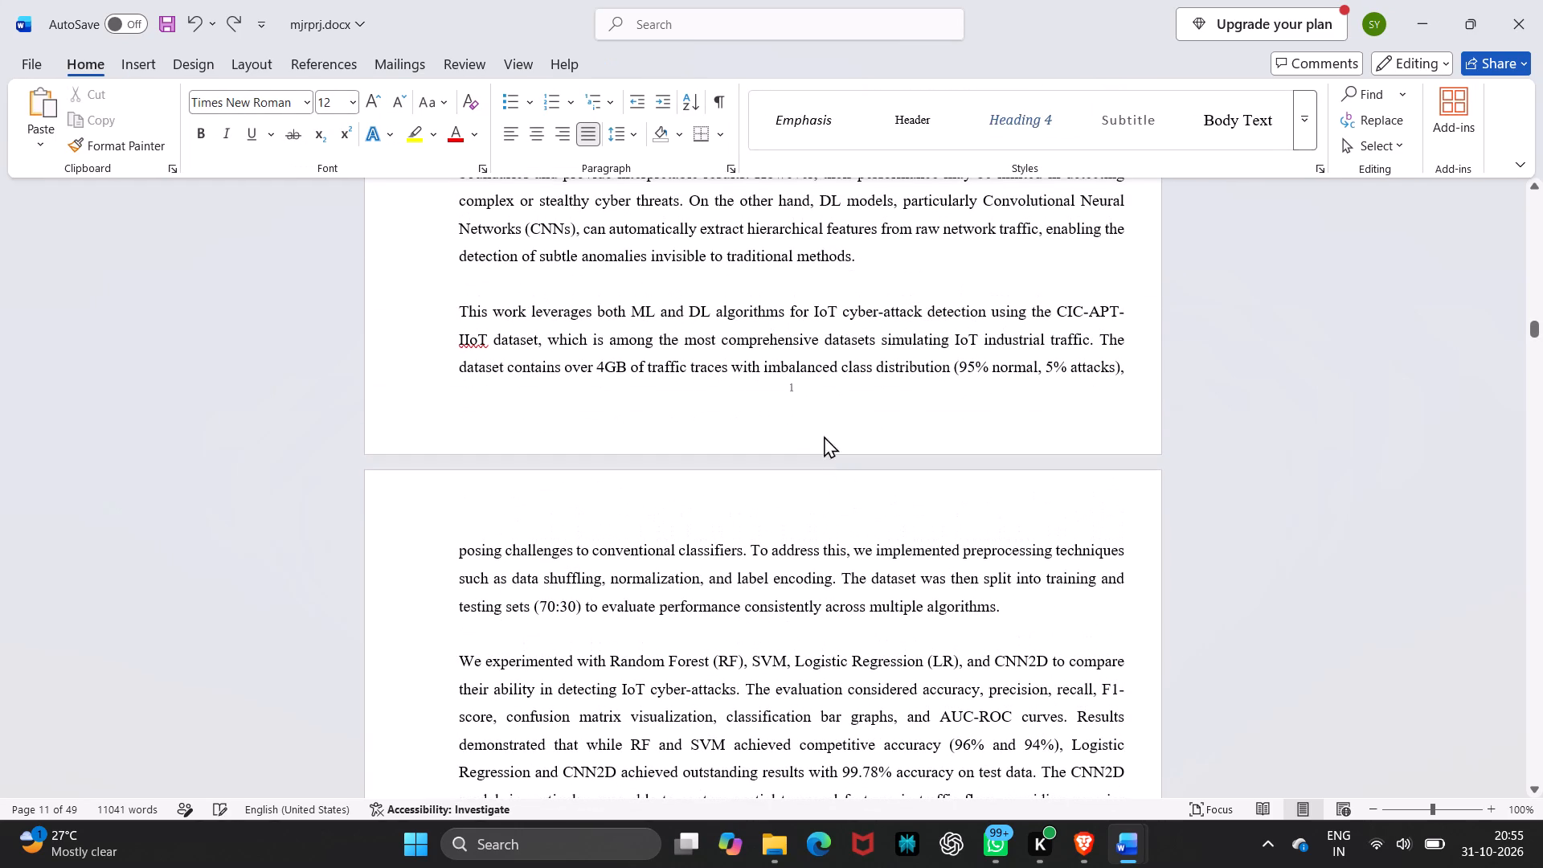
double_click(796, 383)
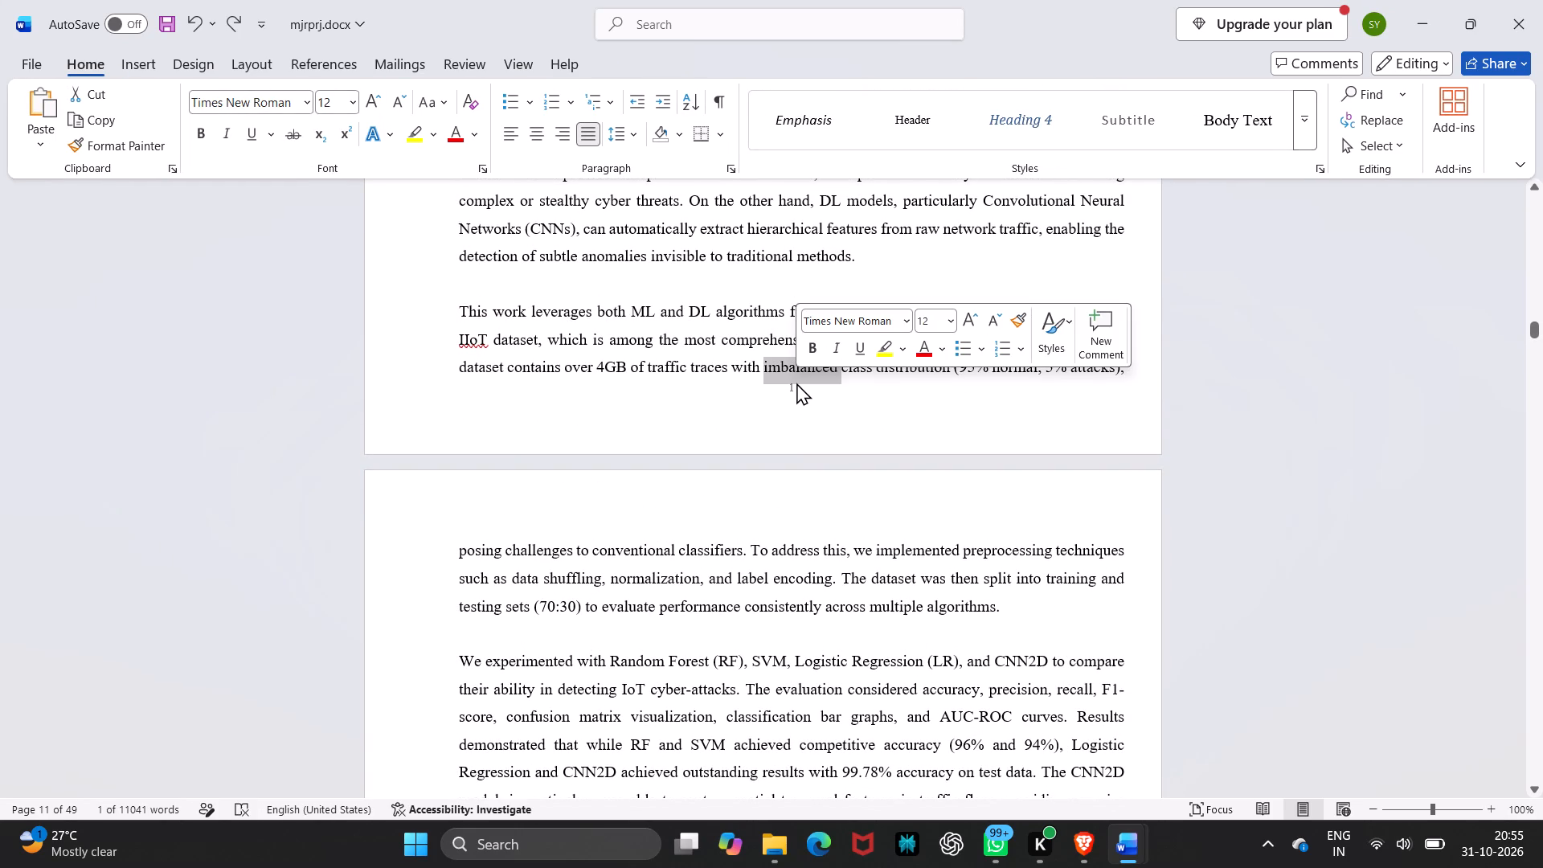
click(792, 385)
double_click(792, 385)
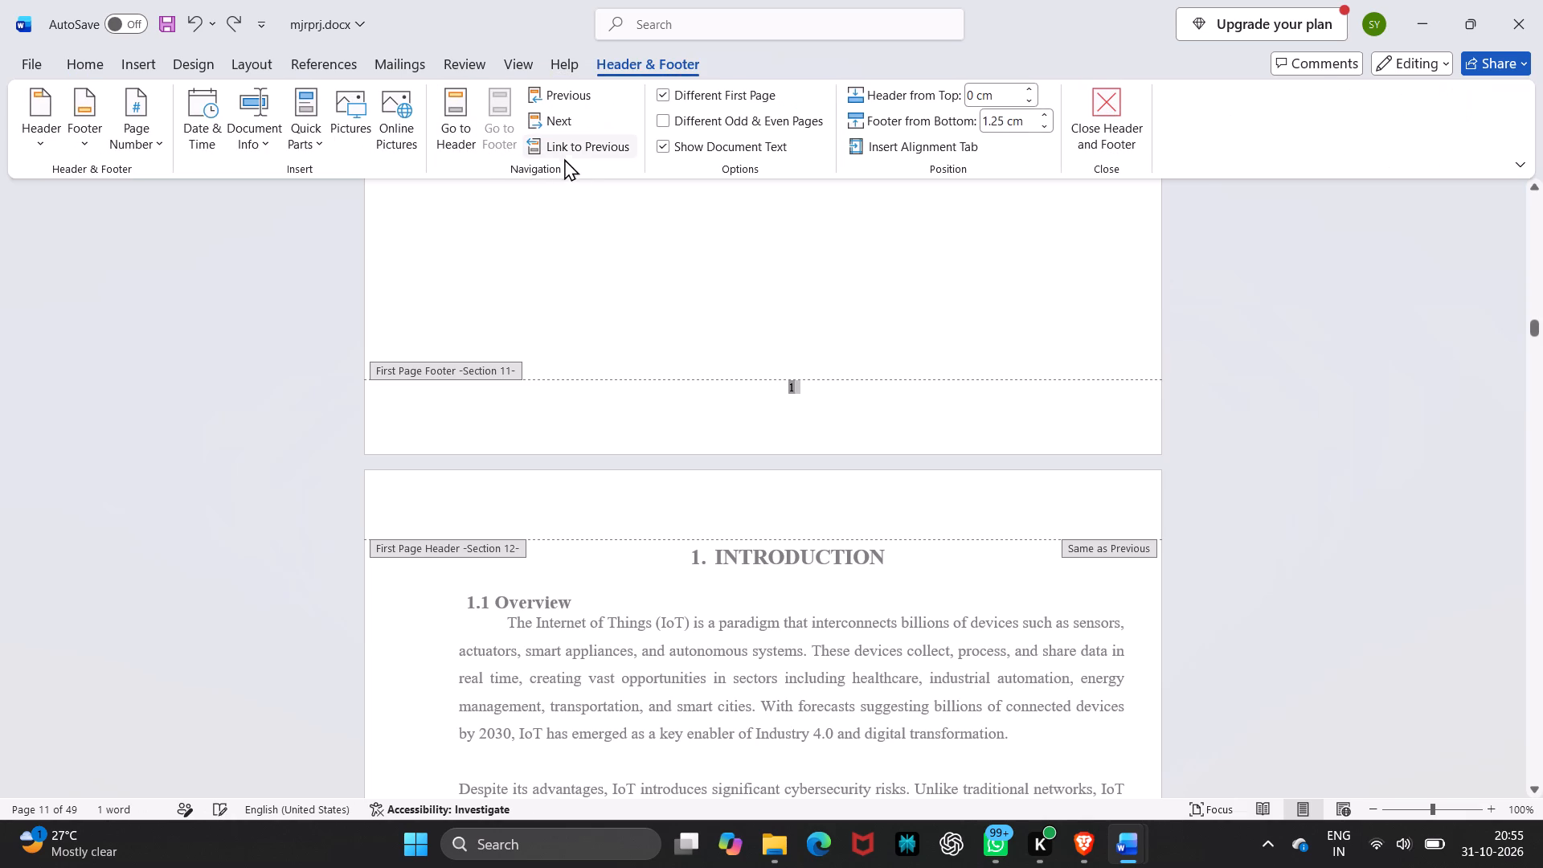
click(146, 147)
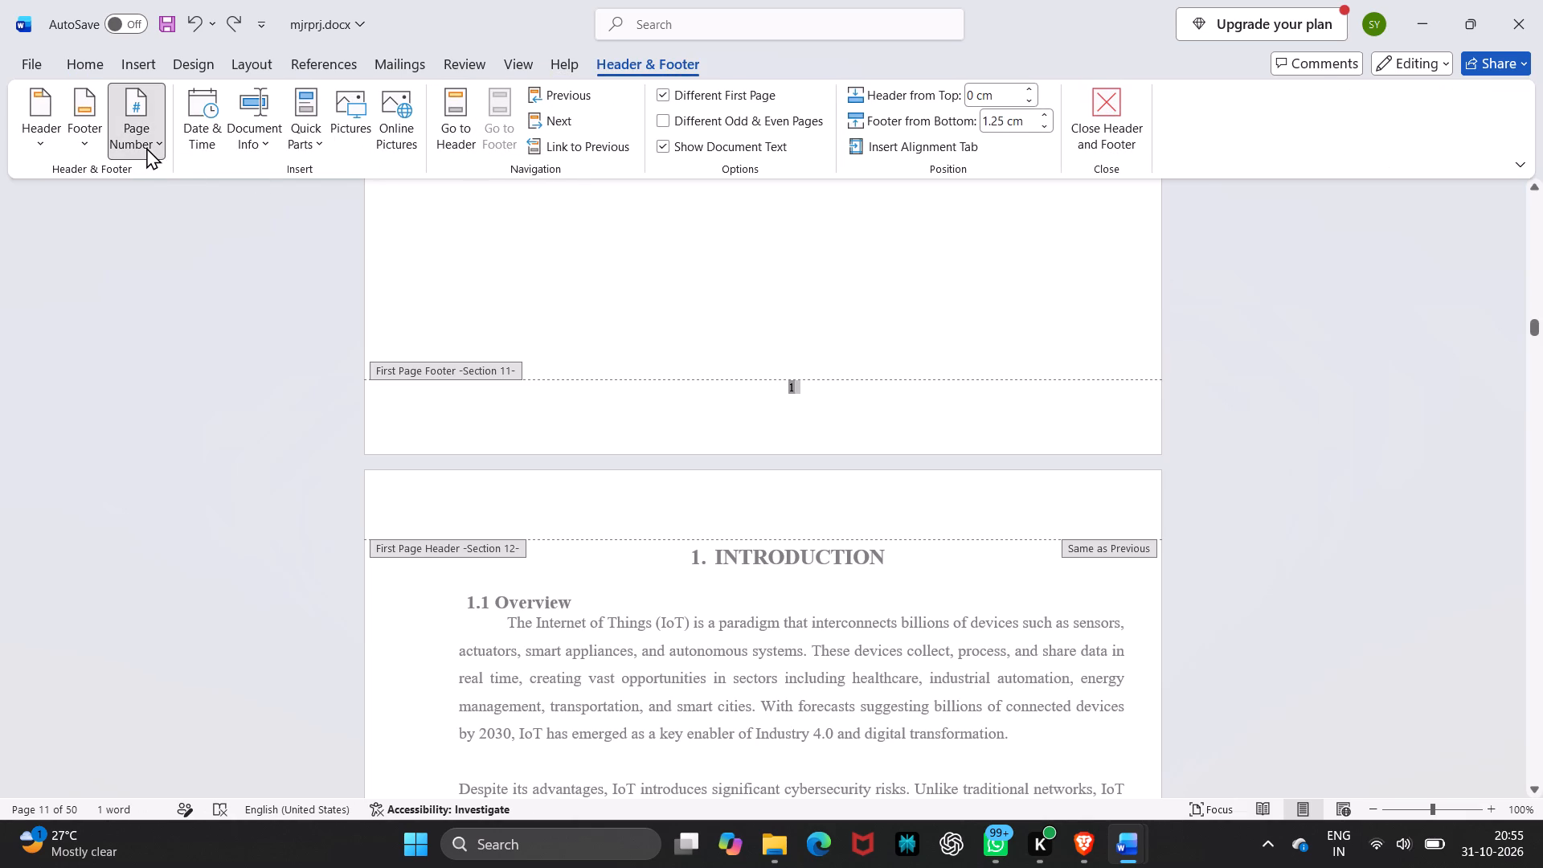
click(175, 200)
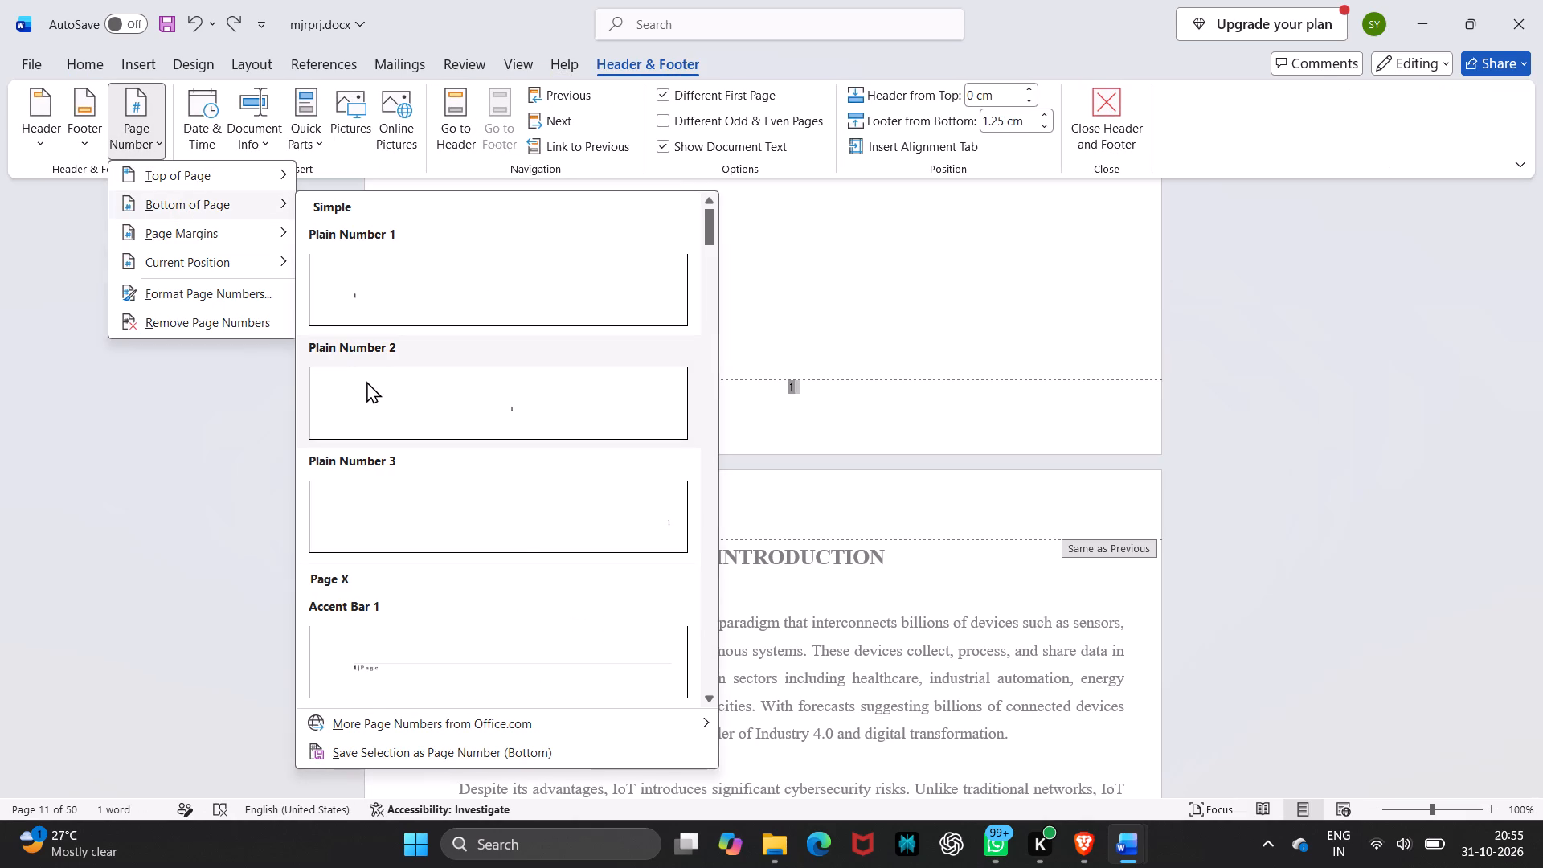
click(373, 391)
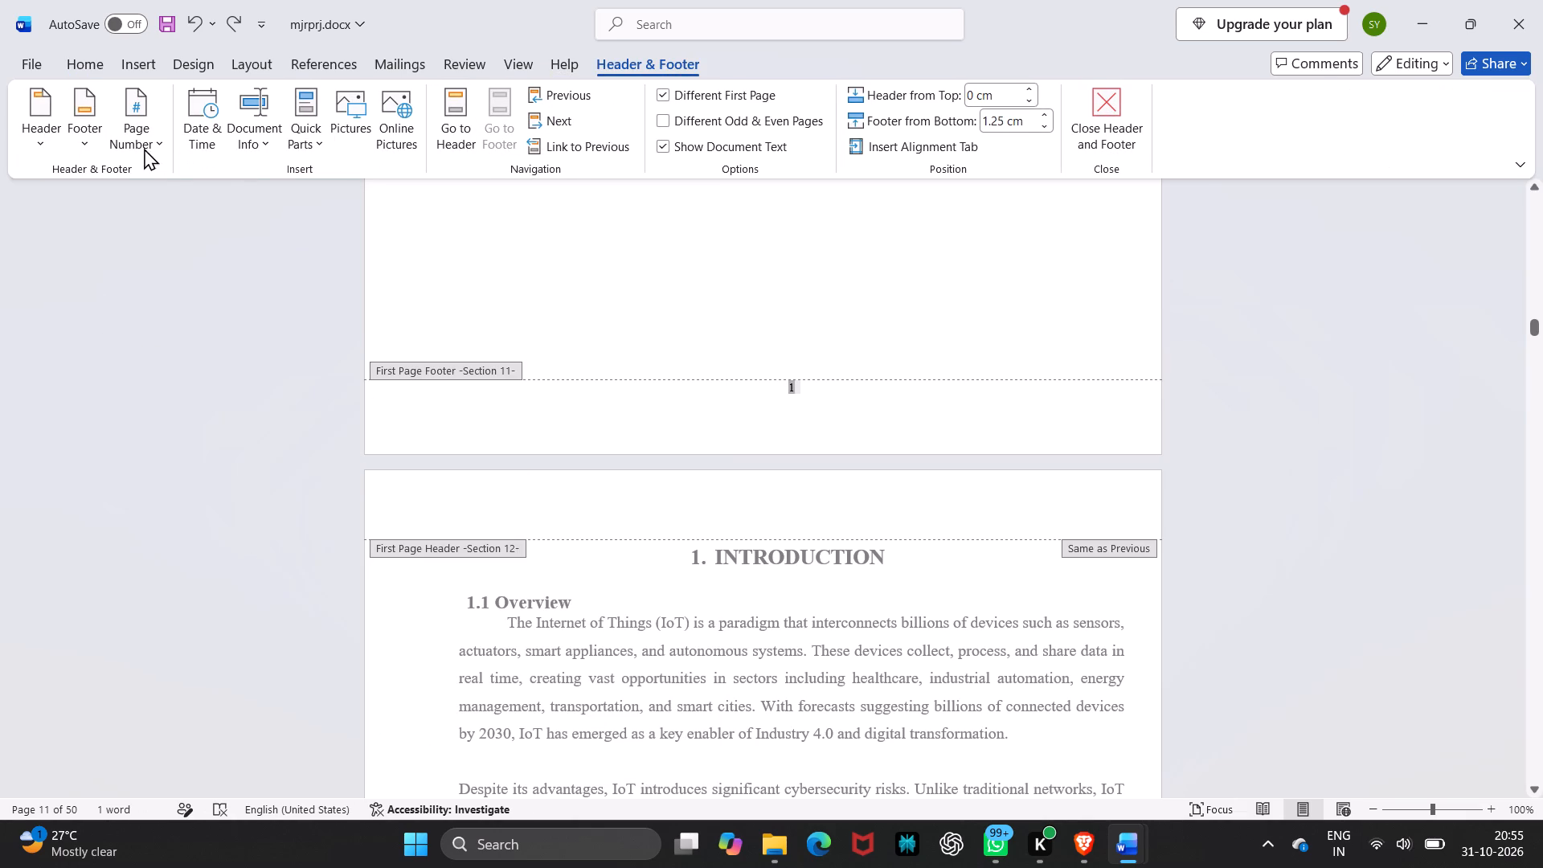
Apply the 1, 2, 3 page number format to Section 11 with numbering starting at 1.
click(139, 147)
click(206, 291)
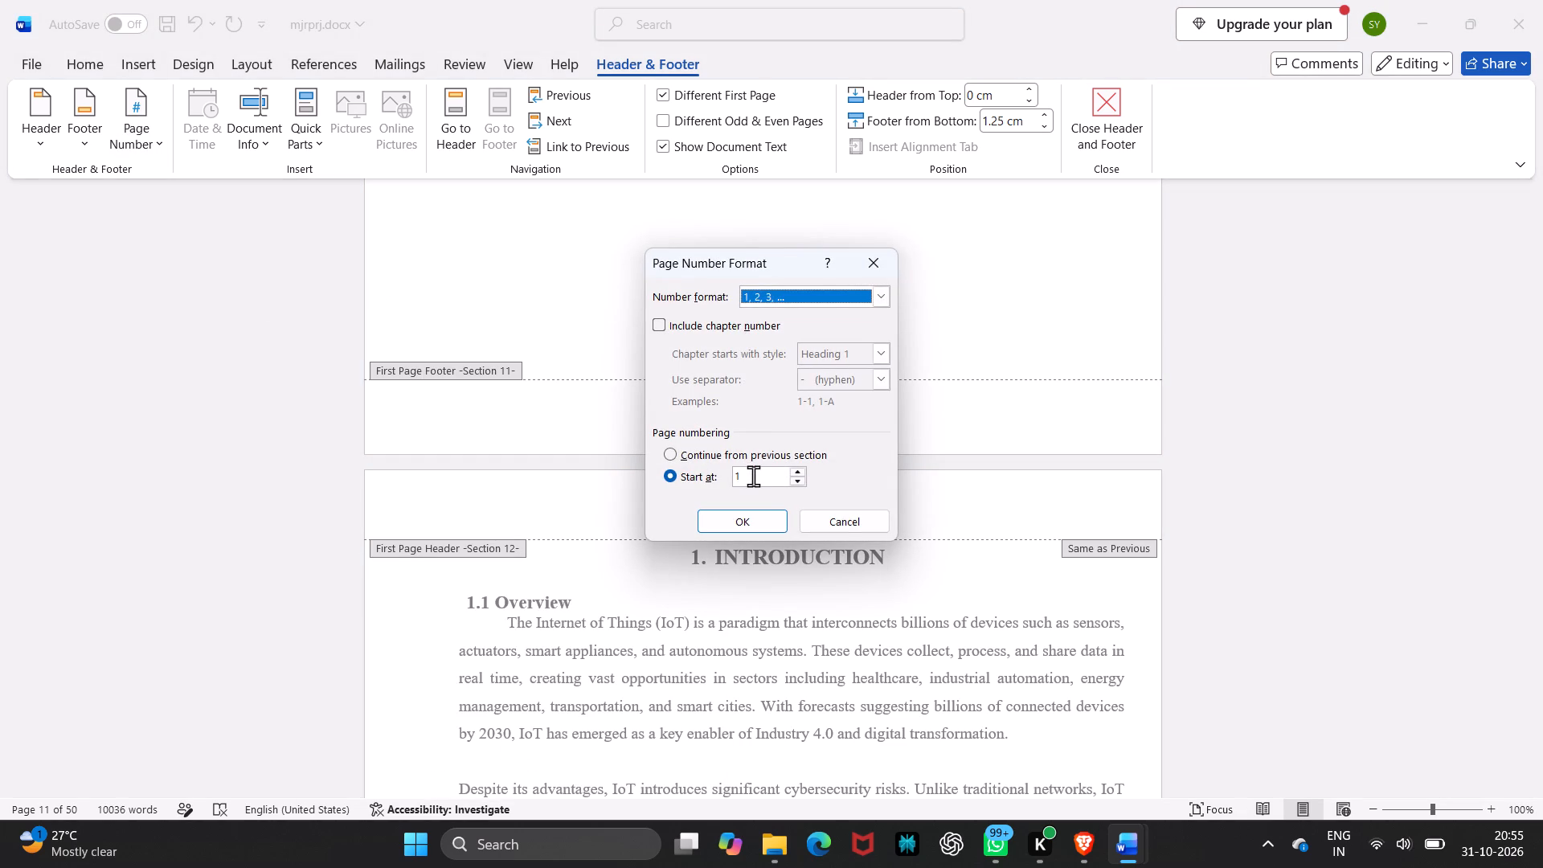
click(756, 521)
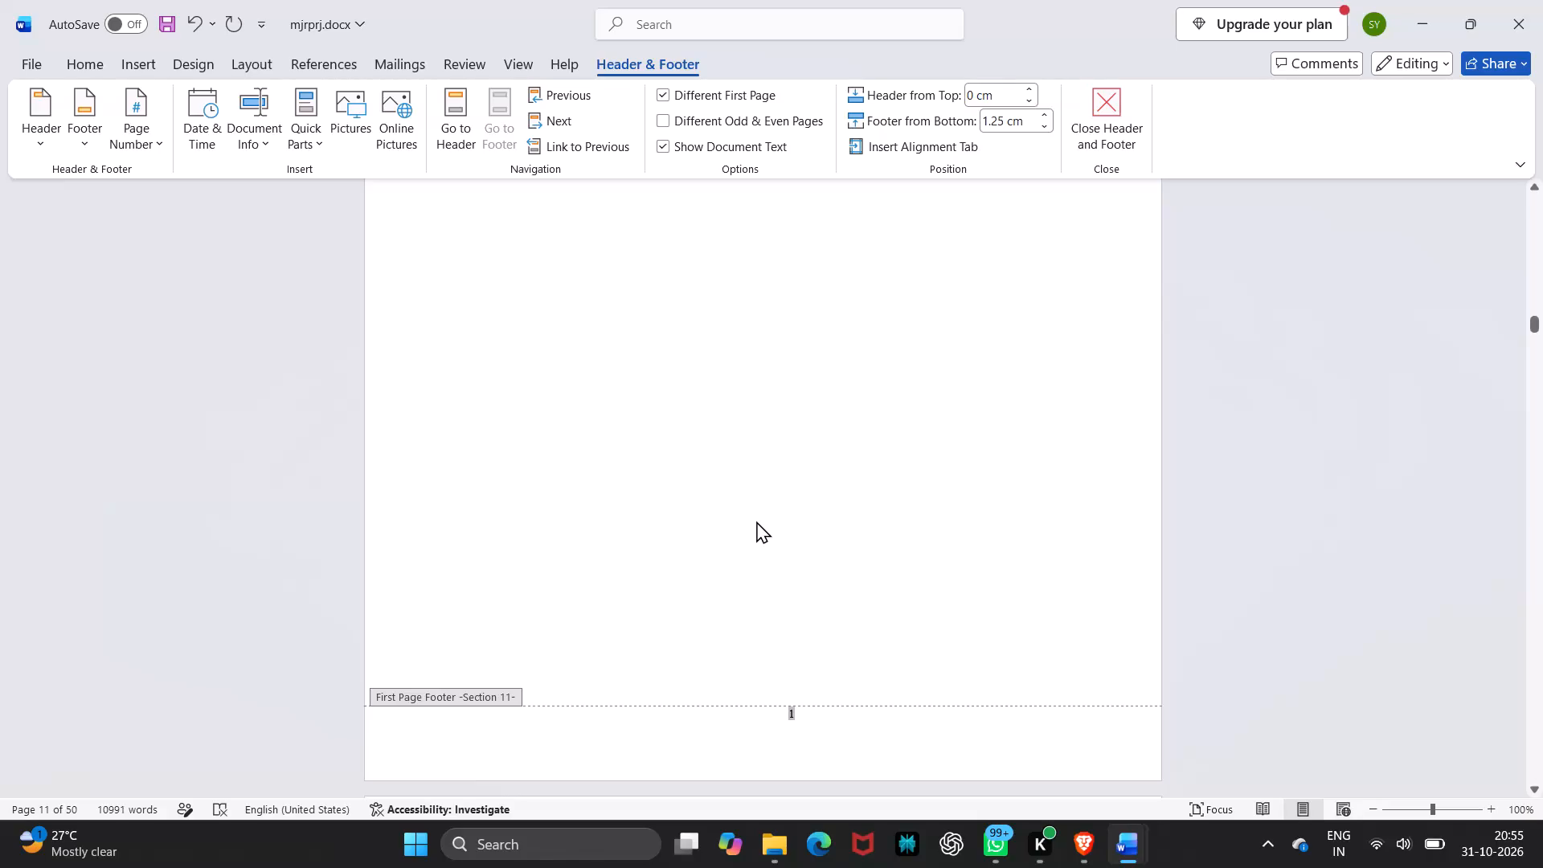
Check the footer page numbers from the Introduction's first page to the start of the Literature Survey.
scroll(756, 521, down, 6)
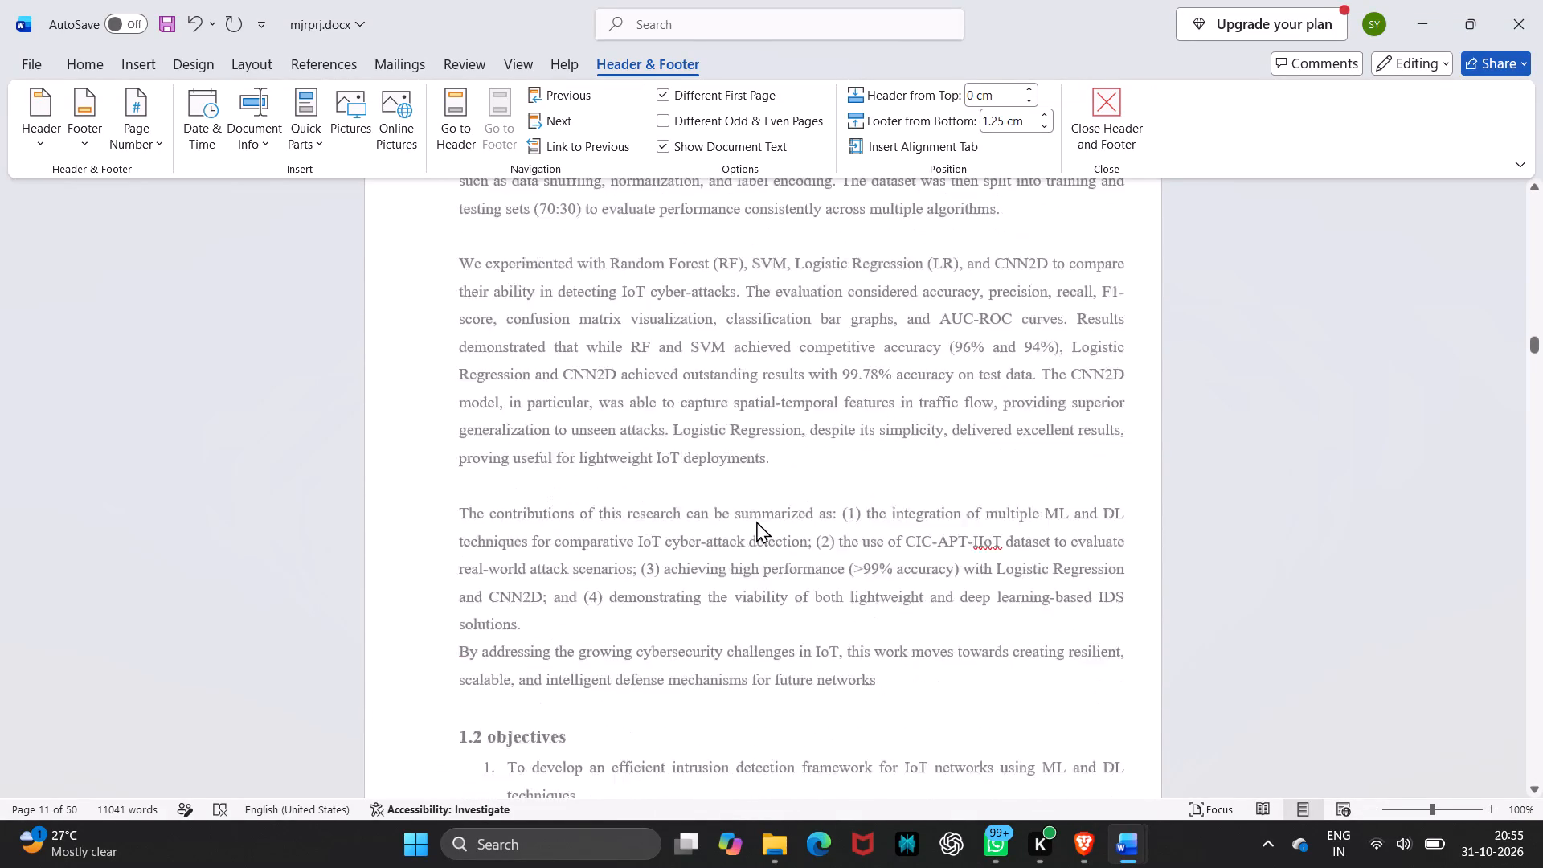
scroll(756, 521, up, 2)
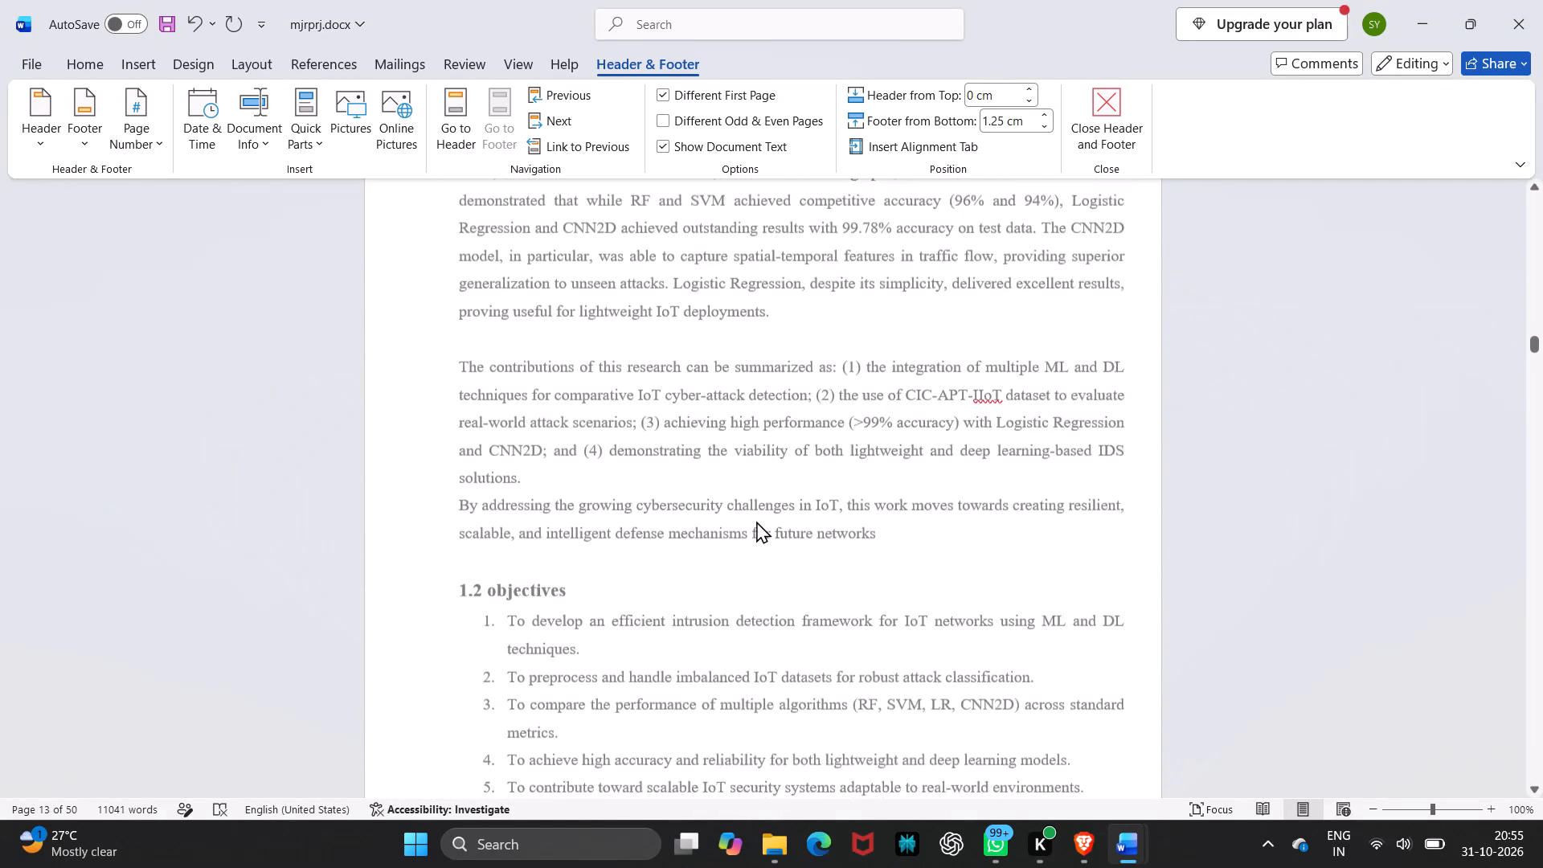
scroll(756, 521, up, 3)
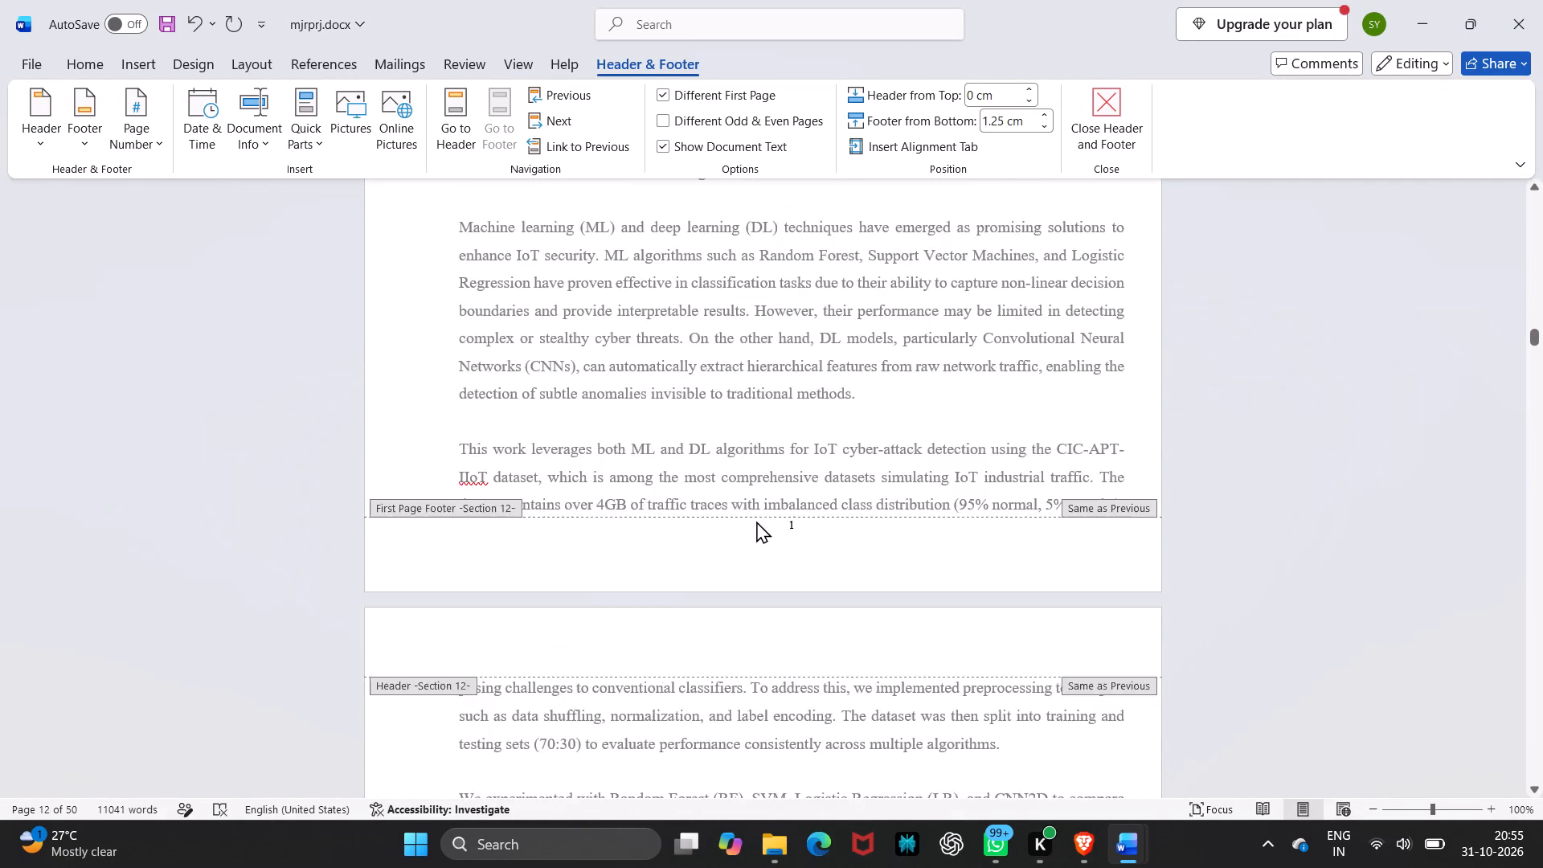
scroll(756, 521, up, 1)
scroll(756, 521, down, 5)
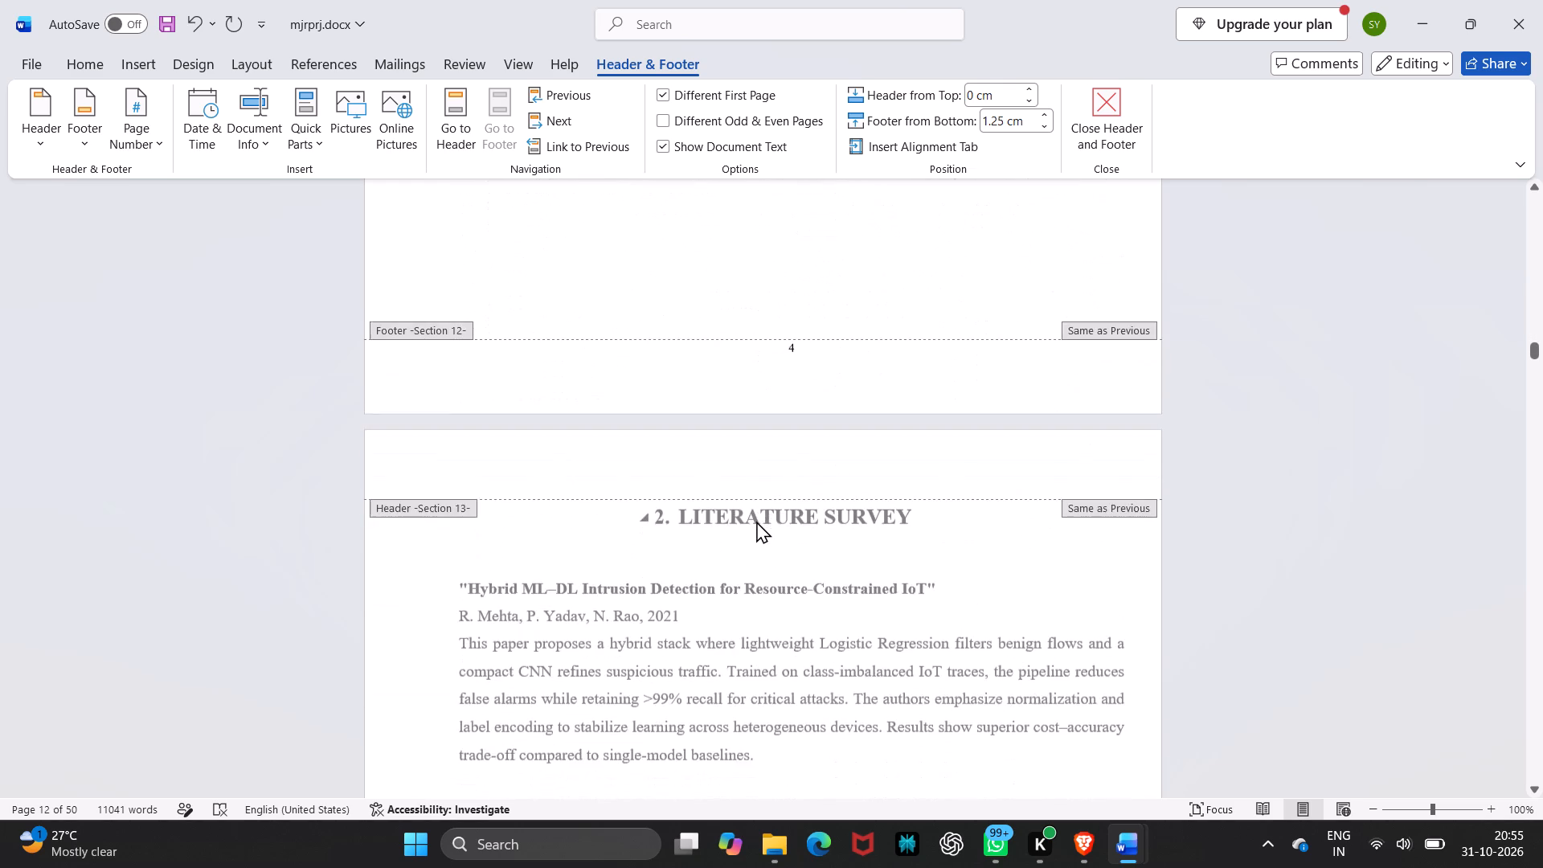
Check the footer page numbers from the Literature Survey through Section 15.
scroll(756, 521, down, 5)
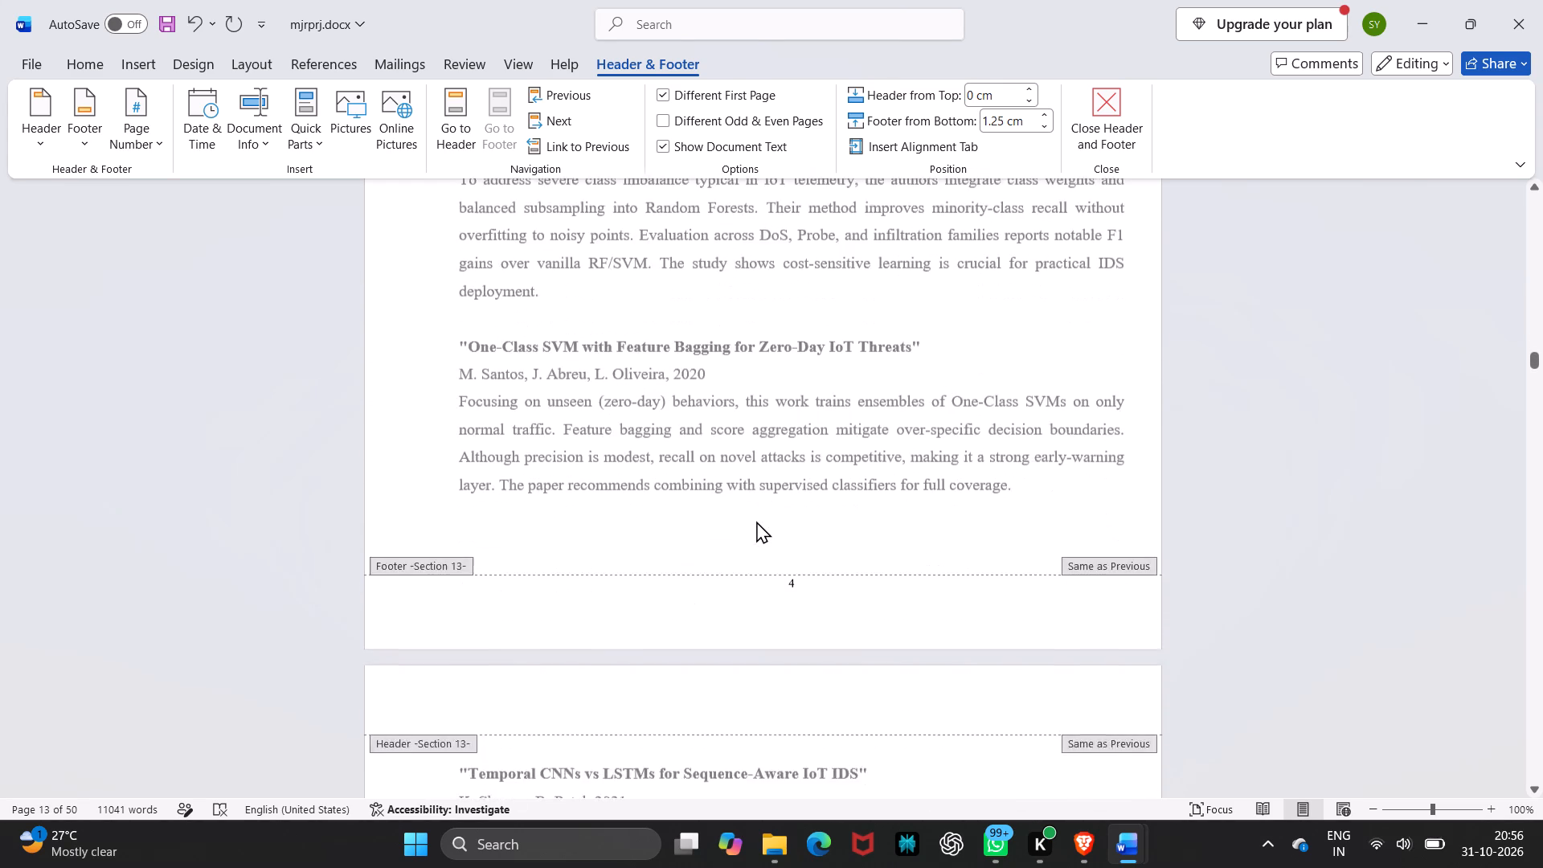
scroll(756, 521, down, 16)
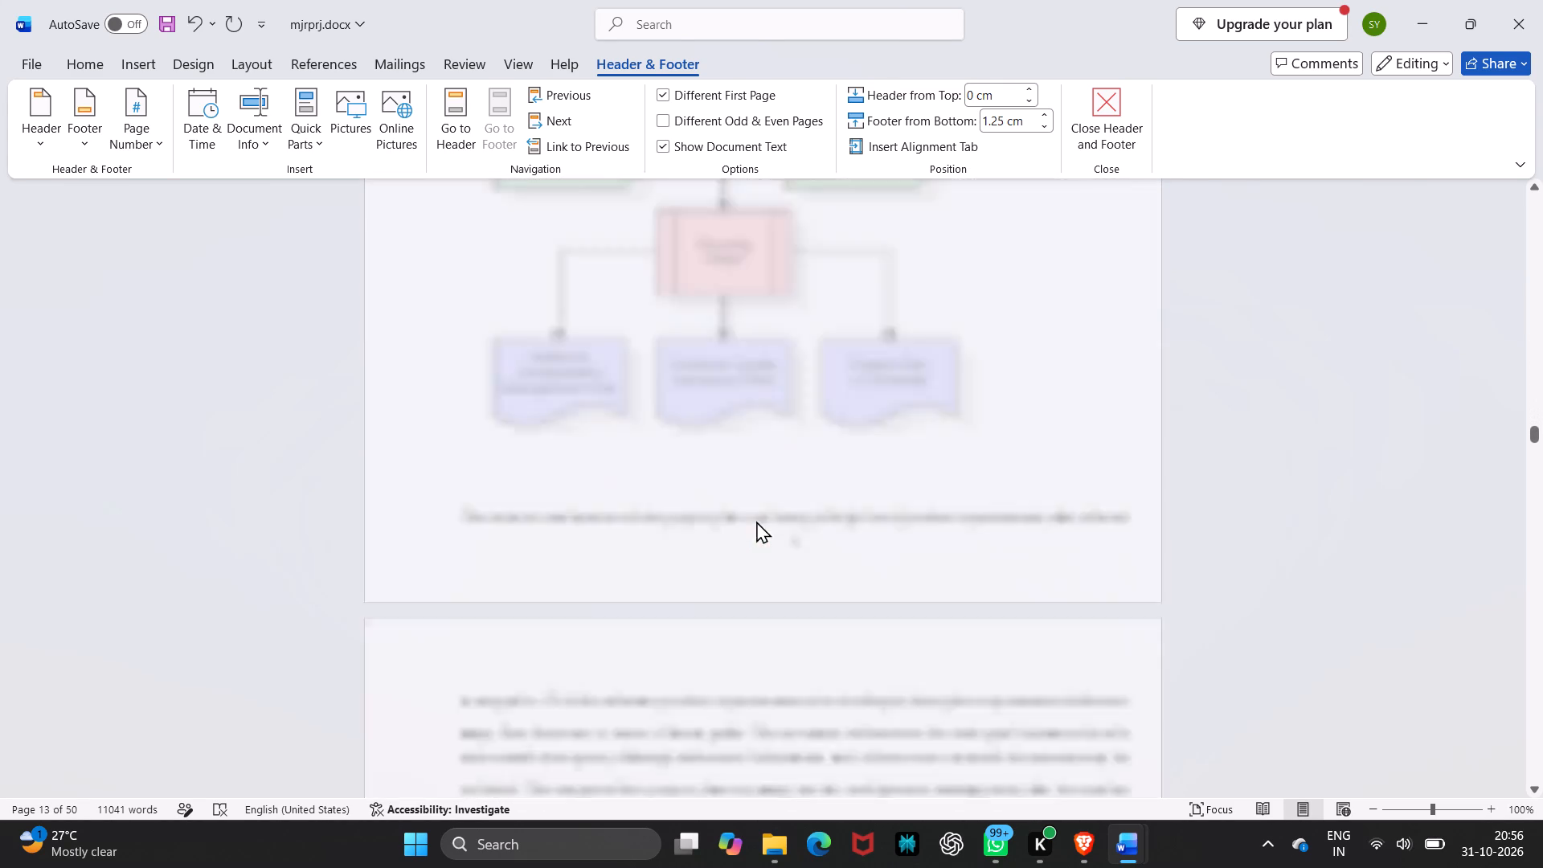
scroll(756, 521, up, 7)
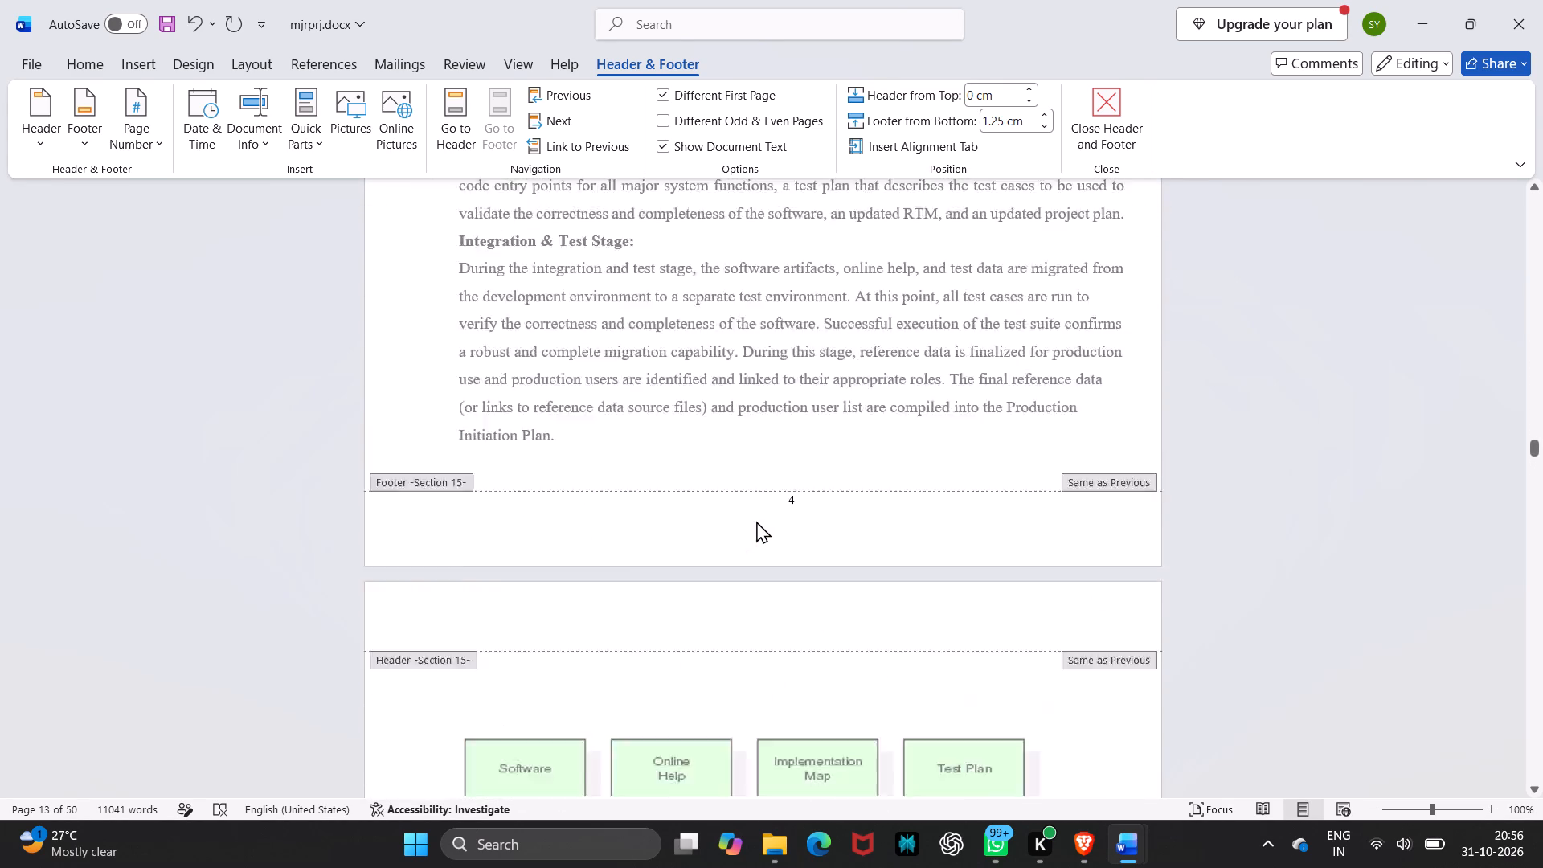
scroll(756, 521, up, 3)
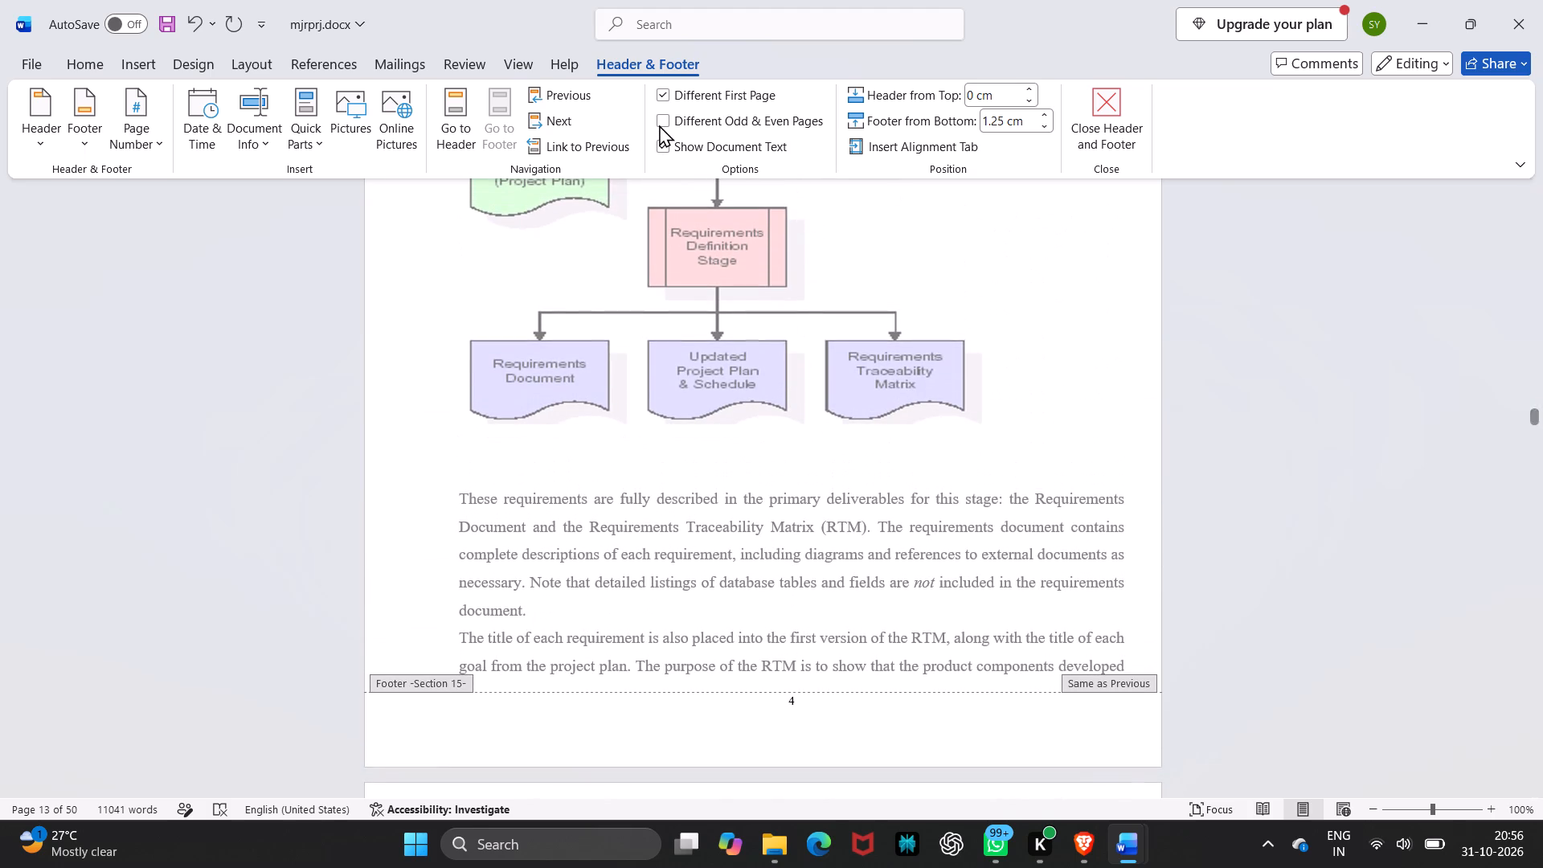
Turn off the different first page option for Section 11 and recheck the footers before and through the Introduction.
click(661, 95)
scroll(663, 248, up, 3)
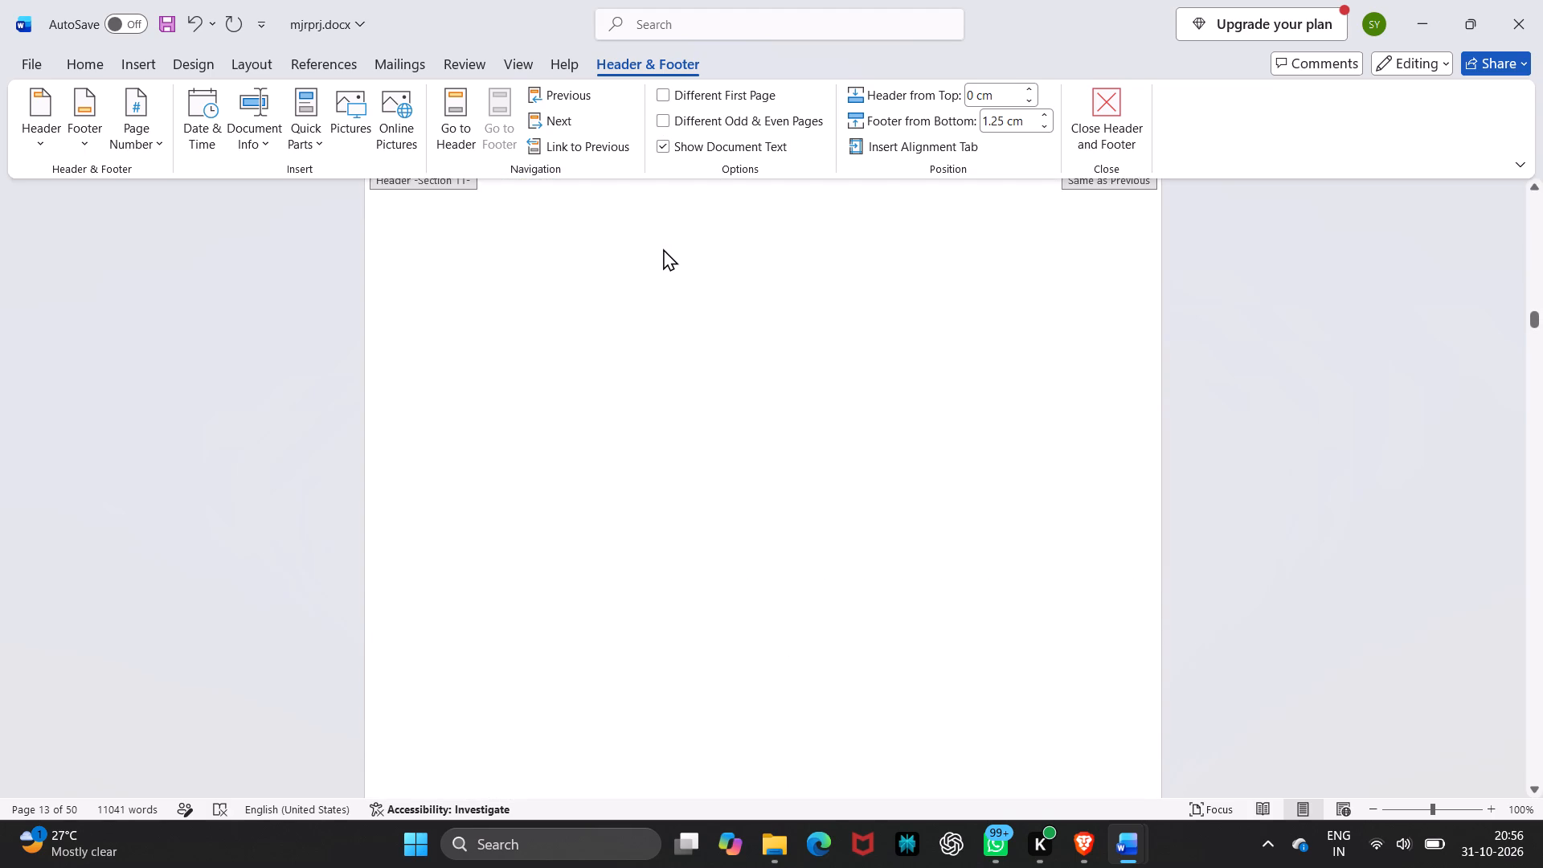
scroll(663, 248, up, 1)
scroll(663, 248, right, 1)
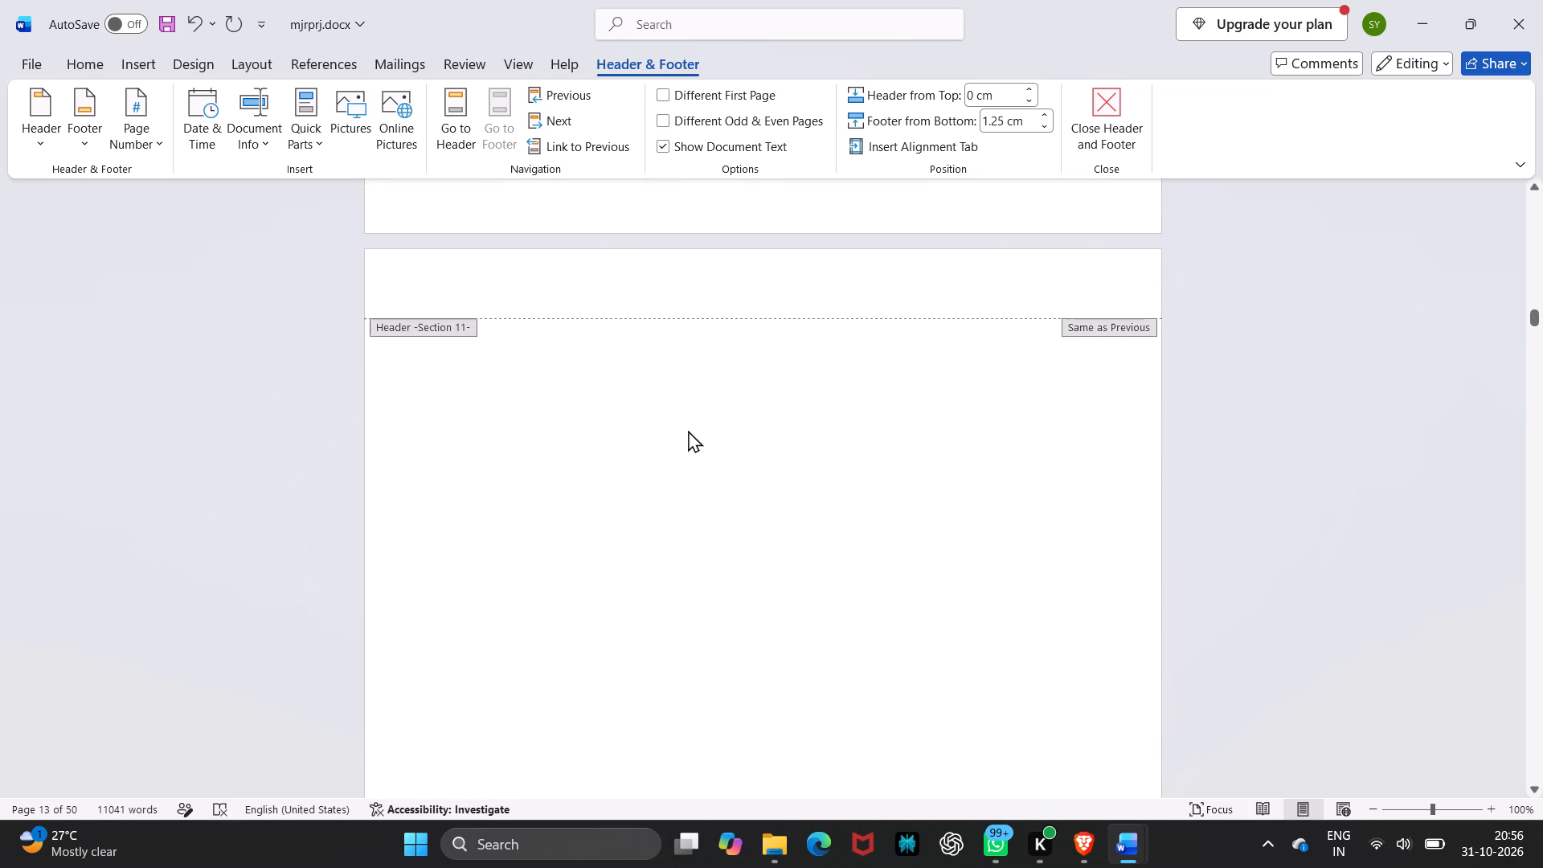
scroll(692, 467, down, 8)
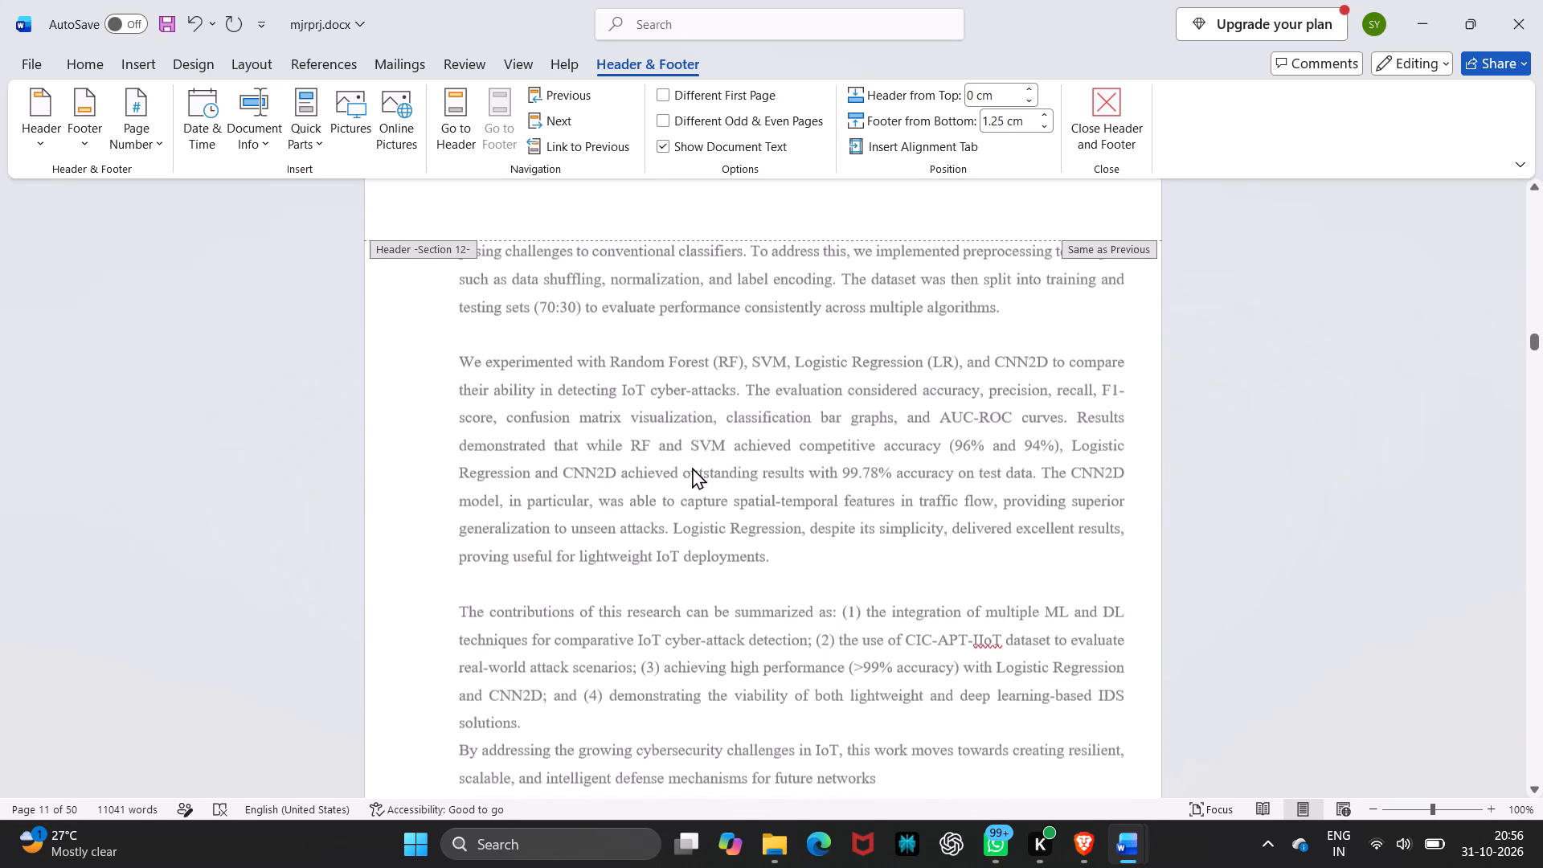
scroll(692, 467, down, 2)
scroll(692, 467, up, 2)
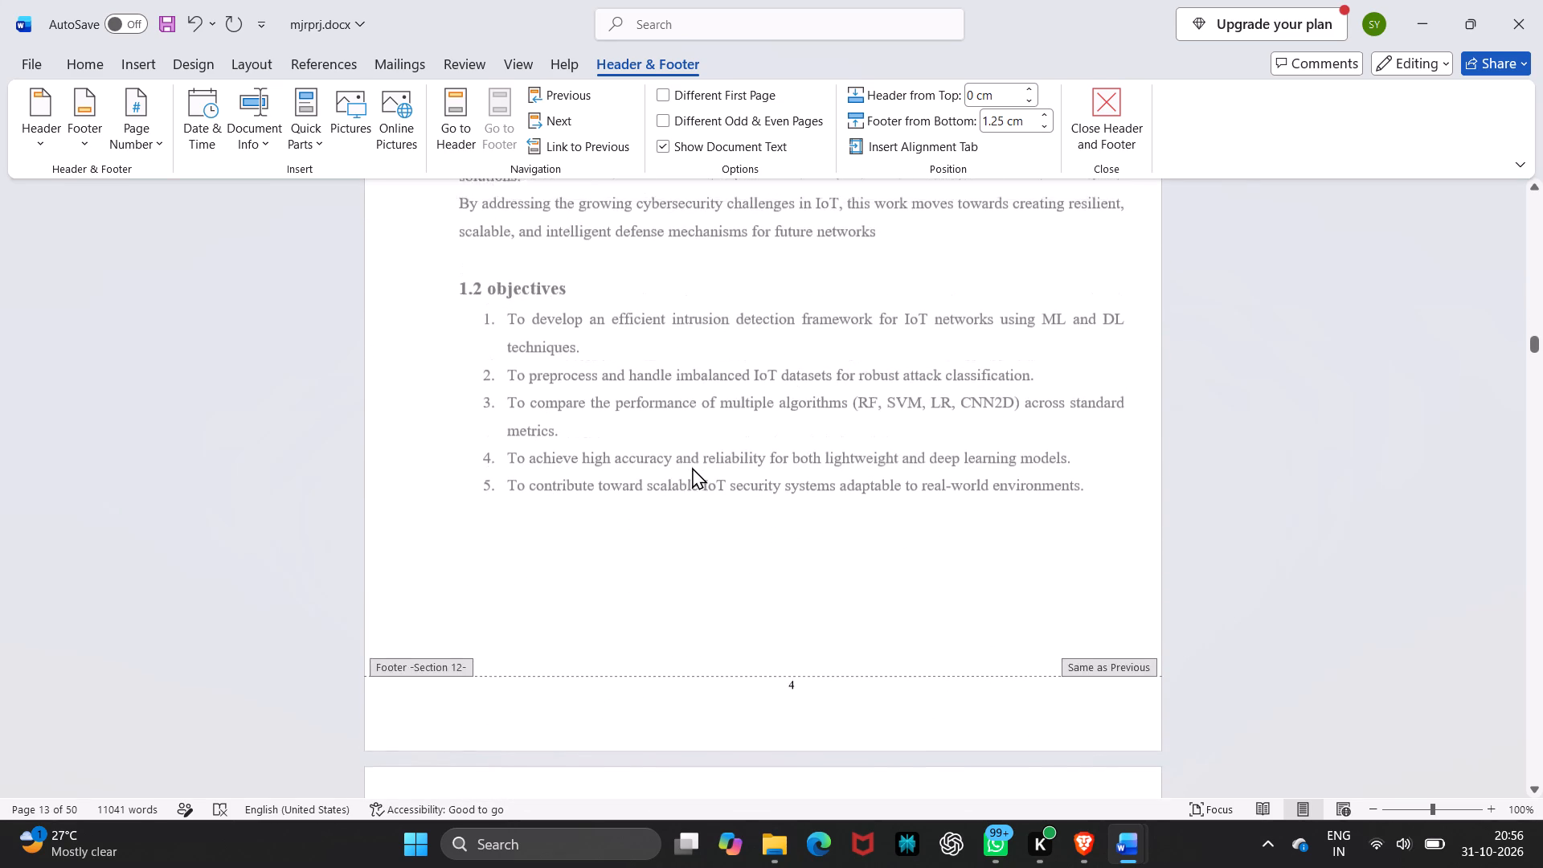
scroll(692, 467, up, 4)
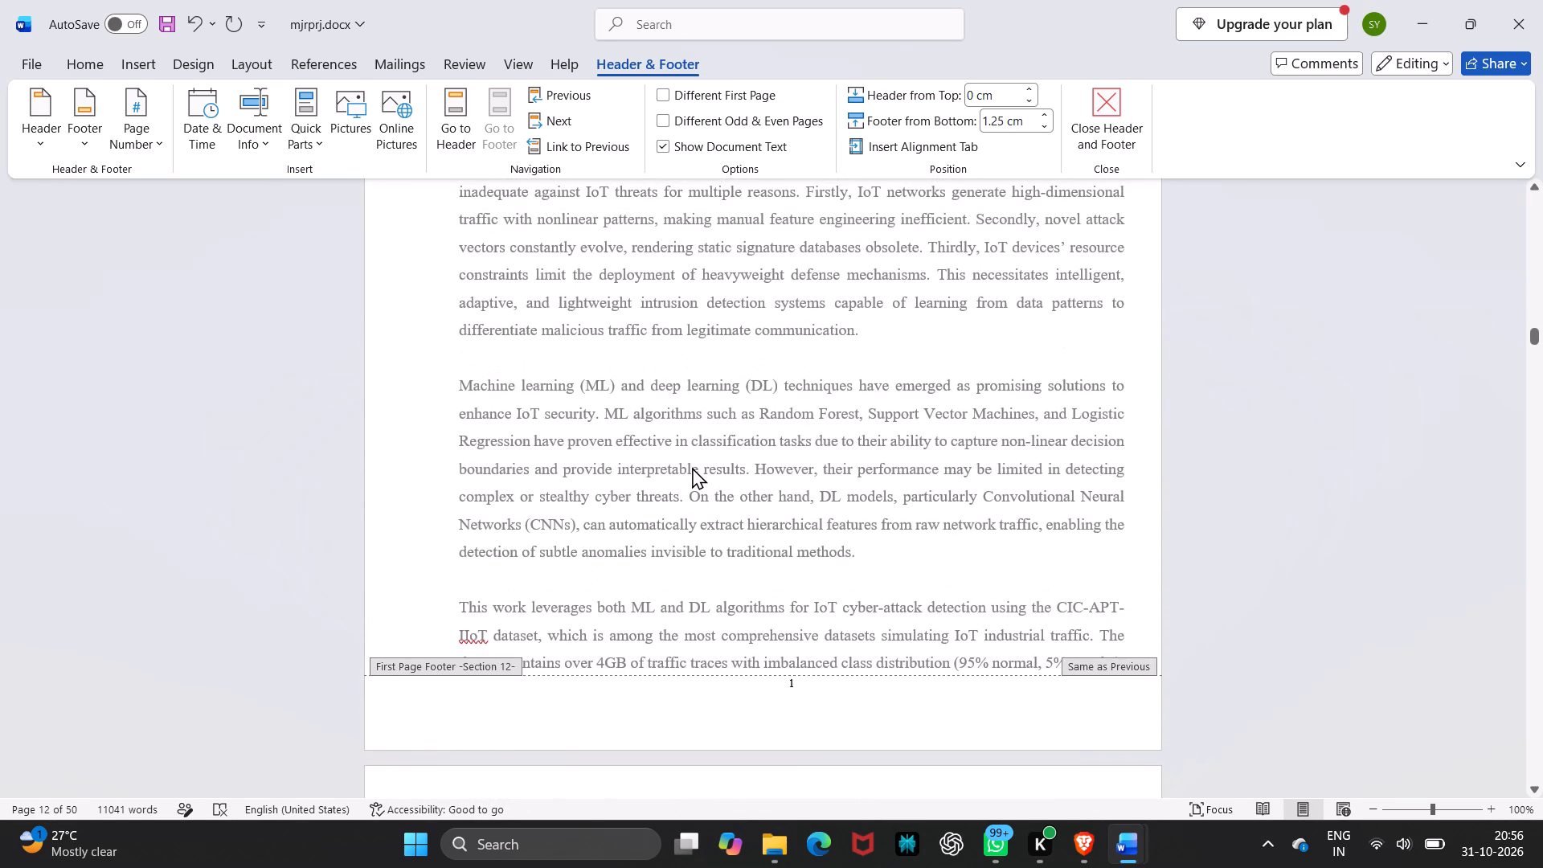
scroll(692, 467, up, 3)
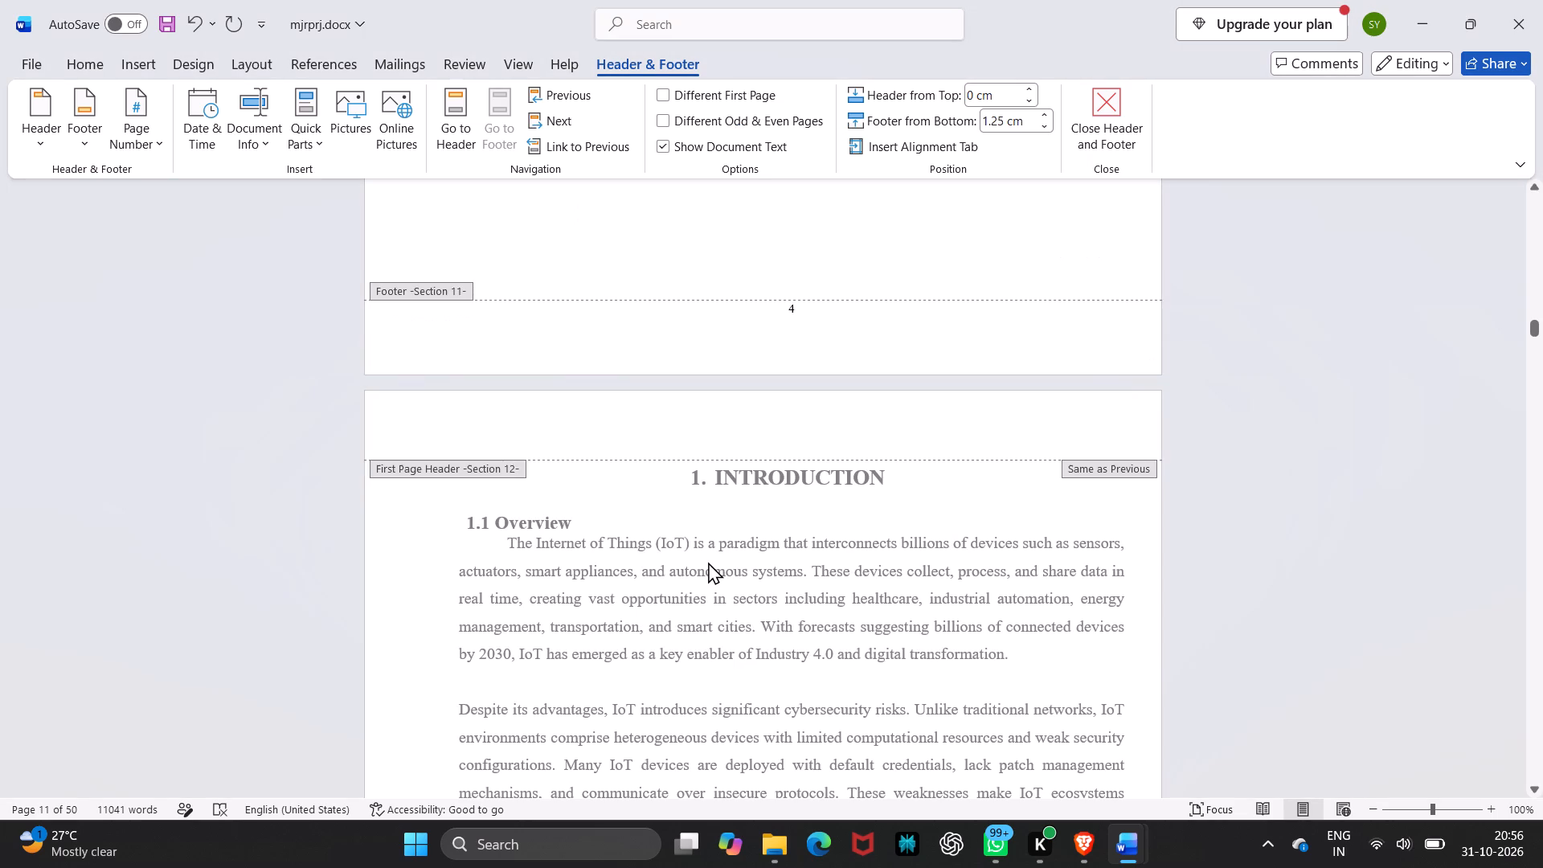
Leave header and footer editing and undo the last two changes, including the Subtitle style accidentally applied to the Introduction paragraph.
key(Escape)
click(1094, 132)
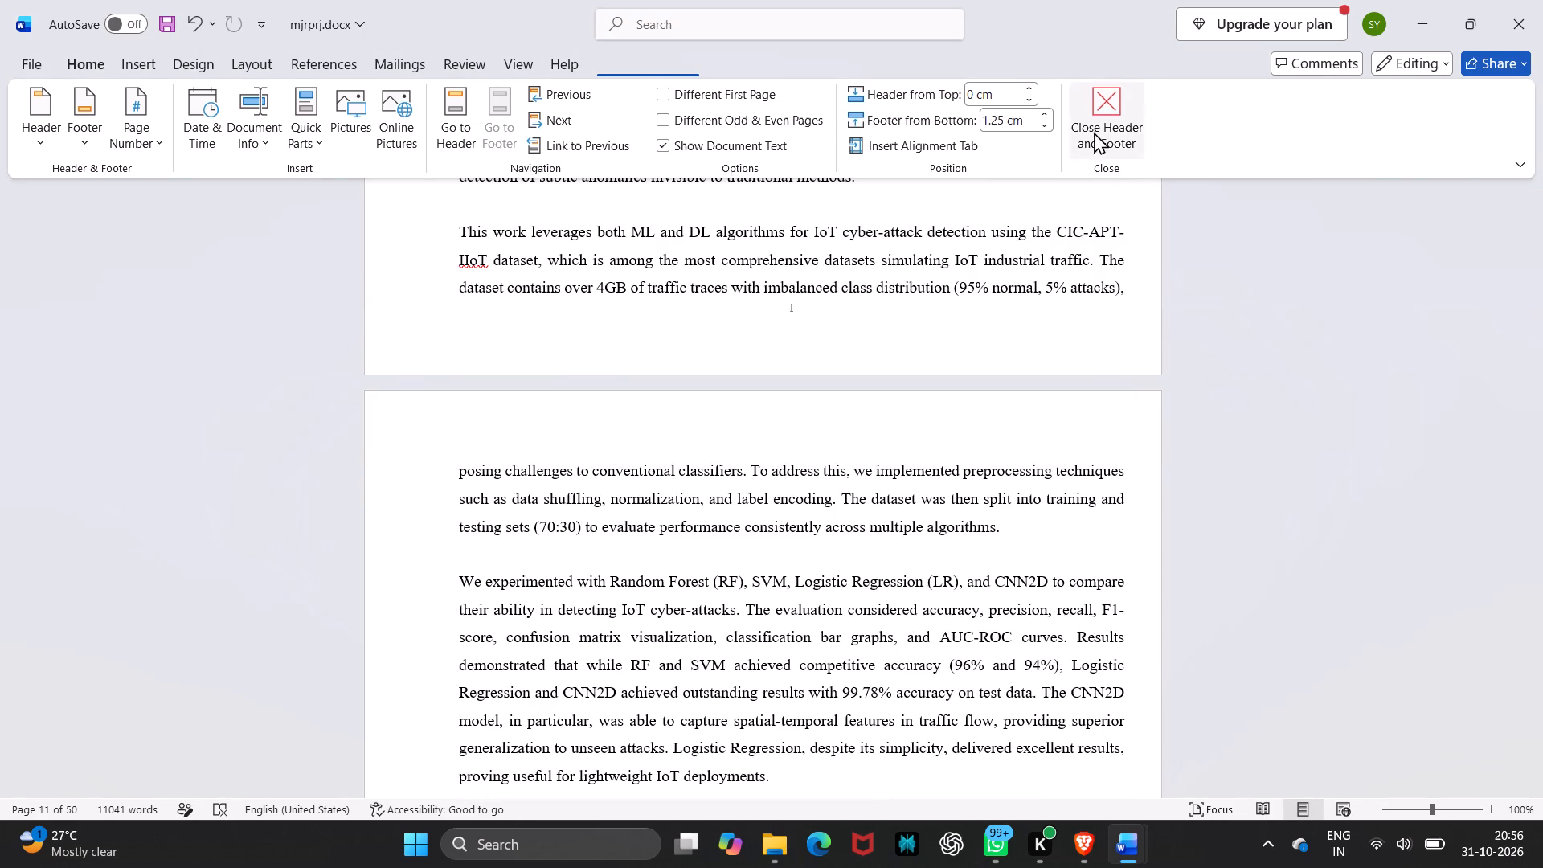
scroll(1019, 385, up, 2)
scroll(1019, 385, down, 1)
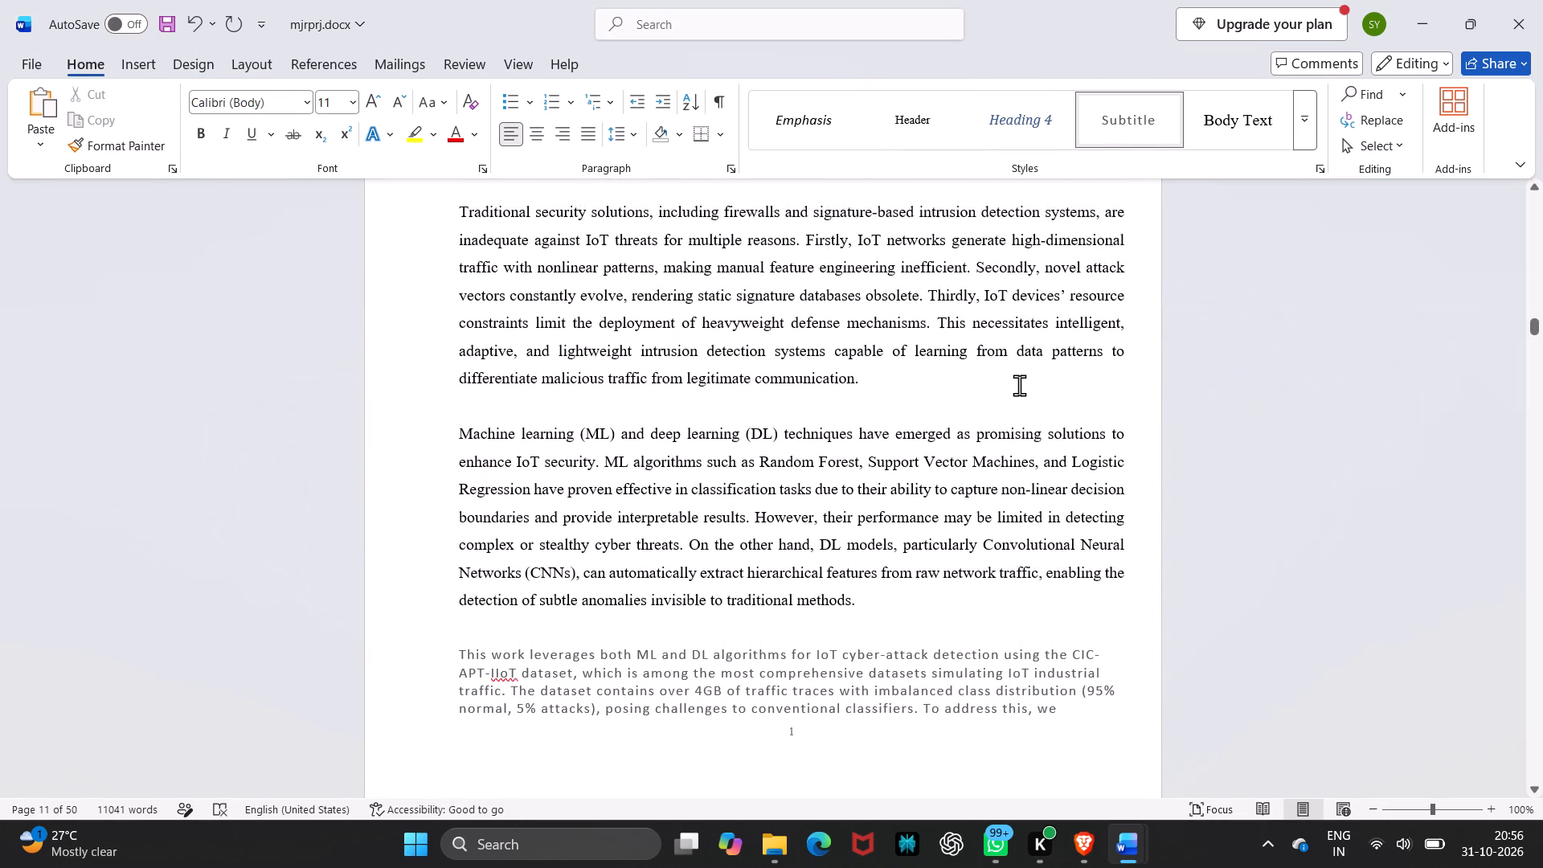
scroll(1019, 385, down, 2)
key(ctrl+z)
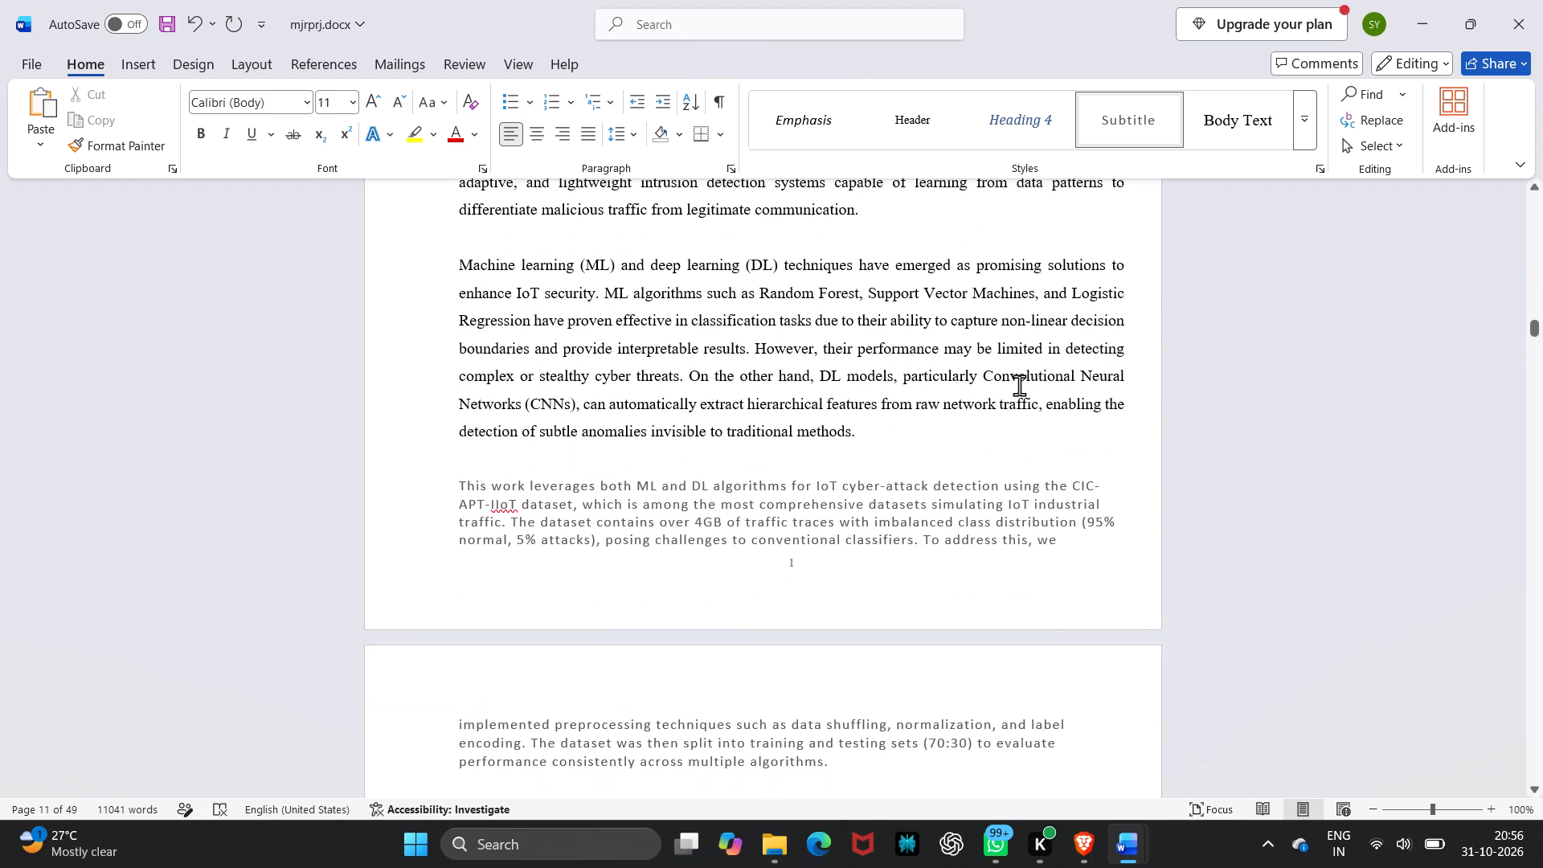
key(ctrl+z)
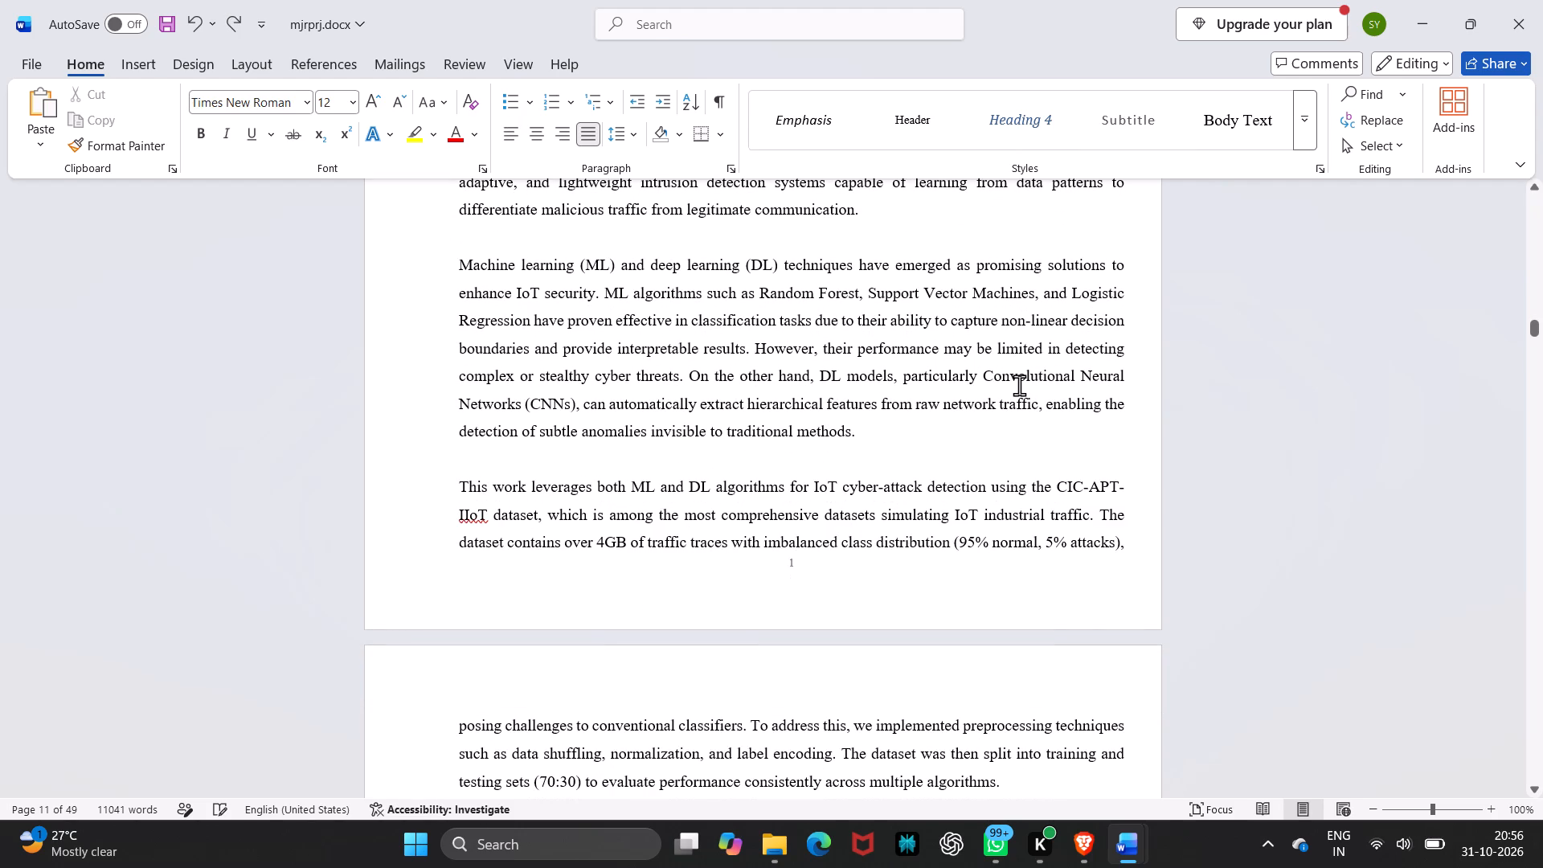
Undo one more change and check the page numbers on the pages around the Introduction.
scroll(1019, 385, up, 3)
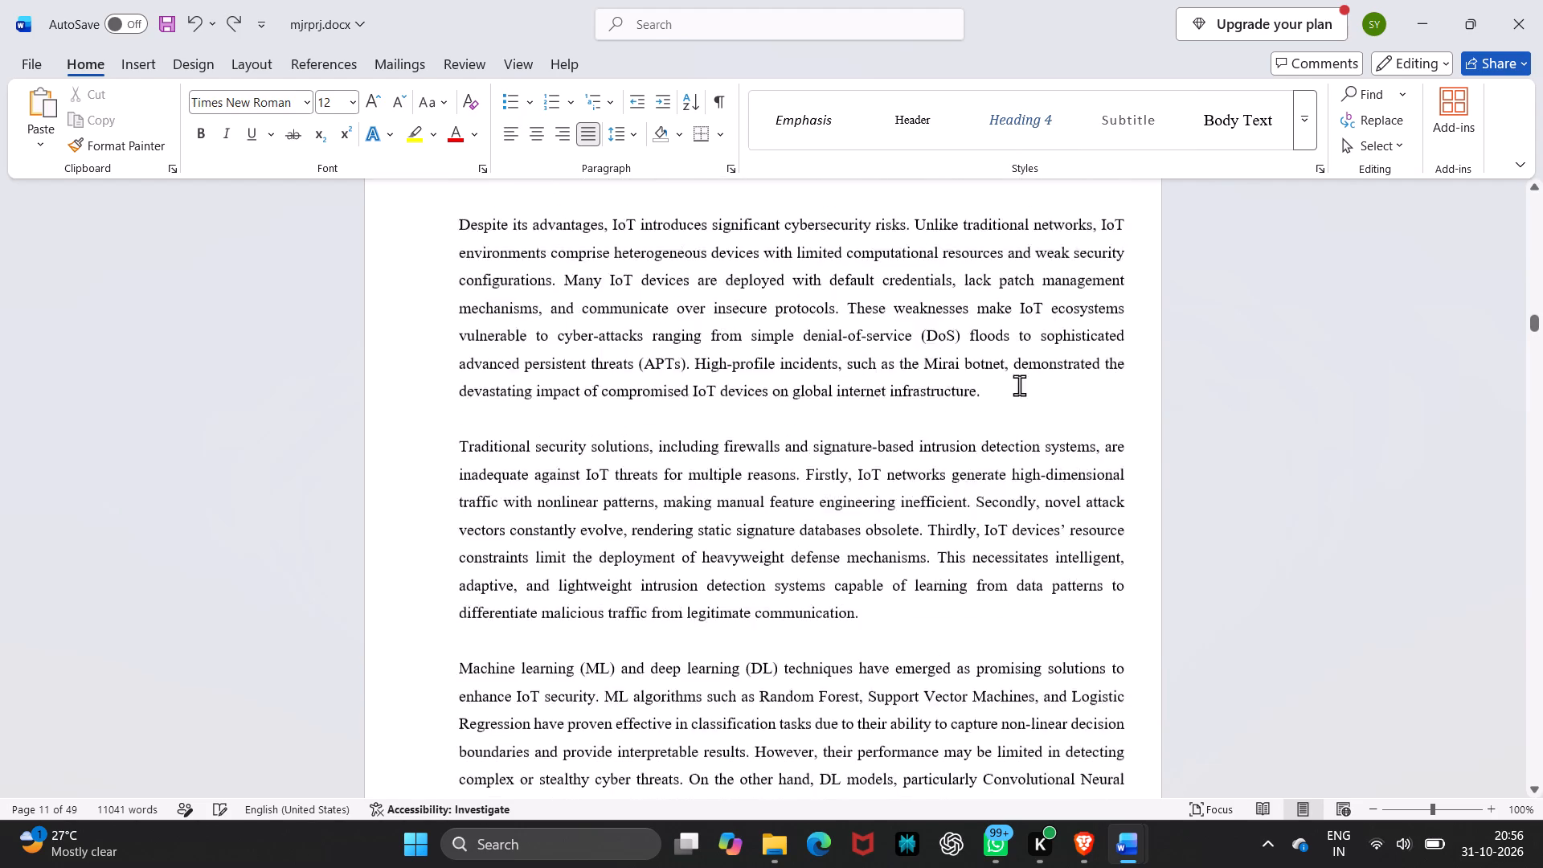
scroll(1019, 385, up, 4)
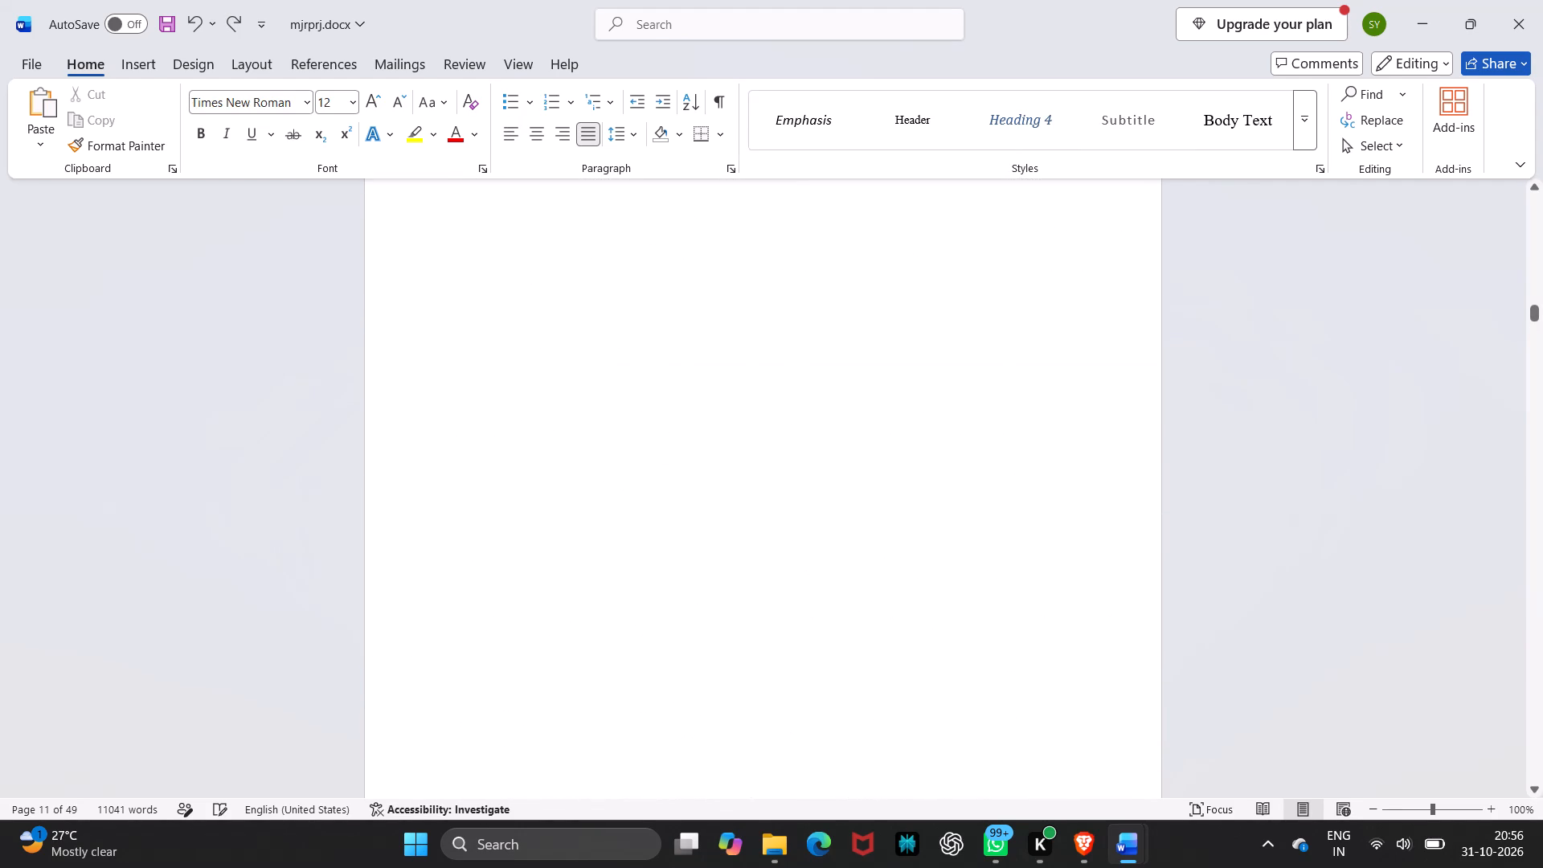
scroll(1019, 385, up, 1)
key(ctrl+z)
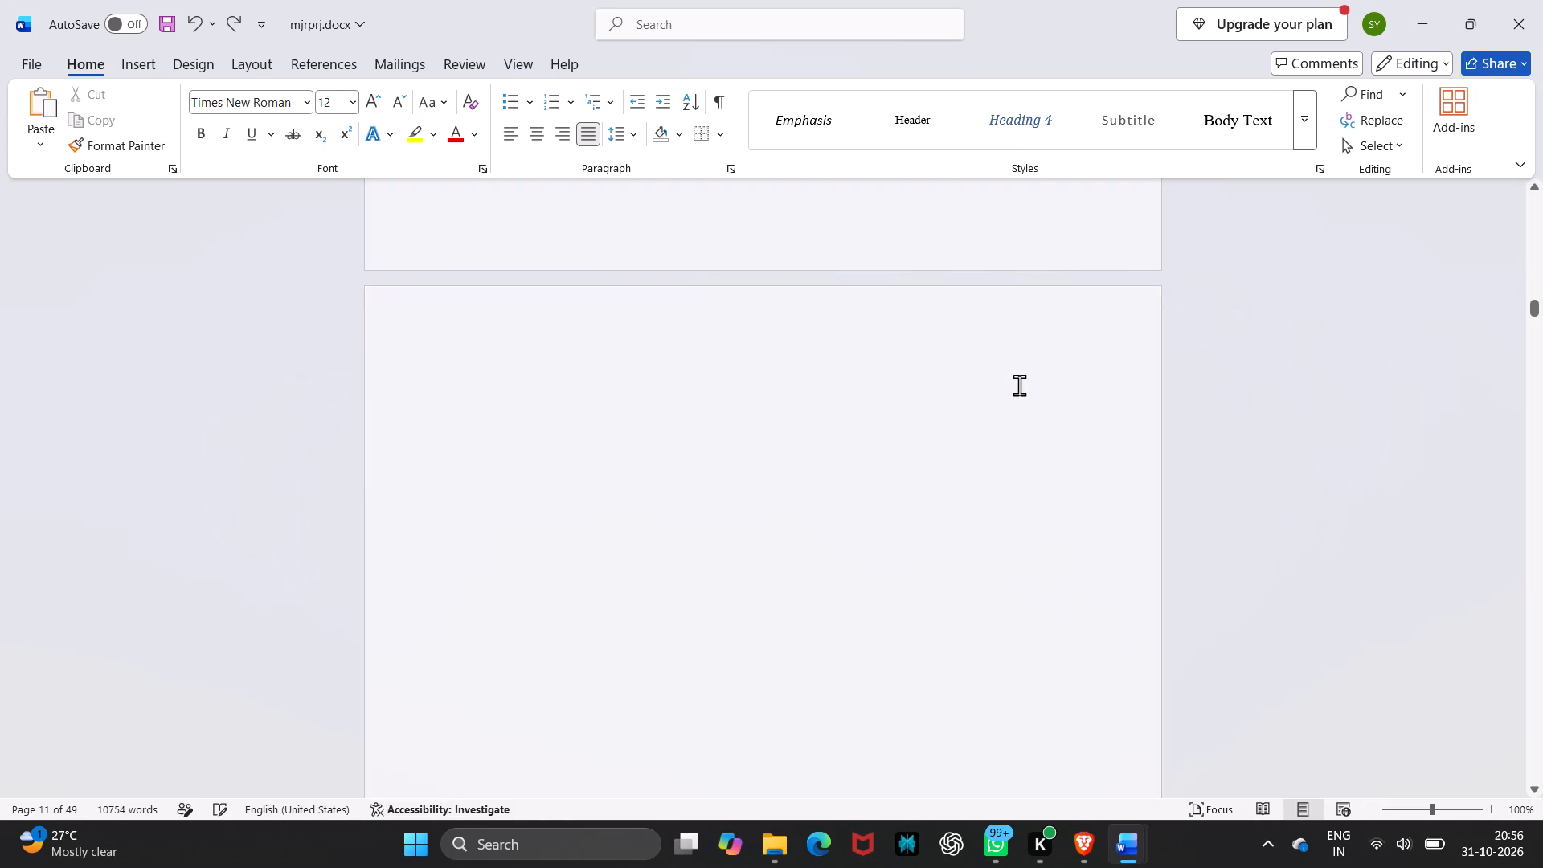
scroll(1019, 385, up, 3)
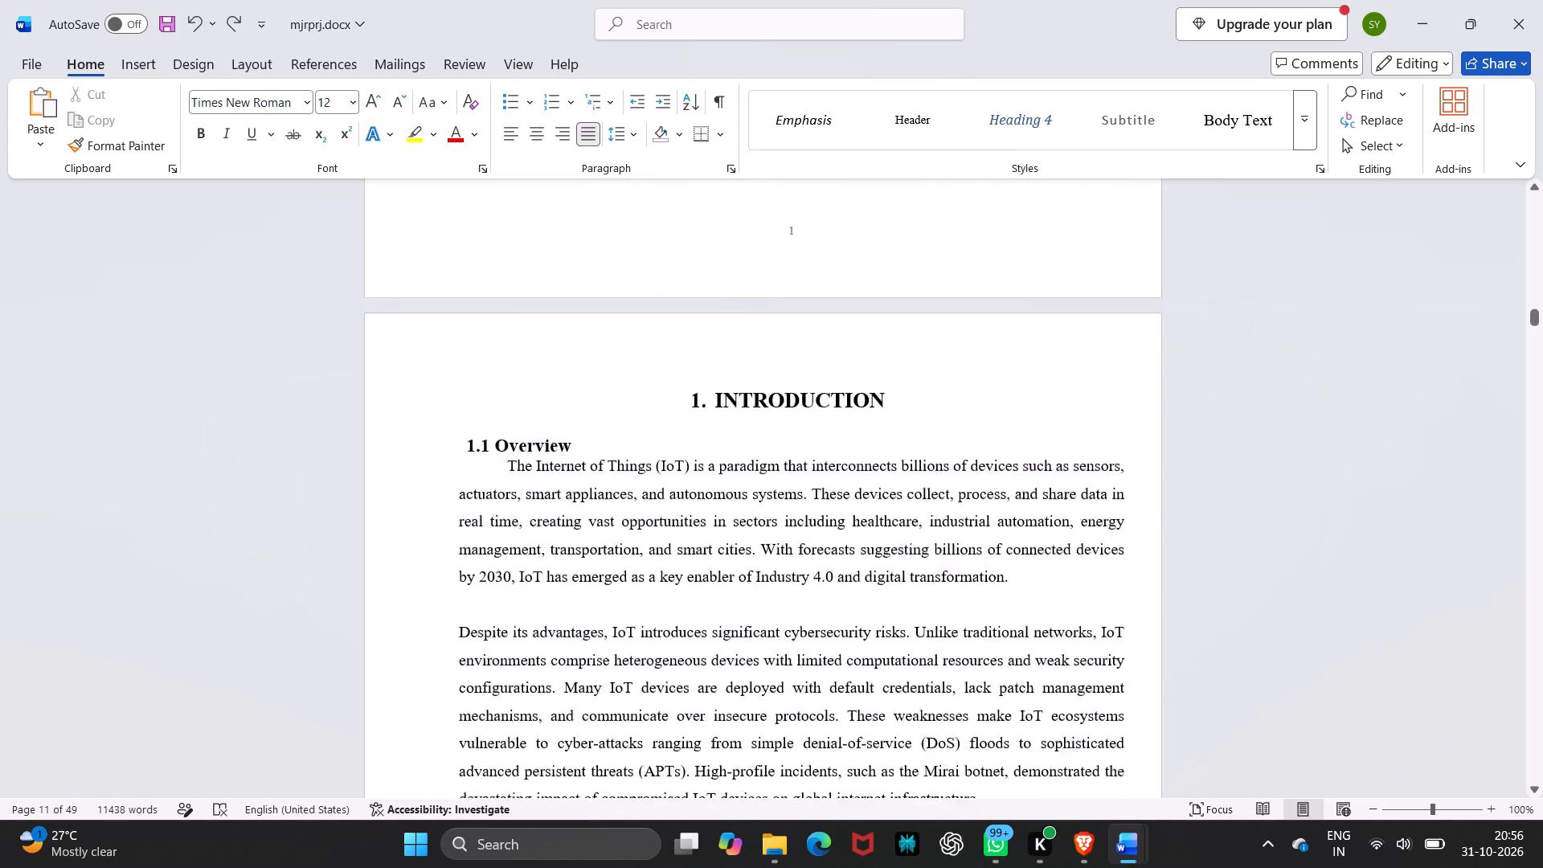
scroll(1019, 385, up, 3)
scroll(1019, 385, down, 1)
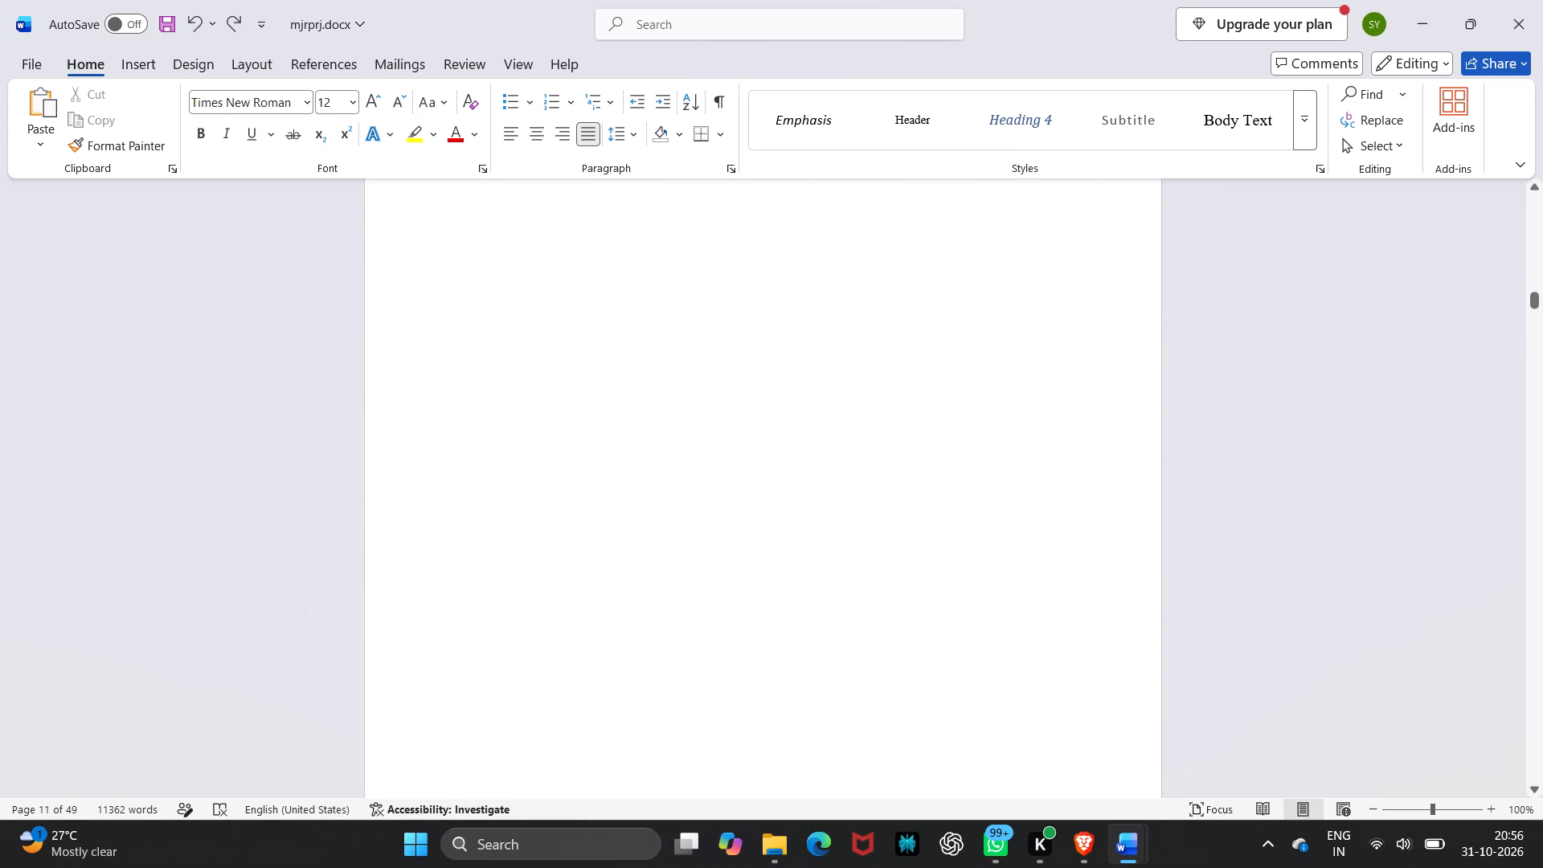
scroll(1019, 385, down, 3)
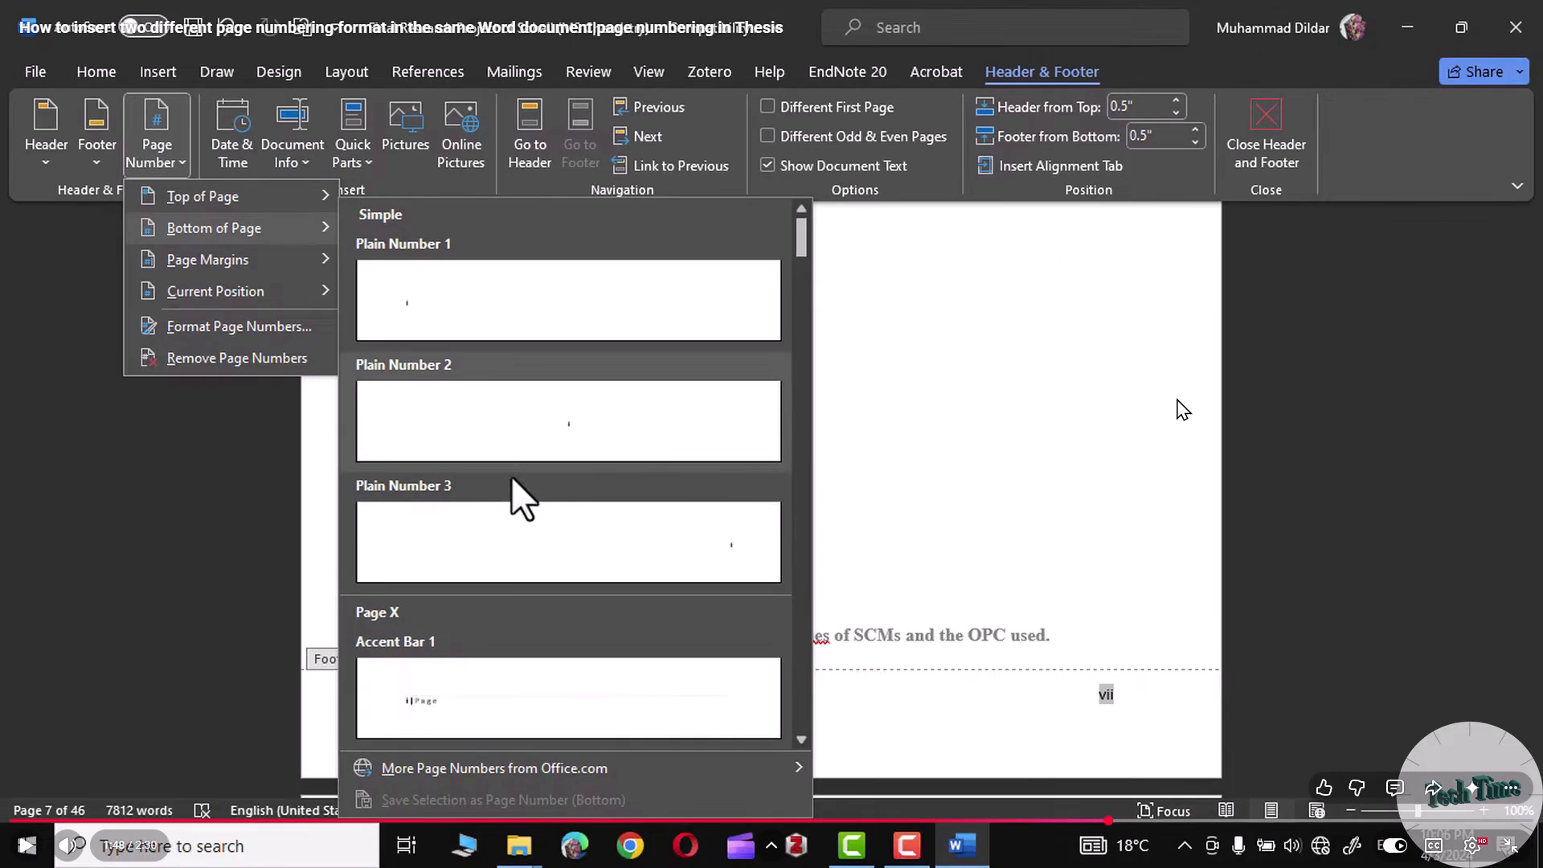
Switch to the Brave browser, watch more of the tutorial on two page numbering formats, and pause it outside full screen.
click(1177, 398)
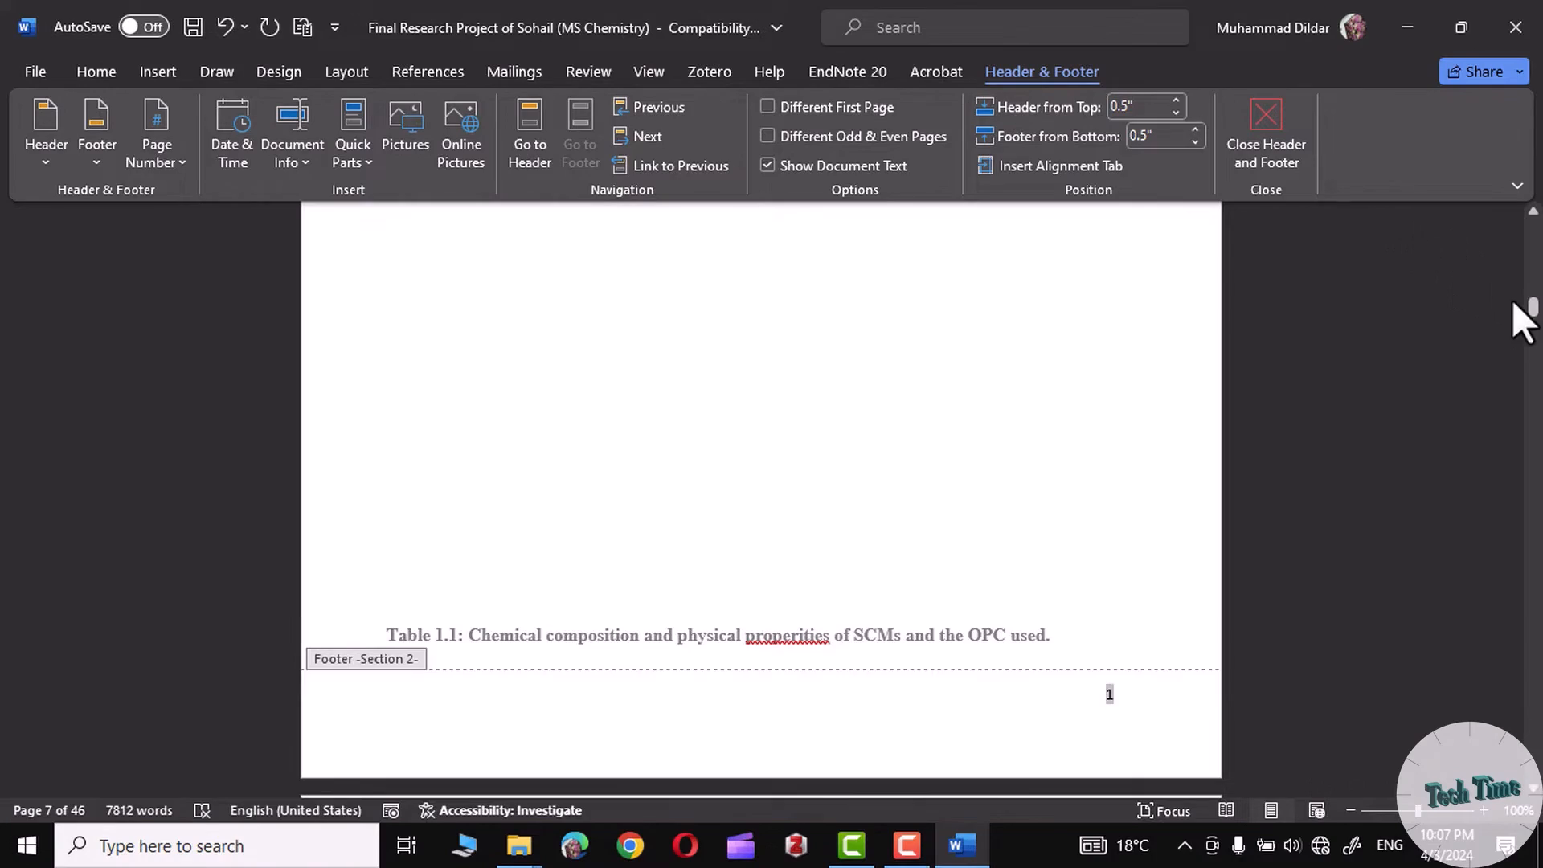
click(833, 512)
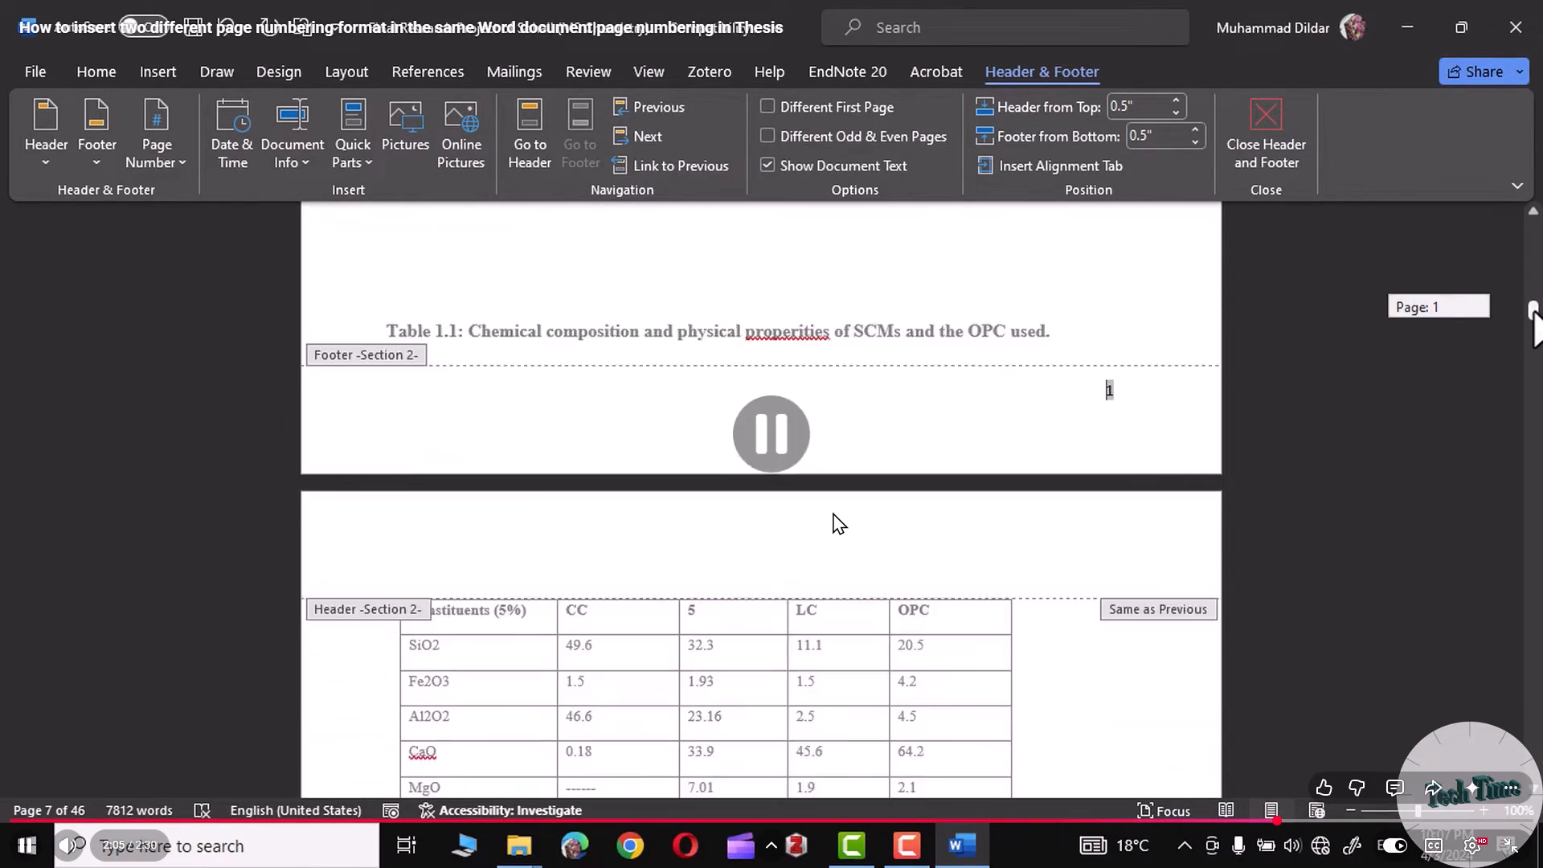
click(833, 512)
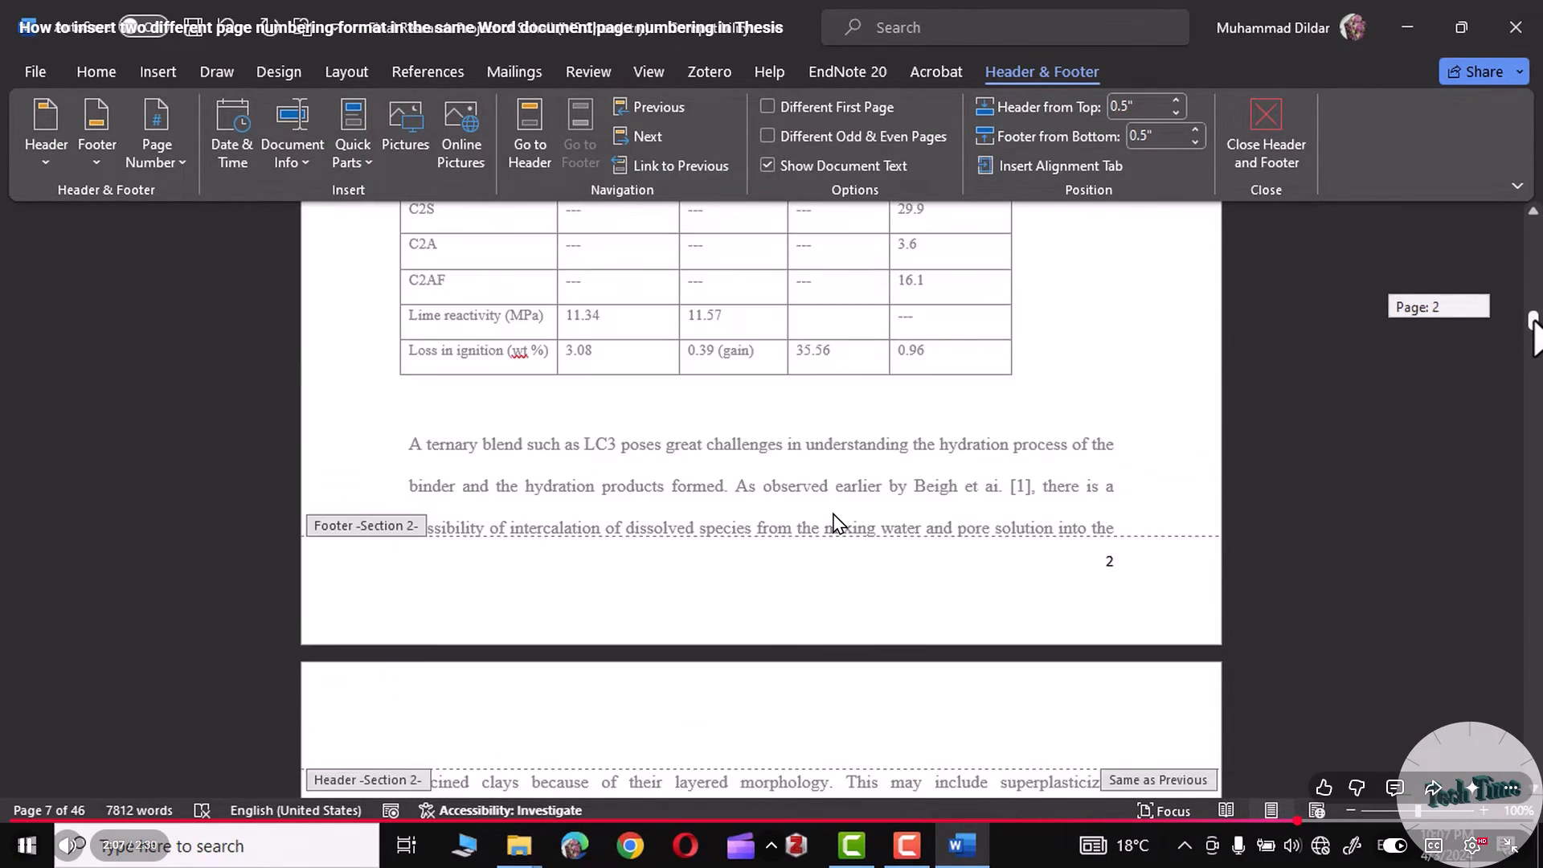
click(833, 512)
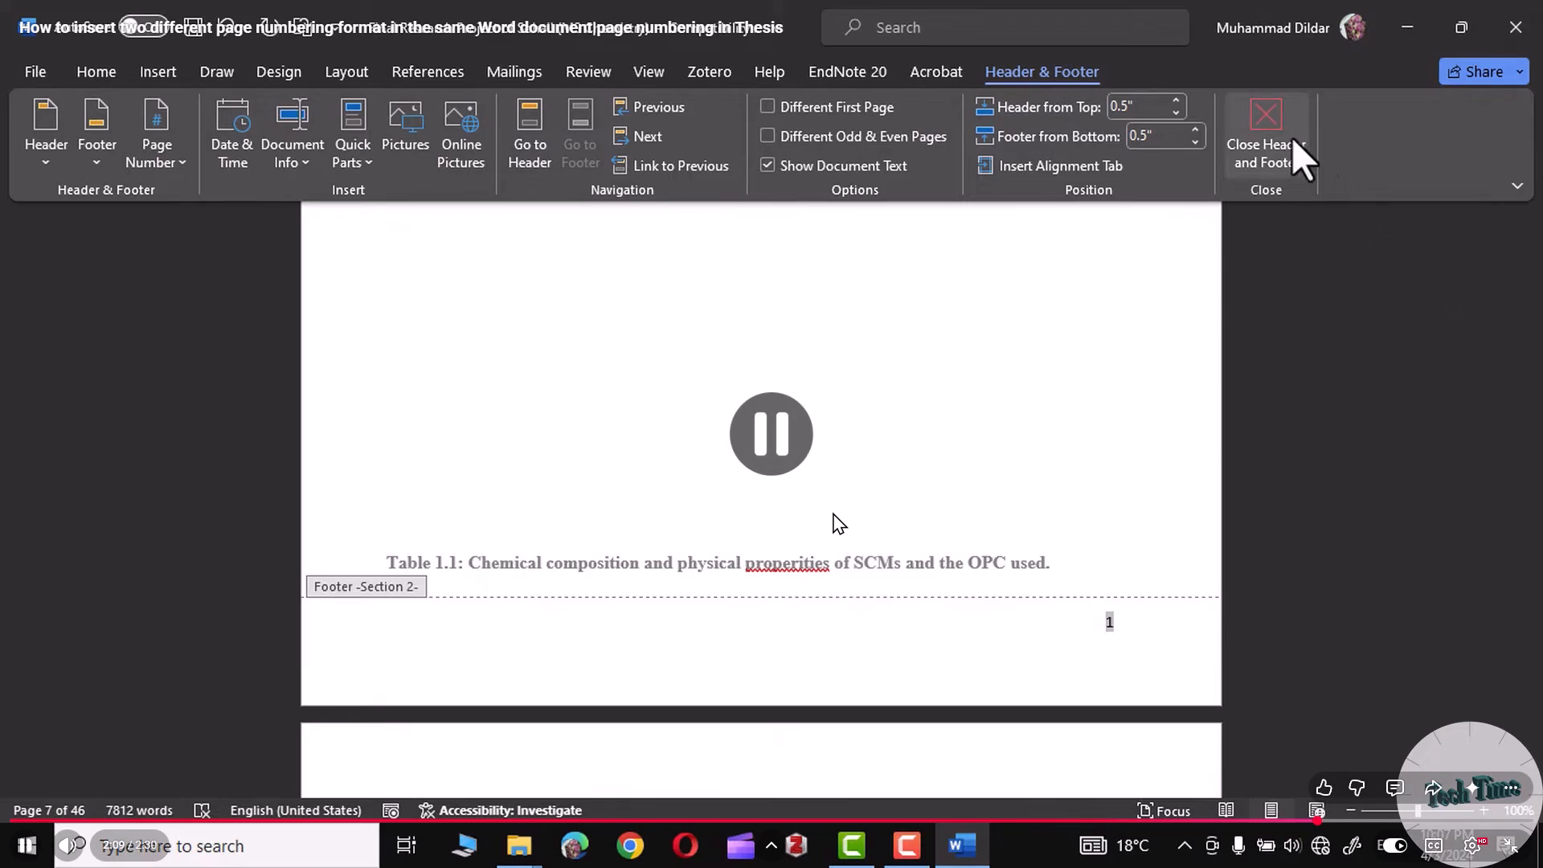
click(833, 512)
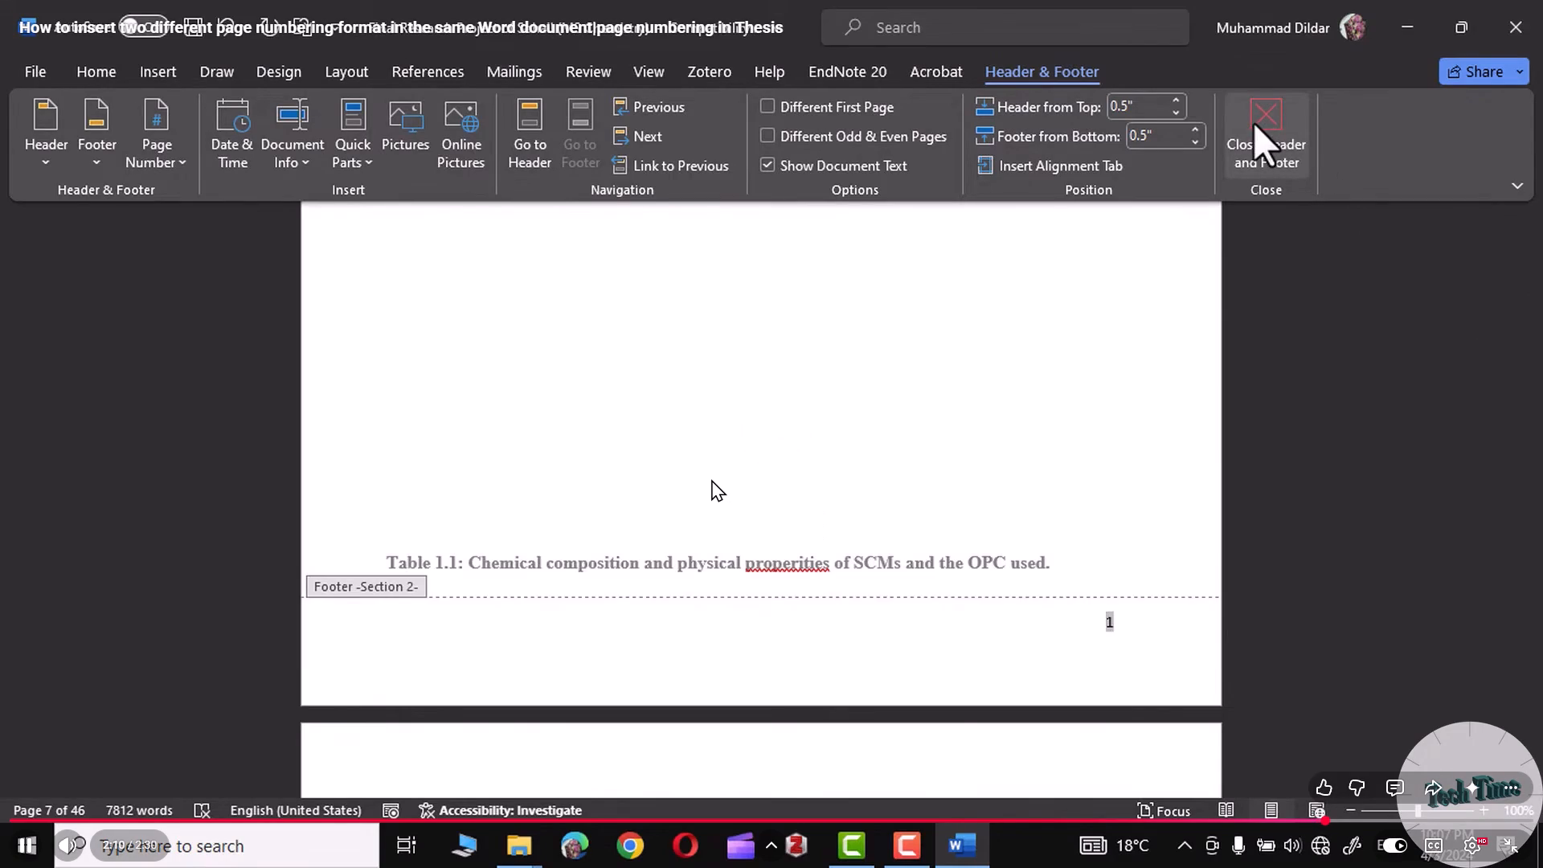
double_click(711, 479)
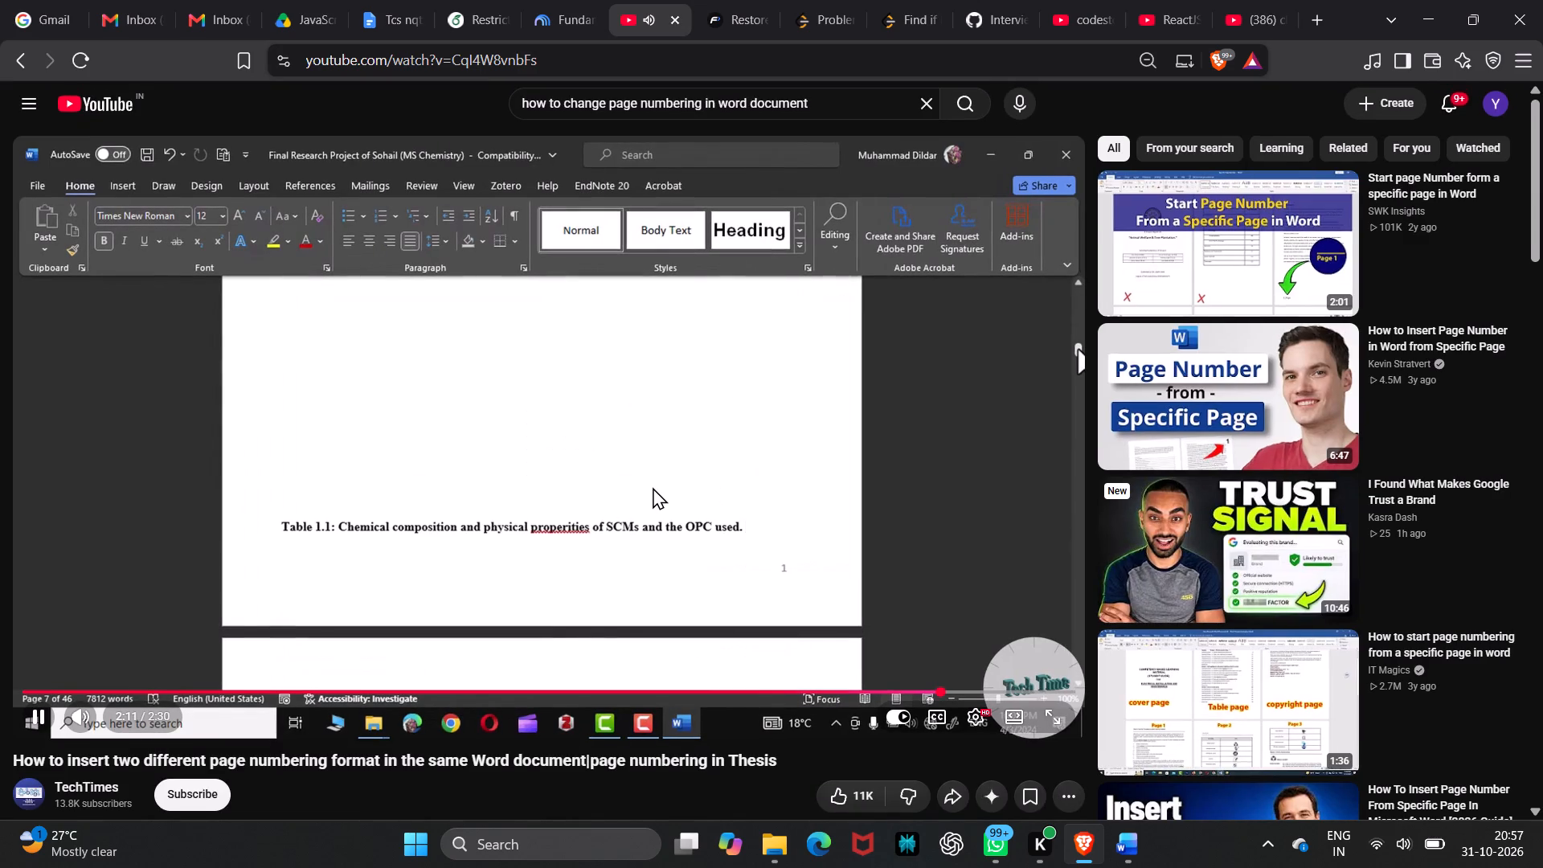
click(653, 487)
scroll(653, 487, down, 2)
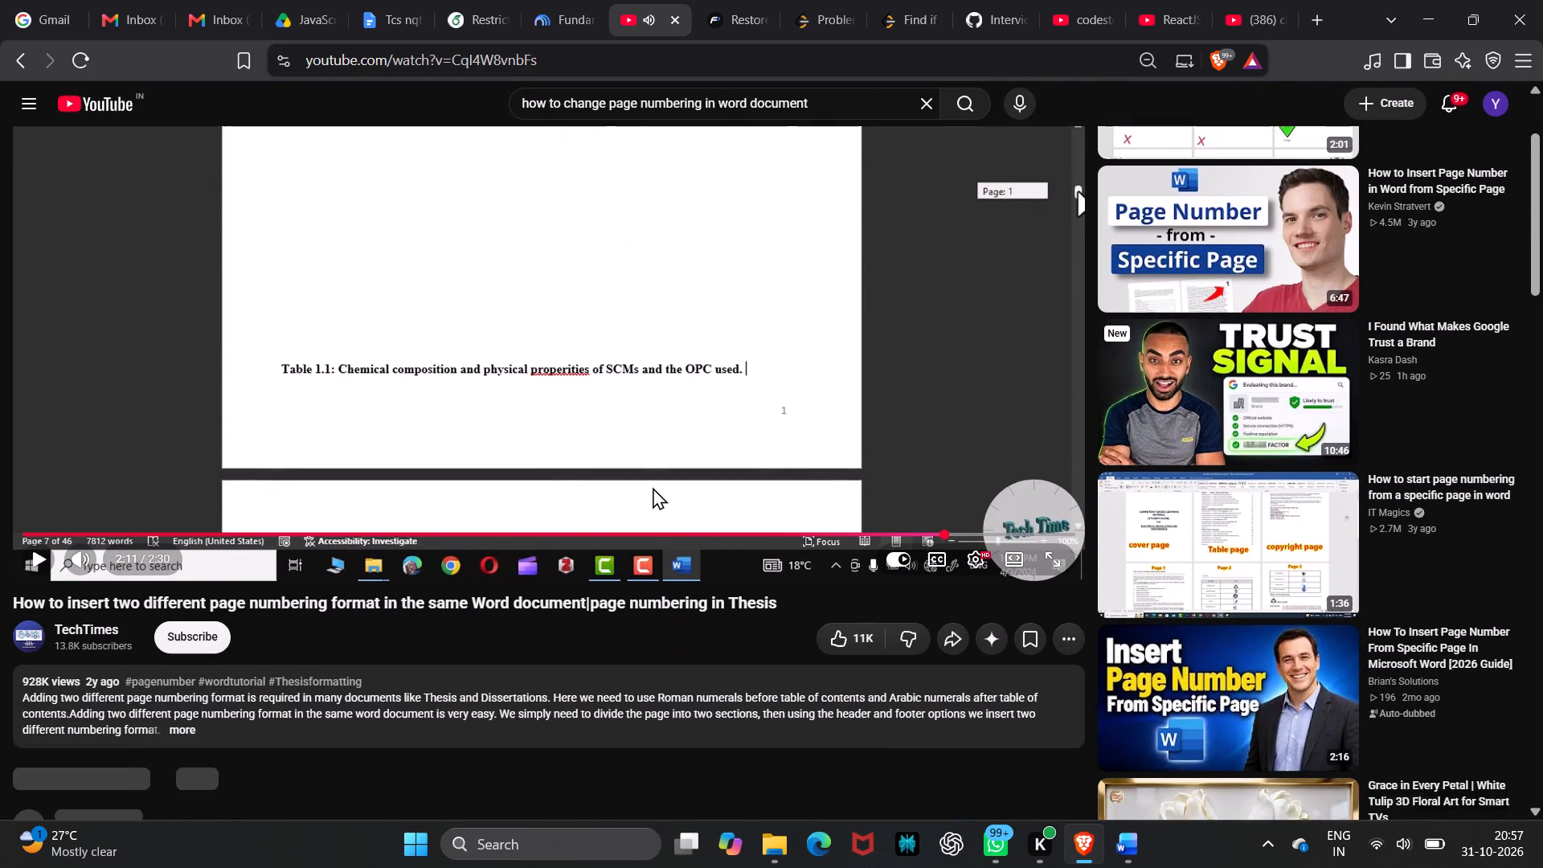
scroll(653, 487, down, 1)
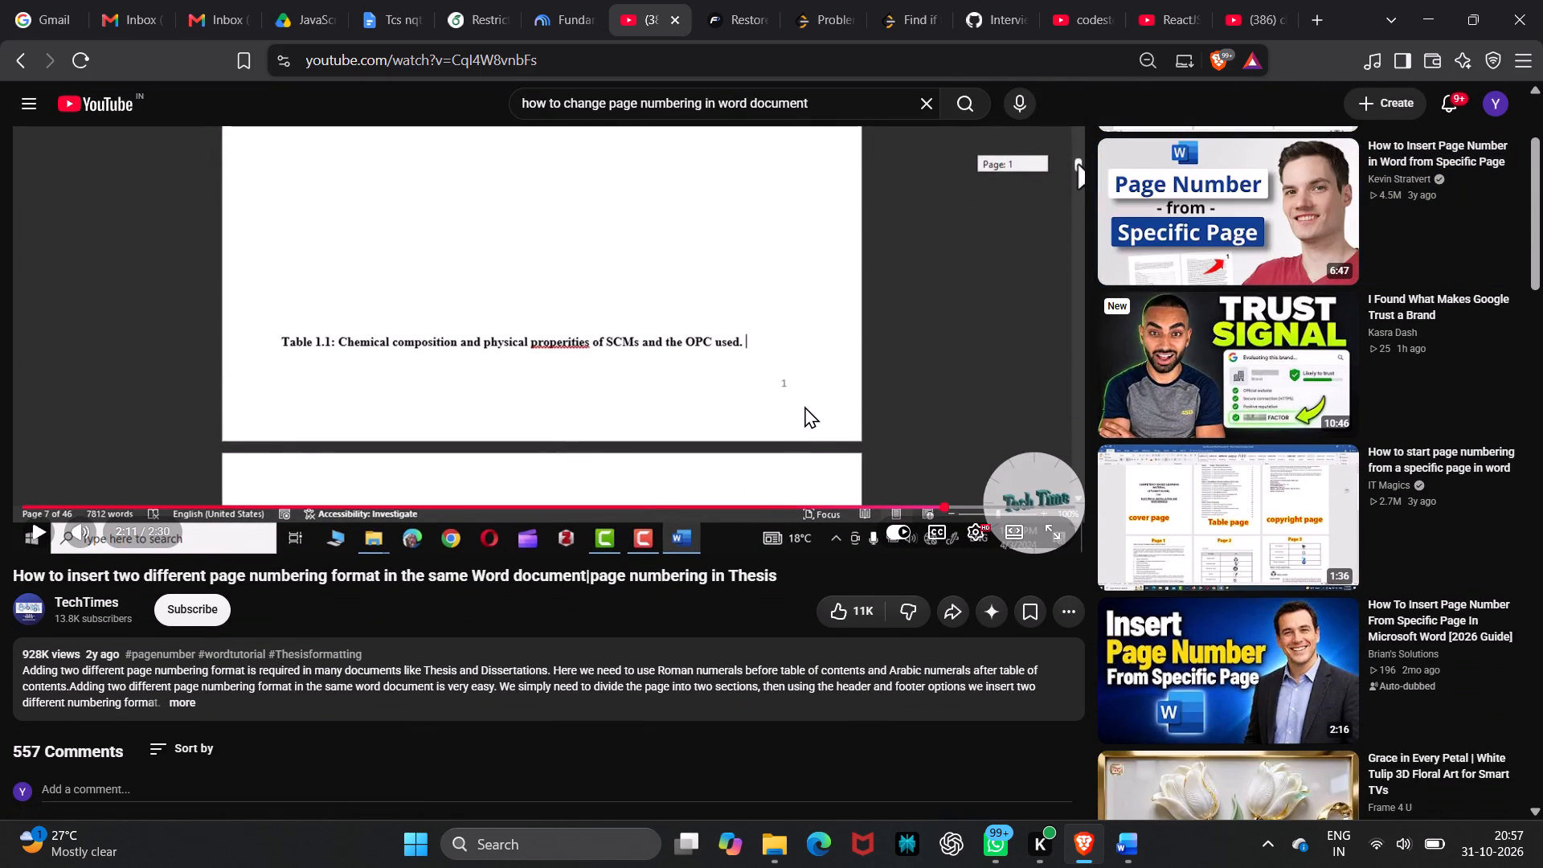
Shrink the paused tutorial and look through the YouTube results for another video on page numbering from a specific page.
key(i)
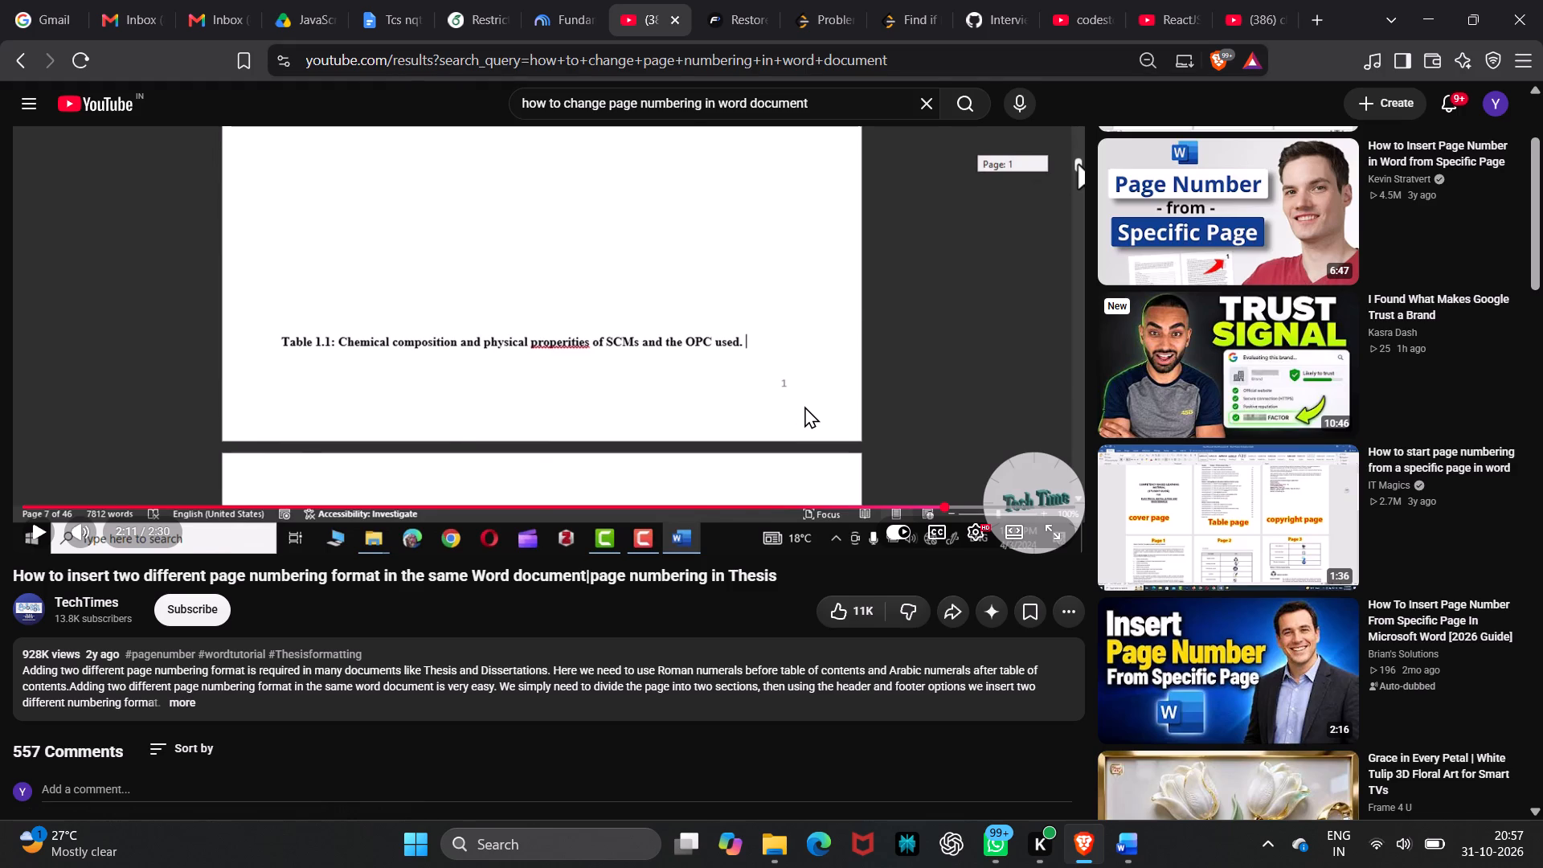
scroll(721, 541, down, 1)
scroll(665, 663, down, 1)
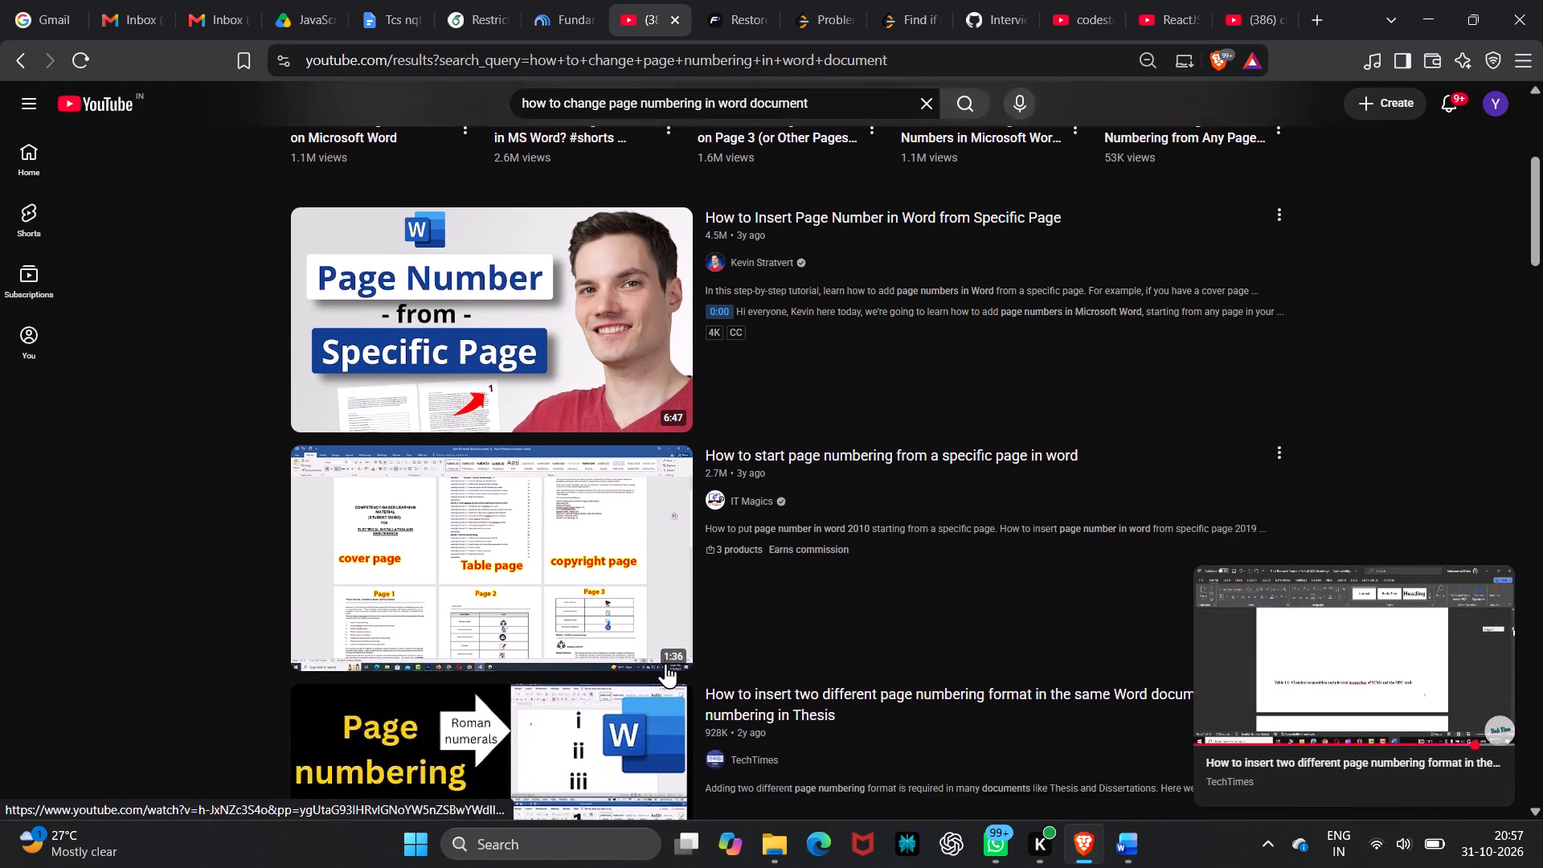
scroll(649, 581, down, 2)
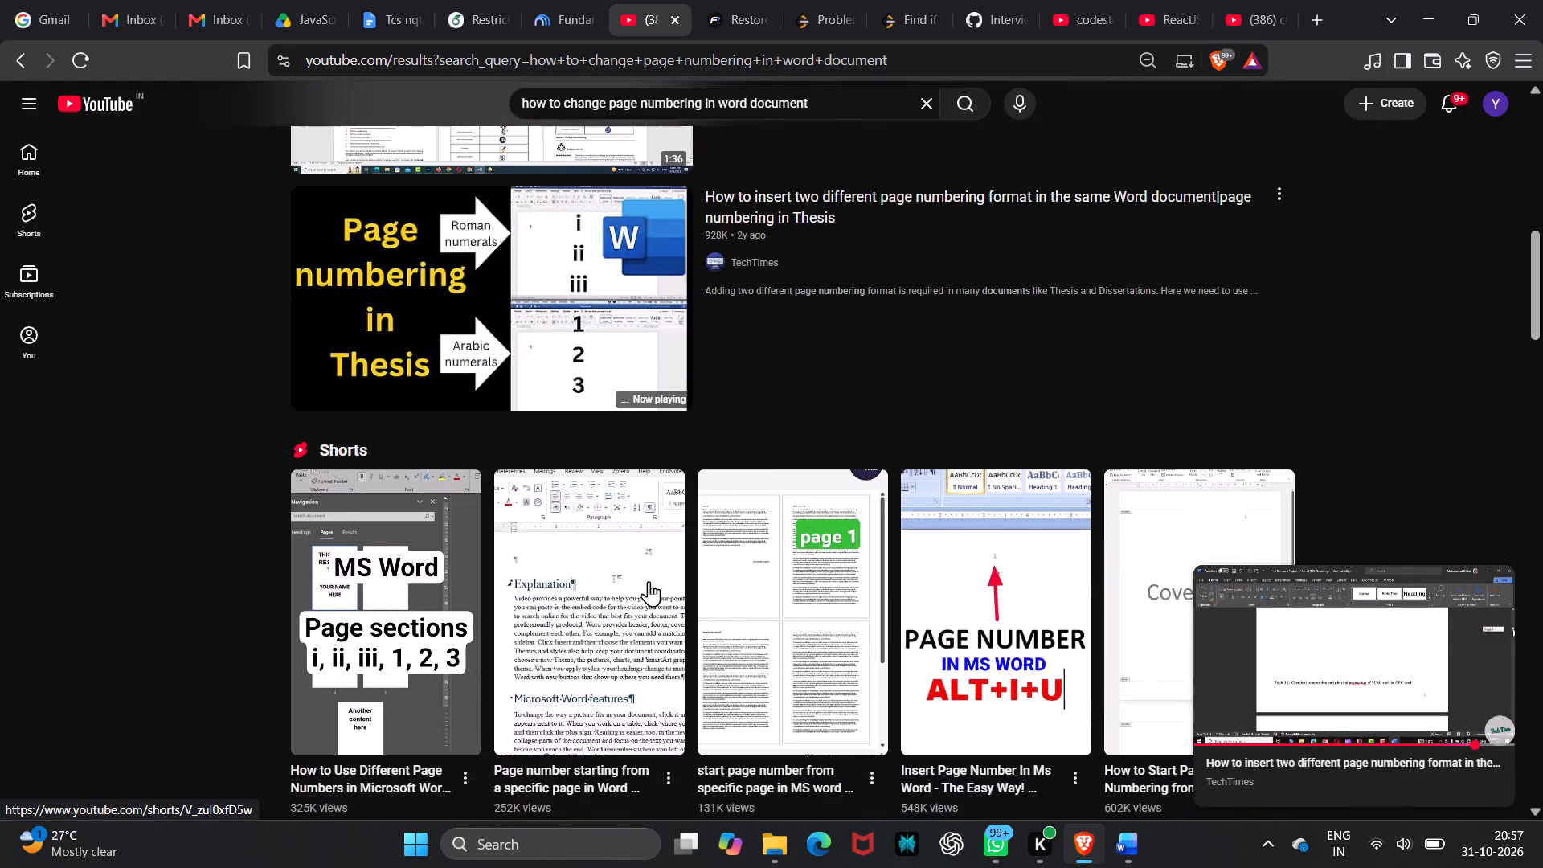
scroll(649, 581, down, 1)
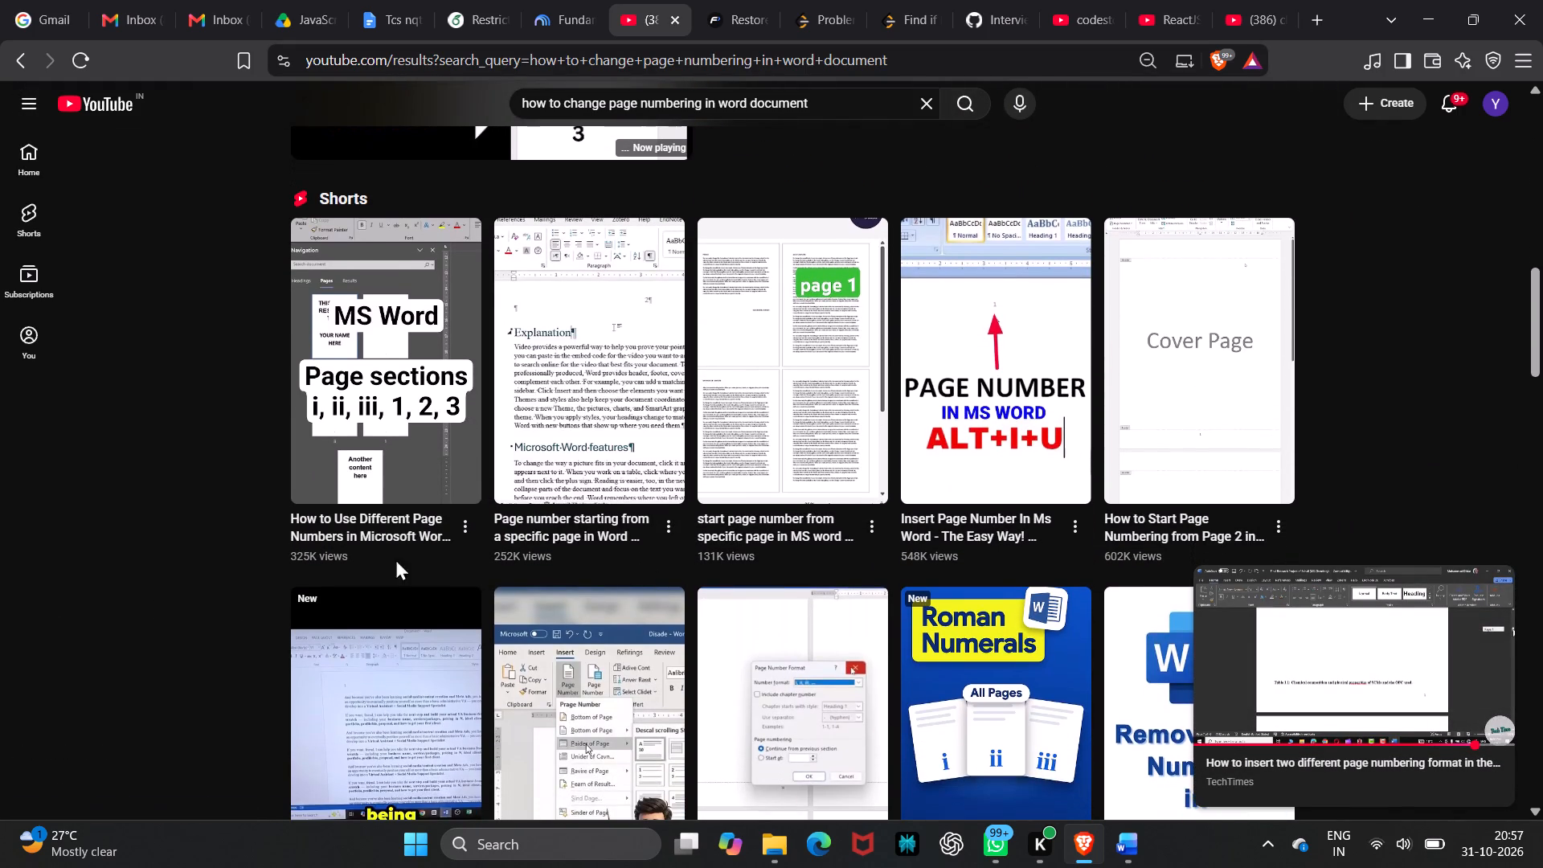
scroll(510, 534, down, 1)
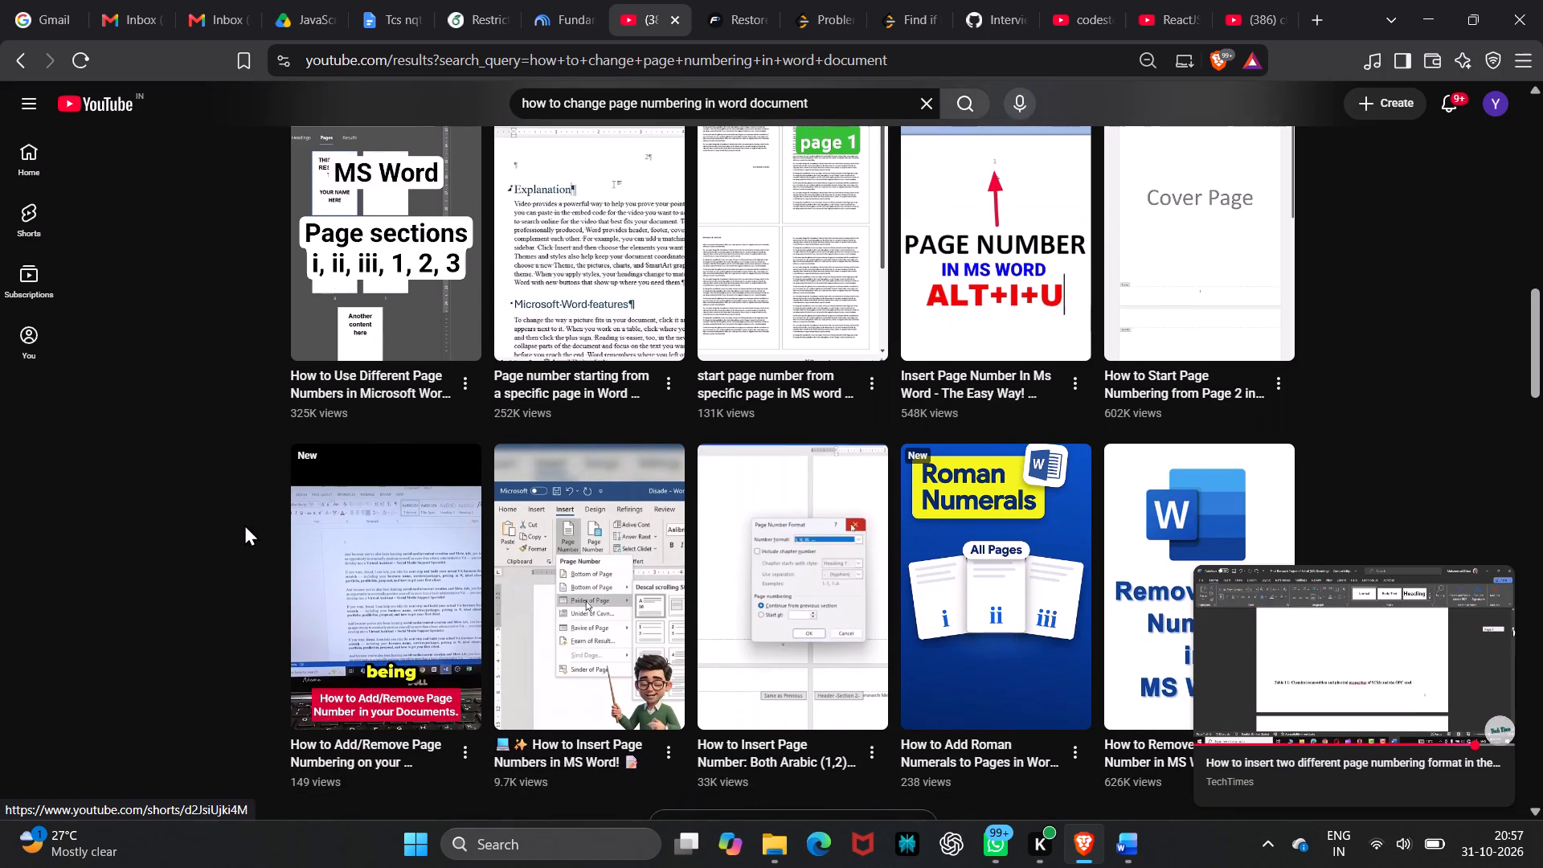
scroll(244, 524, down, 2)
scroll(175, 592, down, 1)
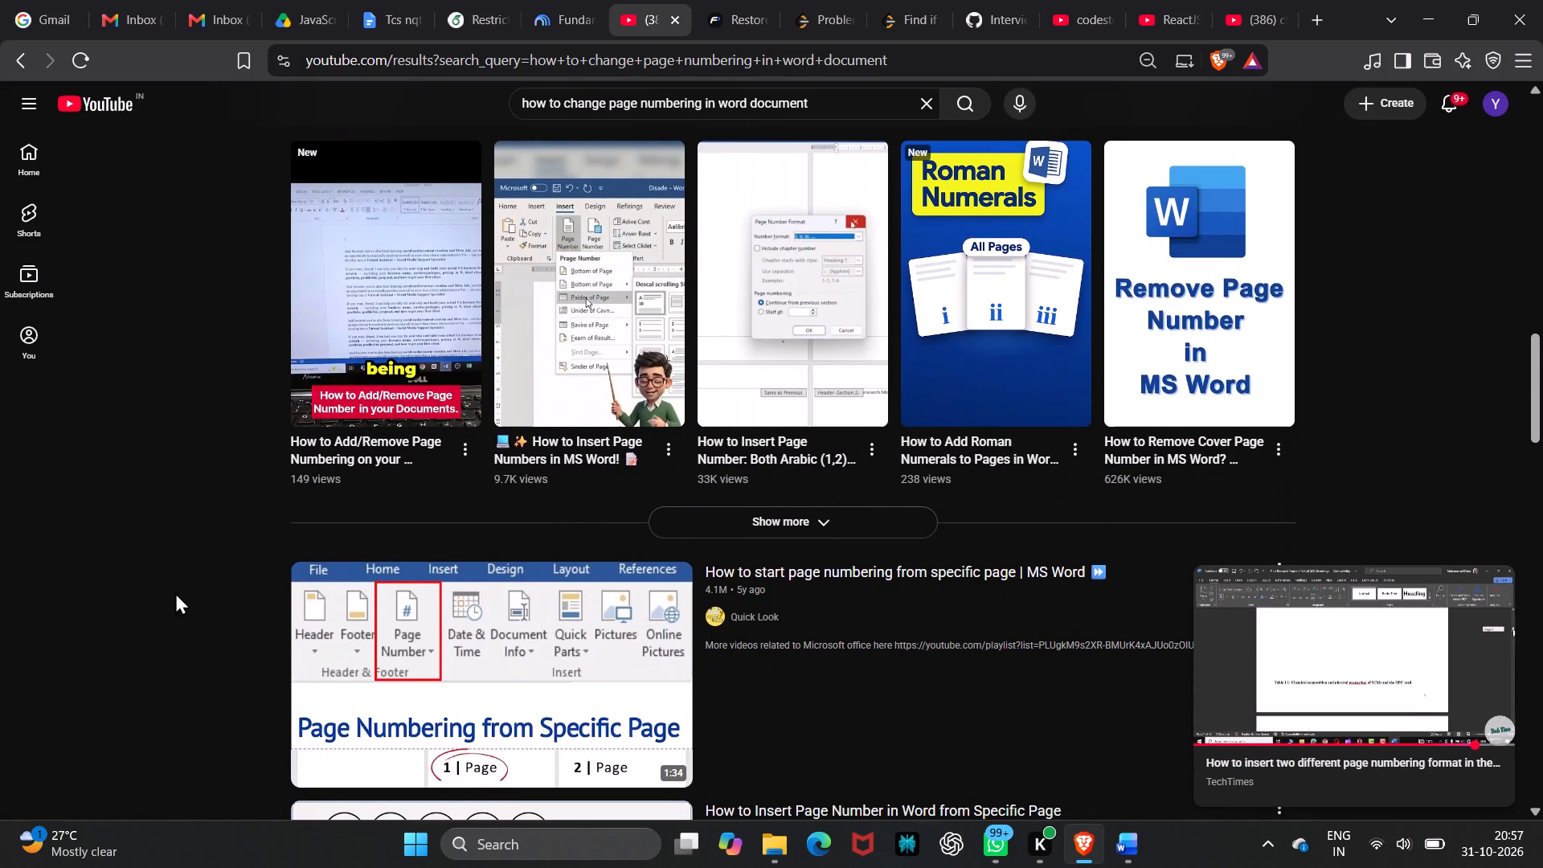
scroll(175, 592, down, 1)
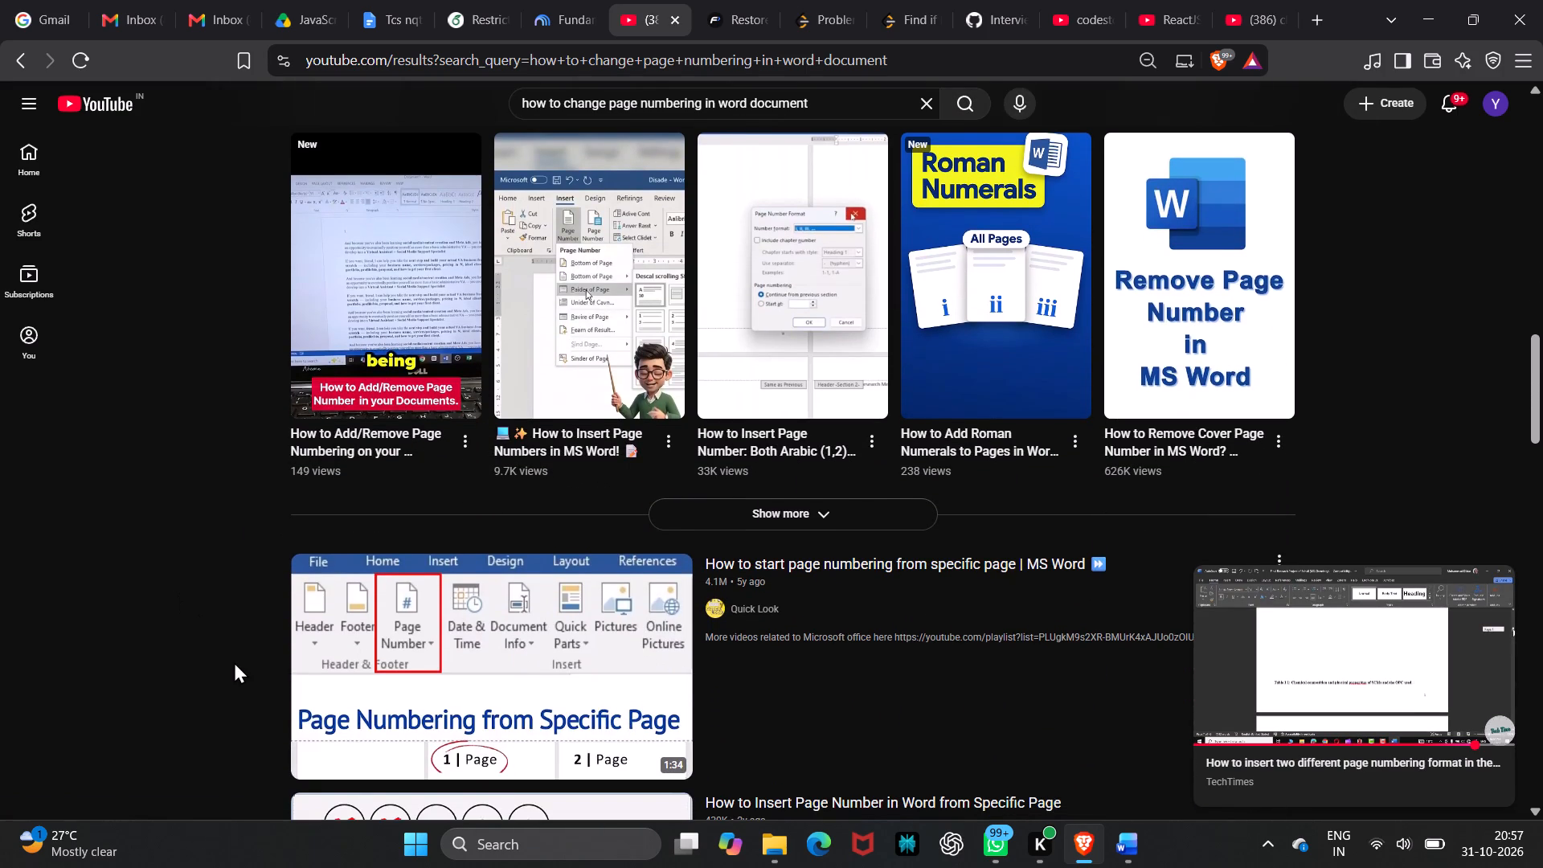
scroll(234, 661, down, 1)
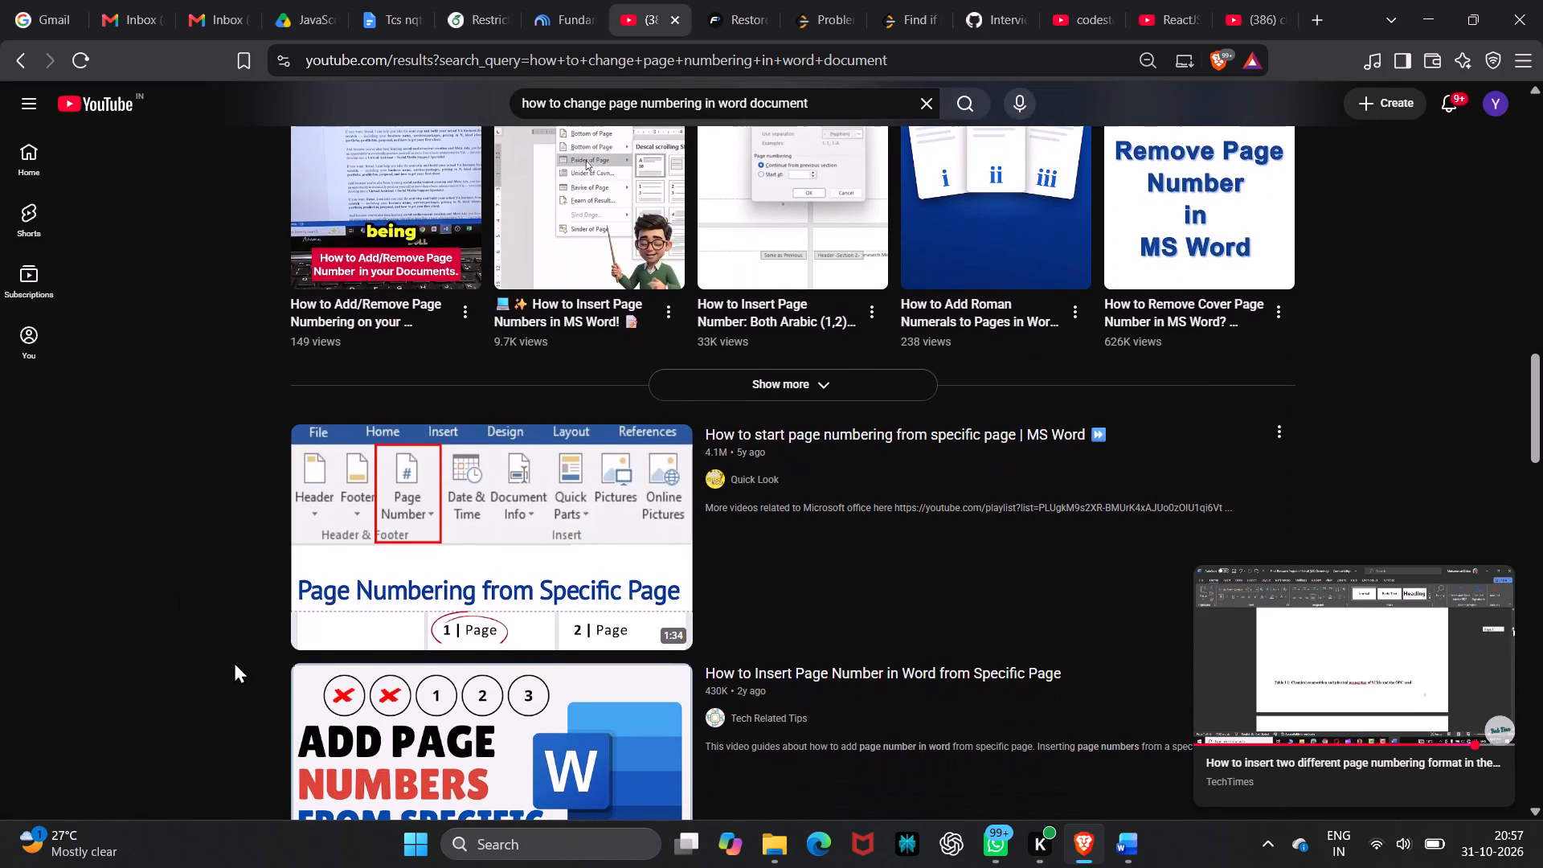
scroll(234, 661, down, 3)
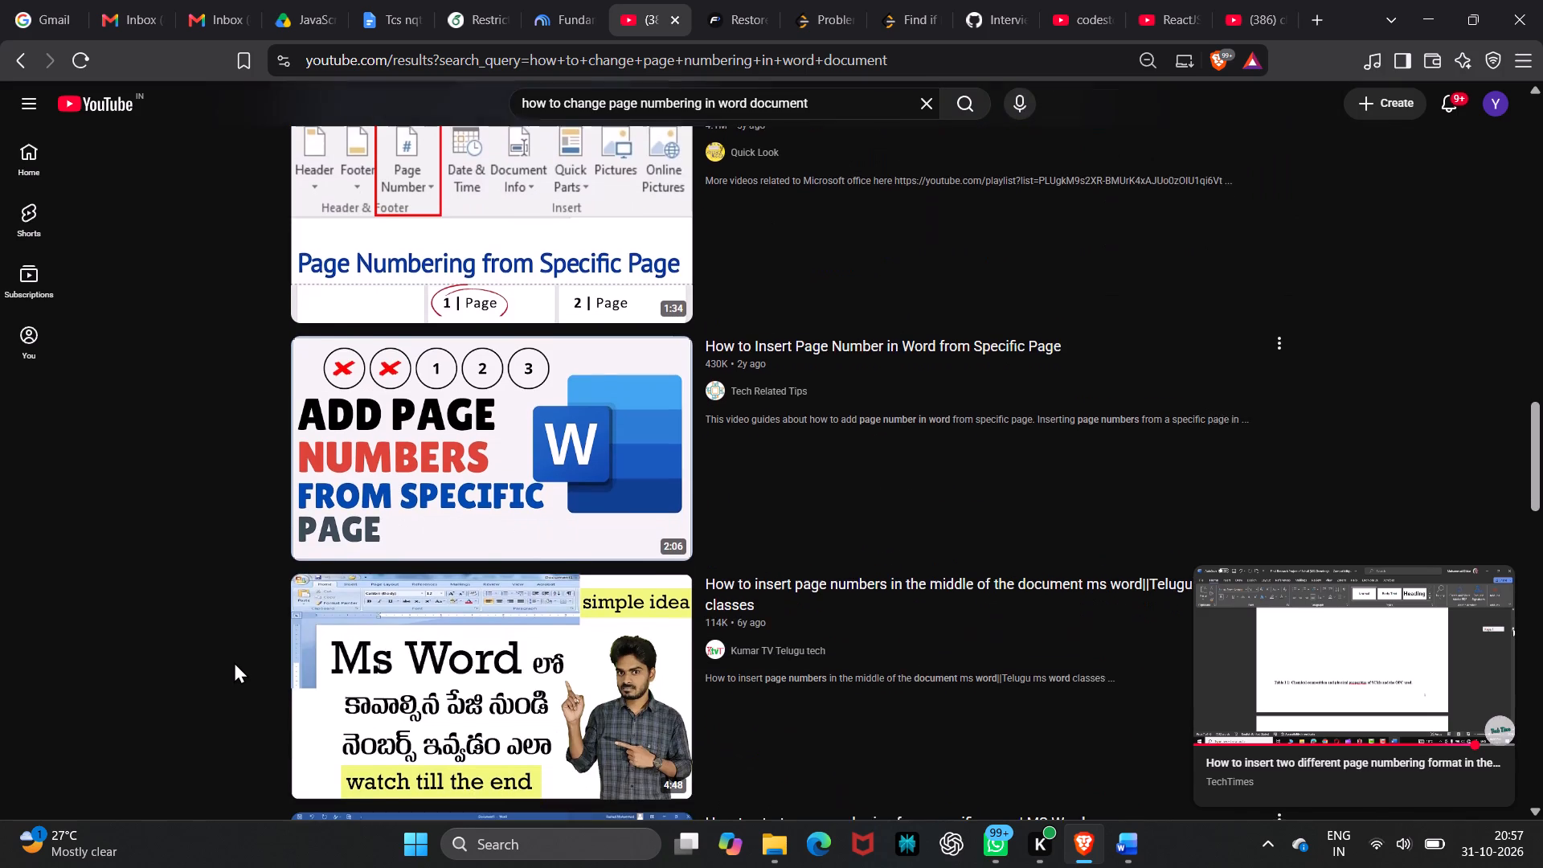
scroll(234, 661, up, 3)
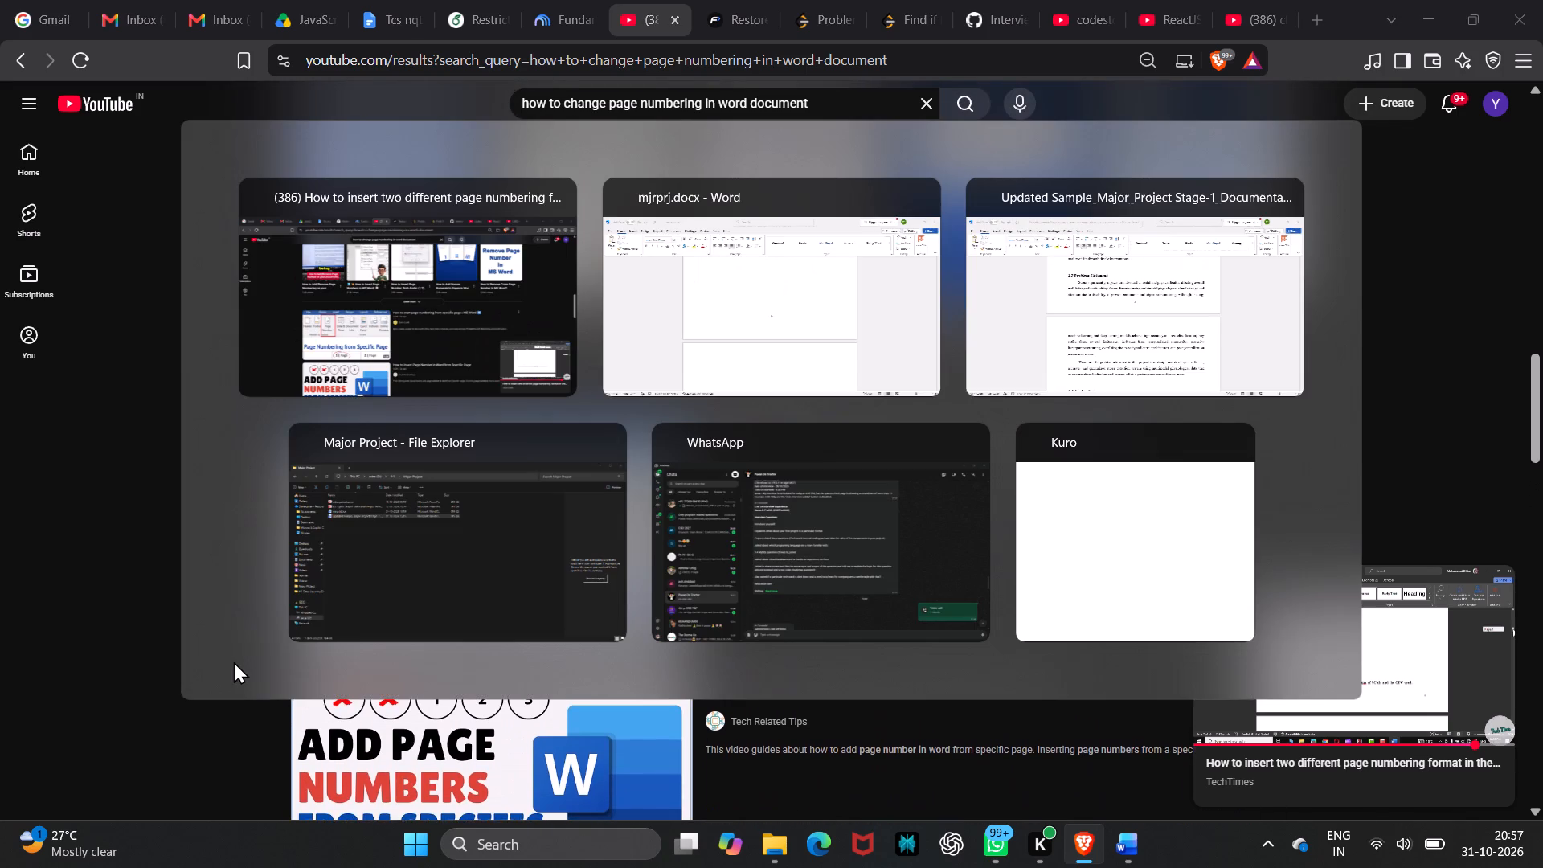
Switch to mjrprj.docx in Word and examine the footer page numbers from the Introduction through the SDLC stages and back.
click(702, 544)
scroll(702, 544, down, 2)
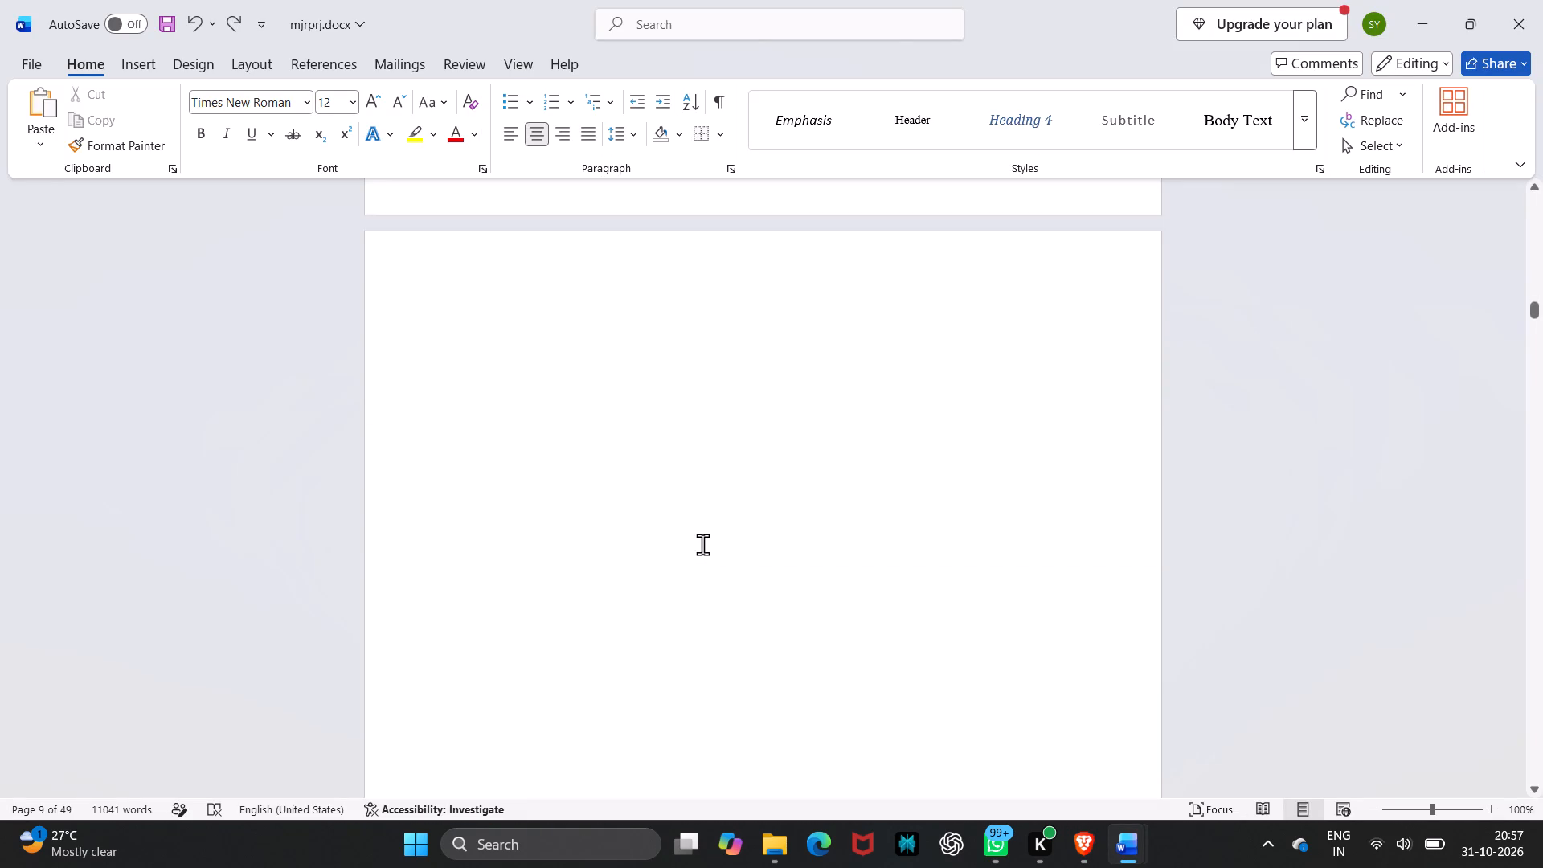
scroll(702, 544, down, 6)
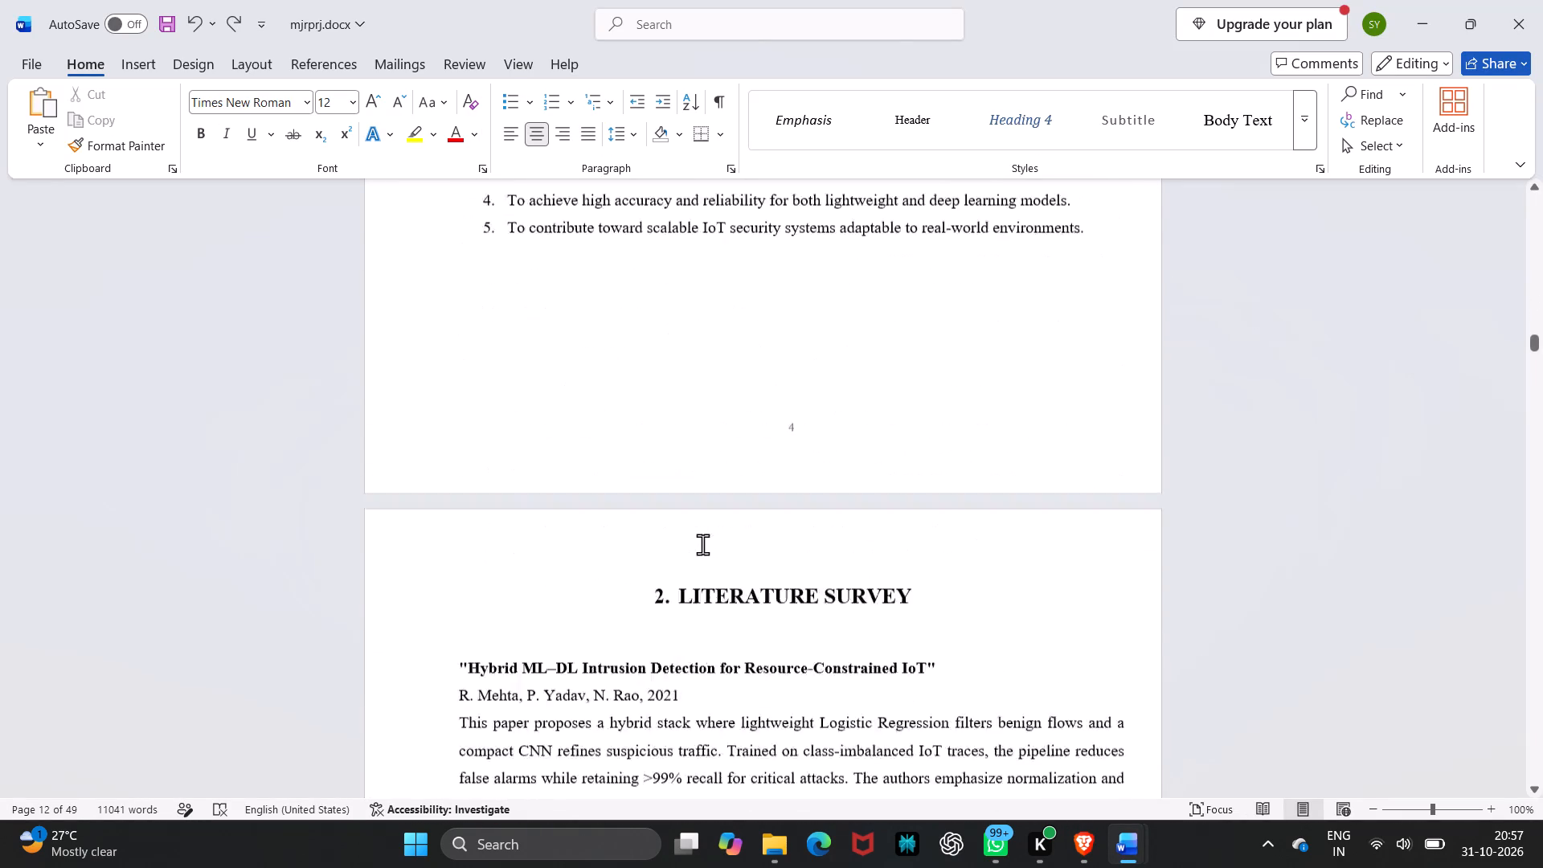
scroll(702, 544, down, 9)
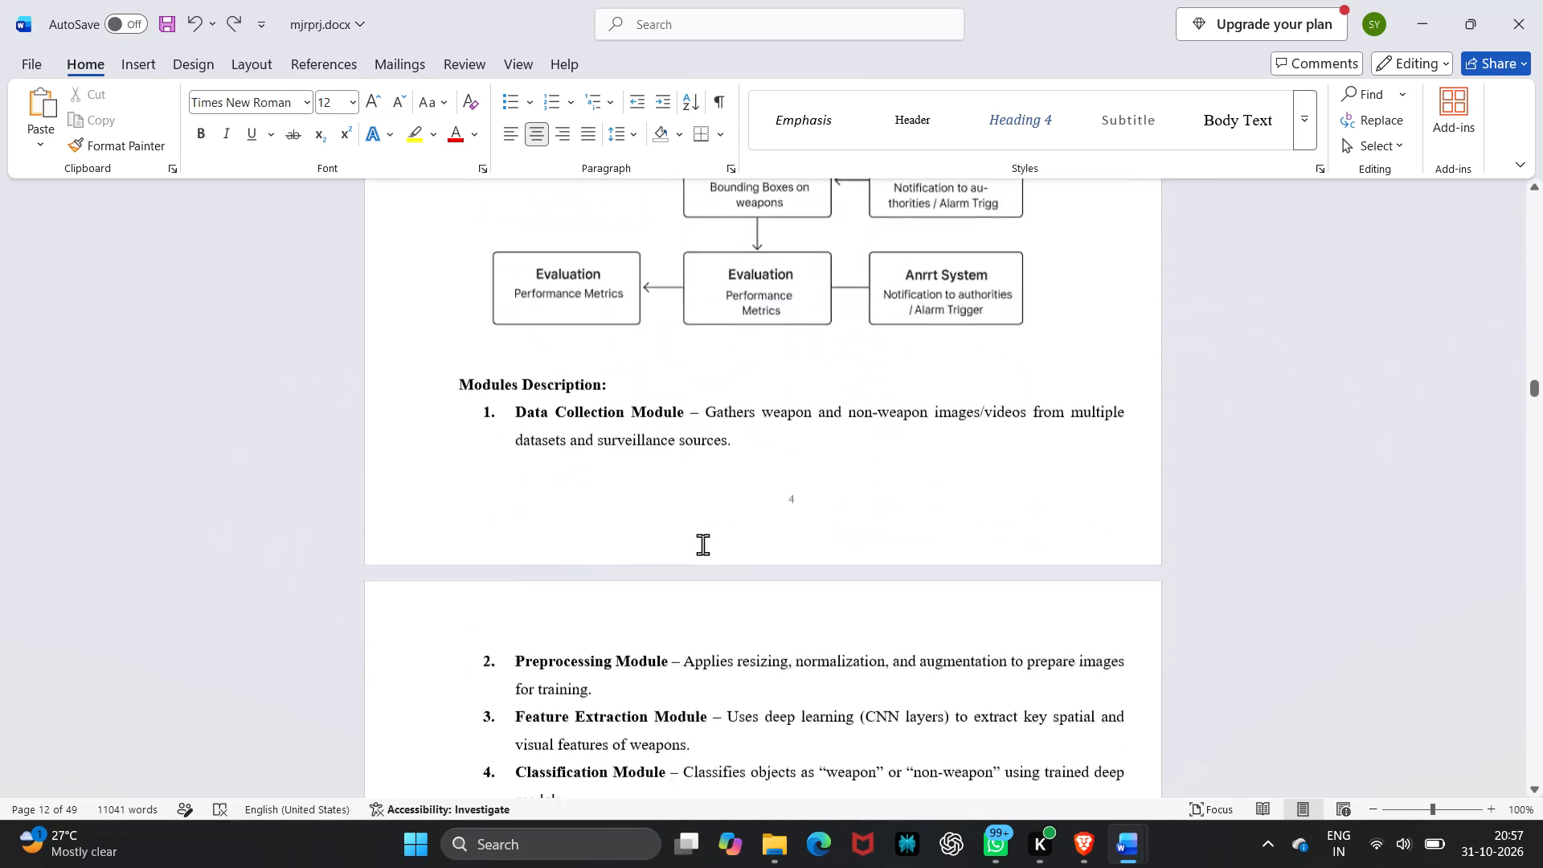
scroll(702, 544, down, 3)
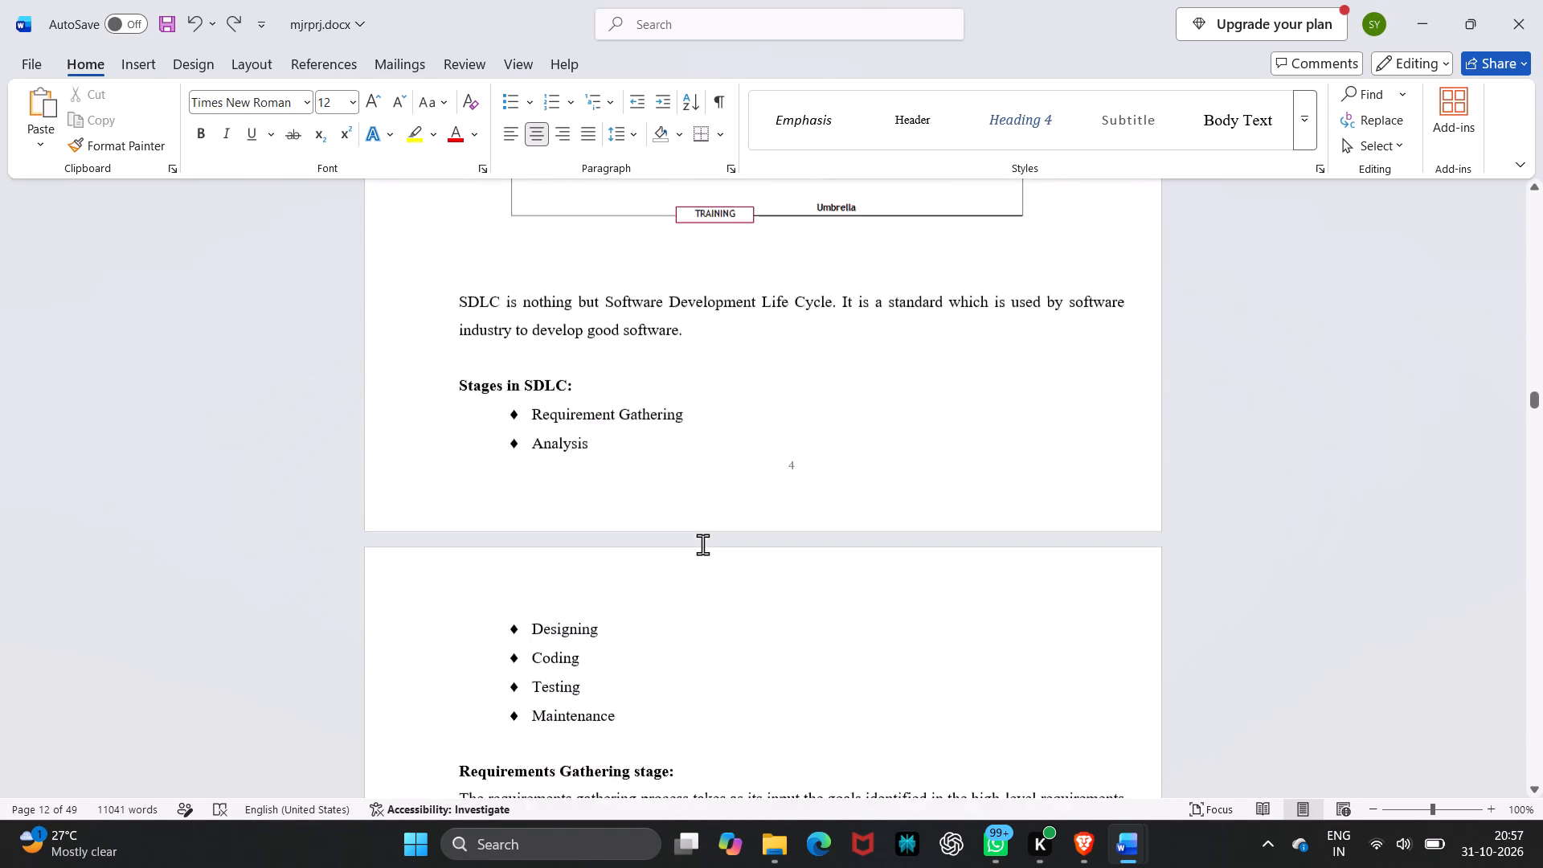
scroll(702, 544, down, 2)
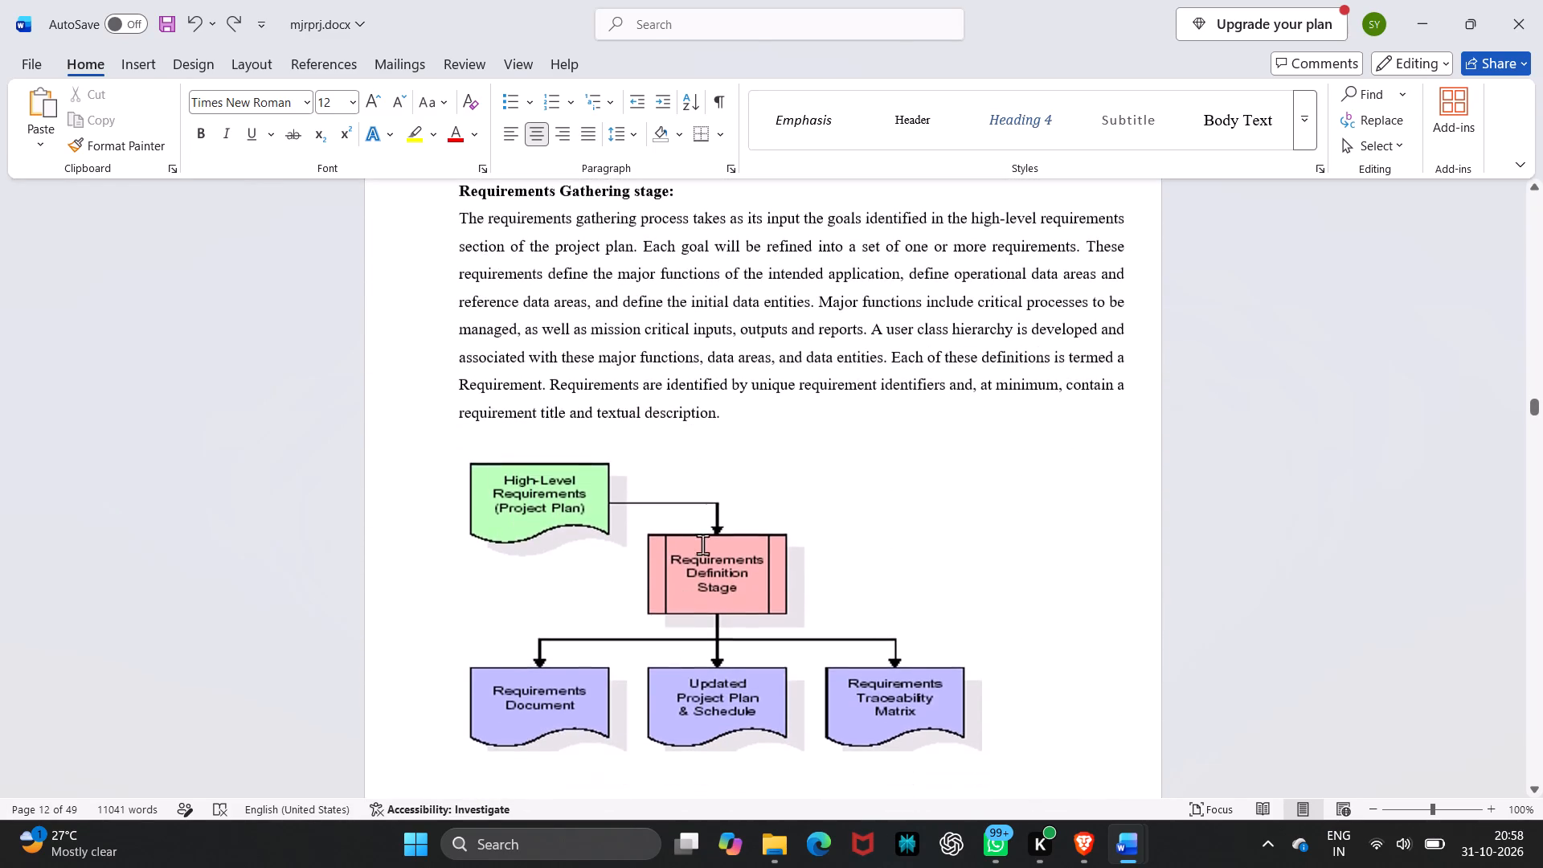
scroll(702, 544, down, 3)
scroll(702, 544, up, 4)
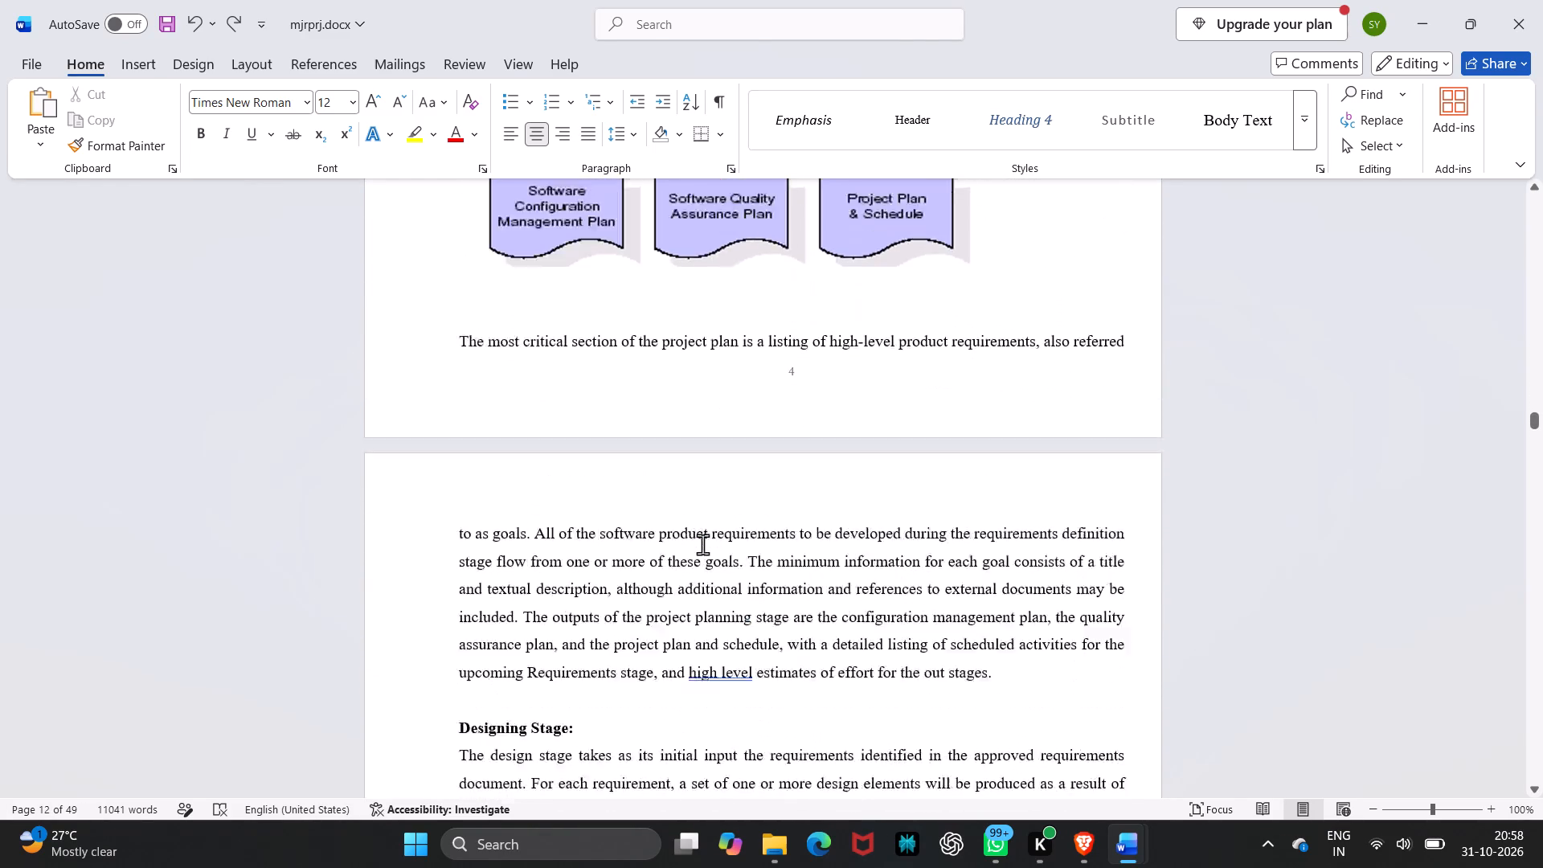
scroll(702, 544, up, 5)
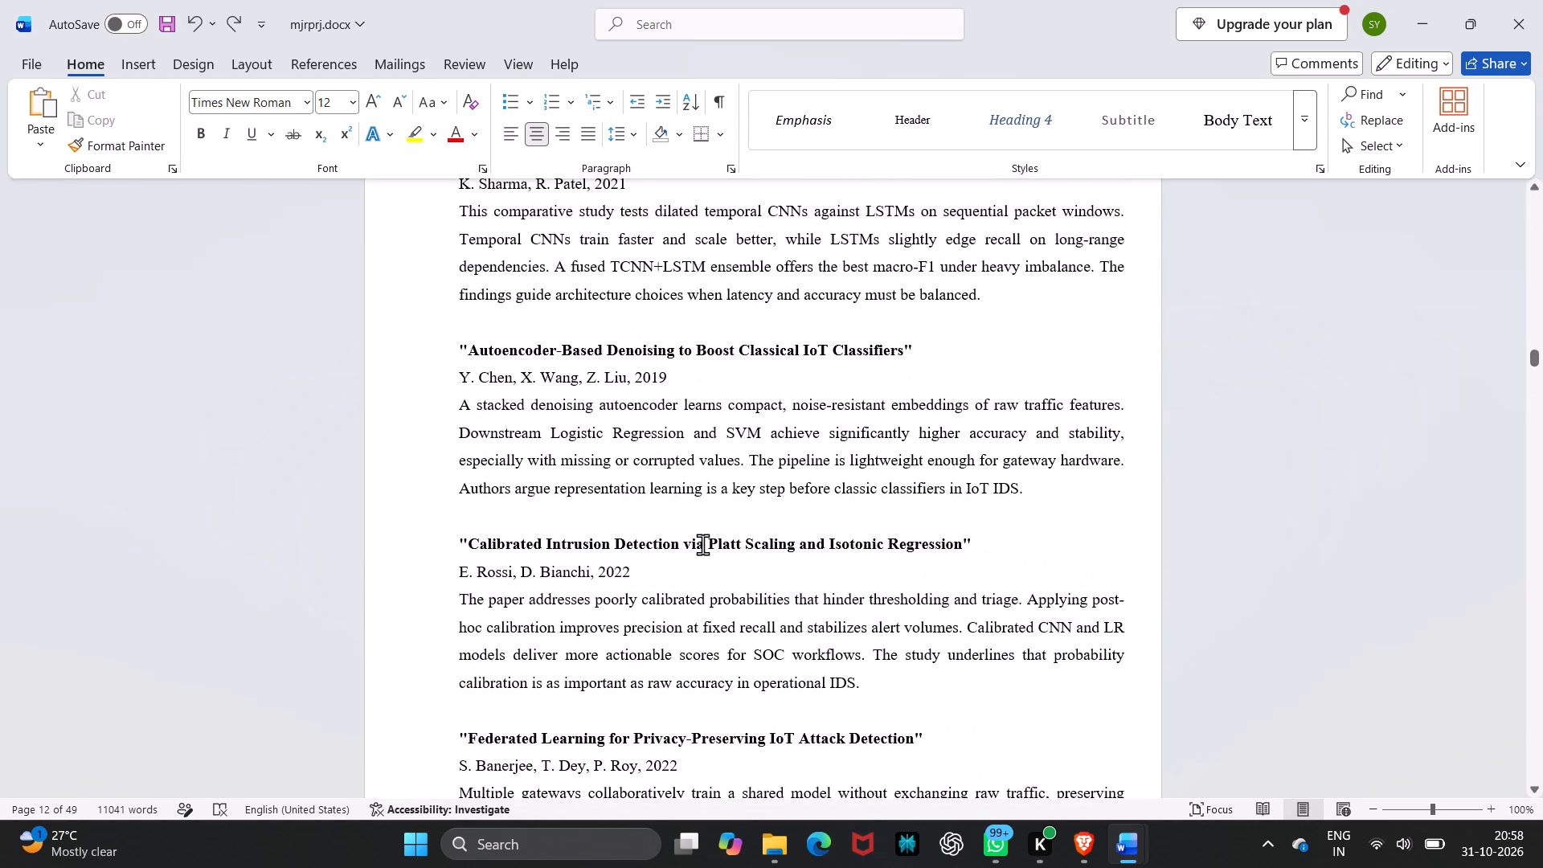
scroll(702, 544, up, 5)
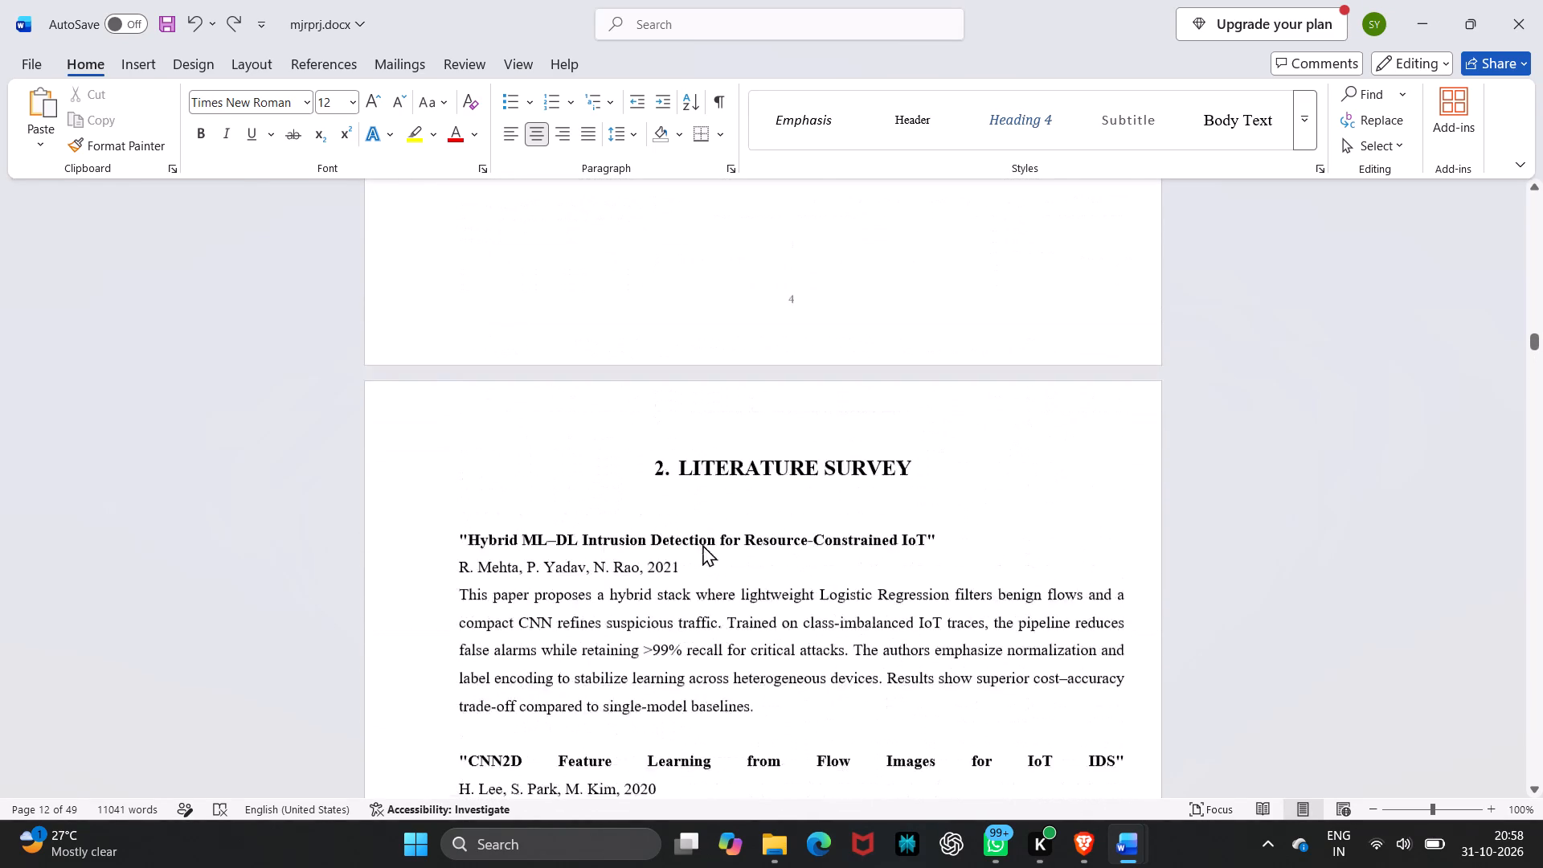
scroll(702, 544, up, 4)
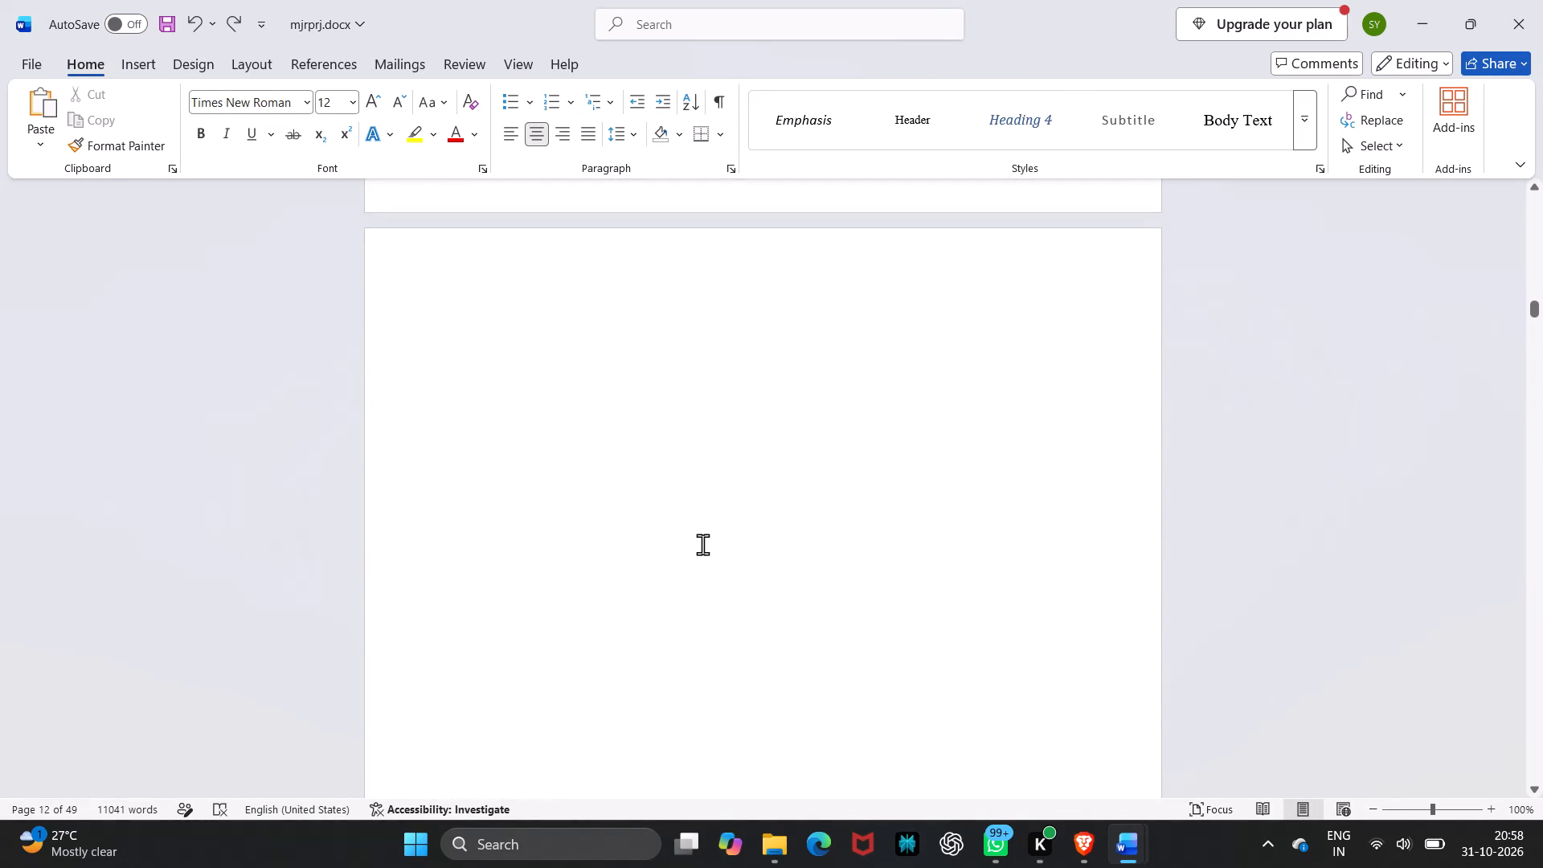
scroll(702, 544, up, 1)
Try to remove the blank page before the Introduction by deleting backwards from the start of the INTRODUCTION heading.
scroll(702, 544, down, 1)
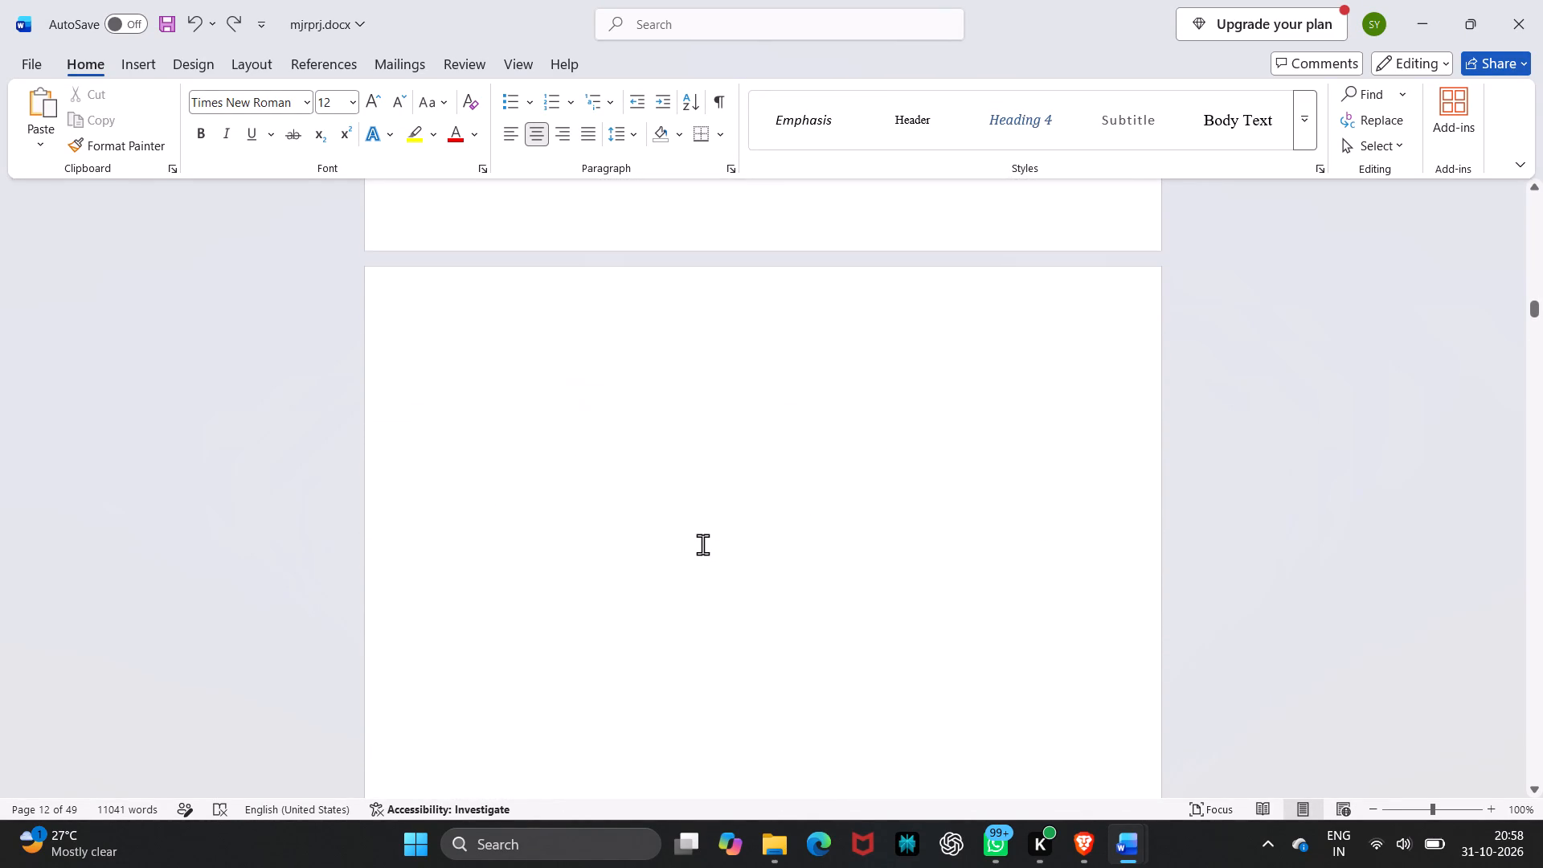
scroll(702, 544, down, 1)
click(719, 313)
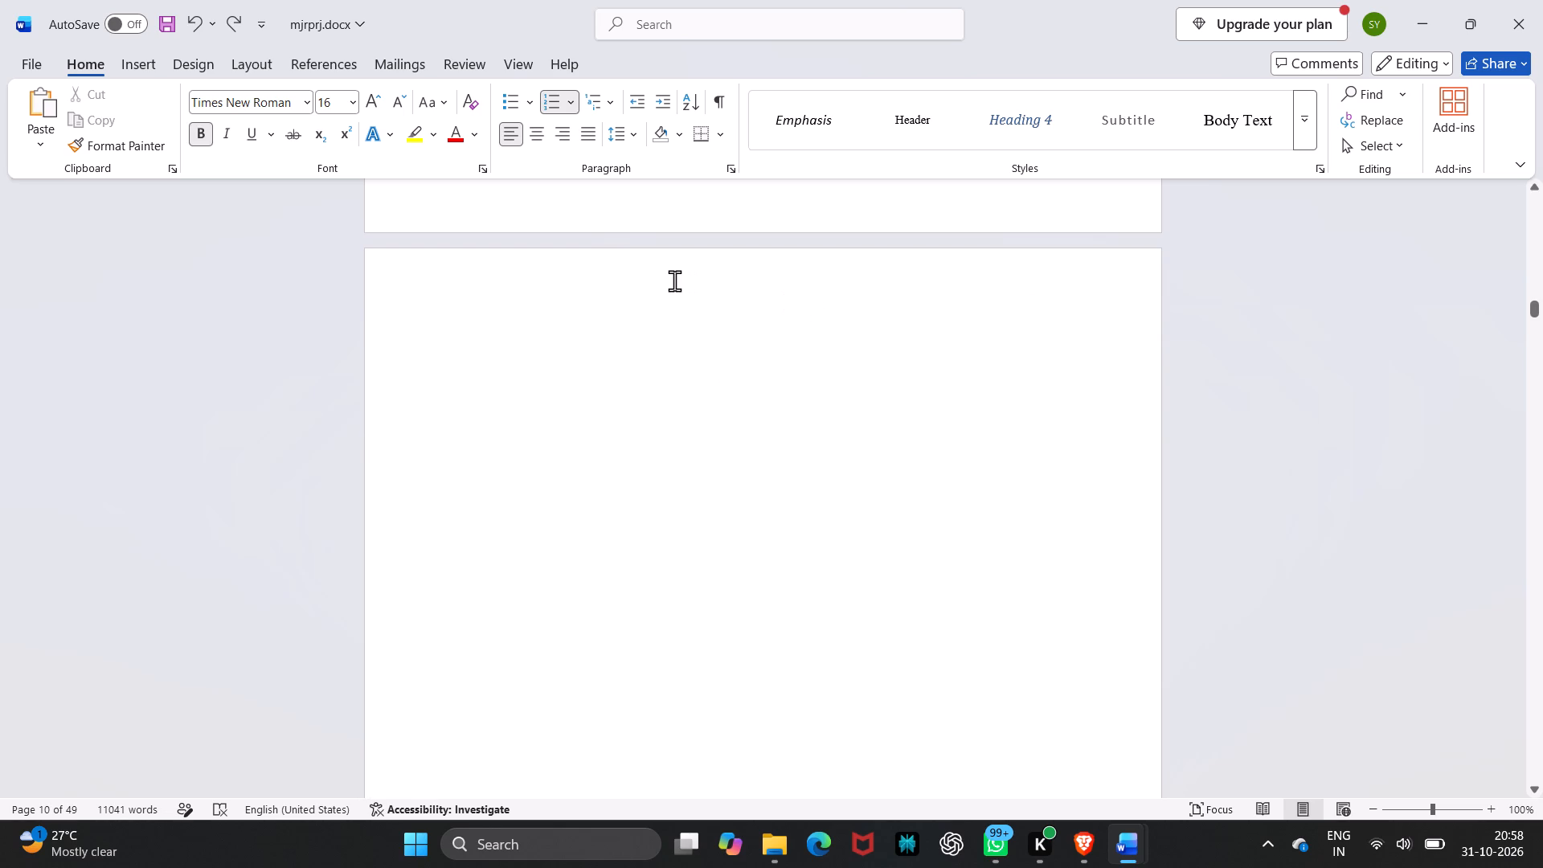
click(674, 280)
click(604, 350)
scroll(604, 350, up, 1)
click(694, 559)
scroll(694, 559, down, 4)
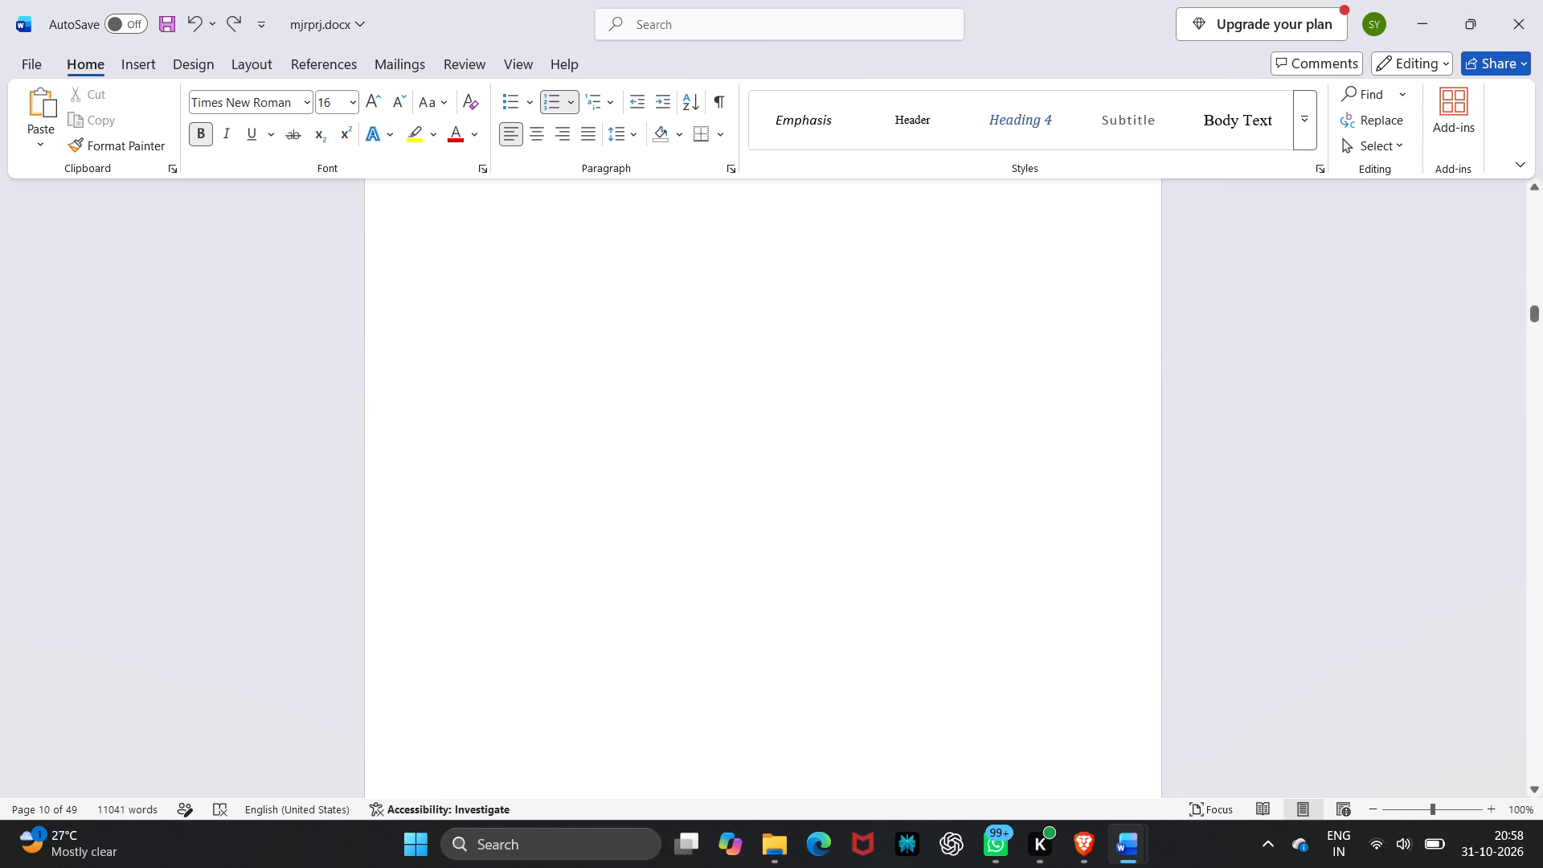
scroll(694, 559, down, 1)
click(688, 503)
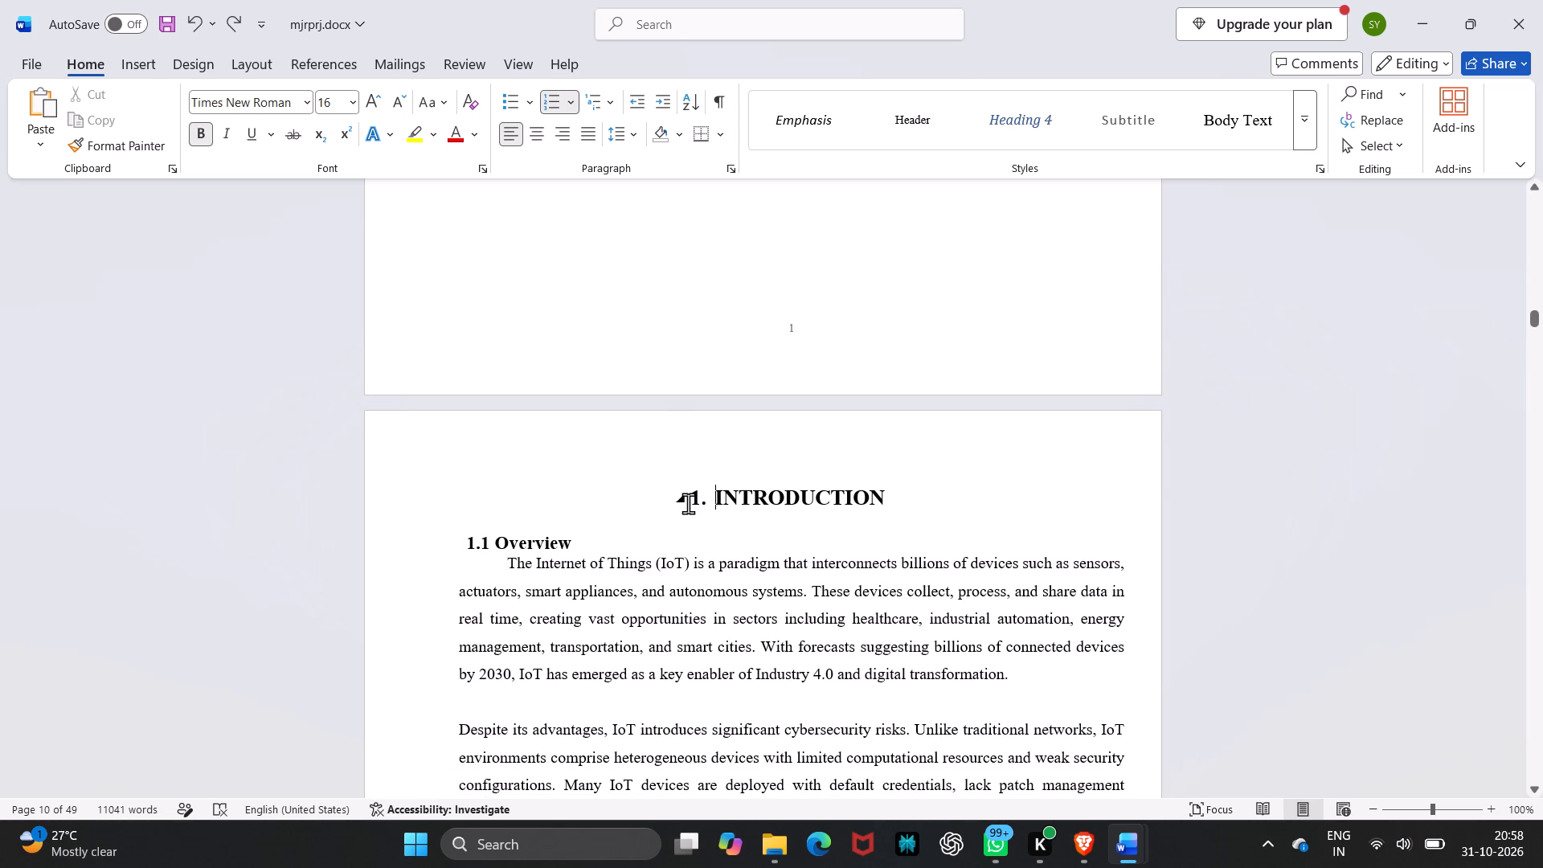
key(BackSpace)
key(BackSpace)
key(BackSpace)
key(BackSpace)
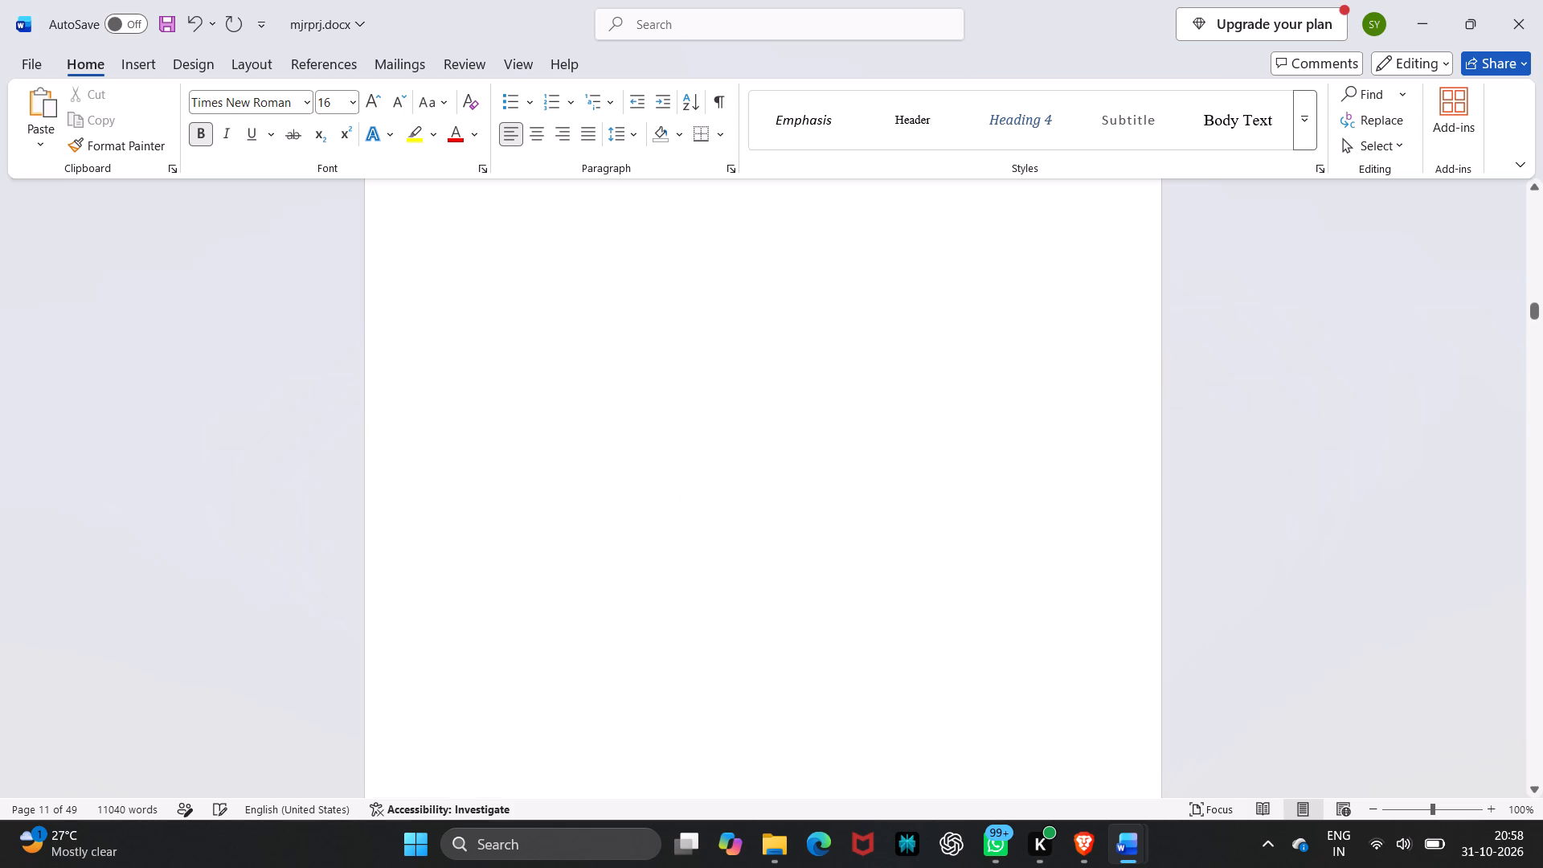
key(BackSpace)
Check the pages from the figures list to the Introduction and try to place the cursor on the blank page.
scroll(657, 651, up, 1)
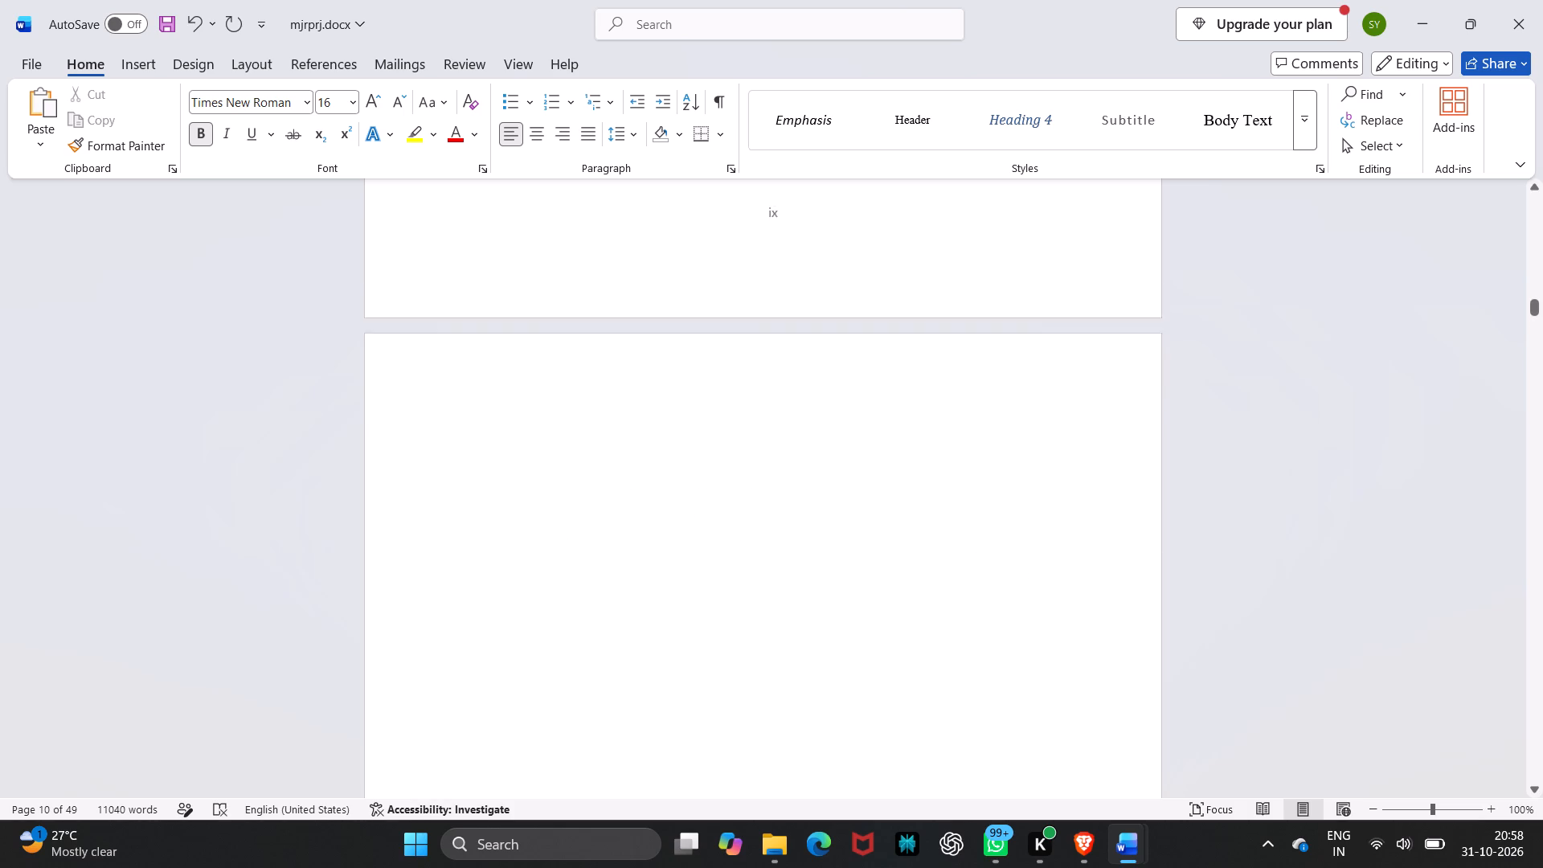
scroll(657, 651, up, 2)
scroll(657, 651, down, 1)
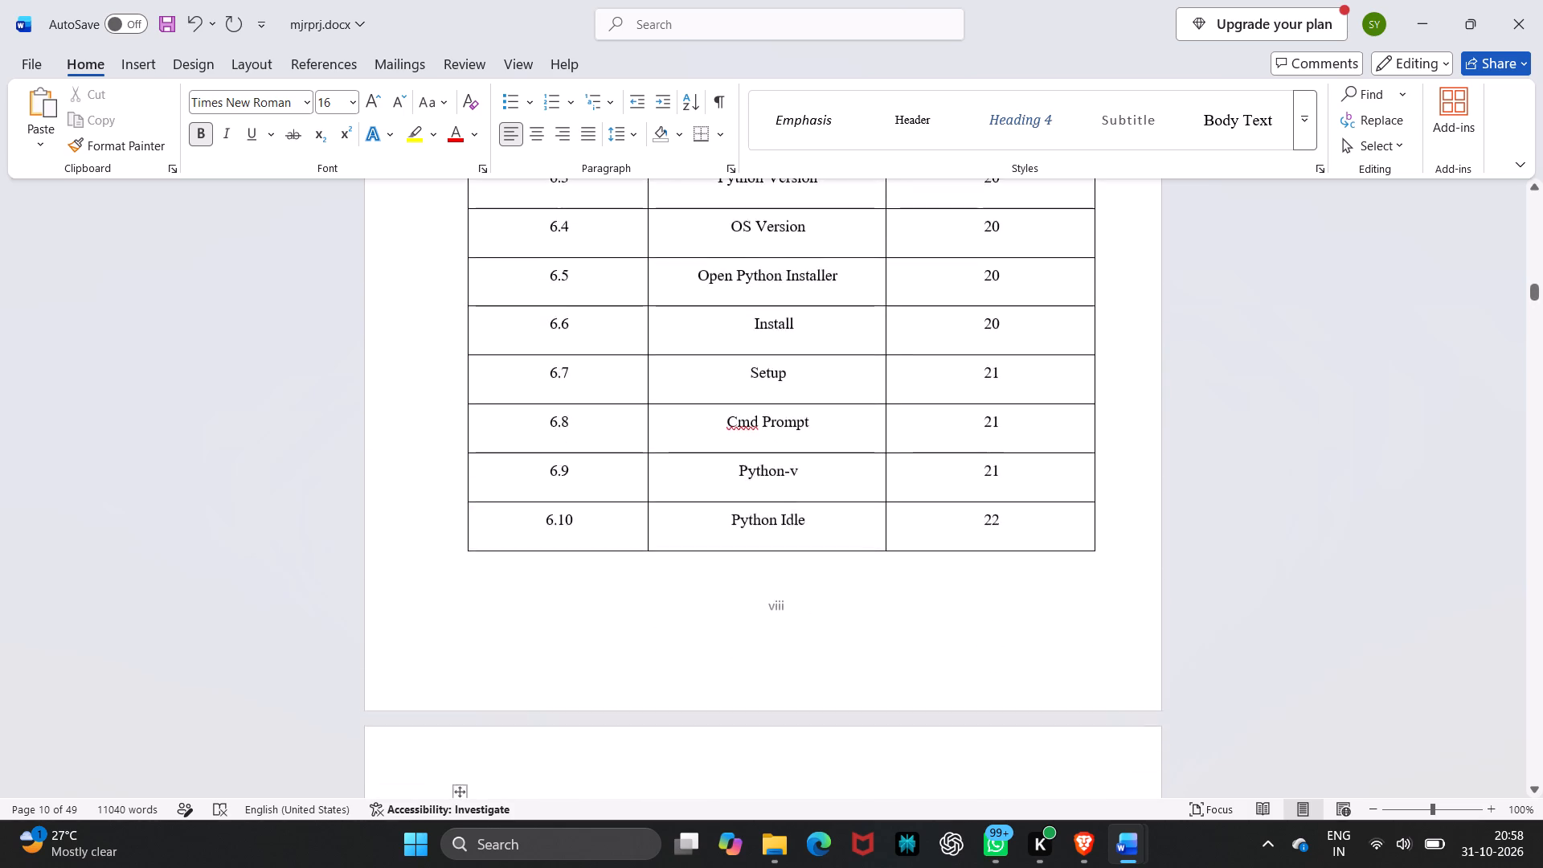
scroll(657, 651, down, 7)
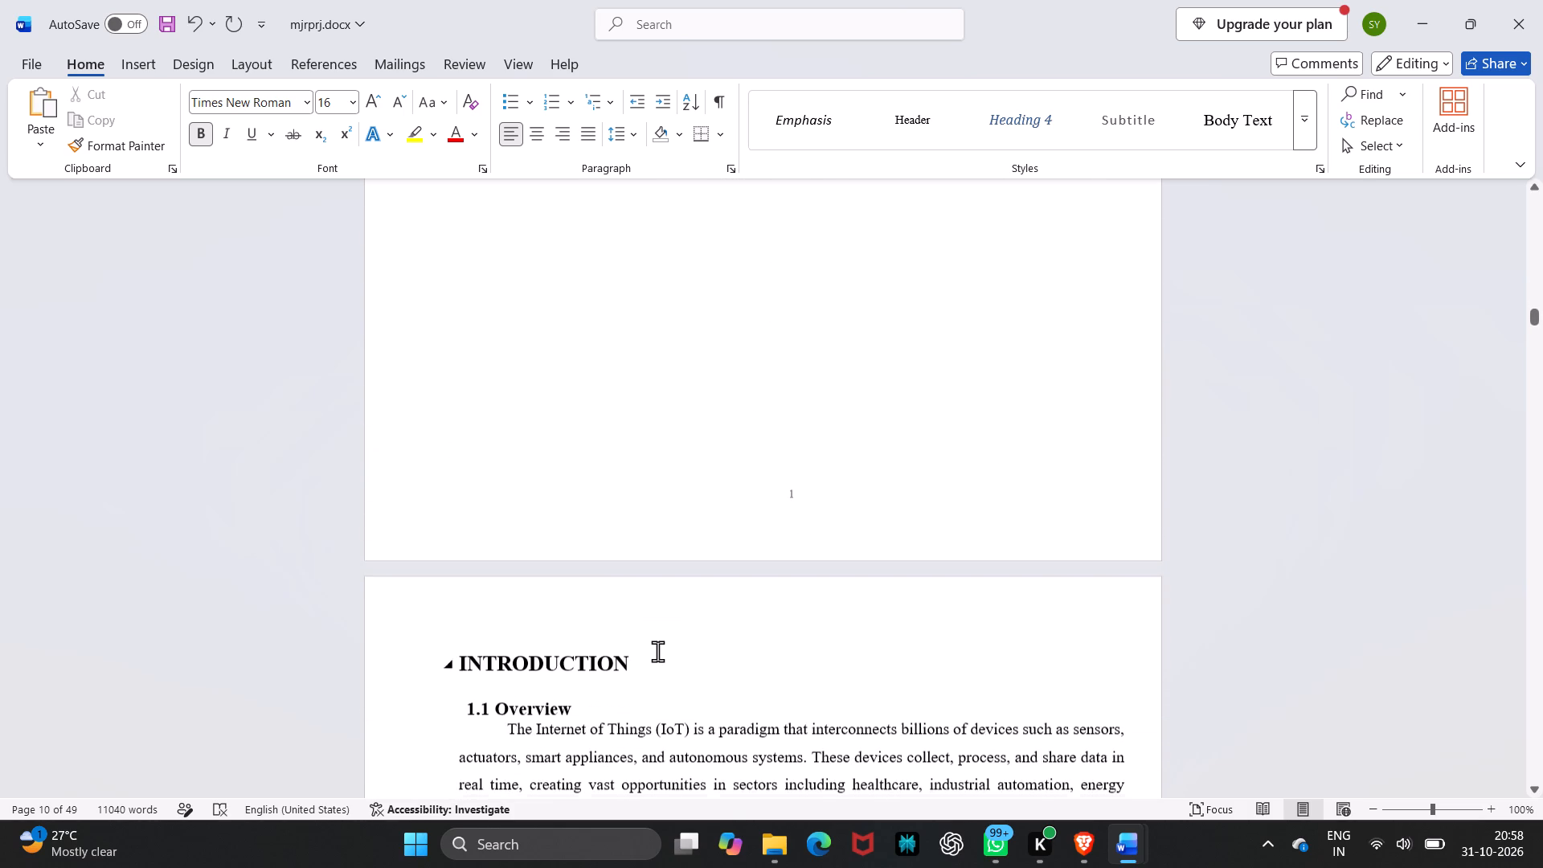
scroll(657, 651, down, 1)
click(724, 388)
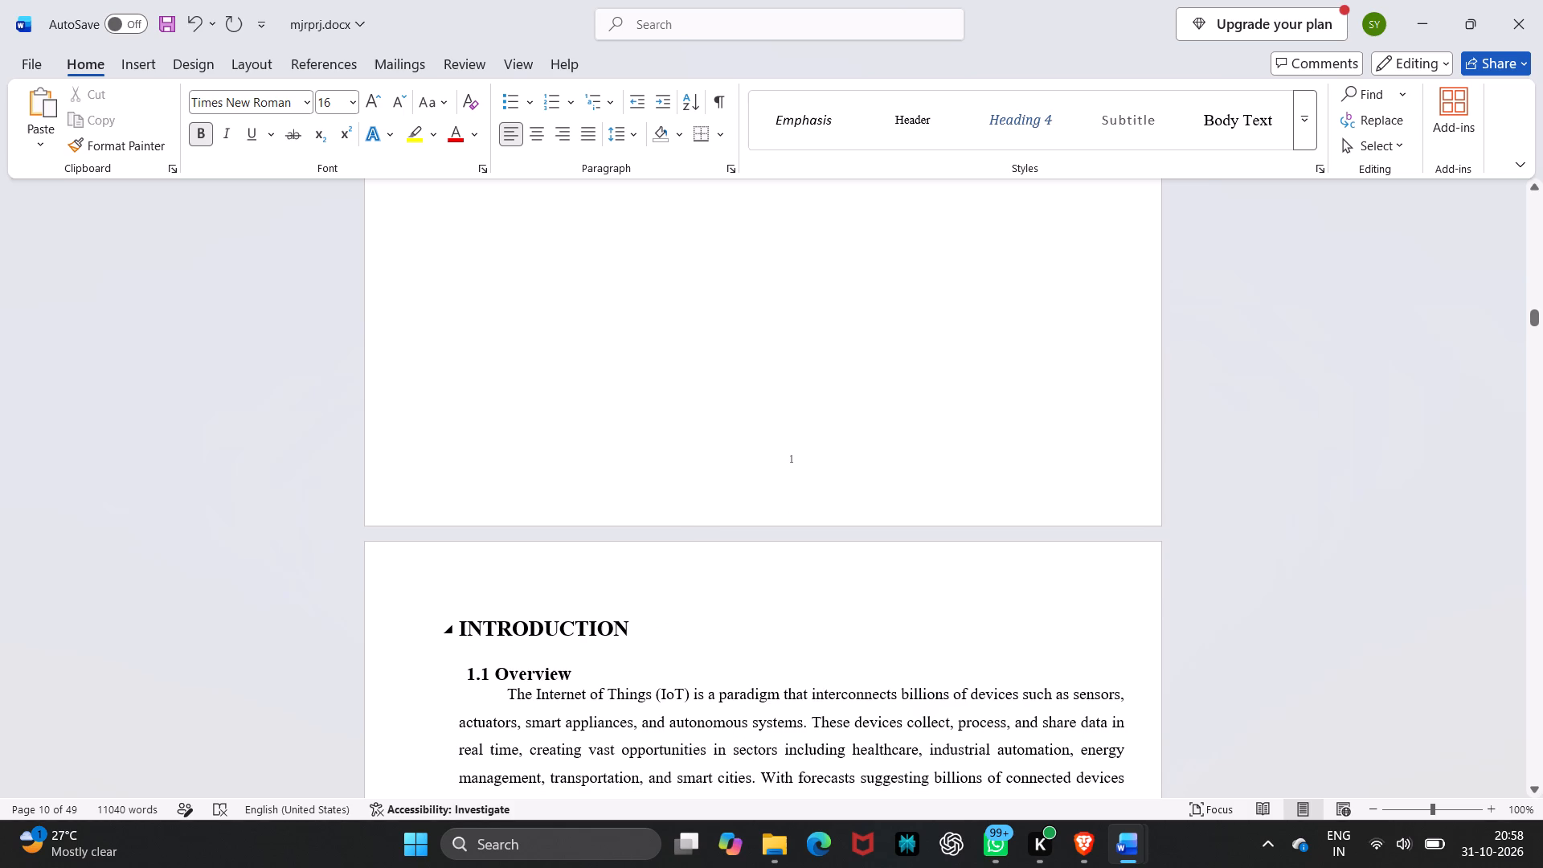
right_click(615, 395)
right_click(615, 395)
scroll(615, 395, down, 1)
click(438, 252)
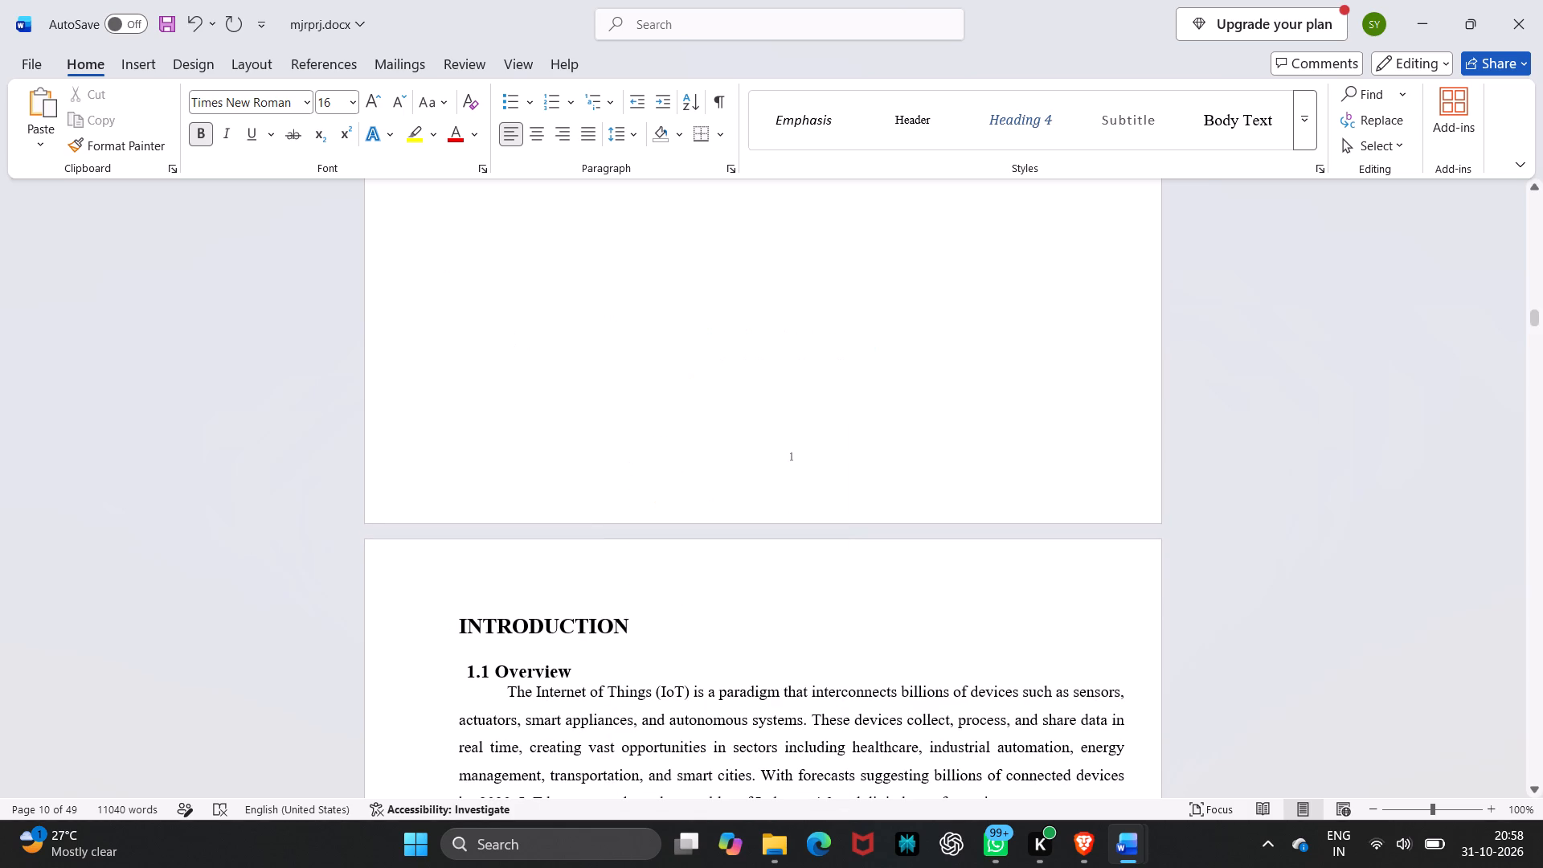
Undo the deletions at the INTRODUCTION heading and a run of earlier changes to the pages and numbering around it.
key(ctrl+z)
key(ctrl+z)
key(ctrl+z)
key(ctrl+z)
key(ctrl+z)
key(ctrl+z)
key(ctrl+z)
key(ctrl+z)
key(ctrl+z)
key(ctrl+z)
key(ctrl+z)
key(ctrl+z)
key(ctrl+z)
key(ctrl+z)
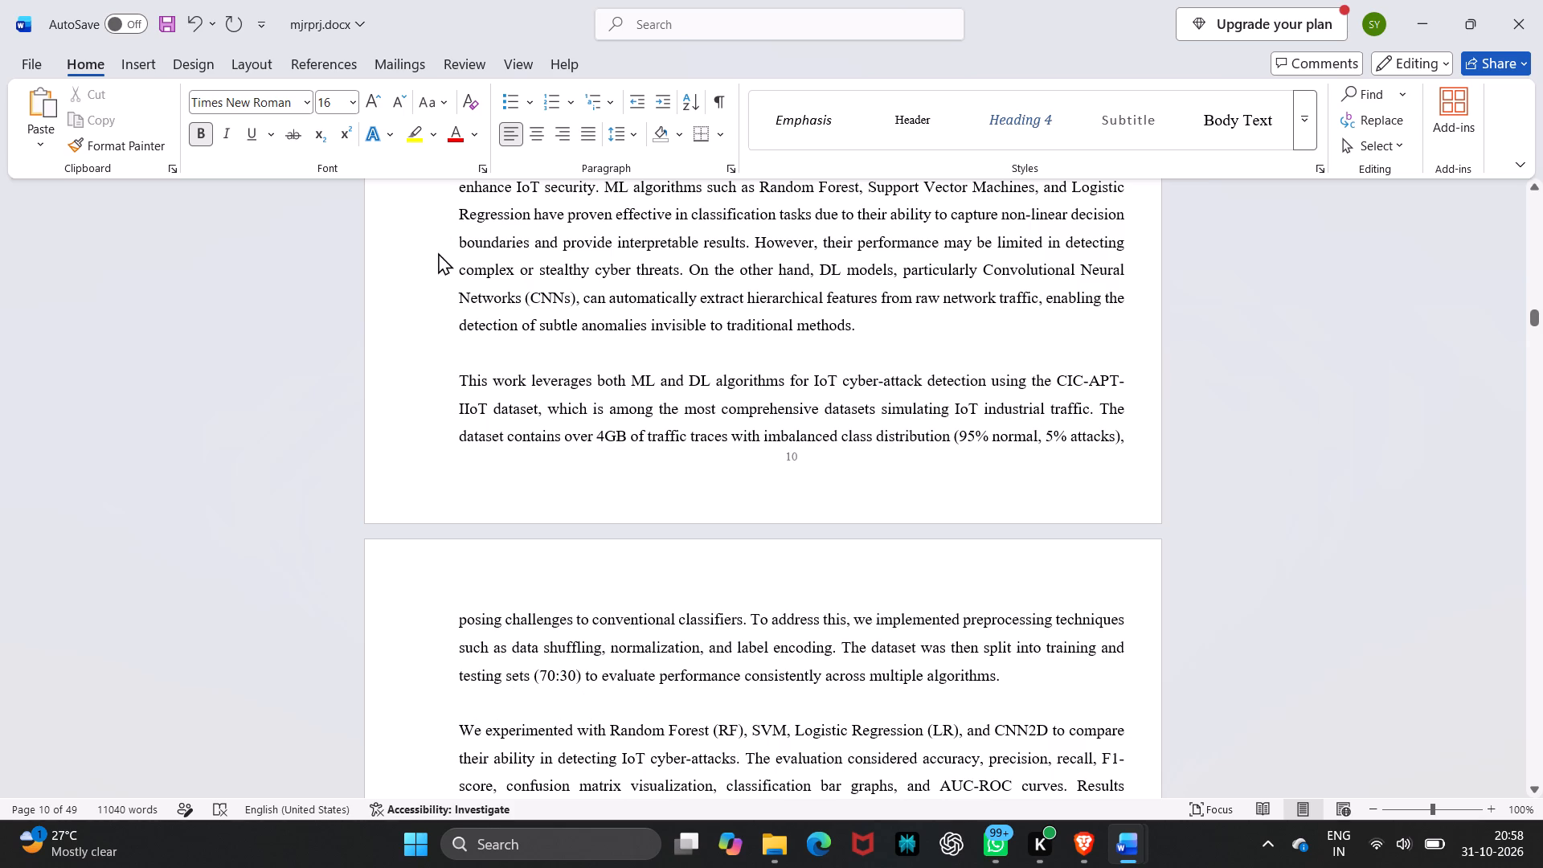
Check the footer page numbers between the end of the figures list and the first pages of the Introduction.
scroll(438, 252, up, 3)
click(478, 402)
scroll(478, 402, up, 9)
scroll(517, 536, up, 4)
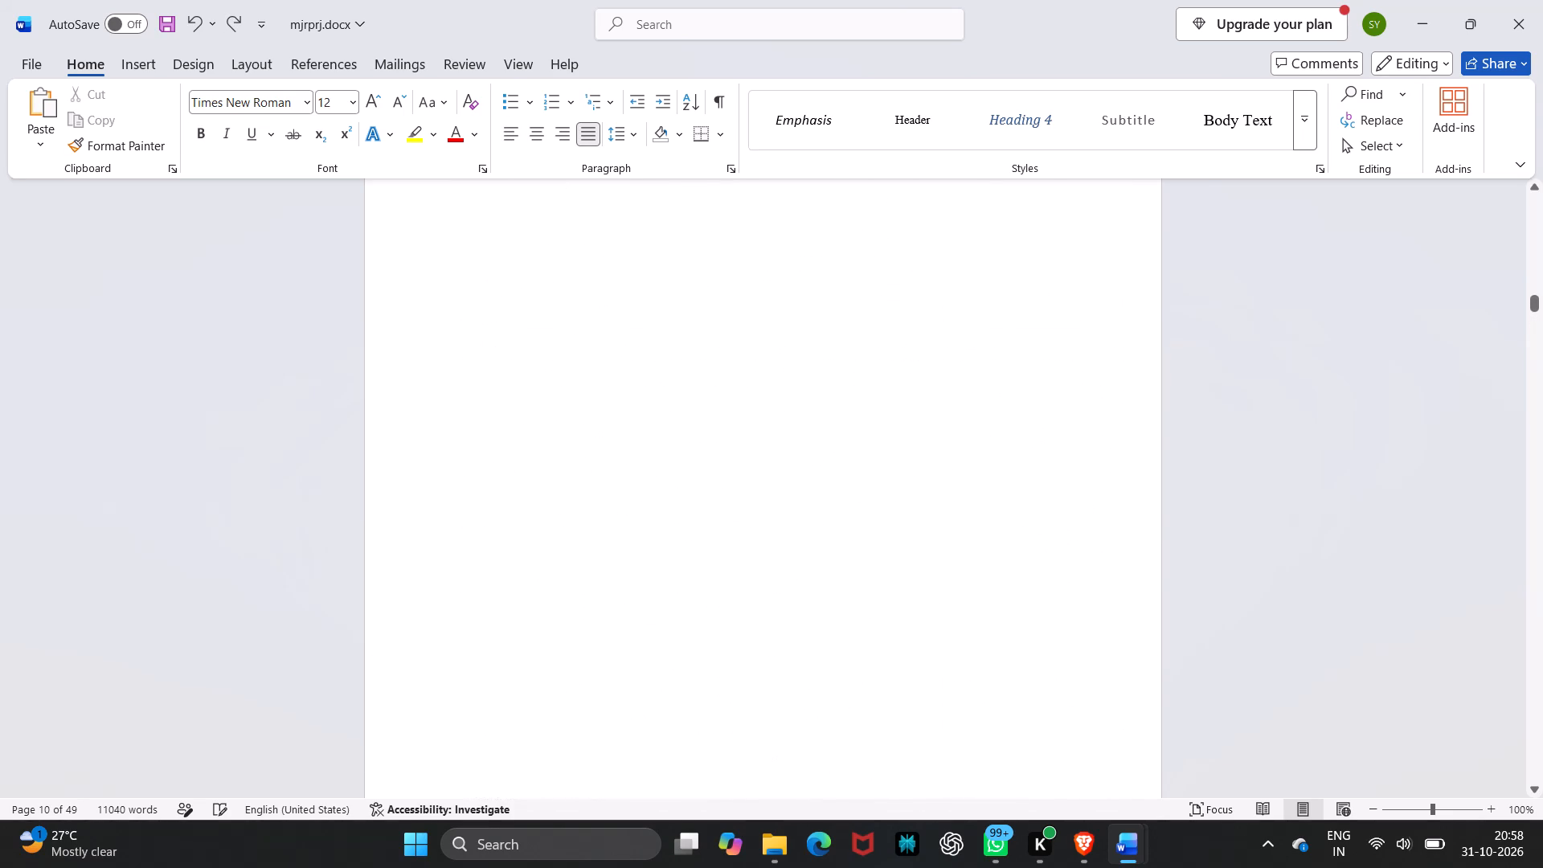
scroll(517, 536, up, 5)
scroll(517, 536, down, 2)
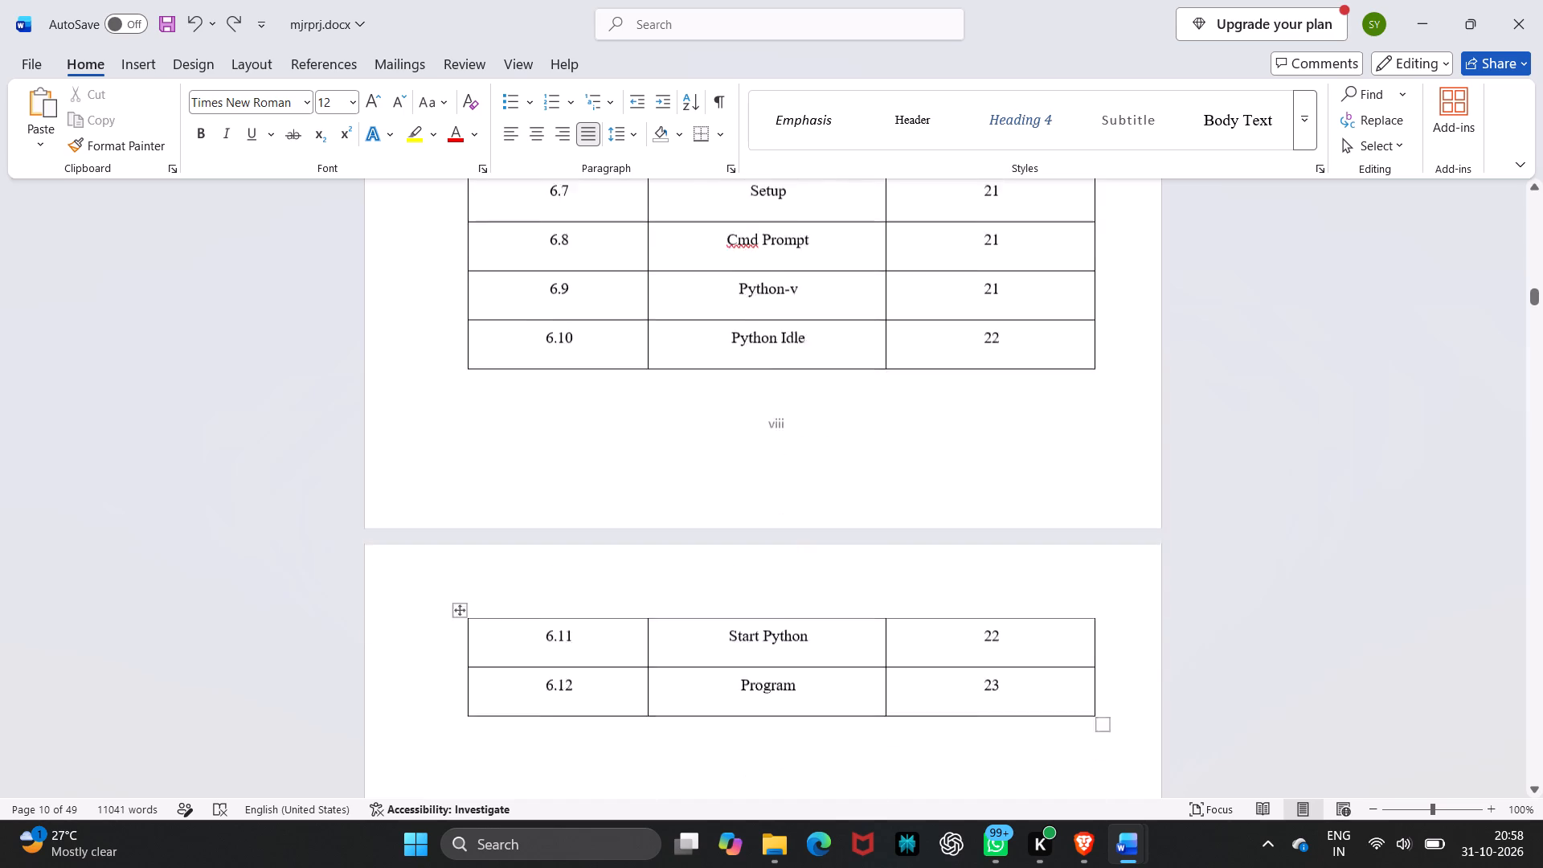
scroll(517, 536, down, 3)
scroll(517, 536, up, 3)
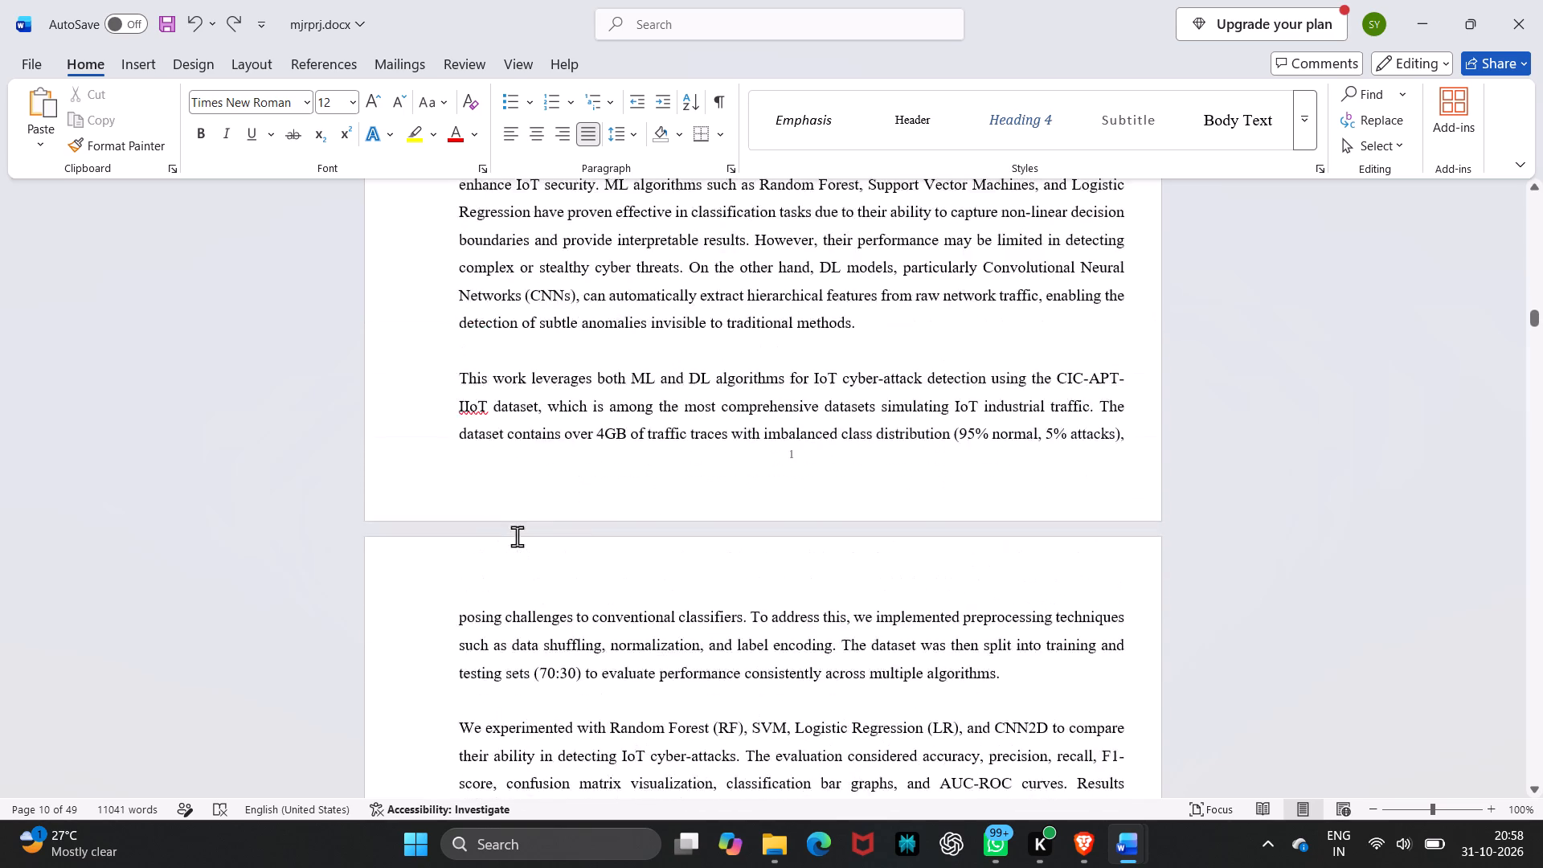
scroll(517, 536, up, 3)
scroll(517, 536, right, 1)
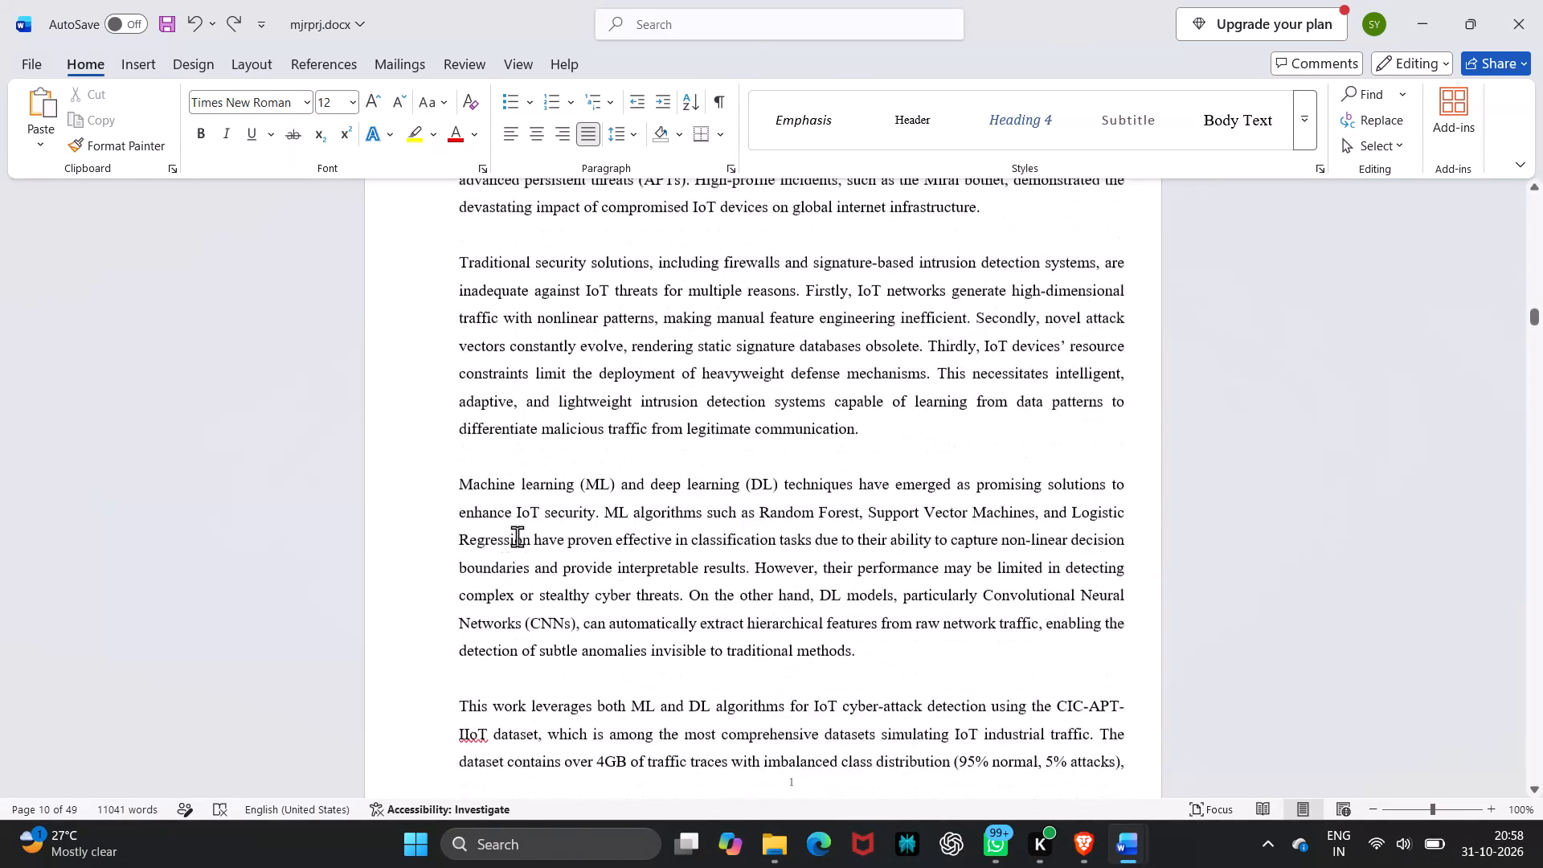
Unlink the Section 12 footer before EXISTING METHOD from the previous section and replace its page number with a typed 3.
scroll(517, 536, down, 5)
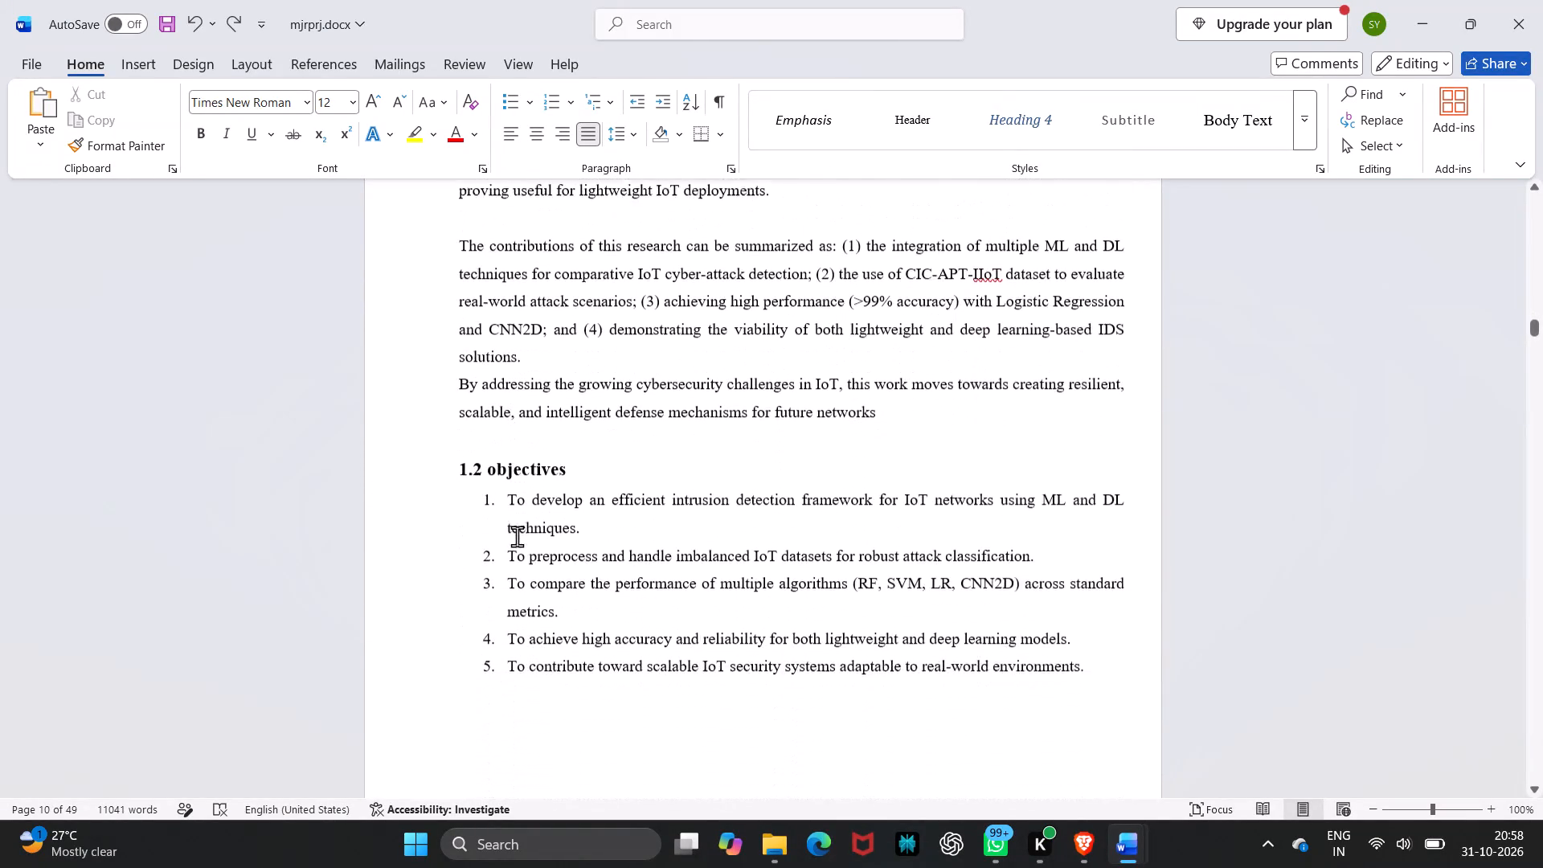
scroll(517, 536, down, 4)
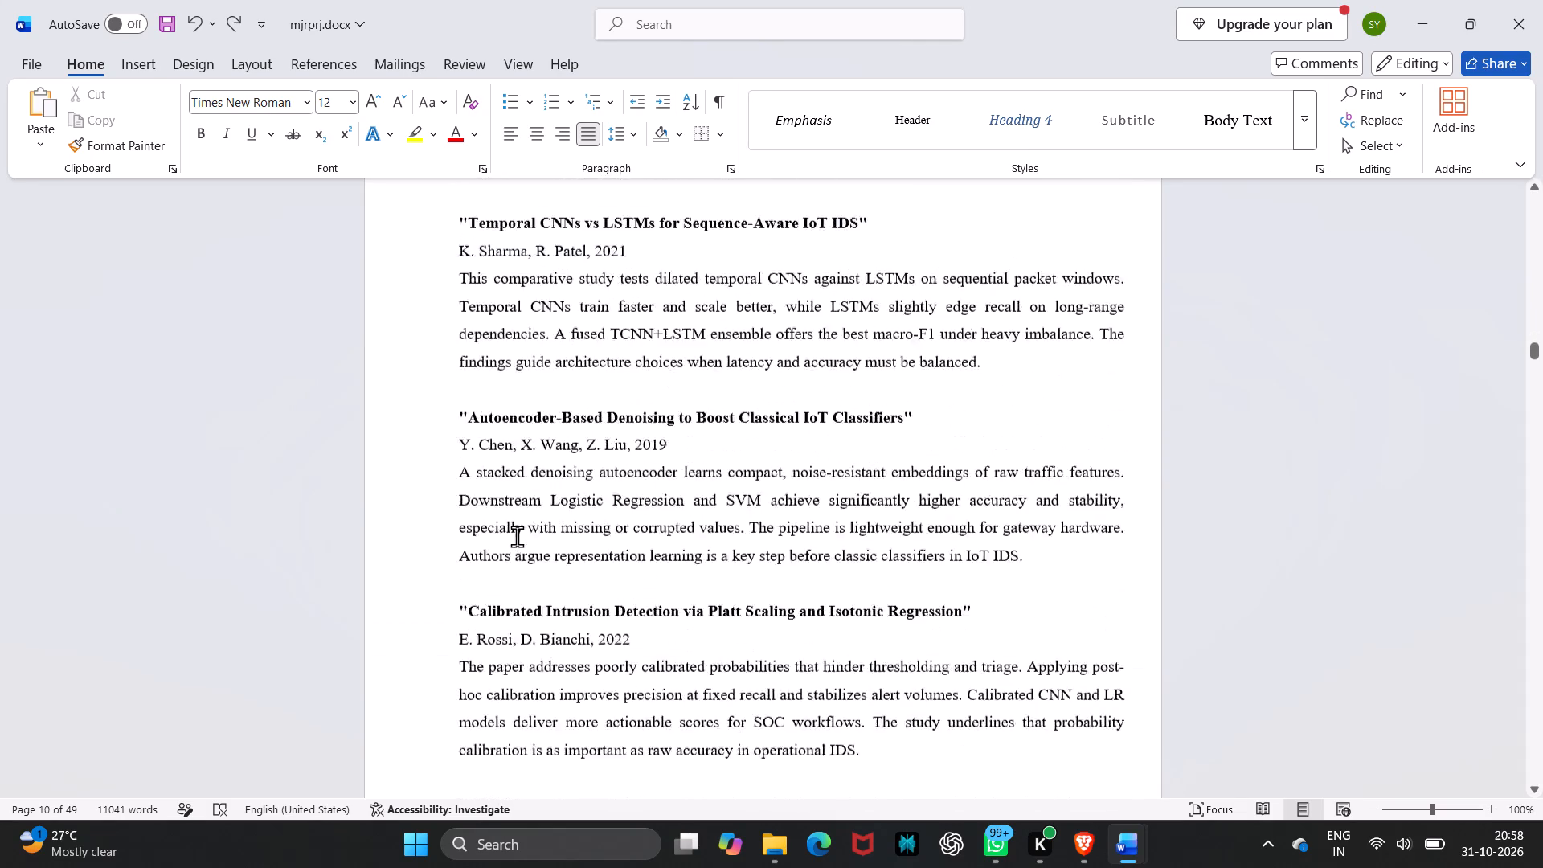
scroll(517, 536, down, 3)
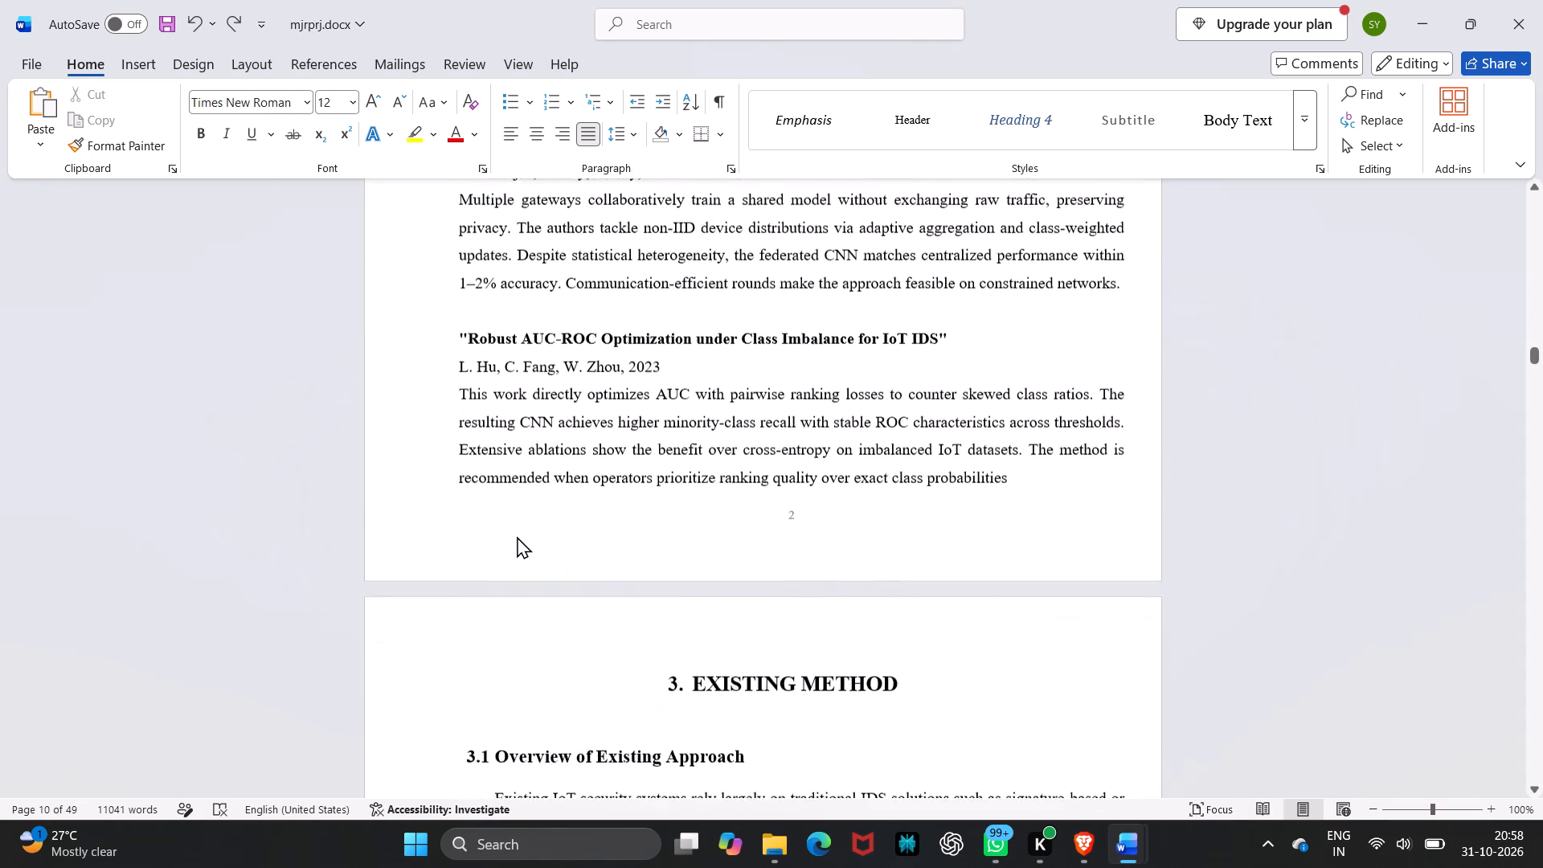
scroll(517, 536, down, 1)
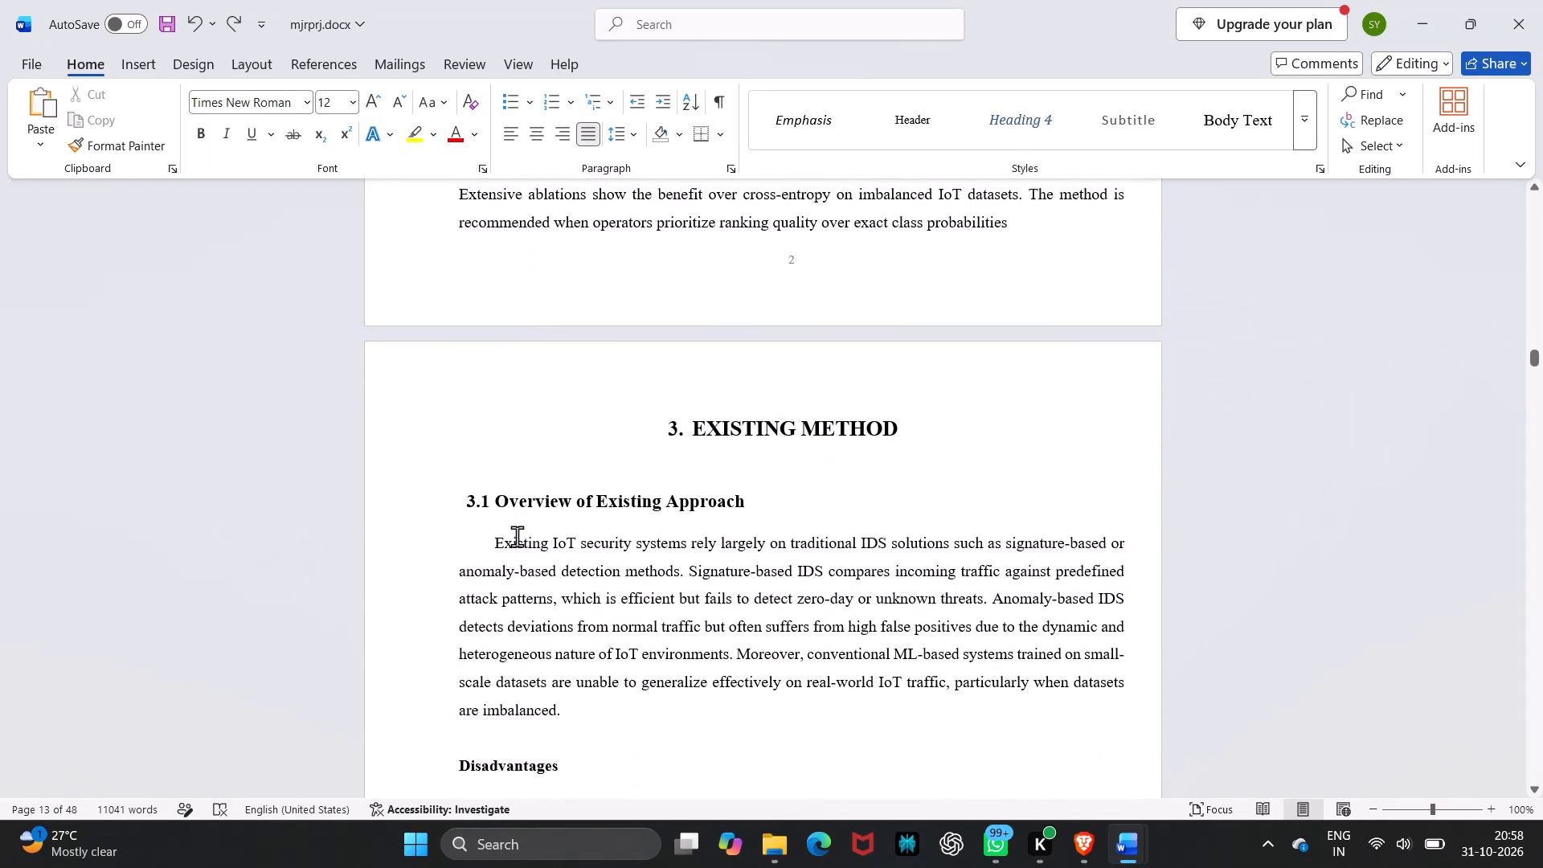
double_click(795, 260)
double_click(793, 260)
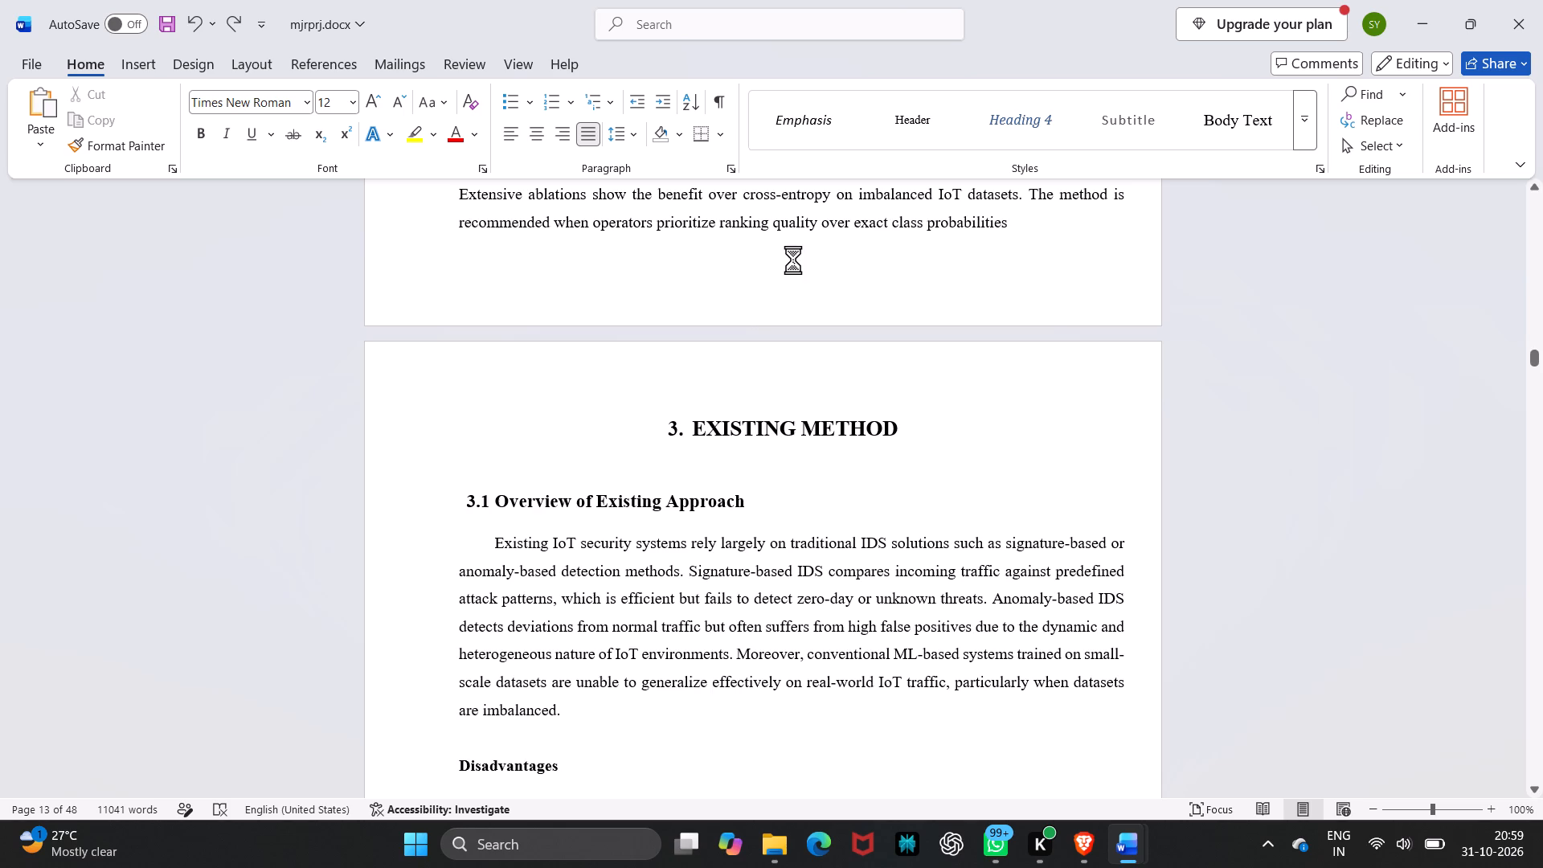
click(792, 259)
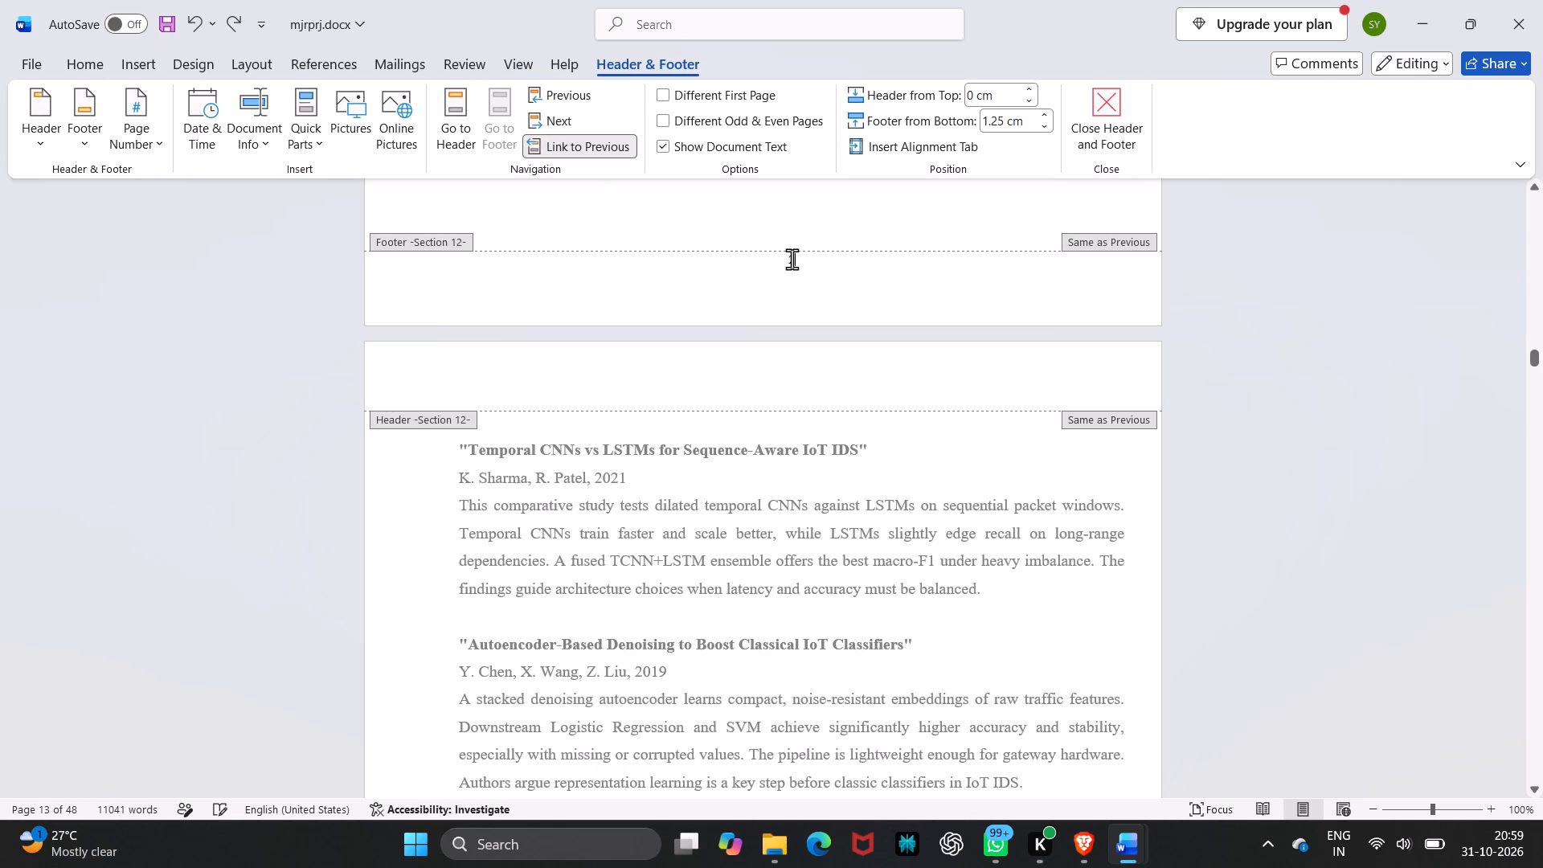
click(596, 148)
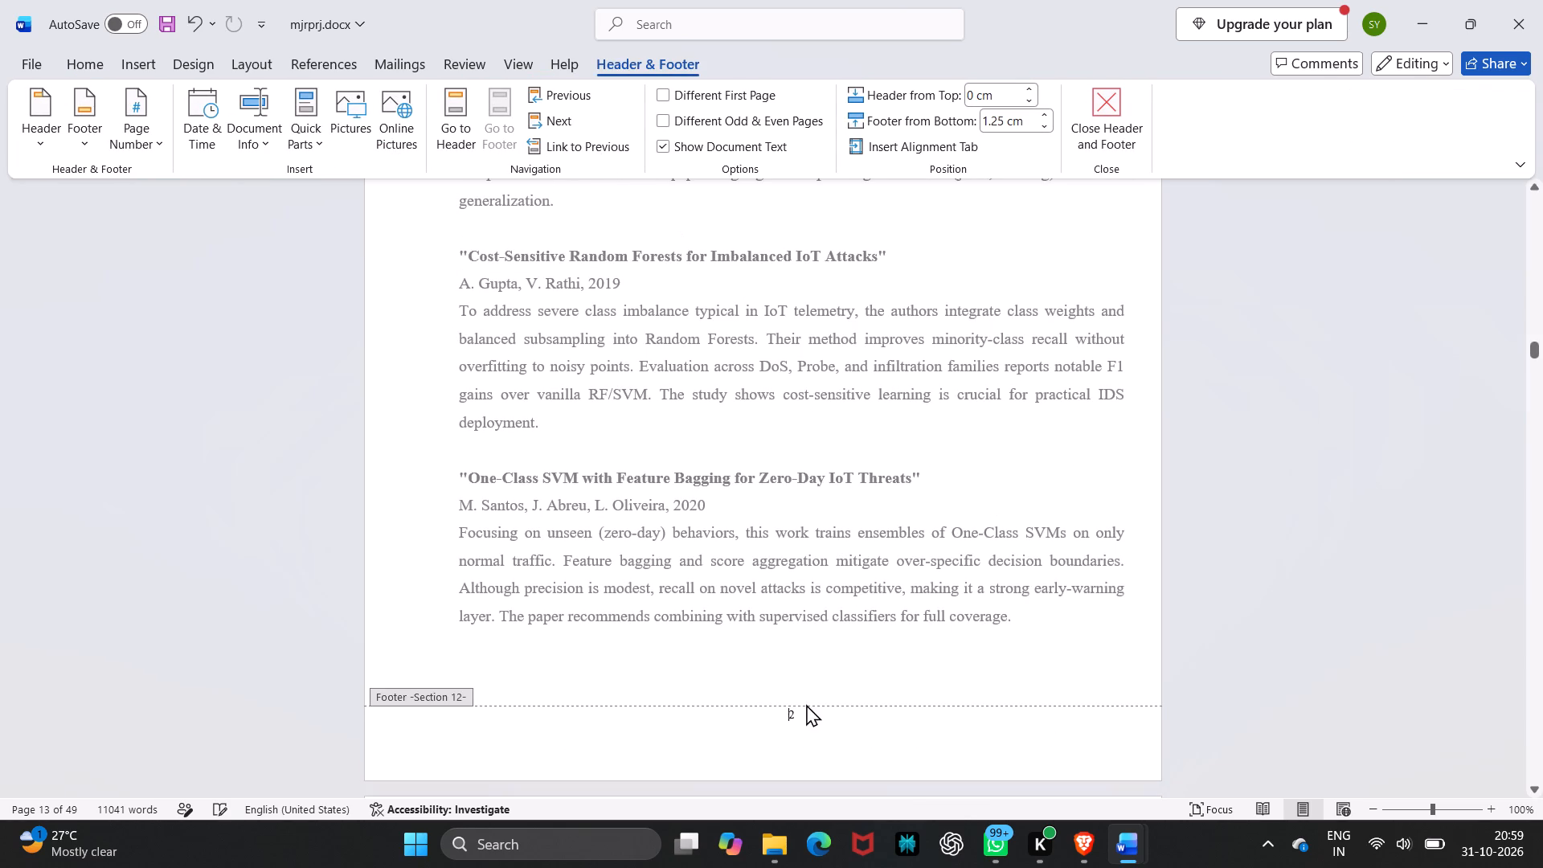
key(Delete)
key(3)
click(1204, 751)
click(1093, 108)
Check the footer page numbers from the end of the Literature Survey back to the first Introduction page.
scroll(883, 477, up, 5)
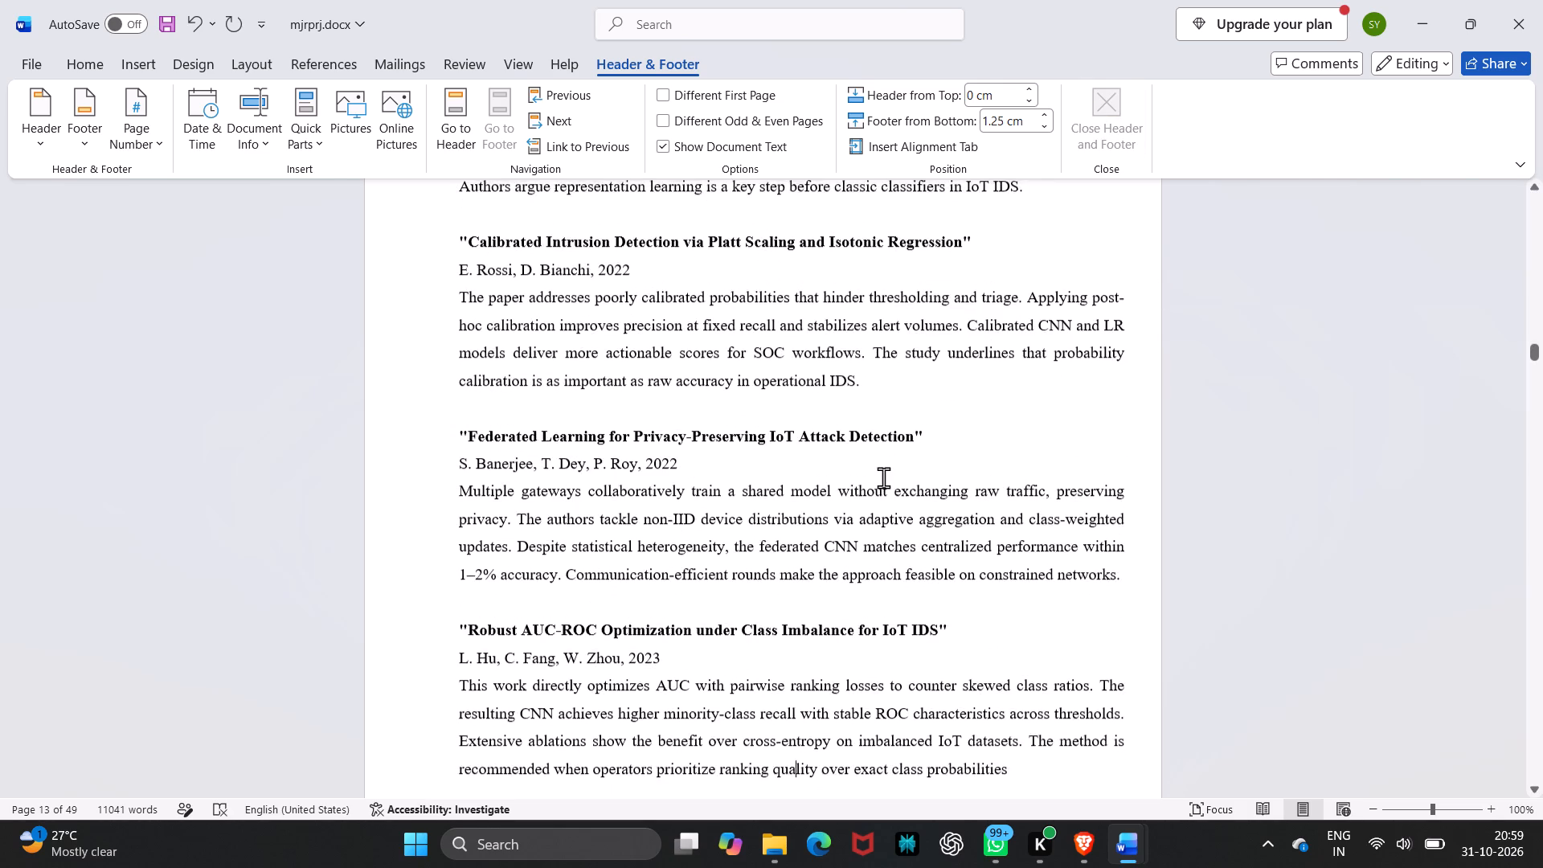
scroll(883, 477, up, 4)
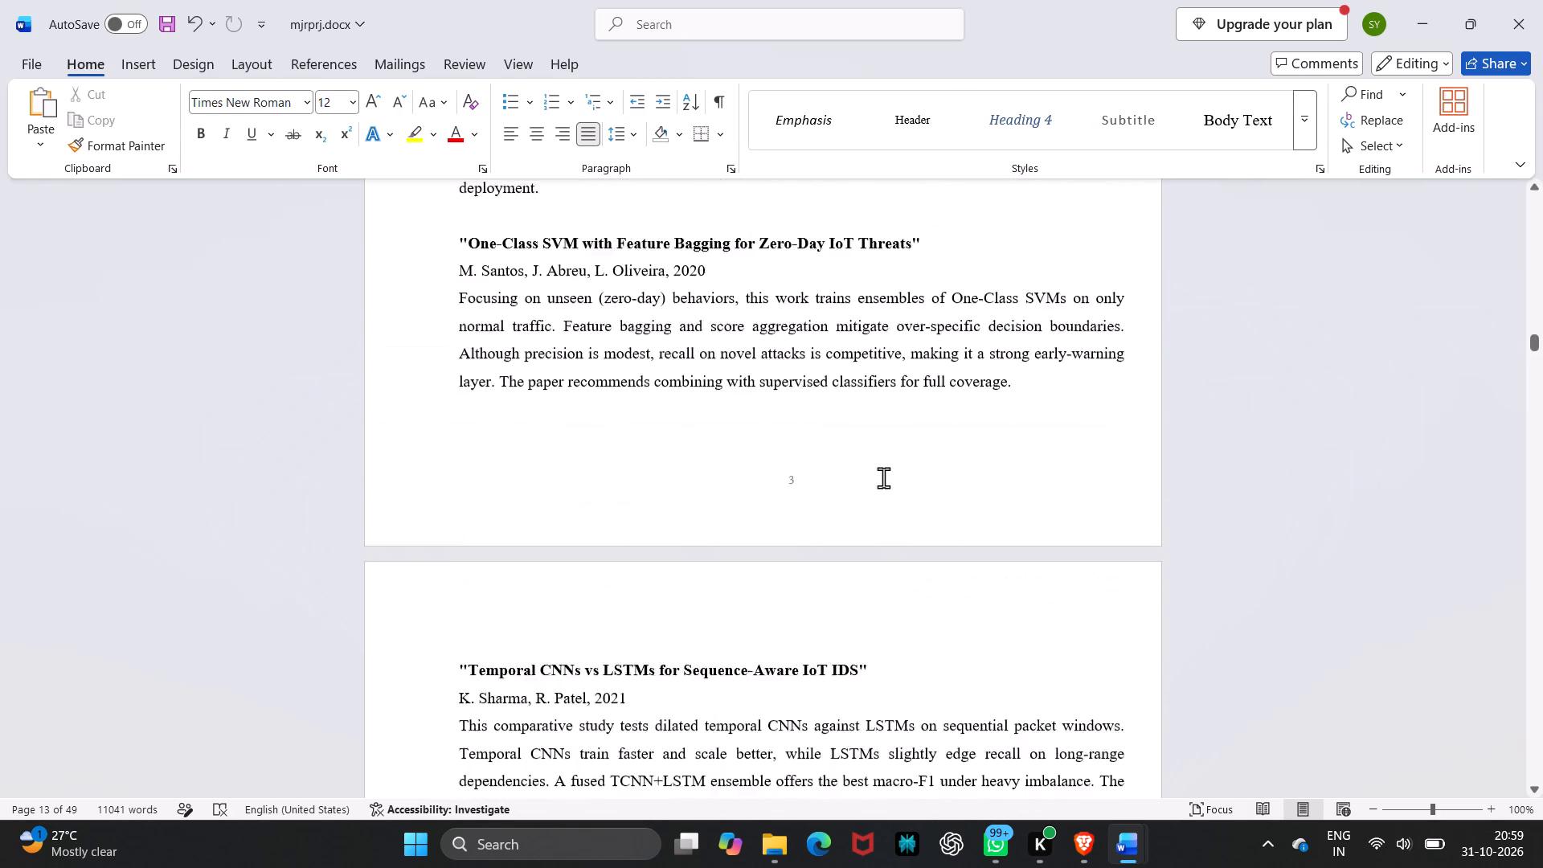
scroll(883, 477, up, 1)
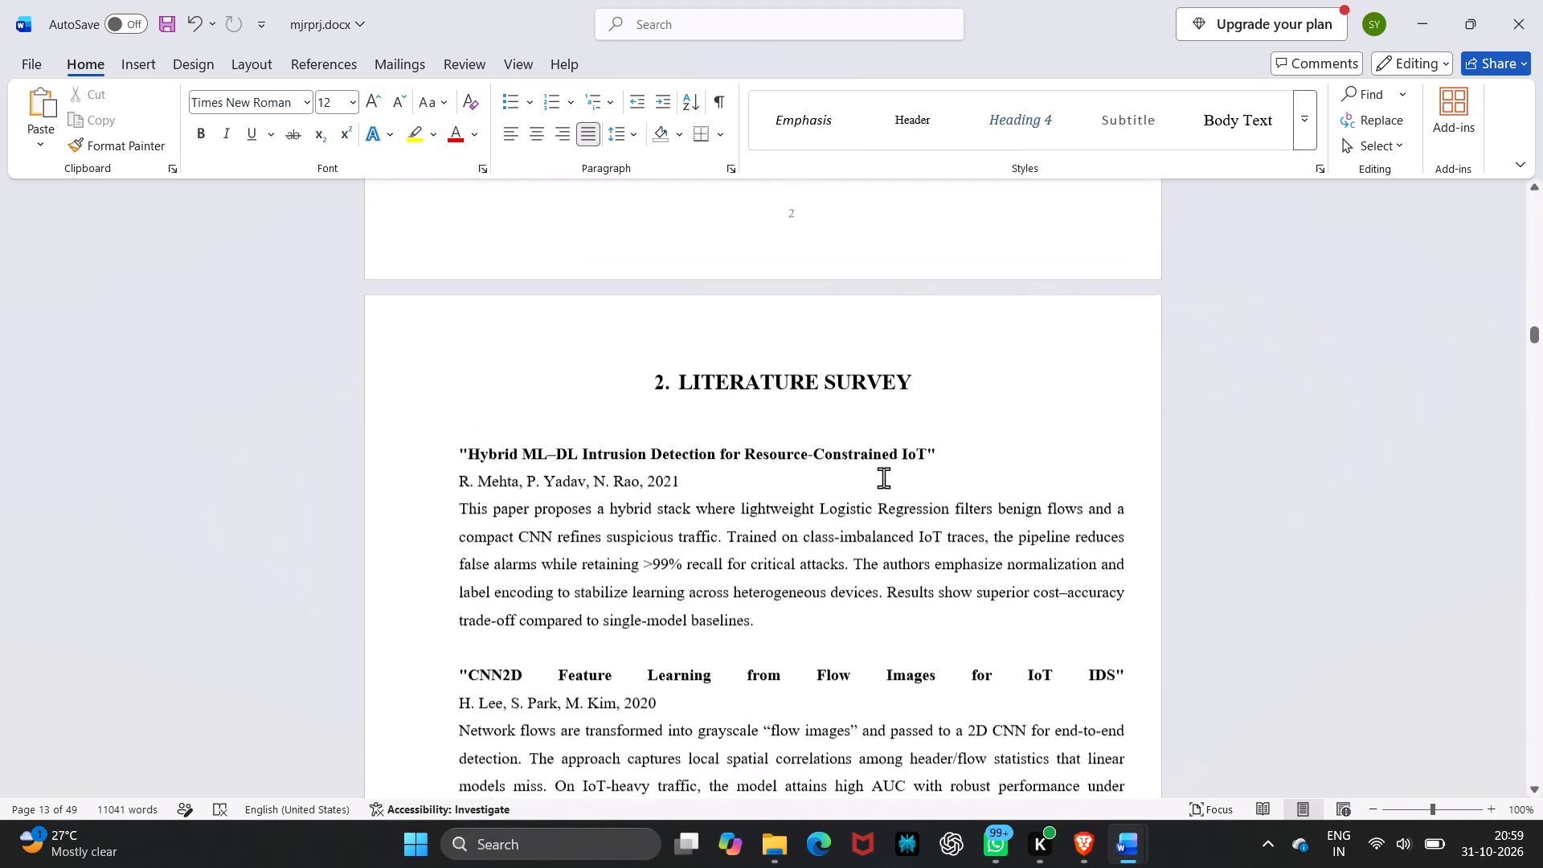
scroll(883, 477, up, 3)
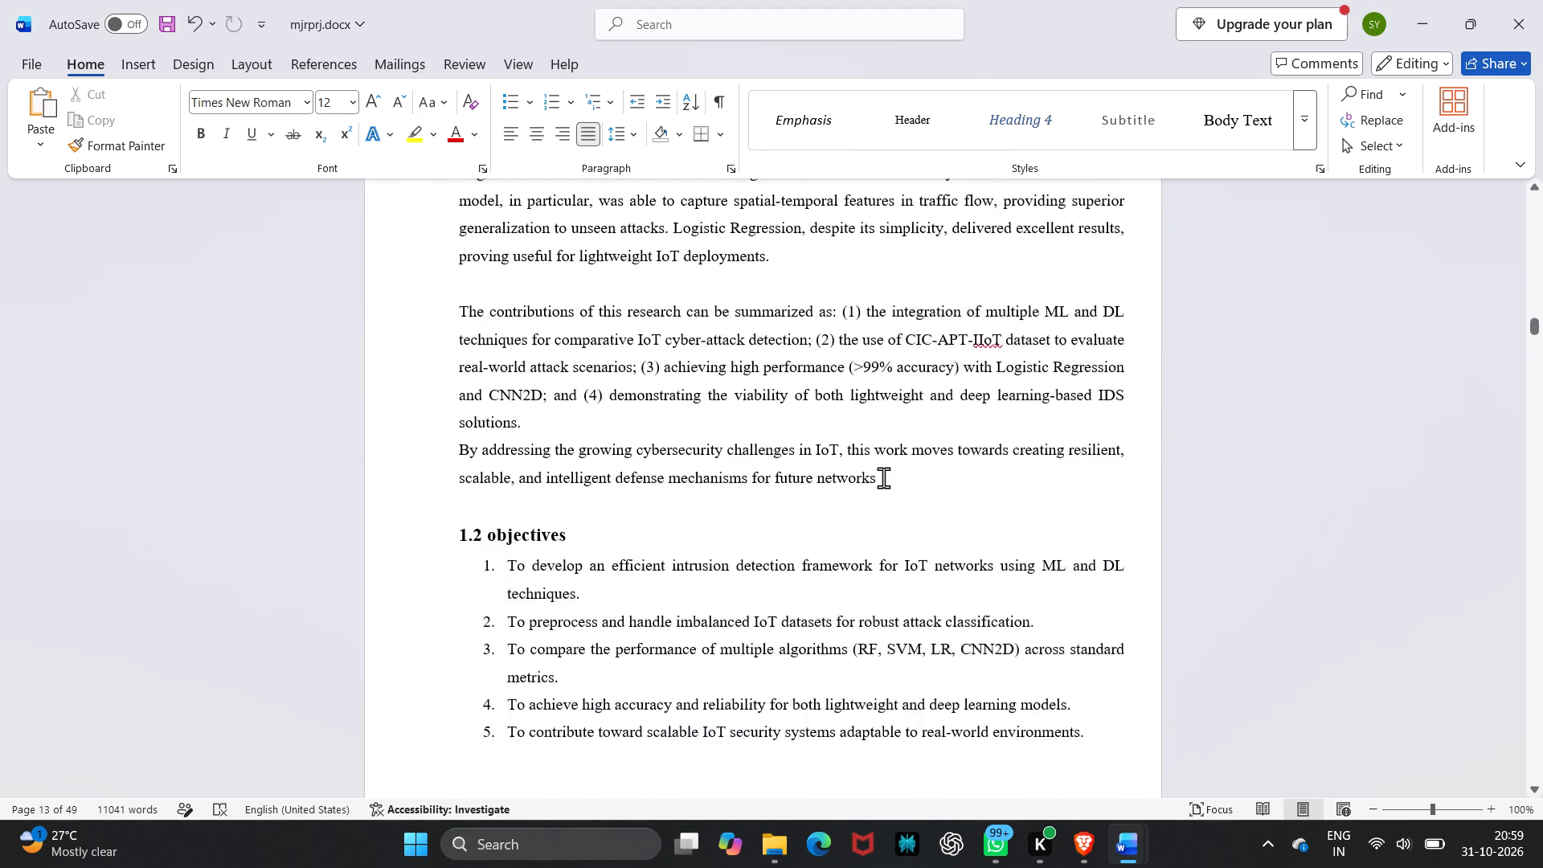
scroll(883, 477, up, 4)
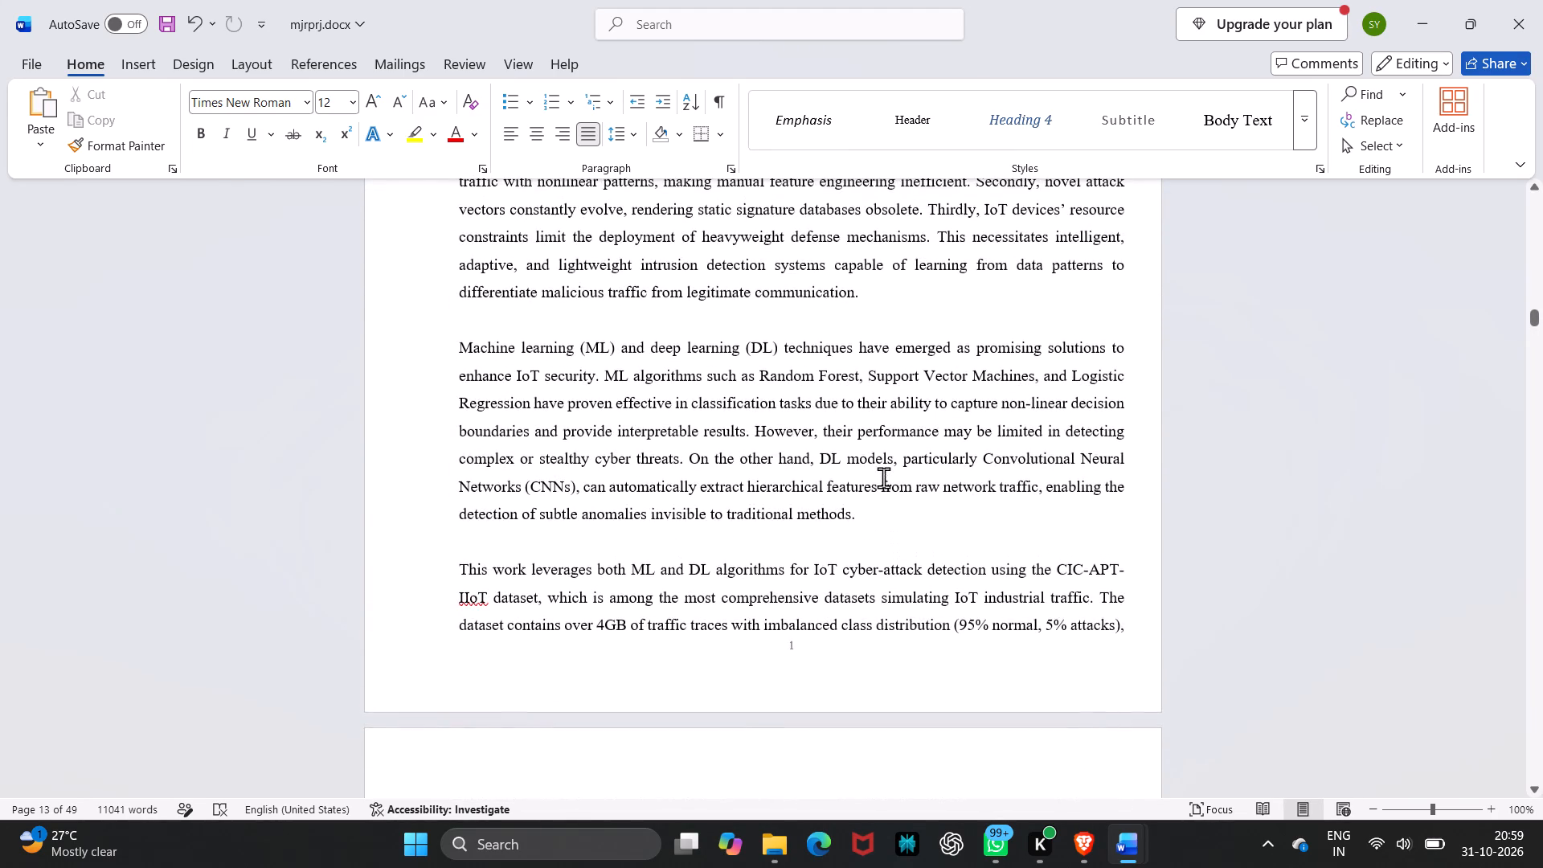
Replace the page number in the Section 12 footer, on the last Literature Survey page, with a typed 4.
scroll(883, 477, down, 3)
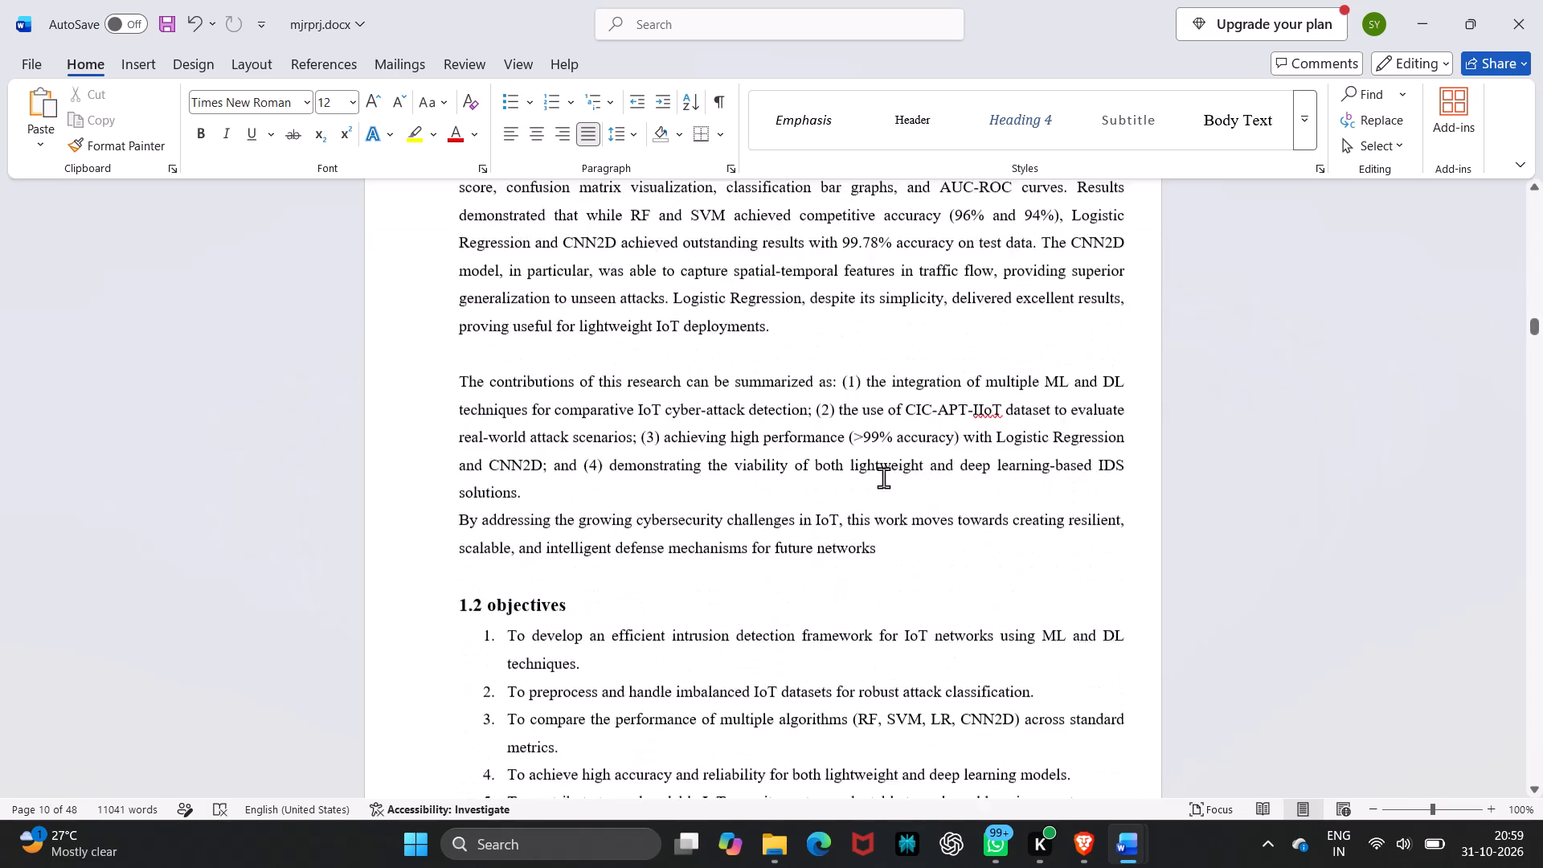
scroll(883, 477, down, 3)
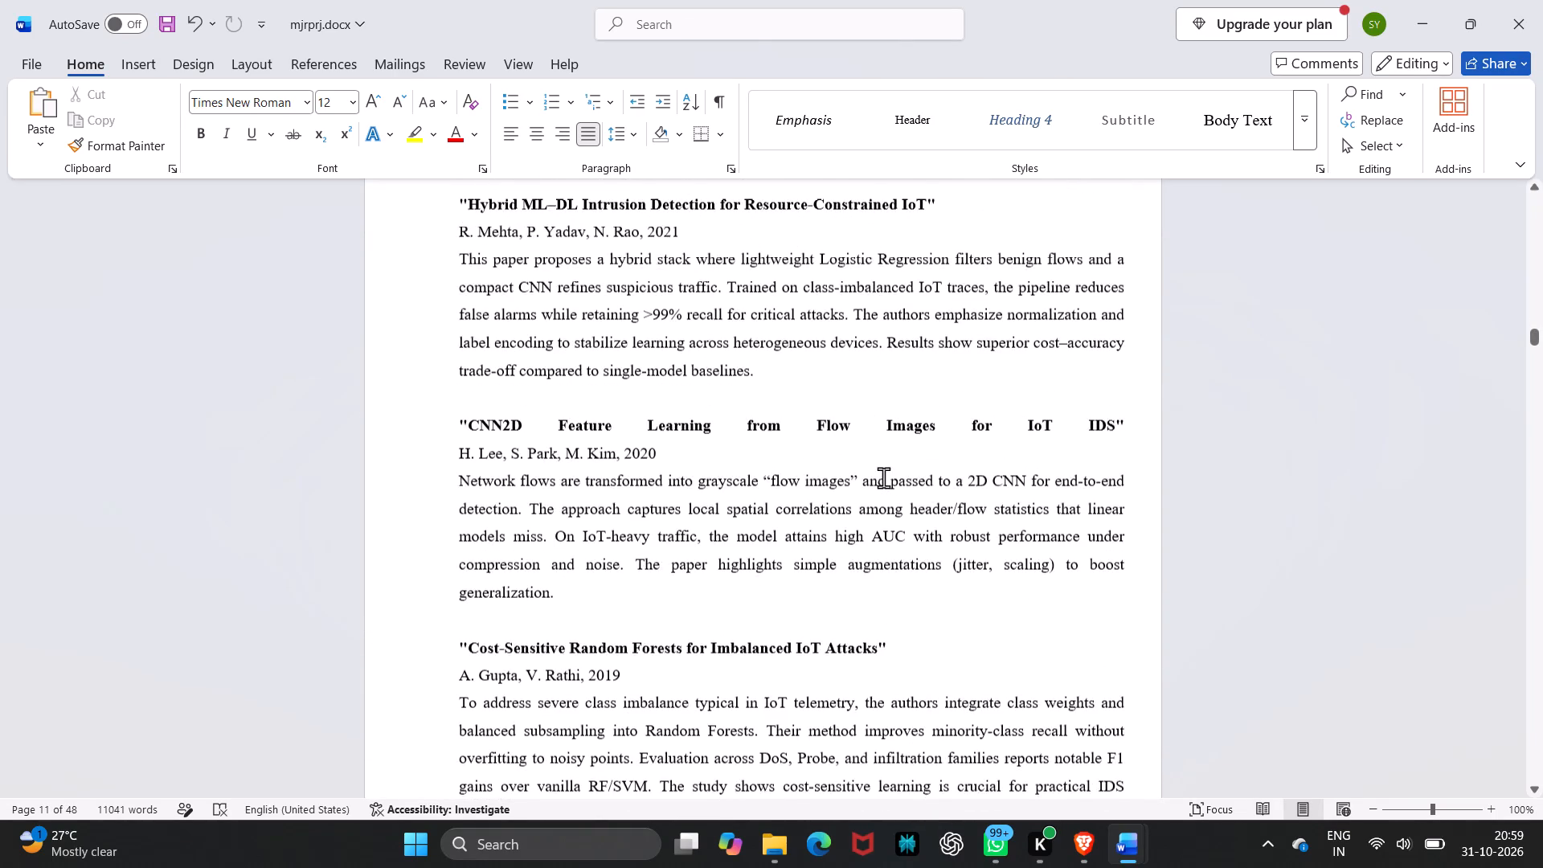
scroll(883, 477, down, 3)
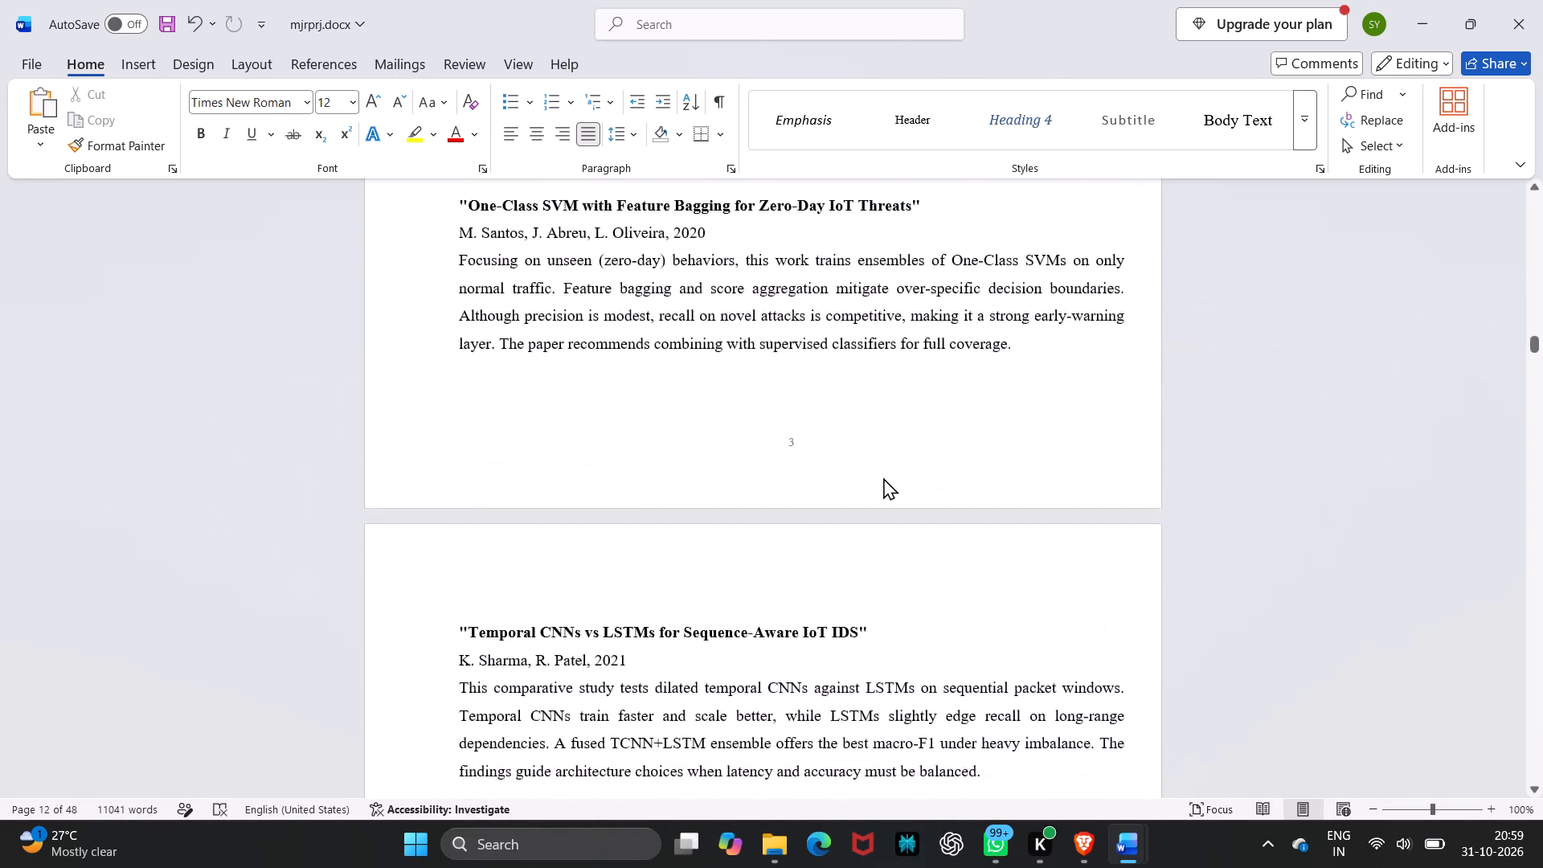
scroll(883, 477, down, 2)
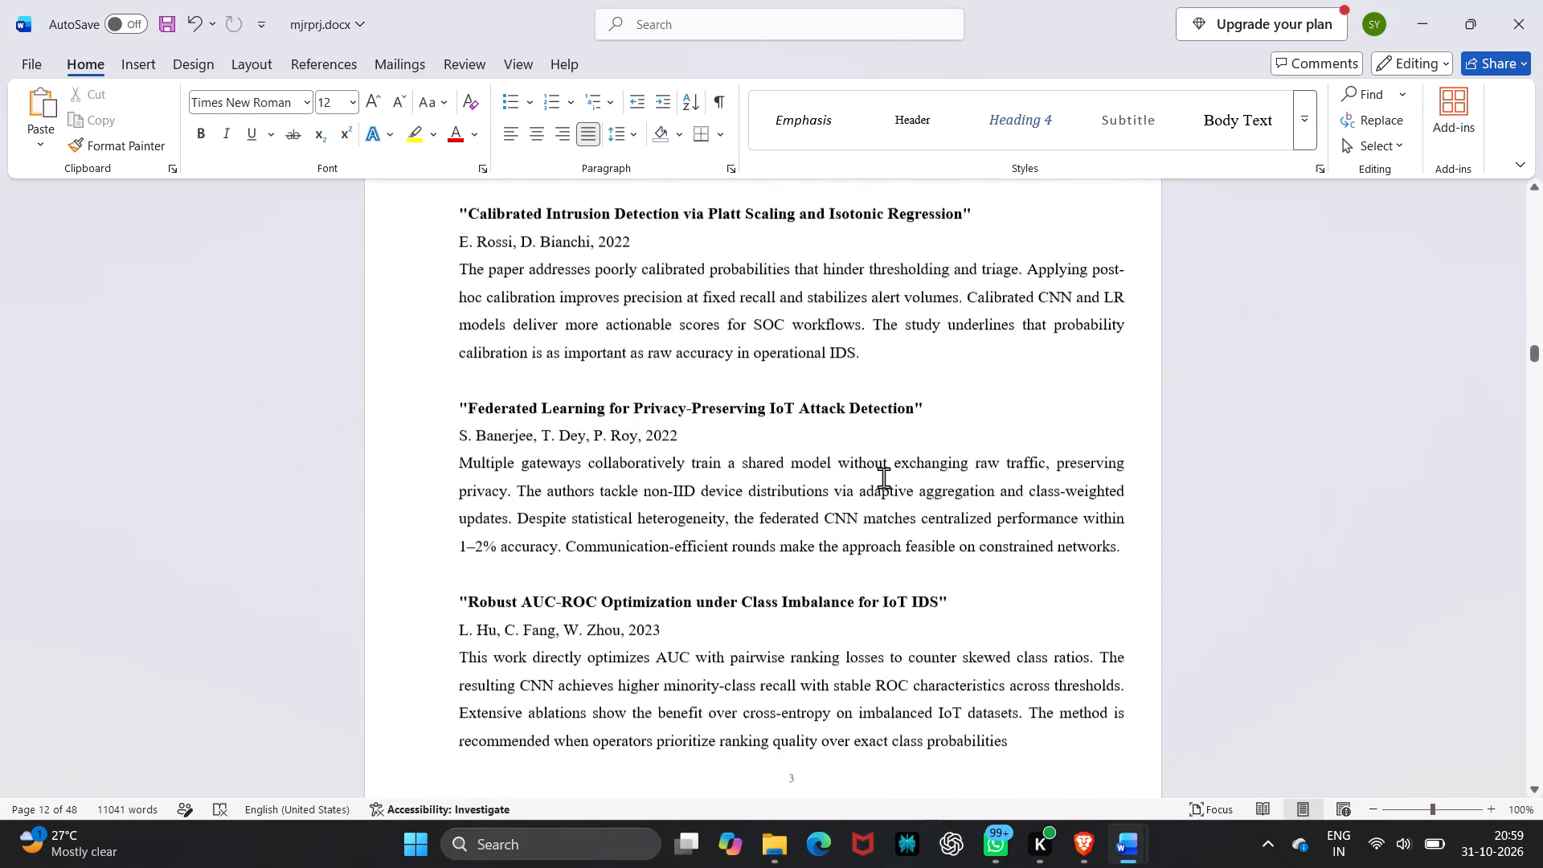
scroll(883, 477, down, 3)
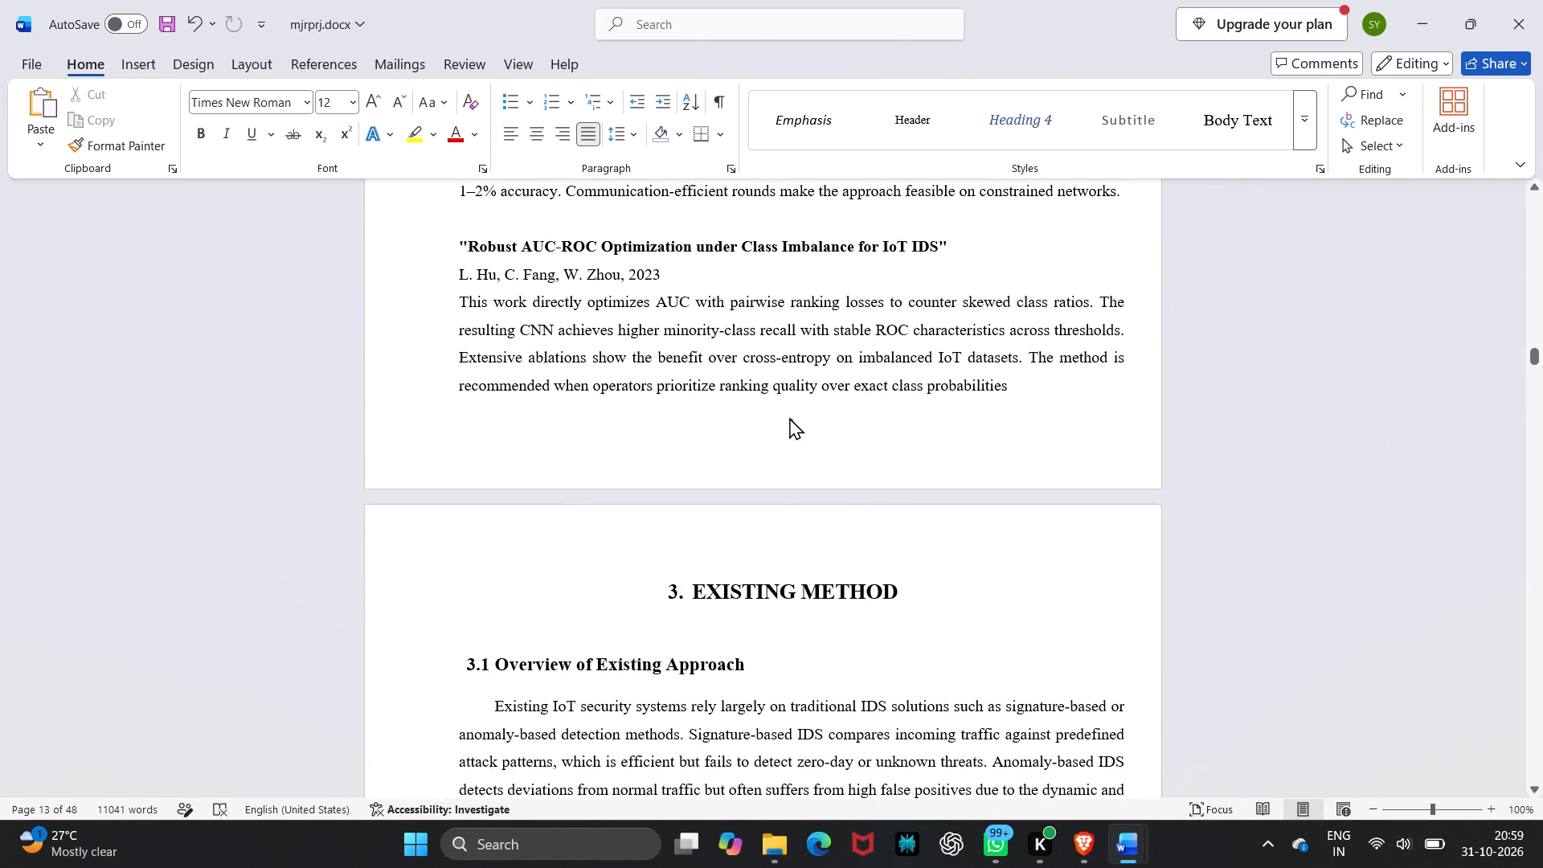
double_click(794, 423)
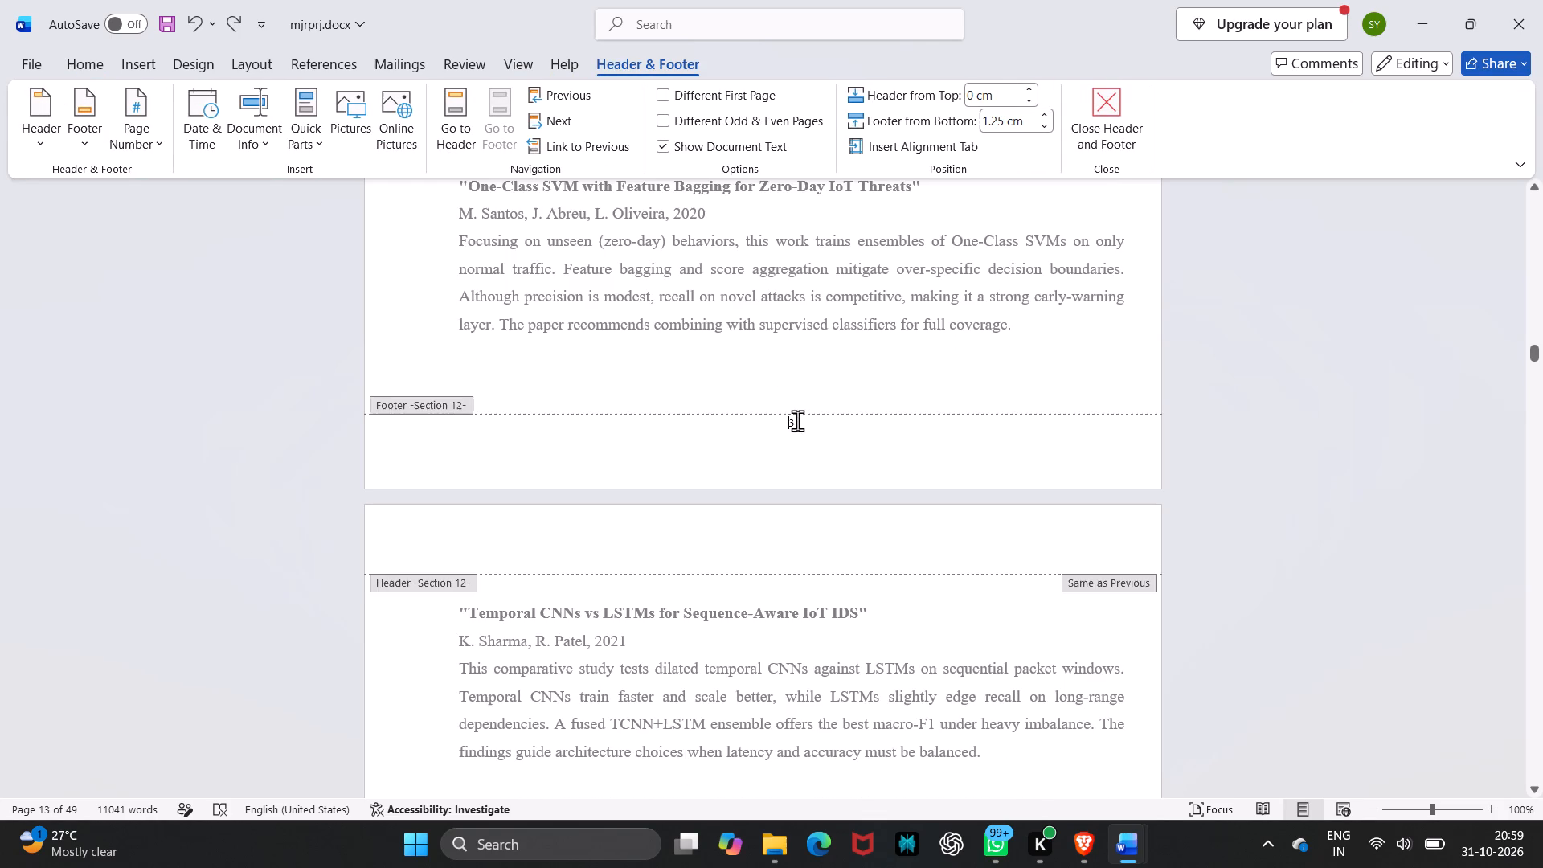
key(Delete)
key(4)
click(1102, 118)
Check the footer page numbers from the Literature Survey back to the first Introduction page and forward again.
scroll(765, 442, up, 1)
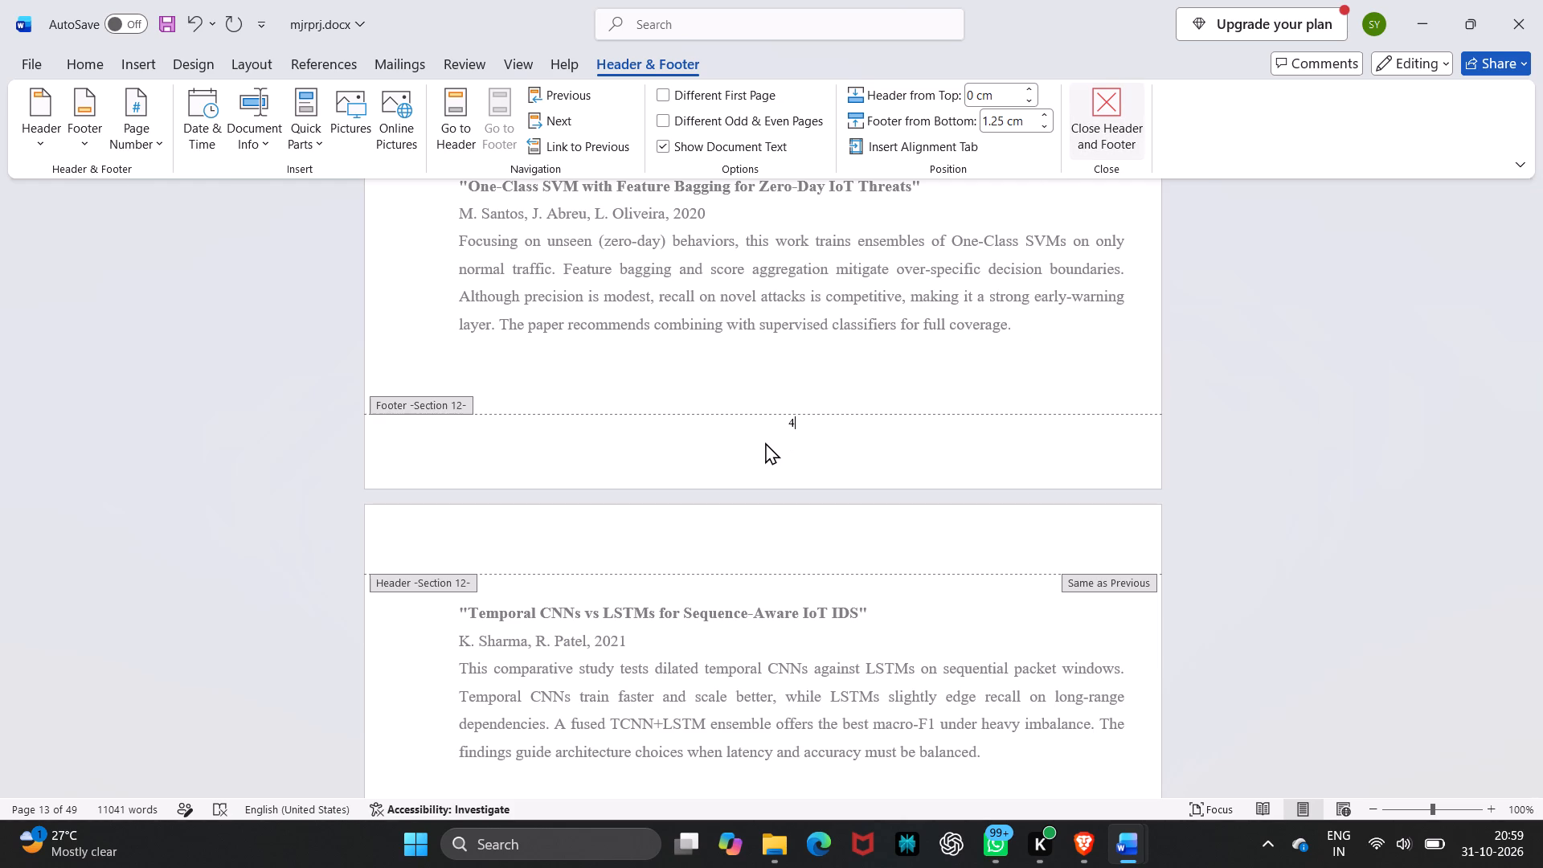
scroll(765, 442, up, 9)
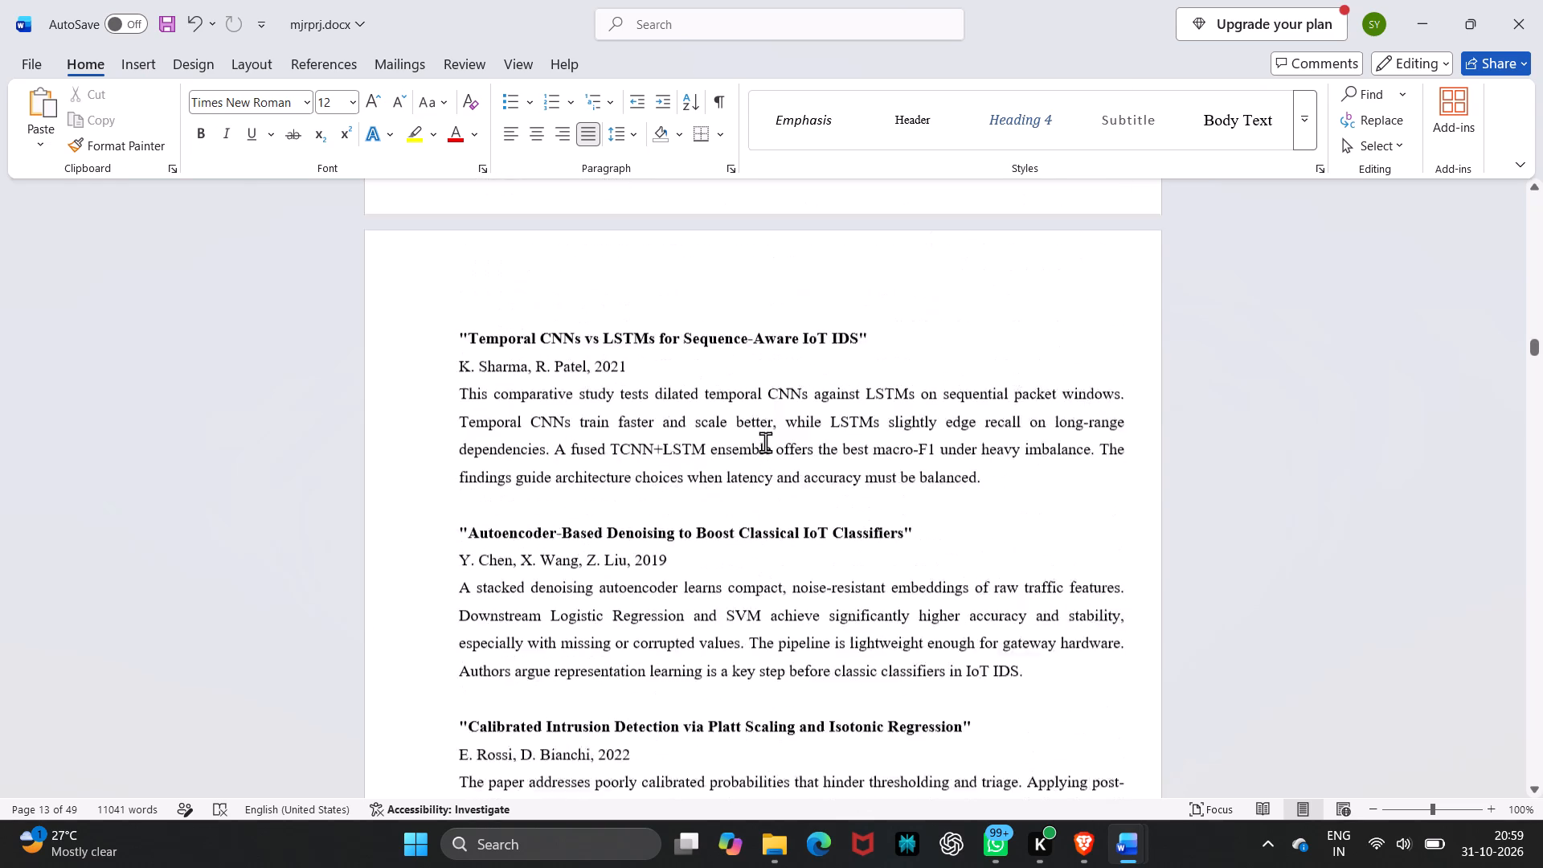
scroll(765, 442, up, 4)
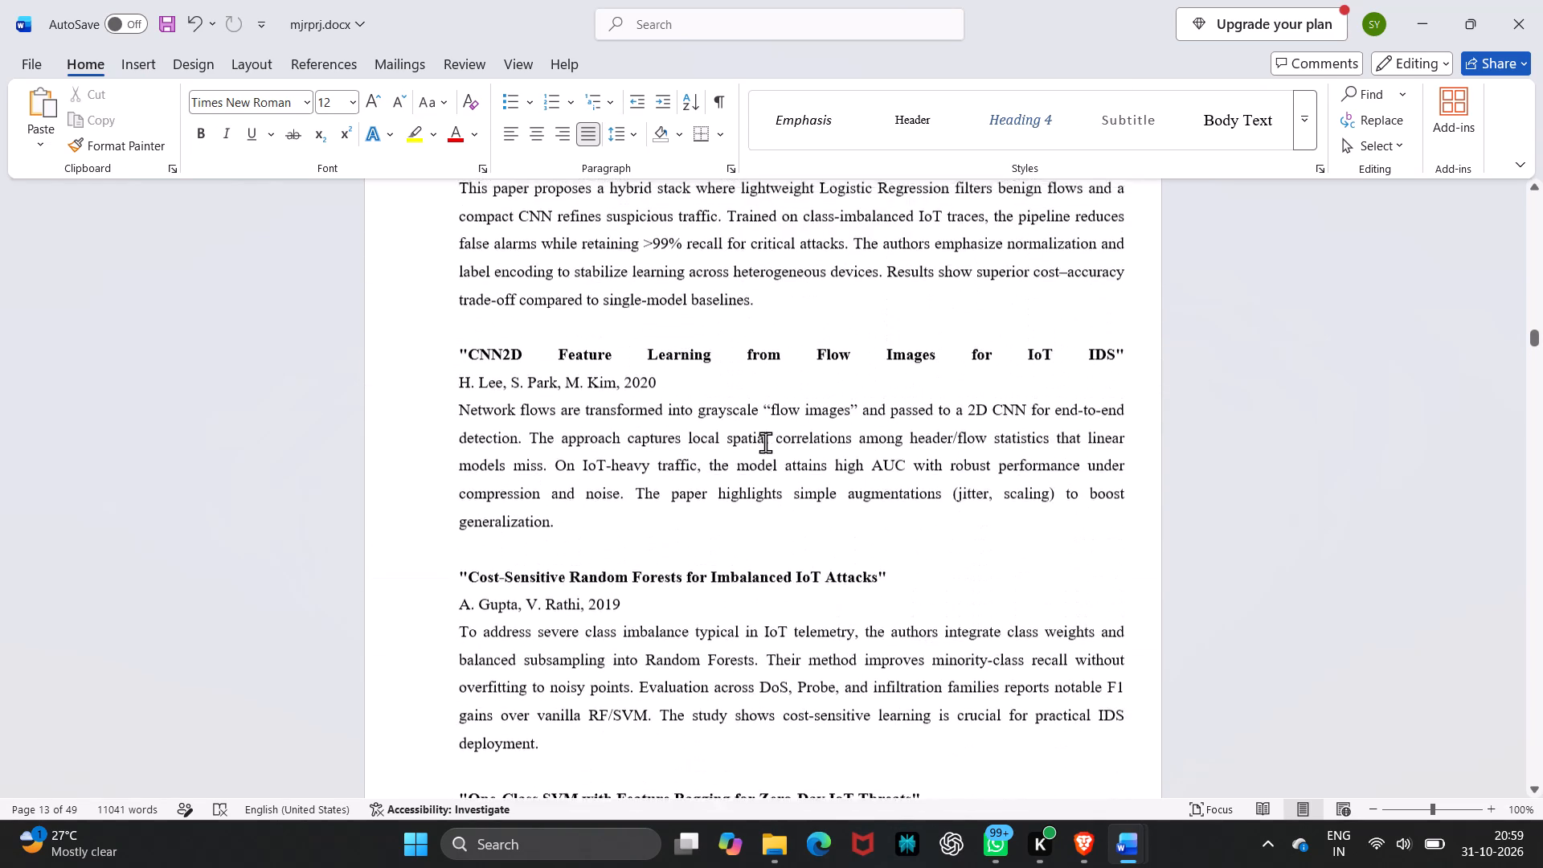
scroll(765, 442, up, 3)
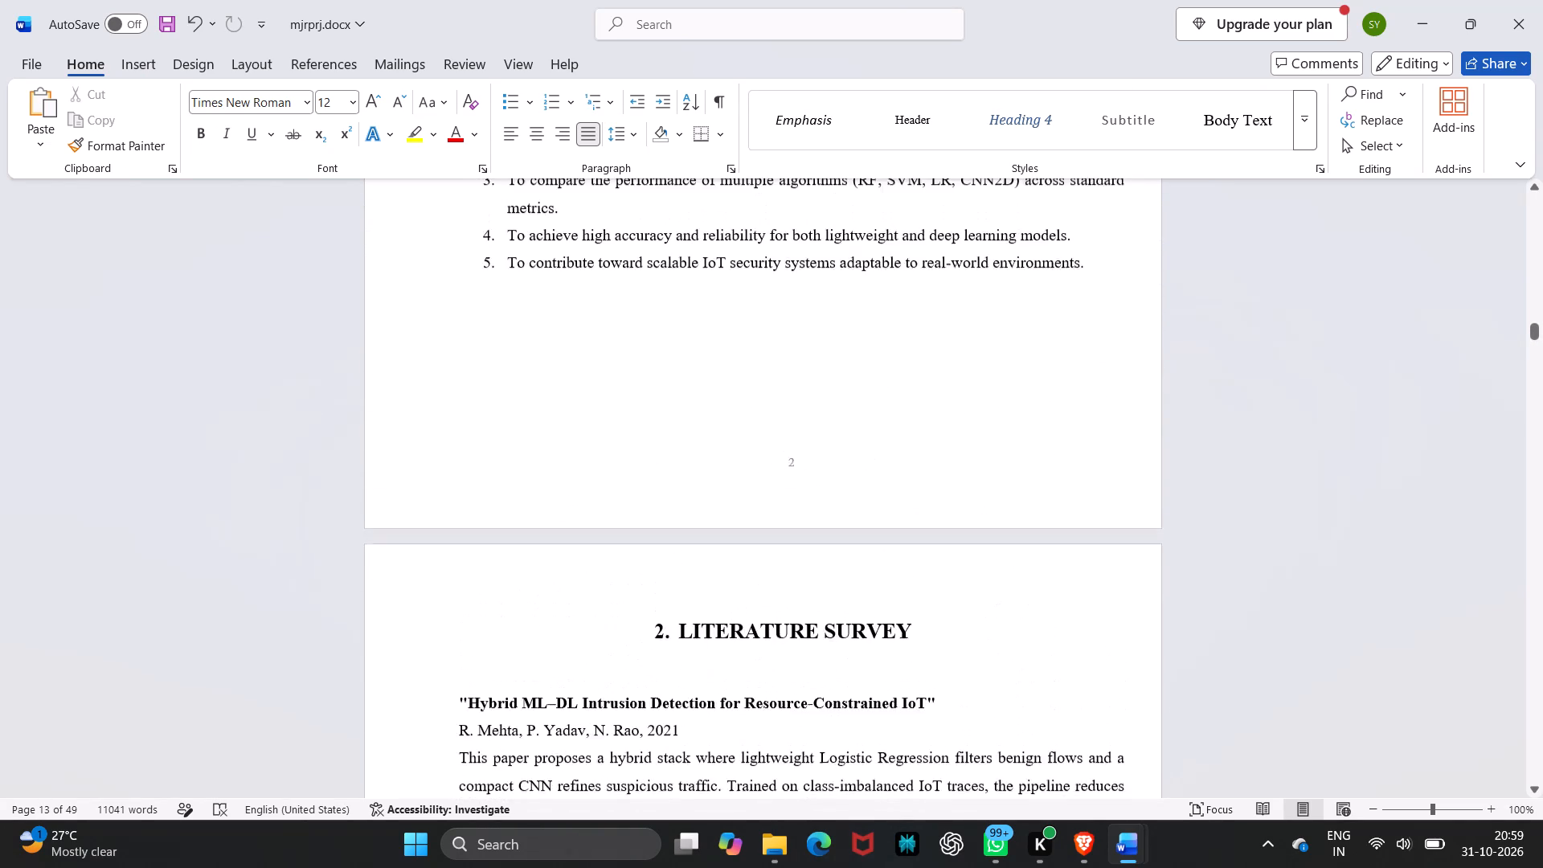
scroll(765, 442, up, 3)
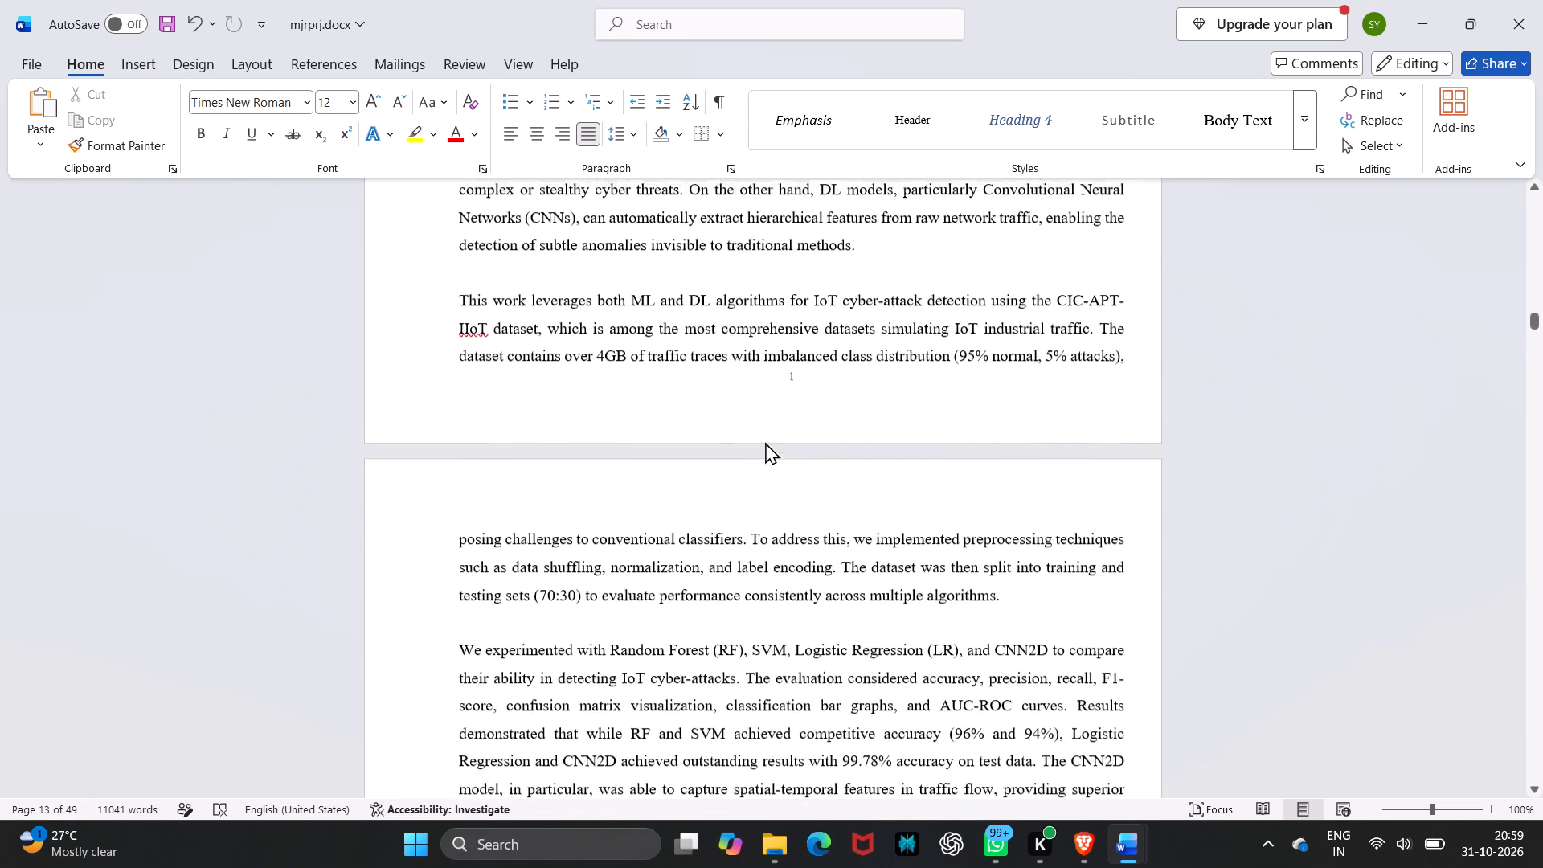
scroll(765, 442, up, 3)
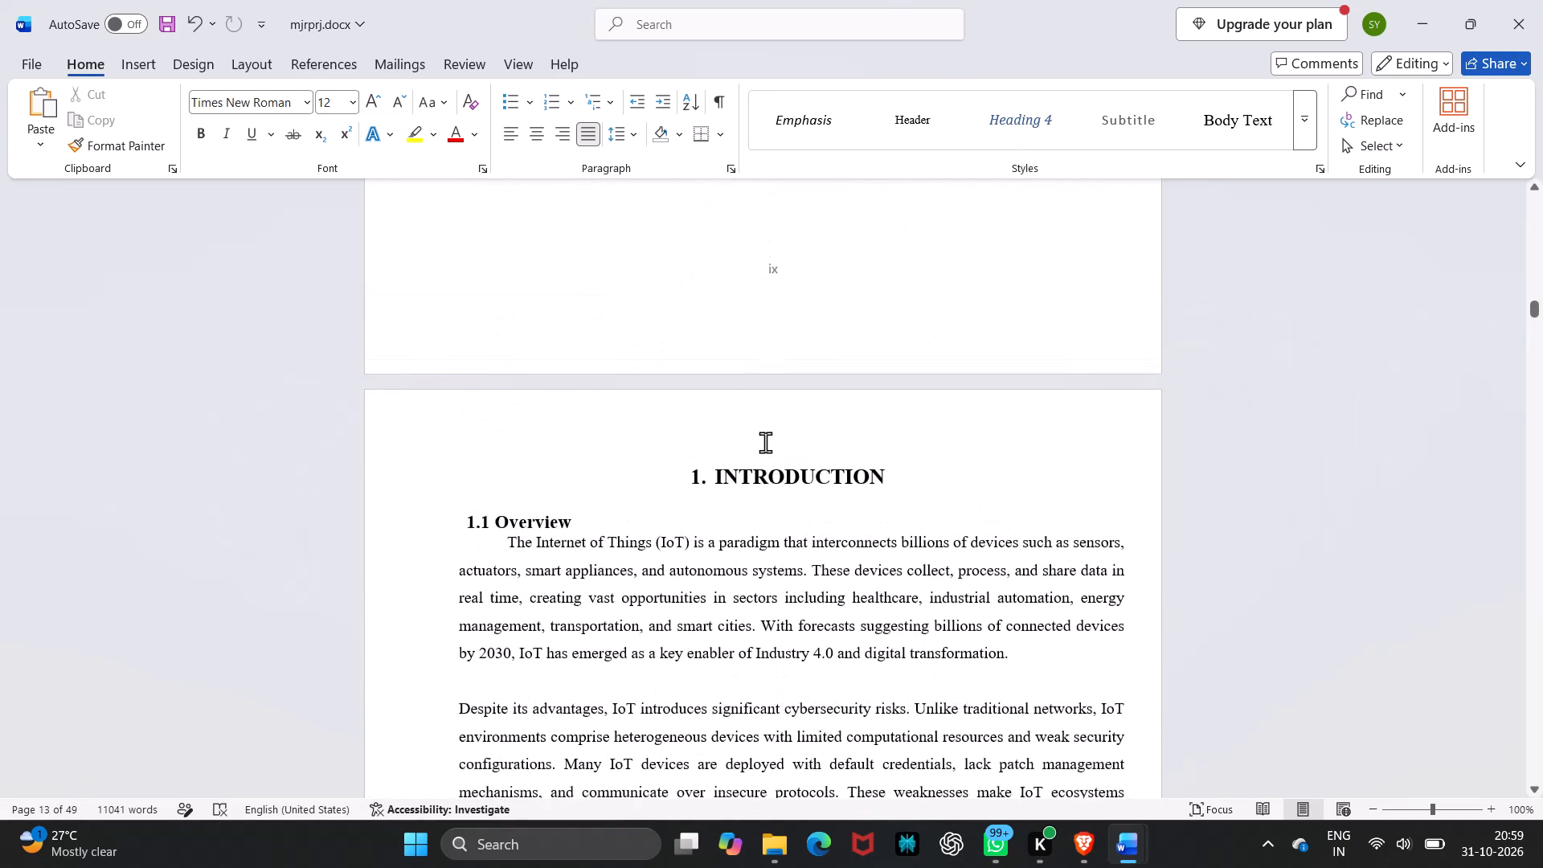
scroll(765, 442, up, 2)
scroll(765, 442, down, 6)
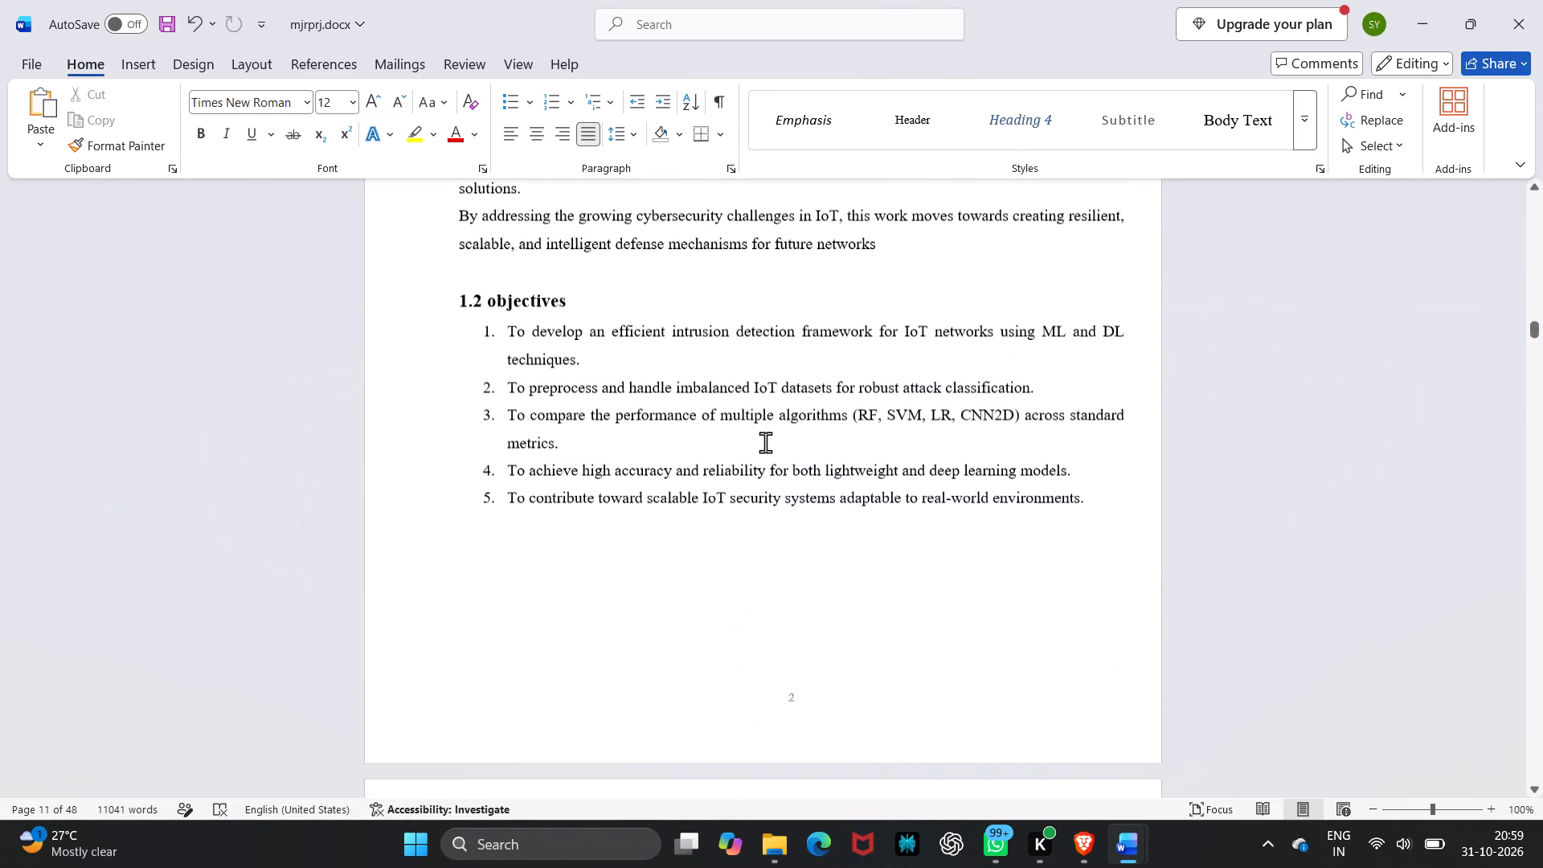
scroll(765, 442, down, 5)
scroll(765, 442, up, 1)
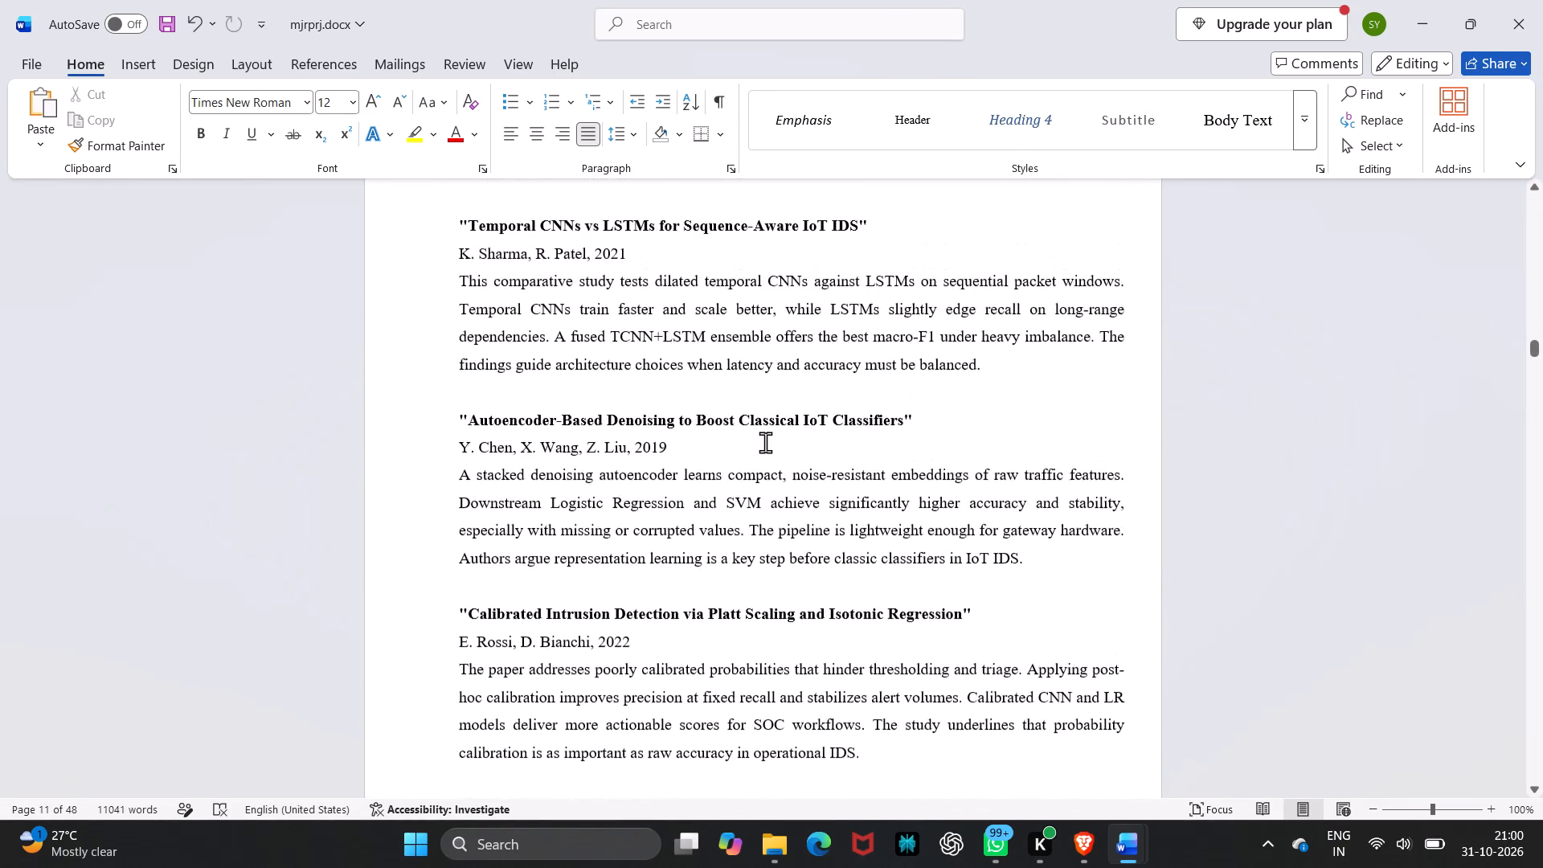
scroll(765, 442, up, 1)
Open the footers for editing and check the page numbers between the Introduction and the start of EXISTING METHOD.
double_click(798, 412)
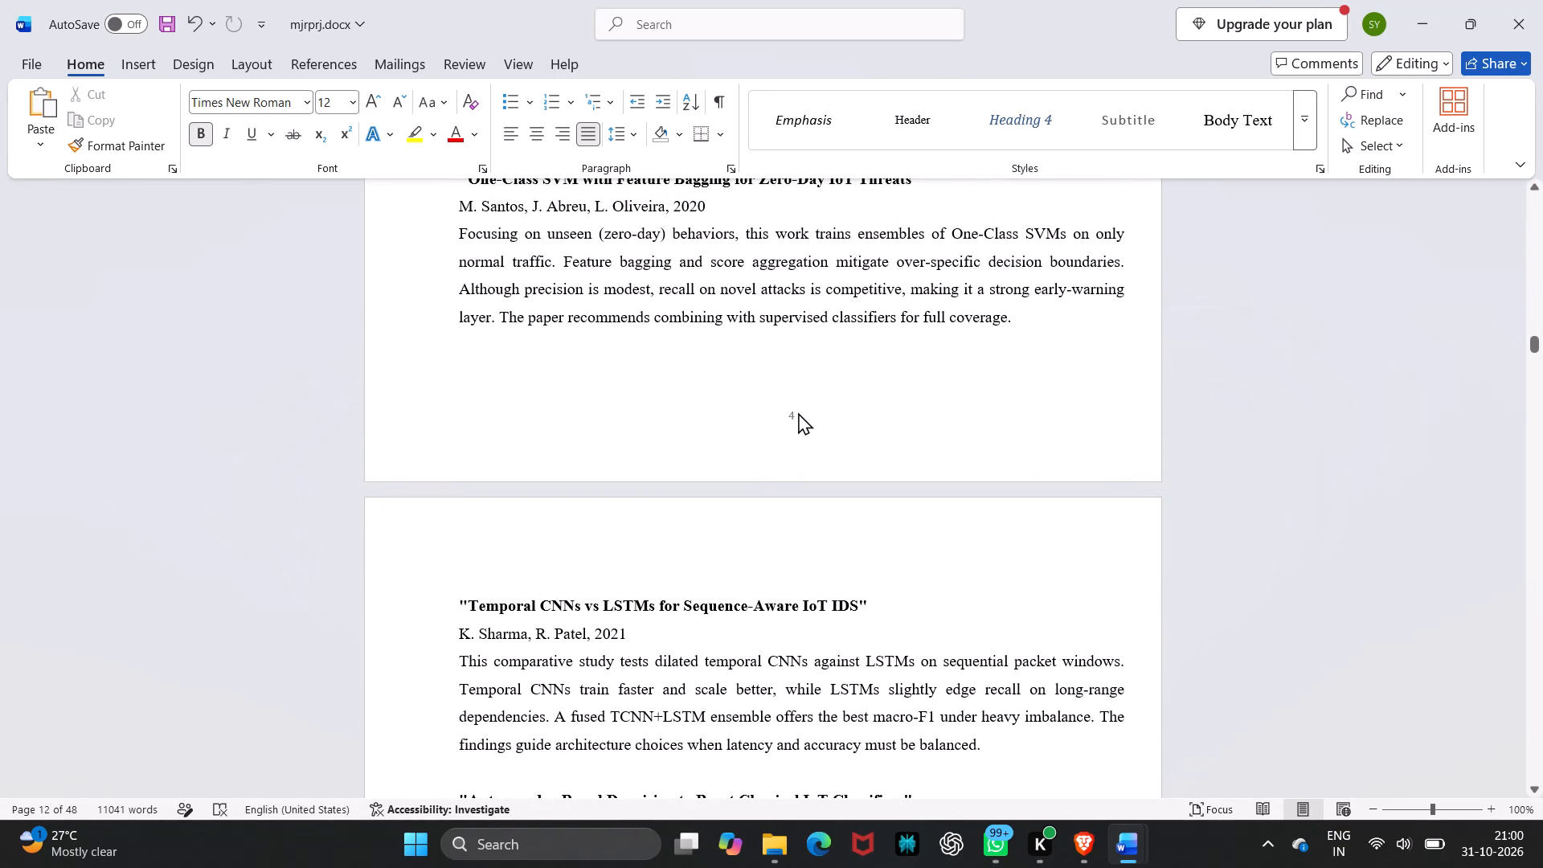
click(795, 413)
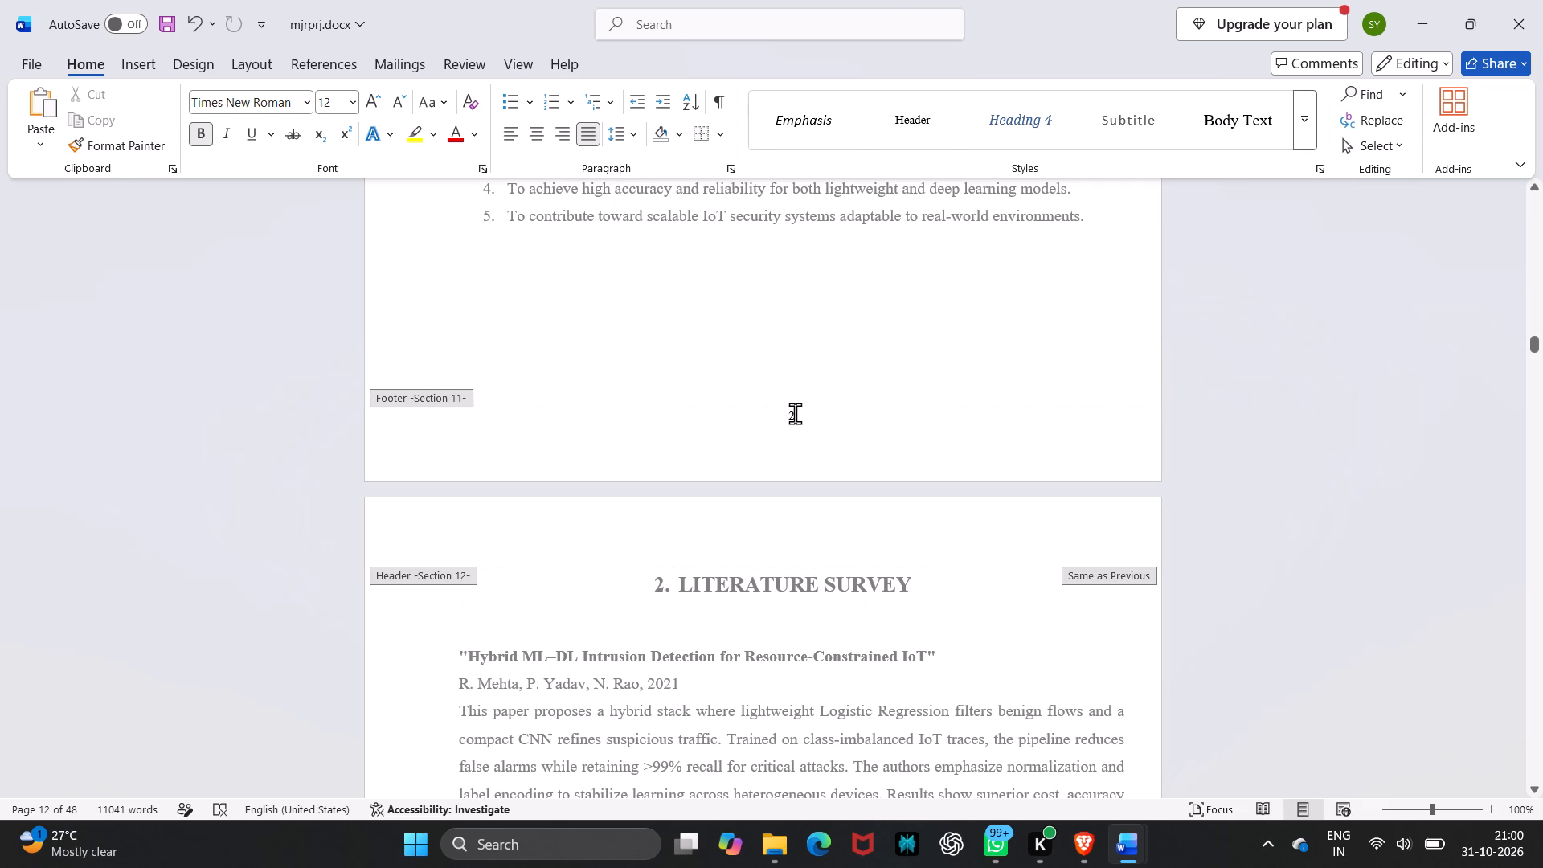
scroll(810, 493, down, 4)
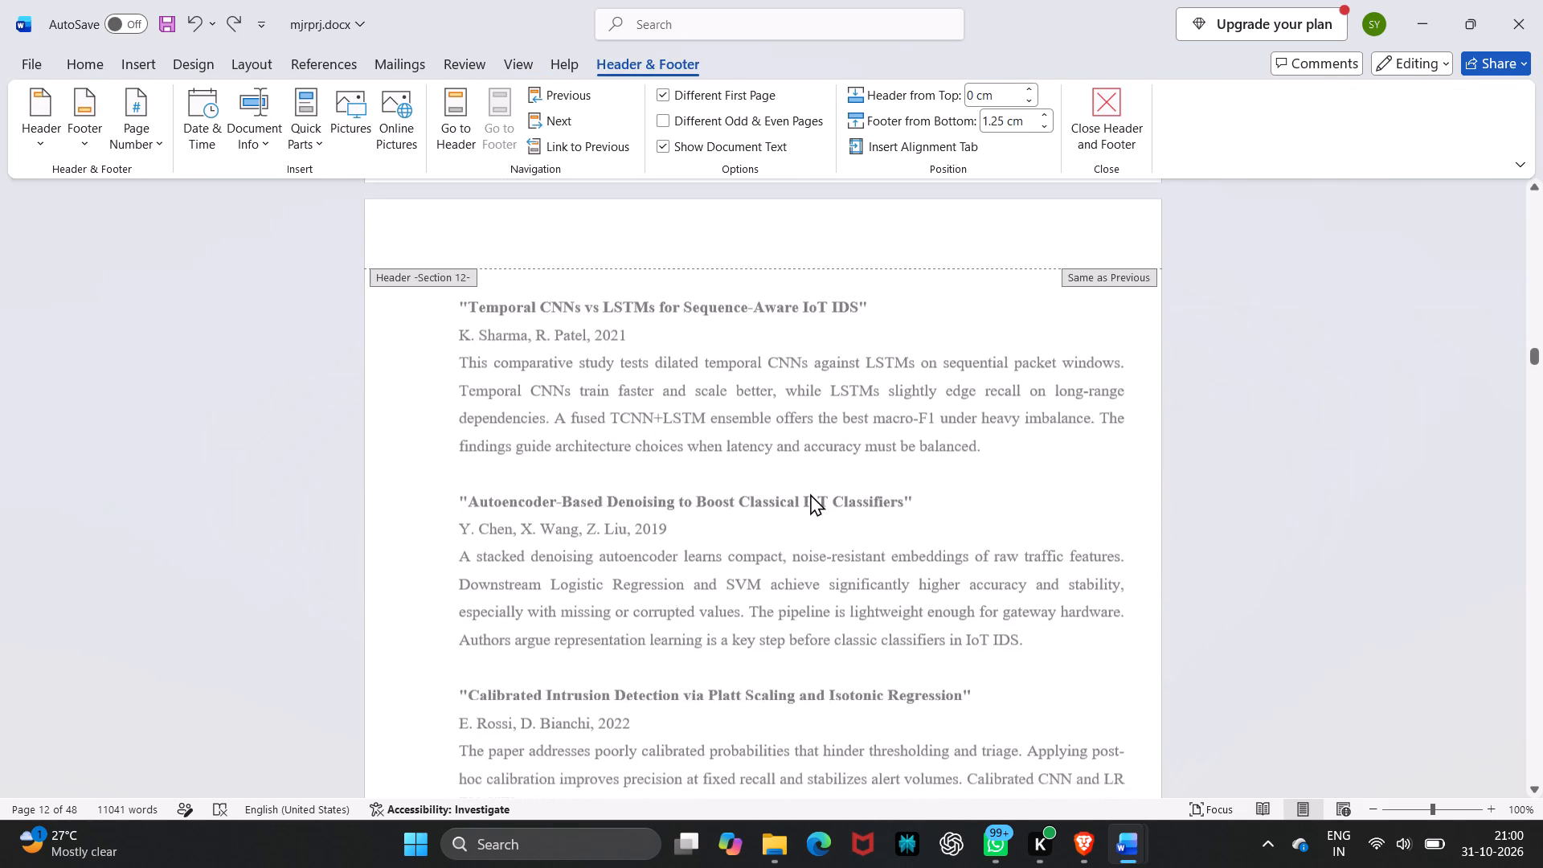
scroll(810, 493, down, 1)
scroll(810, 493, up, 2)
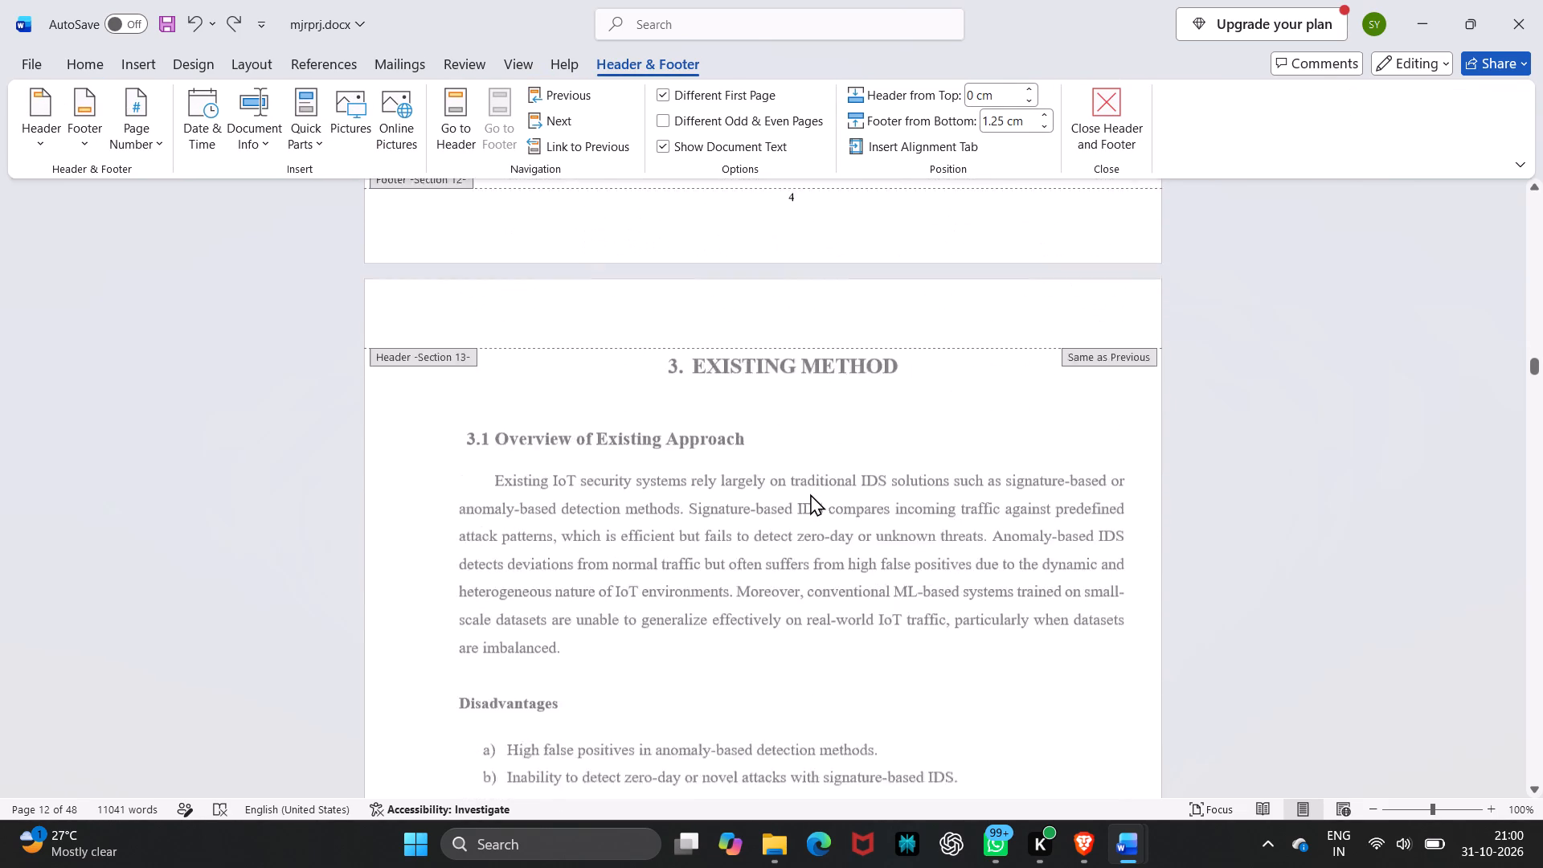
scroll(810, 493, up, 1)
scroll(739, 660, up, 1)
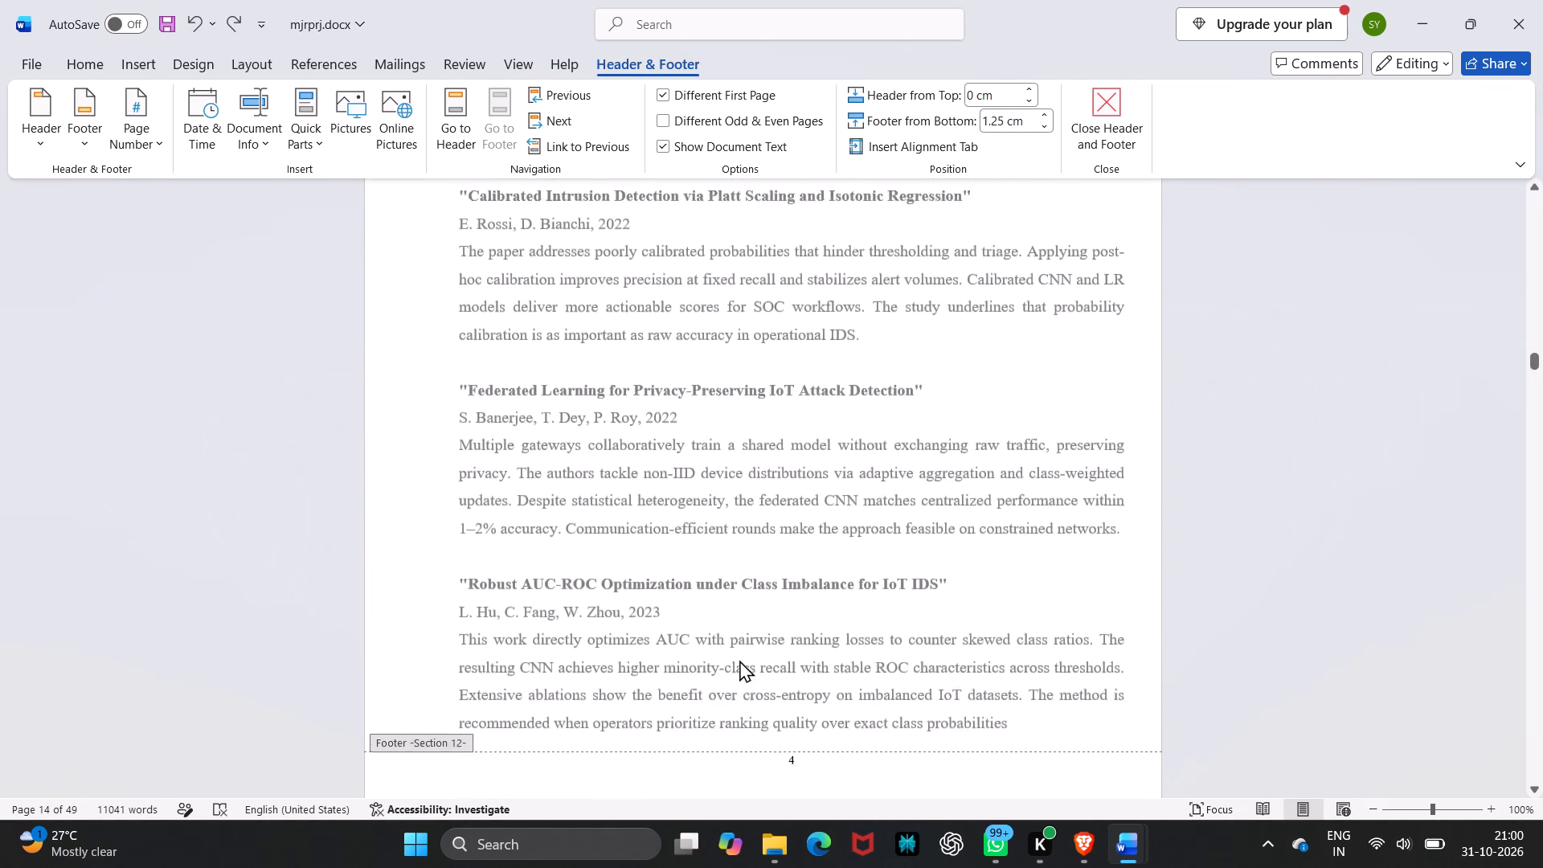
scroll(739, 660, up, 3)
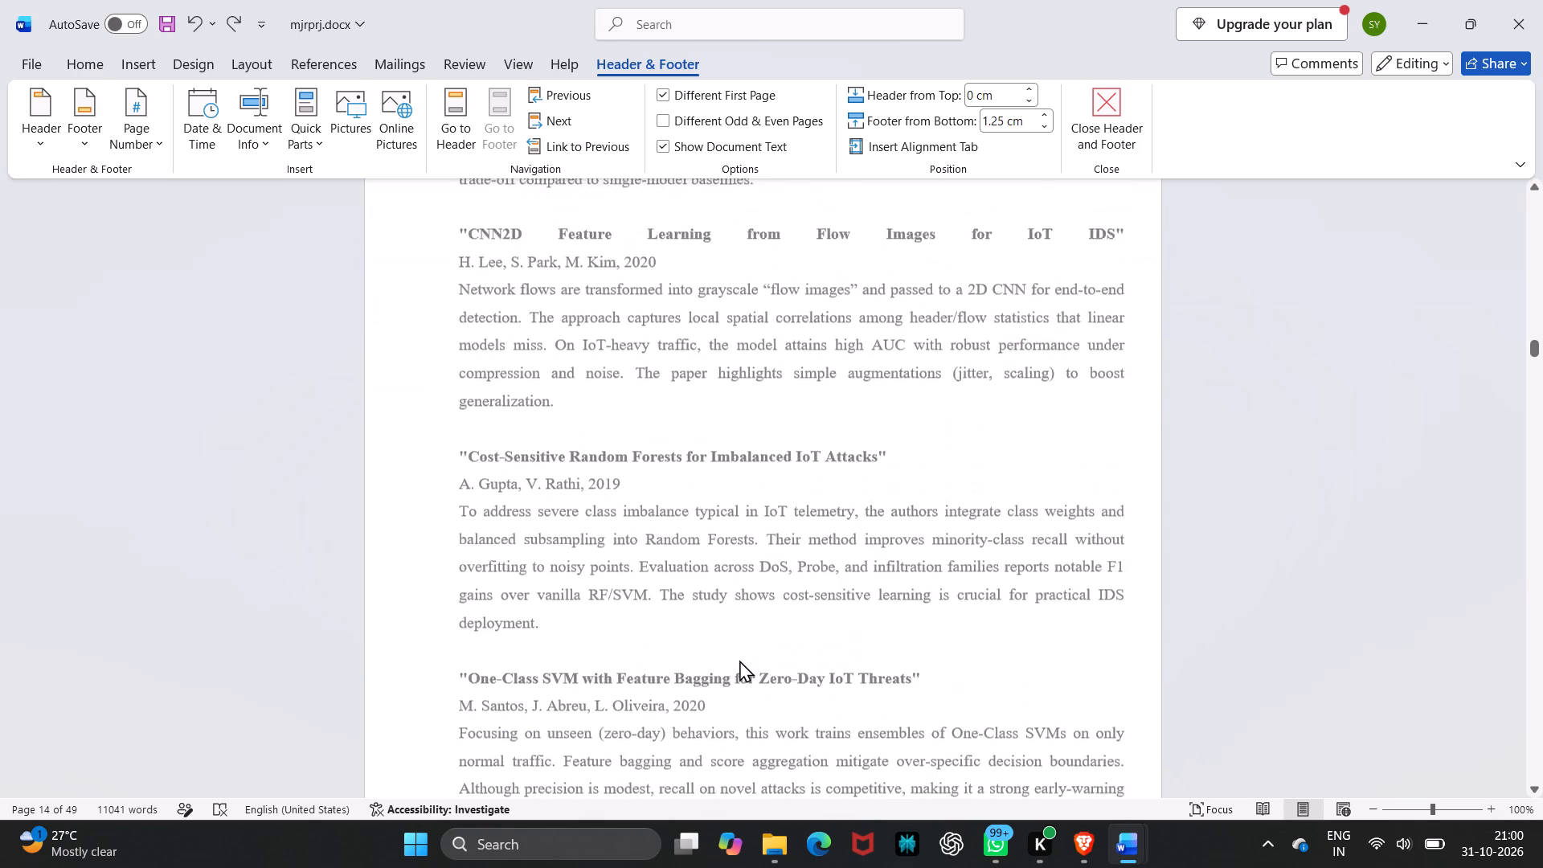
scroll(739, 660, up, 8)
Compare the Section 11 and Section 12 footers around the change from the Introduction to the Literature Survey.
right_click(739, 660)
scroll(739, 660, down, 2)
click(581, 603)
scroll(581, 603, down, 1)
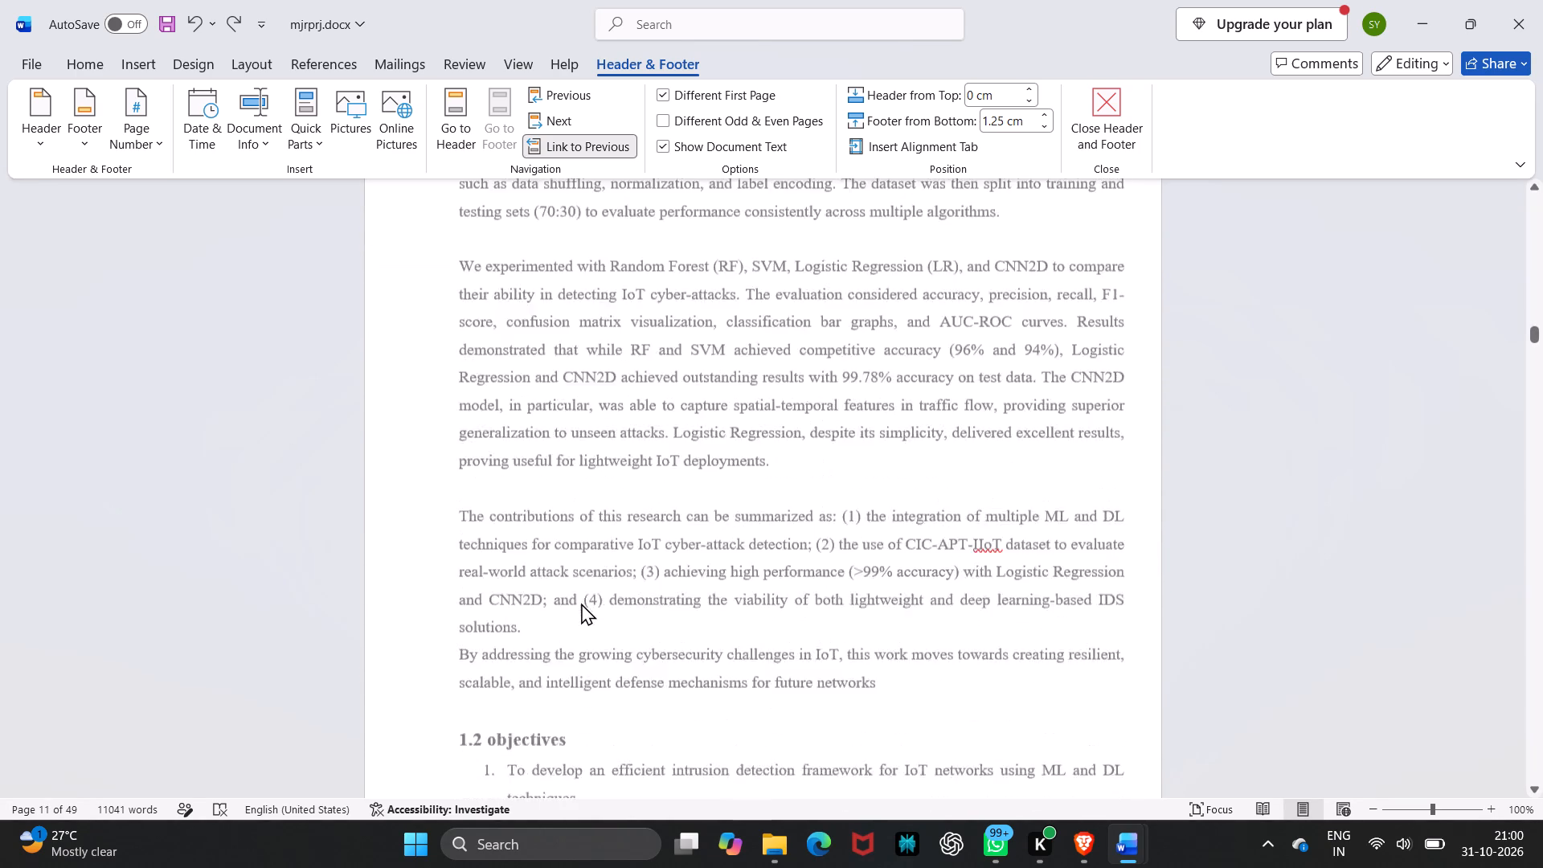
scroll(581, 603, down, 2)
scroll(767, 350, up, 1)
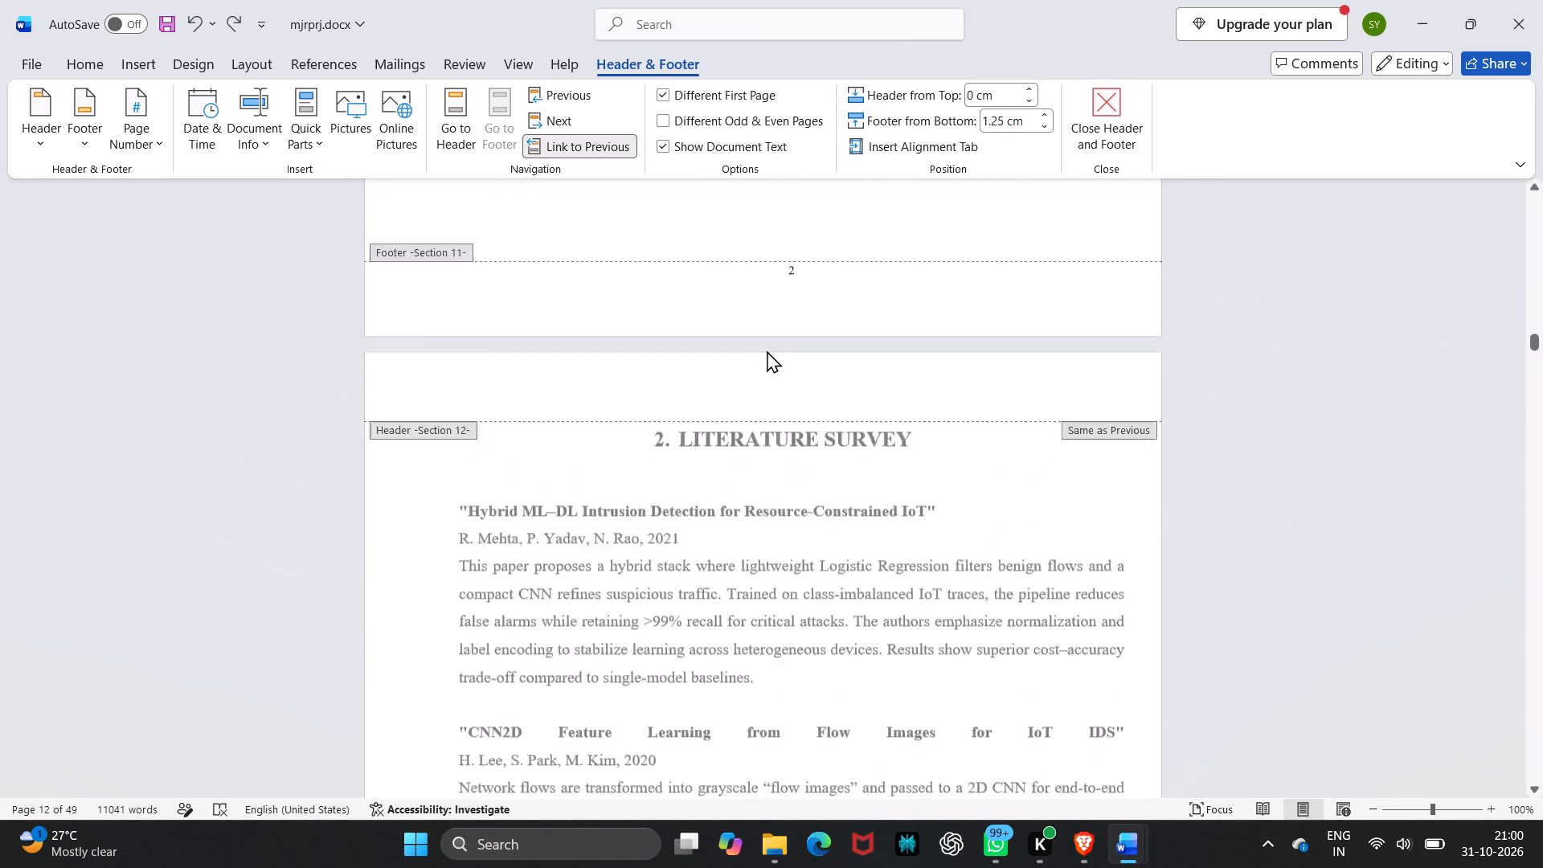
click(551, 123)
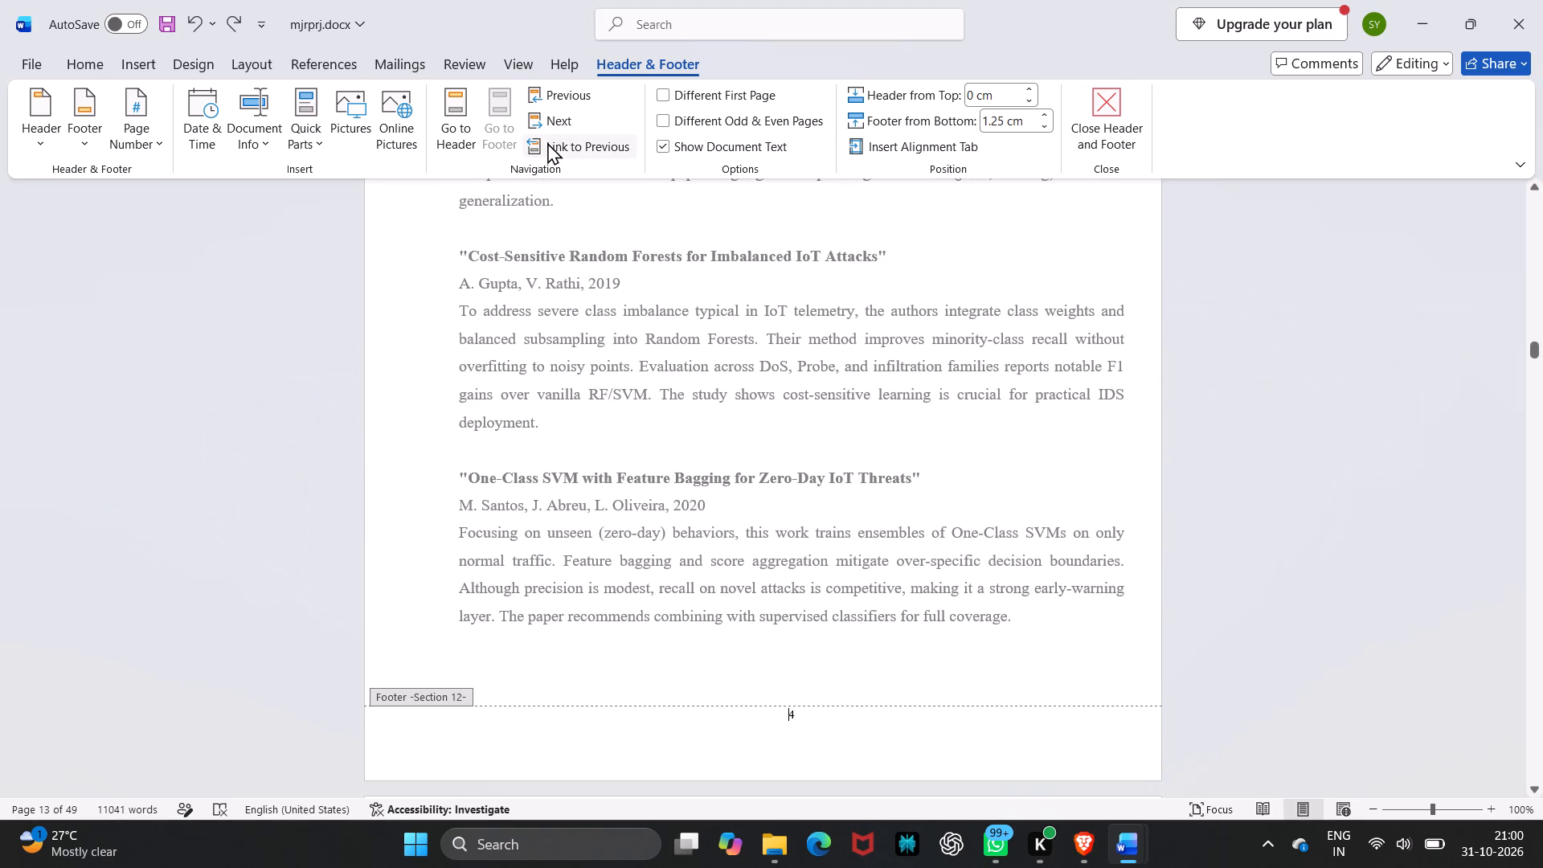
scroll(712, 537, up, 2)
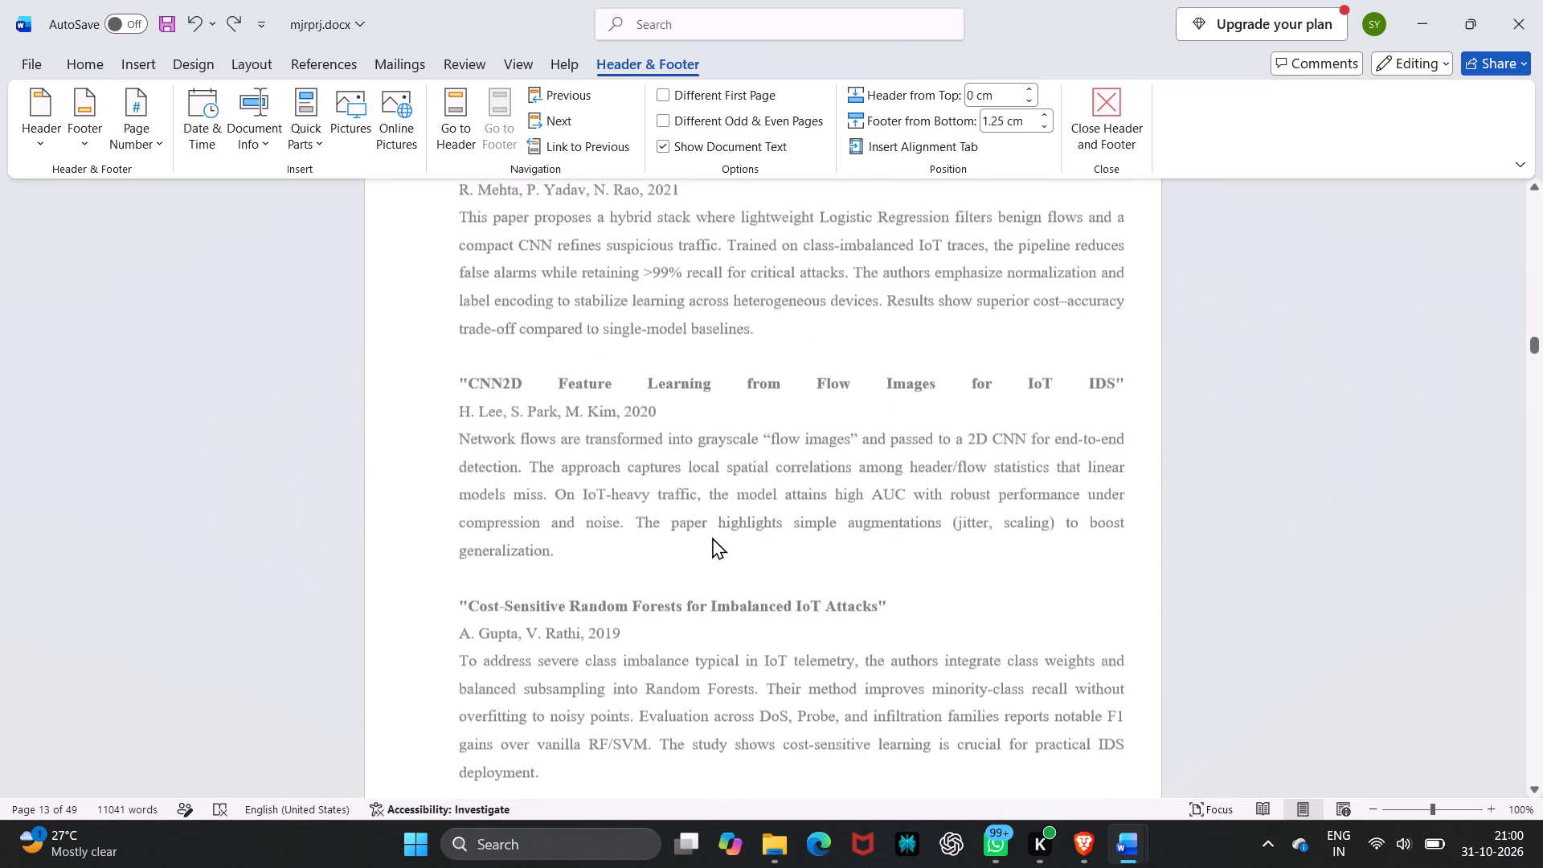
scroll(712, 537, up, 2)
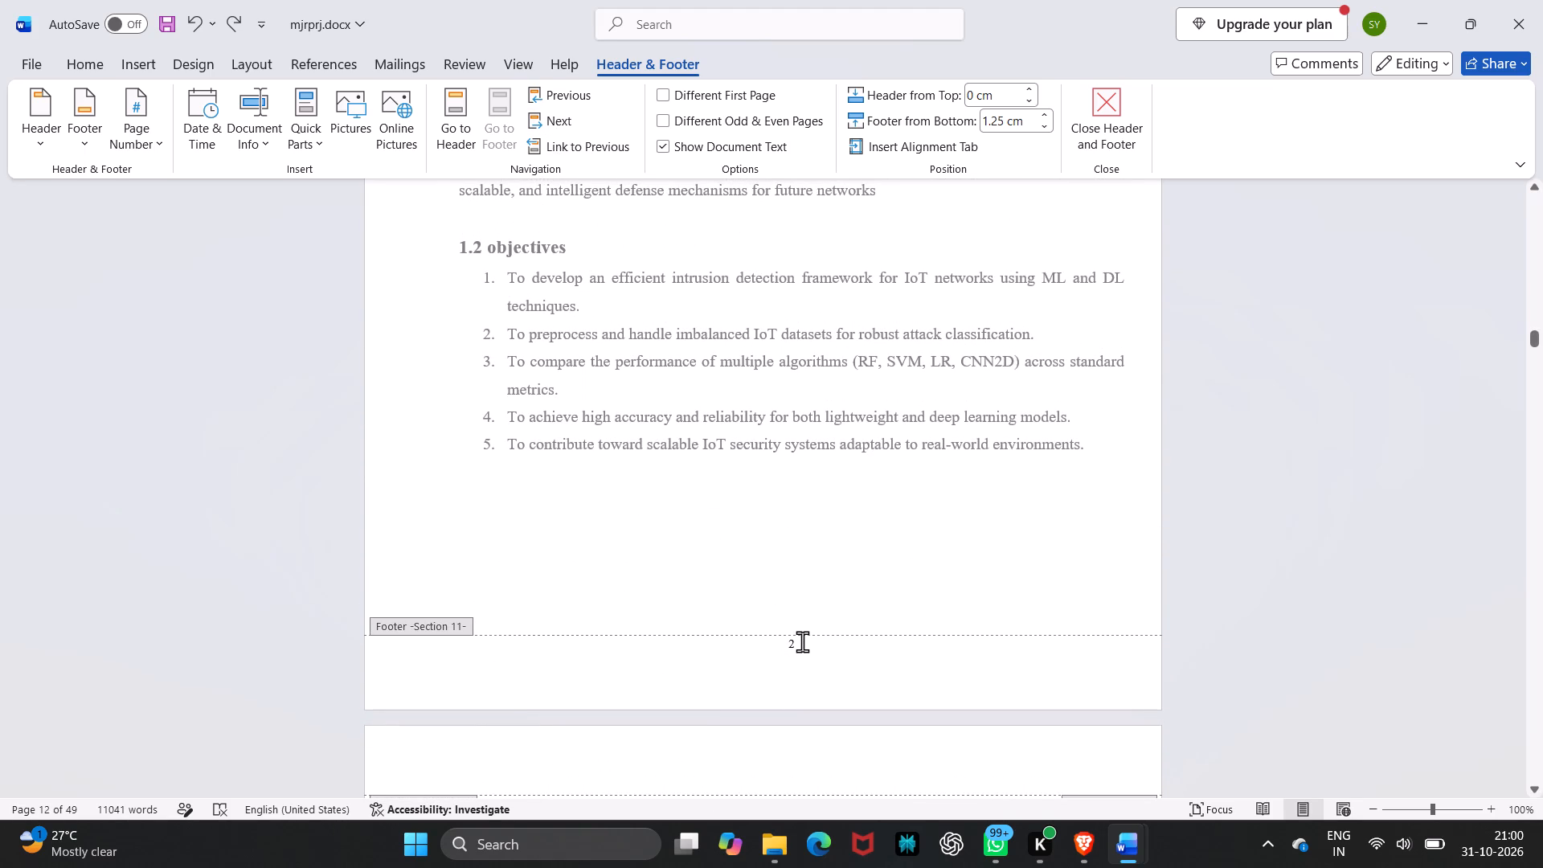
Replace the typed 2 in the Section 11 footer, below the objectives, with an automatic centred bottom-of-page number.
click(802, 641)
key(BackSpace)
click(153, 145)
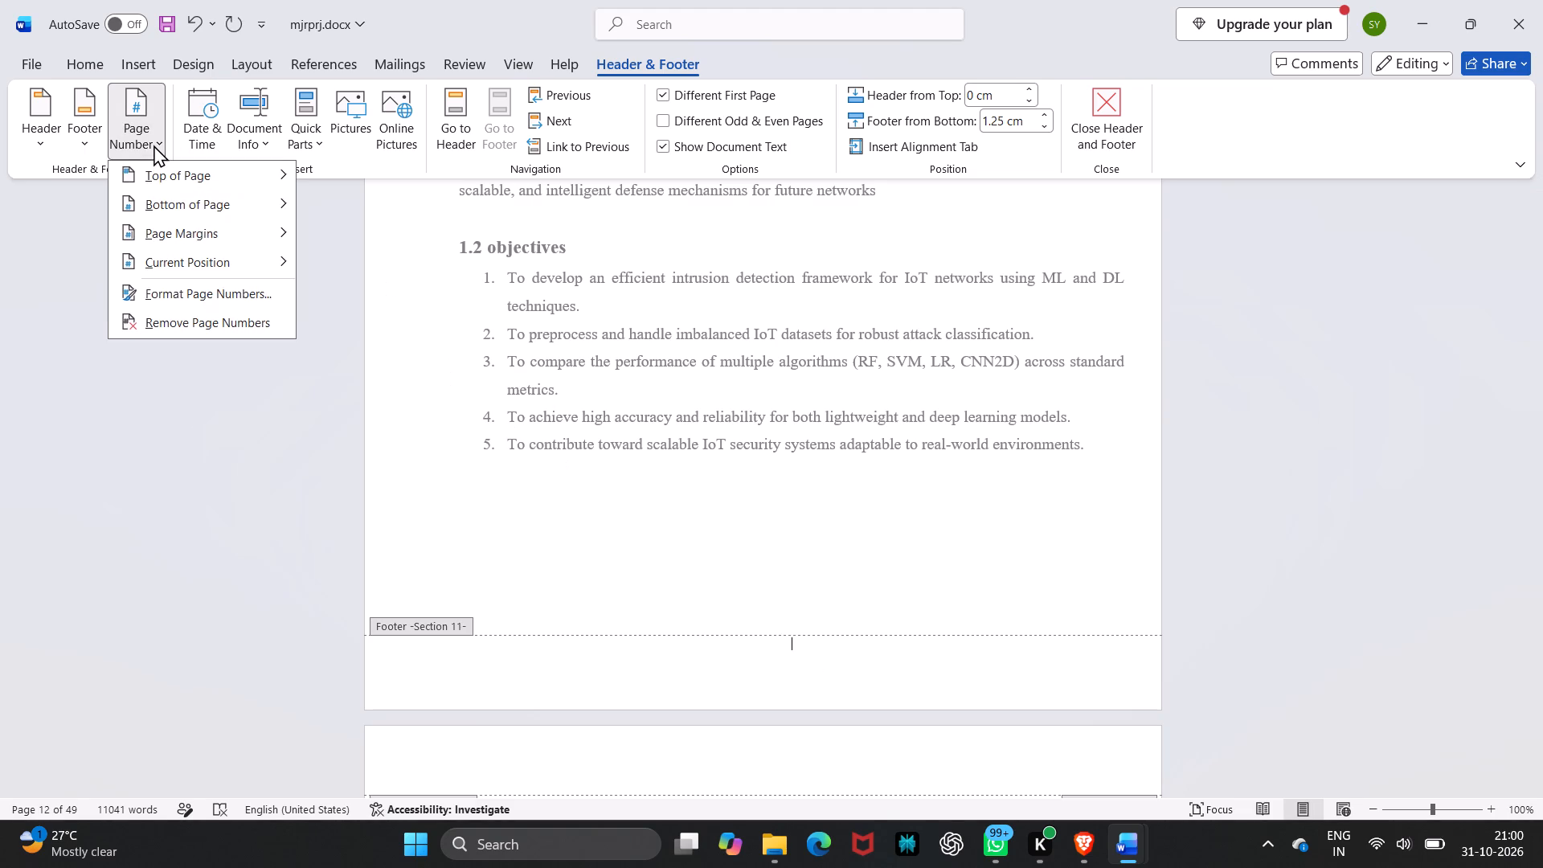
click(213, 207)
click(458, 395)
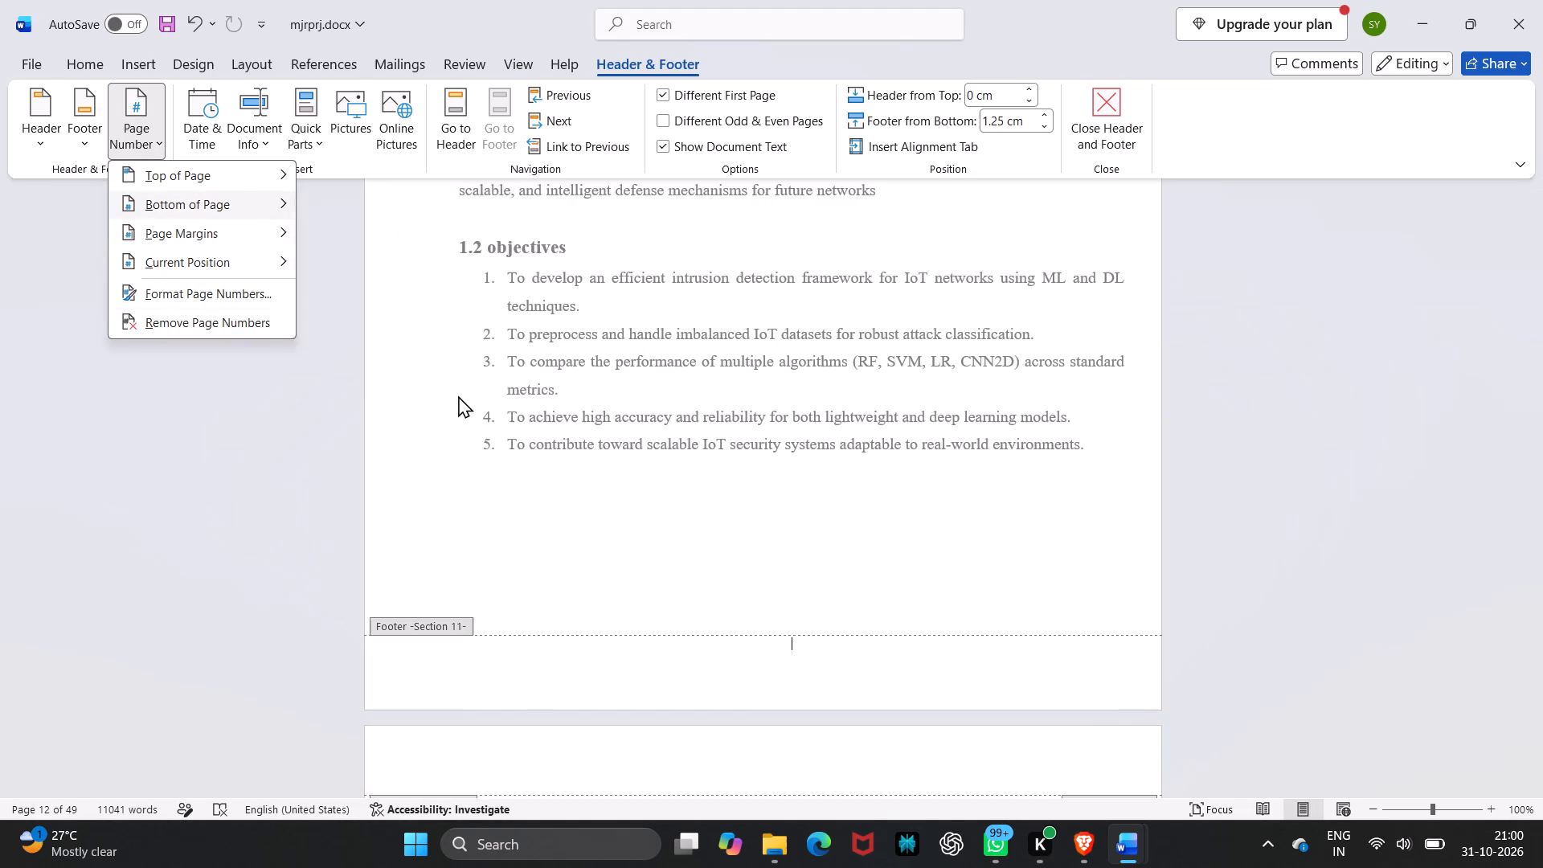
Set the page numbering of Section 11 to start at 2, keeping the 1, 2, 3 number format.
click(136, 131)
click(178, 294)
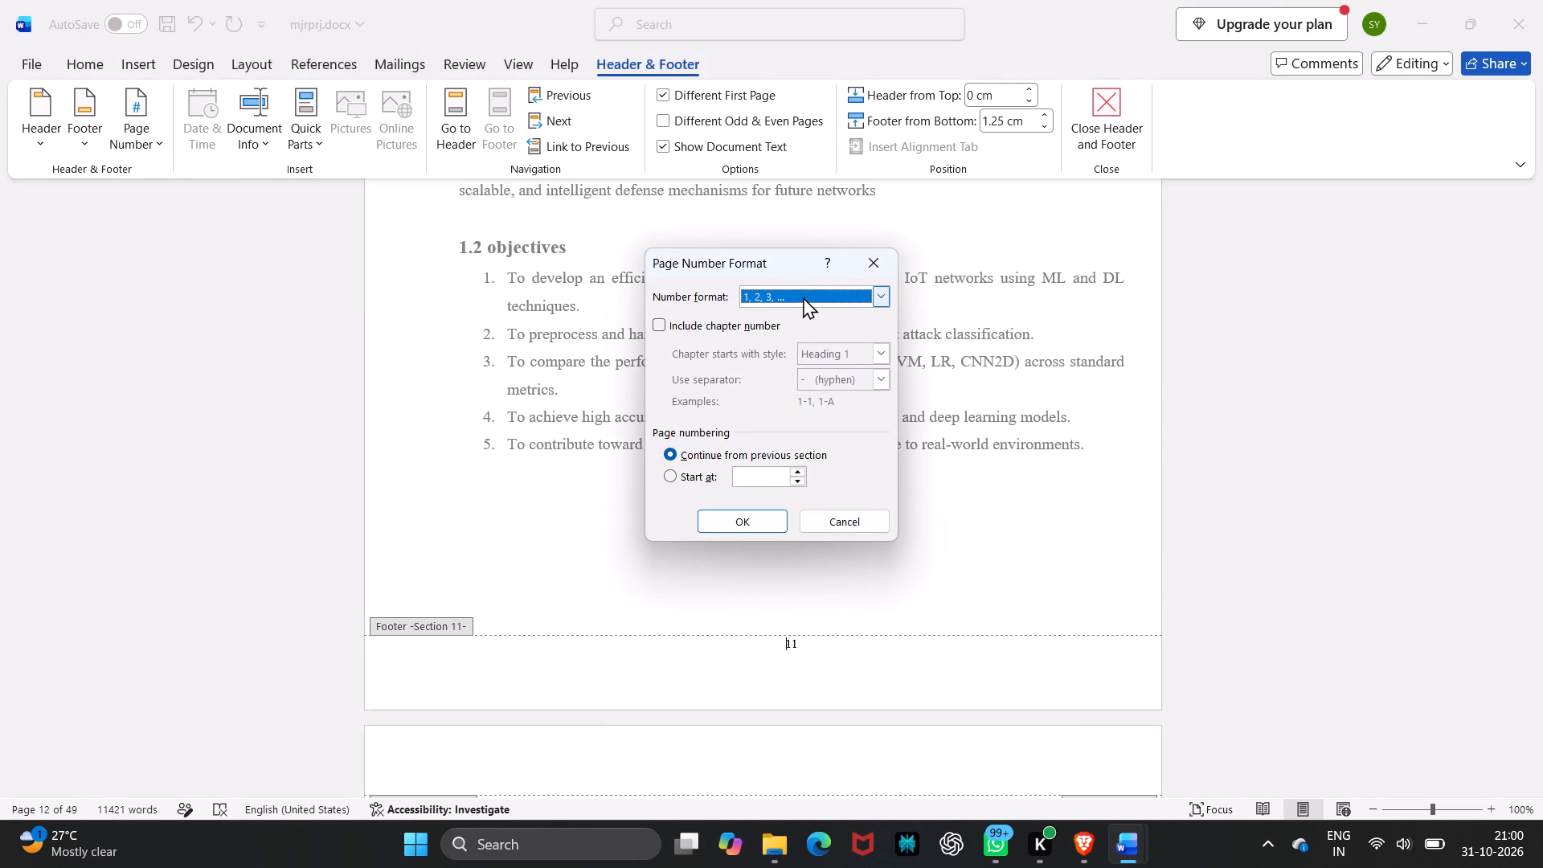
click(669, 475)
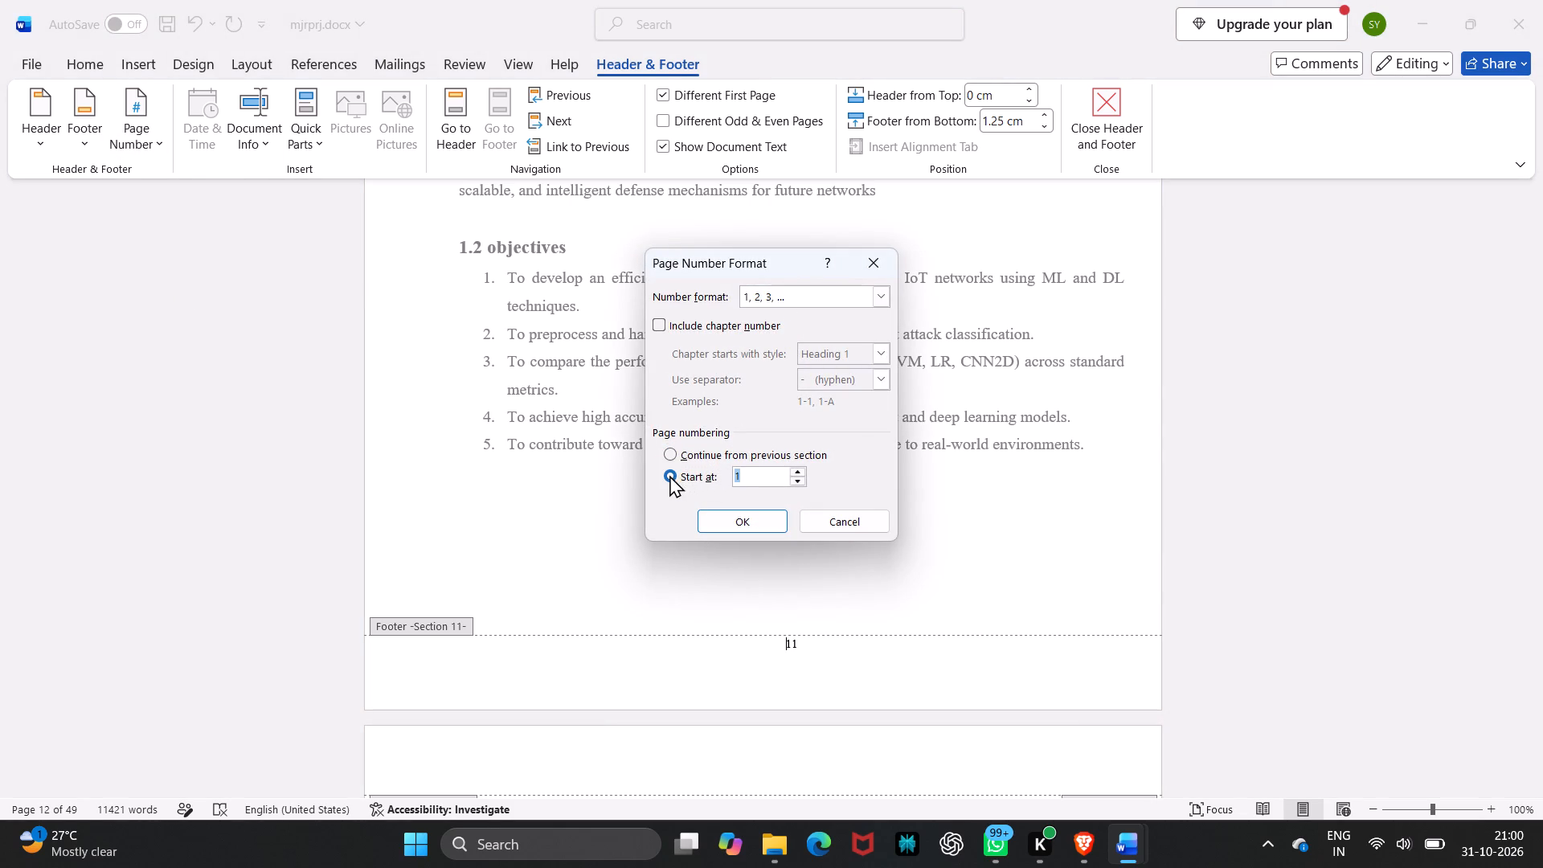
click(746, 473)
key(BackSpace)
key(2)
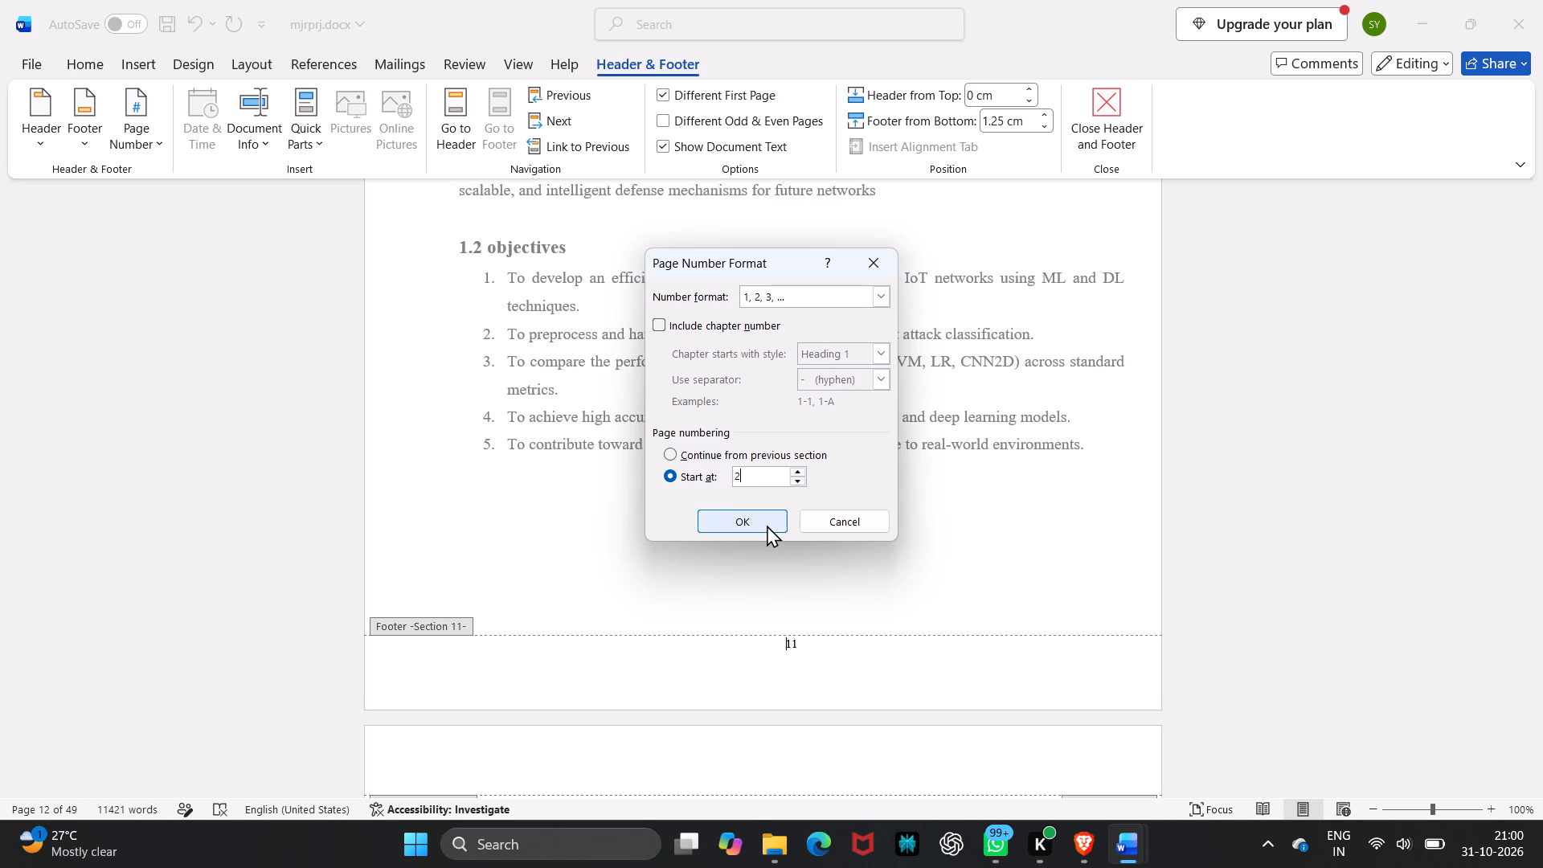
click(767, 525)
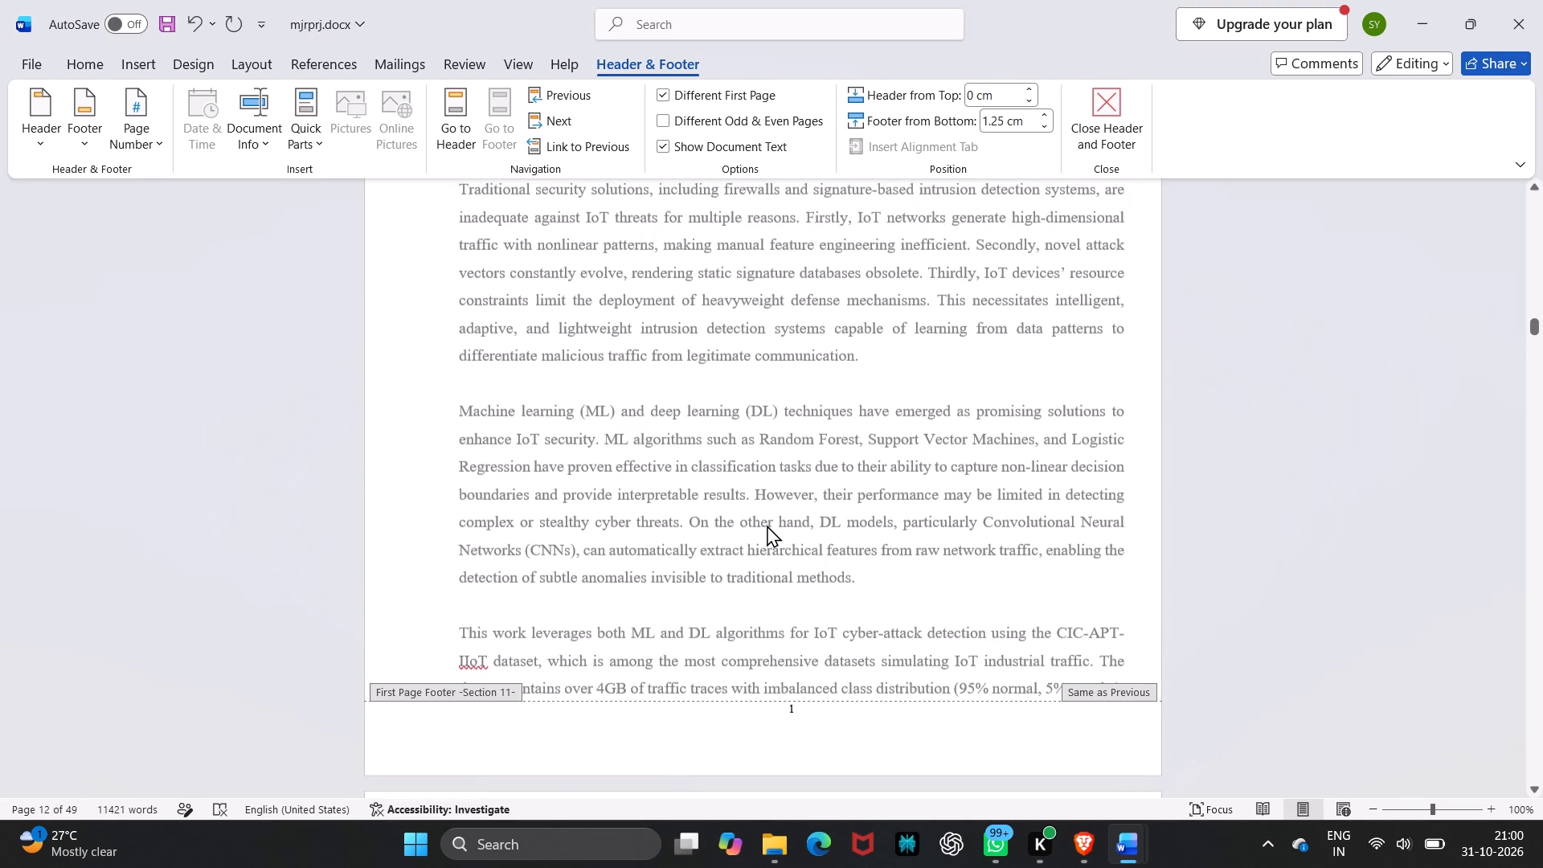
Check the footer page numbers from the Introduction through the Literature Survey and EXISTING METHOD to the start of PROPOSED SYSTEM.
scroll(767, 525, down, 1)
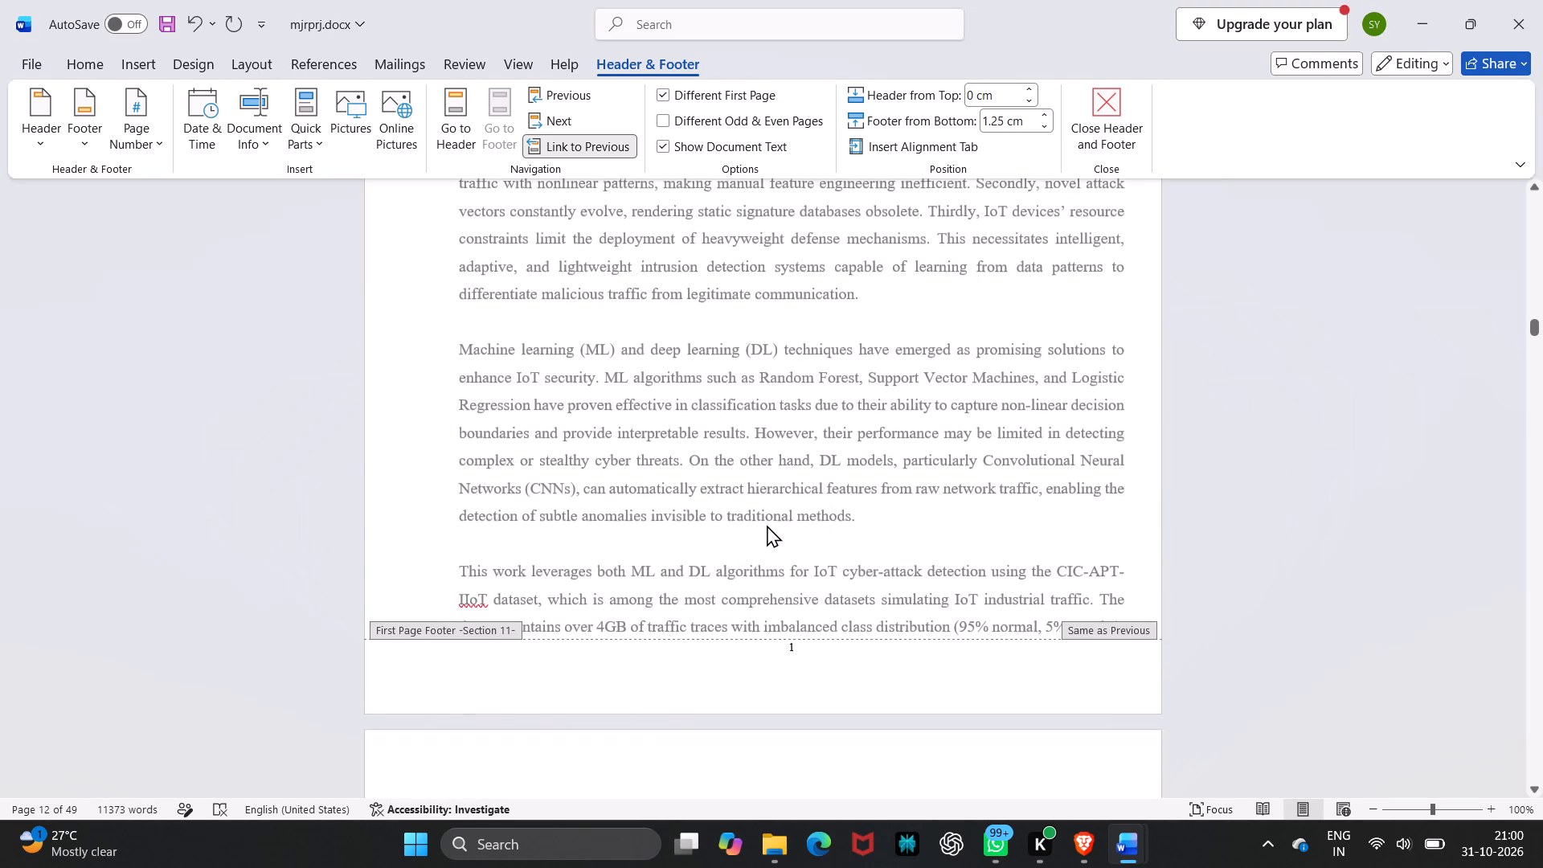
scroll(767, 525, down, 4)
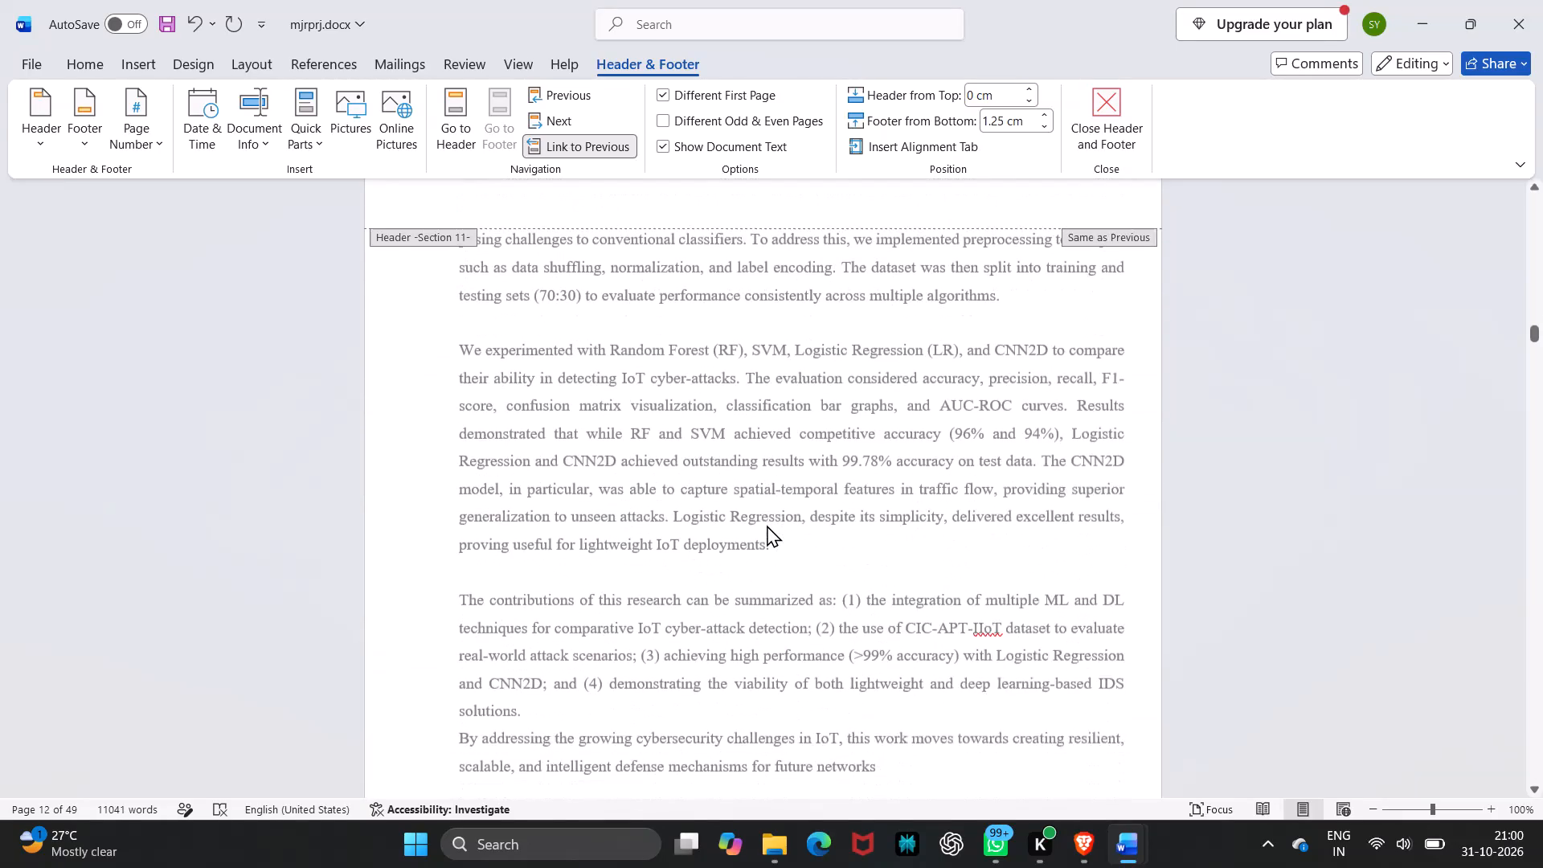
scroll(767, 525, down, 7)
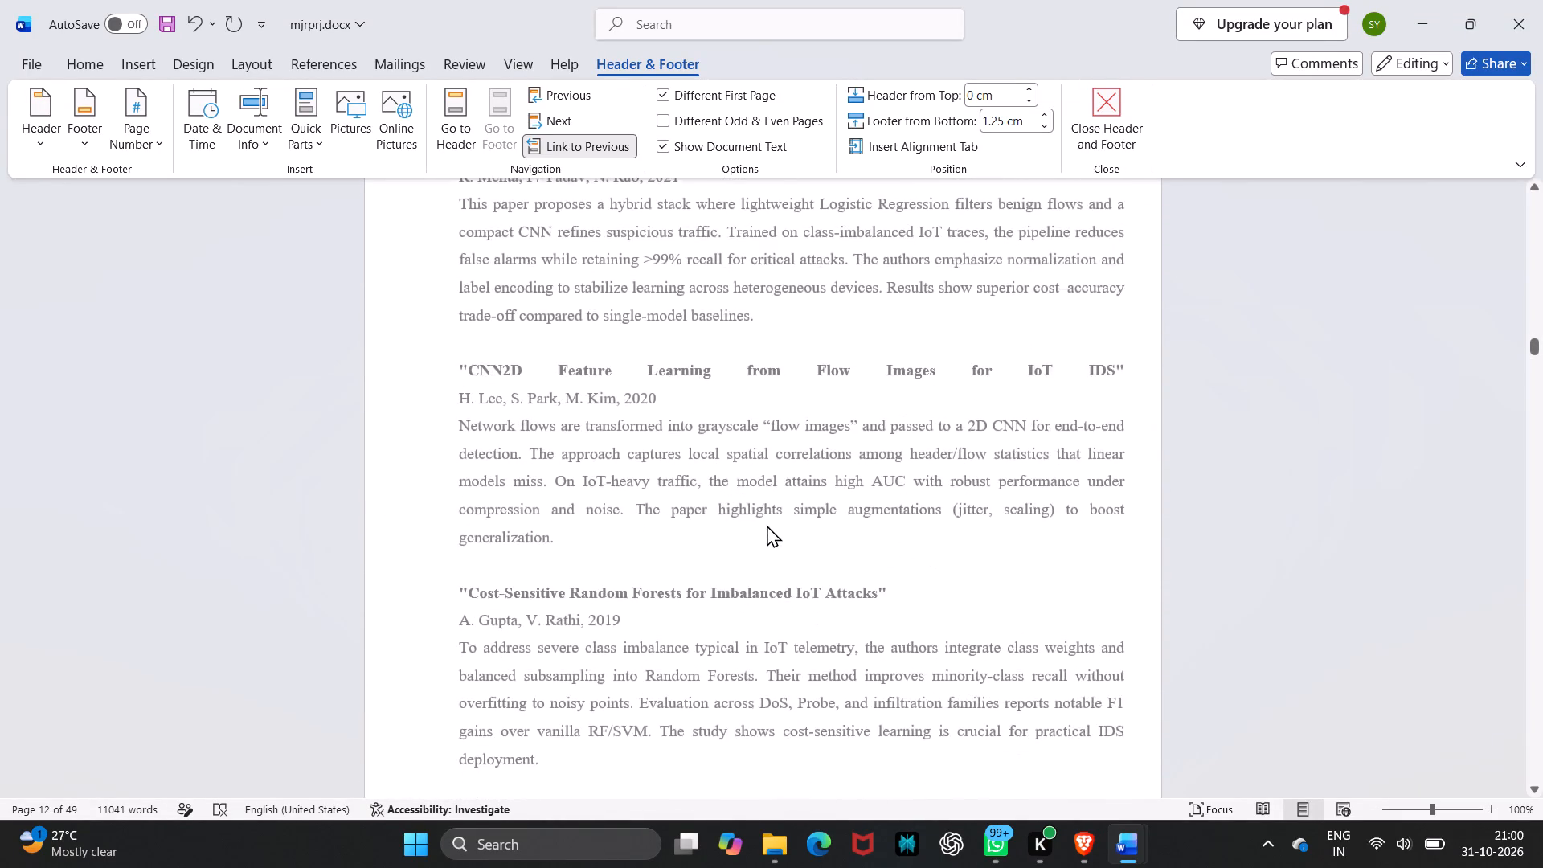
scroll(767, 525, down, 4)
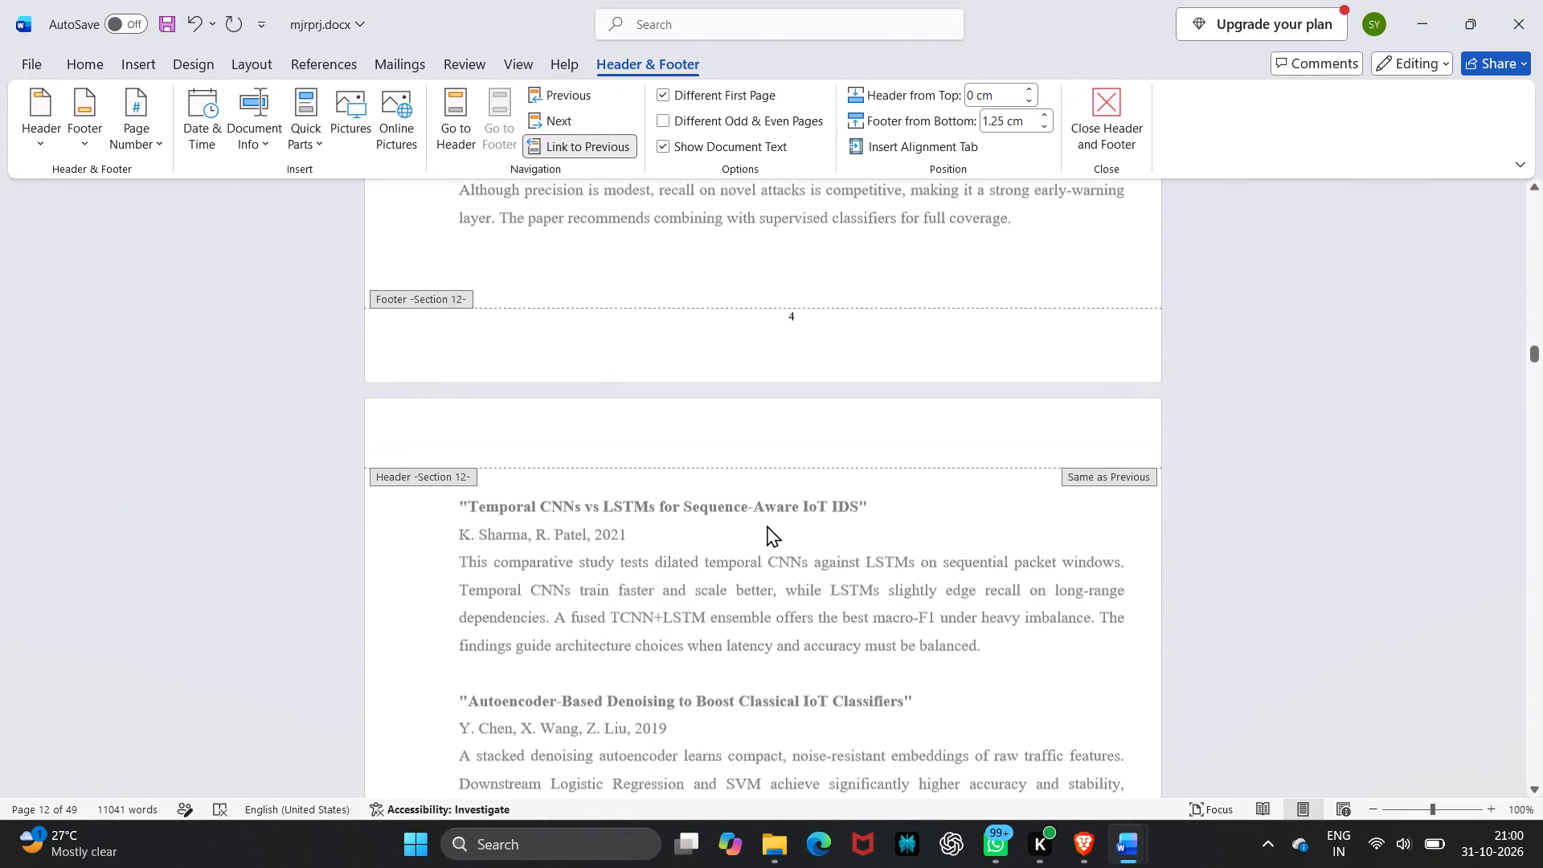
scroll(767, 525, down, 4)
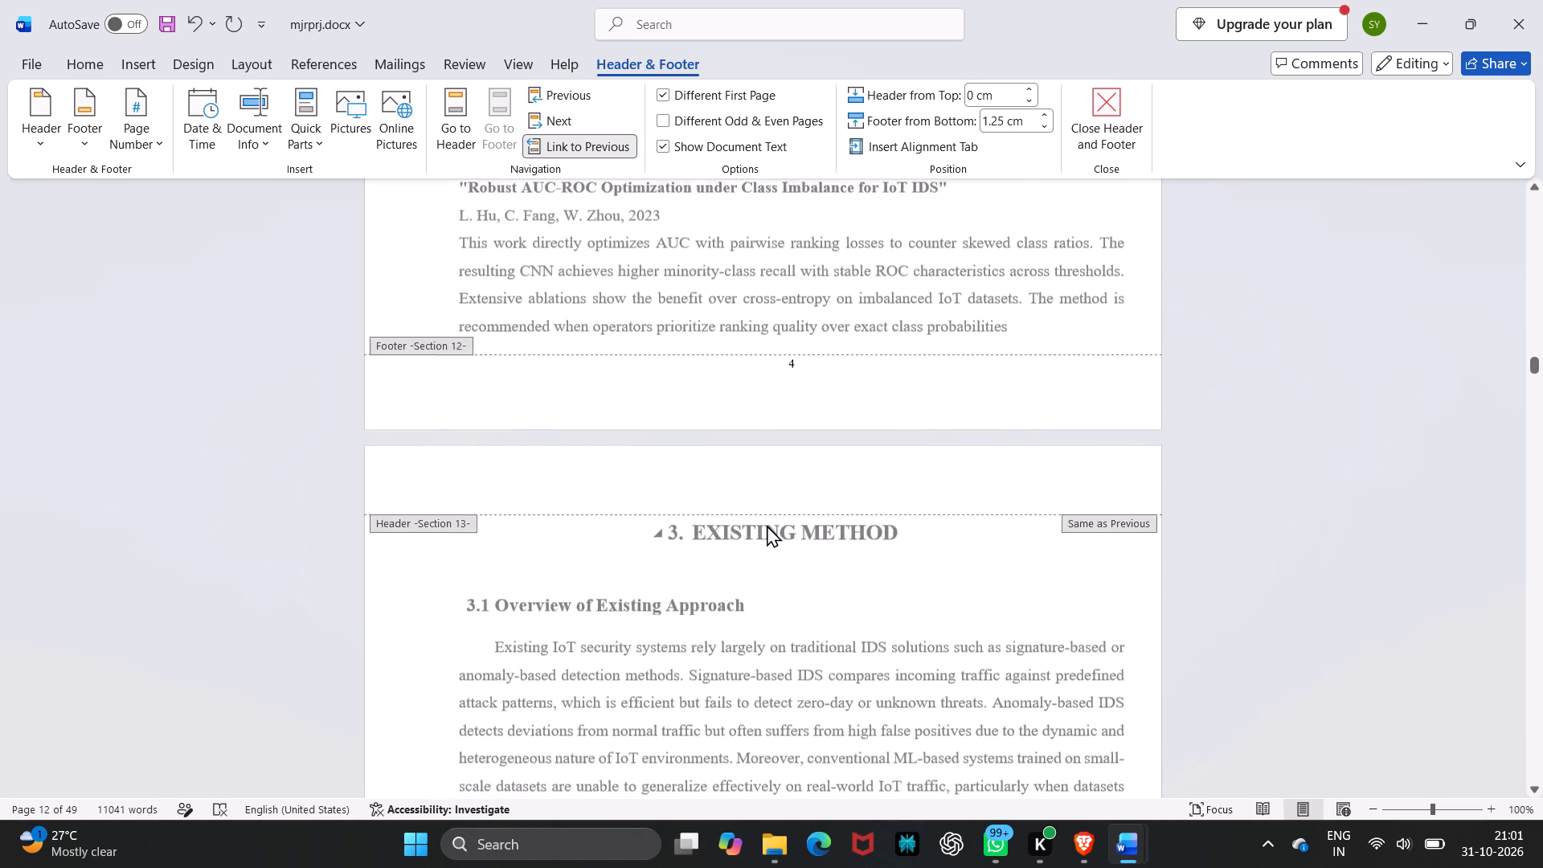
scroll(767, 525, down, 4)
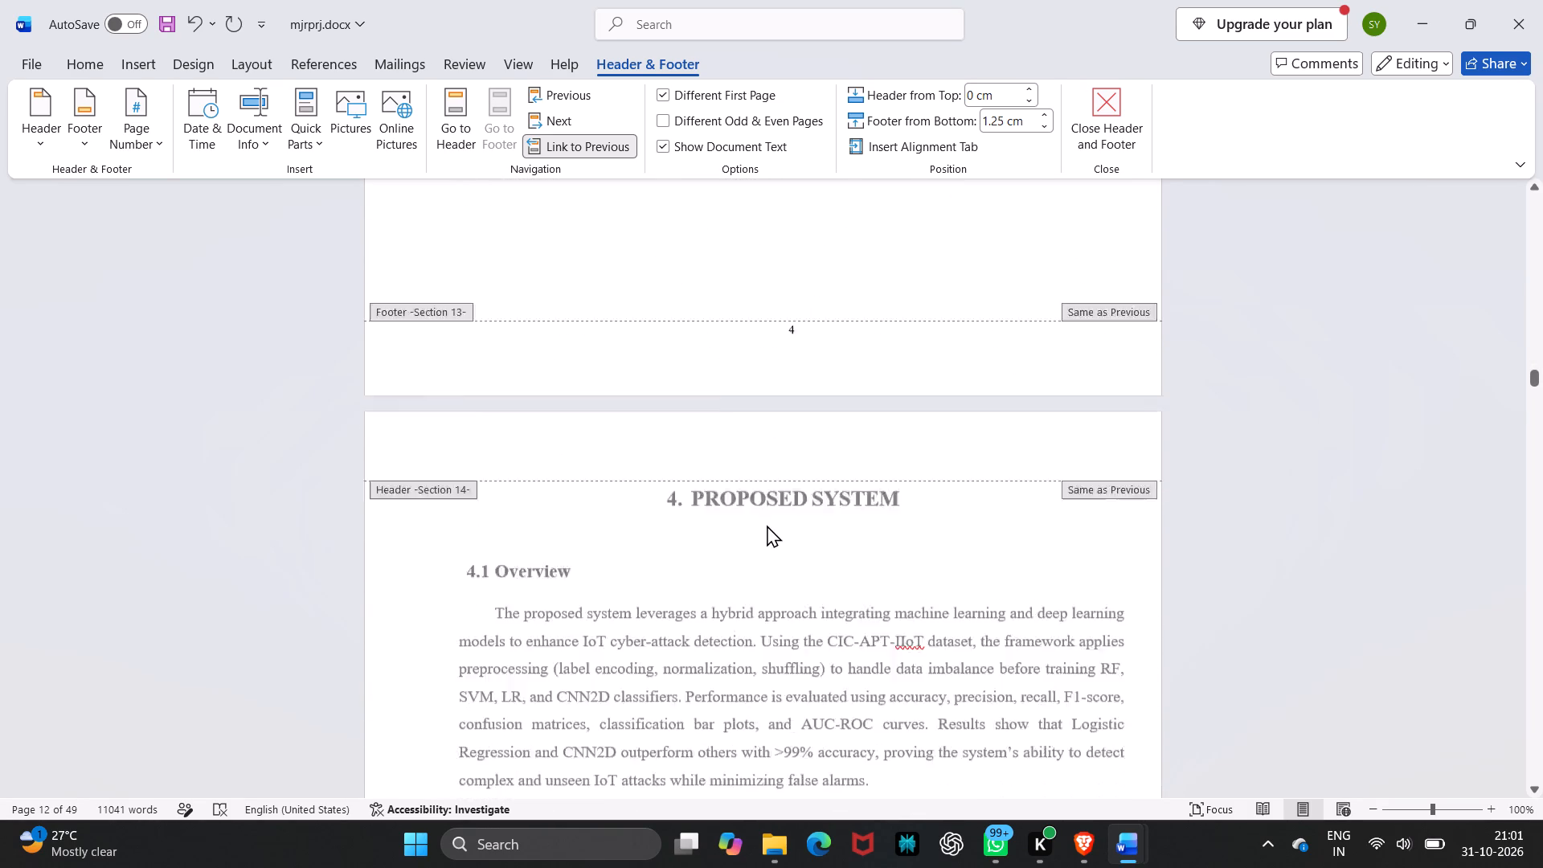
scroll(767, 525, down, 1)
scroll(767, 525, up, 3)
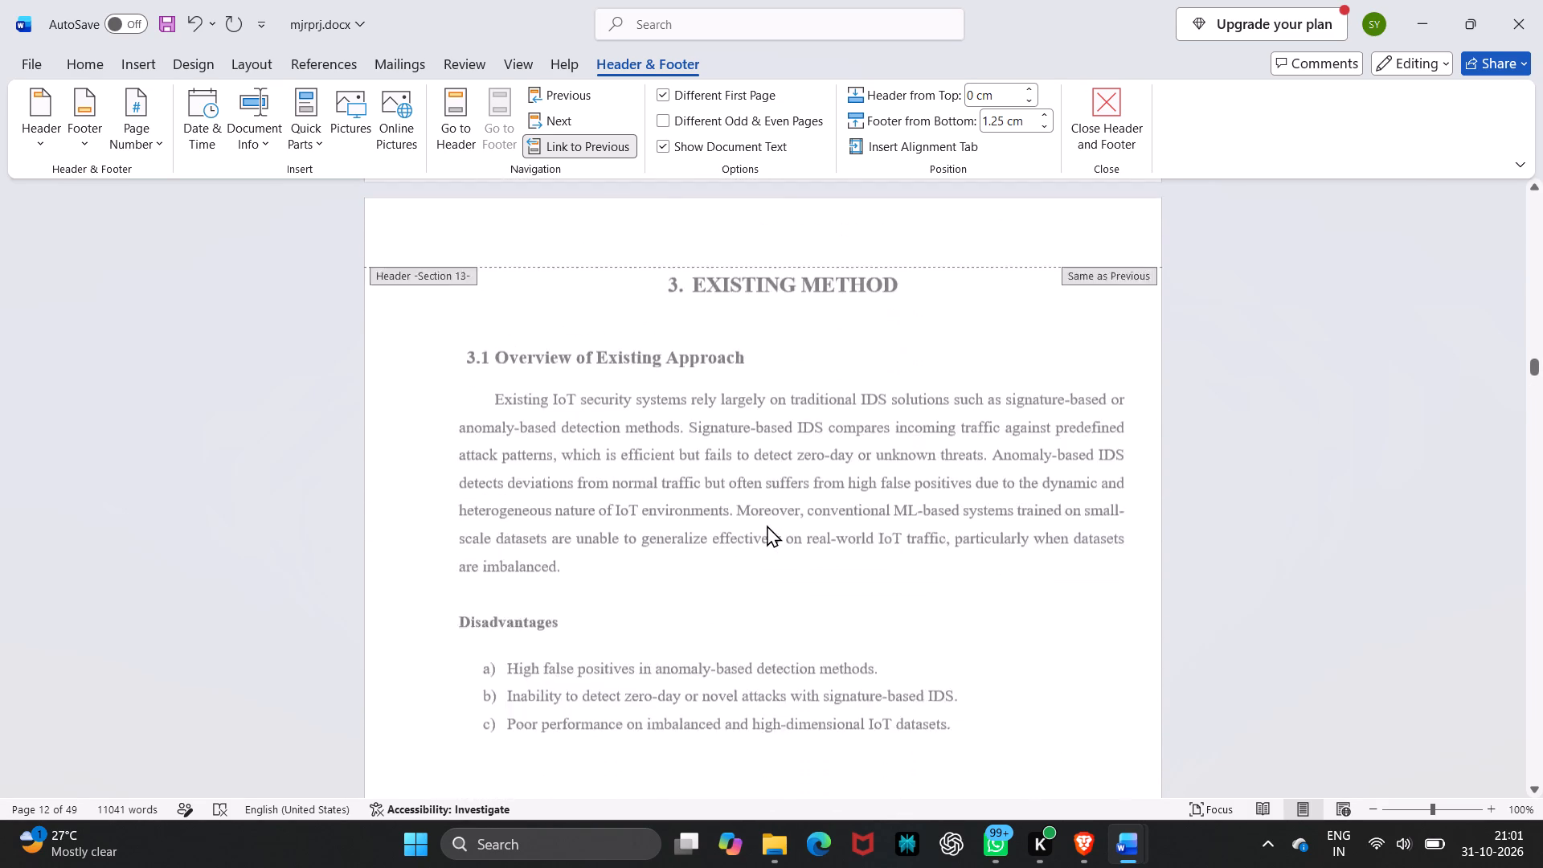
scroll(767, 525, up, 3)
scroll(767, 525, down, 1)
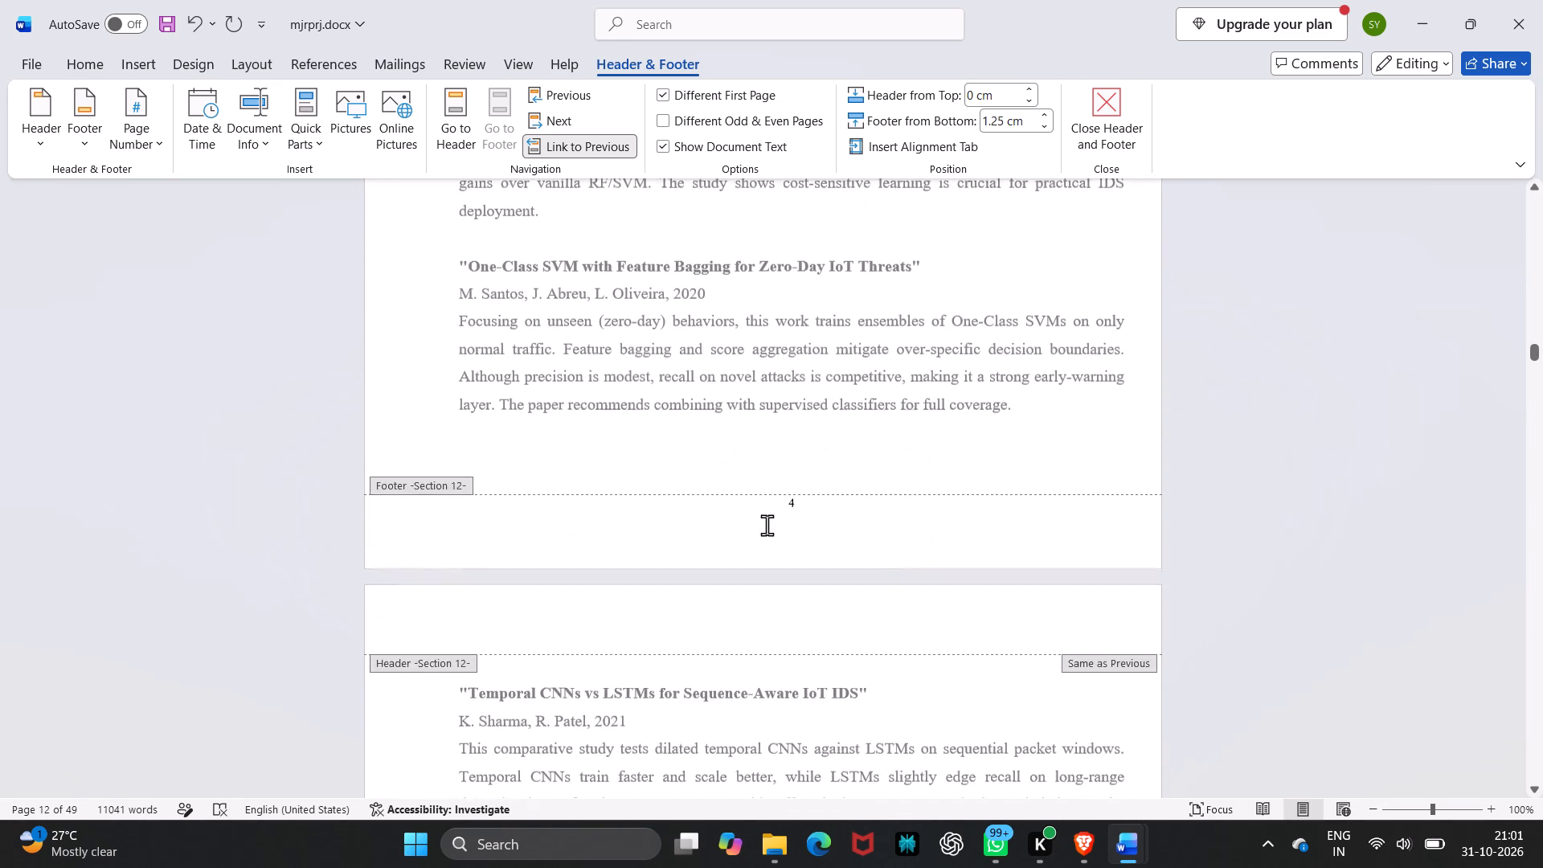
Unlink the Section 11 first-page footer, on the Introduction's opening page, from the previous section.
scroll(767, 525, up, 3)
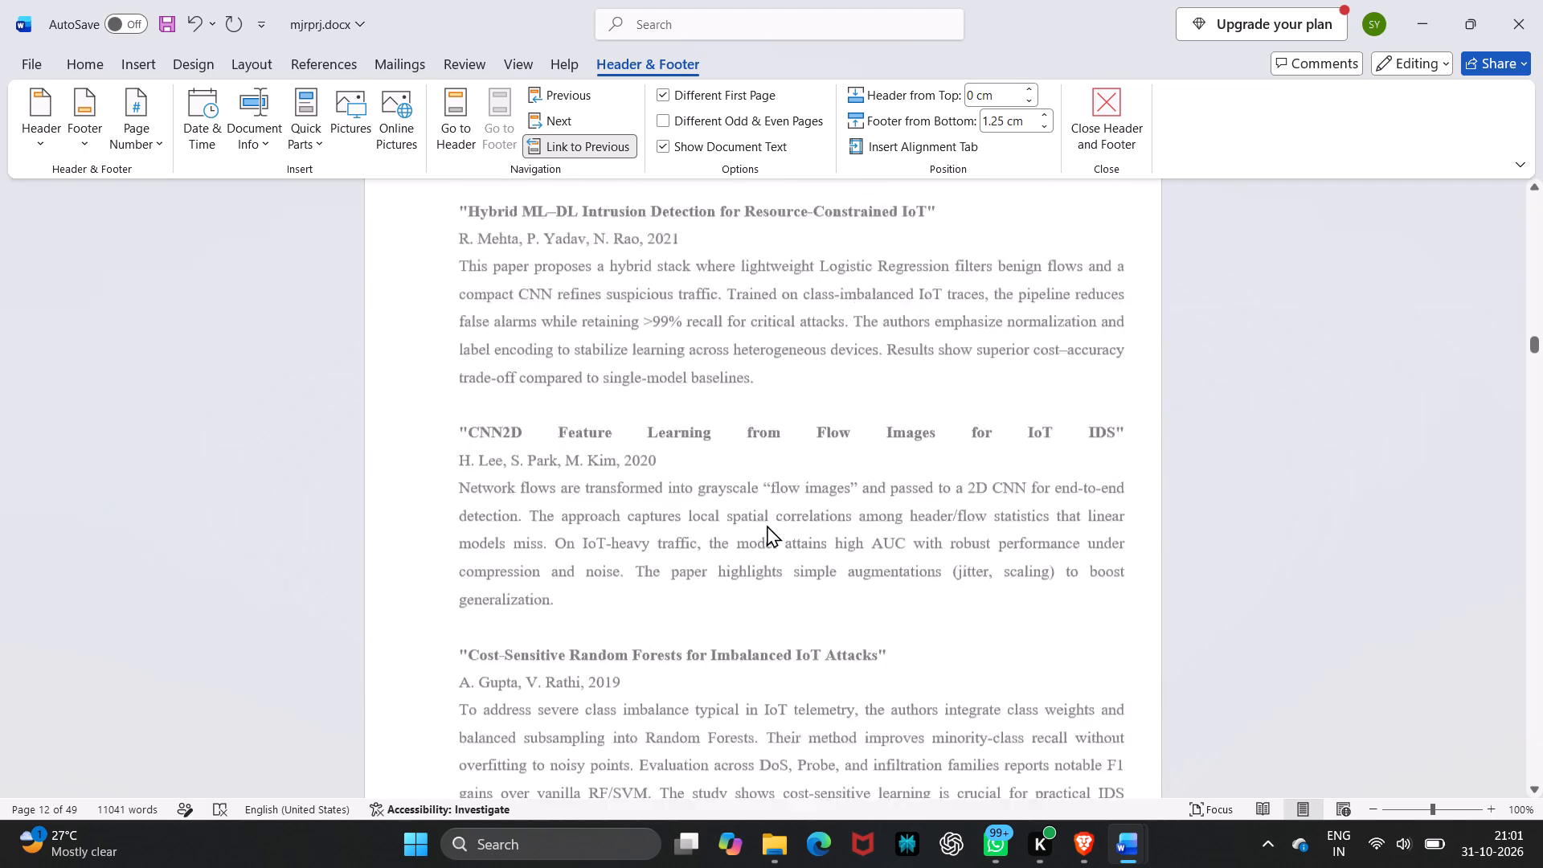
scroll(767, 525, up, 5)
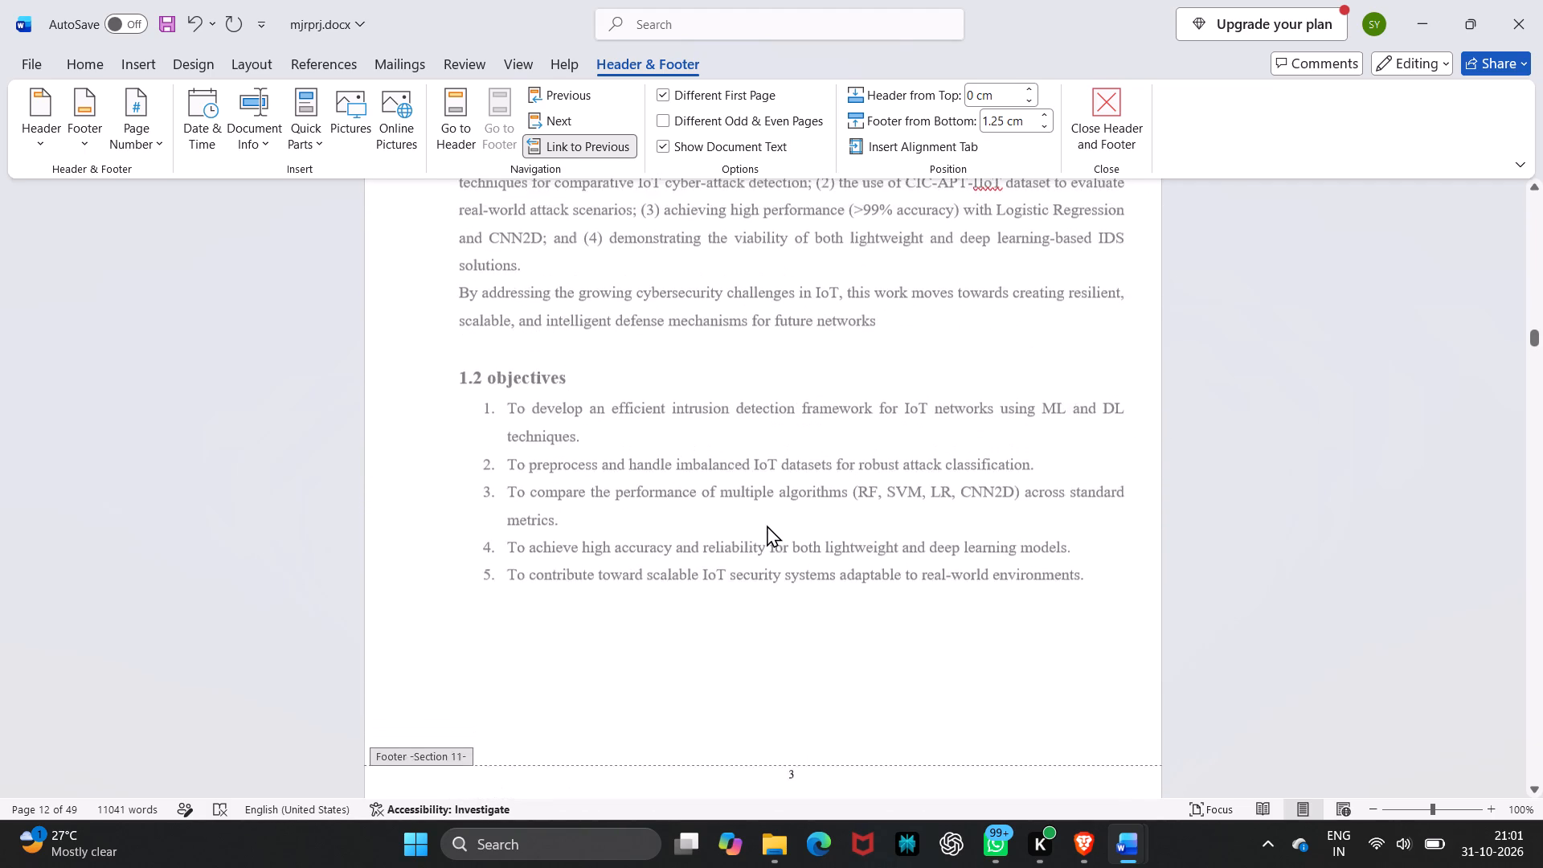
scroll(767, 525, up, 3)
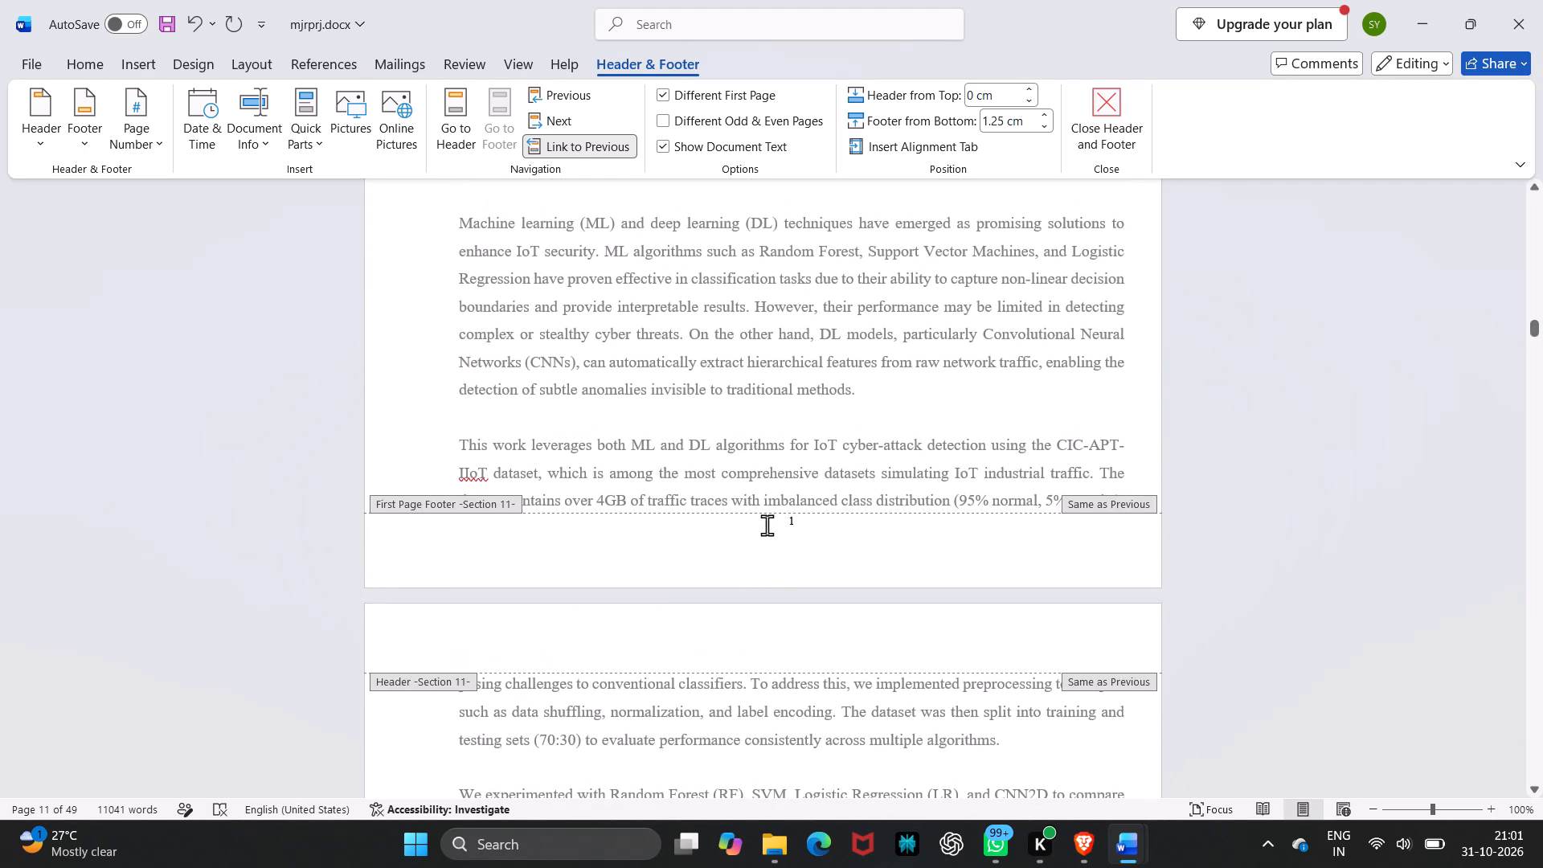
click(576, 154)
Replace the automatic page number in the Section 11 footer, below the objectives, with a typed 2.
scroll(643, 356, down, 2)
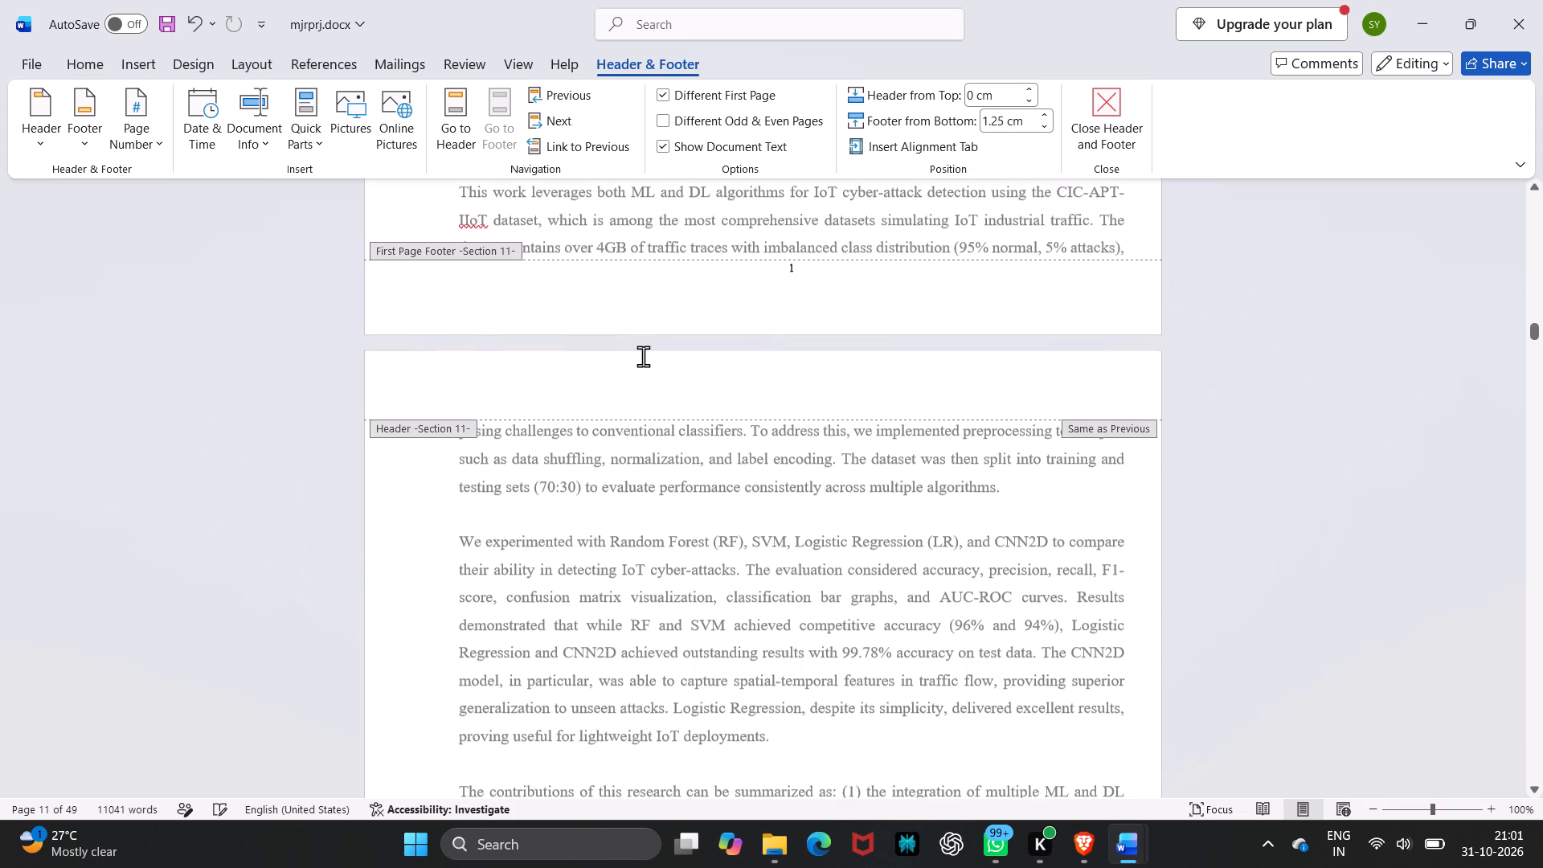
scroll(643, 356, down, 4)
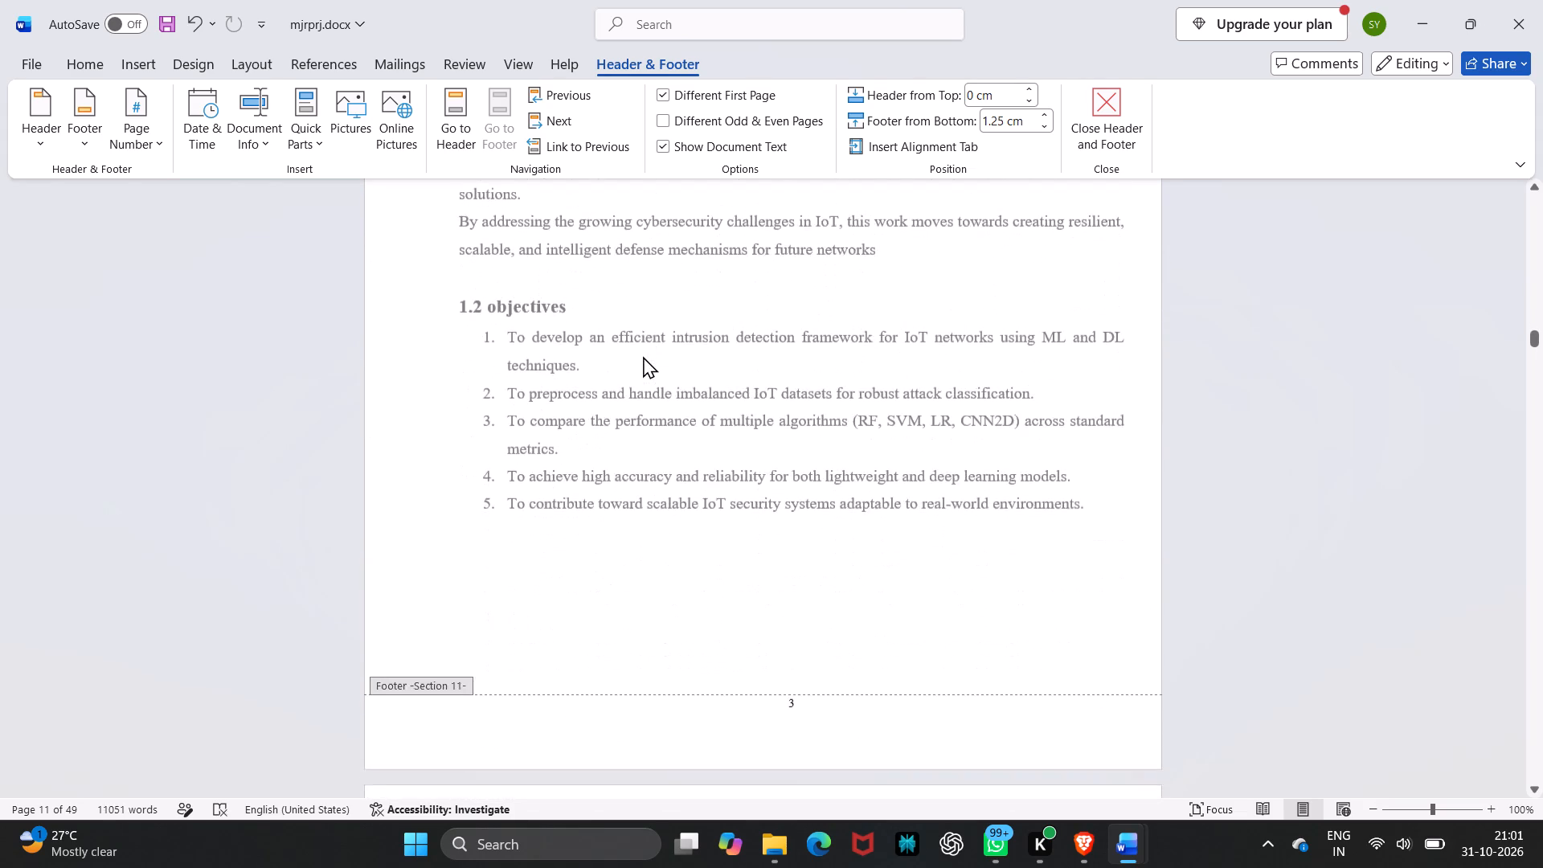
scroll(643, 356, down, 1)
click(795, 371)
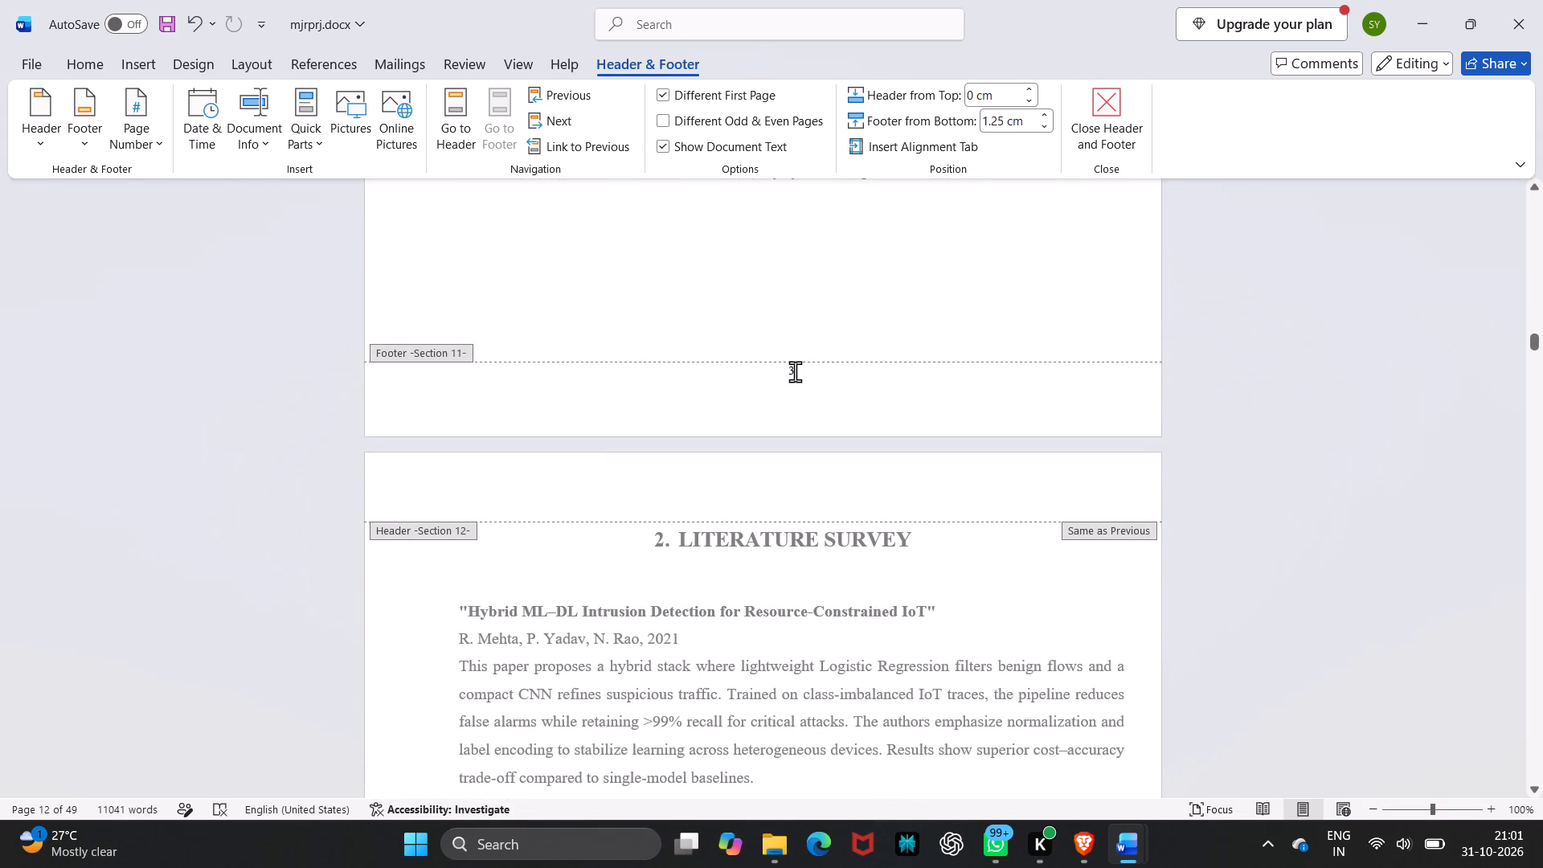
key(BackSpace)
key(BackSpace)
key(2)
Replace the number in the Section 12 footer, on the first Literature Survey page, with a typed 3.
scroll(772, 471, down, 1)
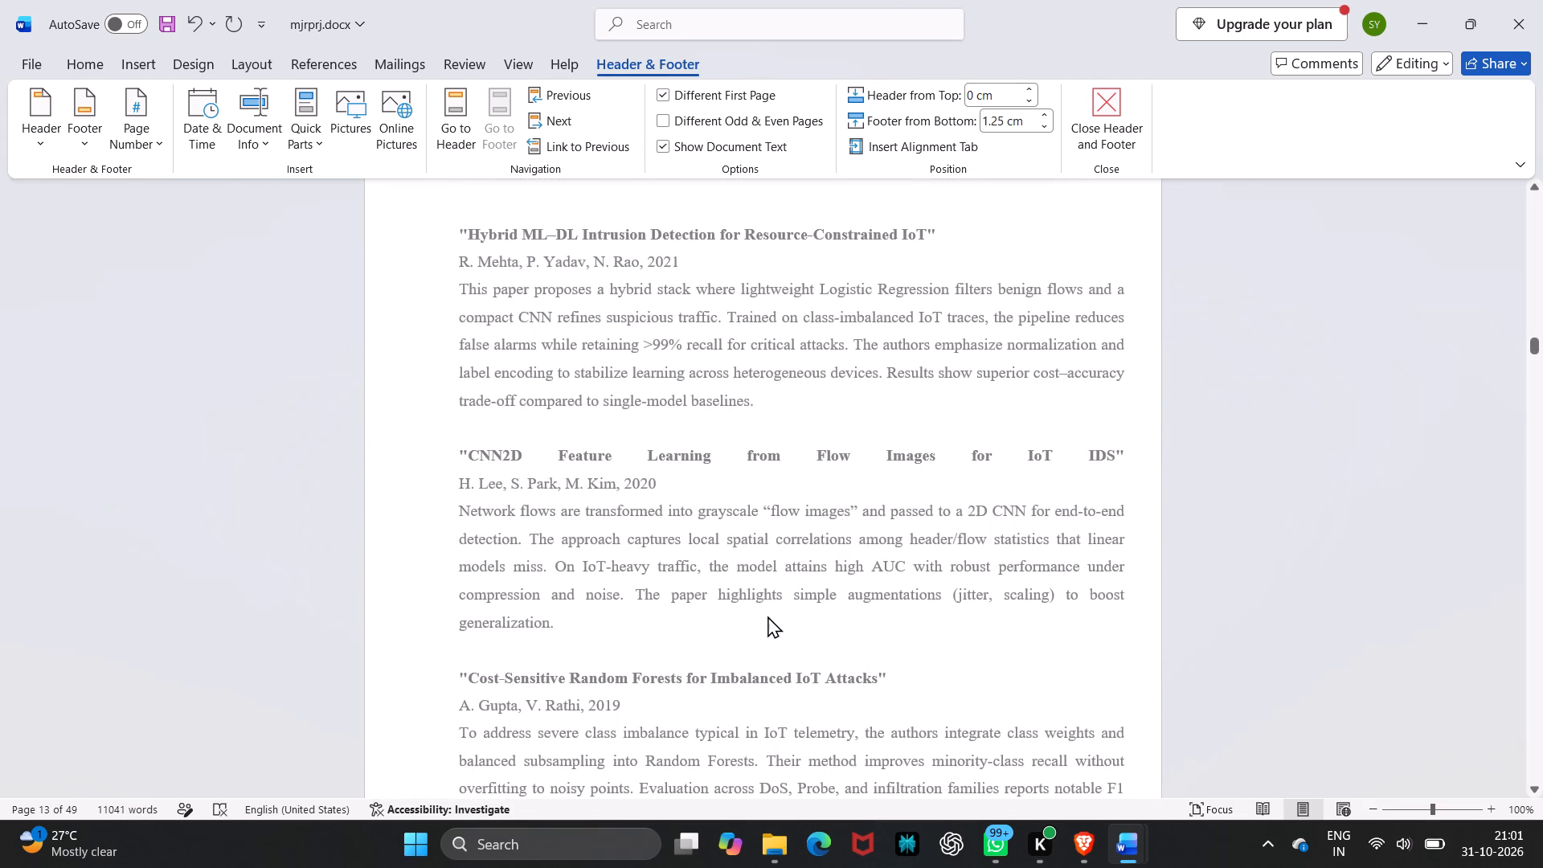
scroll(767, 616, down, 3)
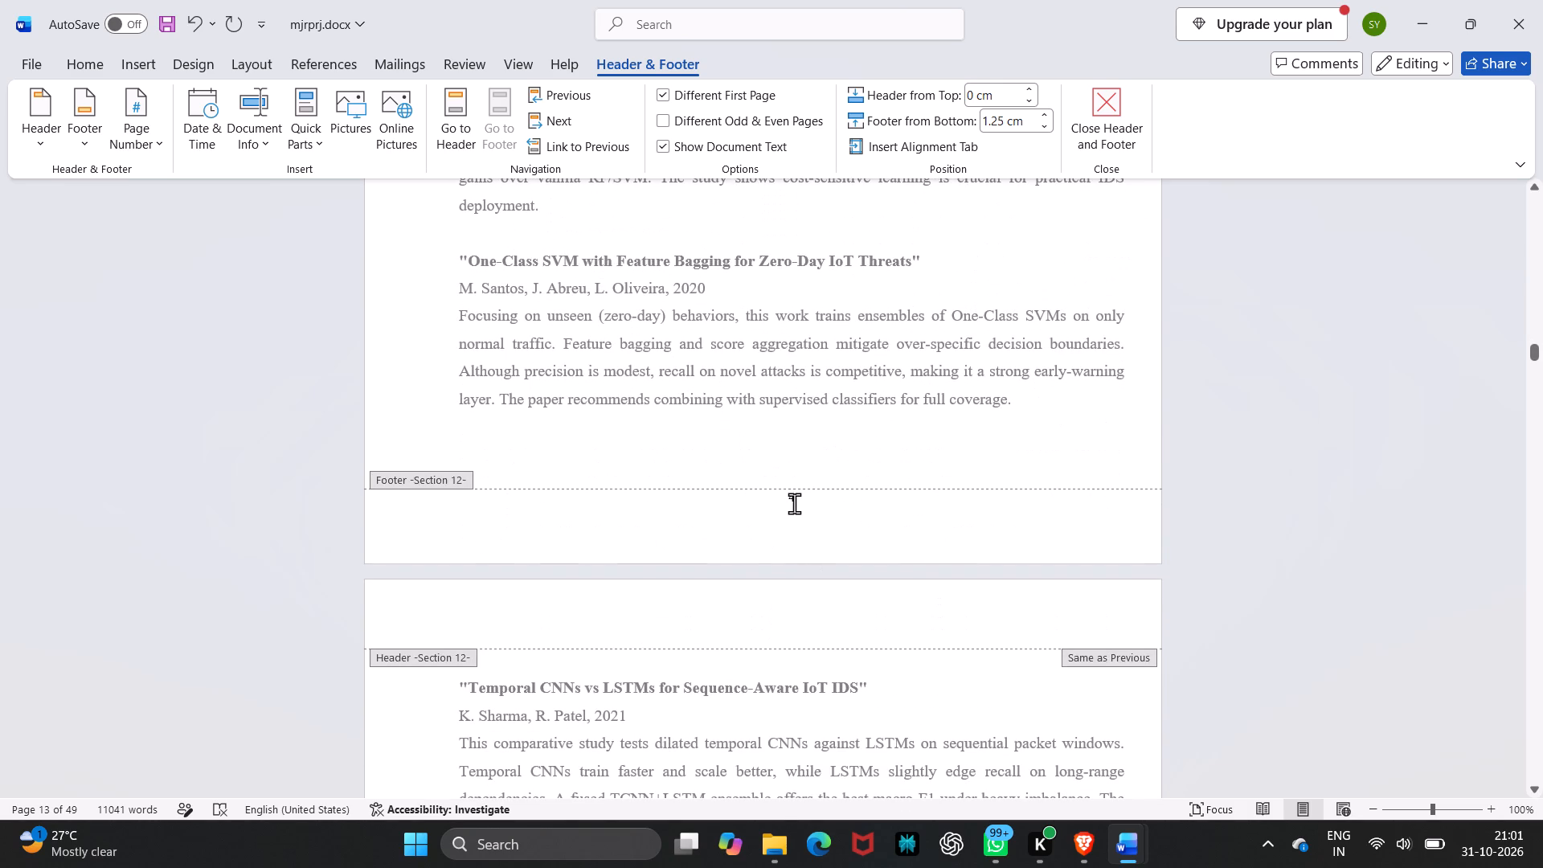
click(794, 503)
key(BackSpace)
key(3)
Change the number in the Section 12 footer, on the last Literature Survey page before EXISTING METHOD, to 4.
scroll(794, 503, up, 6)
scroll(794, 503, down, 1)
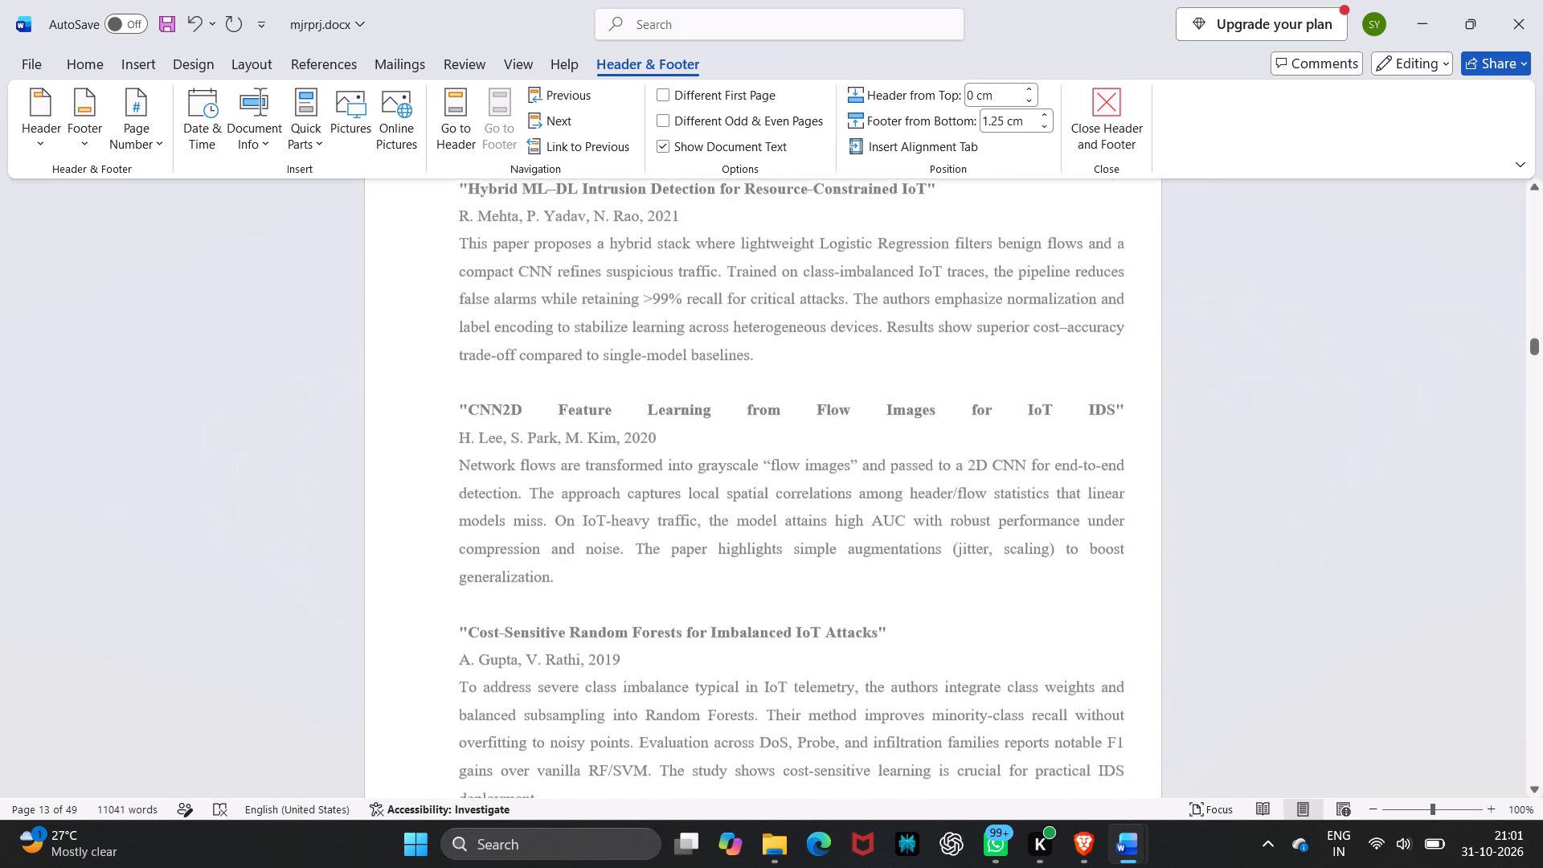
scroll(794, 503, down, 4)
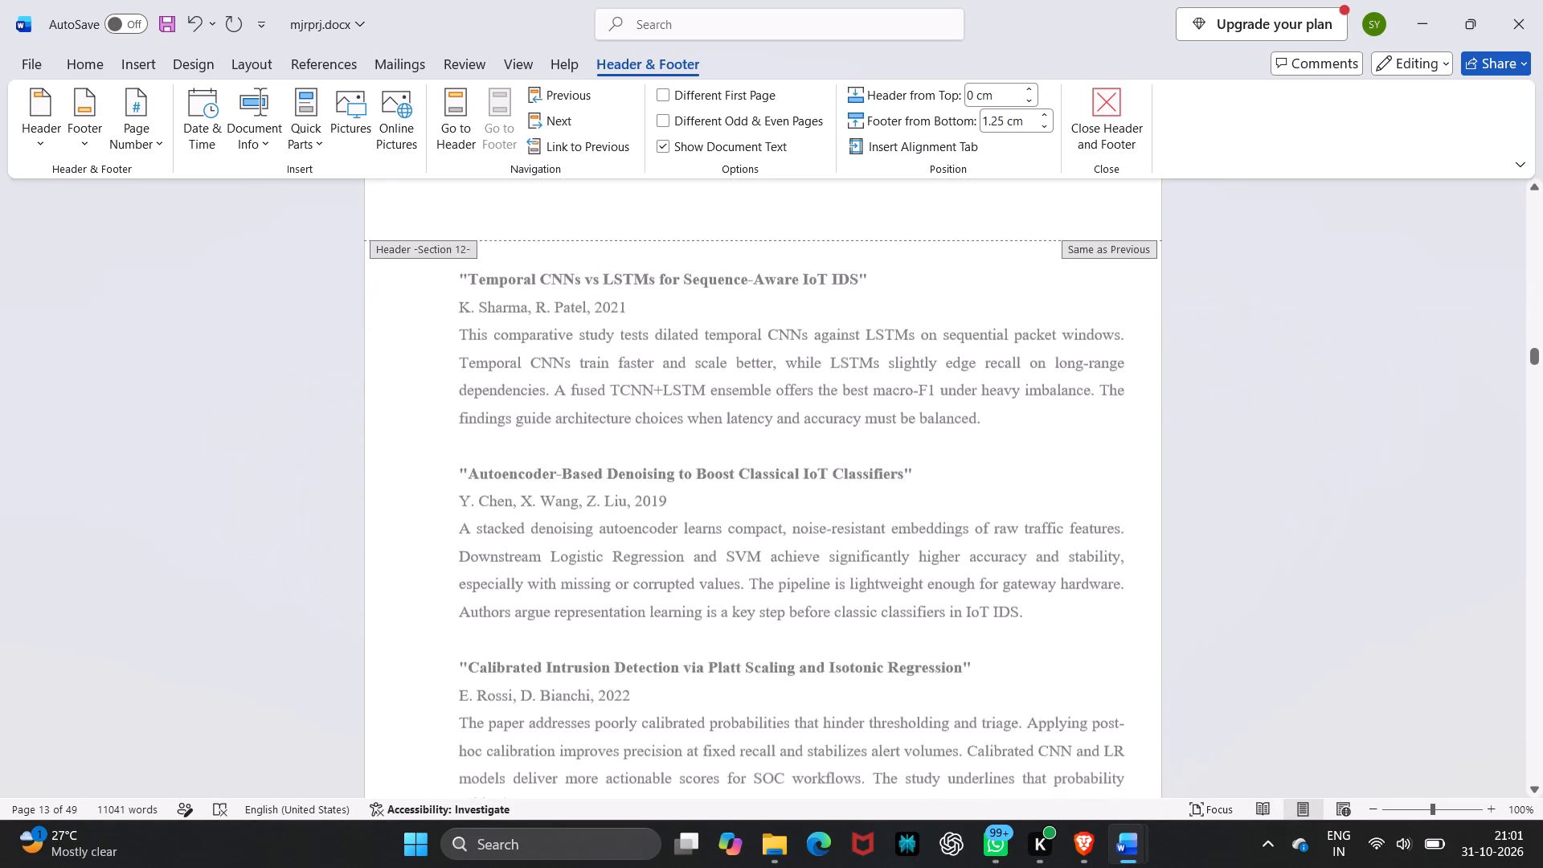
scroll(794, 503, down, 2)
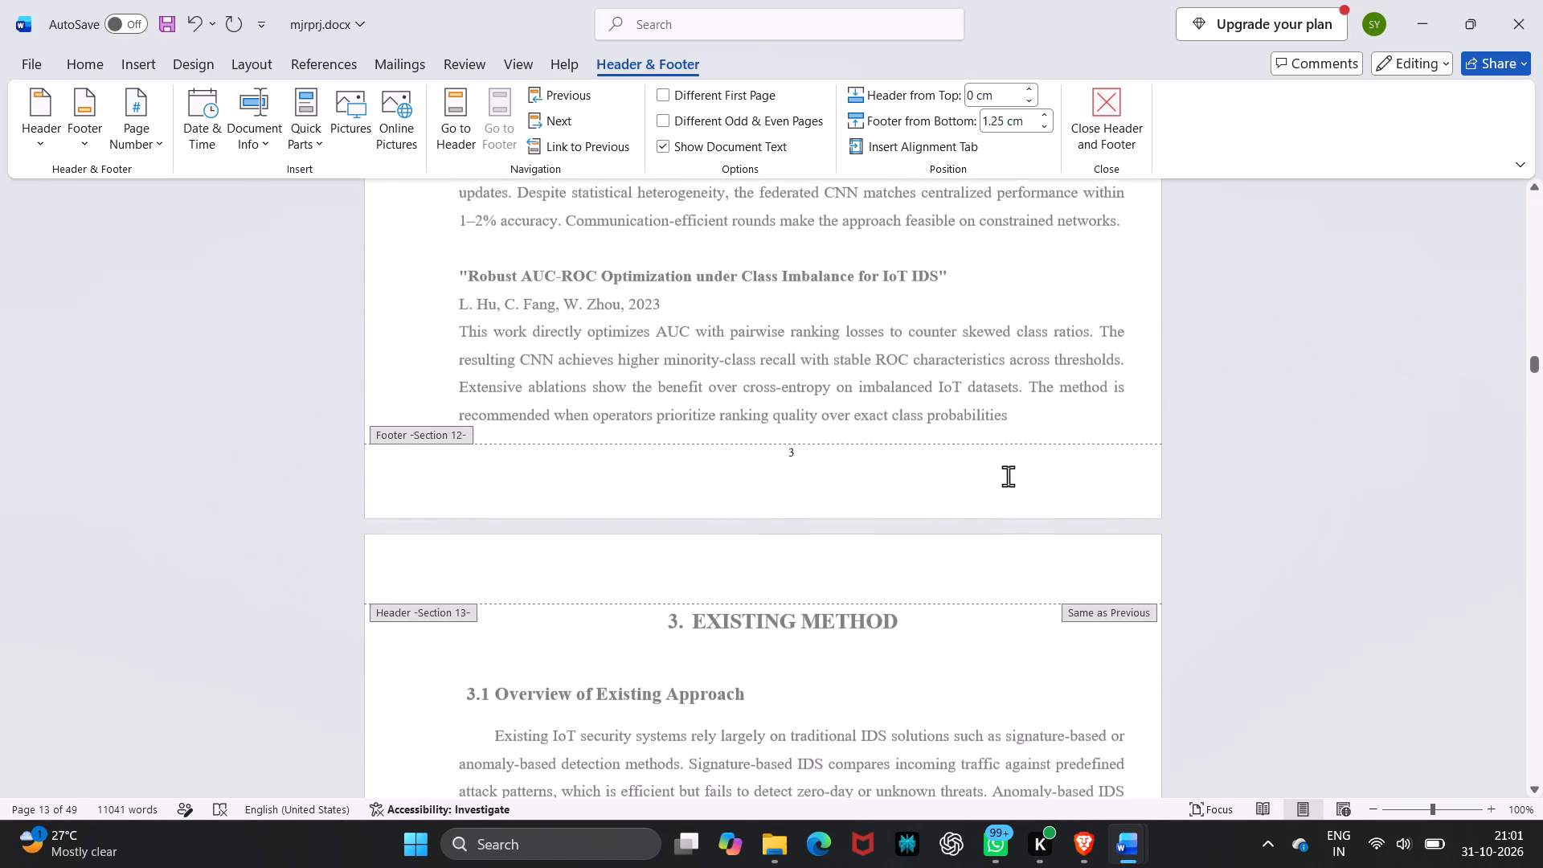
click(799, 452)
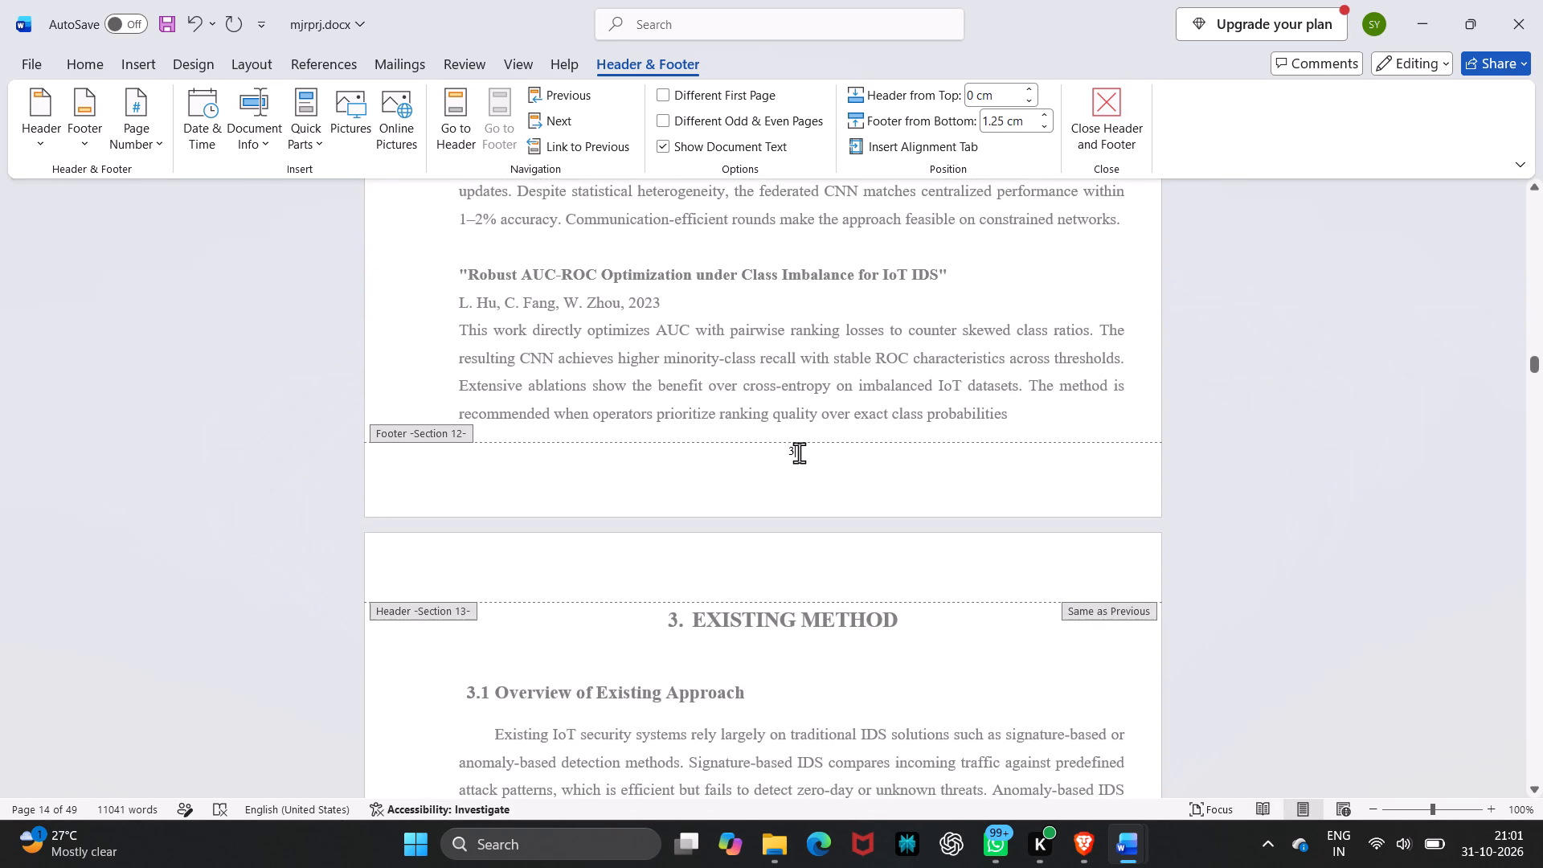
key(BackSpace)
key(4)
Clear the footer number below EXISTING METHOD, unlink the Section 13 footer from the previous section, and enter 5.
scroll(799, 452, down, 2)
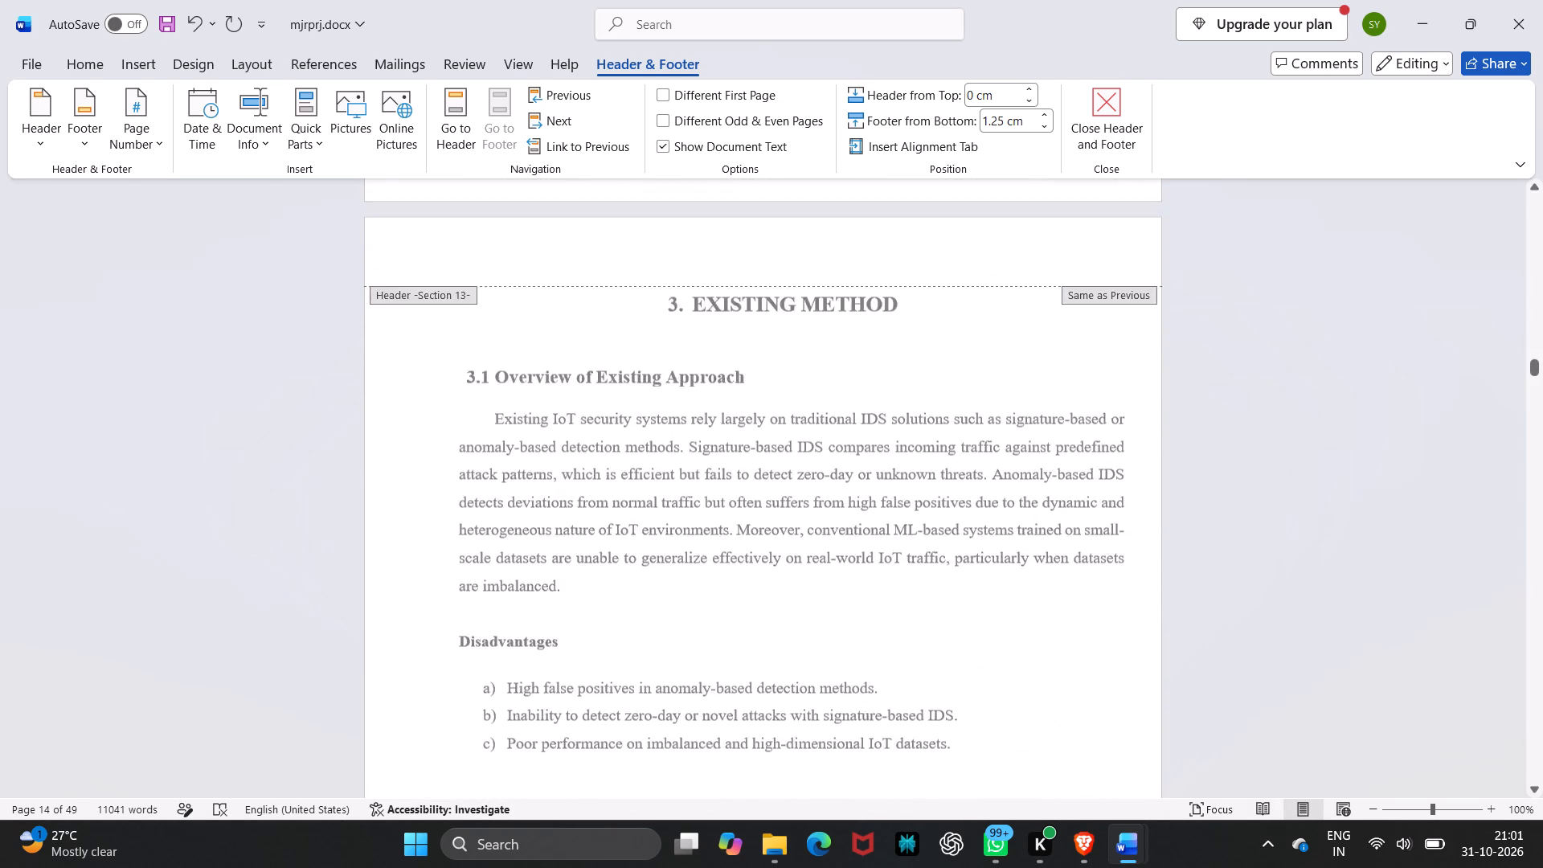
scroll(799, 452, down, 2)
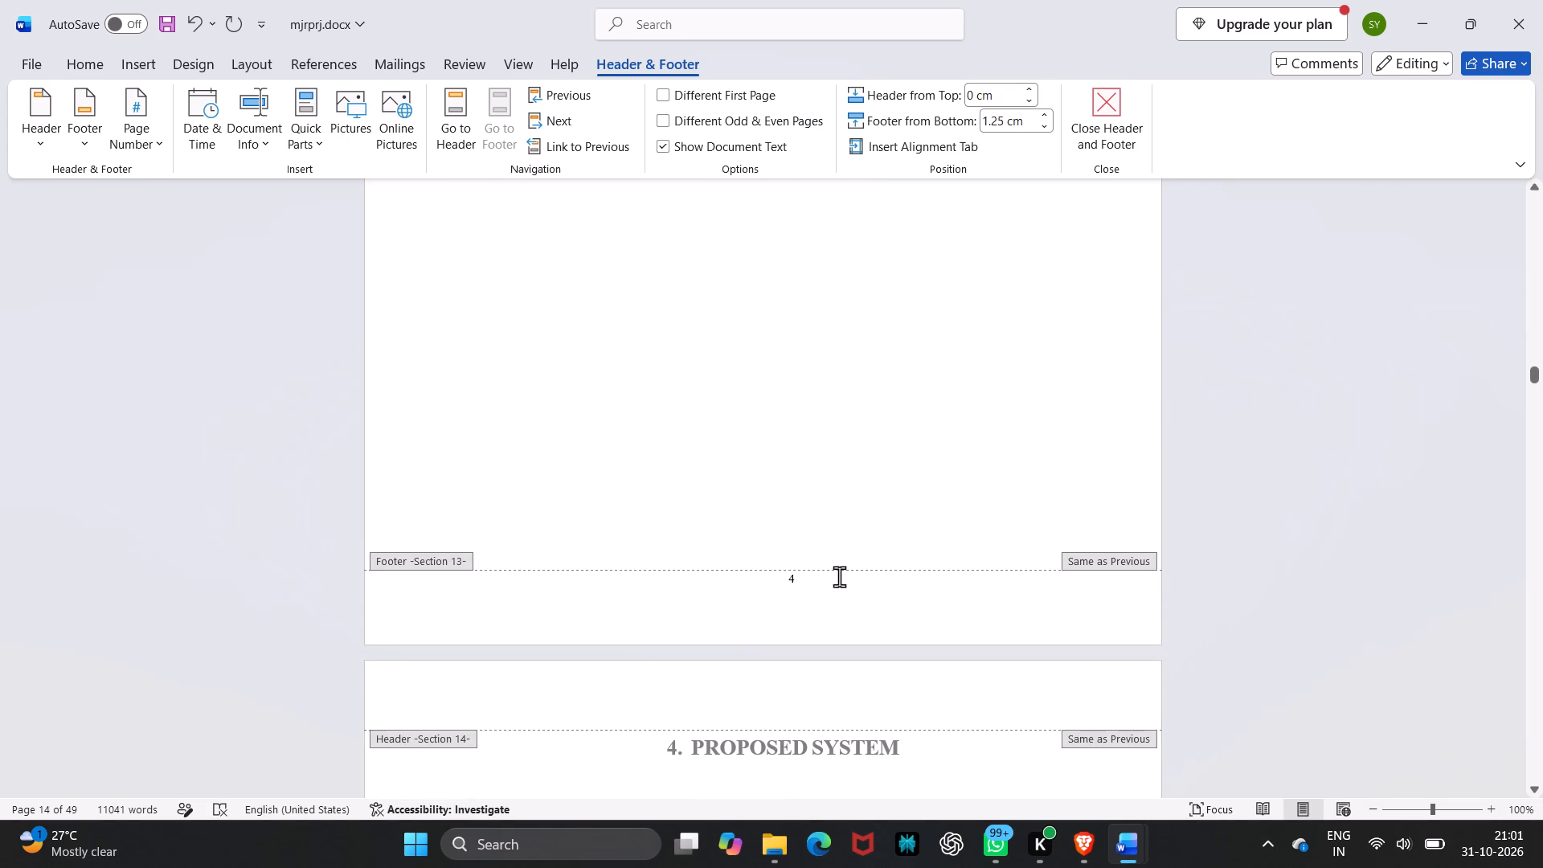
click(794, 581)
key(BackSpace)
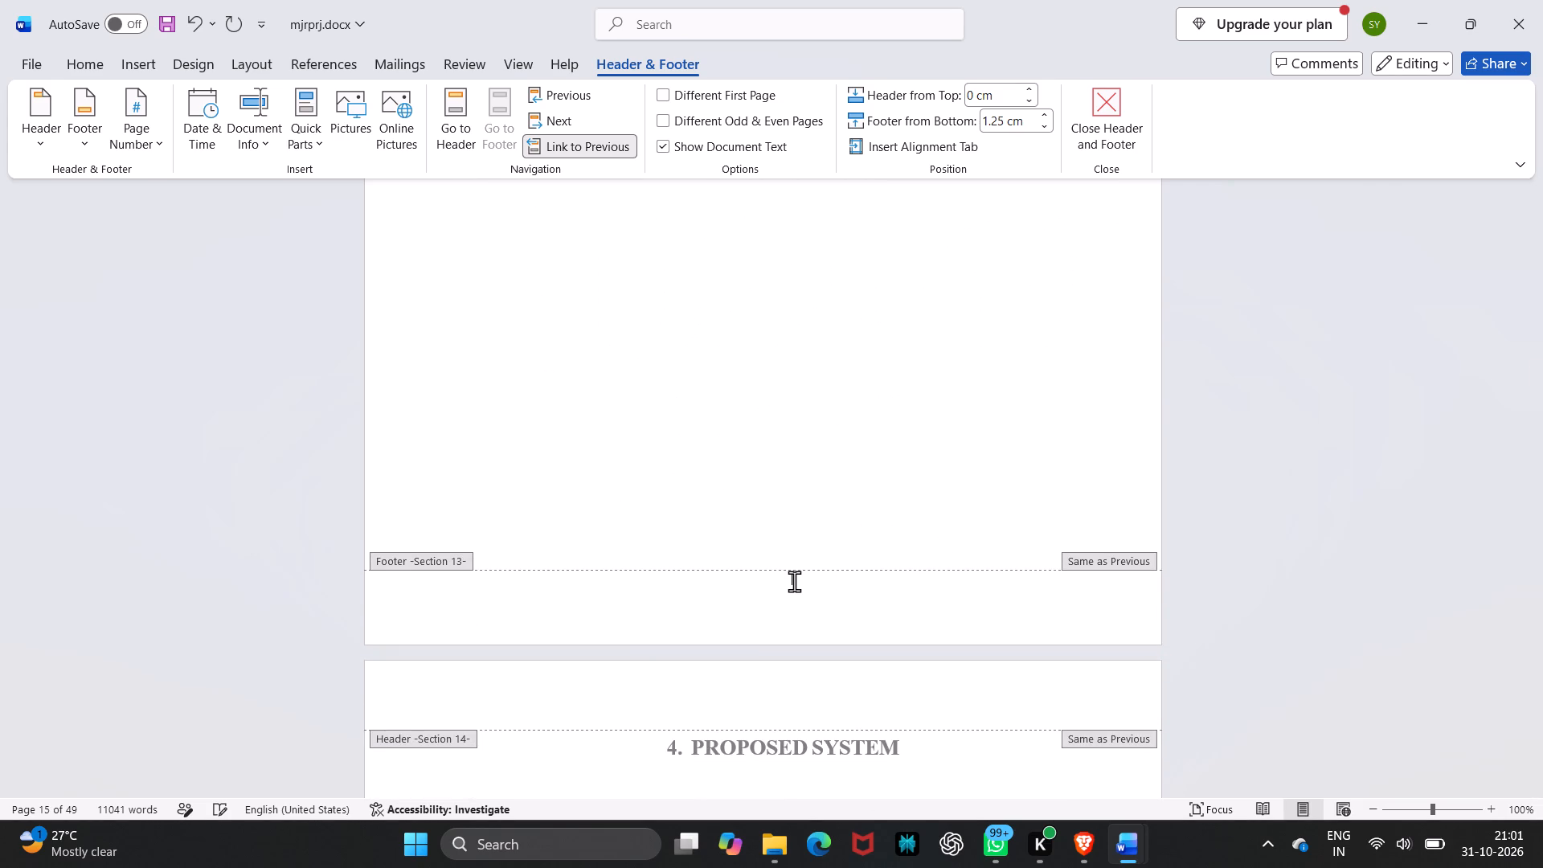
click(601, 146)
scroll(763, 403, down, 1)
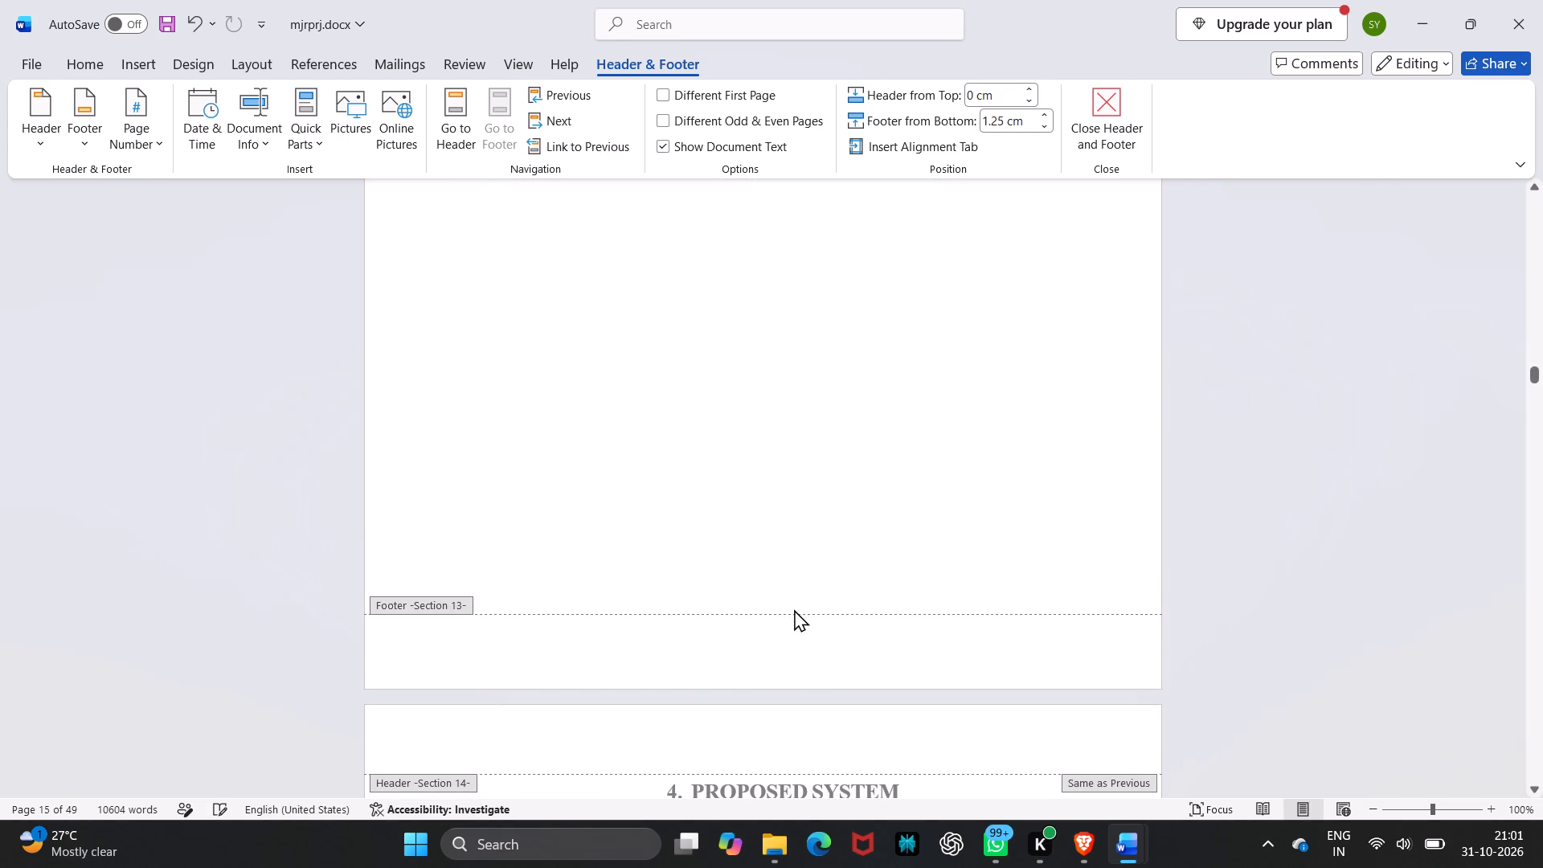
key(5)
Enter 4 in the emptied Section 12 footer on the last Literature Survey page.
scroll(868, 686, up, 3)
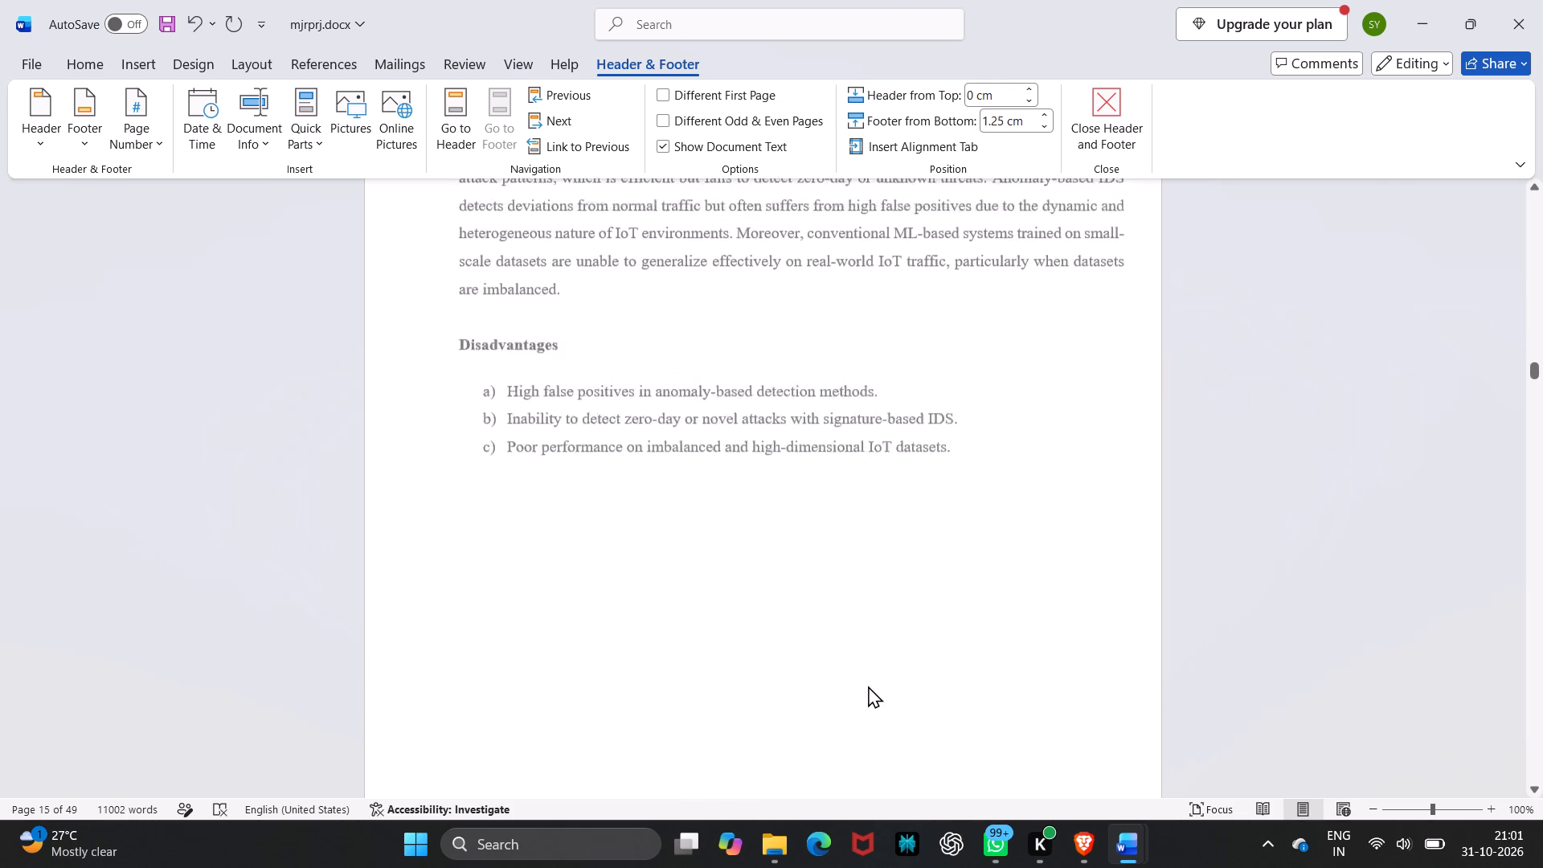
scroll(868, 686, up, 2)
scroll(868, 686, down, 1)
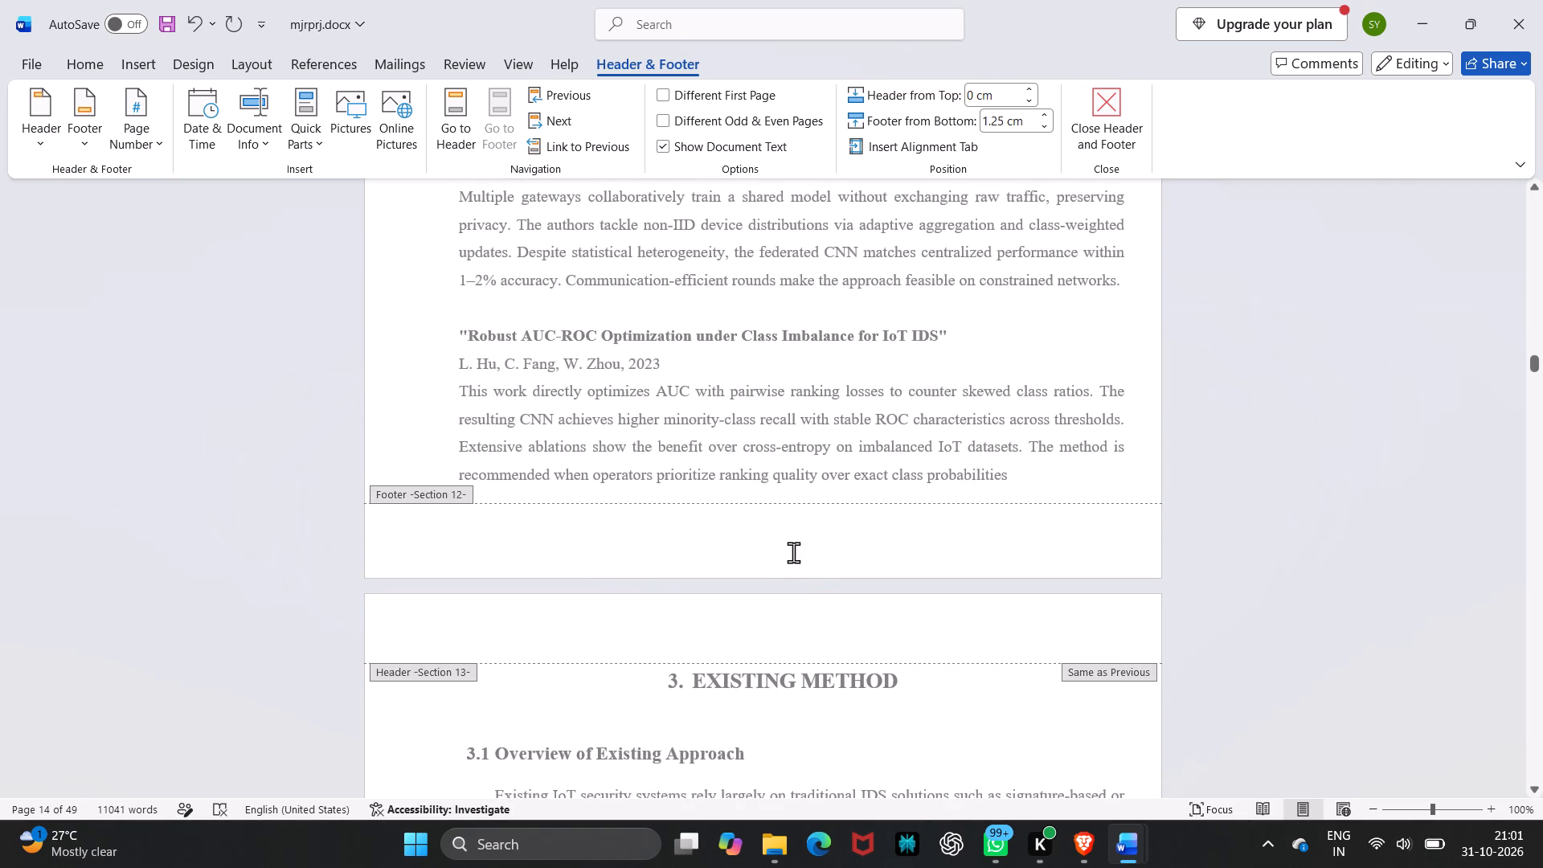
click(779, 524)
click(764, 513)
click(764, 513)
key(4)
Check the footer numbers from the end of the Literature Survey back to the Introduction's first page.
scroll(764, 513, up, 2)
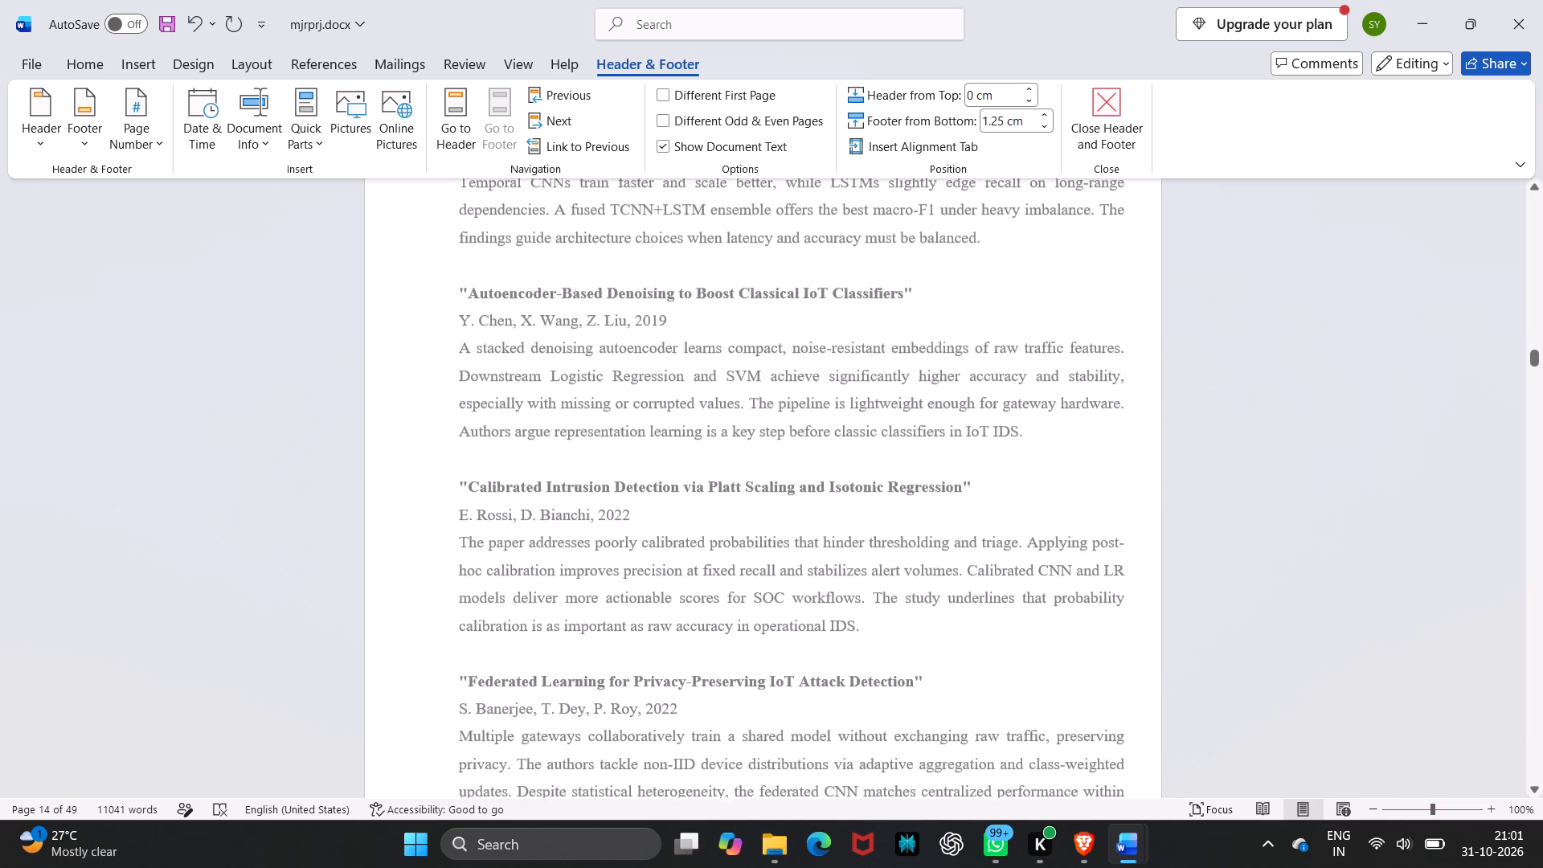
scroll(764, 513, up, 4)
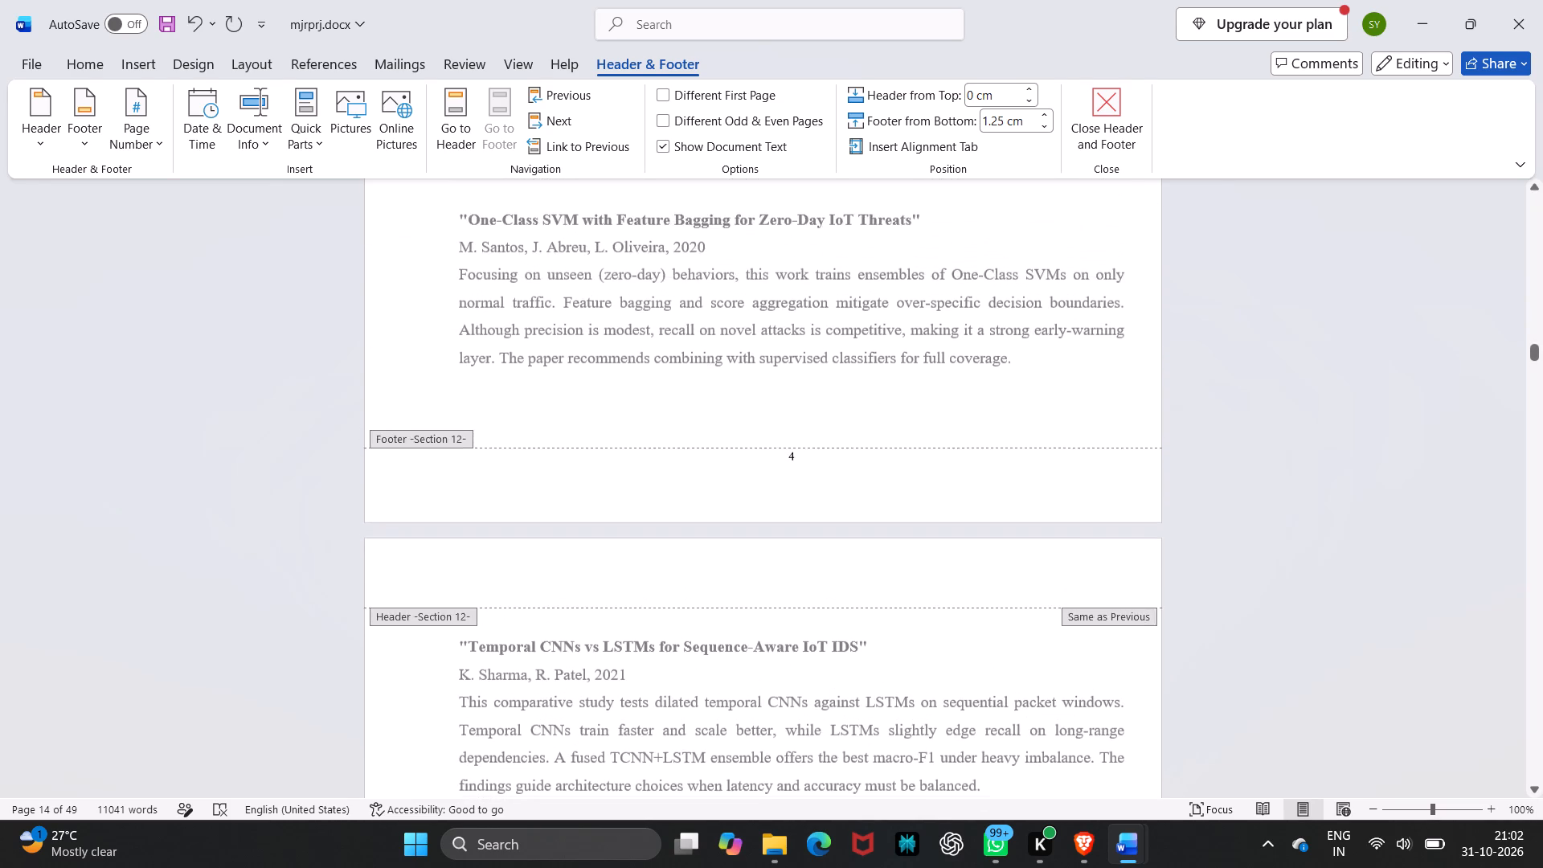
scroll(764, 513, up, 3)
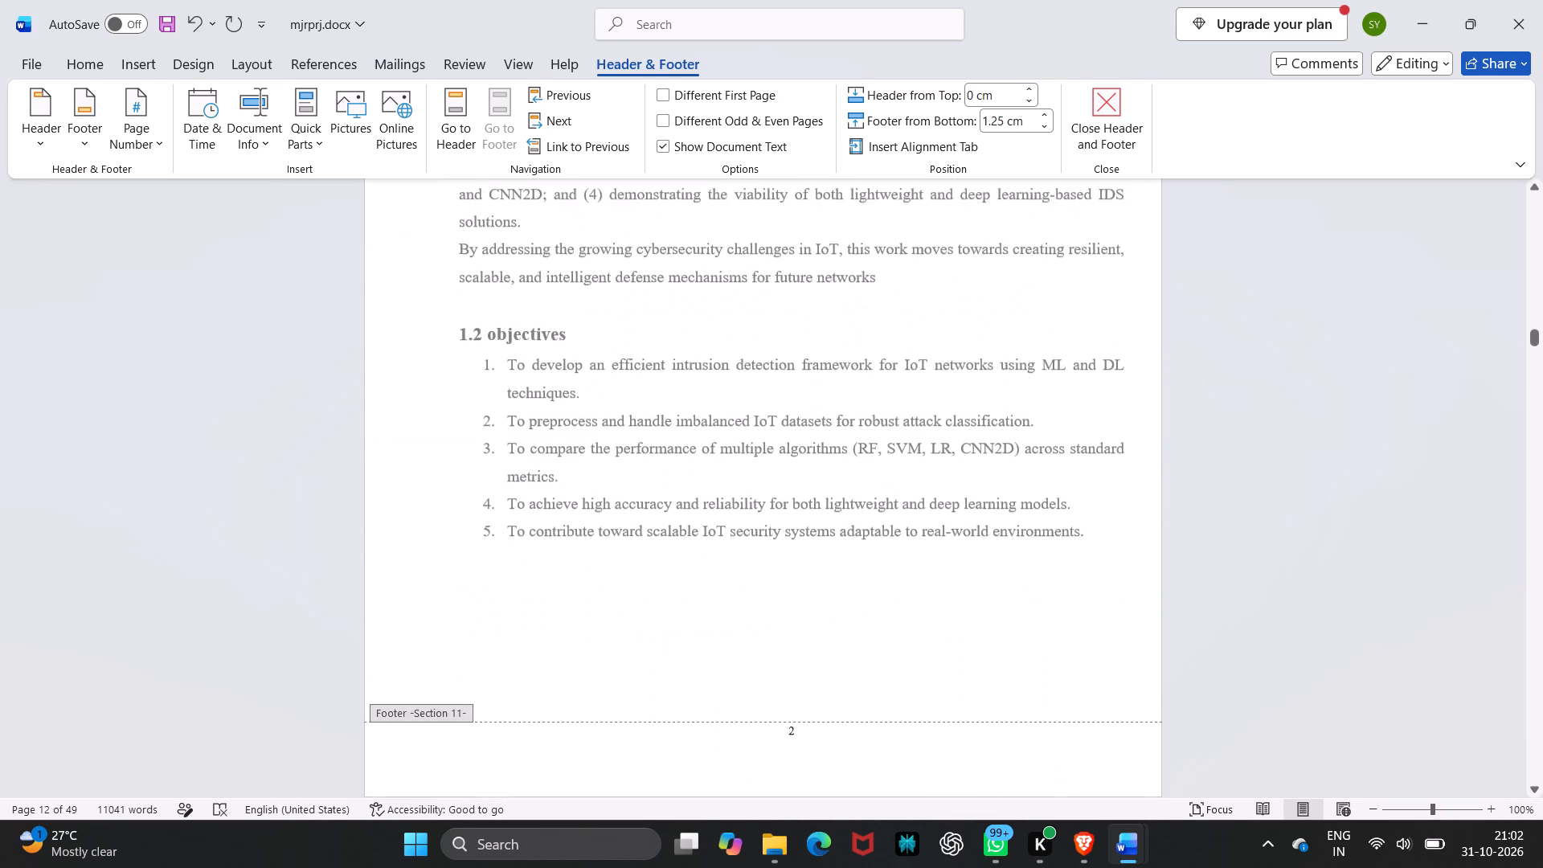
scroll(764, 513, up, 4)
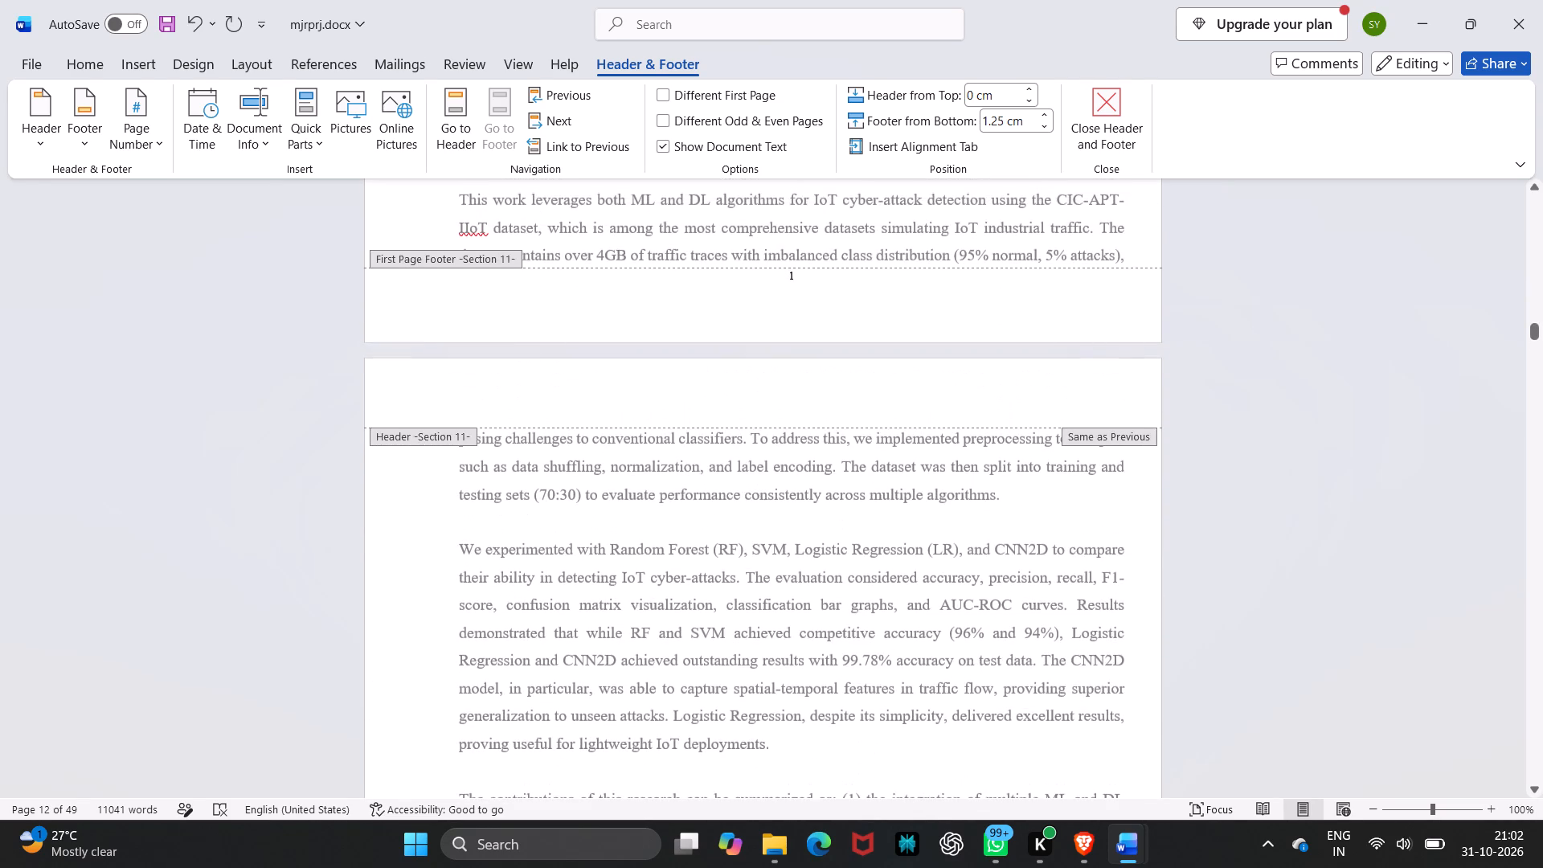
Change the number in the Section 12 footer, on the first Literature Survey page, to 3.
scroll(764, 513, down, 5)
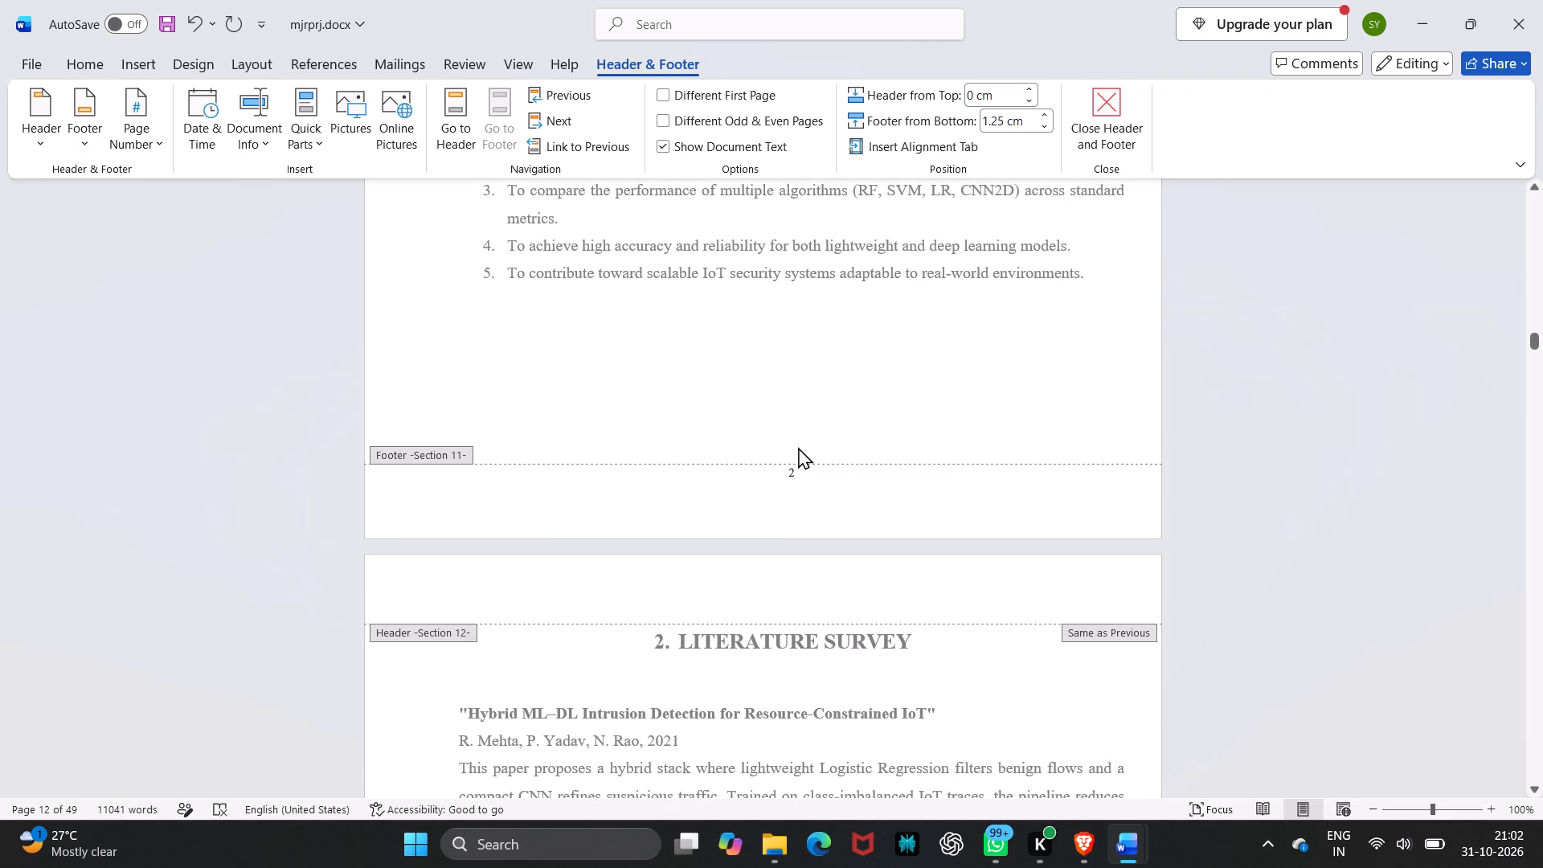
scroll(821, 506, down, 3)
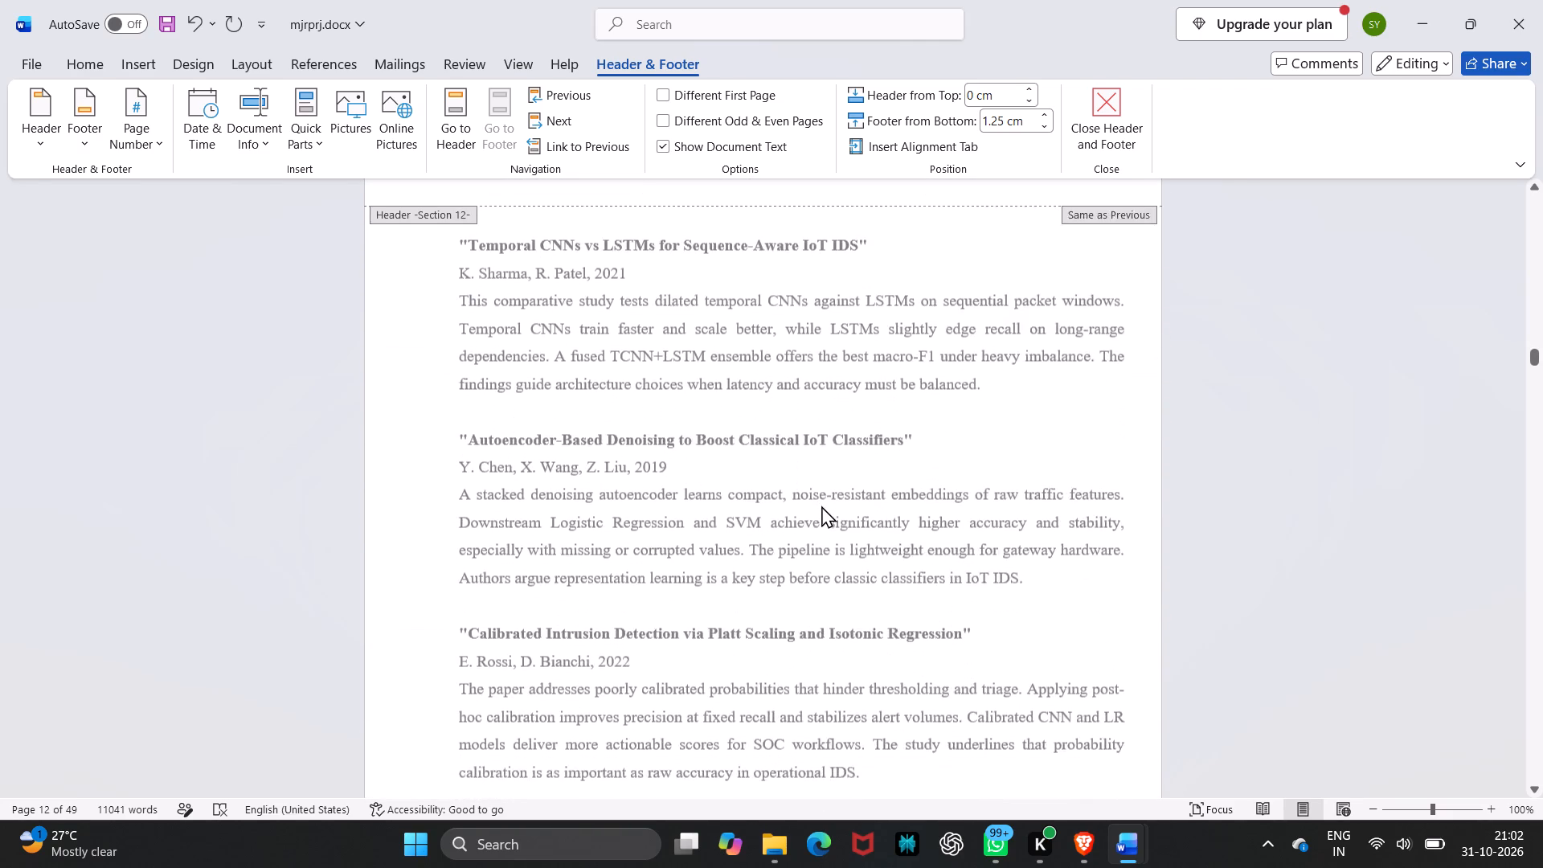
scroll(821, 506, up, 1)
click(800, 301)
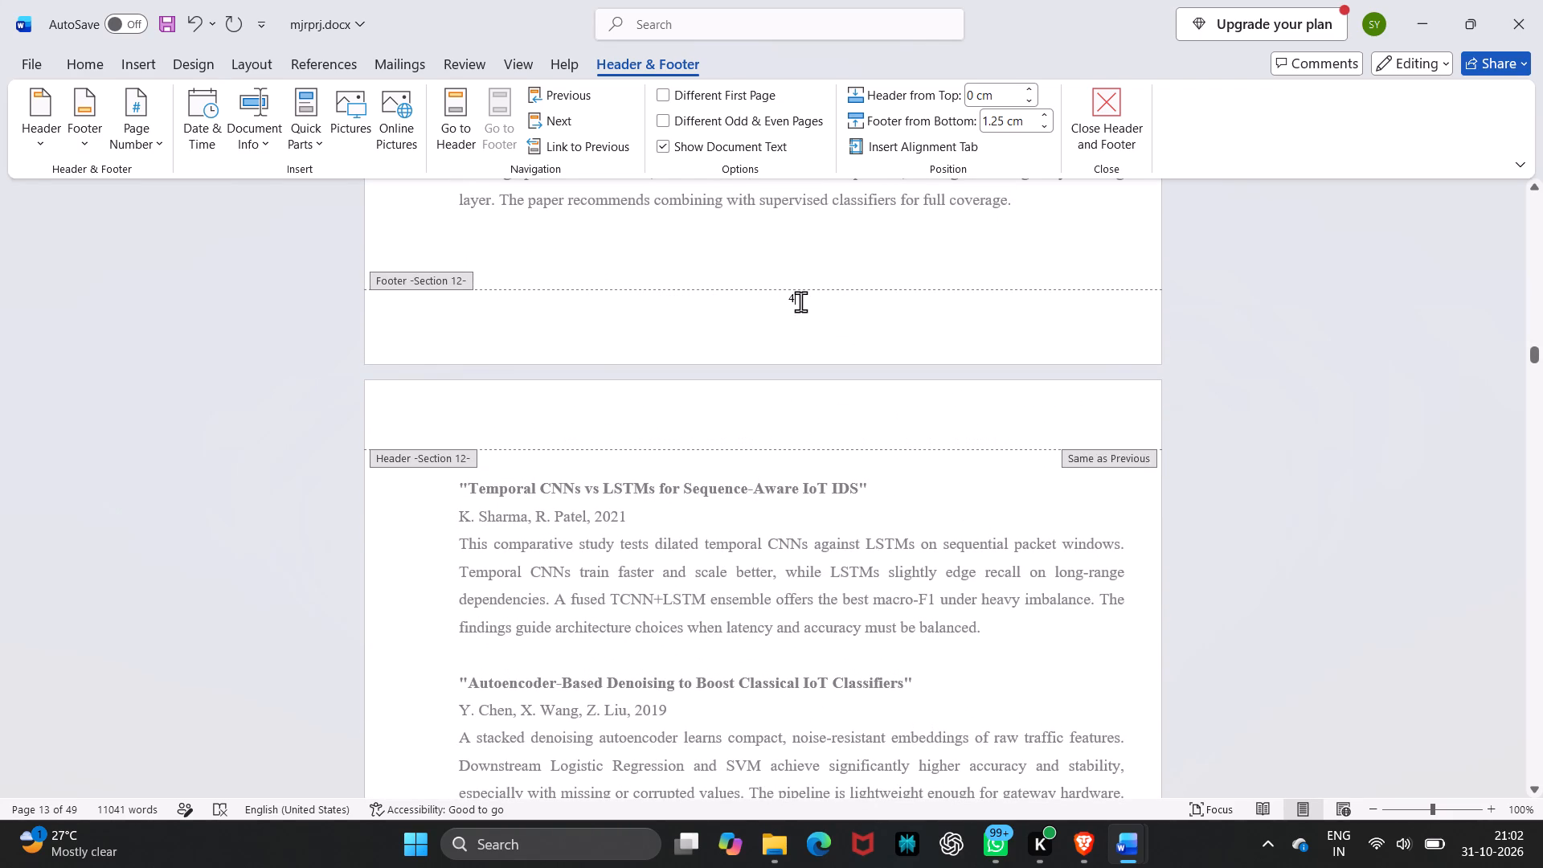
key(BackSpace)
key(3)
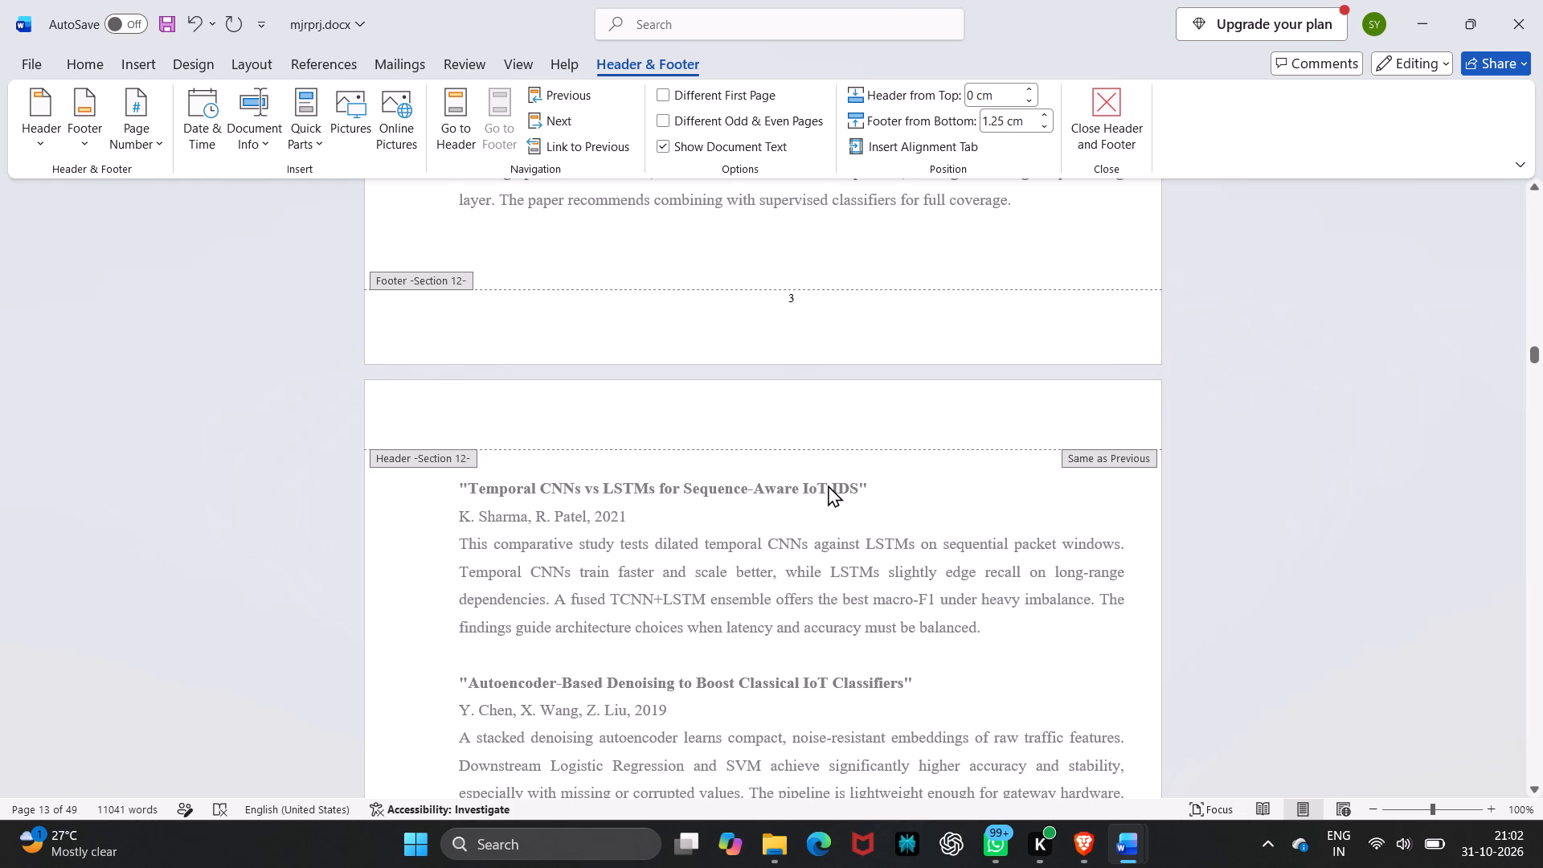
Change the number in the Section 13 footer, below EXISTING METHOD, to 4.
click(558, 121)
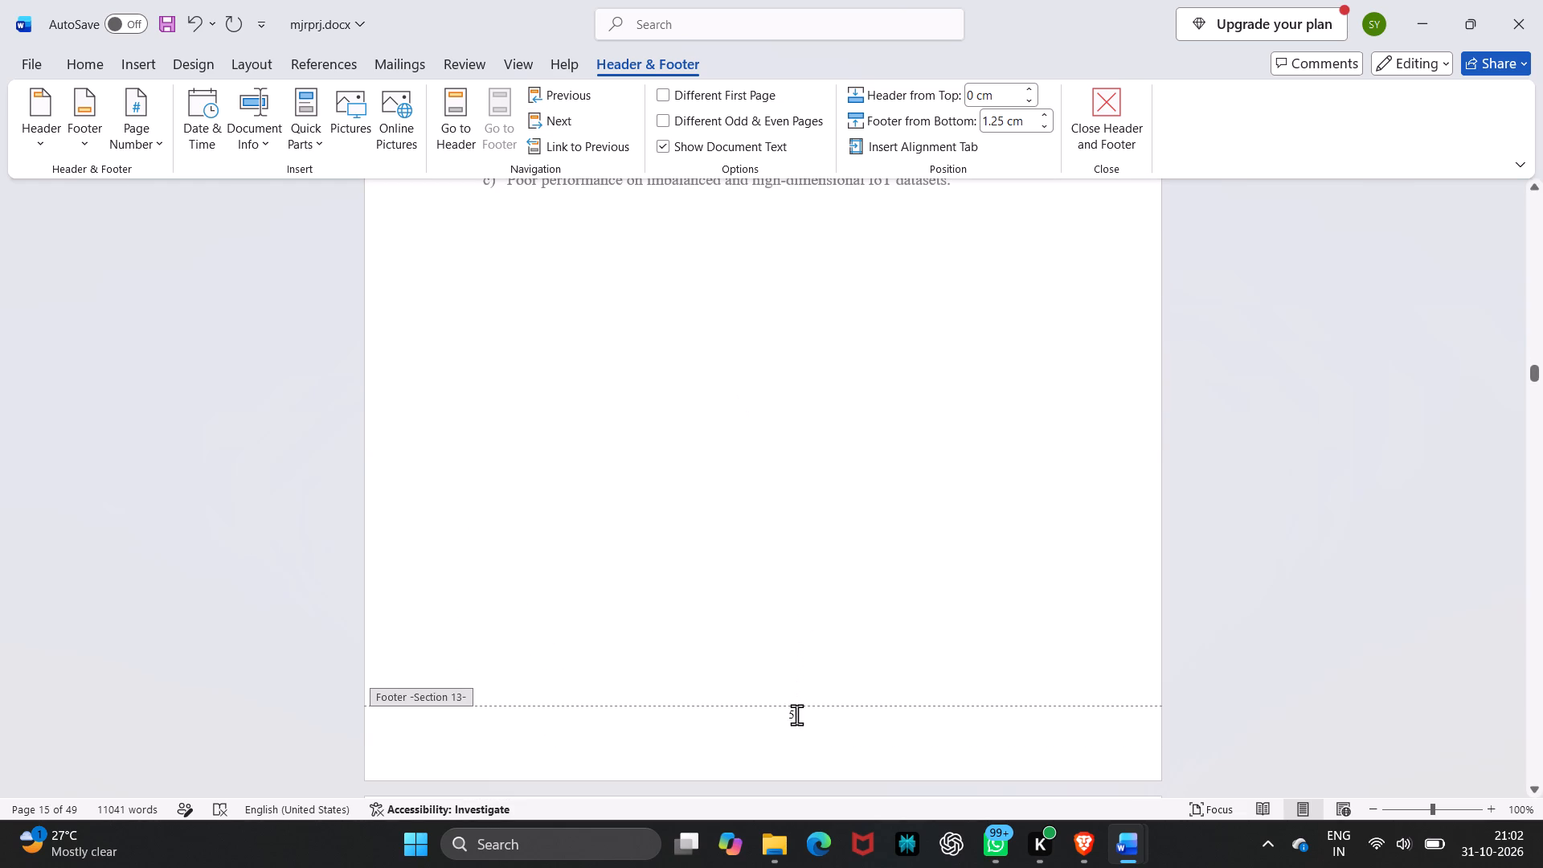
key(Delete)
key(4)
scroll(796, 714, up, 3)
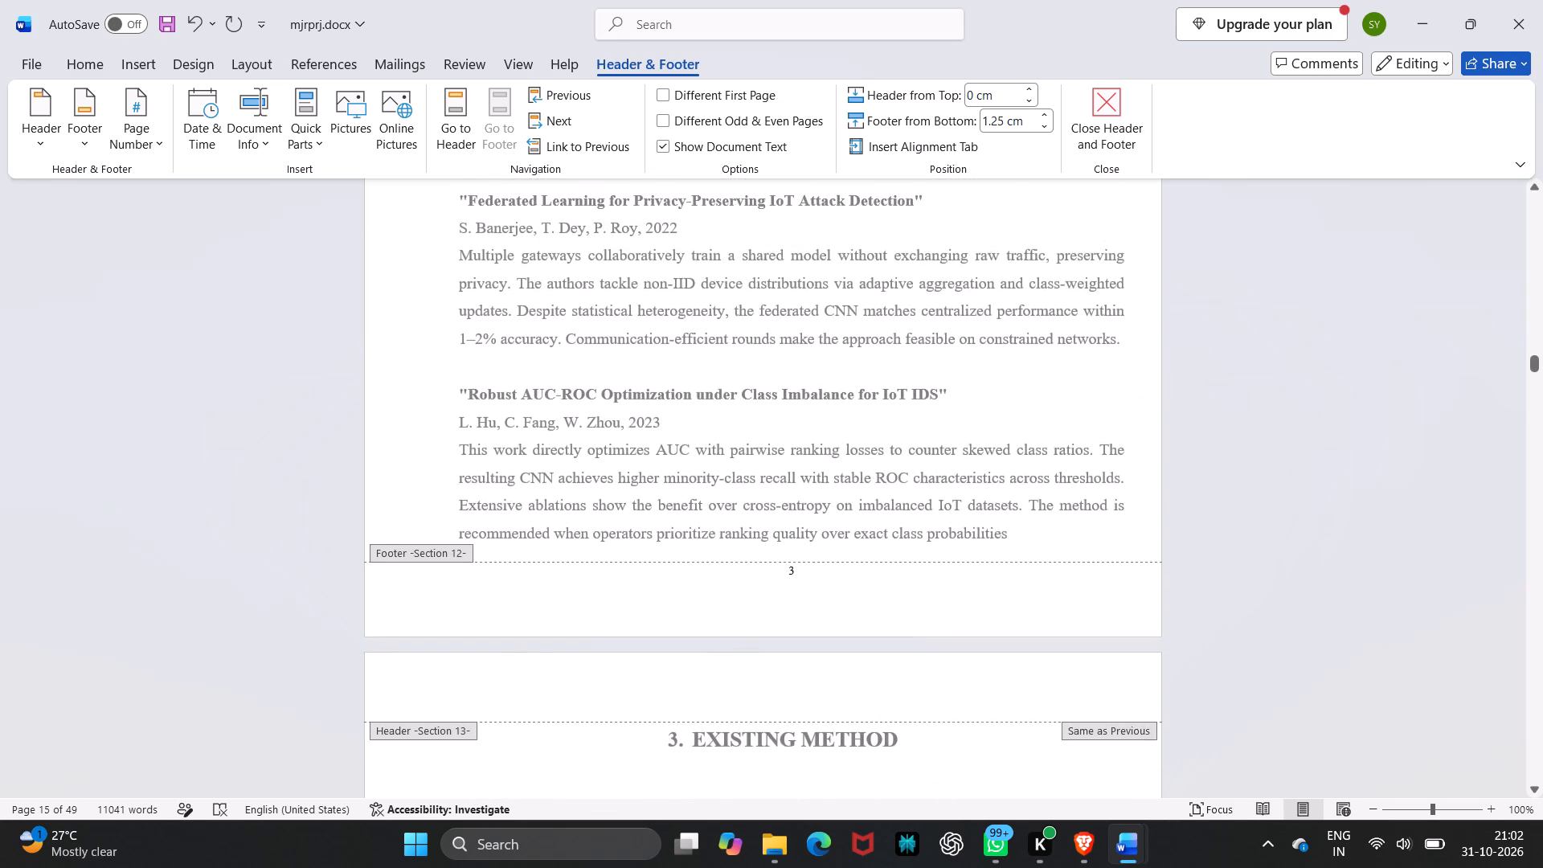
Unlink the Section 15 footer, in the UML DIAGRAMS chapter, from the previous section.
scroll(796, 714, down, 7)
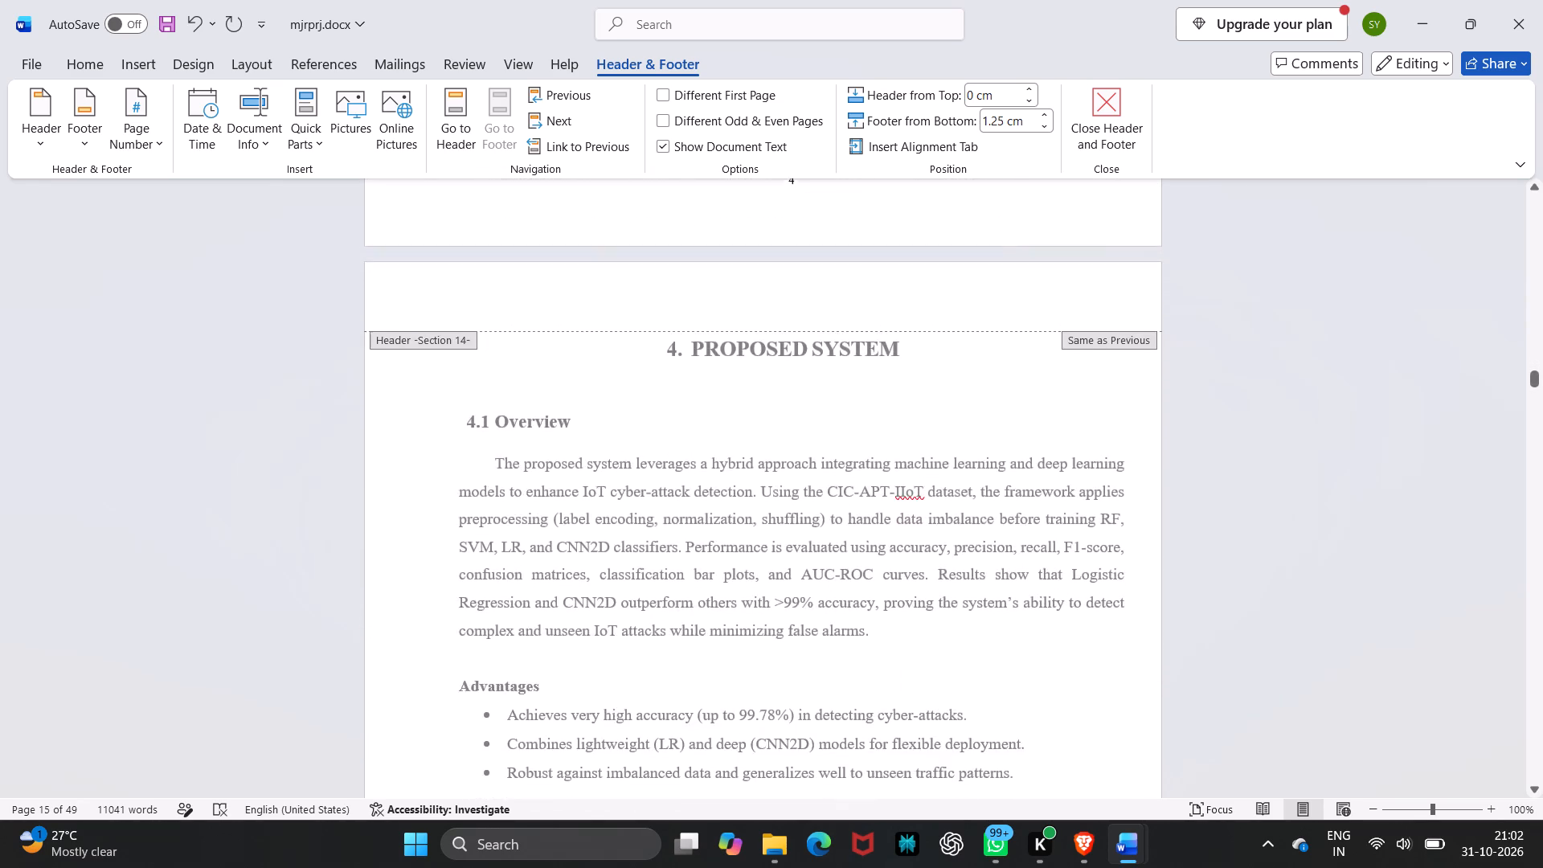
scroll(796, 714, down, 2)
scroll(814, 534, down, 1)
scroll(814, 534, up, 2)
click(575, 125)
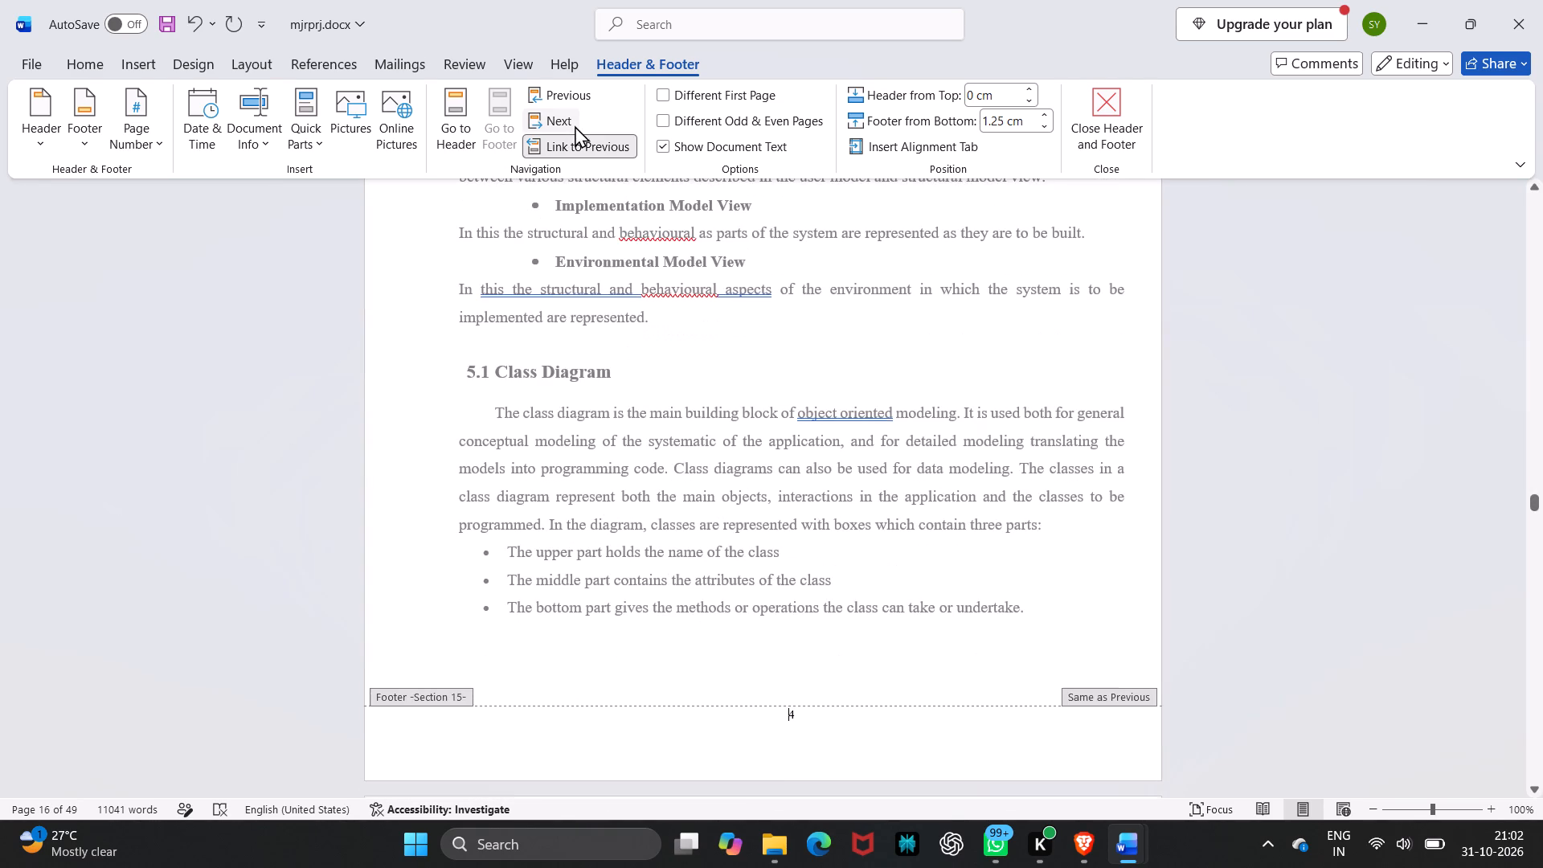
scroll(889, 538, up, 5)
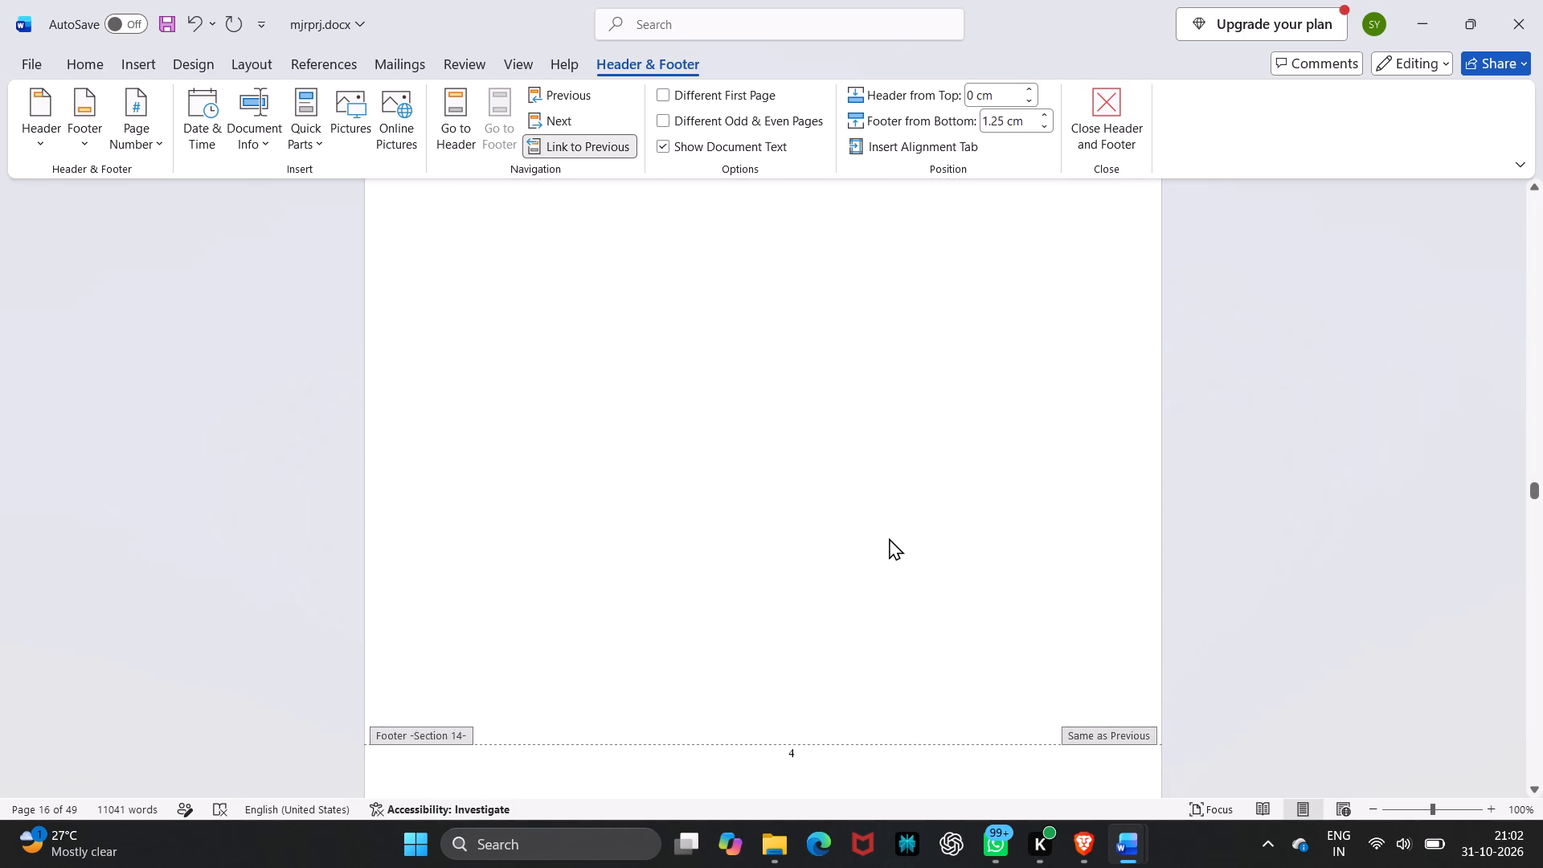
scroll(889, 538, up, 1)
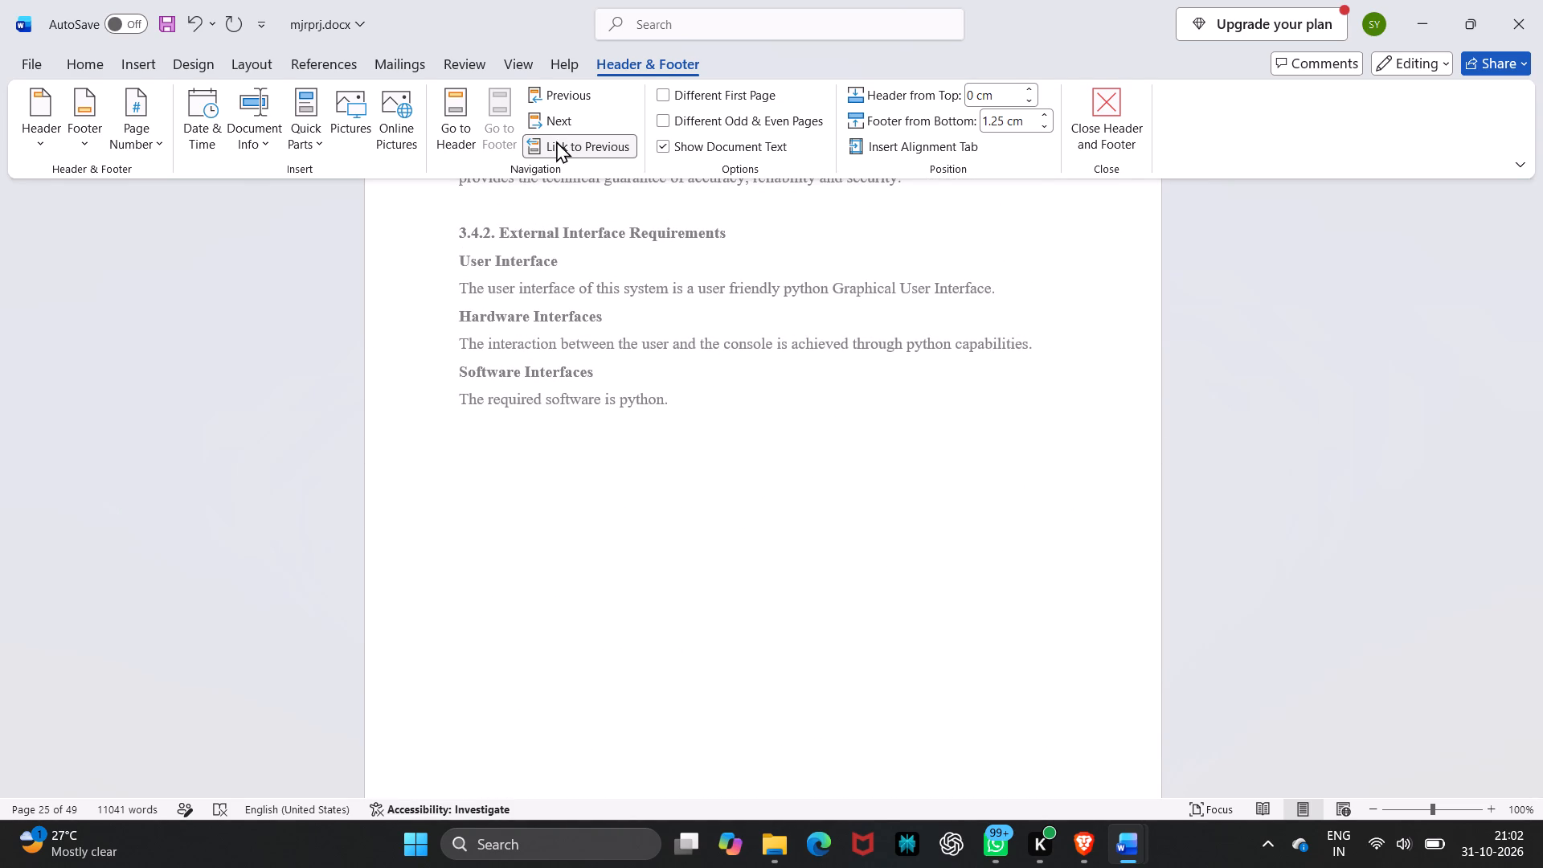
click(556, 141)
Check the footer numbers from UML DIAGRAMS back to the title page and forward again to the end of the Literature Survey.
scroll(644, 339, up, 3)
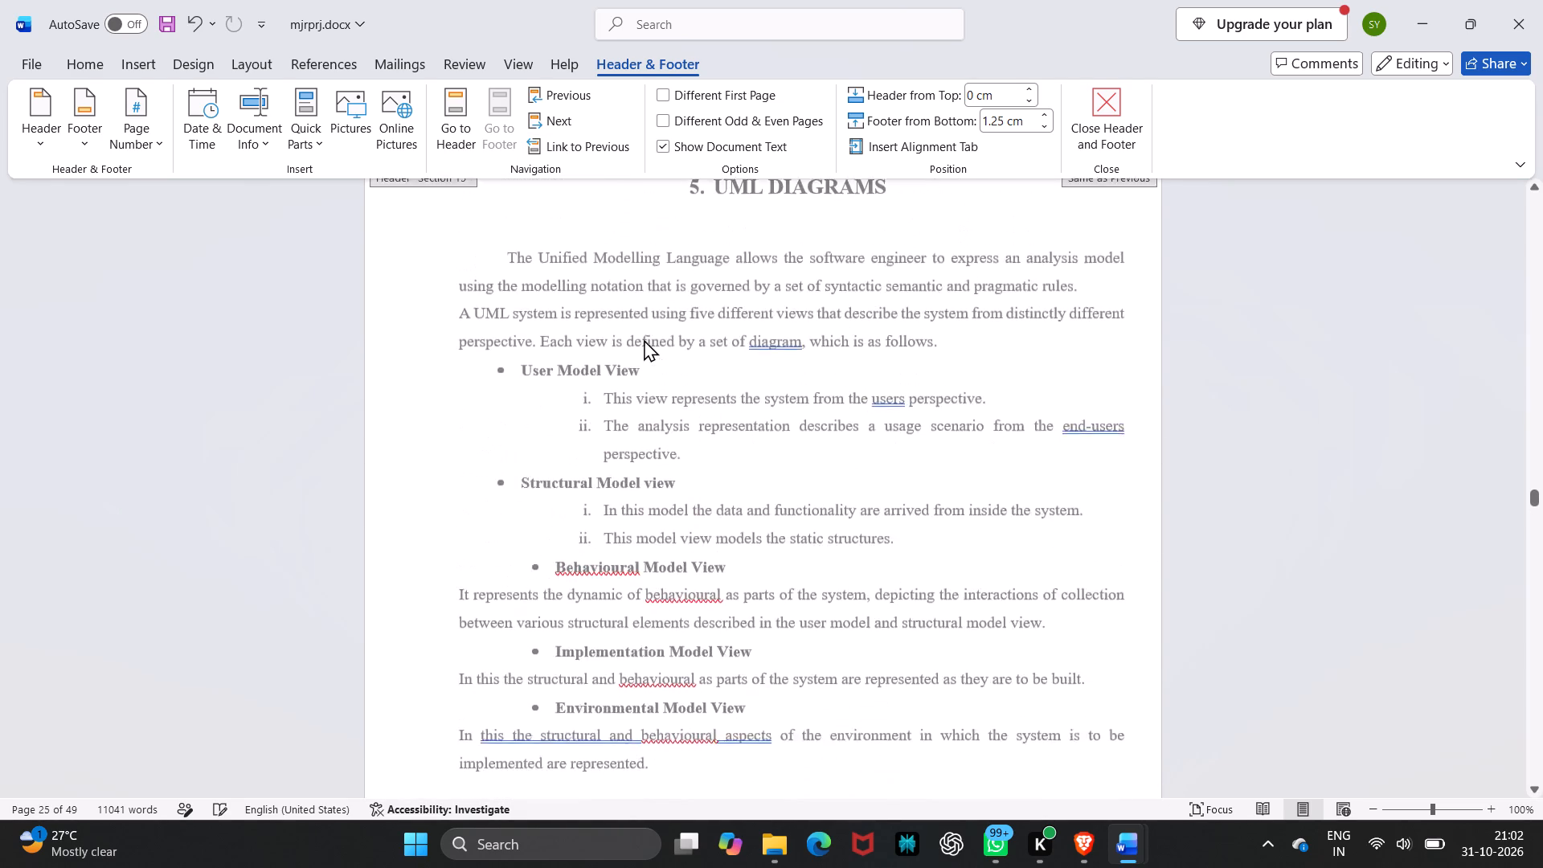
scroll(644, 339, up, 4)
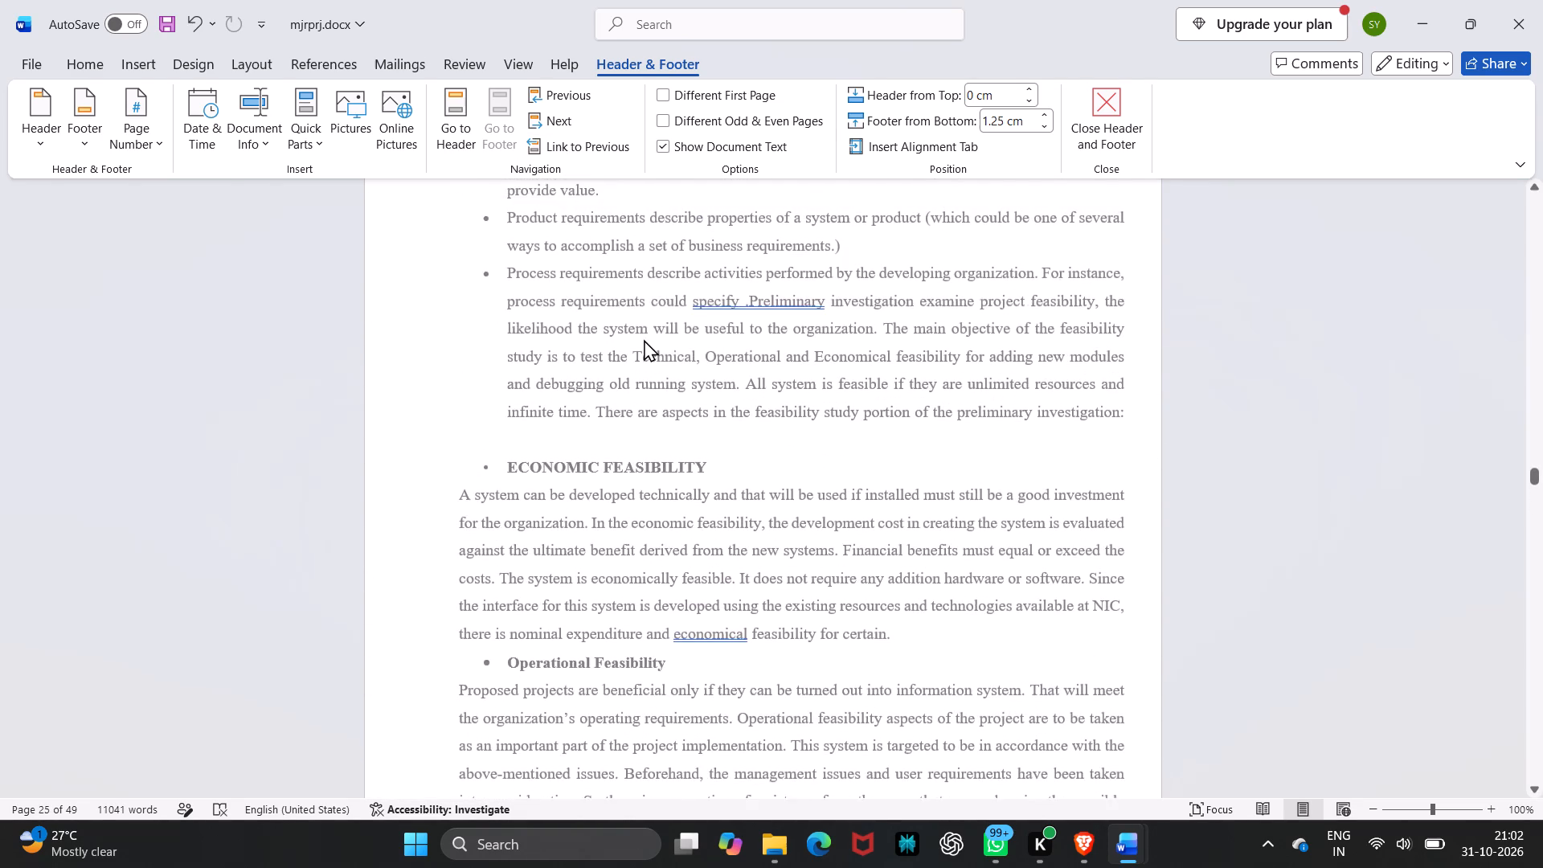
scroll(644, 339, up, 2)
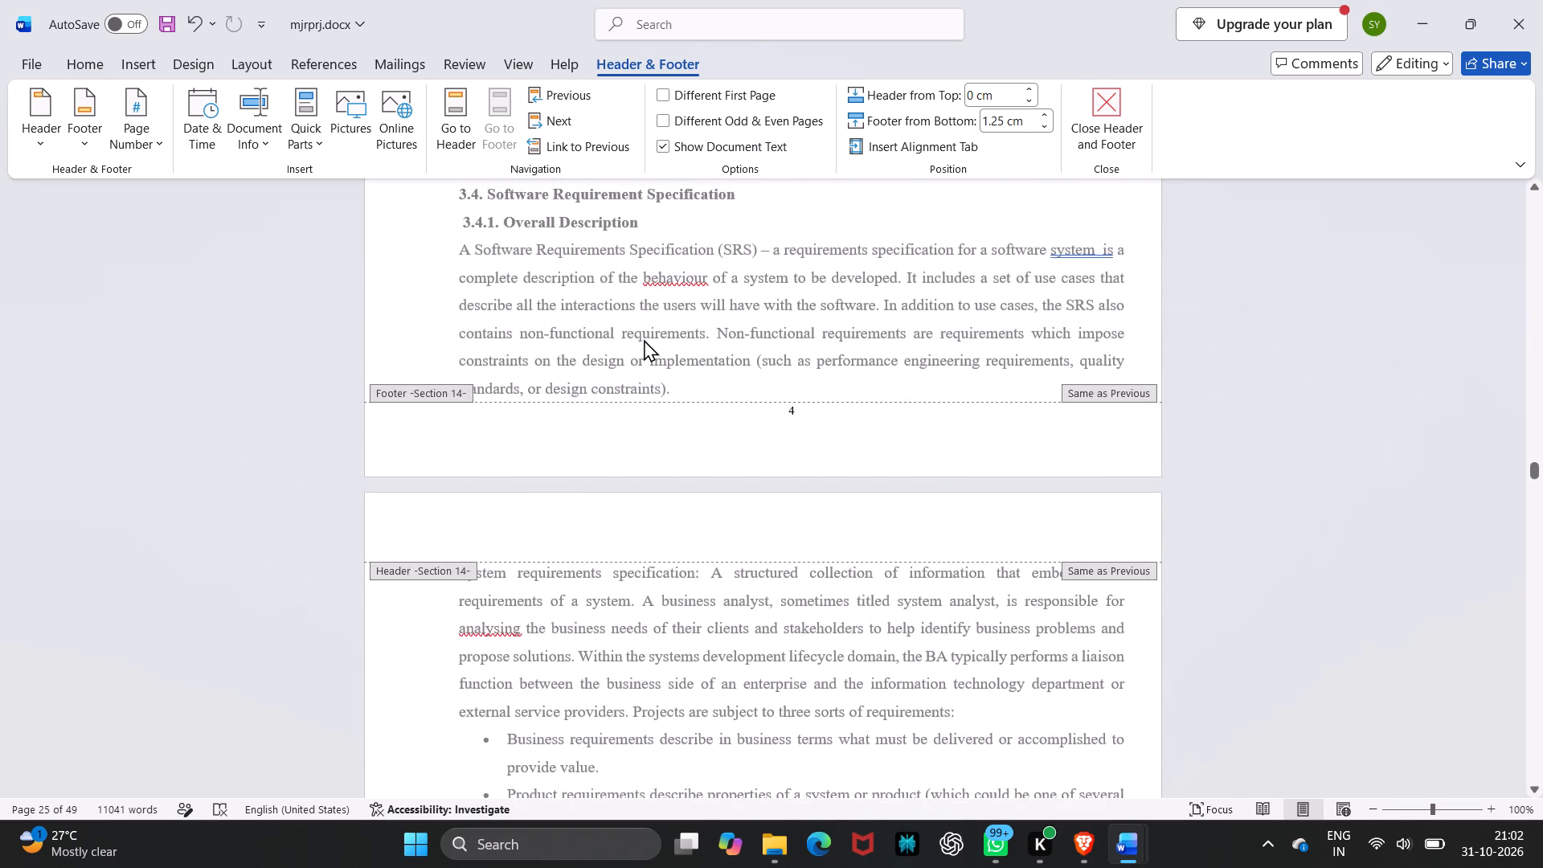
scroll(644, 339, up, 6)
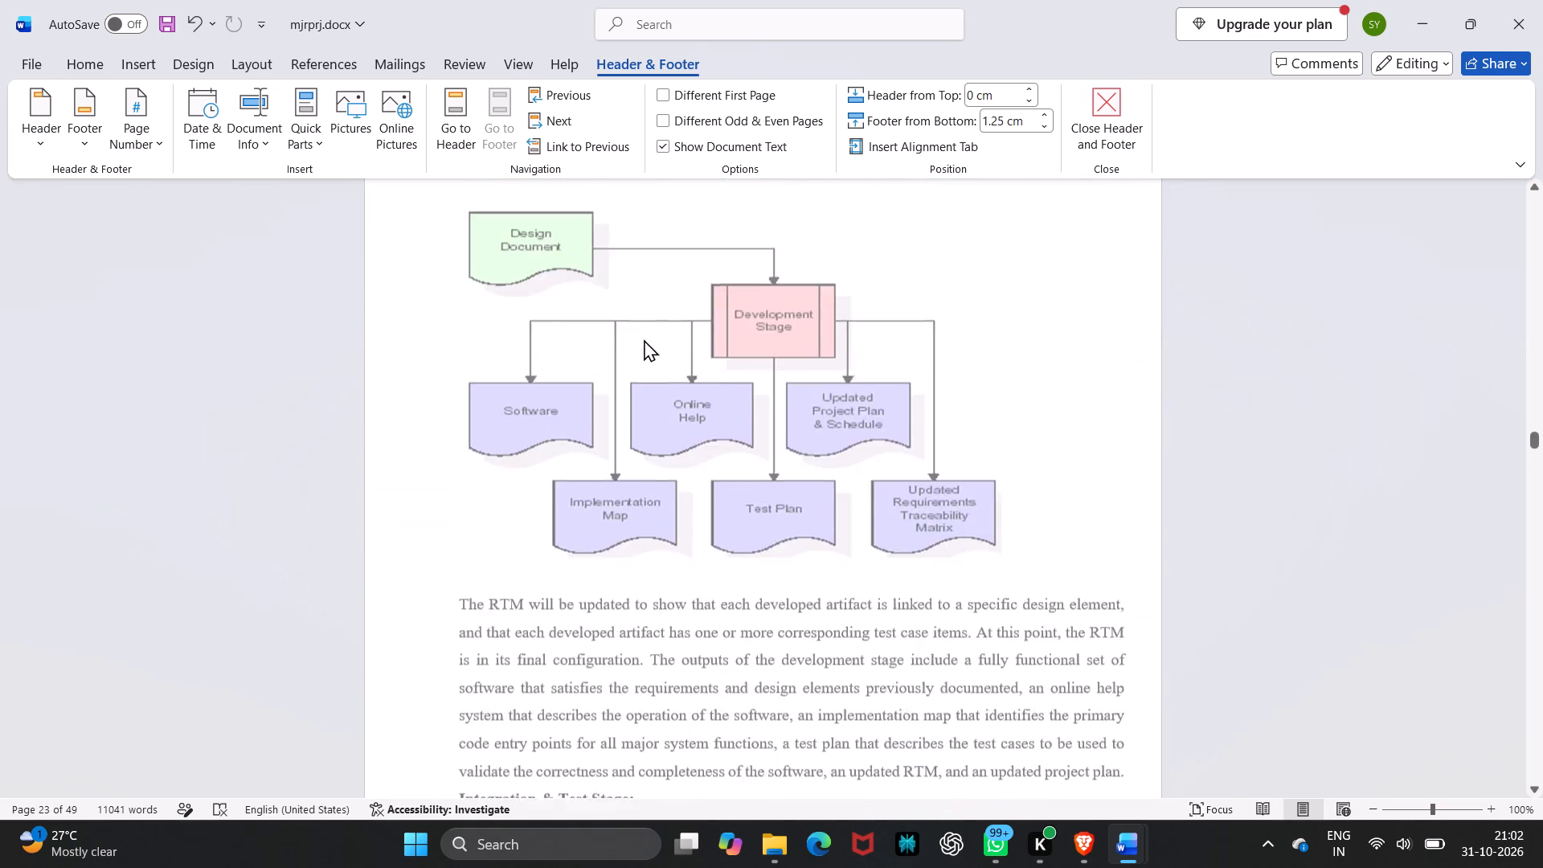
scroll(644, 339, up, 10)
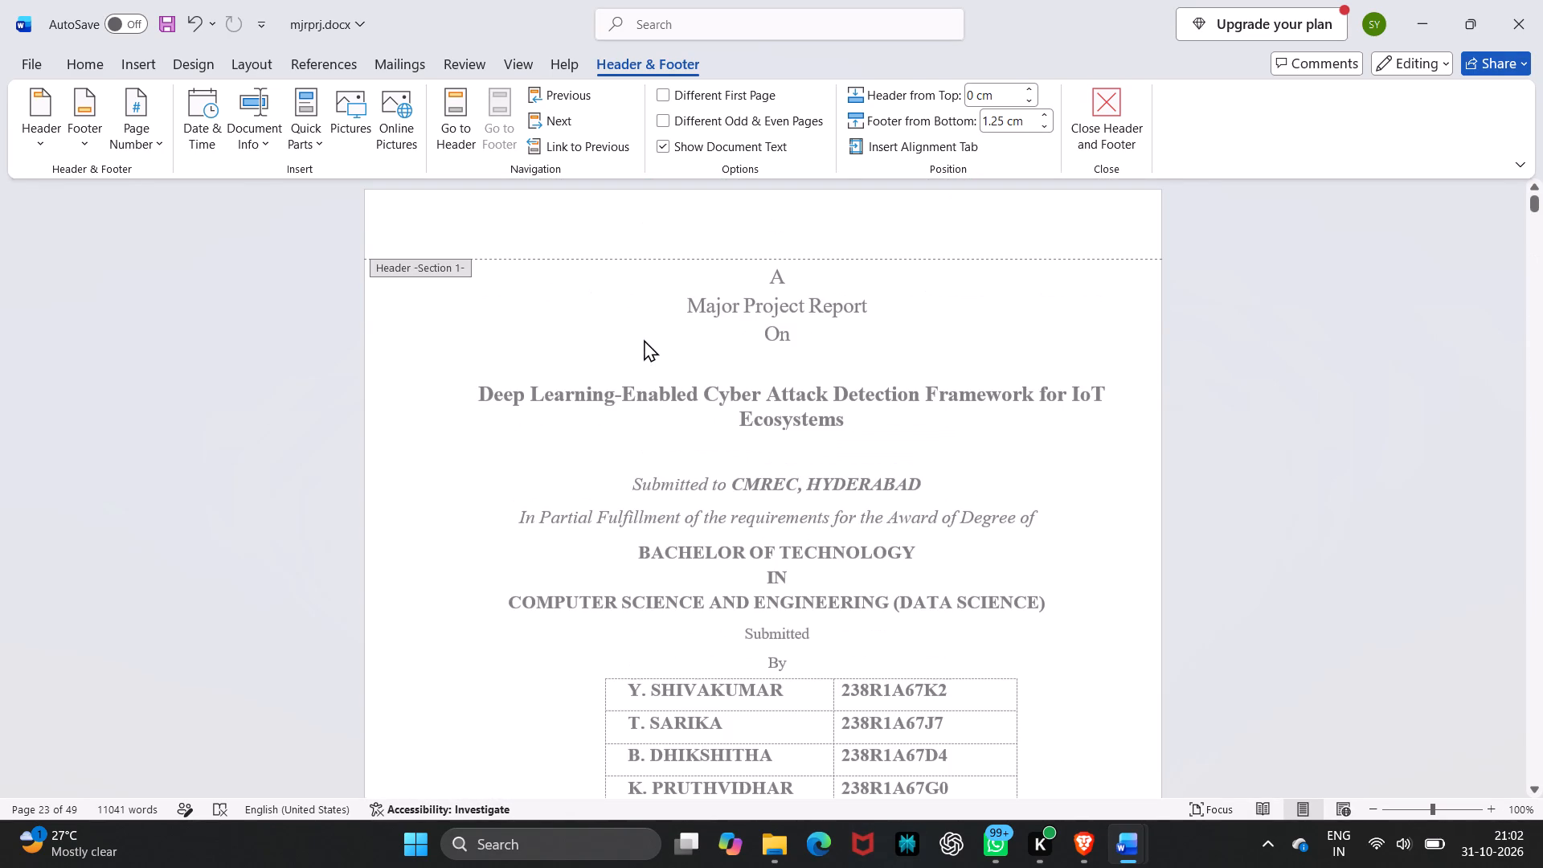
scroll(729, 514, down, 6)
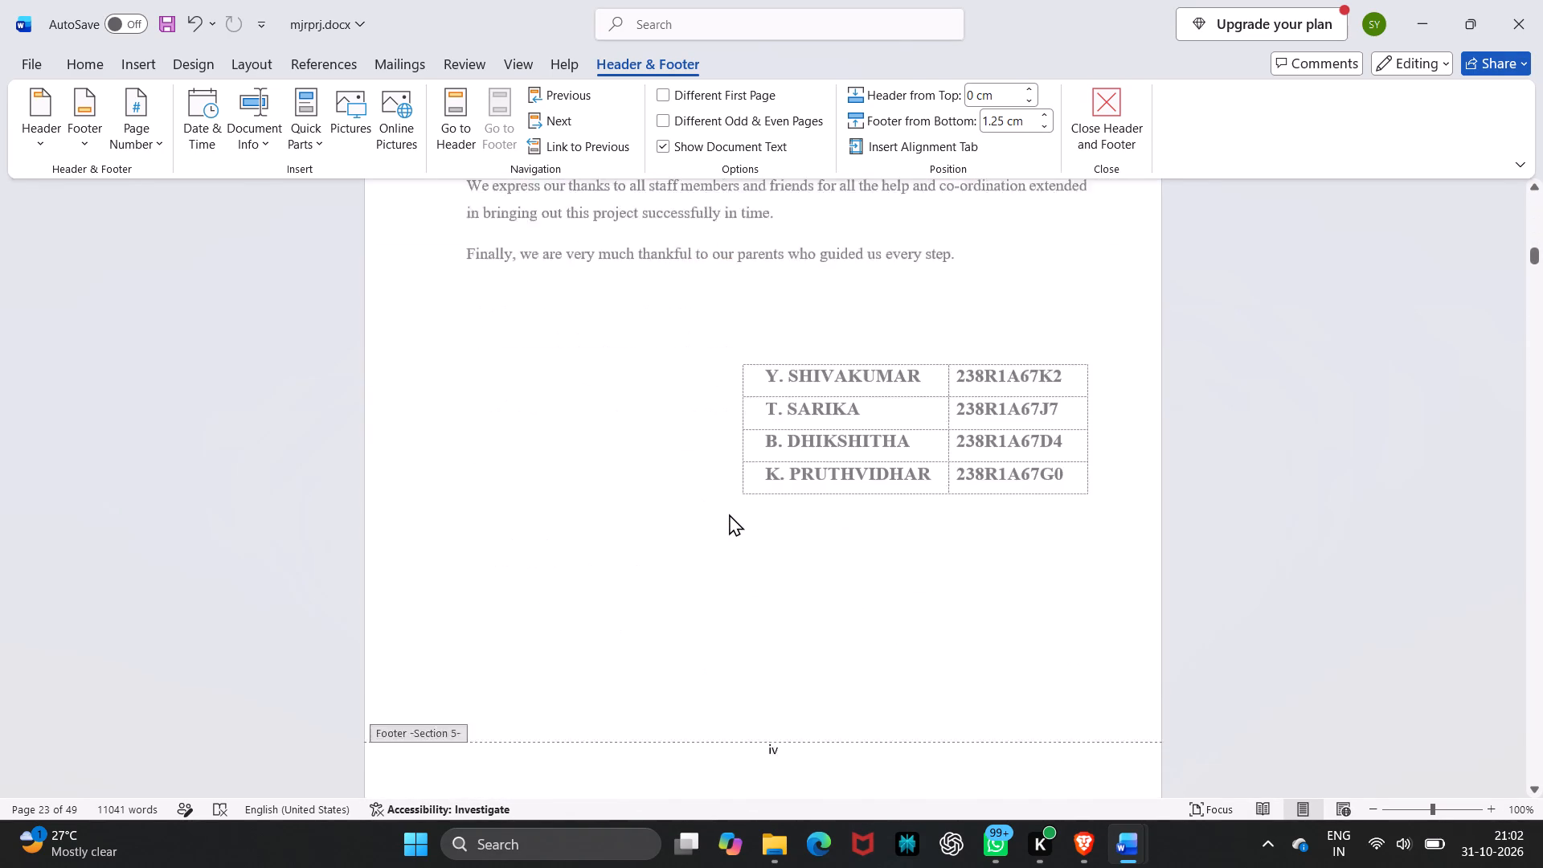
scroll(729, 514, down, 8)
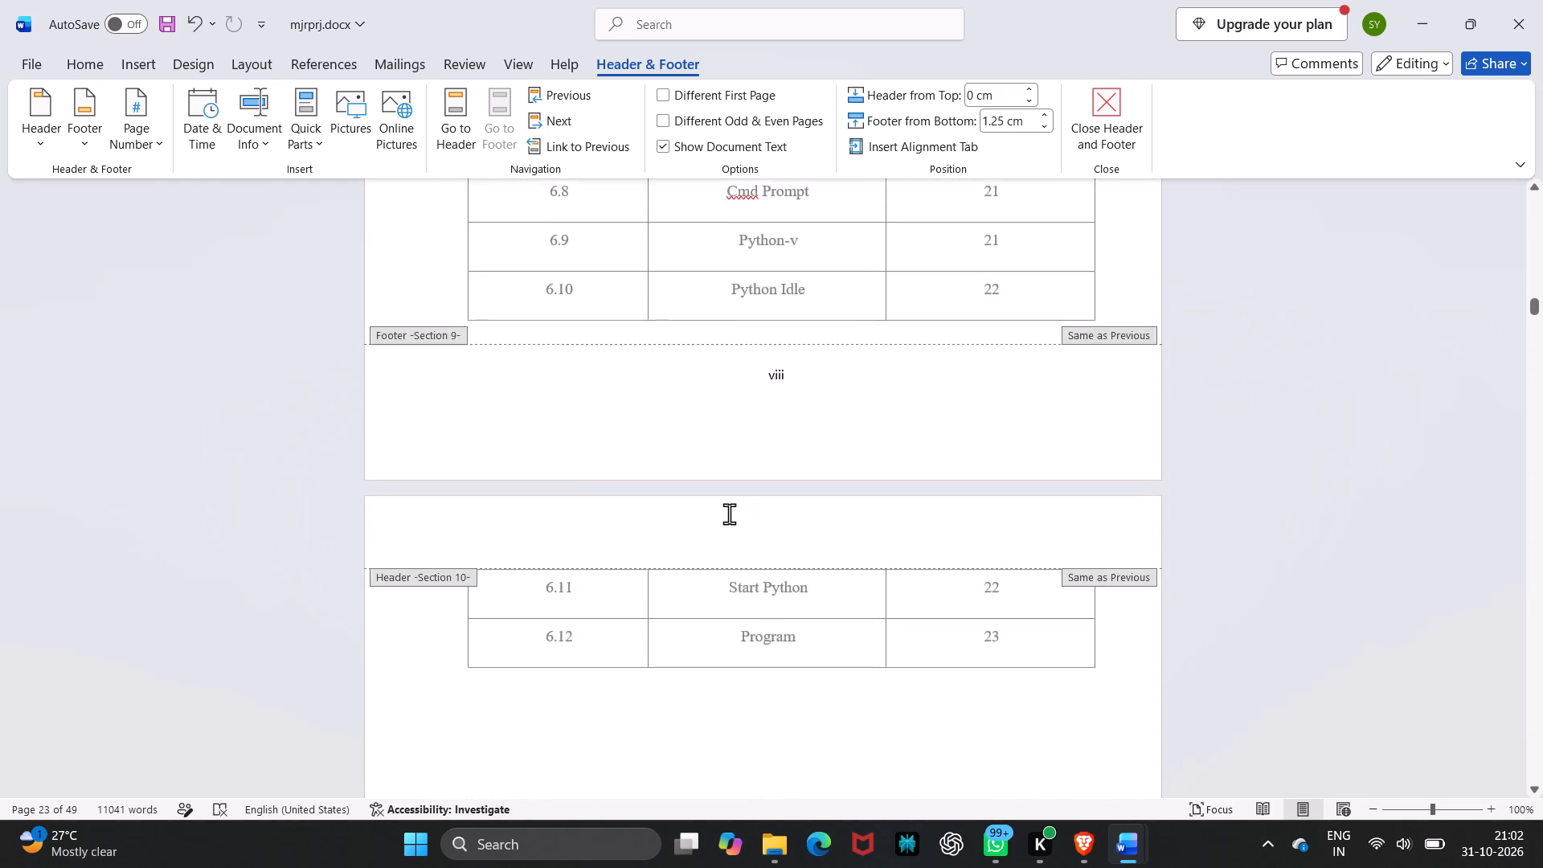
scroll(729, 514, down, 5)
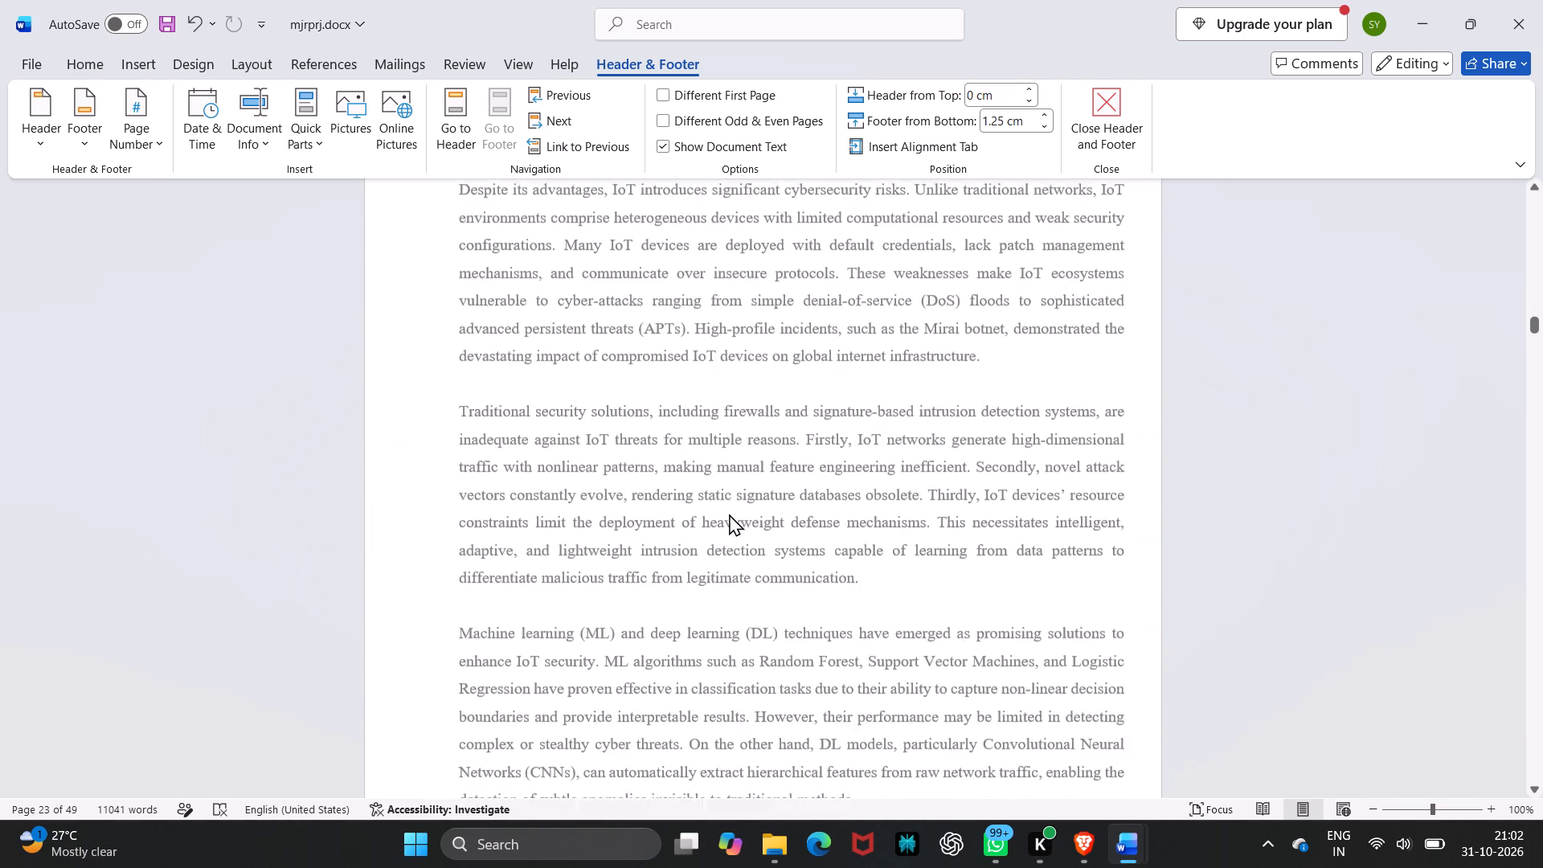
scroll(729, 514, down, 5)
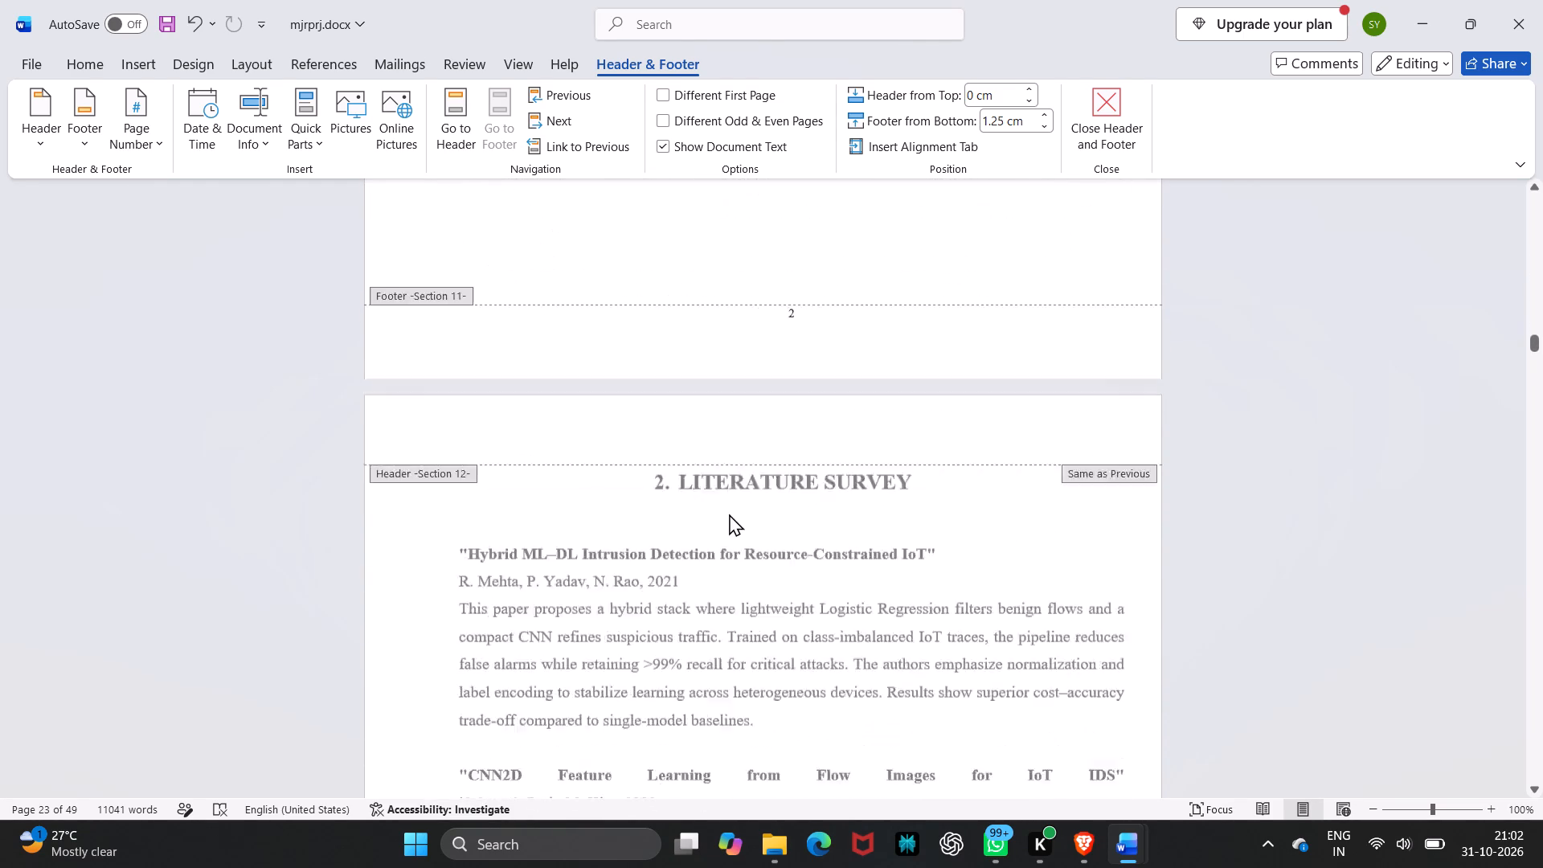
scroll(729, 514, down, 5)
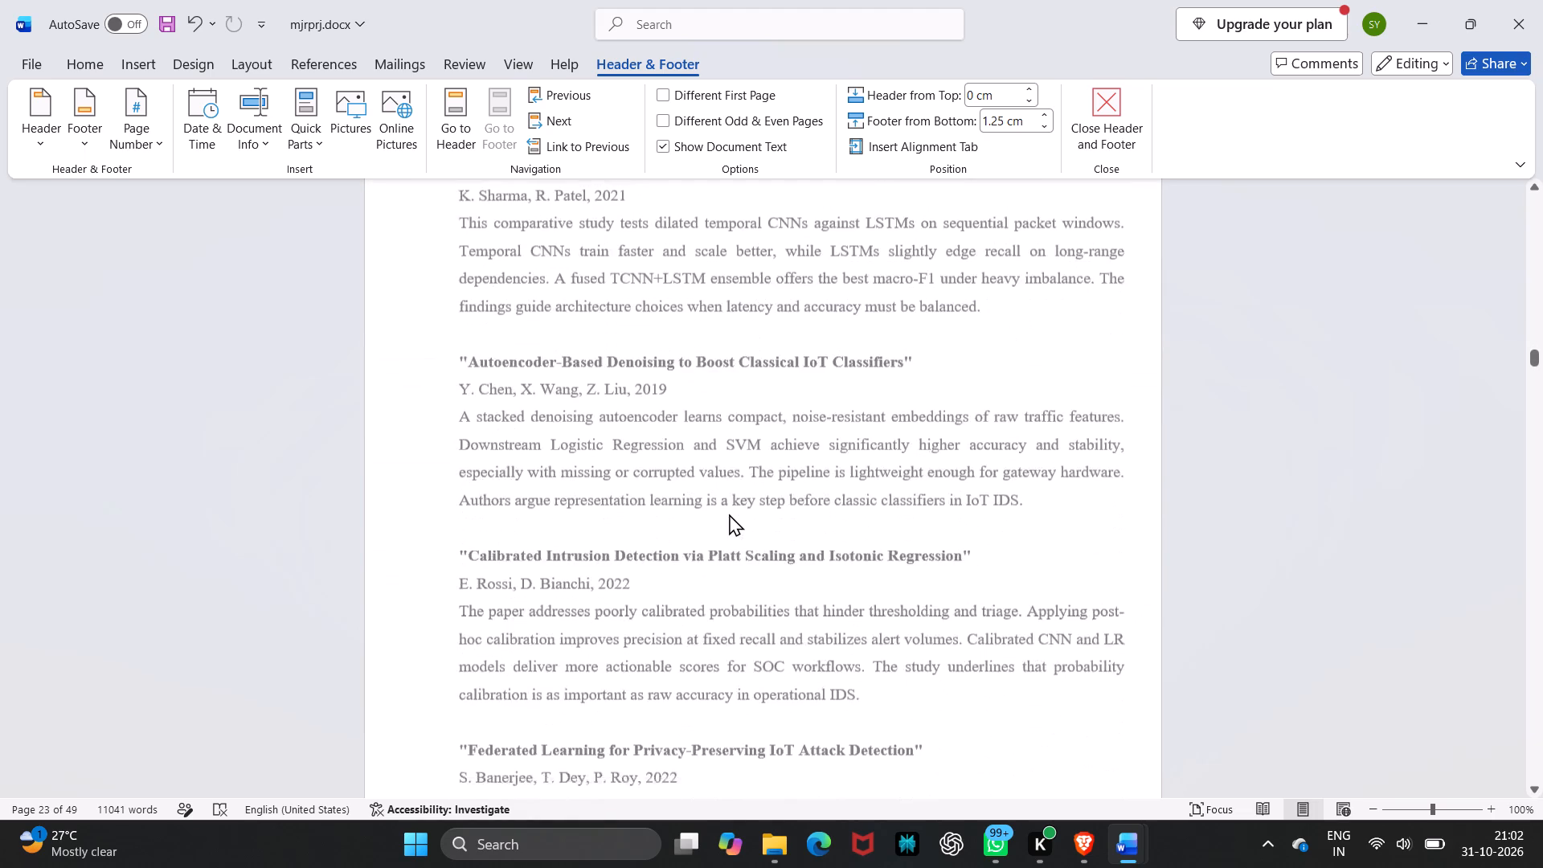
scroll(729, 514, down, 2)
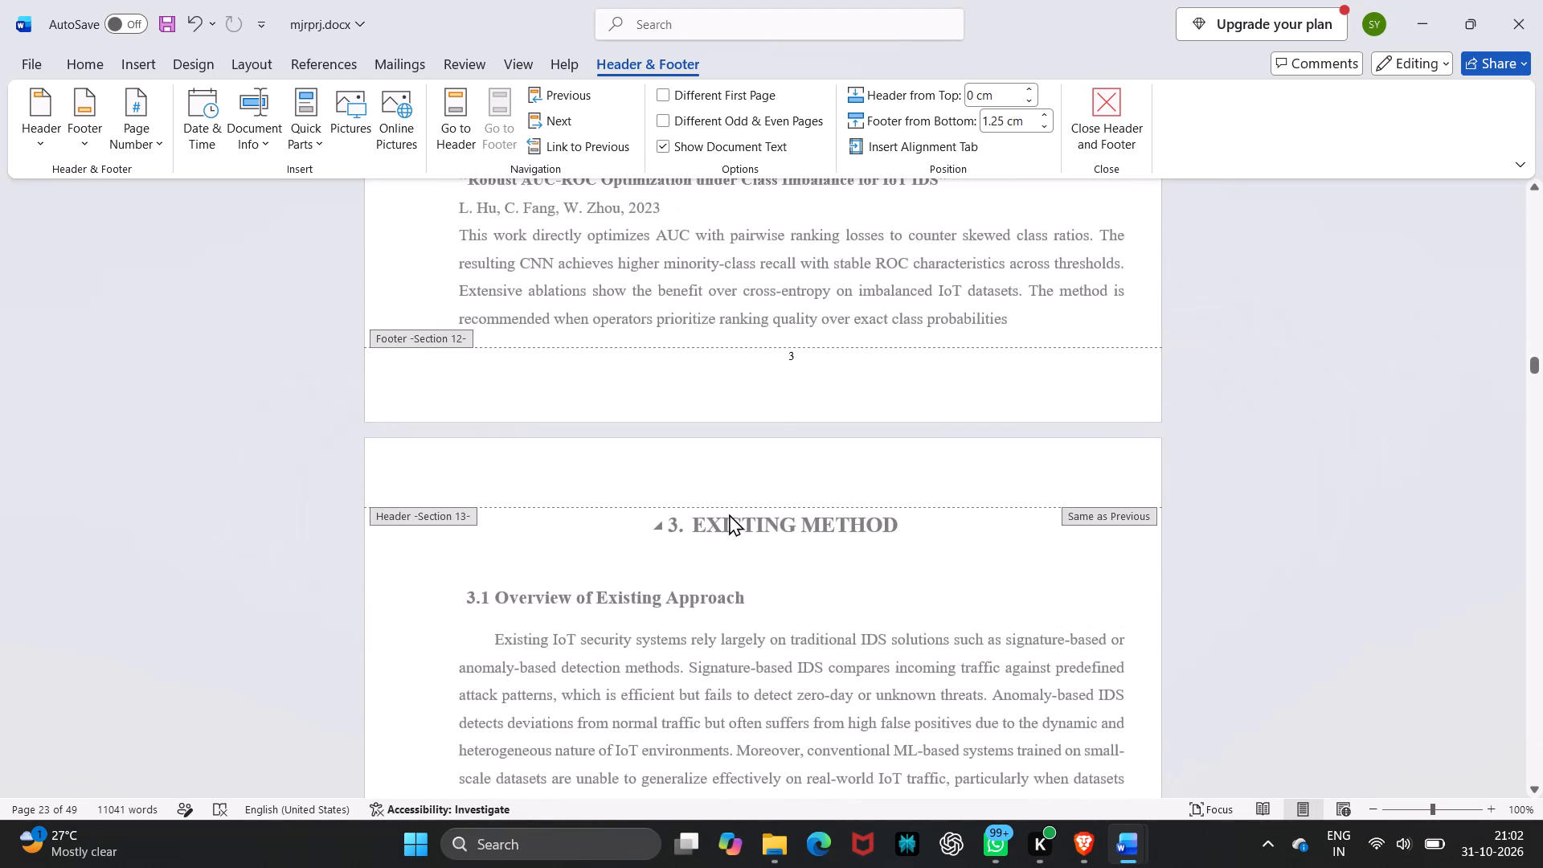
Change the number in the Section 12 footer, on the last Literature Survey page, to 4 and leave footer editing.
click(800, 358)
key(BackSpace)
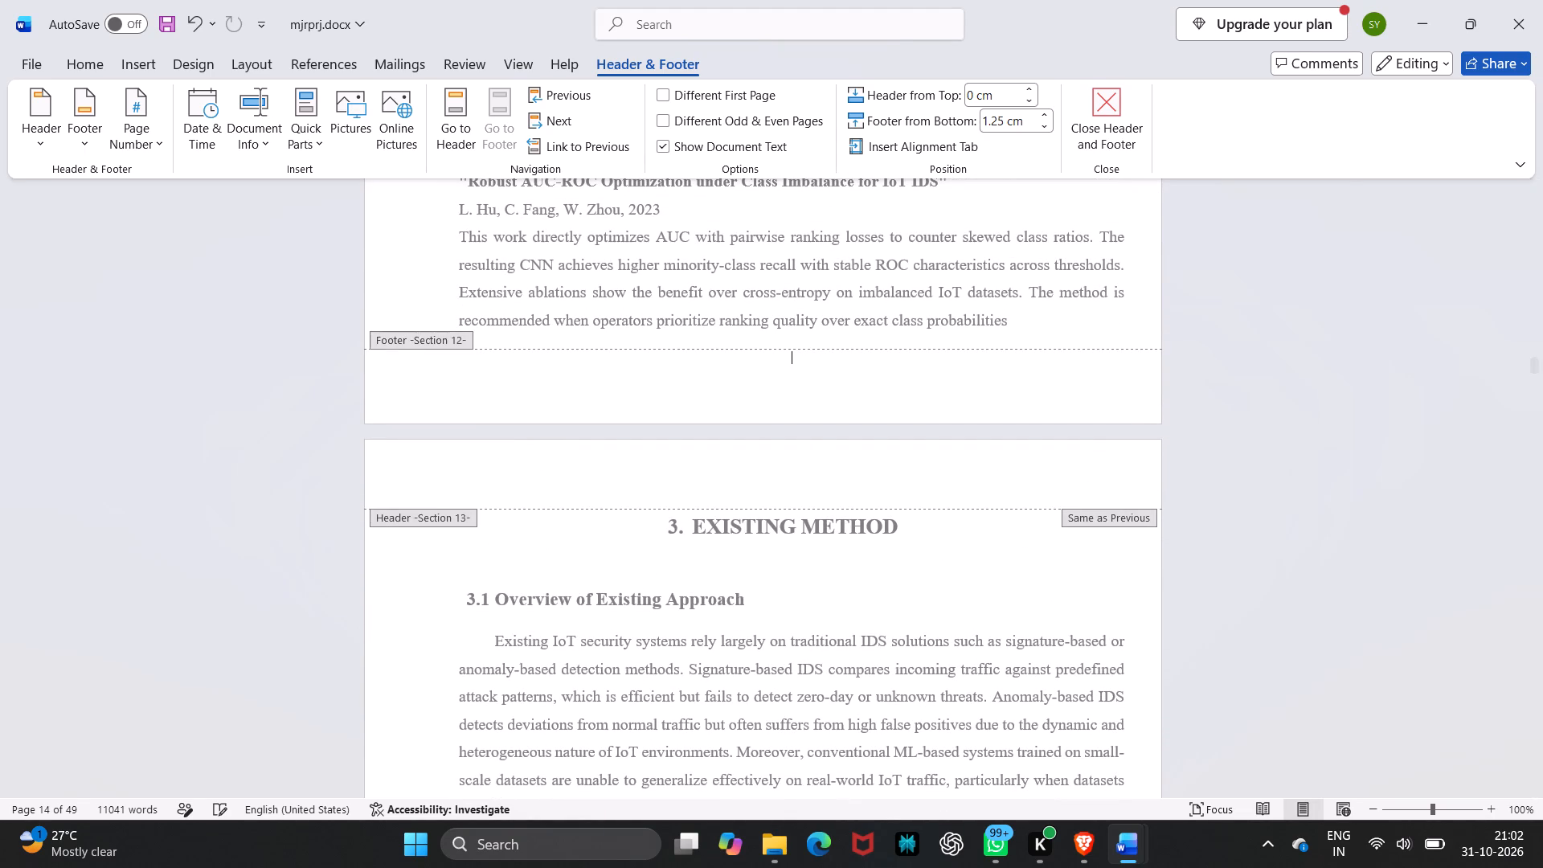
key(4)
scroll(800, 358, up, 4)
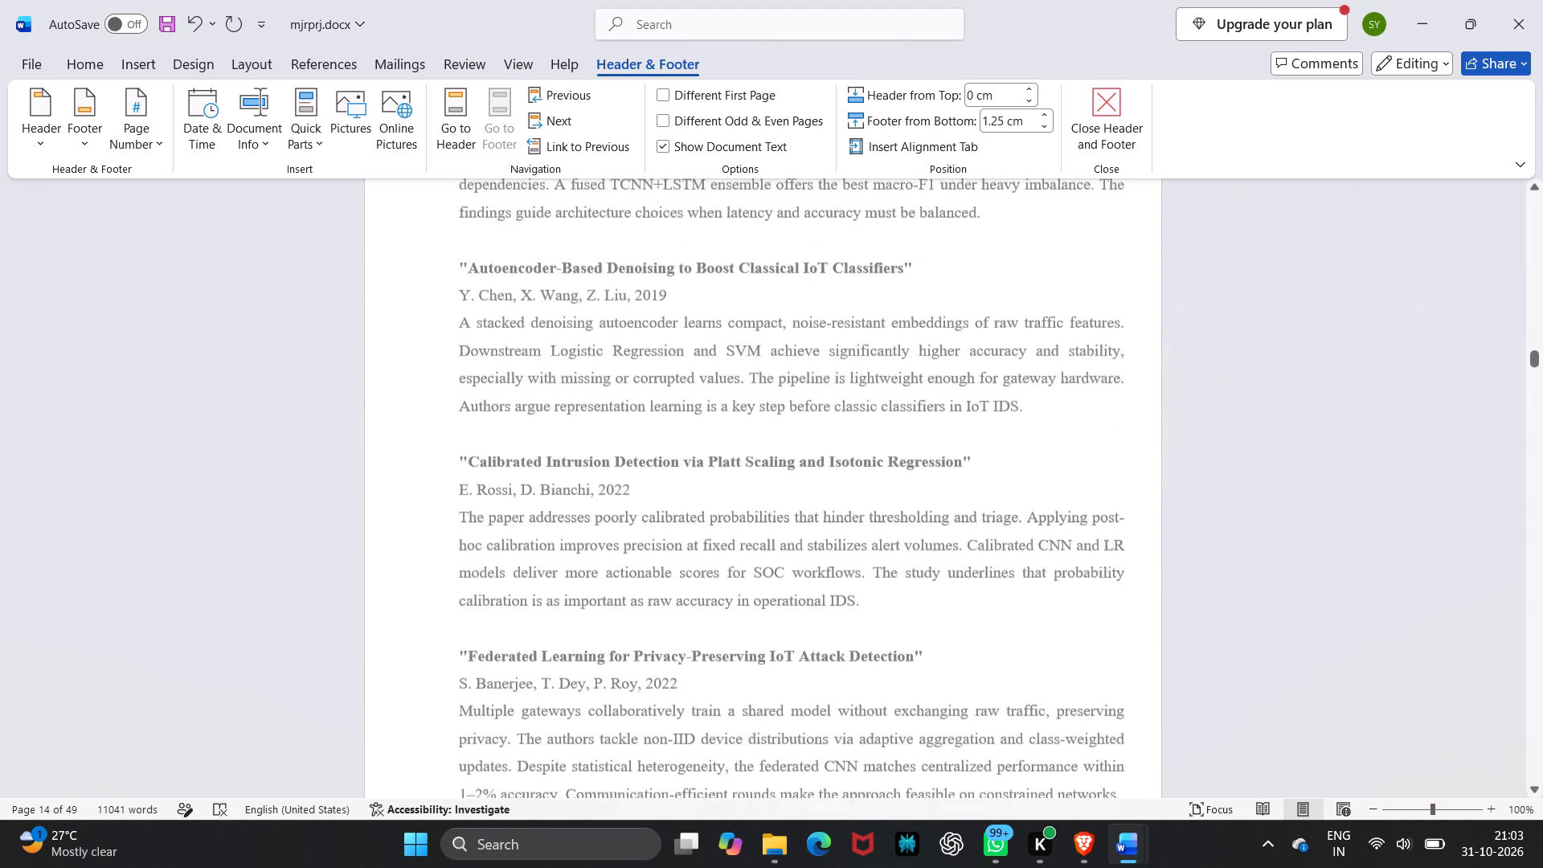
scroll(800, 358, up, 1)
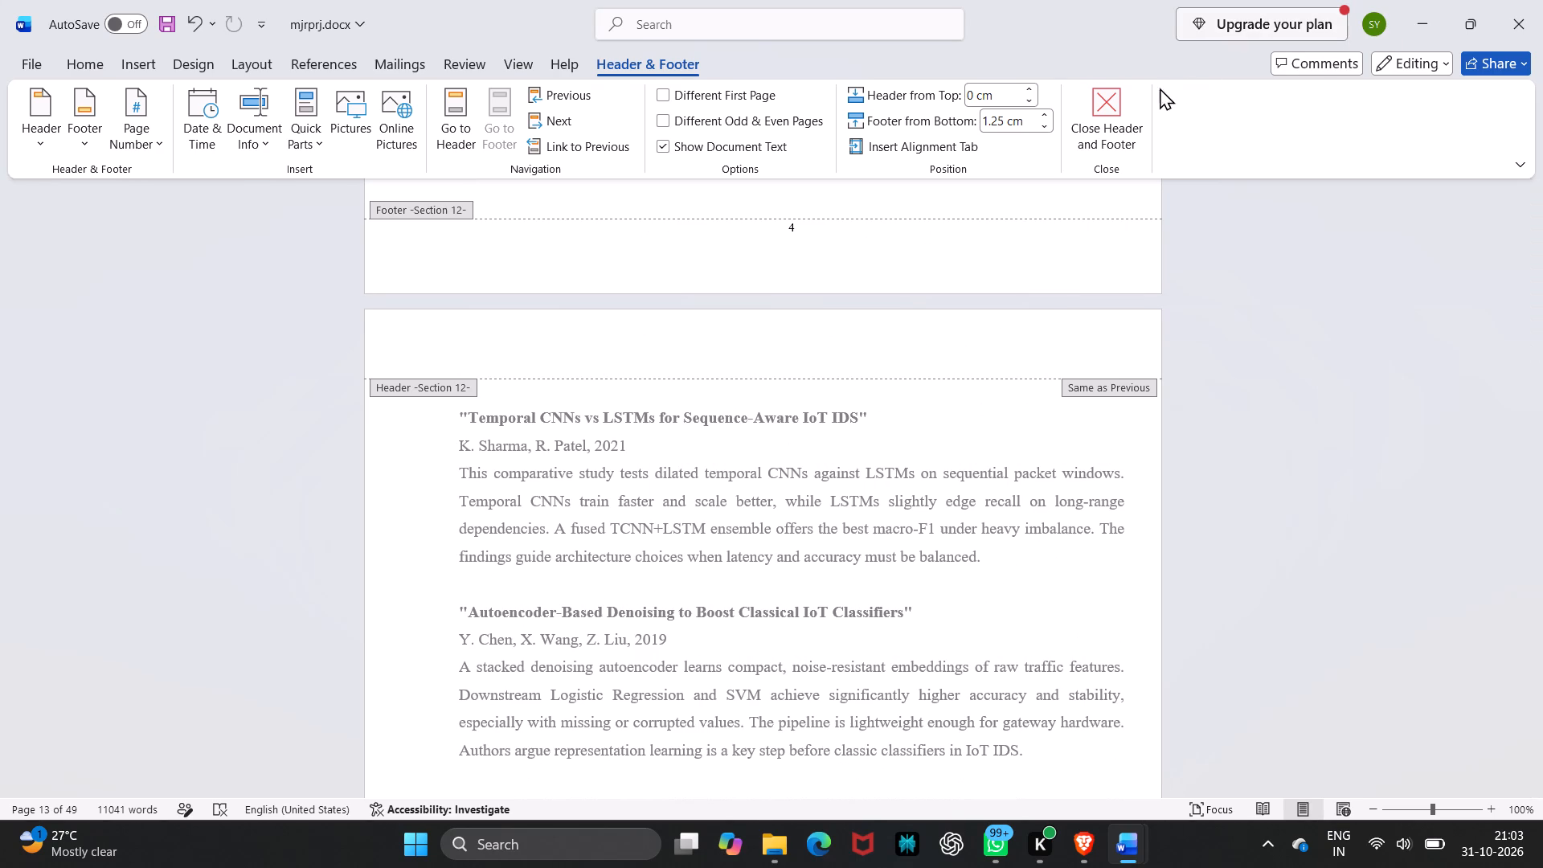
click(1099, 118)
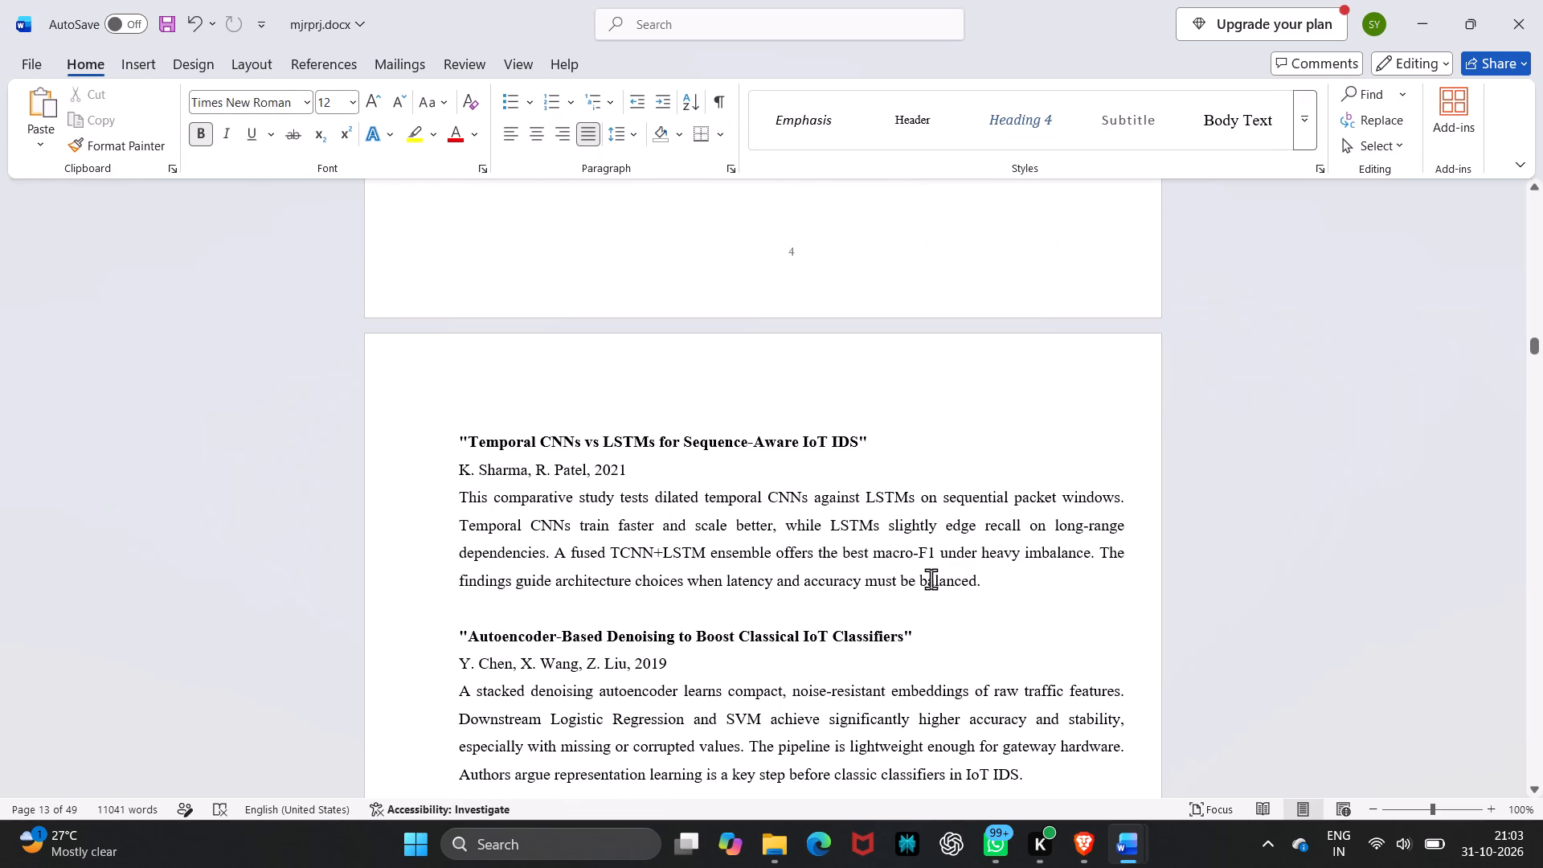
Switch to the ChatGPT app.
click(949, 845)
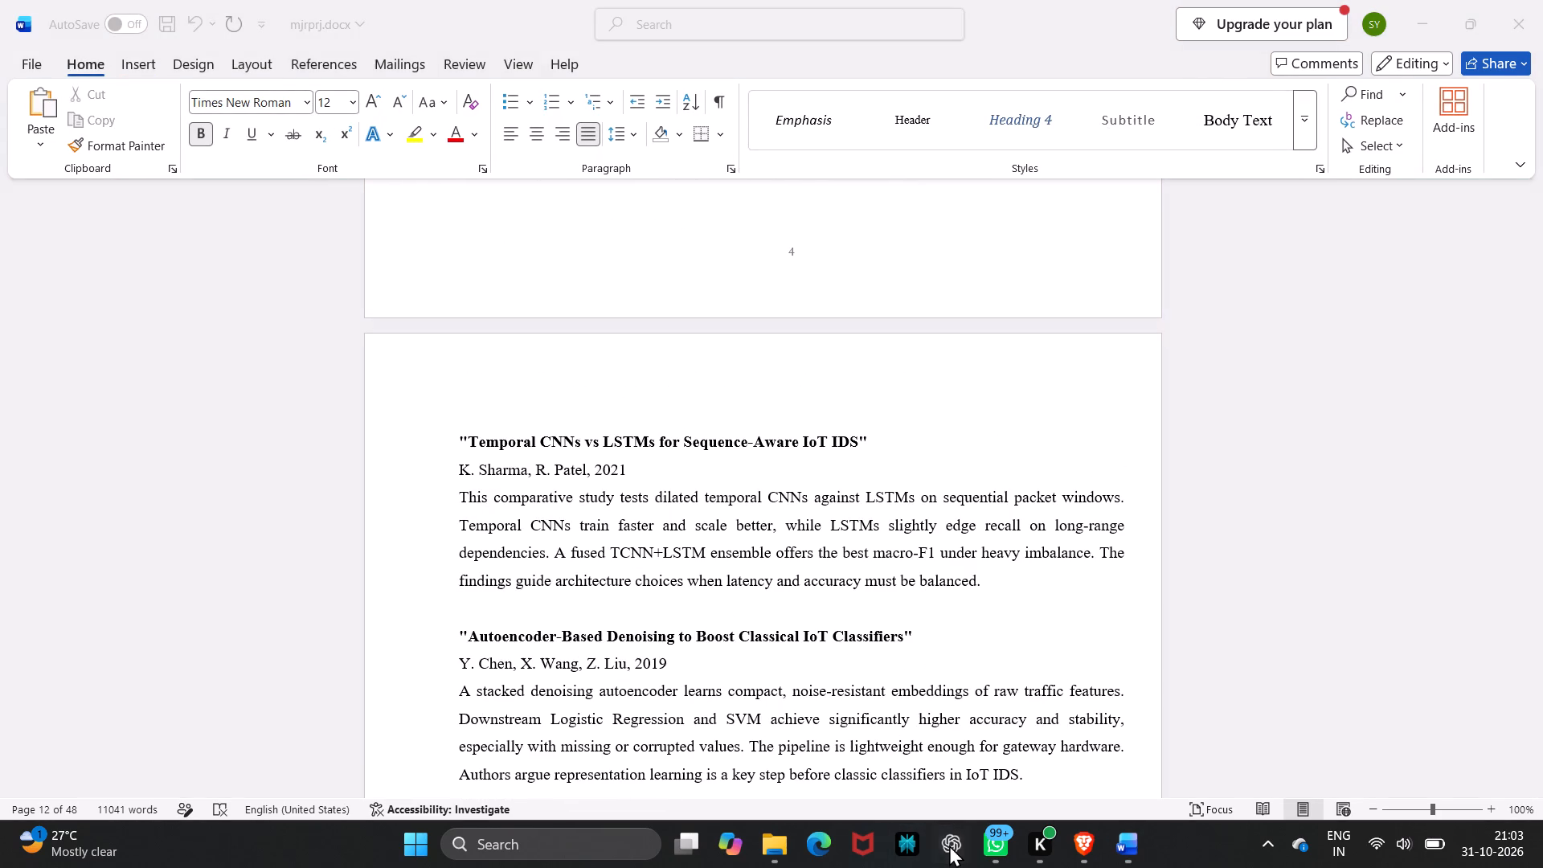
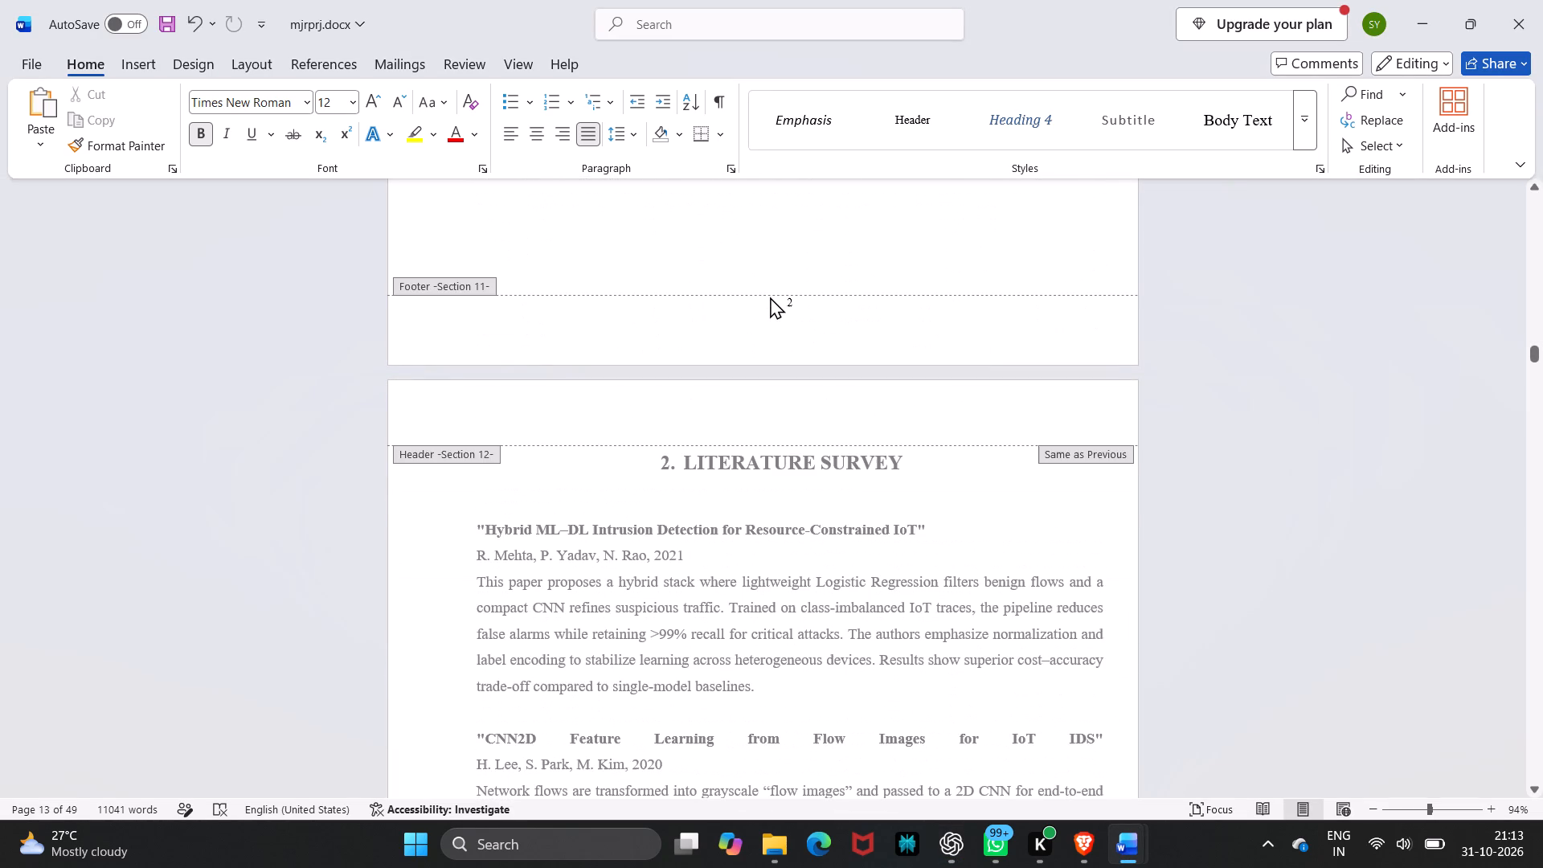
scroll(757, 335, down, 3)
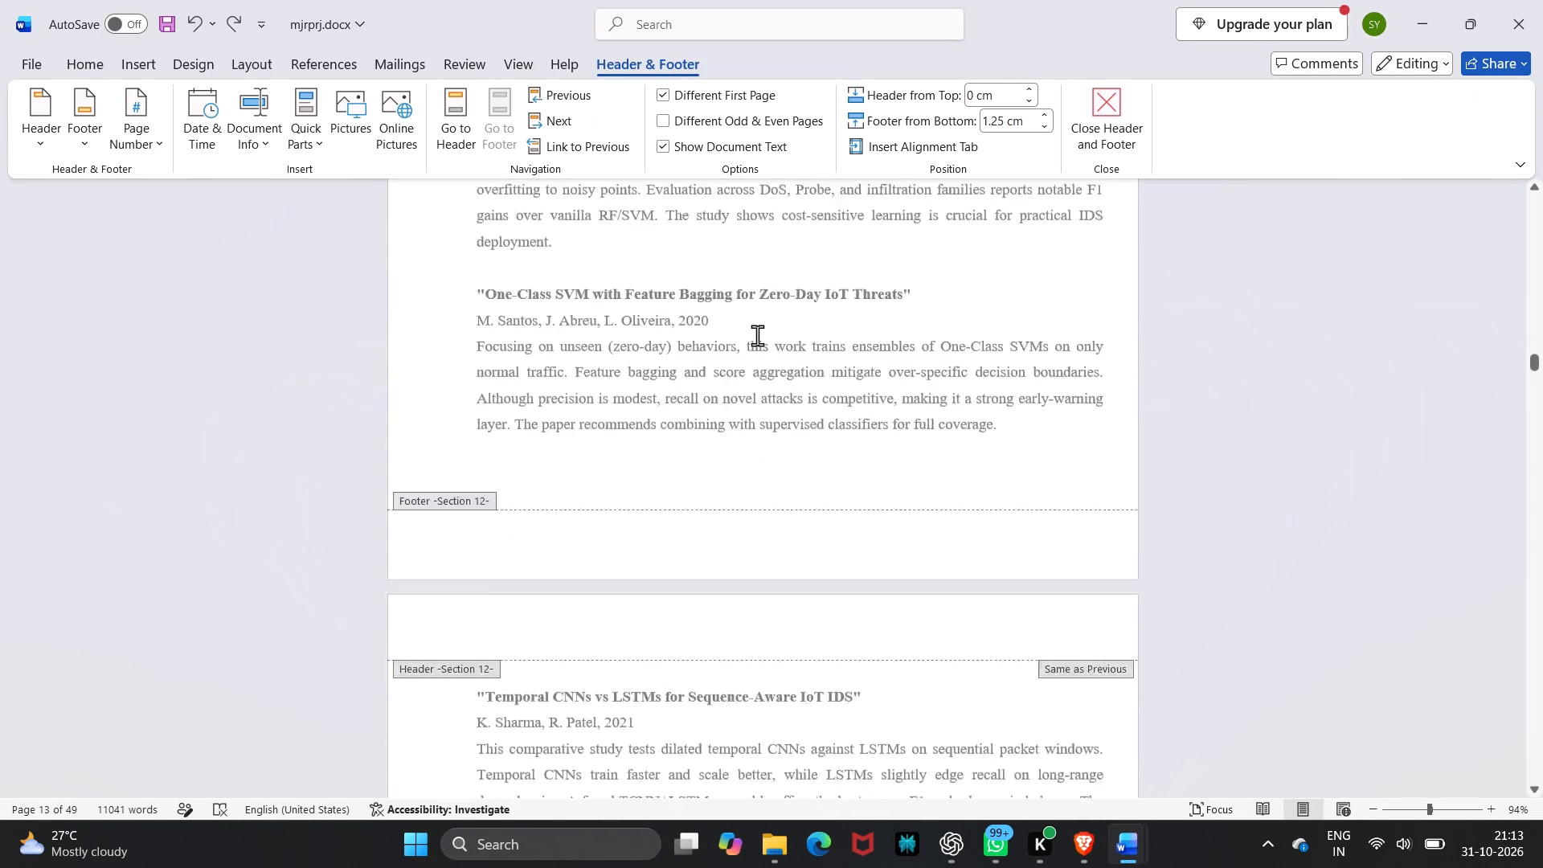
scroll(757, 335, down, 1)
click(775, 303)
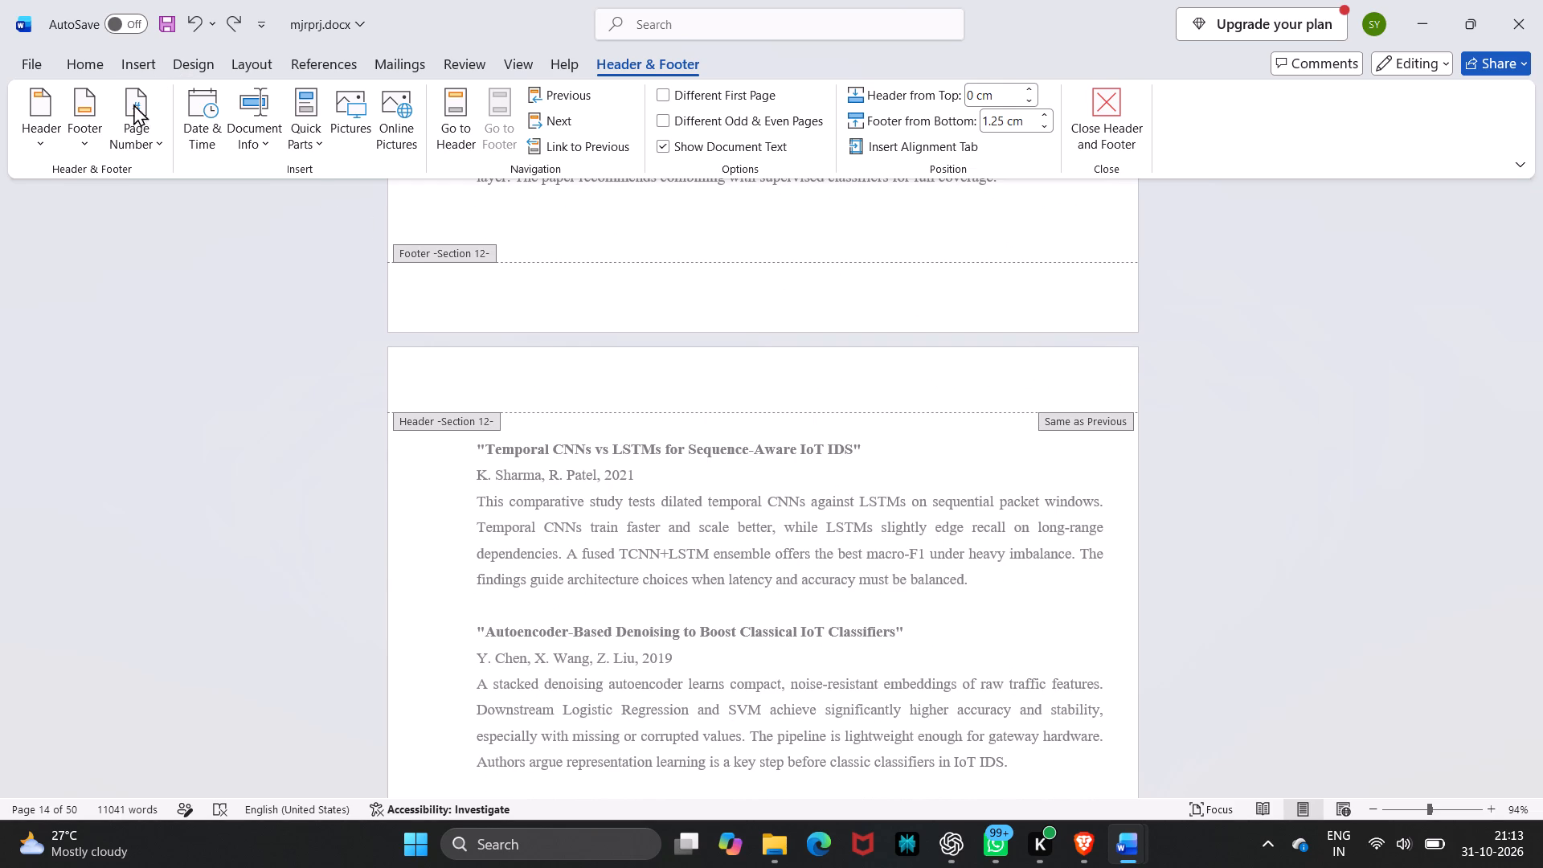
click(129, 130)
click(221, 198)
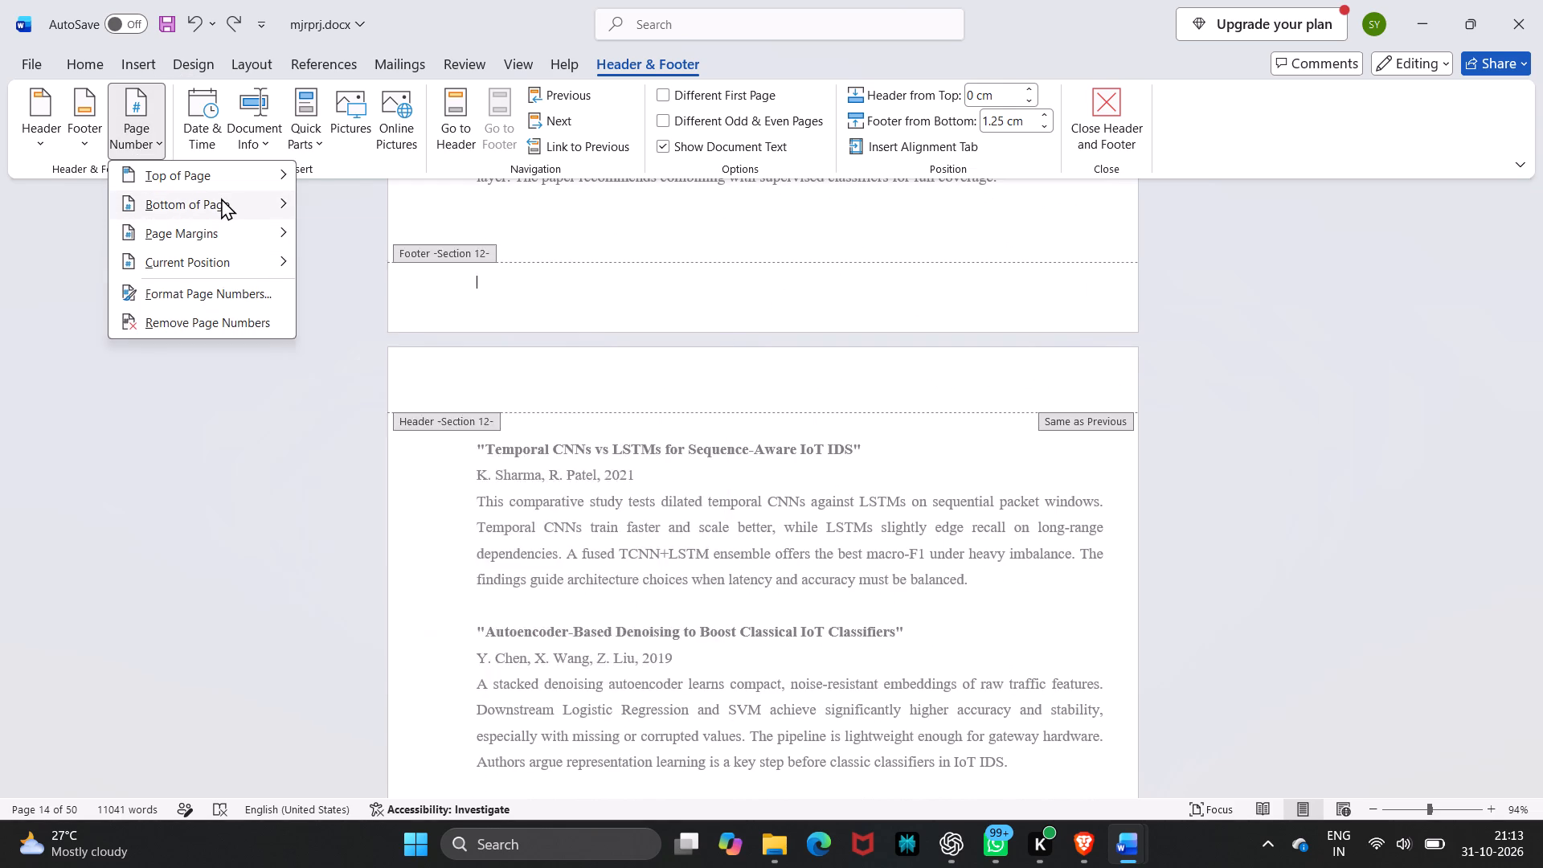
click(431, 386)
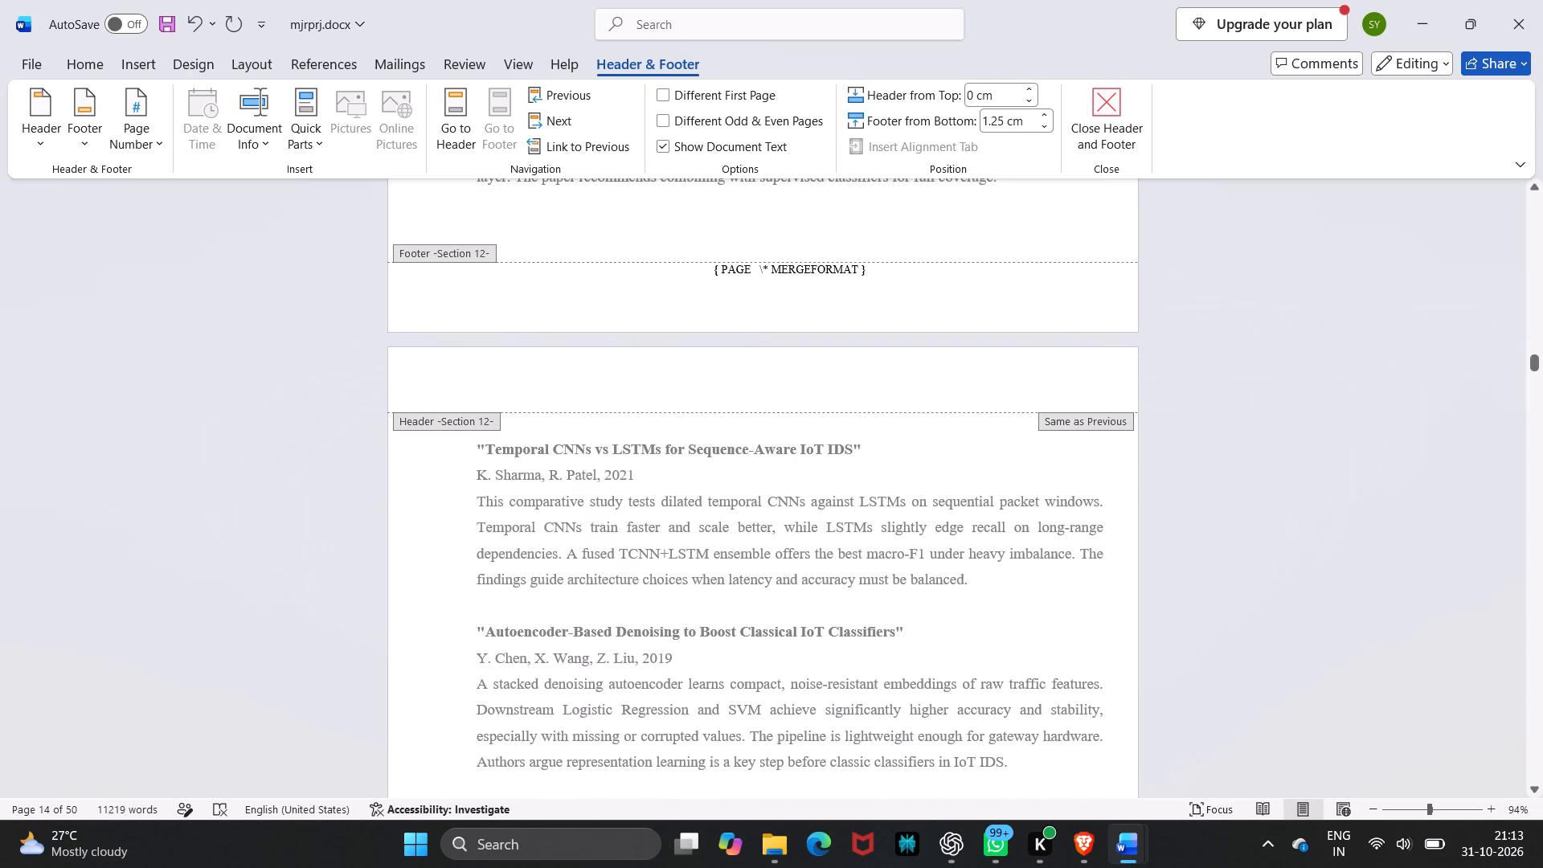
Set the Section 12 page numbering to start at 3 with the 1, 2, 3 number format.
click(150, 148)
click(192, 293)
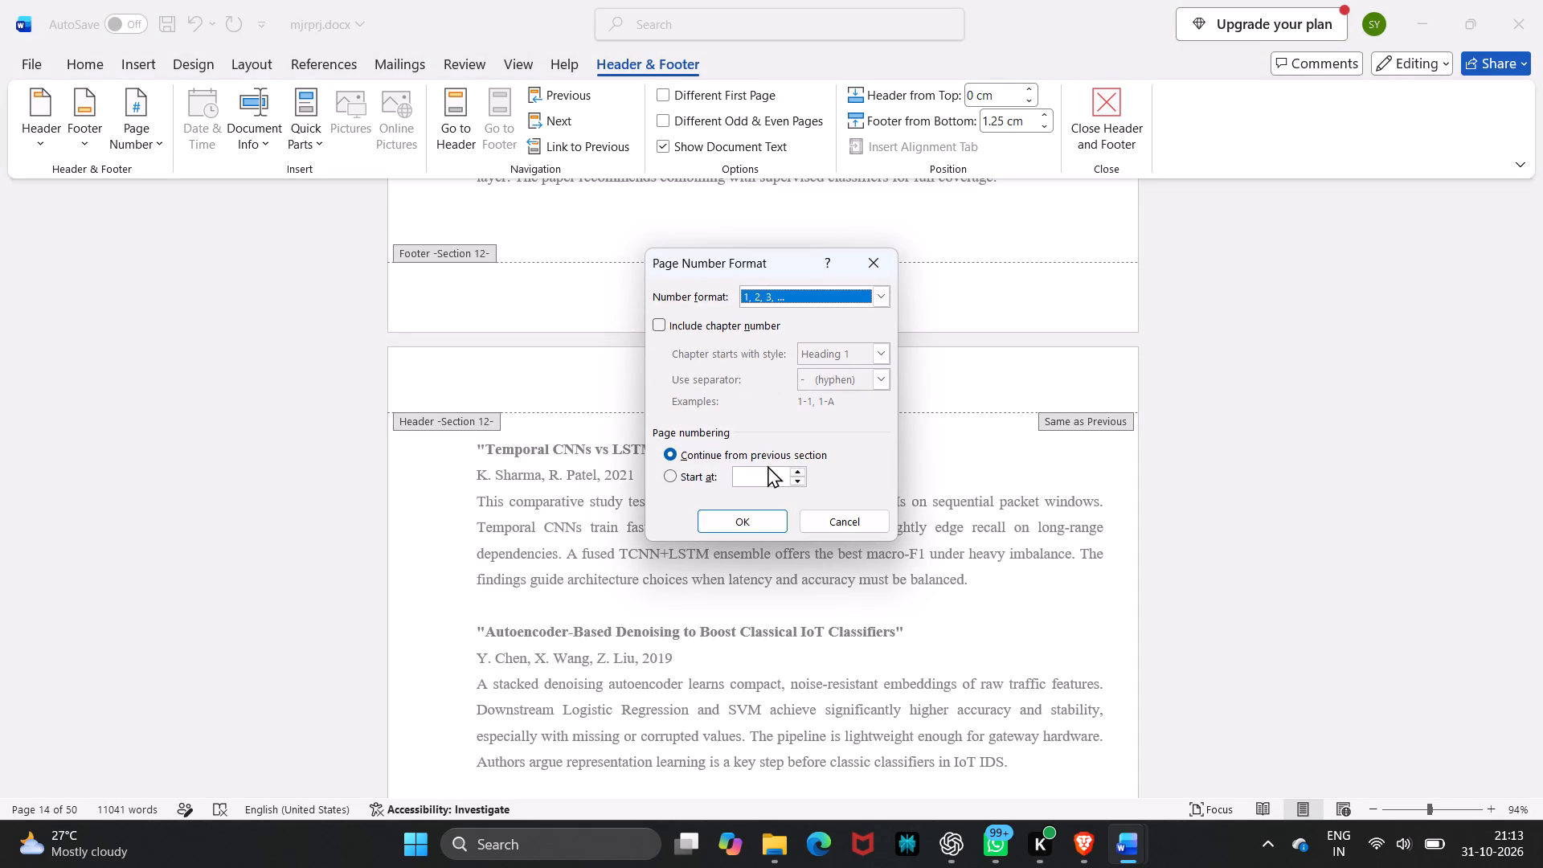
click(667, 477)
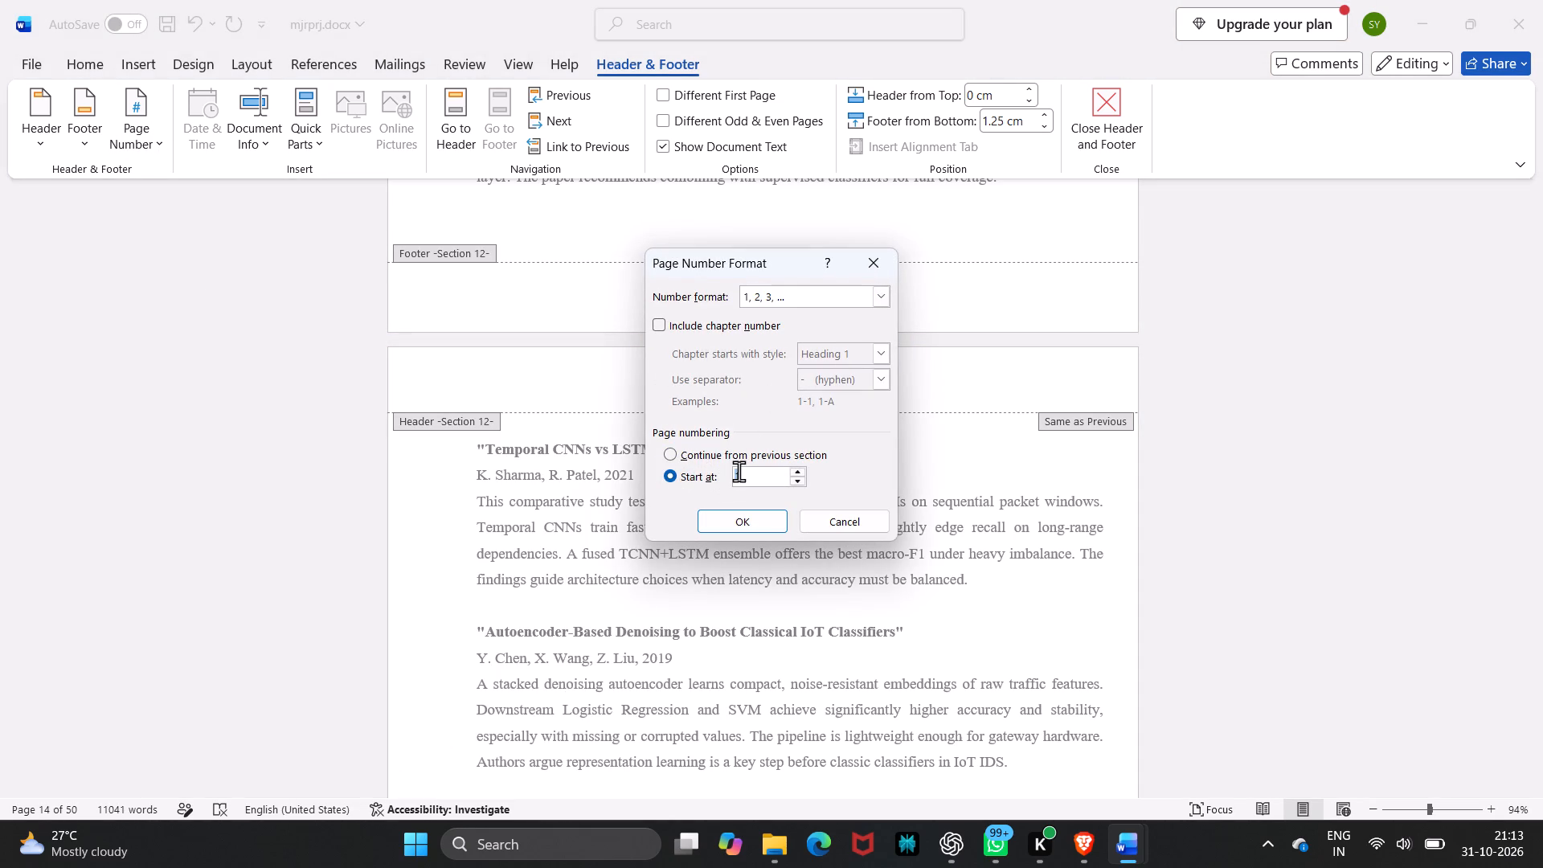
click(741, 477)
key(BackSpace)
key(3)
click(764, 522)
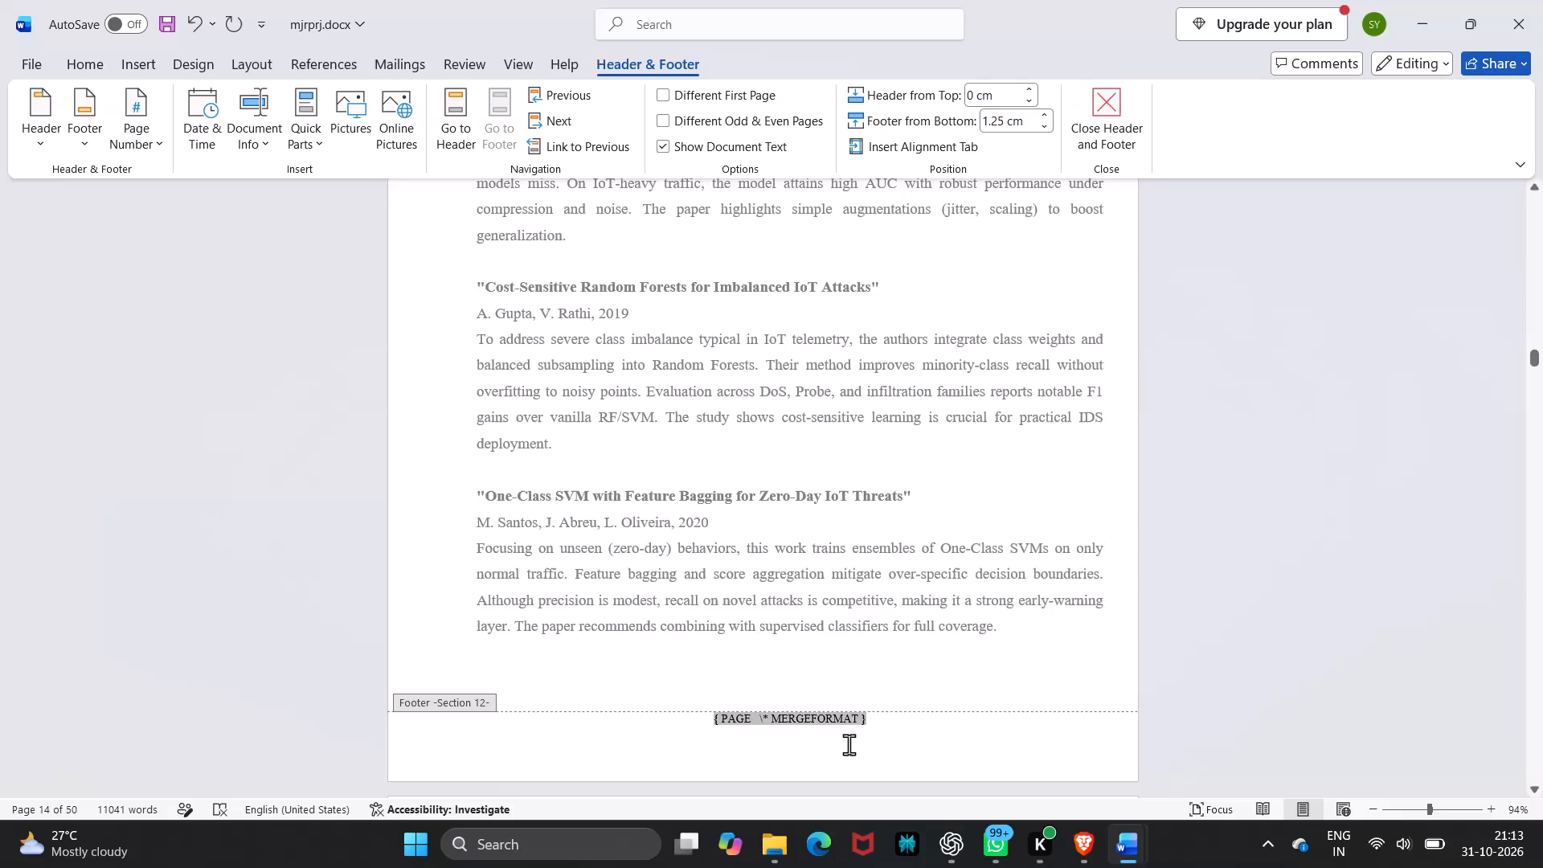
Examine the footers from the Literature Survey pages through the Existing Method and Proposed System sections for their page numbers.
scroll(780, 597, down, 7)
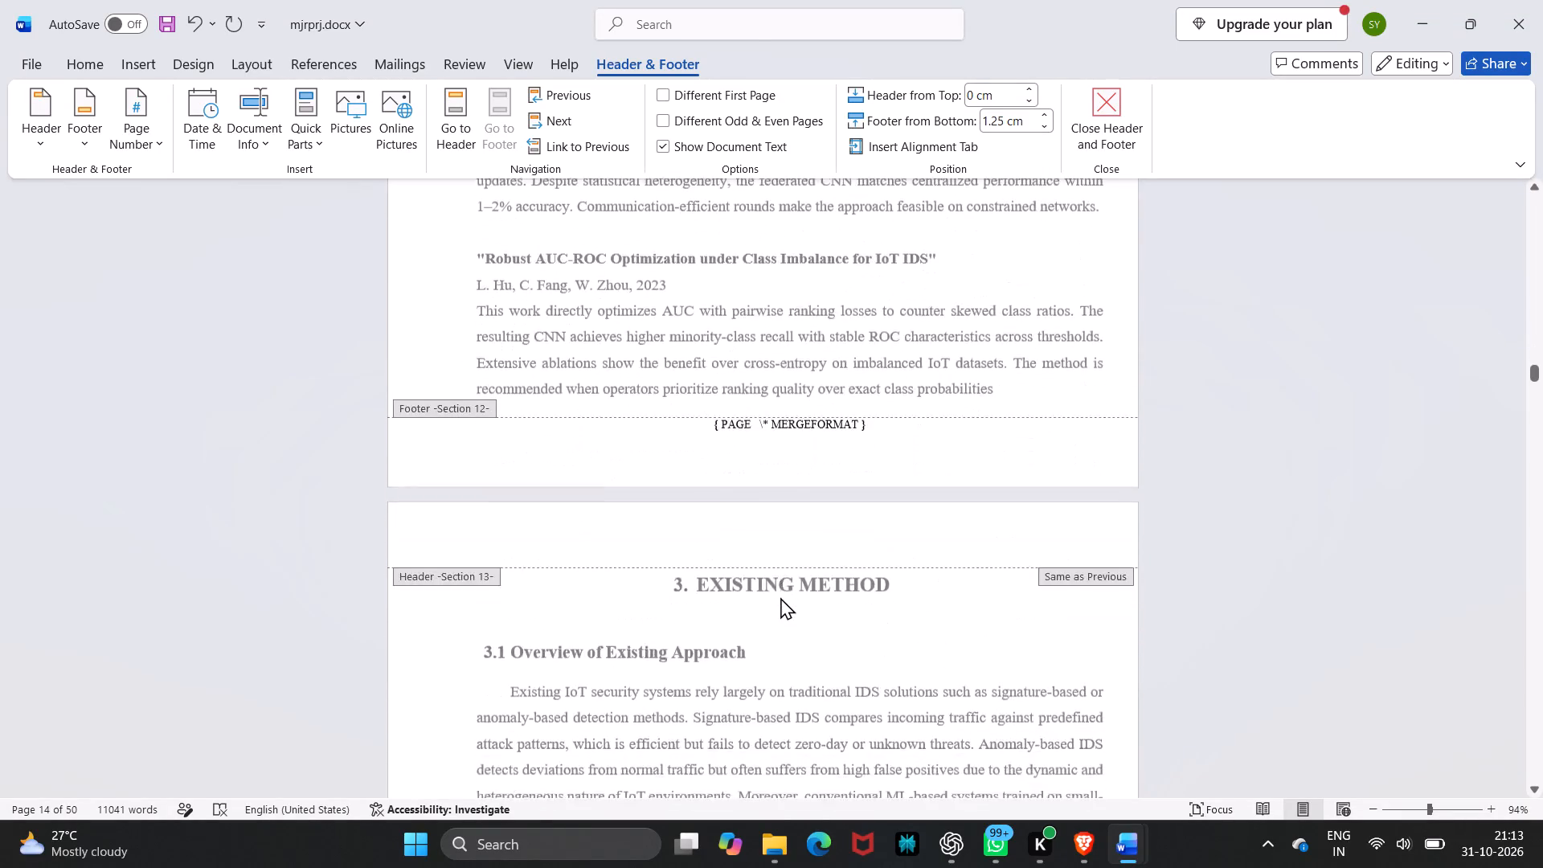
scroll(780, 597, down, 3)
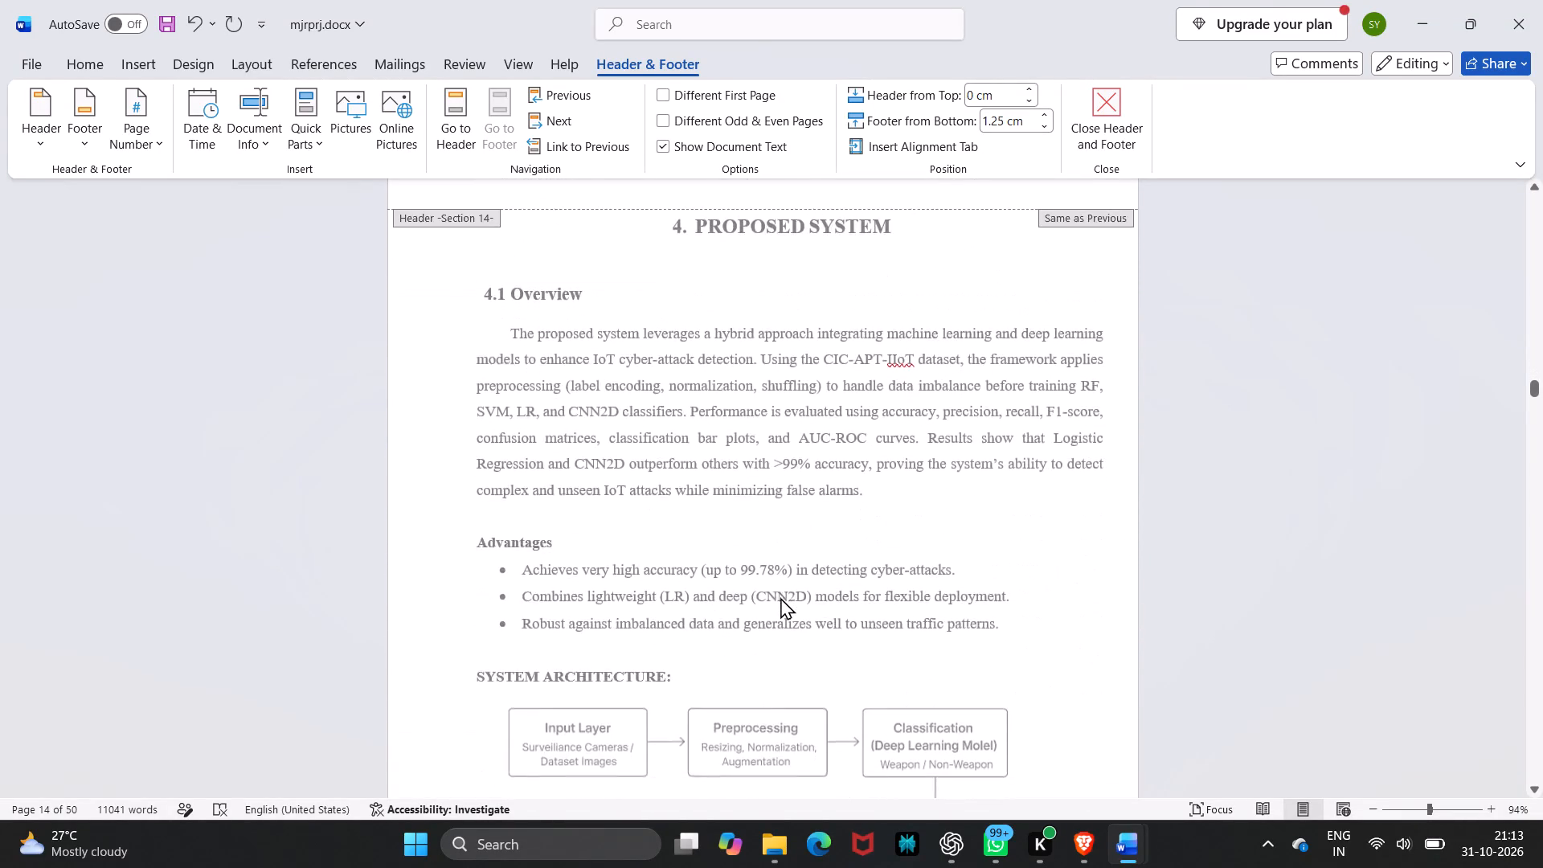
scroll(780, 597, up, 3)
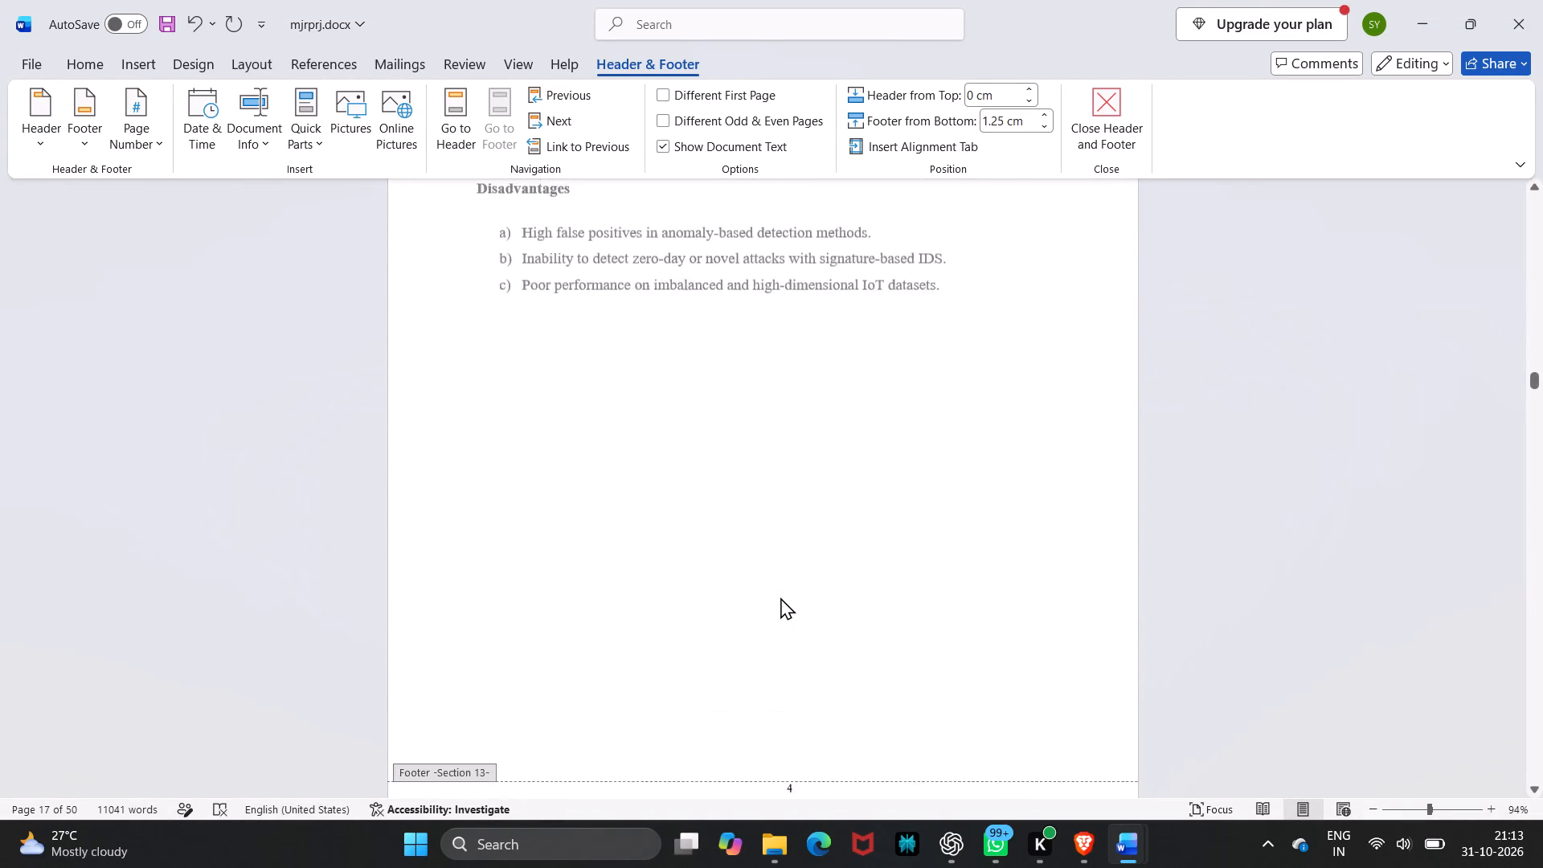
scroll(780, 597, up, 3)
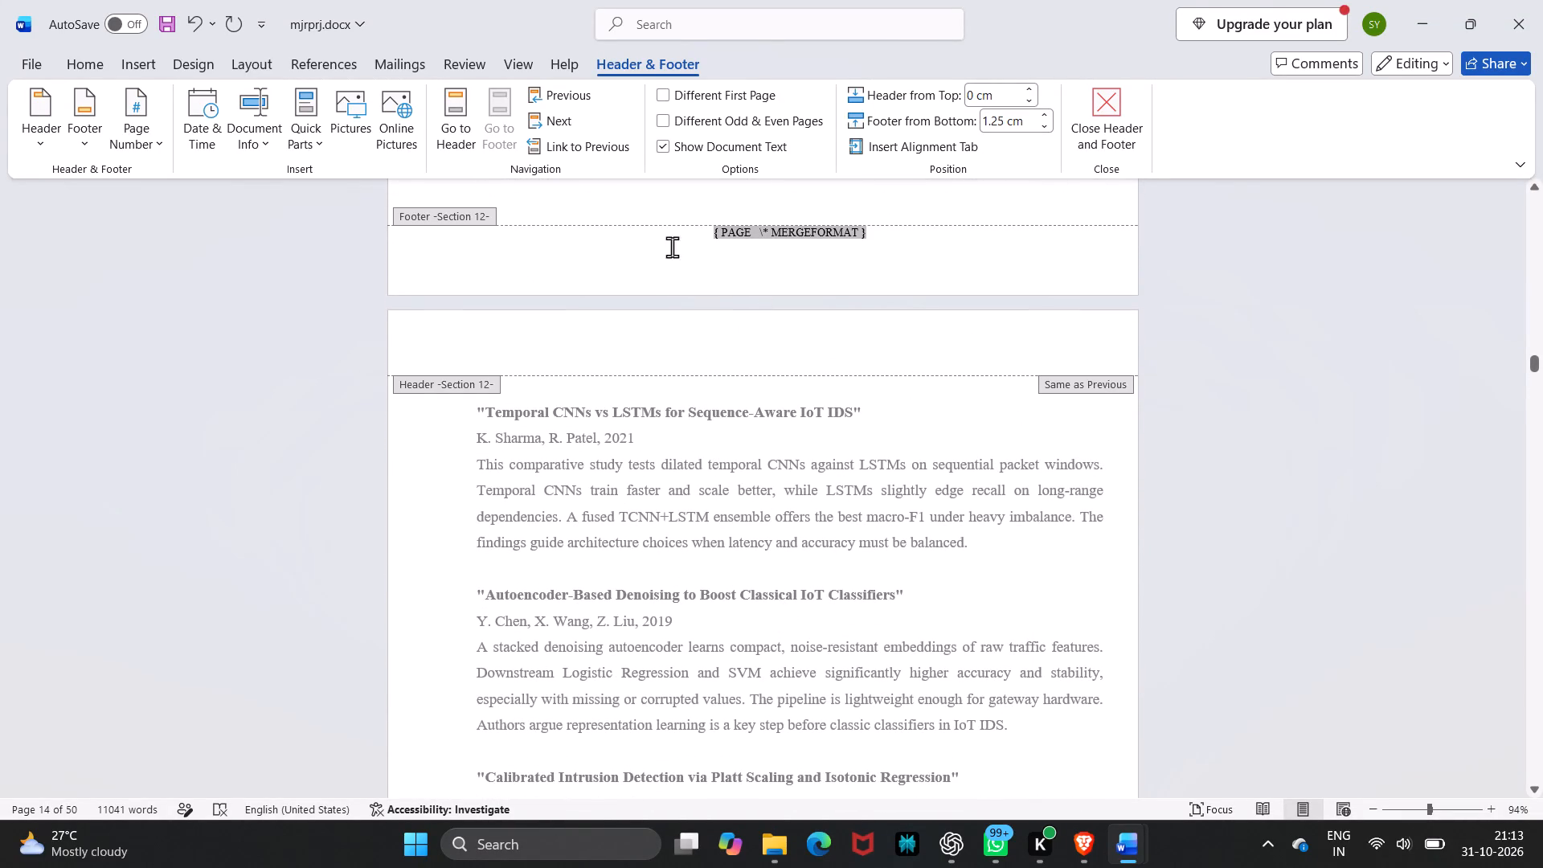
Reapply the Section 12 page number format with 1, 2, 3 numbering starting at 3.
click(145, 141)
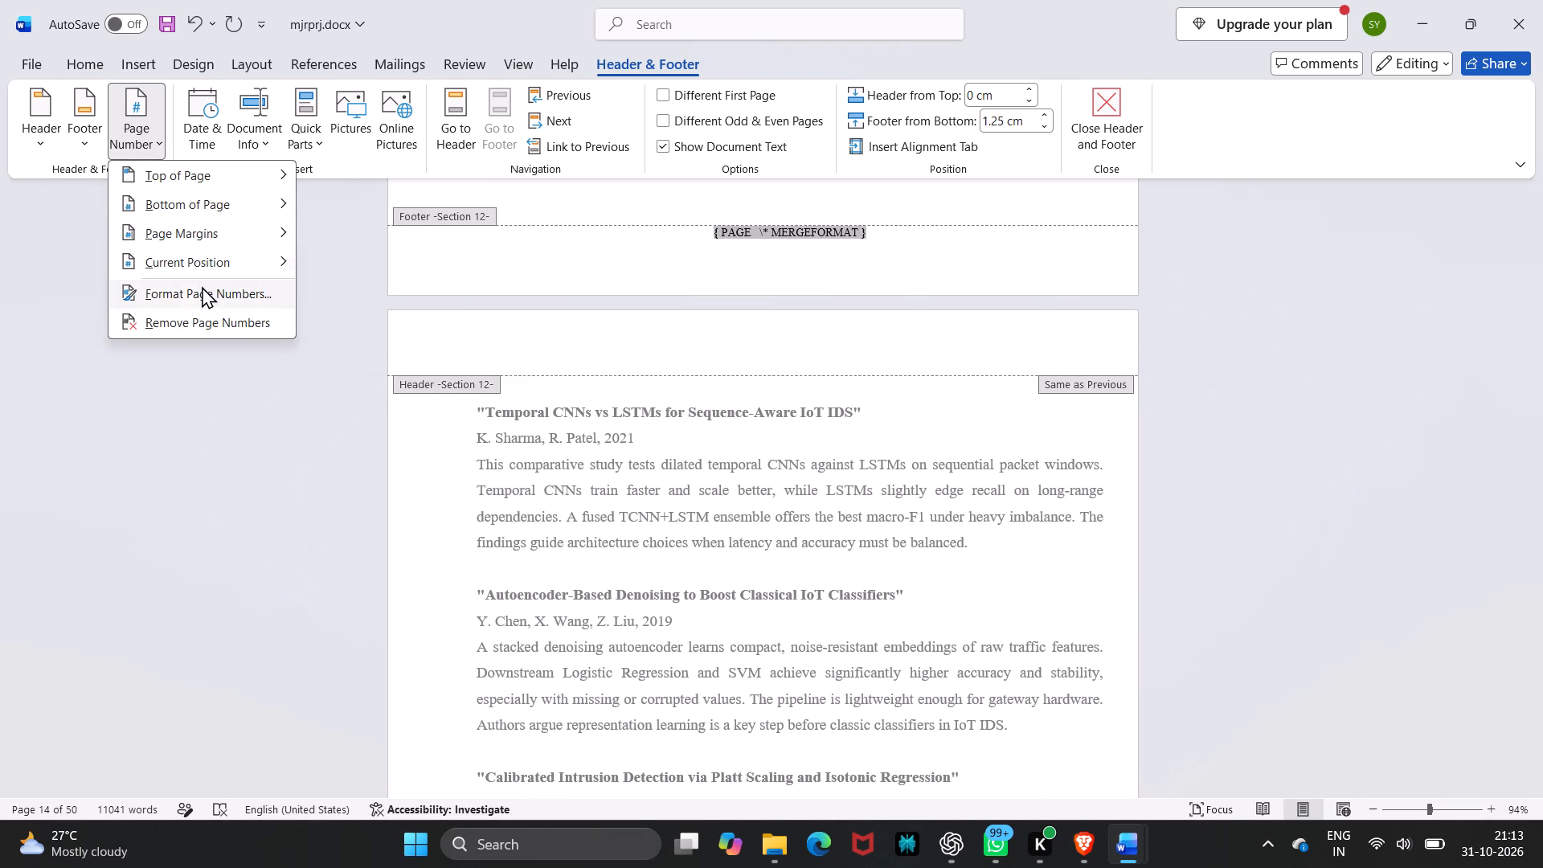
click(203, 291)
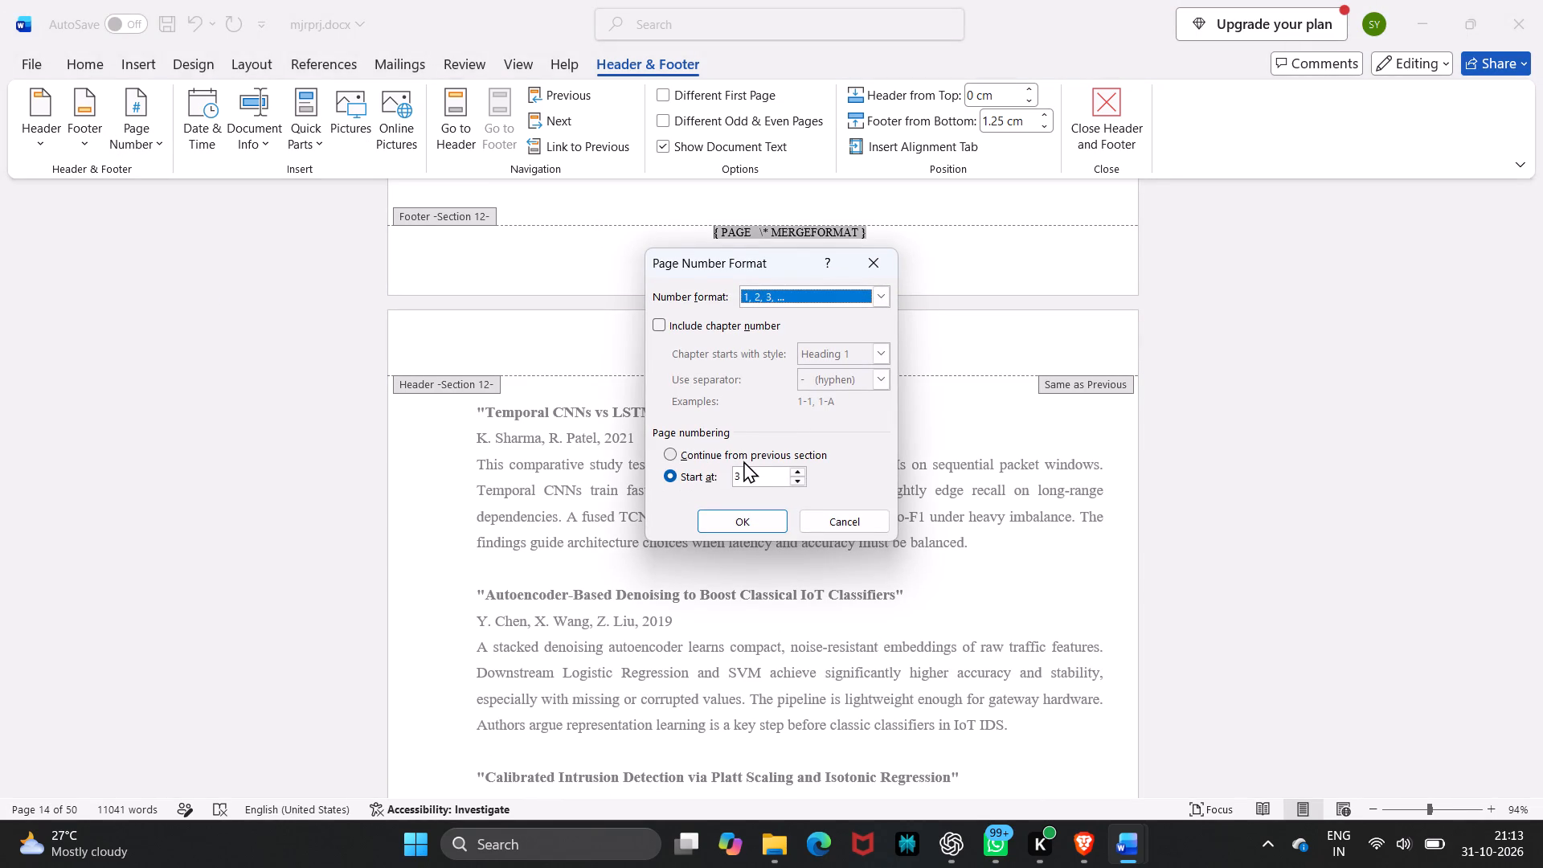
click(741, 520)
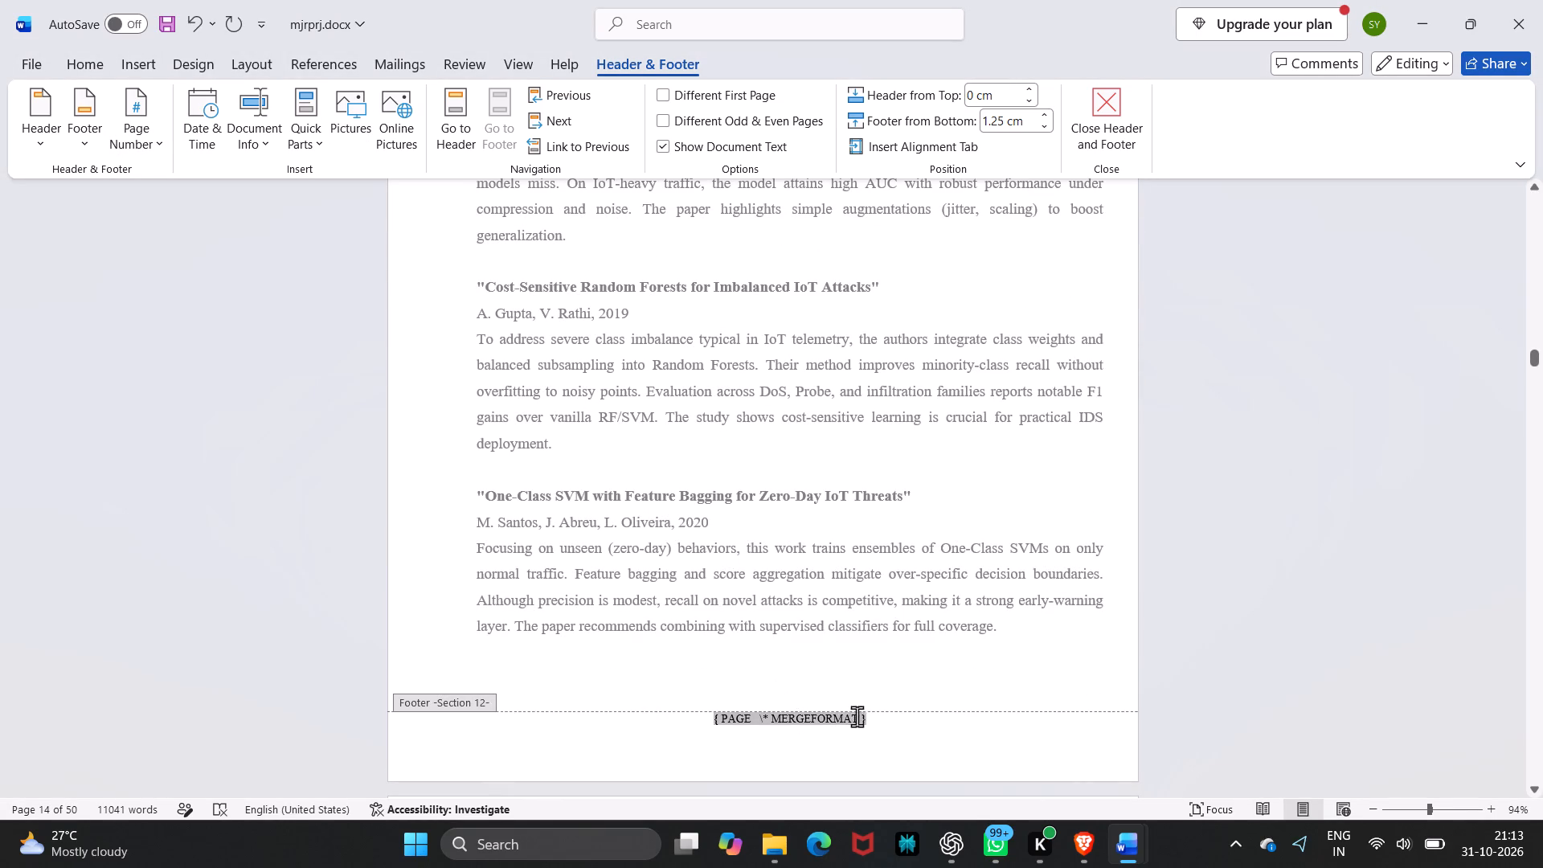
In the Section 12 footer, replace the \* MERGEFORMAT switch in the PAGE field code with 3.
click(861, 717)
key(BackSpace)
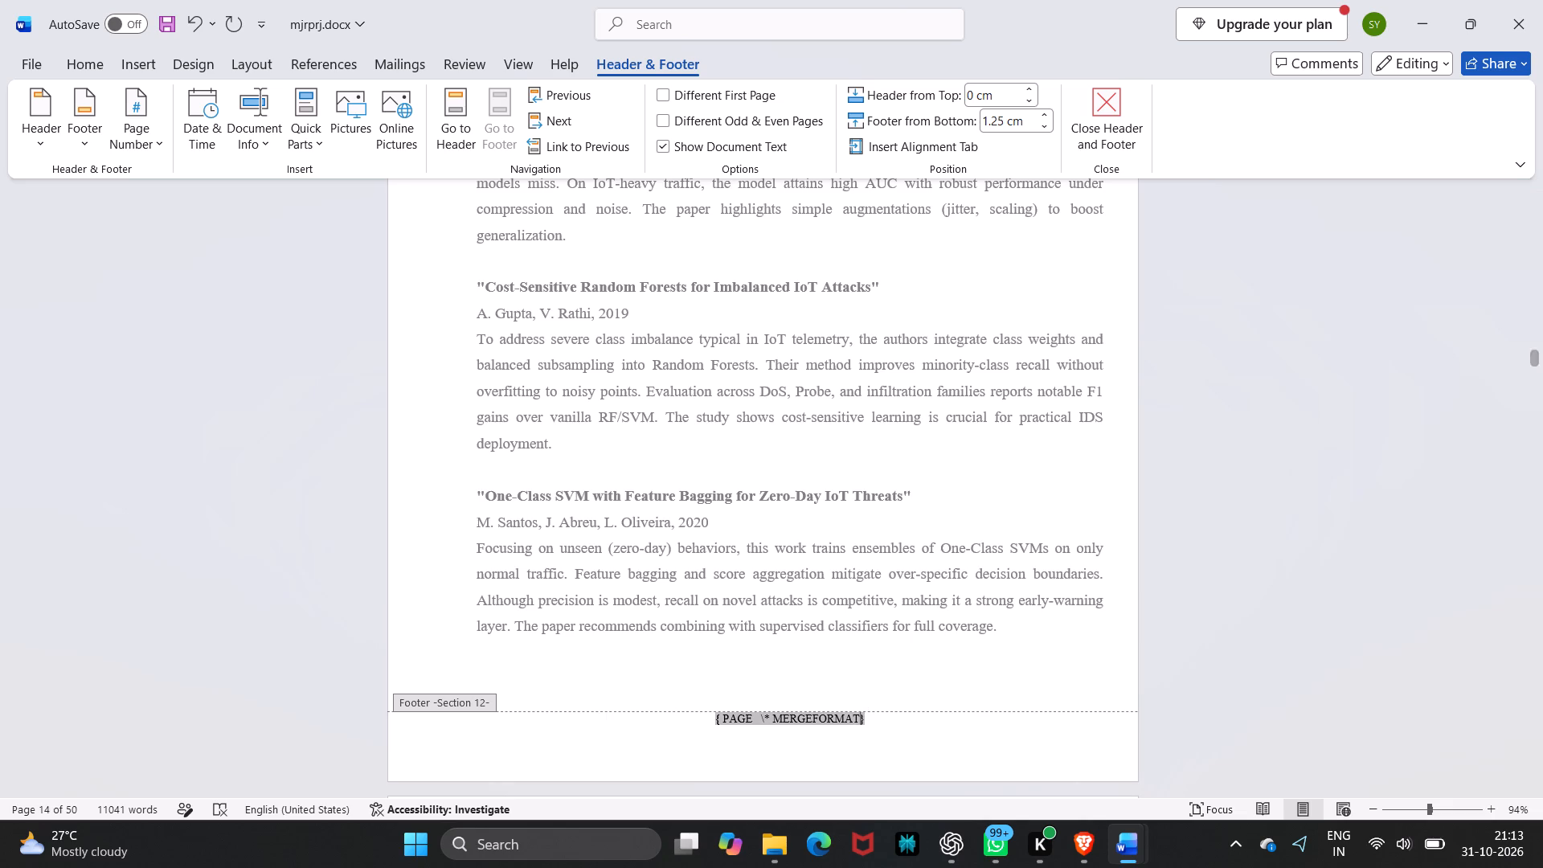
key(ctrl+BackSpace)
key(ctrl+BackSpace)
key(ctrl+BackSpace)
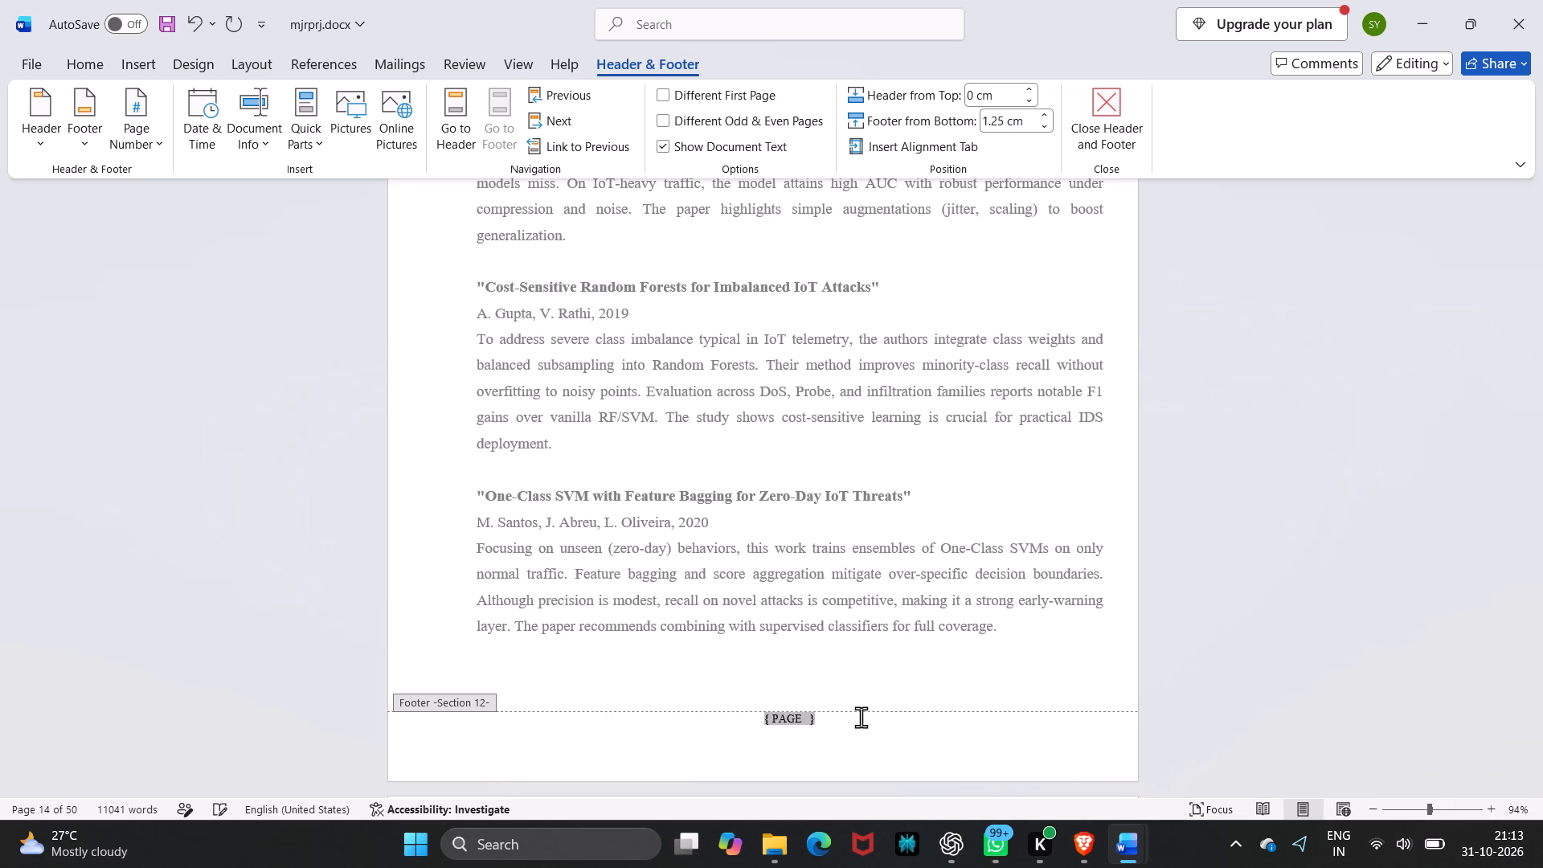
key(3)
Examine the footers from the remaining Literature Survey pages through the Section 14 system architecture and SDLC pages for their page numbers.
scroll(861, 717, down, 6)
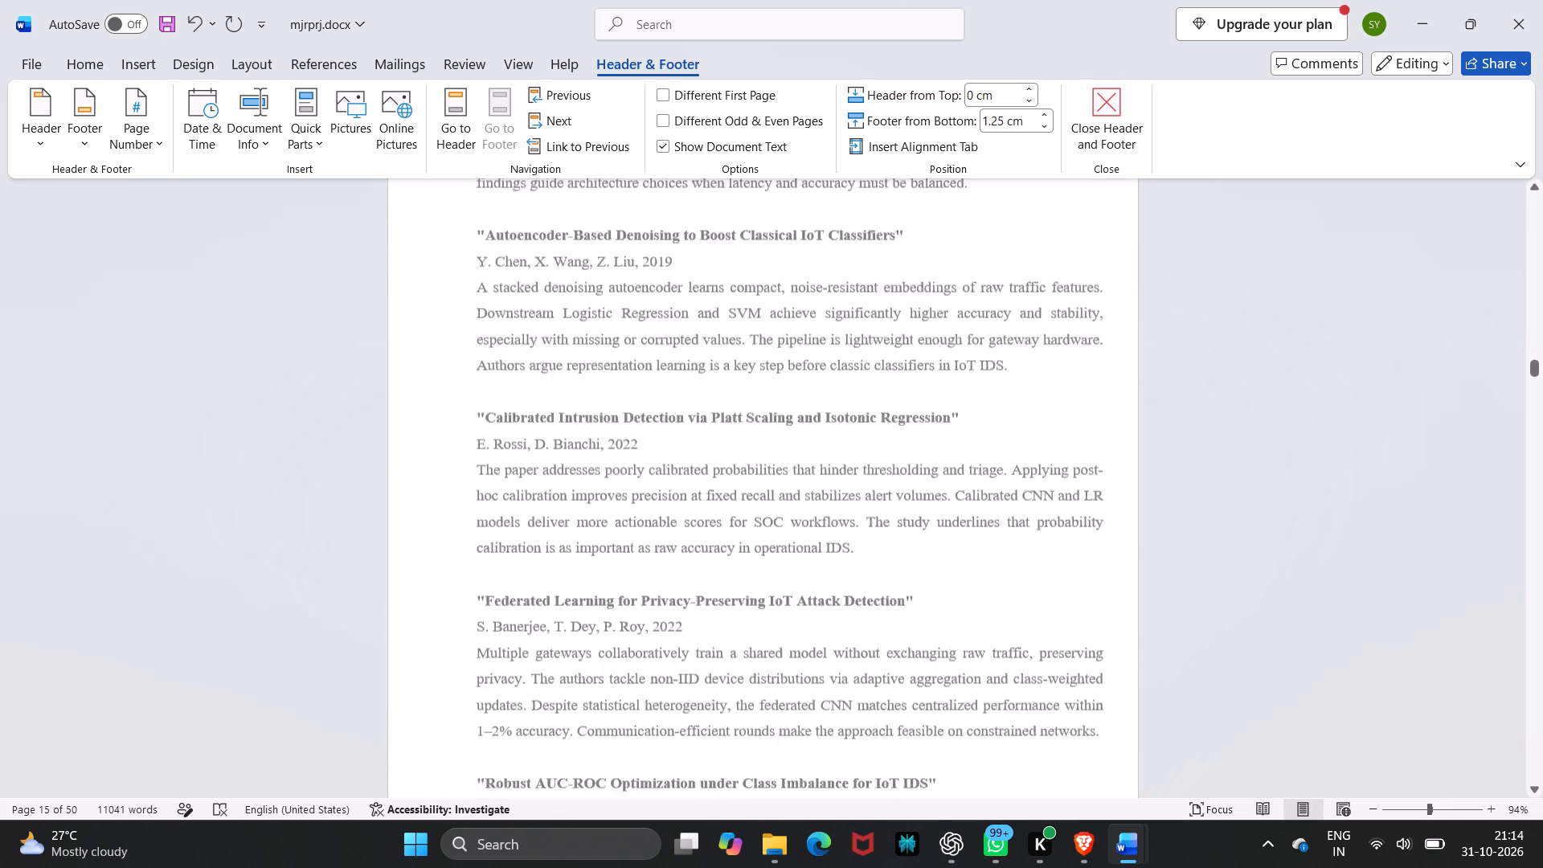
scroll(861, 717, down, 4)
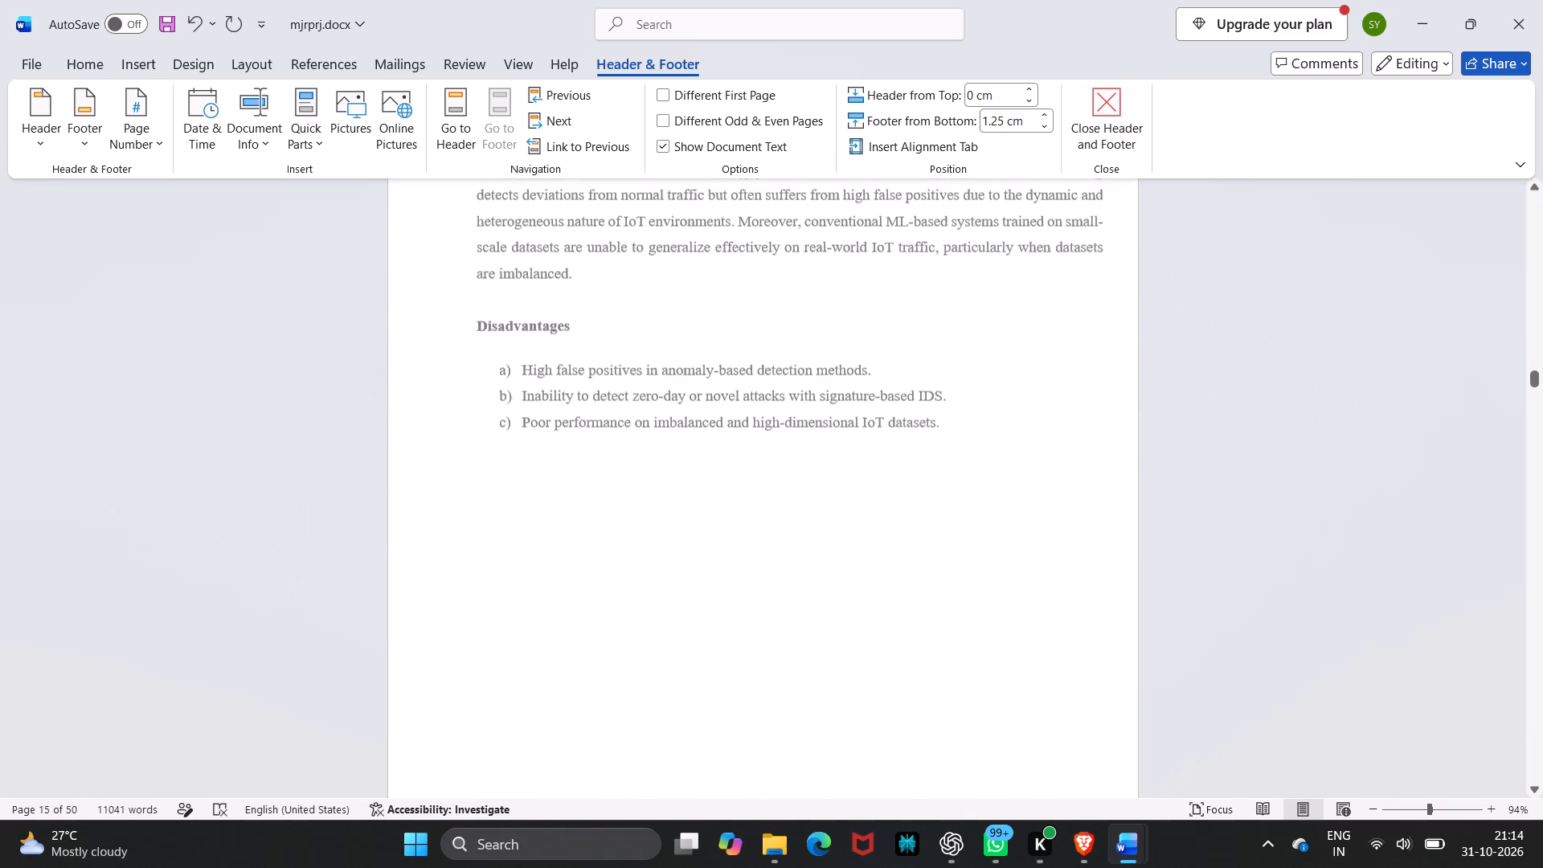
scroll(861, 717, down, 3)
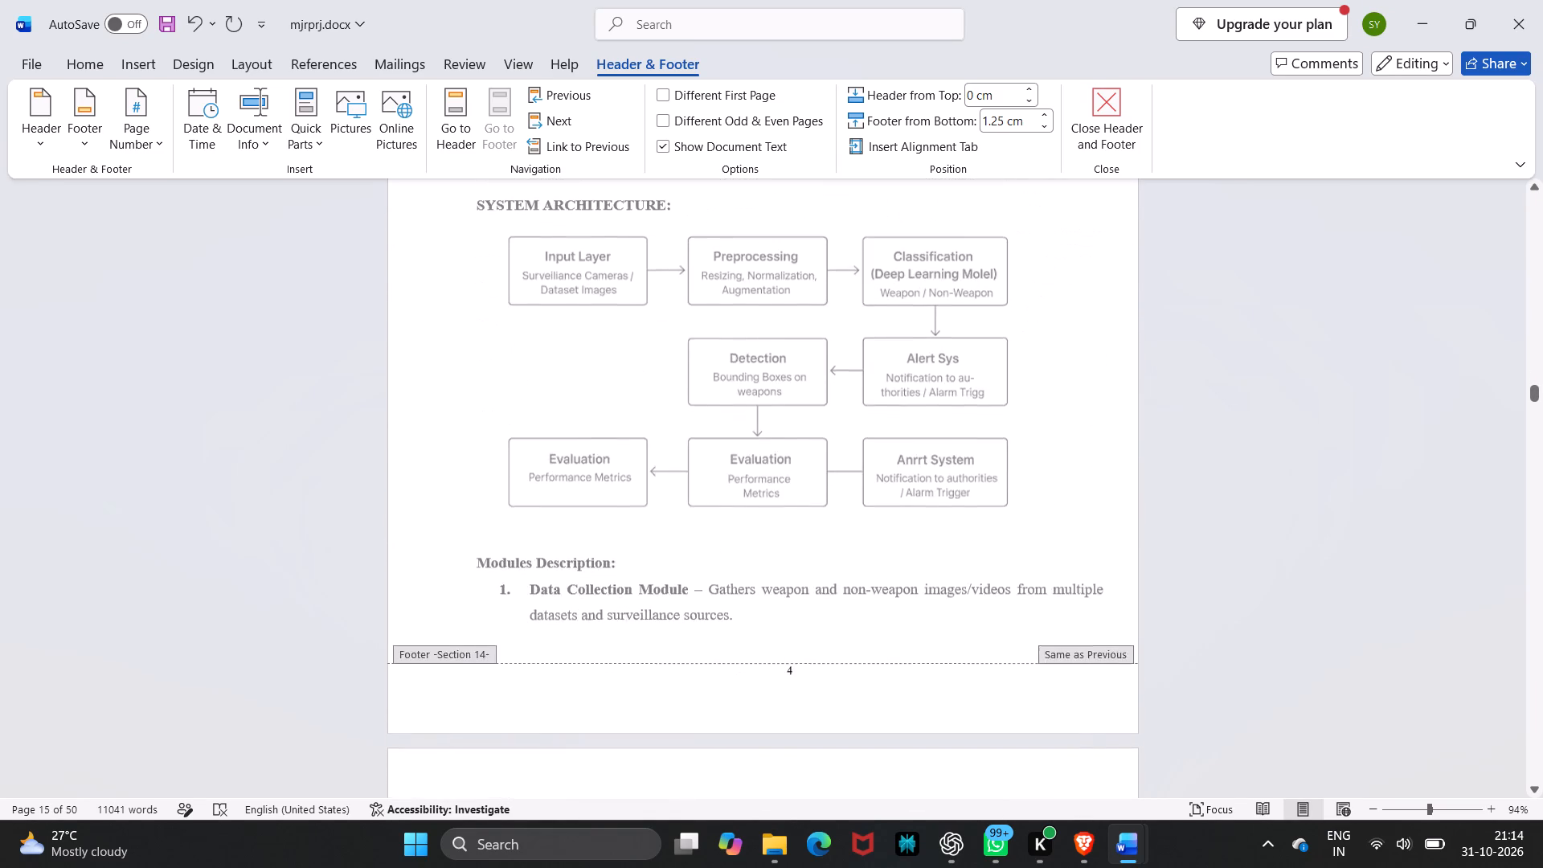
scroll(861, 717, down, 2)
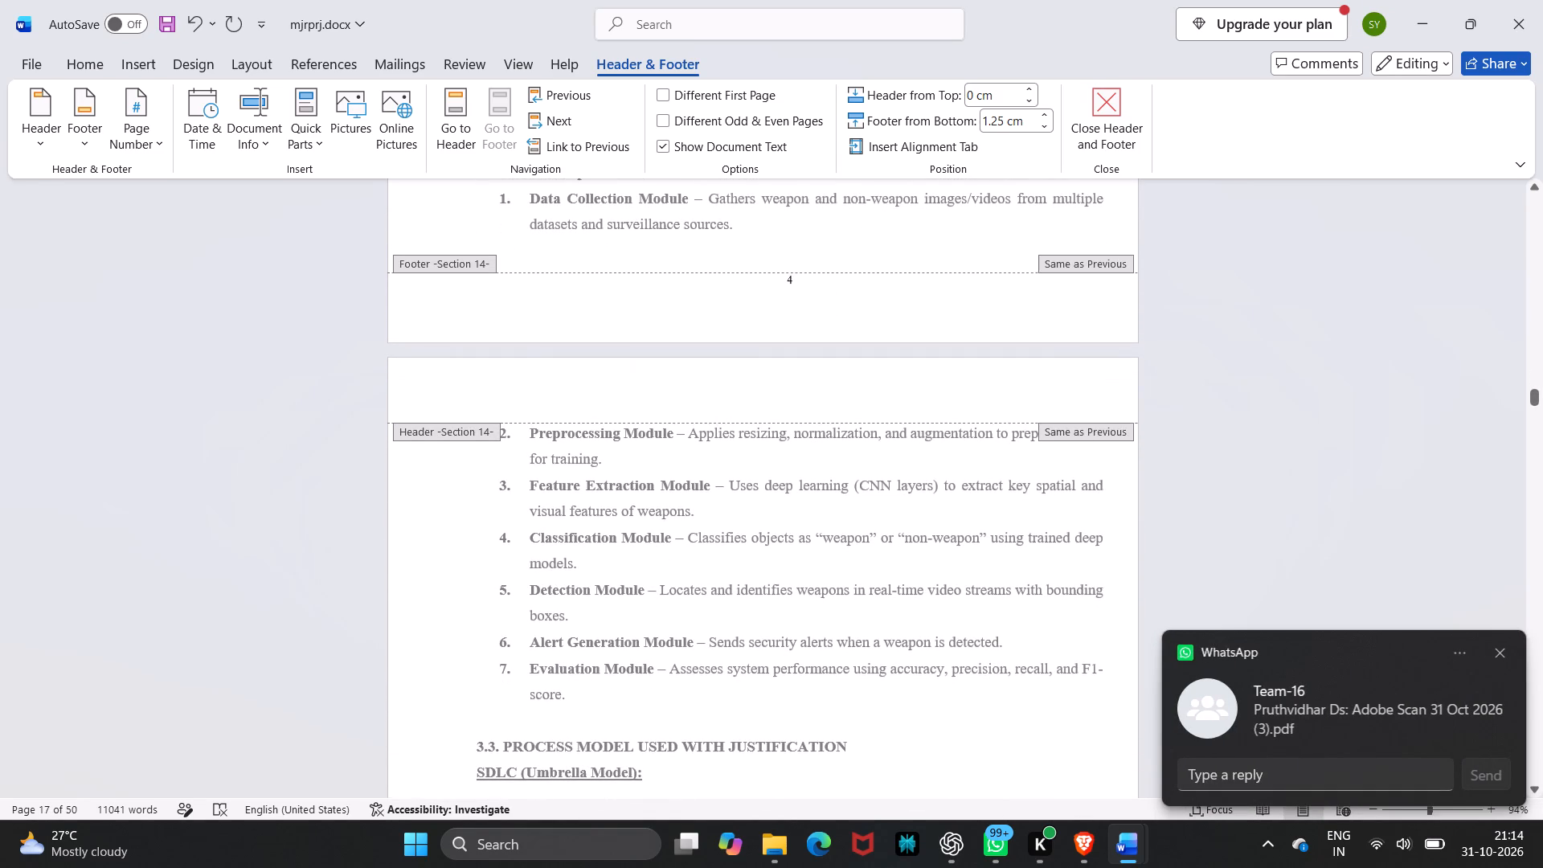
scroll(861, 717, down, 4)
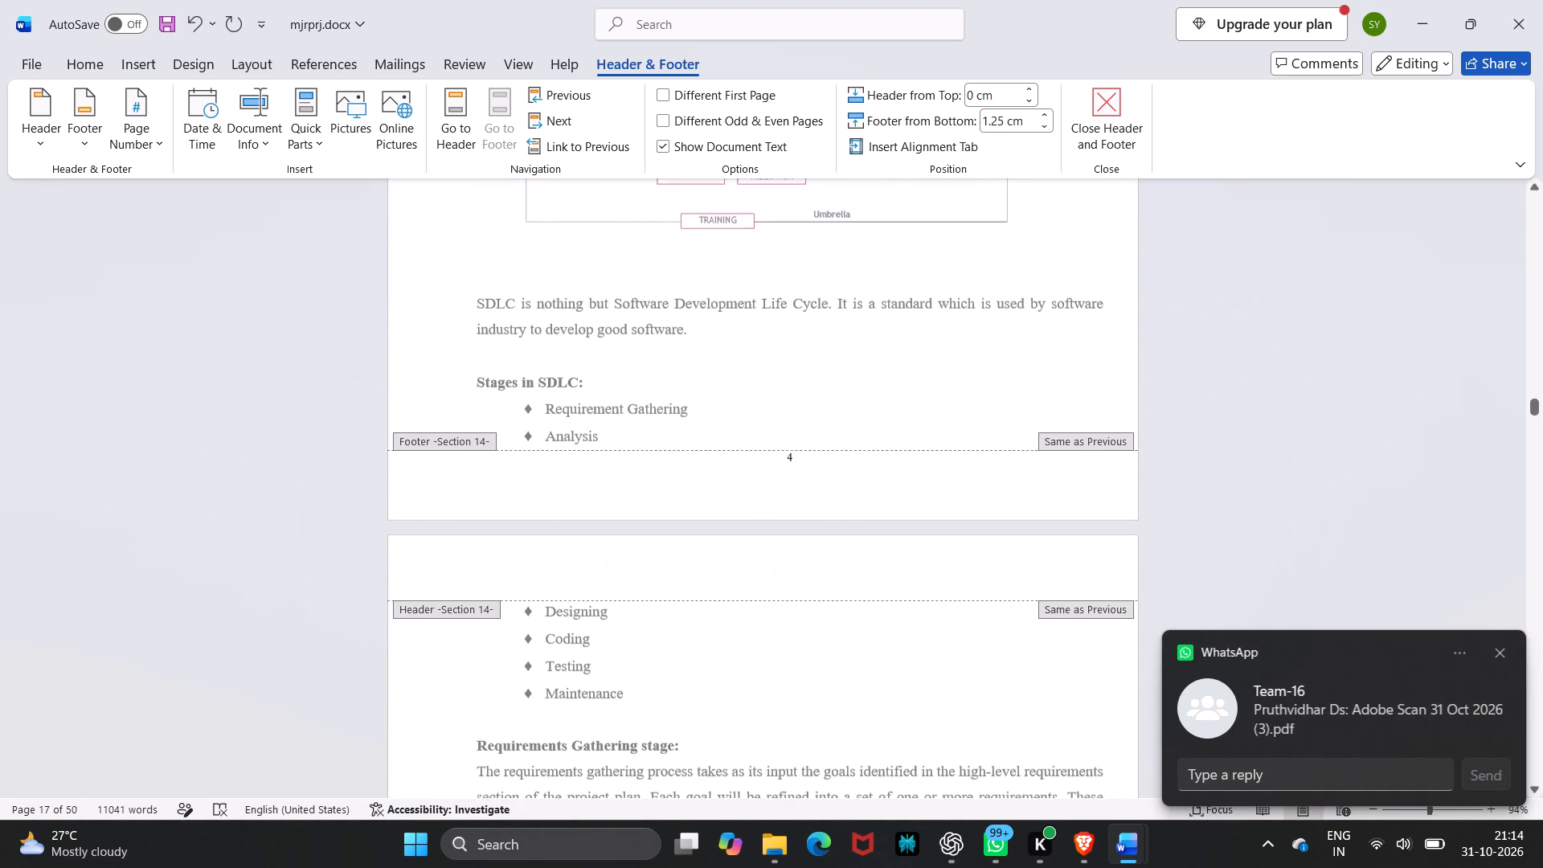
scroll(861, 717, down, 2)
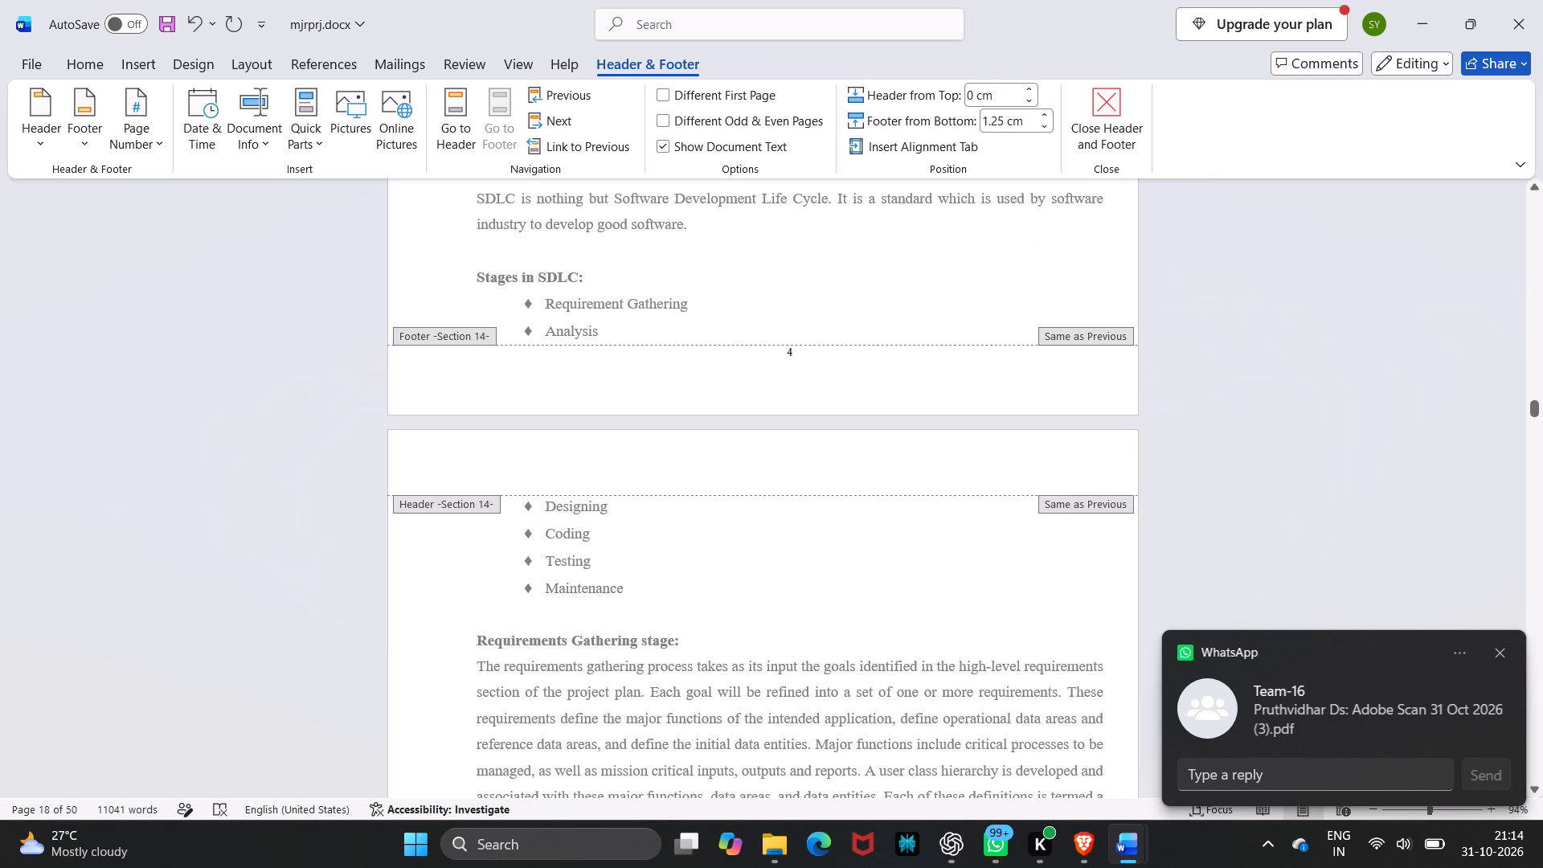
scroll(861, 717, down, 1)
scroll(861, 717, up, 2)
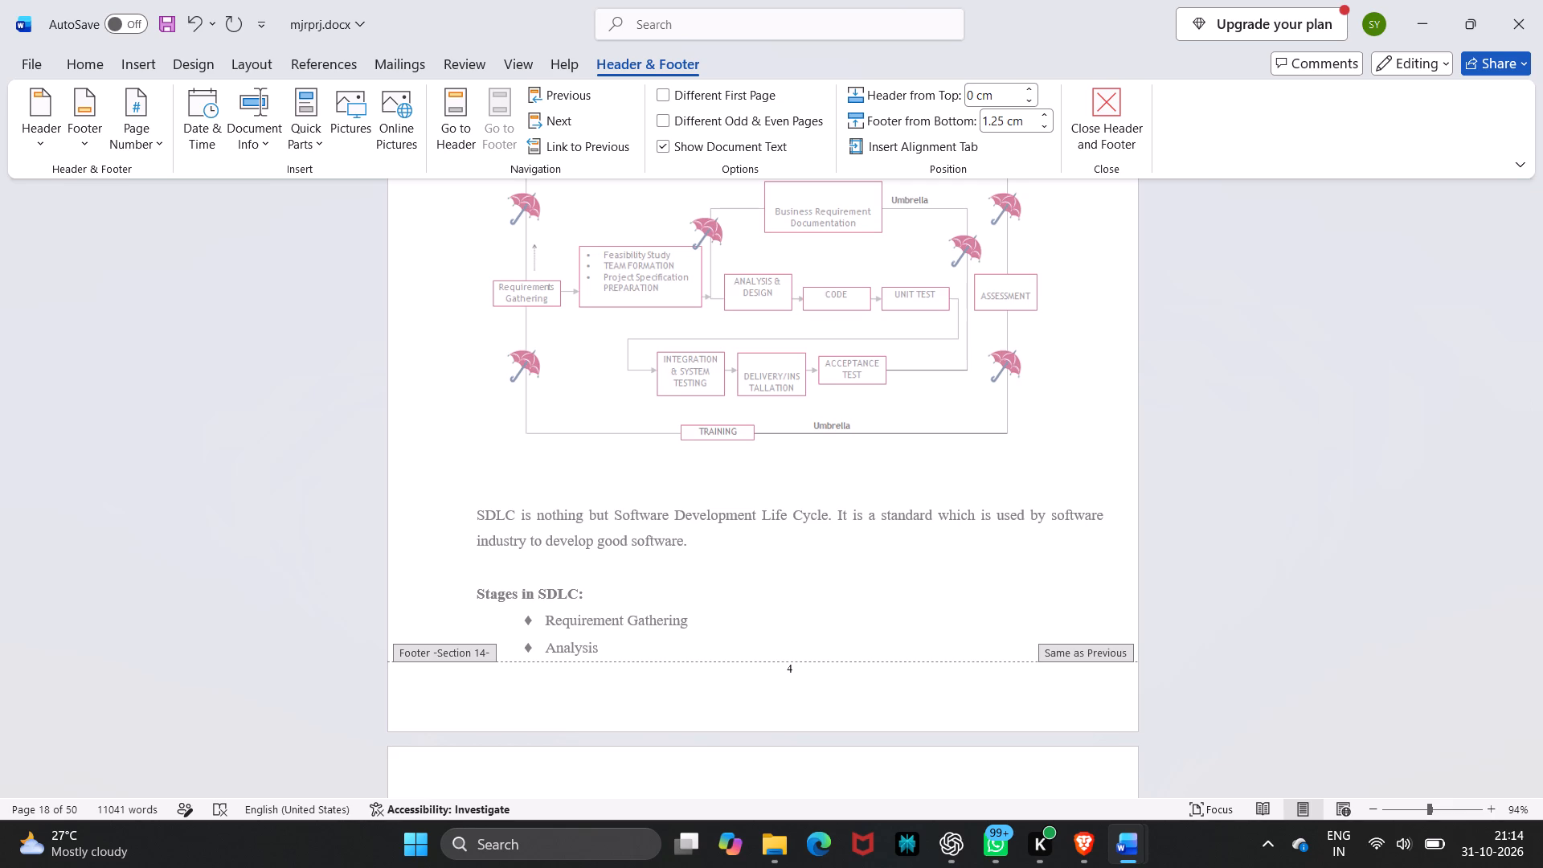
Examine the page numbers in the footers from Section 14 back to the end of the Literature Survey in Section 12.
scroll(861, 717, up, 3)
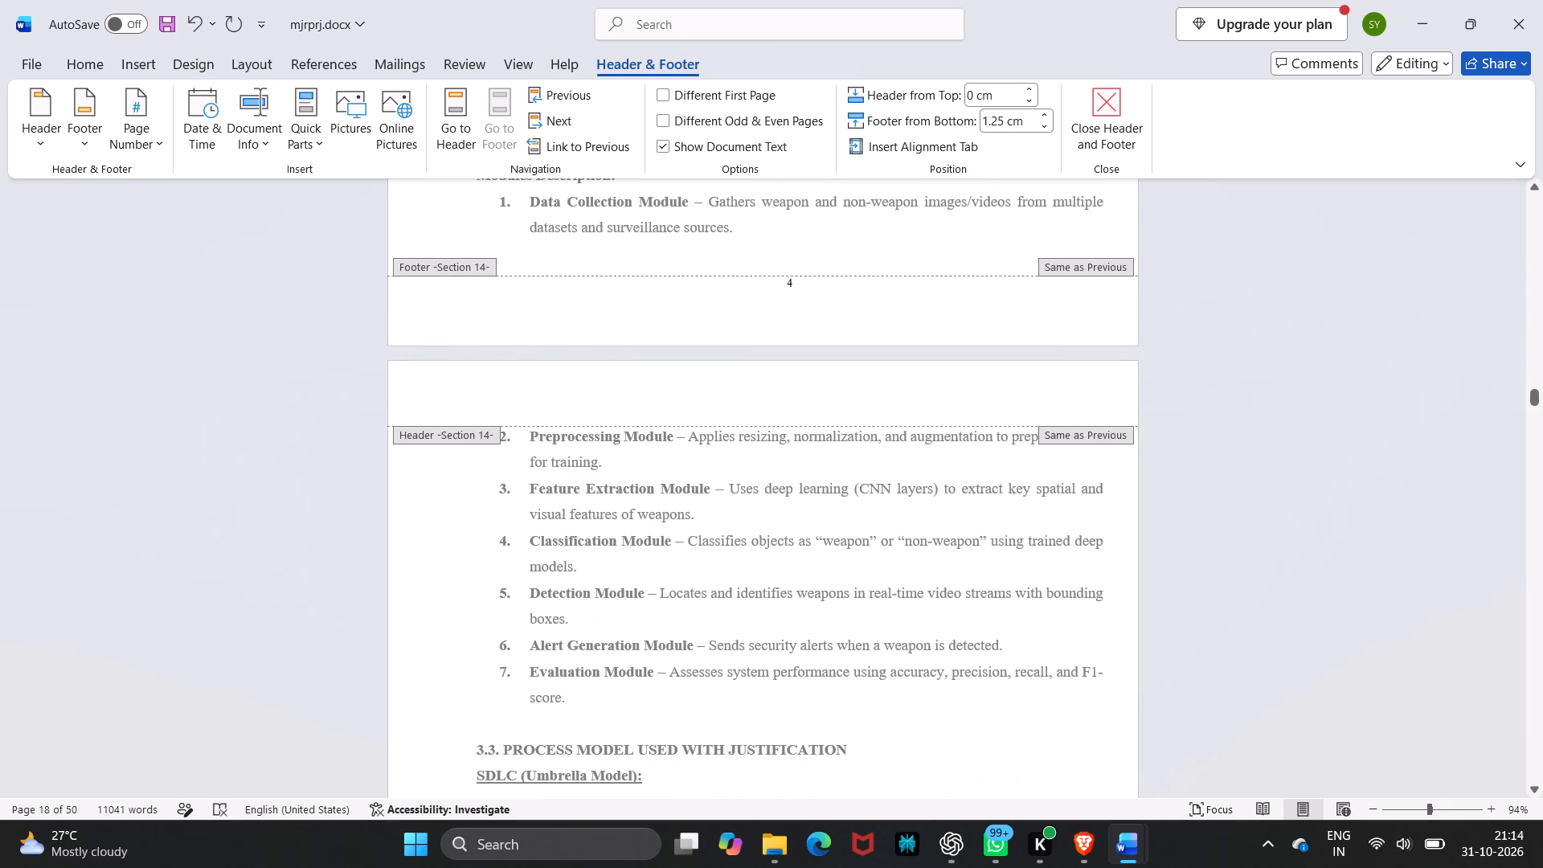
scroll(861, 717, up, 1)
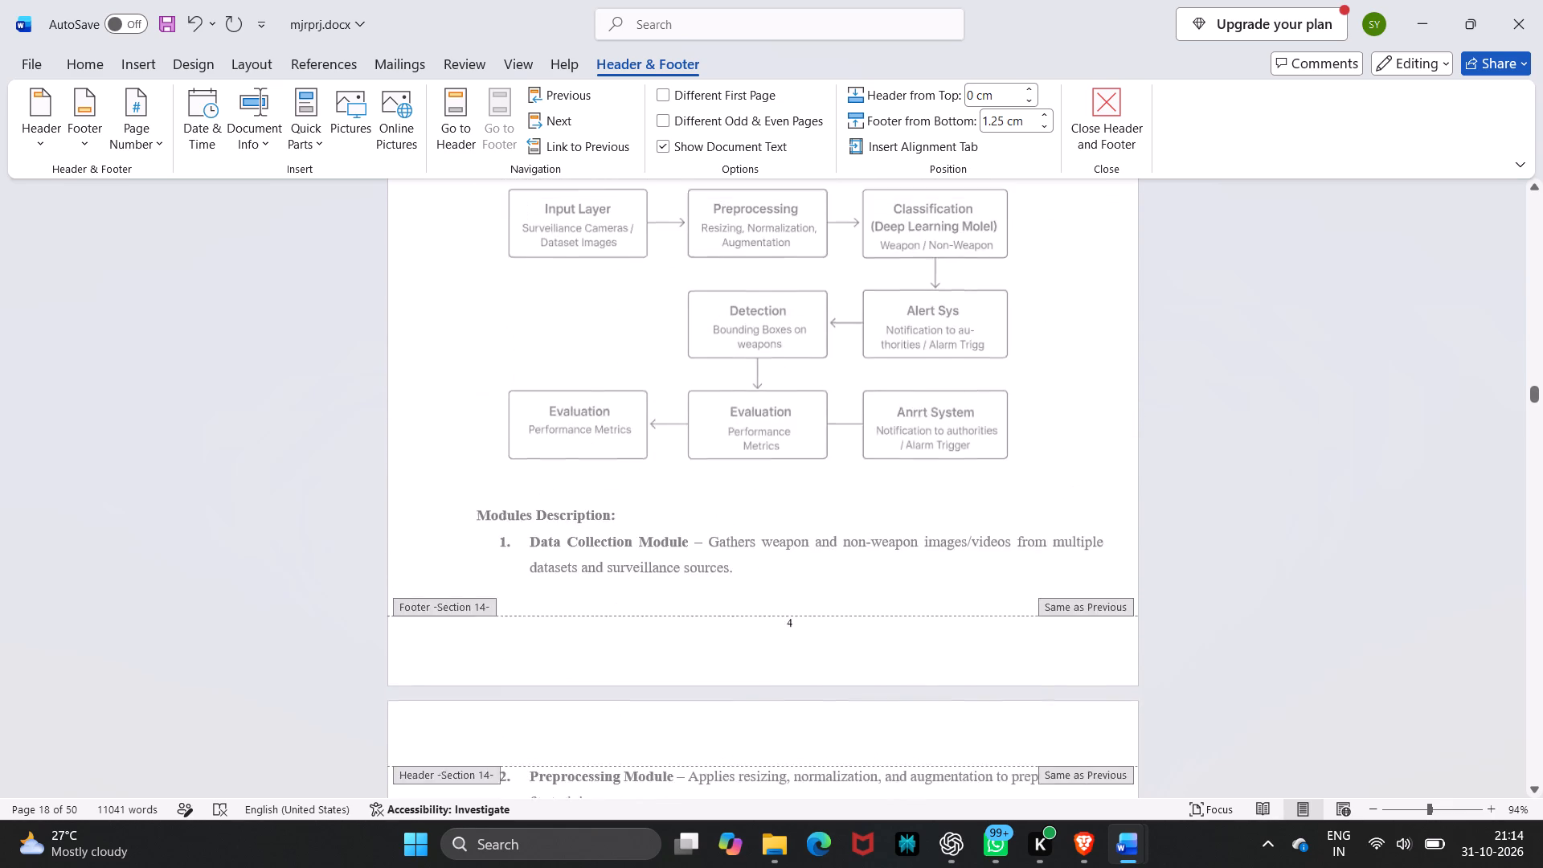
scroll(861, 717, up, 4)
scroll(861, 717, down, 1)
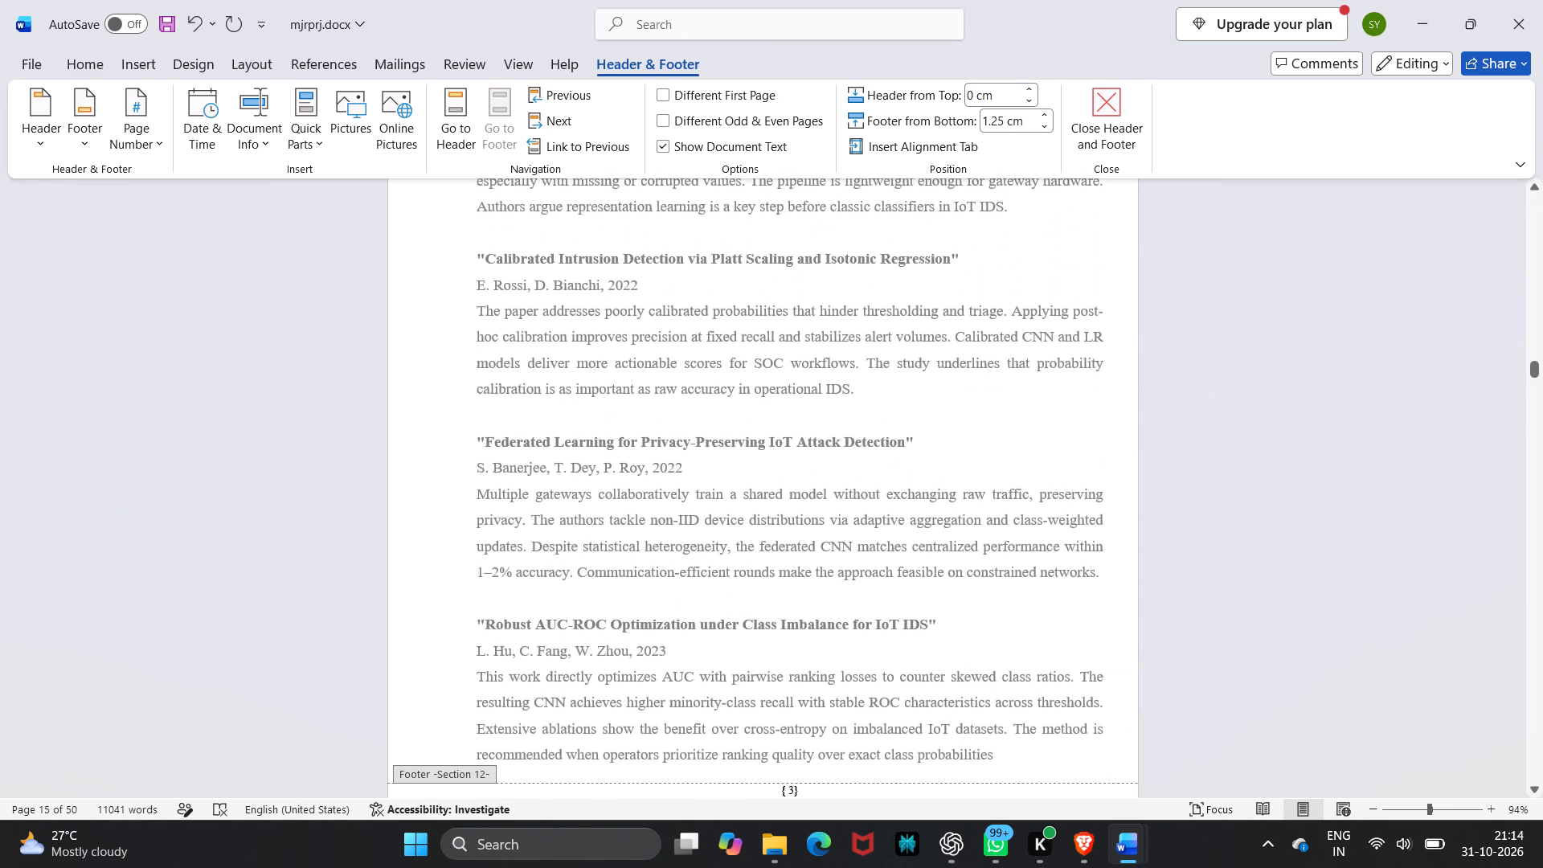
scroll(861, 717, down, 2)
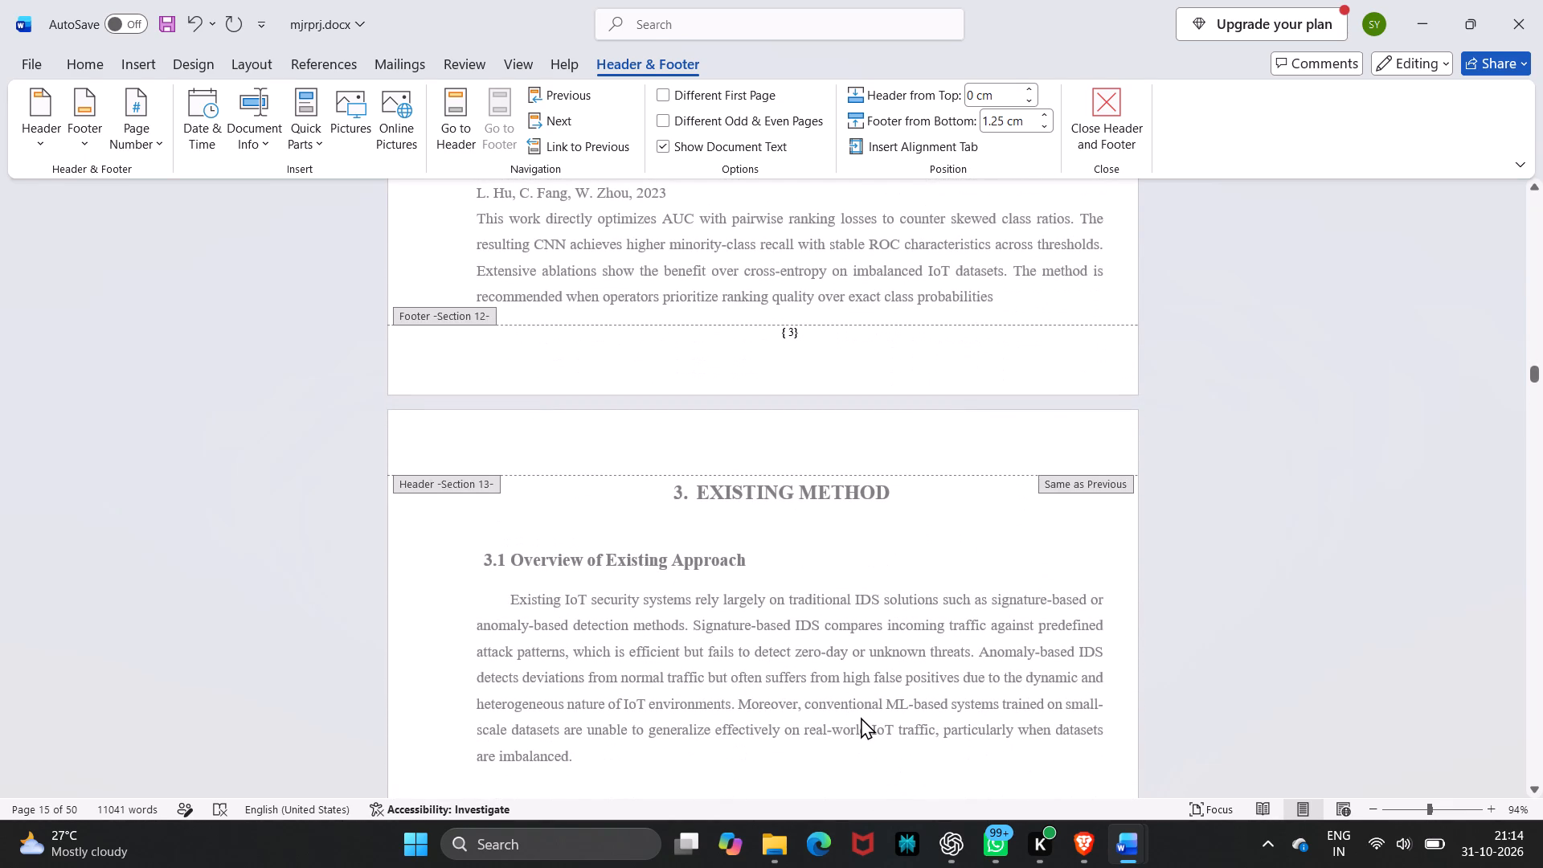
Undo the latest edits to the page number field in the Section 12 footer.
key(ctrl+z)
key(ctrl+z)
key(ctrl+z)
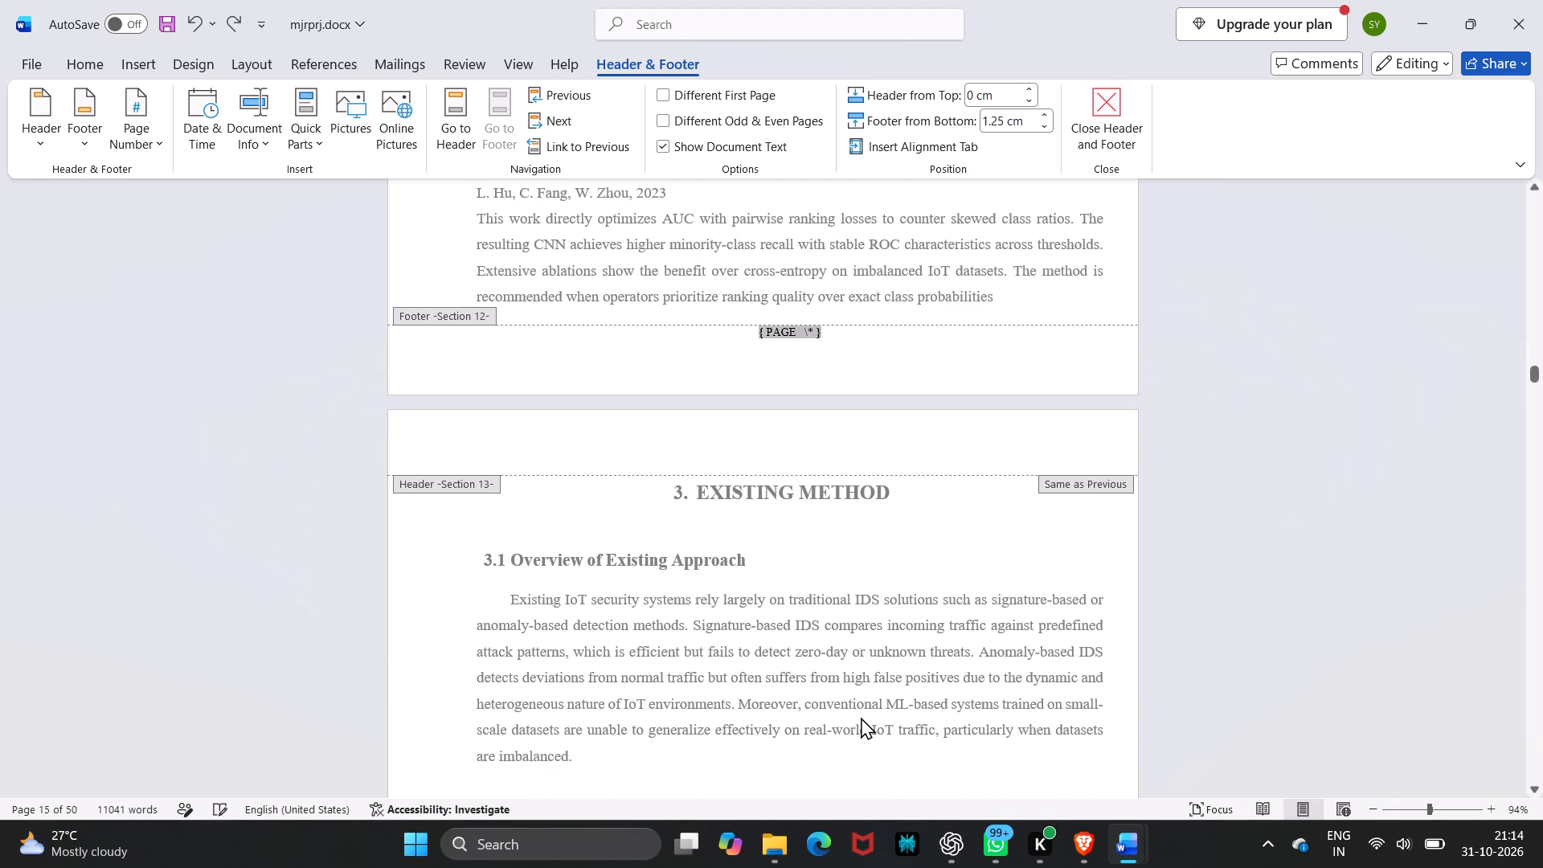
key(ctrl+z)
key(ctrl+z)
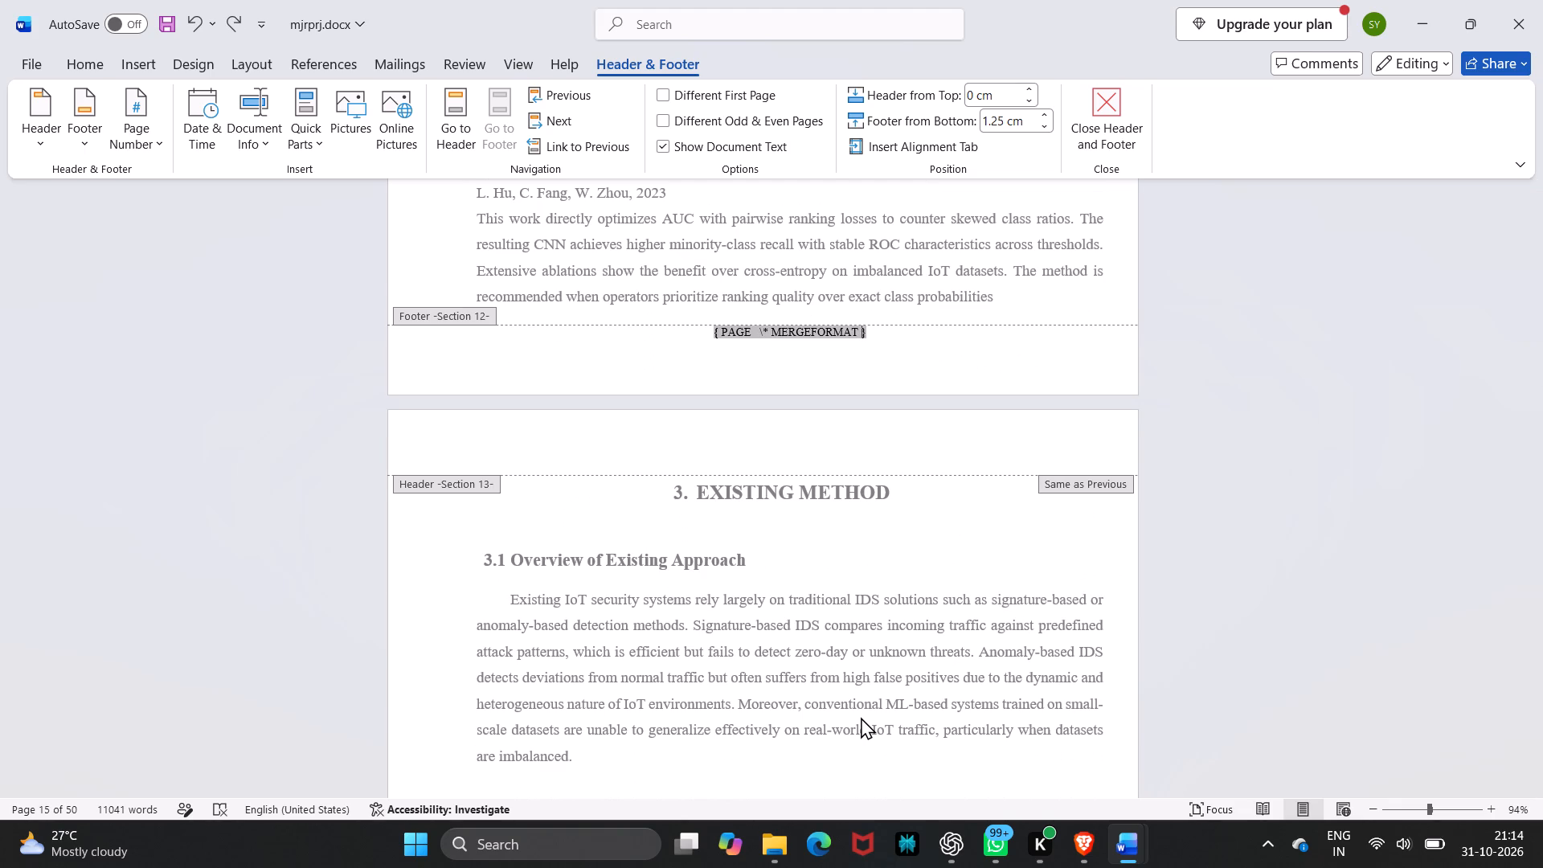
key(ctrl+z)
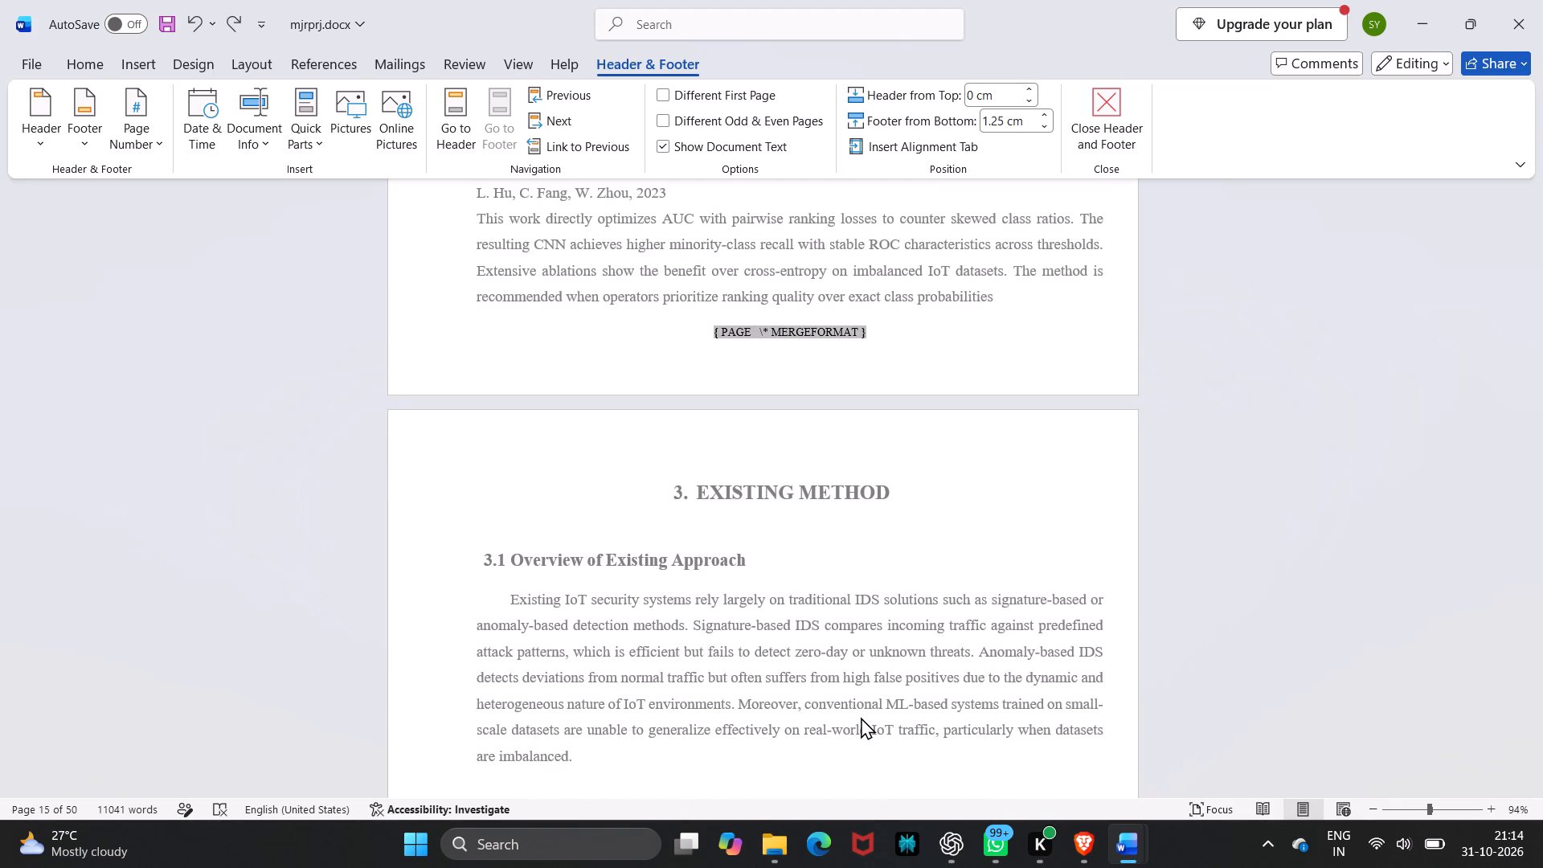
Open the footer area and examine the footers from the Literature Survey back through the Introduction to Section 8.
scroll(759, 416, up, 1)
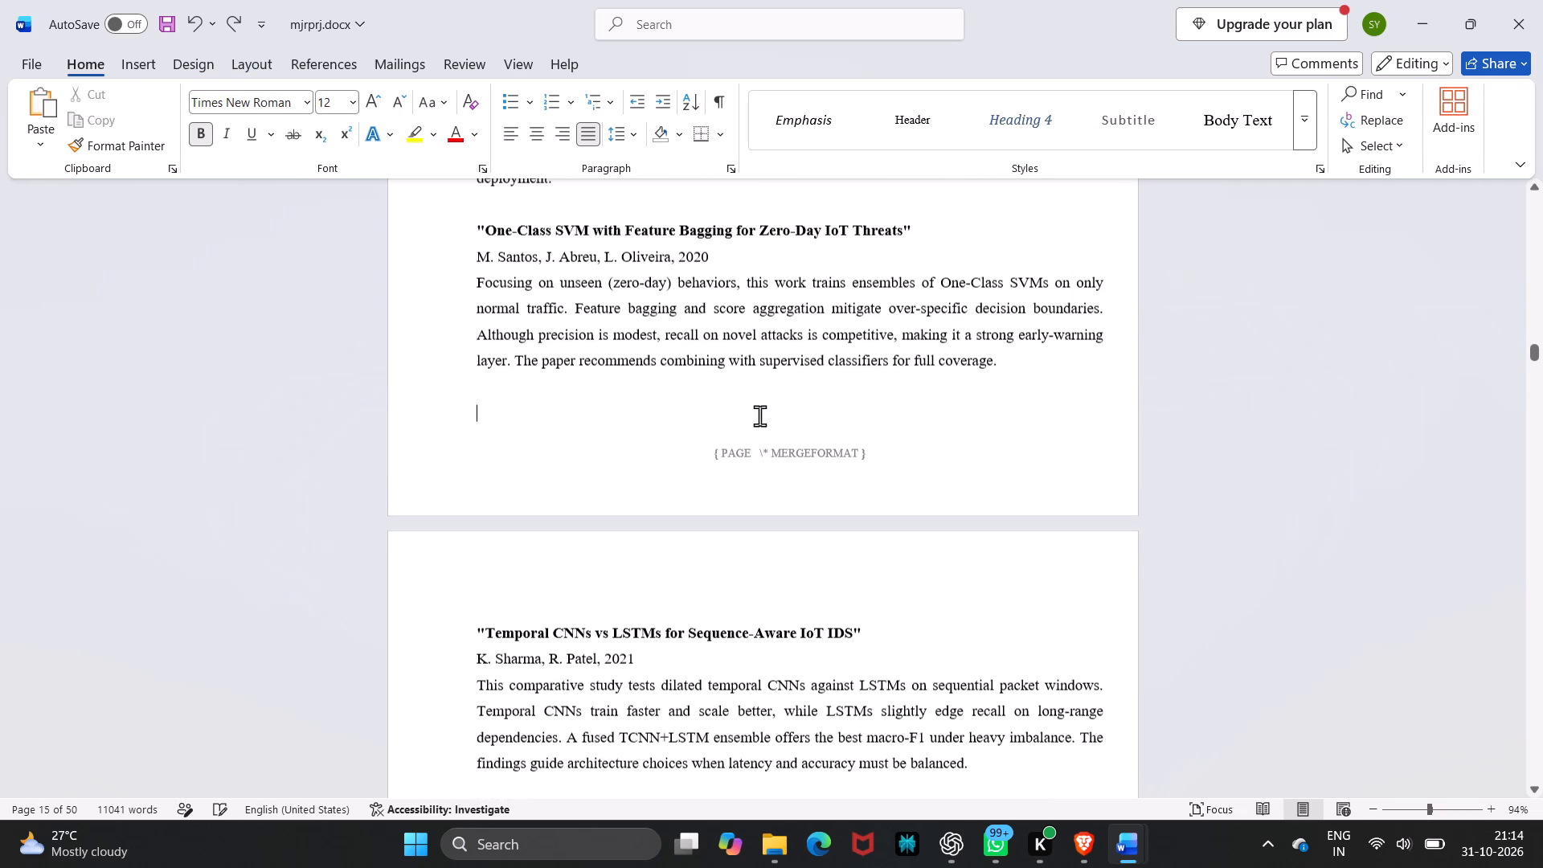
double_click(807, 469)
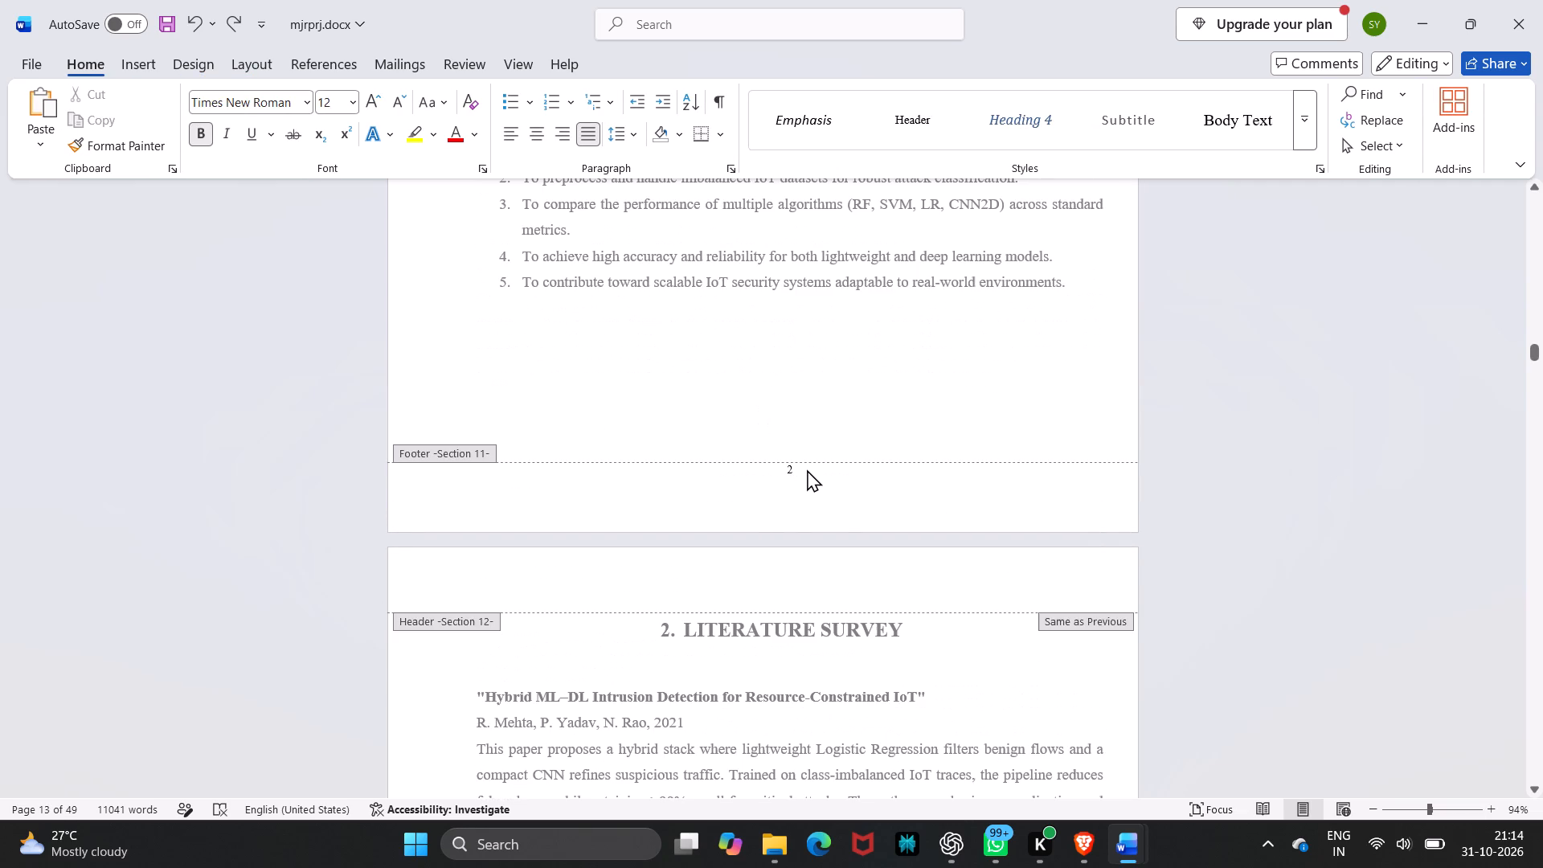
scroll(796, 652, up, 3)
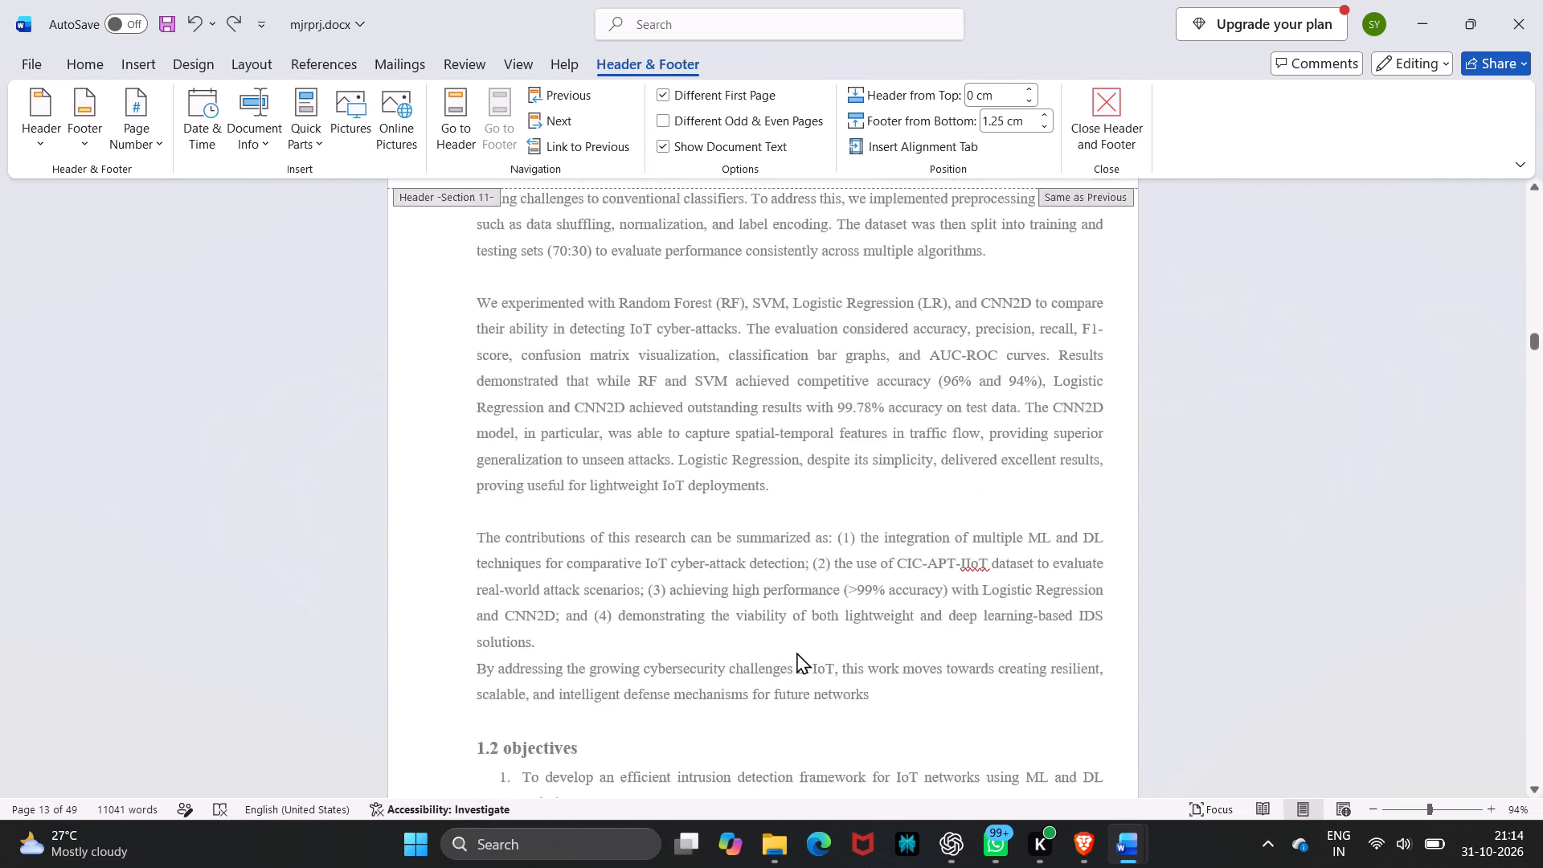
scroll(796, 652, up, 2)
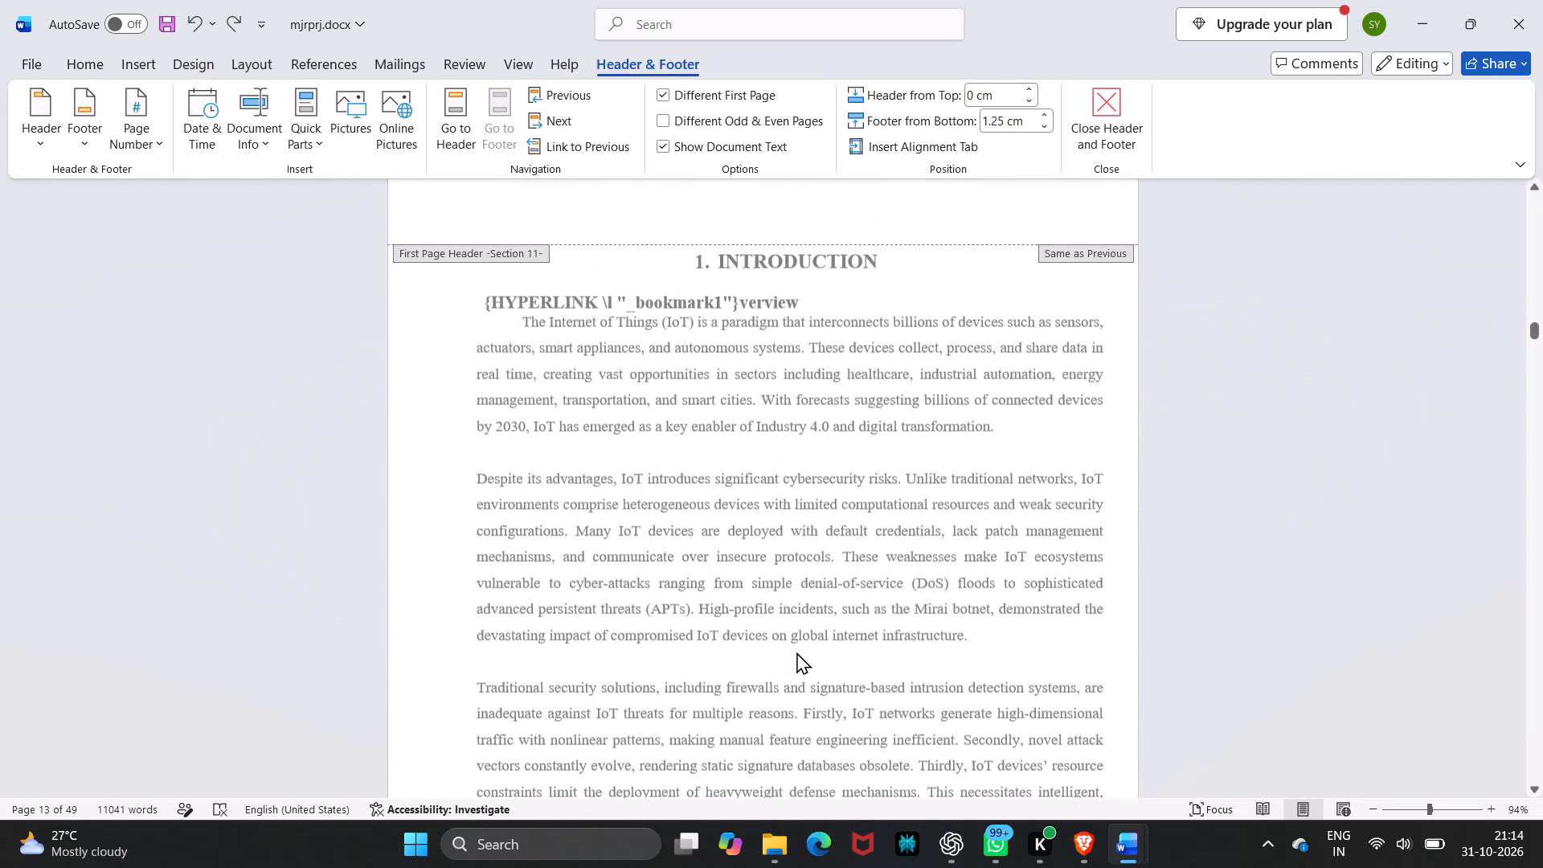
scroll(796, 652, up, 2)
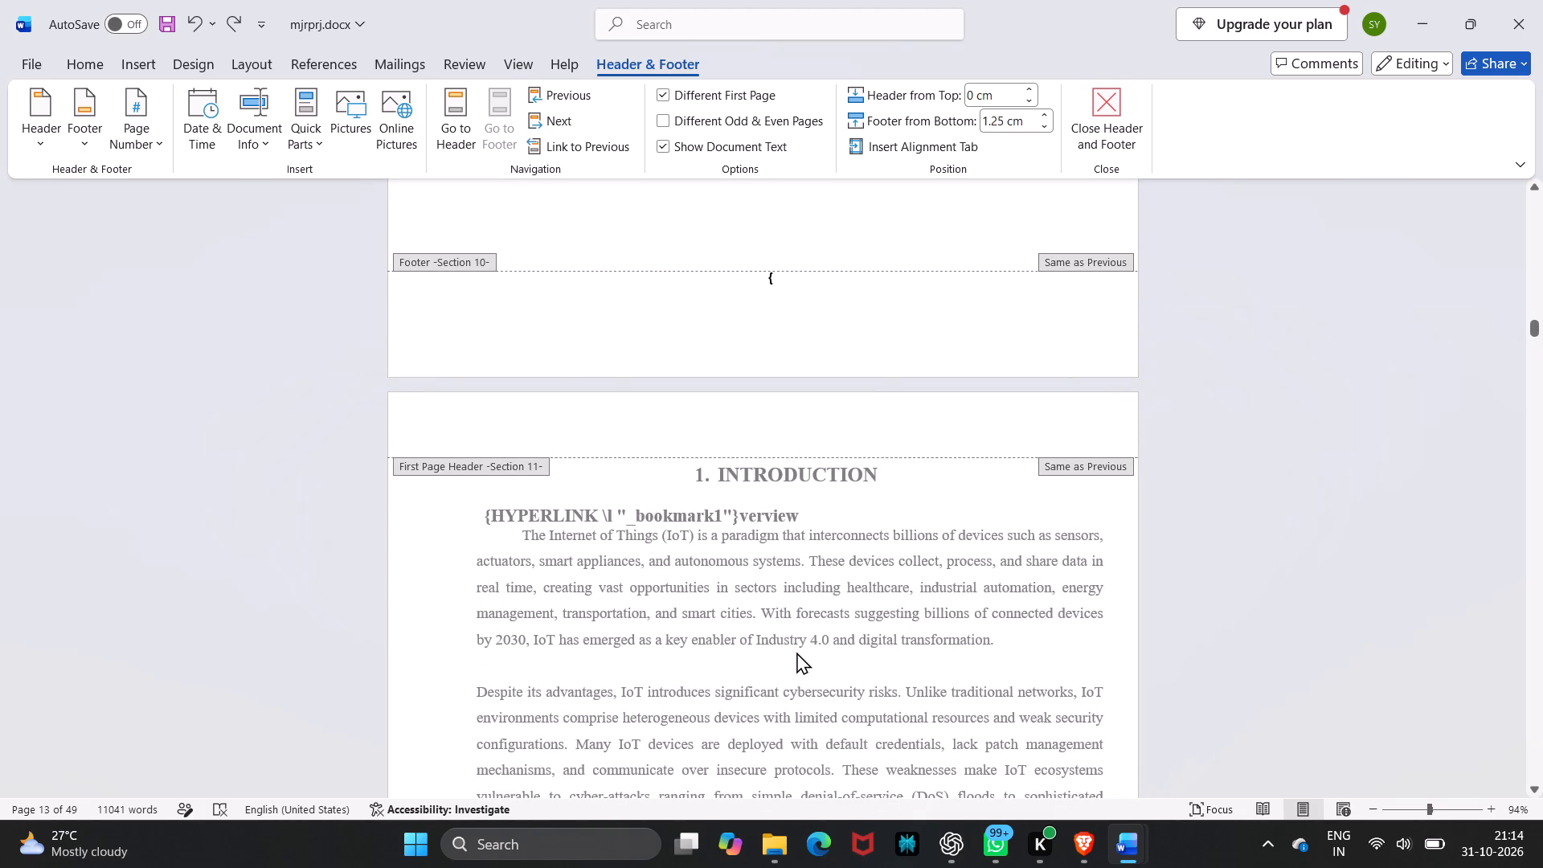
scroll(880, 368, up, 6)
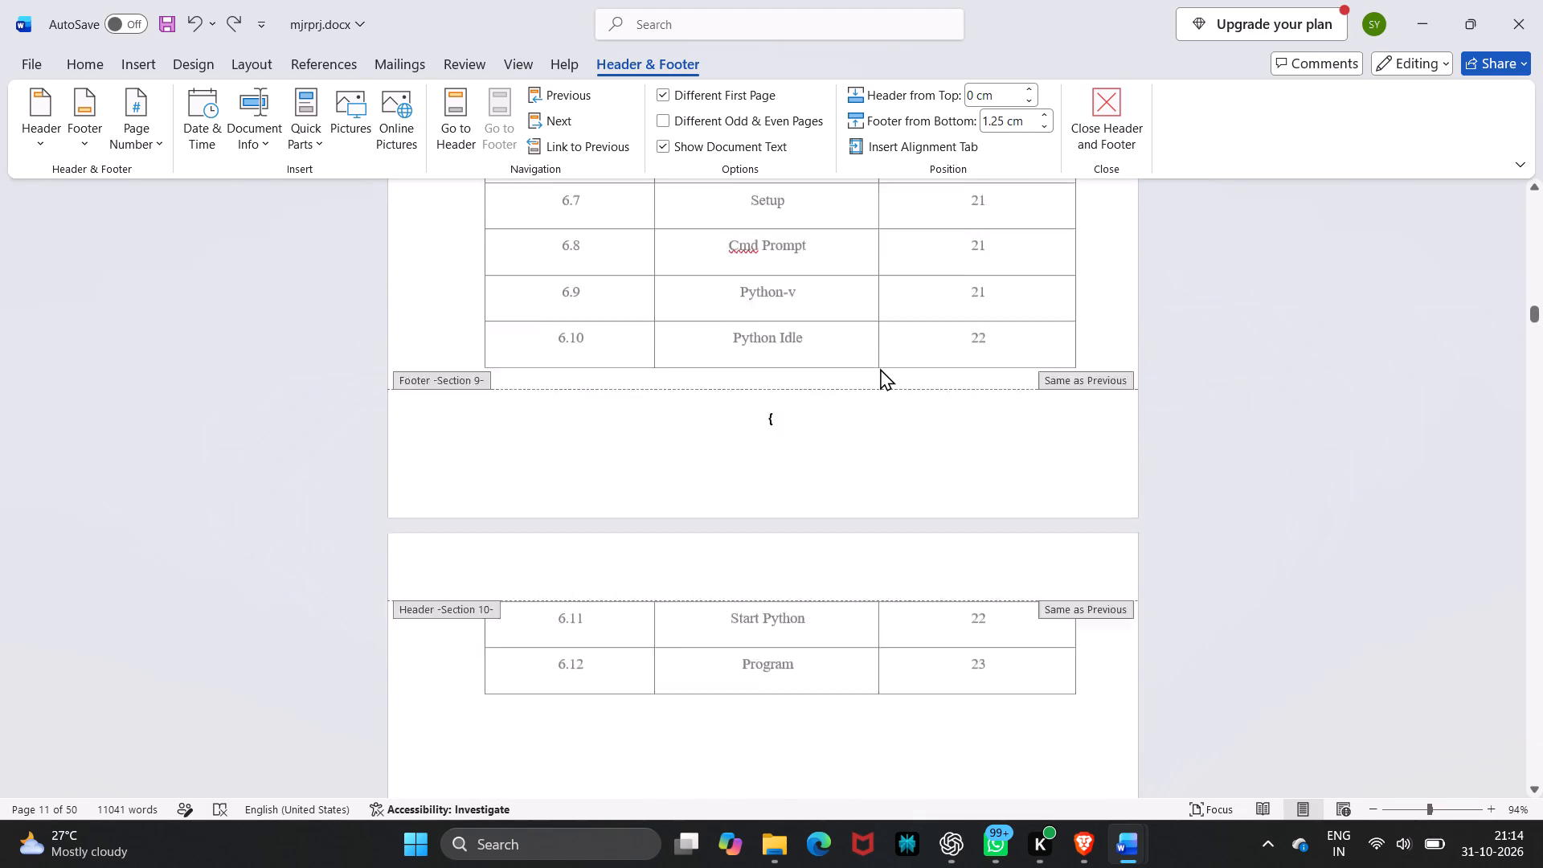
scroll(880, 368, up, 3)
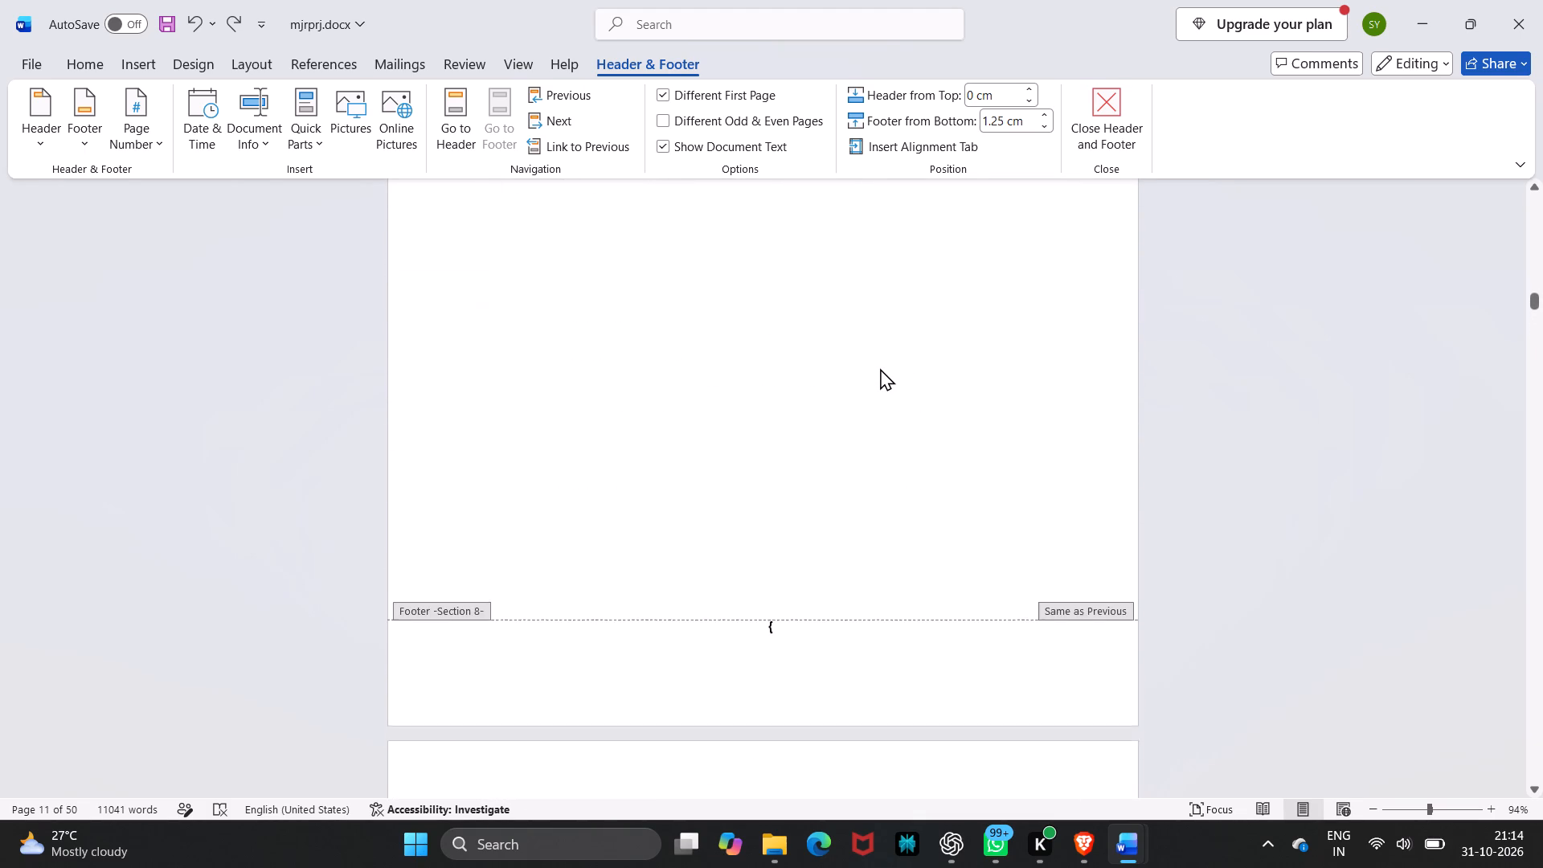
Undo further earlier page numbering edits, leaving header and footer editing along the way.
key(ctrl+z)
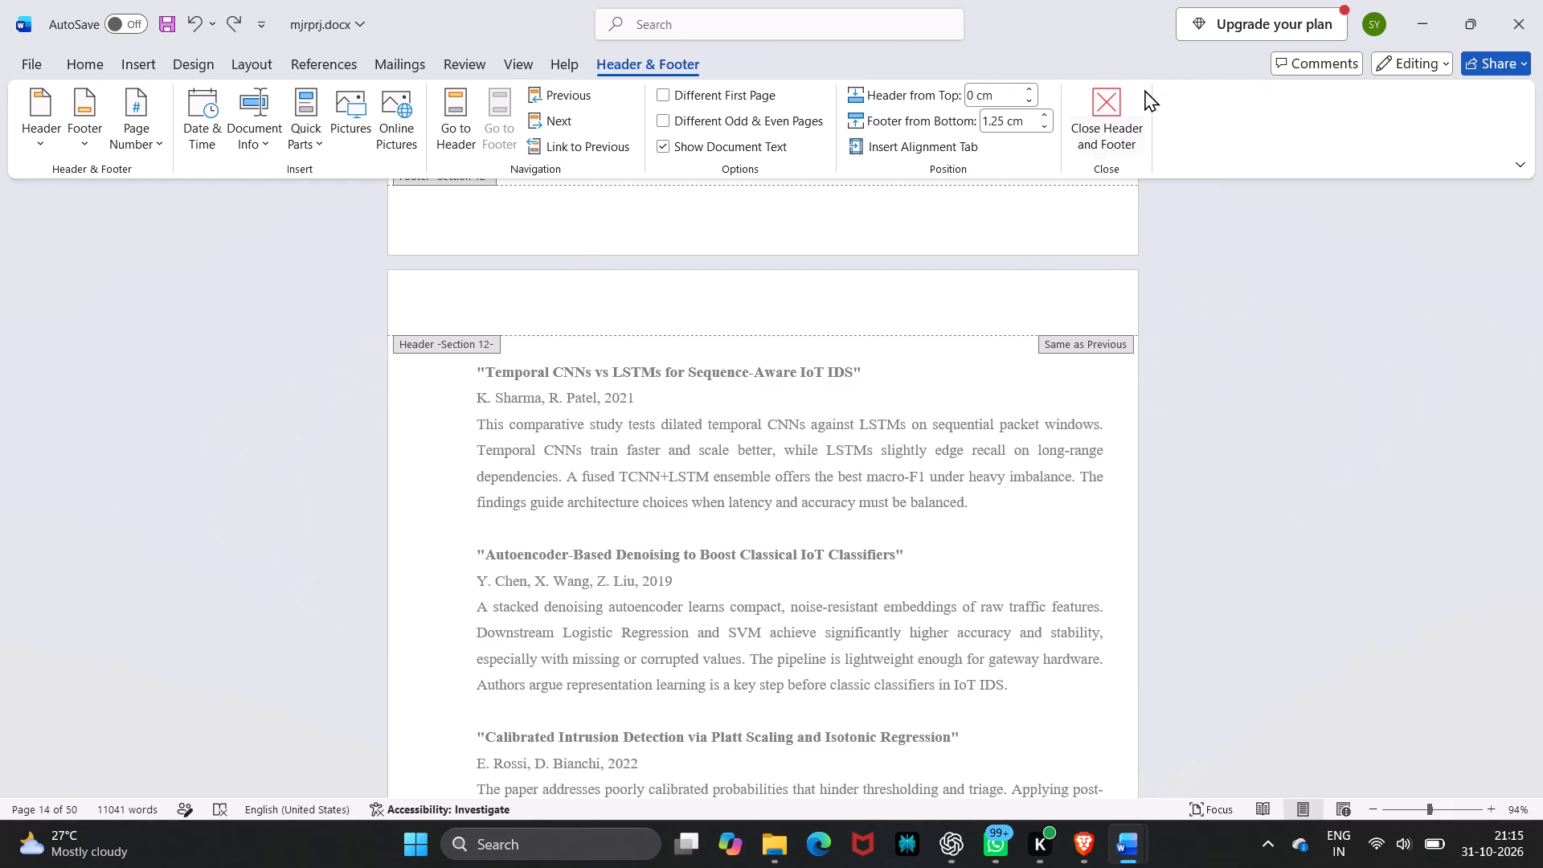
click(1085, 142)
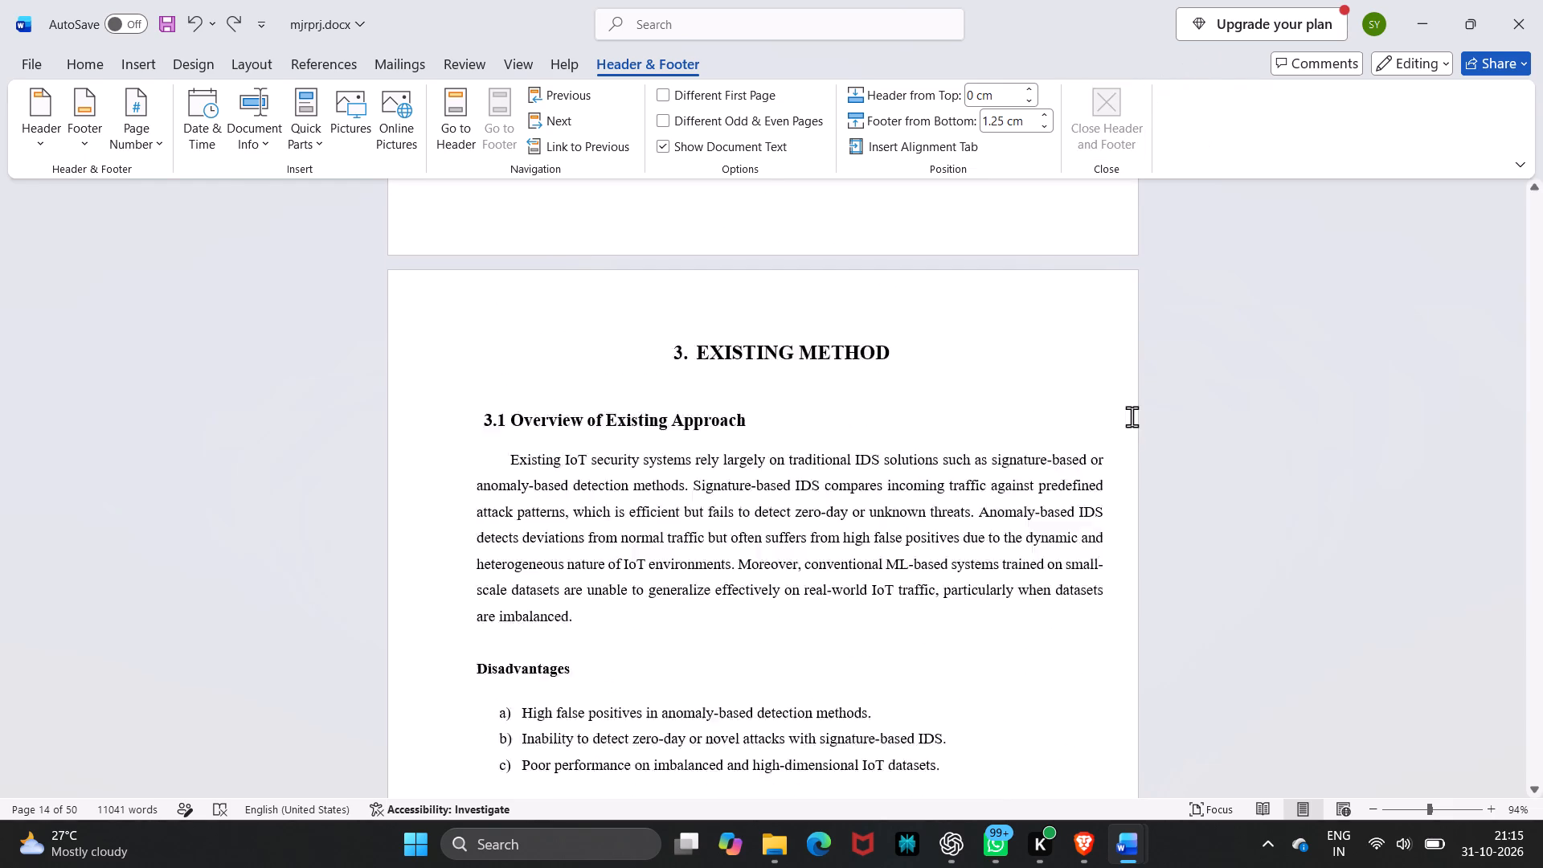
key(ctrl+z)
scroll(1132, 416, up, 4)
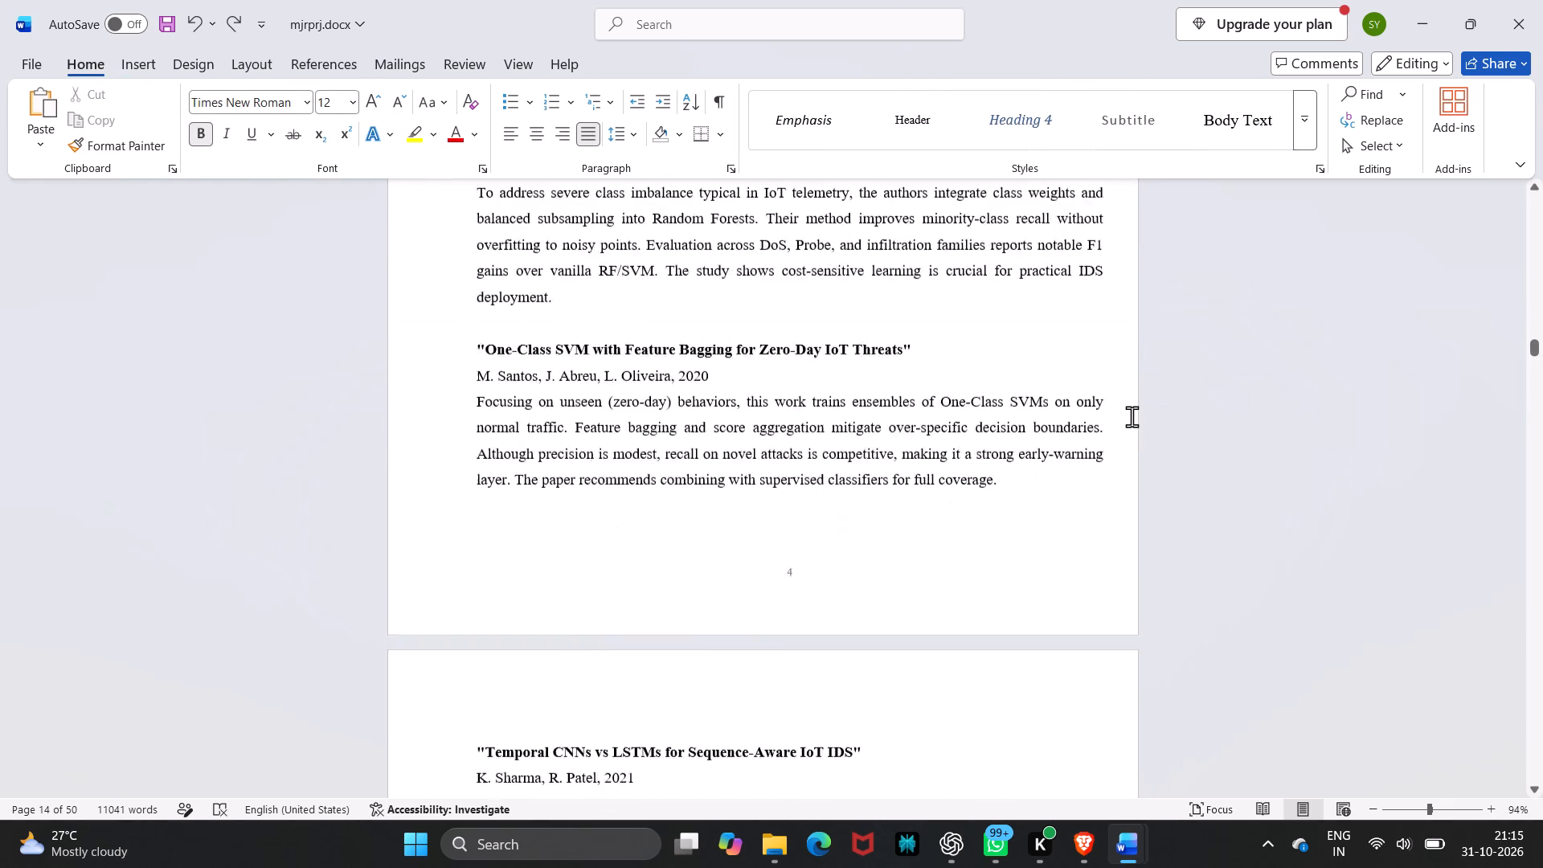
scroll(1132, 416, up, 13)
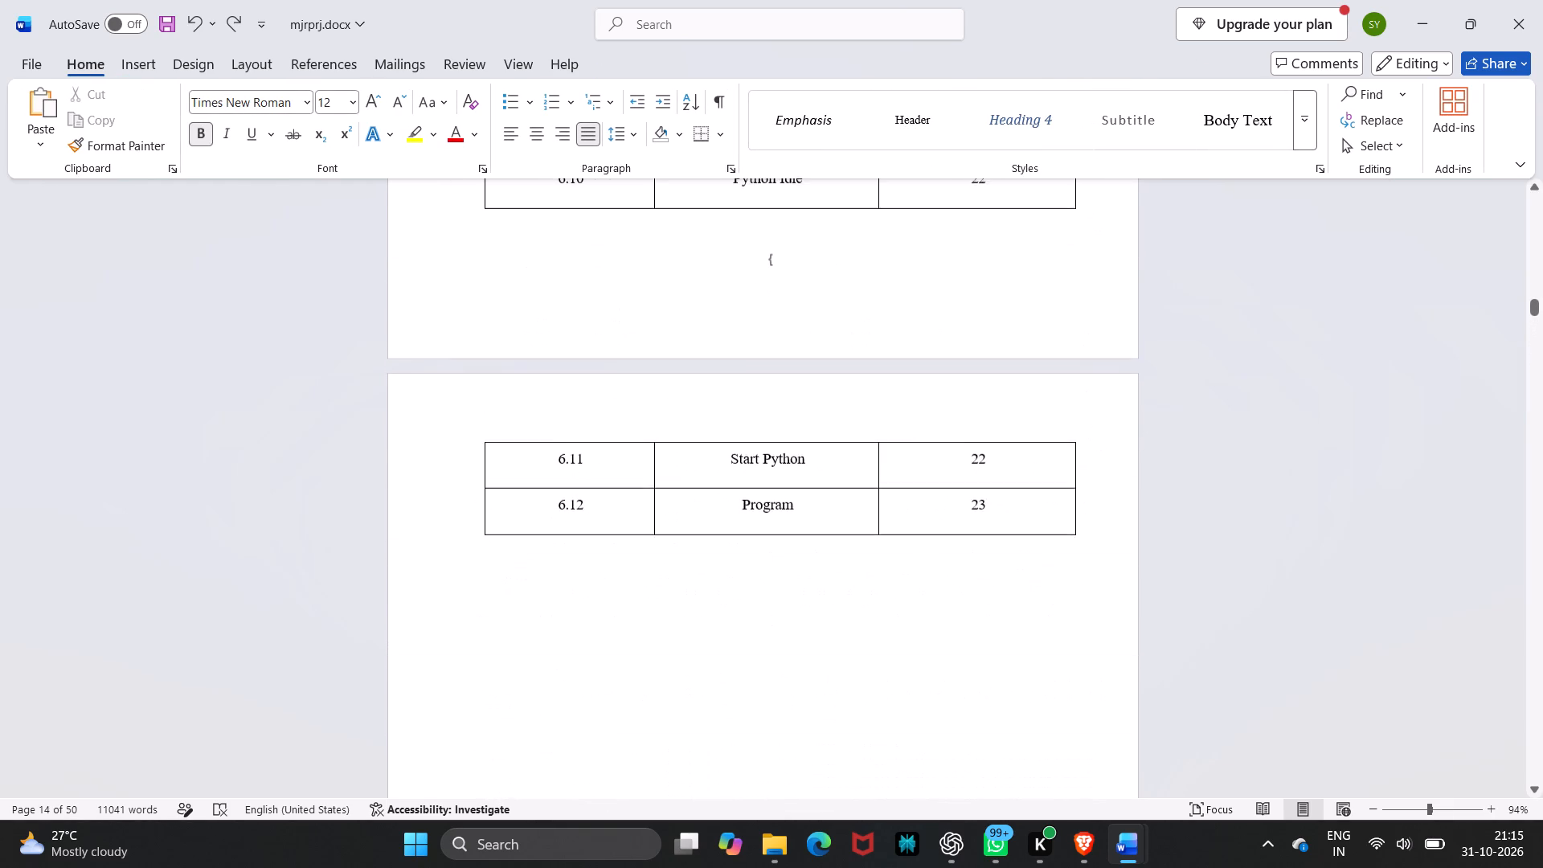
key(ctrl+z)
key(ctrl+z)
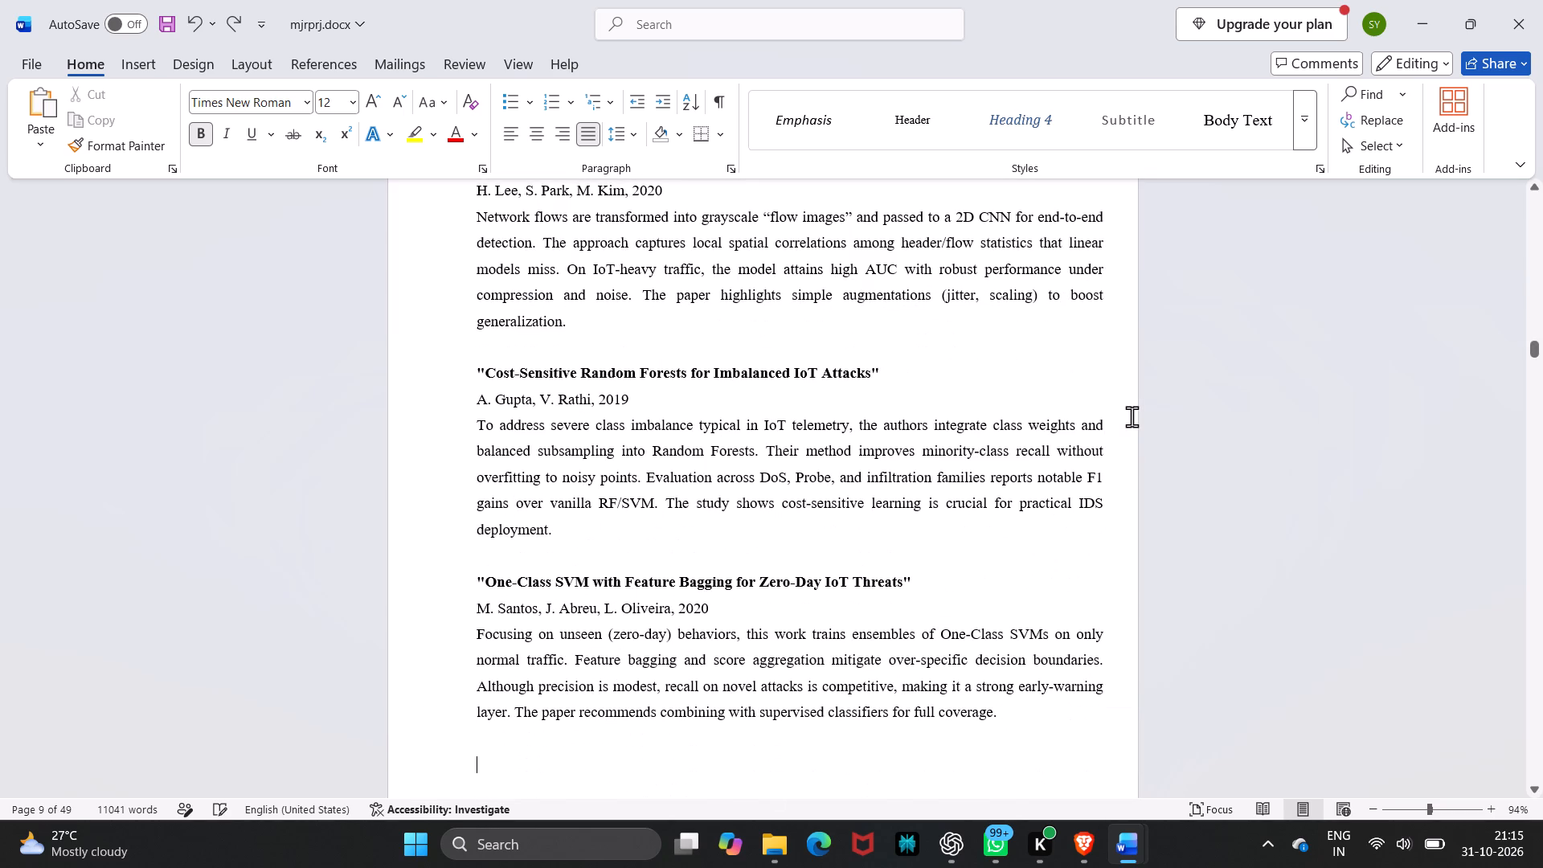
scroll(1132, 416, up, 7)
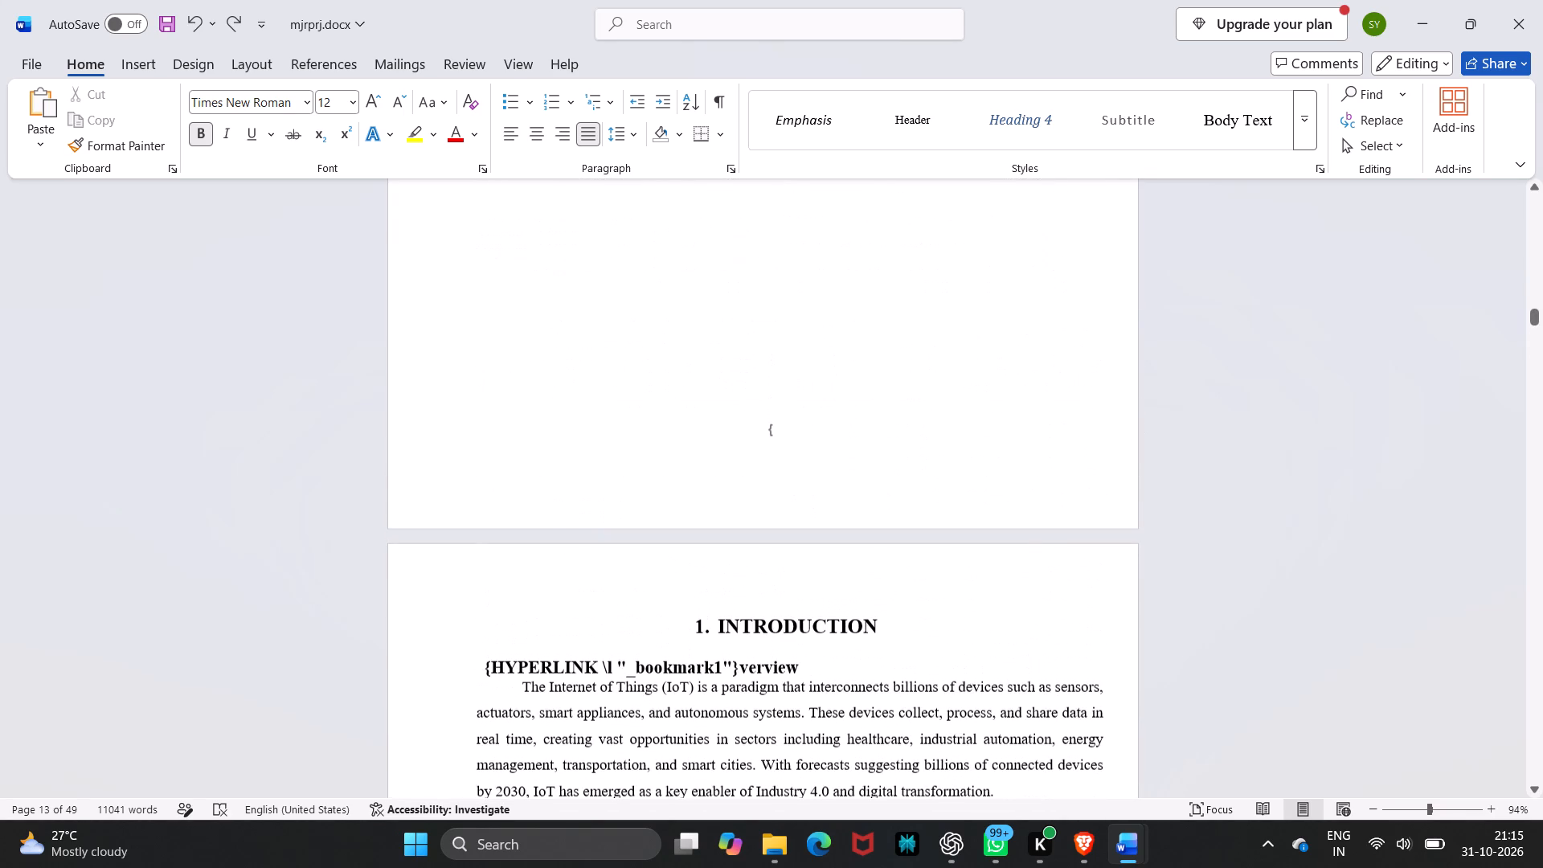
key(ctrl+z)
key(ctrl+z)
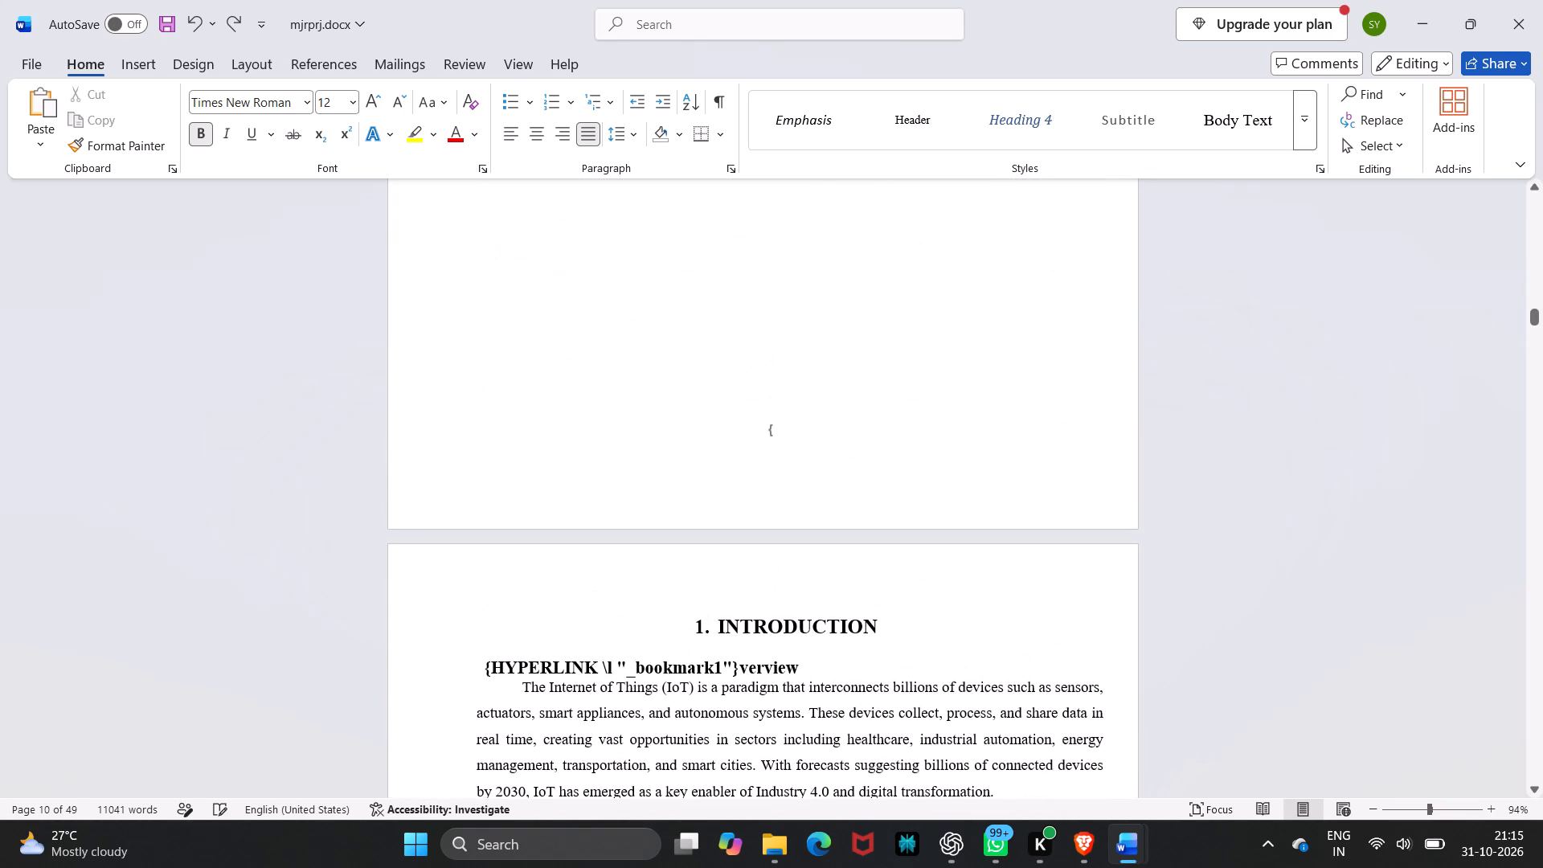
Examine the footers on the Introduction pages and the front matter, from the title page through the acknowledgement and beyond.
scroll(1132, 416, up, 7)
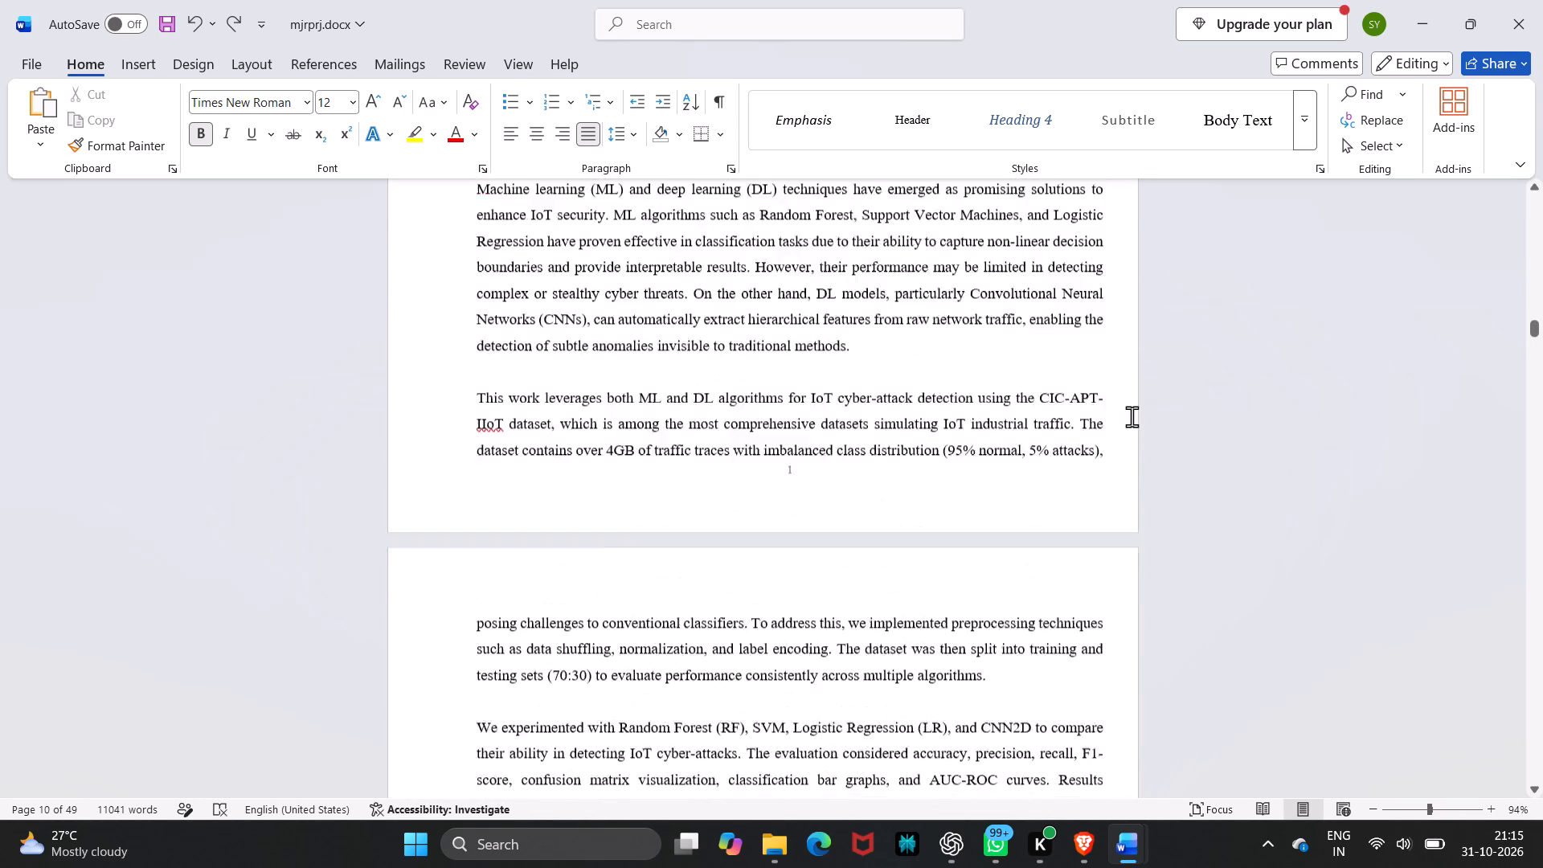
scroll(1132, 416, up, 12)
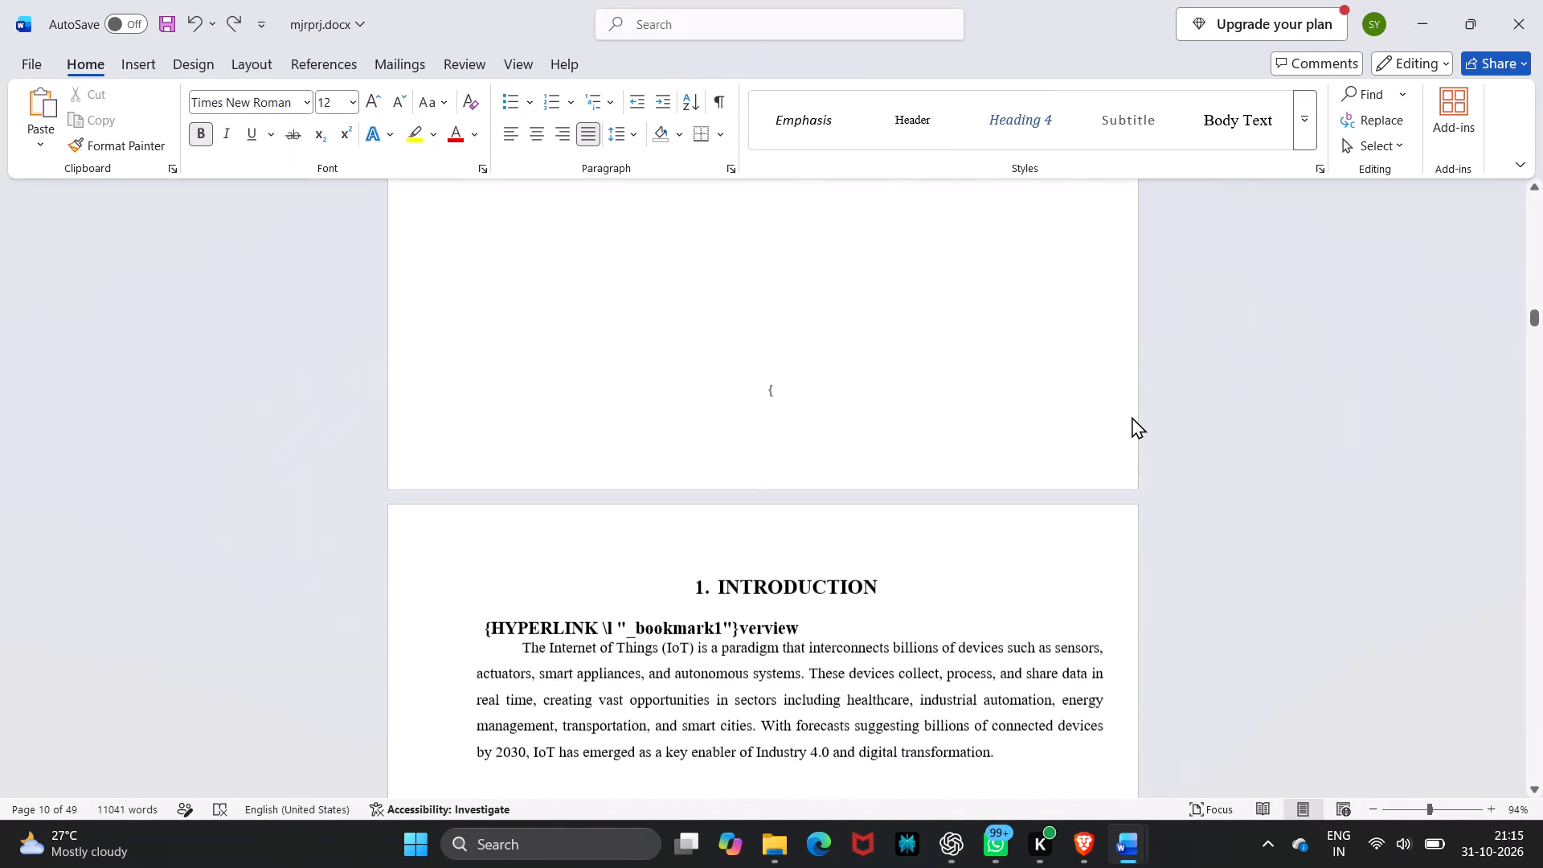
scroll(1132, 416, up, 20)
scroll(1132, 416, up, 14)
scroll(1132, 416, down, 3)
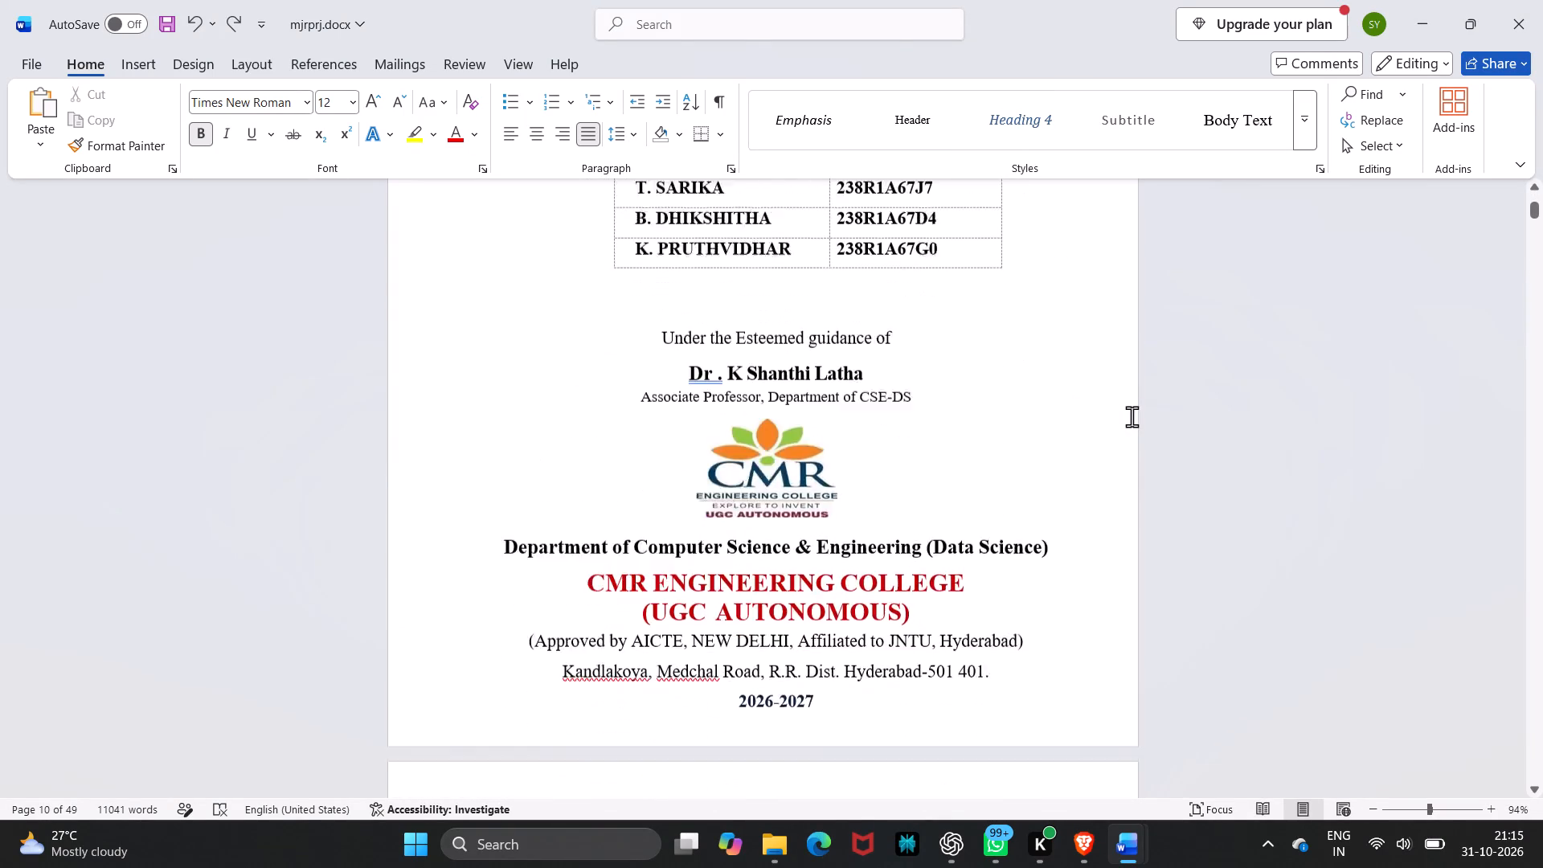
scroll(1132, 416, down, 5)
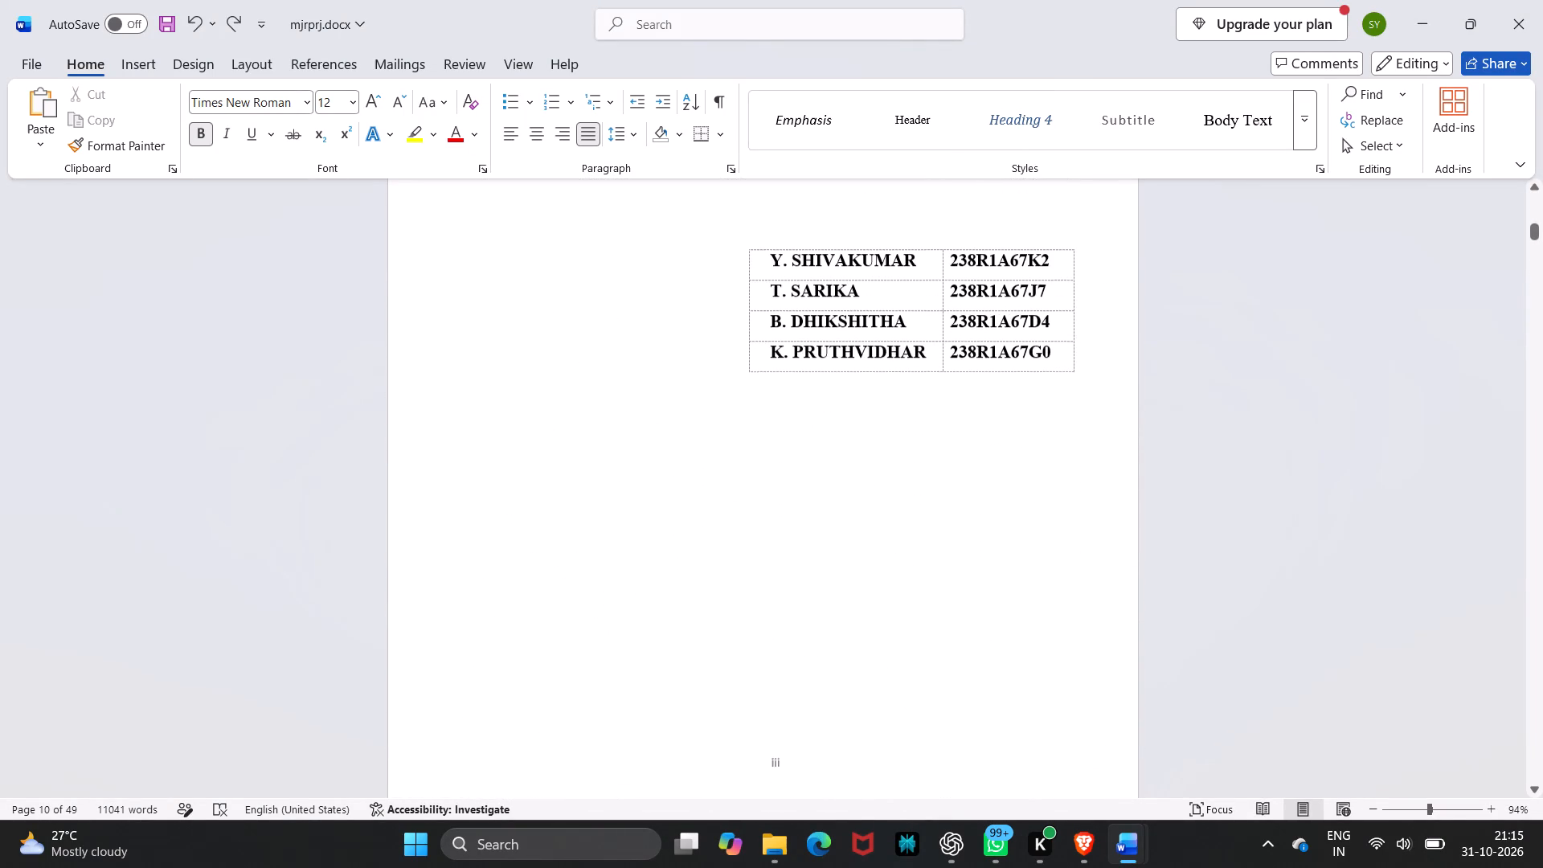
scroll(1132, 416, down, 5)
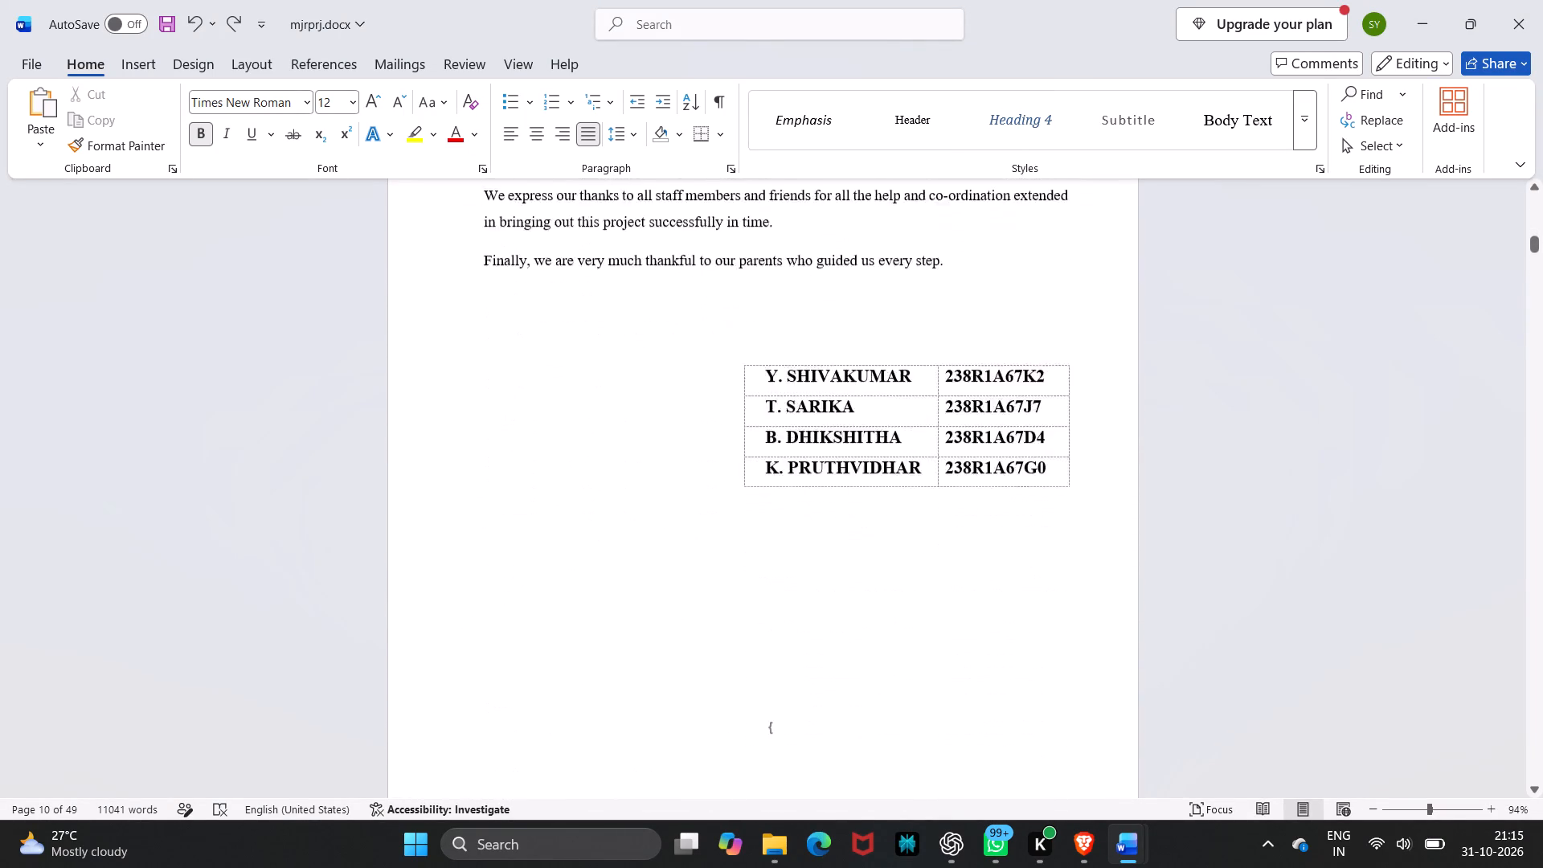
scroll(1132, 416, down, 2)
Undo the four most recent remaining edits, reaching back through the Abstract and Literature Survey sections.
key(ctrl+z)
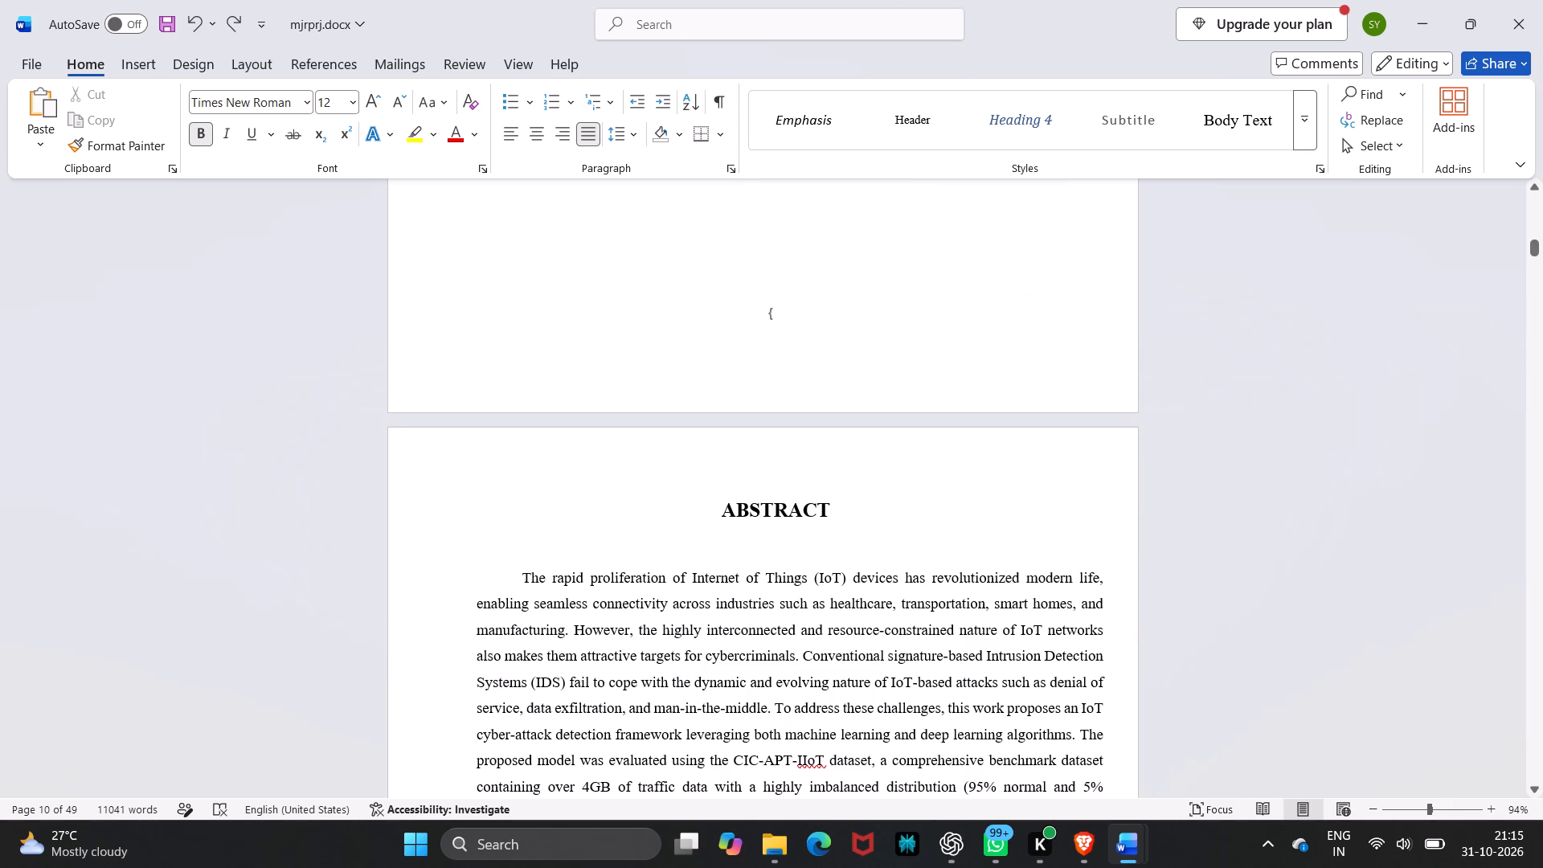
key(ctrl+z)
key(ctrl+z)
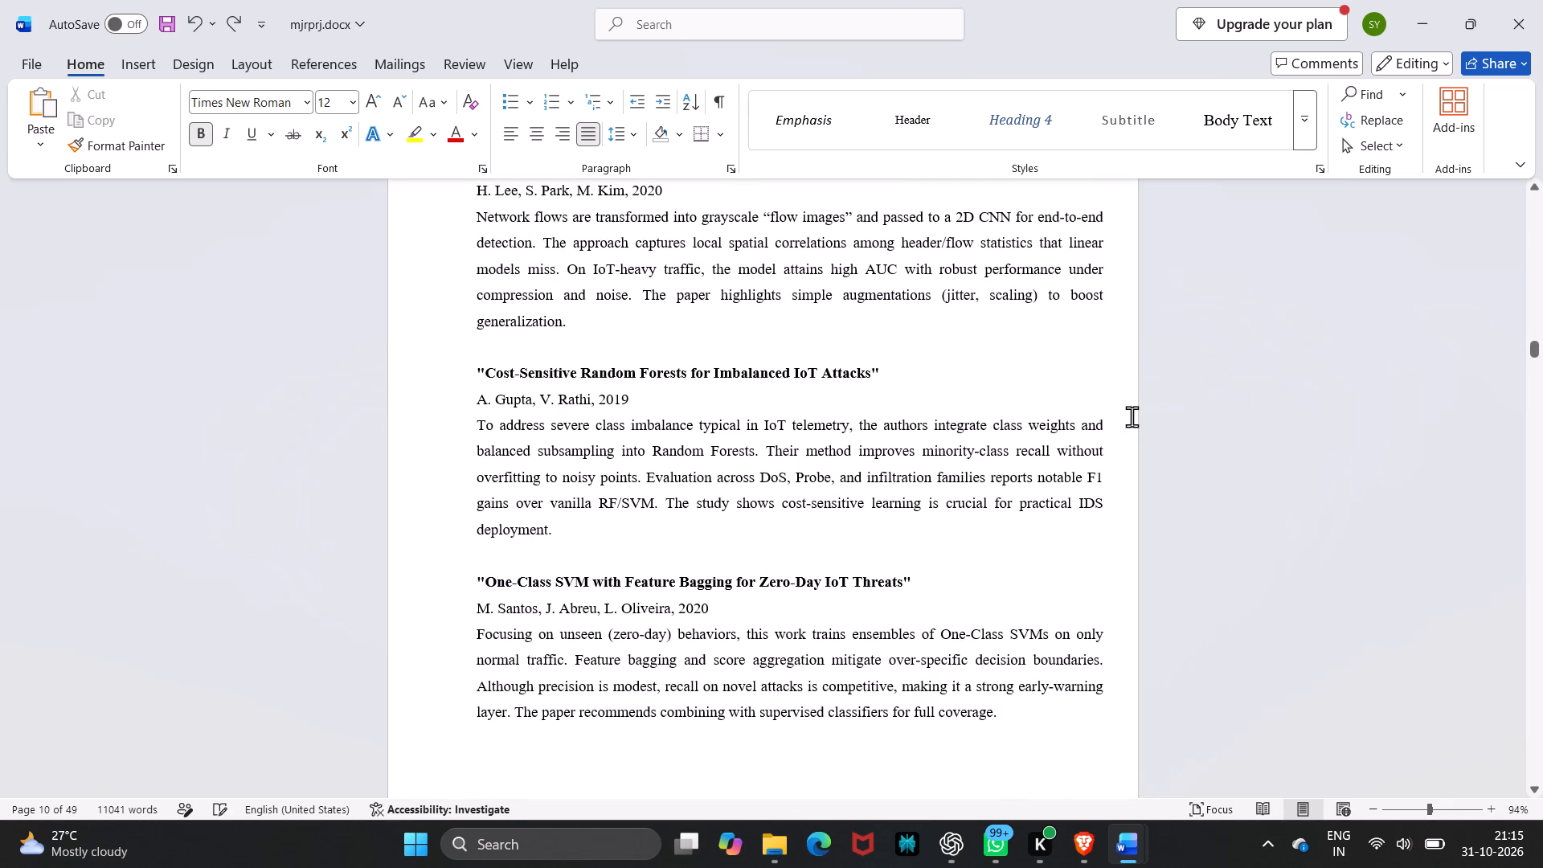
key(ctrl+z)
Undo eight more earlier edits while checking the footers of the list of figures pages before the Introduction.
scroll(1132, 416, up, 2)
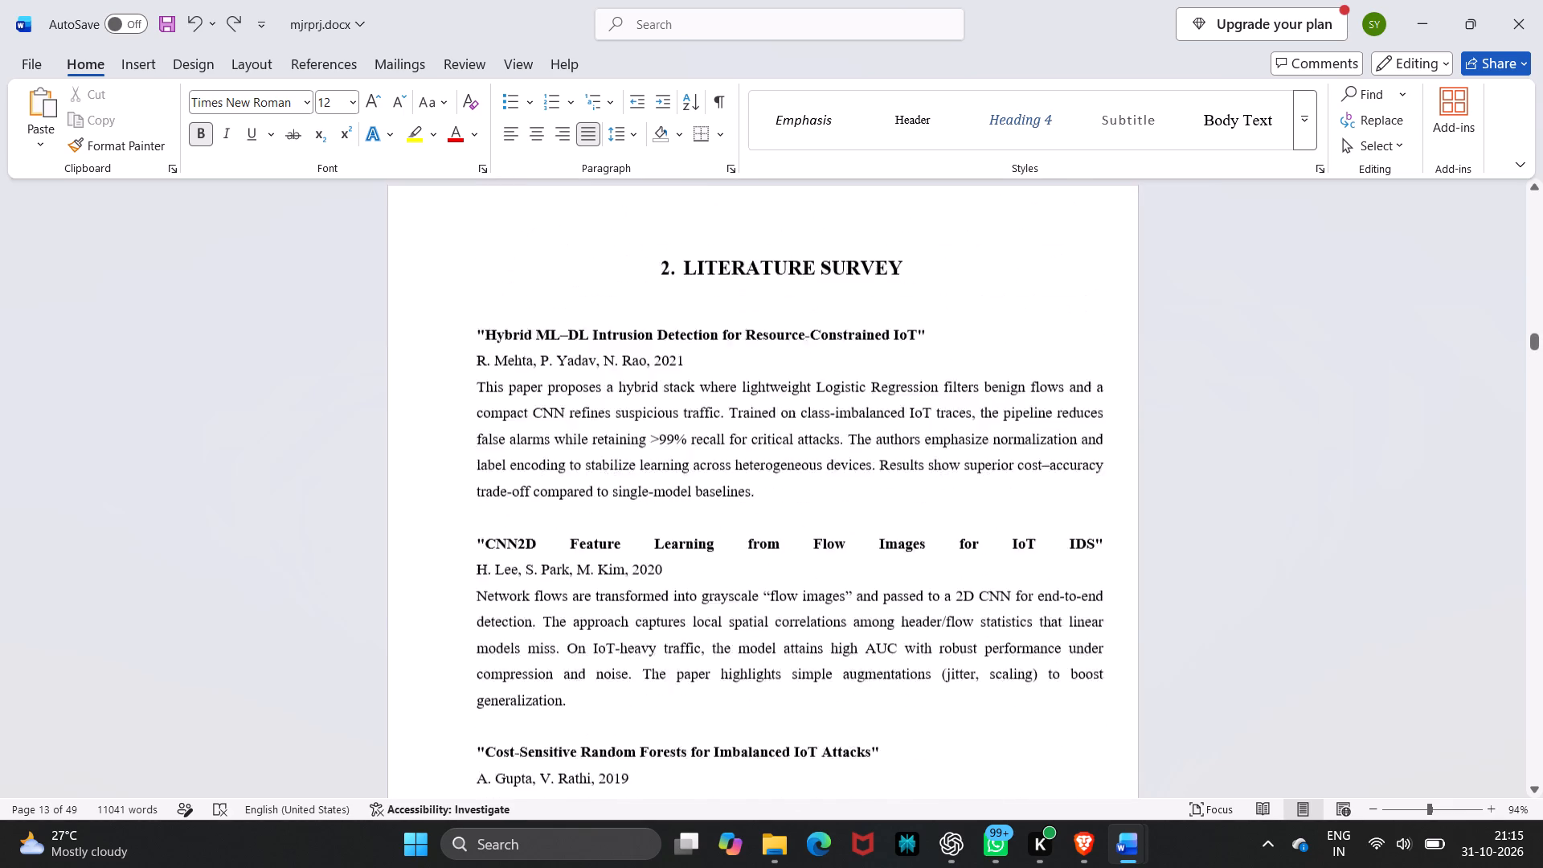
scroll(1132, 416, up, 7)
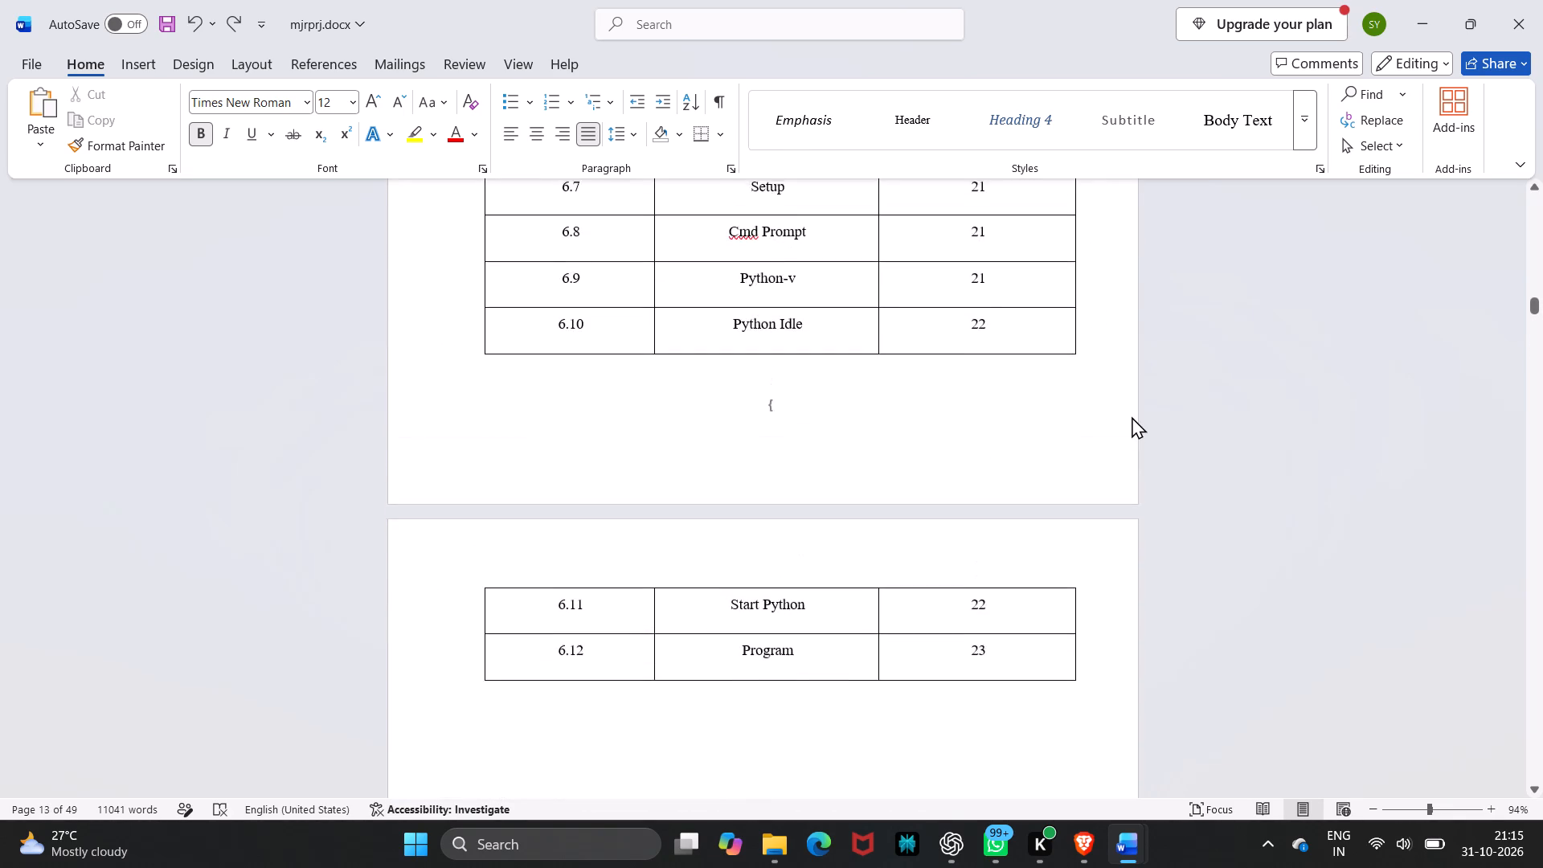
scroll(1132, 416, up, 1)
key(ctrl+z)
key(ctrl+z)
key(ctrl+z)
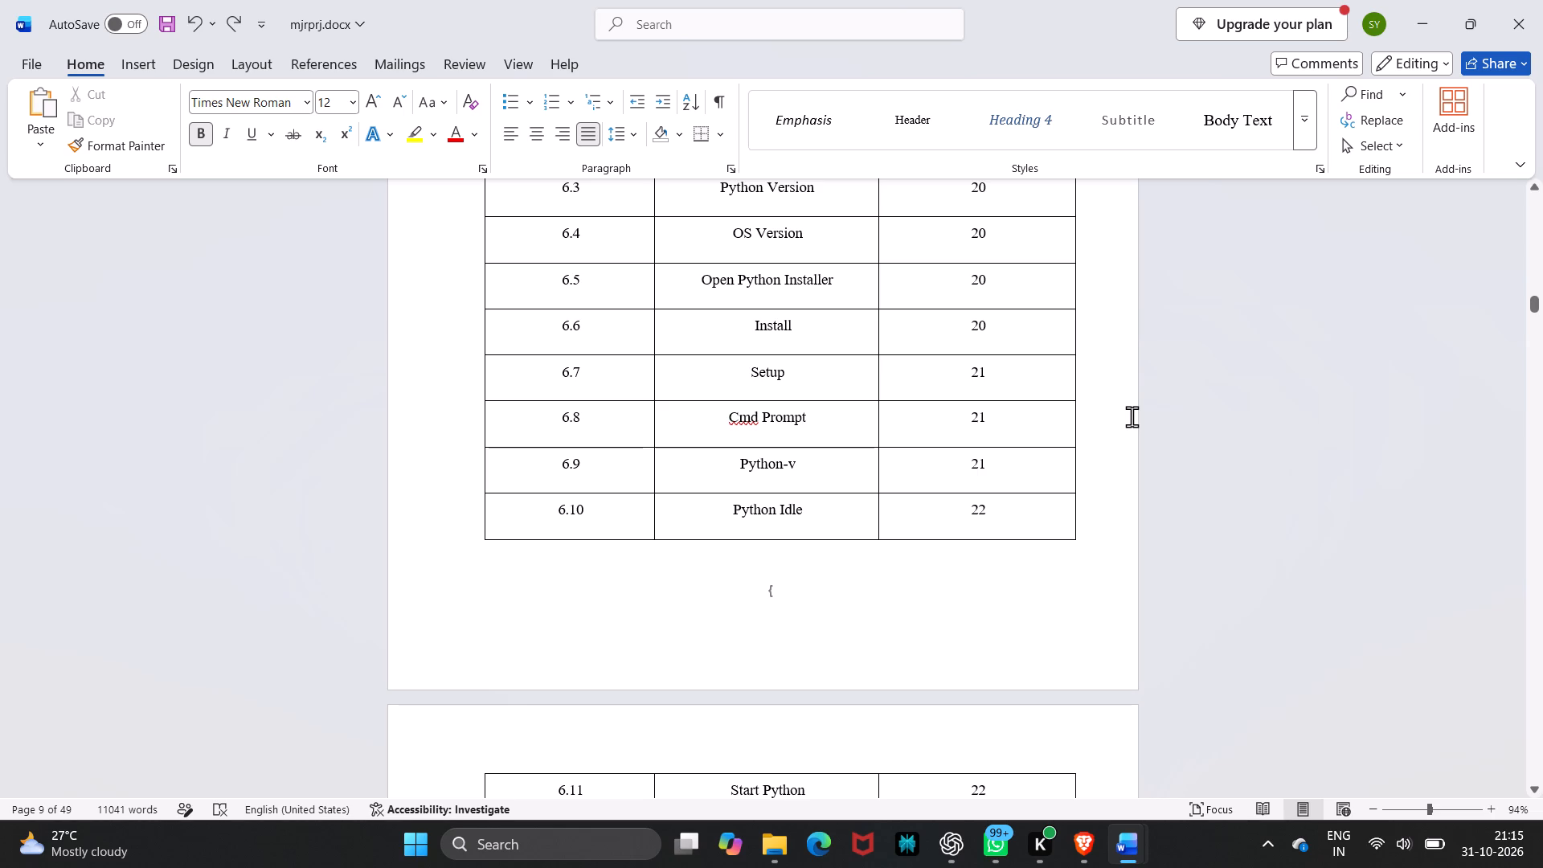
key(ctrl+z)
key(ctrl+z)
key(ctrl+z)
key(ctrl+z)
key(ctrl+z)
Undo three more earlier edits and check the footer on the page just before the Introduction for its page number.
scroll(1132, 416, up, 5)
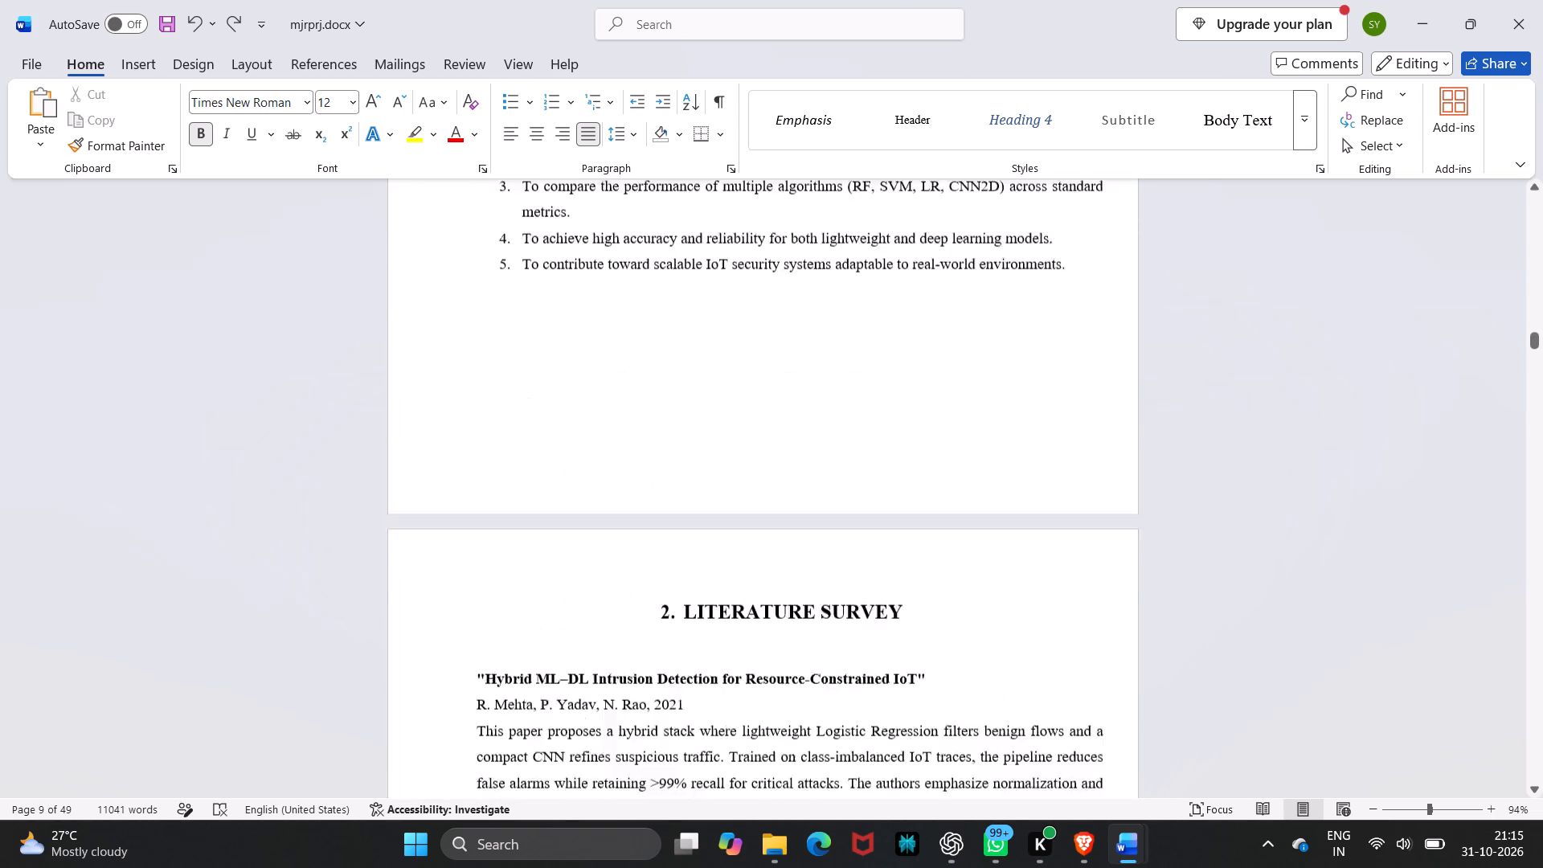
scroll(1132, 416, up, 4)
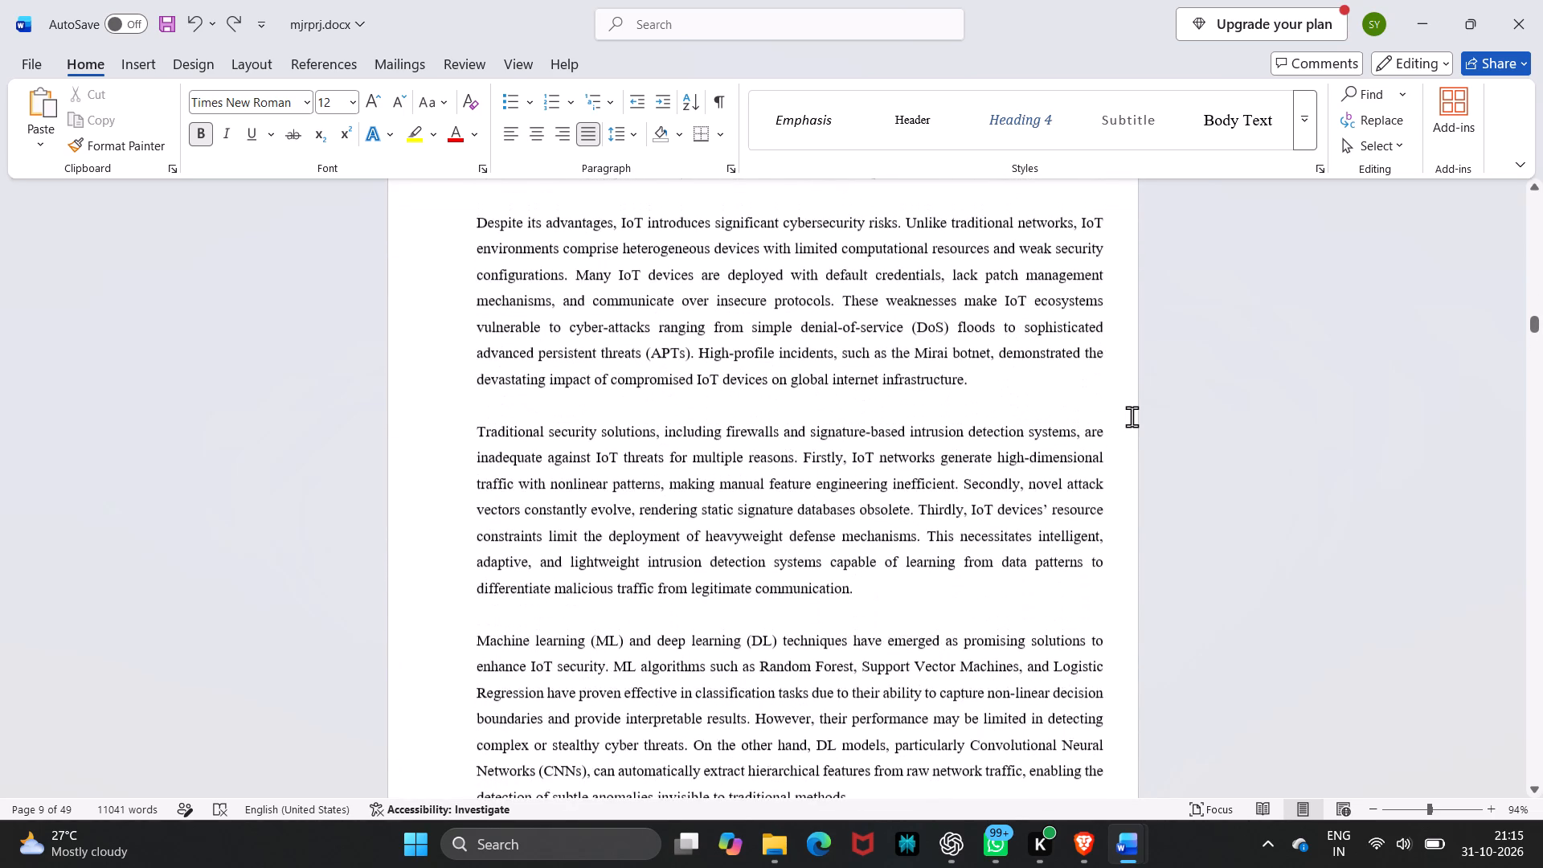
scroll(1132, 416, up, 1)
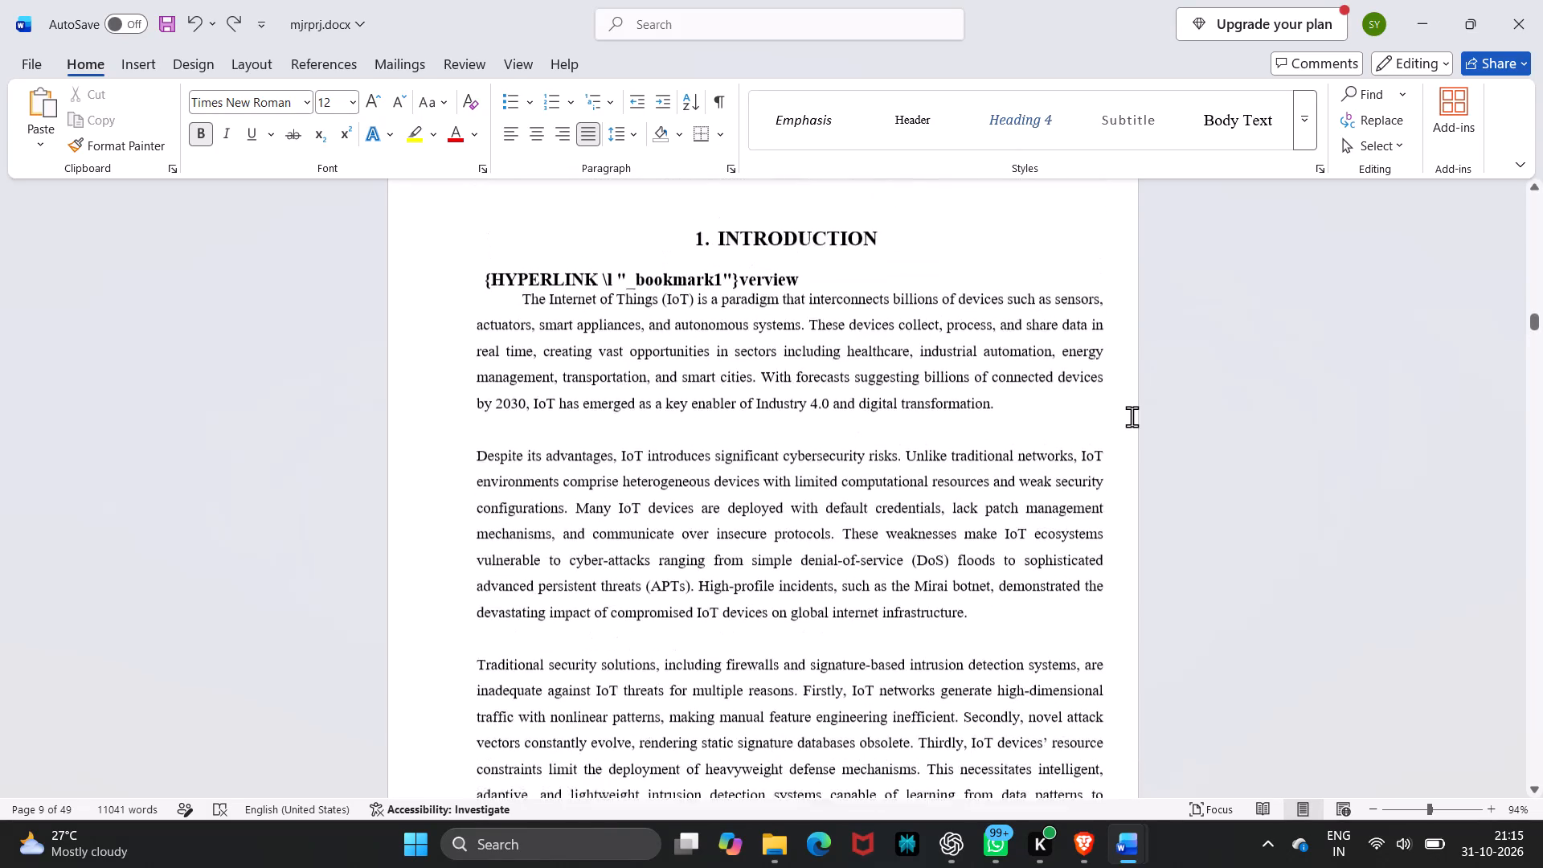
scroll(1132, 416, up, 1)
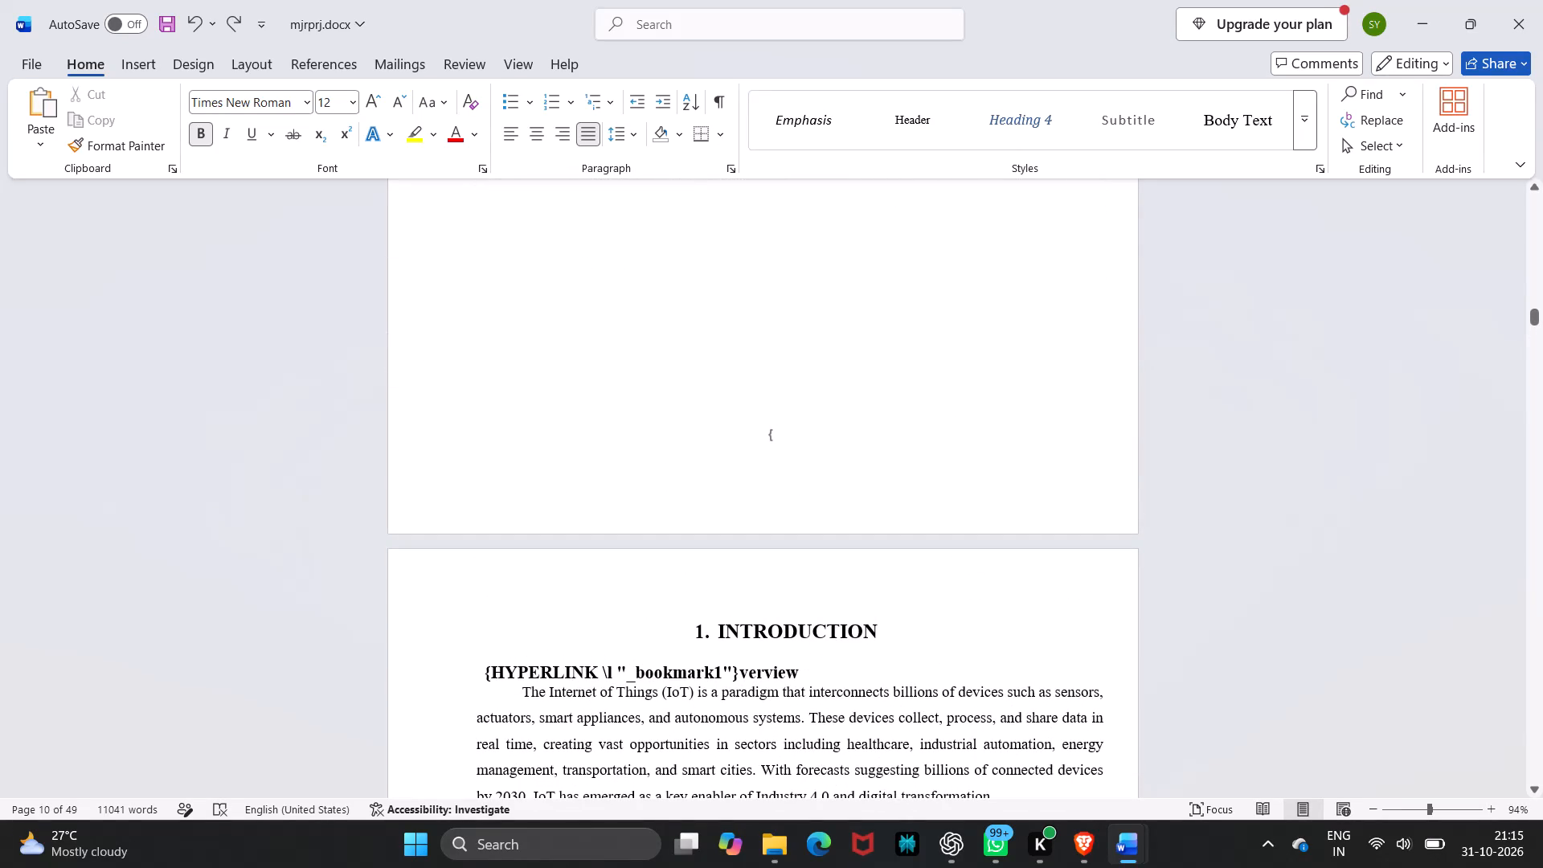
click(796, 432)
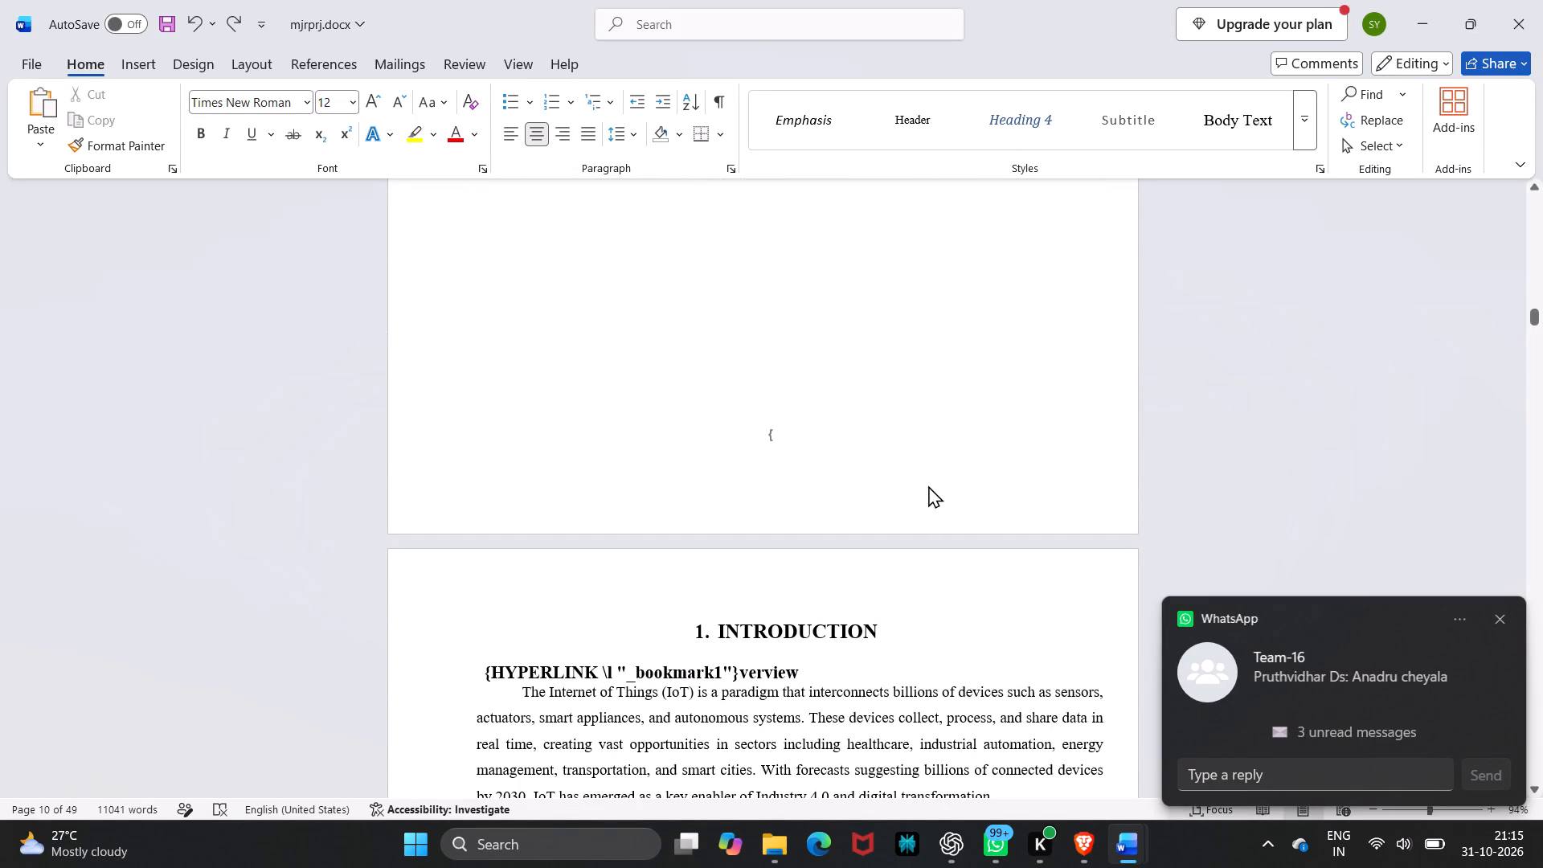
key(ctrl+z)
key(ctrl+z)
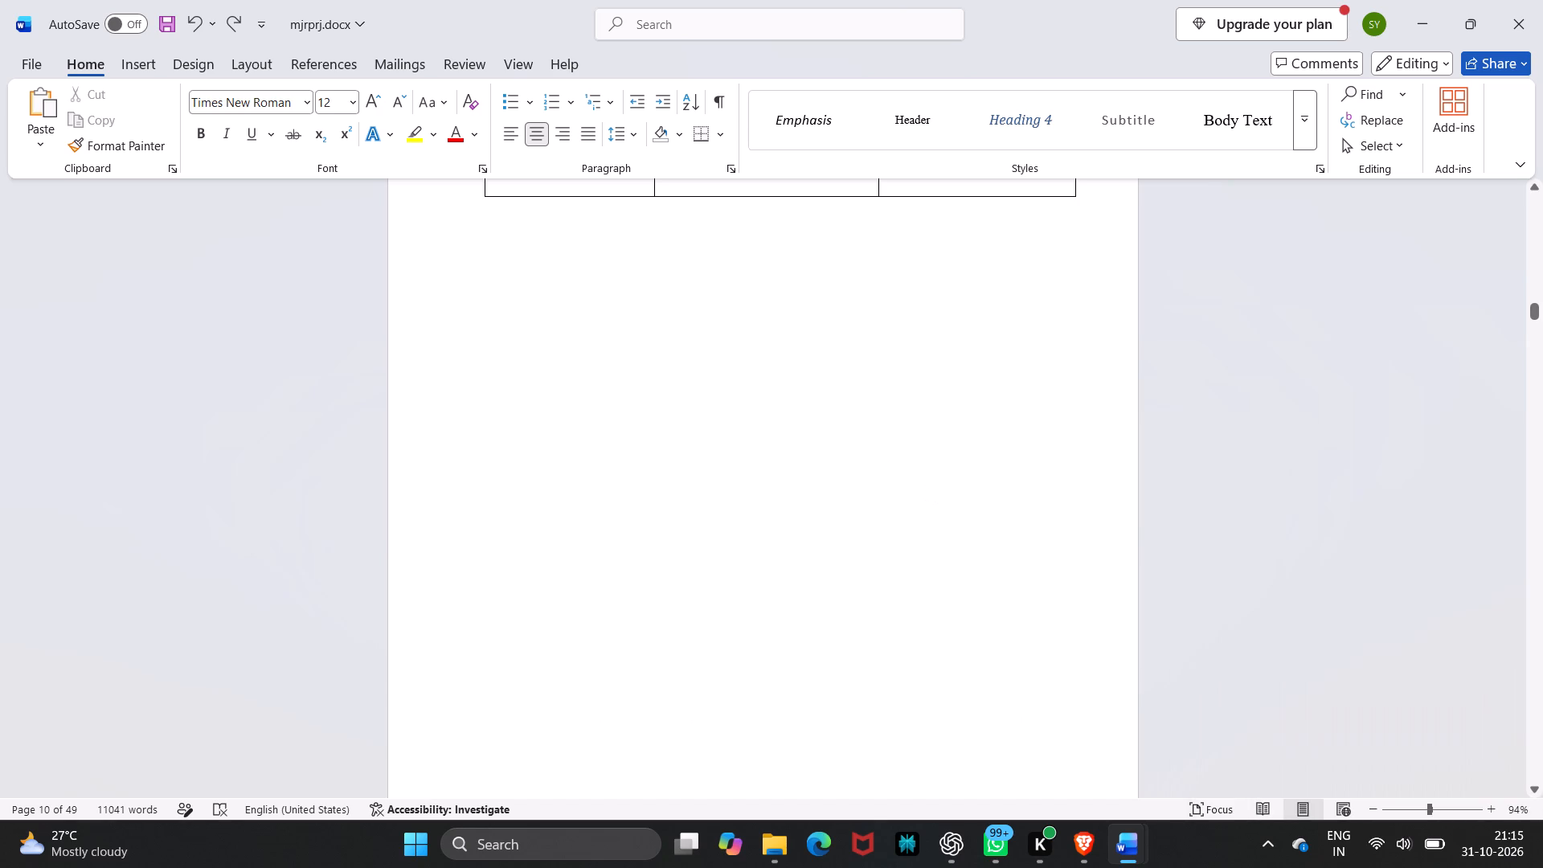
scroll(922, 407, down, 4)
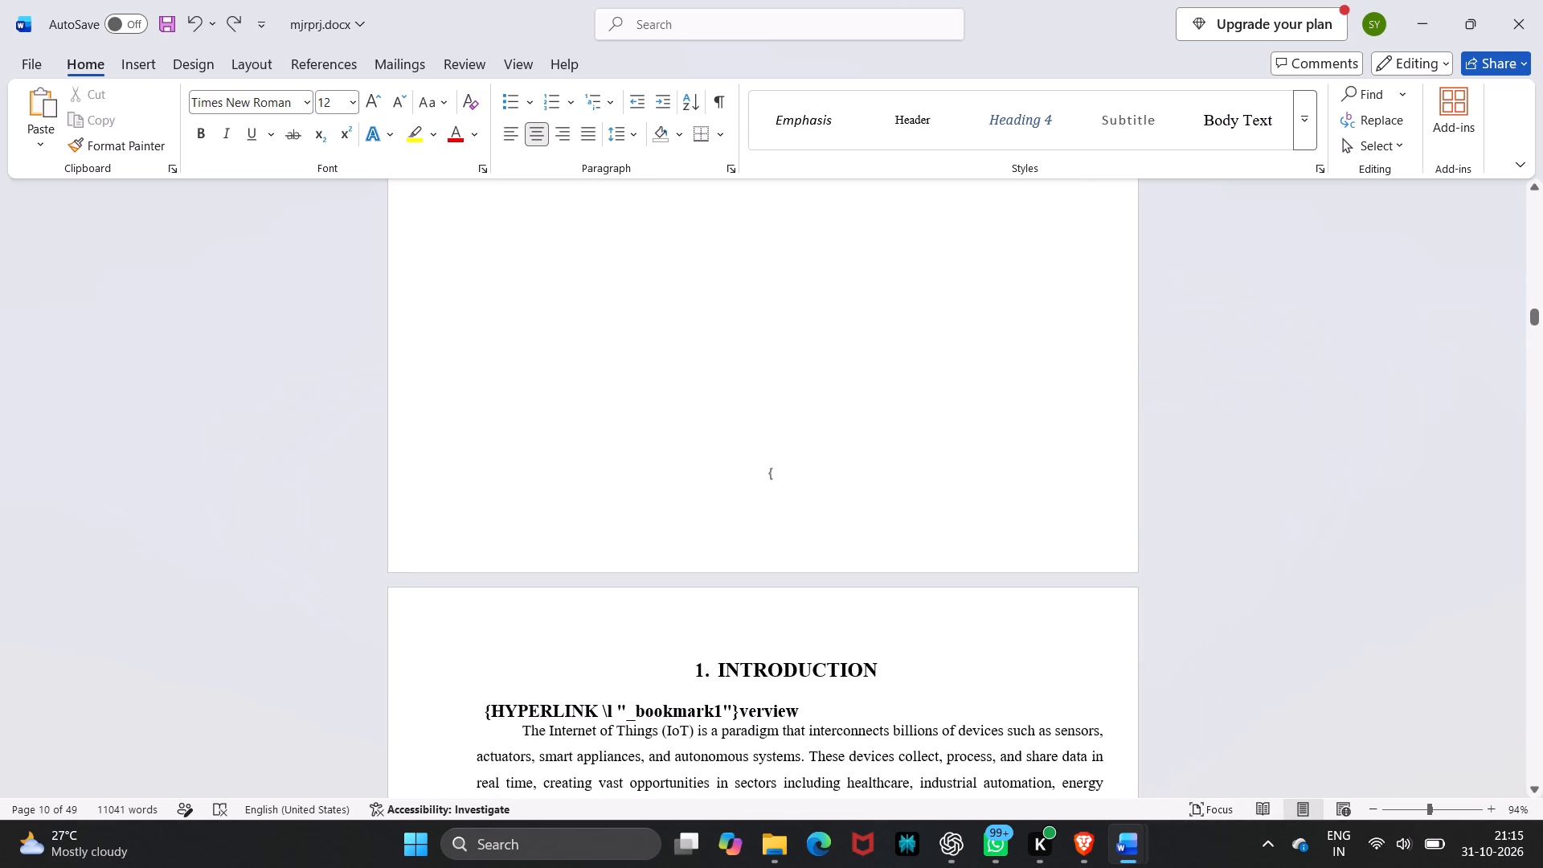
key(ctrl+z)
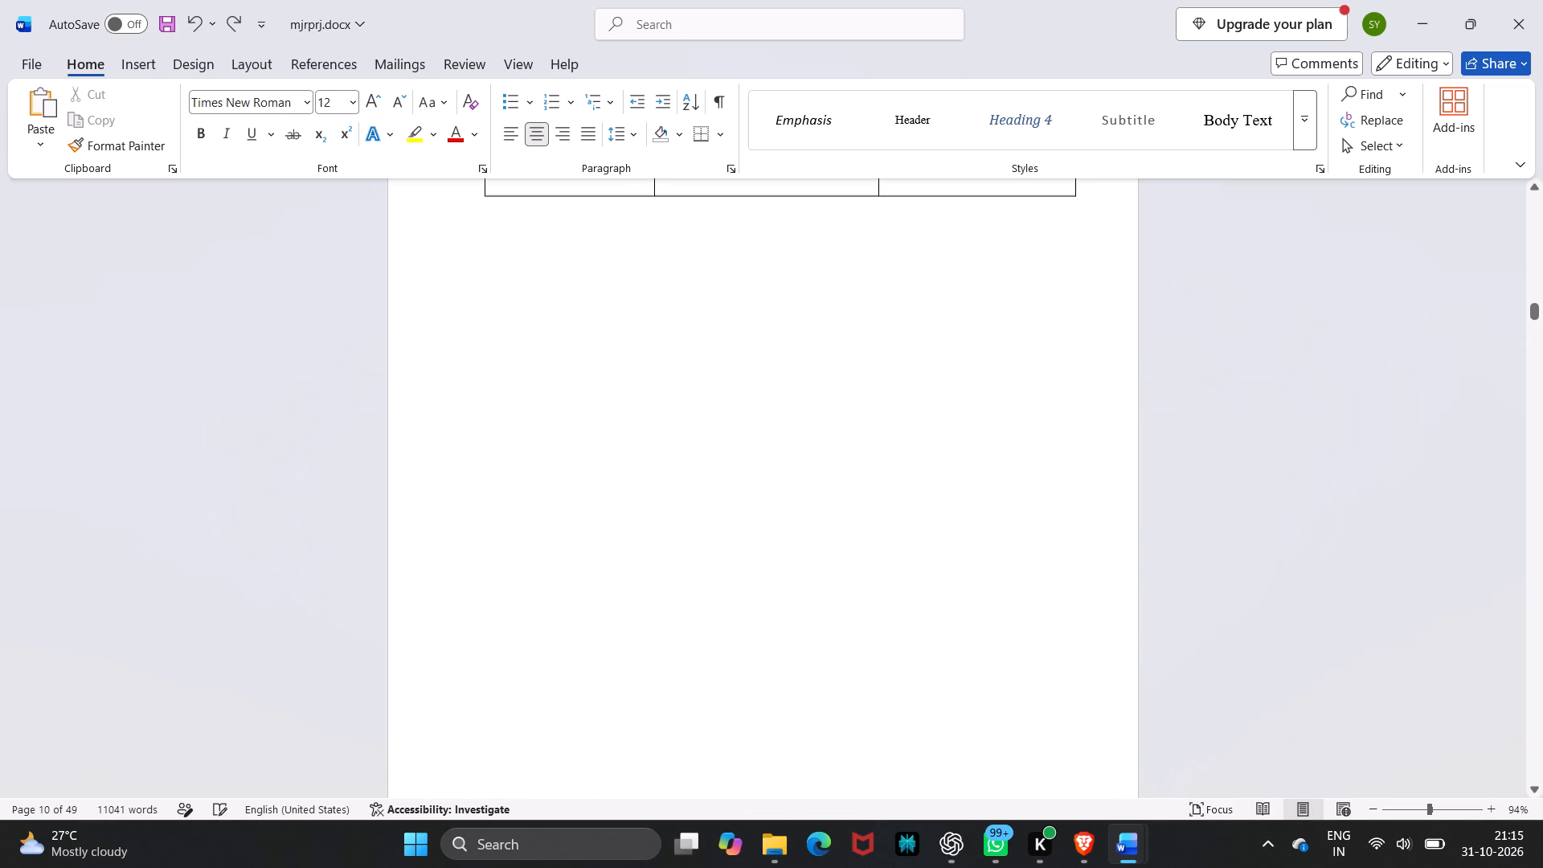
scroll(922, 407, down, 4)
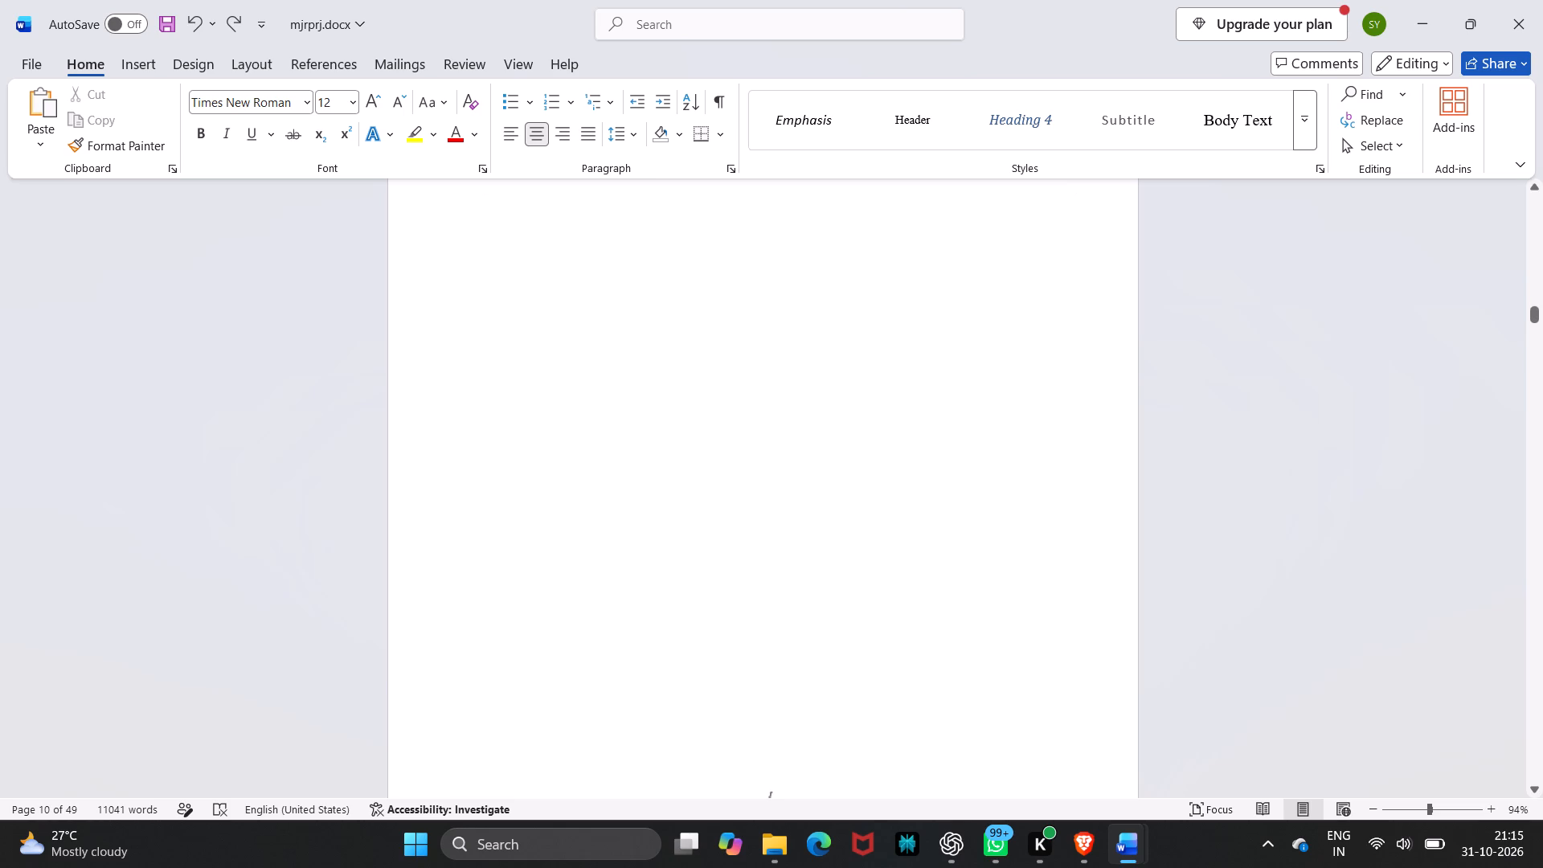
Undo the long run of earlier edits, back to the text changes in the line below the 1.2 objectives heading.
scroll(922, 407, down, 1)
key(ctrl+z)
key(ctrl+z)
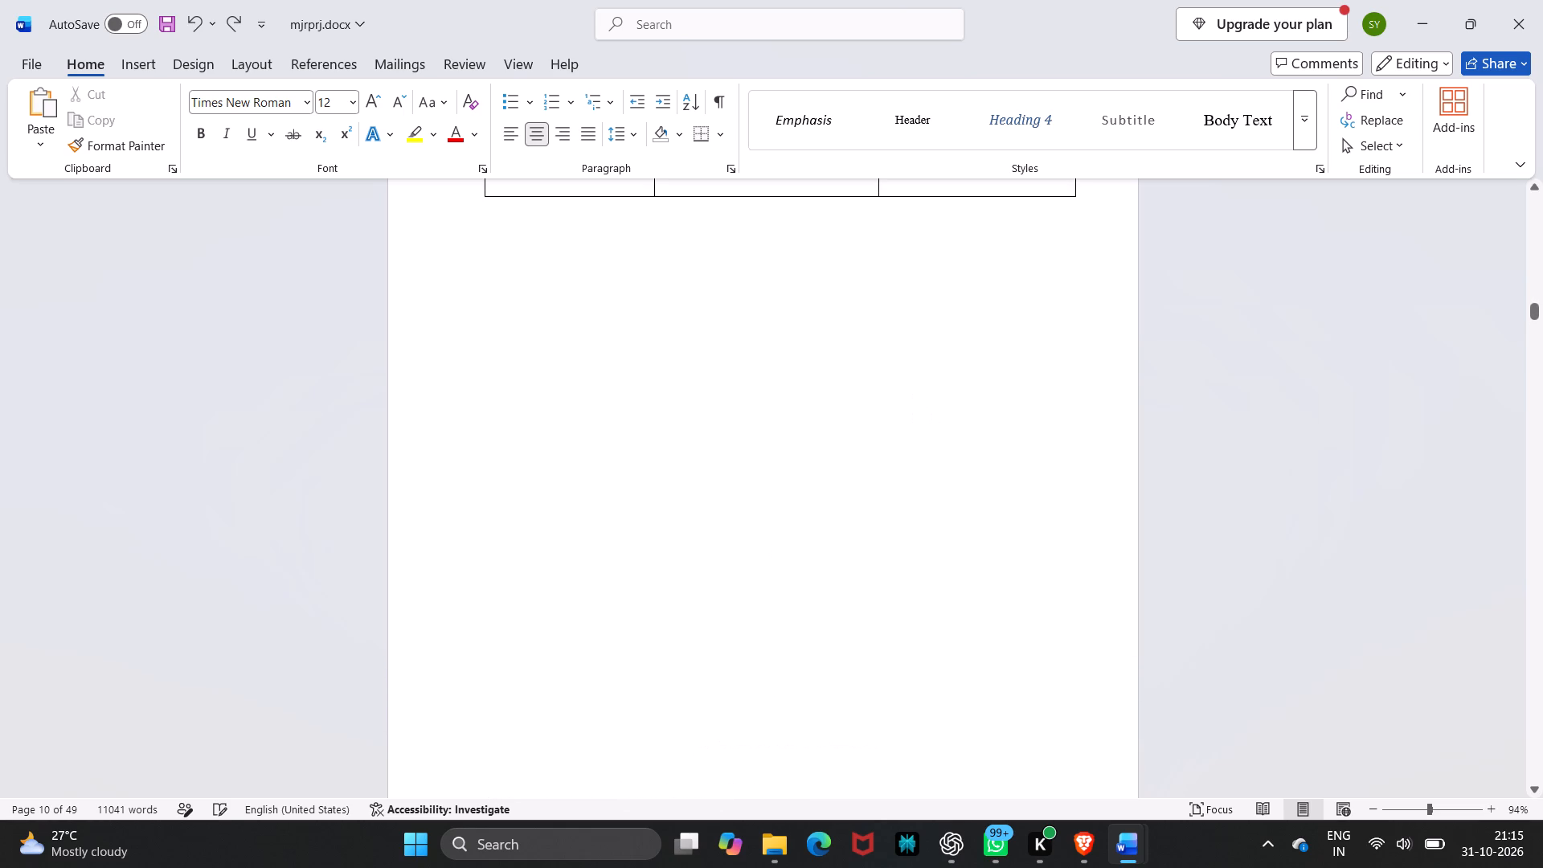
scroll(922, 407, up, 2)
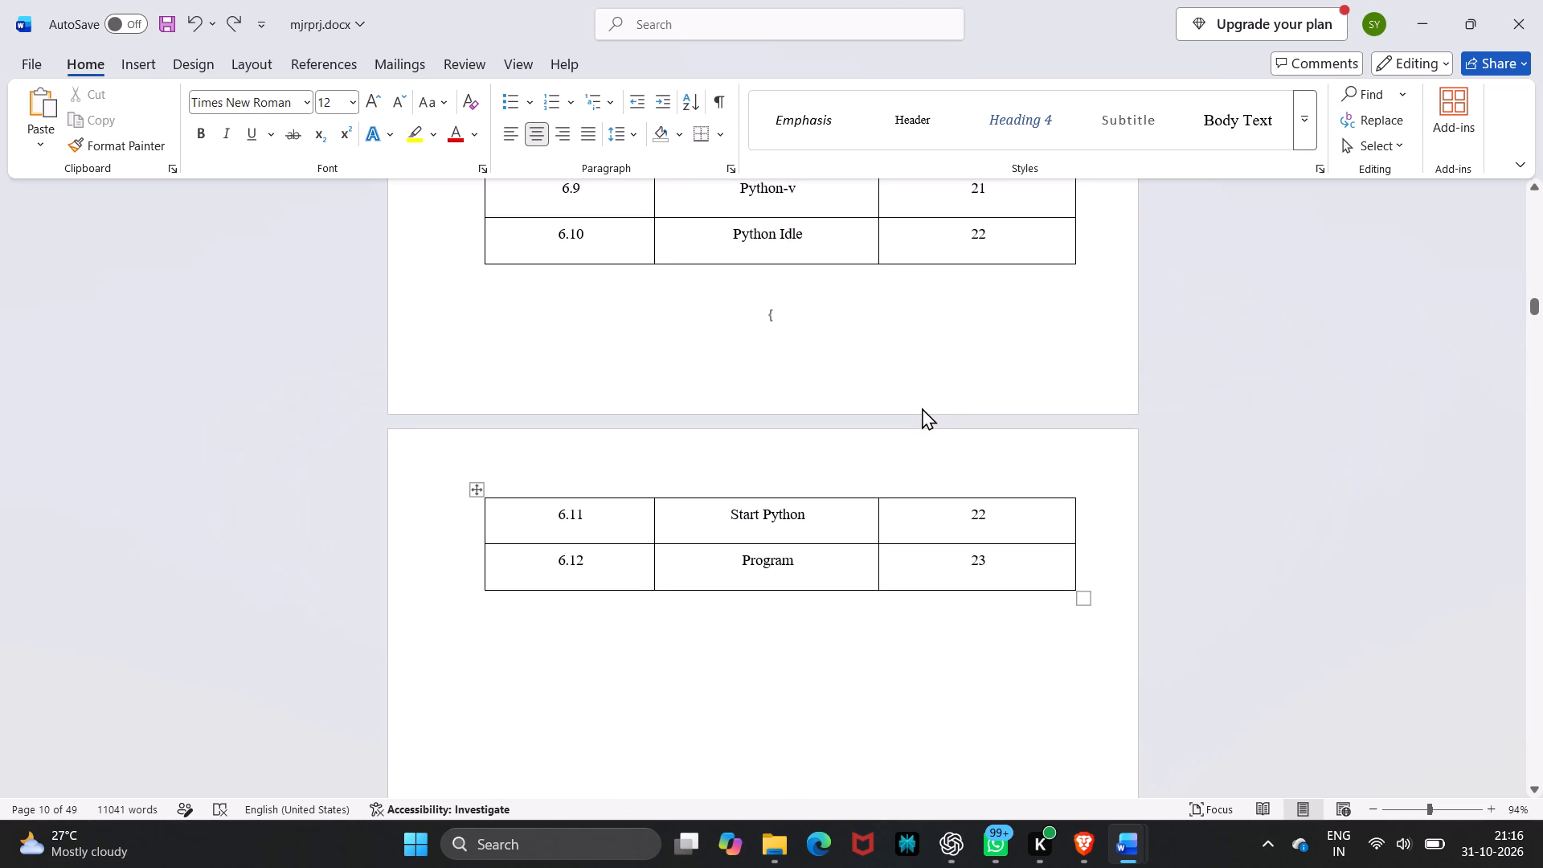
key(ctrl+z)
key(ctrl+z)
key(ctrl+z)
key(ctrl+z)
key(ctrl+z)
key(ctrl+z)
key(ctrl+z)
key(ctrl+z)
key(ctrl+z)
key(ctrl+z)
key(ctrl+z)
key(ctrl+z)
key(ctrl+z)
key(ctrl+z)
key(ctrl+z)
key(ctrl+z)
key(ctrl+z)
key(ctrl+z)
key(ctrl+z)
key(ctrl+z)
key(ctrl+z)
key(ctrl+z)
key(ctrl+z)
key(ctrl+z)
key(ctrl+z)
key(ctrl+z)
key(ctrl+z)
key(ctrl+z)
key(z)
key(ctrl+z)
key(ctrl+z)
key(ctrl+z)
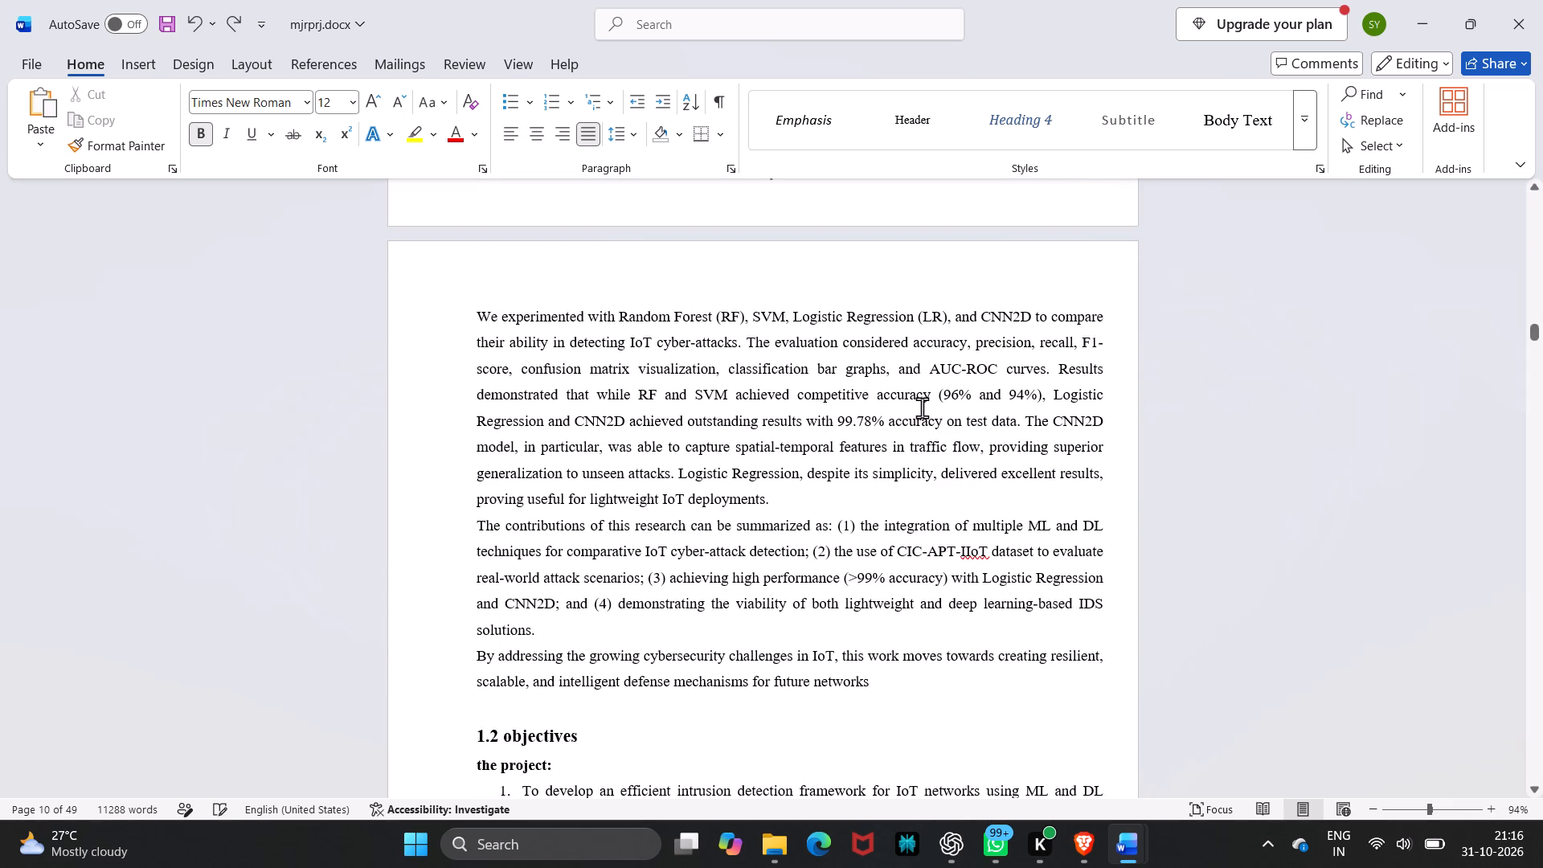
Examine the footers from the Literature Survey back through the Introduction, figures table, contents and abstract to the title page.
scroll(922, 407, down, 3)
scroll(922, 407, up, 1)
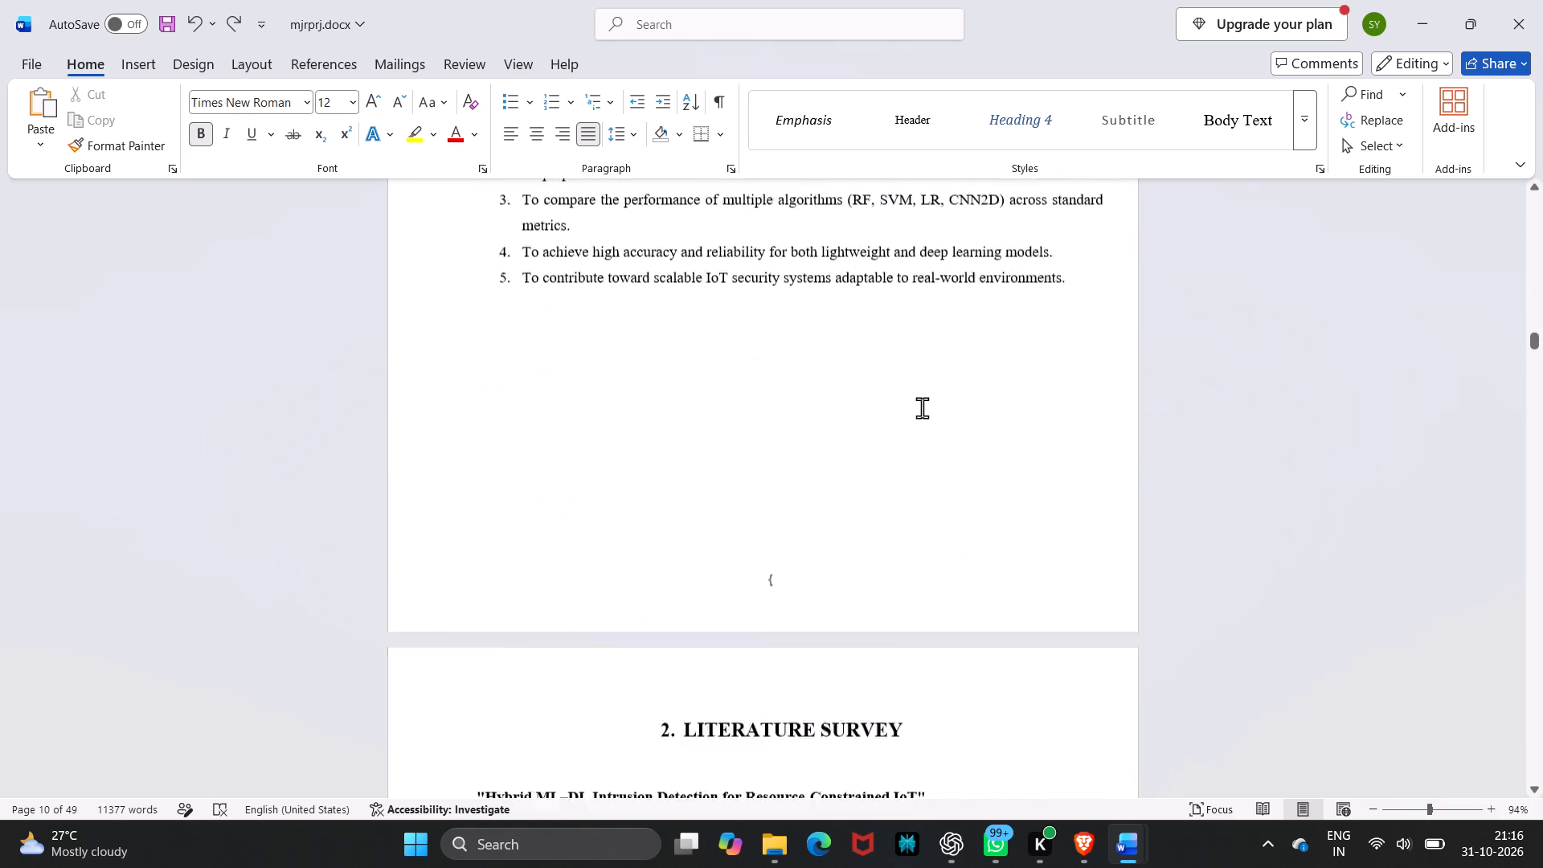
scroll(922, 407, up, 3)
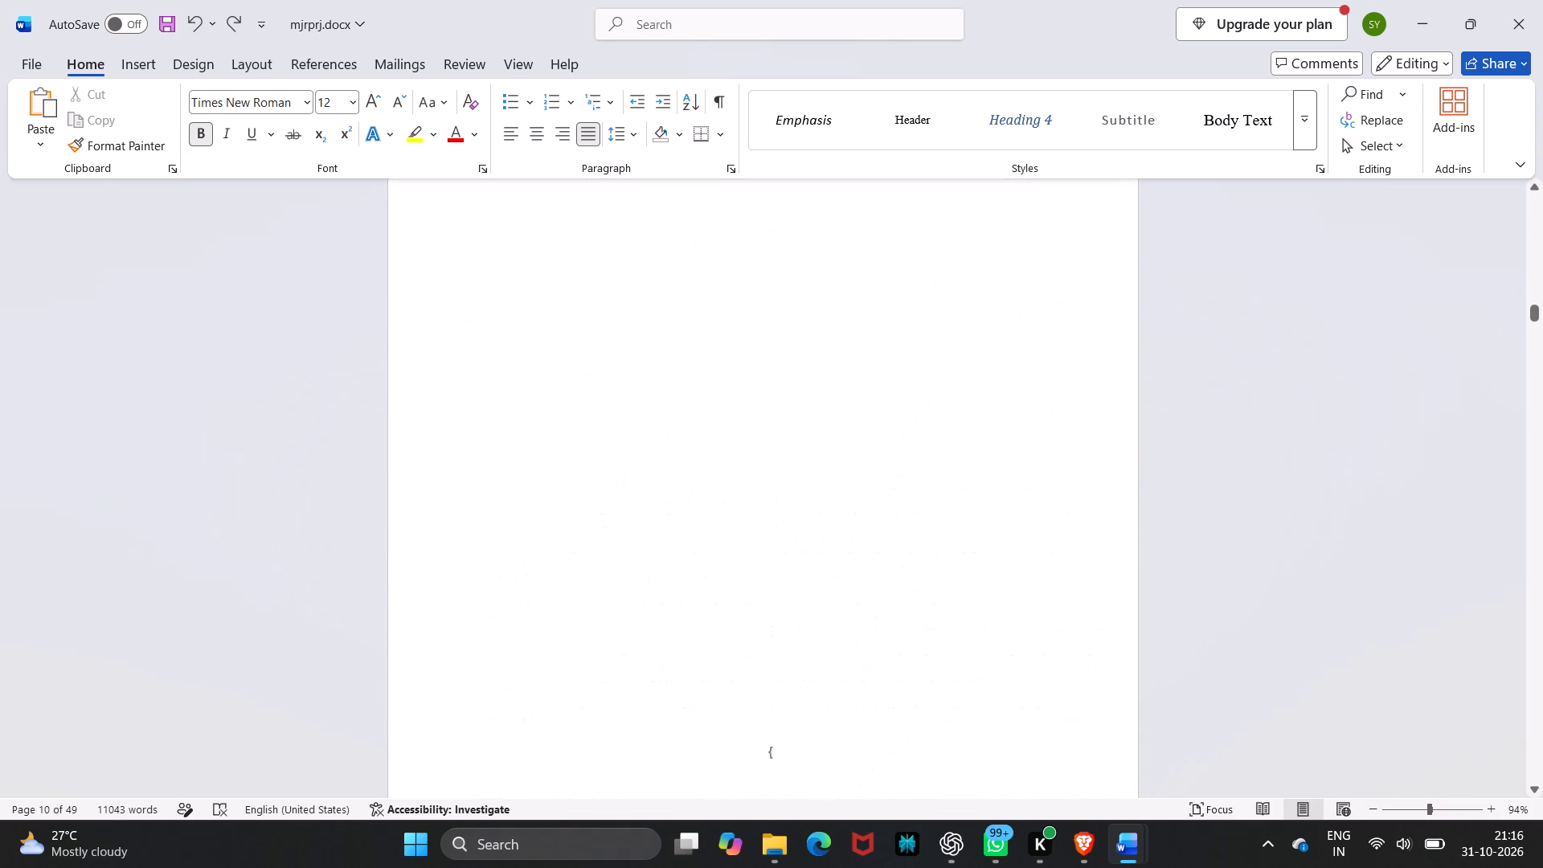
scroll(922, 407, down, 5)
scroll(922, 407, up, 1)
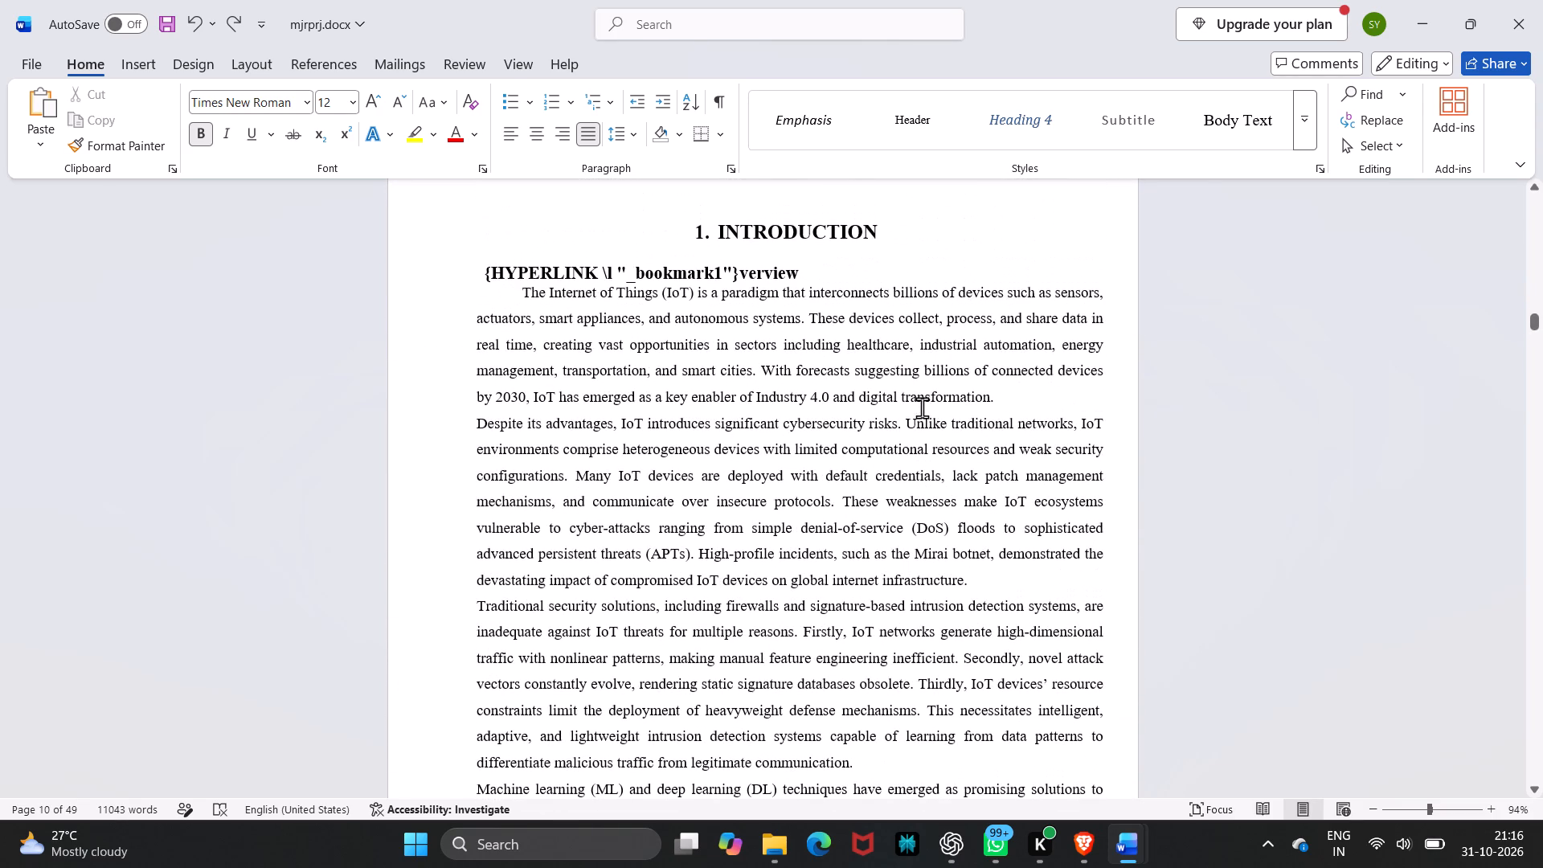
scroll(922, 407, up, 2)
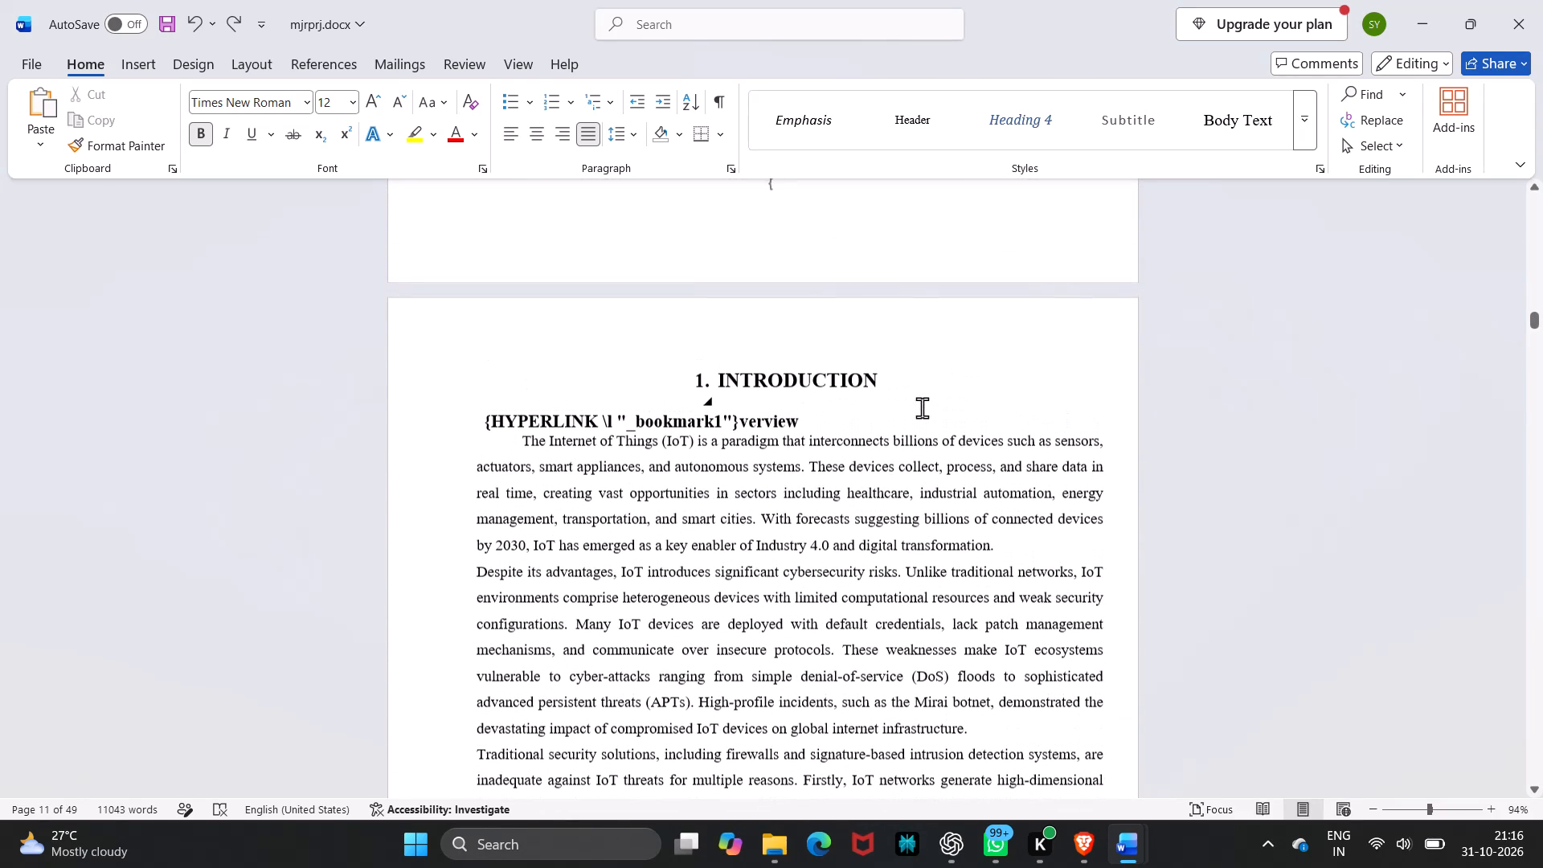
scroll(922, 407, up, 3)
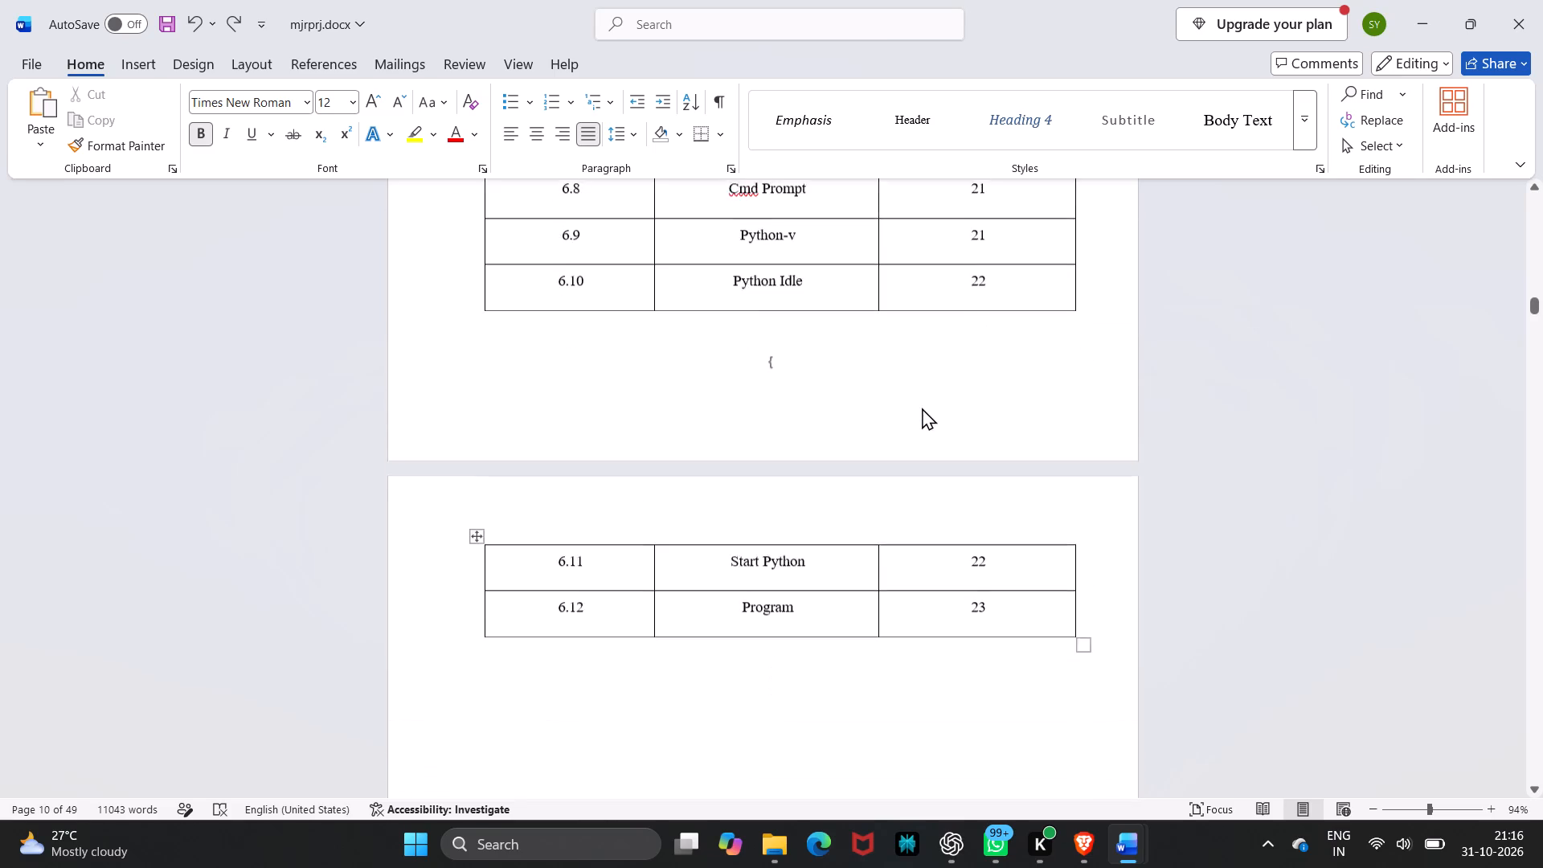
scroll(922, 407, up, 4)
scroll(922, 407, down, 3)
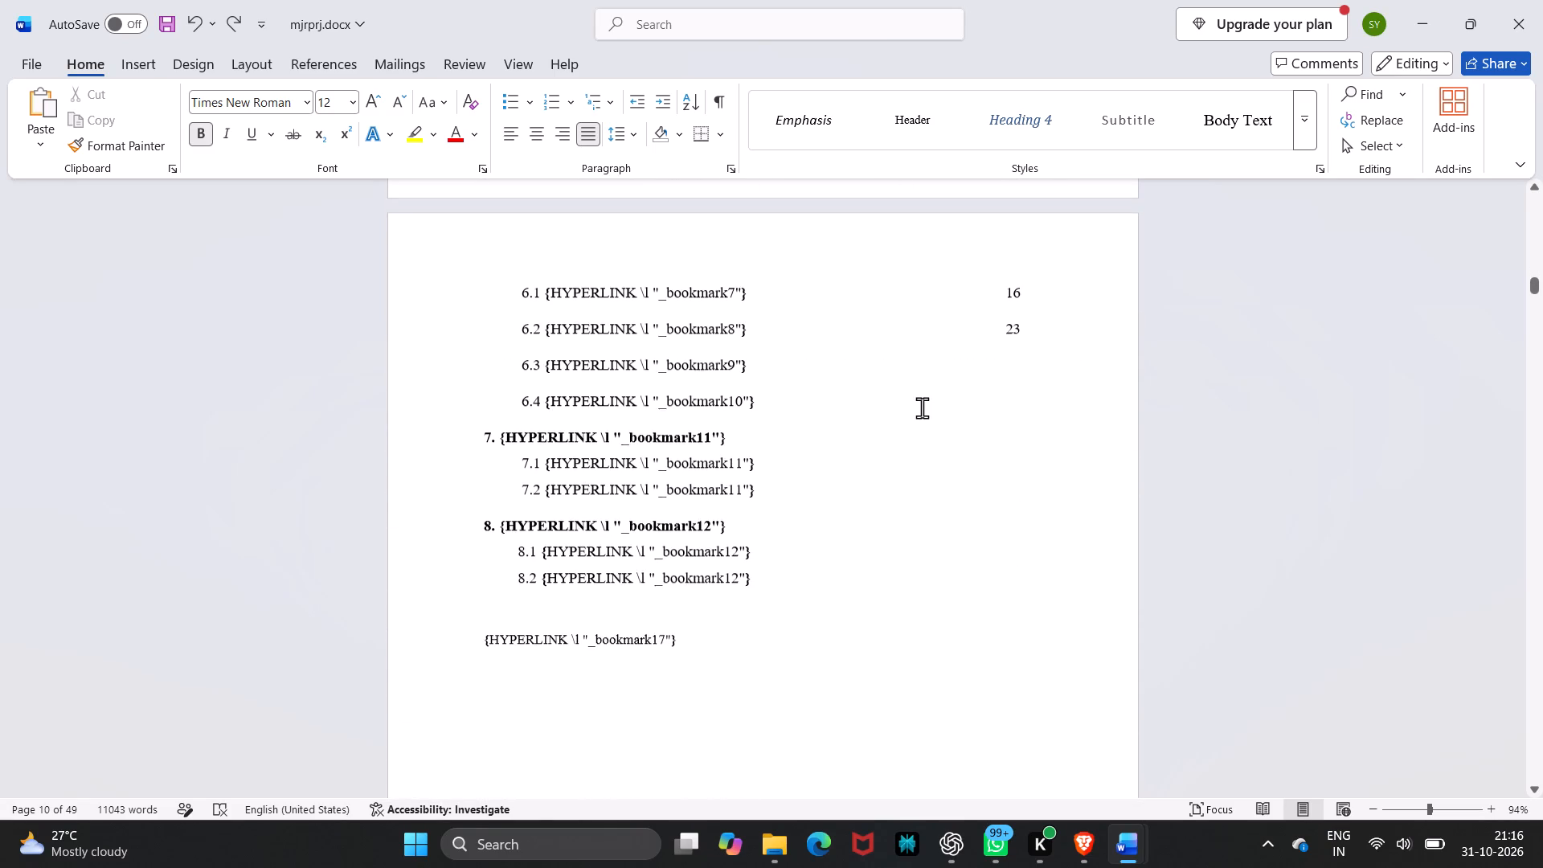
scroll(922, 407, up, 3)
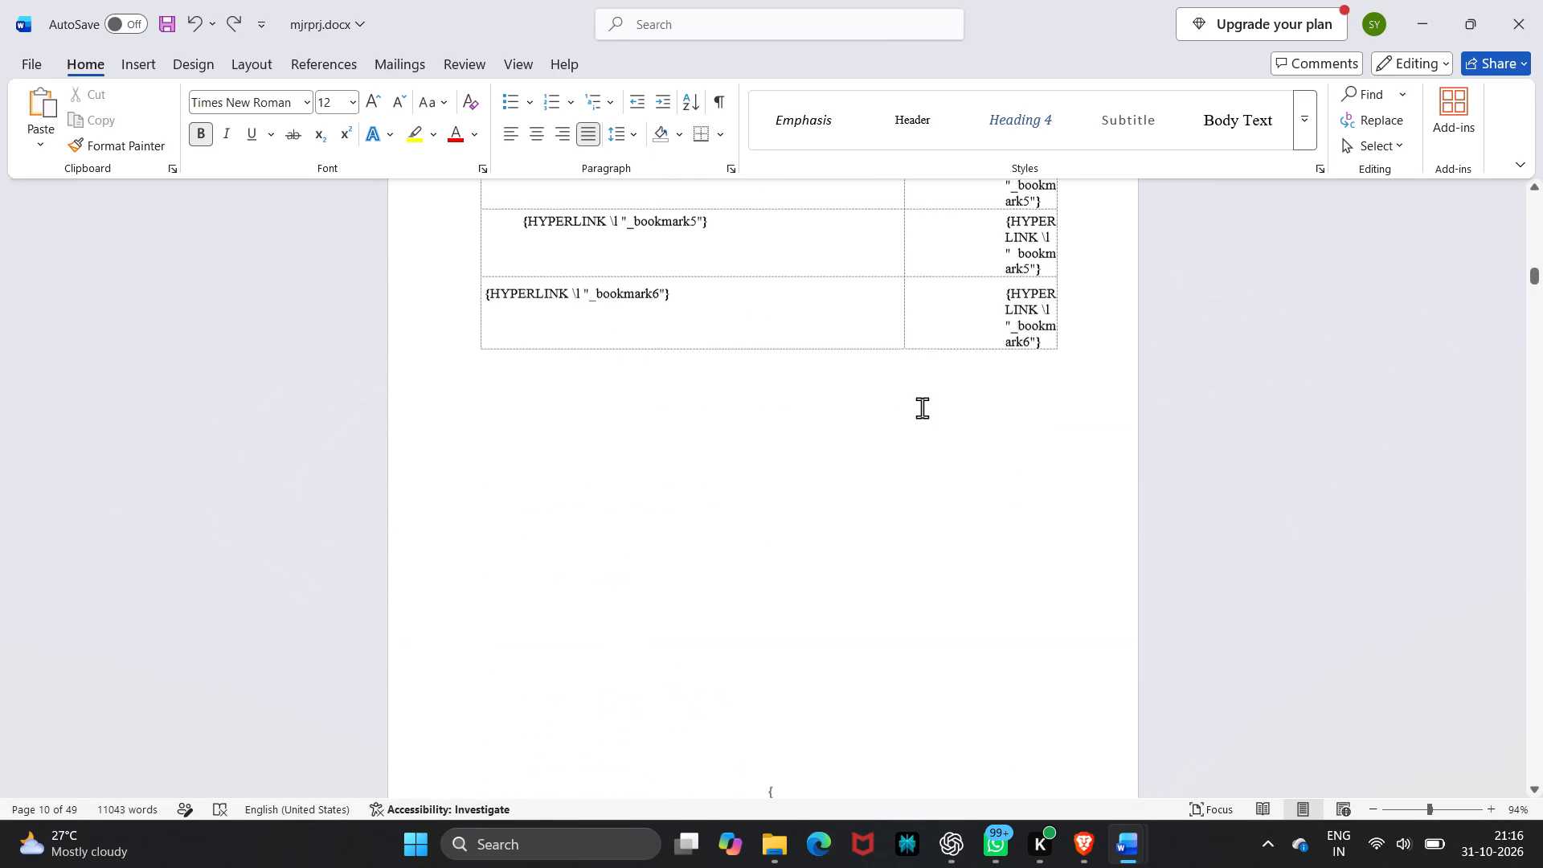
scroll(922, 407, up, 4)
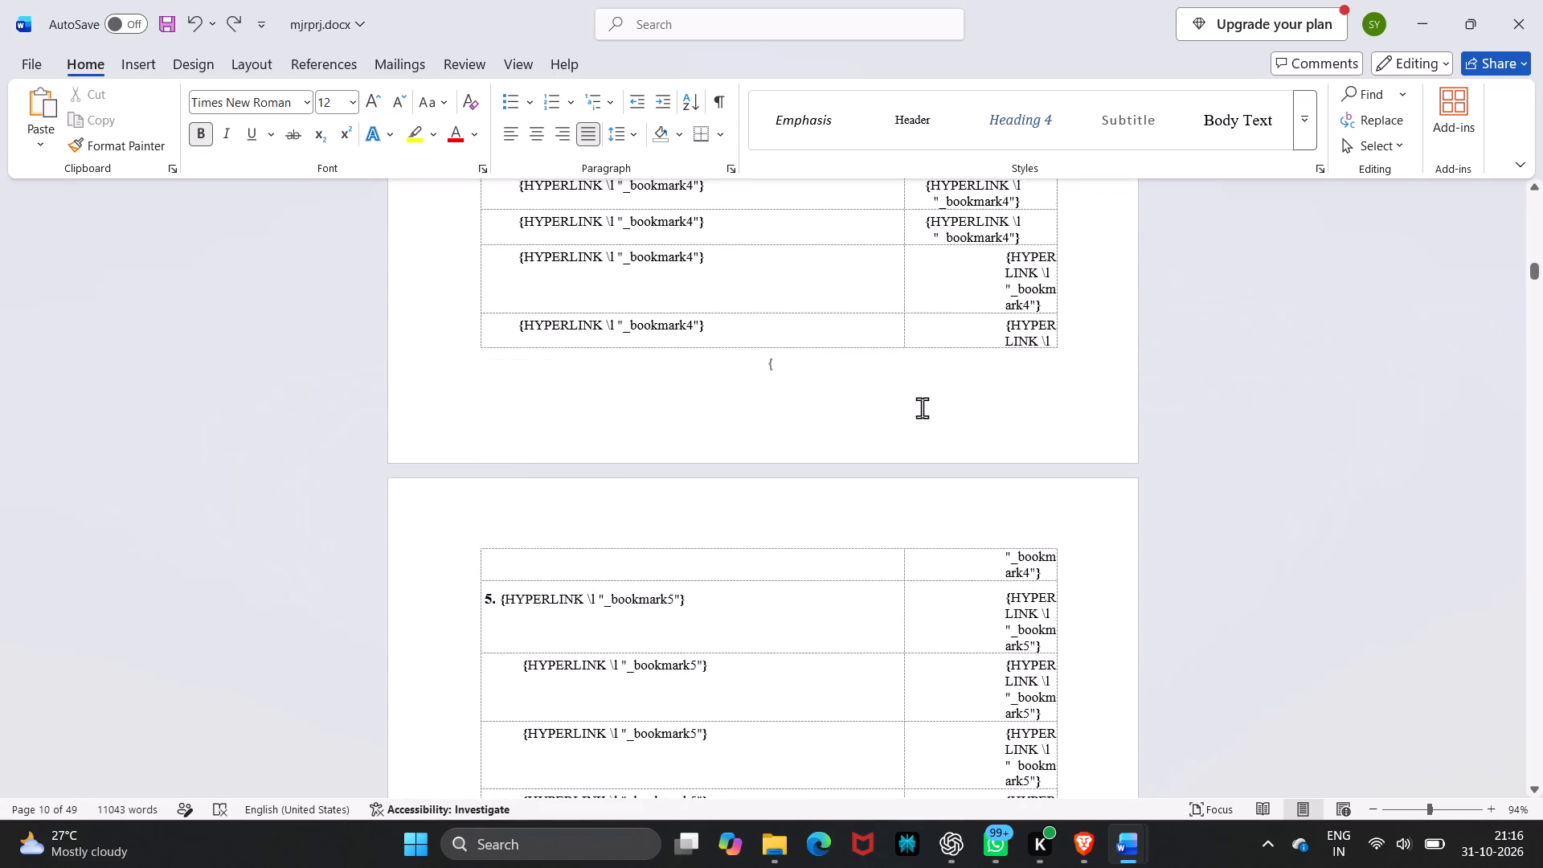
scroll(922, 407, up, 4)
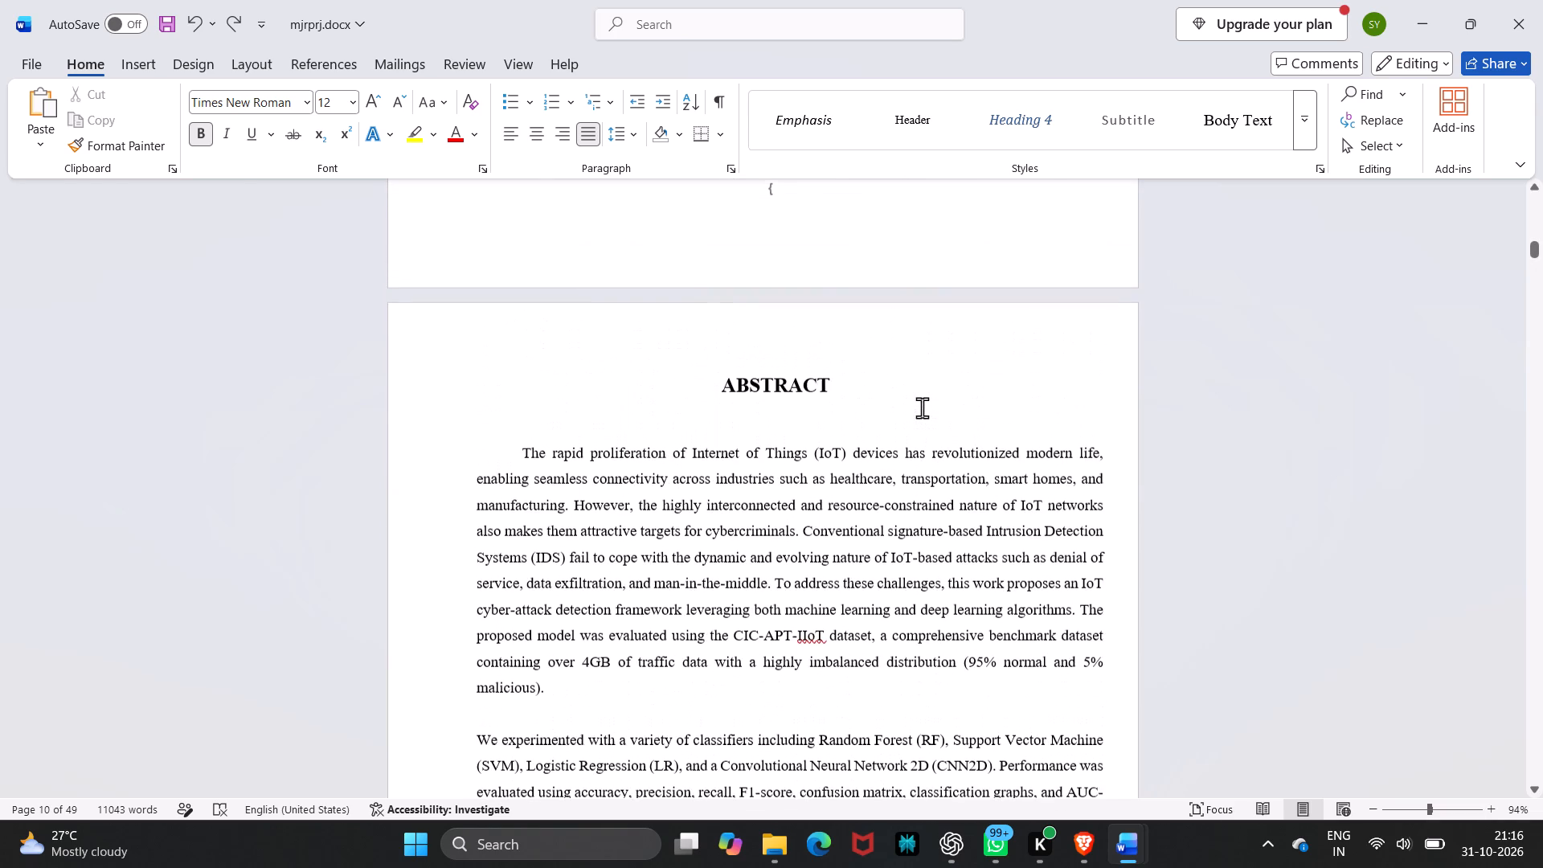
scroll(922, 407, up, 6)
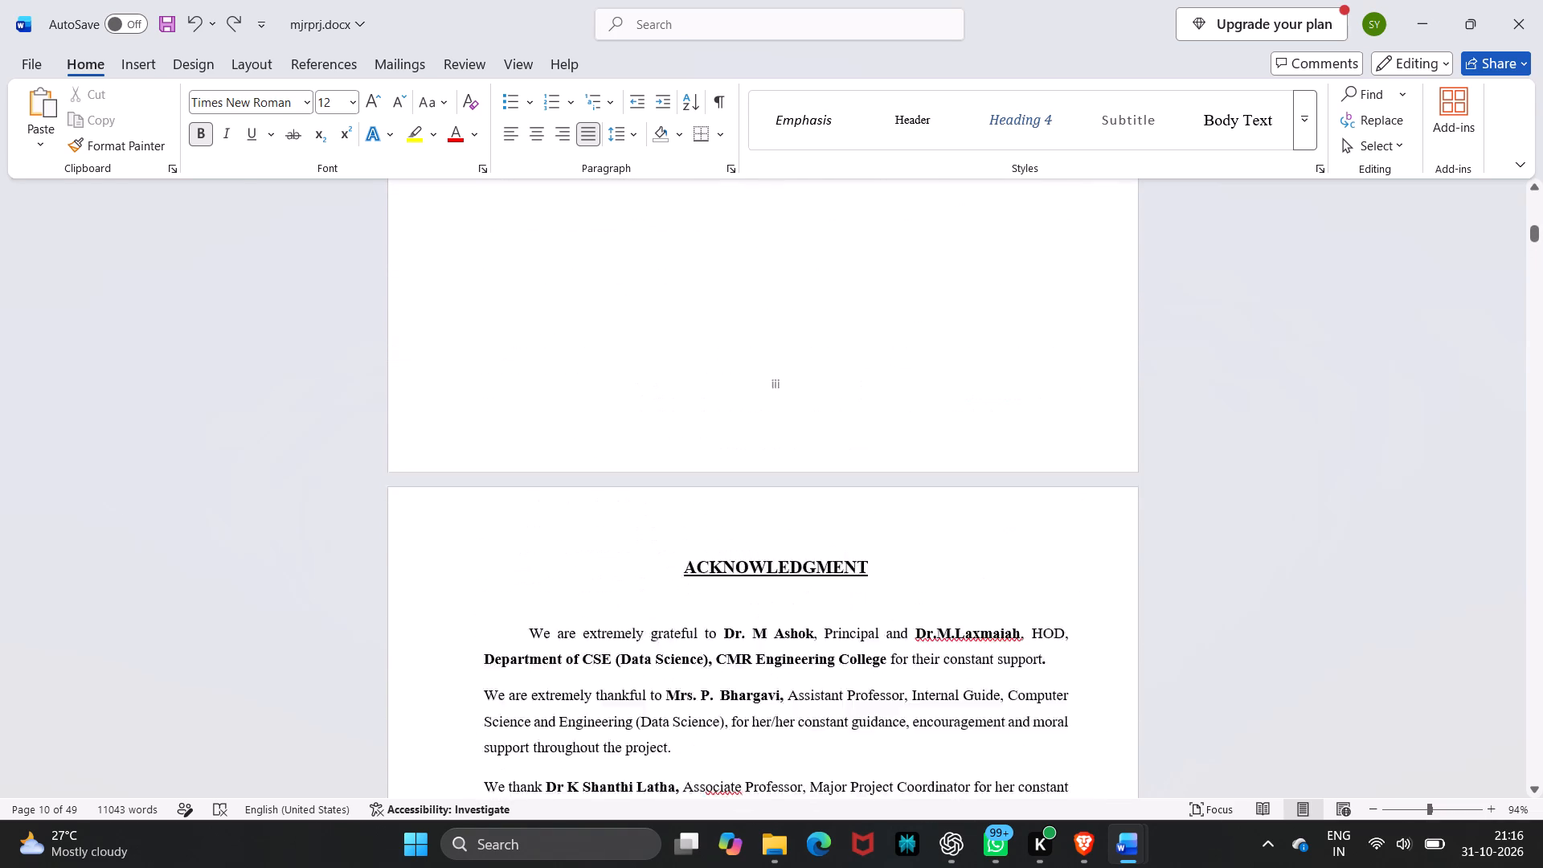
scroll(922, 407, up, 12)
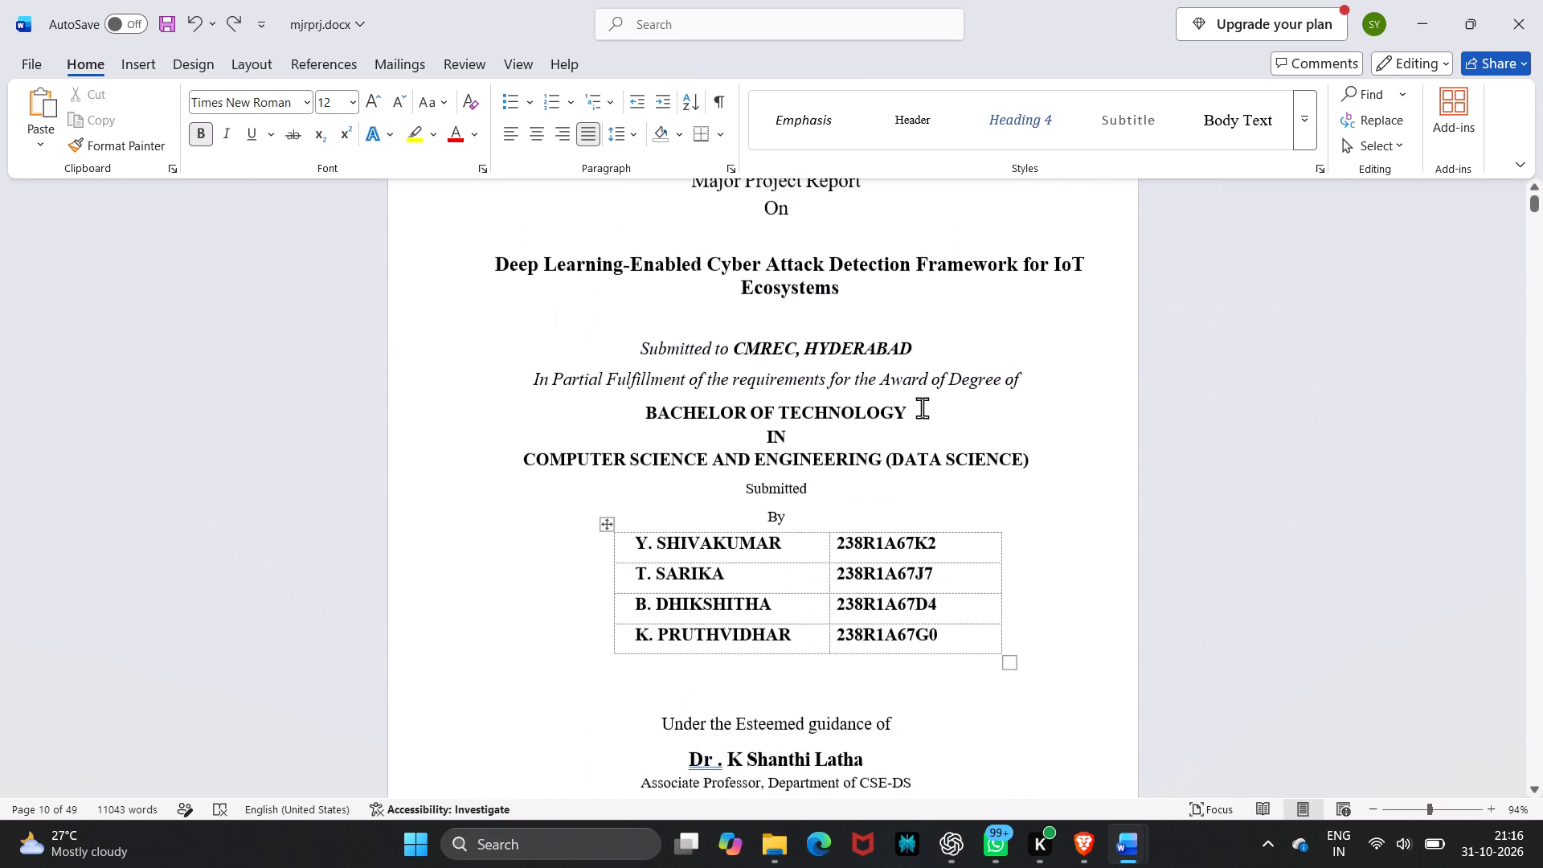
Examine the front matter footers from the title page forward through the certificate, acknowledgment and abstract to the contents.
scroll(922, 407, down, 6)
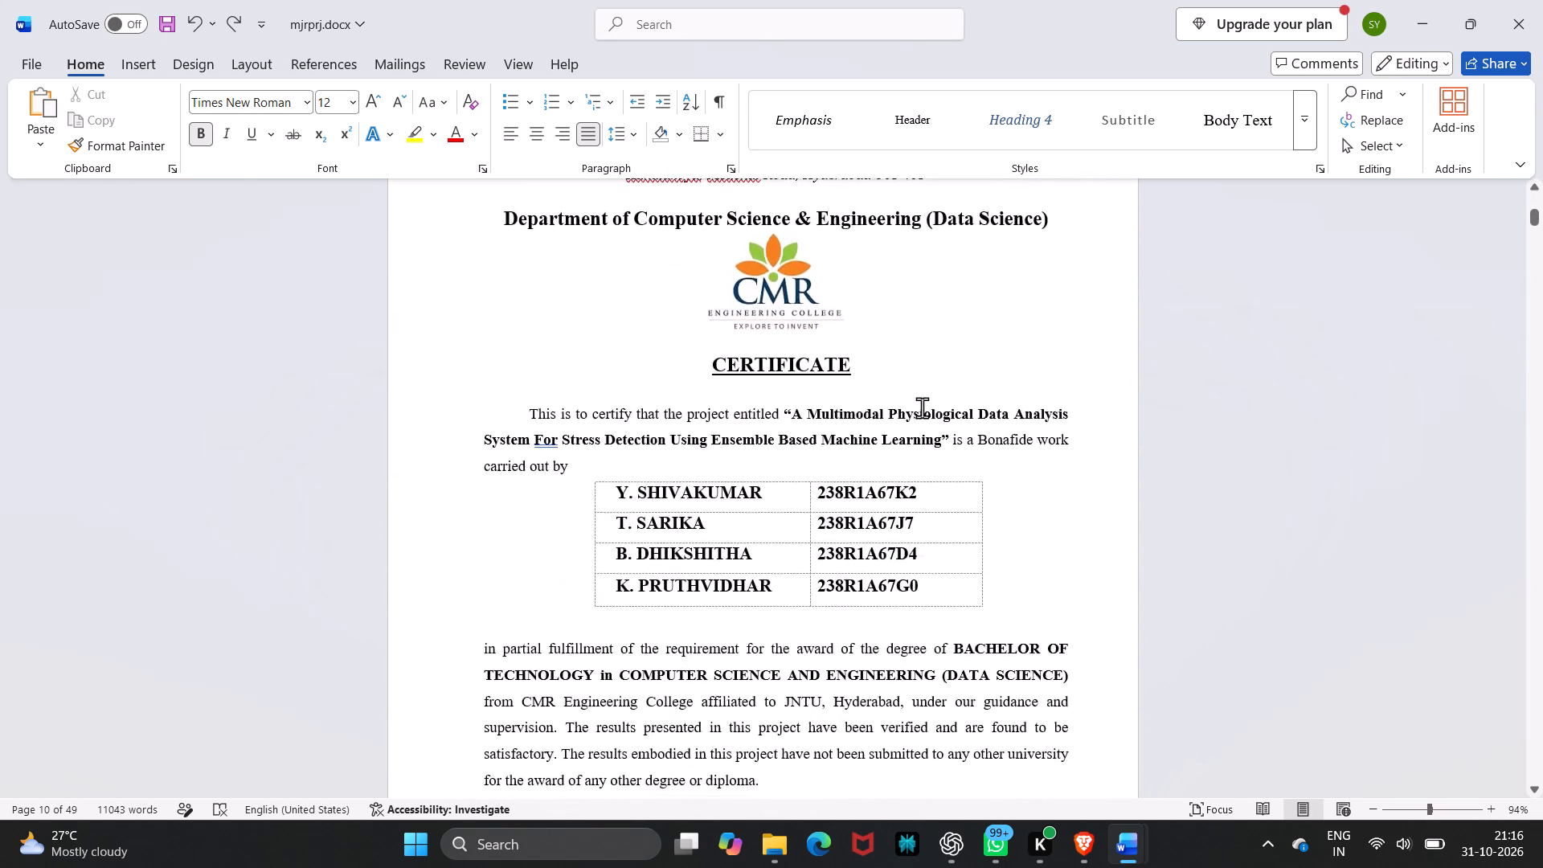
scroll(922, 407, down, 4)
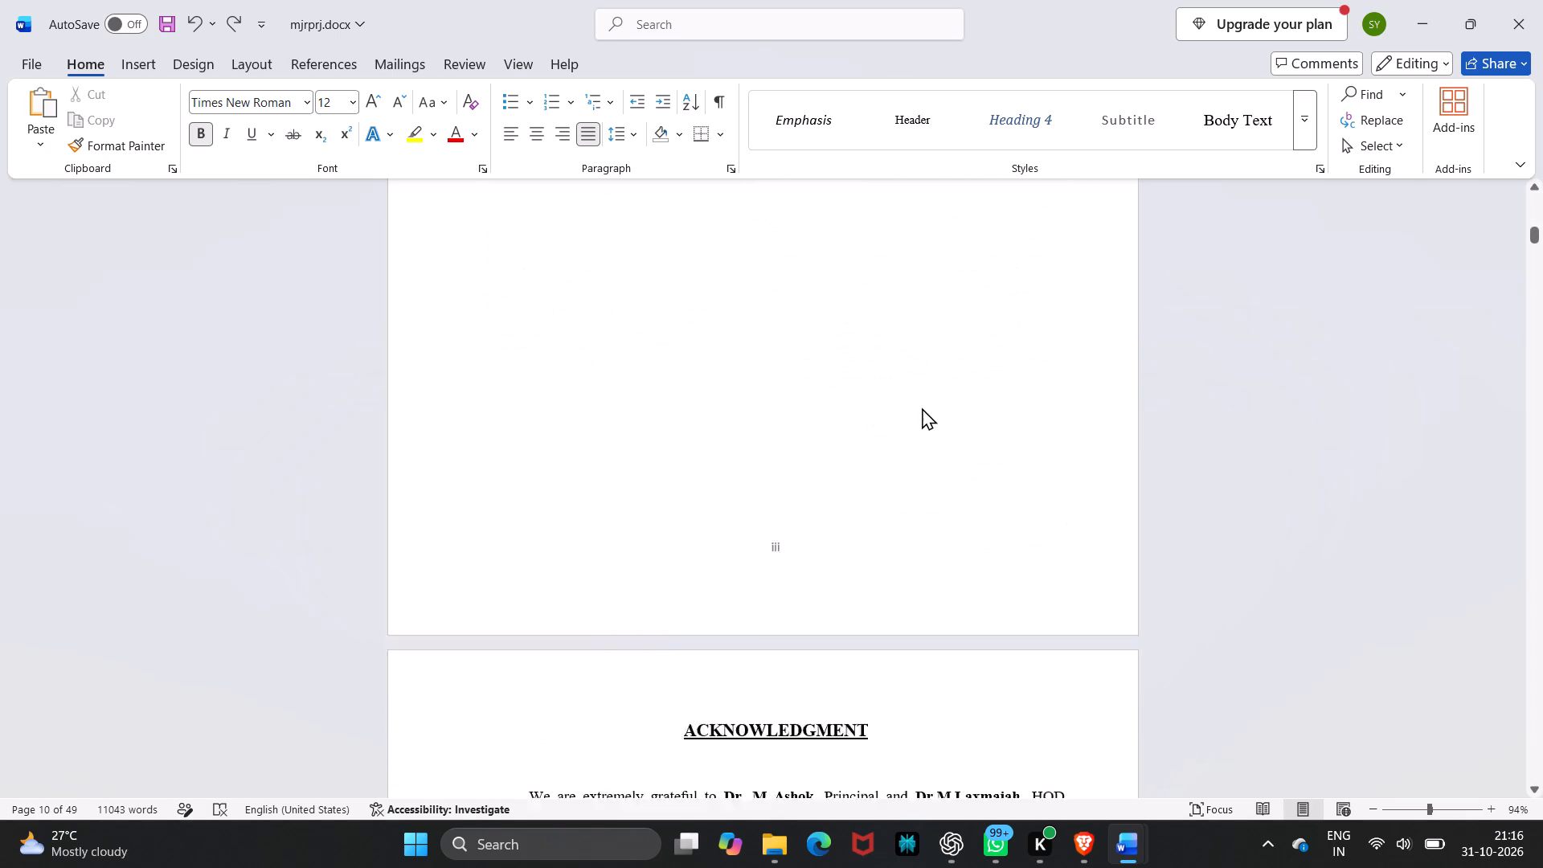
scroll(922, 407, down, 4)
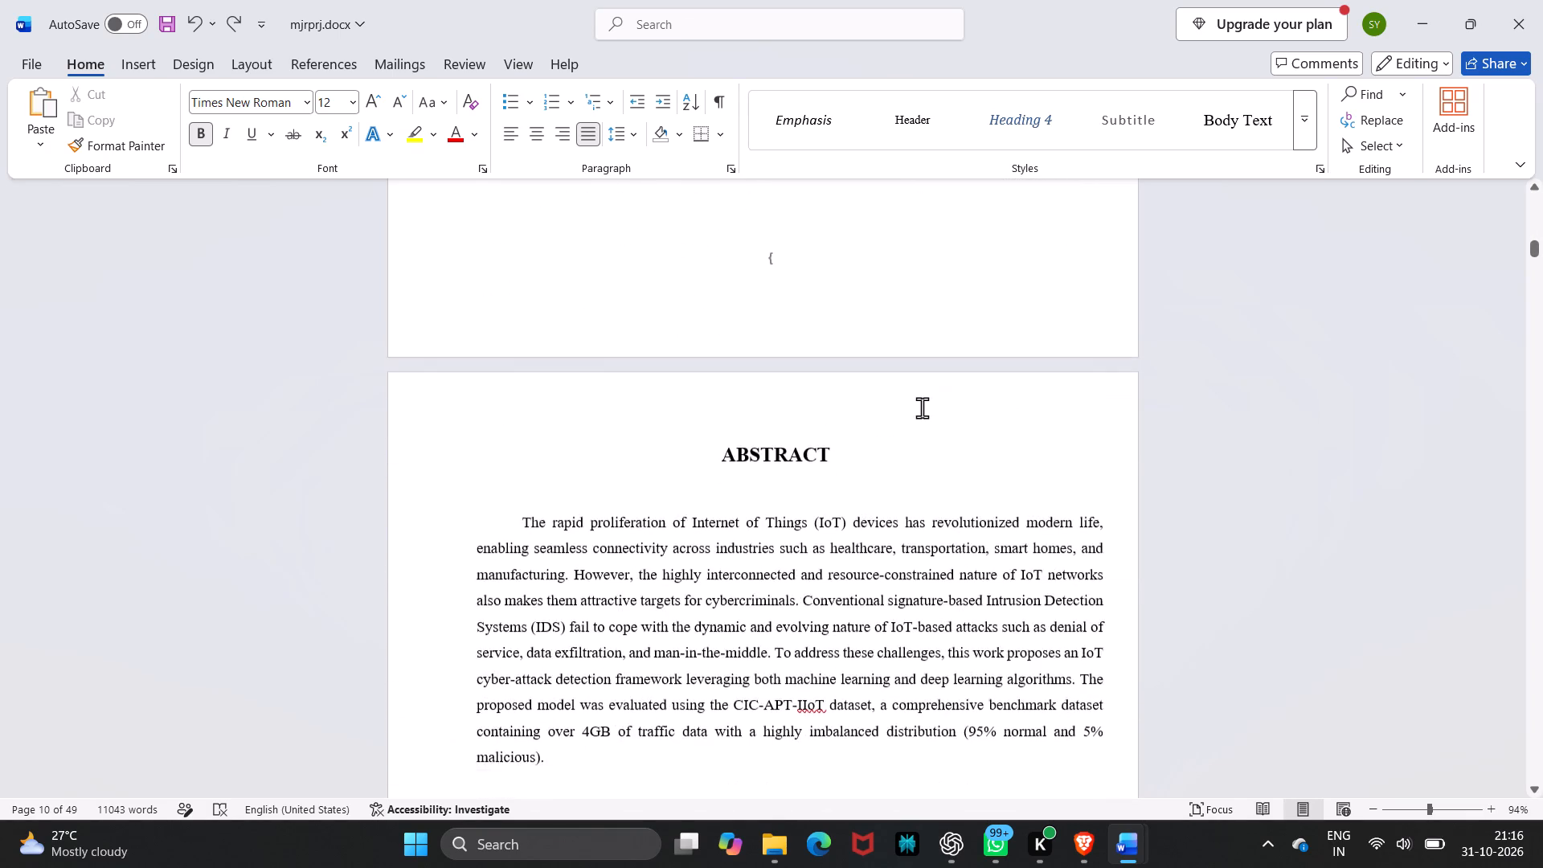
scroll(922, 407, down, 4)
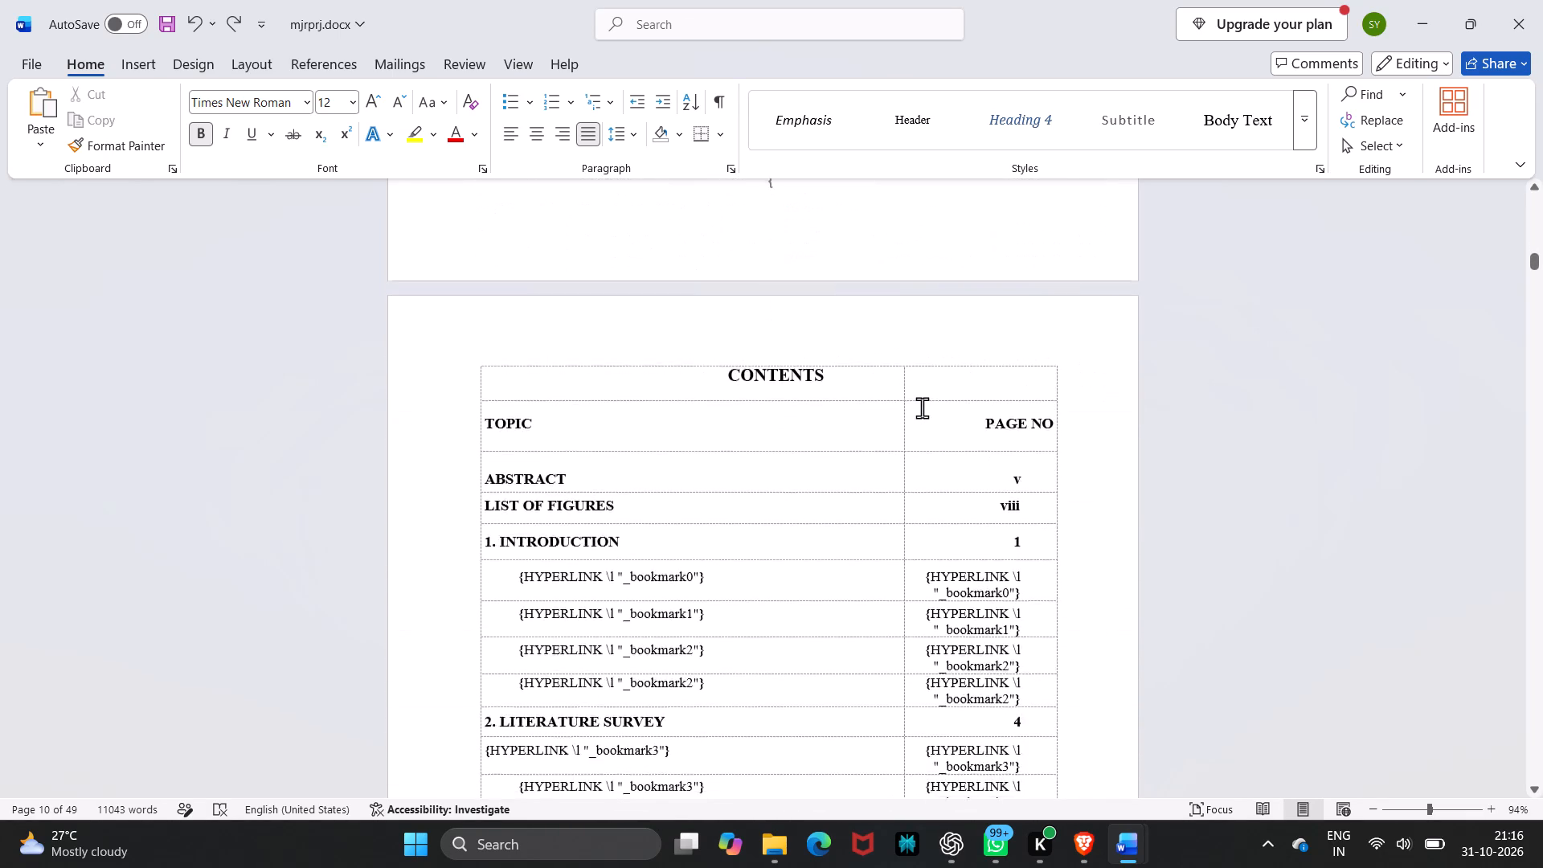
scroll(922, 407, down, 1)
Redo one undone edit and check the footers between the figures table and the Introduction.
key(ctrl+y)
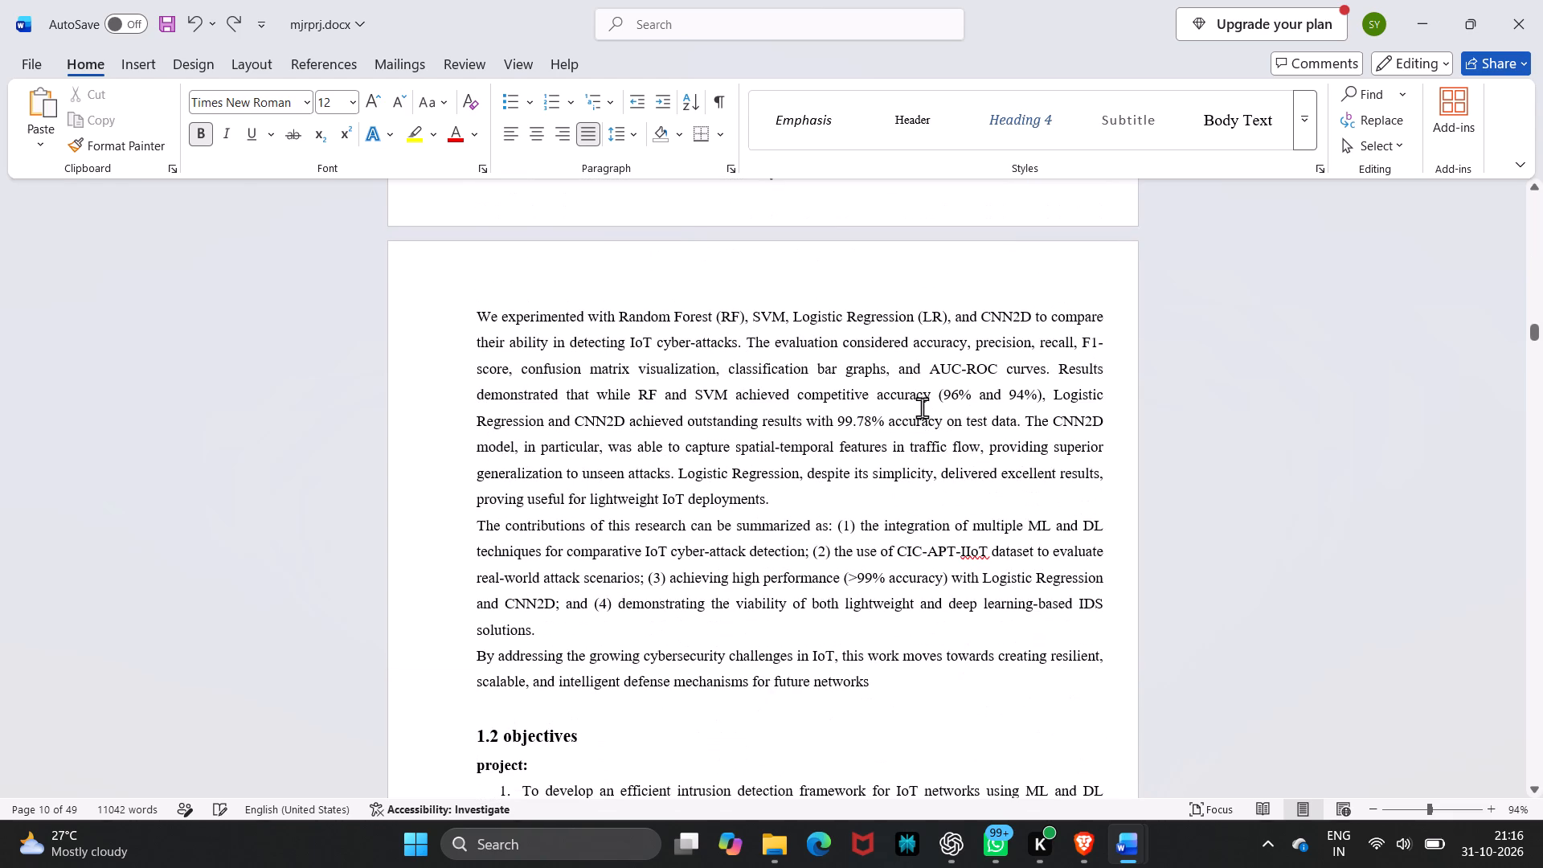
scroll(922, 407, up, 19)
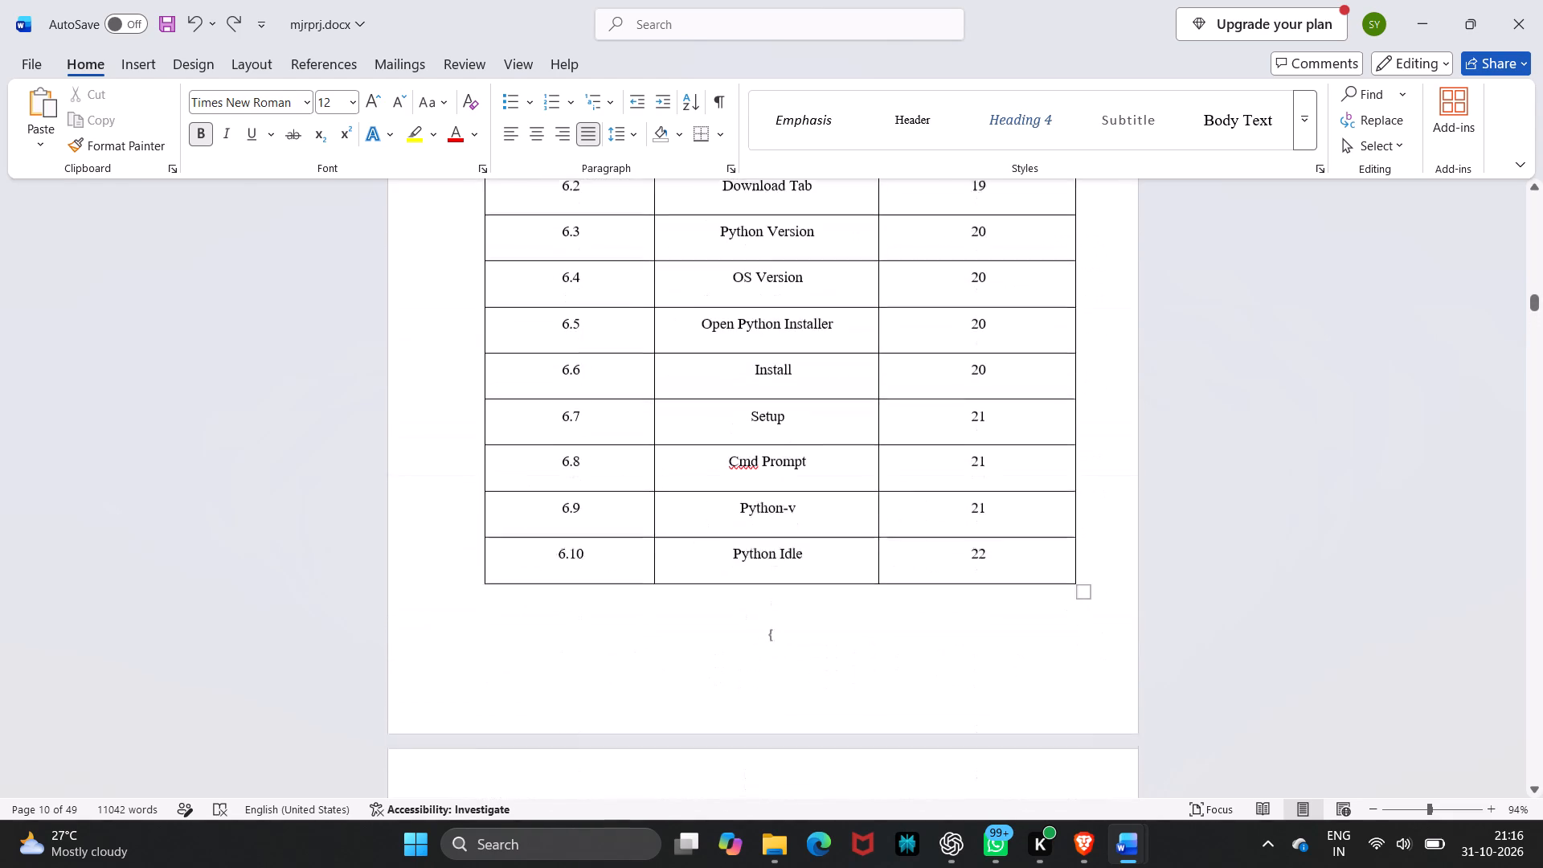
scroll(922, 407, down, 3)
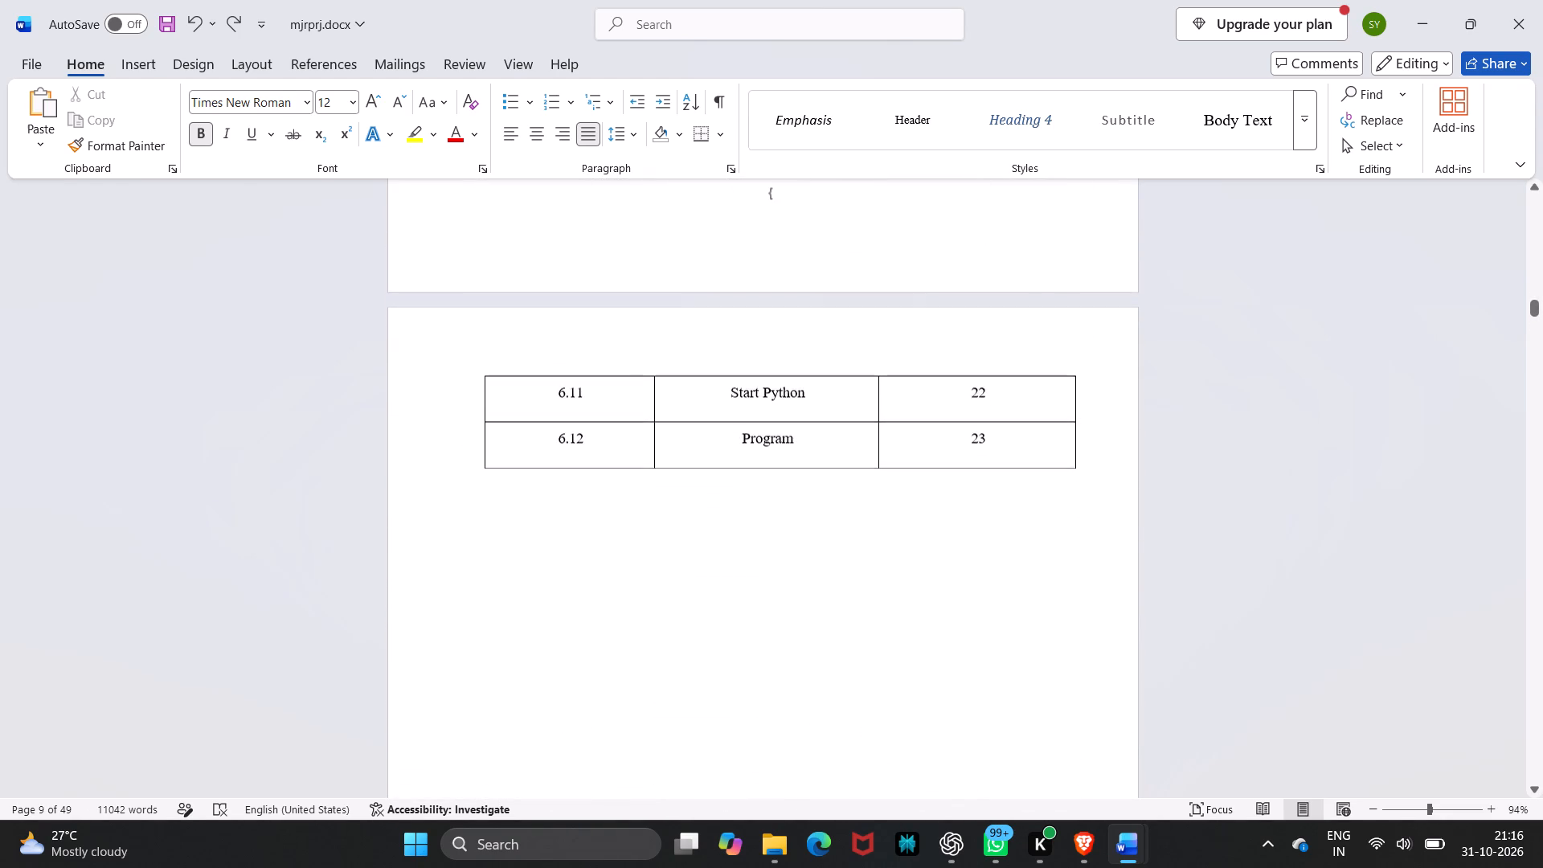
scroll(922, 407, down, 2)
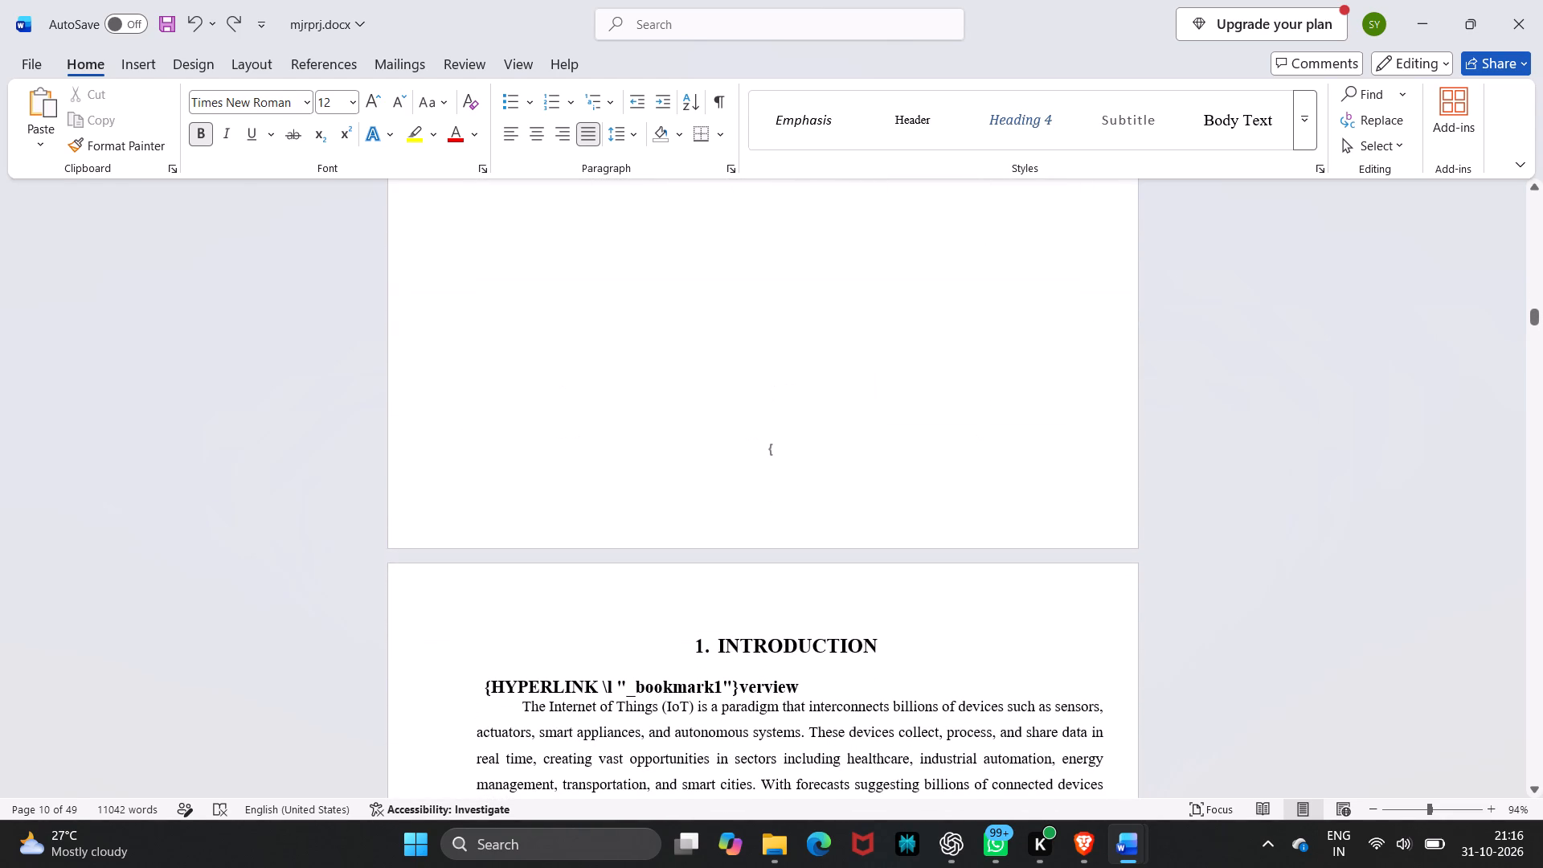
Redo one more edit in the line below 1.2 objectives and check the footer before the Literature Survey.
key(ctrl+y)
scroll(922, 407, down, 2)
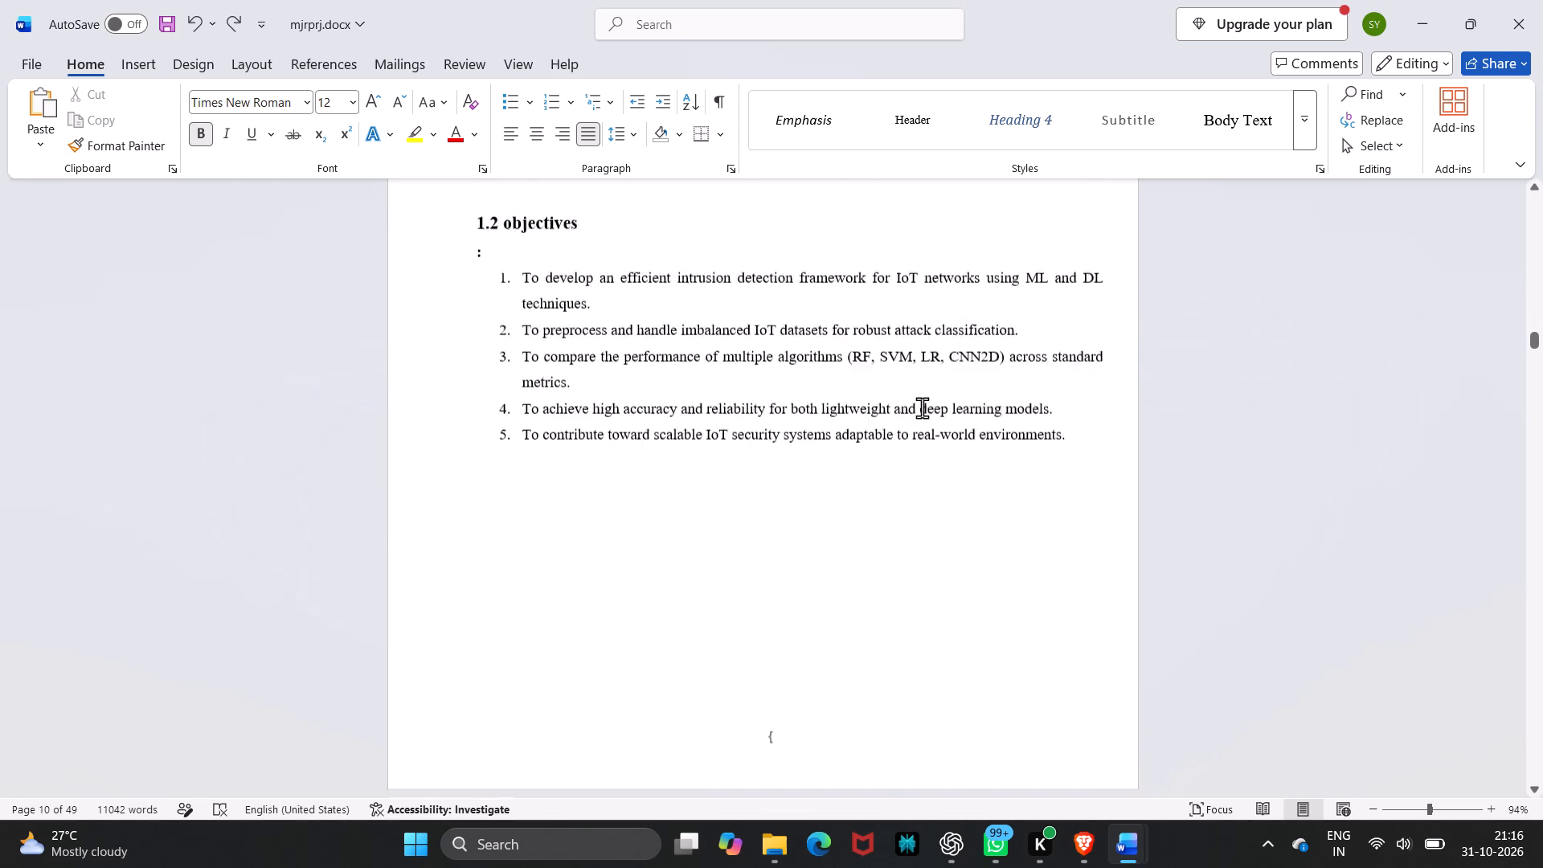
scroll(922, 407, down, 2)
scroll(922, 407, up, 2)
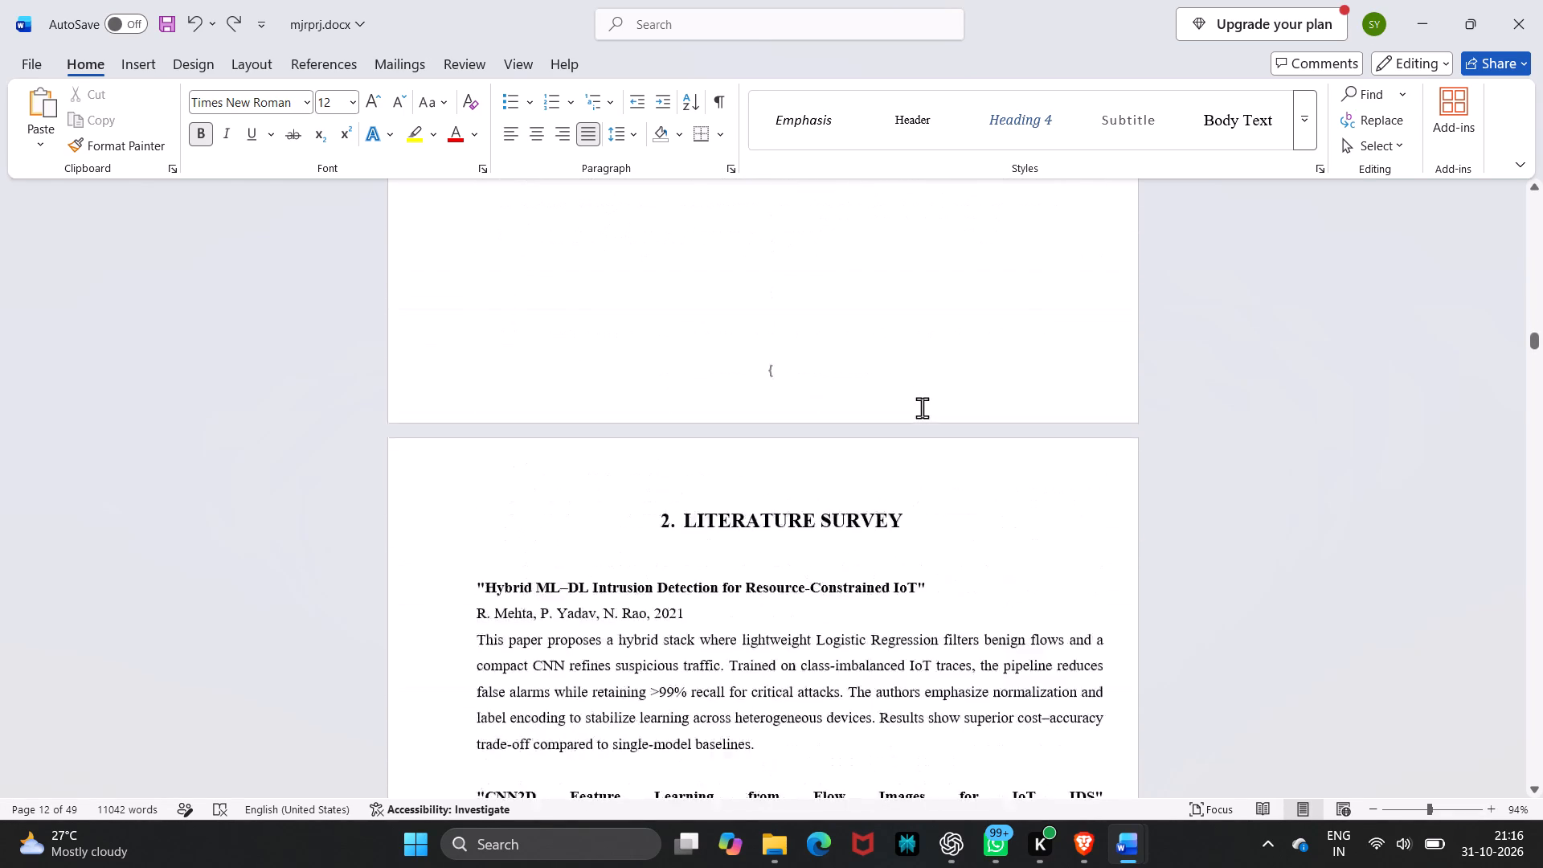
scroll(922, 407, up, 1)
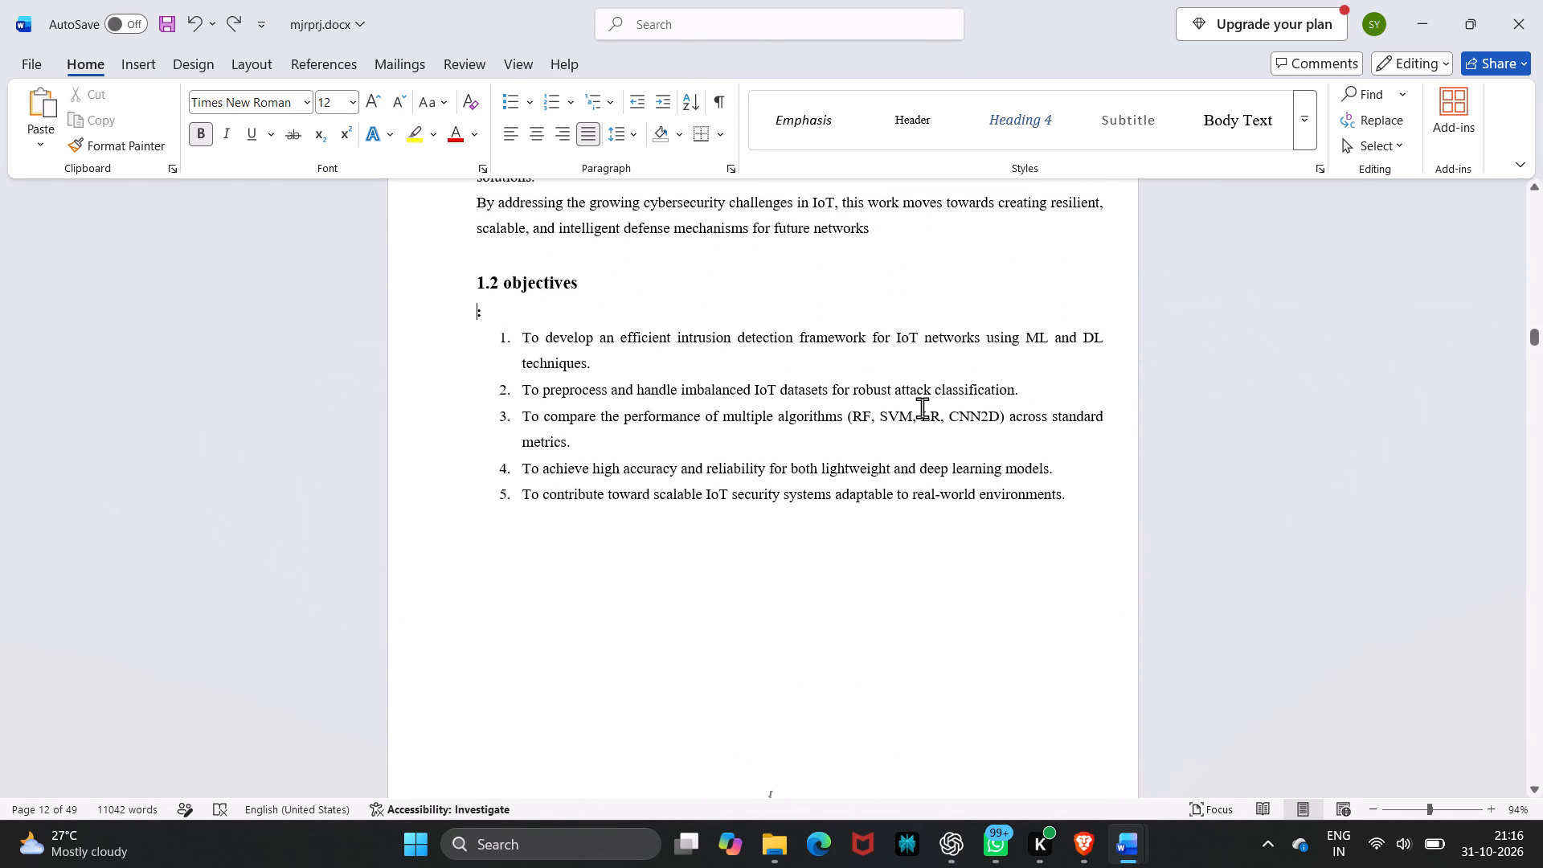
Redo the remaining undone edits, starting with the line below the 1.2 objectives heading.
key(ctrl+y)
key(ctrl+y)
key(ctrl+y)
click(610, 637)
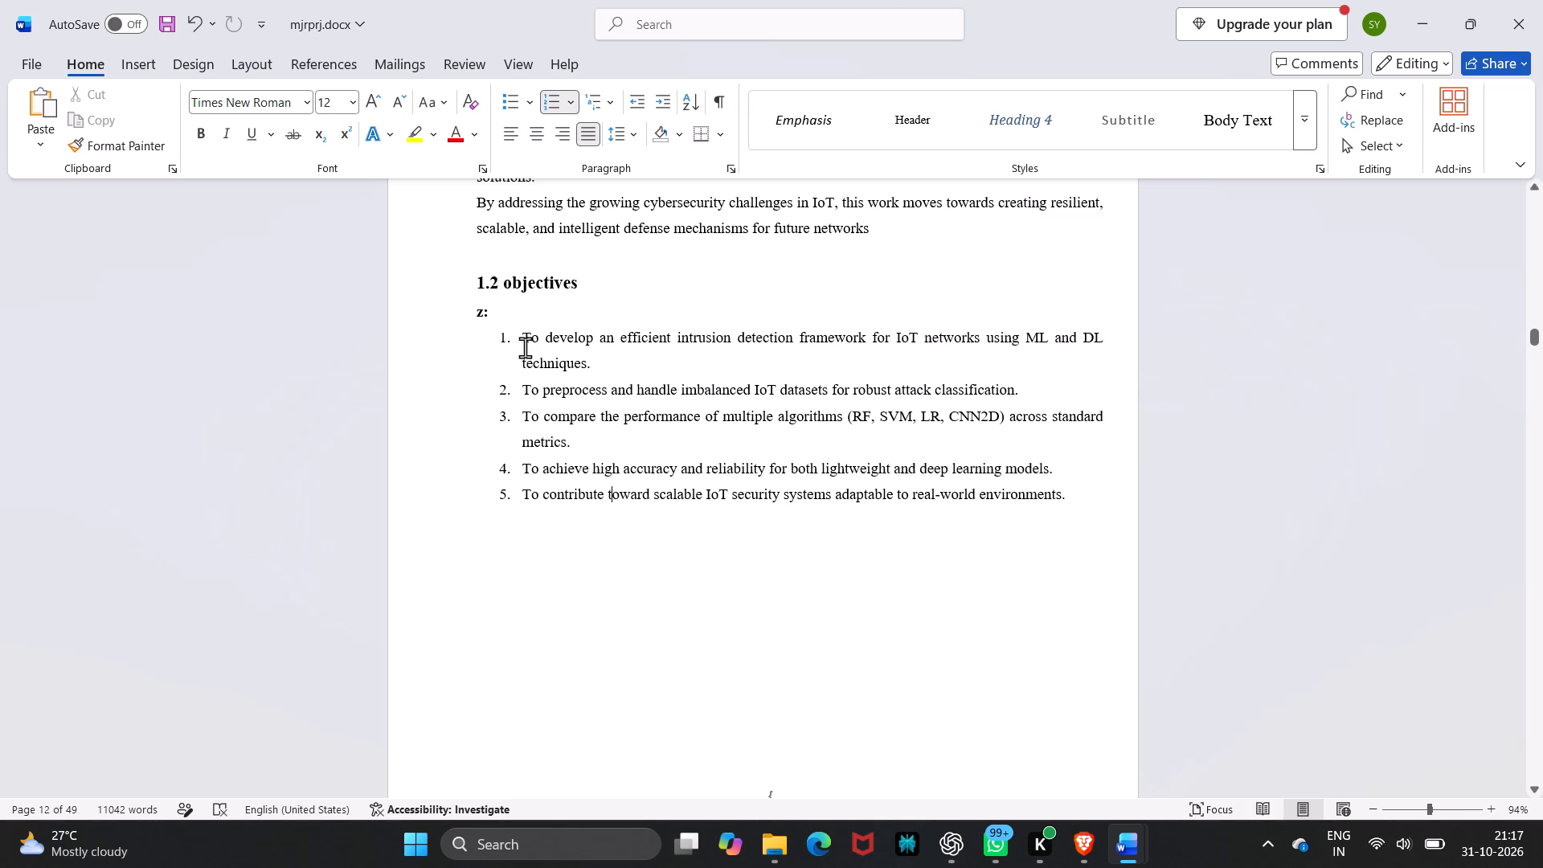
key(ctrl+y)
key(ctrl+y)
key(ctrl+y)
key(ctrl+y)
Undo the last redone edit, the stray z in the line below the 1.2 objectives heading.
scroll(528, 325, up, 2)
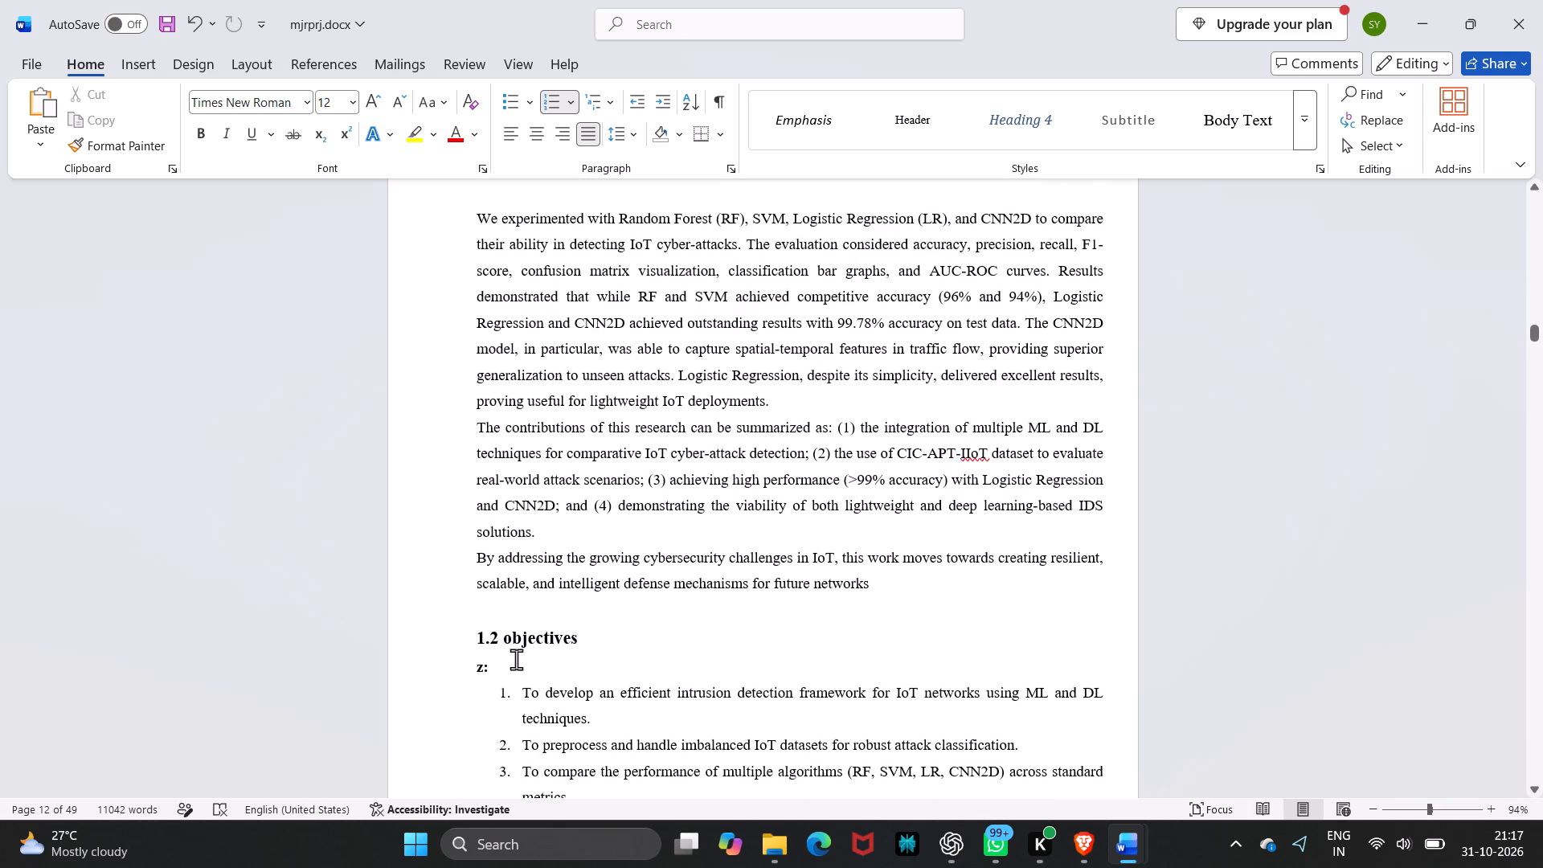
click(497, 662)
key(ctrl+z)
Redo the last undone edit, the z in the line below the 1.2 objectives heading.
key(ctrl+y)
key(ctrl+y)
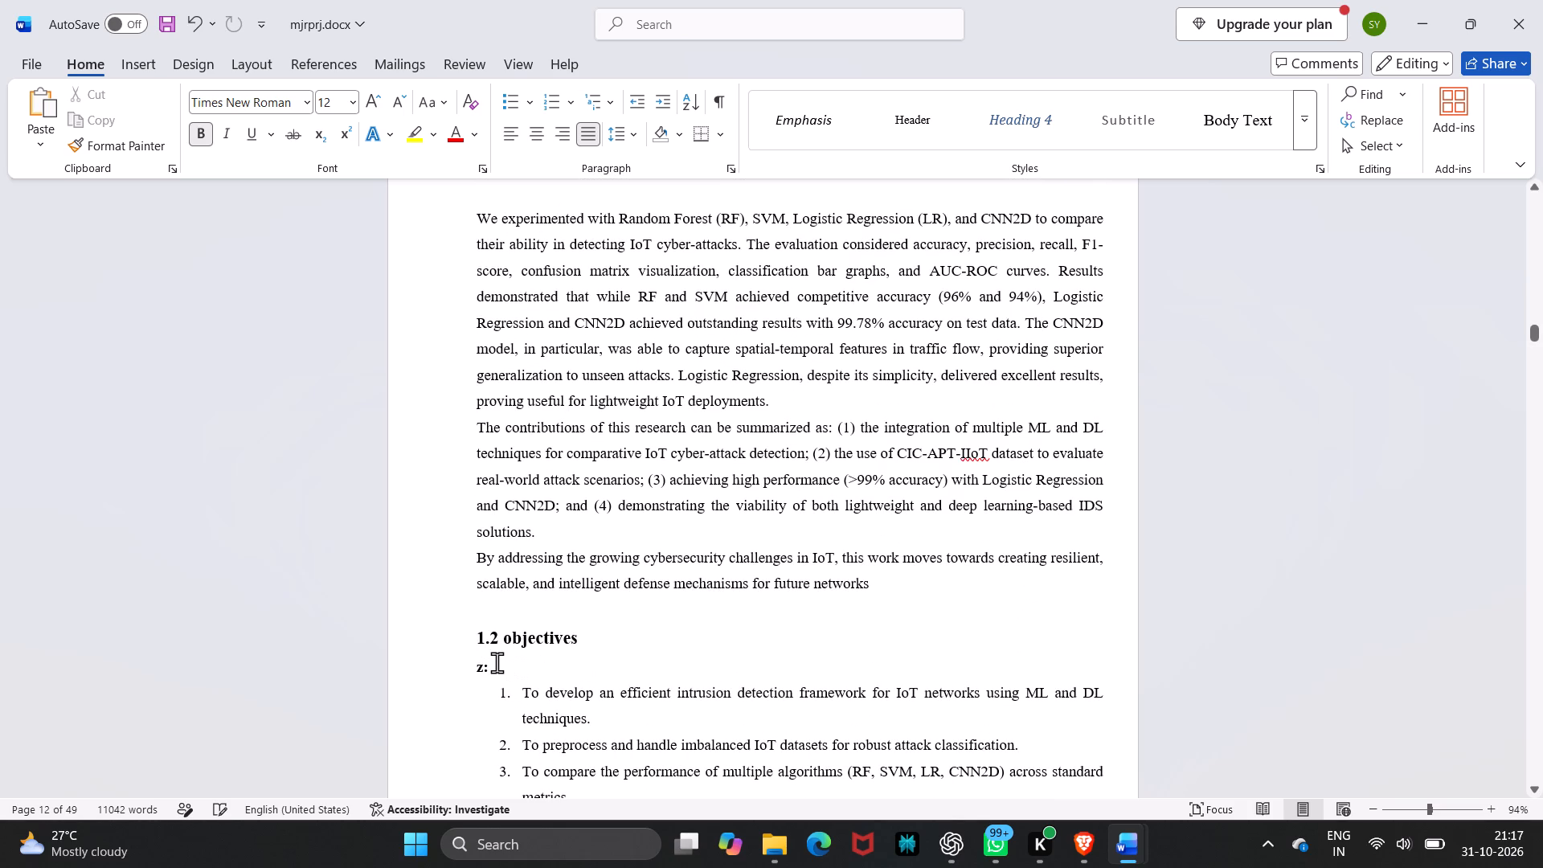
Undo the edits below the 1.2 objectives heading back to the full line "Objective of the project:".
key(ctrl+z)
key(ctrl+z)
key(ctrl+z)
key(ctrl+z)
key(ctrl+z)
key(ctrl+z)
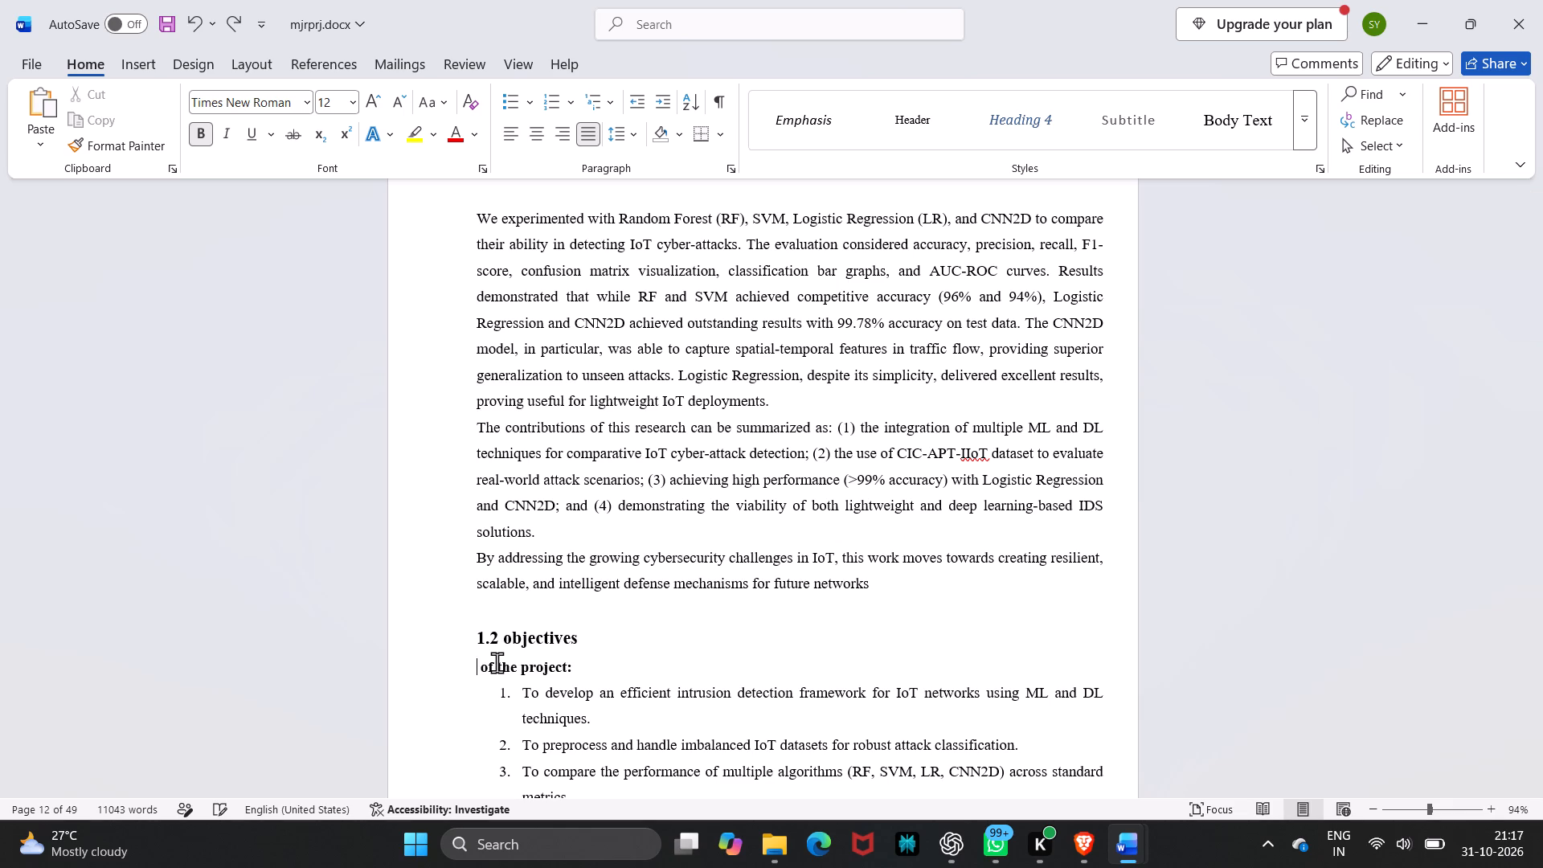
key(ctrl+z)
key(ctrl+z)
key(ctrl+z)
key(ctrl+z)
key(ctrl+z)
key(ctrl+z)
key(ctrl+z)
key(ctrl+z)
key(ctrl+z)
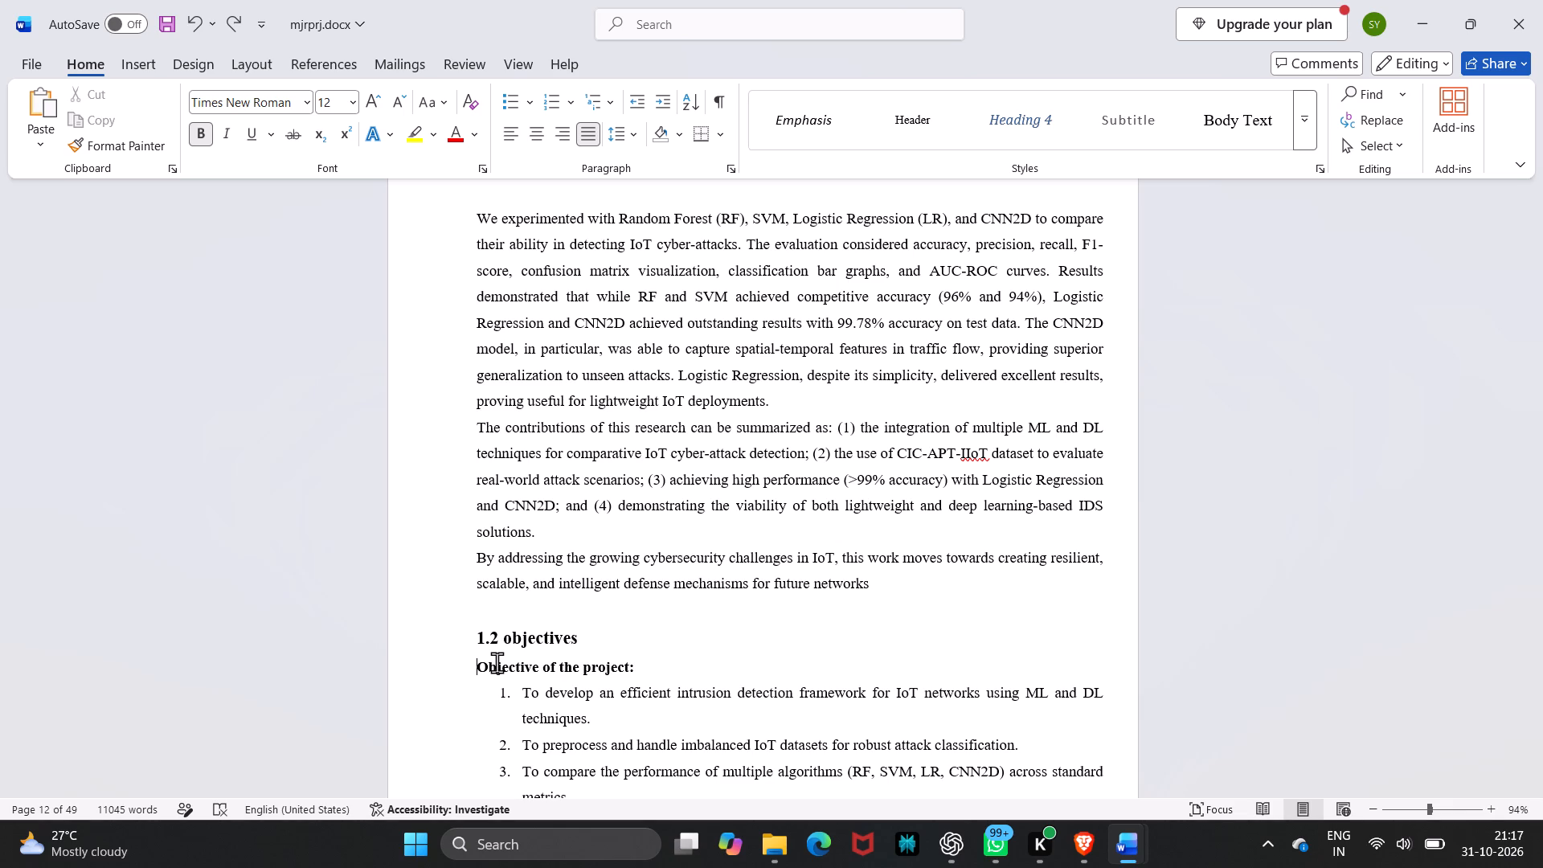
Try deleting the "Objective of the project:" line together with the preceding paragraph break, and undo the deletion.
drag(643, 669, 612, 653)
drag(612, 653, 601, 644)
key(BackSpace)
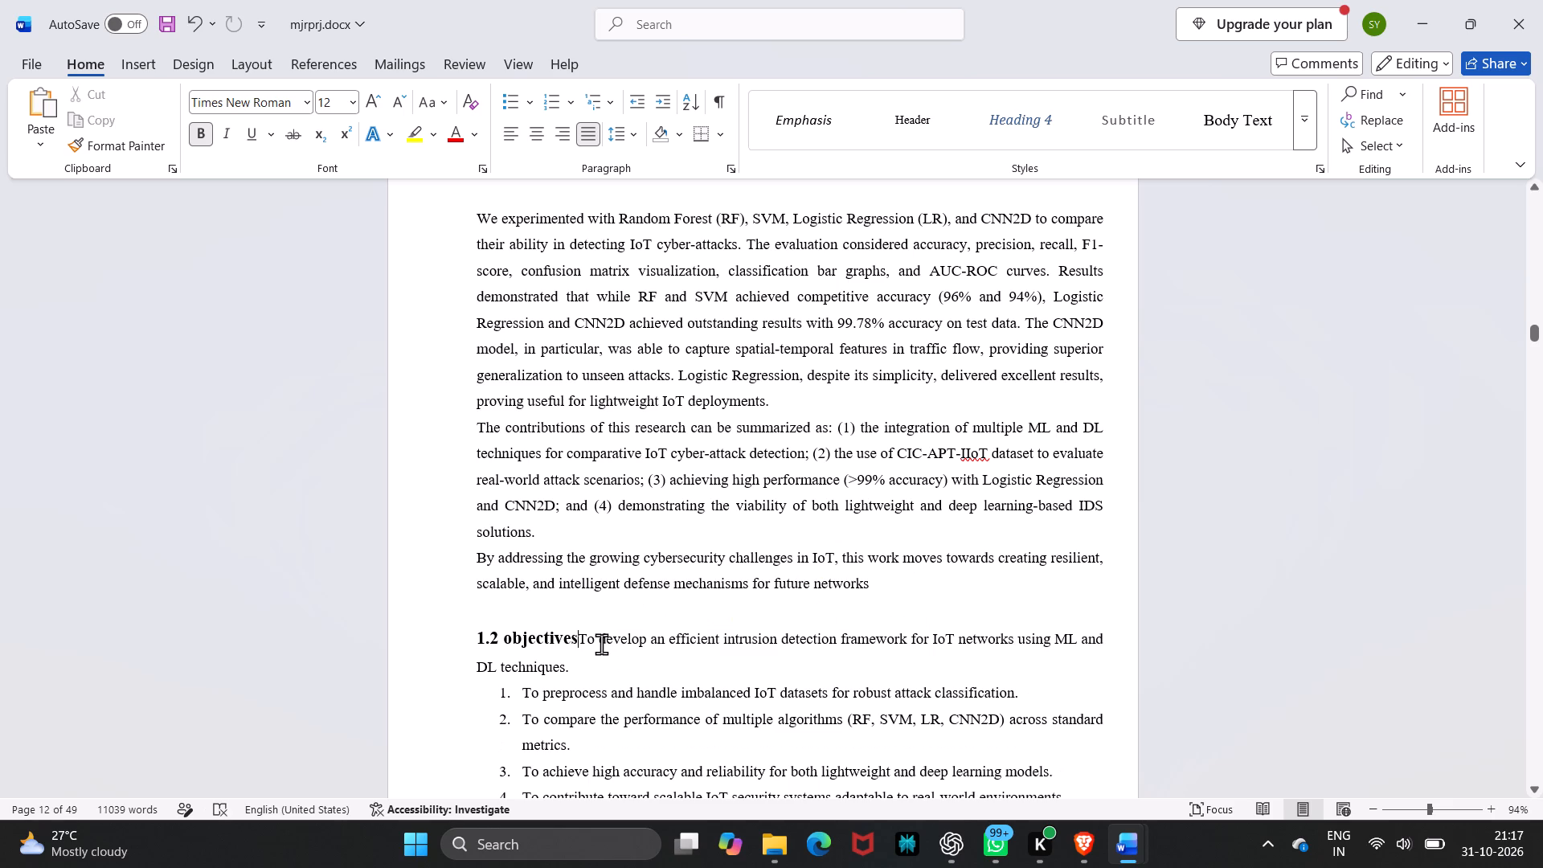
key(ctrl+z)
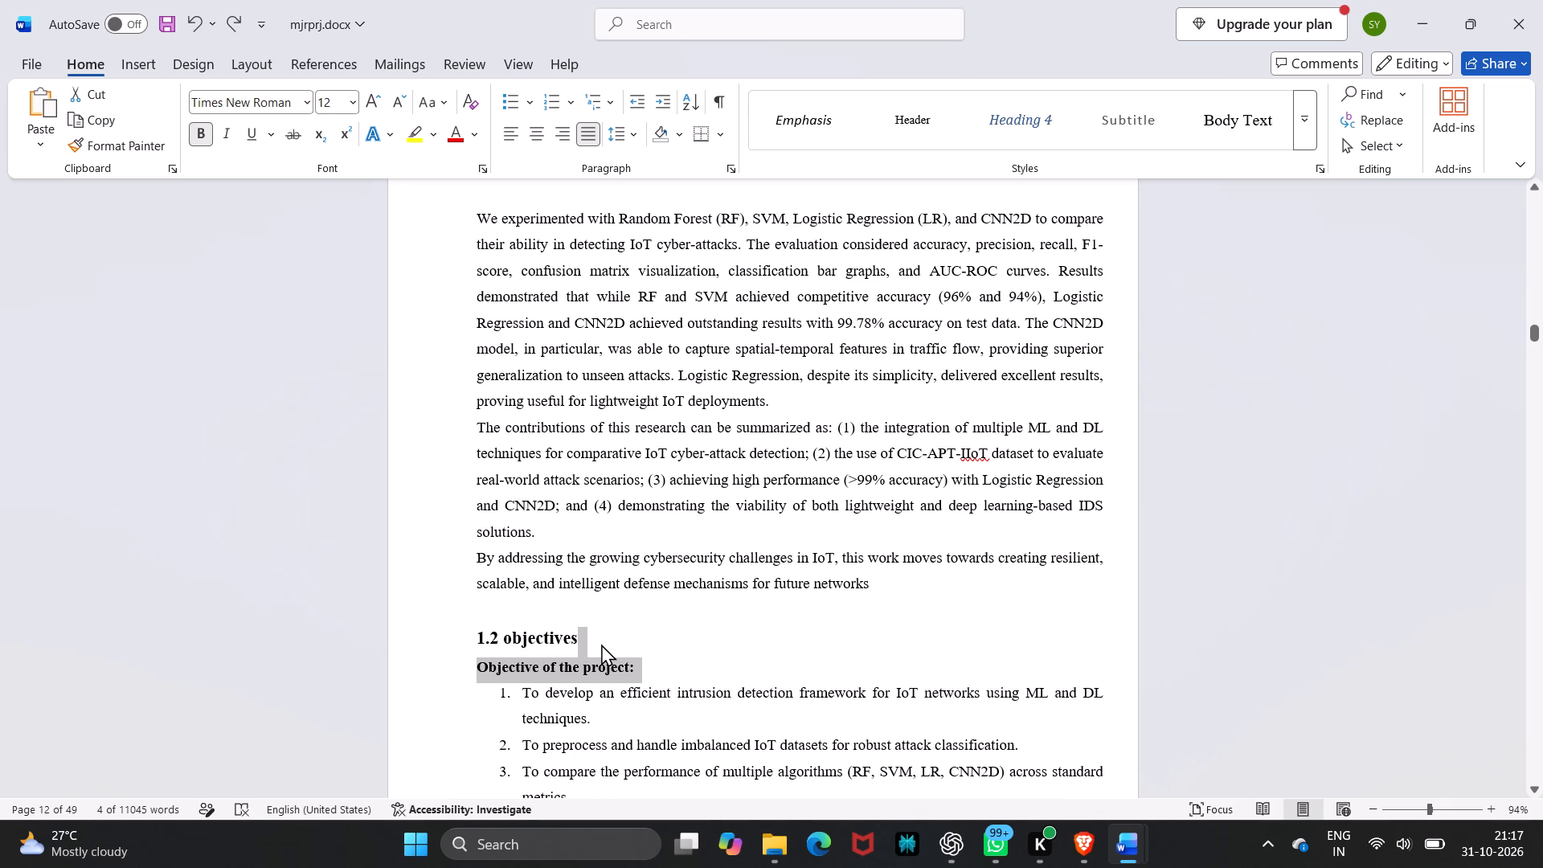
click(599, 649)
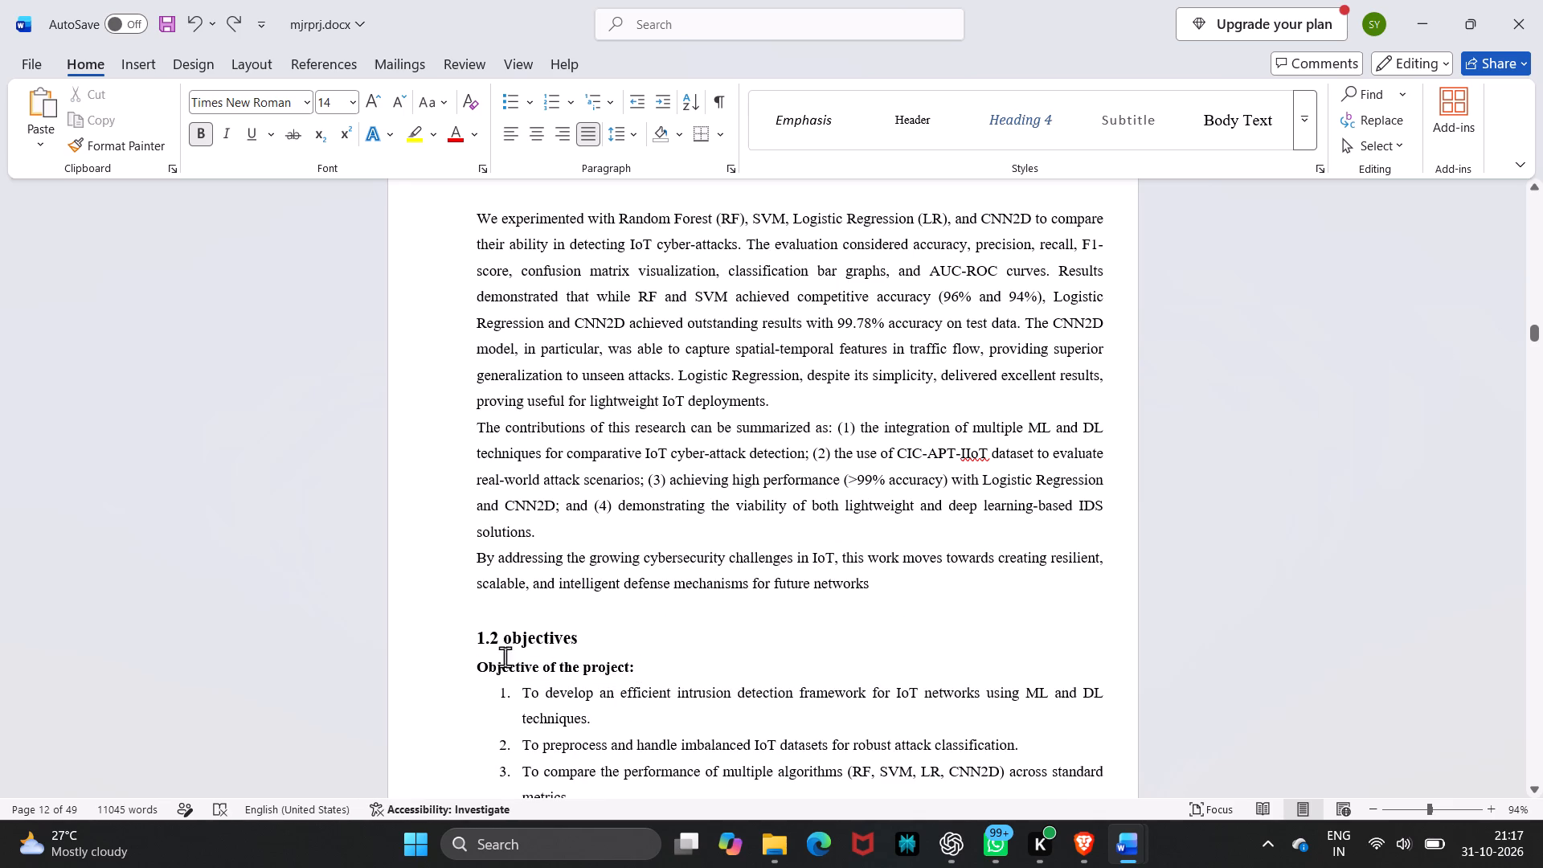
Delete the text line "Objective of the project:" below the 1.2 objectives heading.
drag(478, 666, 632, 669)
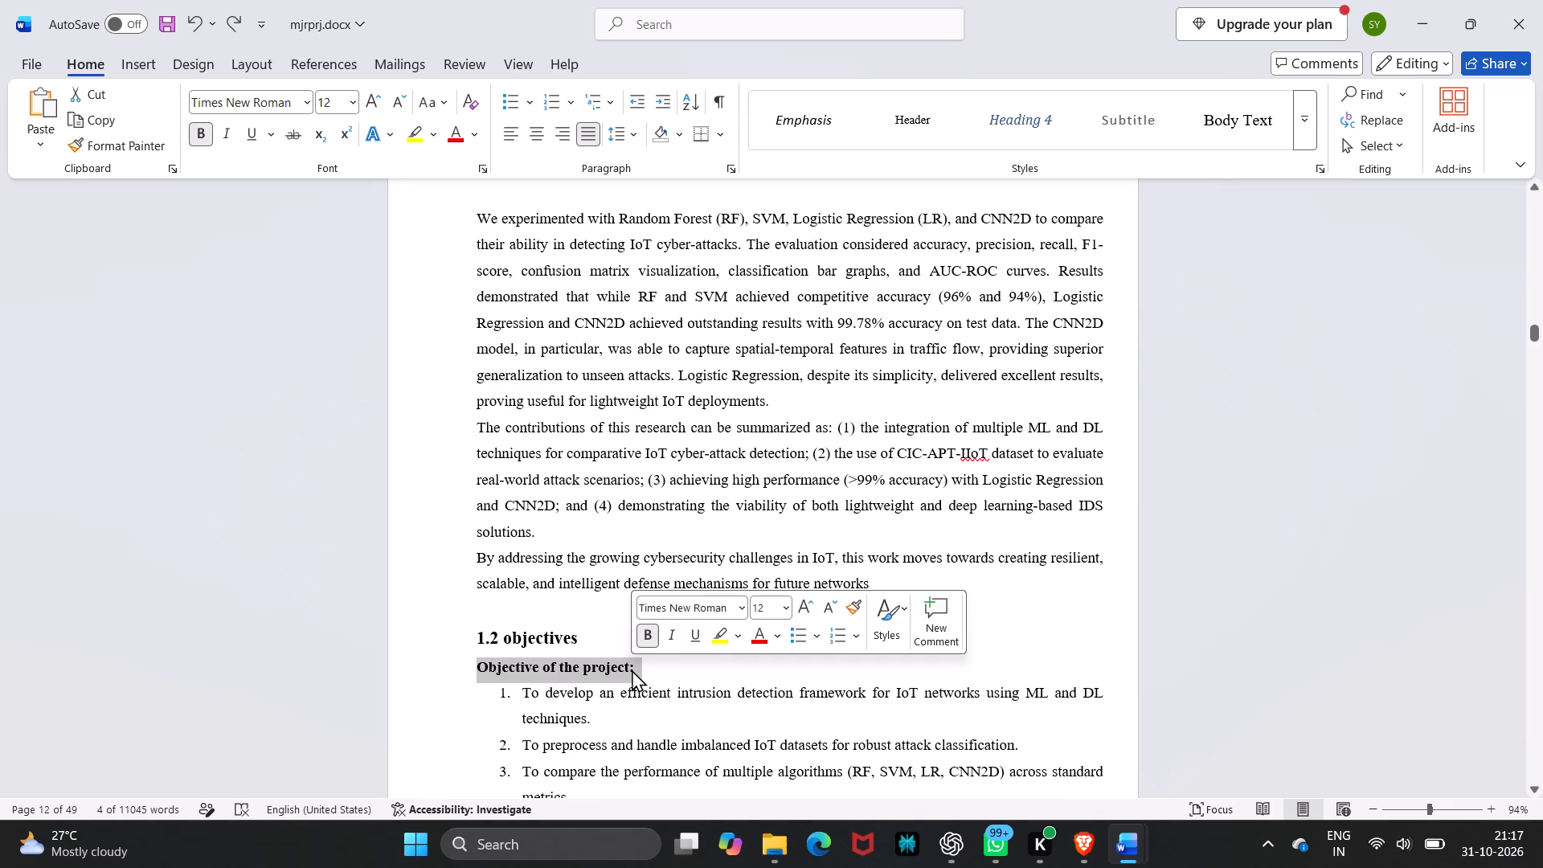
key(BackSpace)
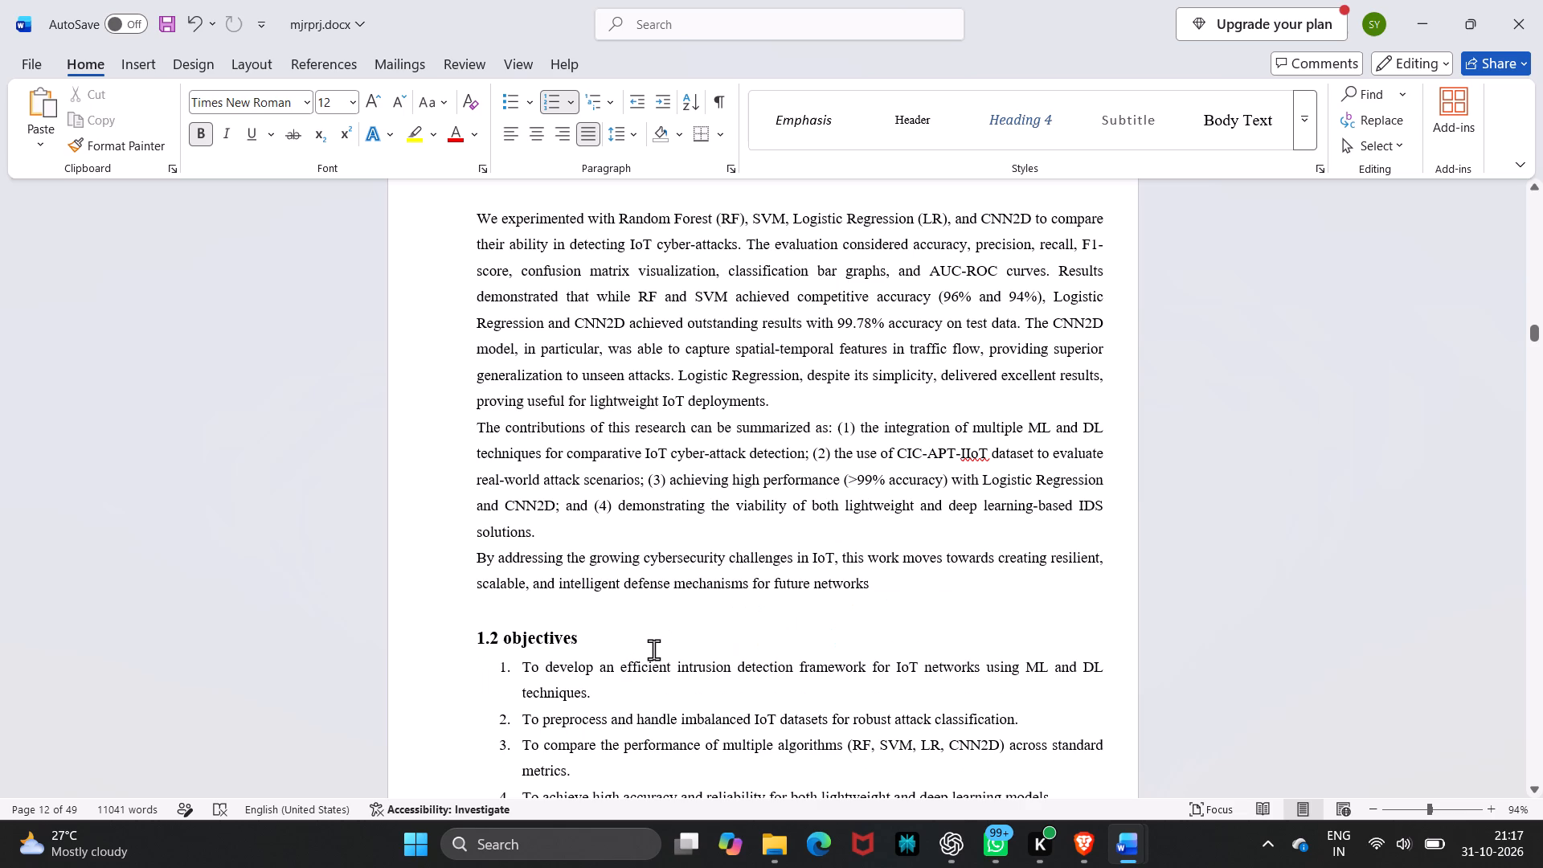
Check the page footers around the Literature Survey and back through the List of Figures to the contents pages.
scroll(679, 716, down, 4)
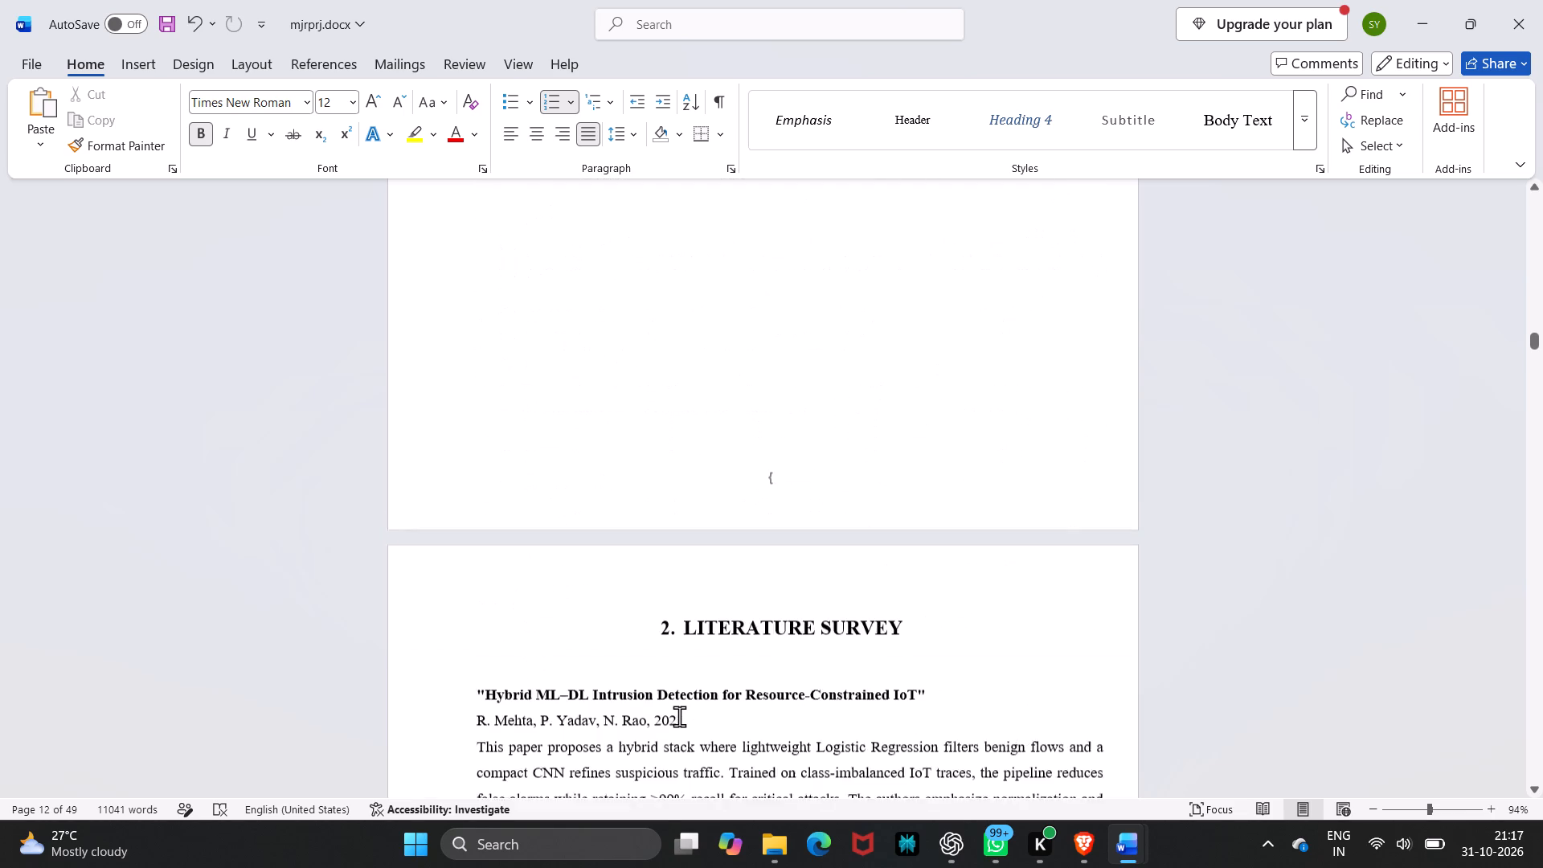
scroll(679, 716, down, 1)
scroll(674, 501, down, 1)
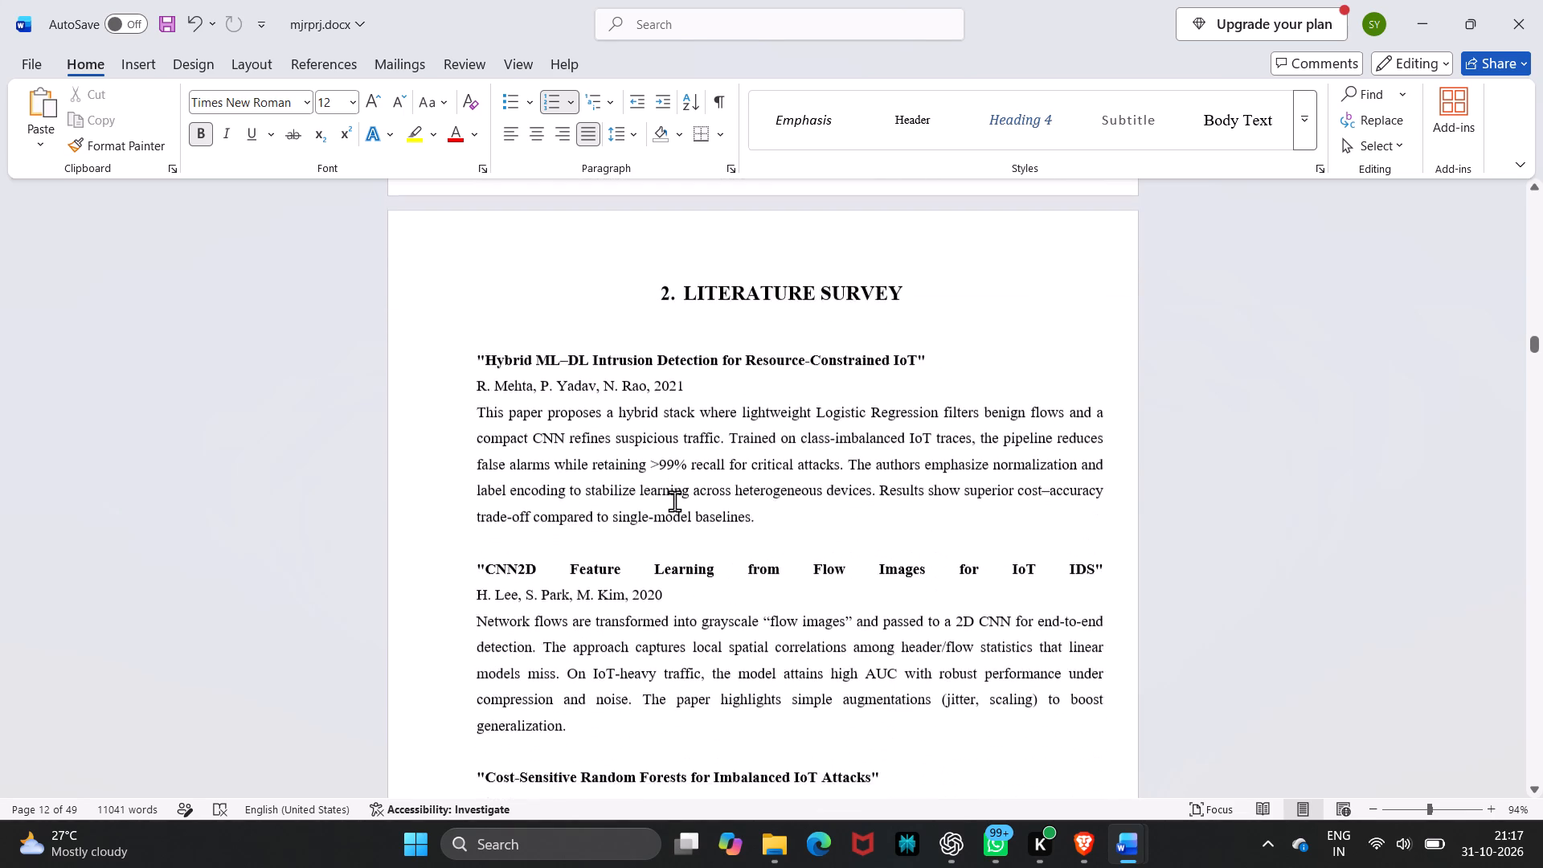
scroll(674, 501, up, 11)
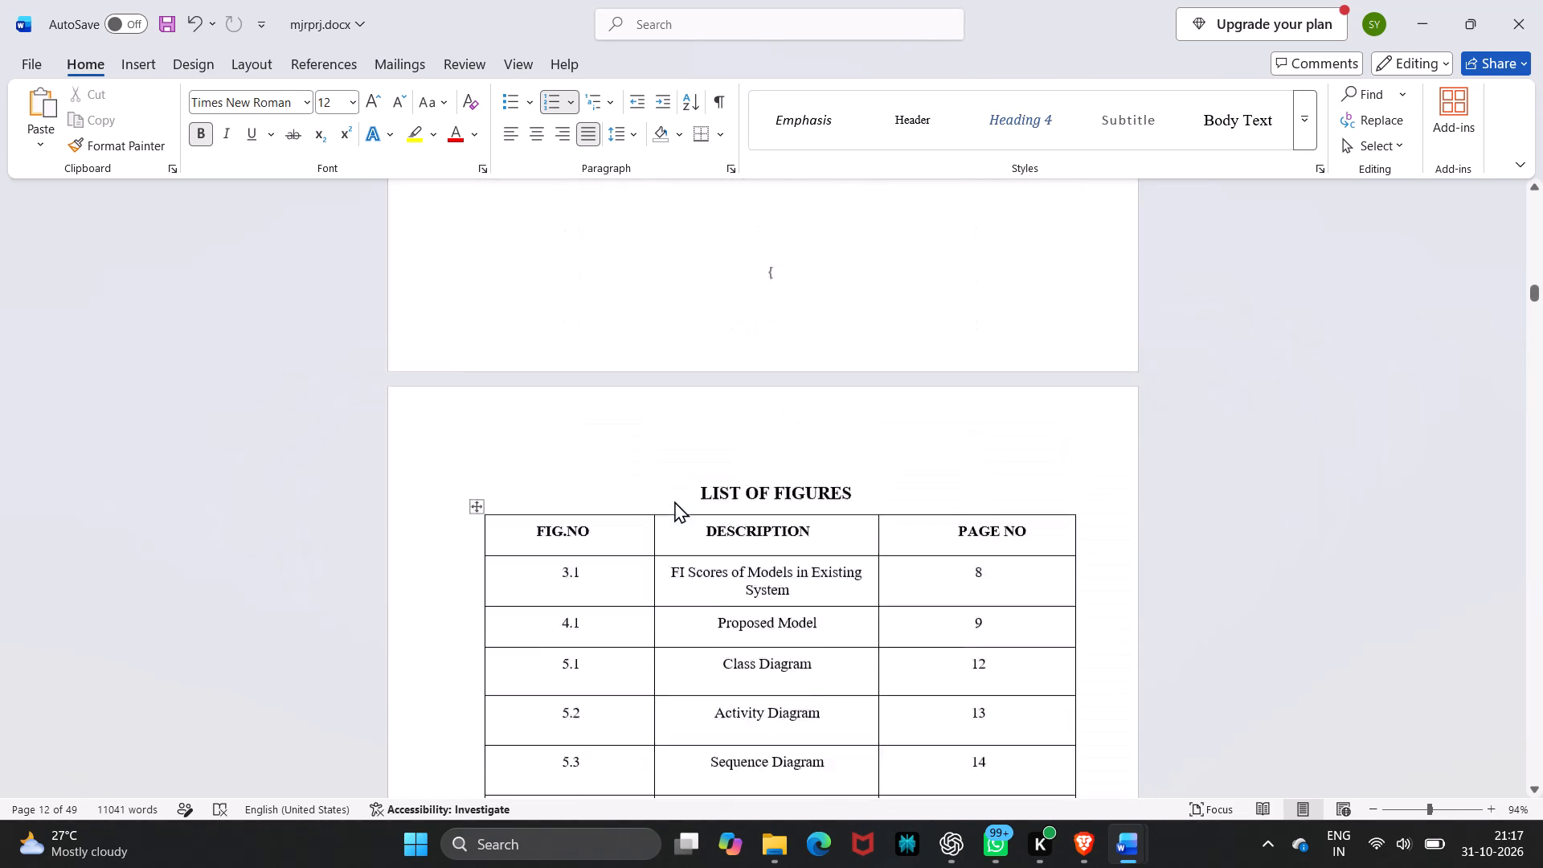
scroll(674, 501, up, 5)
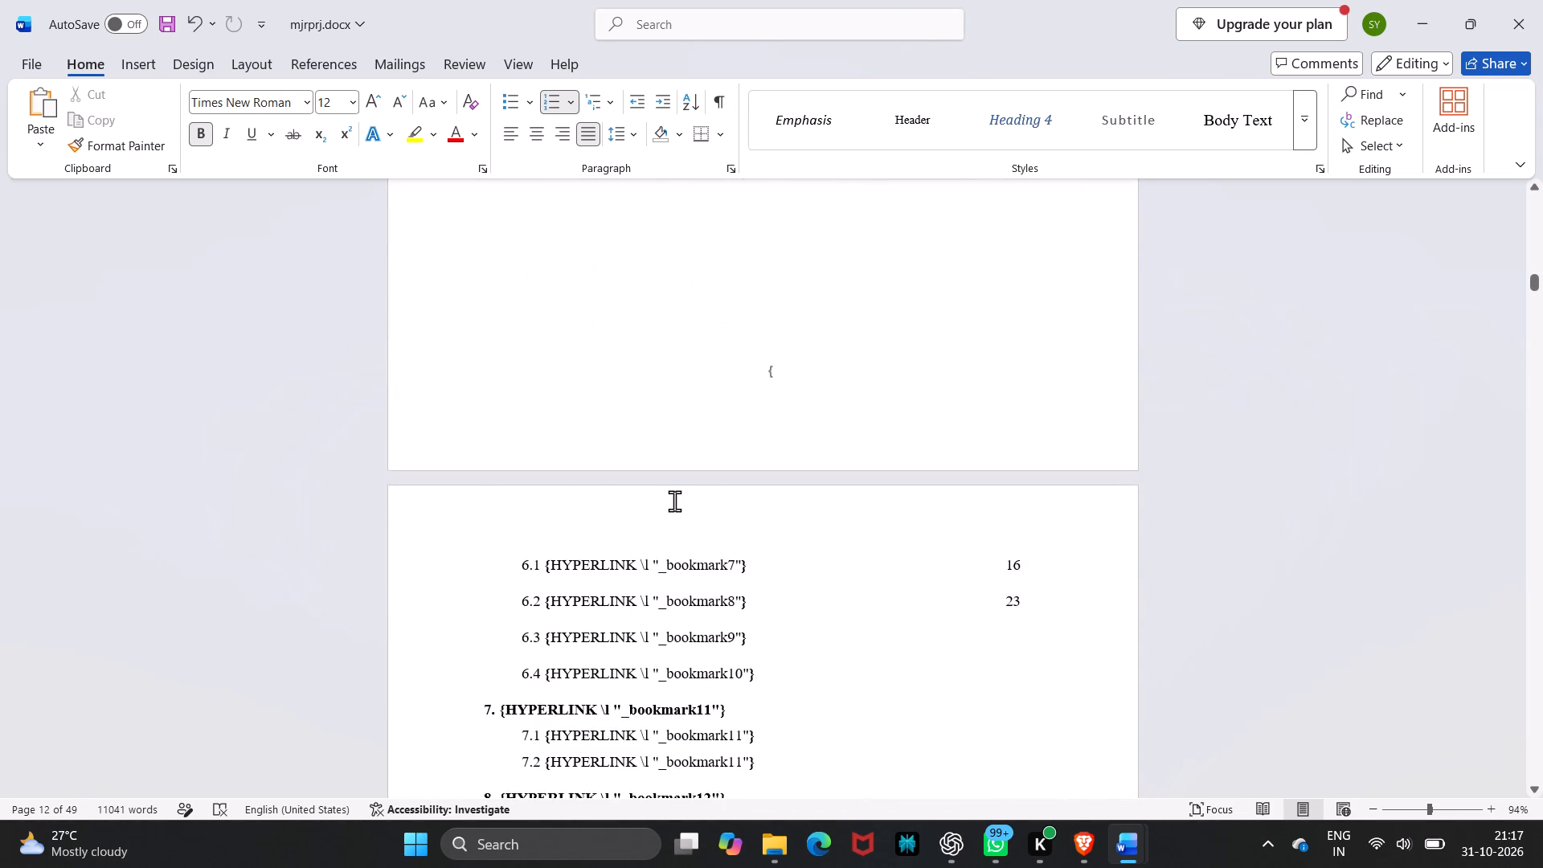
scroll(674, 501, down, 1)
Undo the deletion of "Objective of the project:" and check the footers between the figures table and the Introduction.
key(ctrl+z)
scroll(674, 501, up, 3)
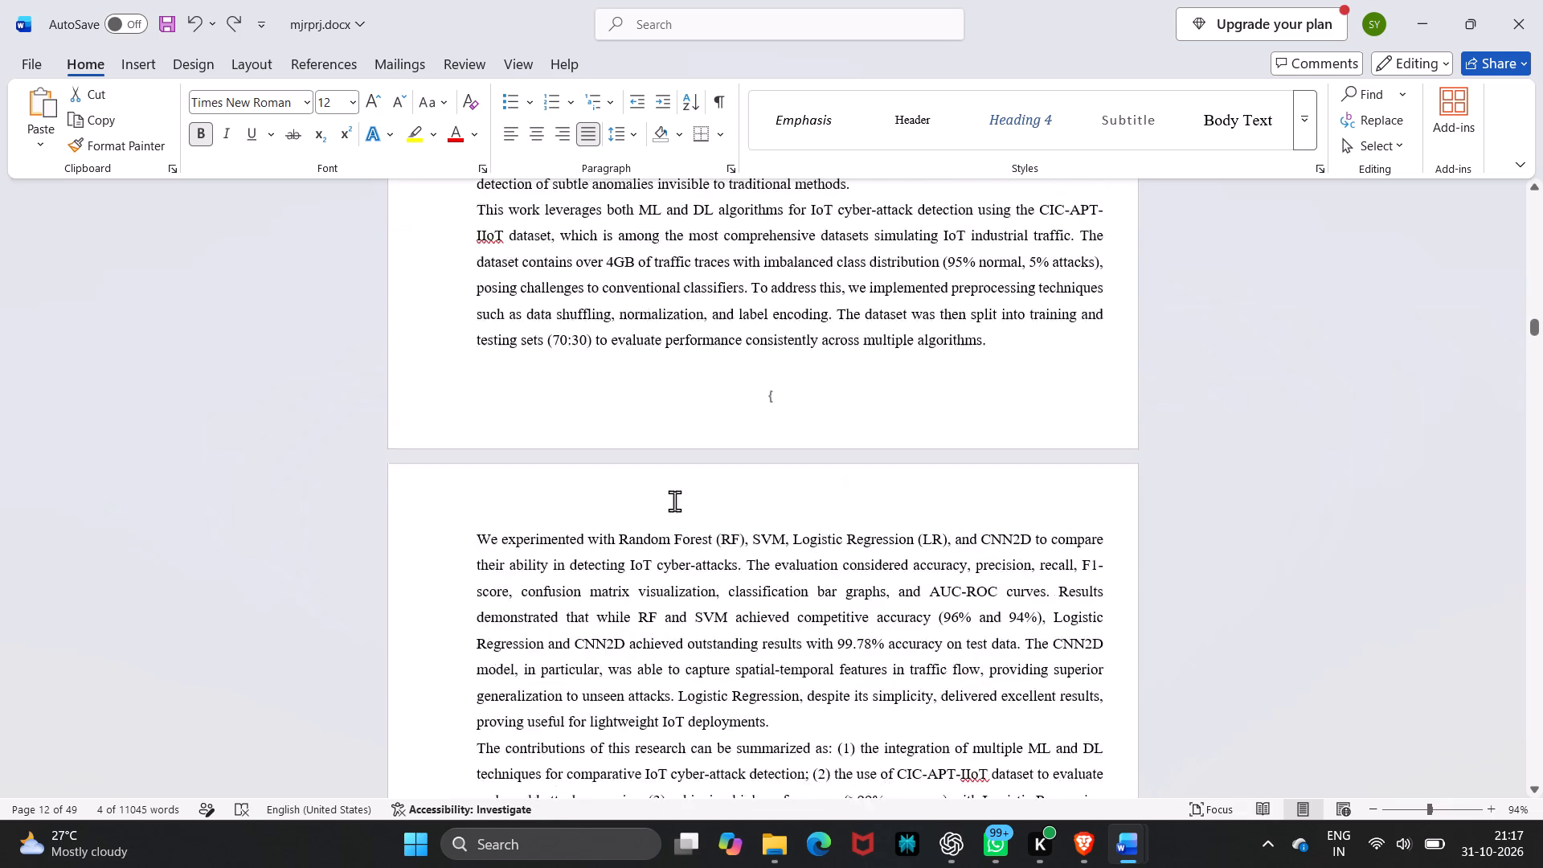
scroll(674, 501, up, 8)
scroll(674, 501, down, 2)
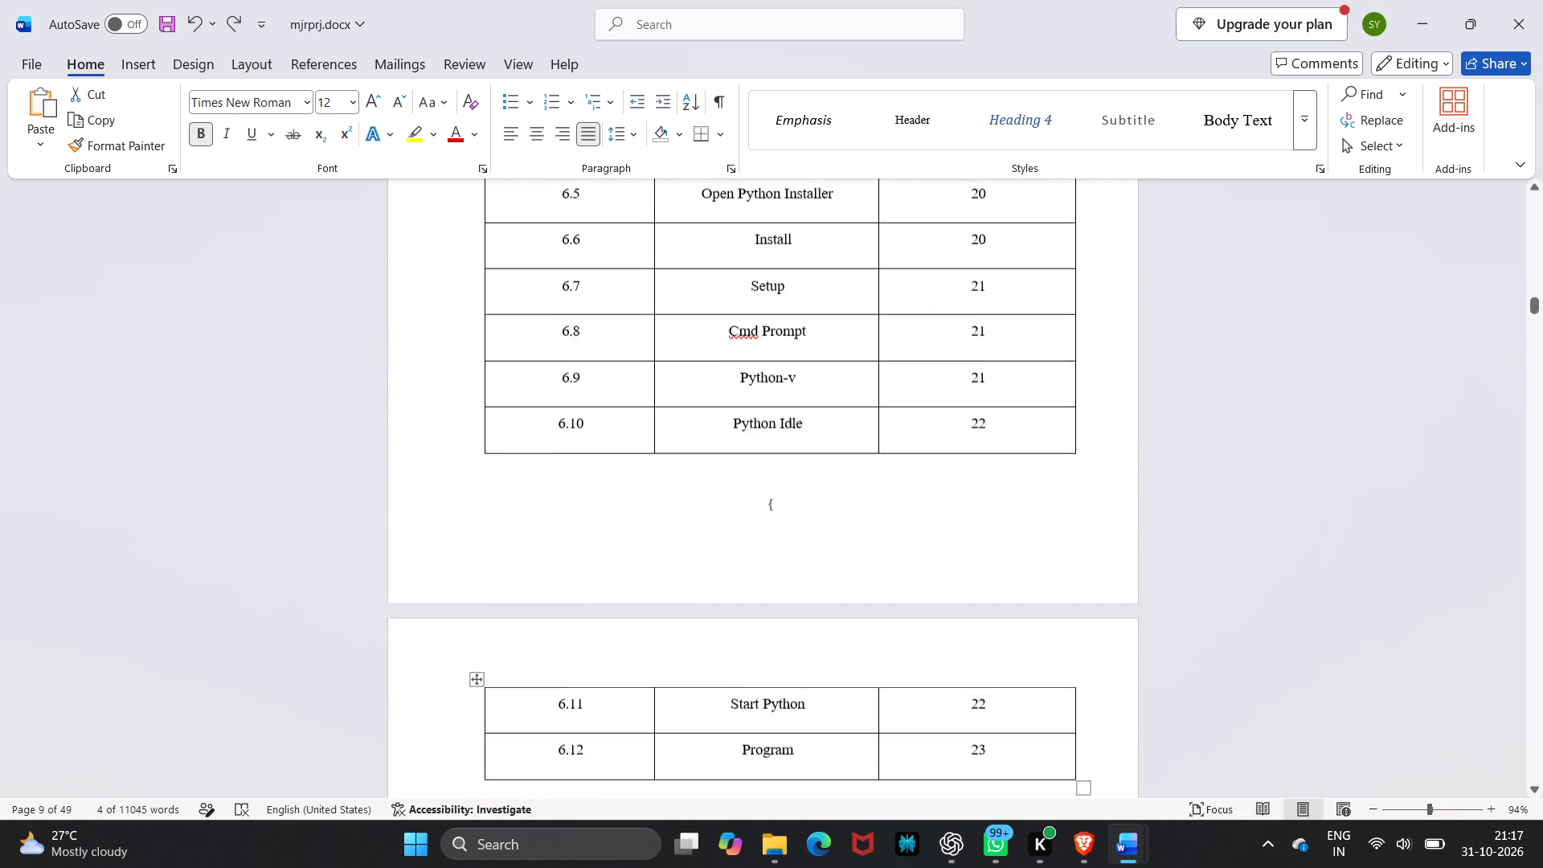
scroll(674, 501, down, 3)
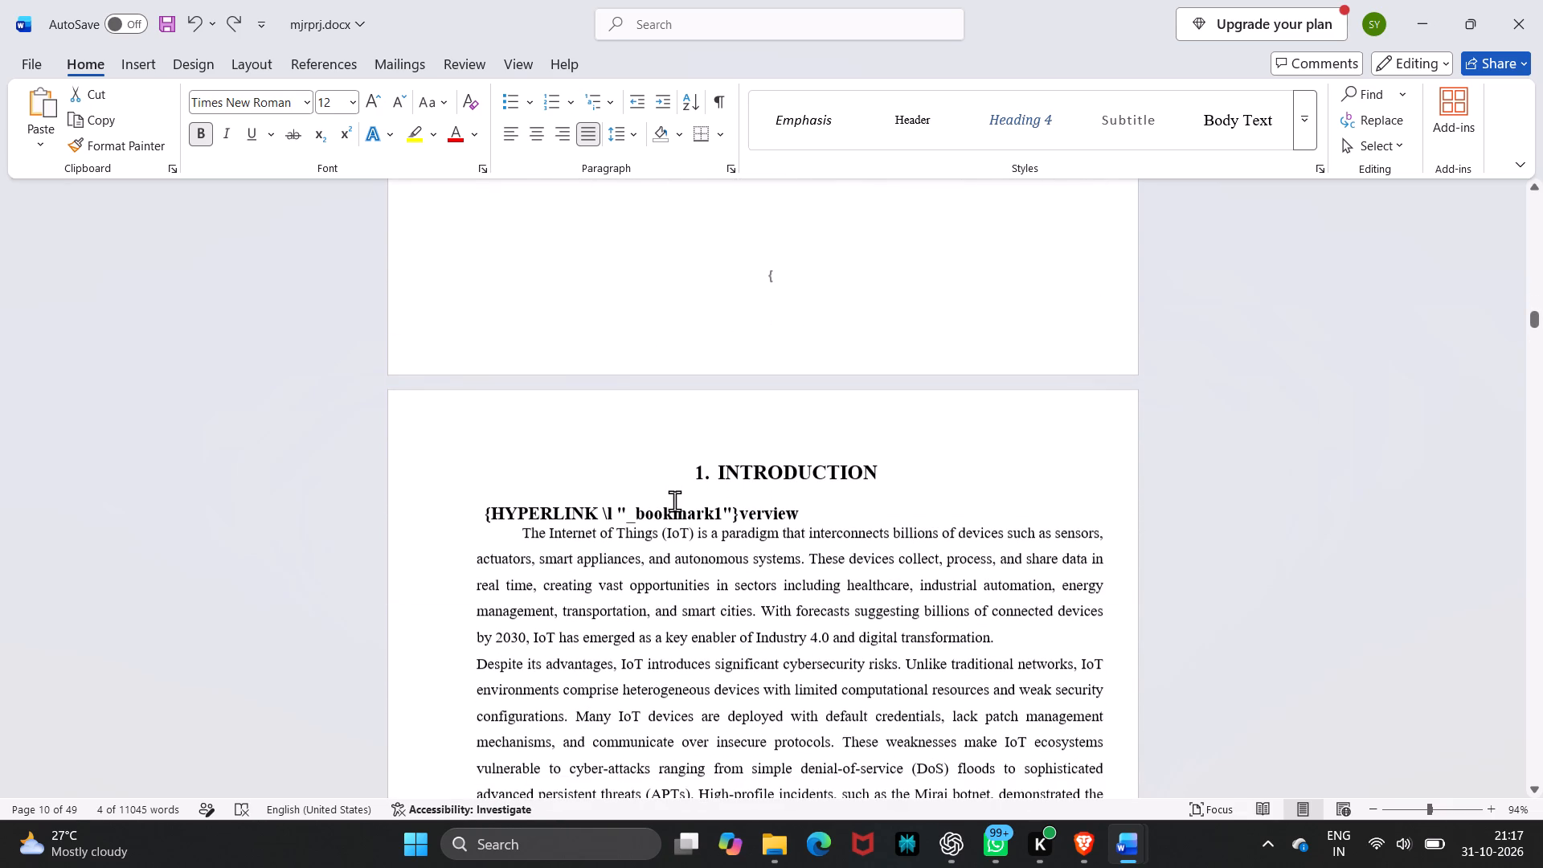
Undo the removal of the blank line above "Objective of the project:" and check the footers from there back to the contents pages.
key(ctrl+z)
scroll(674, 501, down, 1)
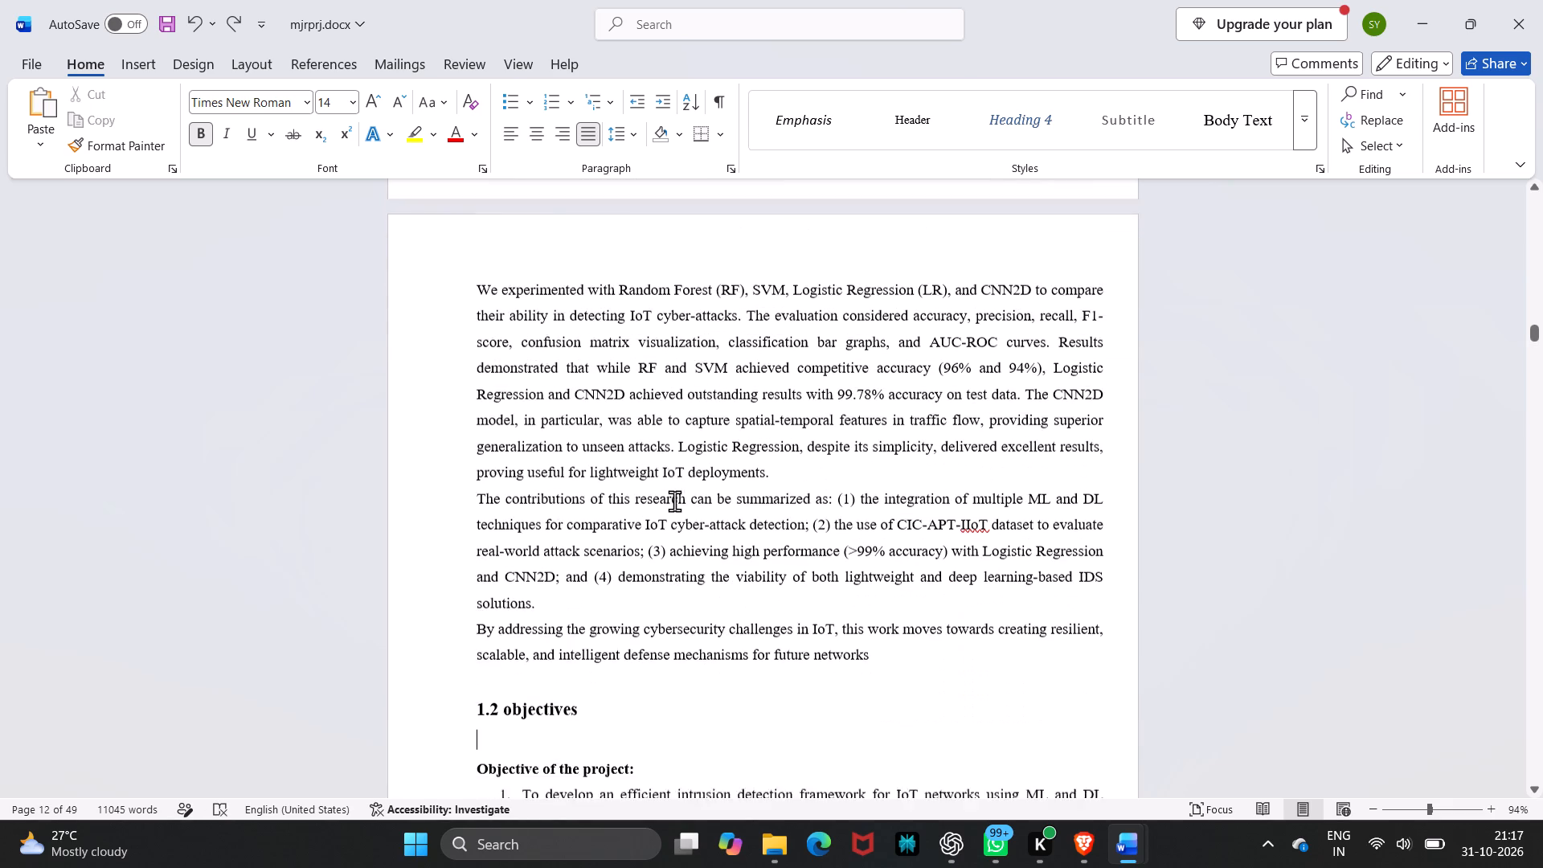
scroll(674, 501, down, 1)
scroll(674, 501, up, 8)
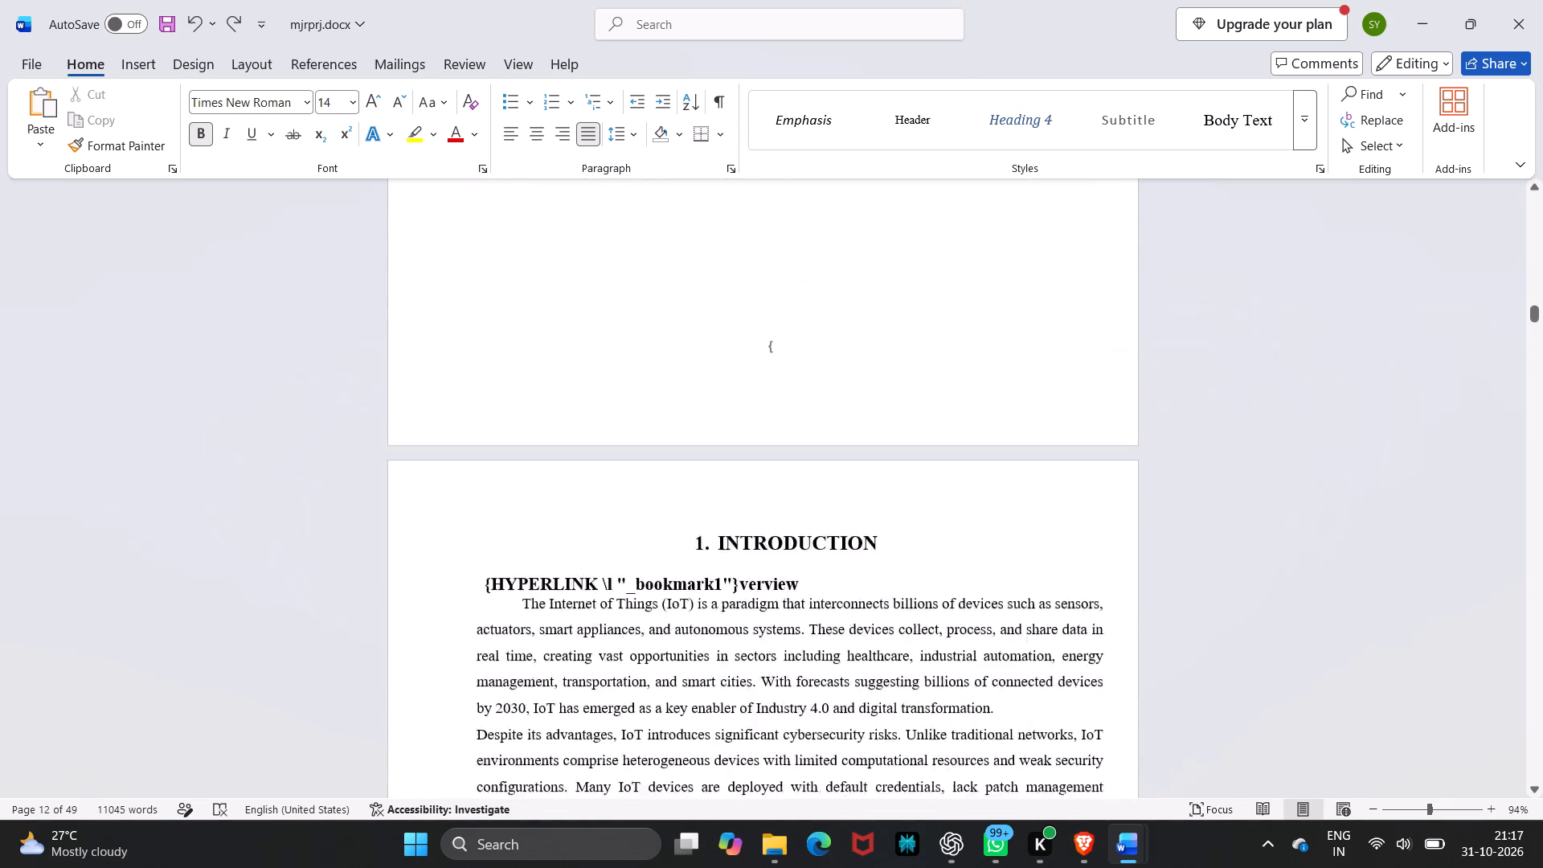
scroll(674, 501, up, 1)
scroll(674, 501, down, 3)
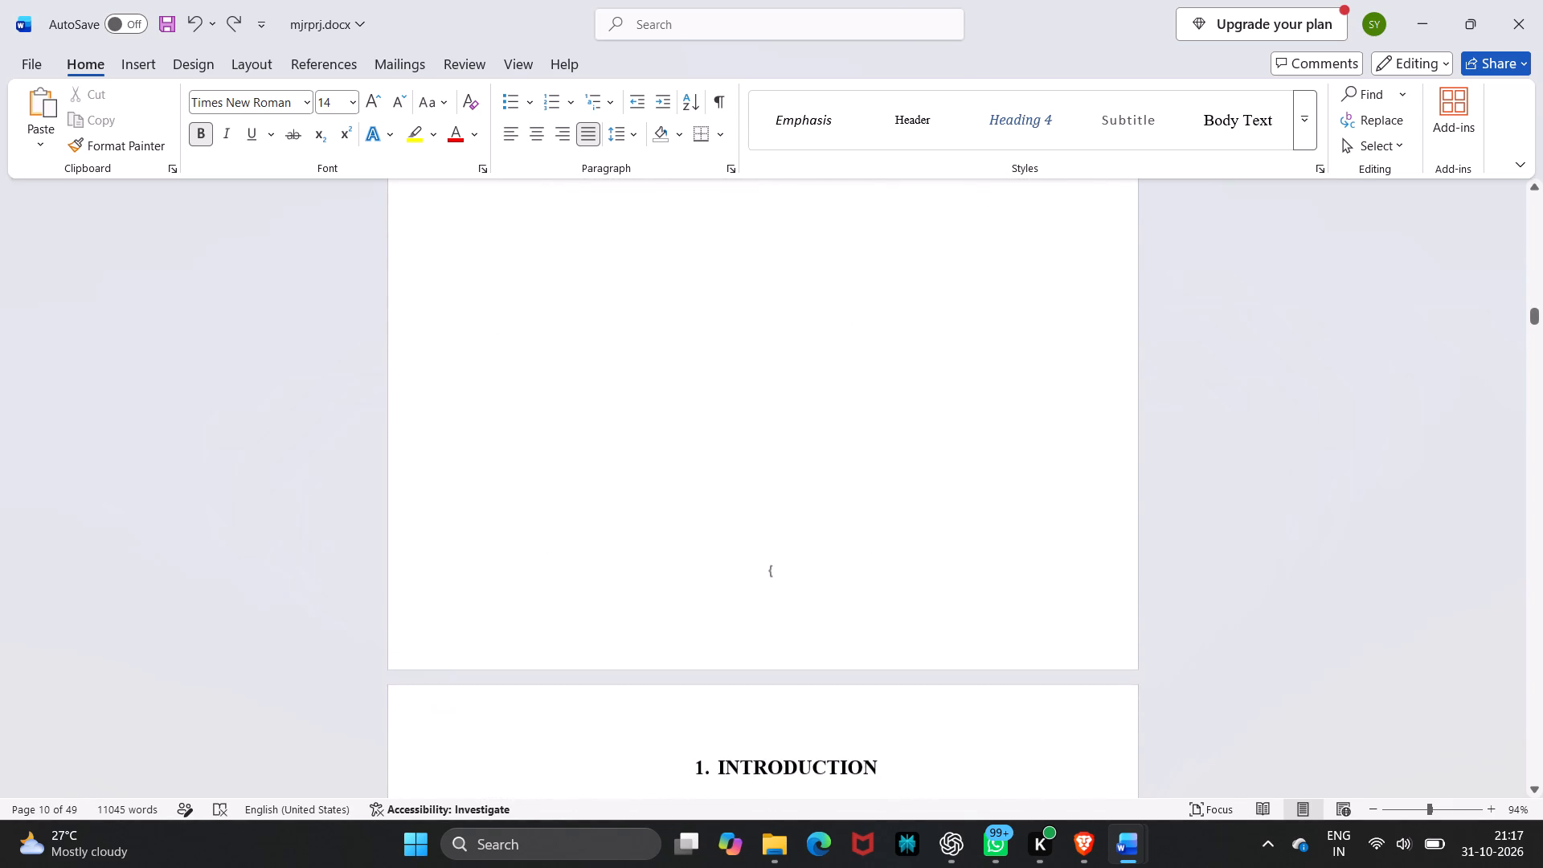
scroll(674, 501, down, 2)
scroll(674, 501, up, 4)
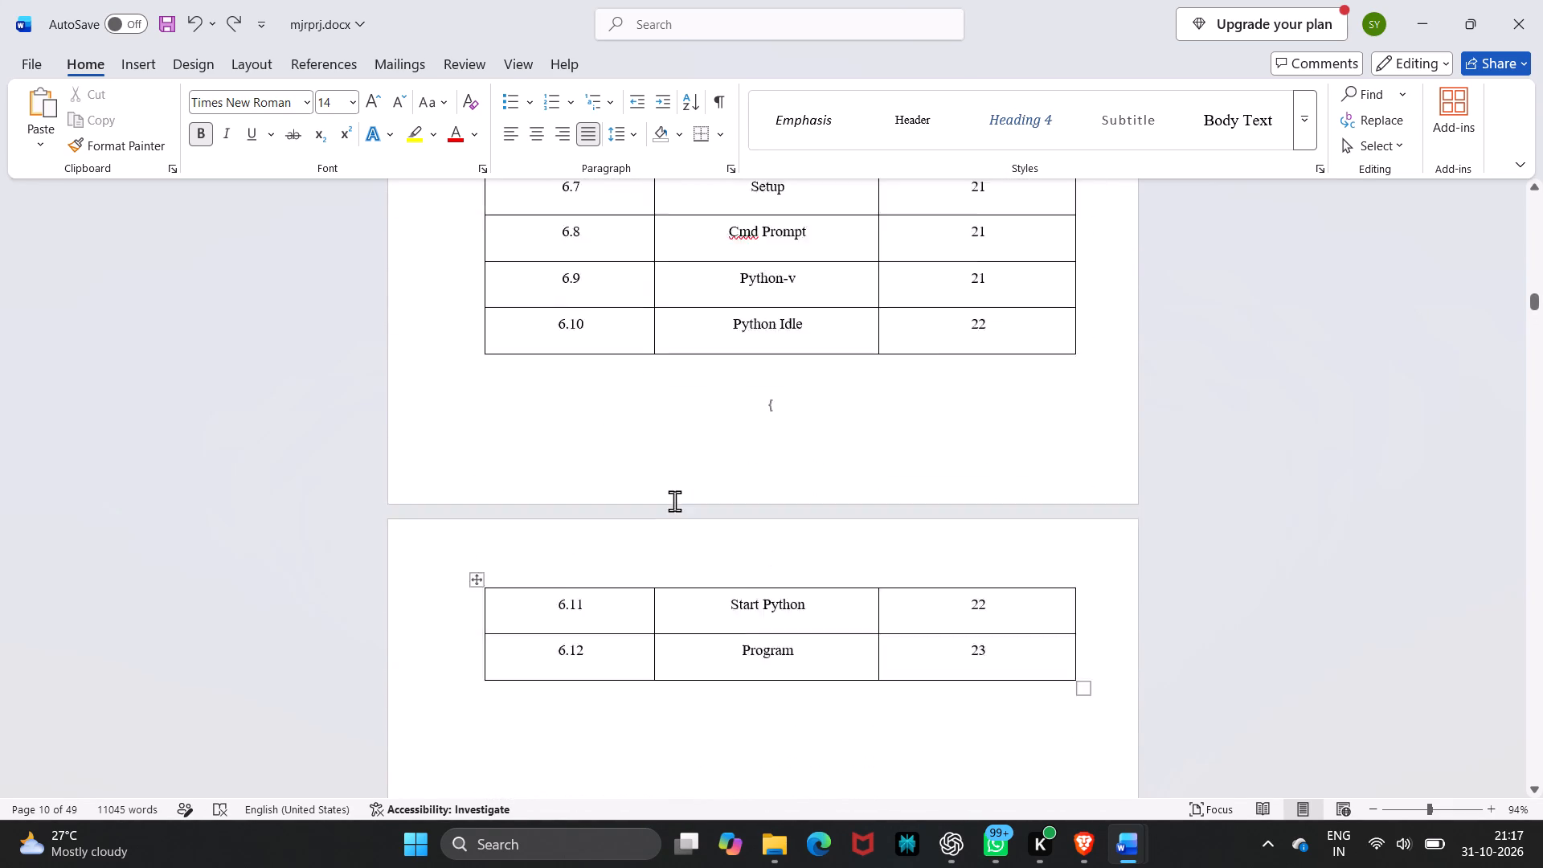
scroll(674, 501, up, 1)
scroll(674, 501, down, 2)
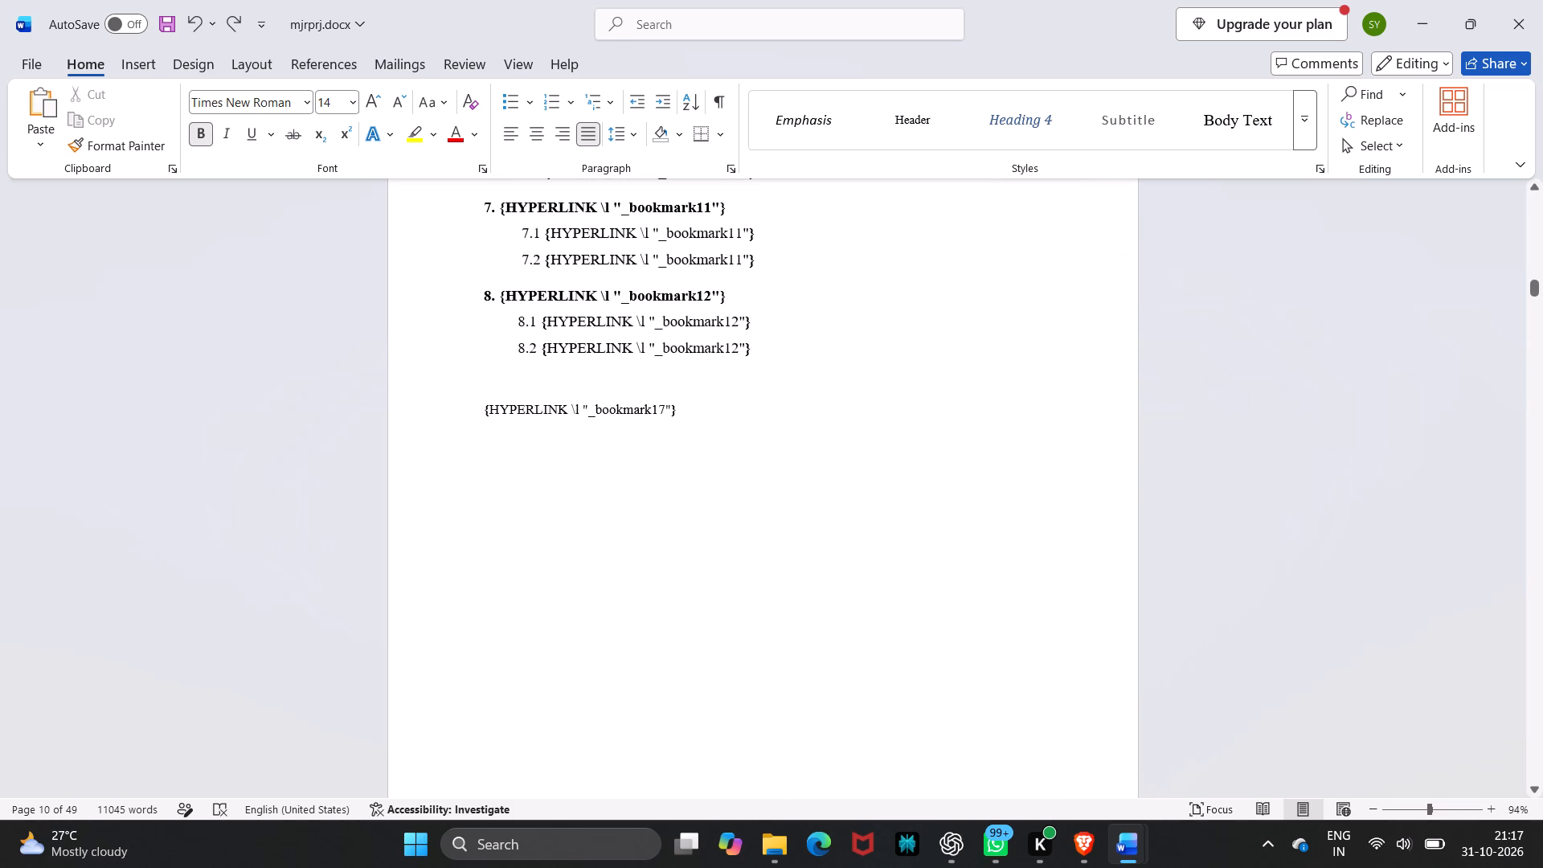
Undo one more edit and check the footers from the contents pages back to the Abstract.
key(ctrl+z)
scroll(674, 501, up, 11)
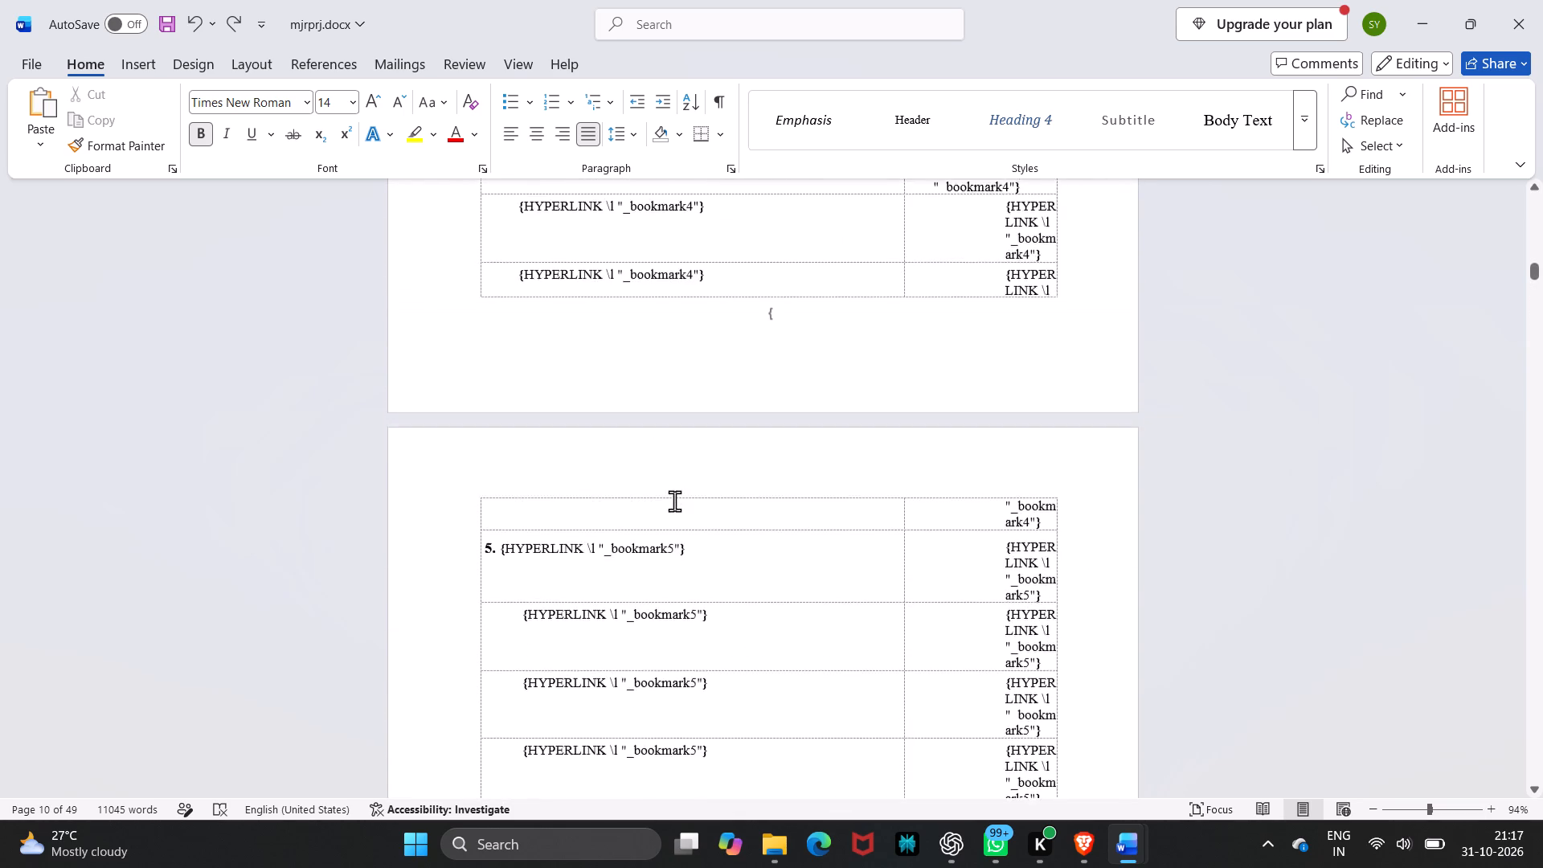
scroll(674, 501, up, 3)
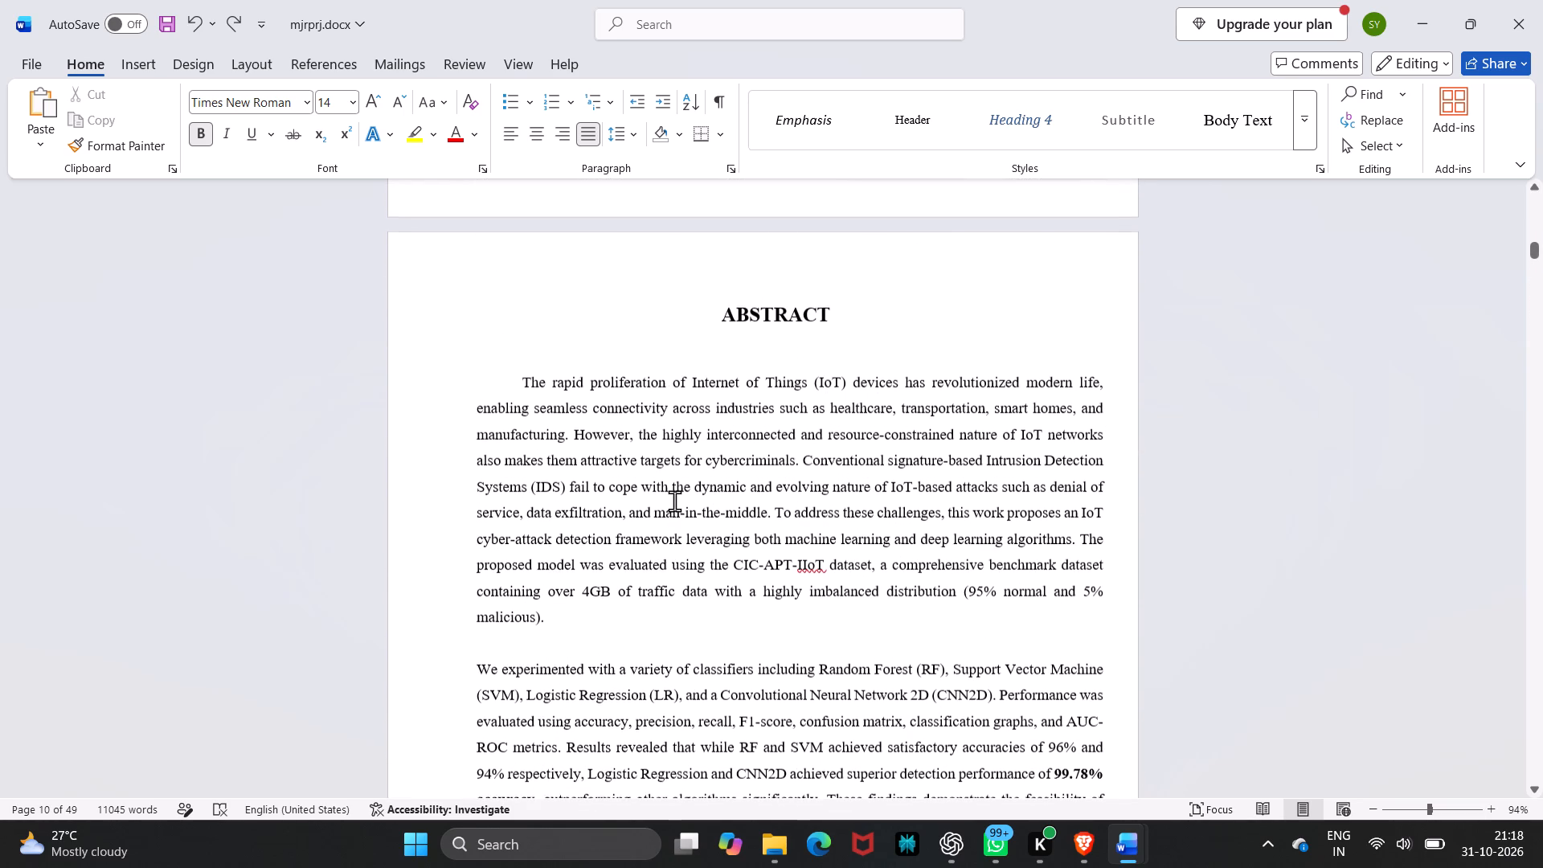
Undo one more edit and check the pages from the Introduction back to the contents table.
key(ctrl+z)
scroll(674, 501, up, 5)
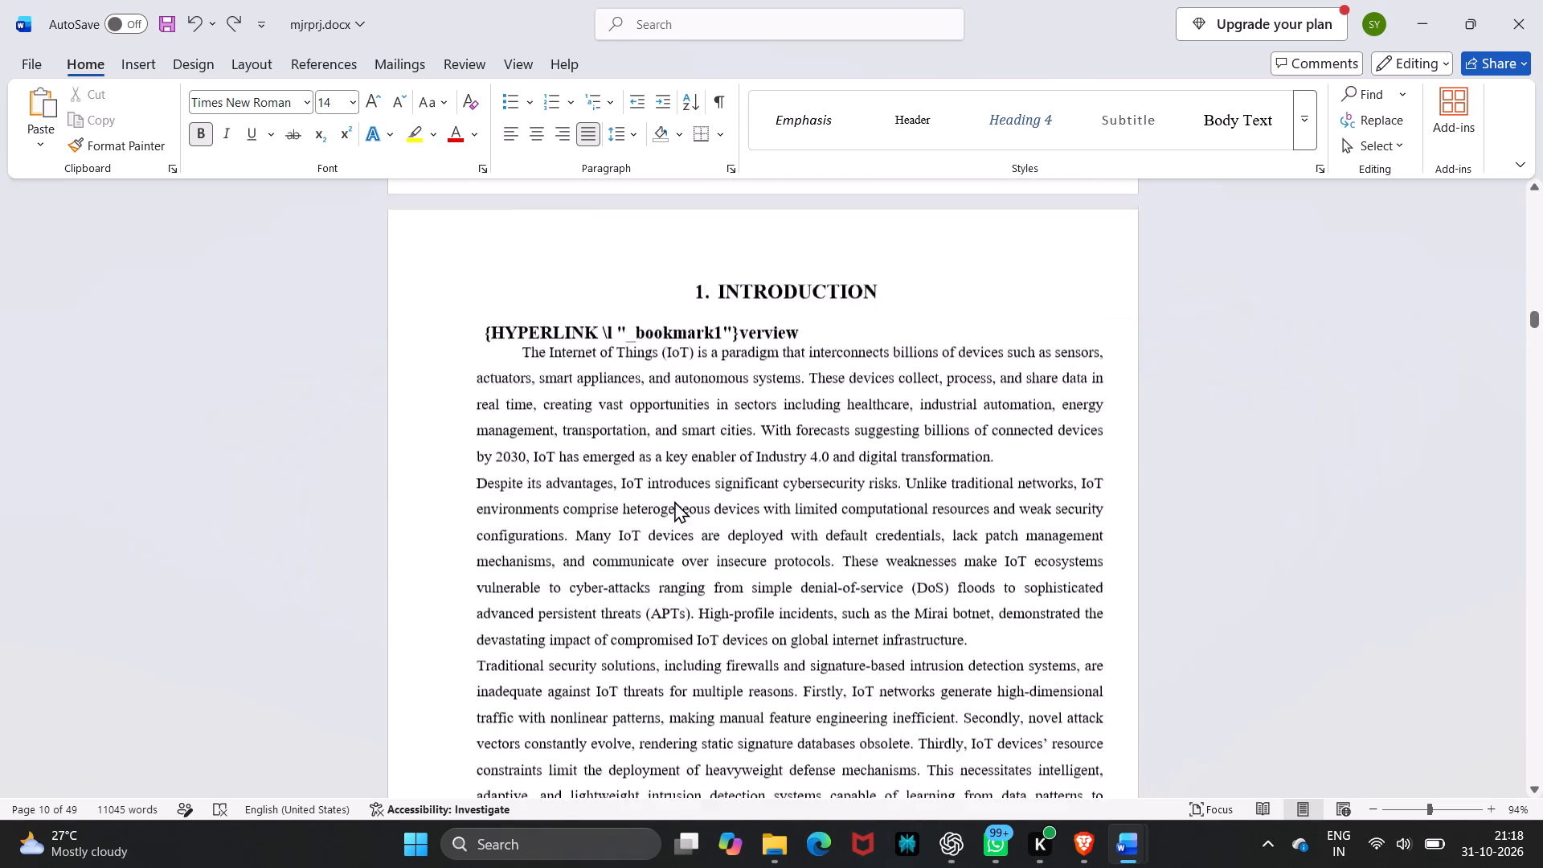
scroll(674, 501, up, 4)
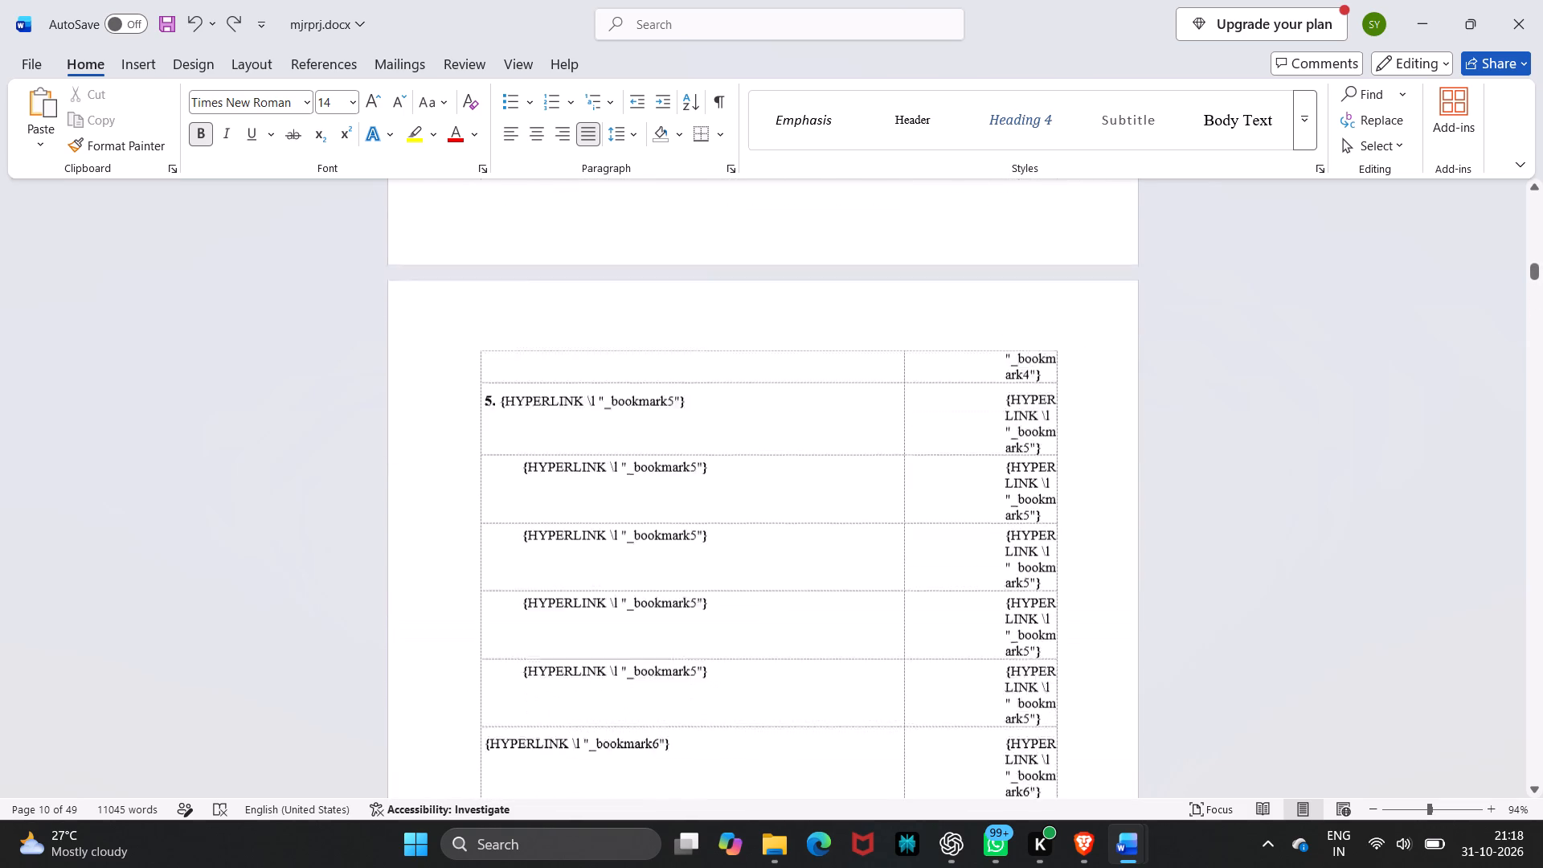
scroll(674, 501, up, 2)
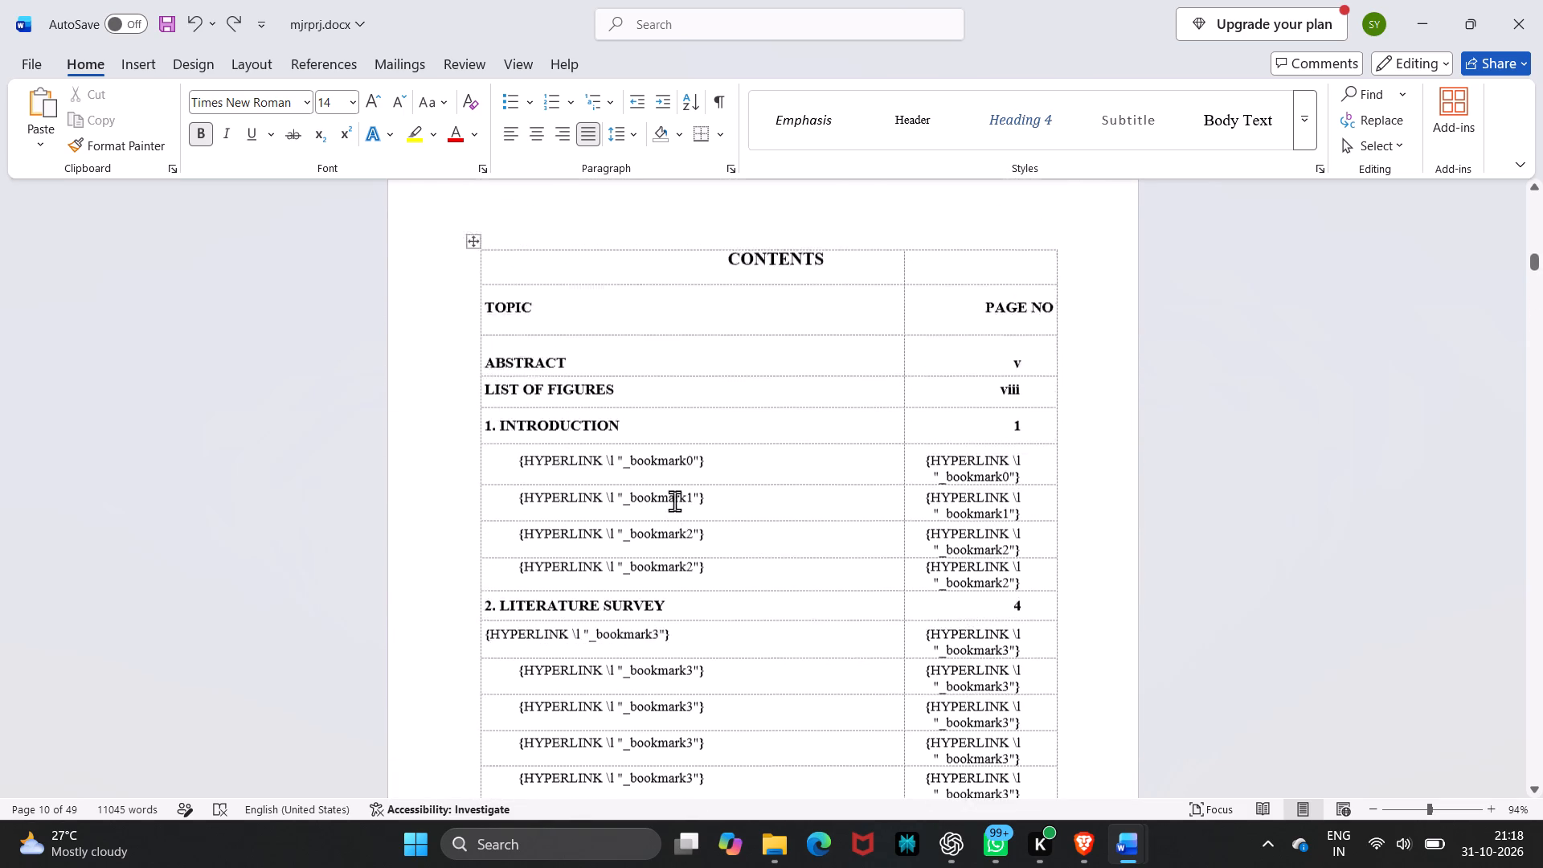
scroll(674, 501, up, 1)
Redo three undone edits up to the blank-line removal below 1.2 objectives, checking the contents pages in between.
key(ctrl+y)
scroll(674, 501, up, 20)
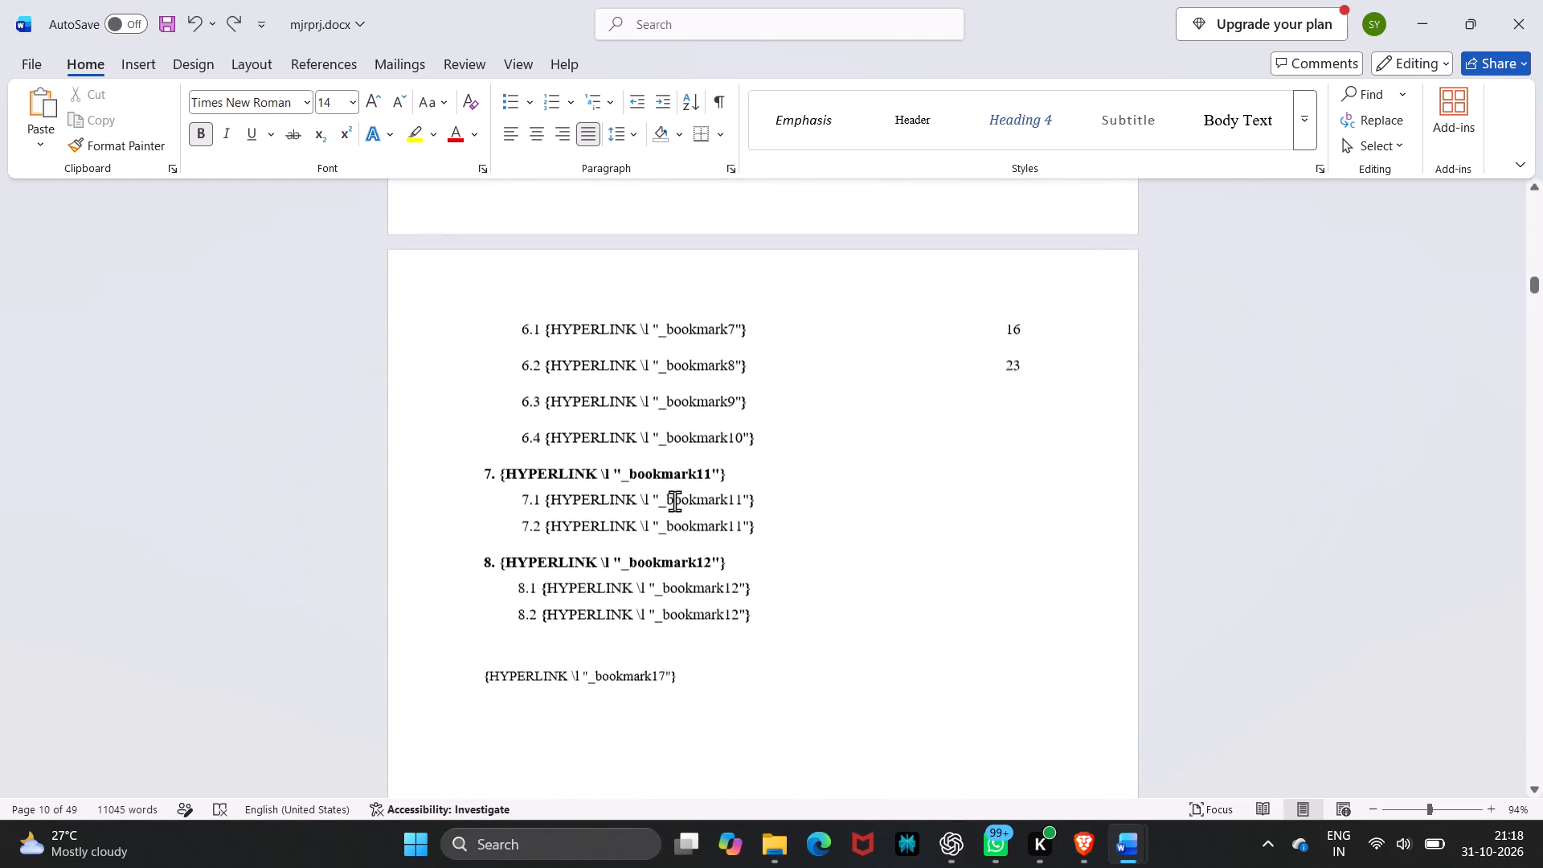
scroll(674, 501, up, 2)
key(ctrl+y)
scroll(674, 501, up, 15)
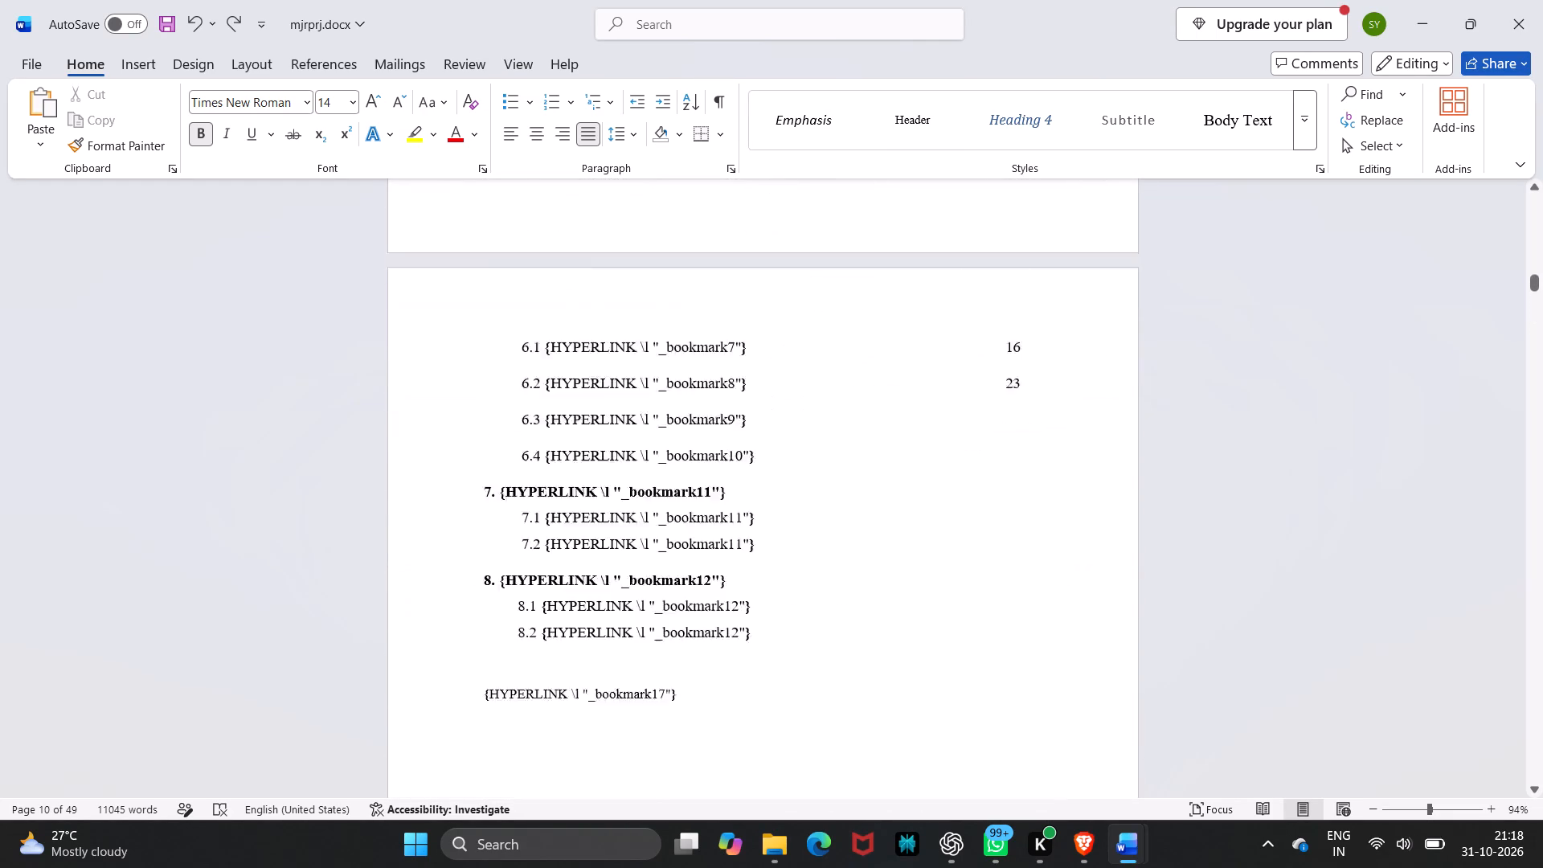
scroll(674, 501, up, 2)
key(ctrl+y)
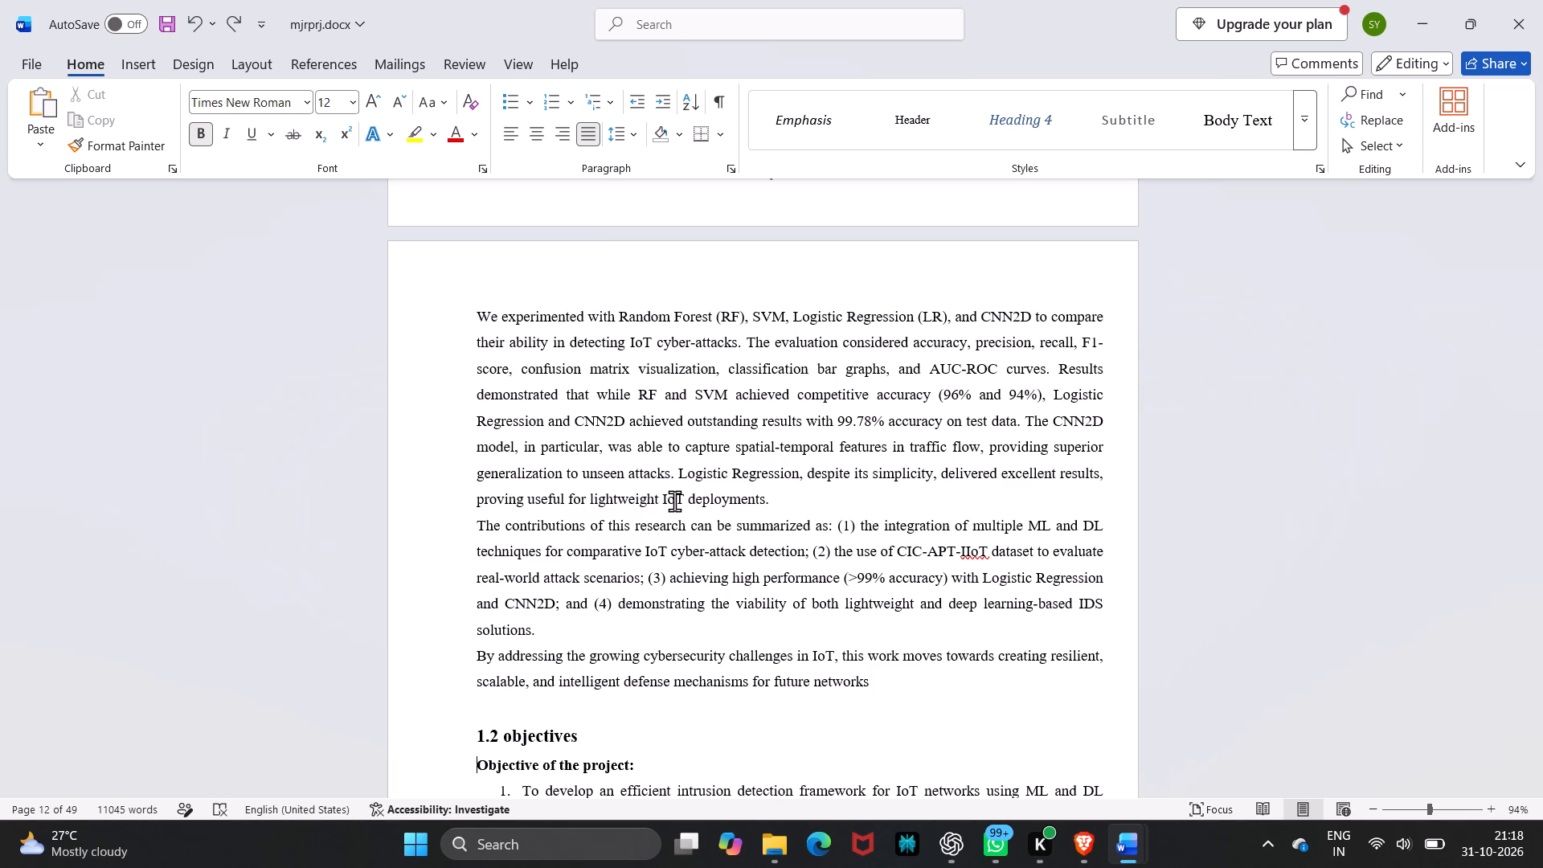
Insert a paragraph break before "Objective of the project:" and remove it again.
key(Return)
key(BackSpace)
Check the page footers around the Literature Survey and back to the List of Figures.
scroll(713, 592, down, 5)
scroll(713, 592, right, 1)
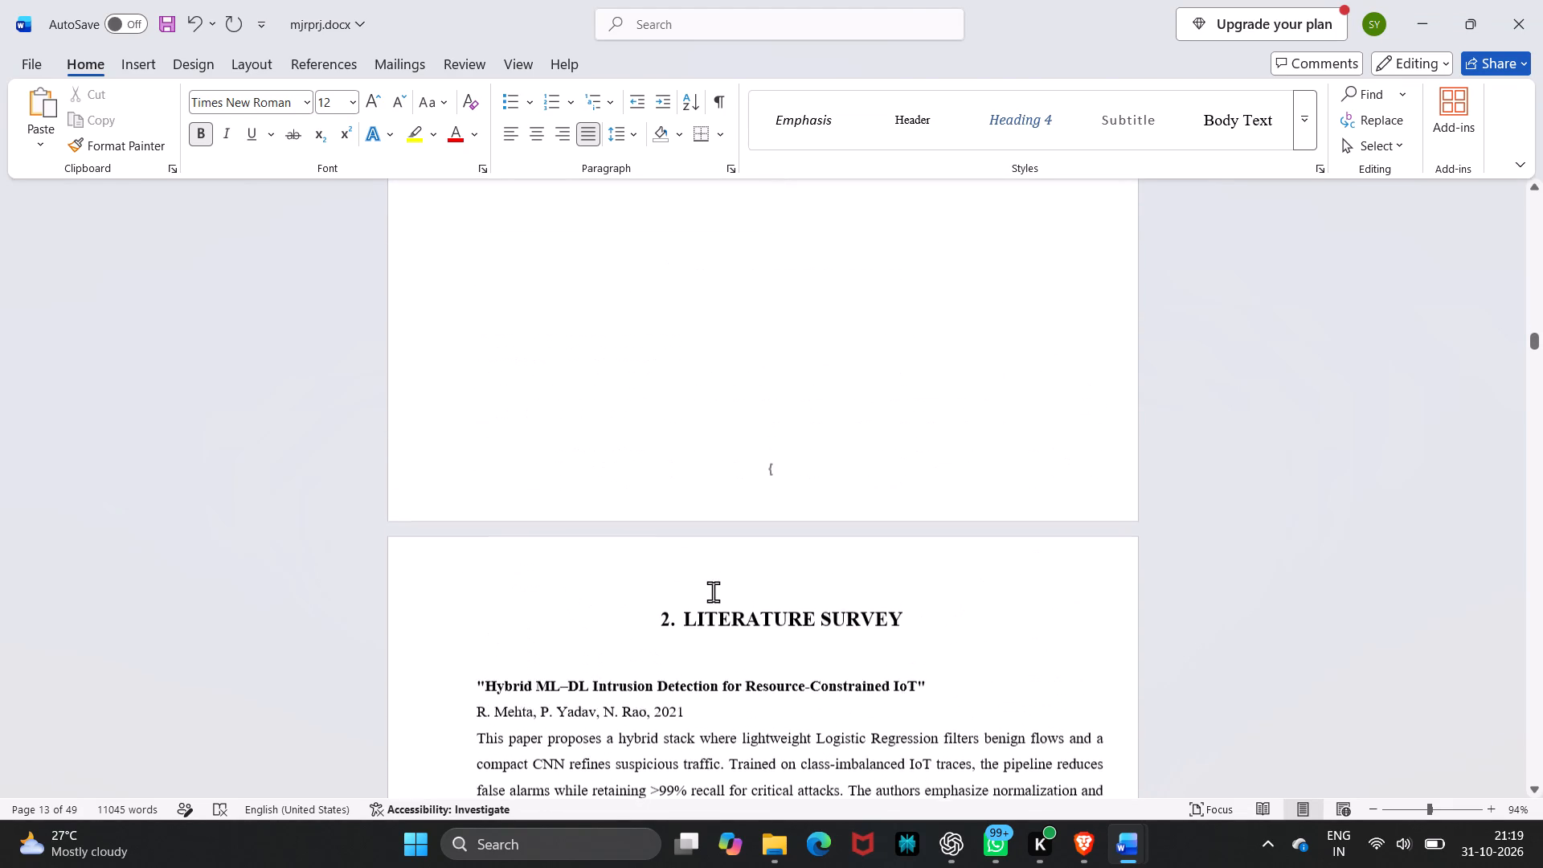
scroll(713, 592, right, 1)
scroll(713, 592, down, 3)
scroll(713, 592, up, 5)
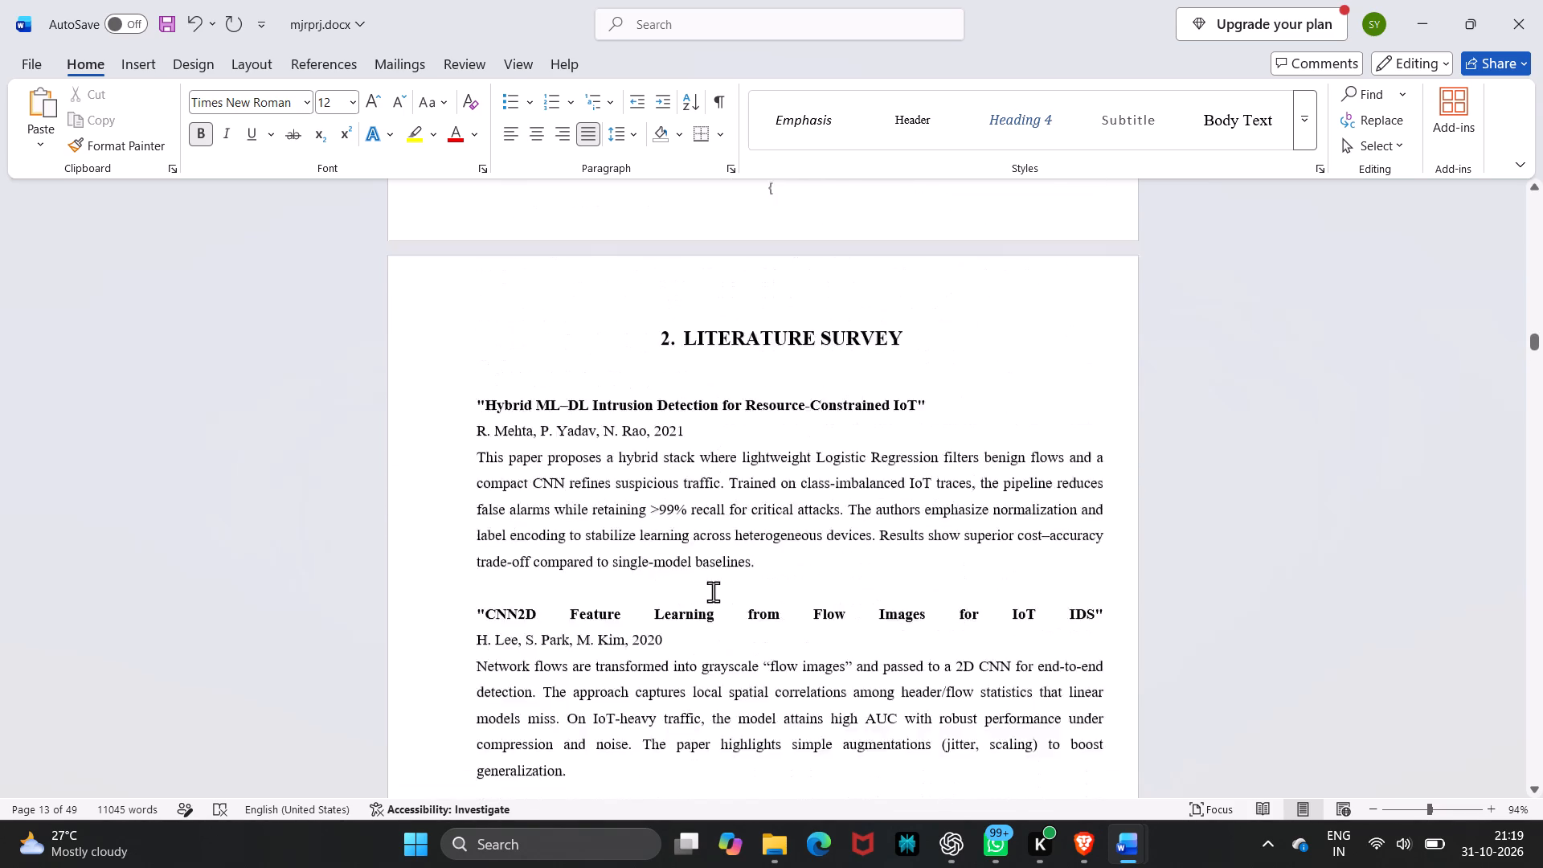
scroll(713, 592, up, 7)
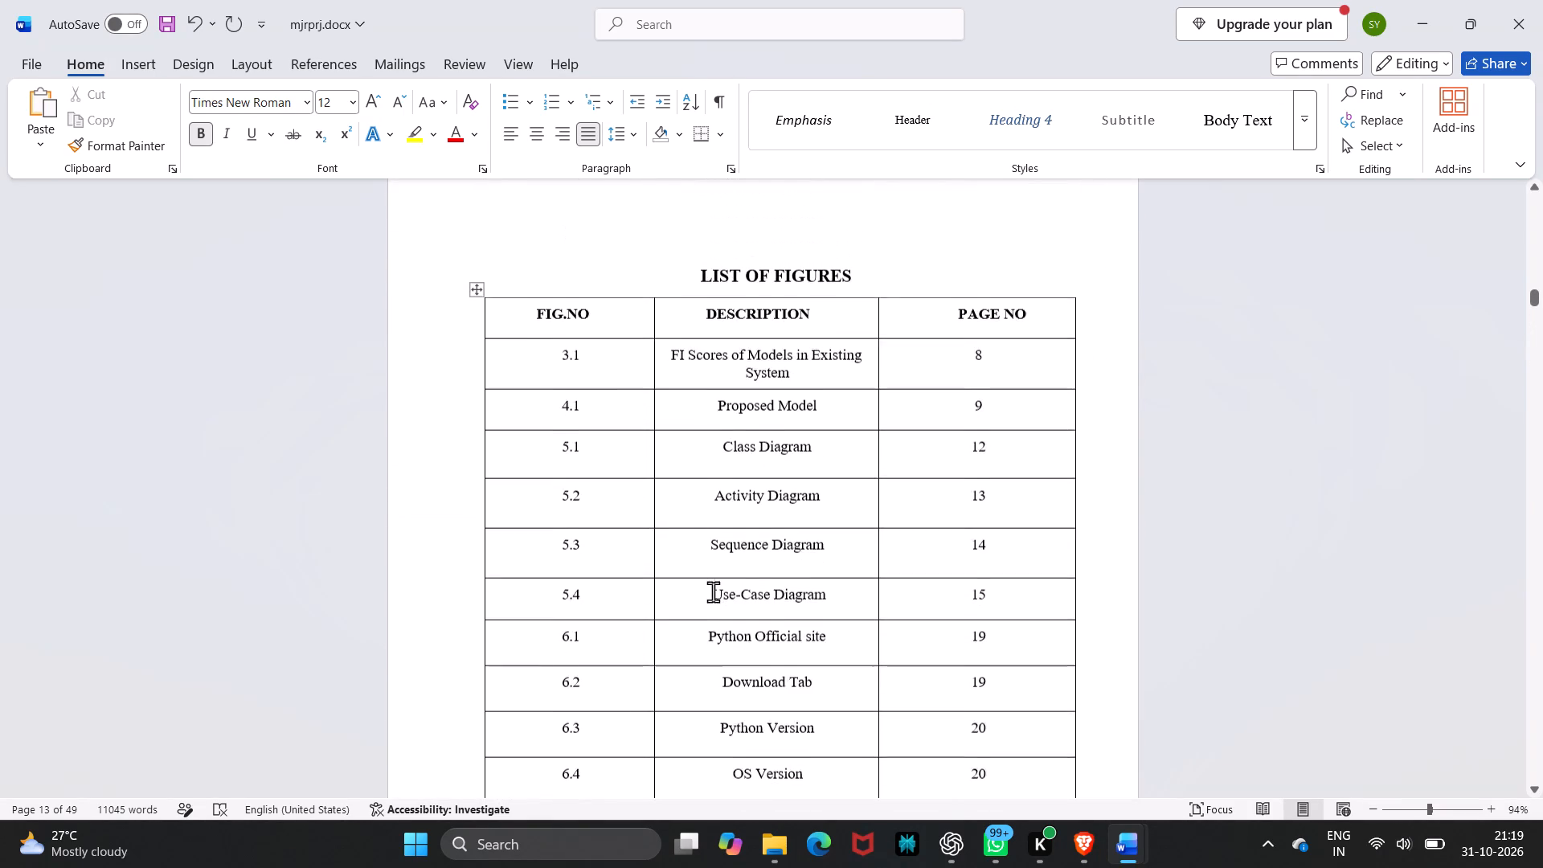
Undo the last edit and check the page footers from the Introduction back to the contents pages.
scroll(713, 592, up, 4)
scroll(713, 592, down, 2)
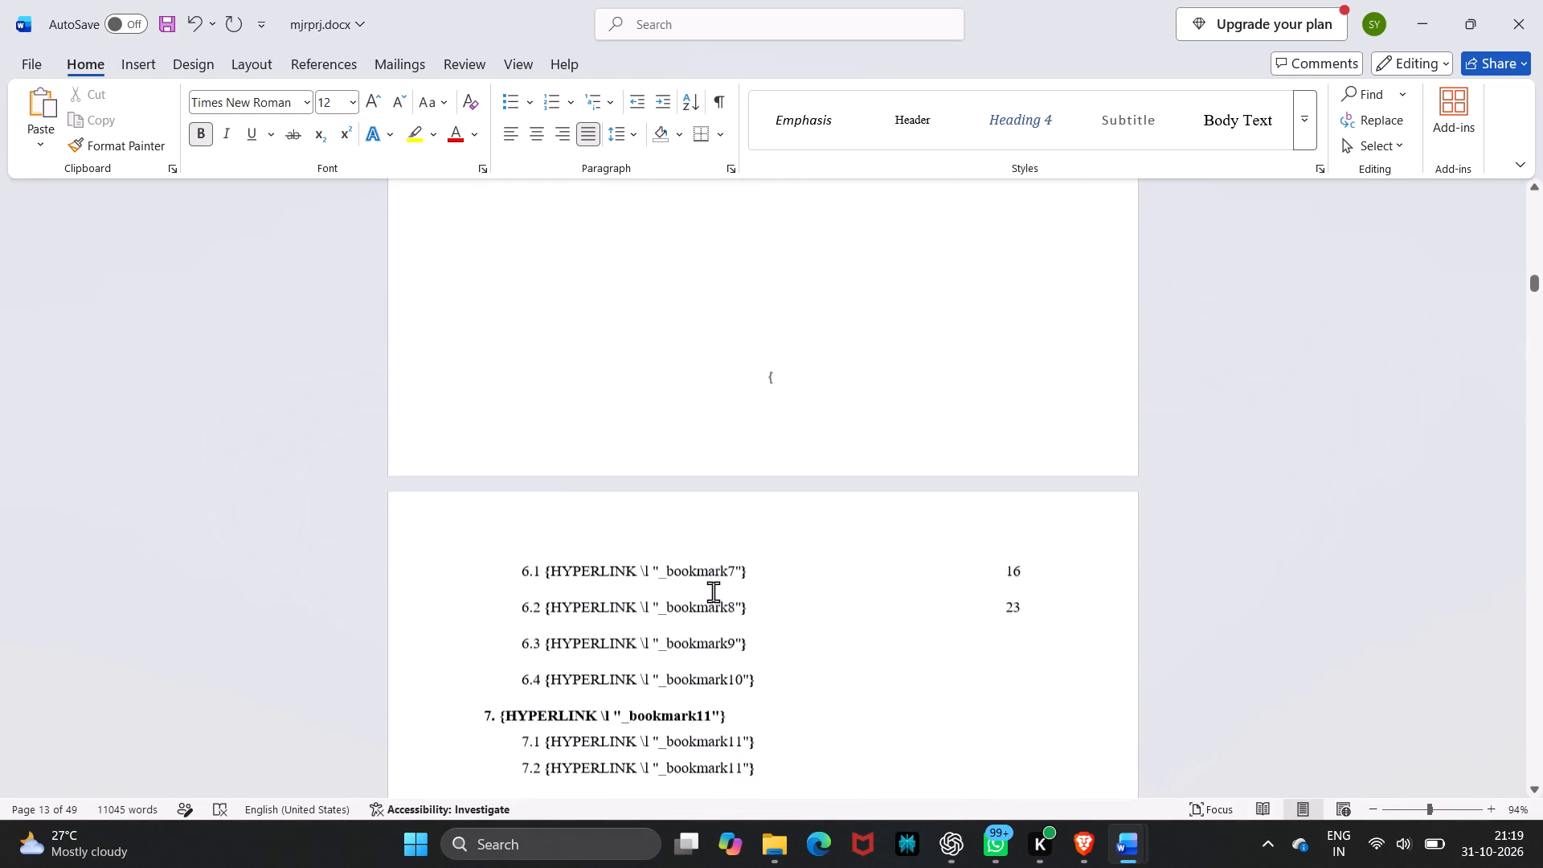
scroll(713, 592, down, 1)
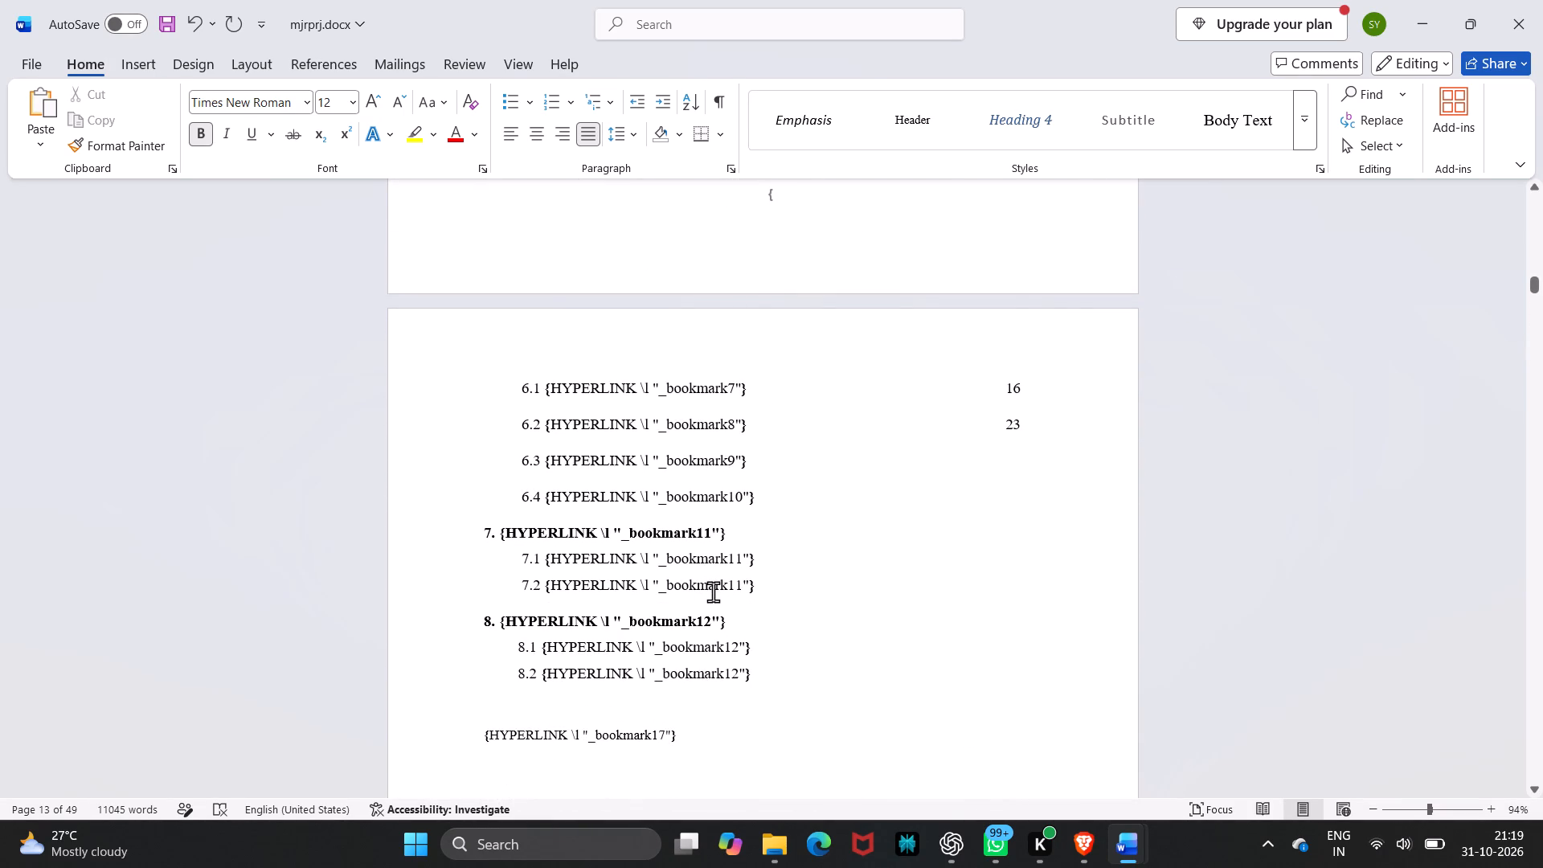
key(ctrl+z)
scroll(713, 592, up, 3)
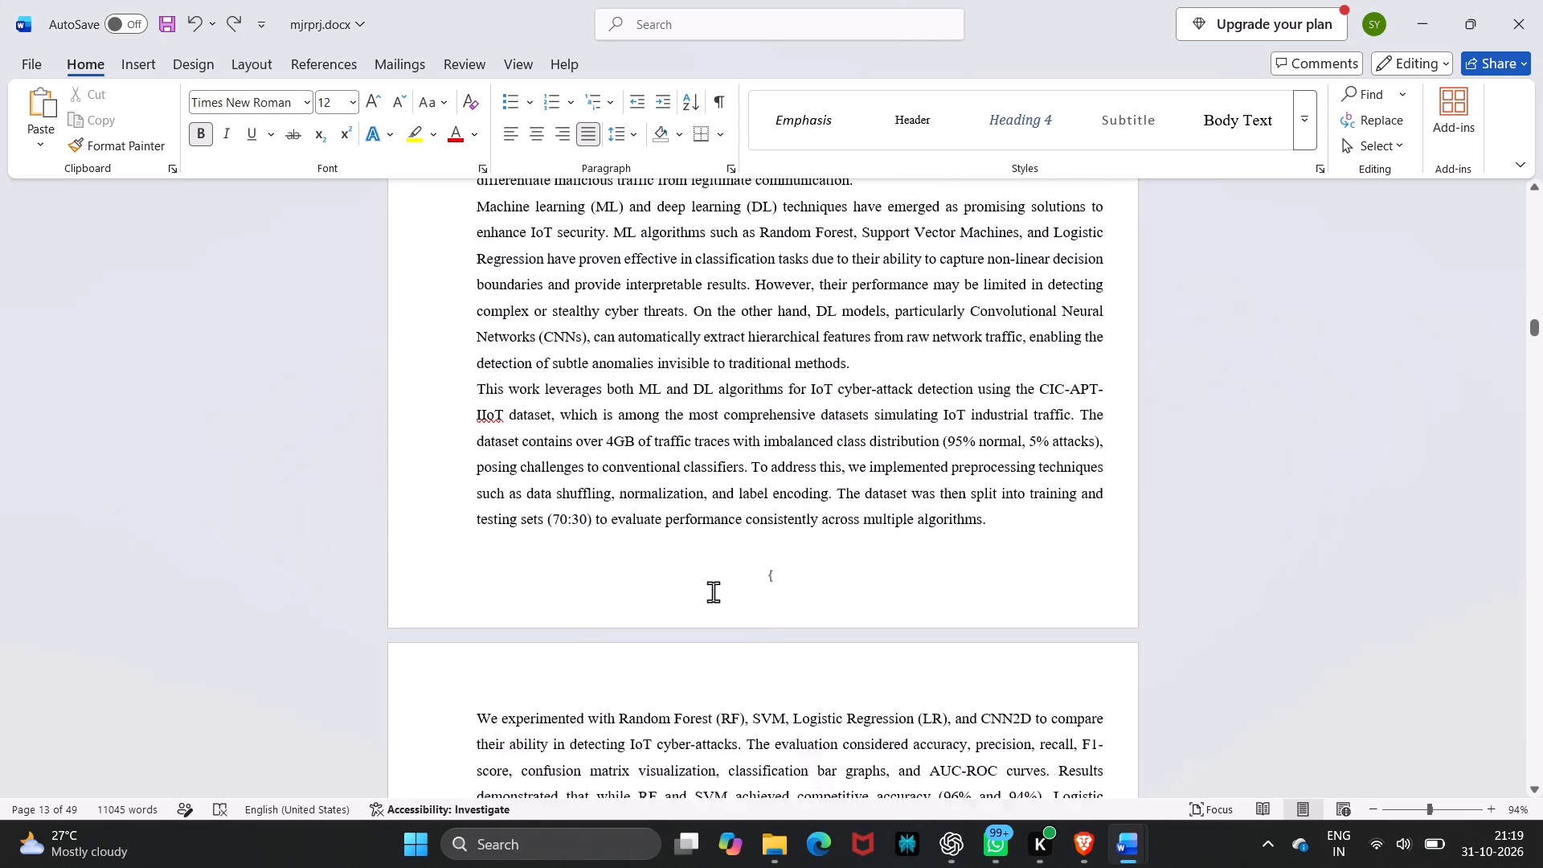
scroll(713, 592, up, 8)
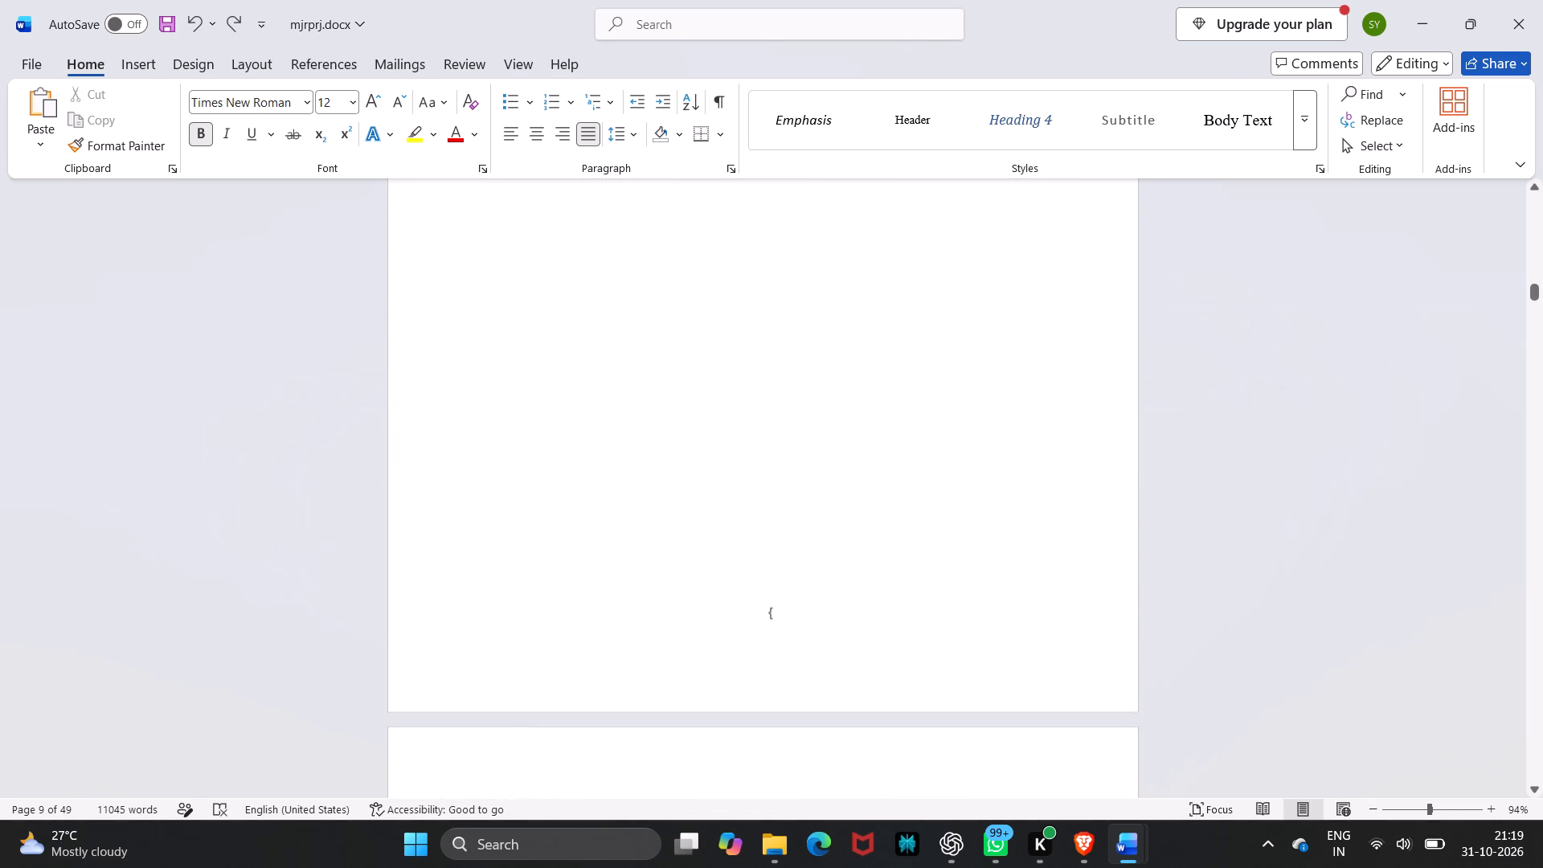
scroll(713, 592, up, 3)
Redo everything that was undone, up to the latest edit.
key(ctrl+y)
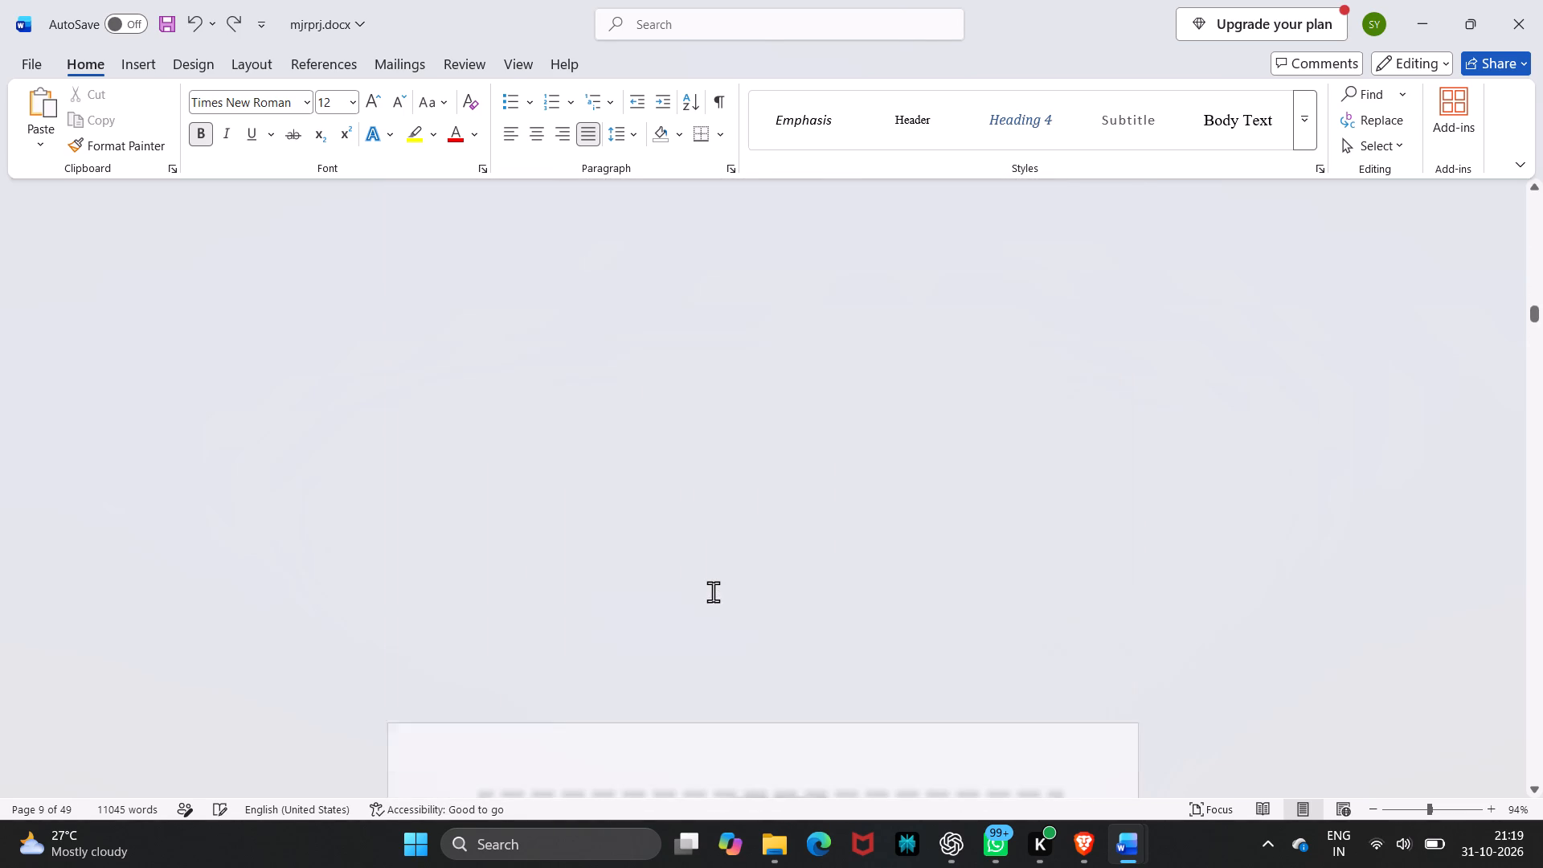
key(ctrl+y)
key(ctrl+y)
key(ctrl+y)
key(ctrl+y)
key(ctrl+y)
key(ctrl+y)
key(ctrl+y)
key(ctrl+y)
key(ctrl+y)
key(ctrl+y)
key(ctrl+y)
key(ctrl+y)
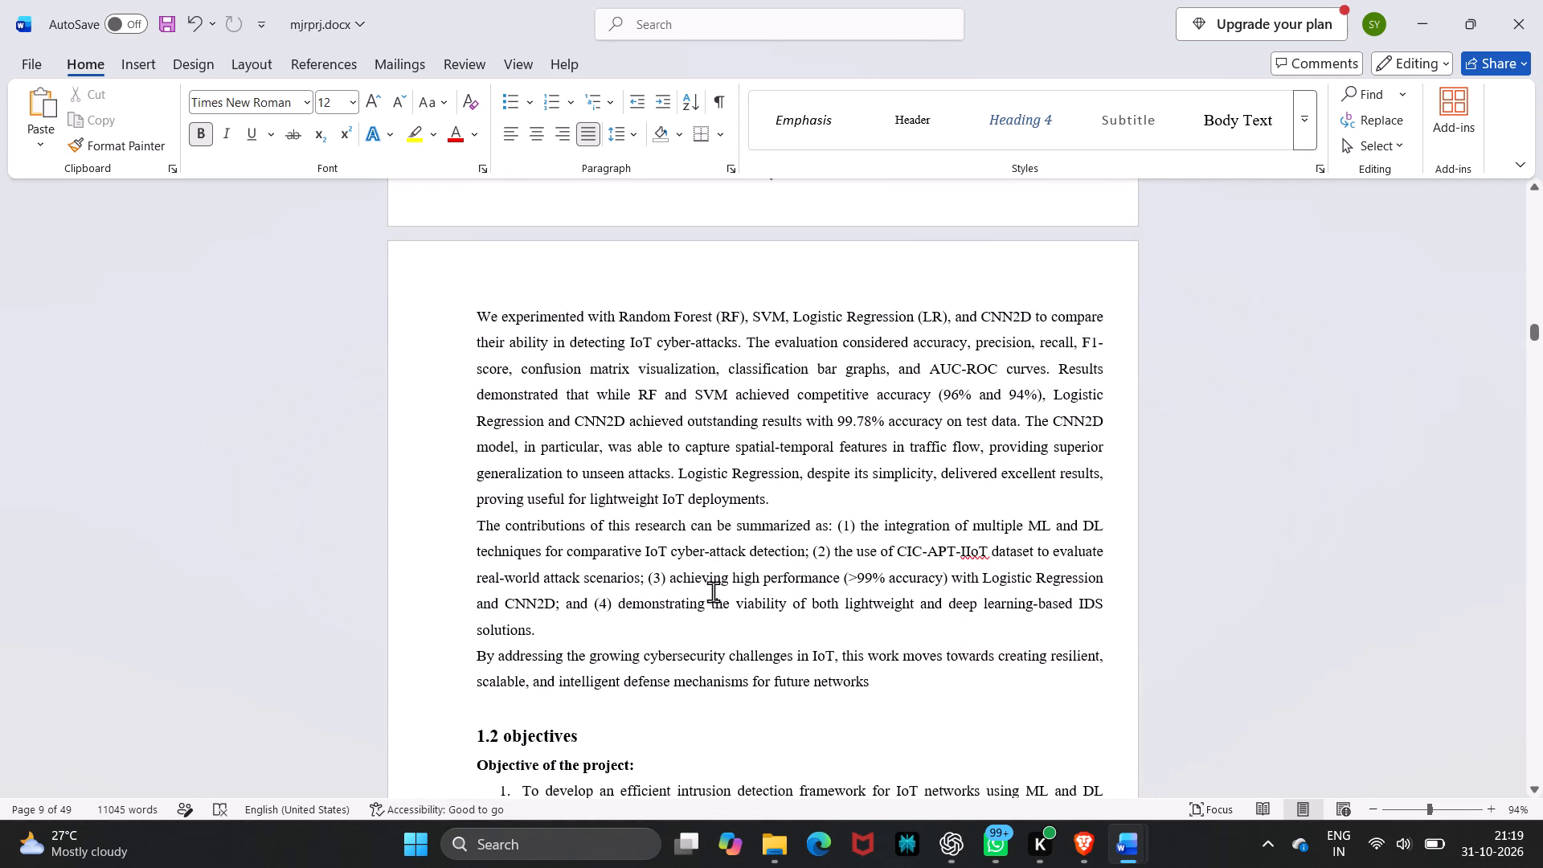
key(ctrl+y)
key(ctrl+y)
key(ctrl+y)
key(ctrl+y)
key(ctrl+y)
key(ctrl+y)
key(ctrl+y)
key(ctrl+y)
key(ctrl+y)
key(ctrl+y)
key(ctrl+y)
Examine the footers and page-number entries from the Introduction back through the List of Figures to the CONTENTS table.
scroll(713, 592, up, 5)
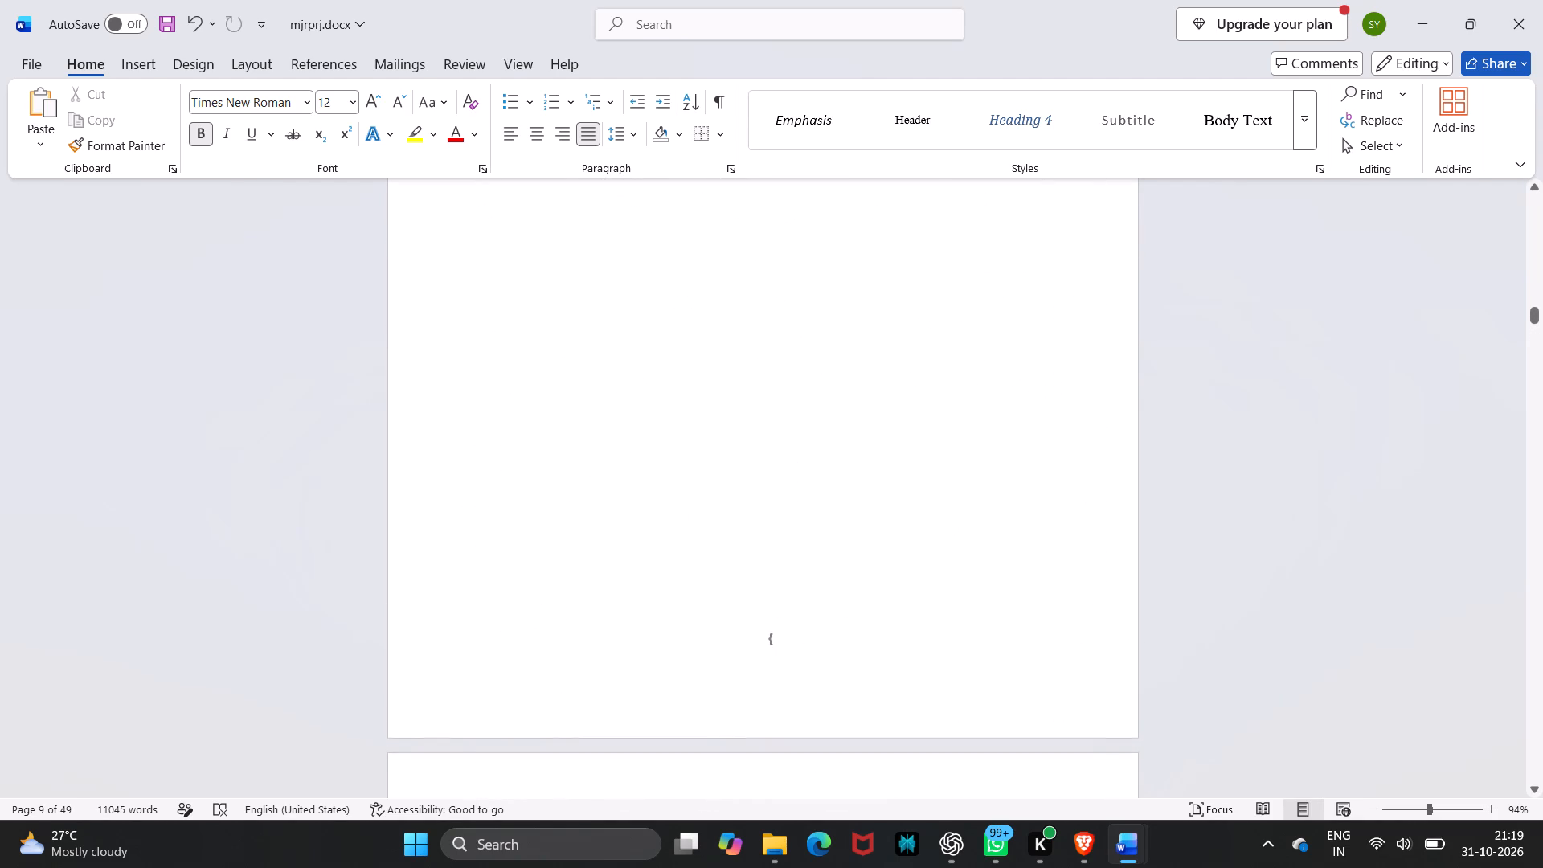
scroll(713, 592, up, 4)
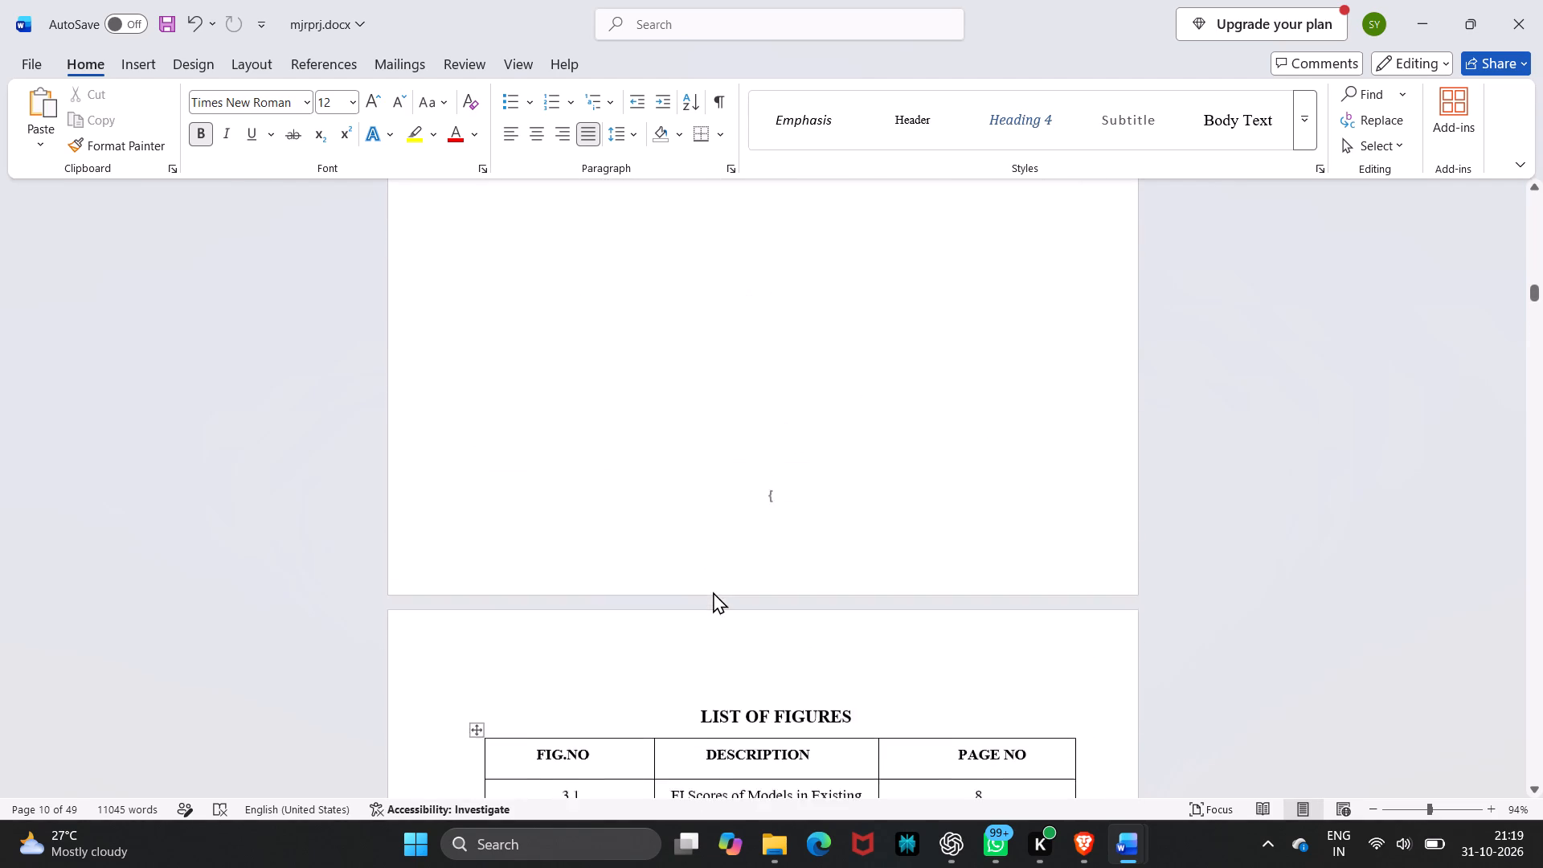
scroll(713, 592, up, 2)
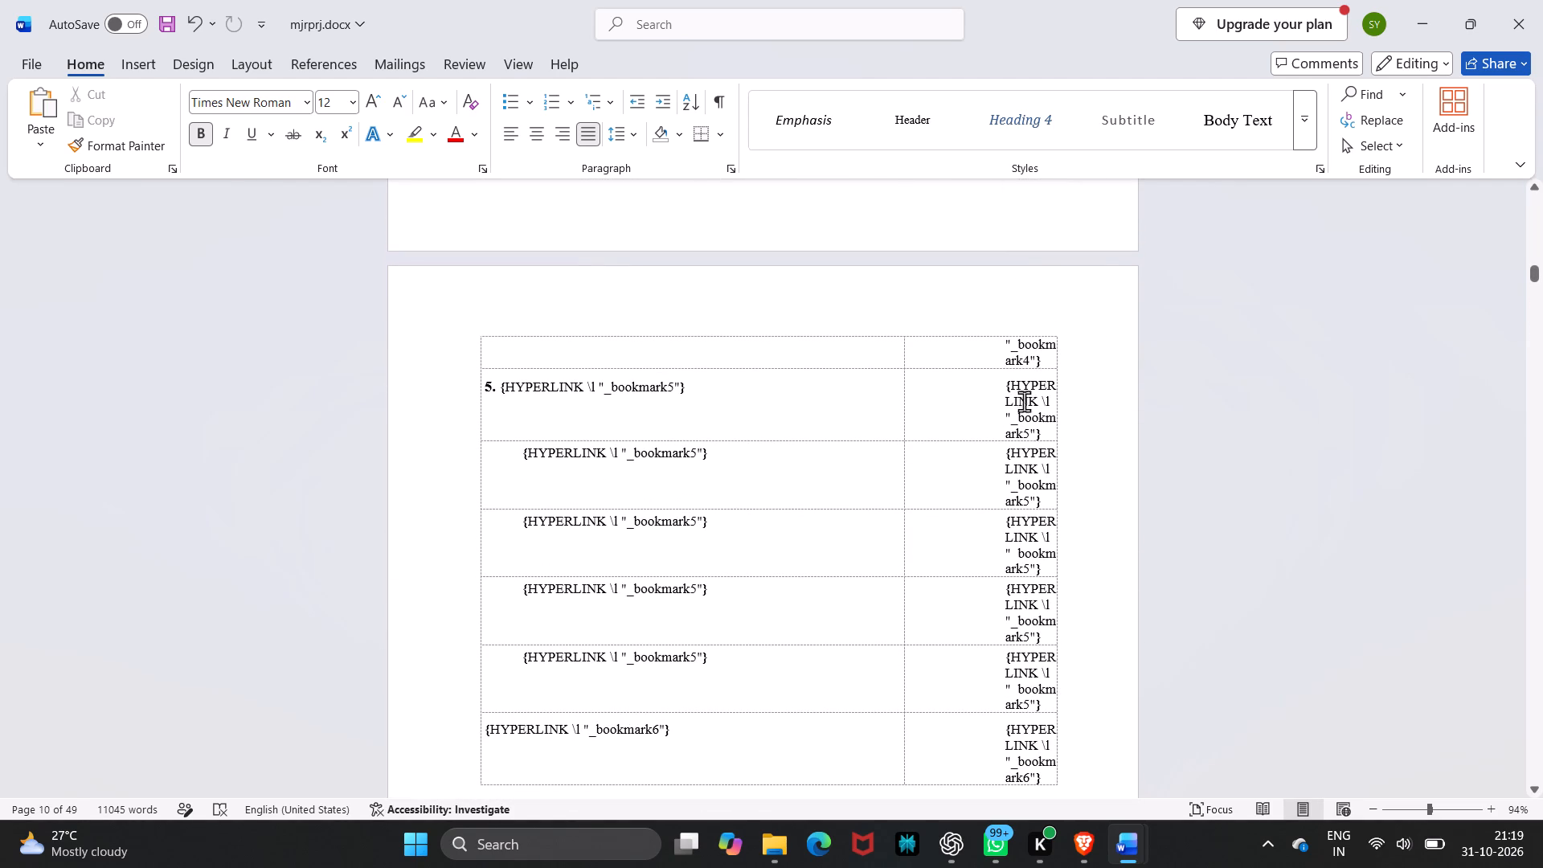
double_click(1021, 401)
scroll(1021, 401, up, 3)
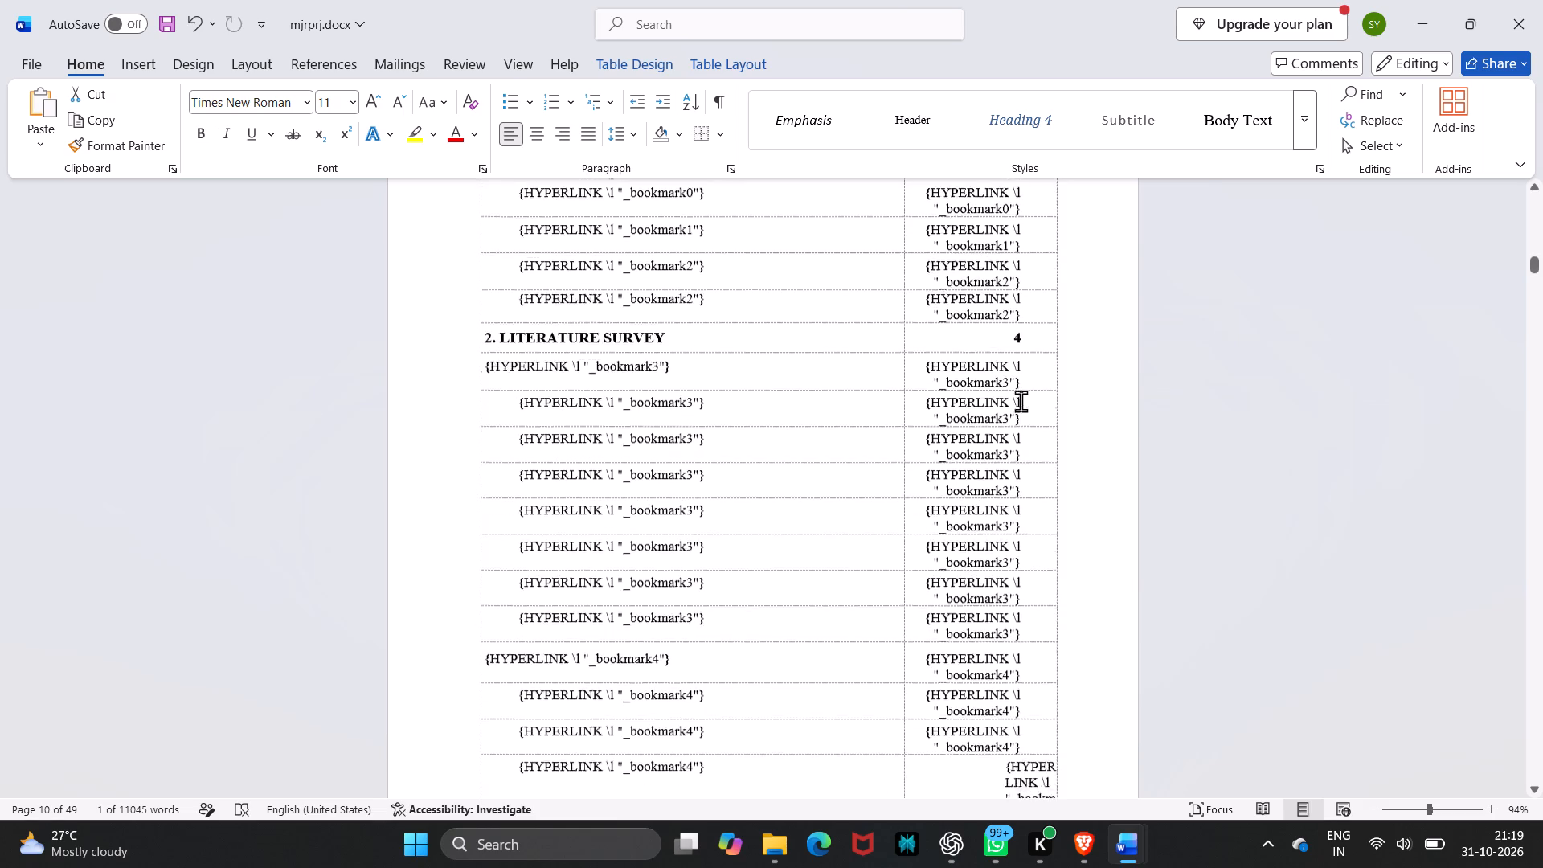
scroll(1021, 401, up, 3)
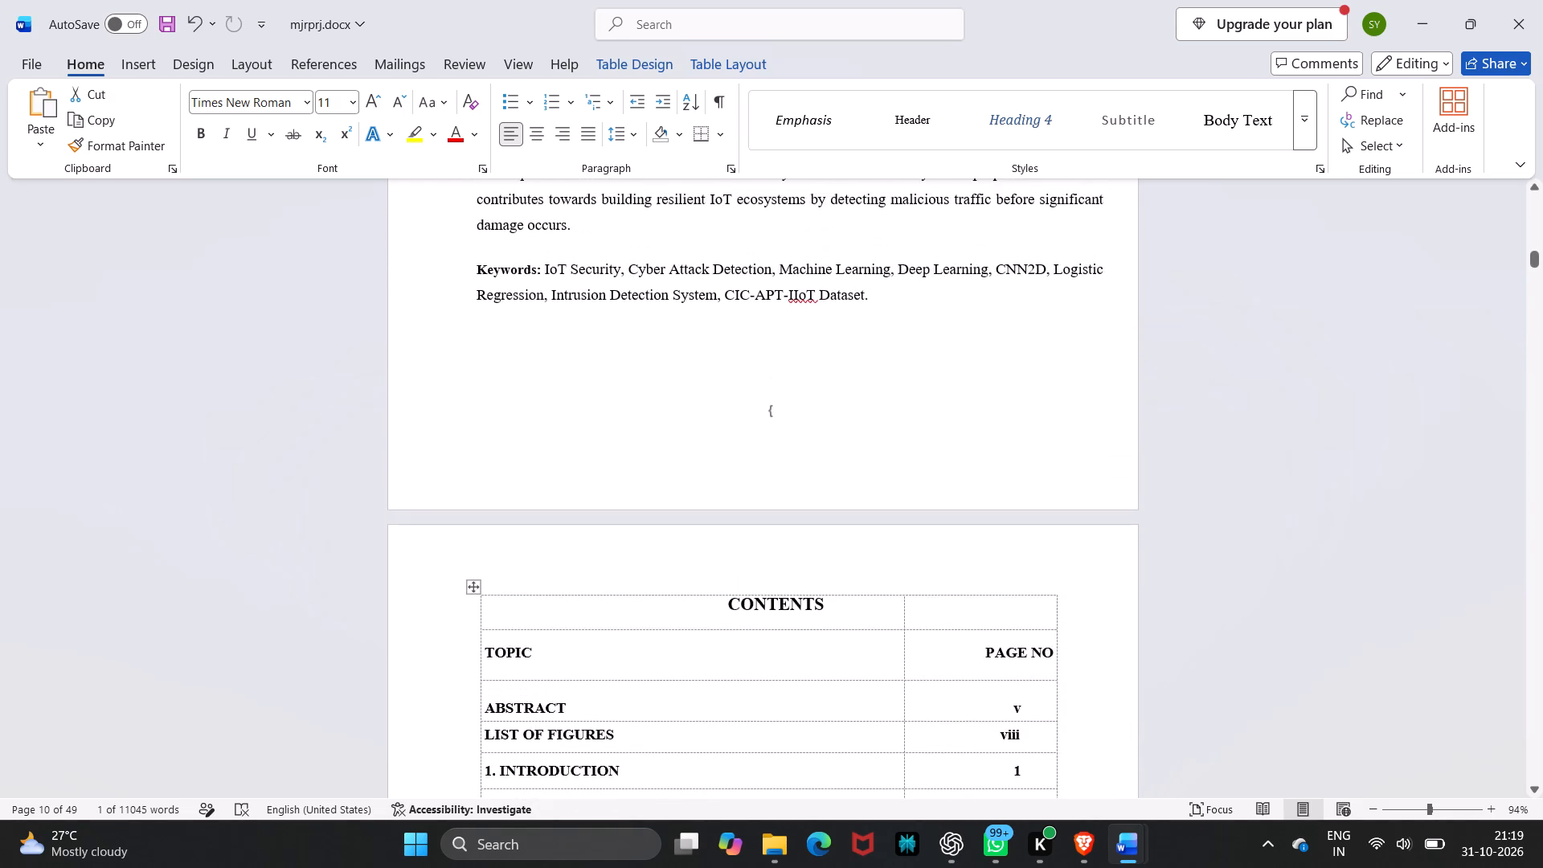
scroll(1021, 401, down, 1)
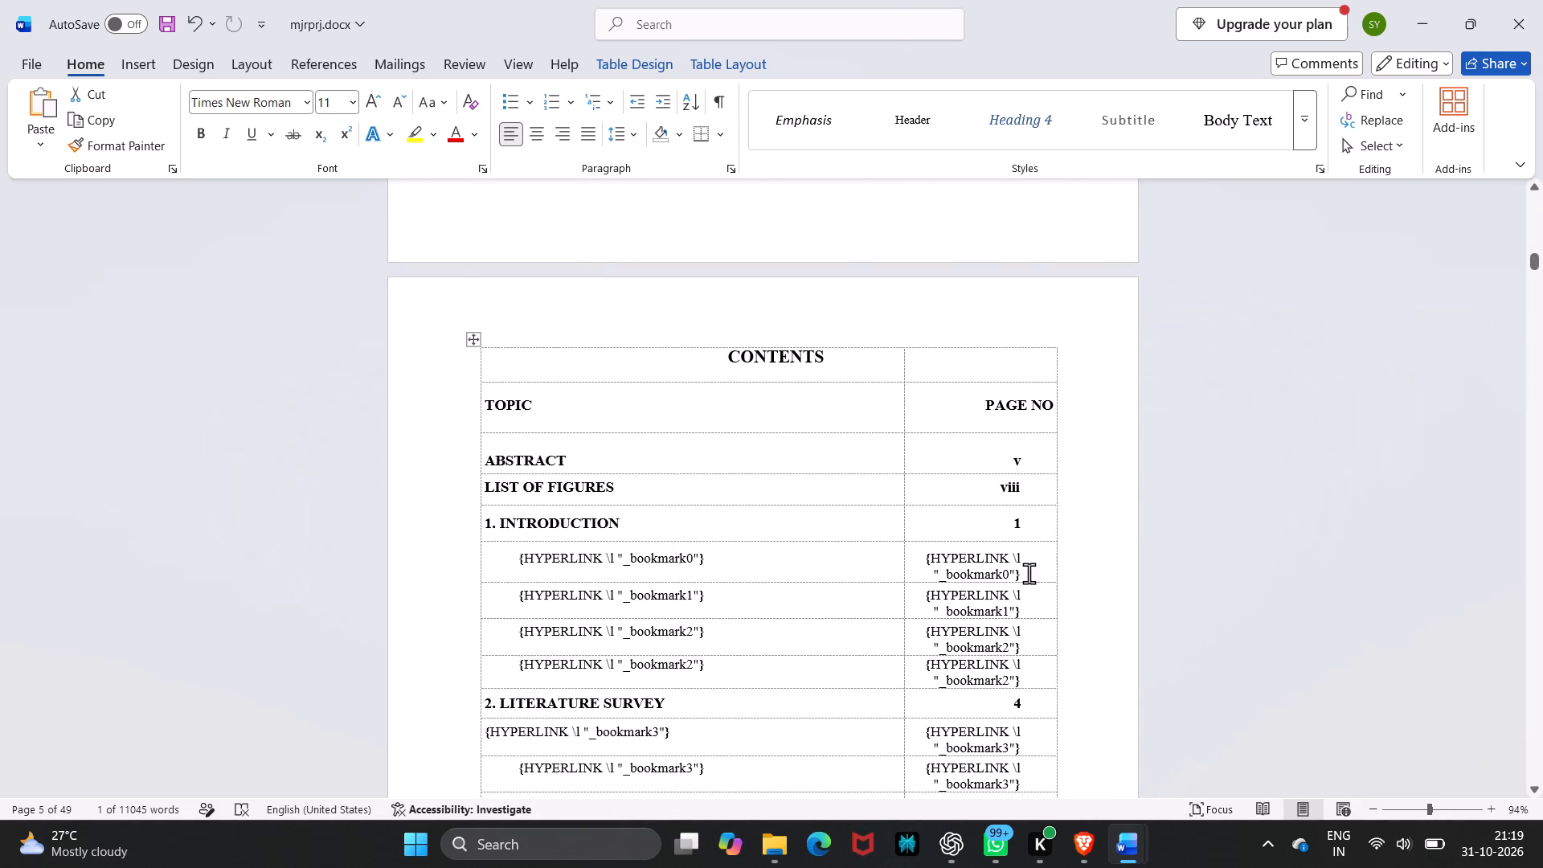
scroll(1038, 595, down, 1)
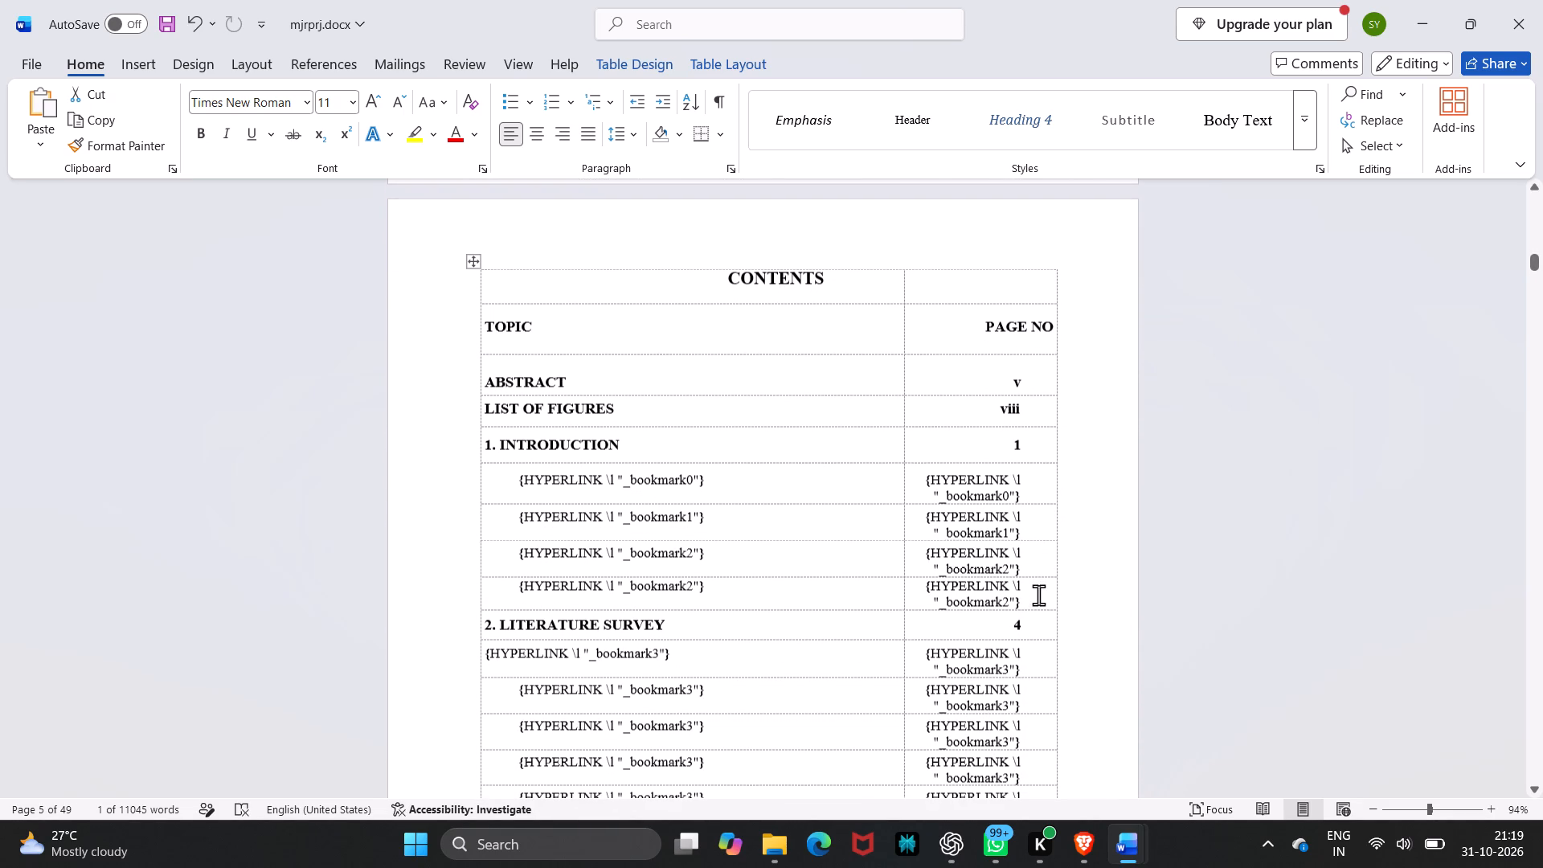
scroll(1038, 595, down, 1)
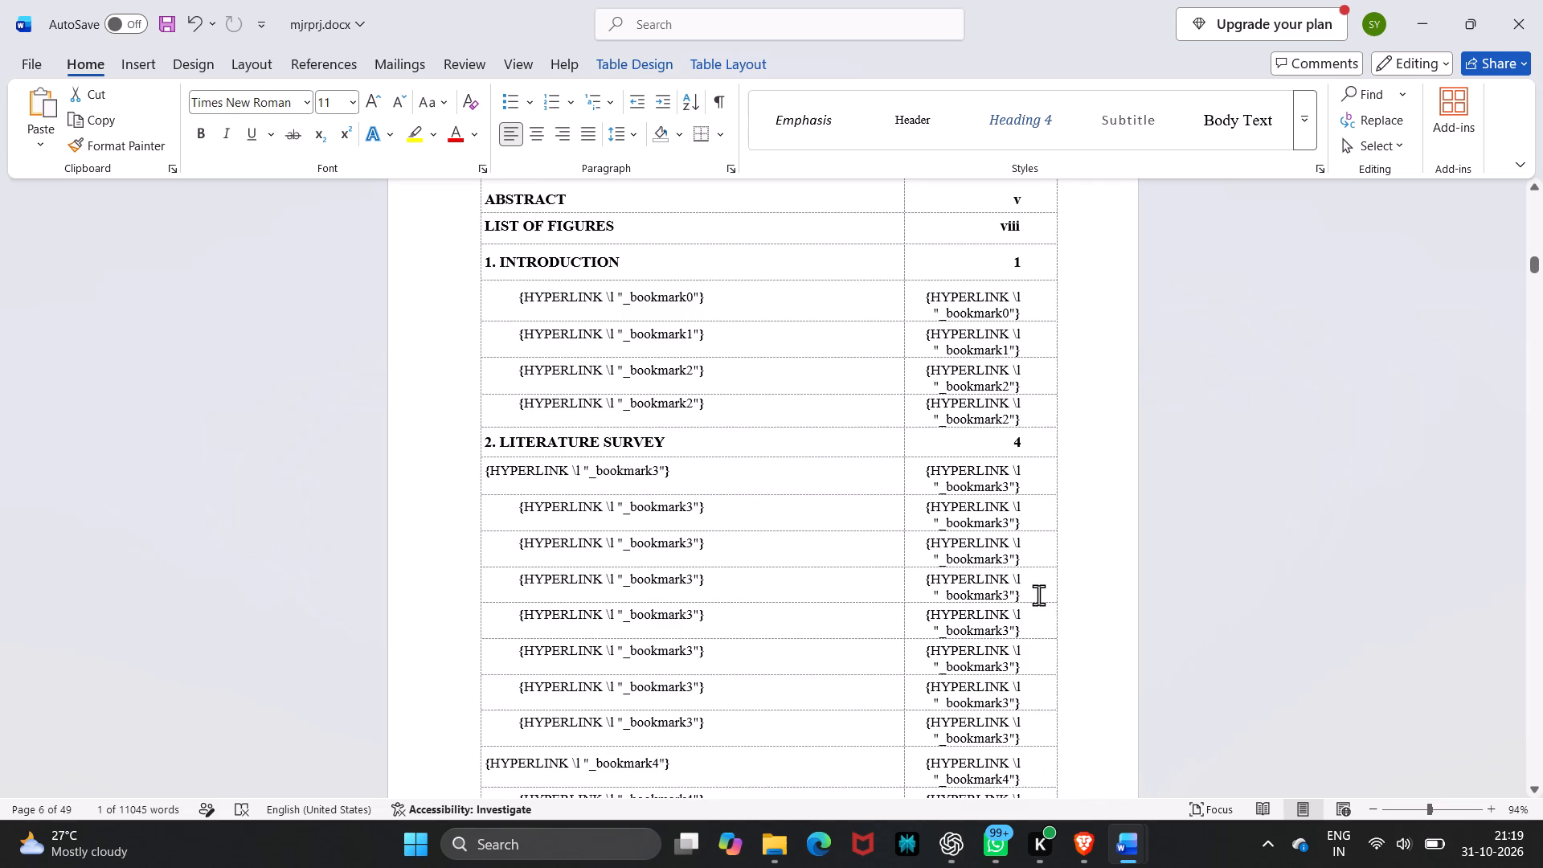
Check the page footers through the Literature Survey and the process model section, and return to the Introduction.
scroll(1038, 595, down, 12)
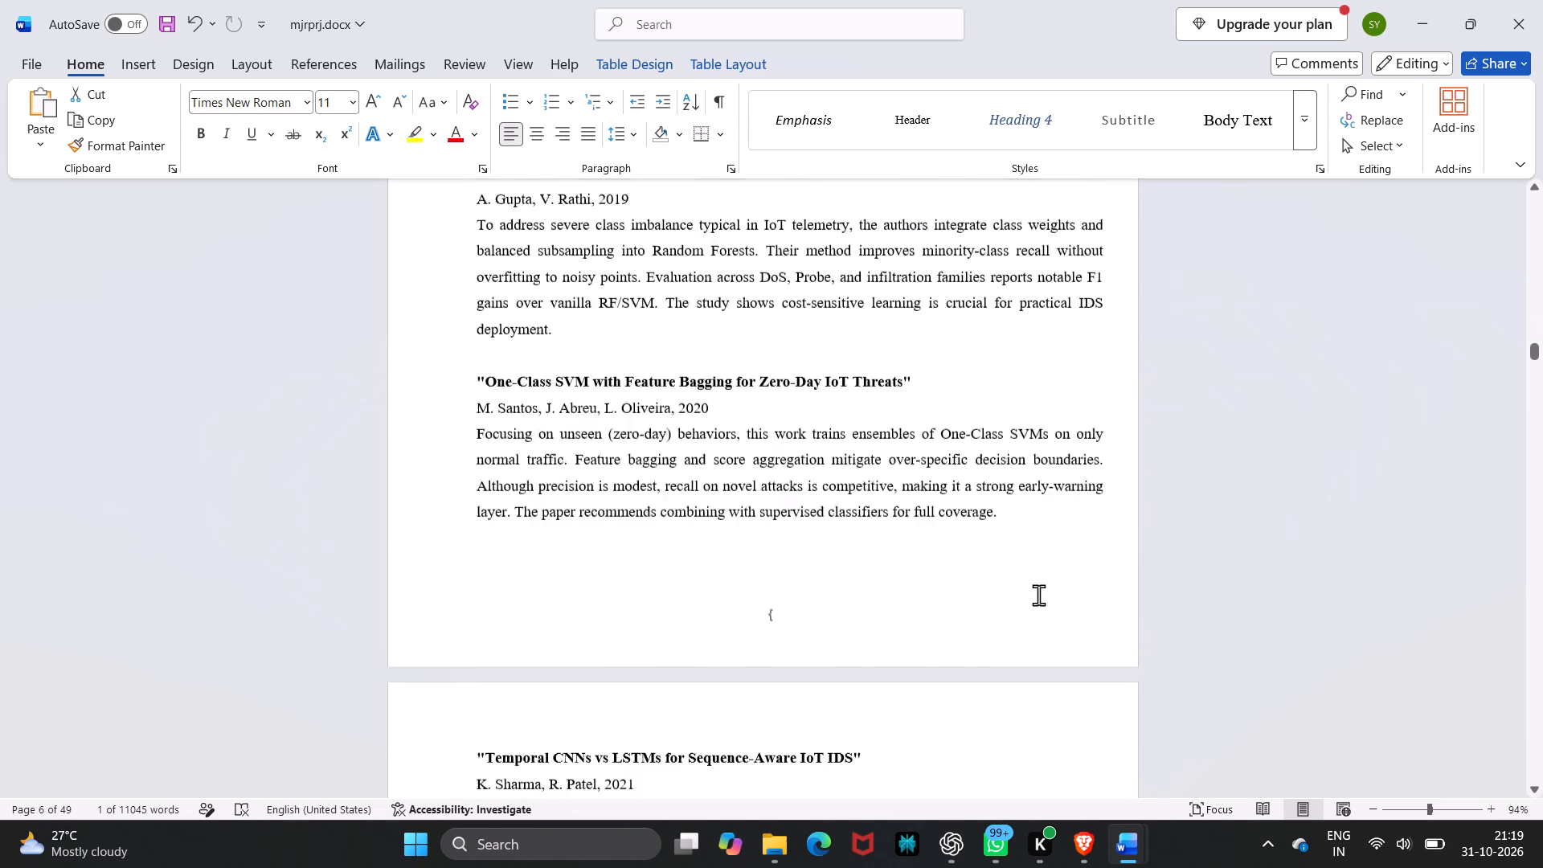
scroll(1038, 595, down, 3)
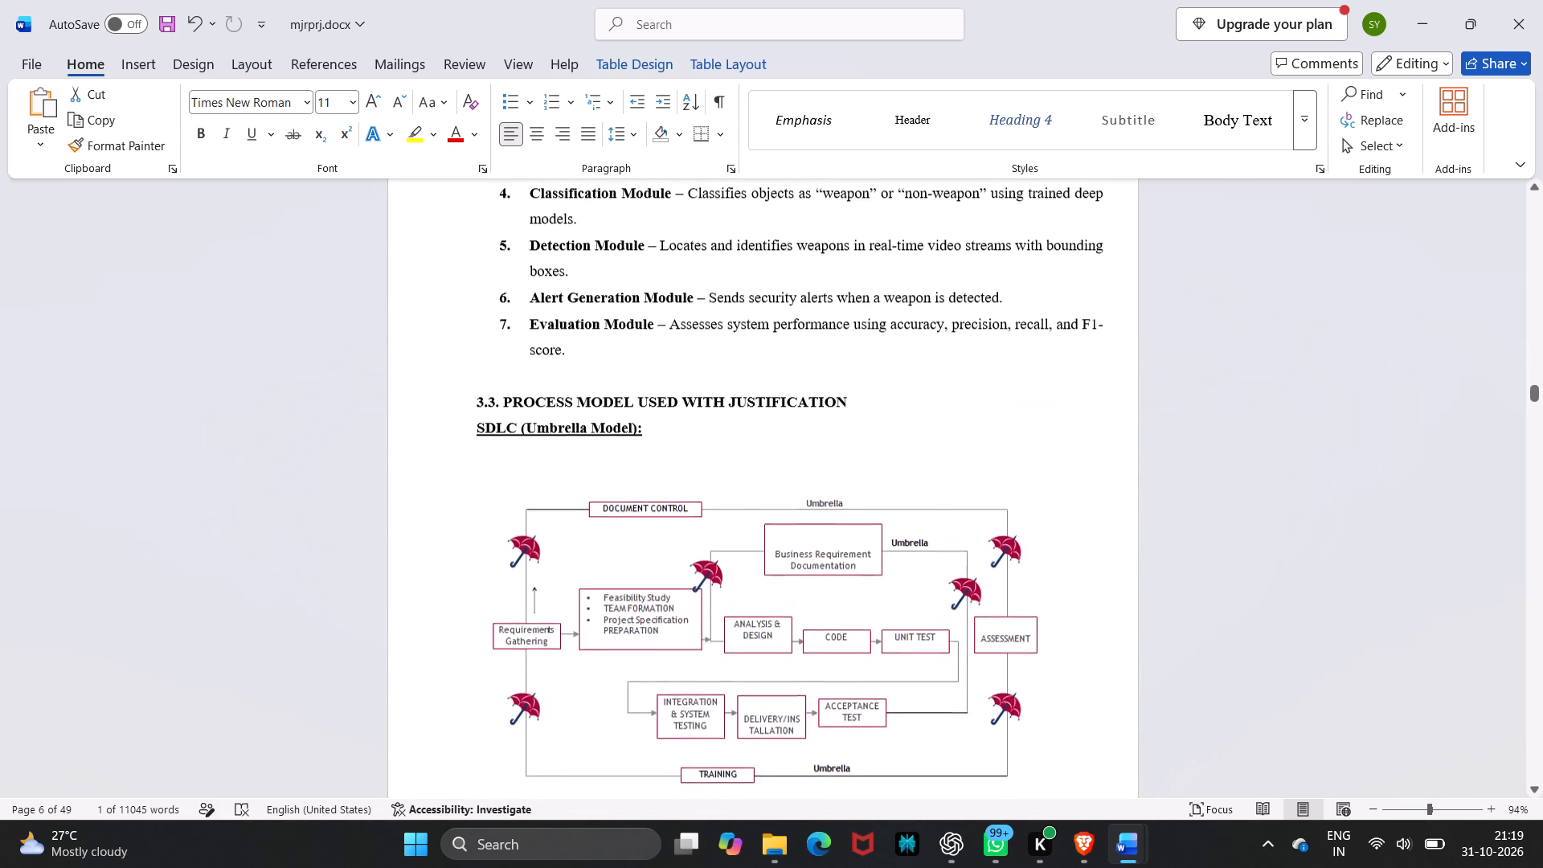
scroll(1038, 595, down, 1)
scroll(1038, 595, up, 7)
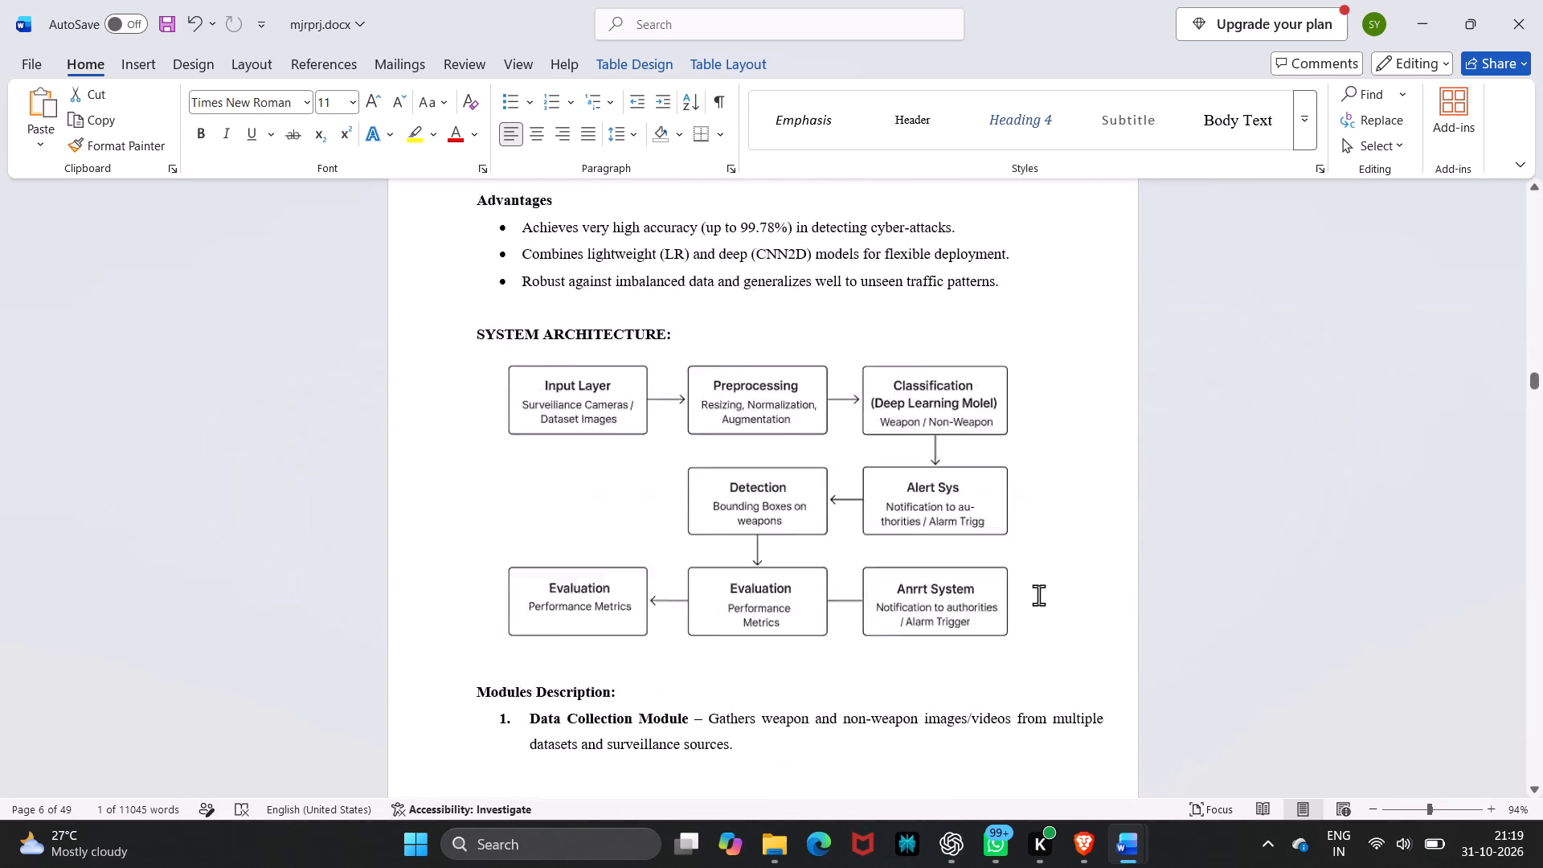
scroll(1038, 595, up, 10)
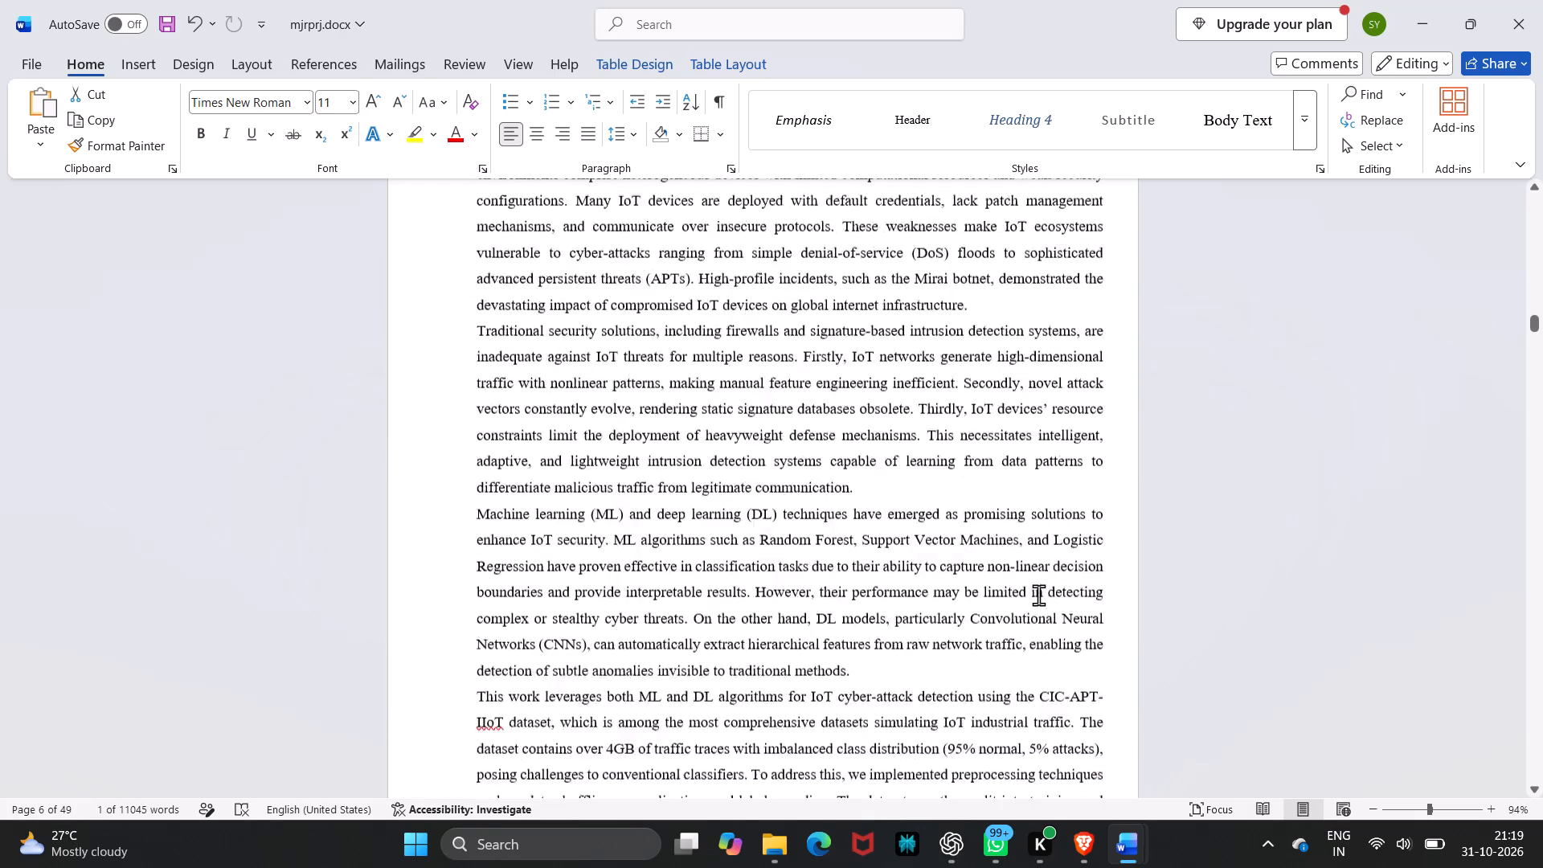
scroll(1038, 595, up, 2)
scroll(1038, 595, down, 1)
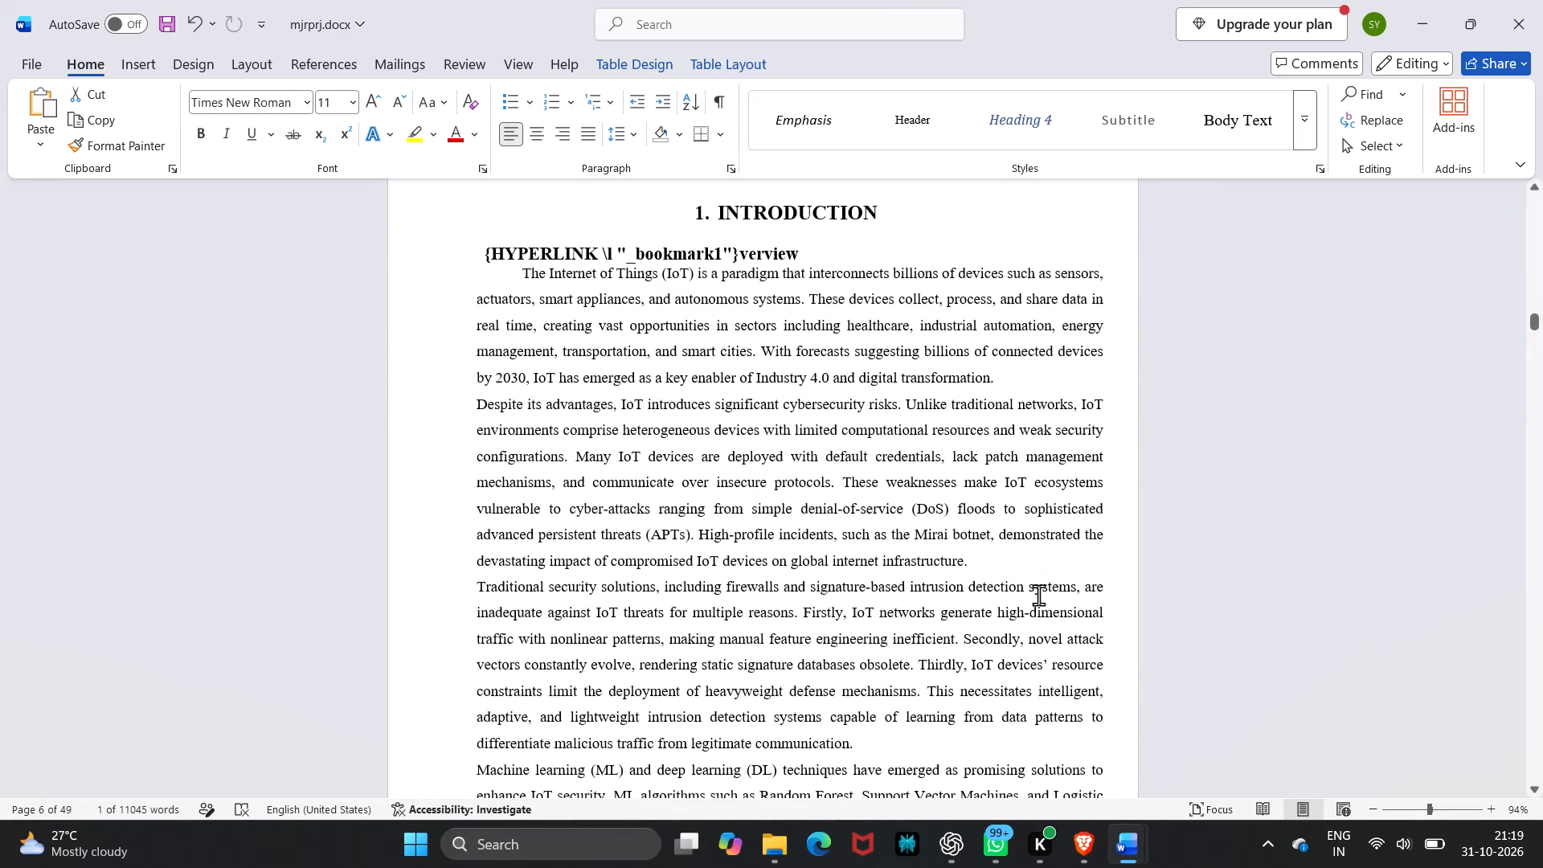
scroll(1038, 595, down, 1)
Insert a blank line after the first Introduction paragraph, which ends with "digital transformation.".
click(1018, 357)
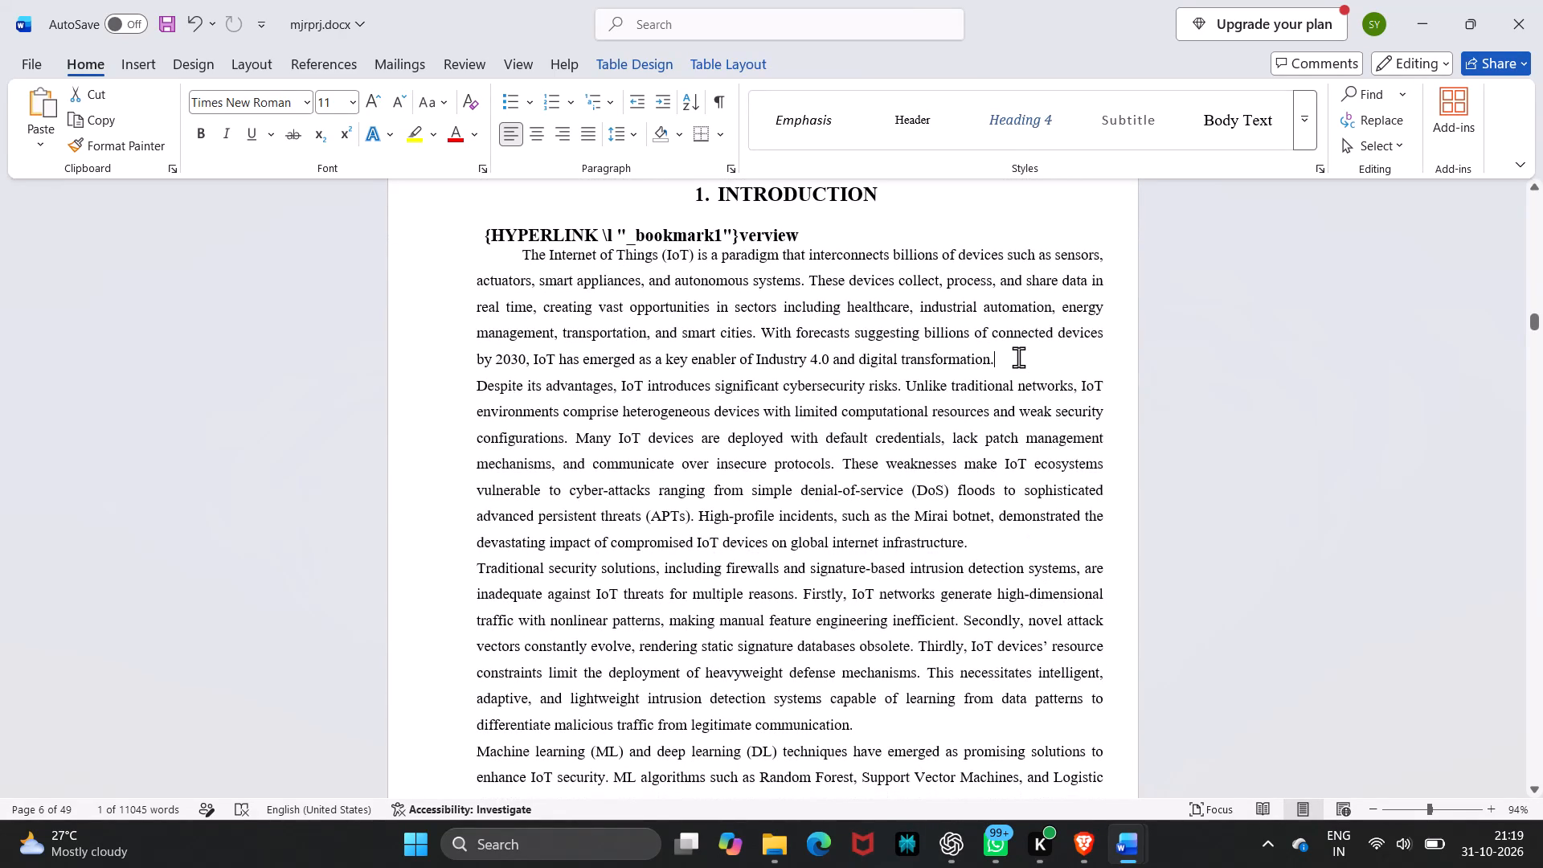
key(Return)
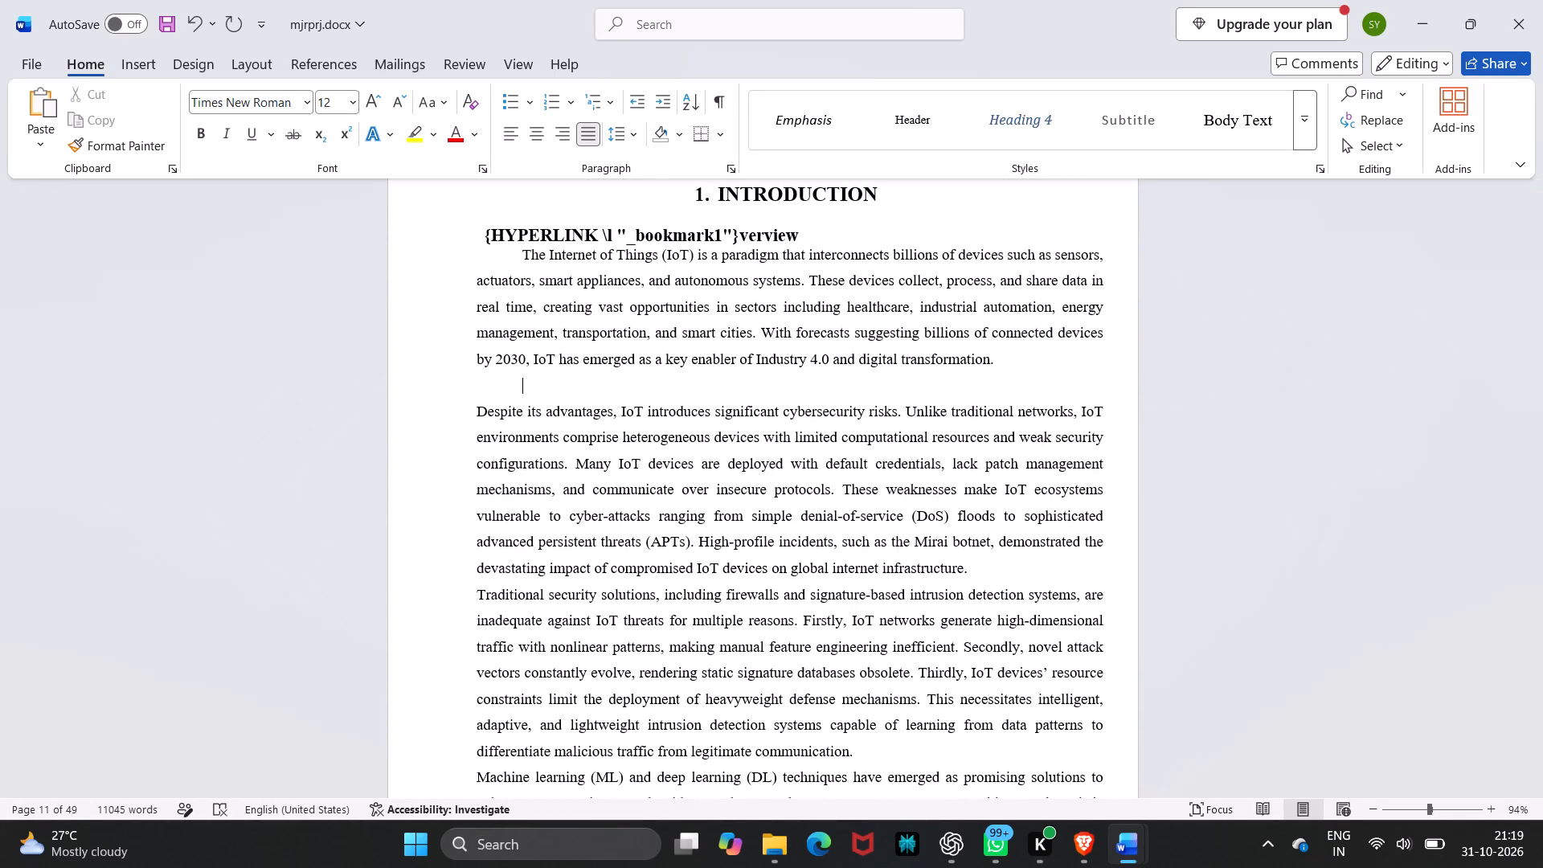
Replace the HYPERLINK _bookmark1 field code in the Introduction's first subheading with "O" so it reads "Overview".
scroll(1018, 357, up, 1)
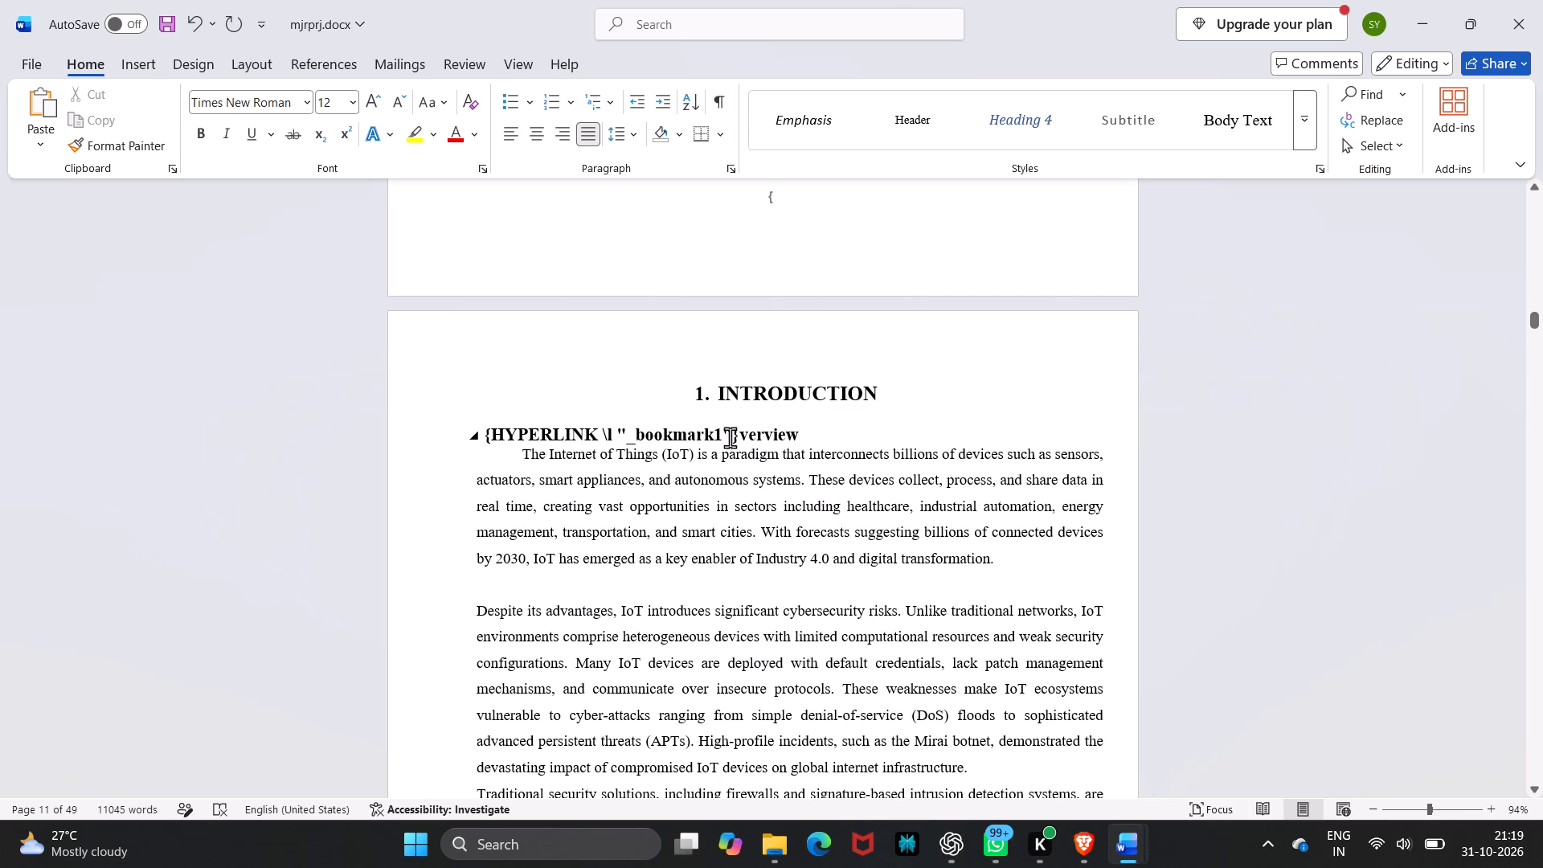
click(738, 434)
drag(741, 436, 732, 435)
drag(732, 435, 501, 428)
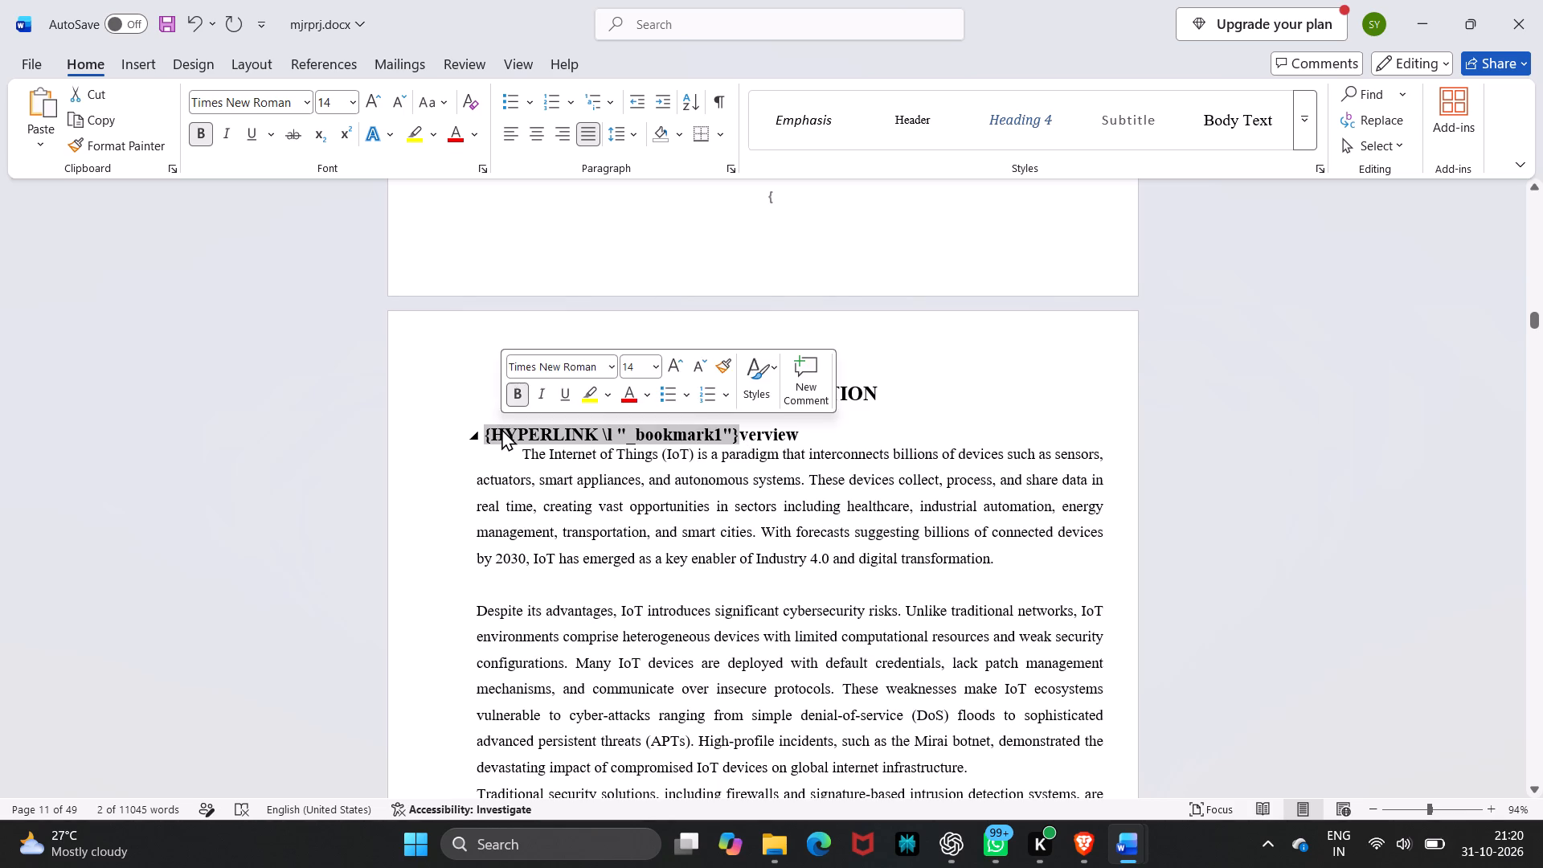
key(BackSpace)
key(shift+o)
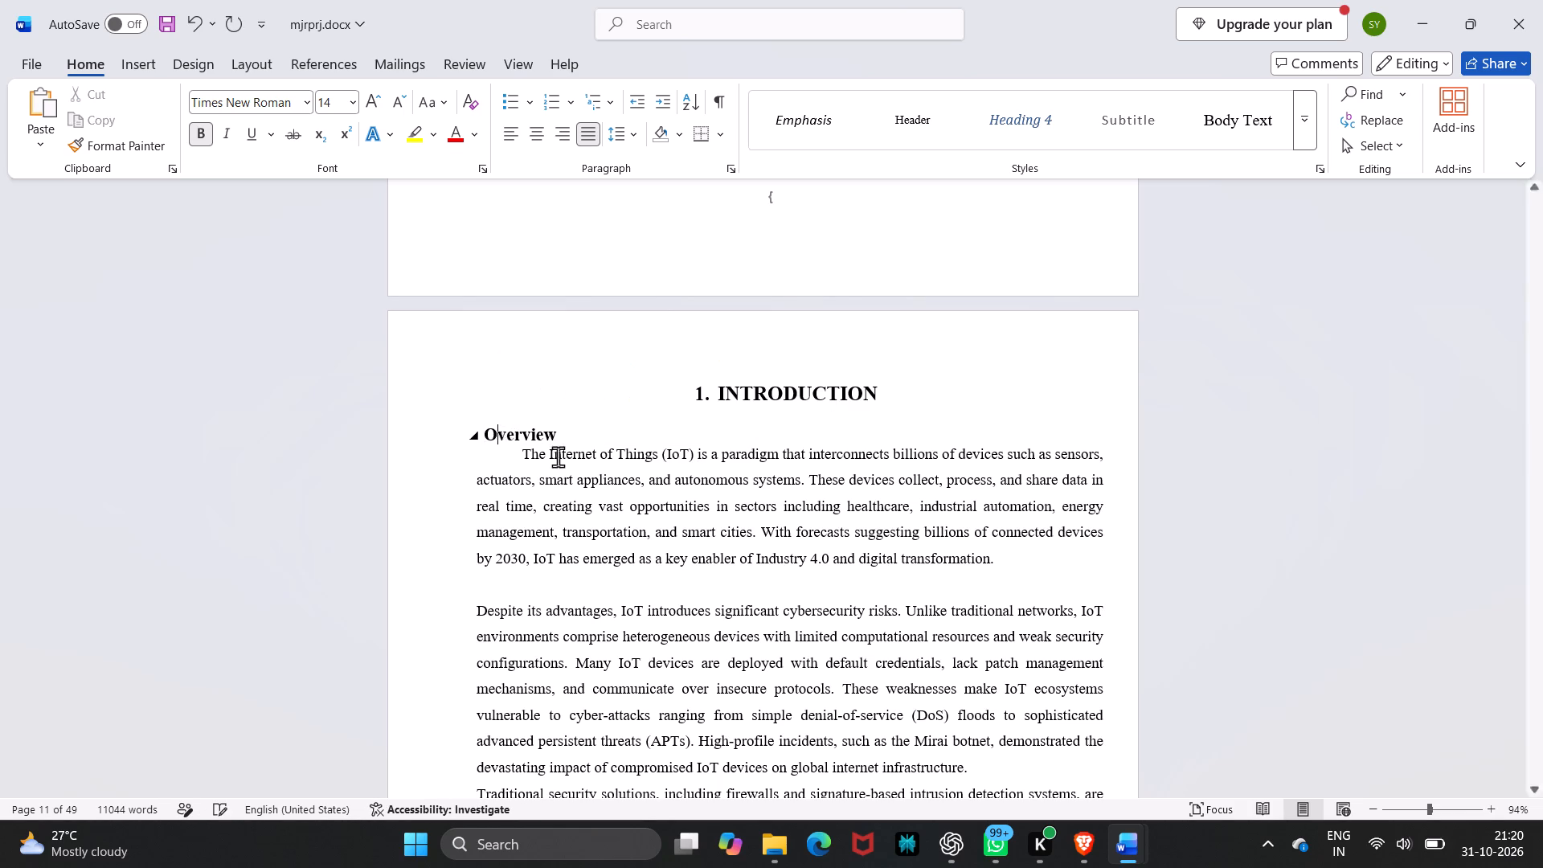
Examine the List of Figures and the contents pages for field codes shown in place of entries and page numbers.
scroll(677, 589, down, 1)
scroll(677, 589, up, 6)
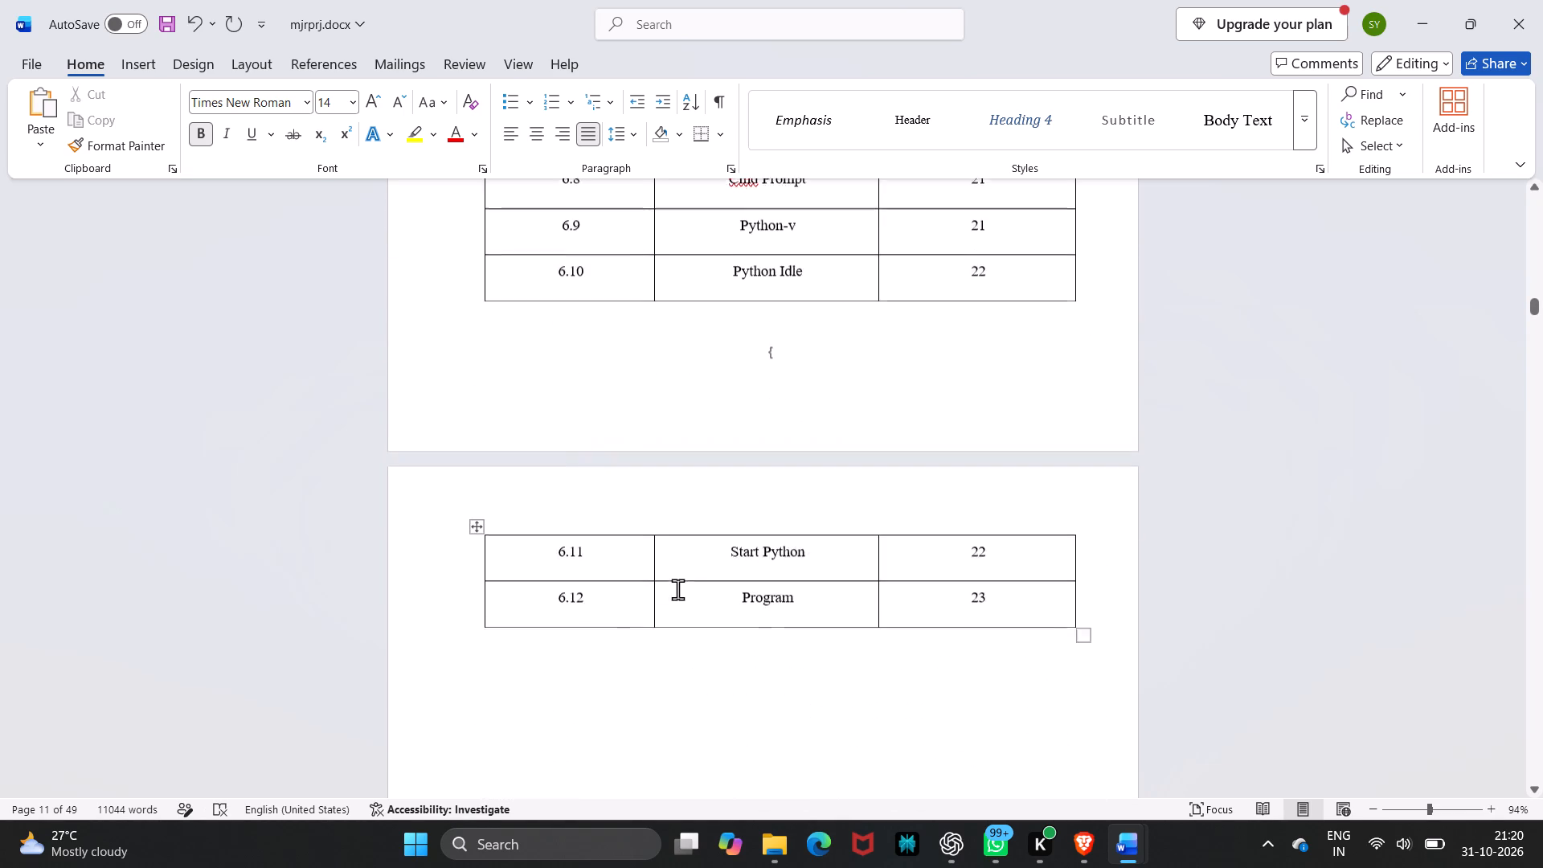
scroll(677, 589, up, 2)
scroll(677, 589, down, 2)
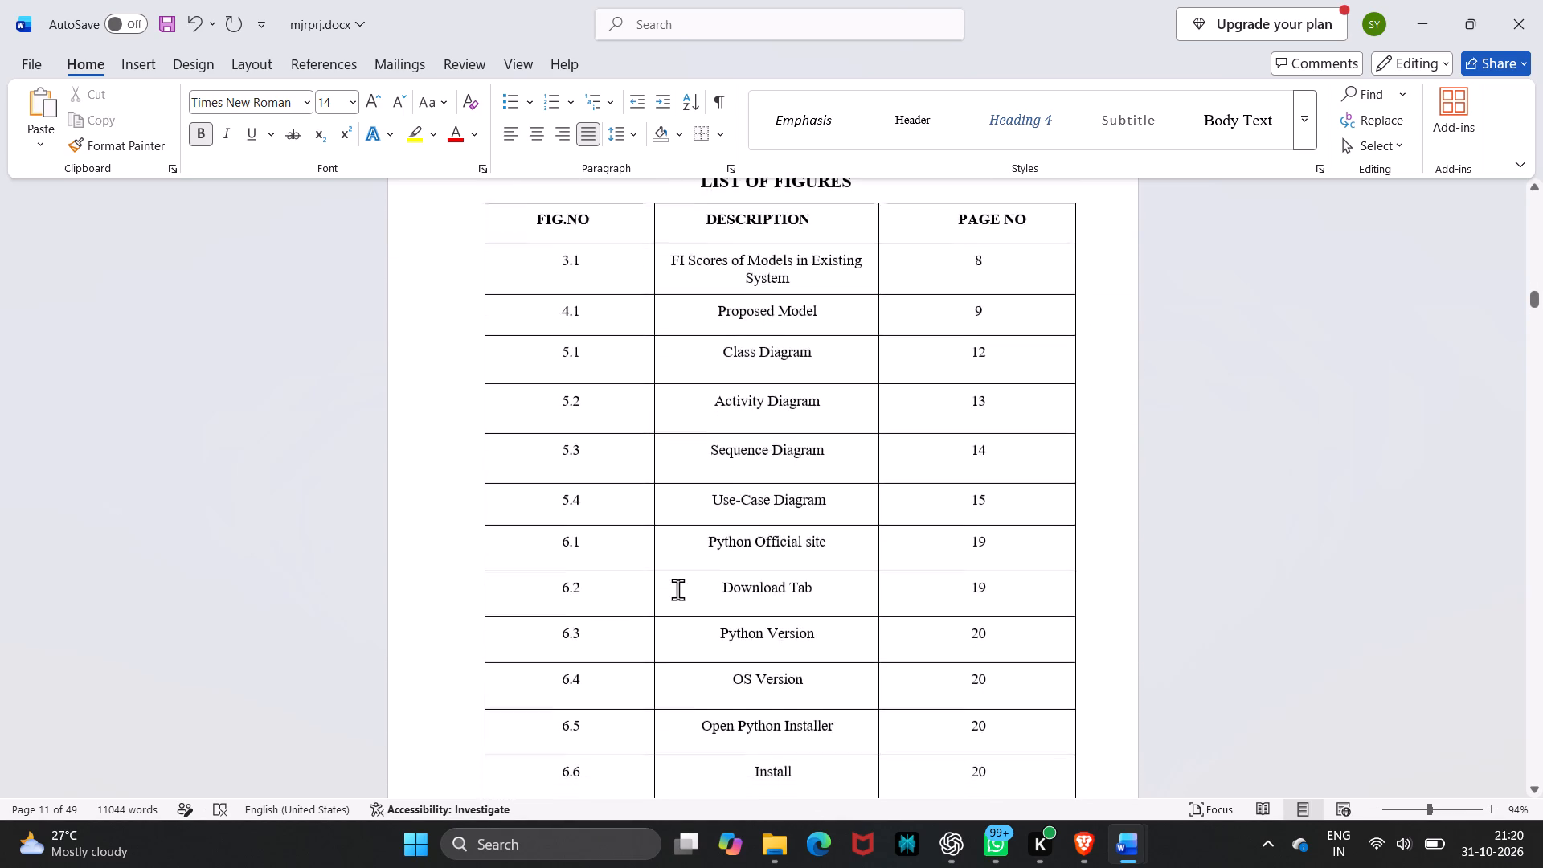
scroll(677, 589, up, 2)
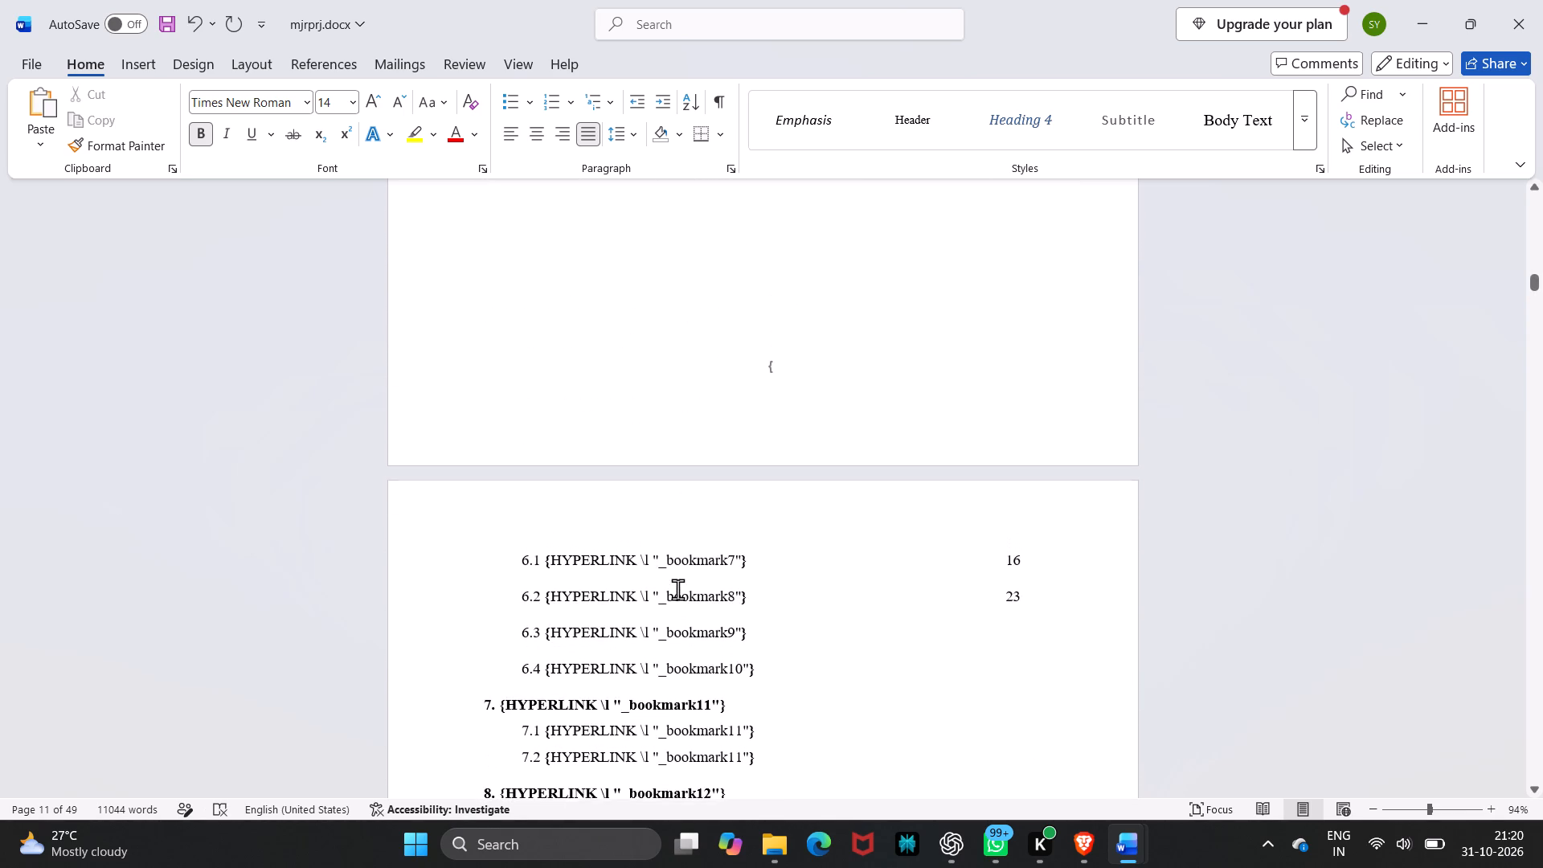
scroll(677, 589, up, 1)
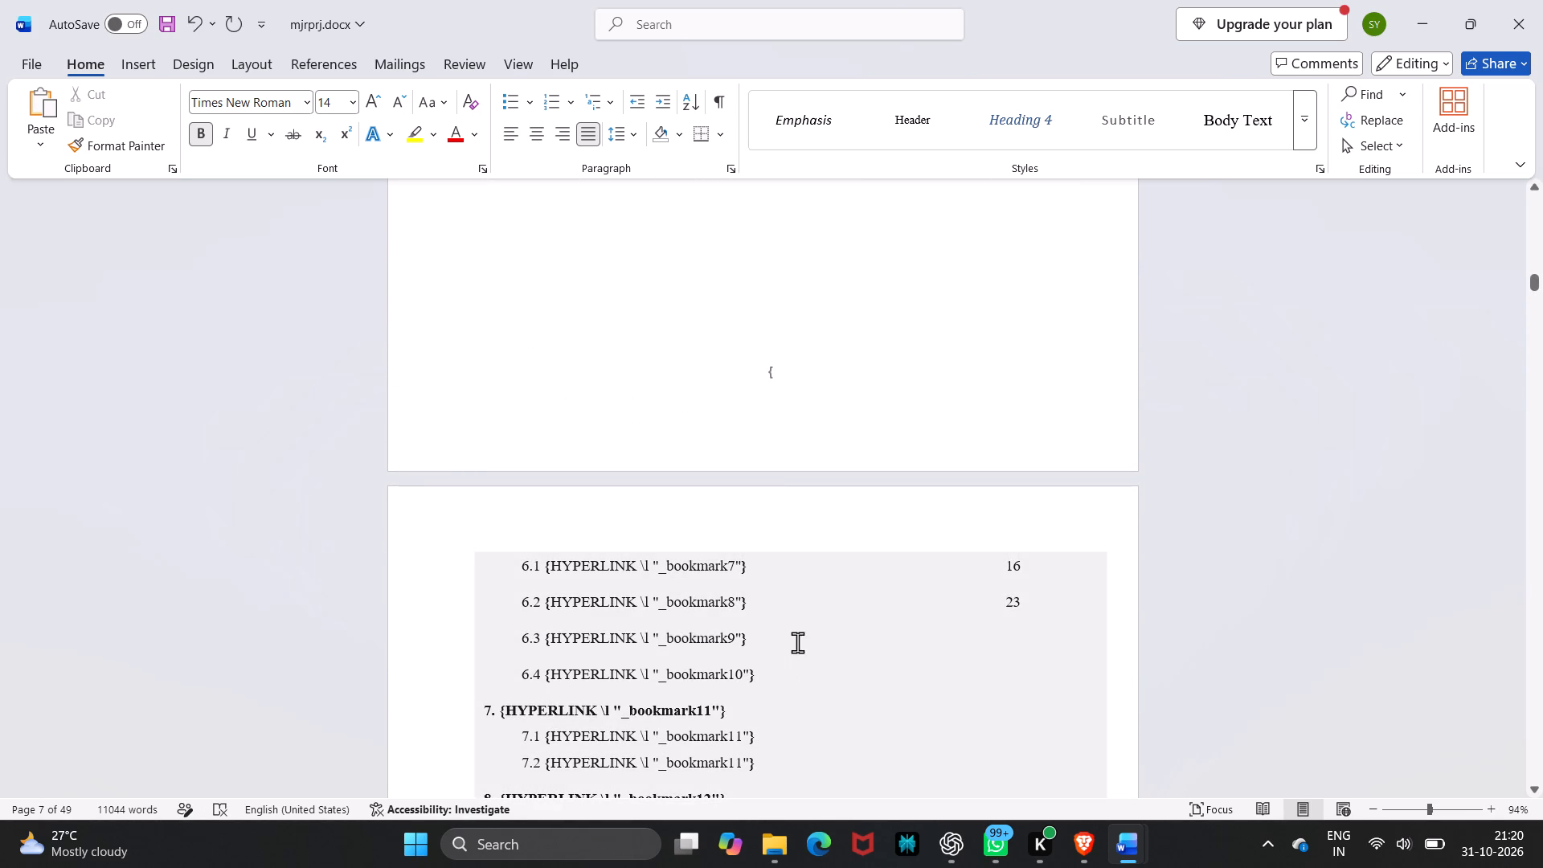
click(809, 631)
scroll(809, 631, up, 2)
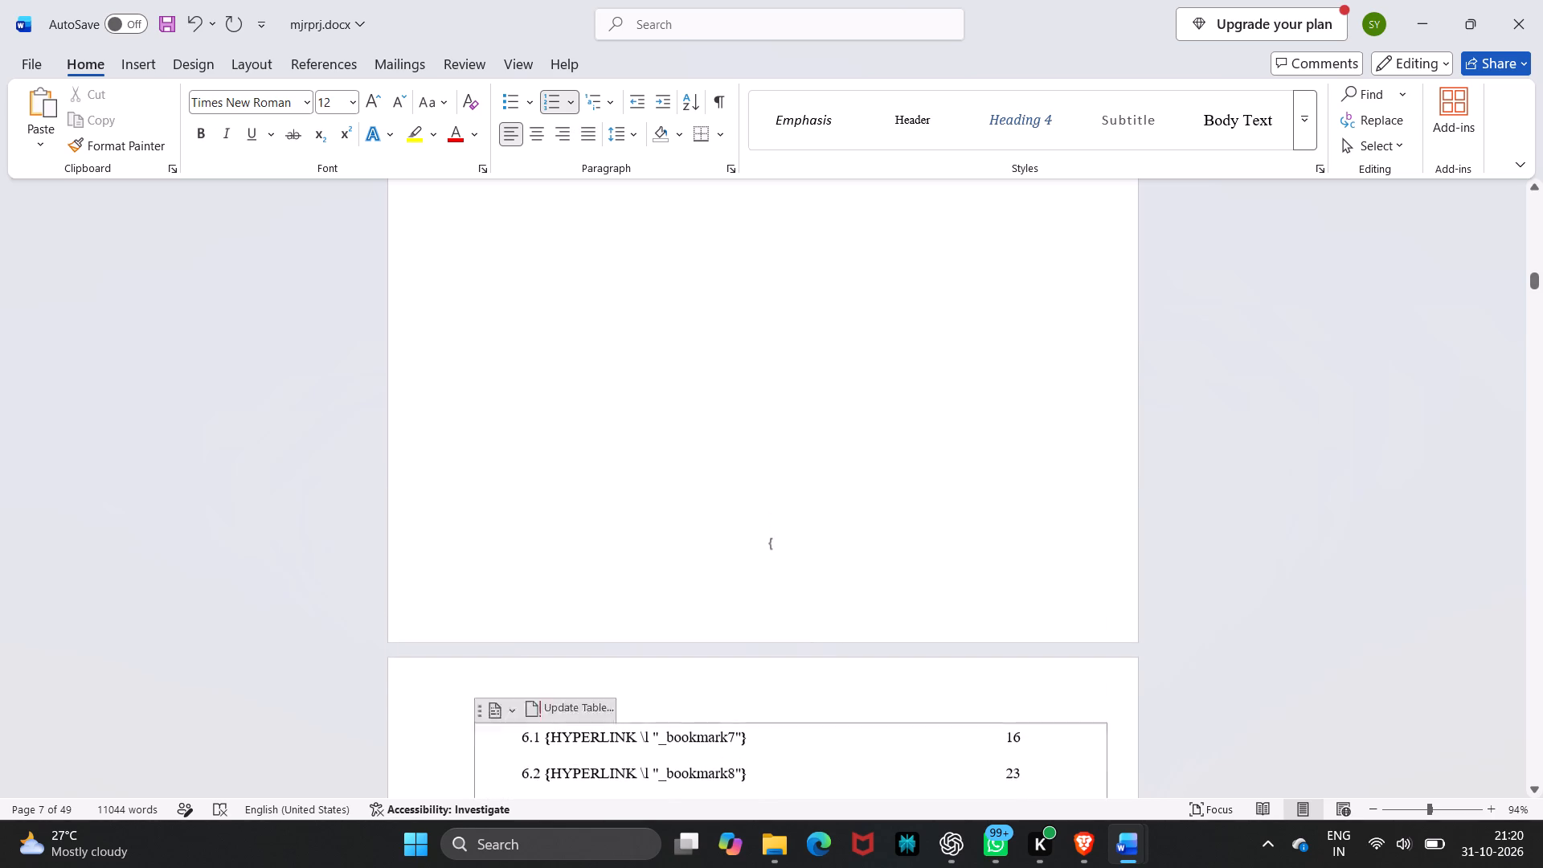
scroll(809, 631, up, 3)
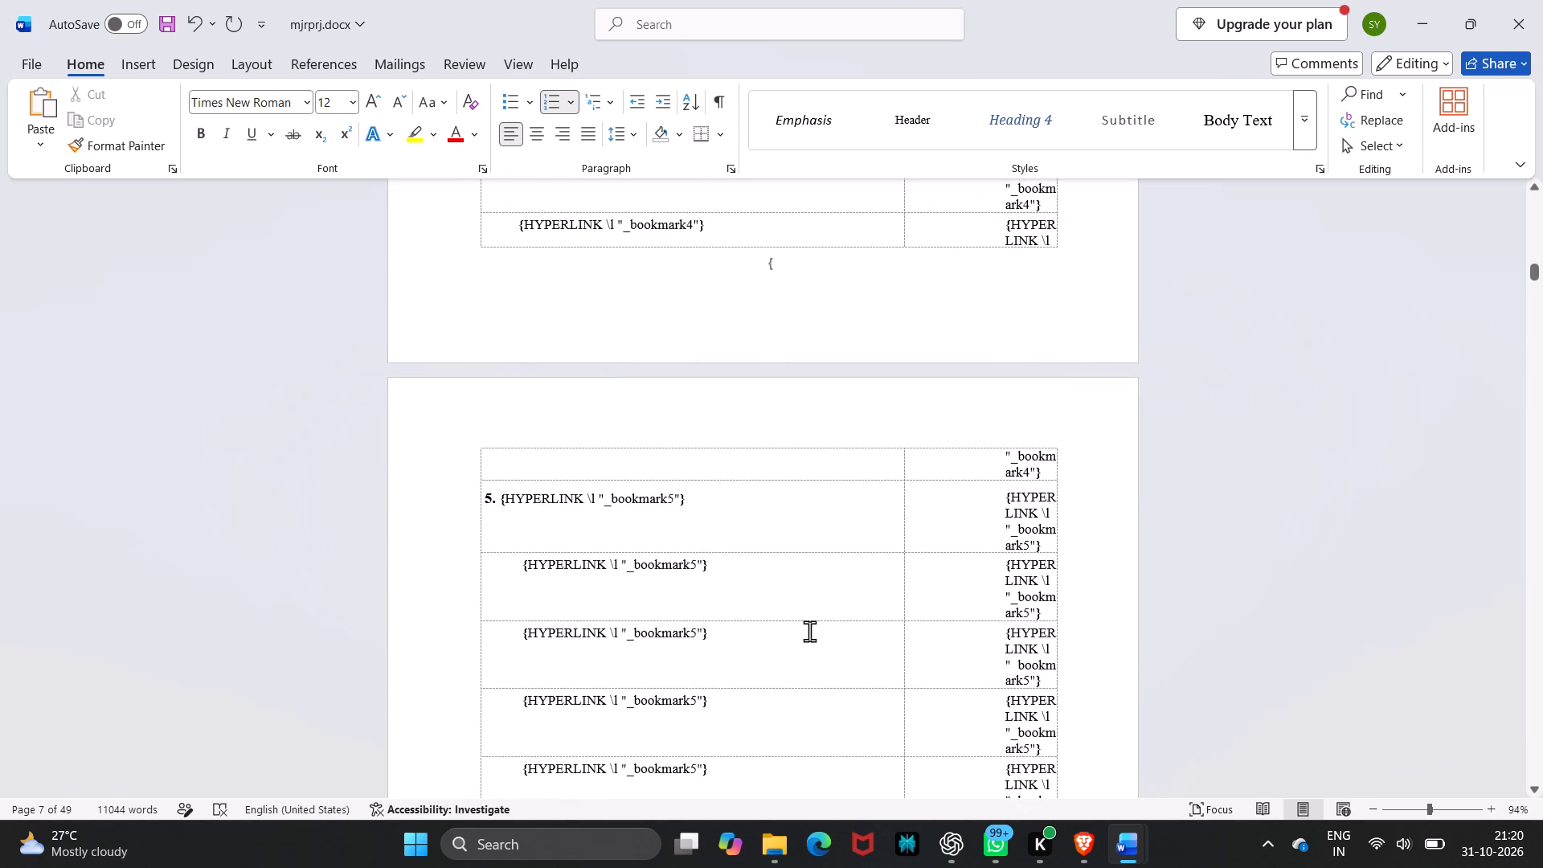
scroll(721, 573, up, 1)
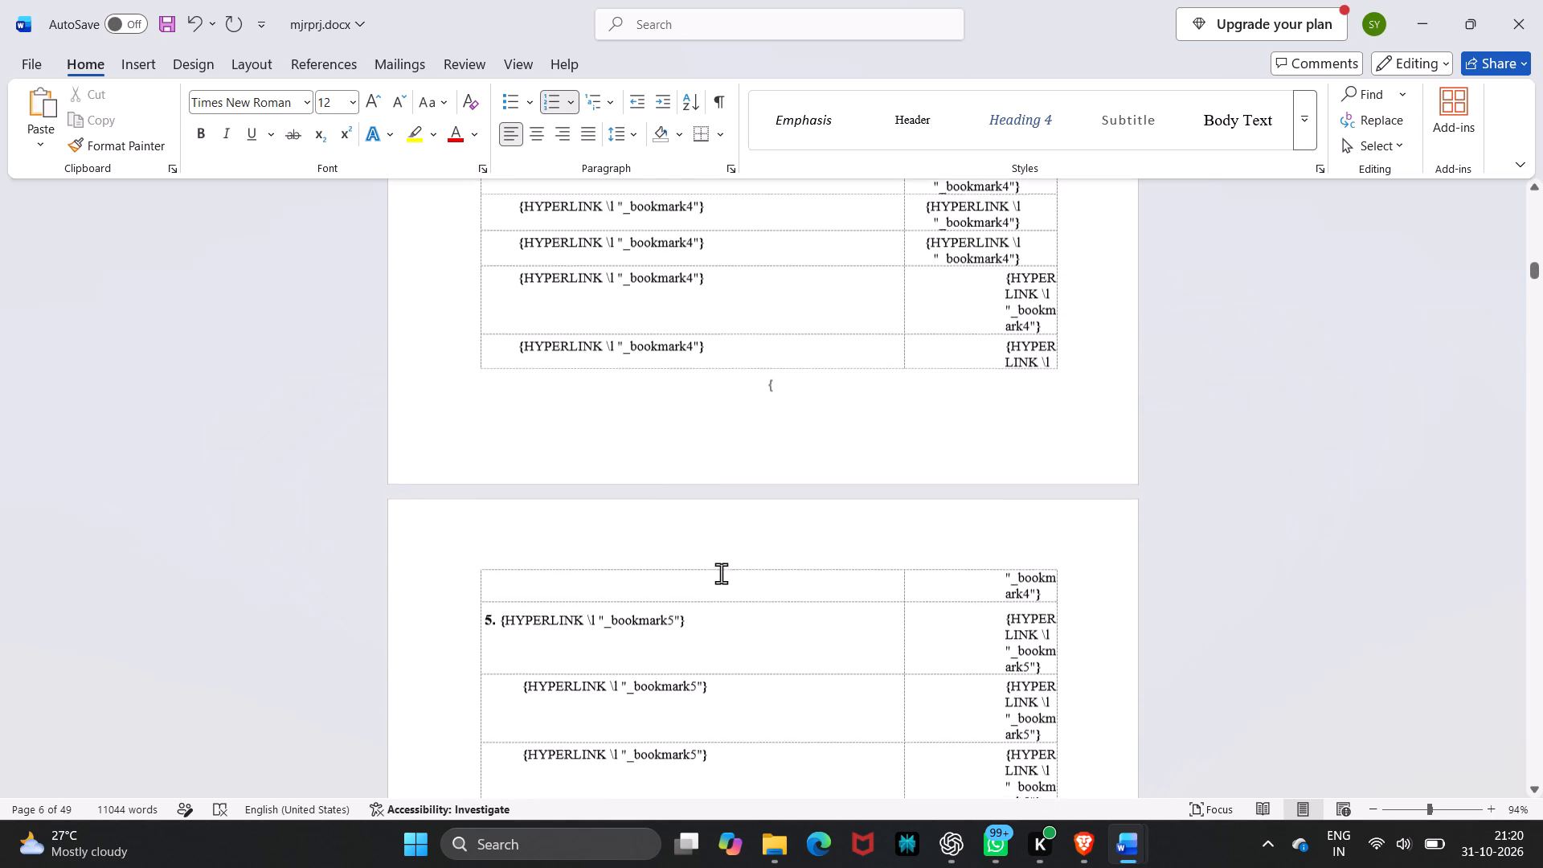
scroll(721, 573, up, 3)
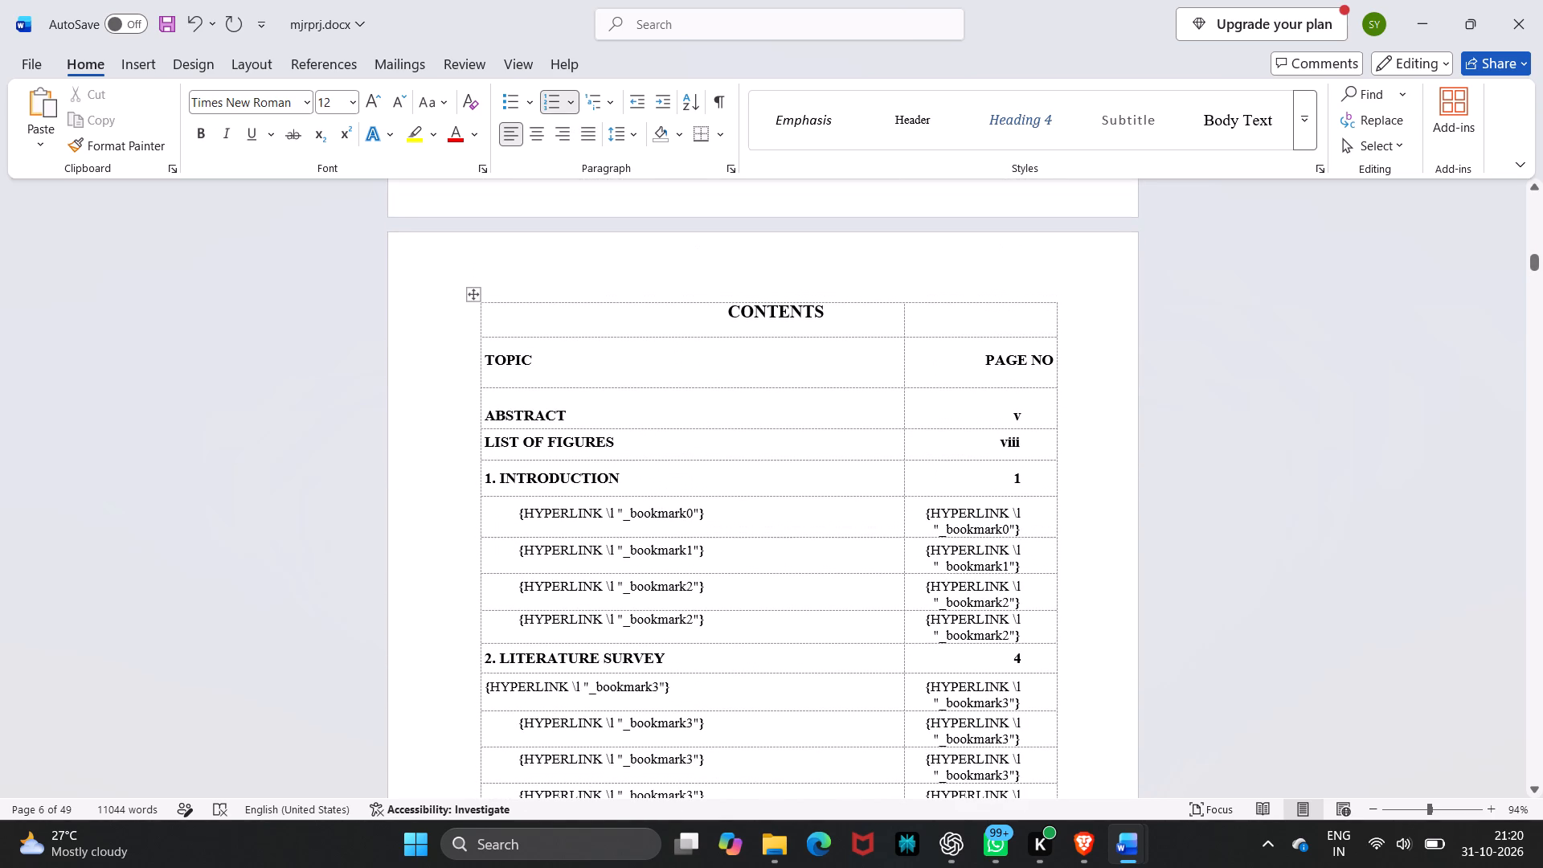
Examine the CONTENTS table for HYPERLINK field codes in the topic and page number columns.
scroll(721, 573, down, 4)
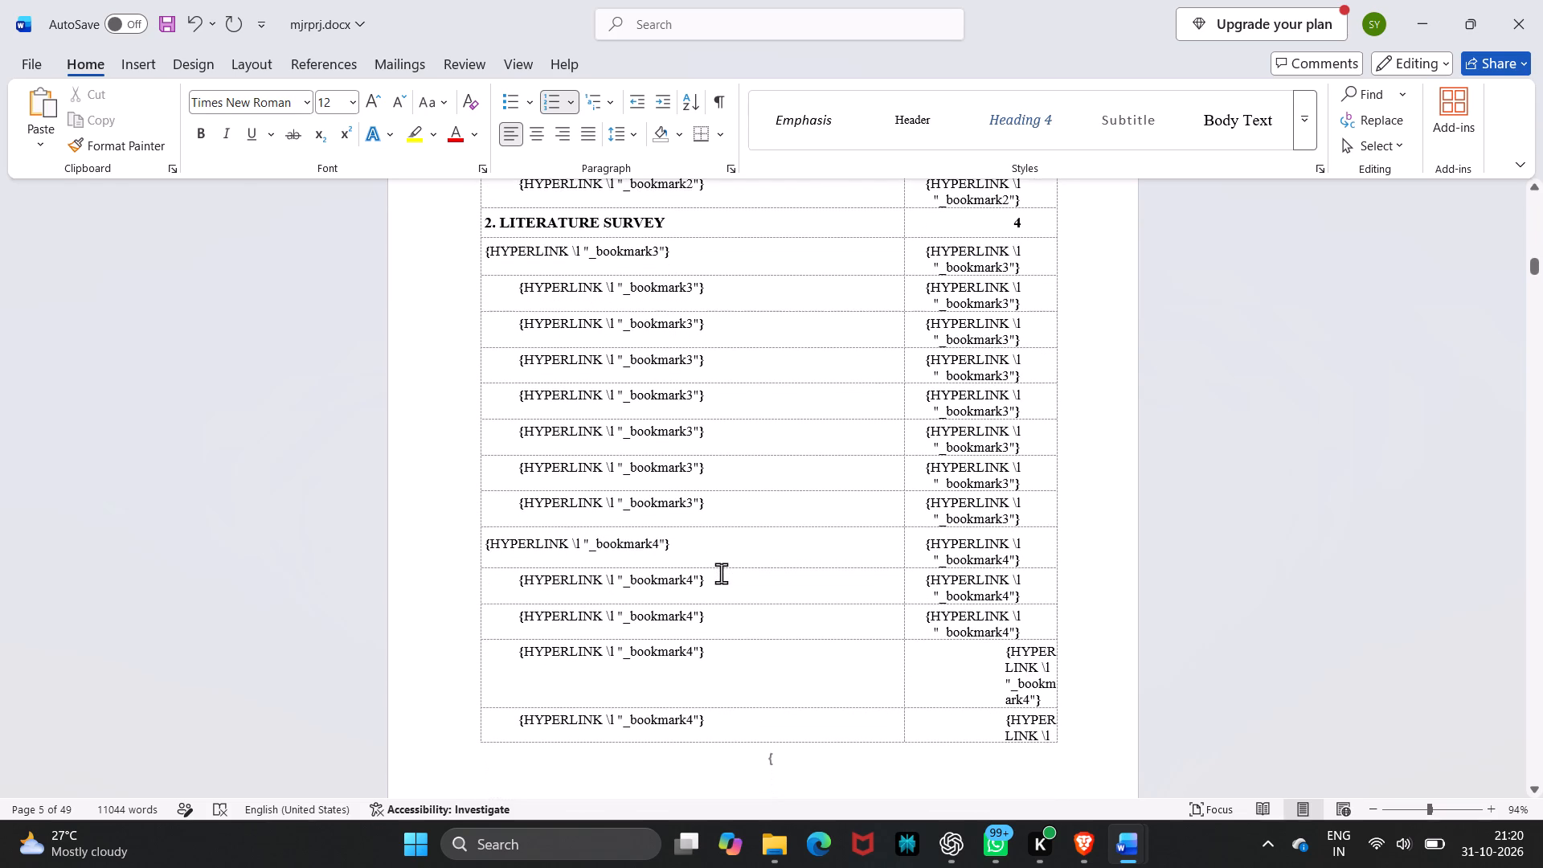
scroll(721, 573, down, 2)
scroll(721, 573, up, 2)
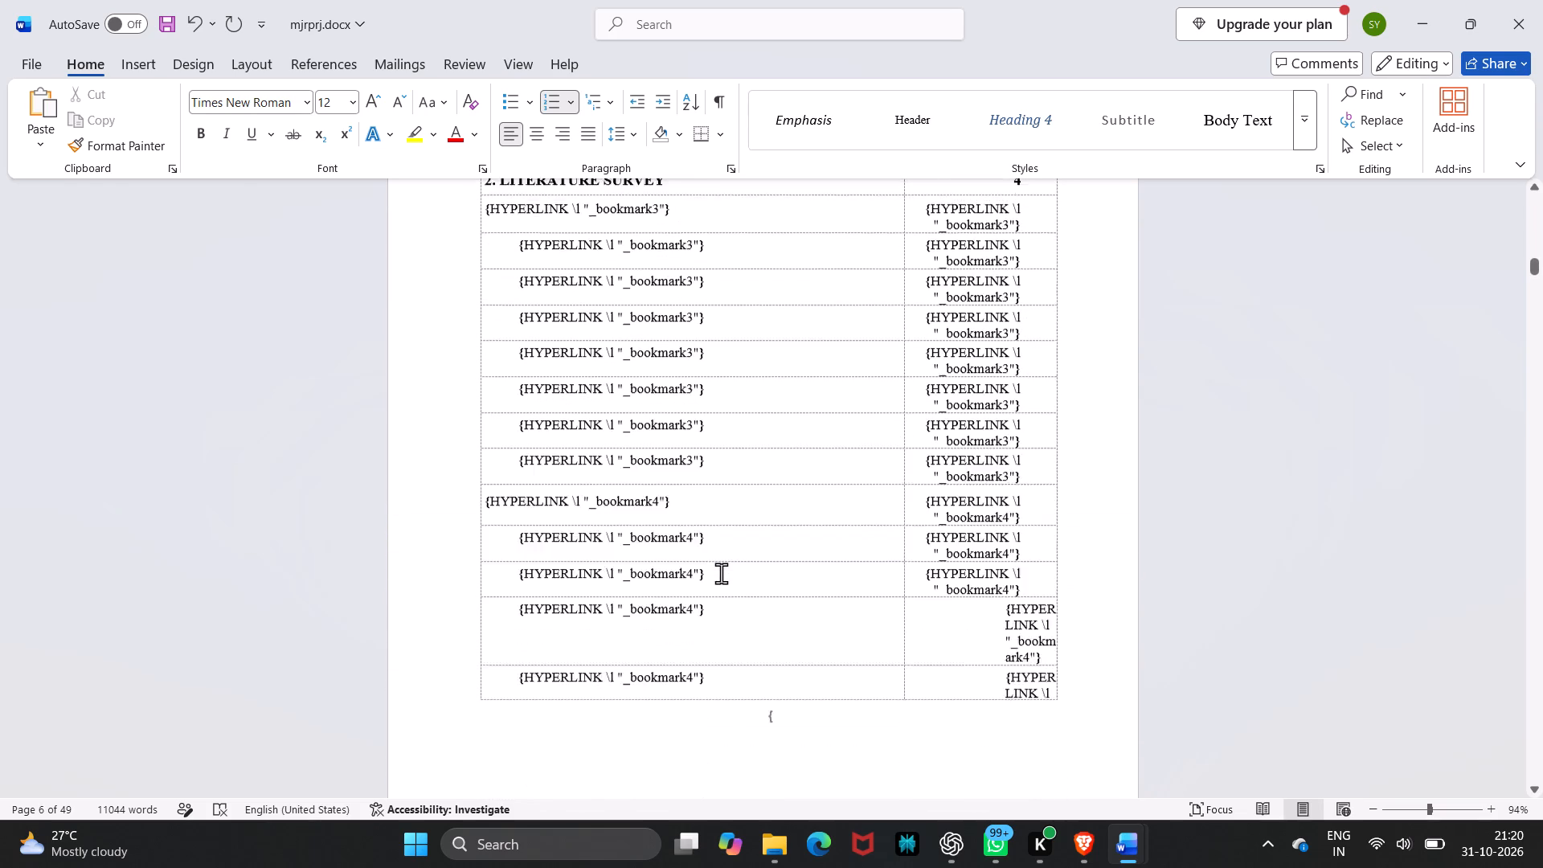
scroll(721, 573, up, 3)
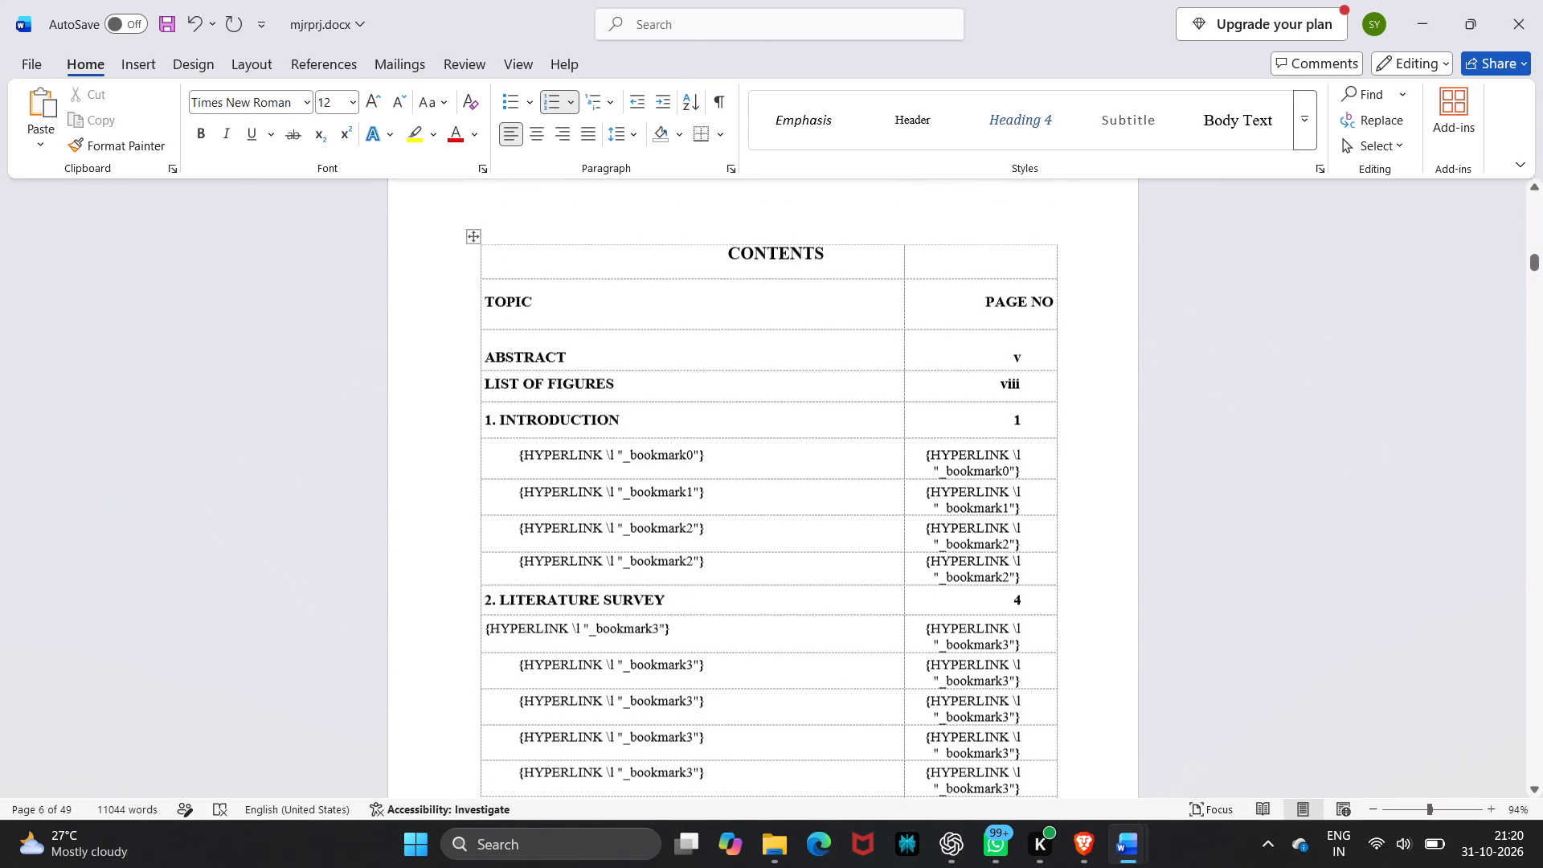
Check the front matter from the cover page through the Certificate, Declaration and Acknowledgment to the Abstract, including the page number footers.
scroll(721, 573, up, 4)
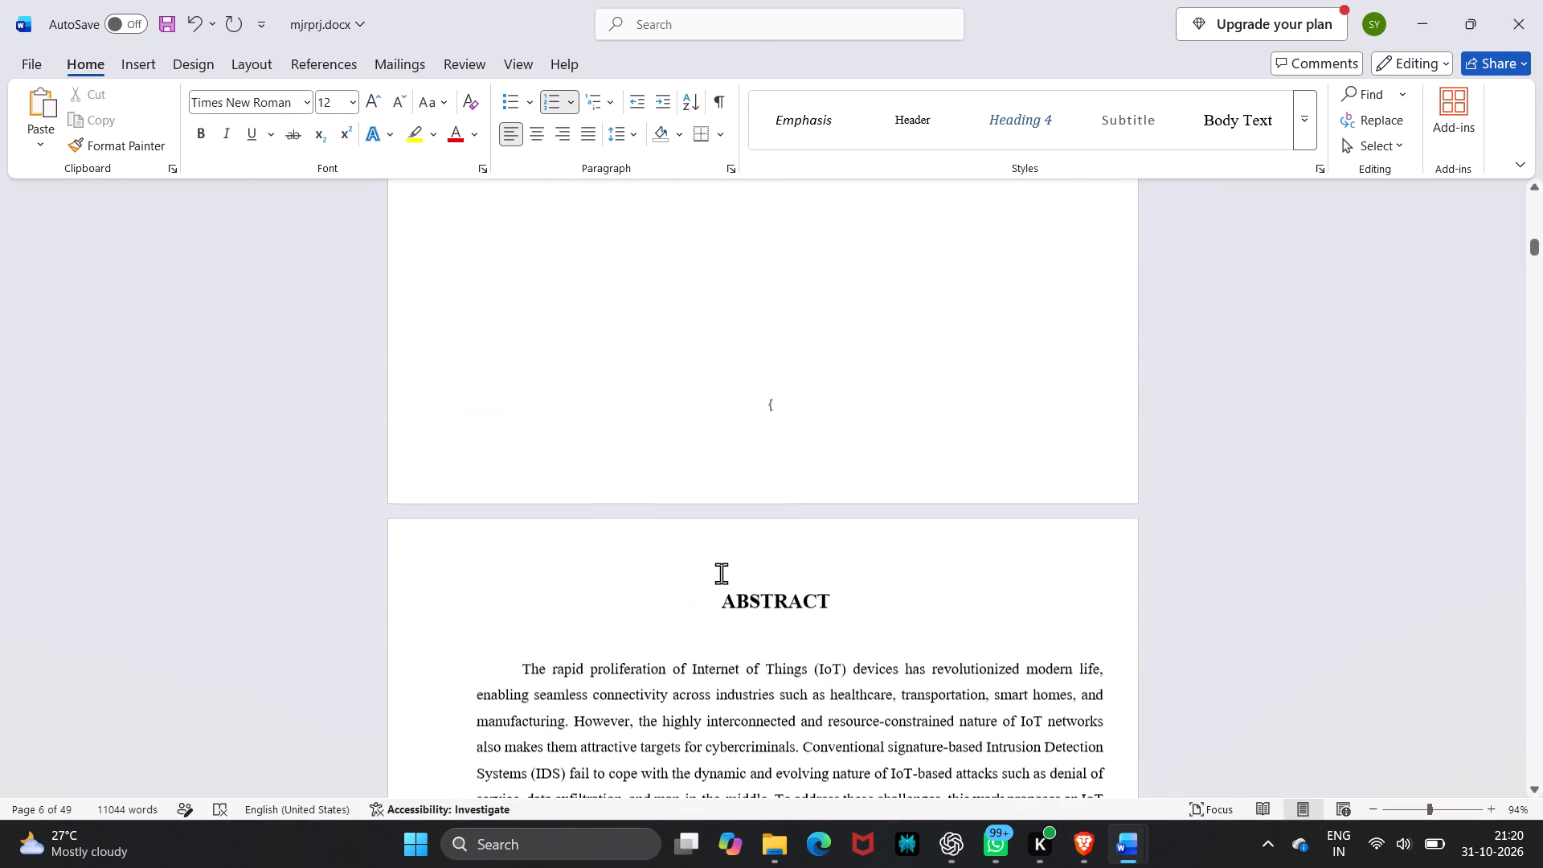
scroll(721, 573, up, 2)
click(721, 573)
scroll(721, 573, up, 1)
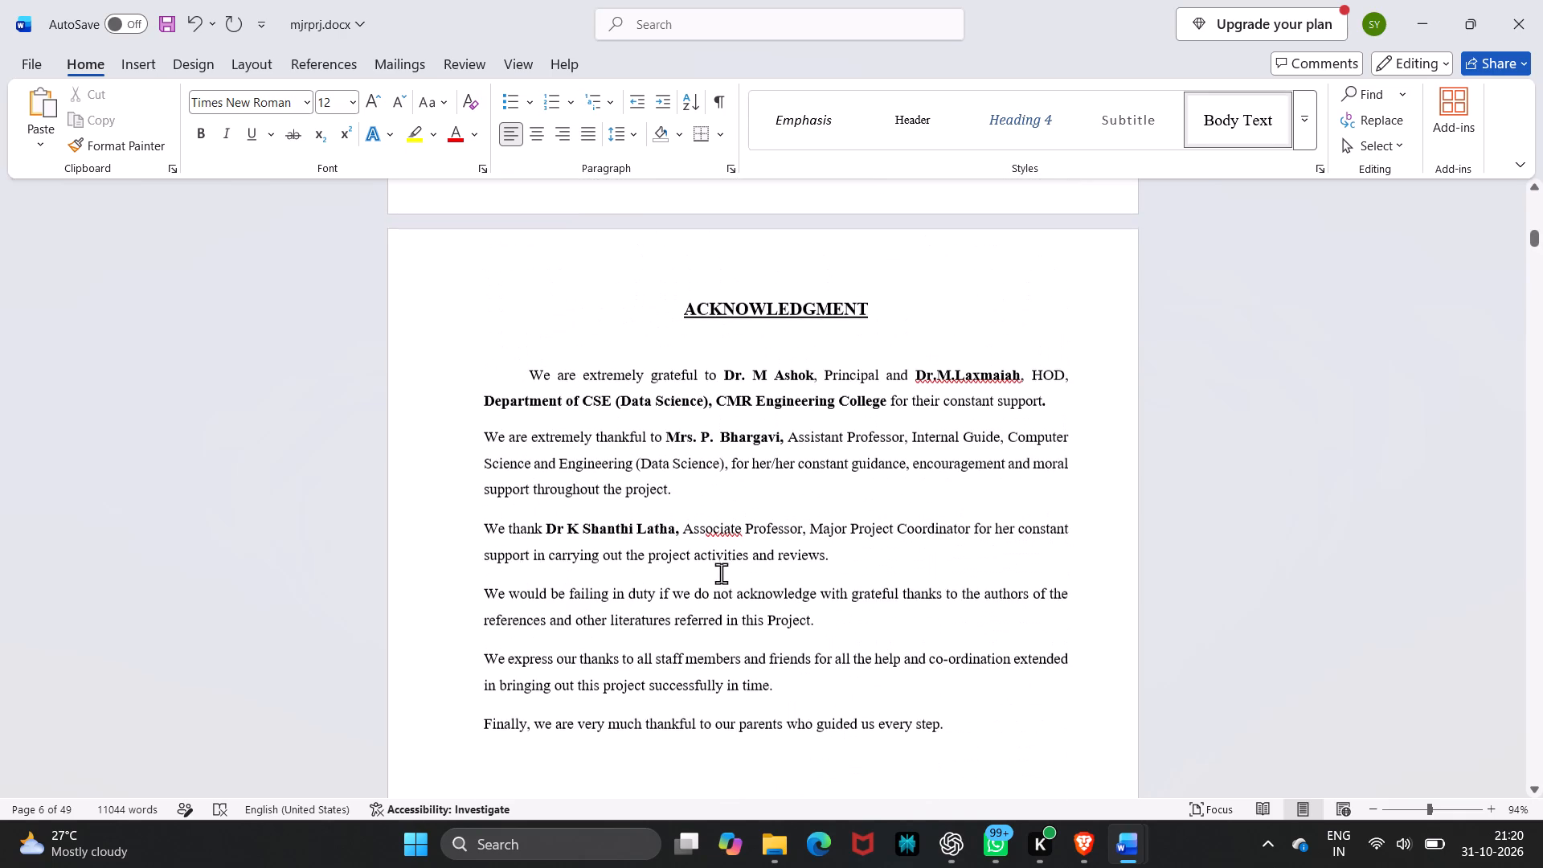
scroll(721, 573, up, 3)
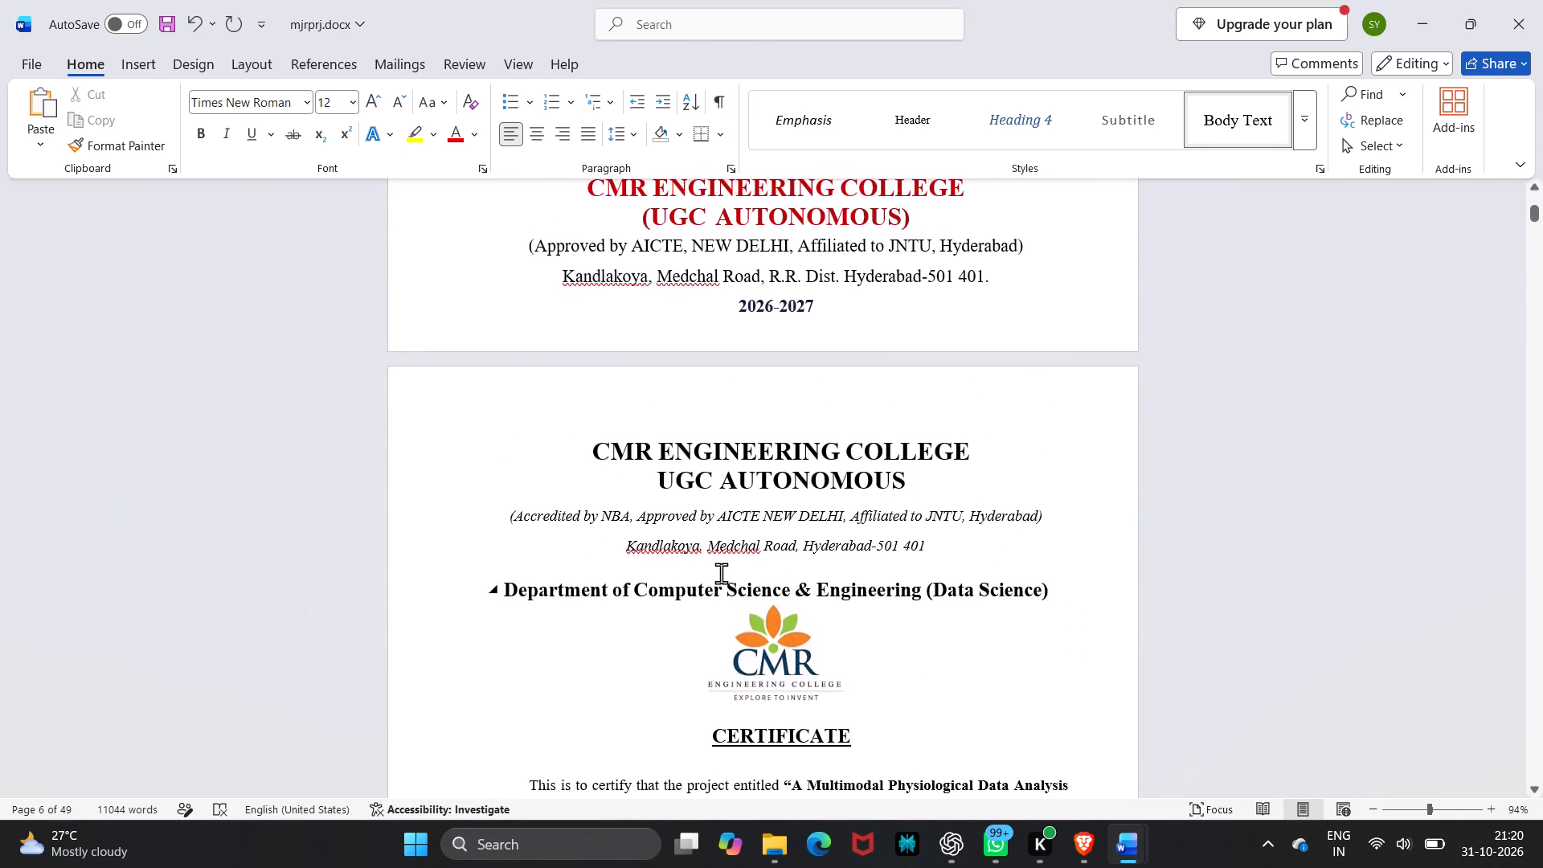
scroll(721, 573, up, 5)
scroll(721, 573, down, 3)
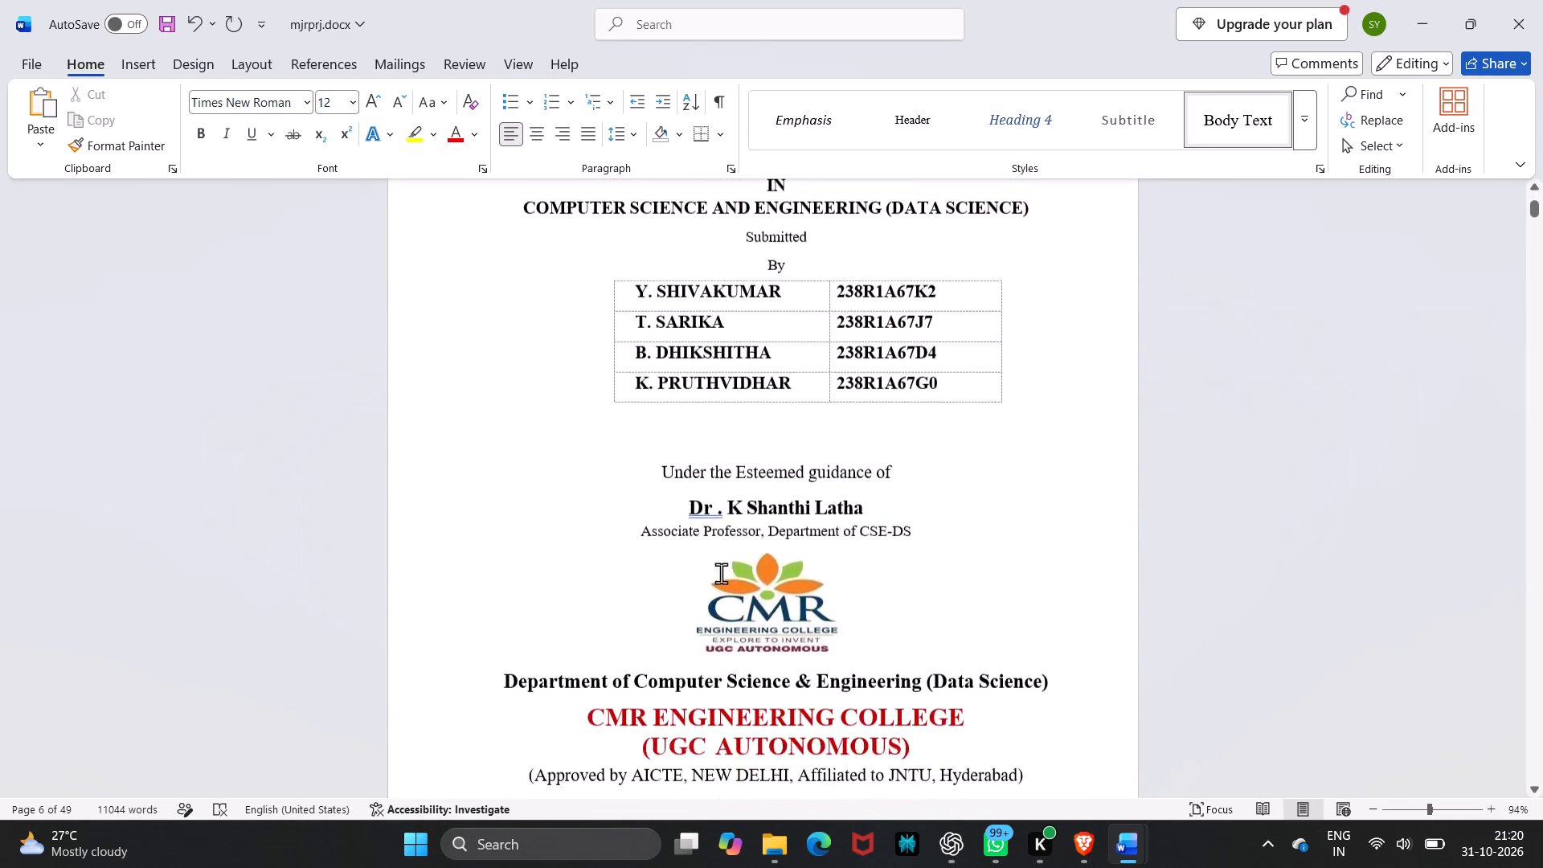
scroll(721, 573, down, 3)
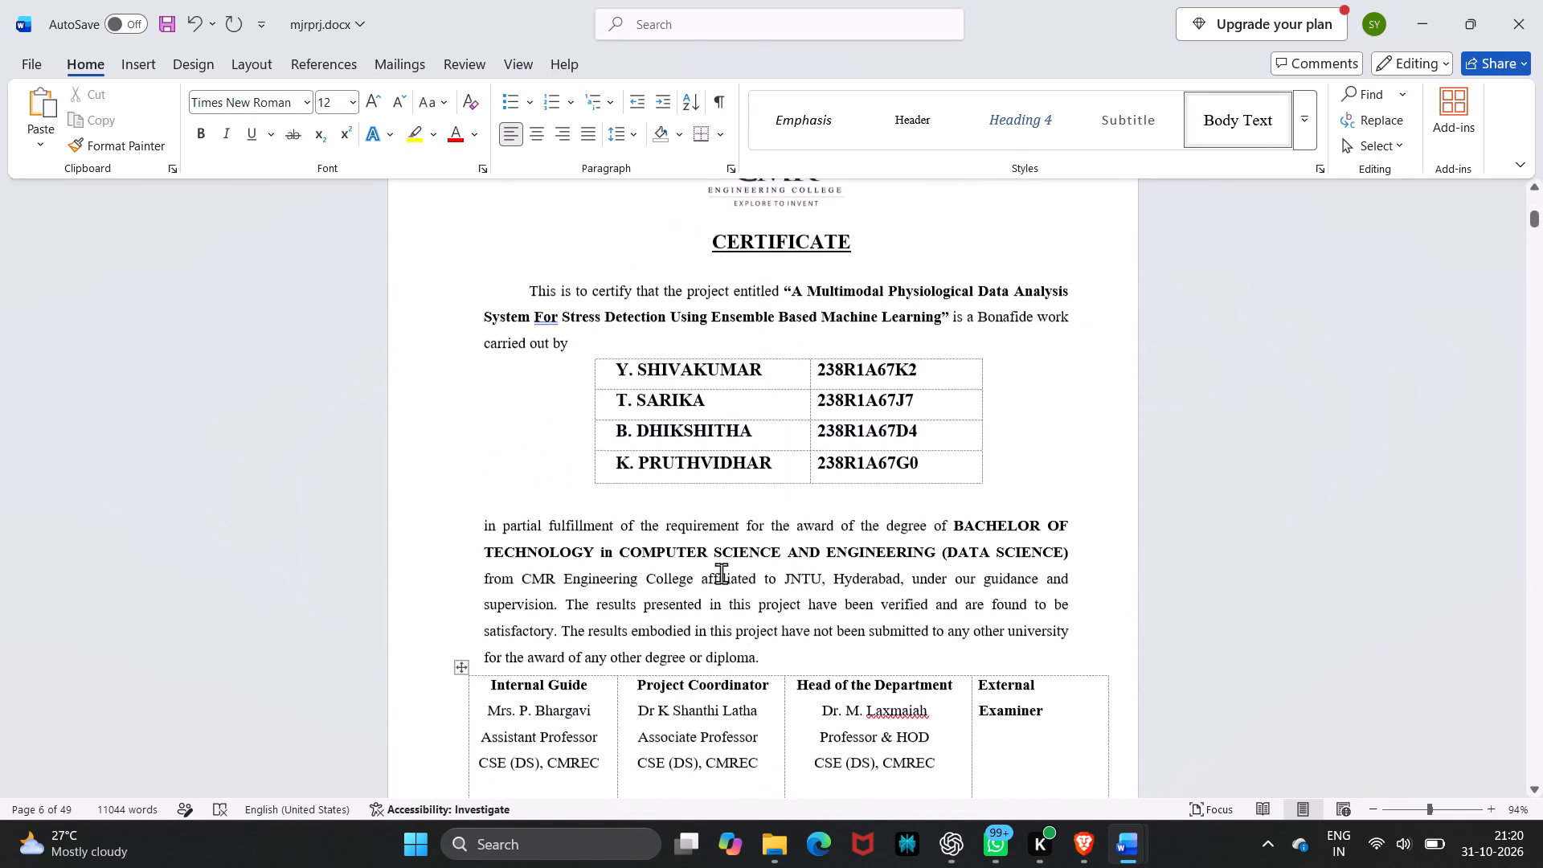
scroll(721, 573, down, 3)
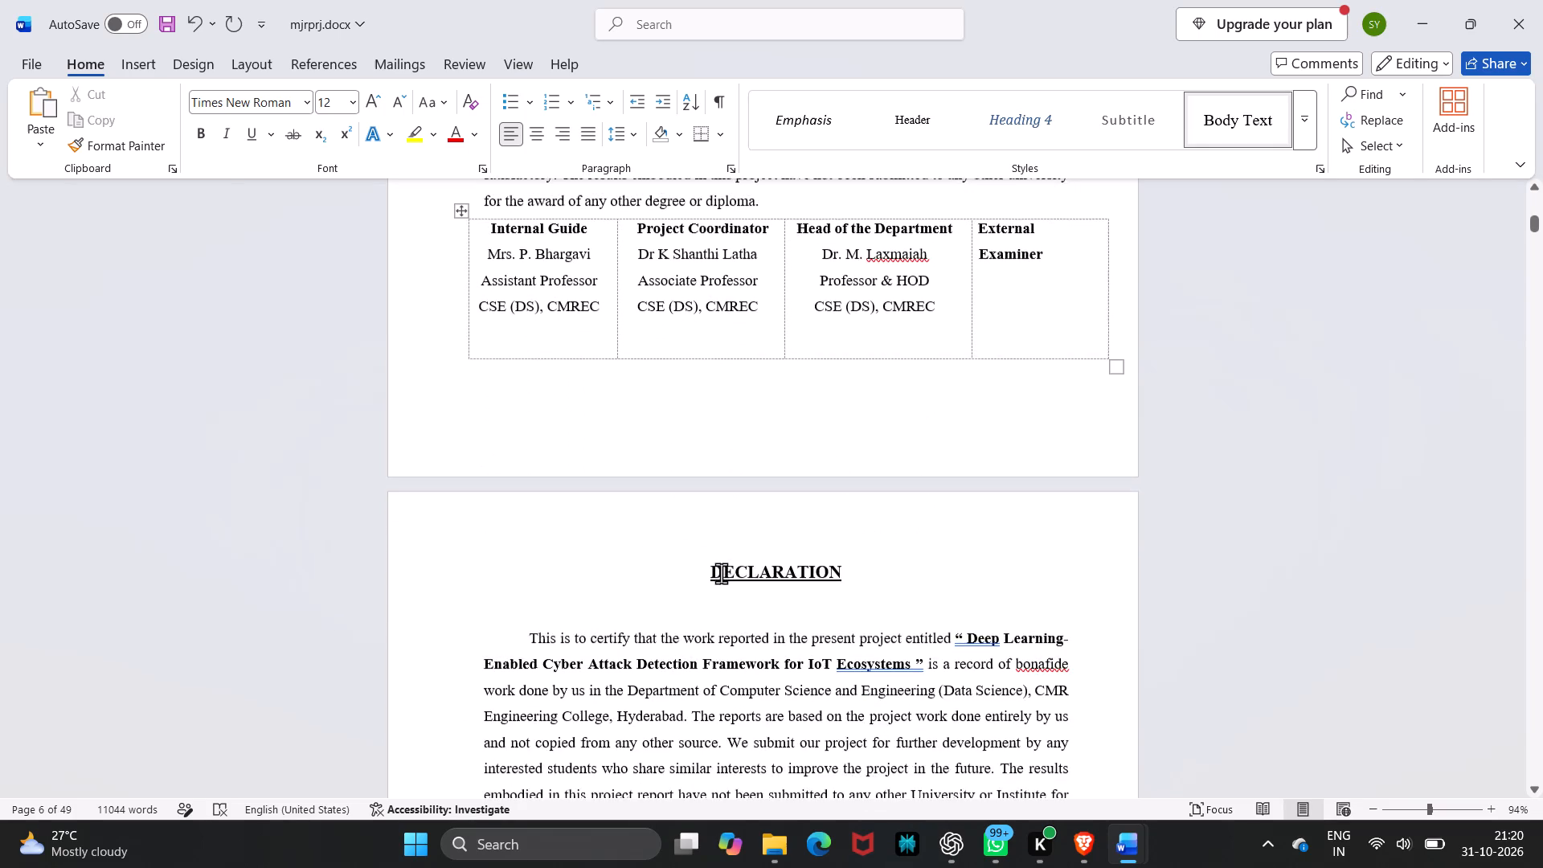
scroll(721, 573, down, 3)
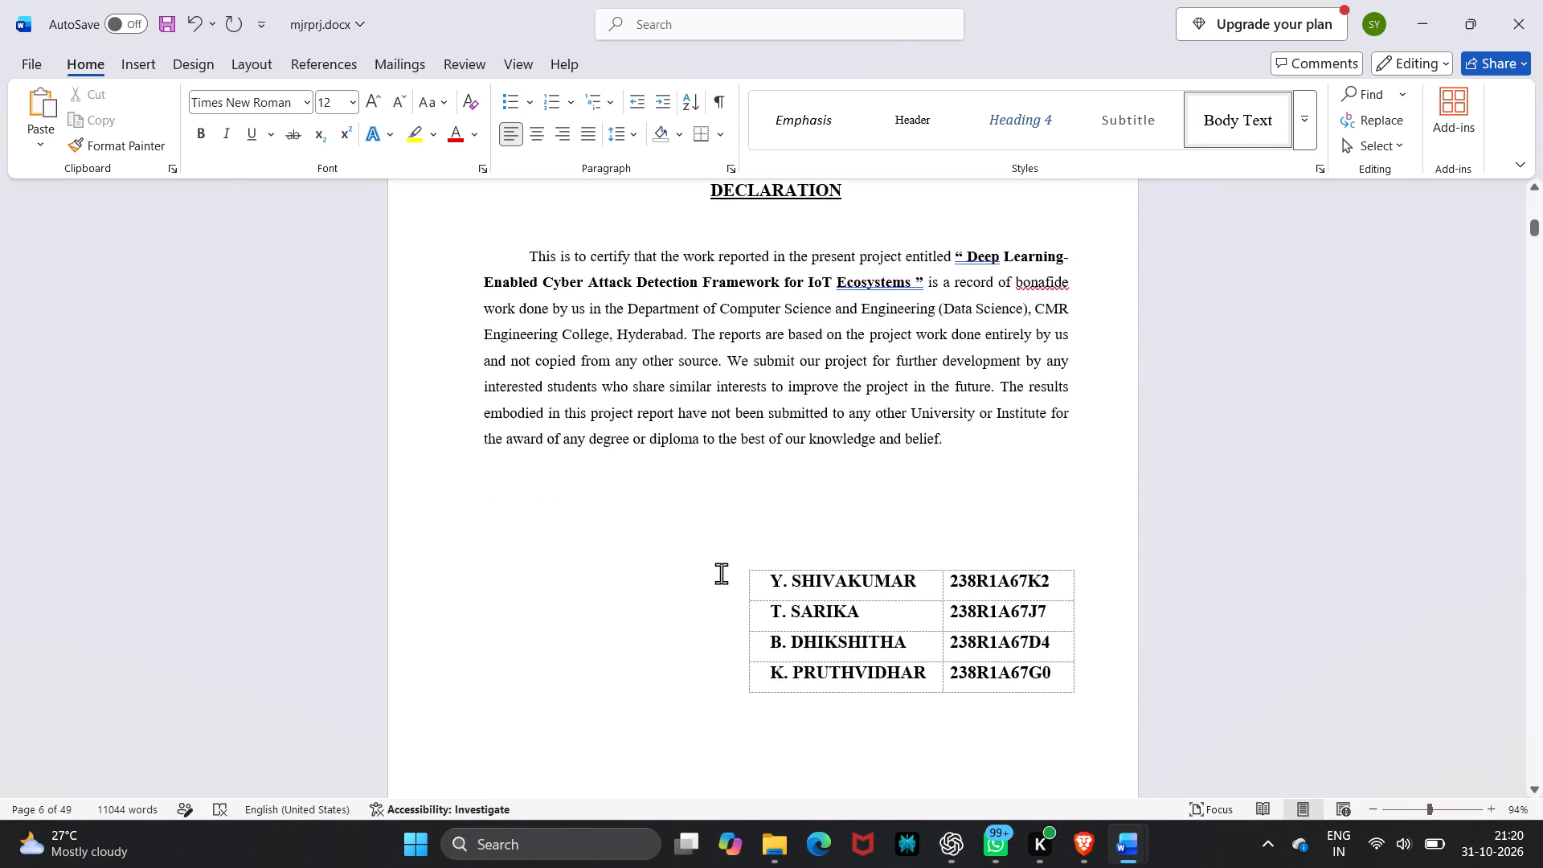
scroll(721, 573, down, 3)
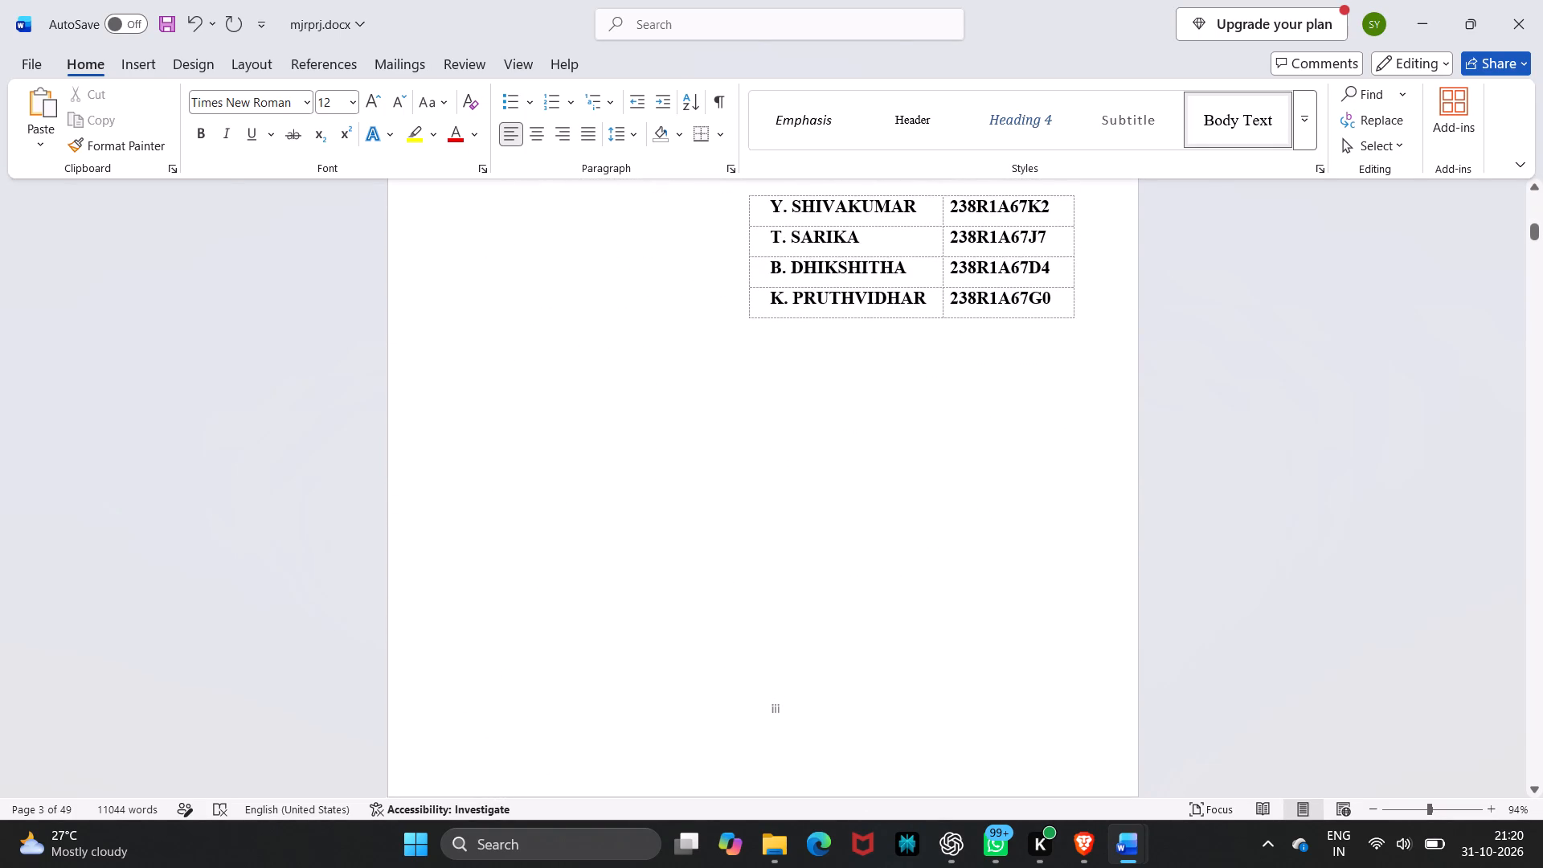
scroll(721, 573, down, 4)
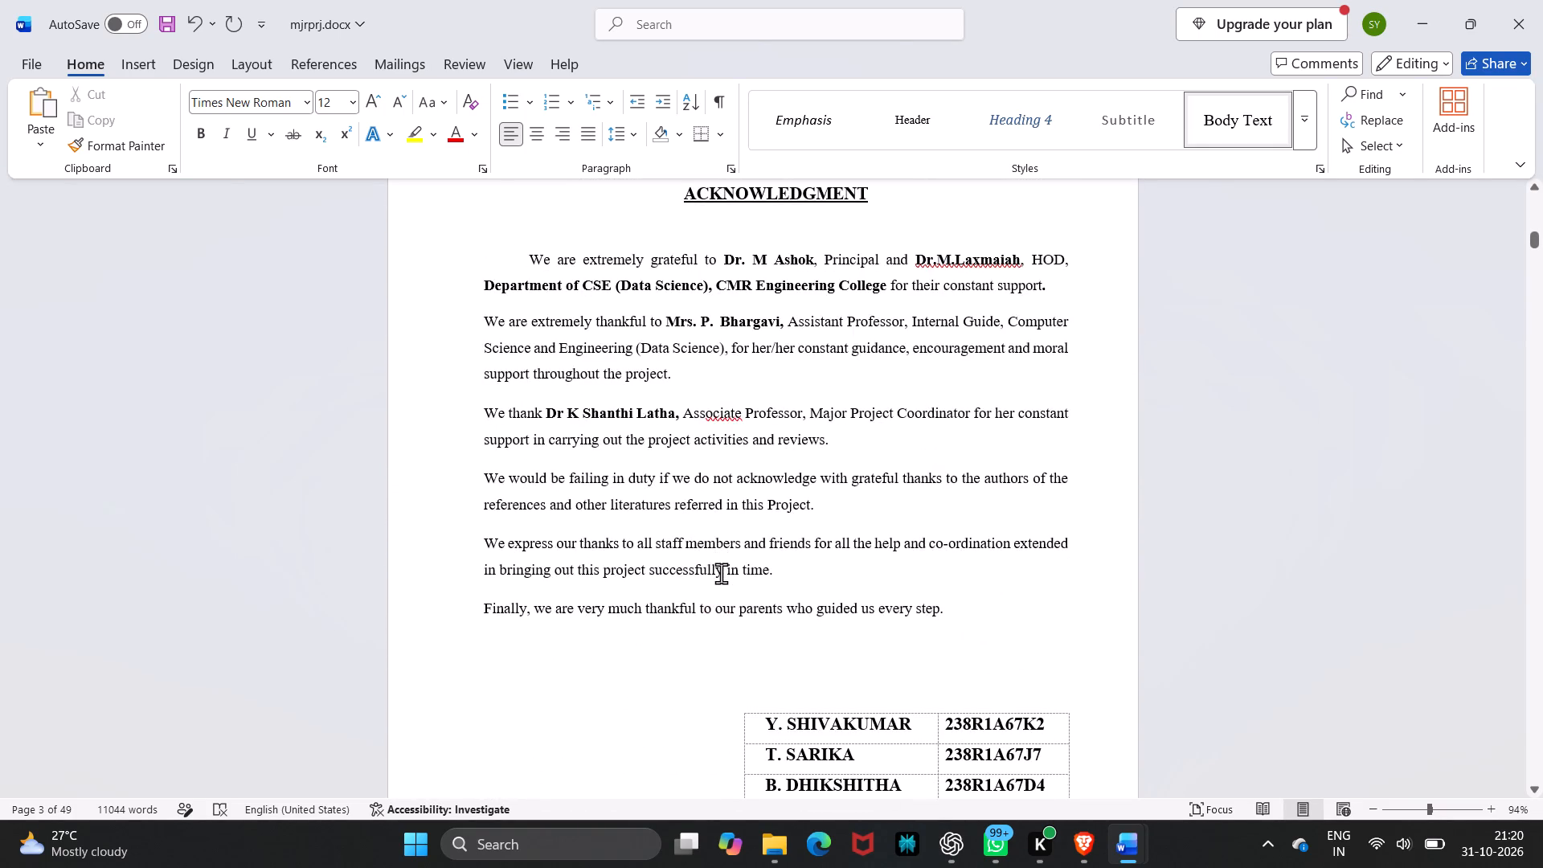
scroll(721, 573, down, 1)
scroll(721, 573, up, 3)
scroll(721, 573, down, 1)
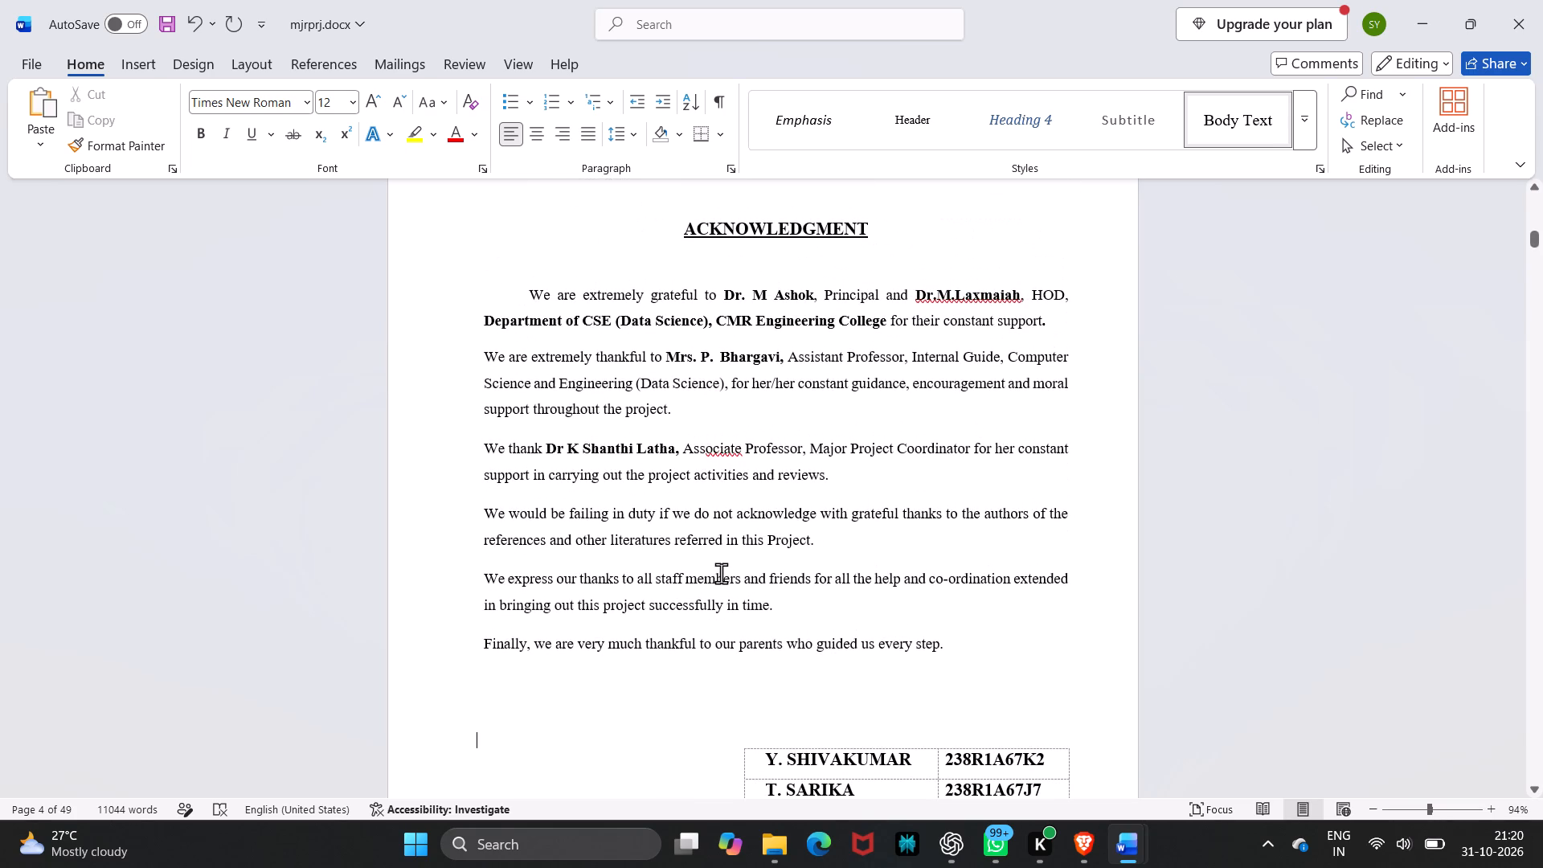
scroll(721, 573, down, 2)
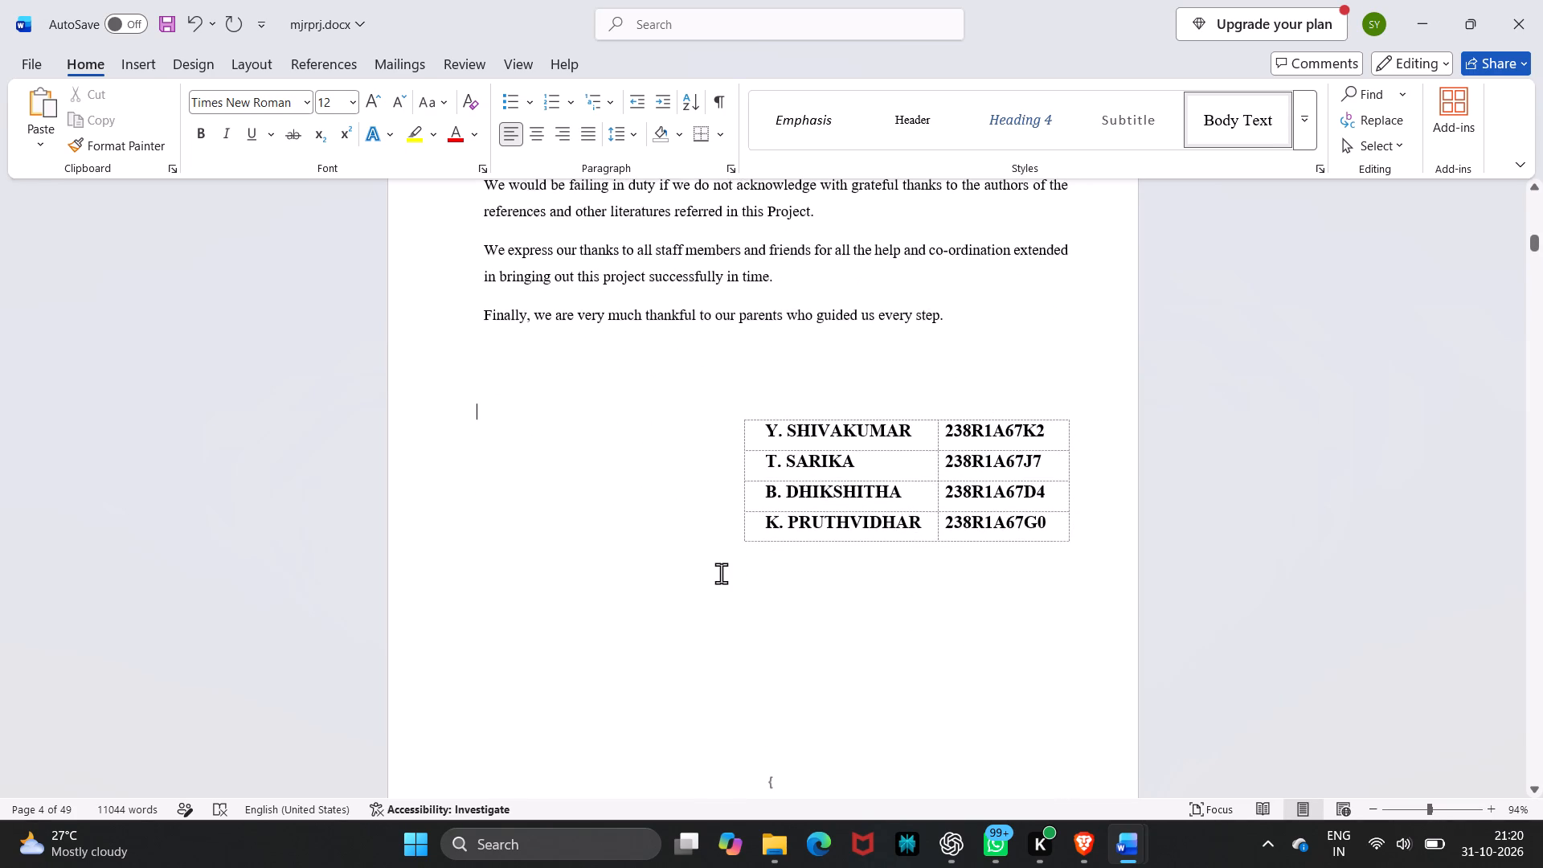
scroll(721, 573, down, 2)
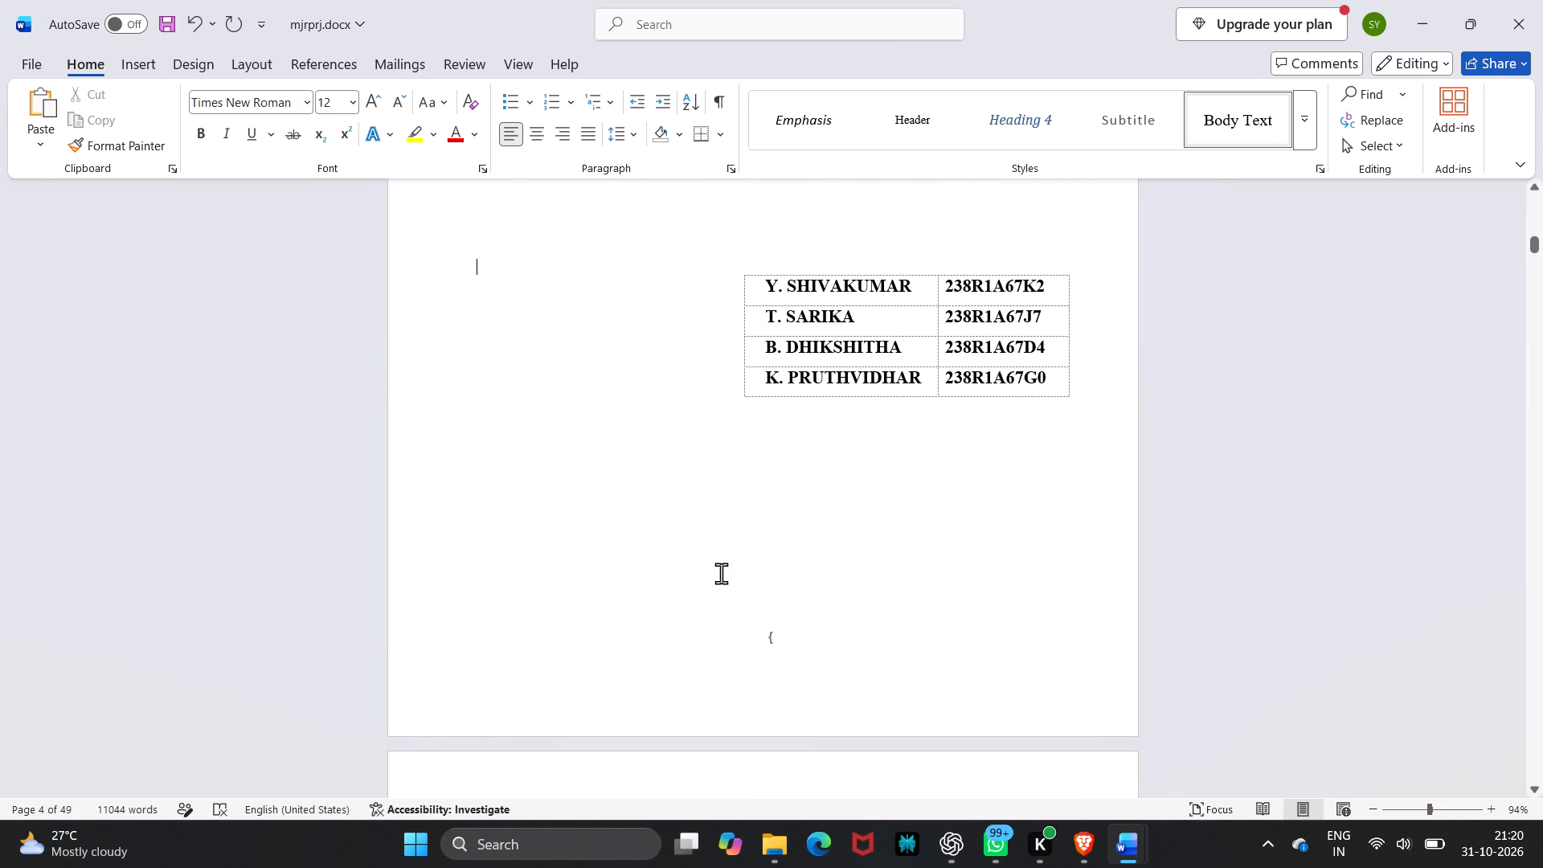
scroll(721, 573, down, 2)
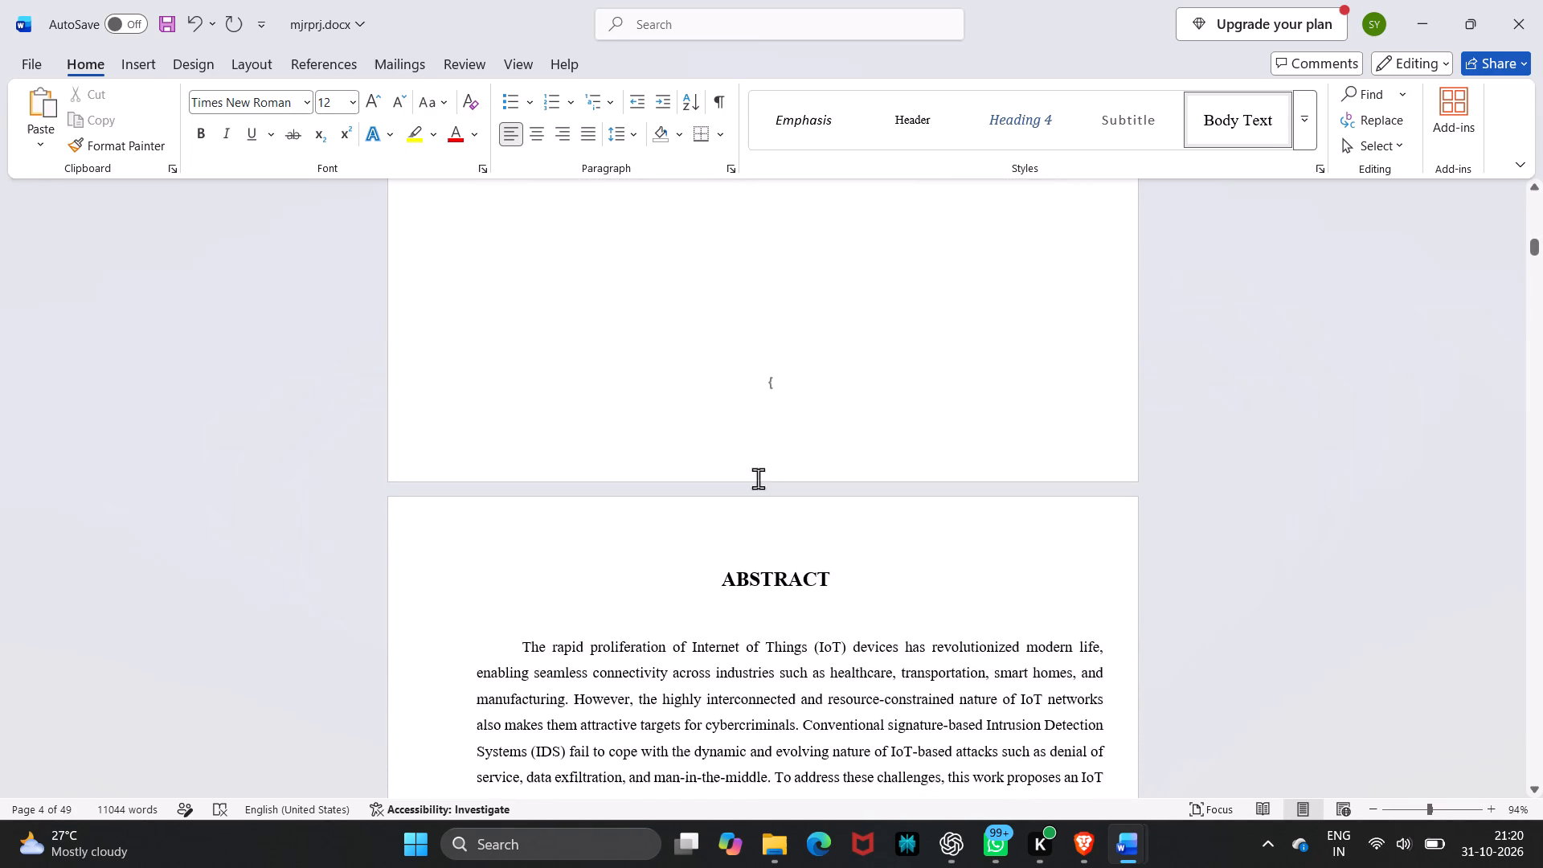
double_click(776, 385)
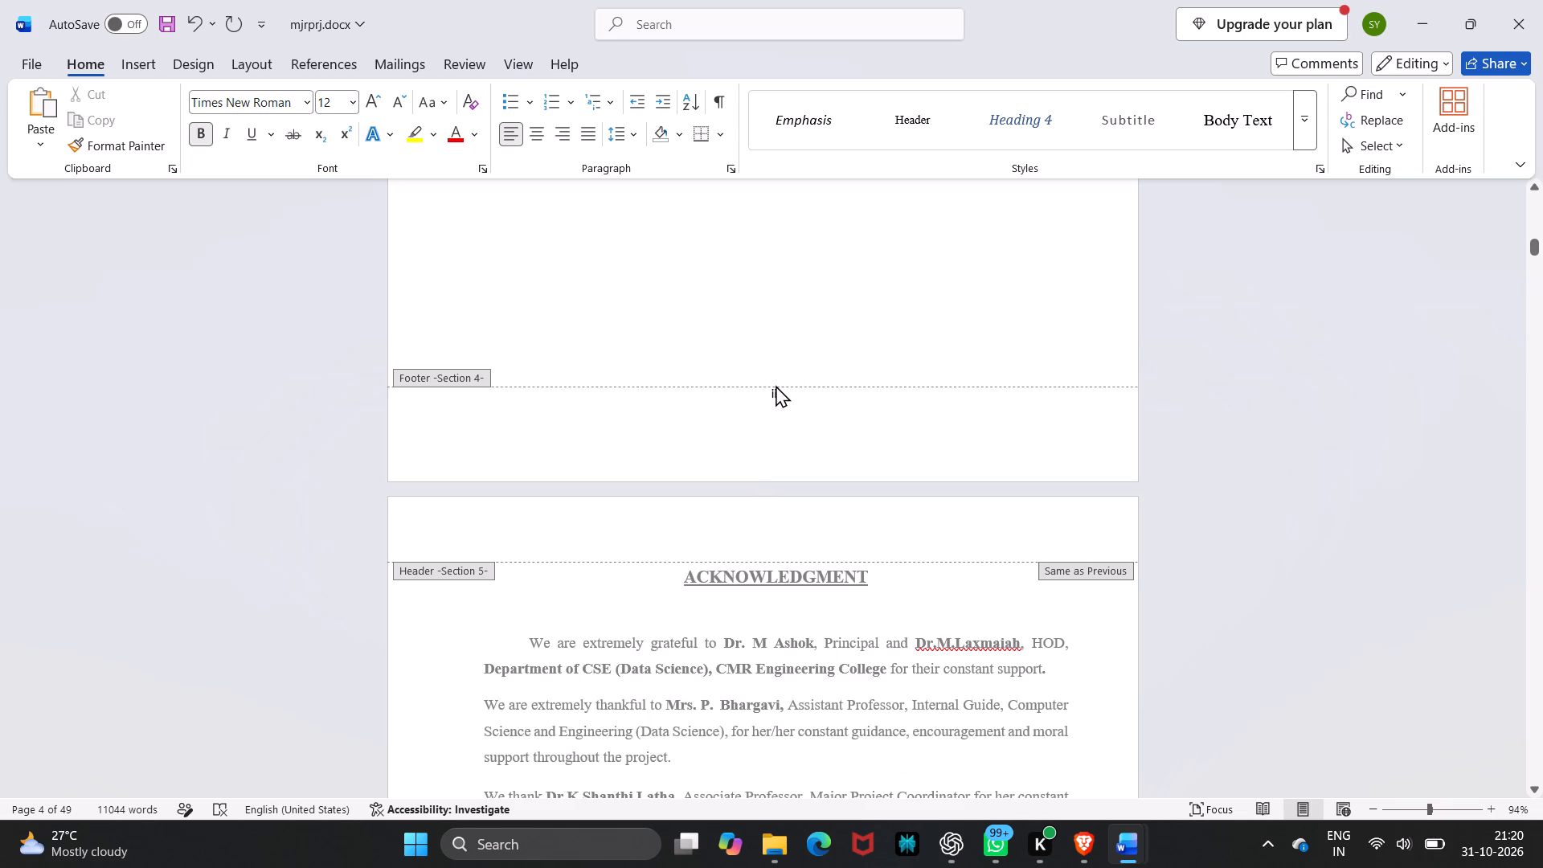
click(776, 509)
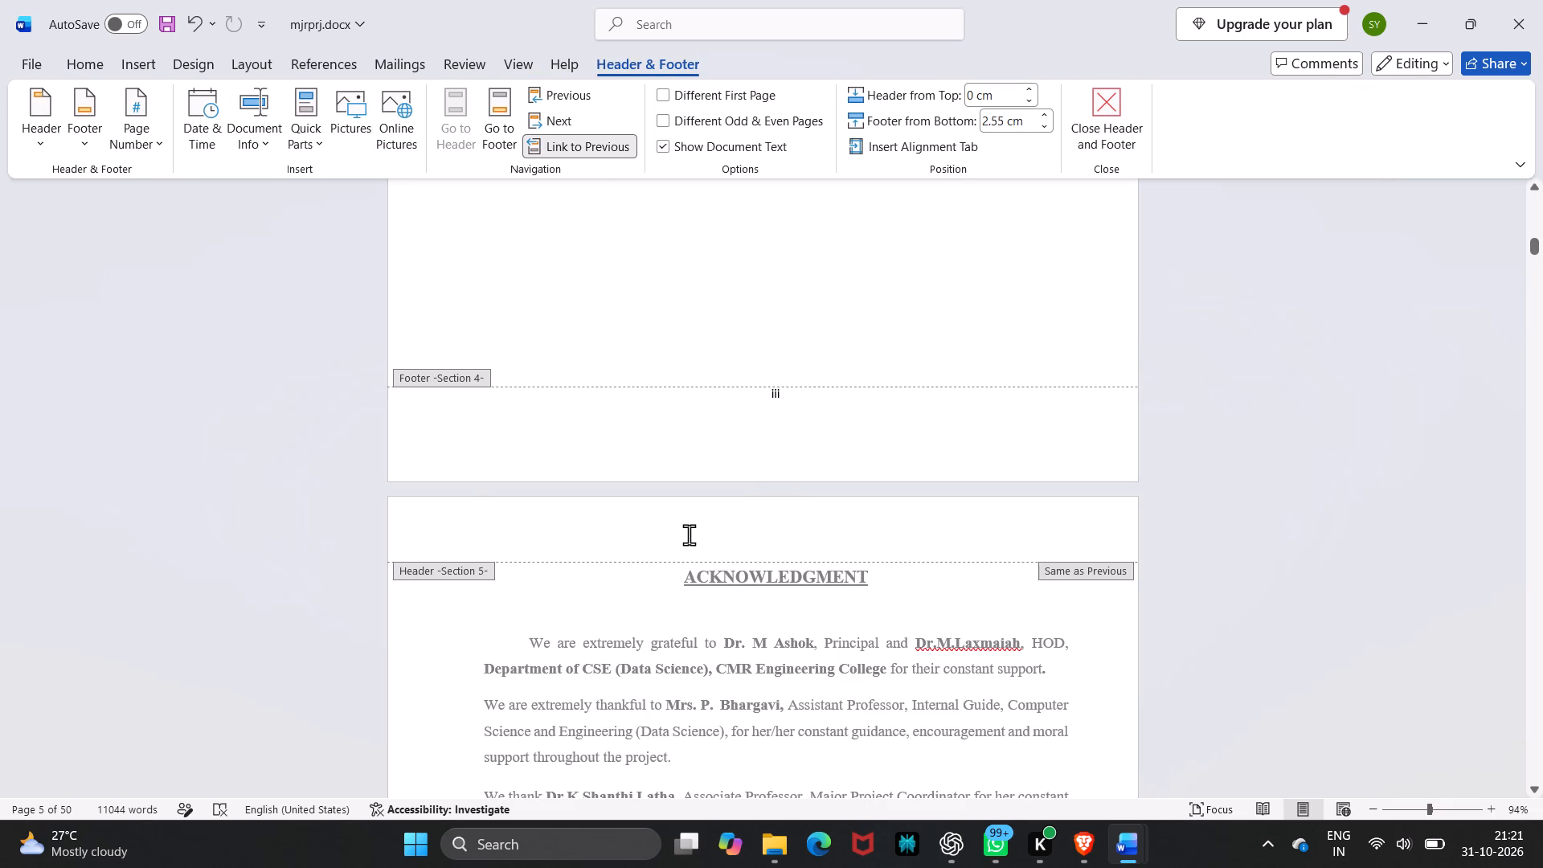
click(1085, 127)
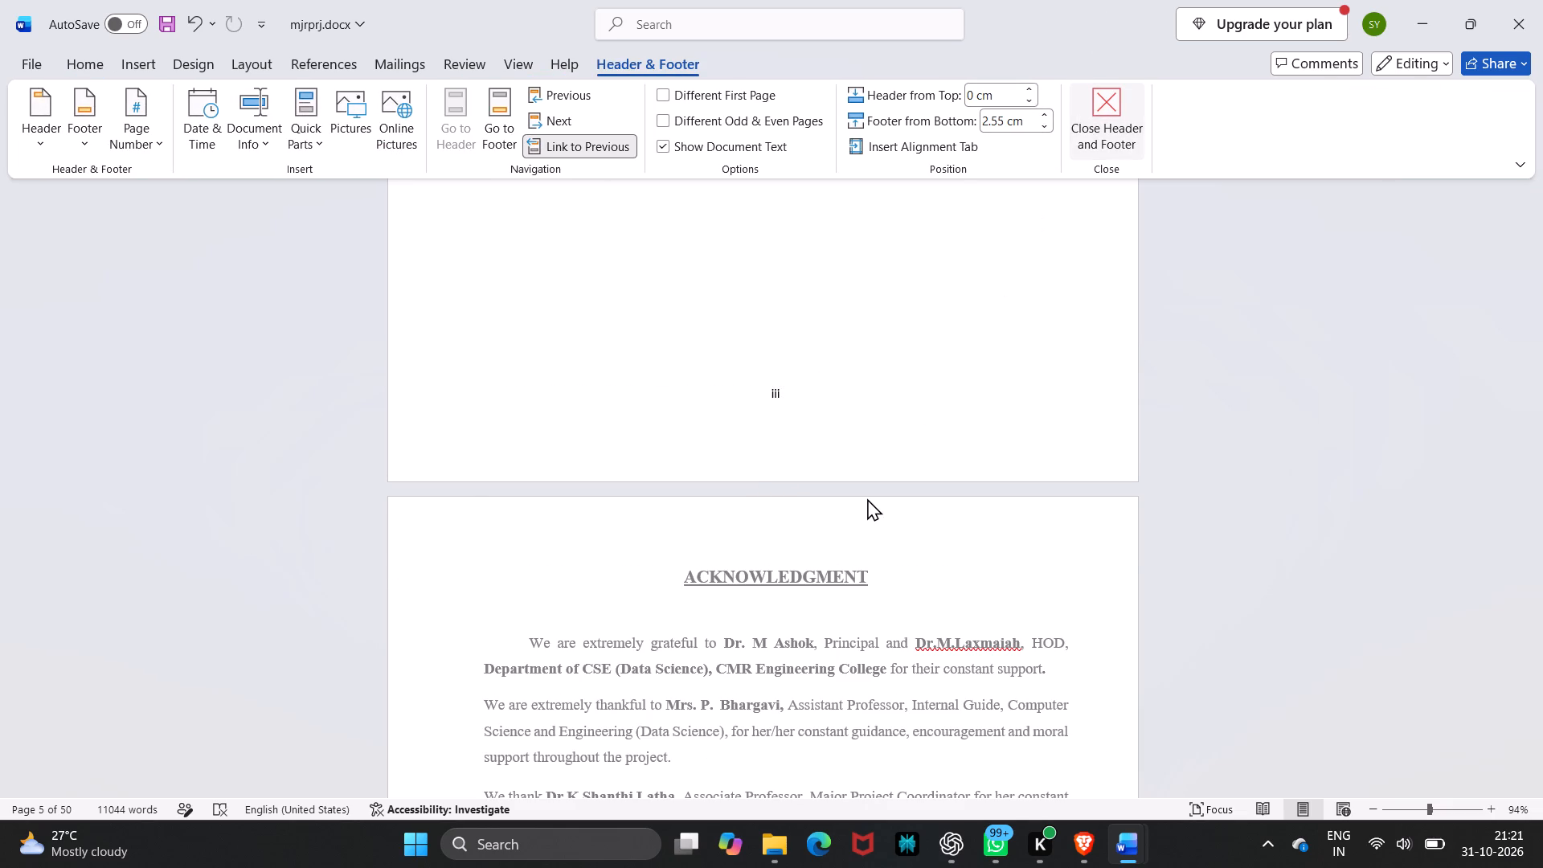
Format the page numbers of Section 4, the Declaration page, as i, ii, iii and start them at iii.
scroll(867, 498, up, 2)
scroll(867, 498, down, 2)
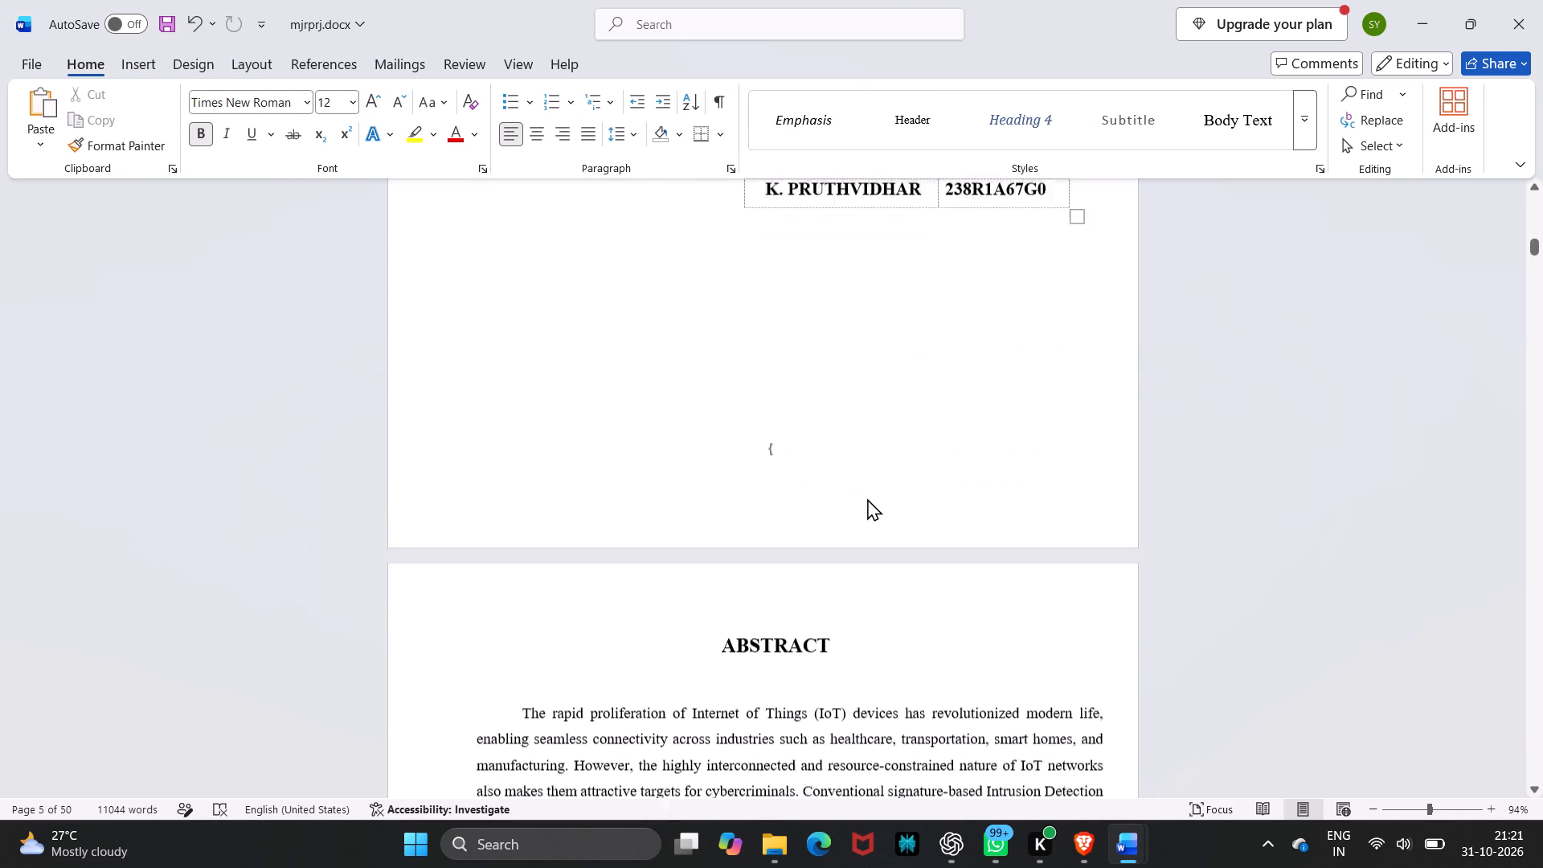
double_click(788, 429)
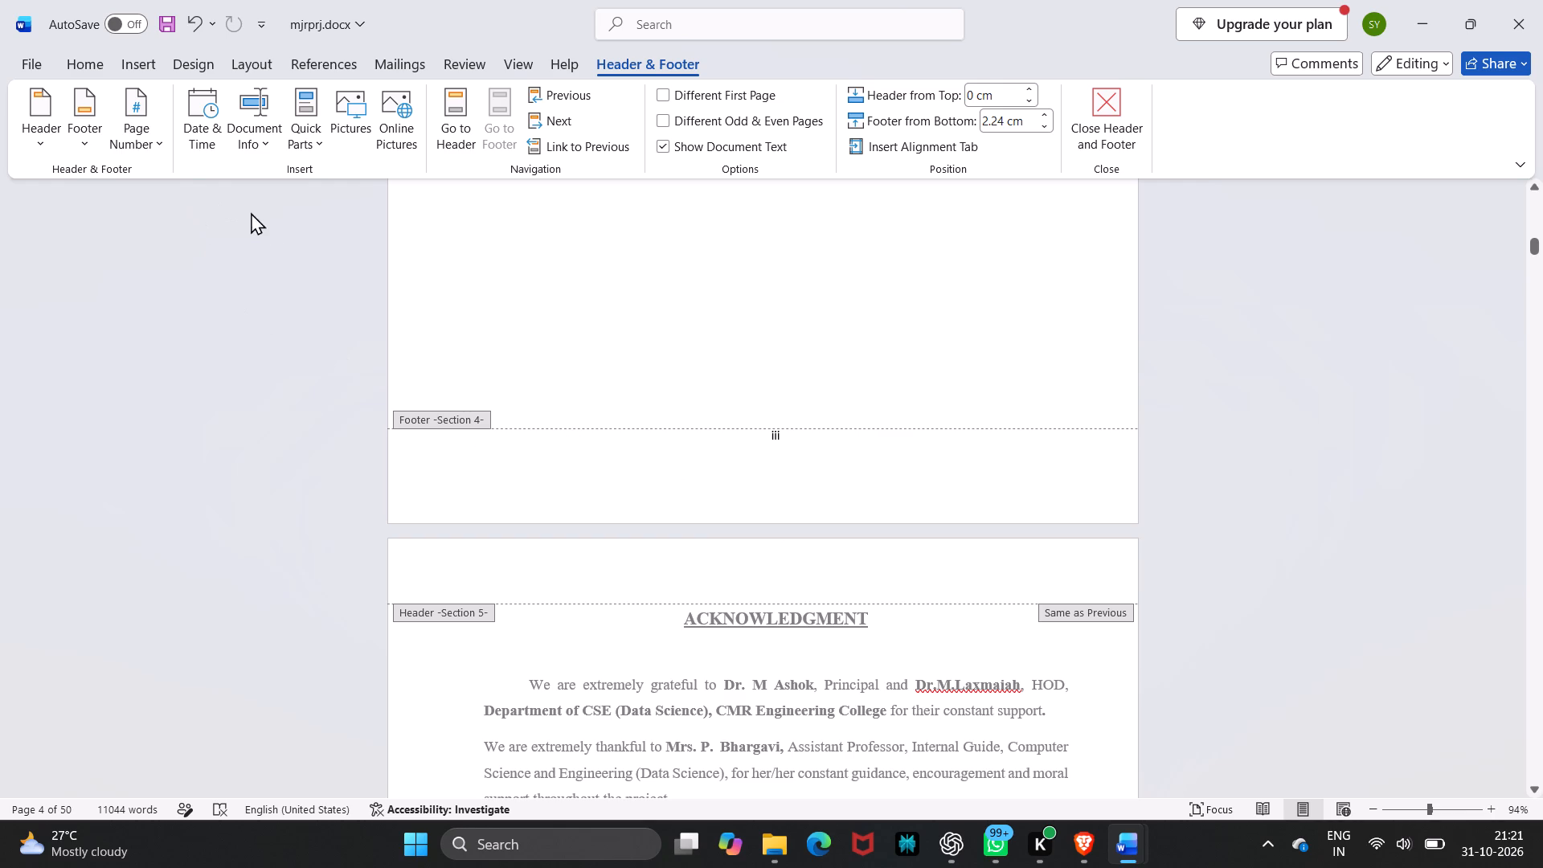
click(162, 156)
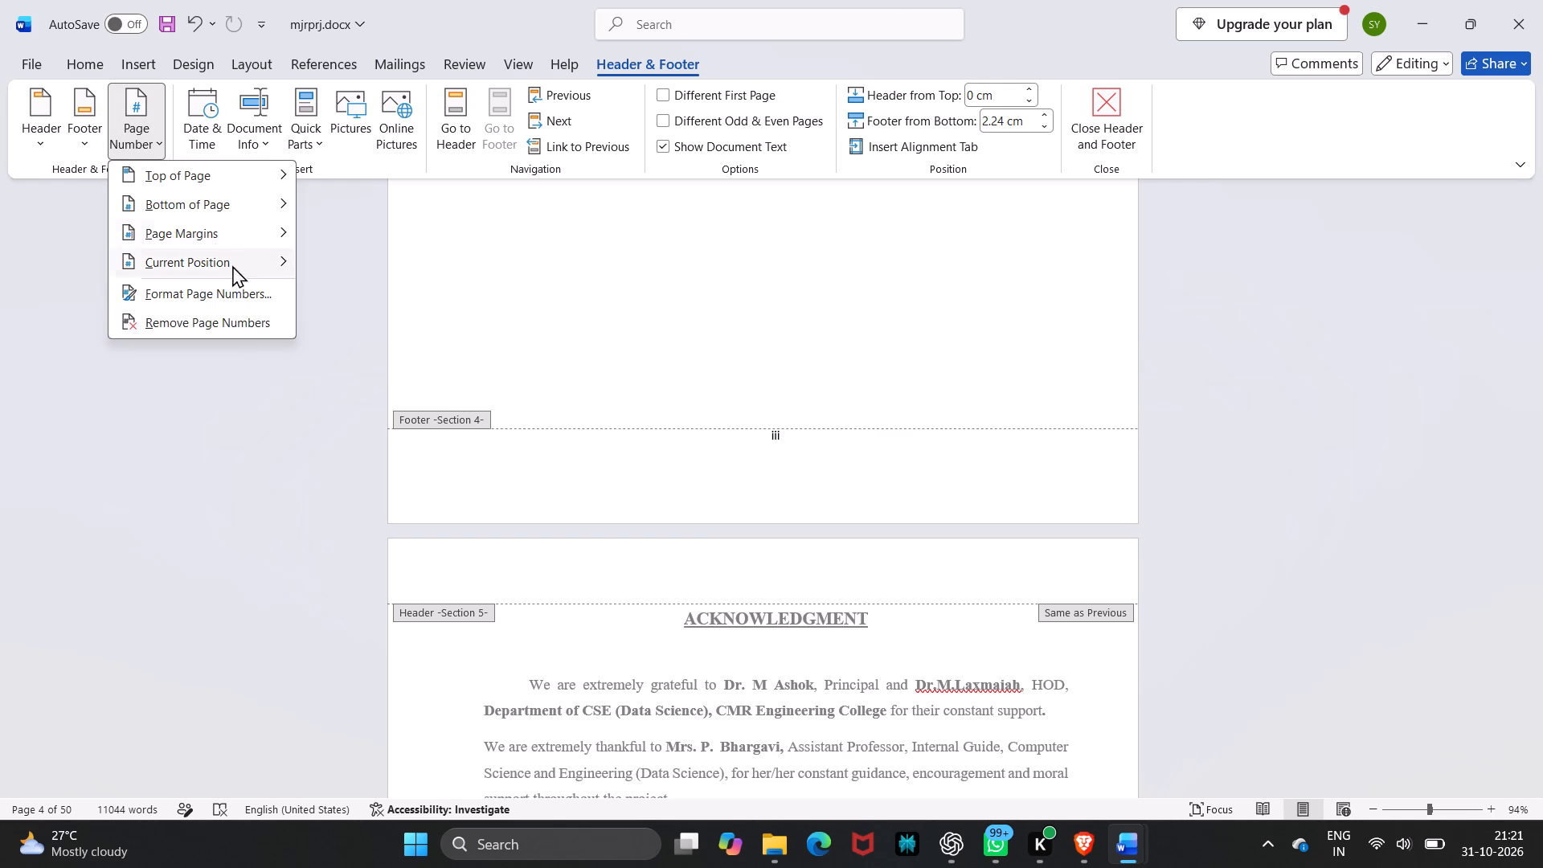
click(246, 295)
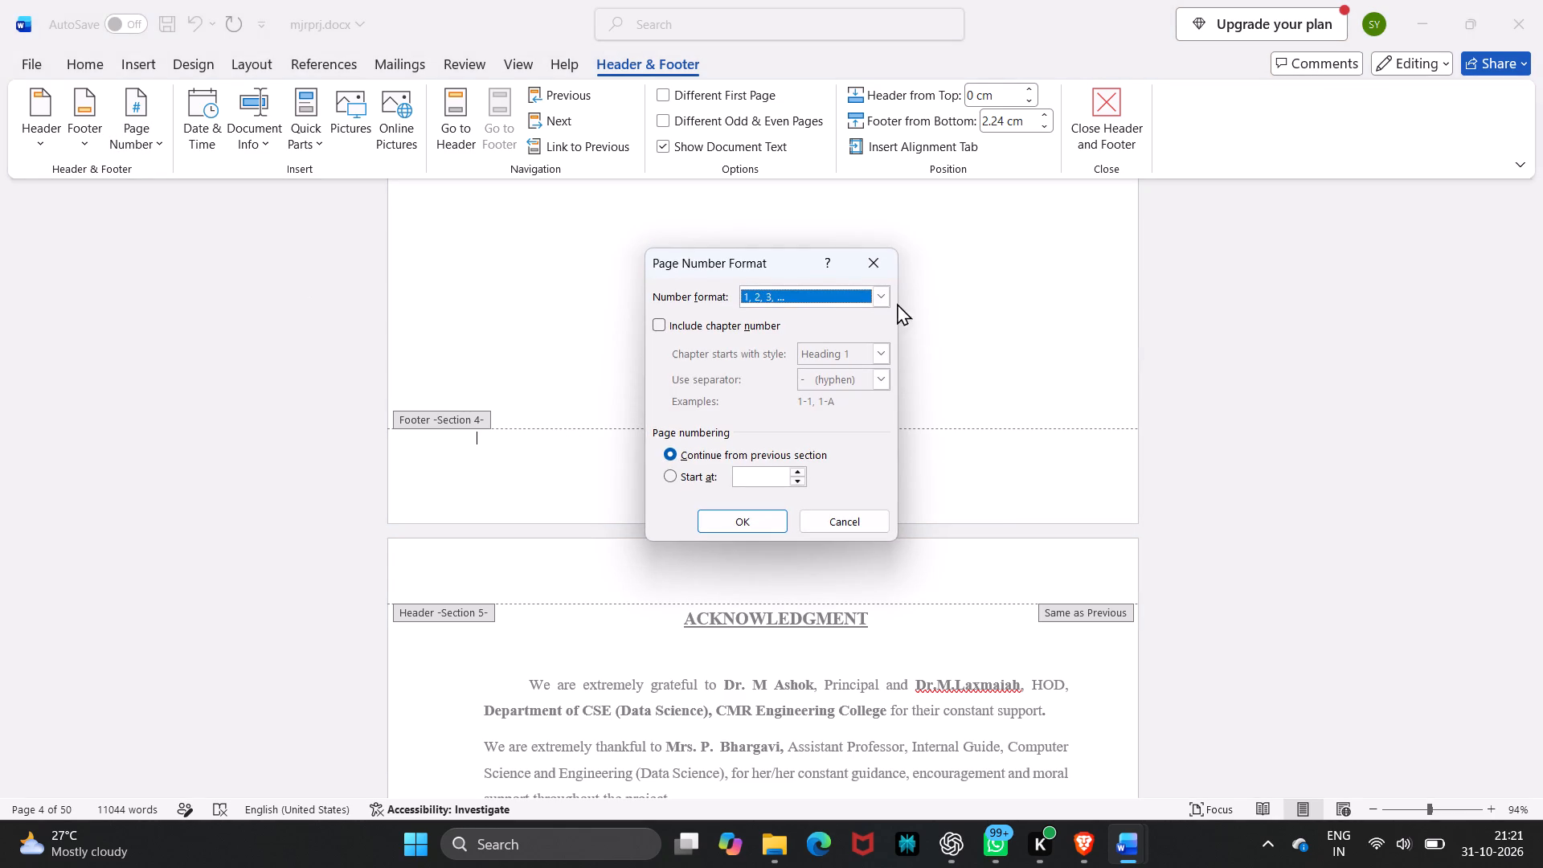
click(877, 294)
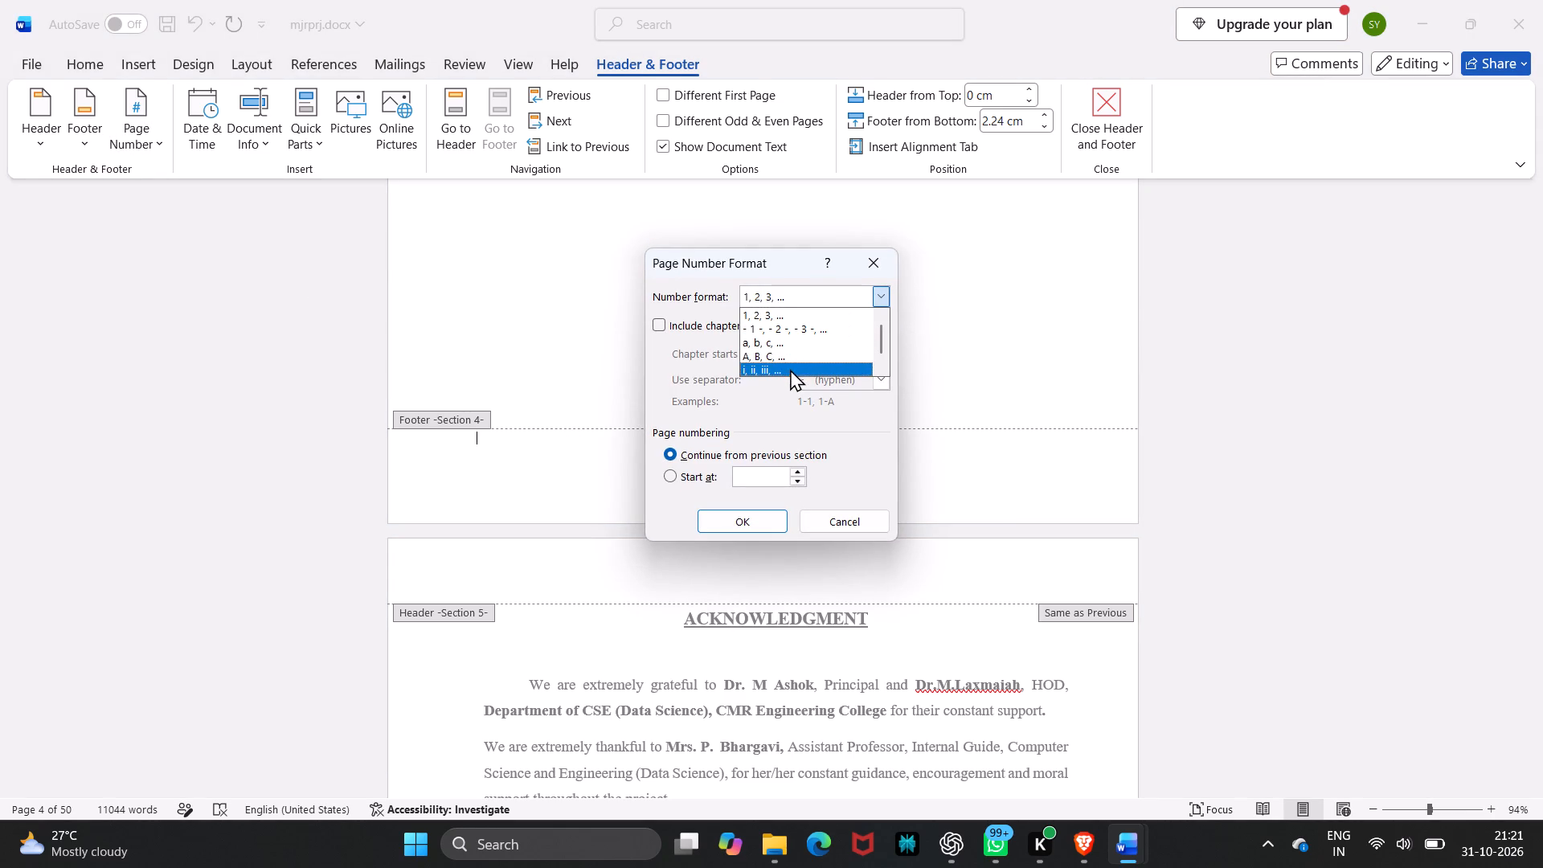
click(789, 370)
click(668, 477)
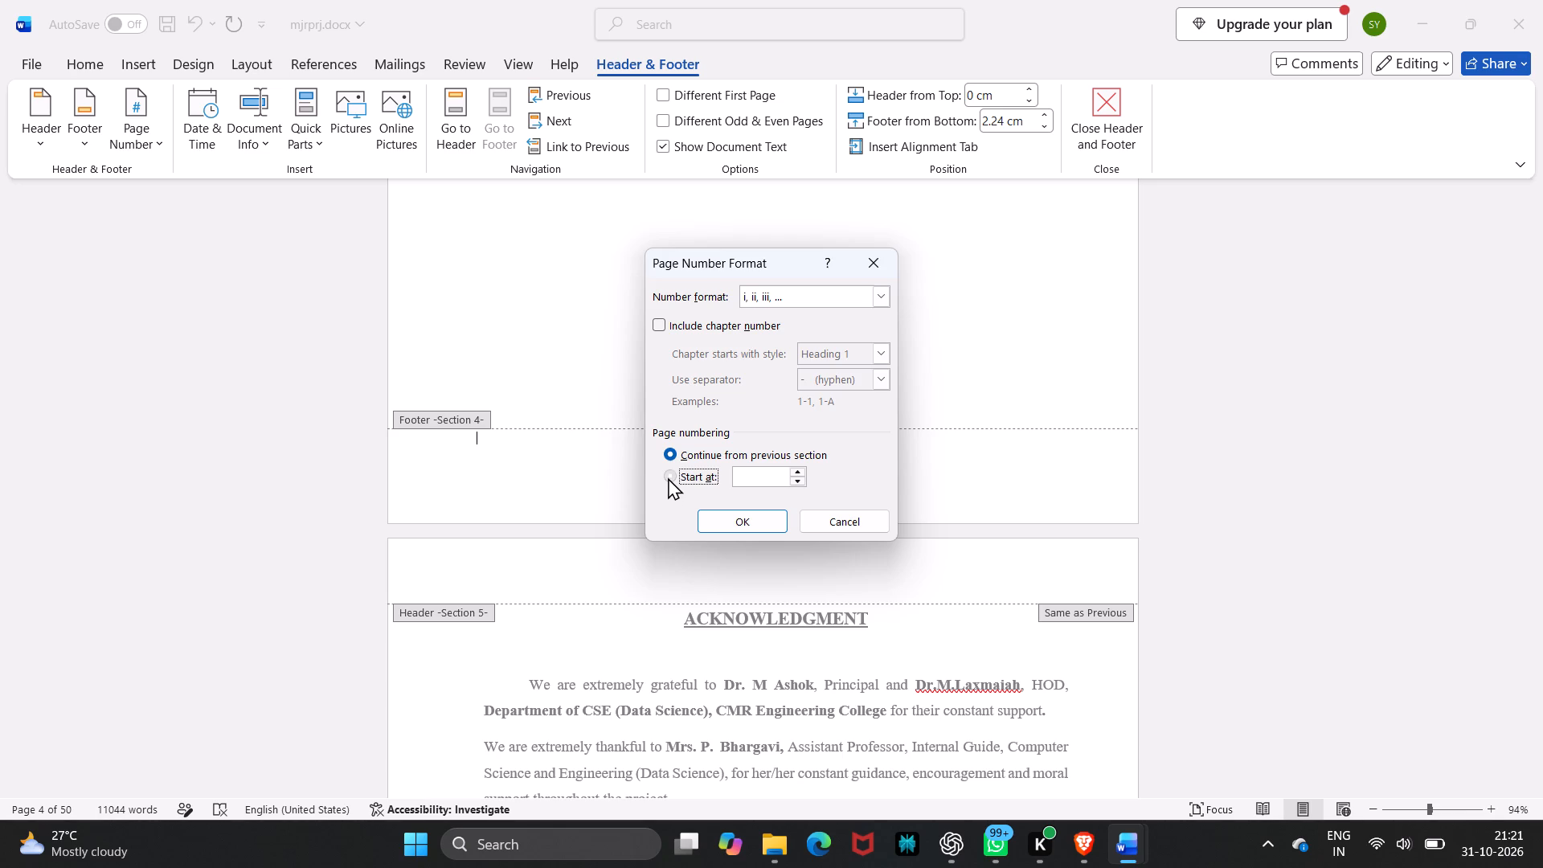
text(iii)
click(741, 520)
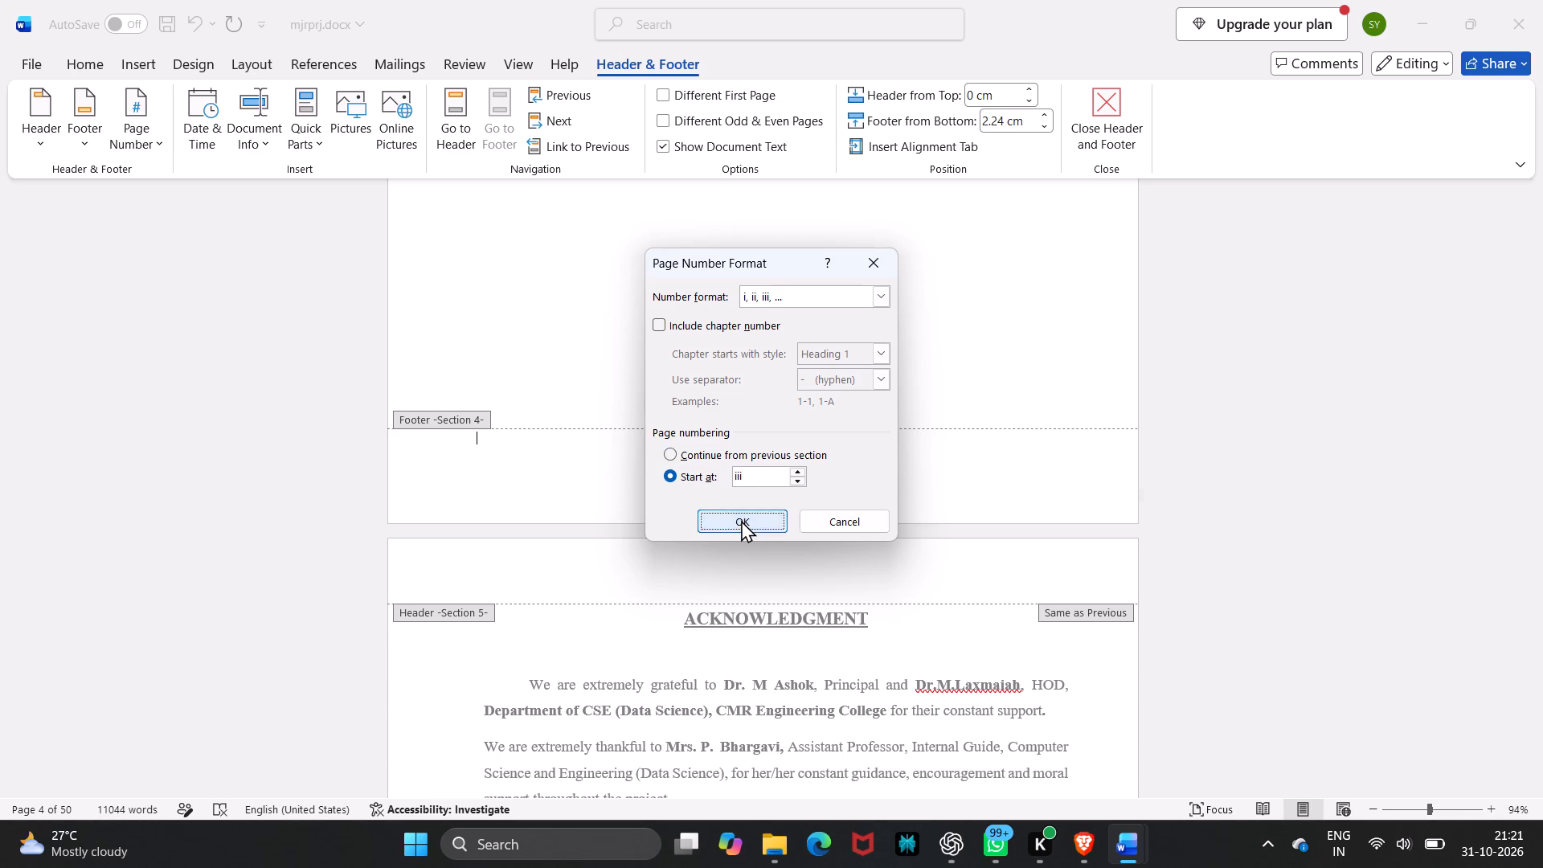
click(735, 568)
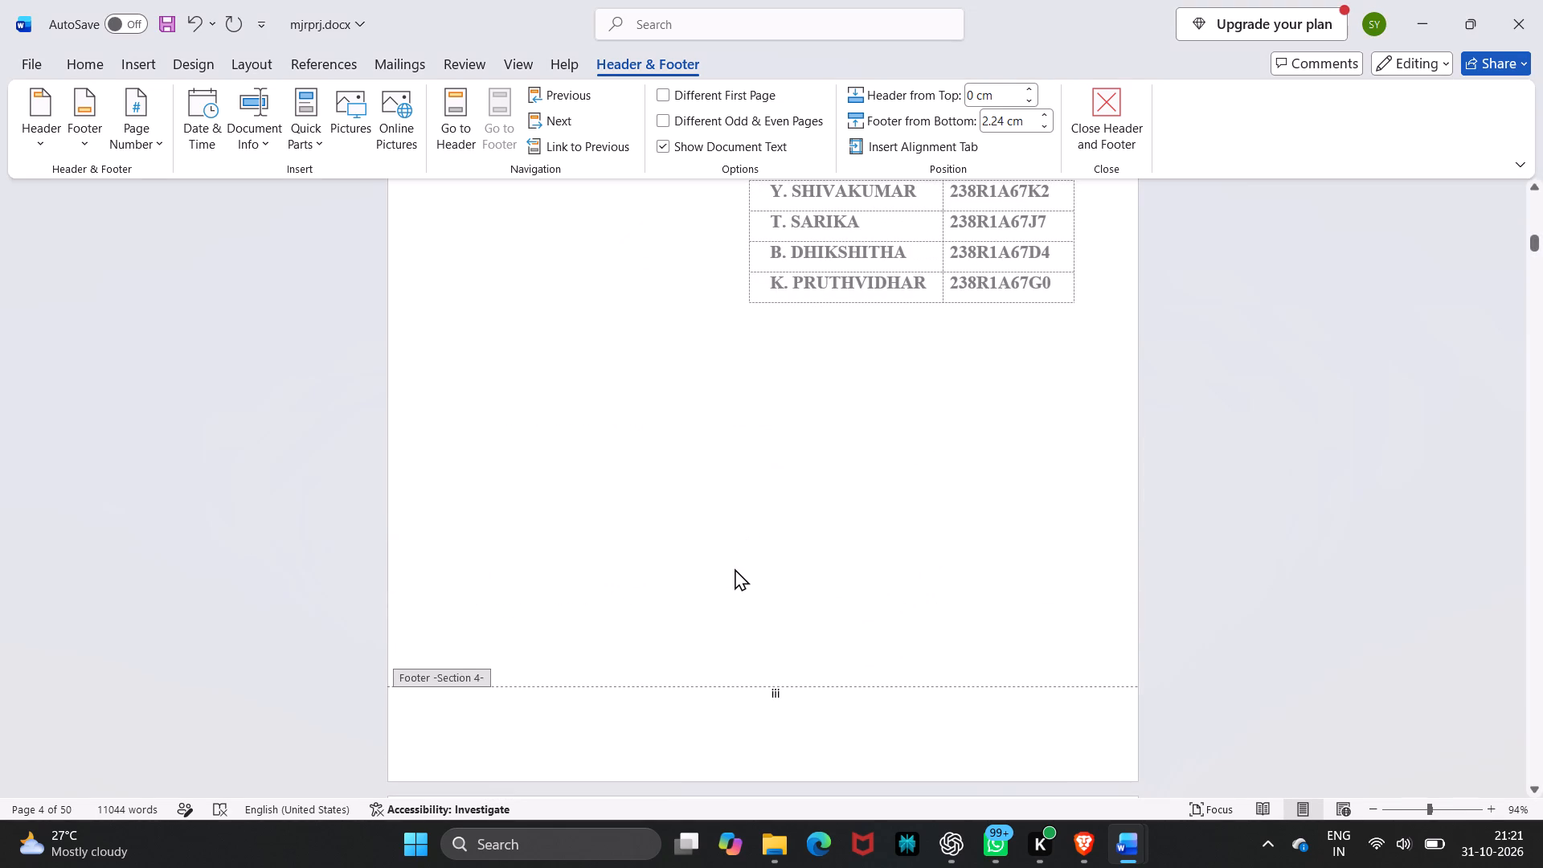
click(1096, 158)
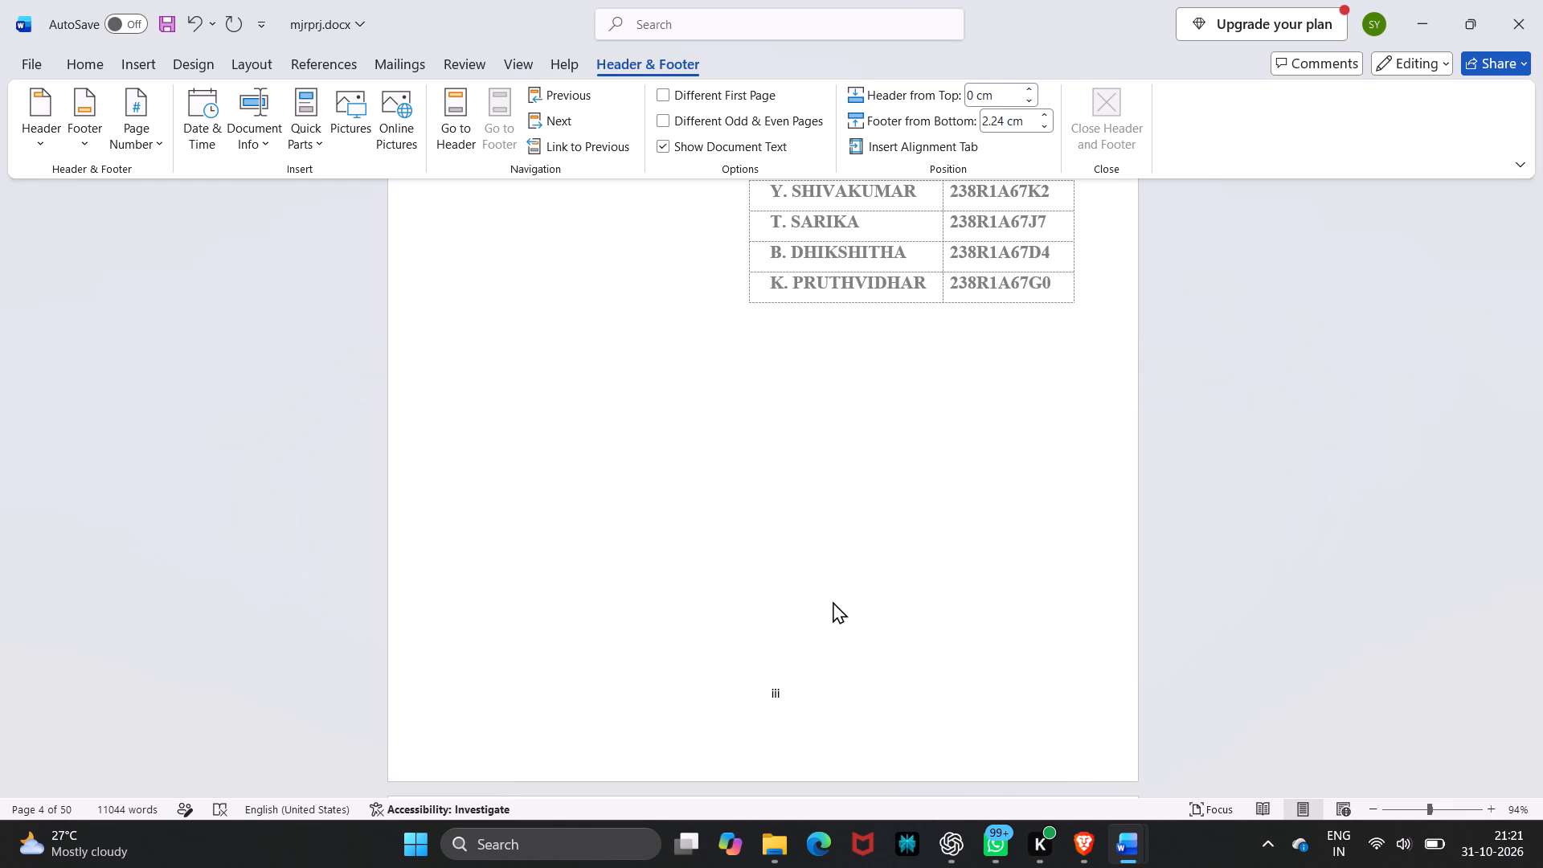
Check the page number footers from the Acknowledgment through the Abstract, Contents and List of Figures pages.
scroll(833, 601, down, 2)
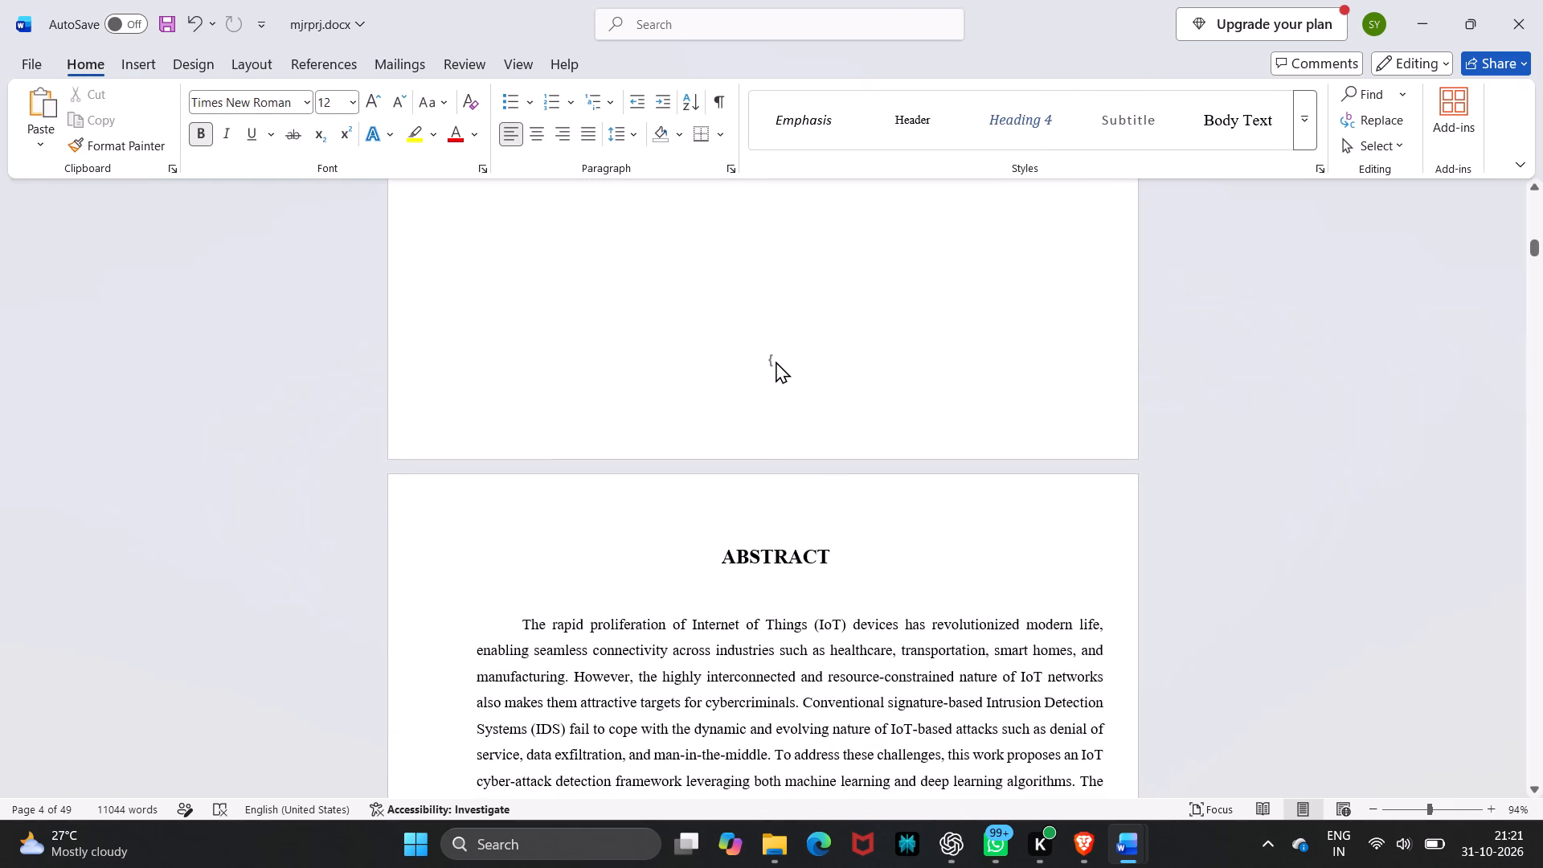
scroll(742, 368, down, 4)
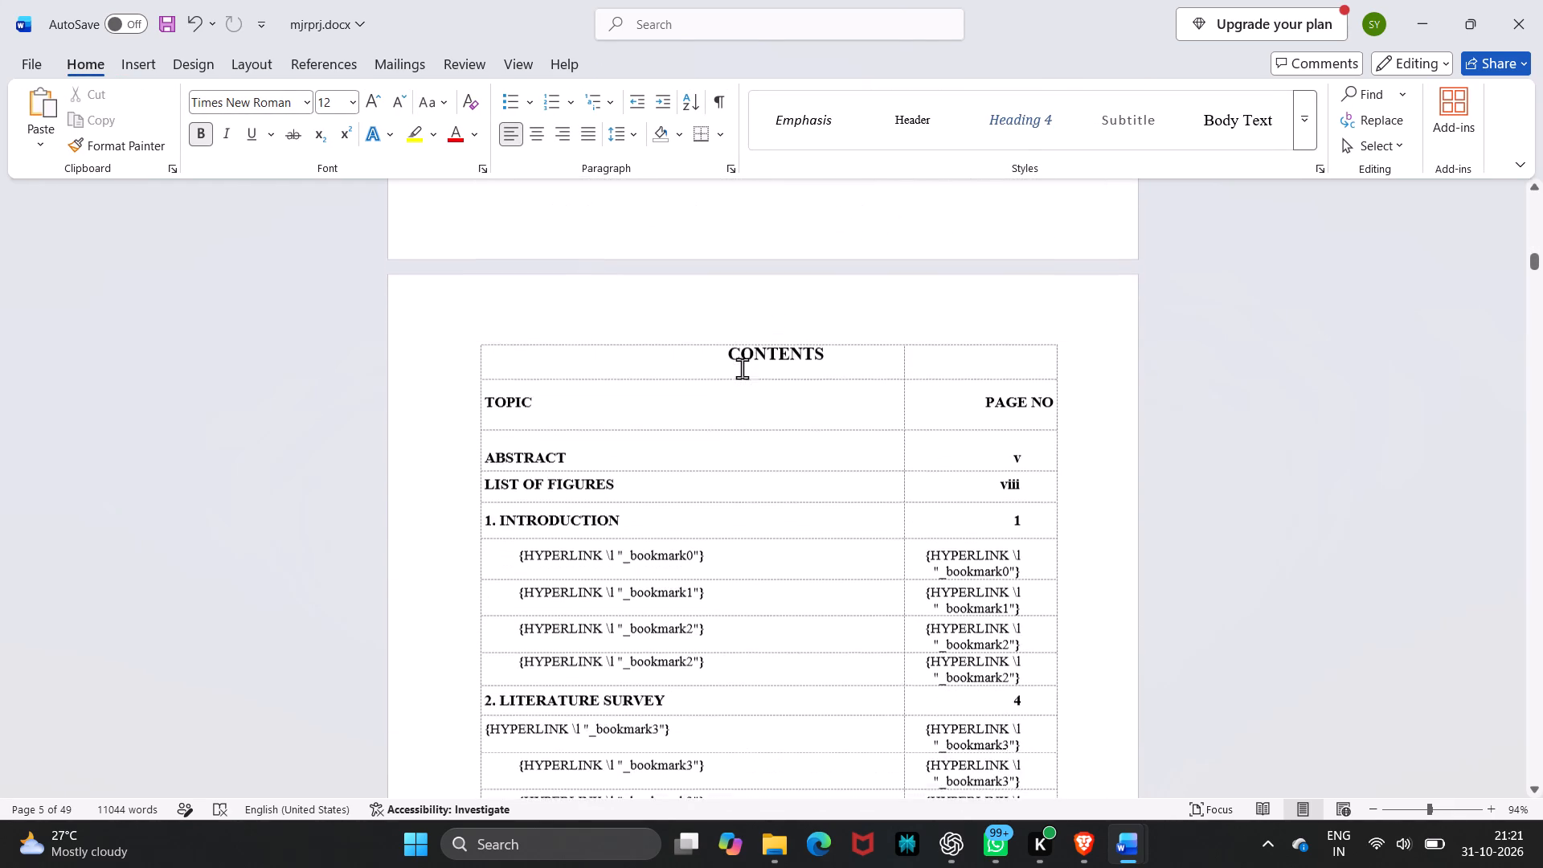
scroll(742, 368, down, 5)
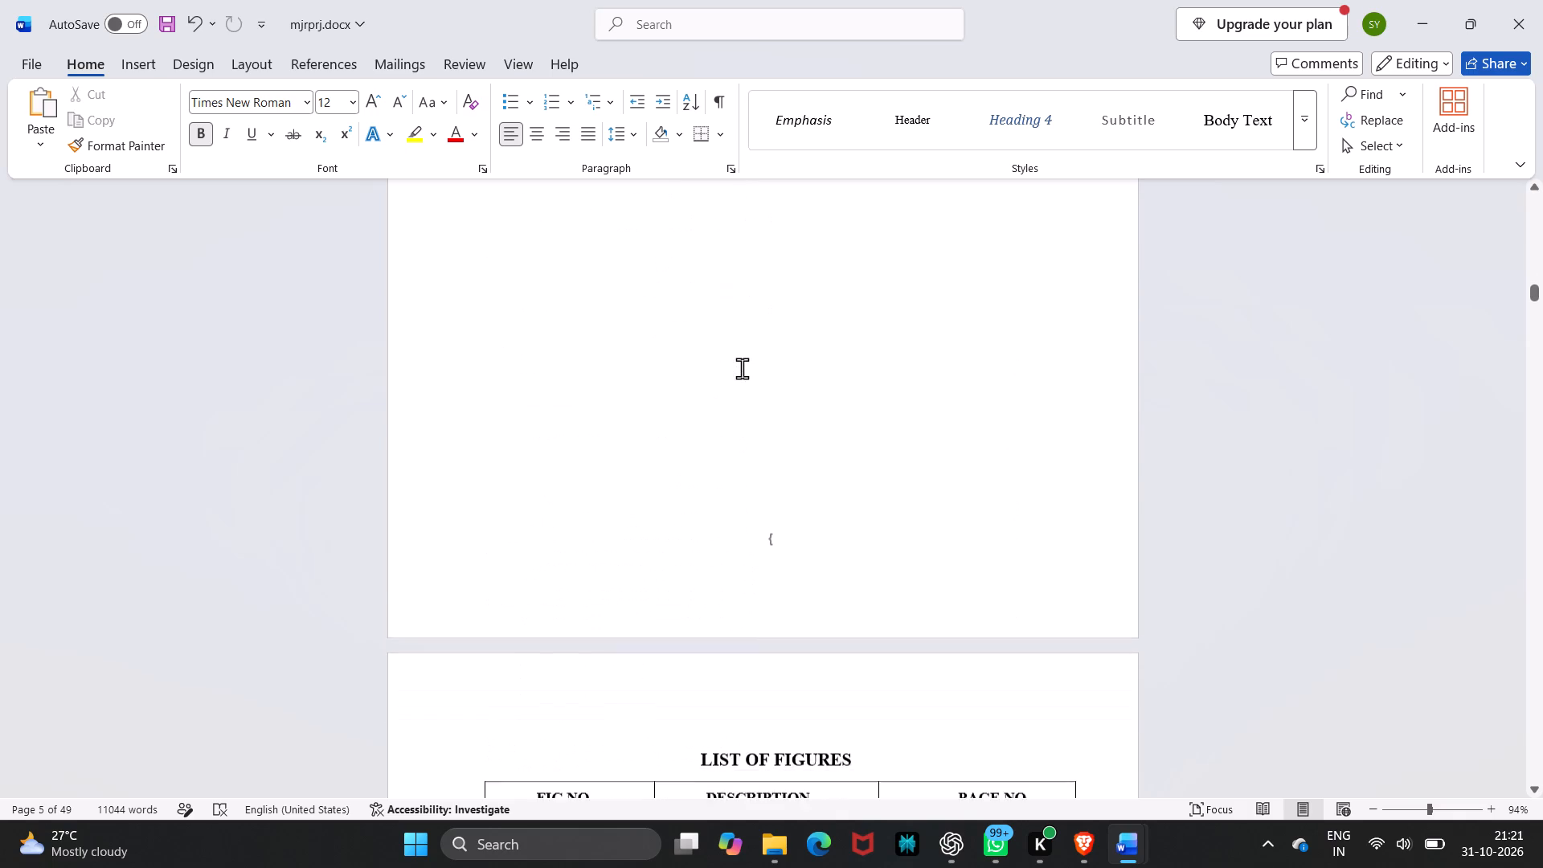
scroll(742, 368, down, 1)
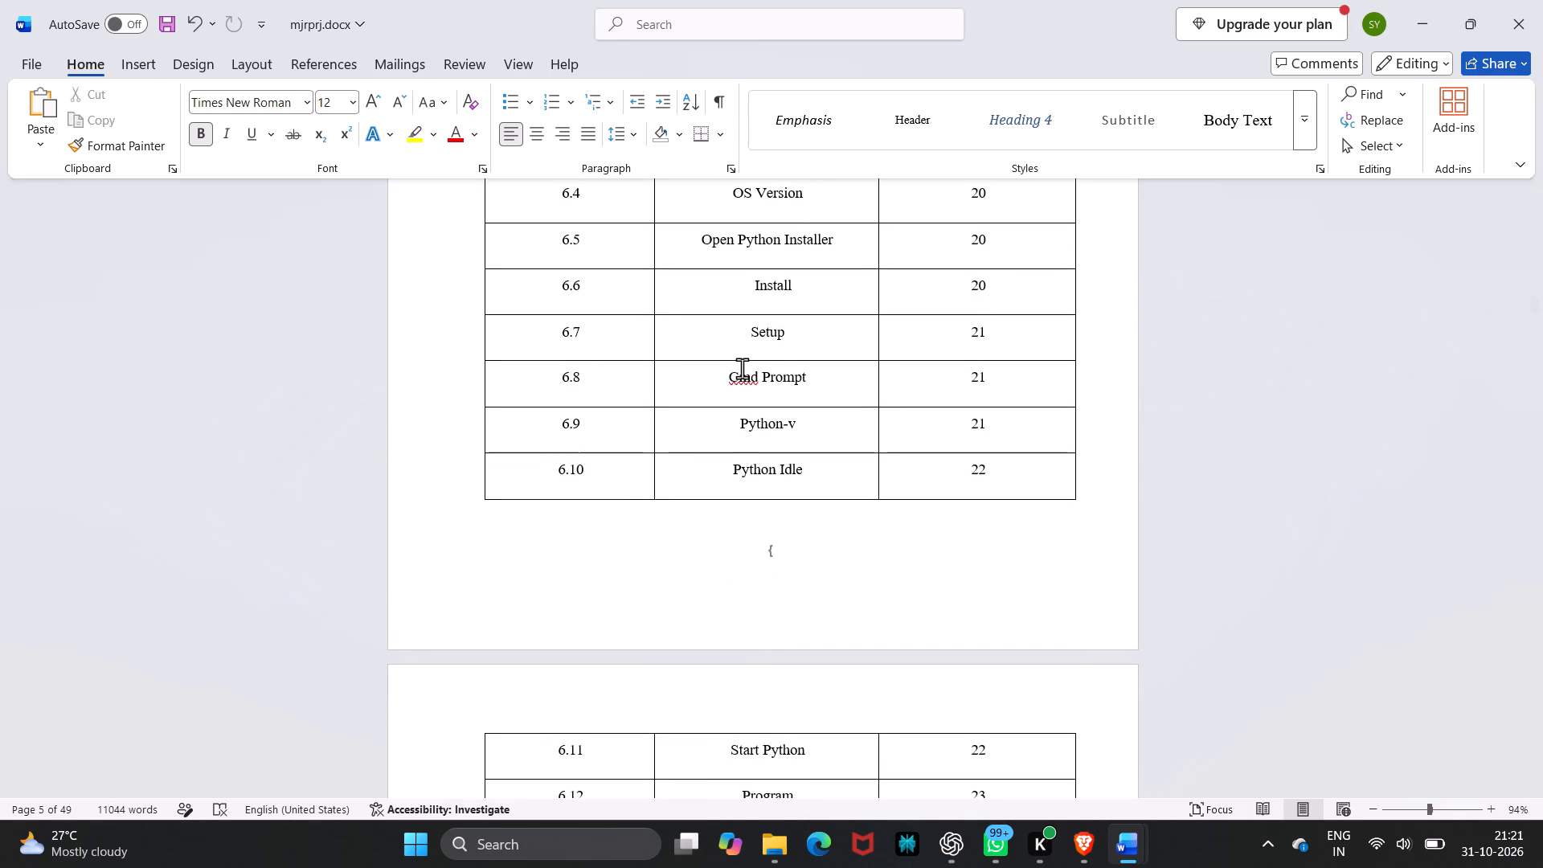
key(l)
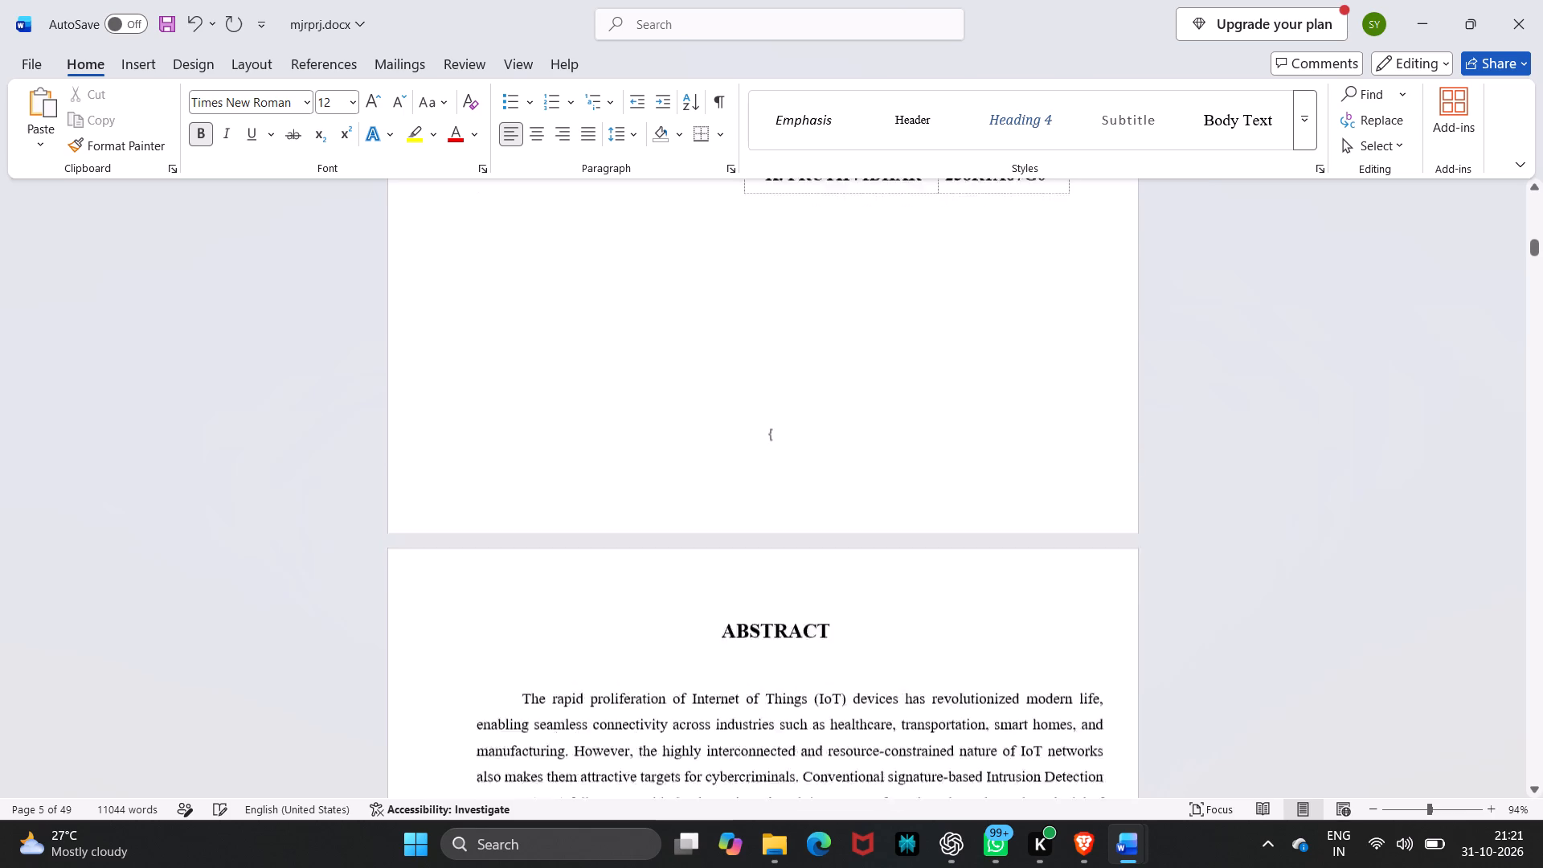
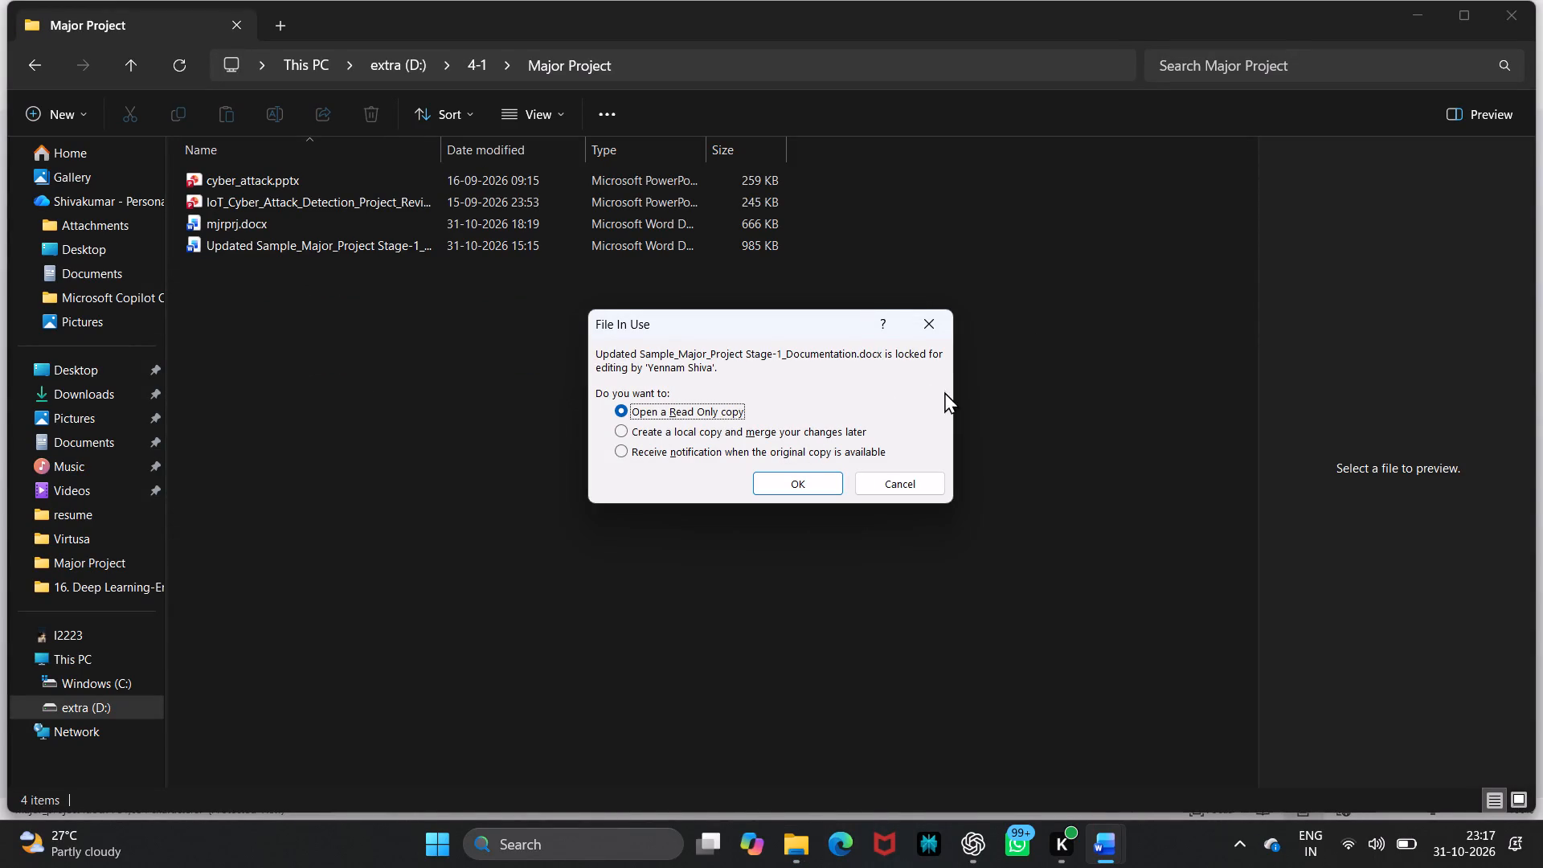
Cancel opening the locked Updated Sample_Major_Project document and maximize the recovered mjrprj.docx window.
click(926, 323)
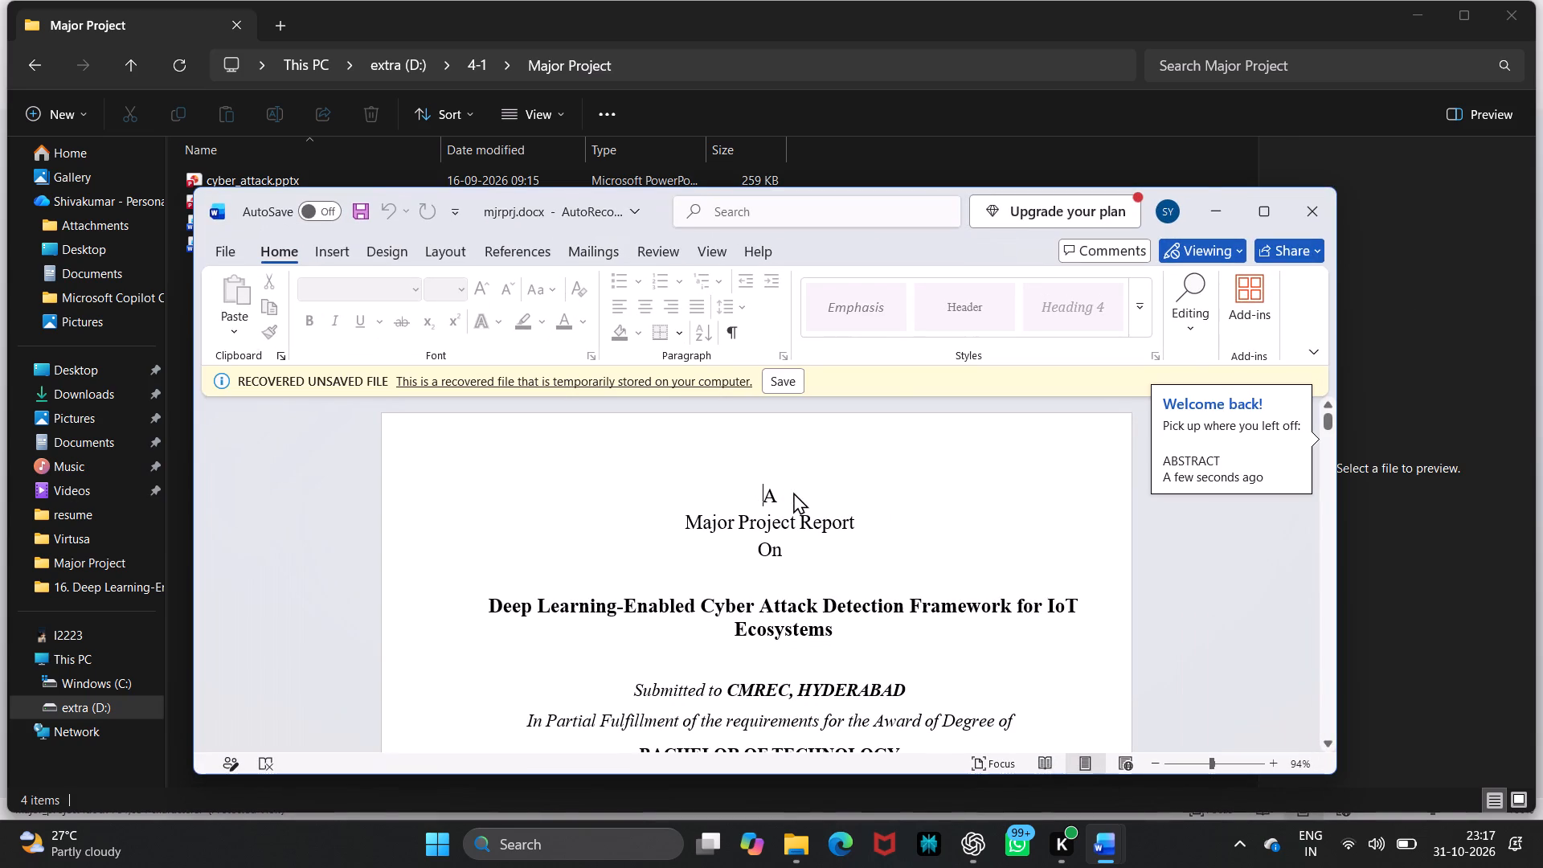
click(1264, 215)
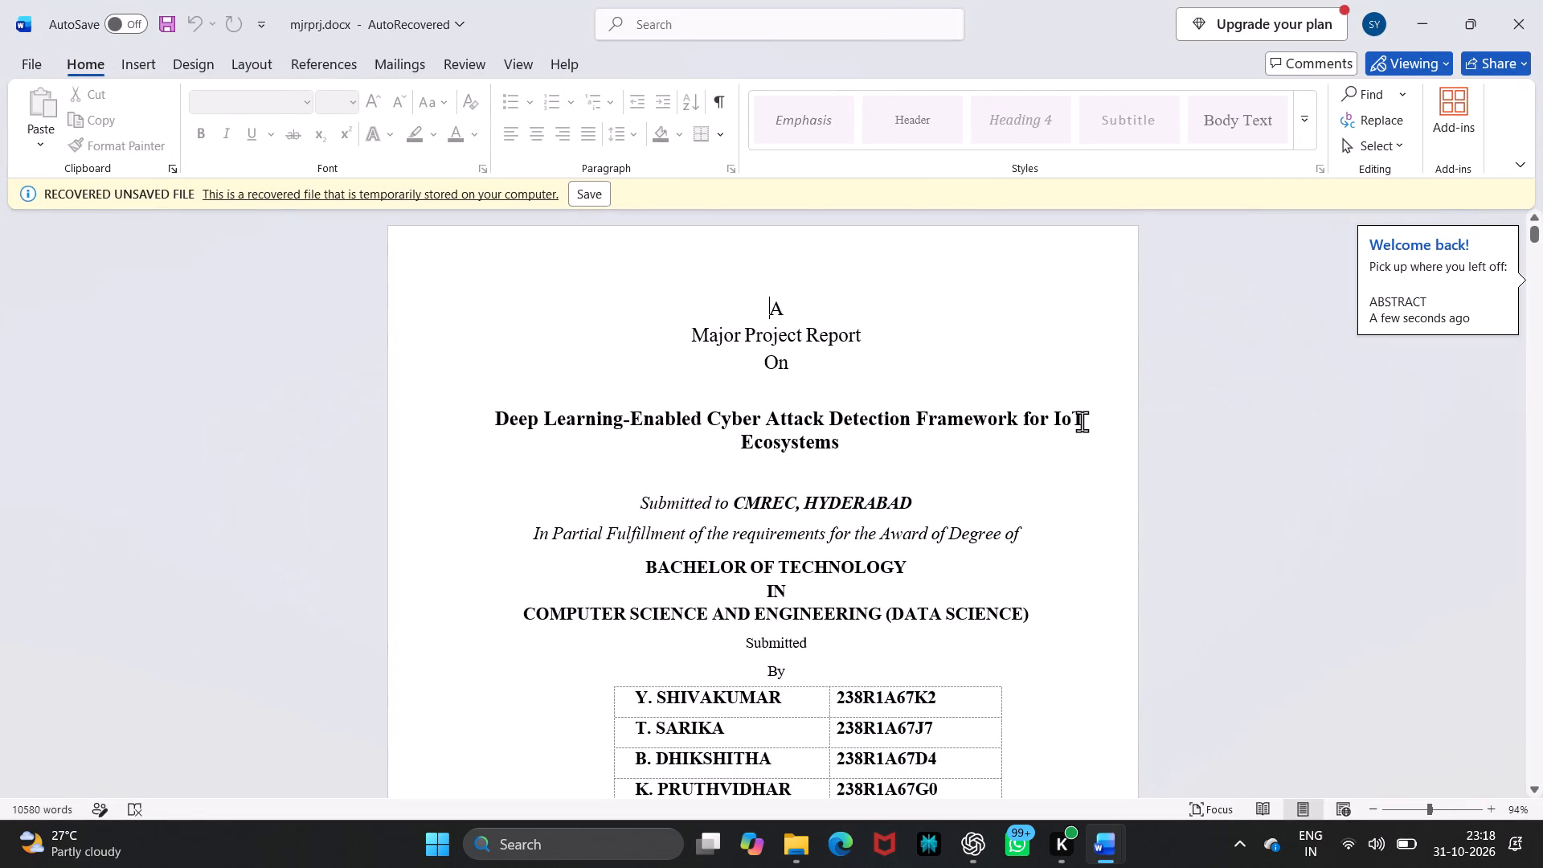
scroll(1082, 421, down, 4)
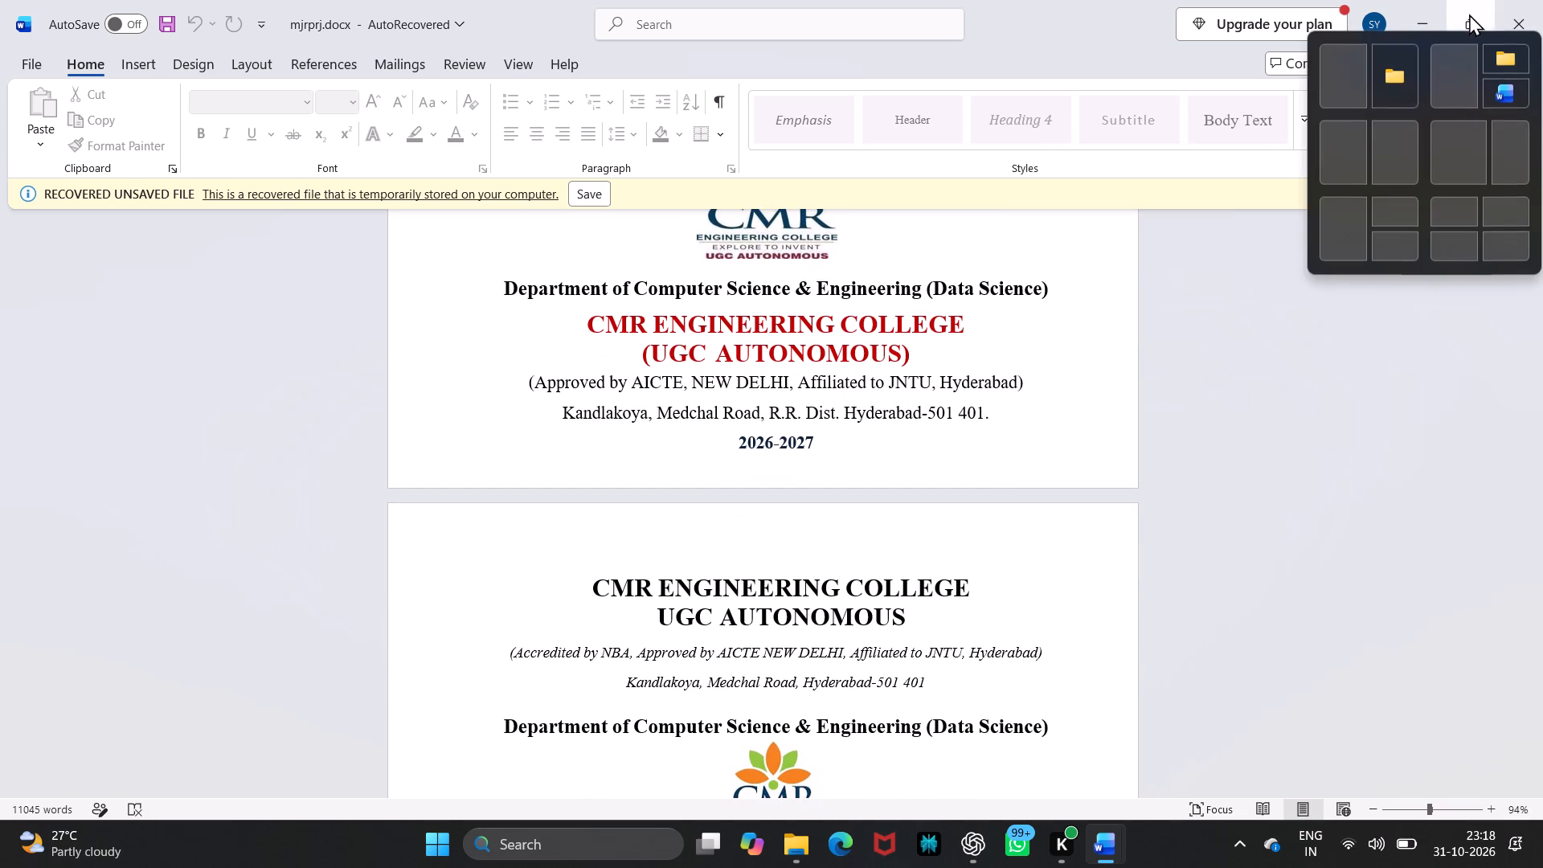
Arrange the recovered mjrprj.docx and the protected major_project .docx side by side, with both cover pages in view.
click(1339, 141)
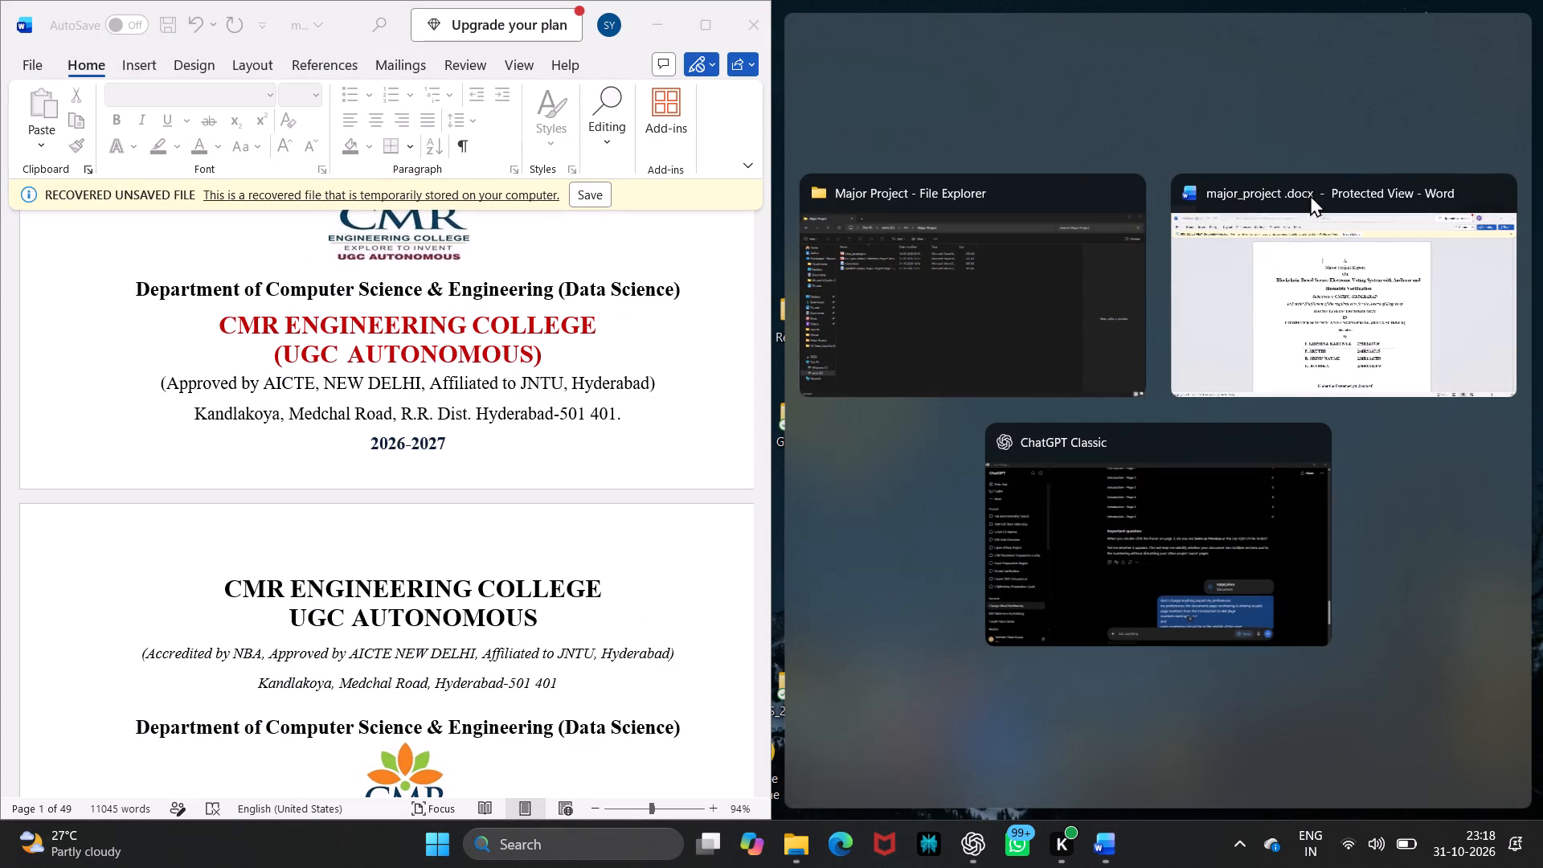
click(1267, 285)
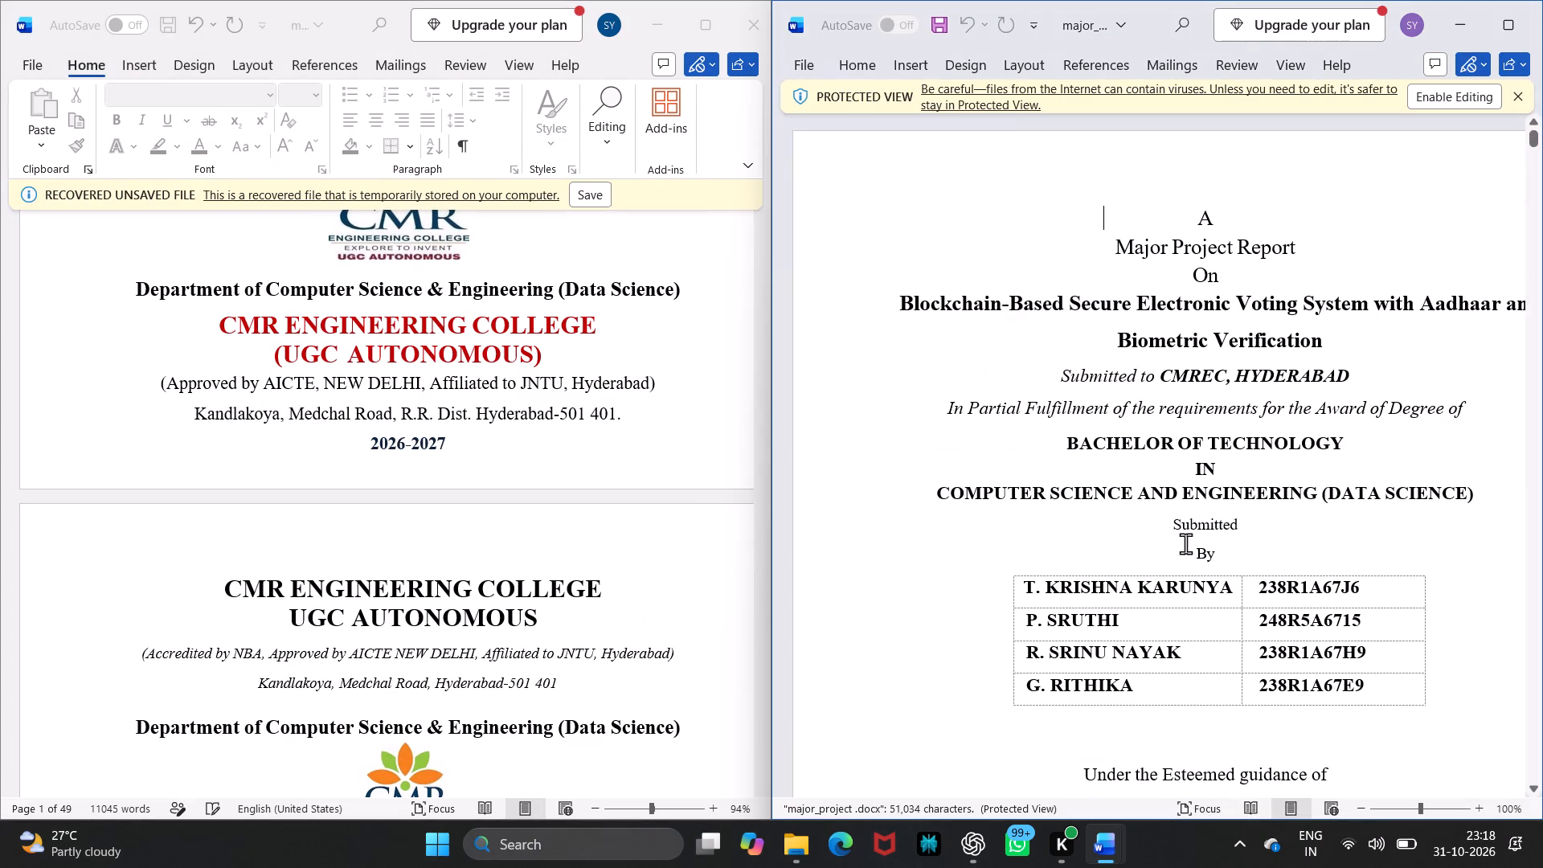
scroll(1184, 545, left, 1)
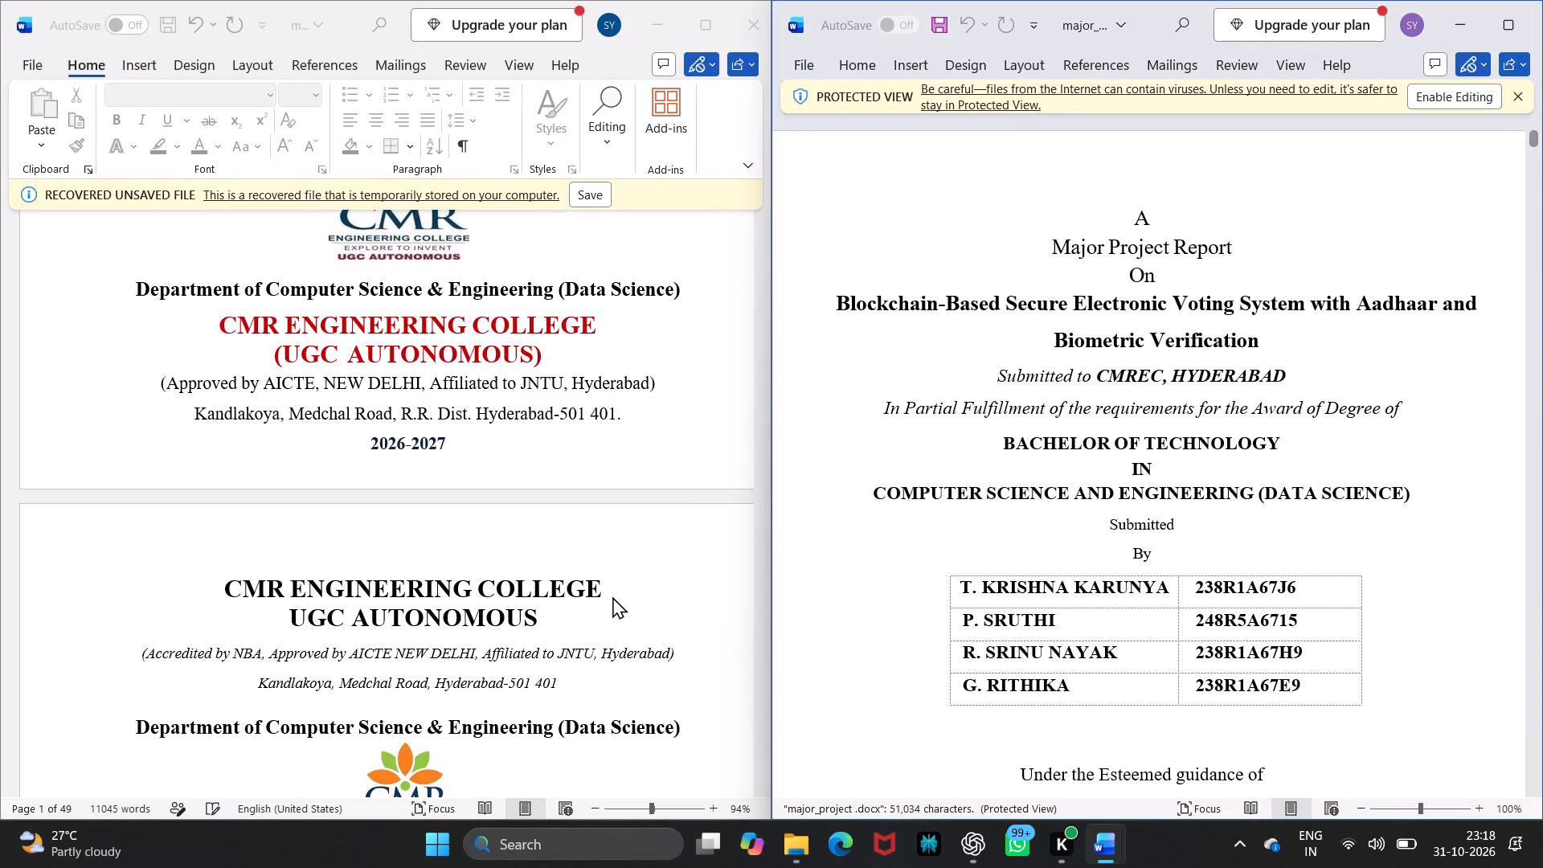
scroll(612, 596, up, 6)
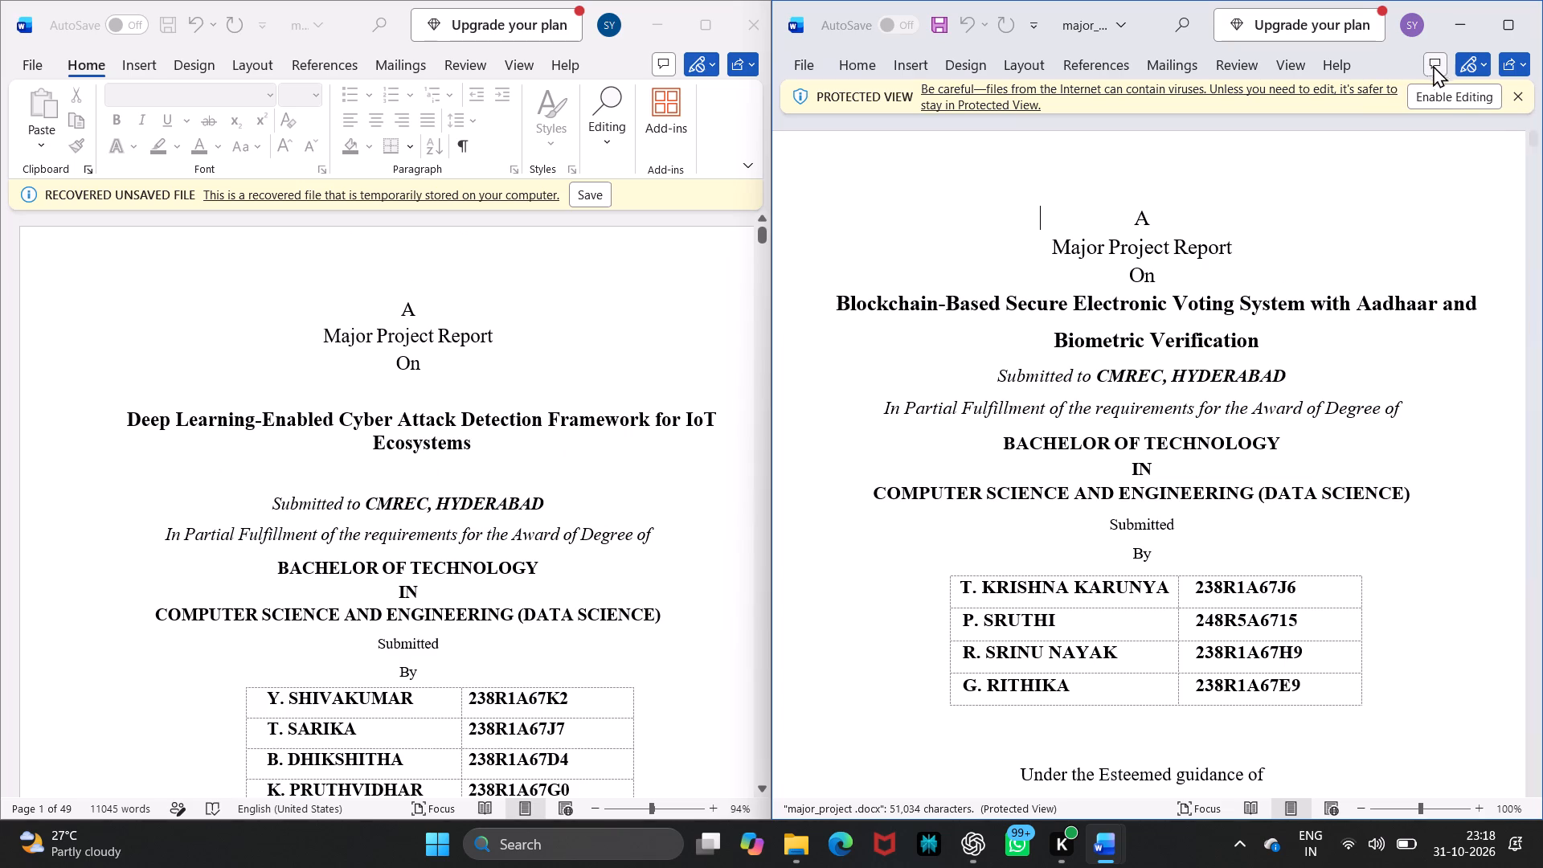
Enable editing in major_project .docx and place its window beside the recovered mjrprj.docx again.
click(1439, 96)
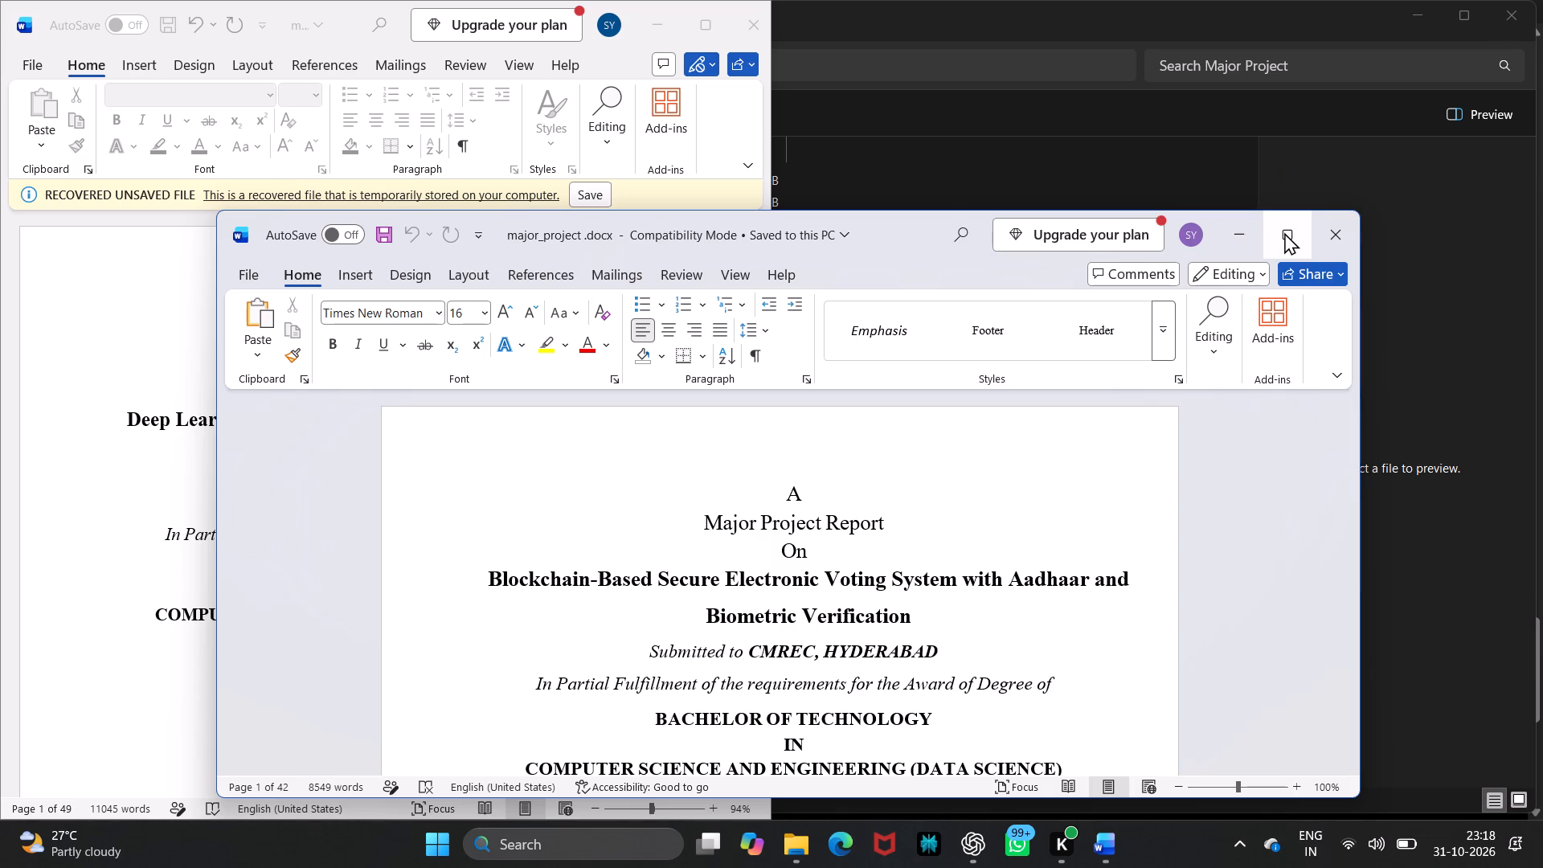
click(1252, 346)
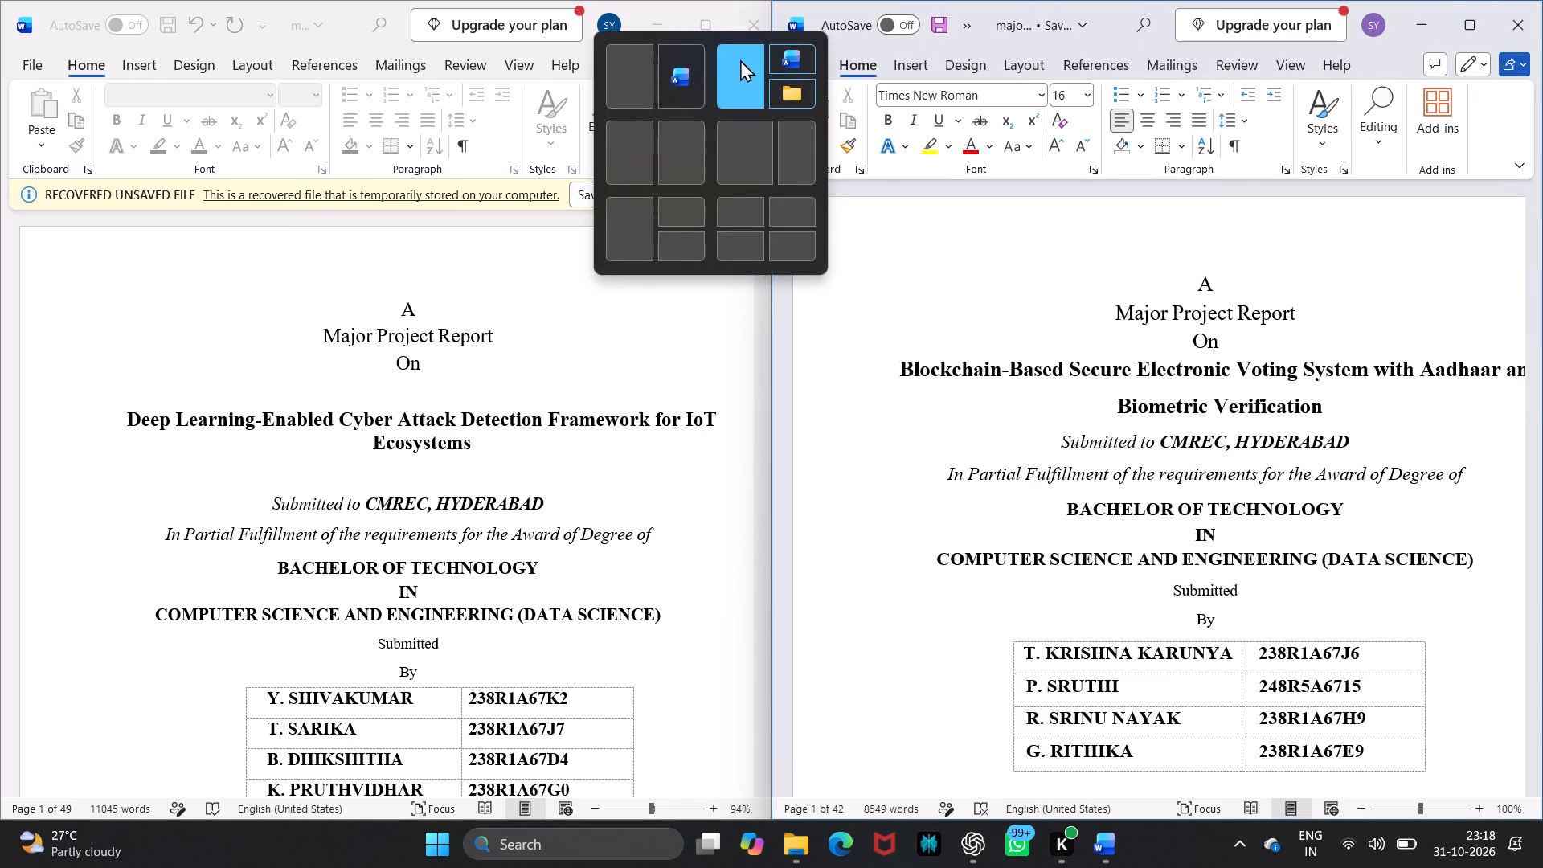
click(632, 80)
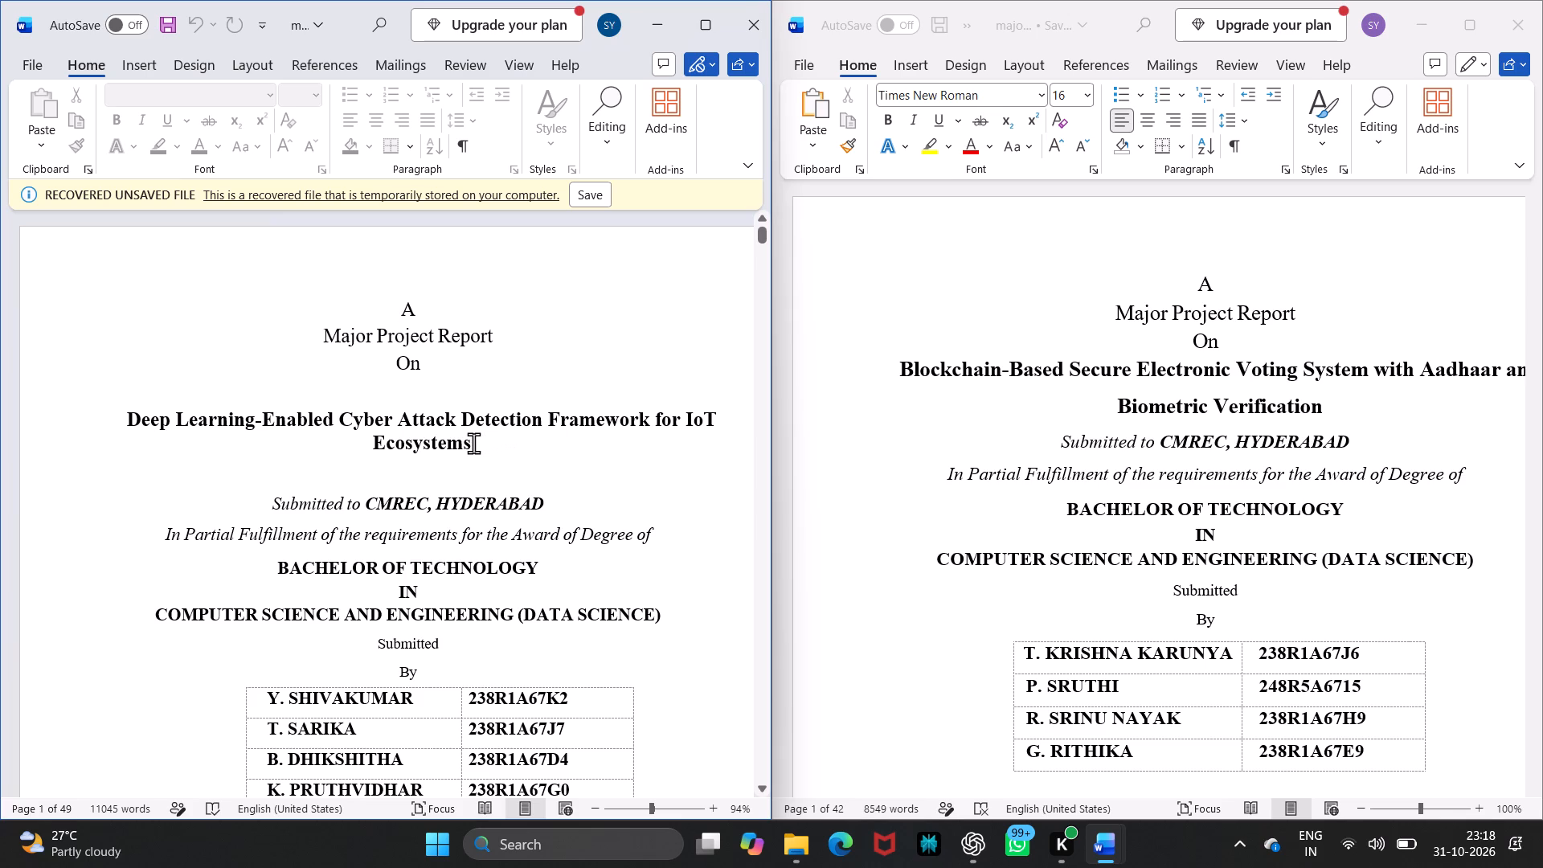
Replace the cover title in major_project .docx with "Deep Learning-Enabled Cyber Attack Detection Framework for IoT Ecosystems" copied from mjrprj.docx.
drag(481, 447, 138, 422)
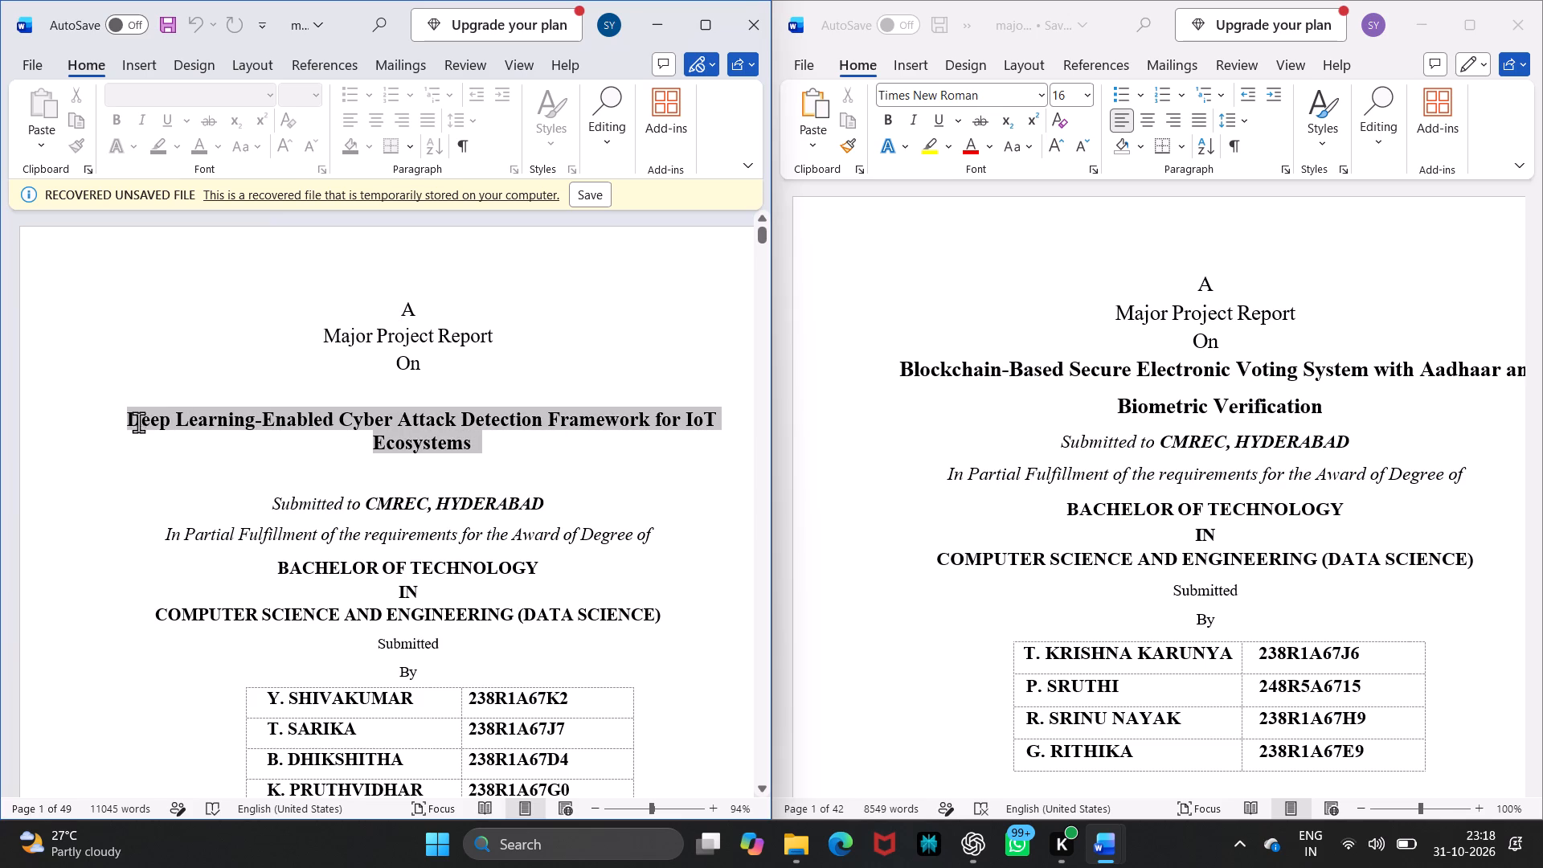
drag(138, 422, 129, 421)
key(ctrl+c)
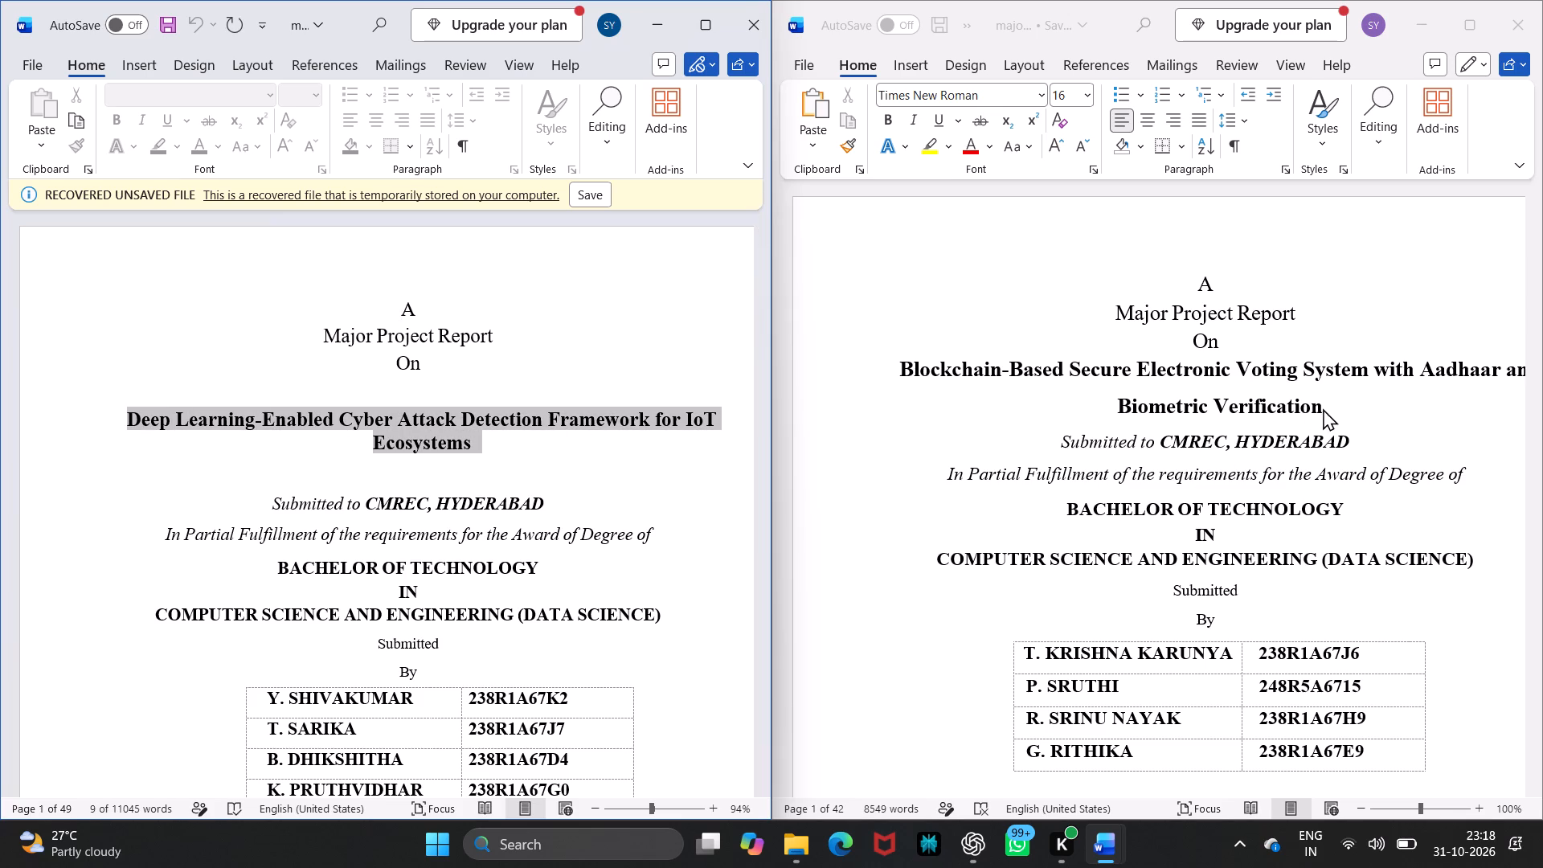
click(1324, 407)
click(1324, 407)
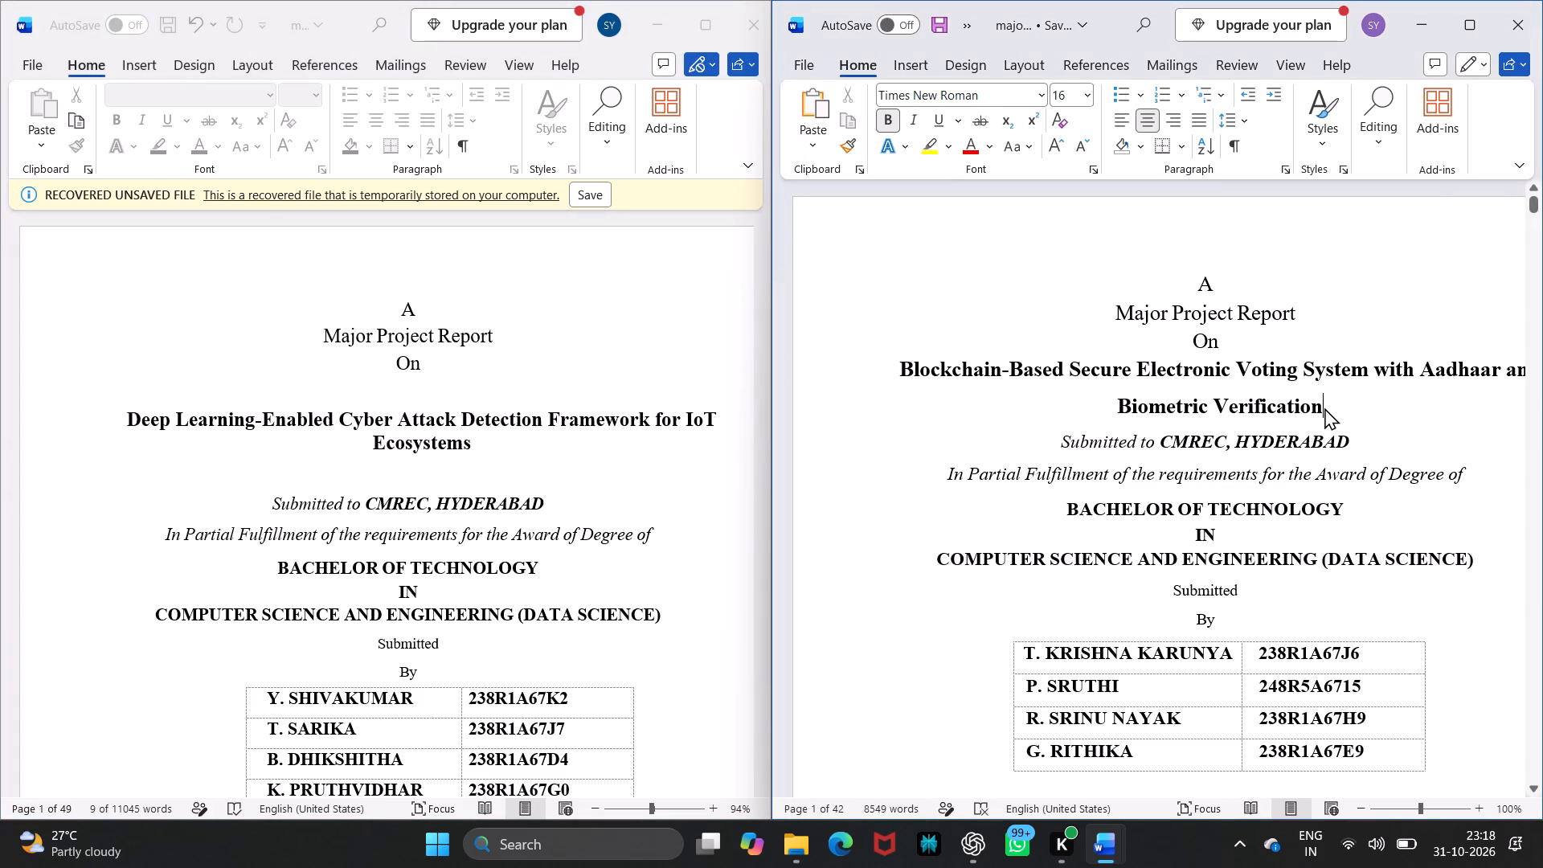
drag(1324, 407, 915, 375)
key(ctrl+v)
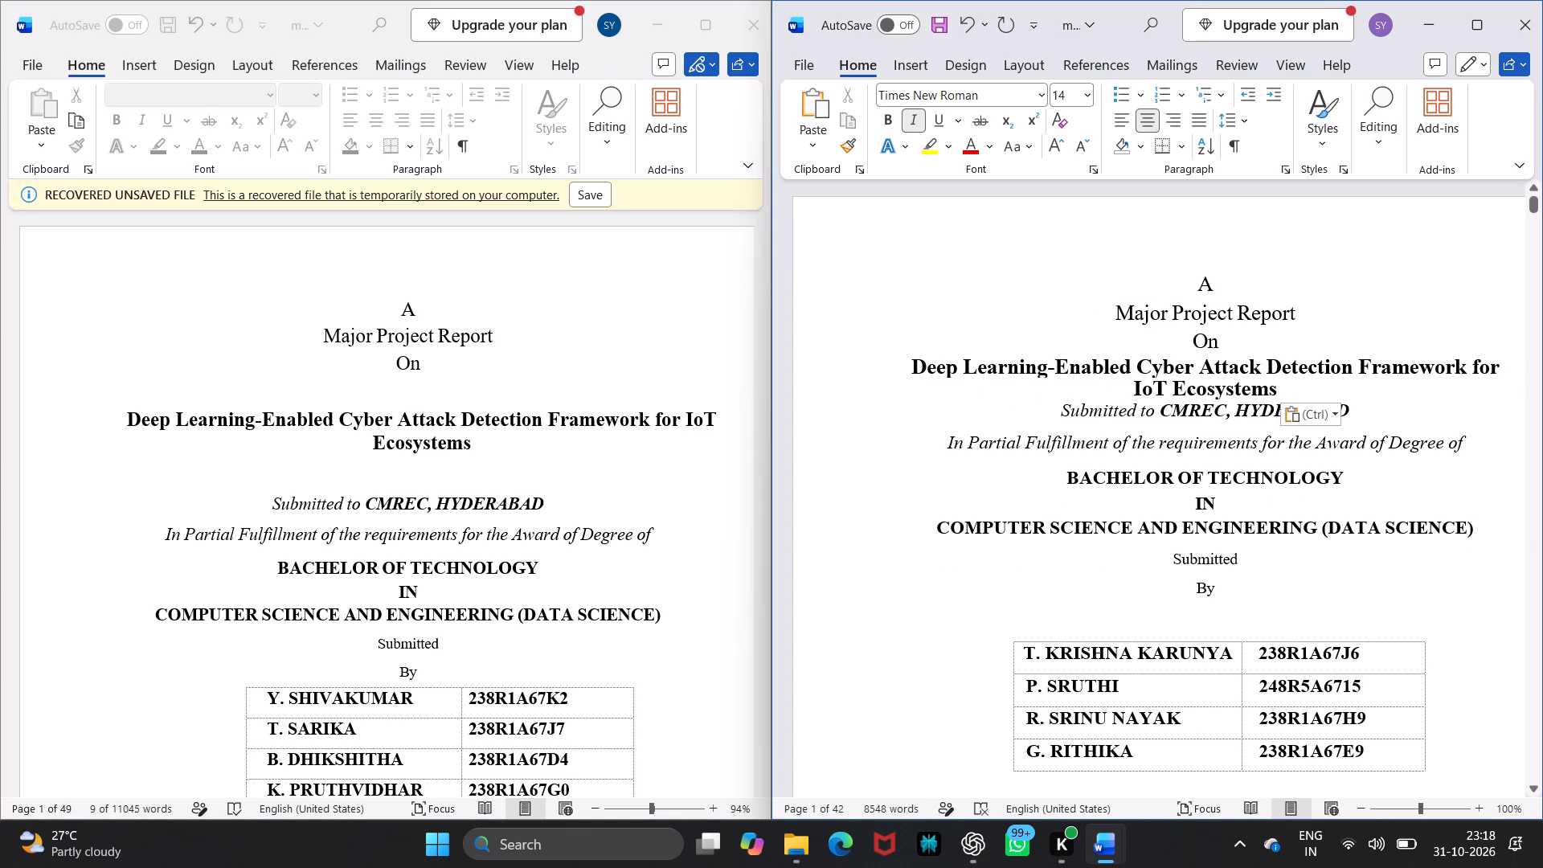
Add a blank line below the new cover title and another between "On" and the title.
key(Return)
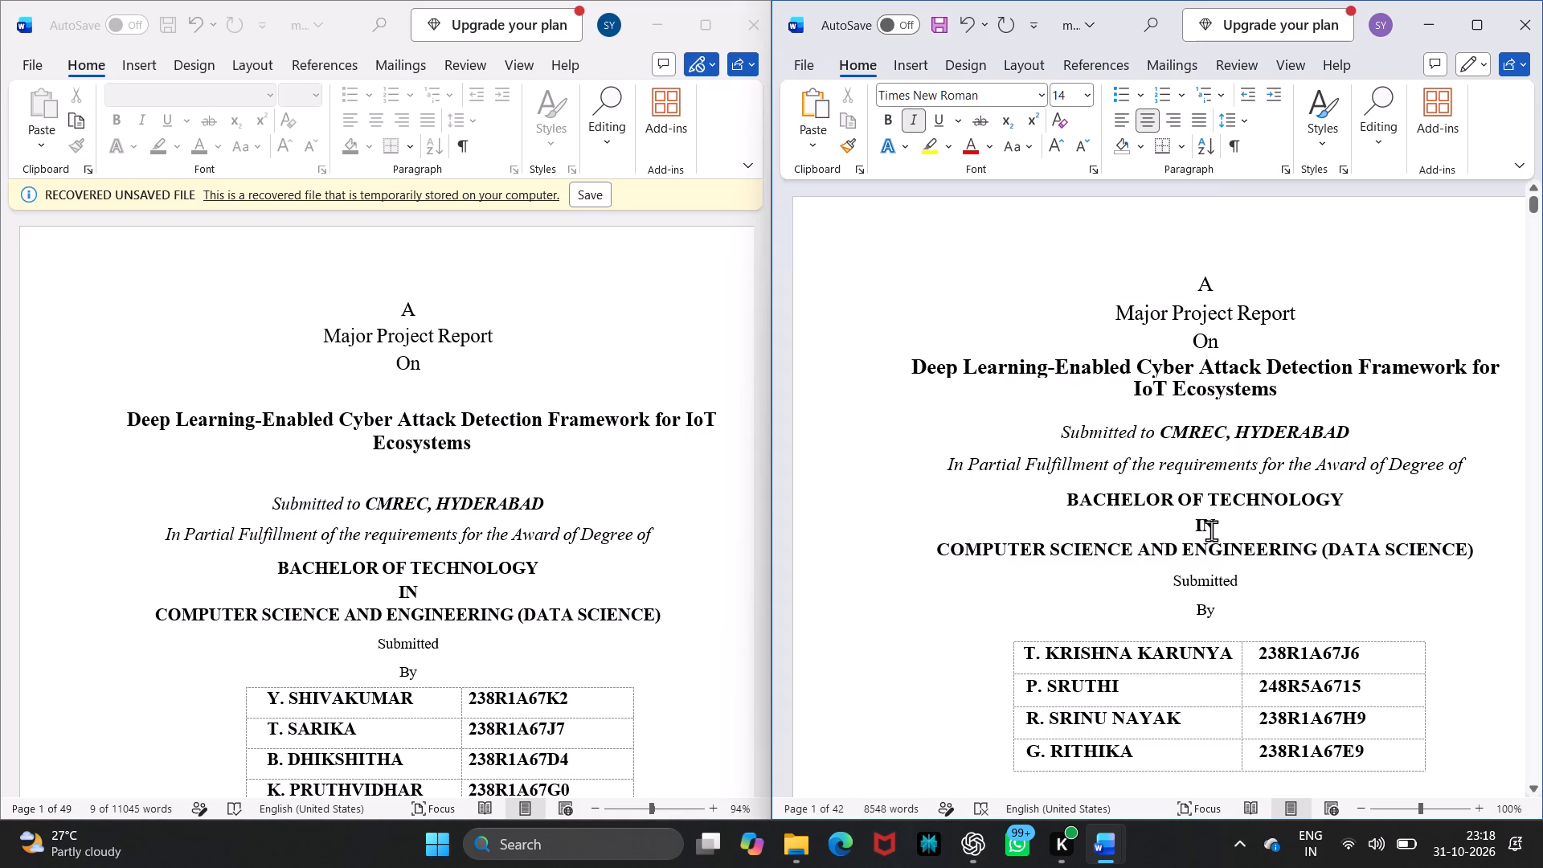
scroll(1211, 530, down, 1)
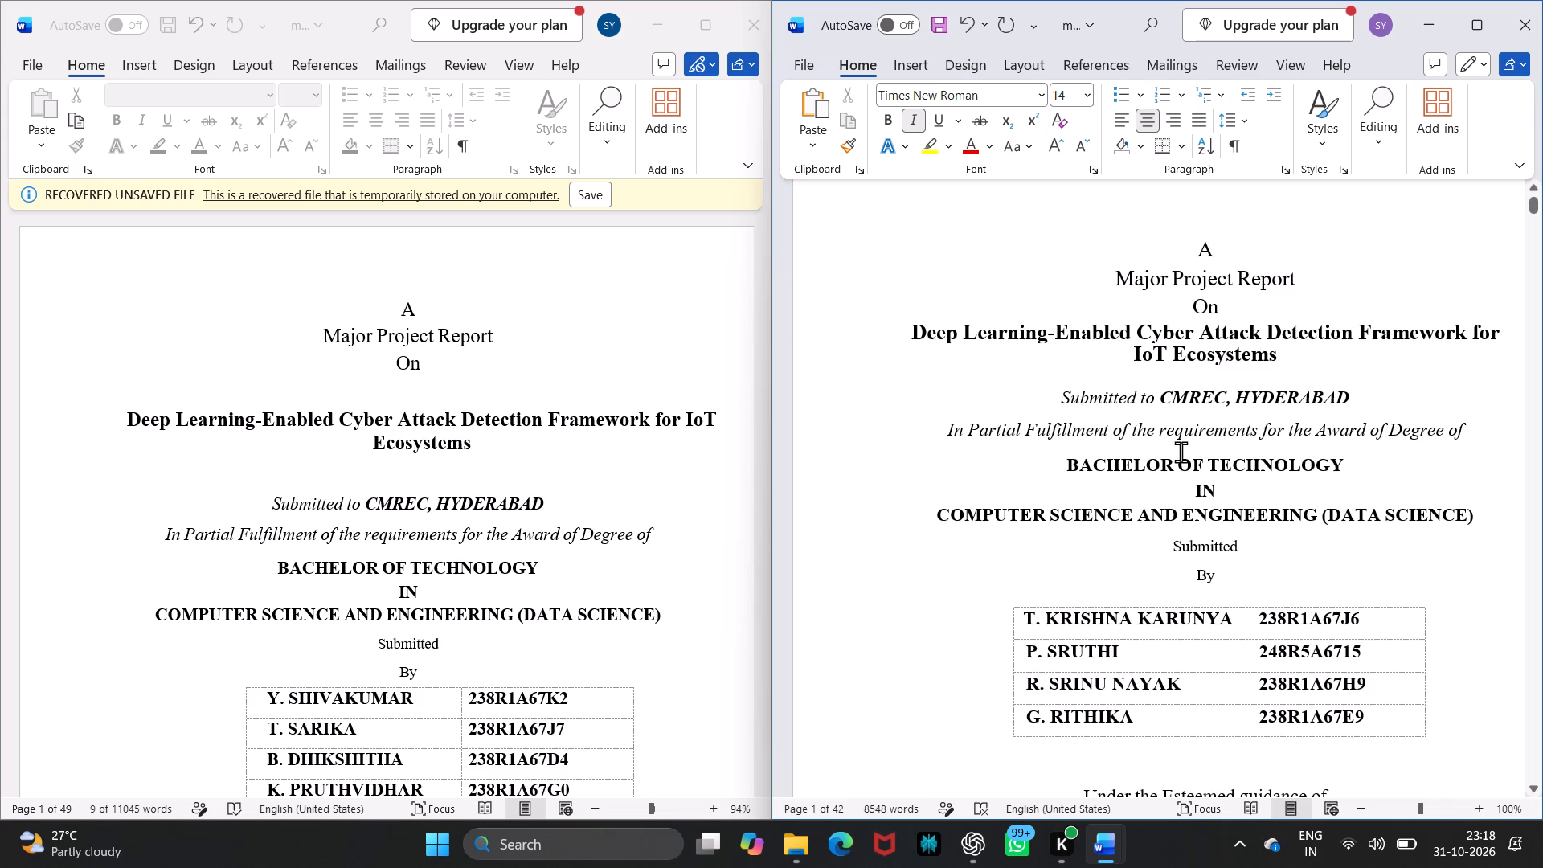
click(1245, 305)
key(Return)
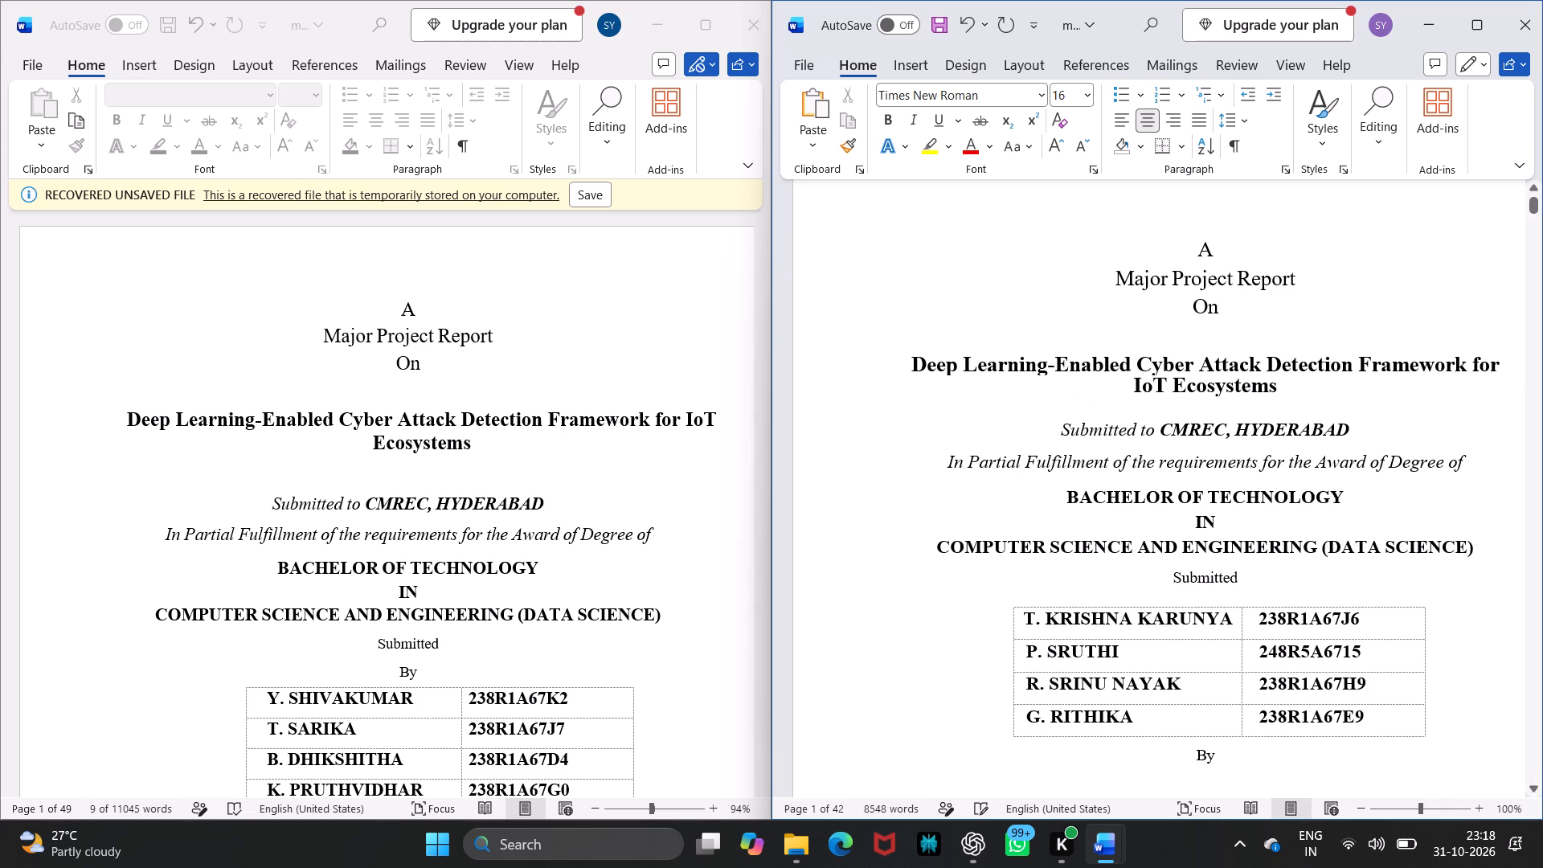
Move the student names and roll numbers table in major_project .docx down so it sits below the "By" line.
scroll(1206, 446, down, 2)
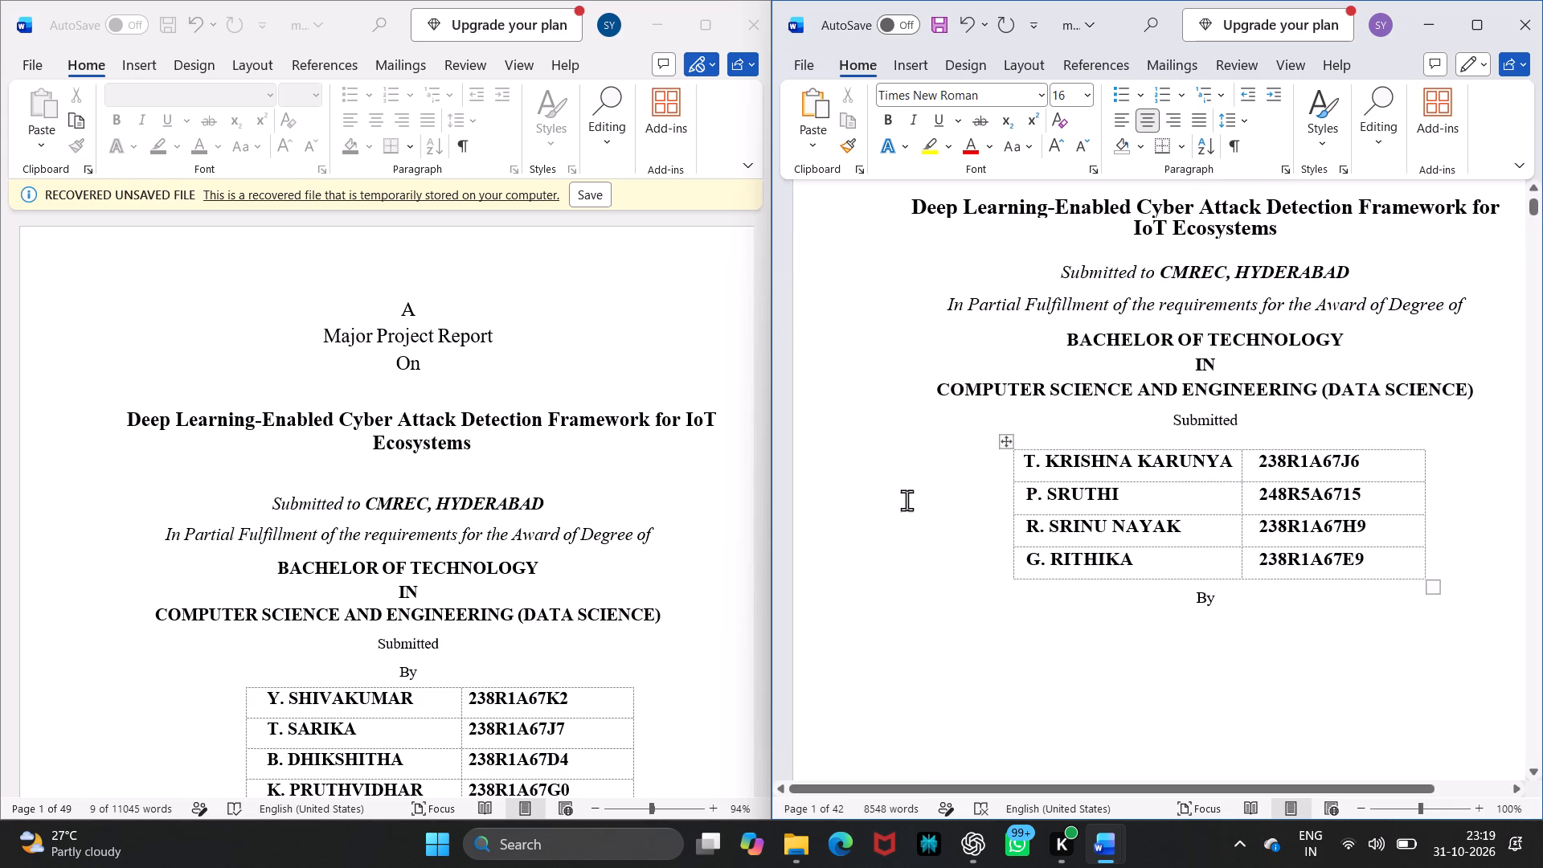
scroll(604, 573, down, 1)
scroll(604, 573, up, 2)
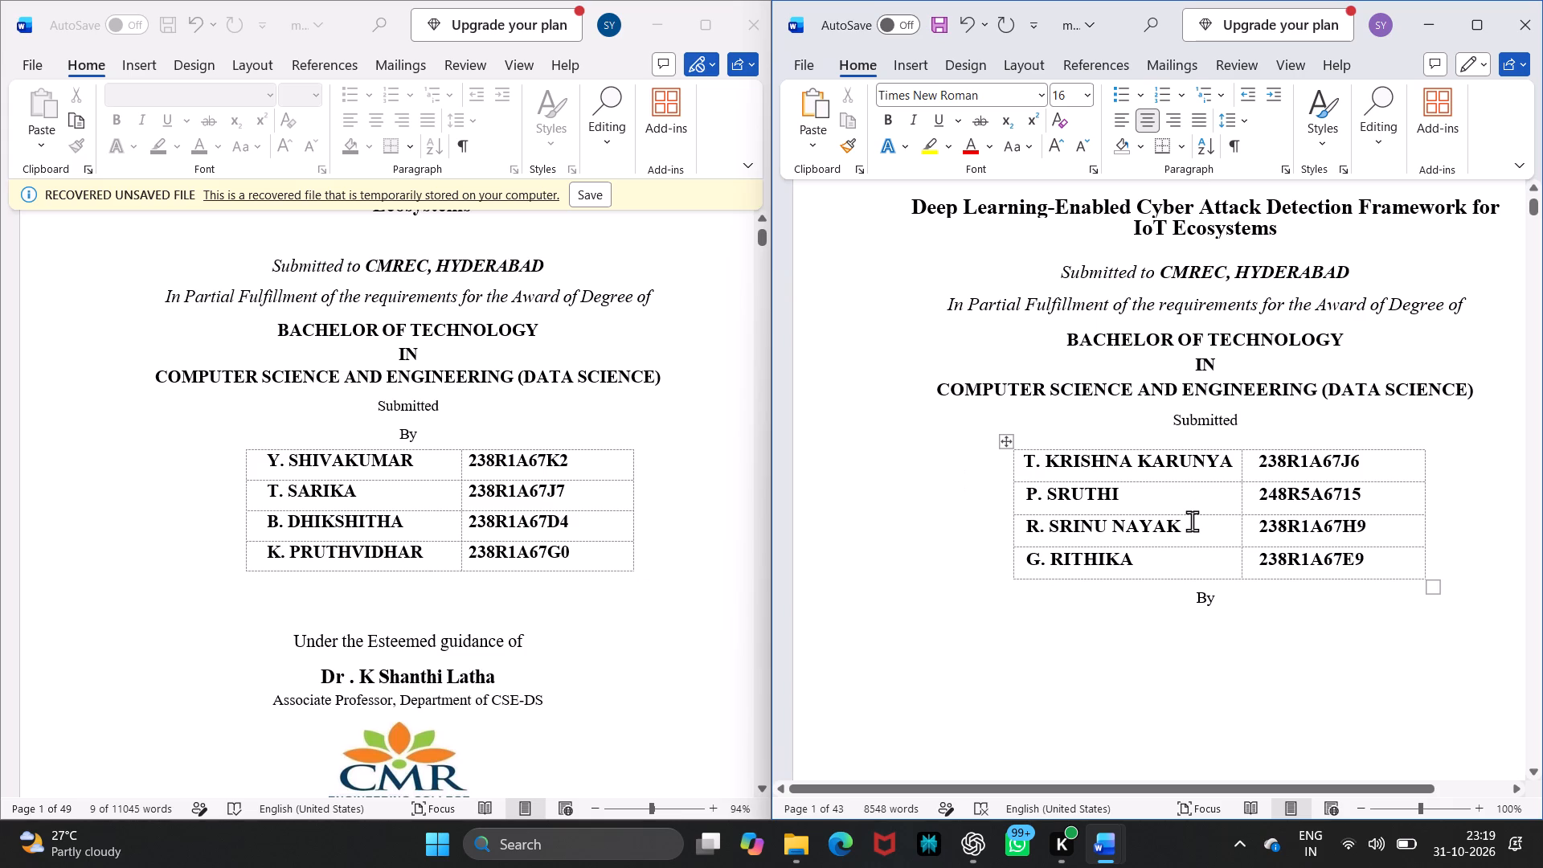
scroll(1164, 641, down, 1)
click(1219, 493)
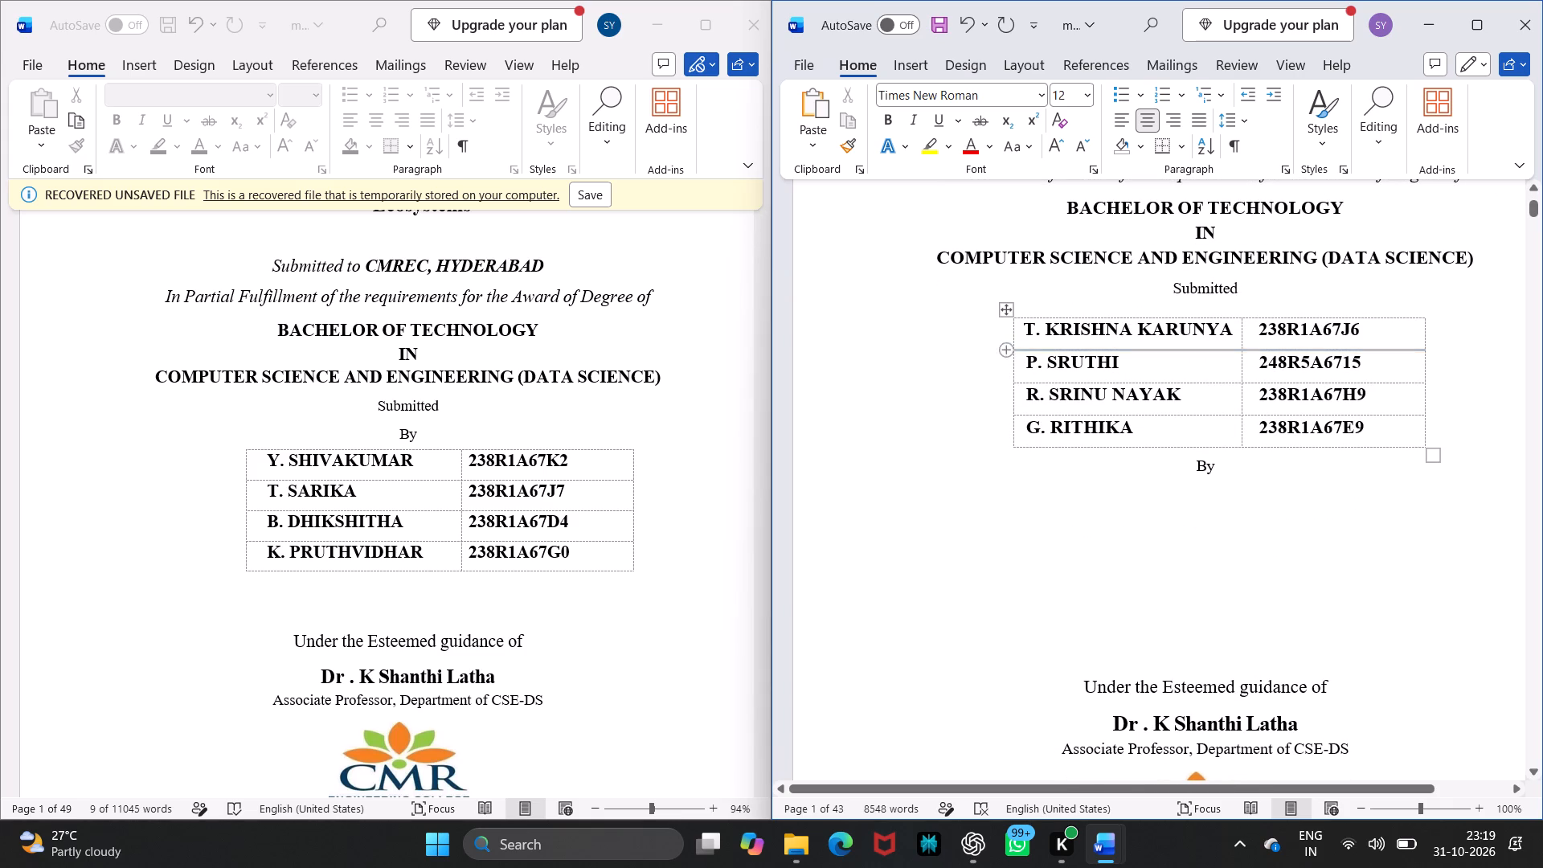
drag(1006, 309, 1011, 329)
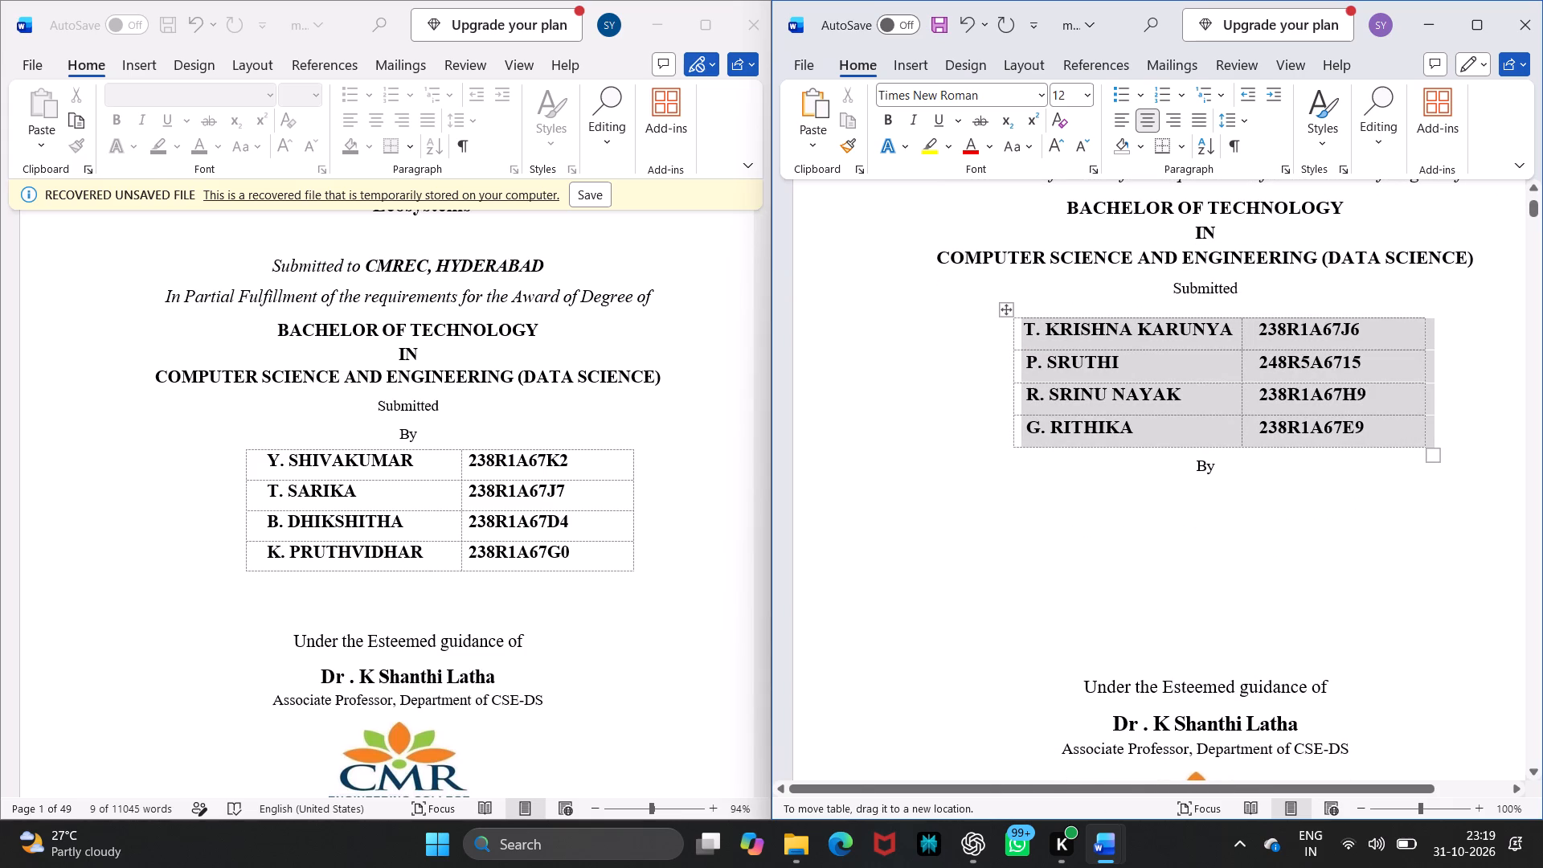
drag(1011, 329, 1003, 330)
click(1003, 330)
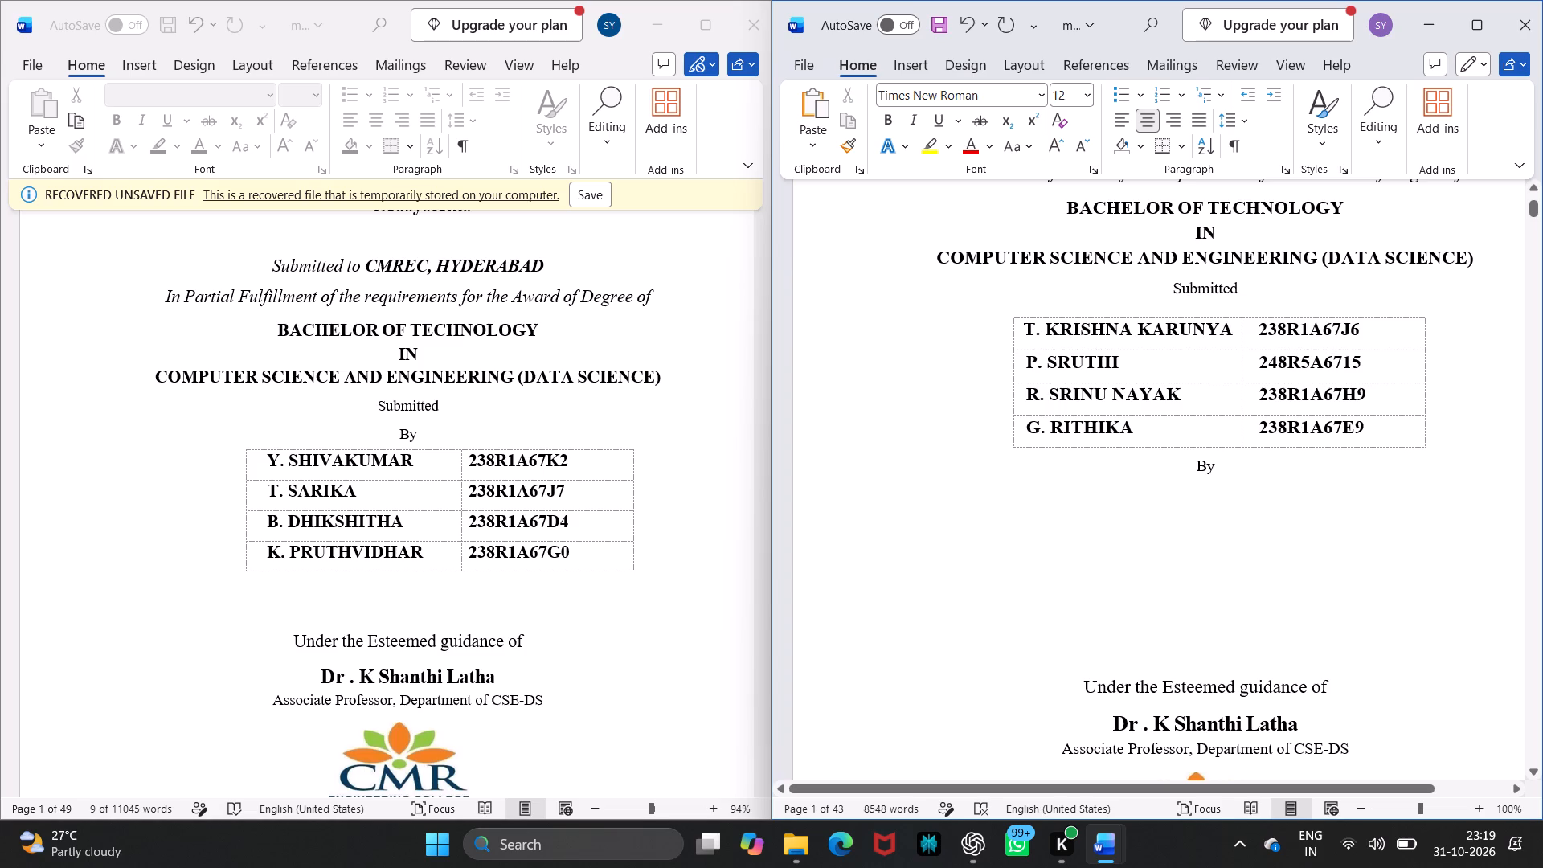
click(1003, 330)
click(1017, 330)
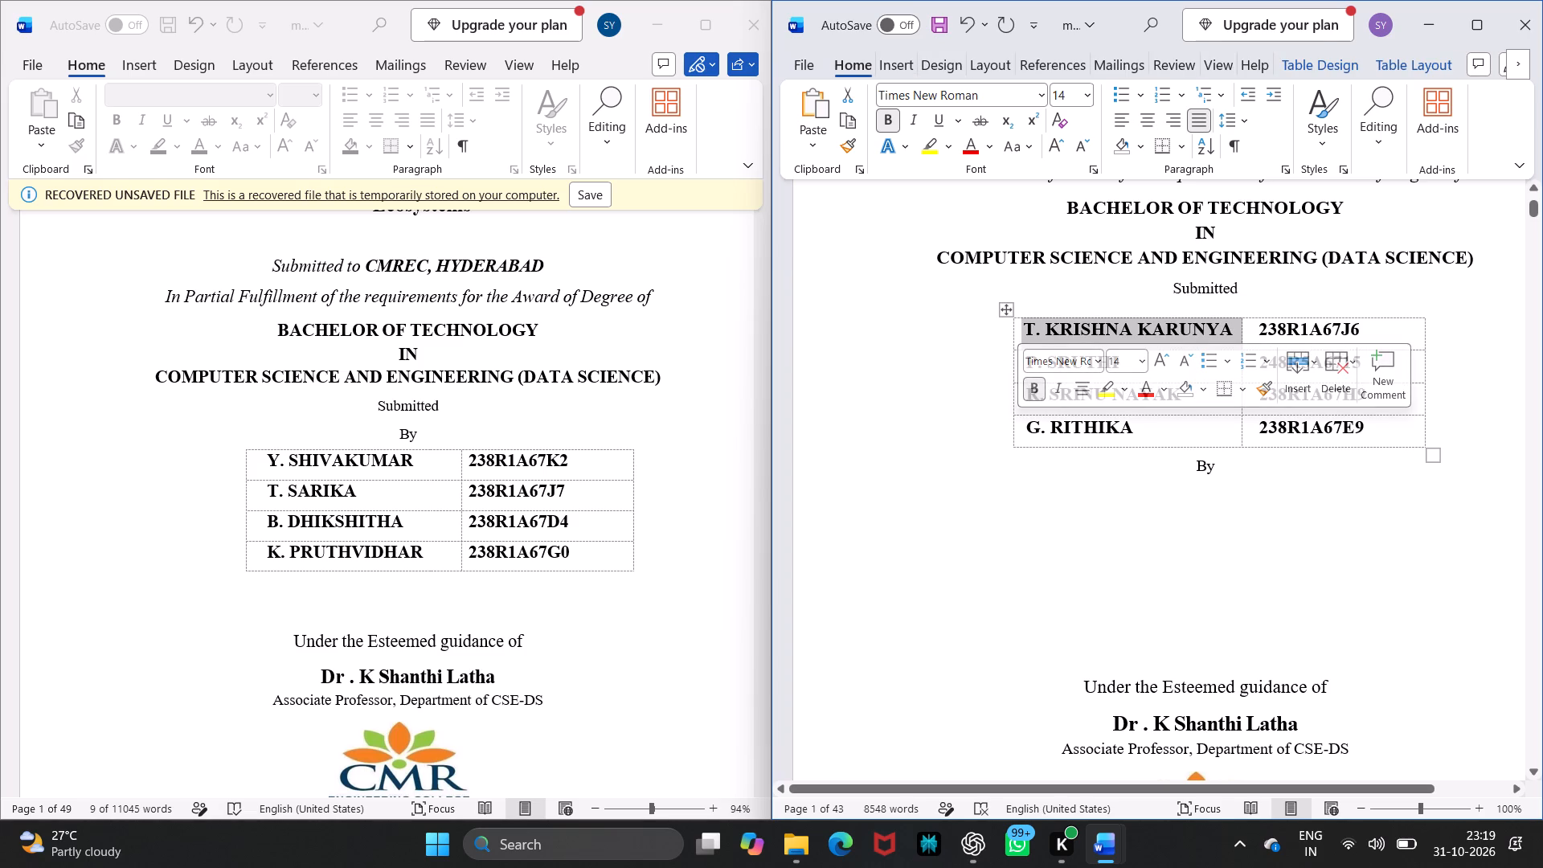
drag(1009, 312, 1001, 326)
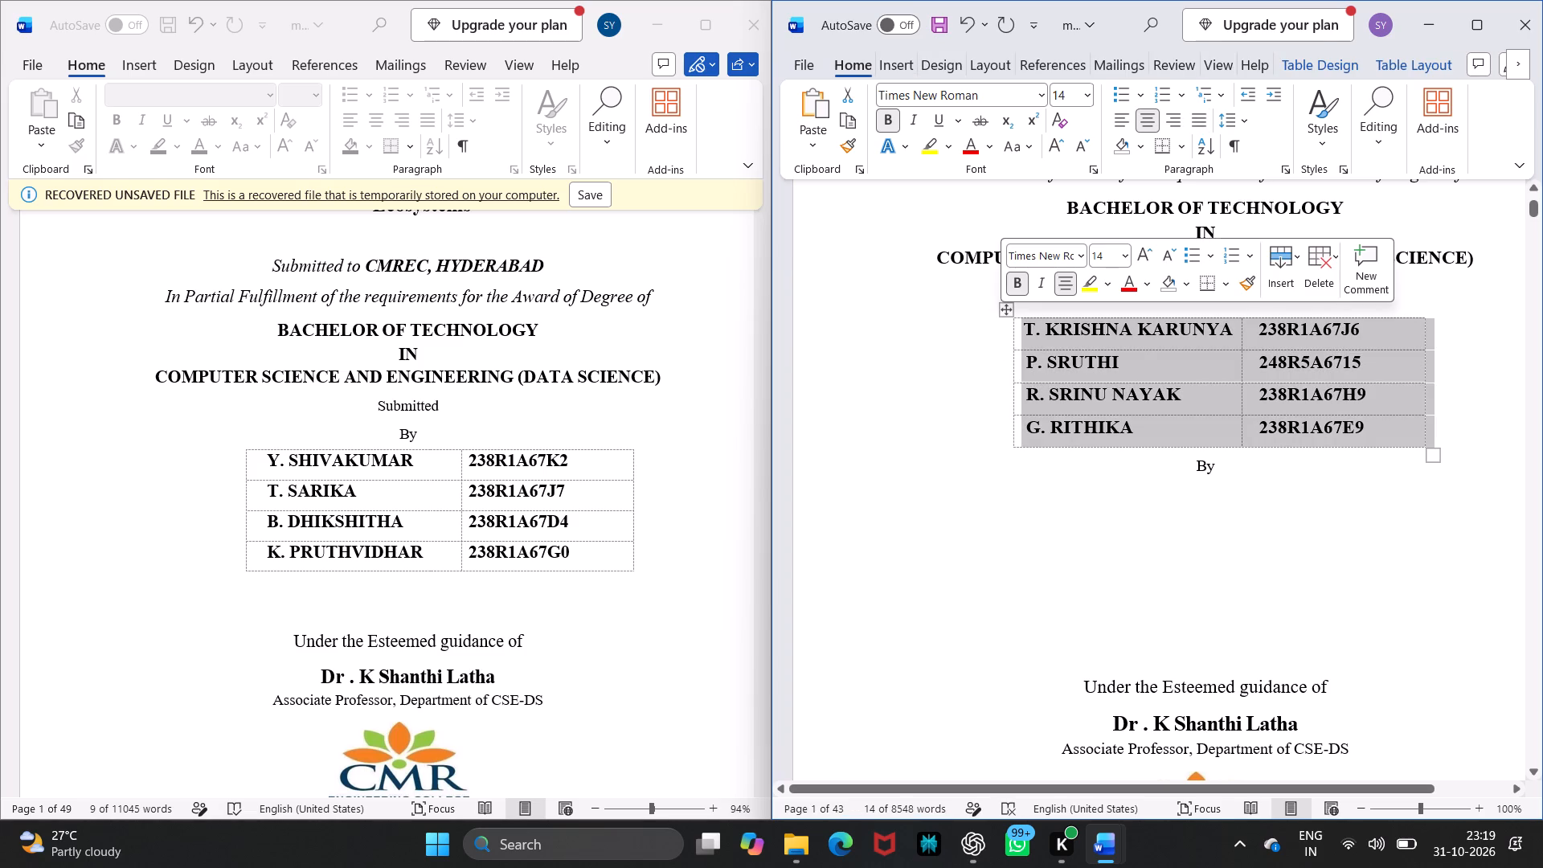
drag(1001, 313, 1001, 342)
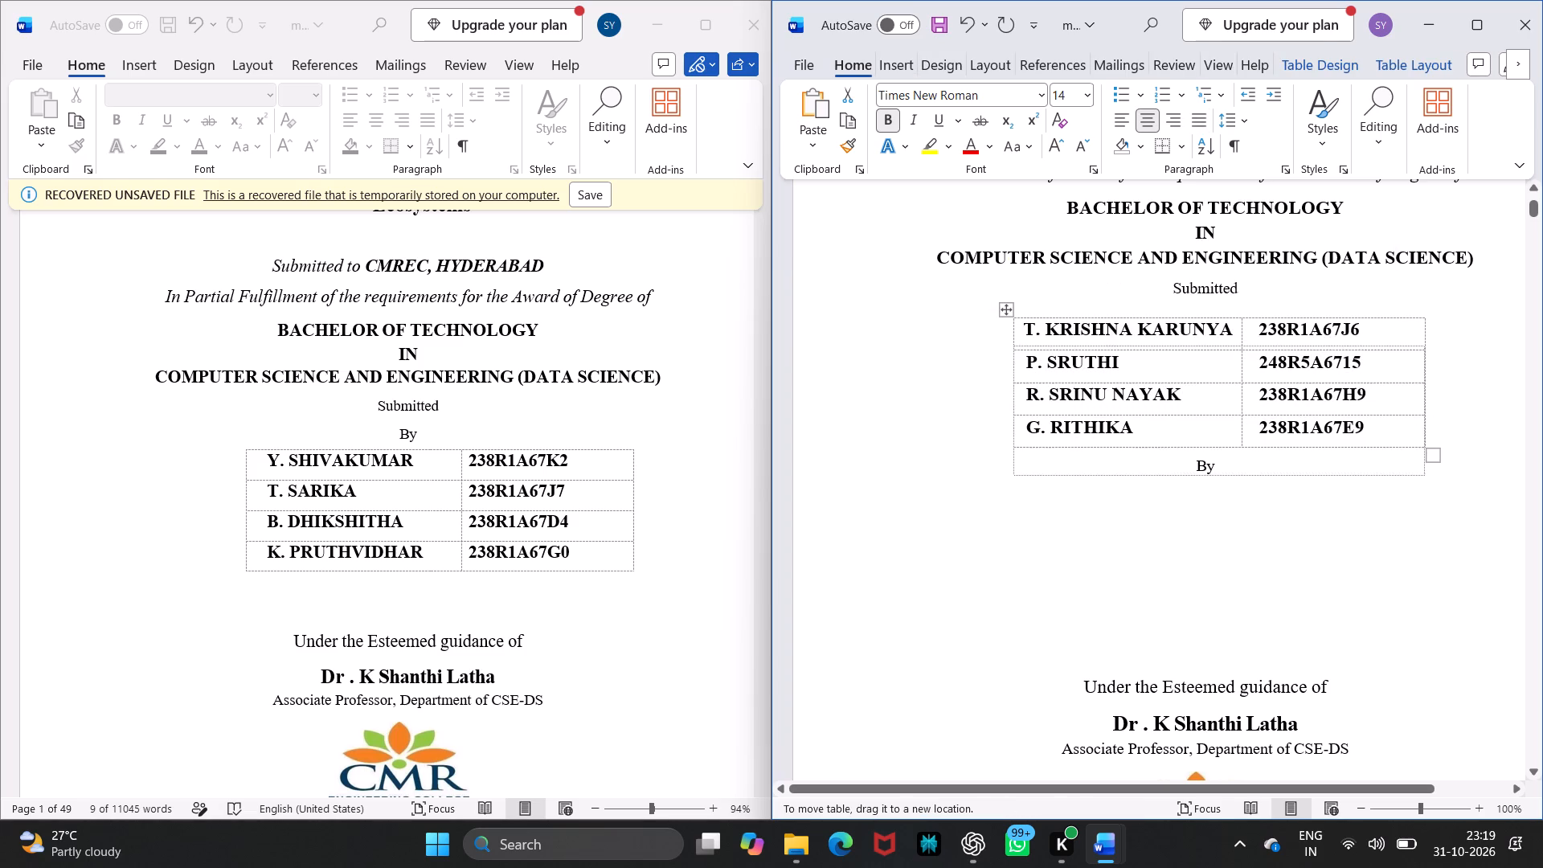
drag(1001, 342, 998, 340)
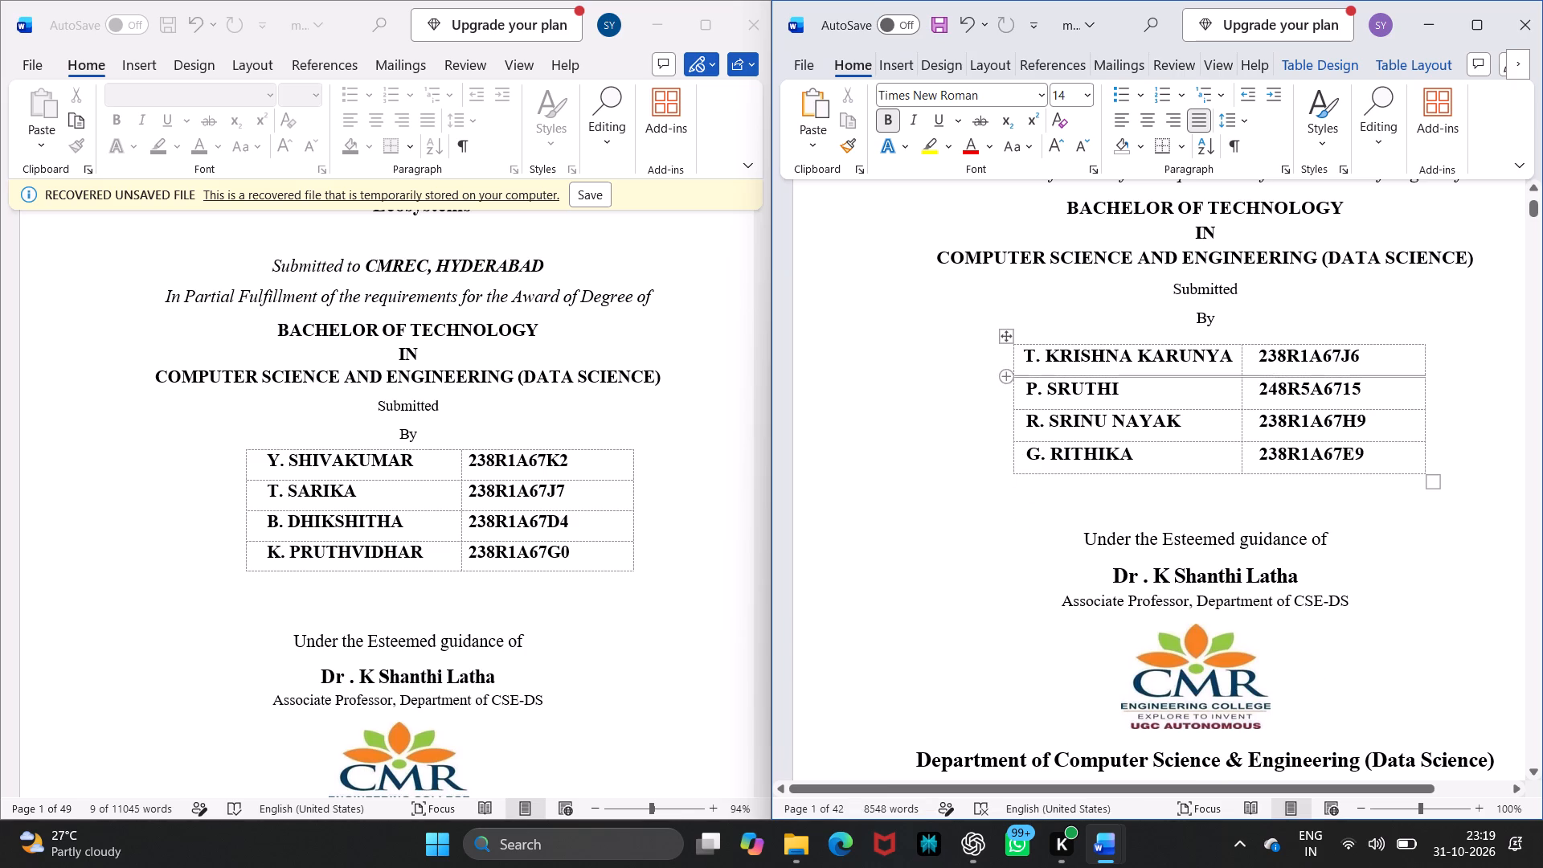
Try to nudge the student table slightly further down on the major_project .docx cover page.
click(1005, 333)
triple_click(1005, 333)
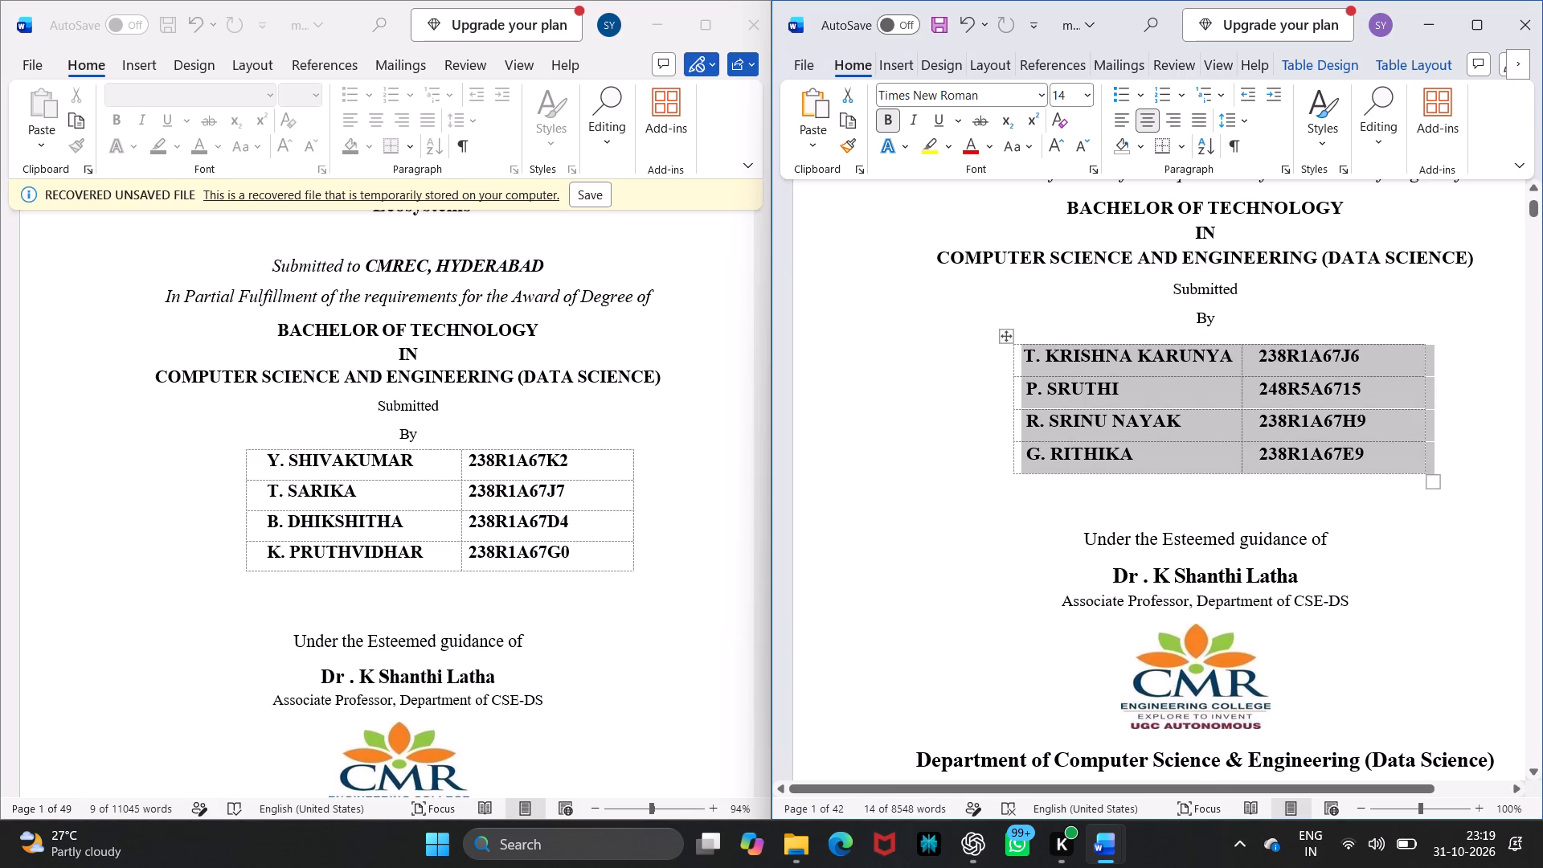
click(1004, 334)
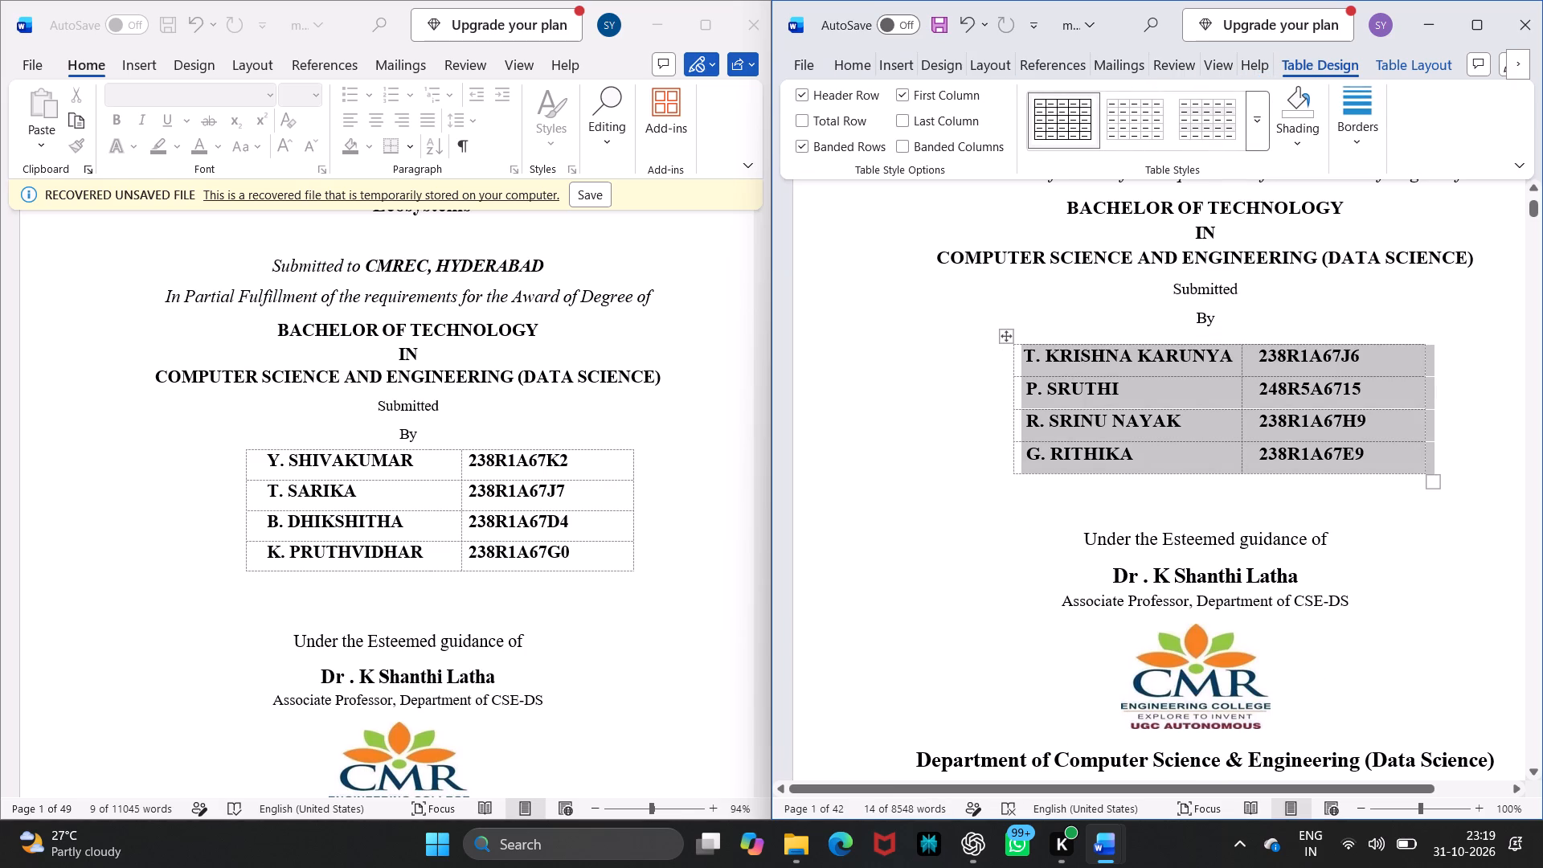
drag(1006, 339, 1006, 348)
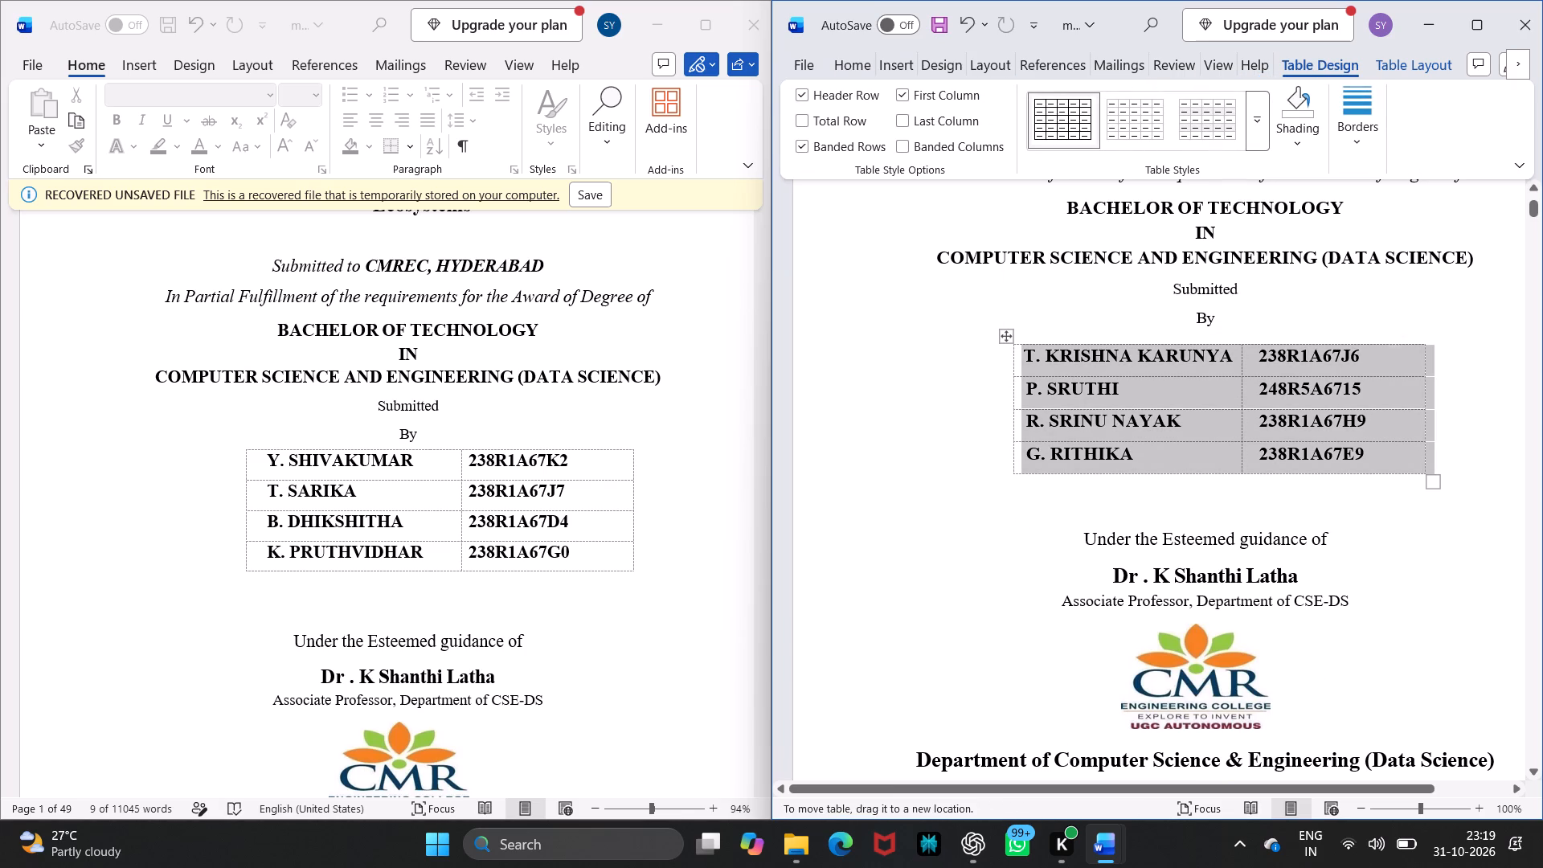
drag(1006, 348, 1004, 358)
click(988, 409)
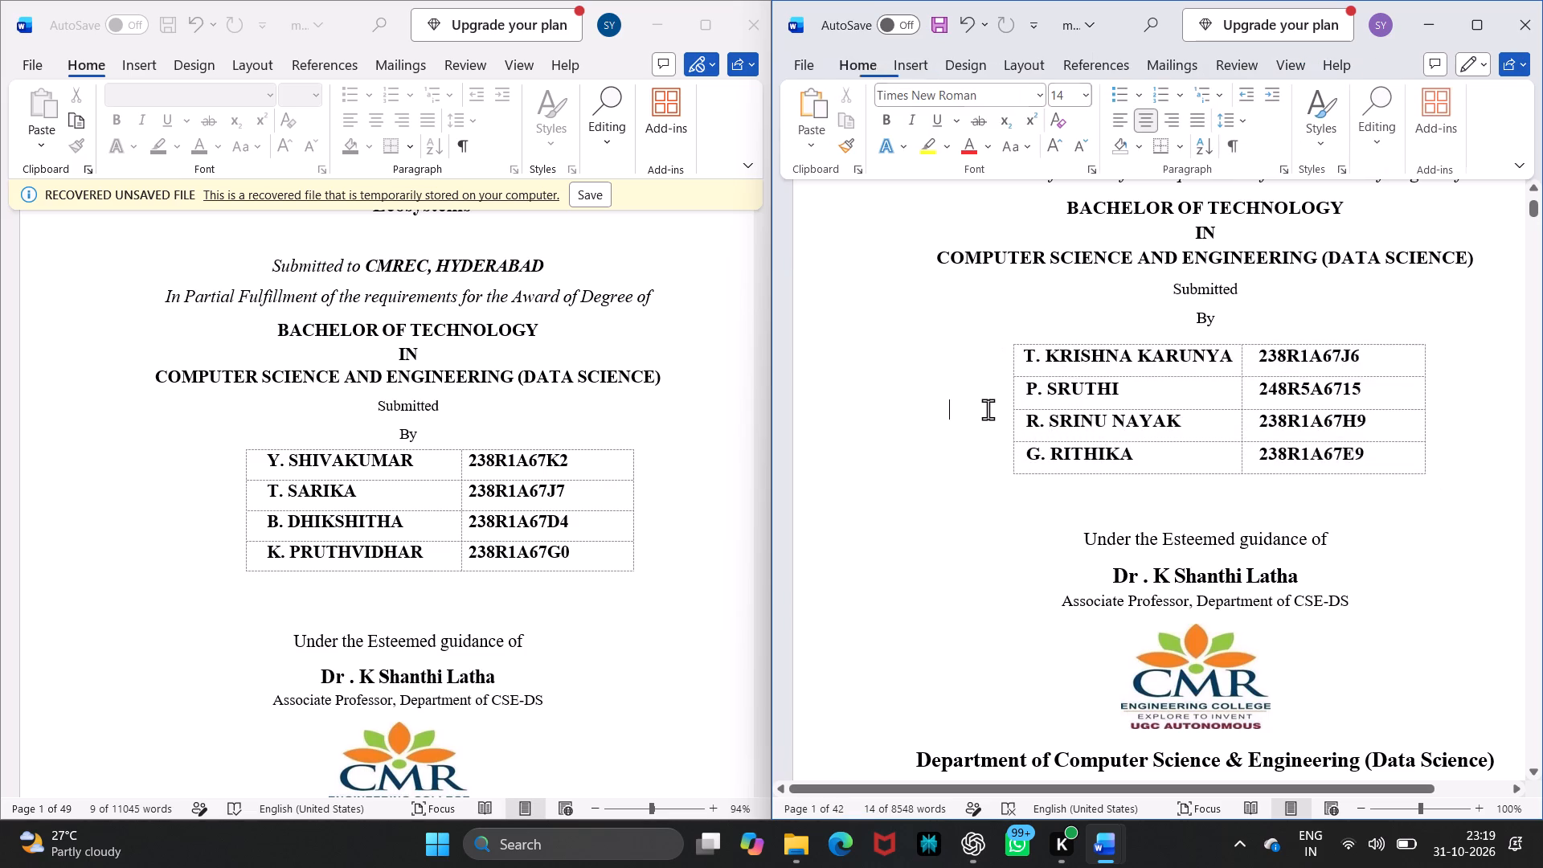
Compare the cover page layout of major_project .docx with that of mjrprj.docx, from the title down to the college details.
scroll(988, 409, down, 1)
scroll(988, 409, up, 3)
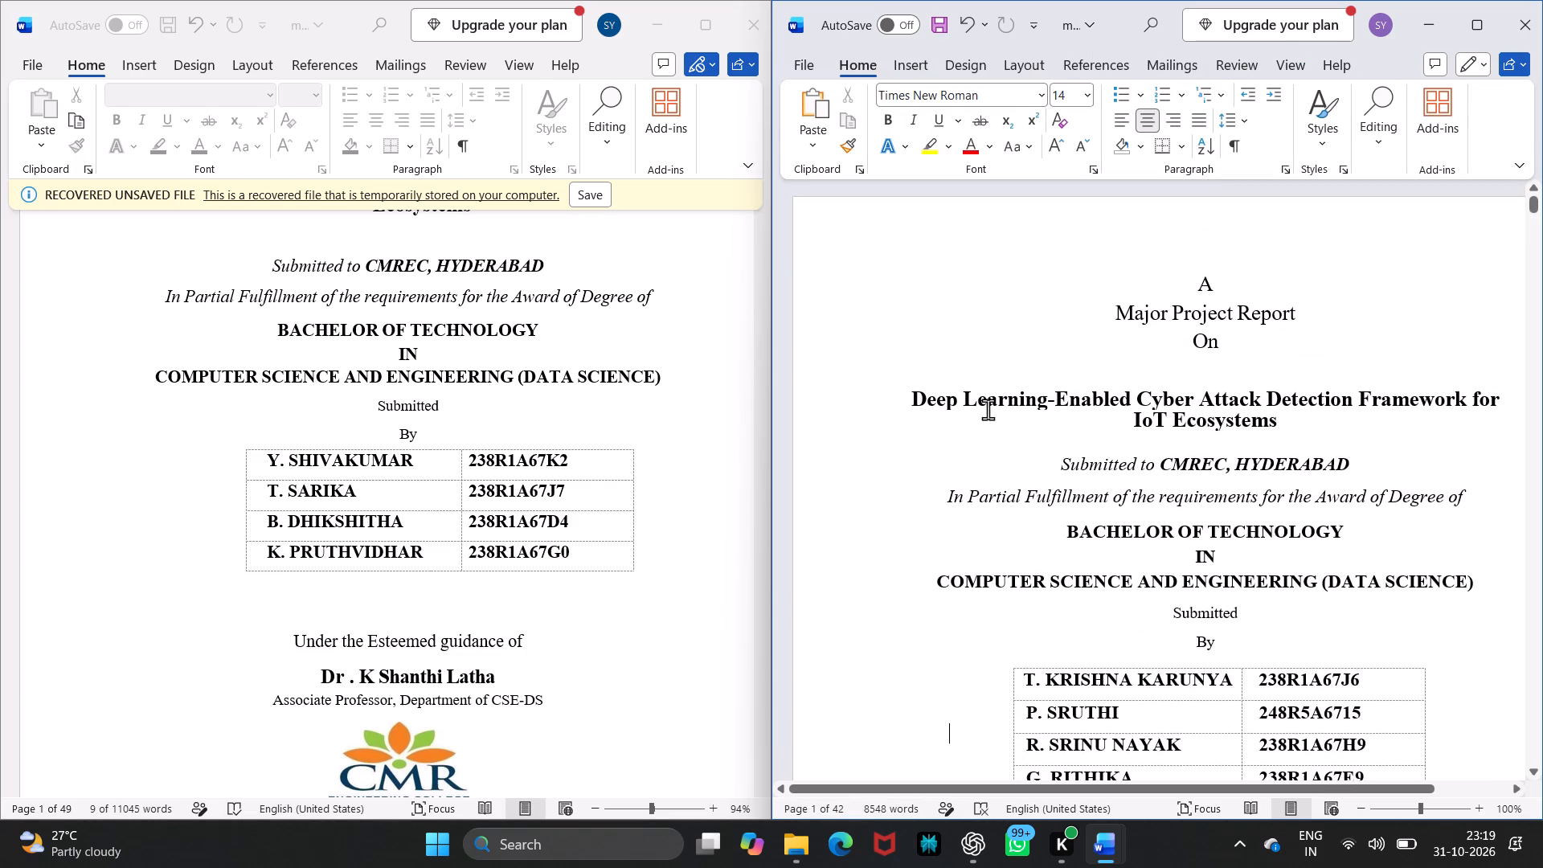
scroll(988, 409, down, 1)
scroll(527, 386, up, 2)
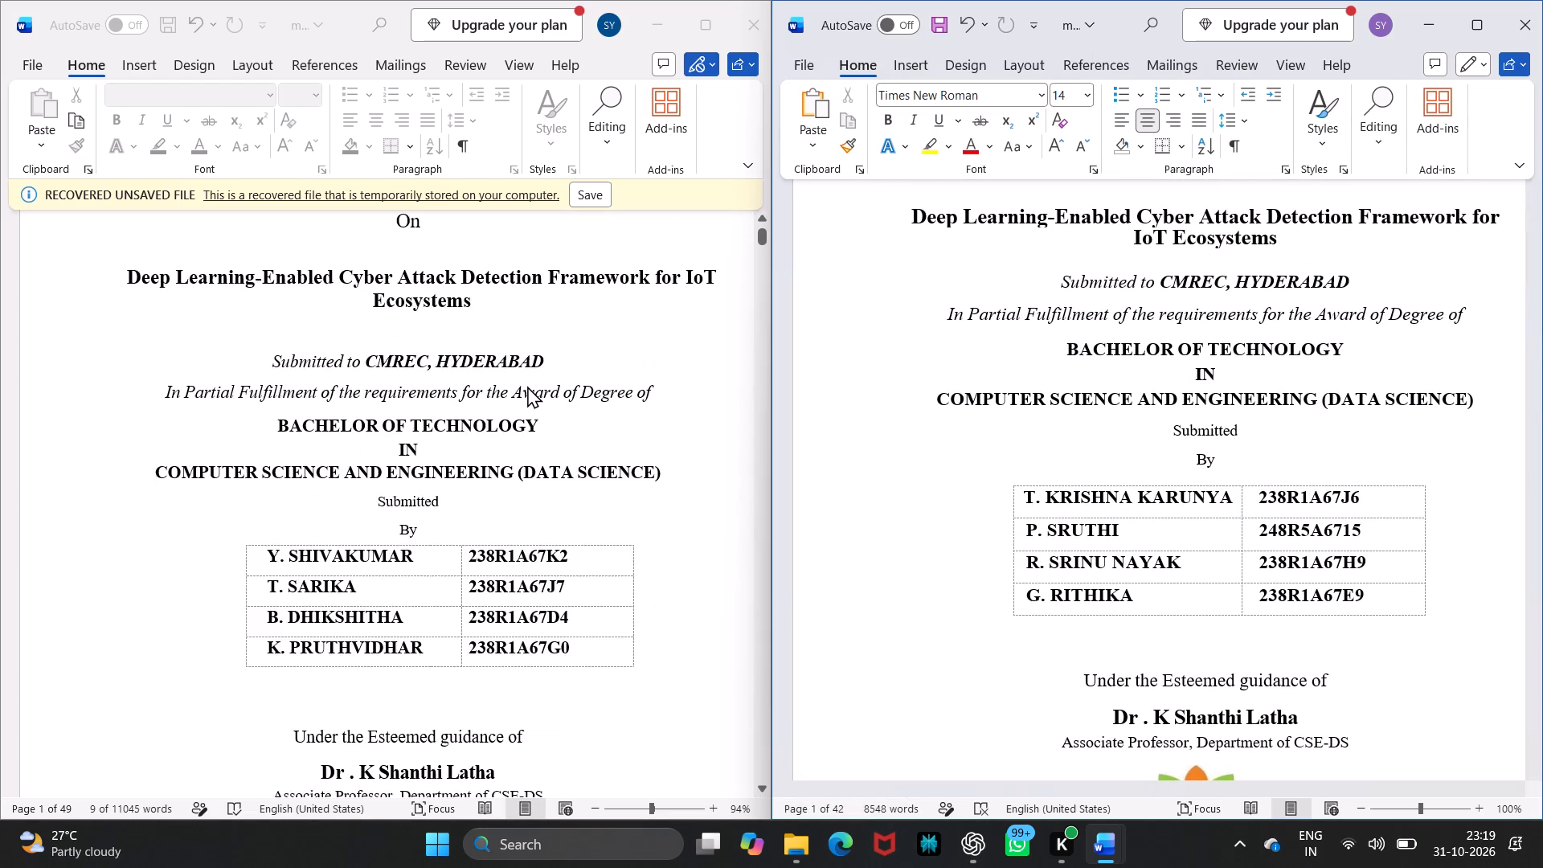
scroll(527, 386, up, 1)
scroll(982, 454, up, 2)
scroll(982, 454, down, 1)
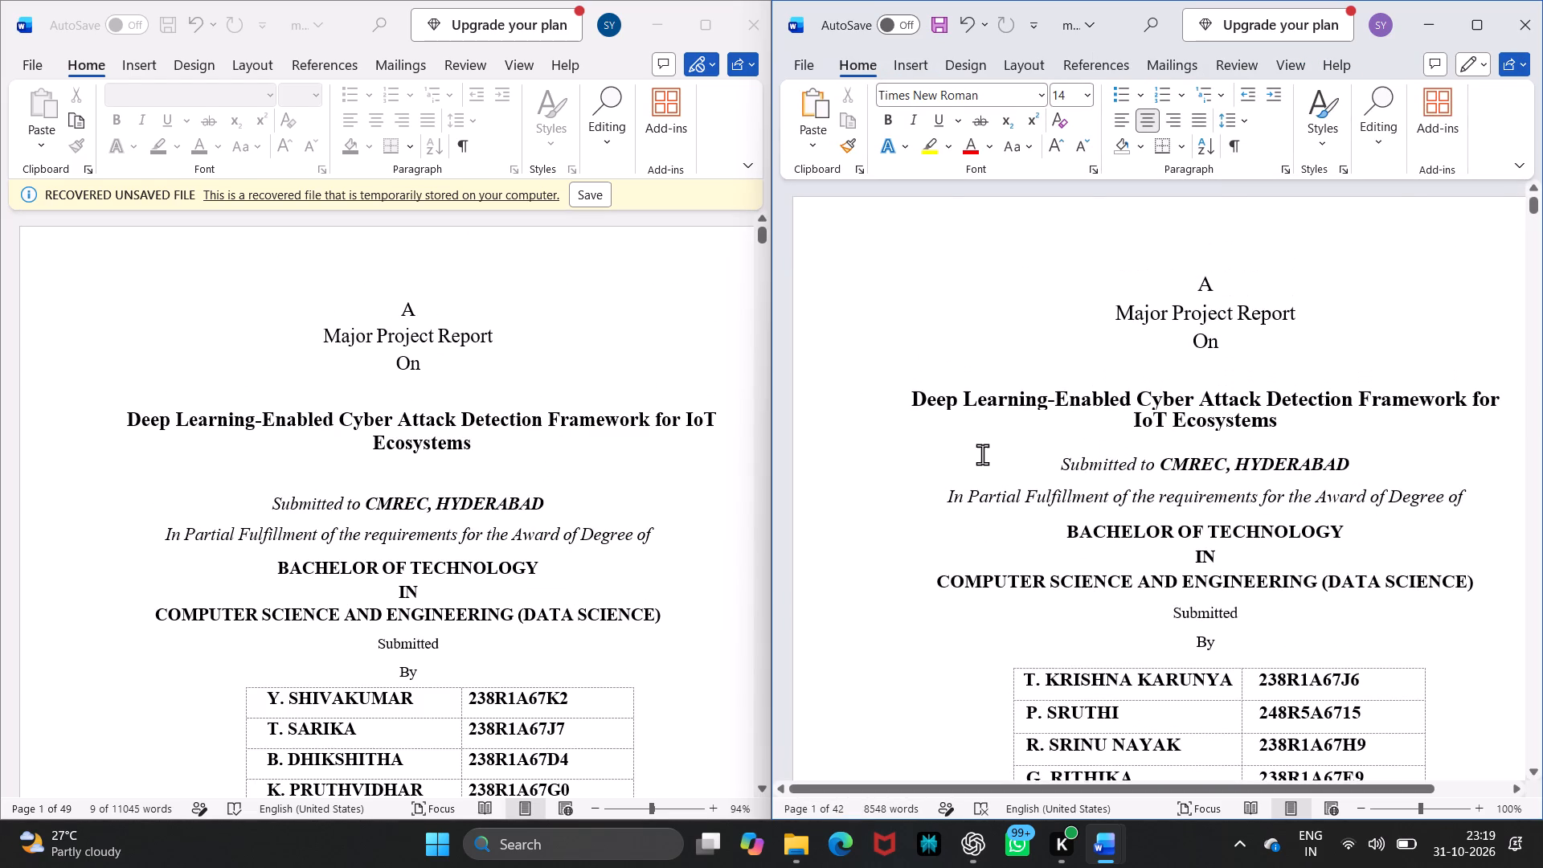
scroll(982, 454, down, 1)
scroll(616, 510, down, 1)
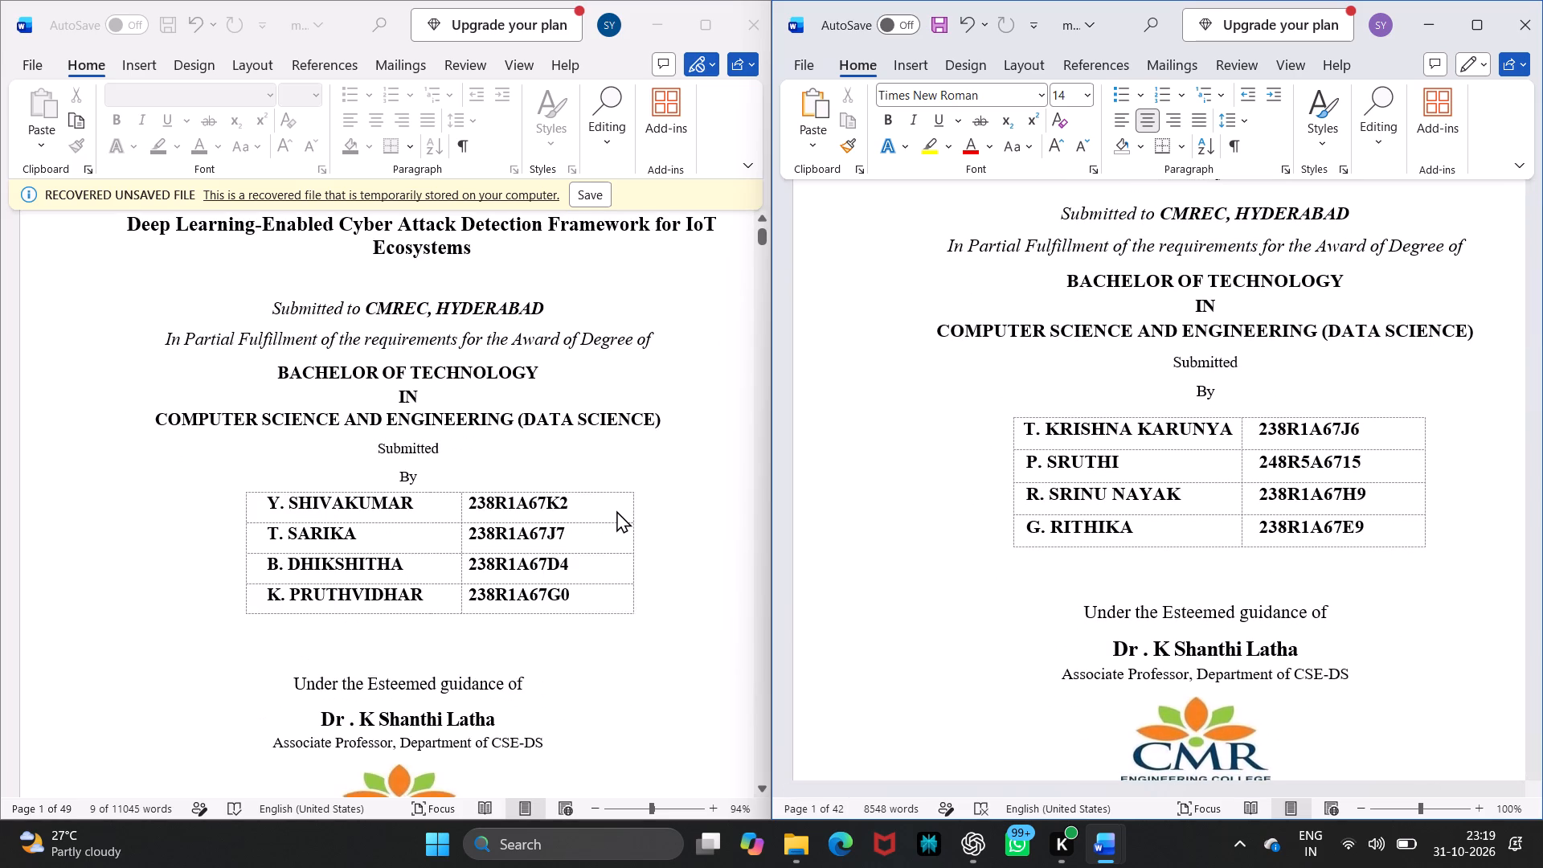
scroll(616, 510, down, 2)
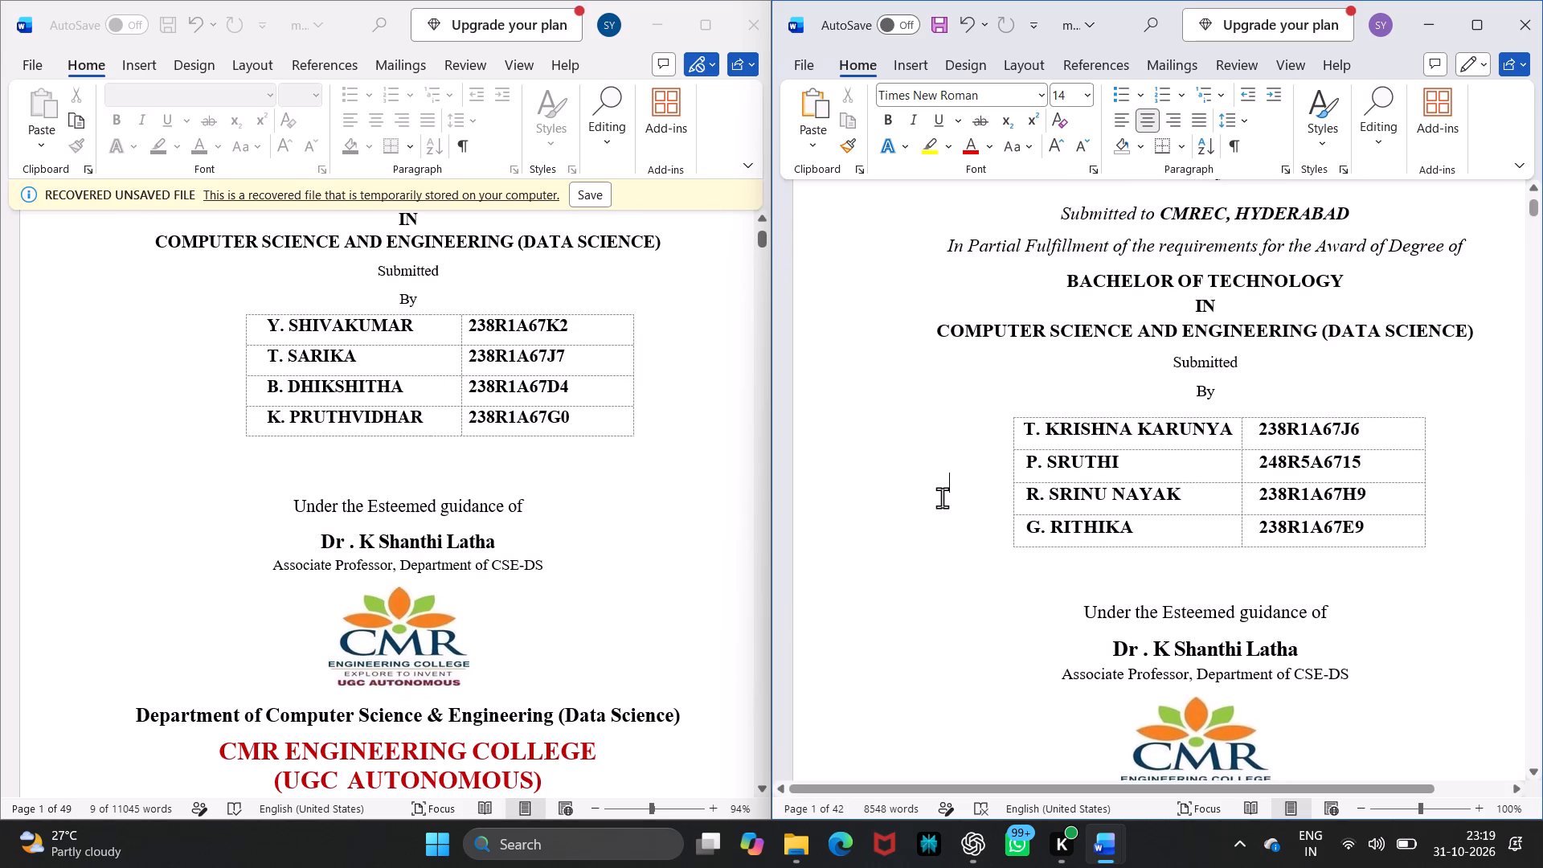
Compare the lower part of both cover pages, from the student table down to the academic year line.
scroll(942, 497, down, 2)
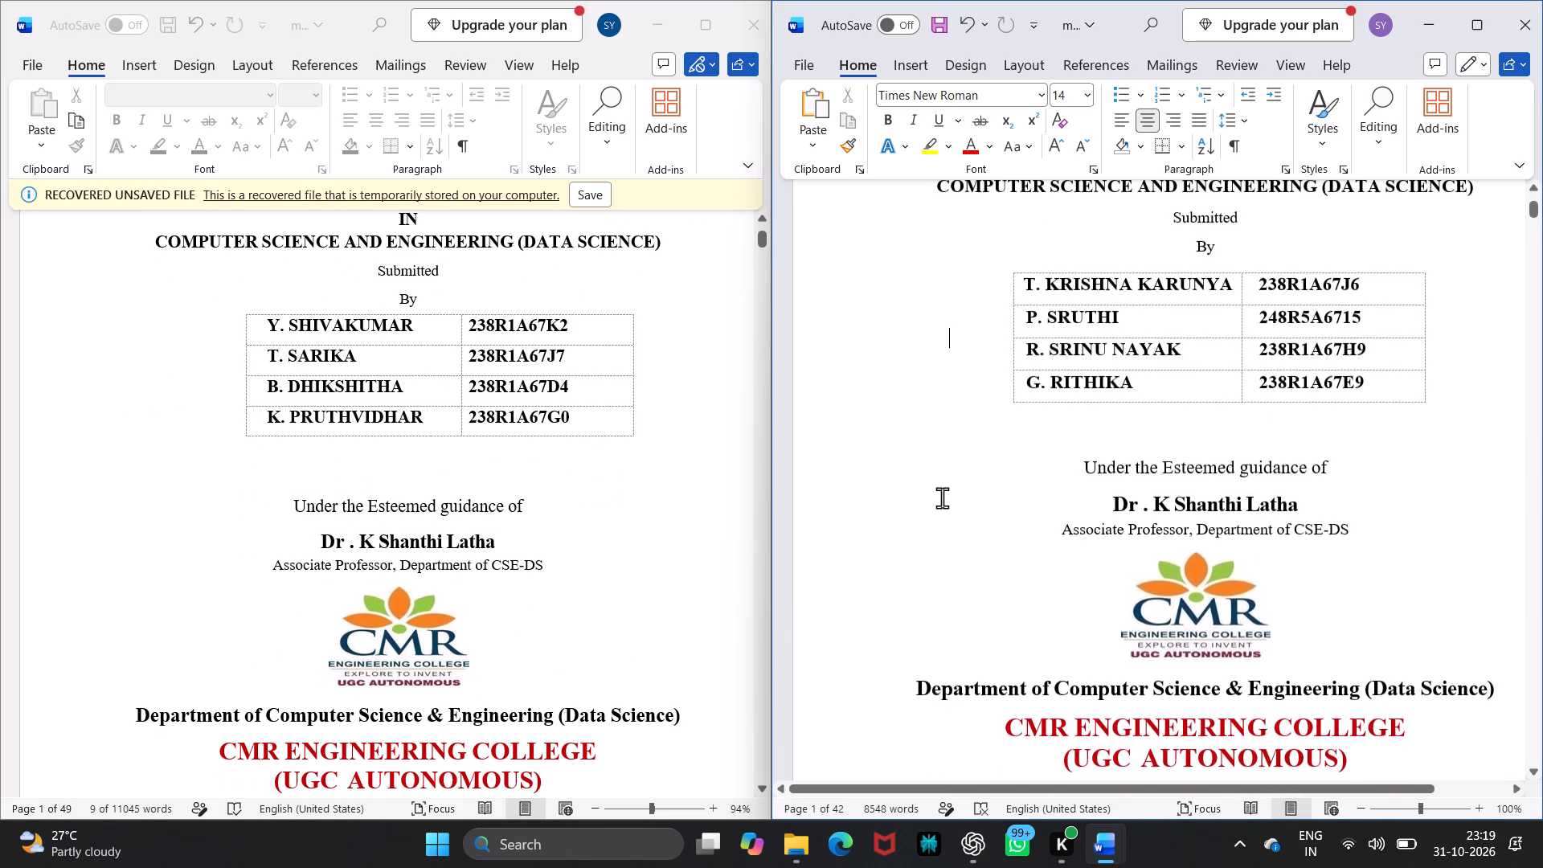
scroll(942, 497, down, 2)
scroll(507, 628, down, 1)
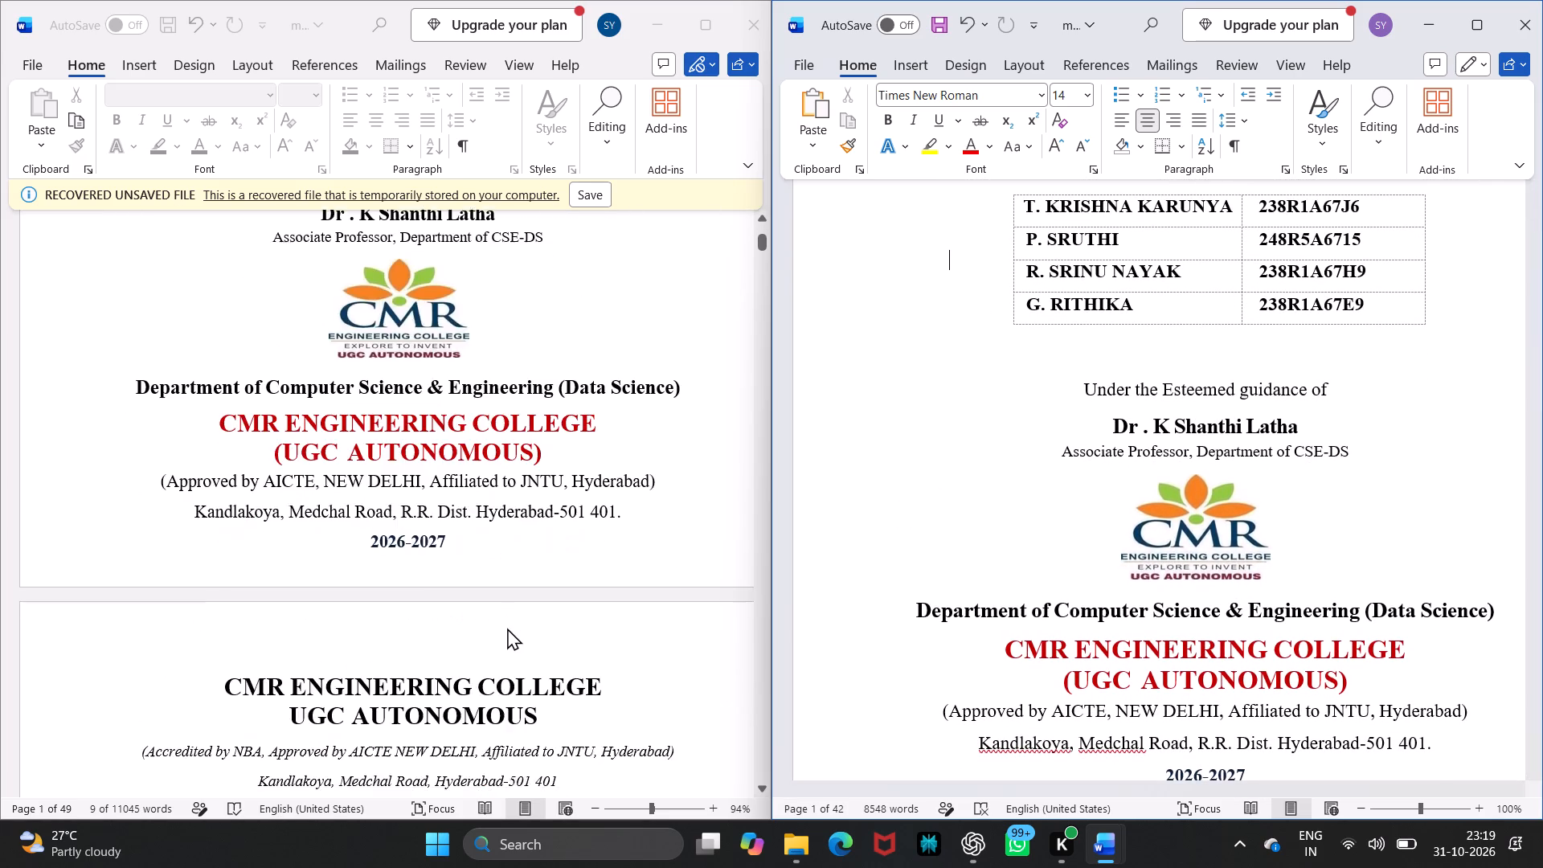
scroll(507, 628, down, 1)
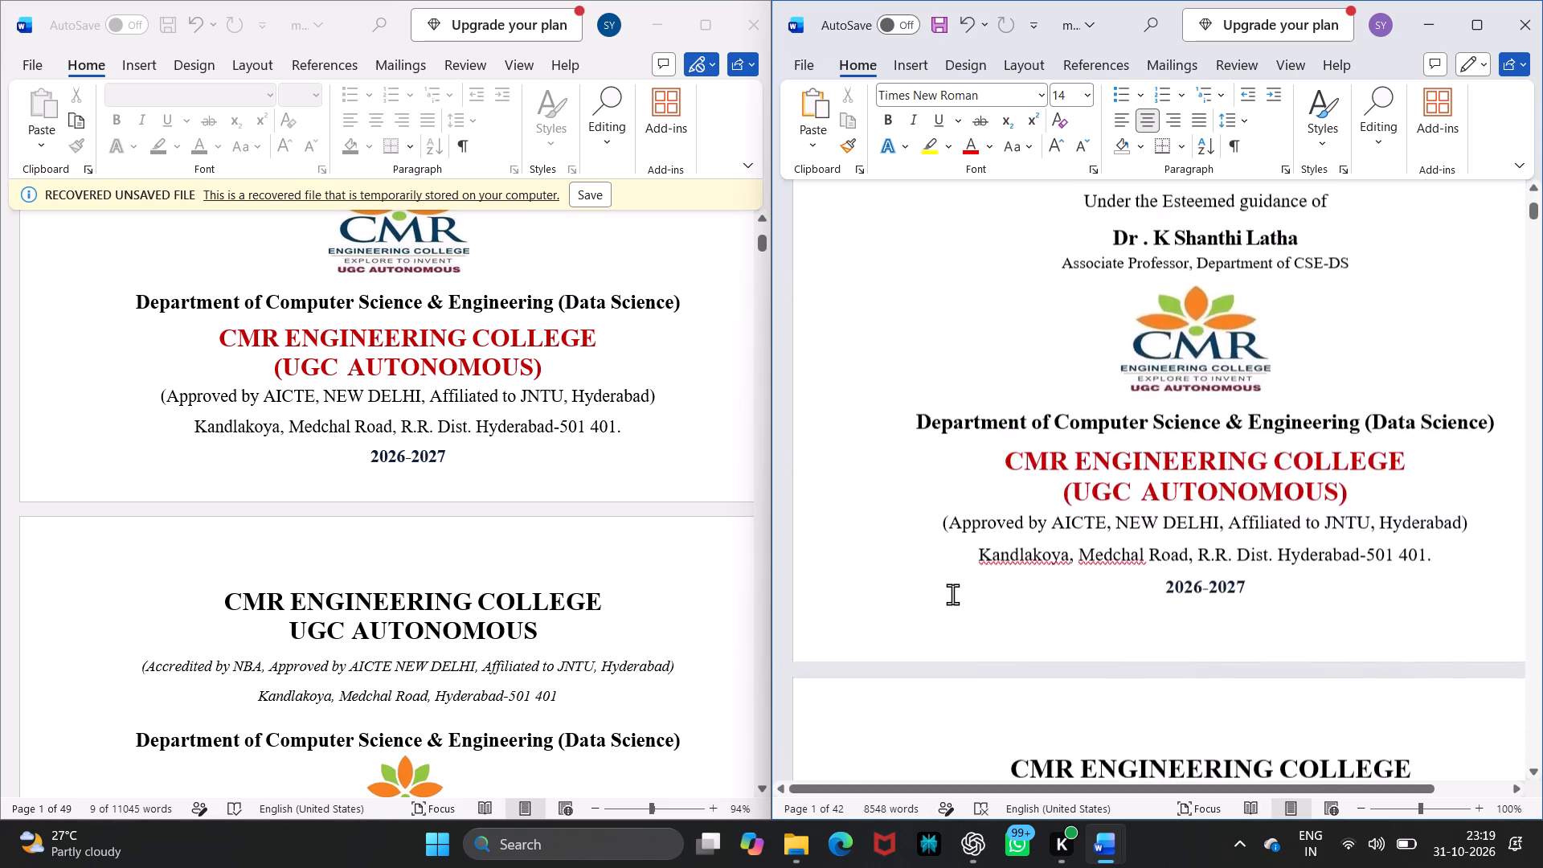
scroll(952, 594, up, 1)
scroll(586, 633, up, 2)
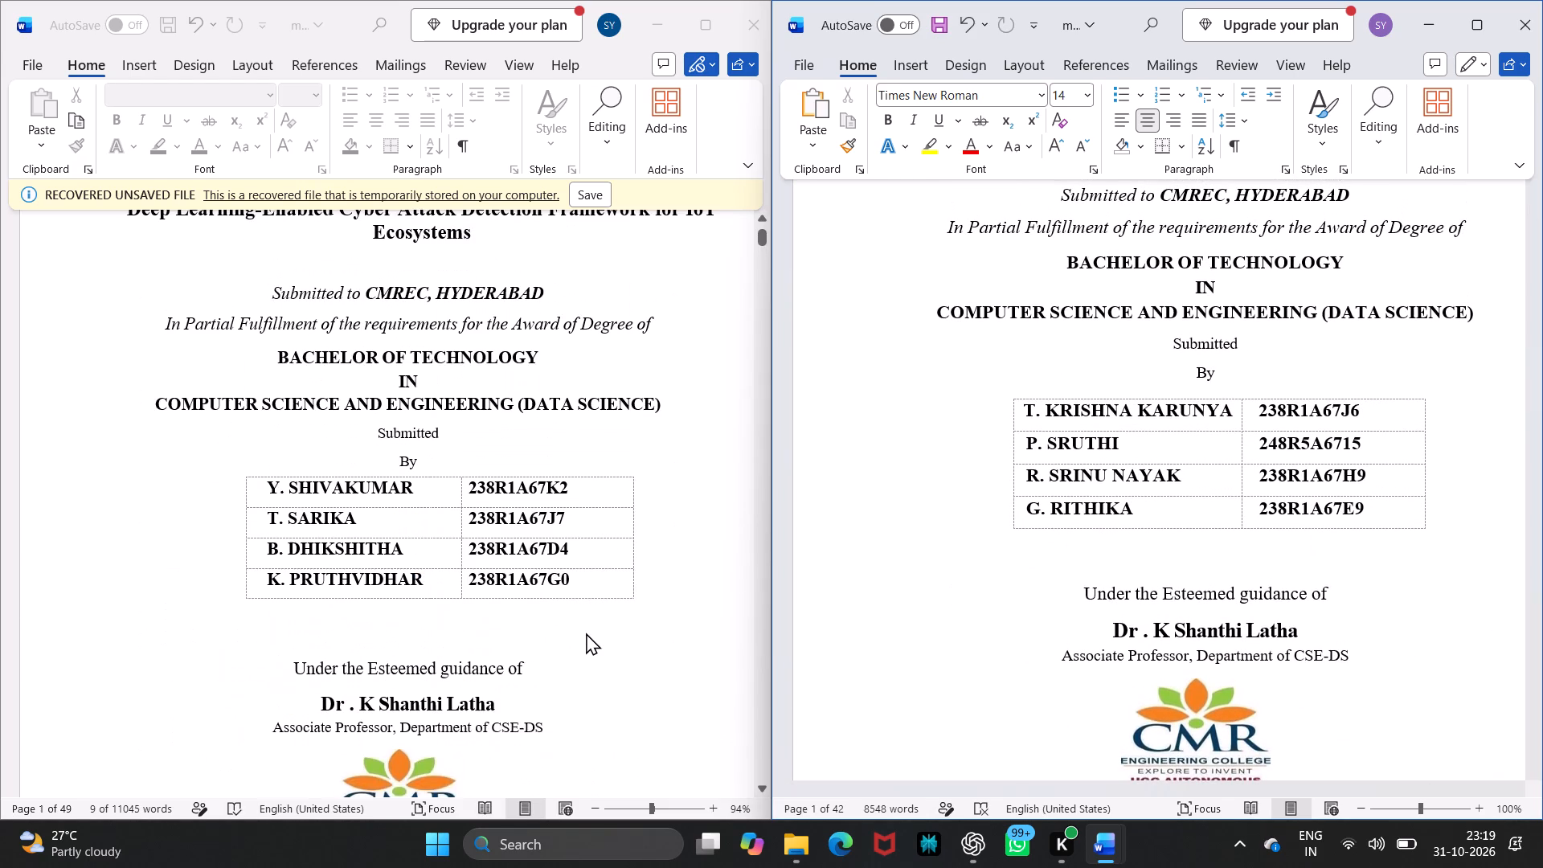
scroll(586, 633, up, 1)
Replace the student names and roll numbers on the major_project .docx cover page with those copied from the mjrprj.docx cover table.
drag(577, 583, 296, 499)
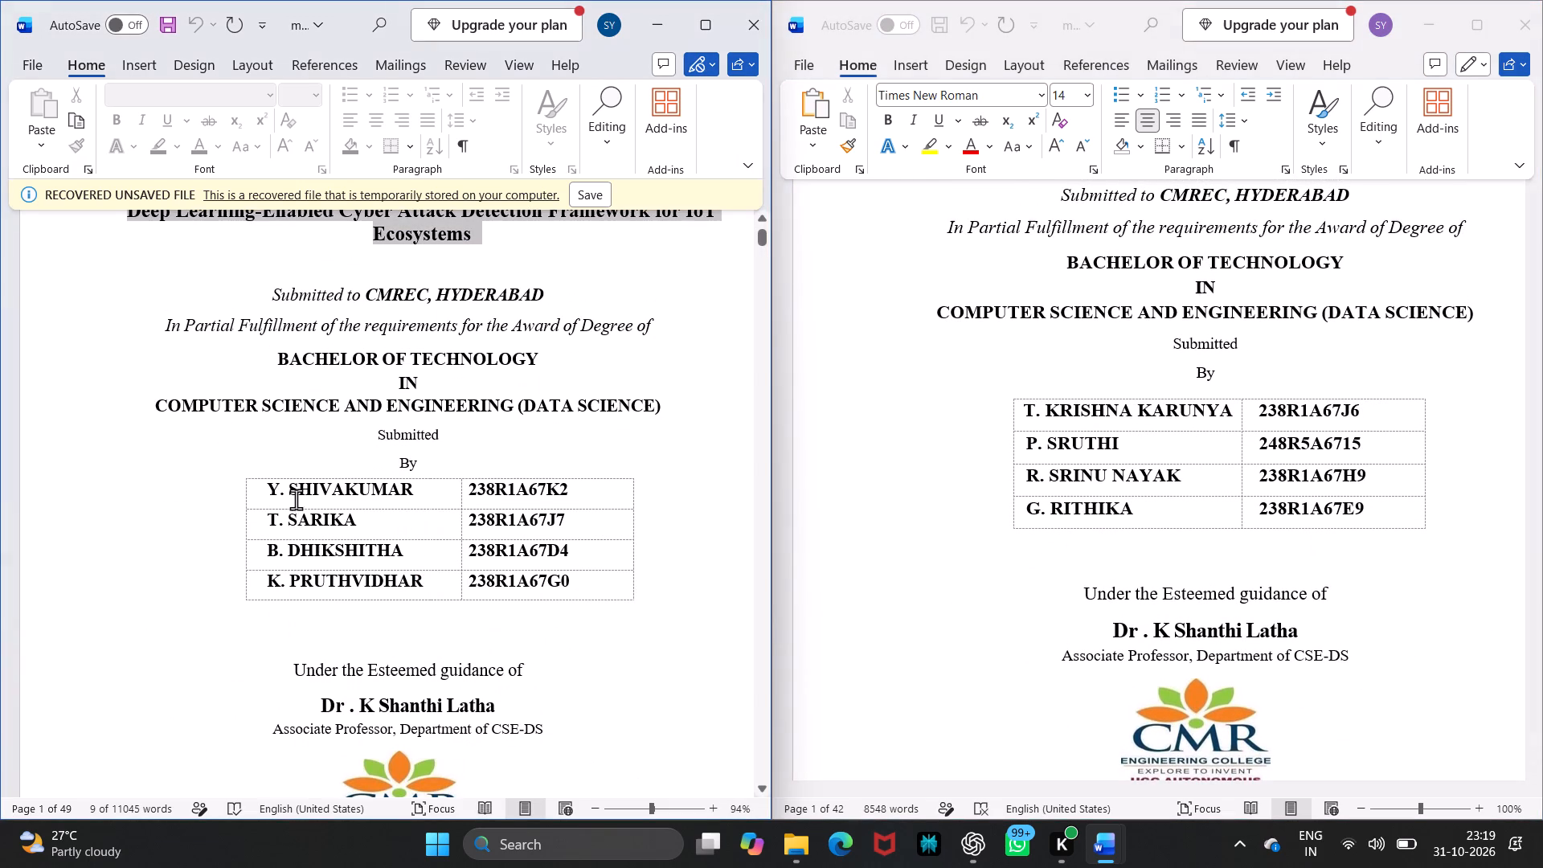
drag(296, 499, 266, 485)
click(266, 485)
drag(266, 485, 562, 601)
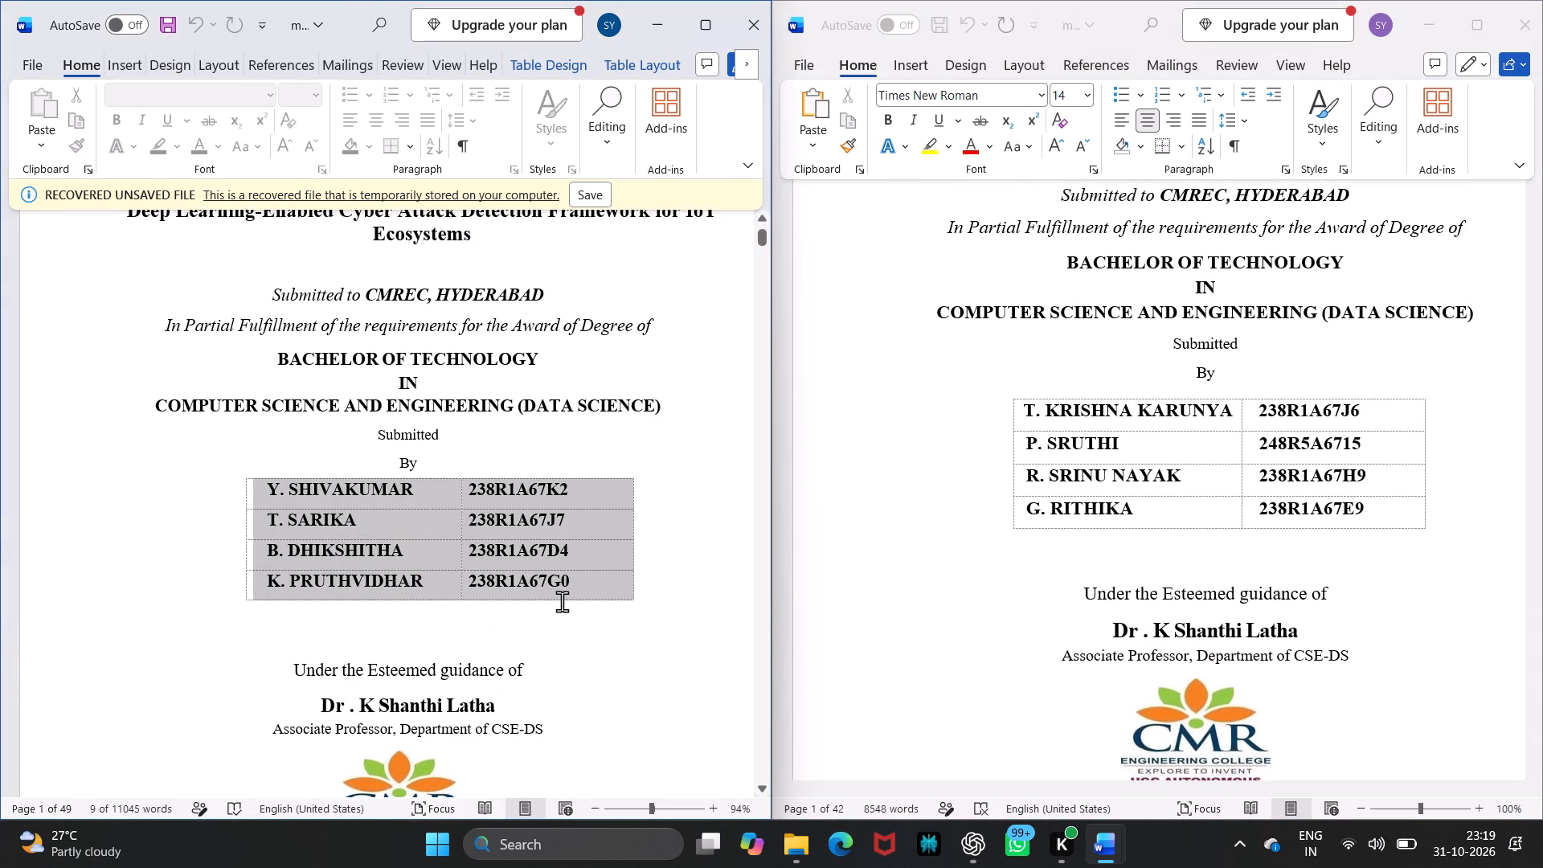
drag(562, 601, 561, 599)
click(561, 599)
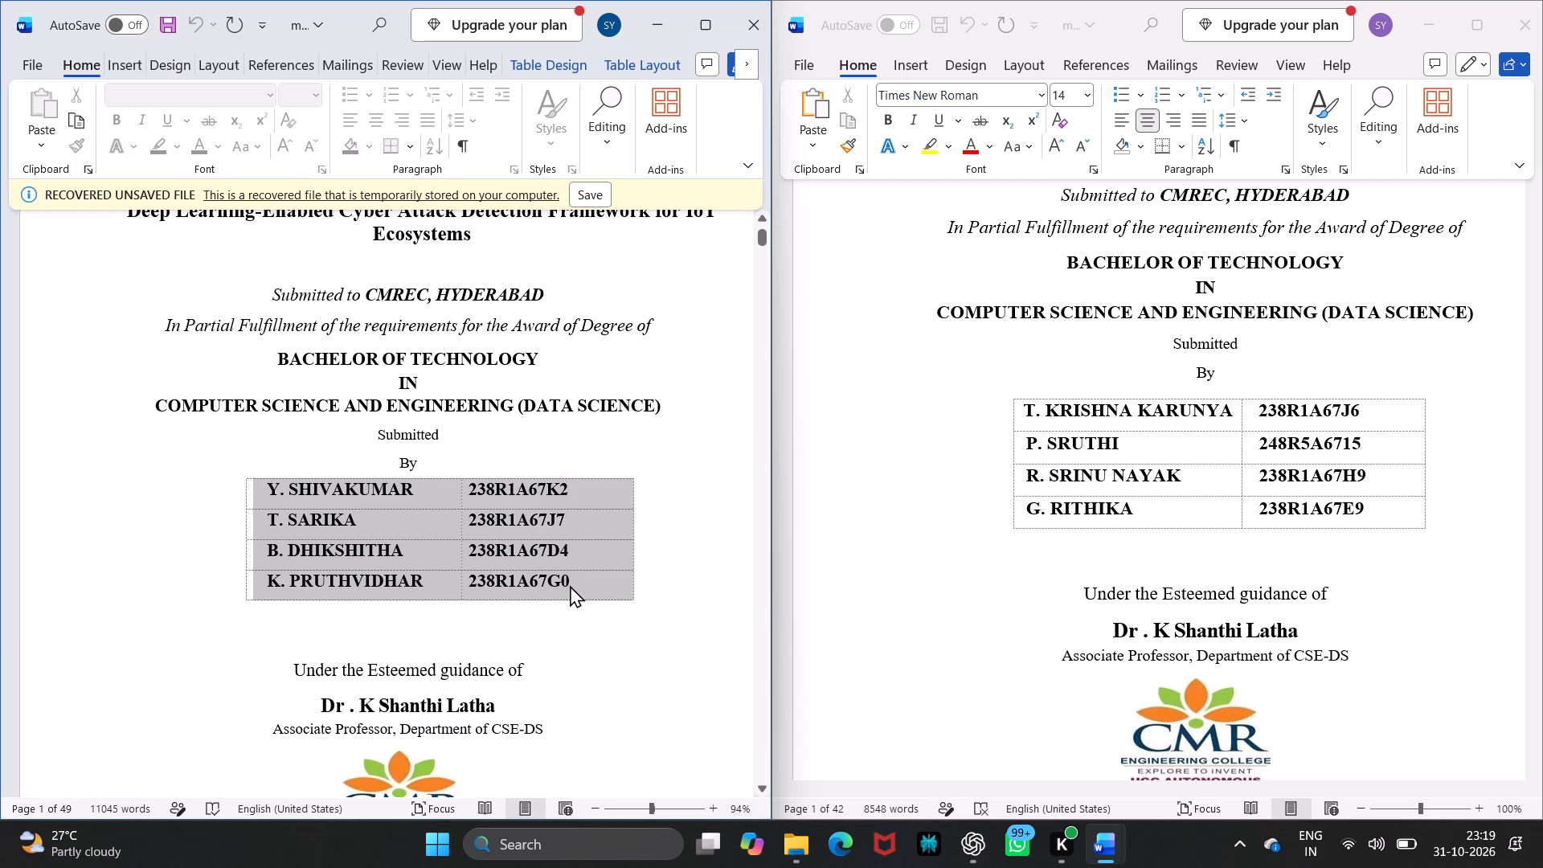
click(570, 585)
drag(570, 585, 264, 493)
key(ctrl+c)
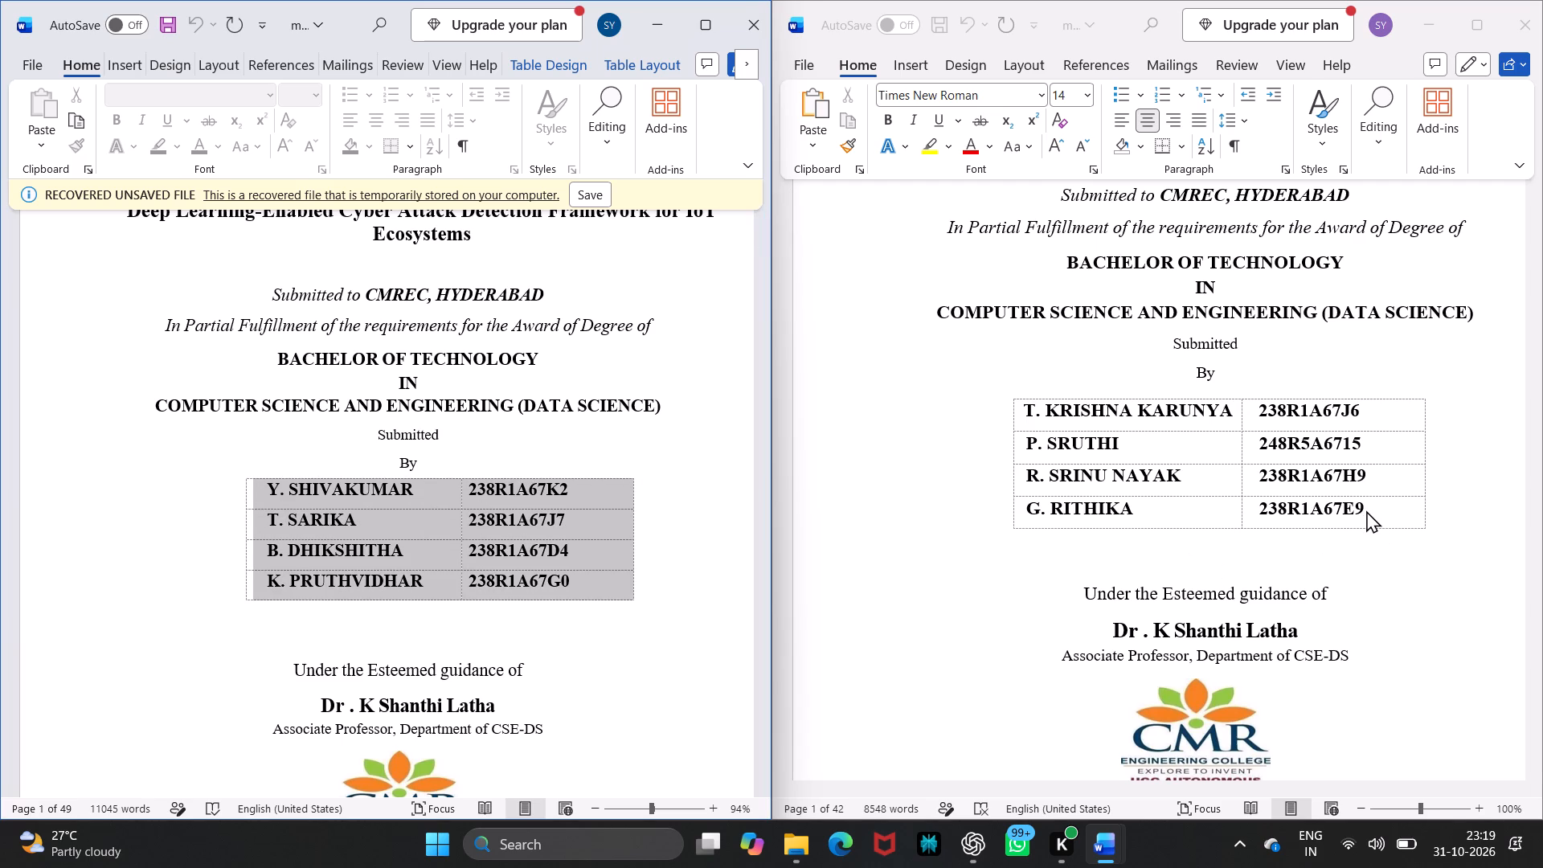
click(1366, 510)
click(1366, 510)
drag(1366, 510, 1056, 432)
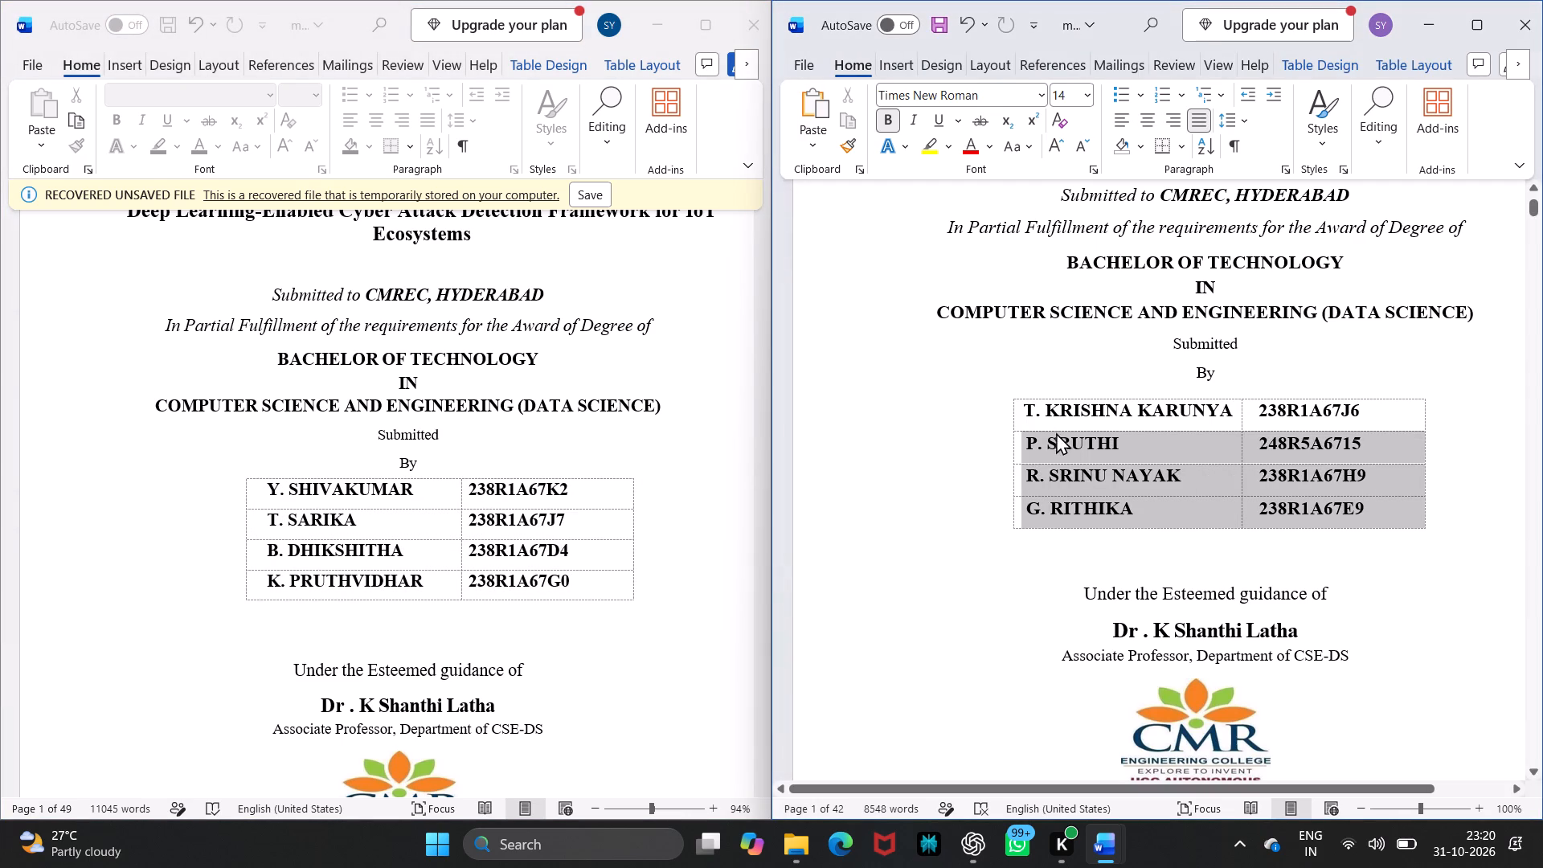
drag(1056, 432, 1040, 416)
key(ctrl+v)
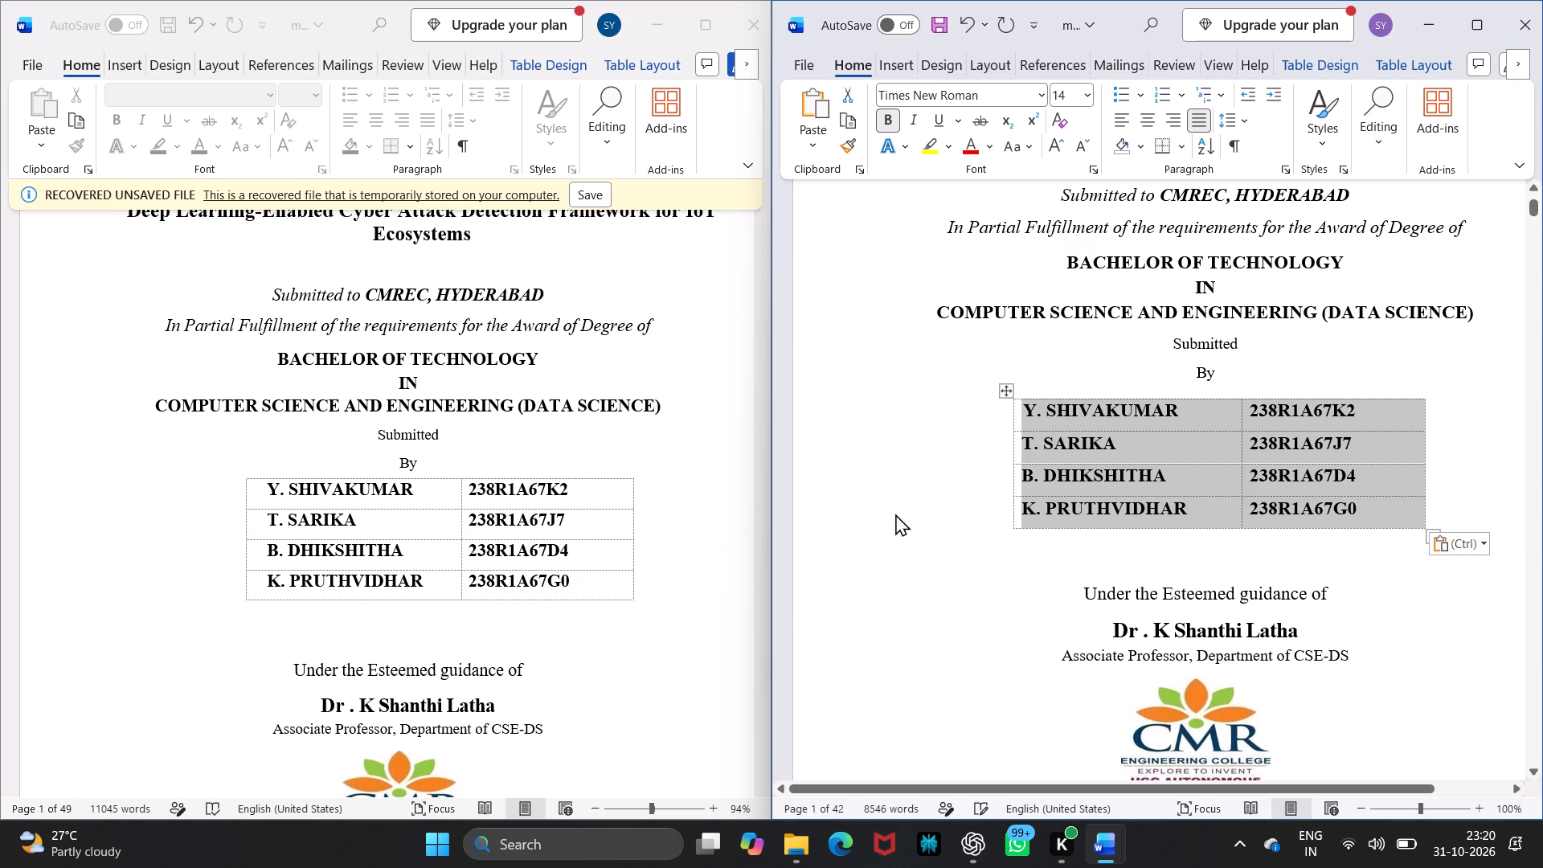
Compare the certificate pages of mjrprj.docx and major_project .docx, including the project title and student table.
scroll(520, 544, down, 2)
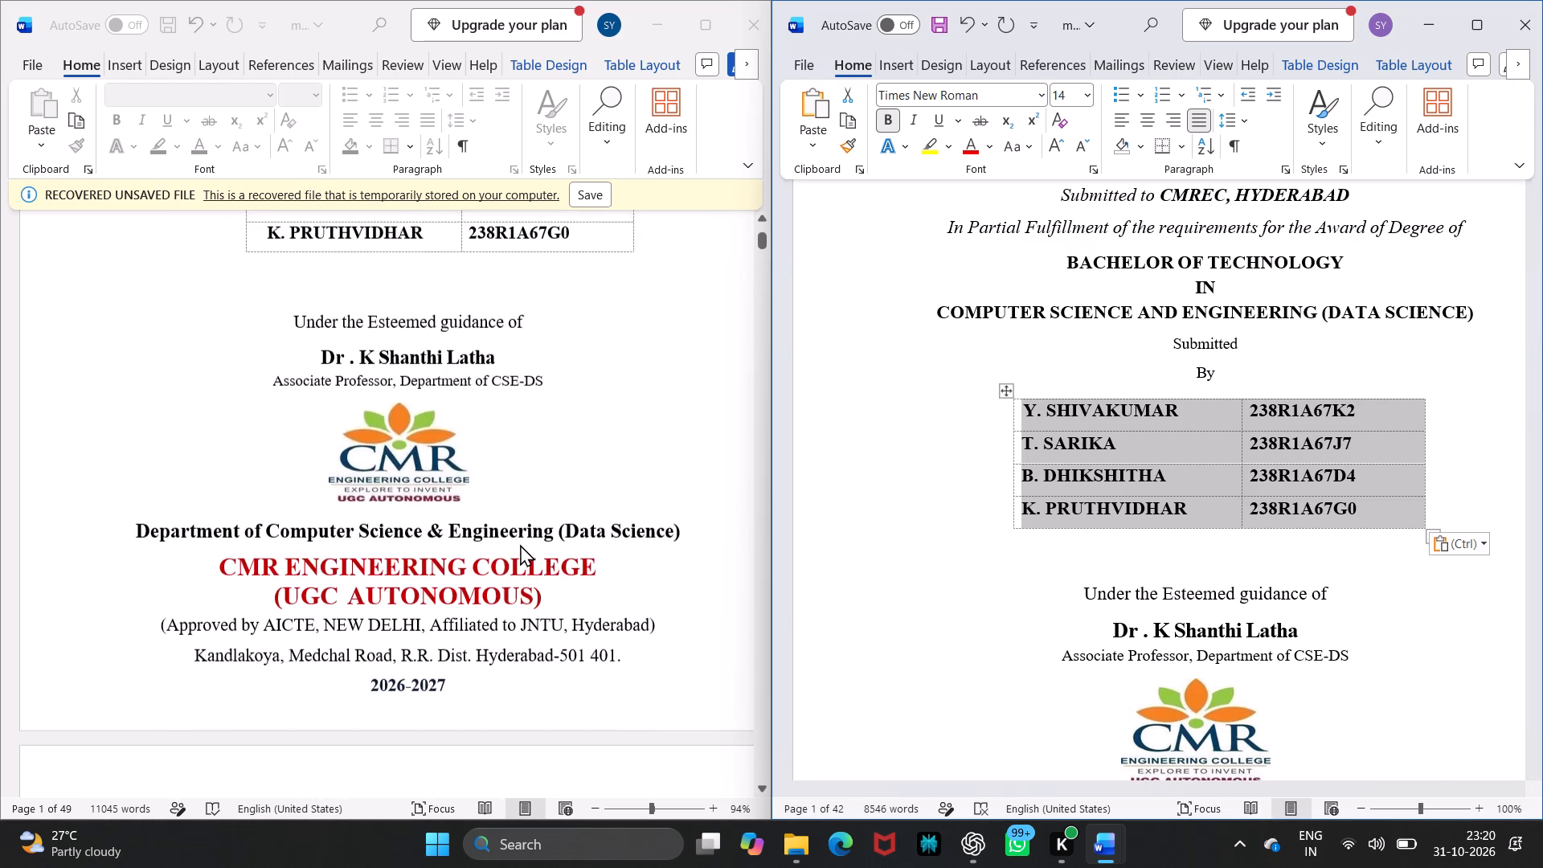
scroll(520, 544, down, 4)
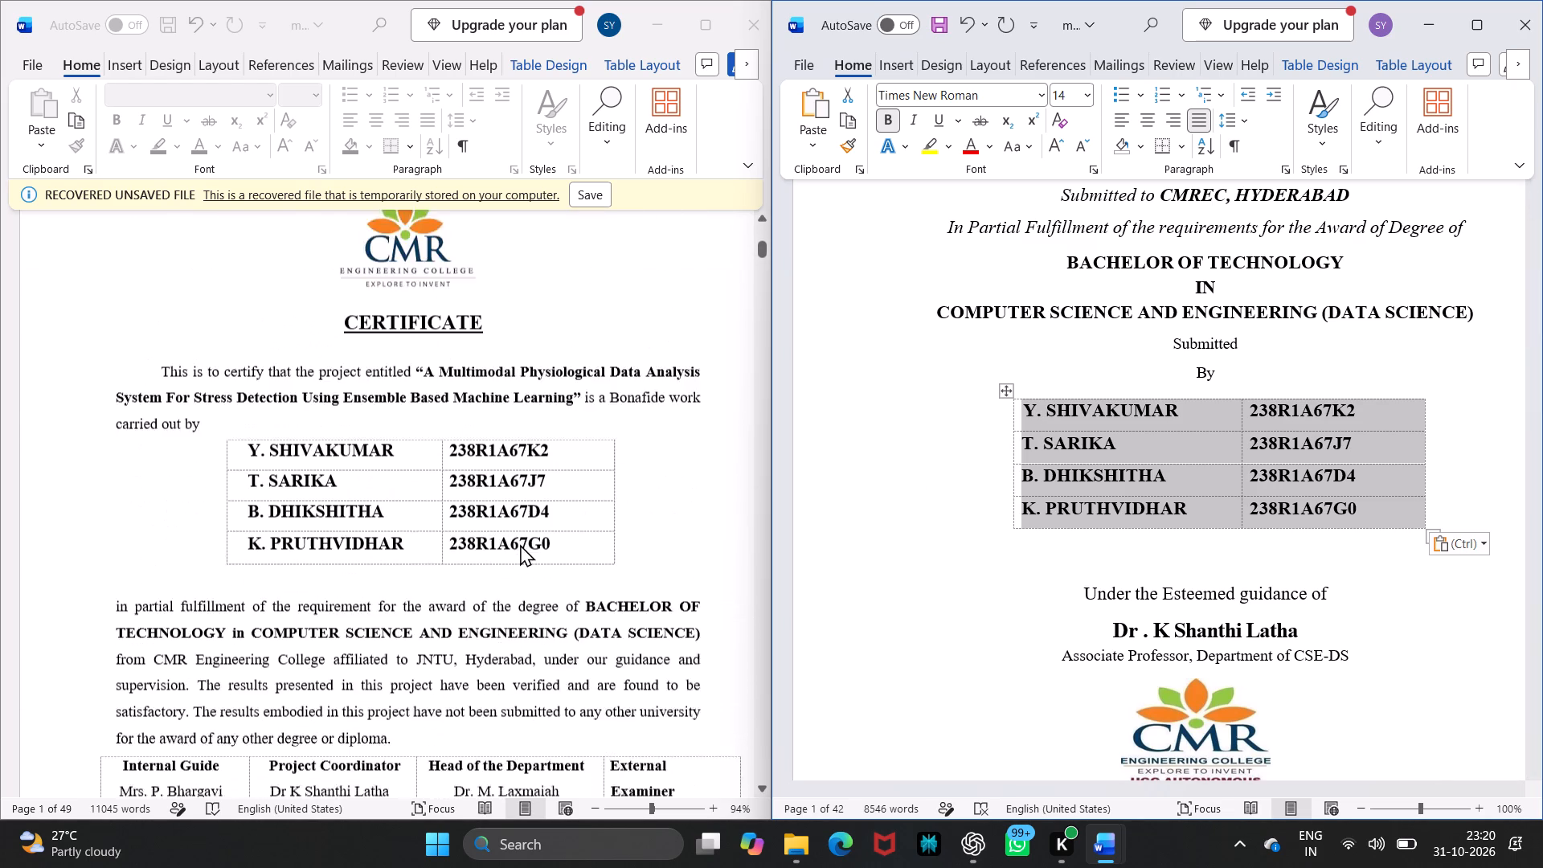
scroll(520, 544, down, 1)
scroll(1009, 580, down, 3)
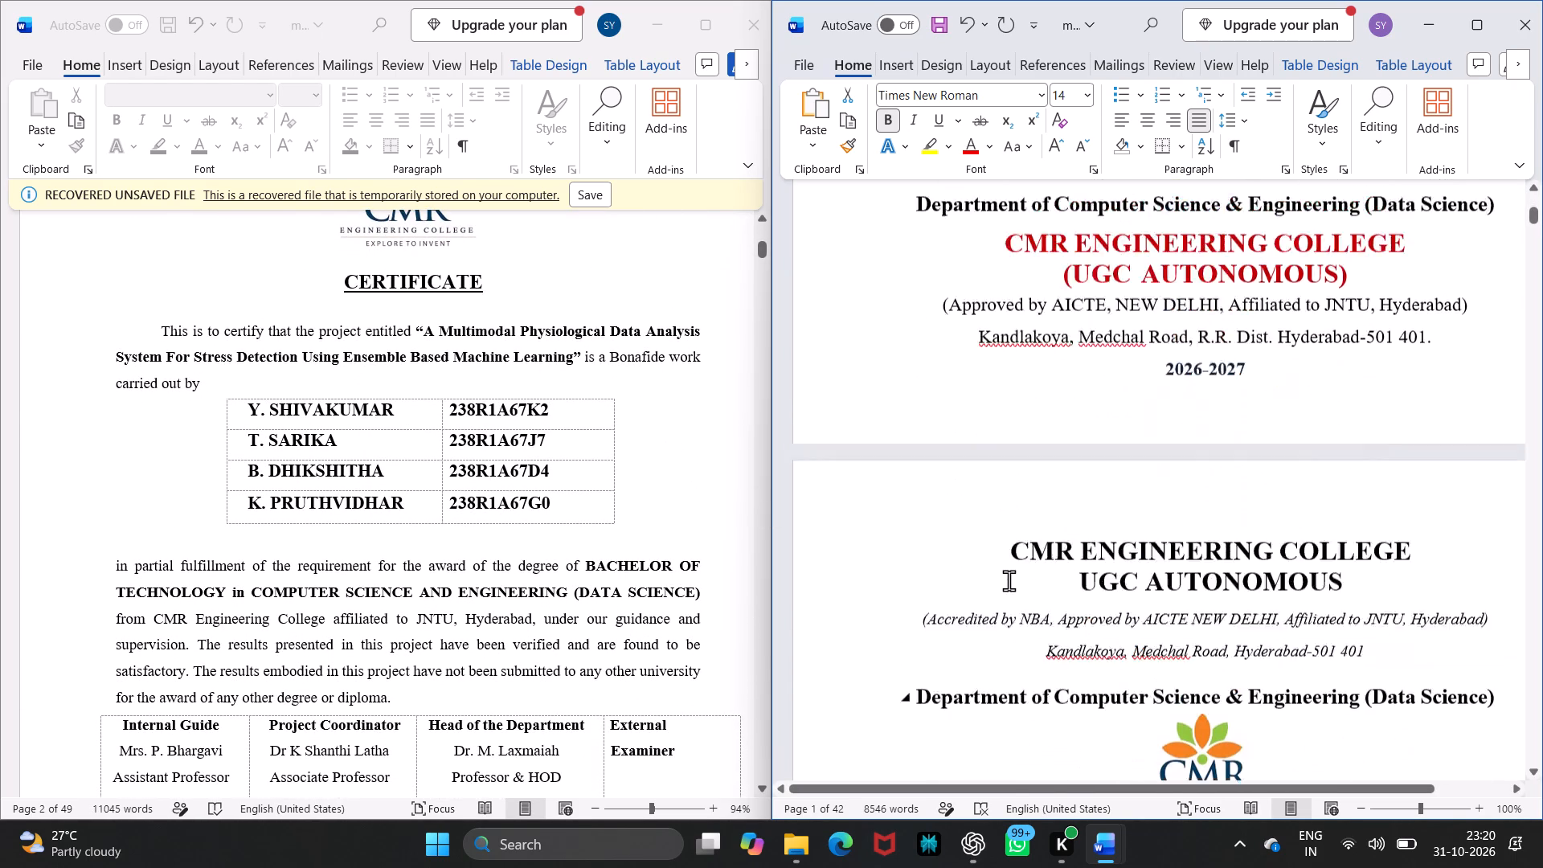
scroll(1009, 580, down, 1)
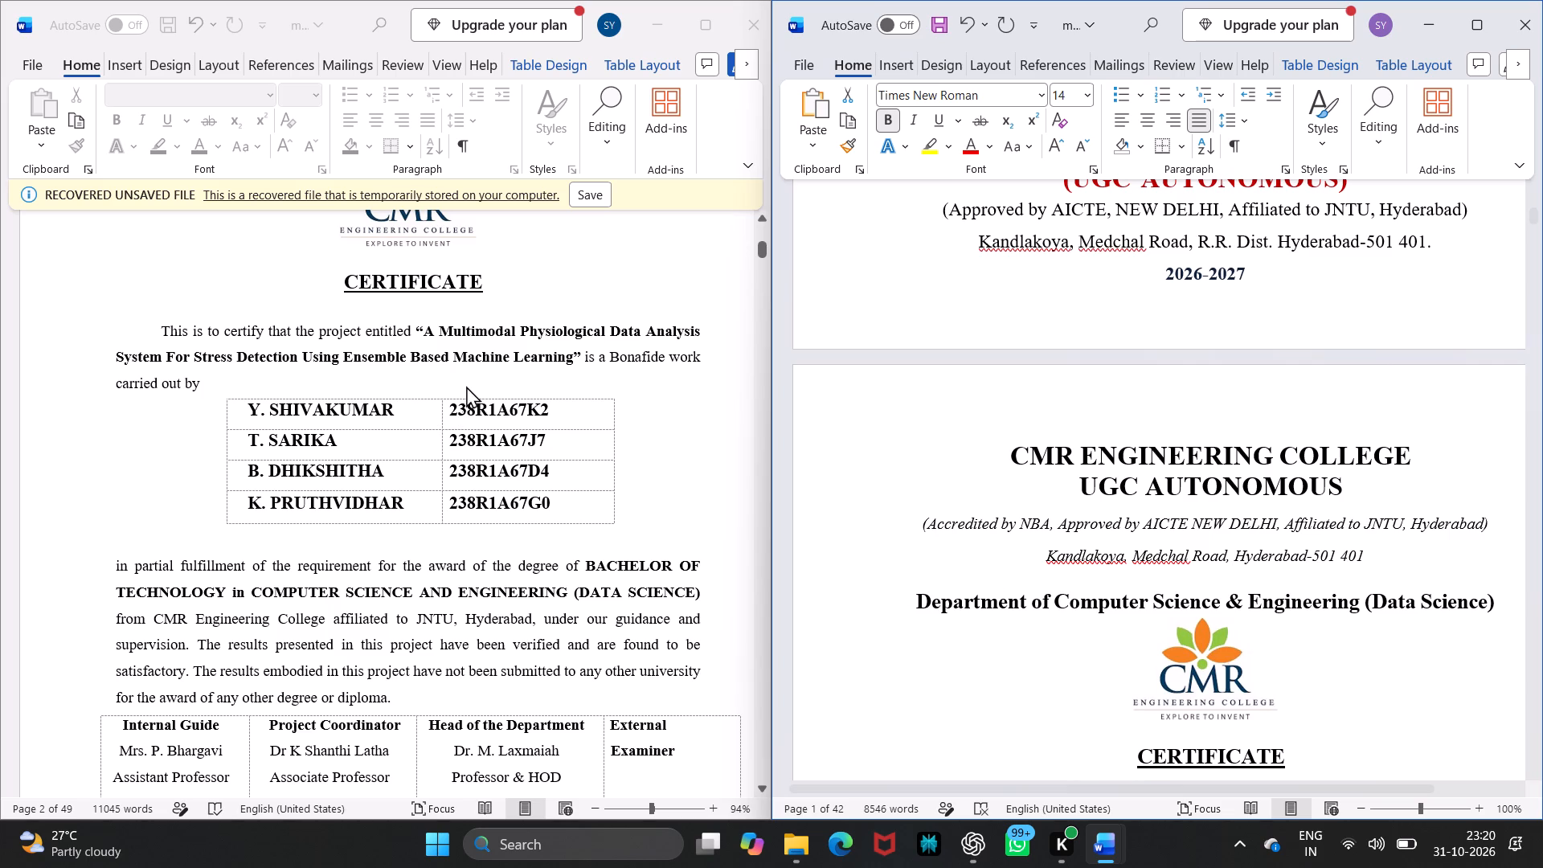
scroll(573, 504, up, 2)
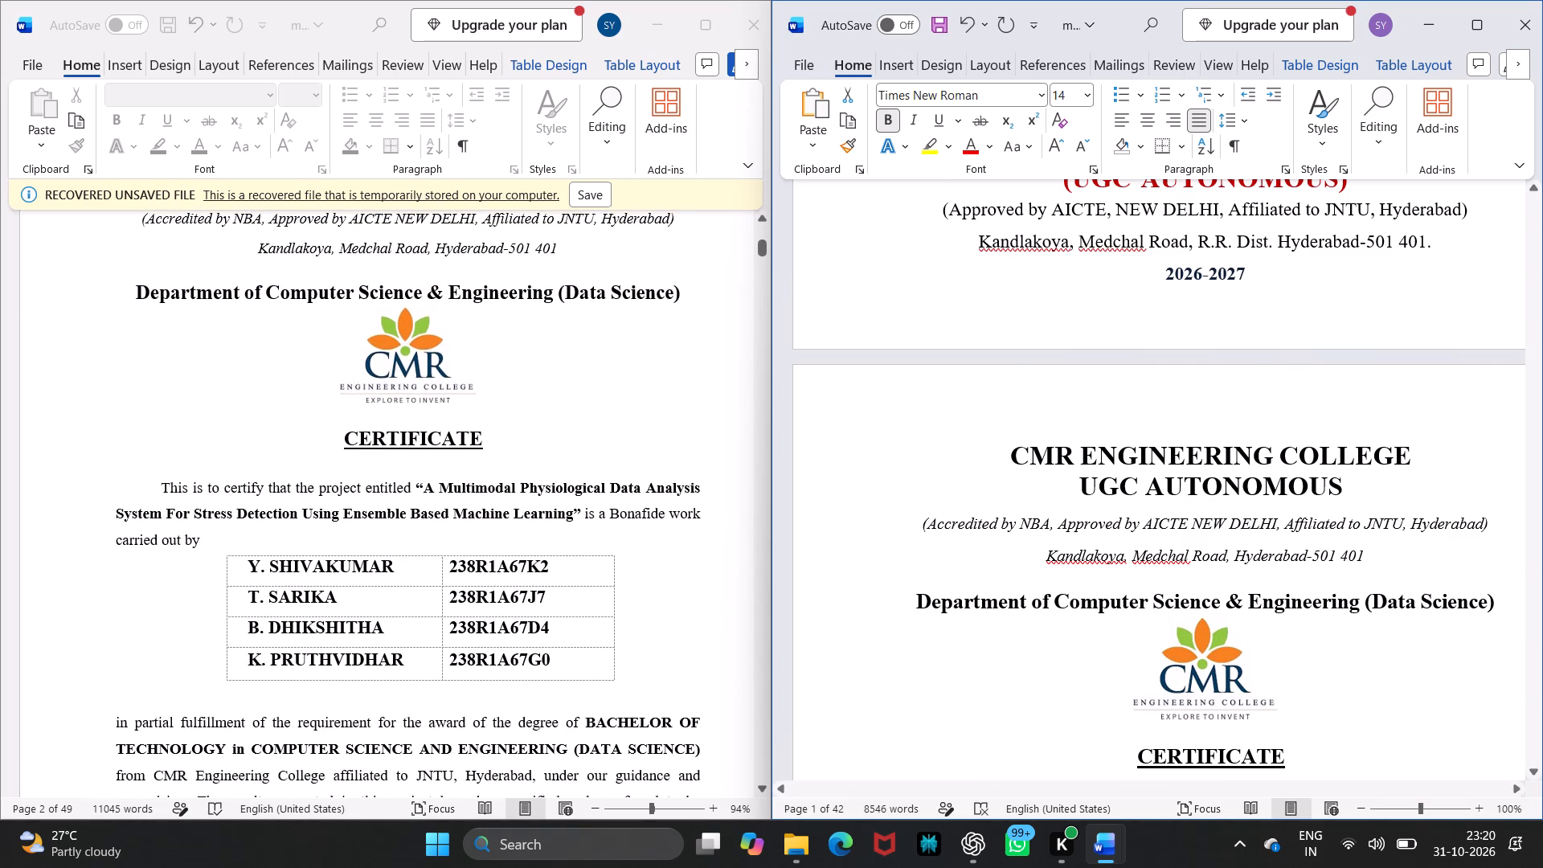
scroll(1054, 618, down, 2)
scroll(1054, 618, up, 1)
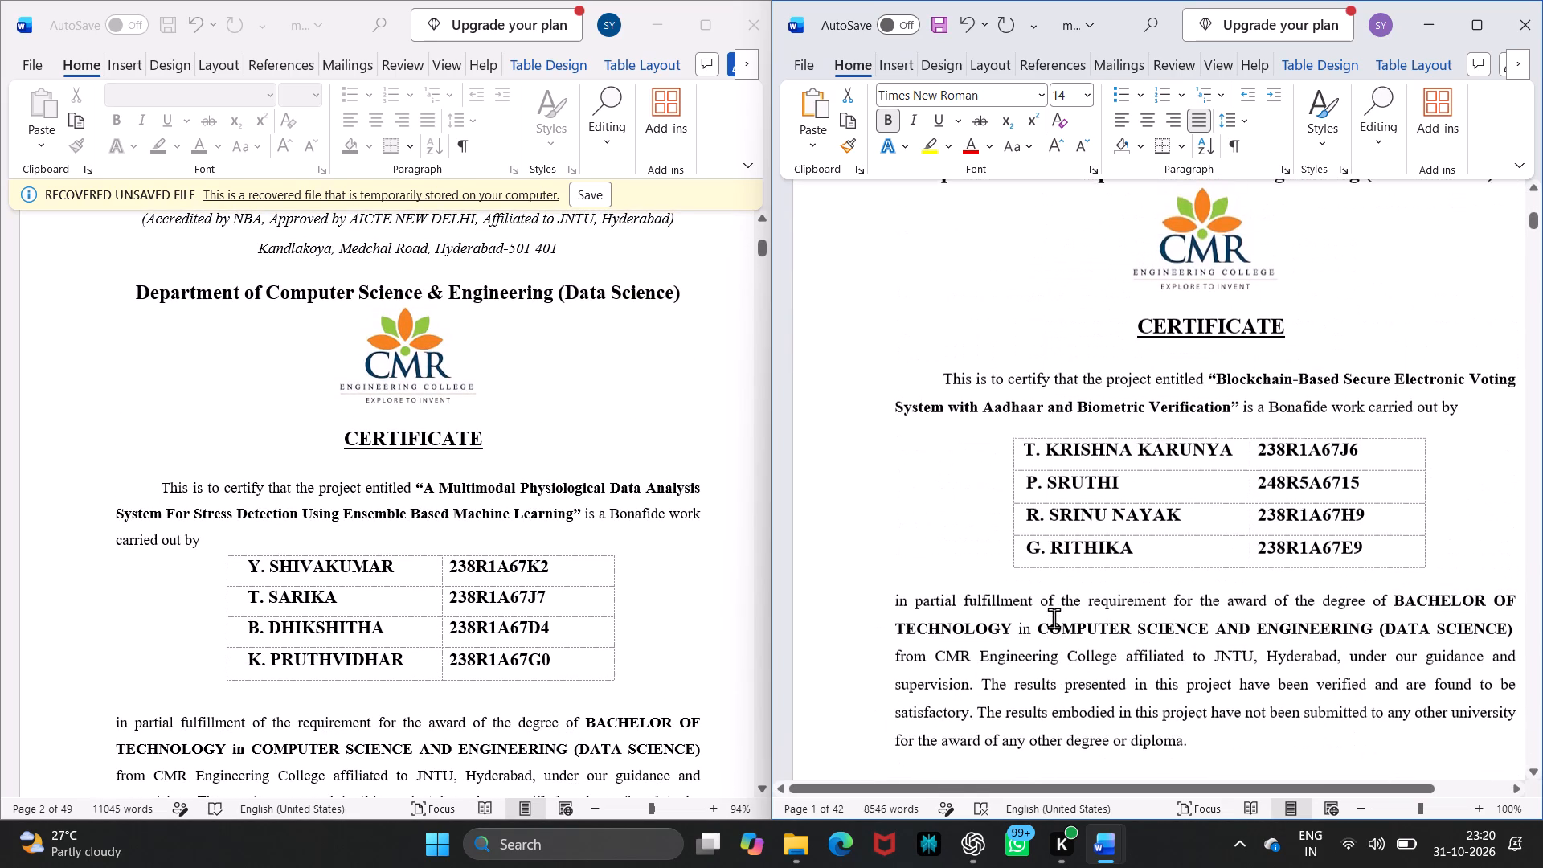
scroll(1054, 618, up, 1)
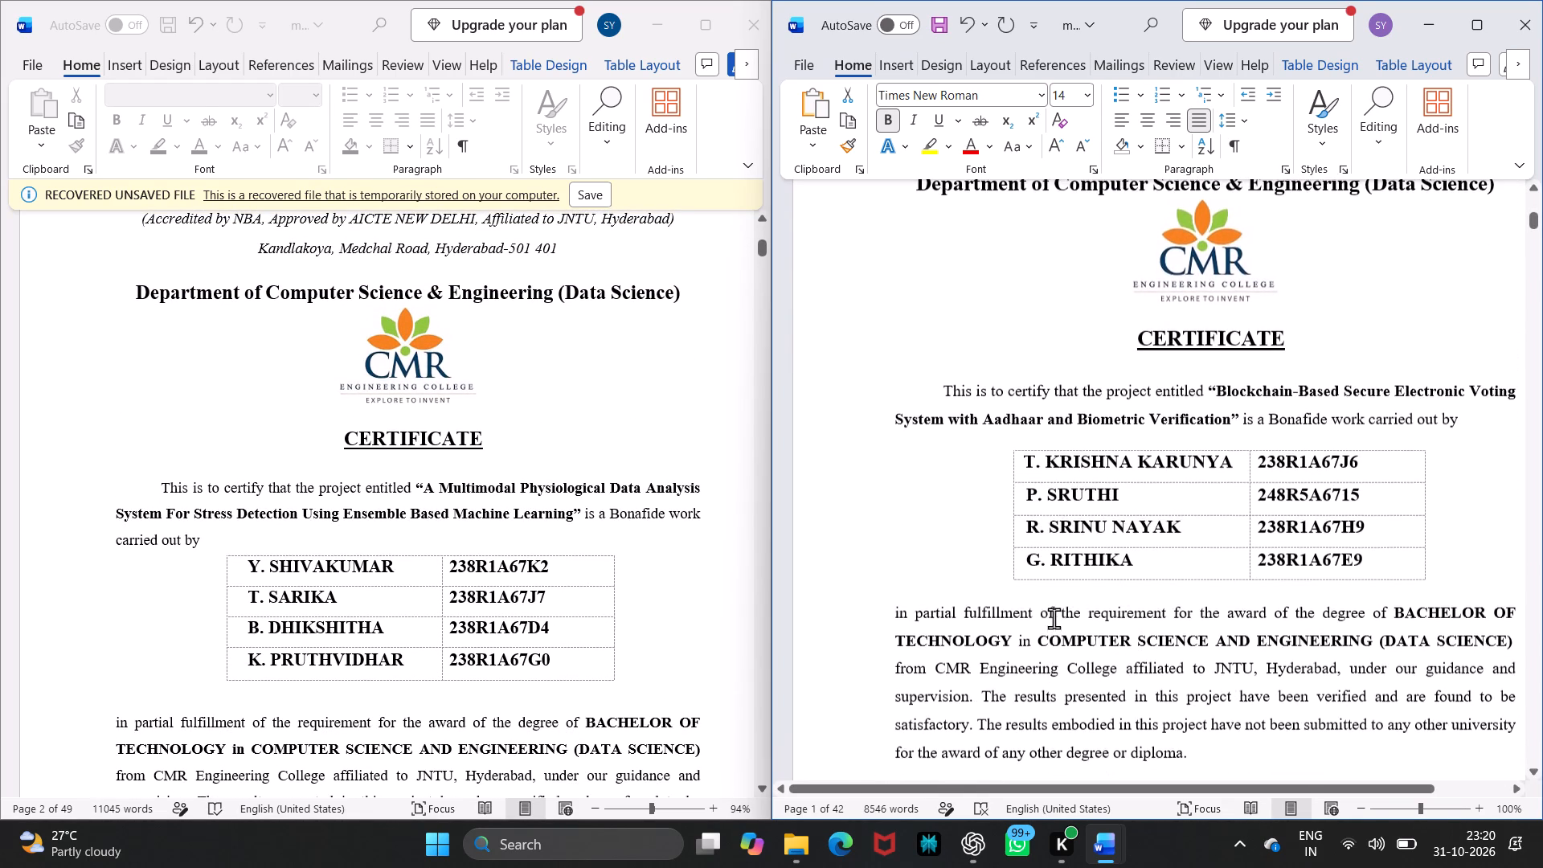
scroll(1054, 618, up, 1)
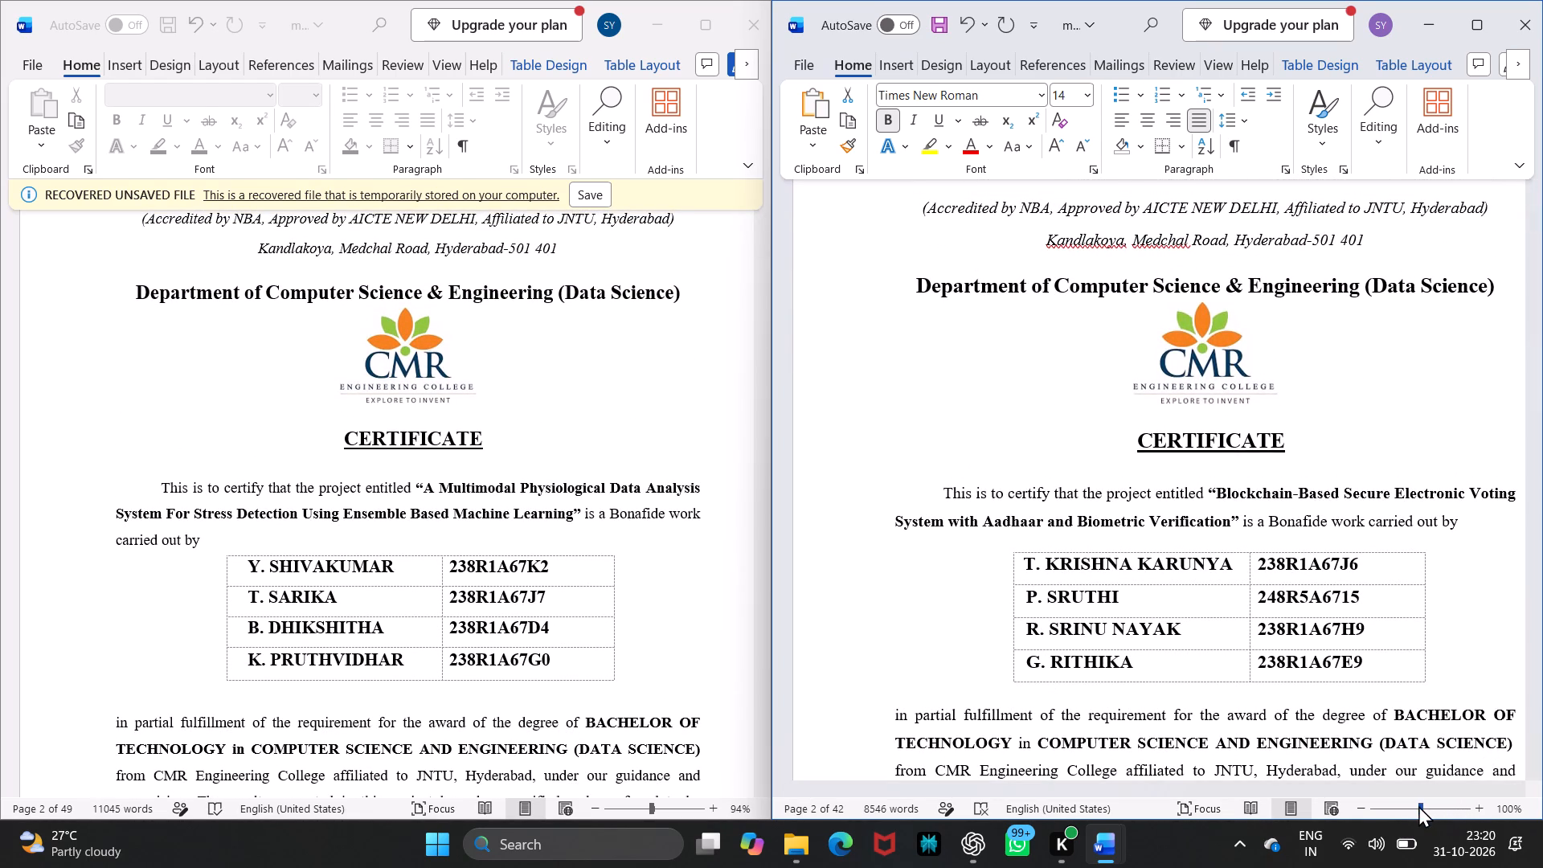
click(1417, 809)
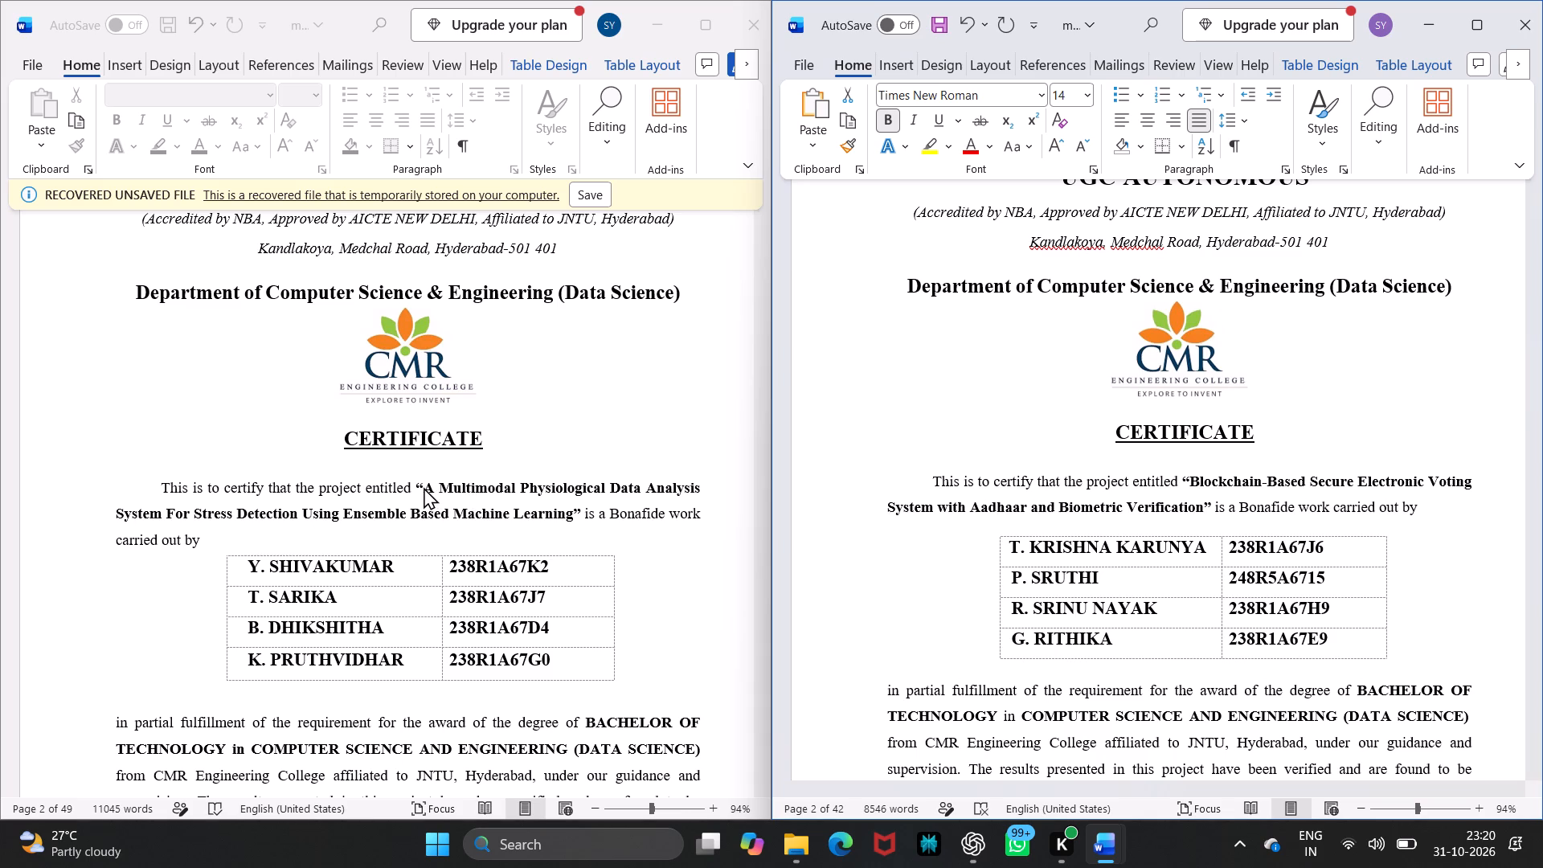
Replace the certificate's project title in major_project .docx with "Deep Learning-Enabled Cyber Attack Detection Framework for IoT Ecosystems", copied from the mjrprj.docx declaration.
scroll(424, 487, down, 3)
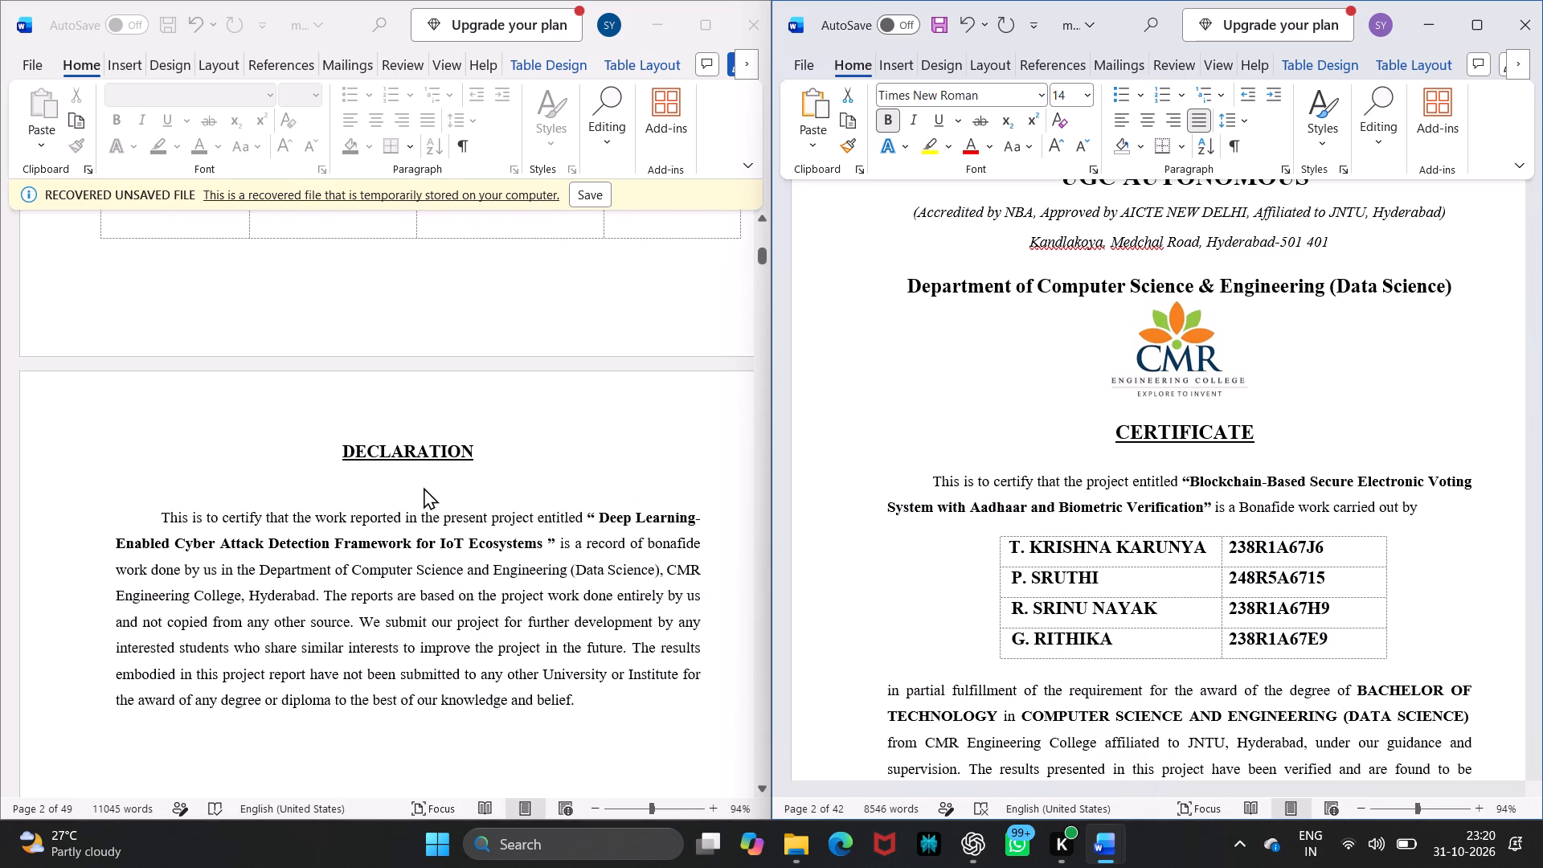
scroll(424, 487, down, 1)
drag(597, 518, 545, 546)
drag(545, 546, 602, 518)
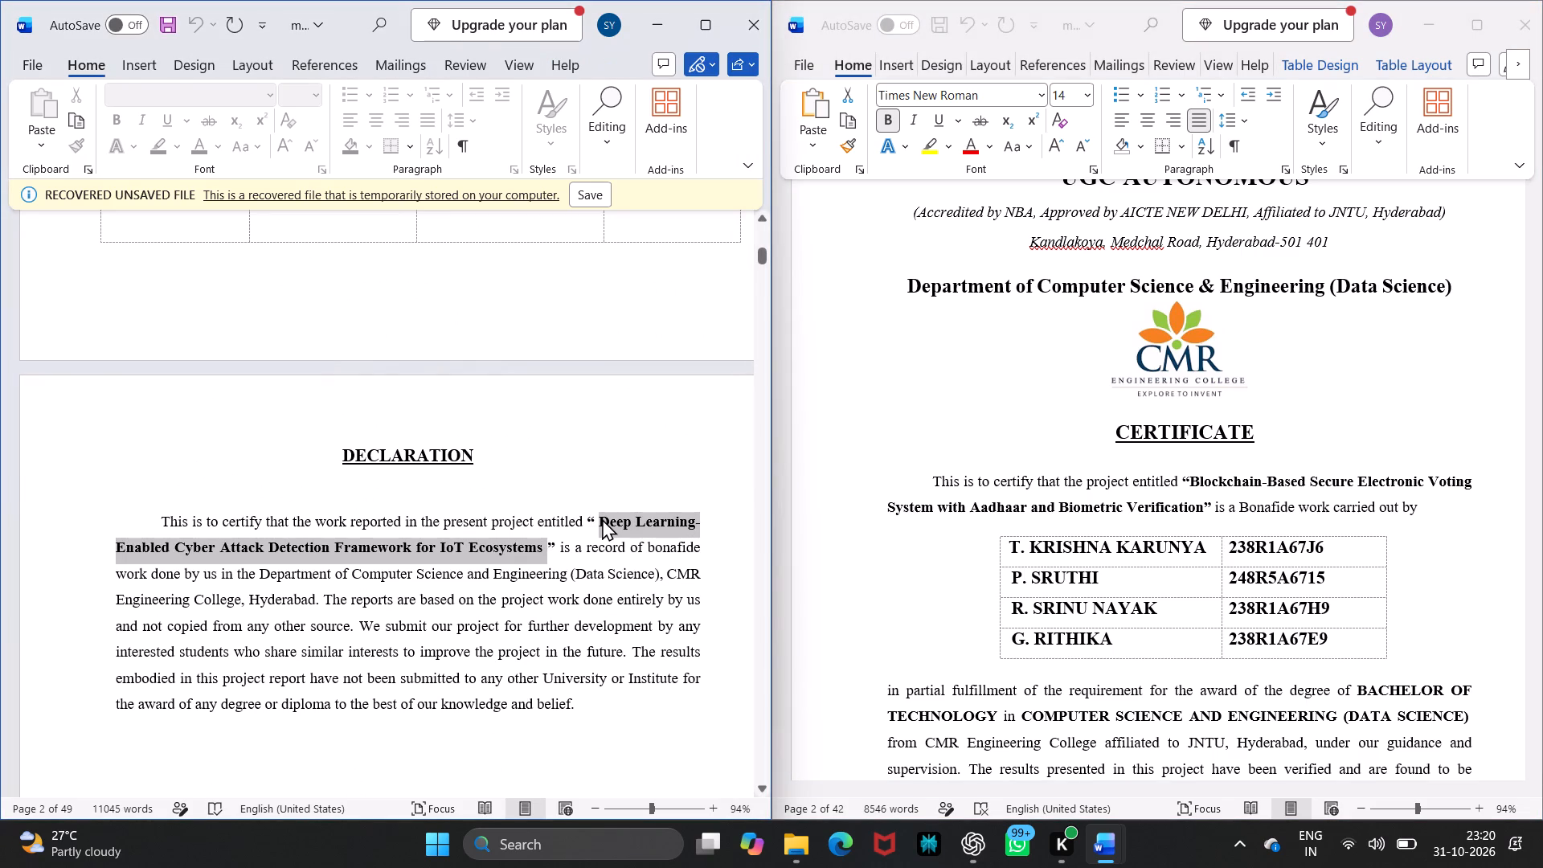
key(ctrl+c)
scroll(526, 480, up, 2)
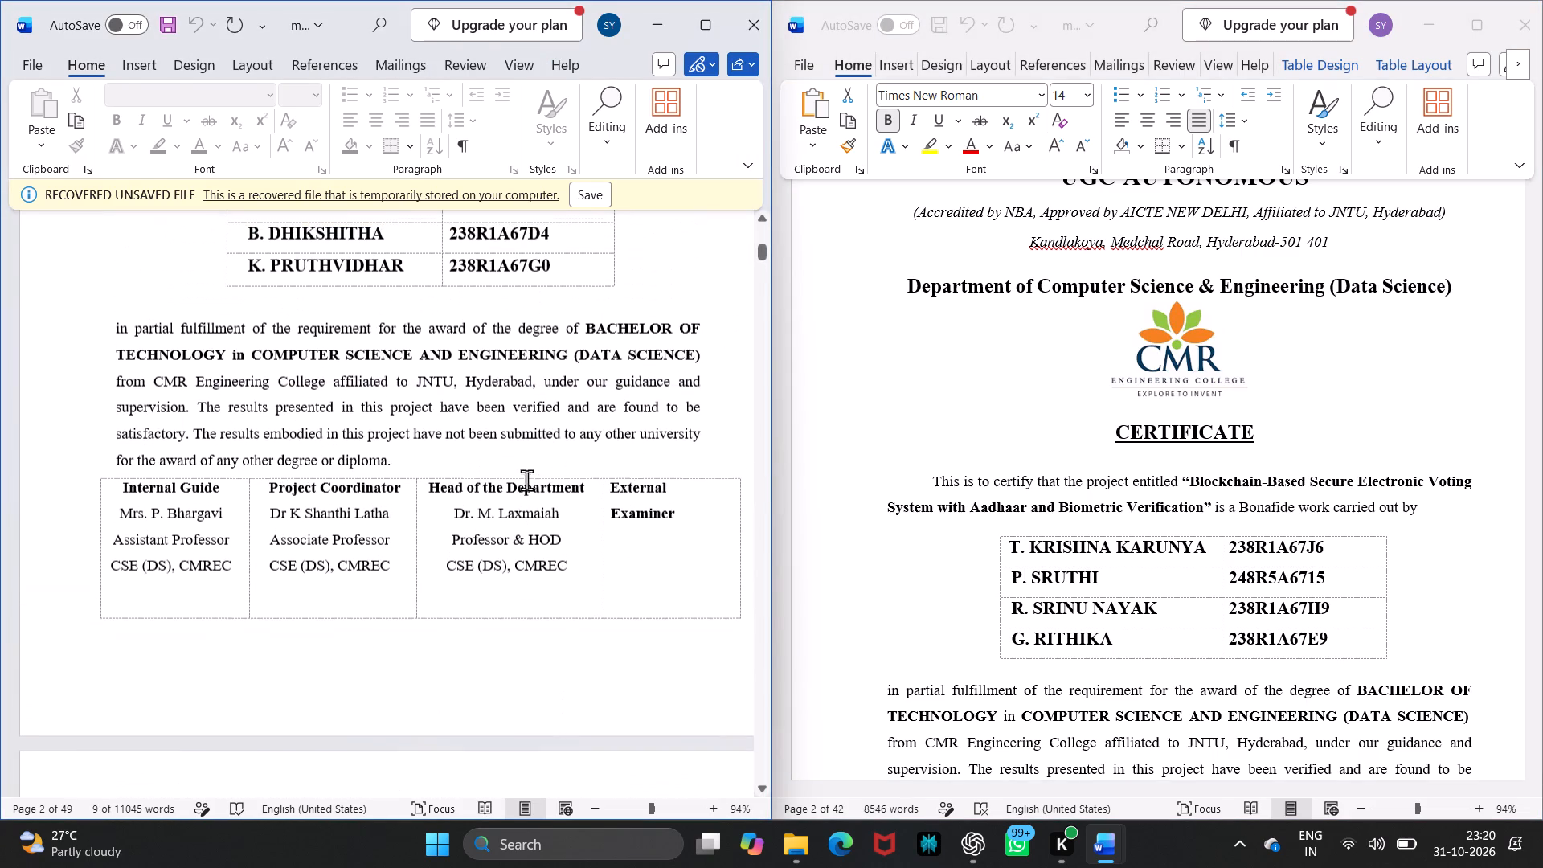
click(1202, 508)
drag(1202, 508, 1186, 481)
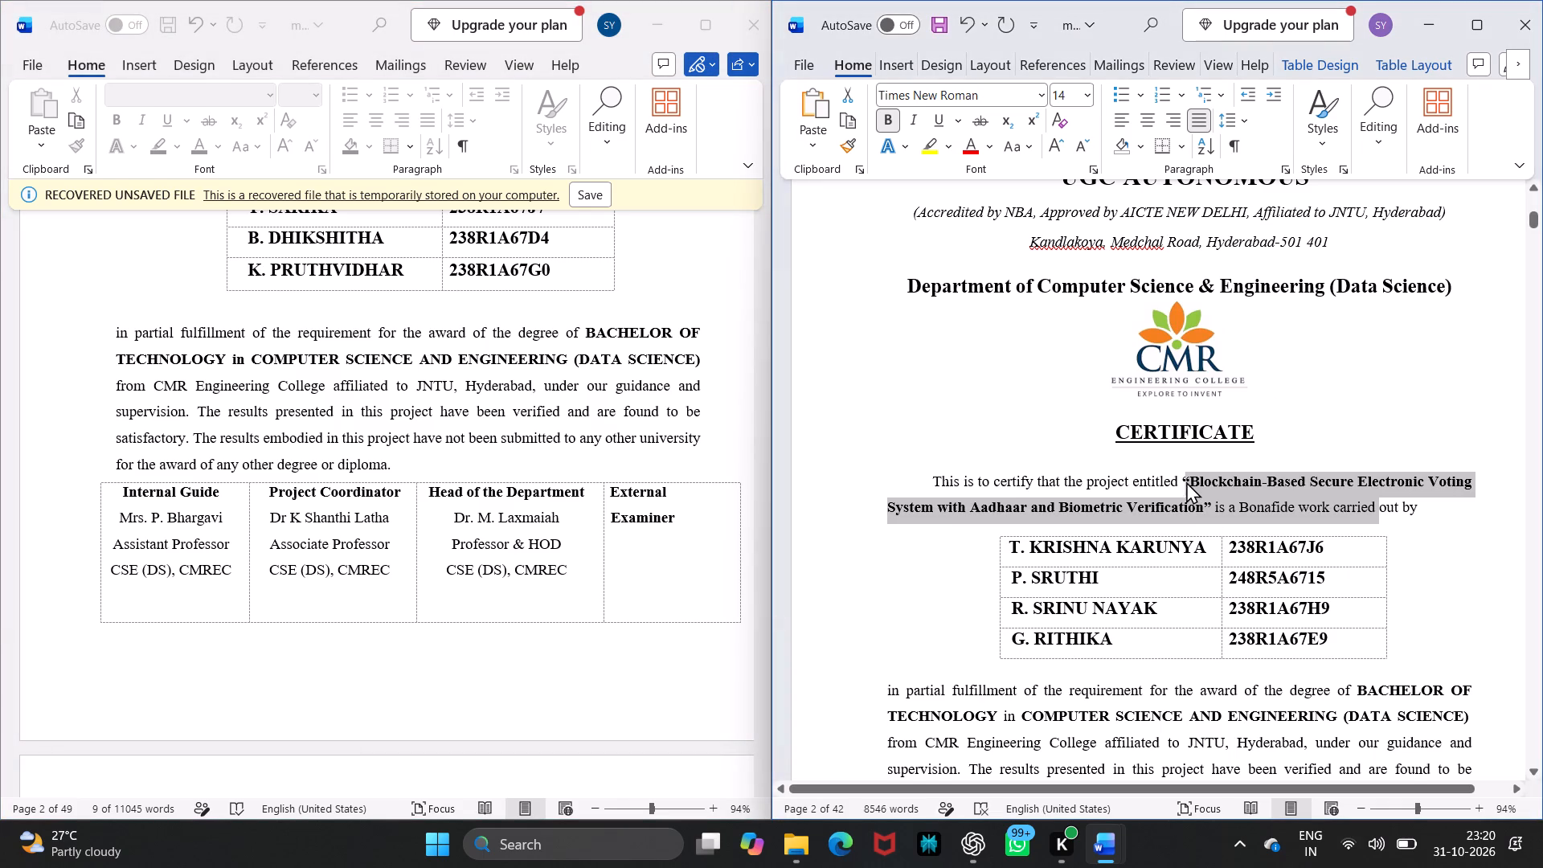
drag(1186, 481, 1192, 481)
click(1192, 481)
drag(1192, 481, 1200, 508)
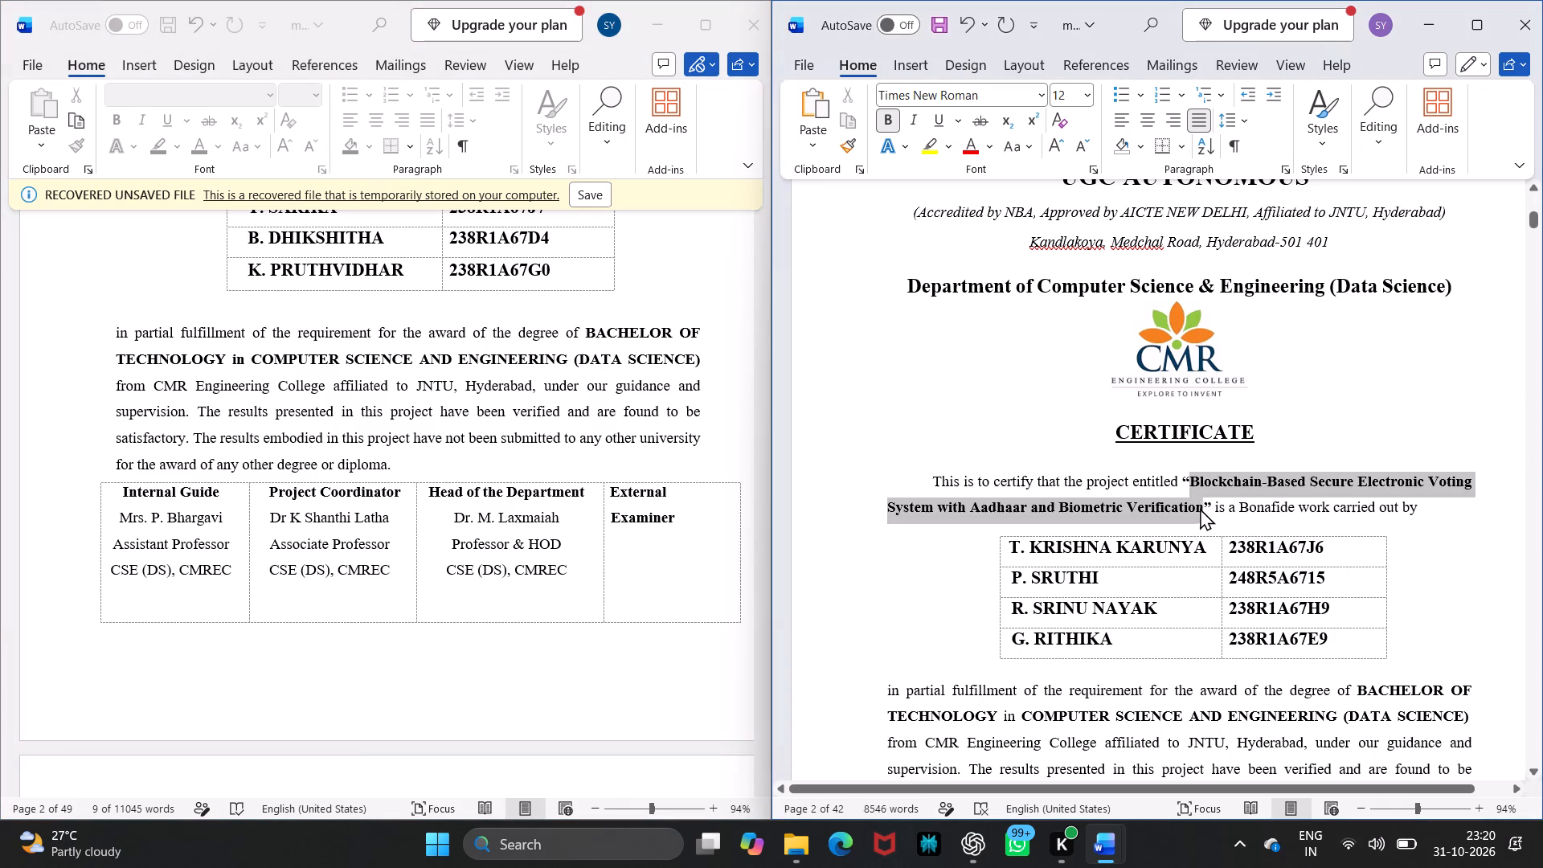
drag(1200, 508, 1201, 510)
key(ctrl+v)
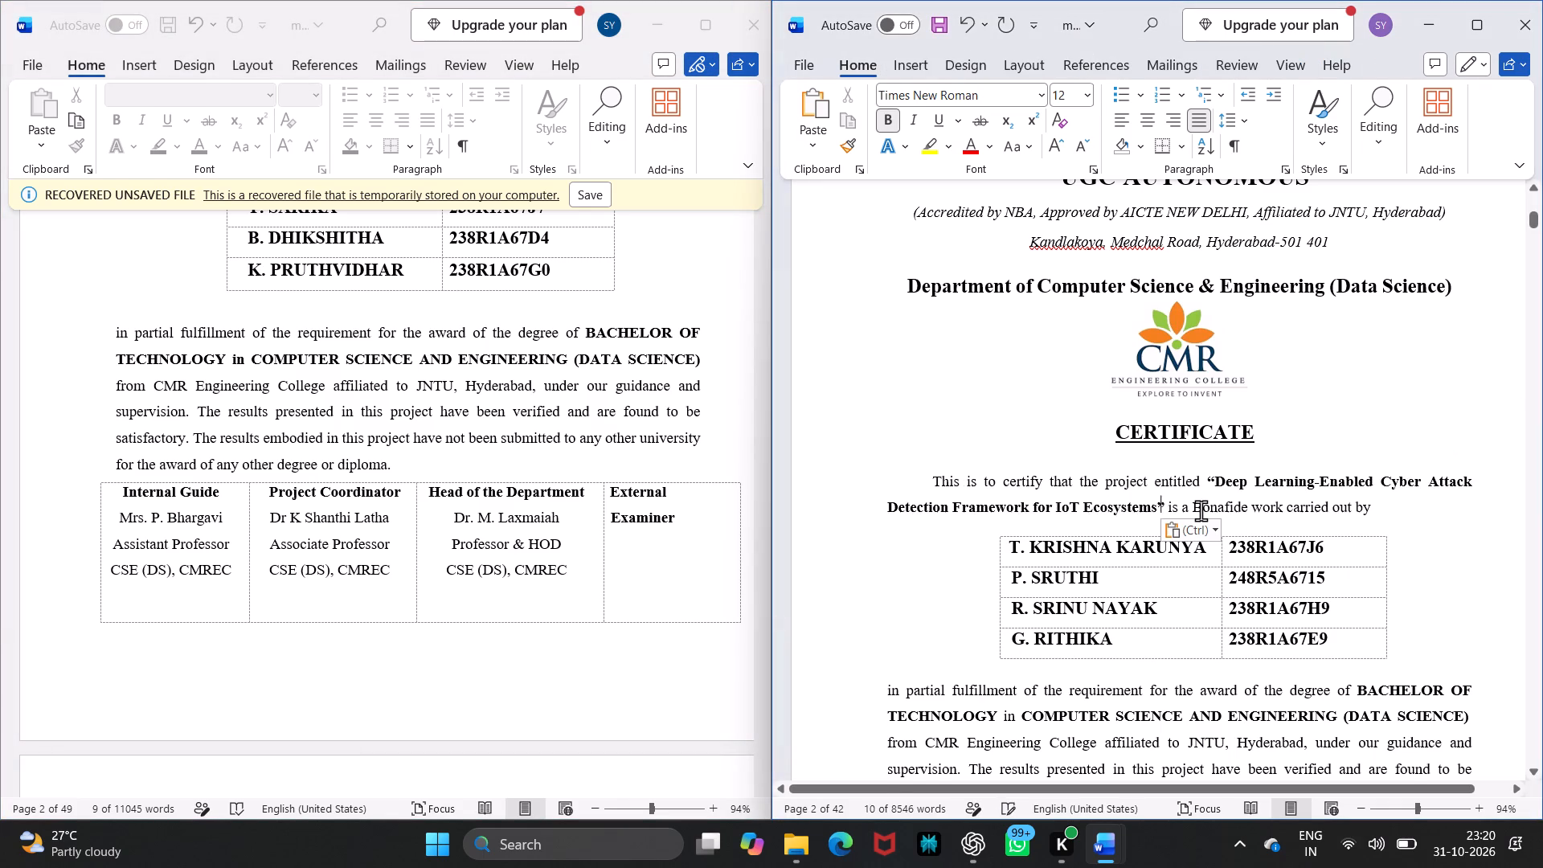
Review the mjrprj.docx cover page and check both certificate pages from the student table down to the signatories.
scroll(627, 432, up, 1)
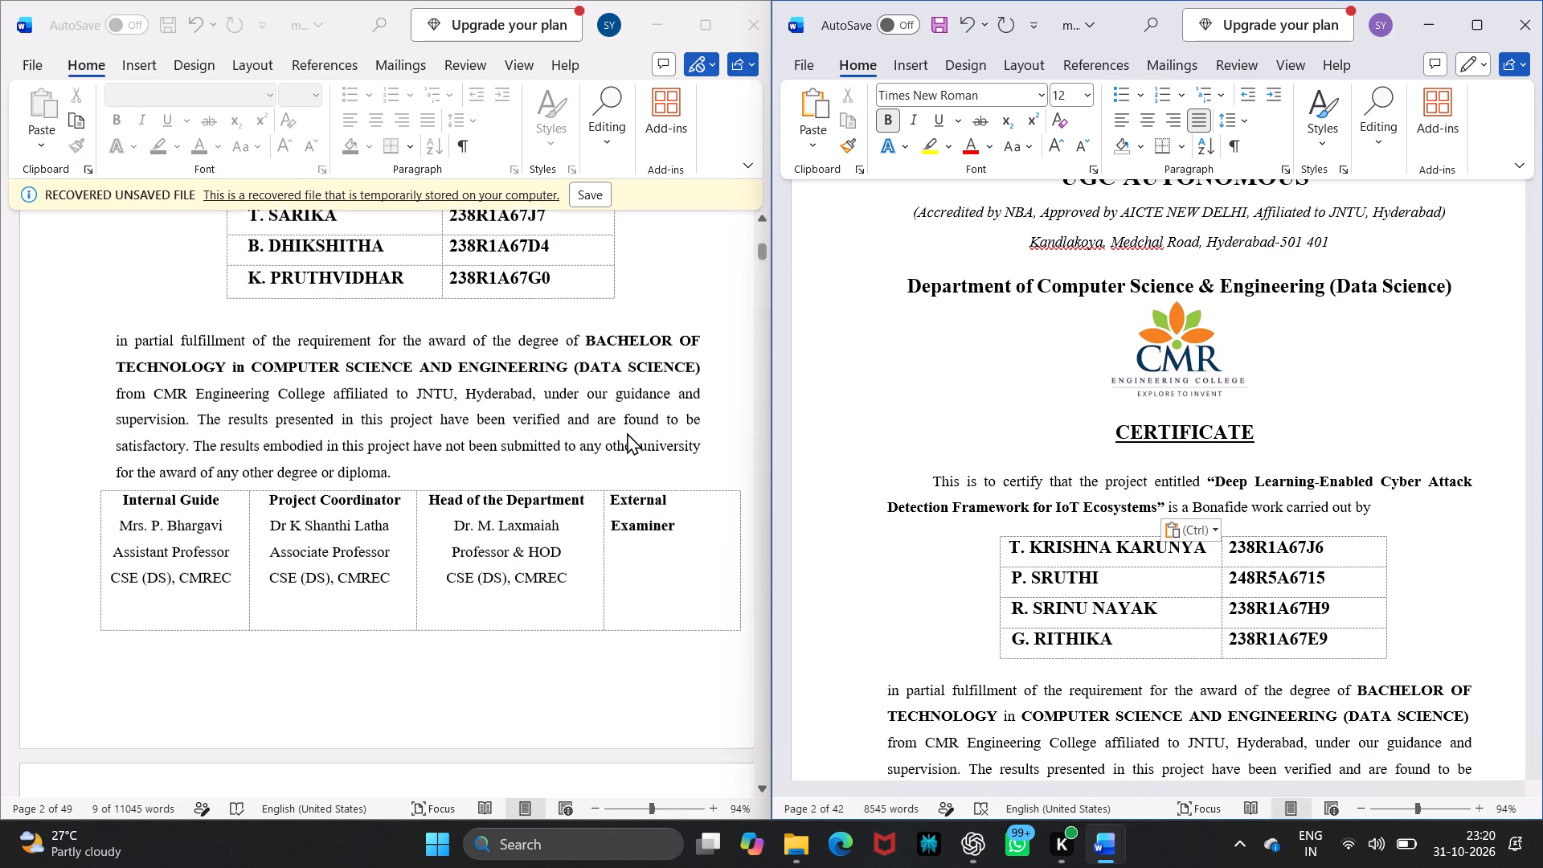
scroll(627, 432, up, 5)
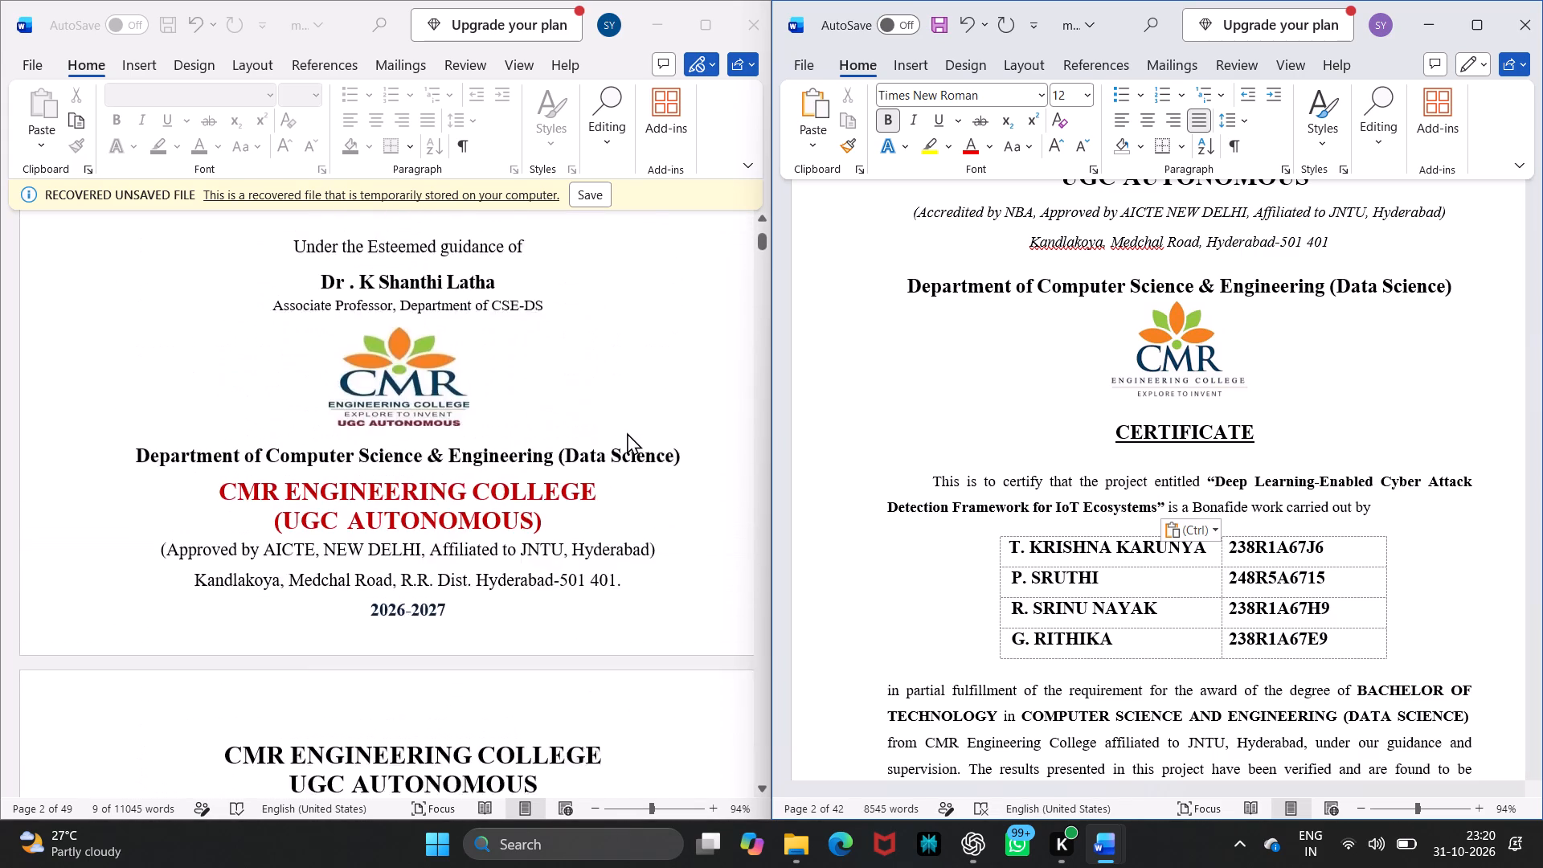
scroll(627, 432, up, 3)
scroll(627, 432, down, 1)
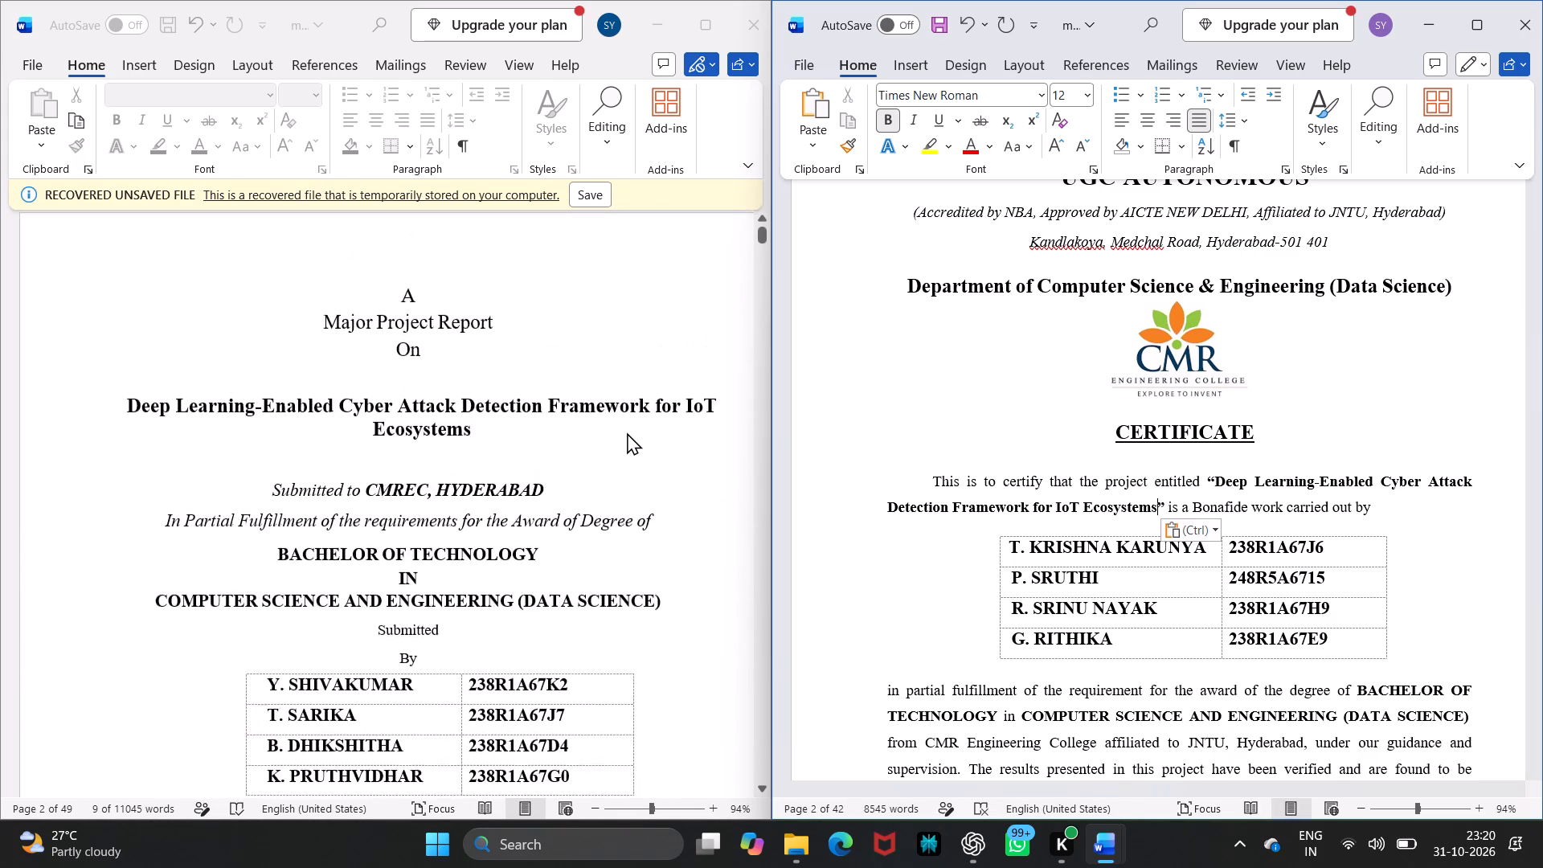
scroll(627, 432, down, 3)
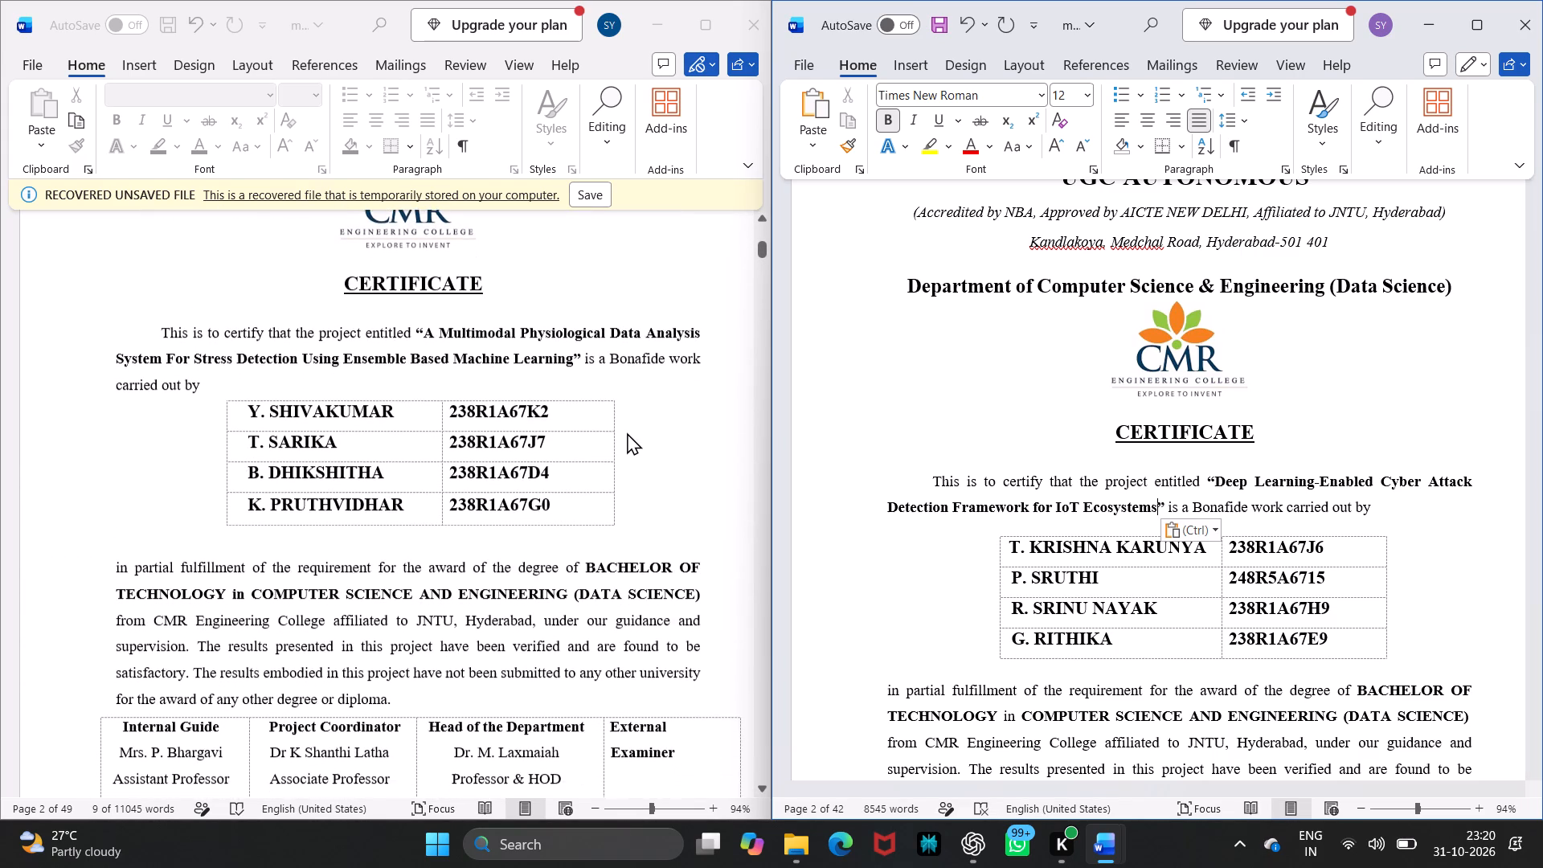
scroll(627, 432, down, 1)
scroll(1021, 495, down, 1)
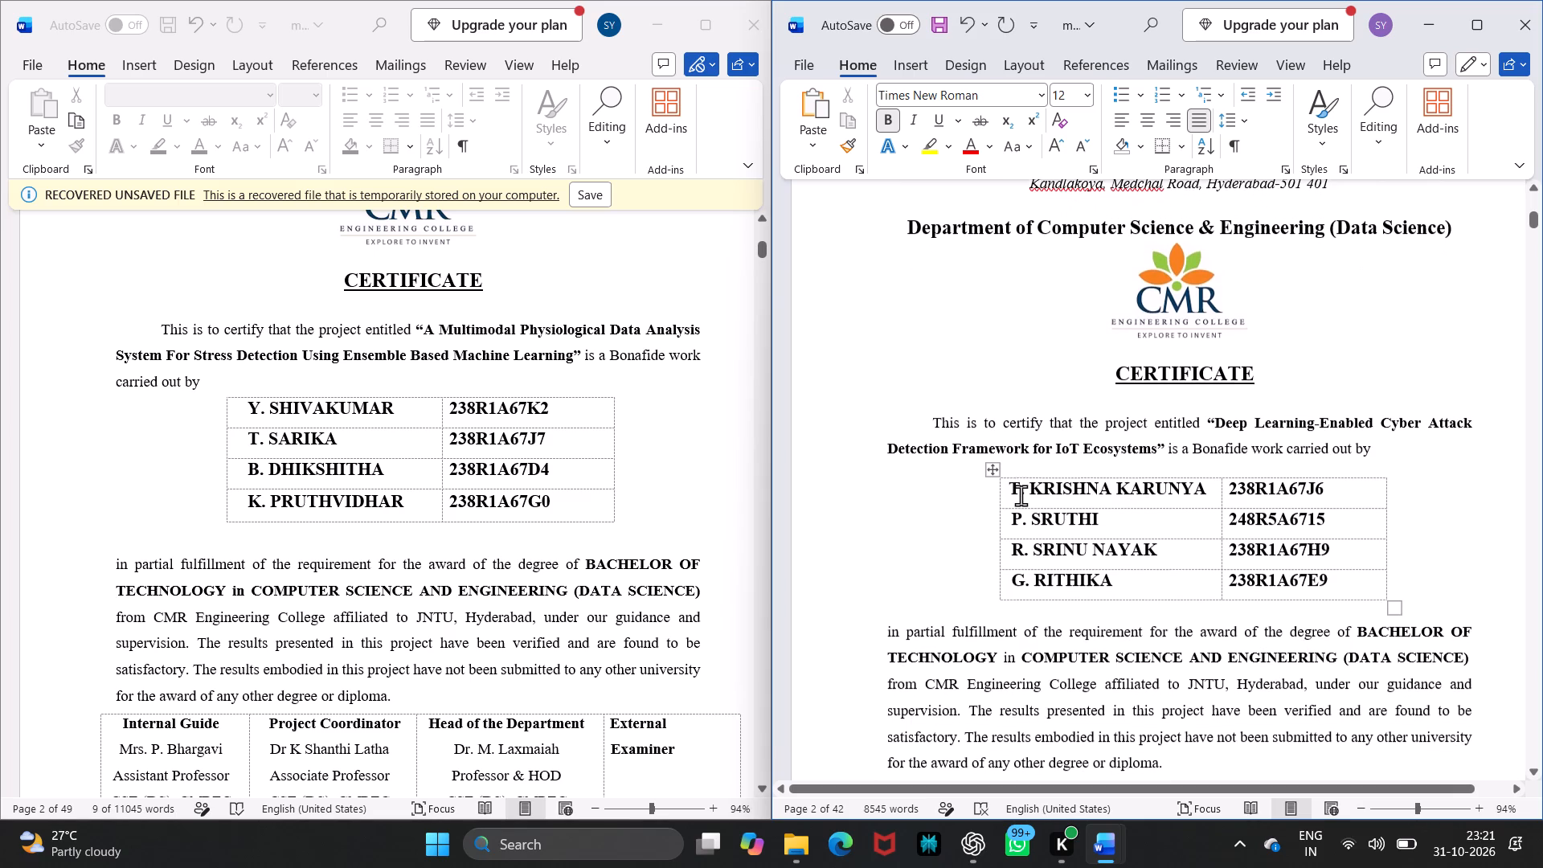
scroll(1021, 495, down, 2)
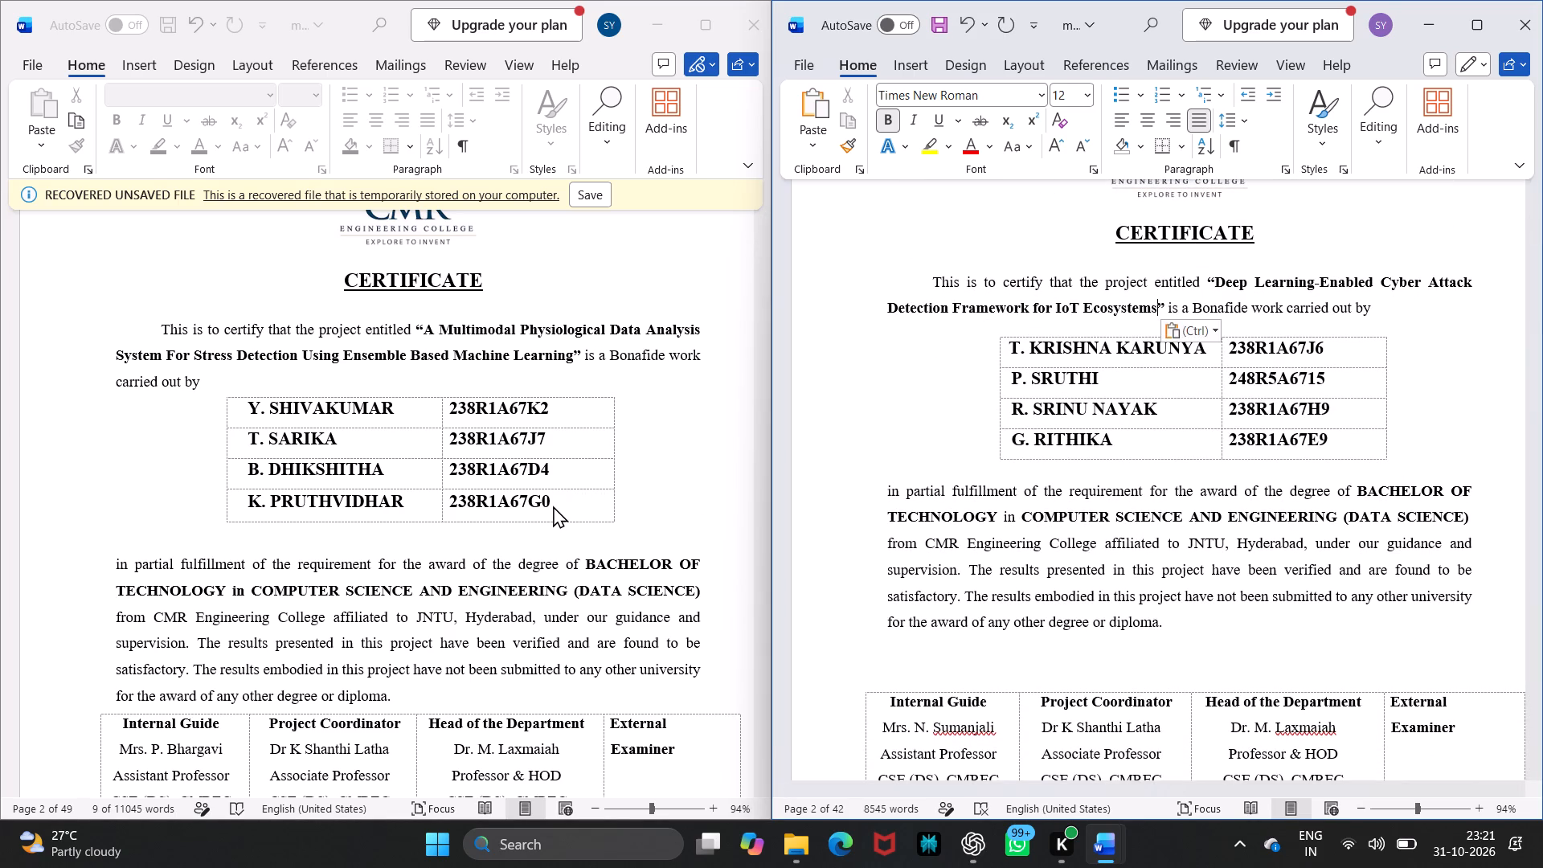
Replace the student names and roll numbers in the certificate table of major_project .docx with those copied from the mjrprj.docx certificate.
click(553, 505)
drag(553, 505, 264, 399)
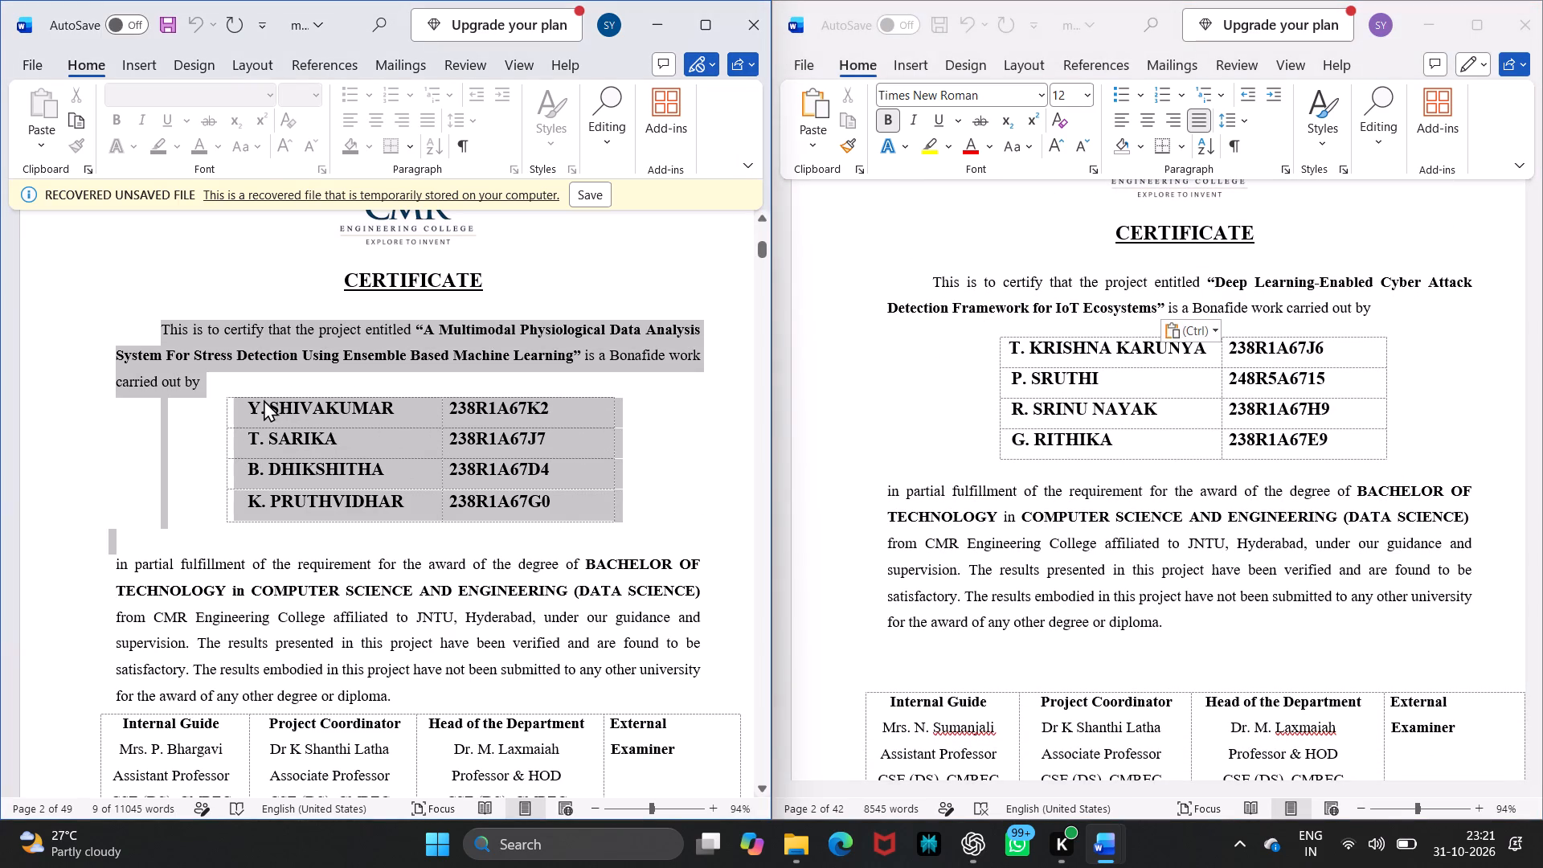
drag(264, 399, 253, 403)
click(253, 403)
drag(253, 403, 477, 458)
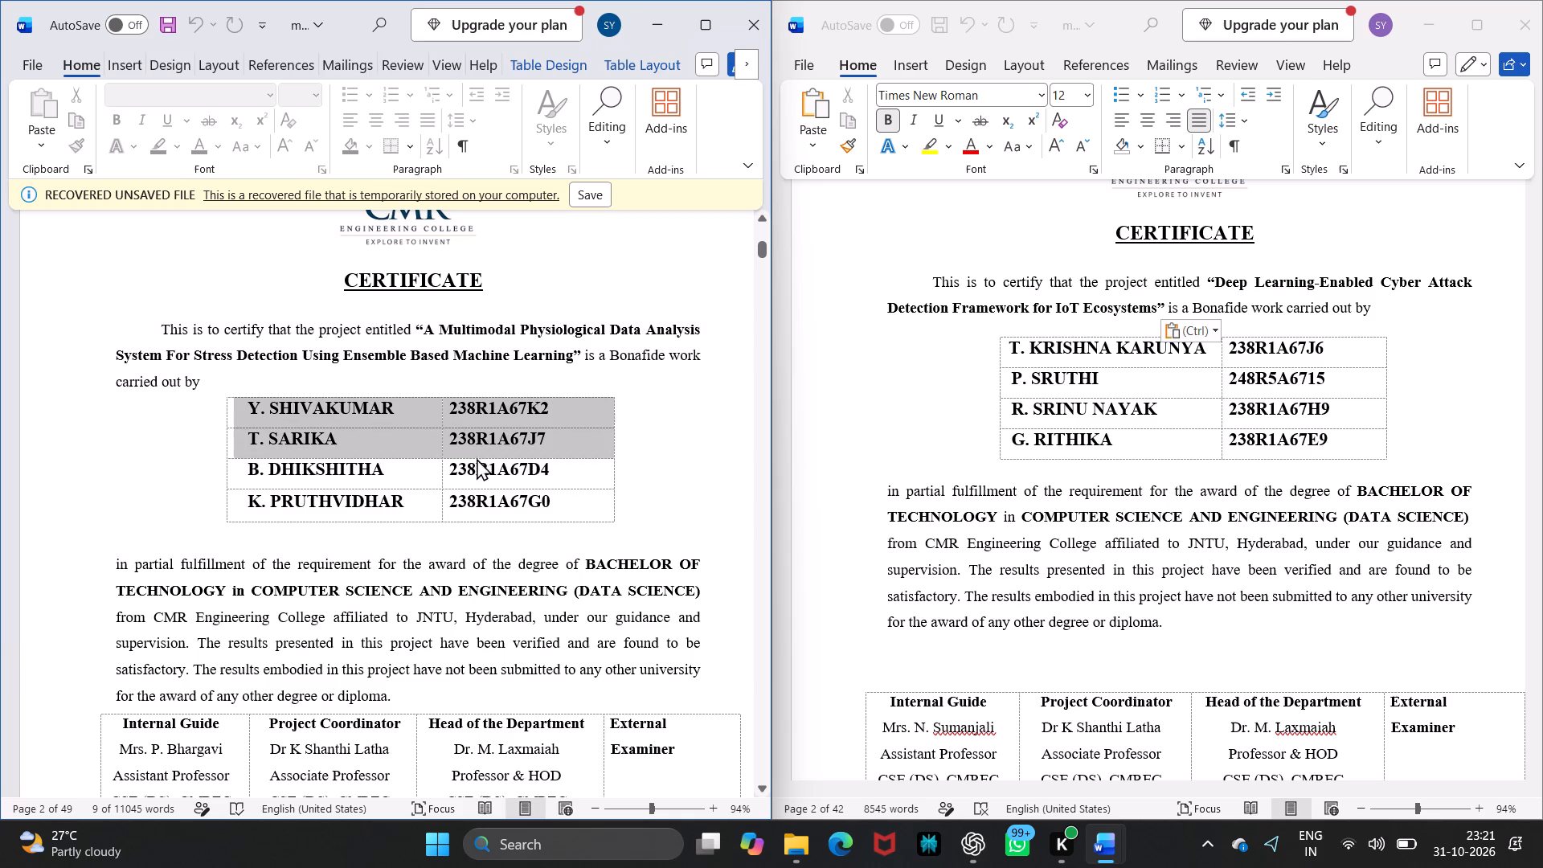
drag(477, 458, 531, 497)
key(ctrl+c)
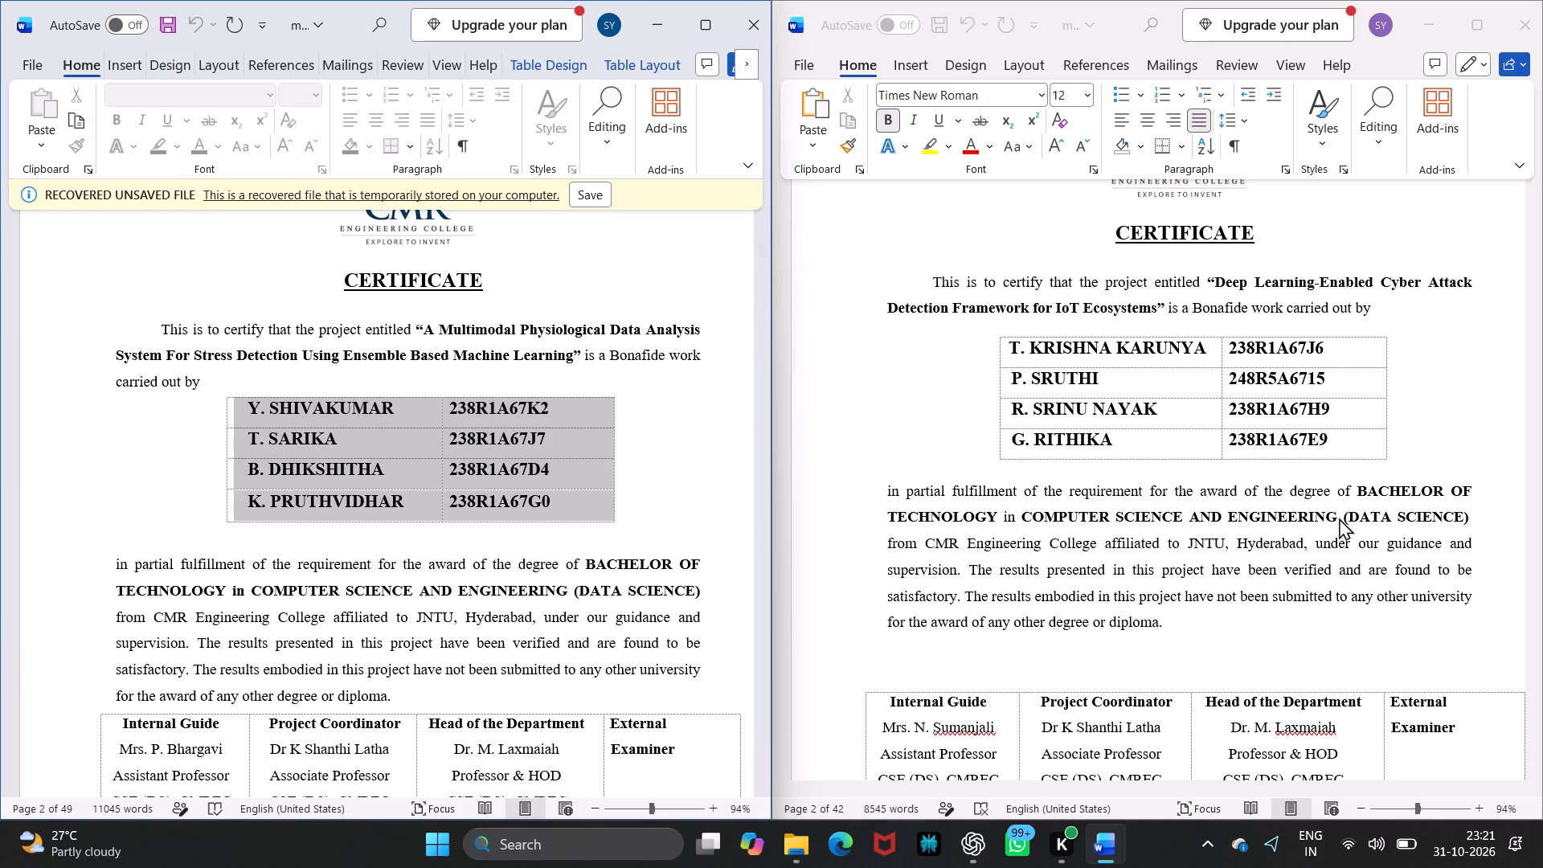
click(1334, 443)
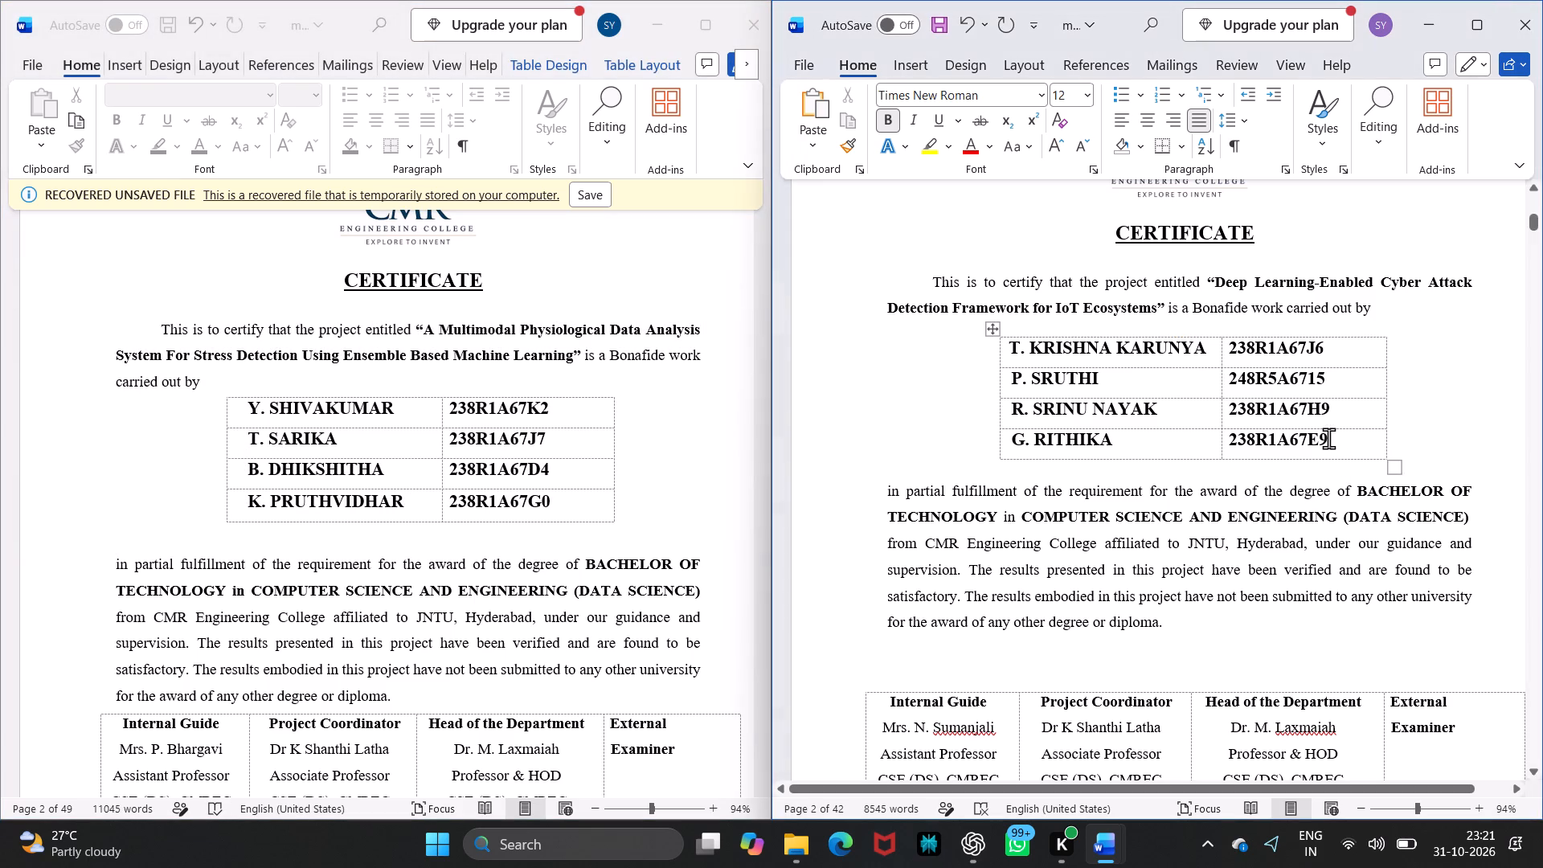
drag(1328, 438, 1043, 339)
key(ctrl+v)
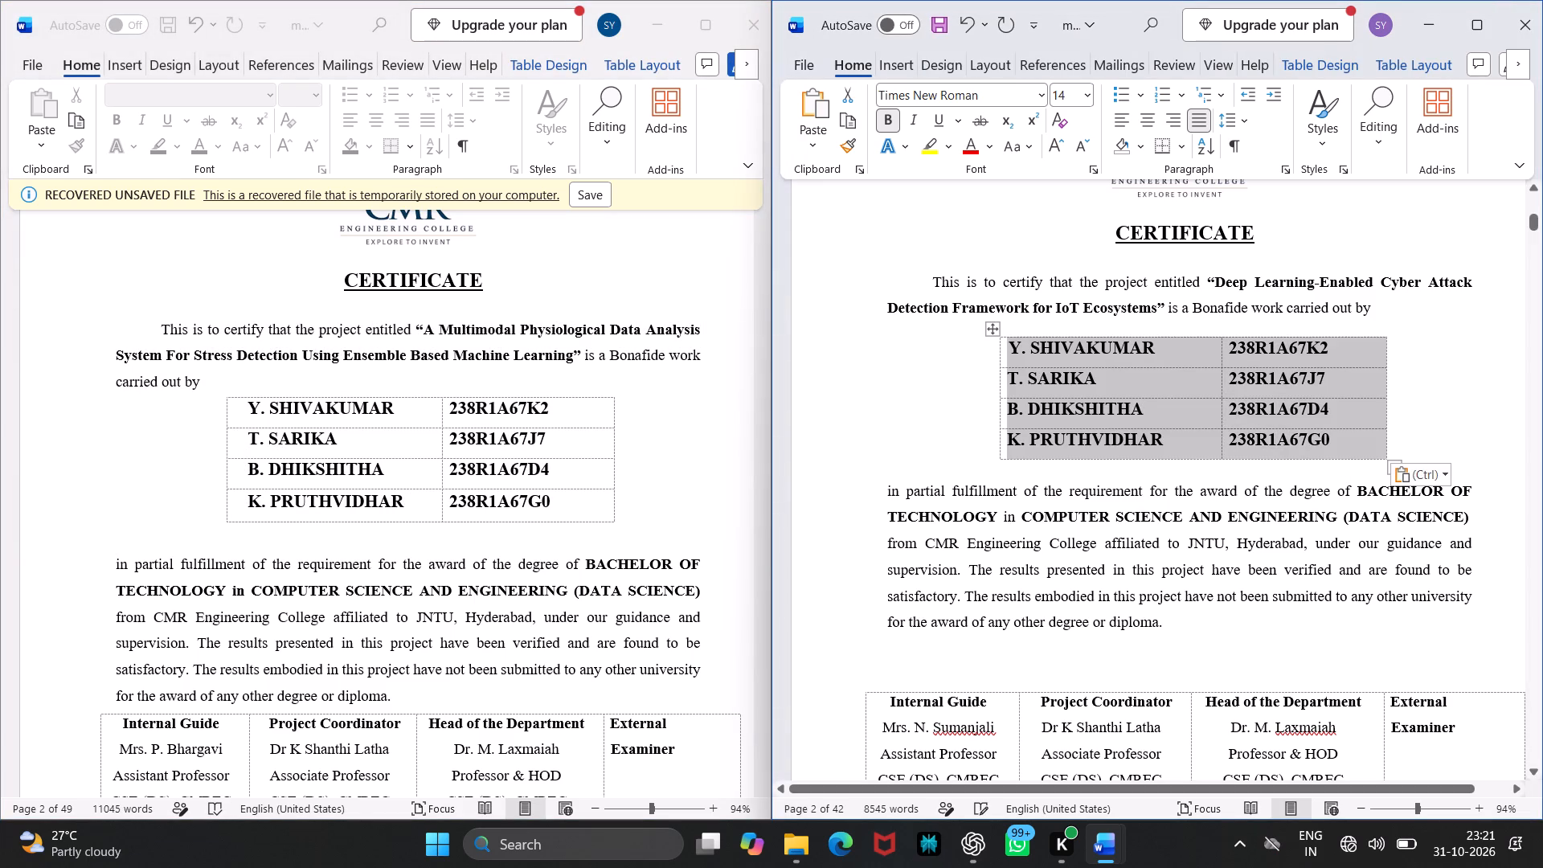
Compare the certificate pages of both documents, from the college heading and student table down to the signatories.
scroll(1108, 566, down, 1)
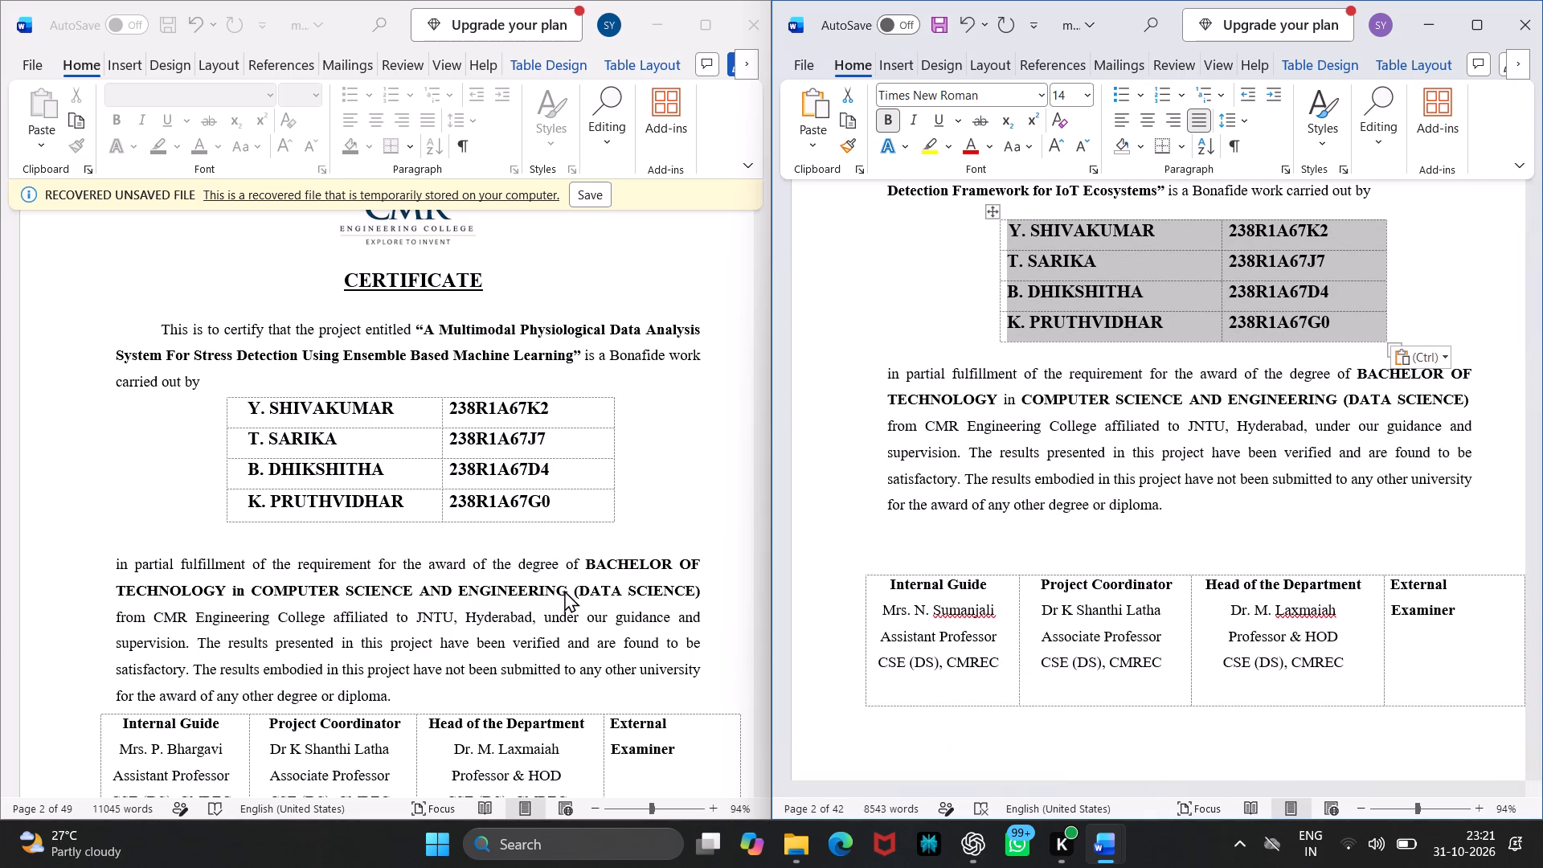
click(564, 590)
scroll(564, 590, up, 1)
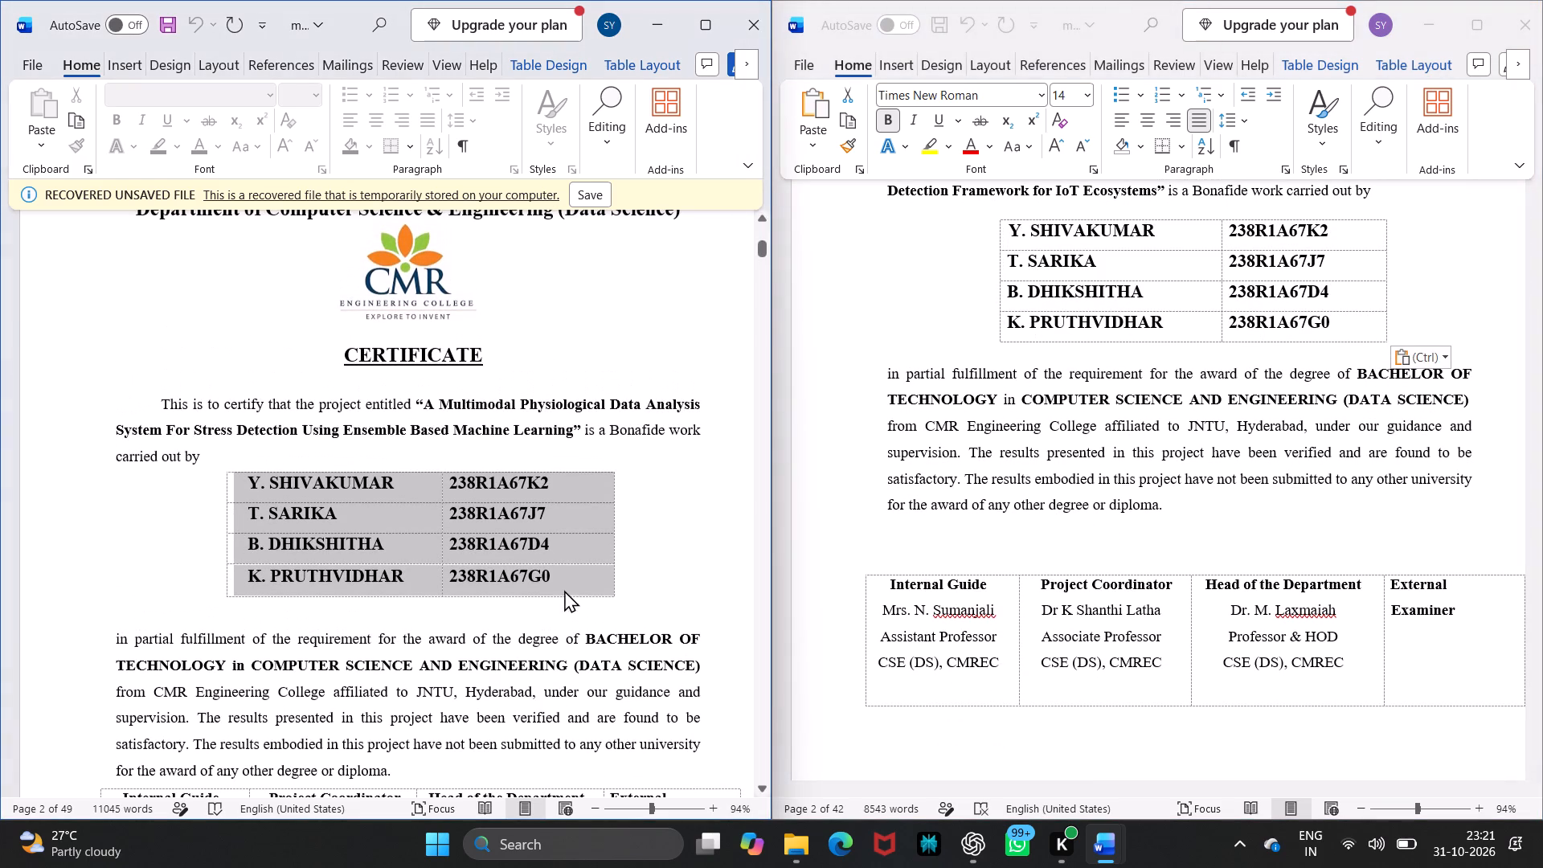
scroll(1046, 465, up, 1)
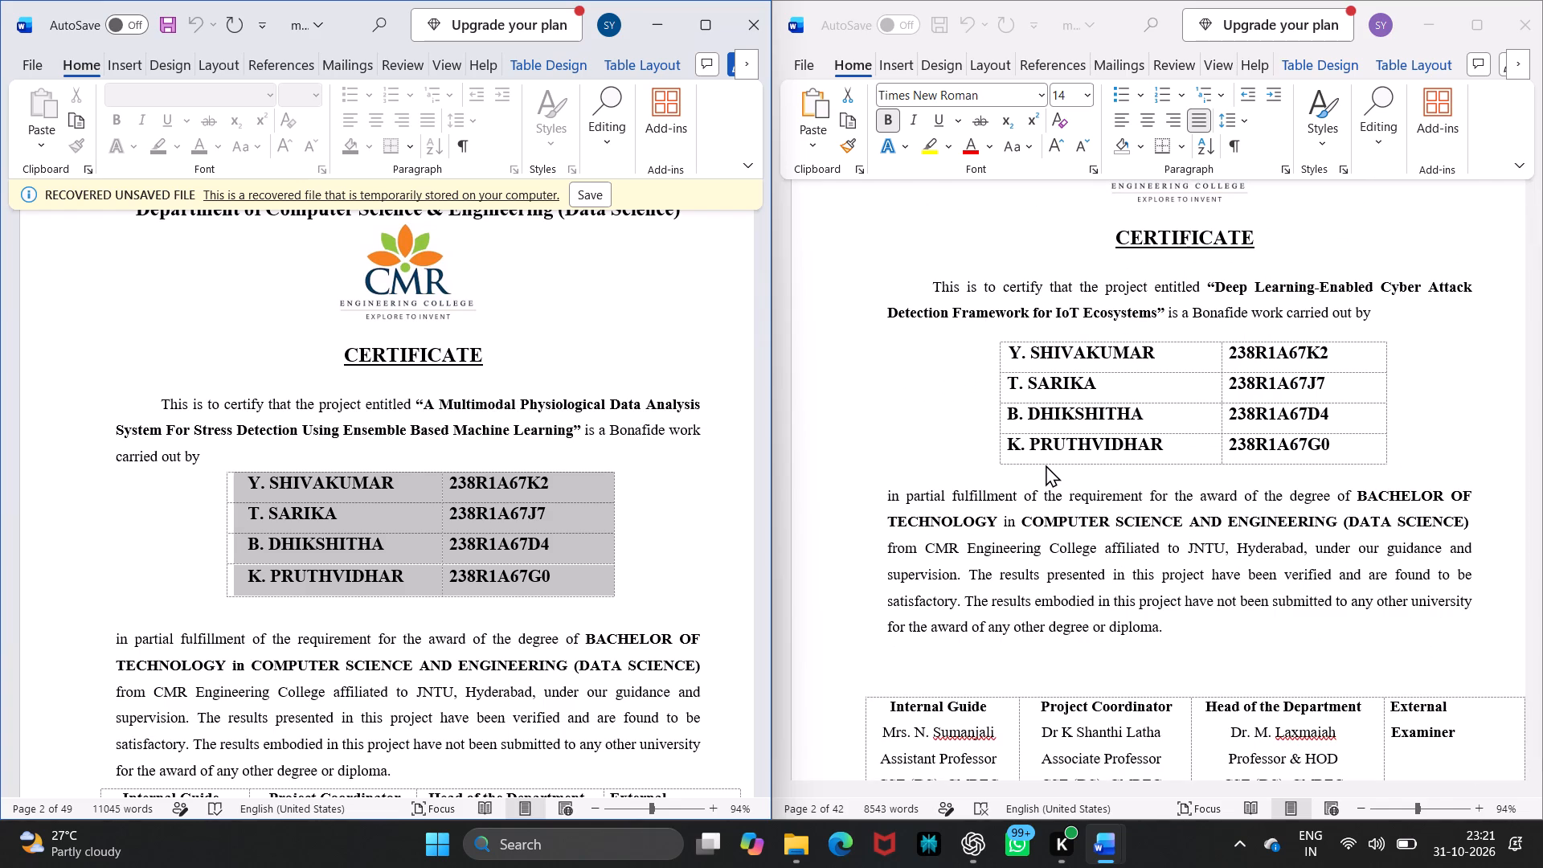
scroll(1046, 465, up, 1)
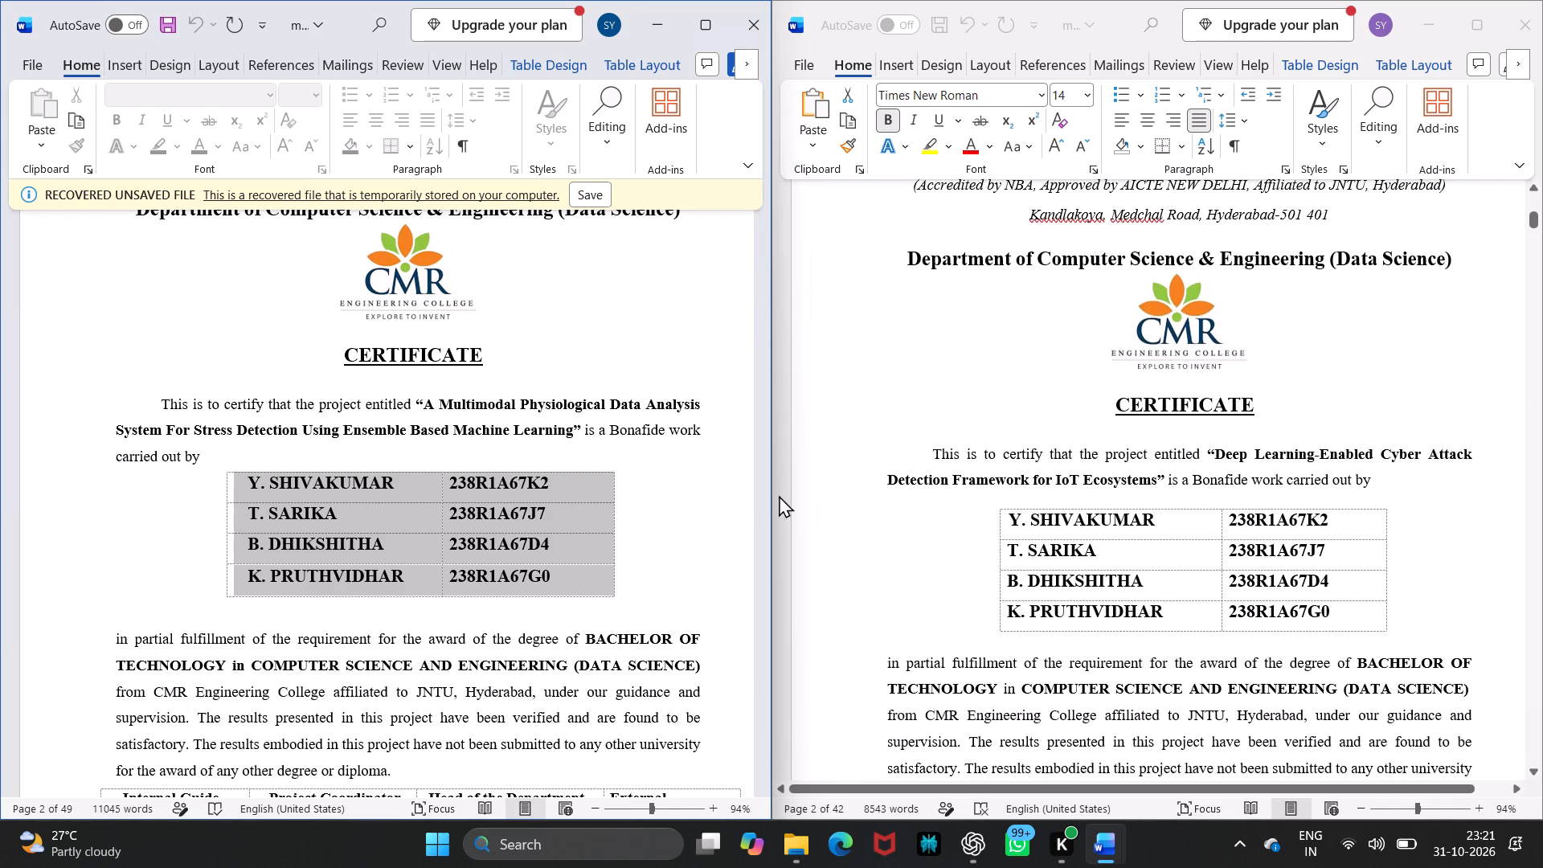
scroll(610, 480, down, 3)
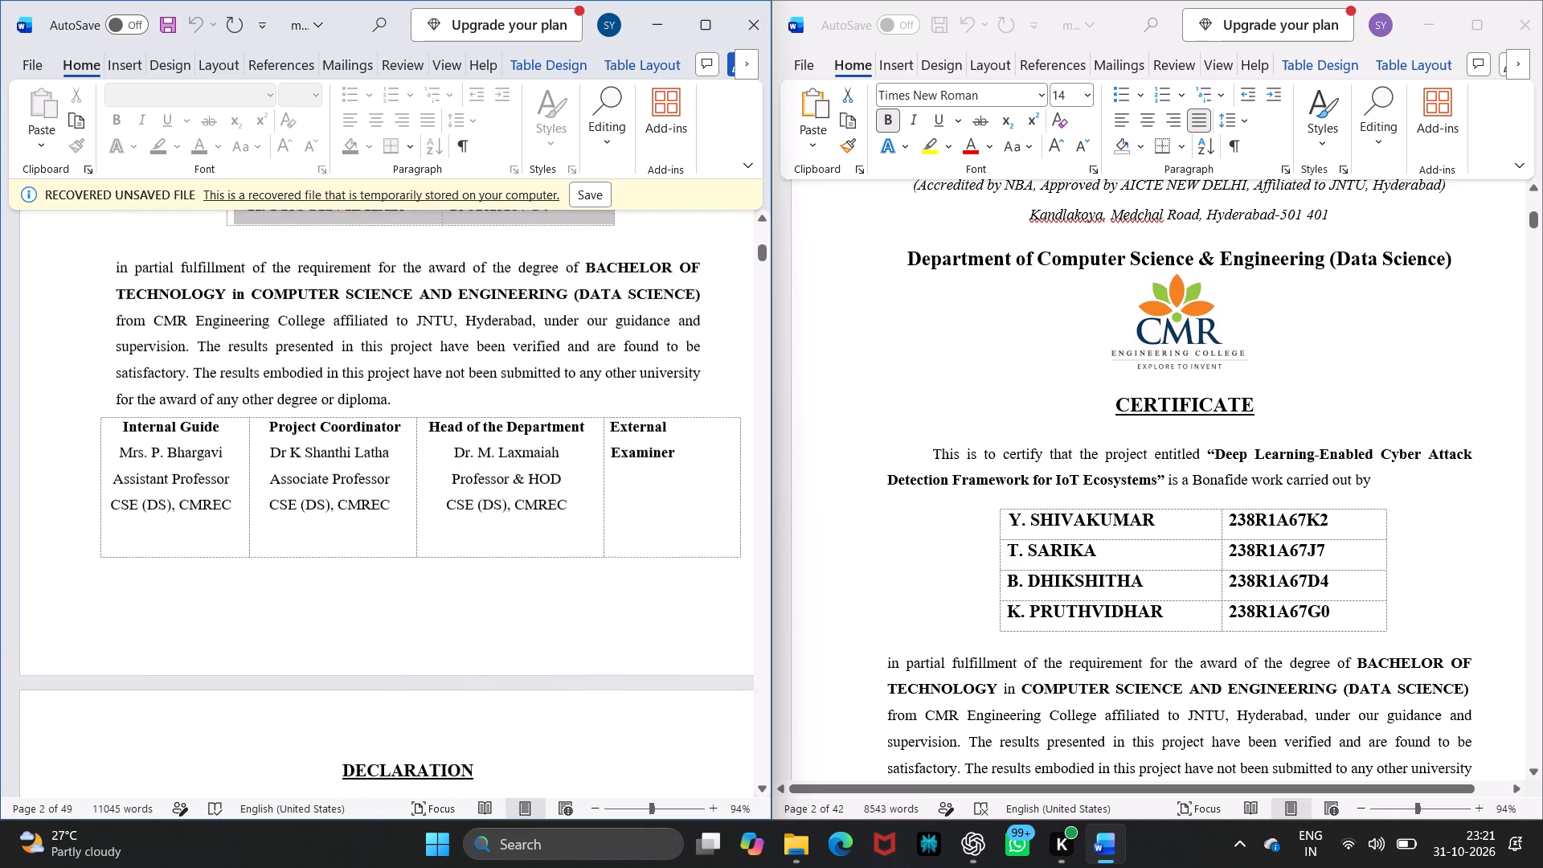
scroll(1010, 538, down, 1)
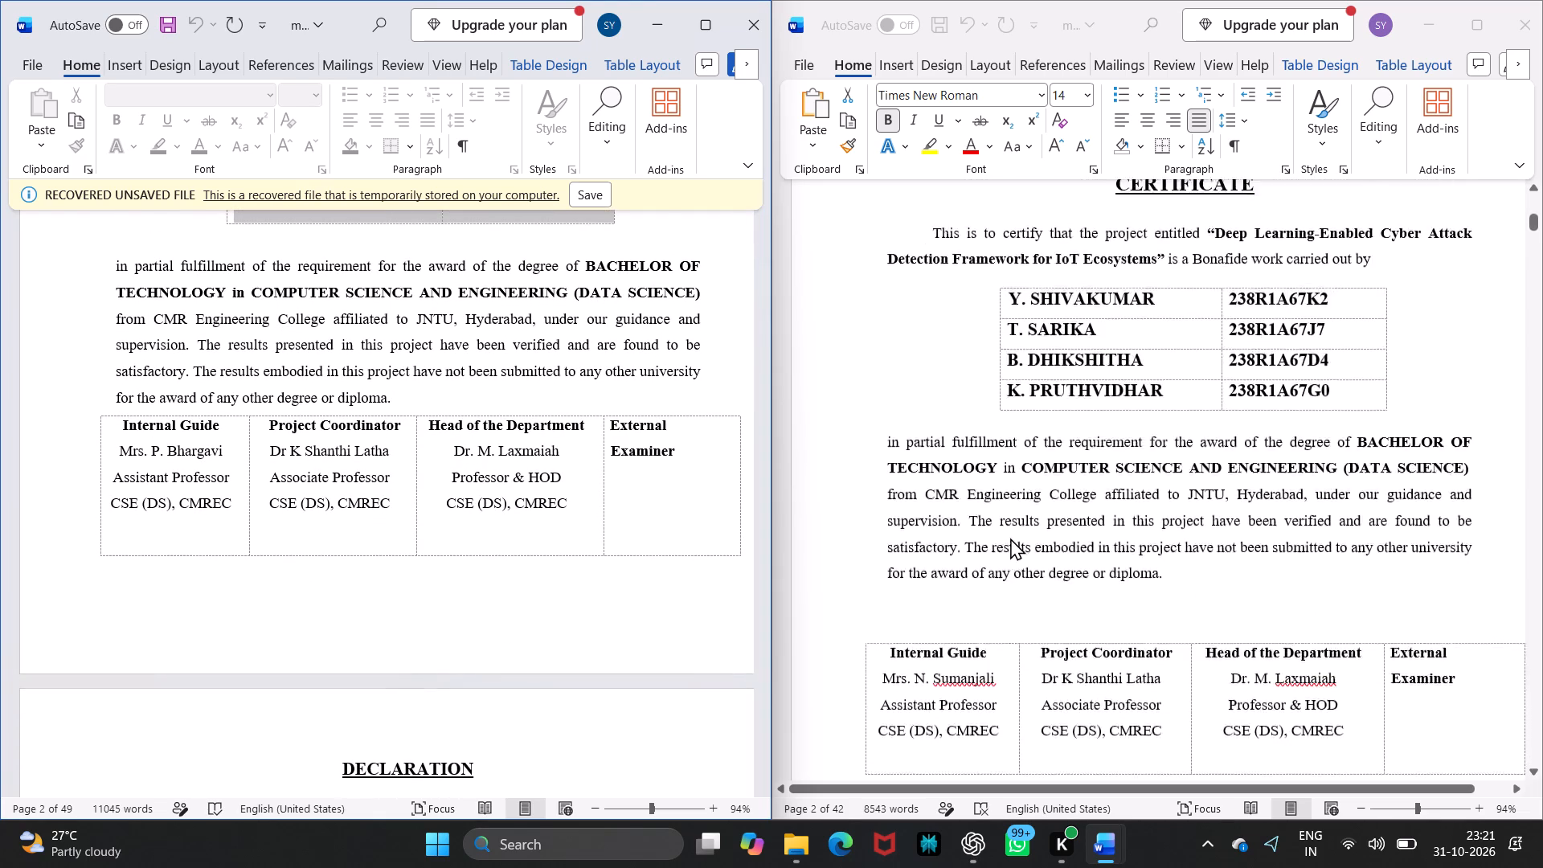
scroll(482, 436, up, 1)
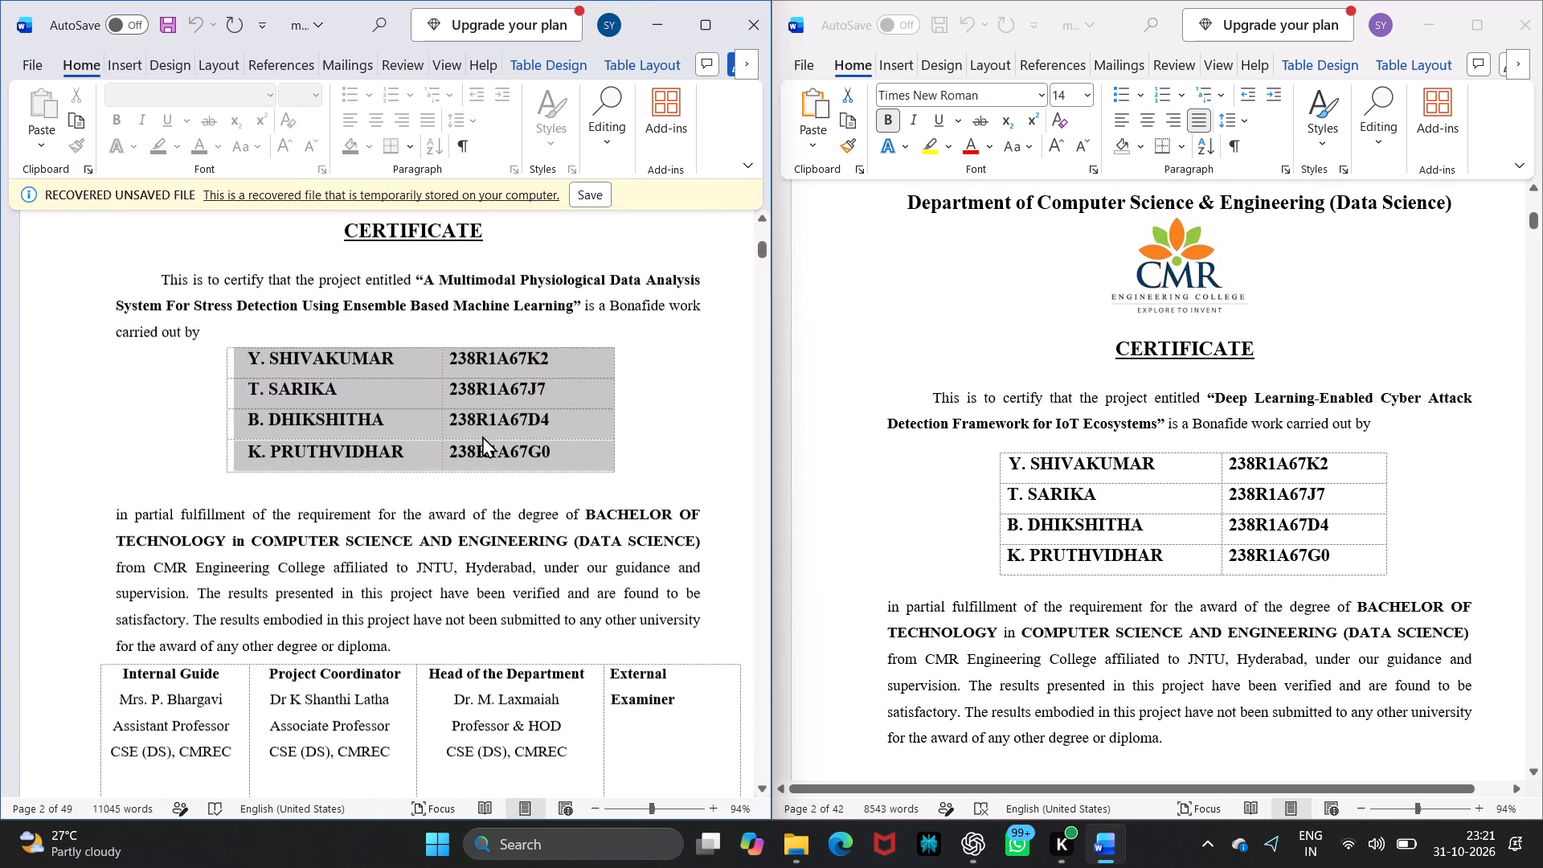
scroll(482, 436, up, 1)
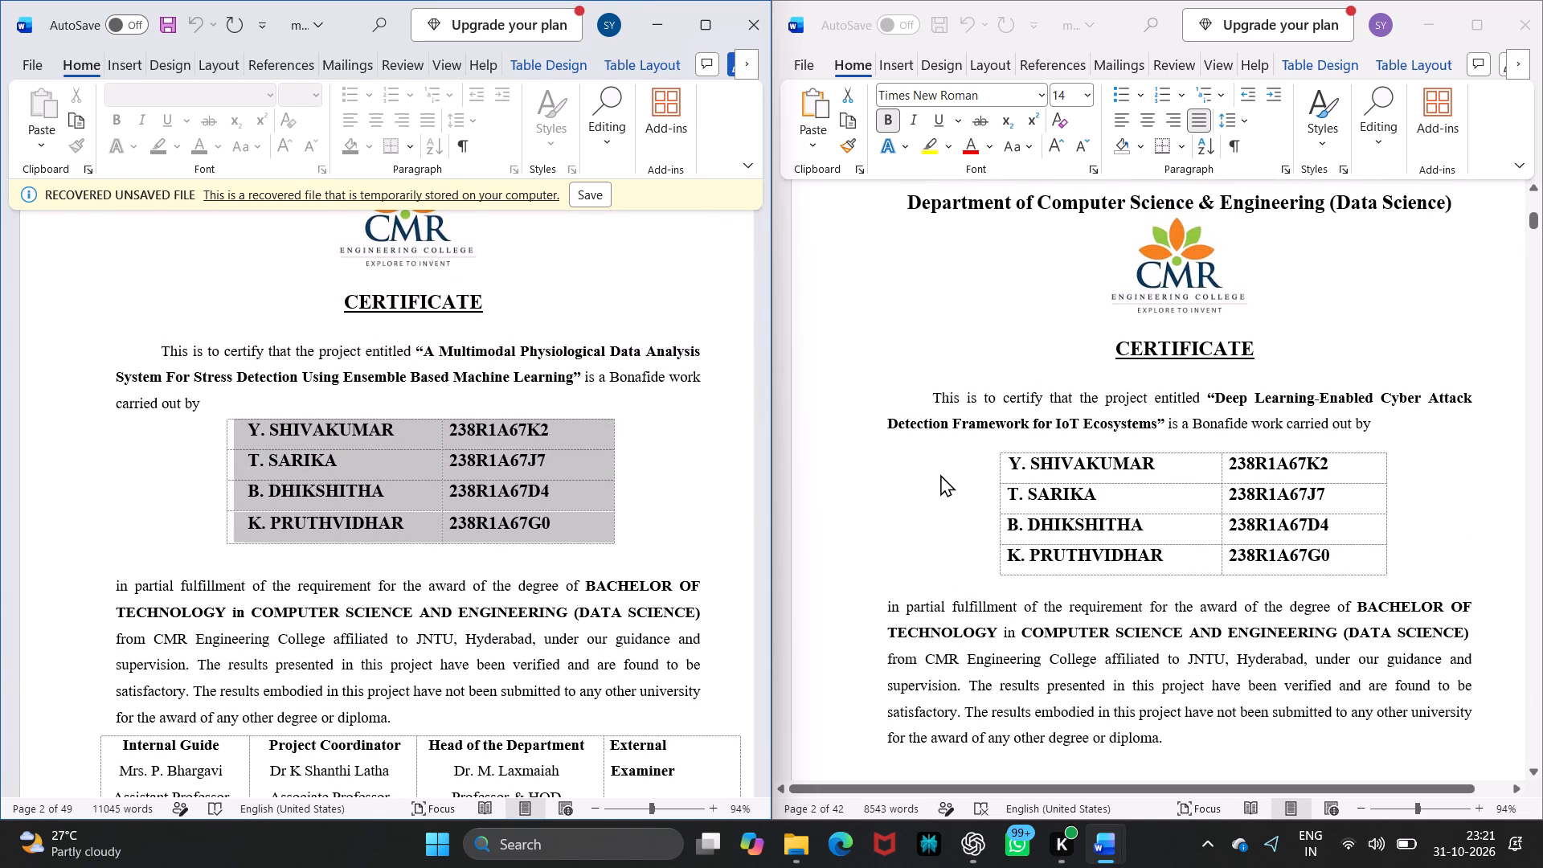
scroll(940, 474, down, 4)
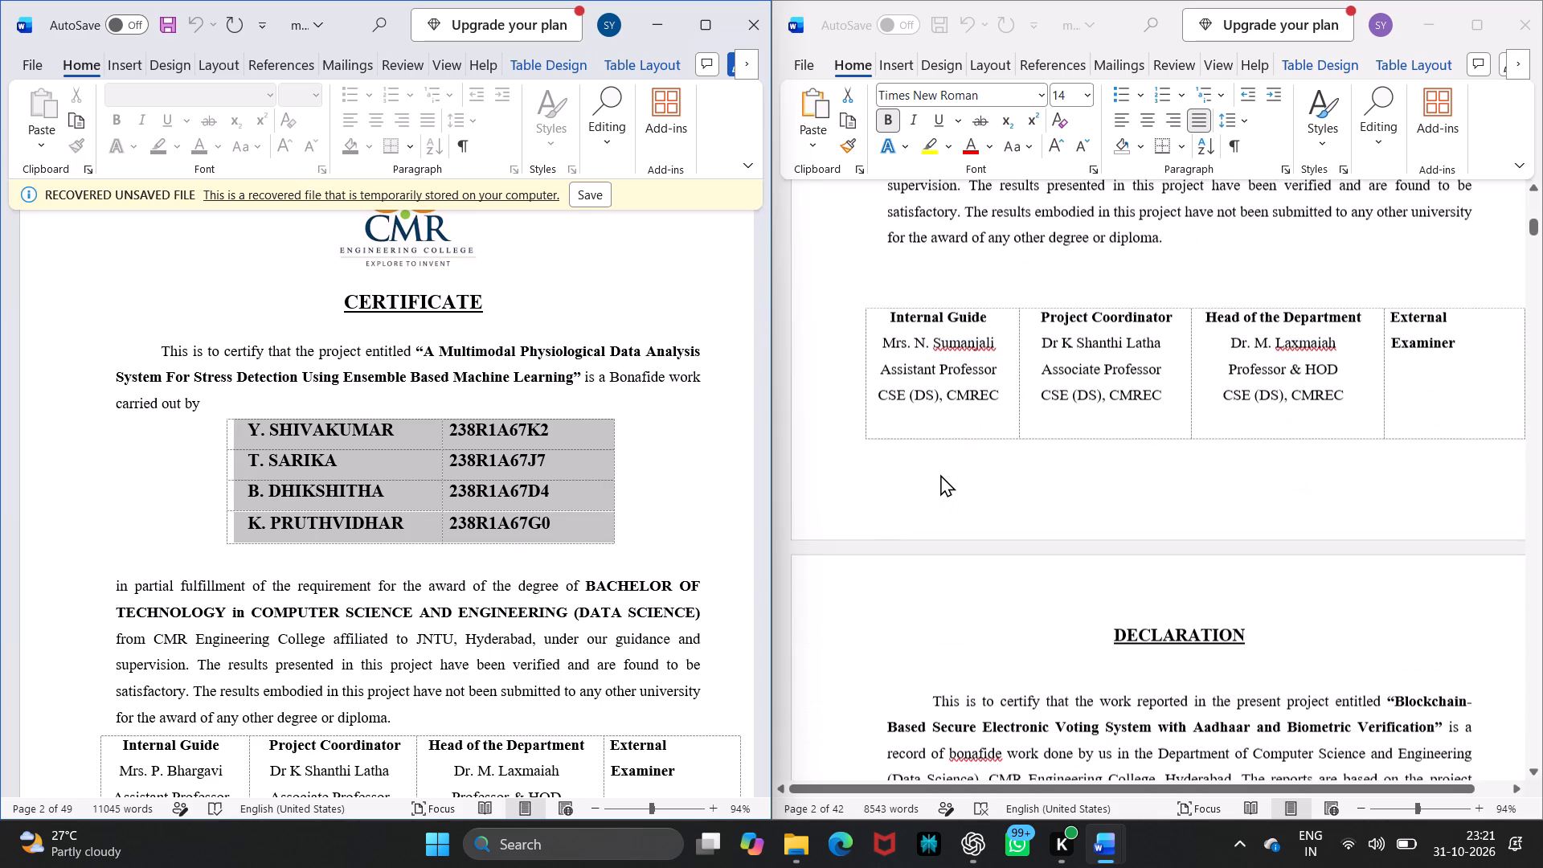
scroll(471, 490, down, 1)
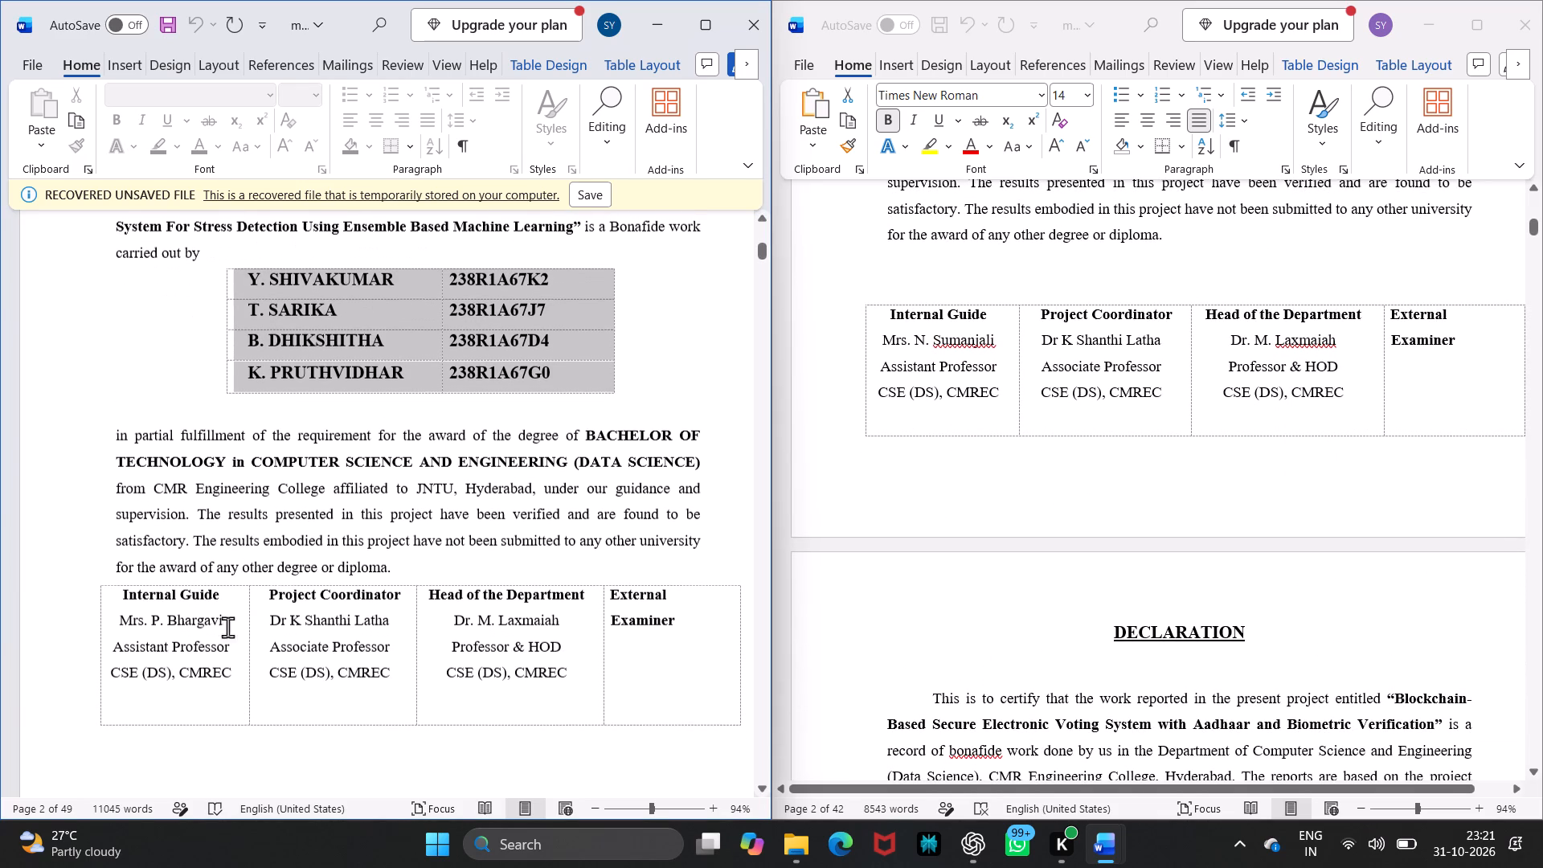
Replace the internal guide's name on the major_project .docx certificate with the one copied from mjrprj.docx, and make it non-bold.
double_click(189, 616)
key(ctrl+c)
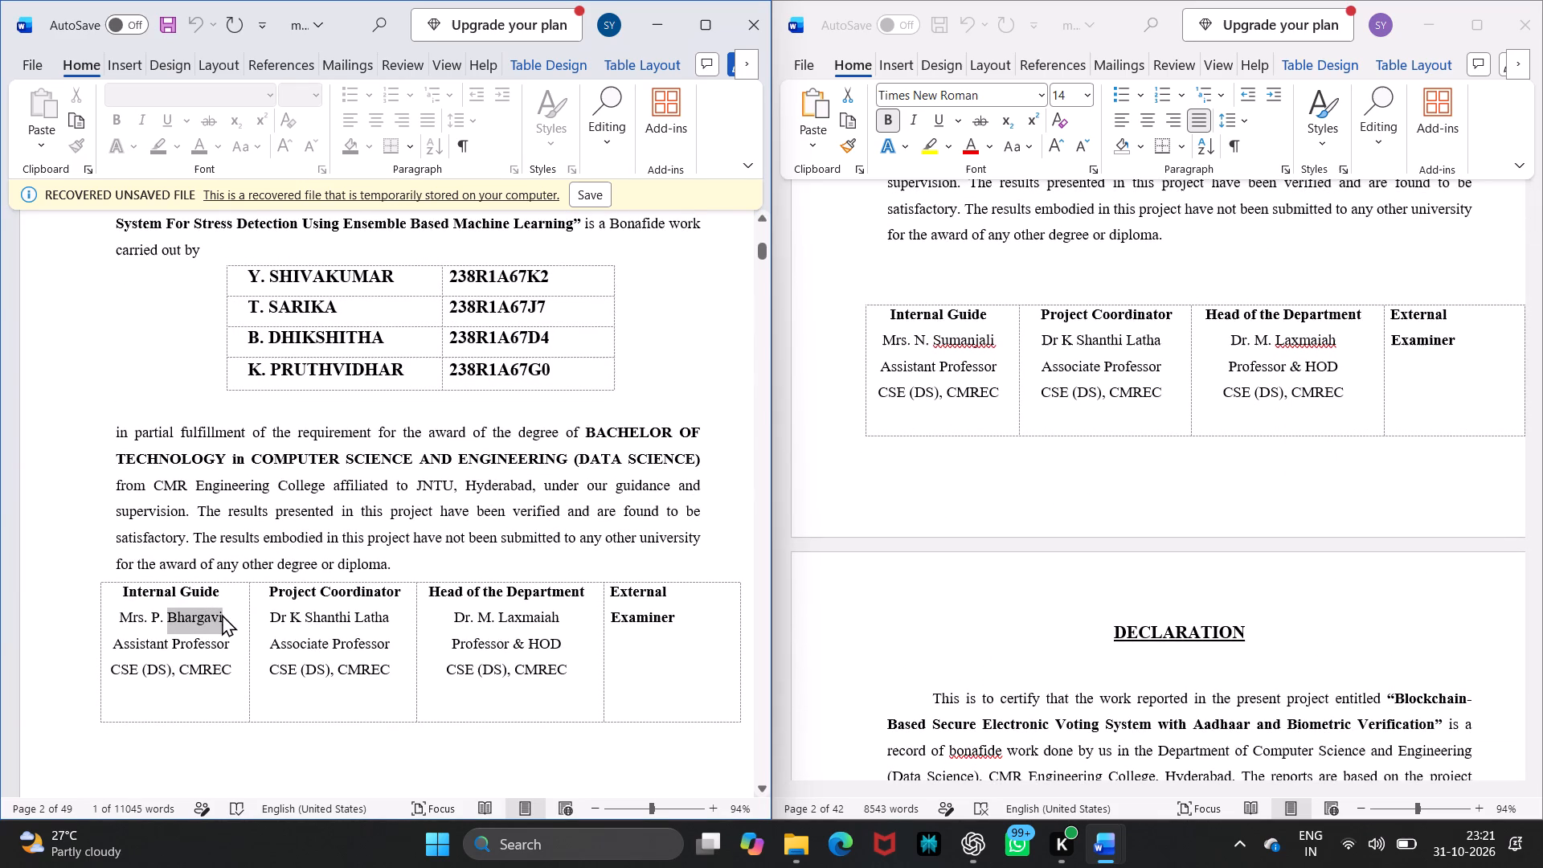
click(222, 614)
drag(227, 616, 113, 615)
key(ctrl+c)
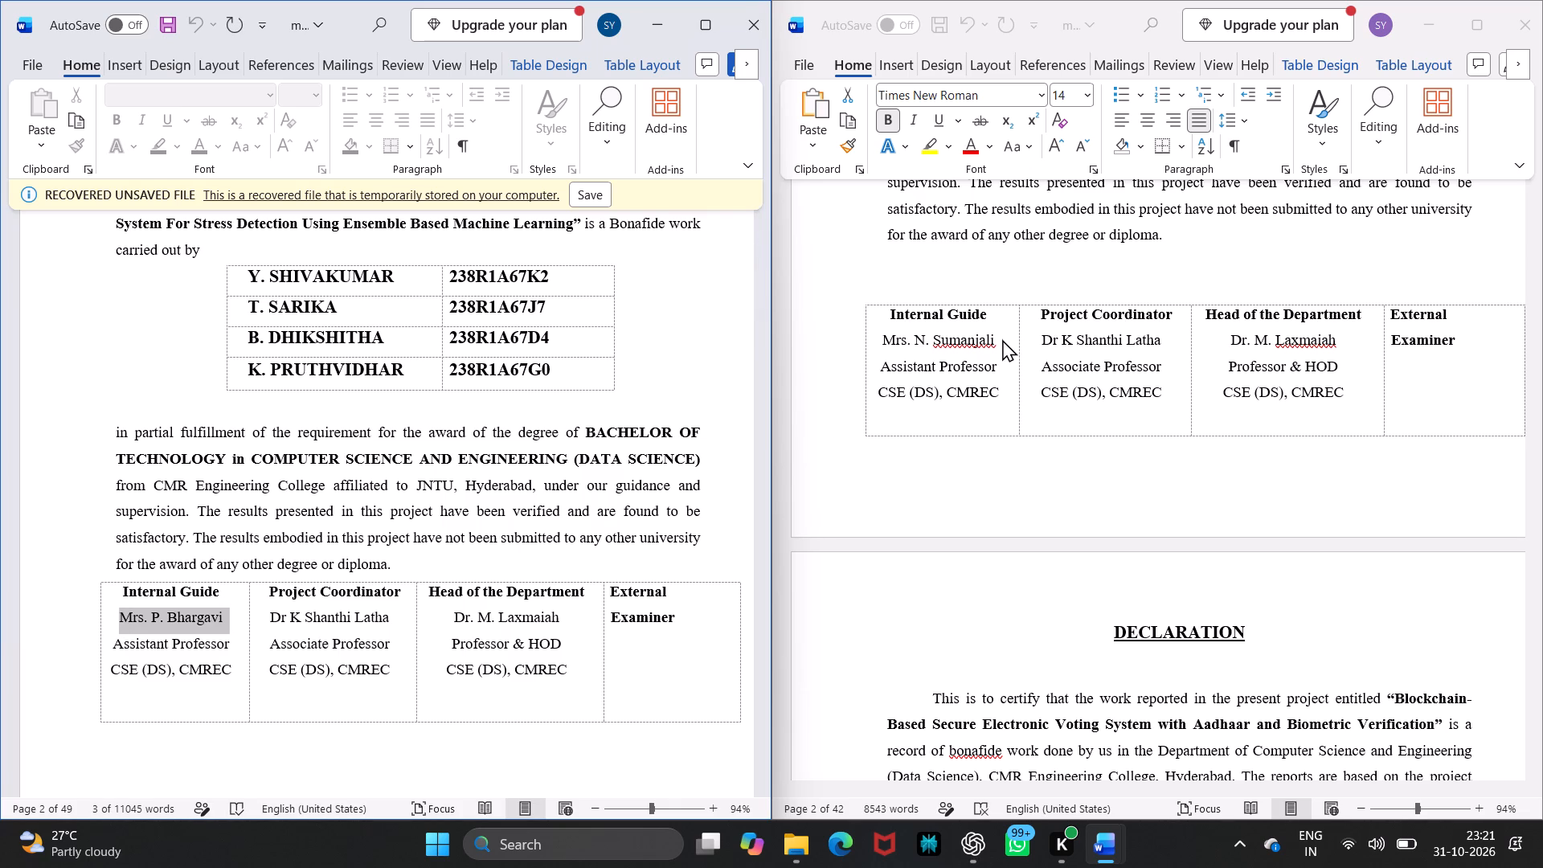
click(997, 339)
drag(997, 339, 900, 337)
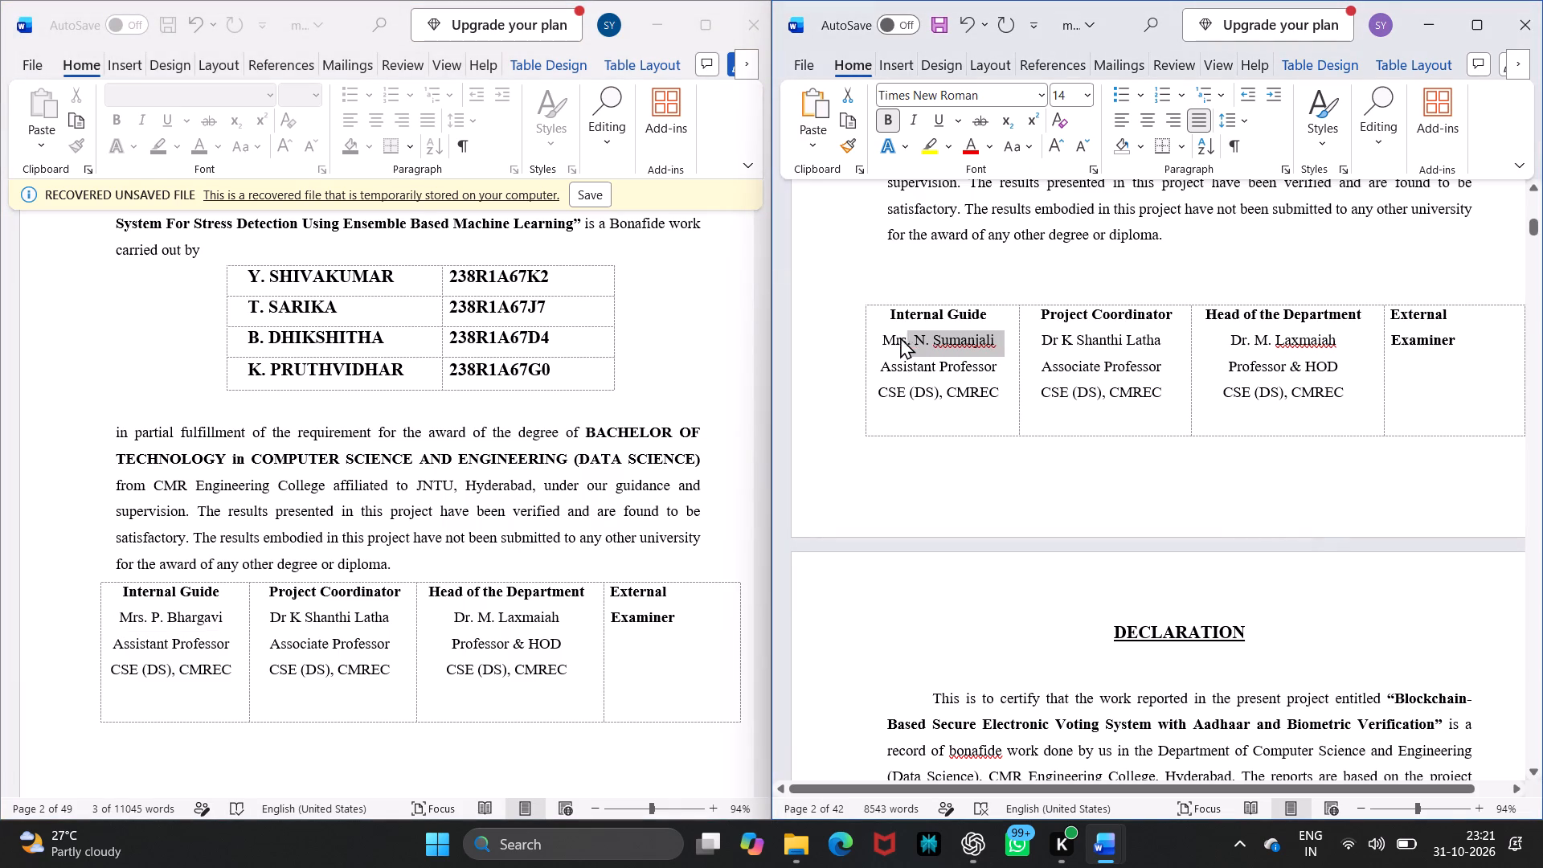
drag(900, 337, 881, 336)
key(ctrl+v)
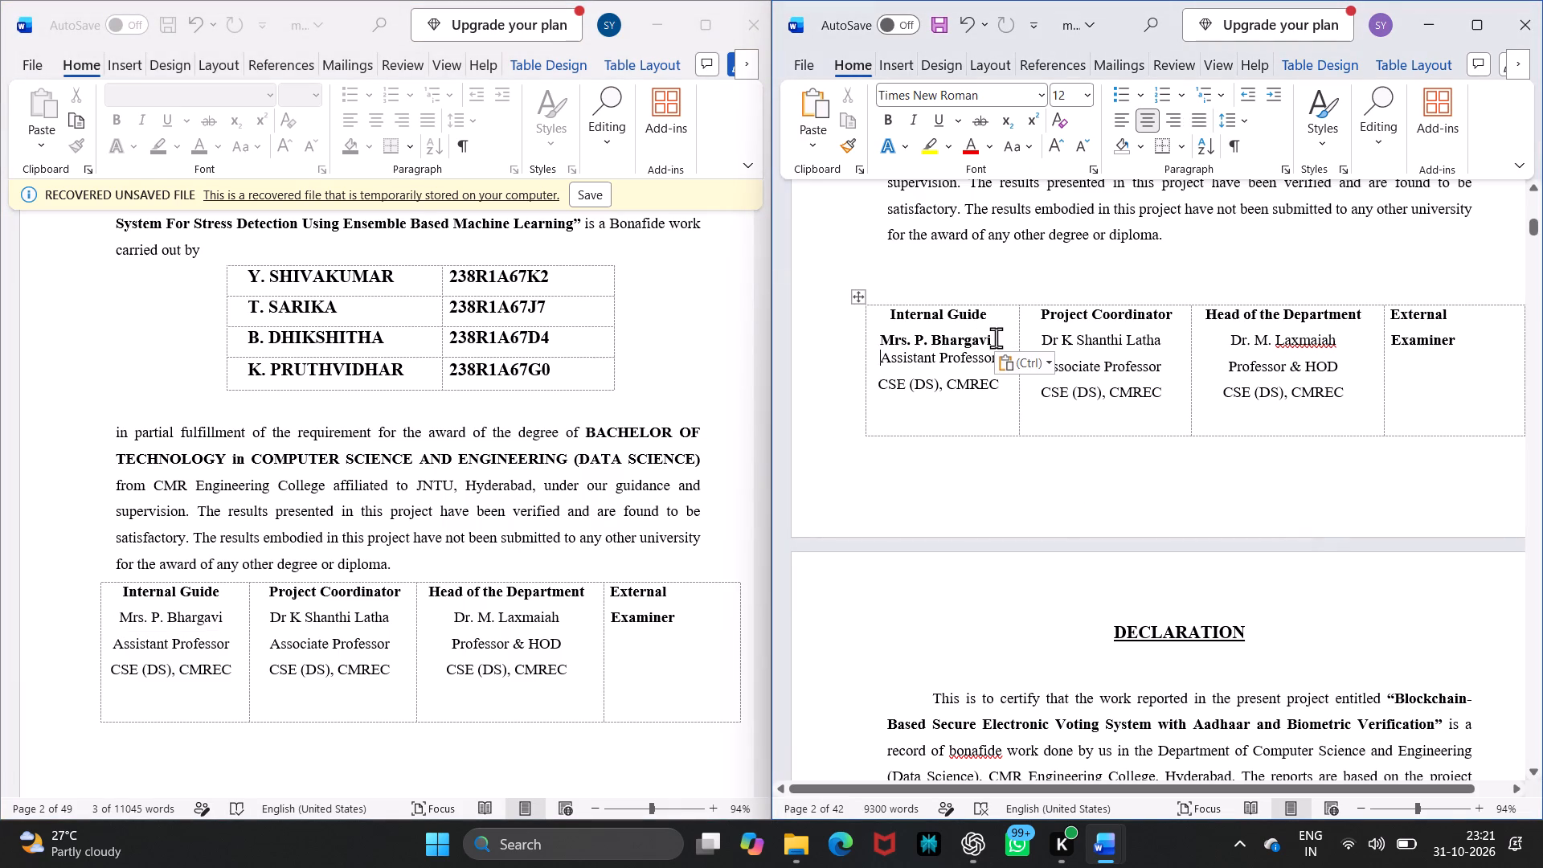
drag(996, 338, 884, 338)
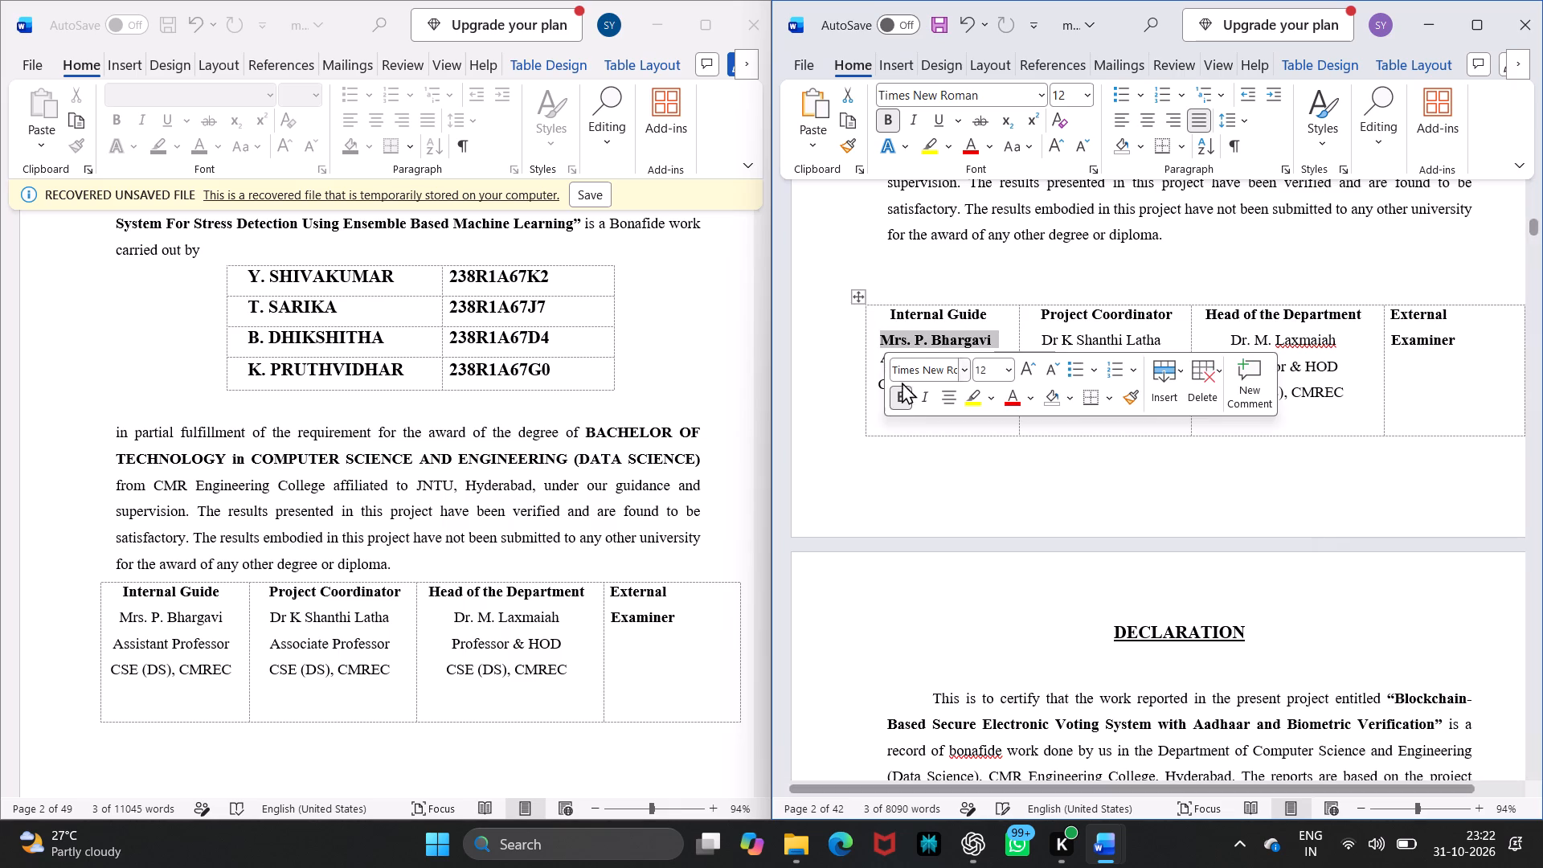
click(897, 392)
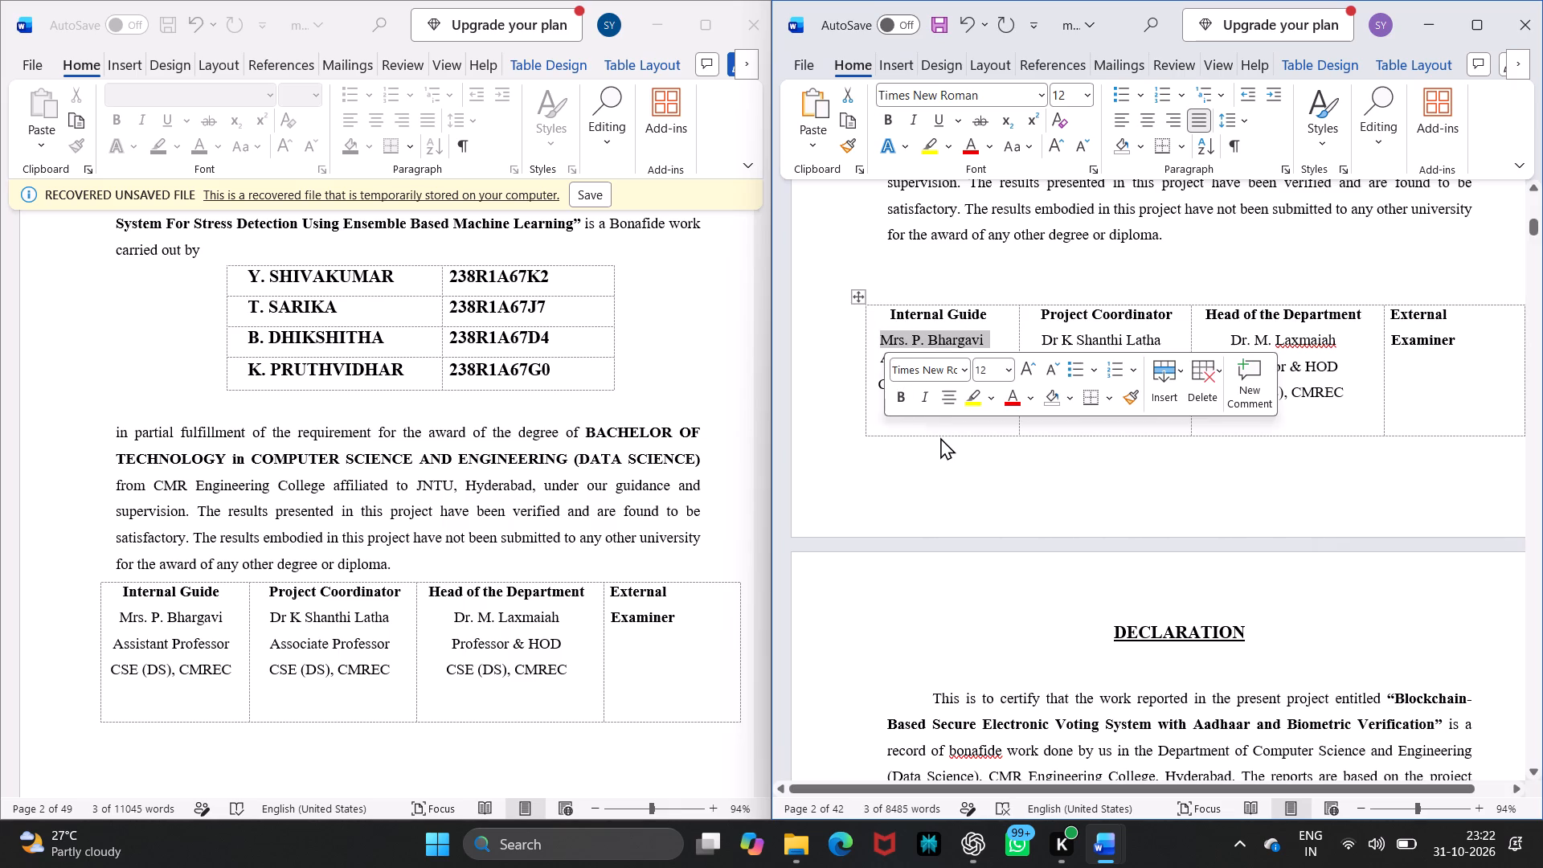
click(940, 437)
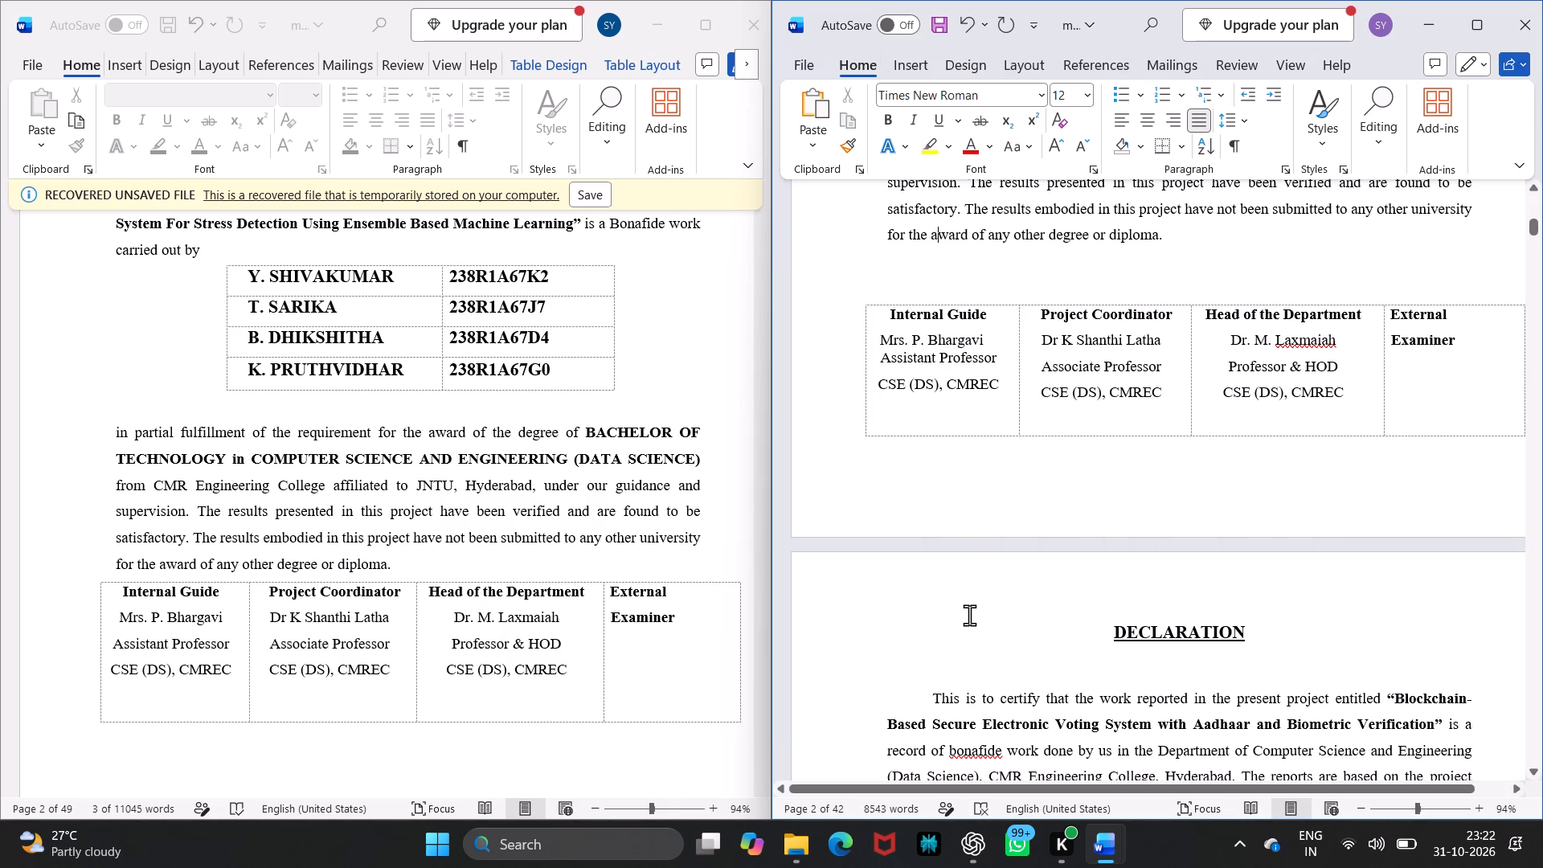
Replace the declaration's project title in major_project .docx with "Deep Learning-Enabled Cyber Attack Detection Framework for IoT Ecosystems" from mjrprj.docx, adding a space before the closing quote.
scroll(969, 615, down, 2)
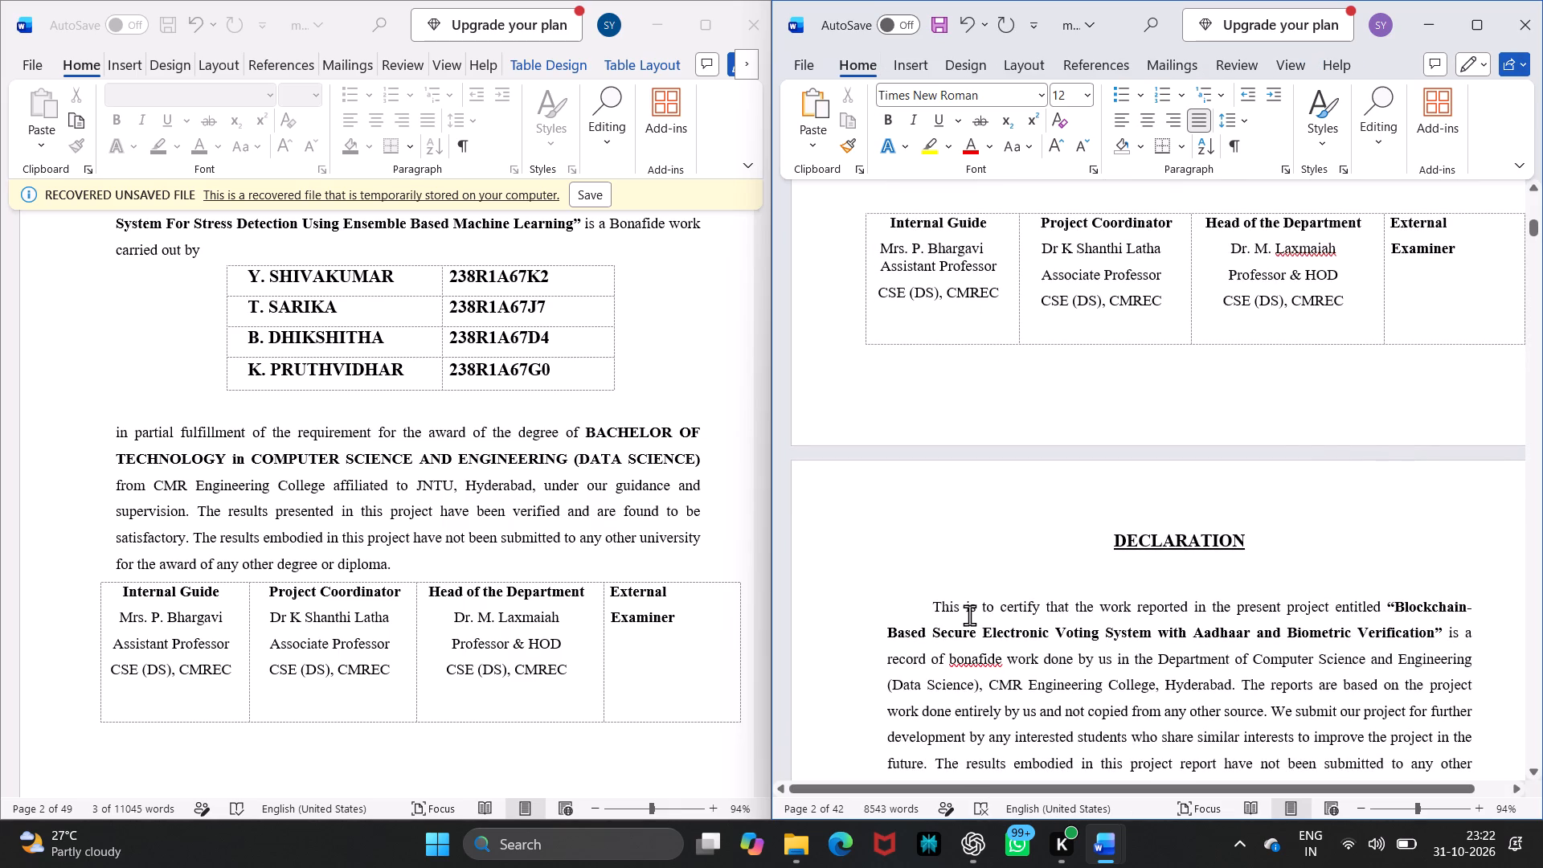
scroll(969, 615, down, 2)
scroll(969, 615, up, 2)
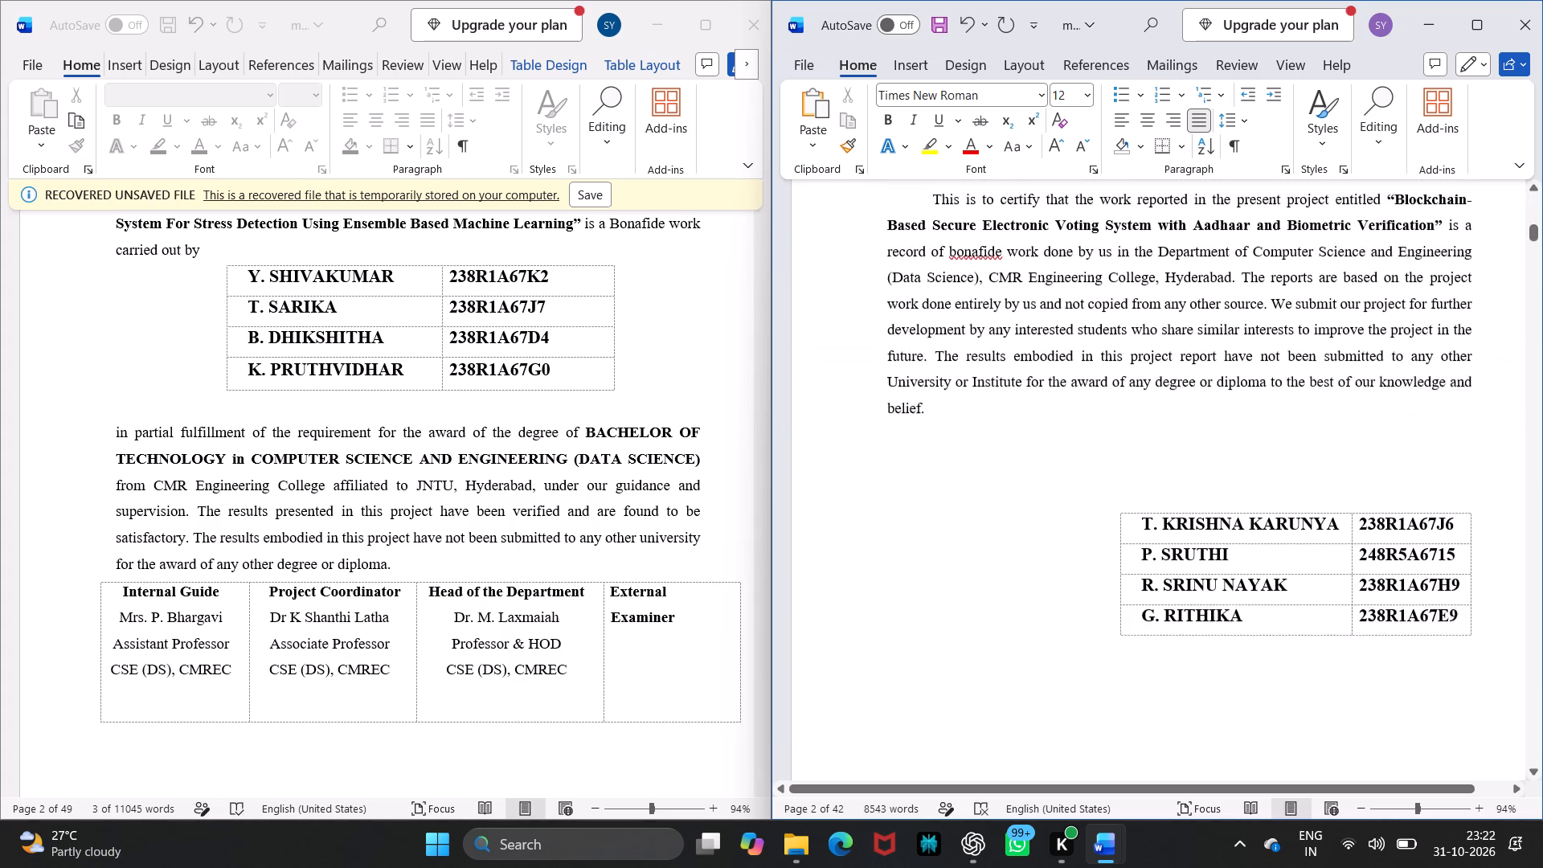
scroll(969, 615, up, 1)
scroll(619, 624, down, 3)
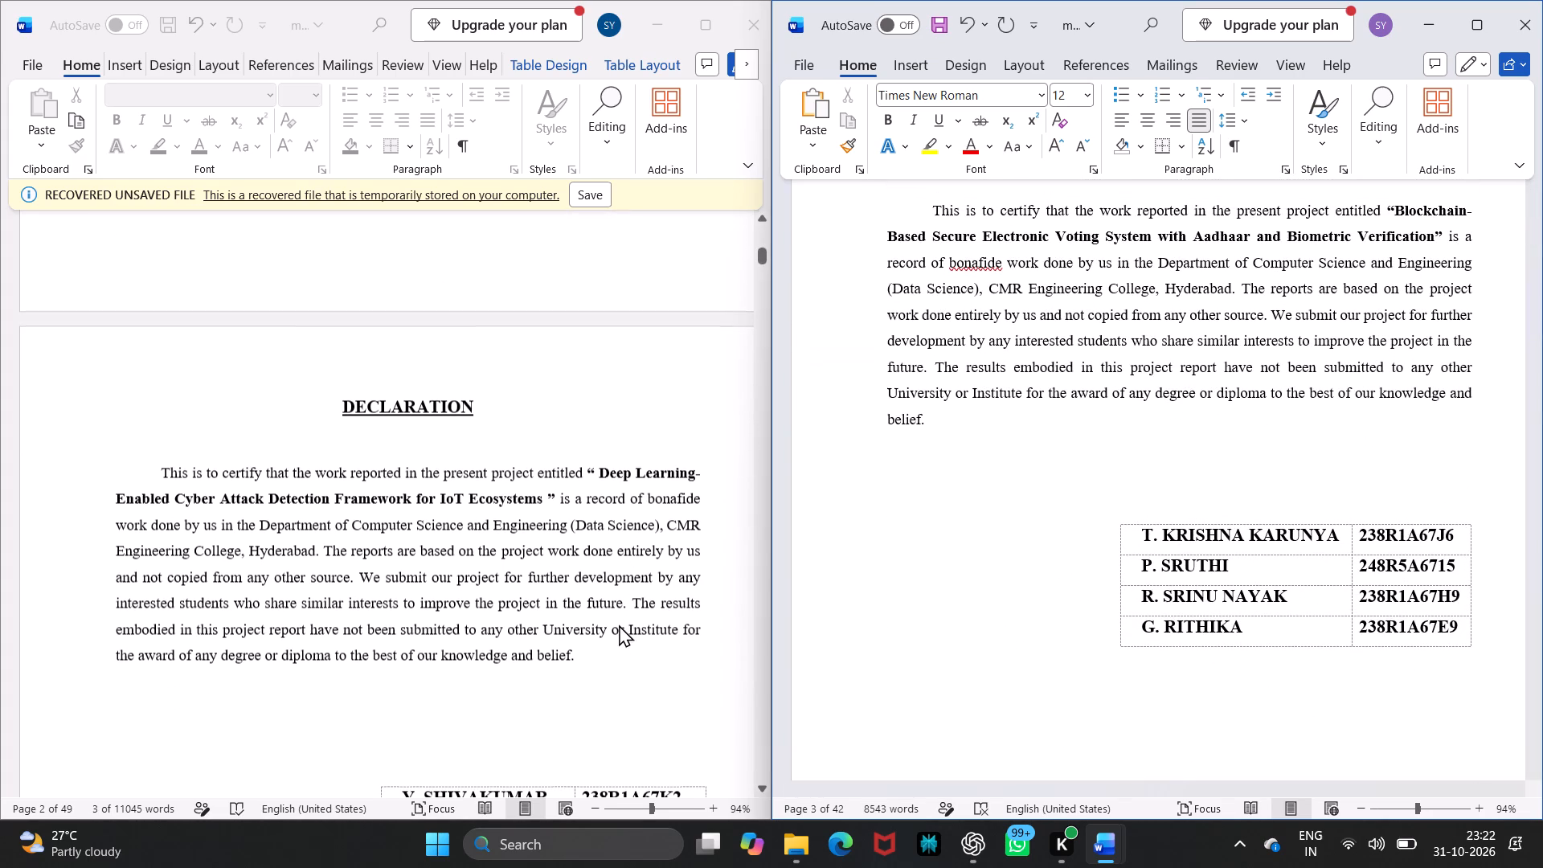
click(600, 469)
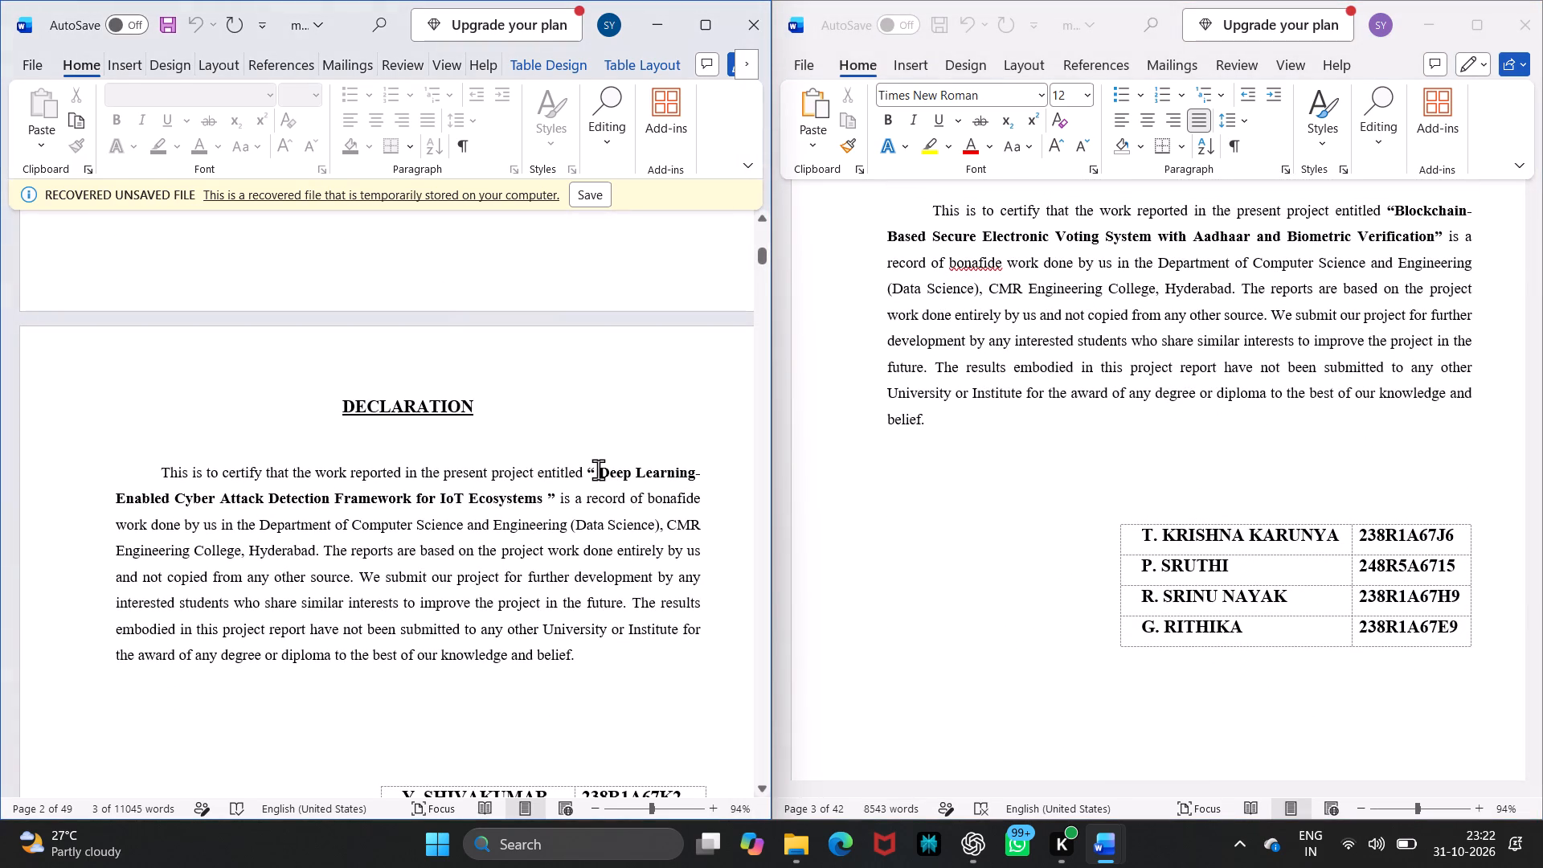
click(598, 469)
drag(598, 469, 537, 505)
key(ctrl+c)
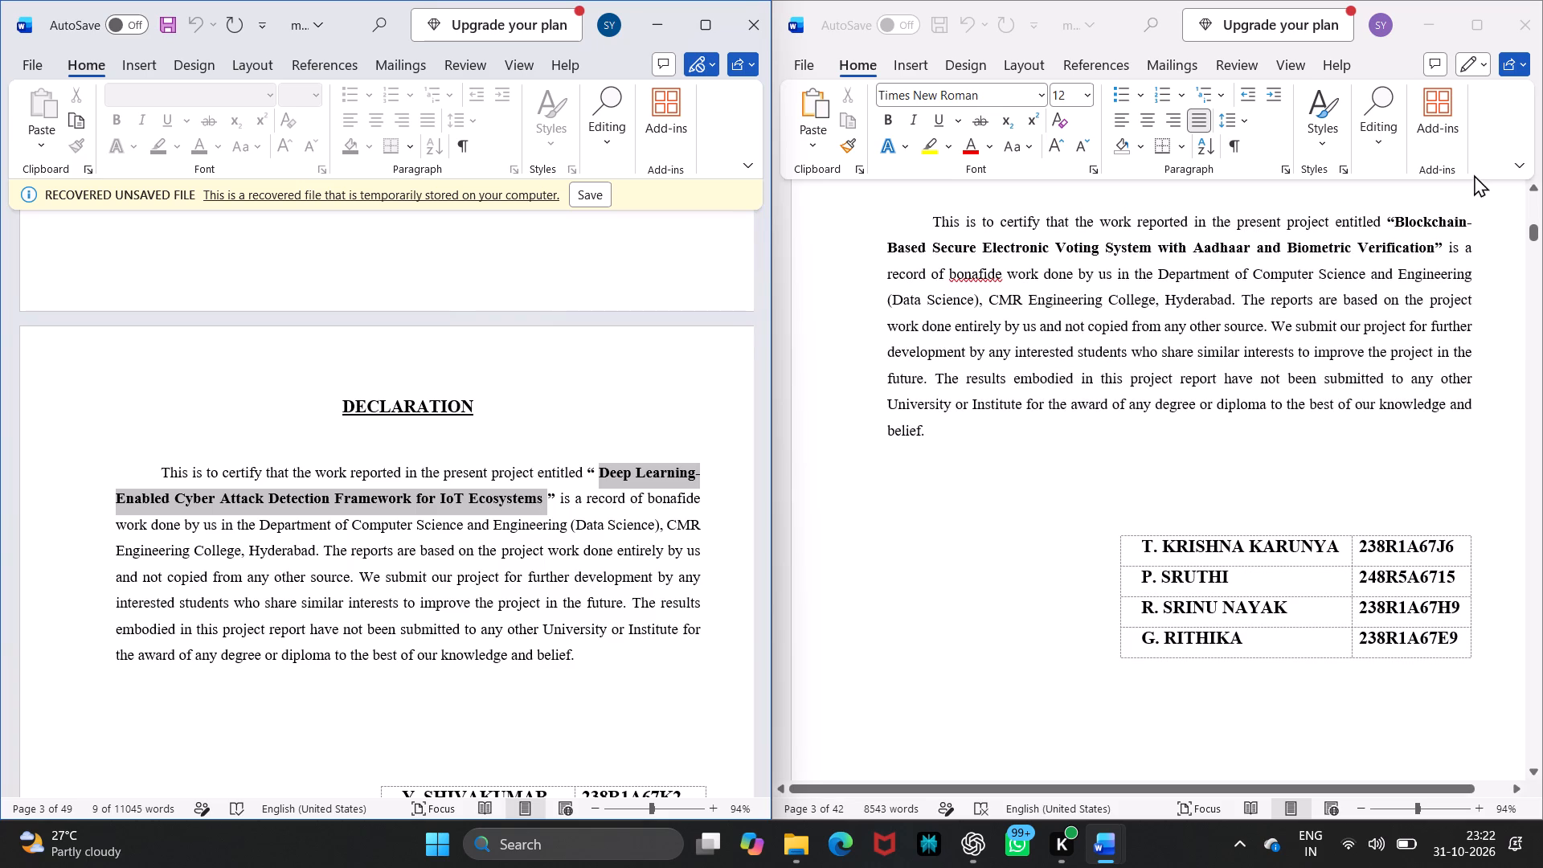
click(1395, 221)
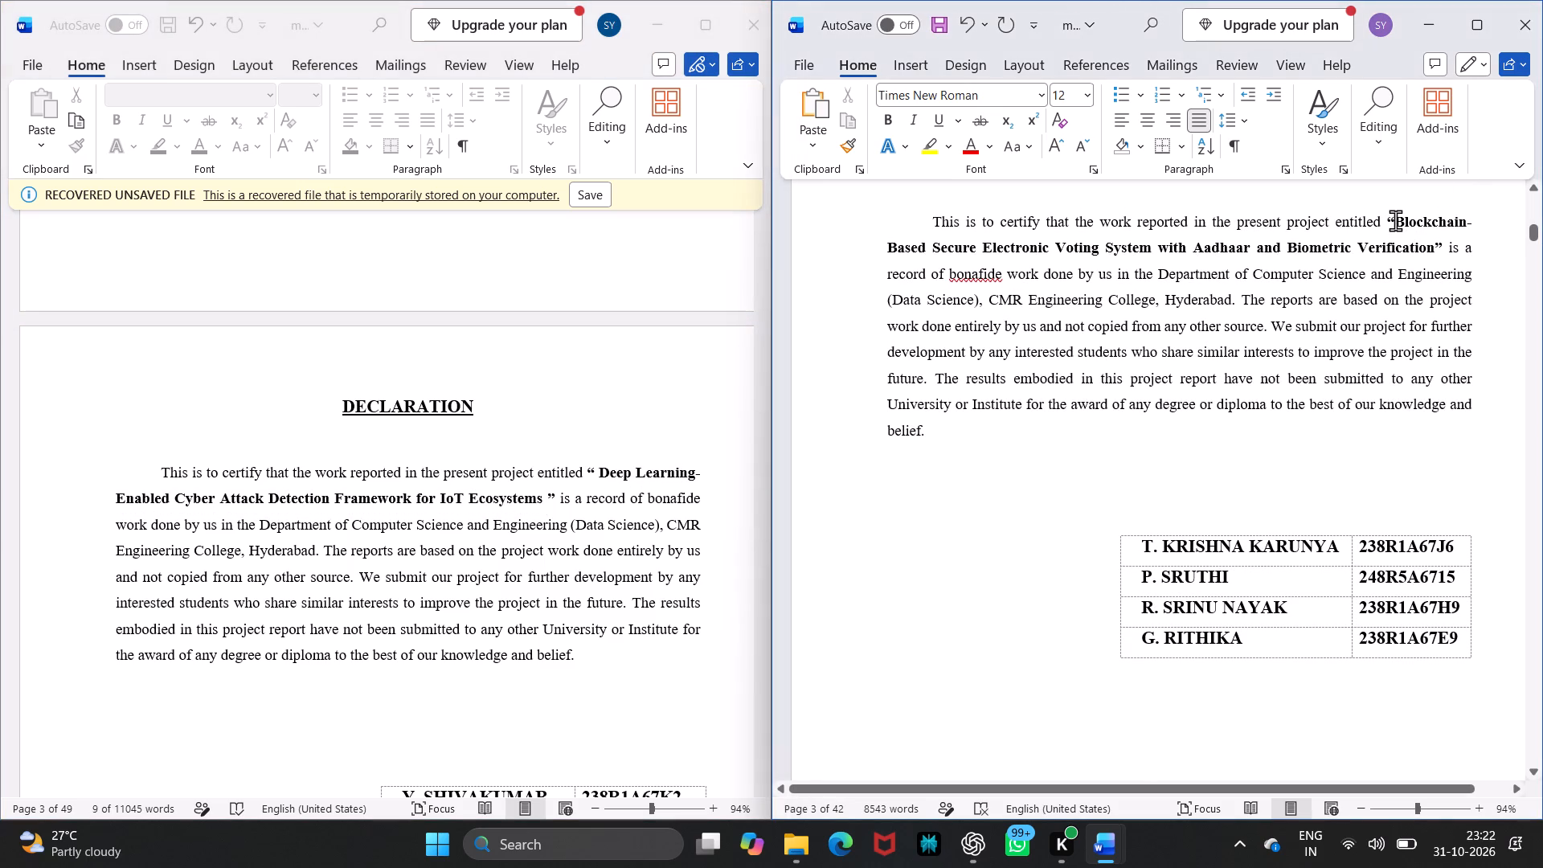
drag(1395, 220, 1435, 244)
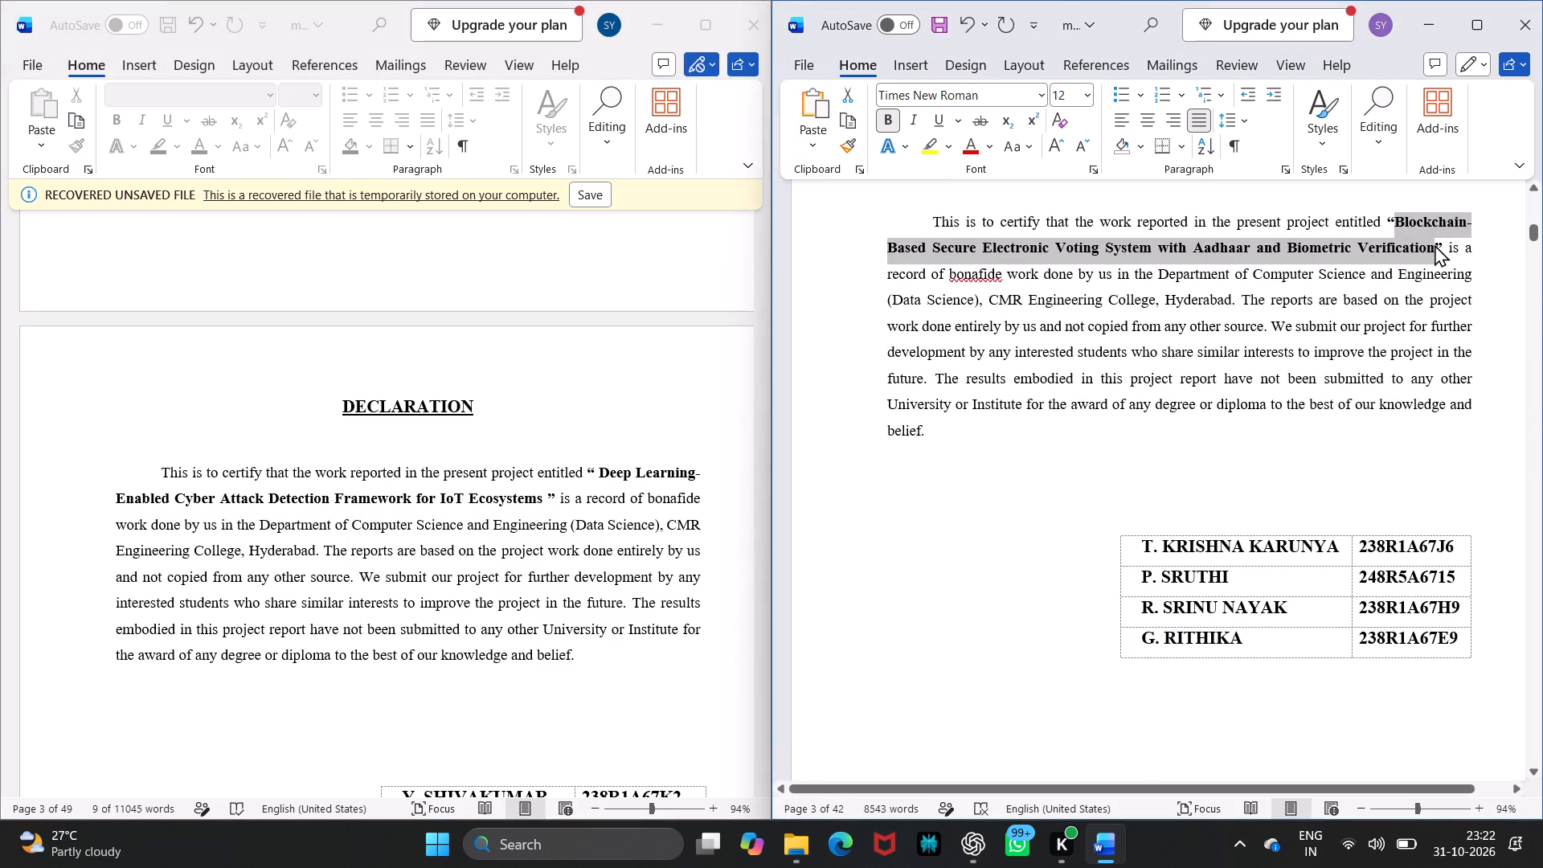
key(ctrl+v)
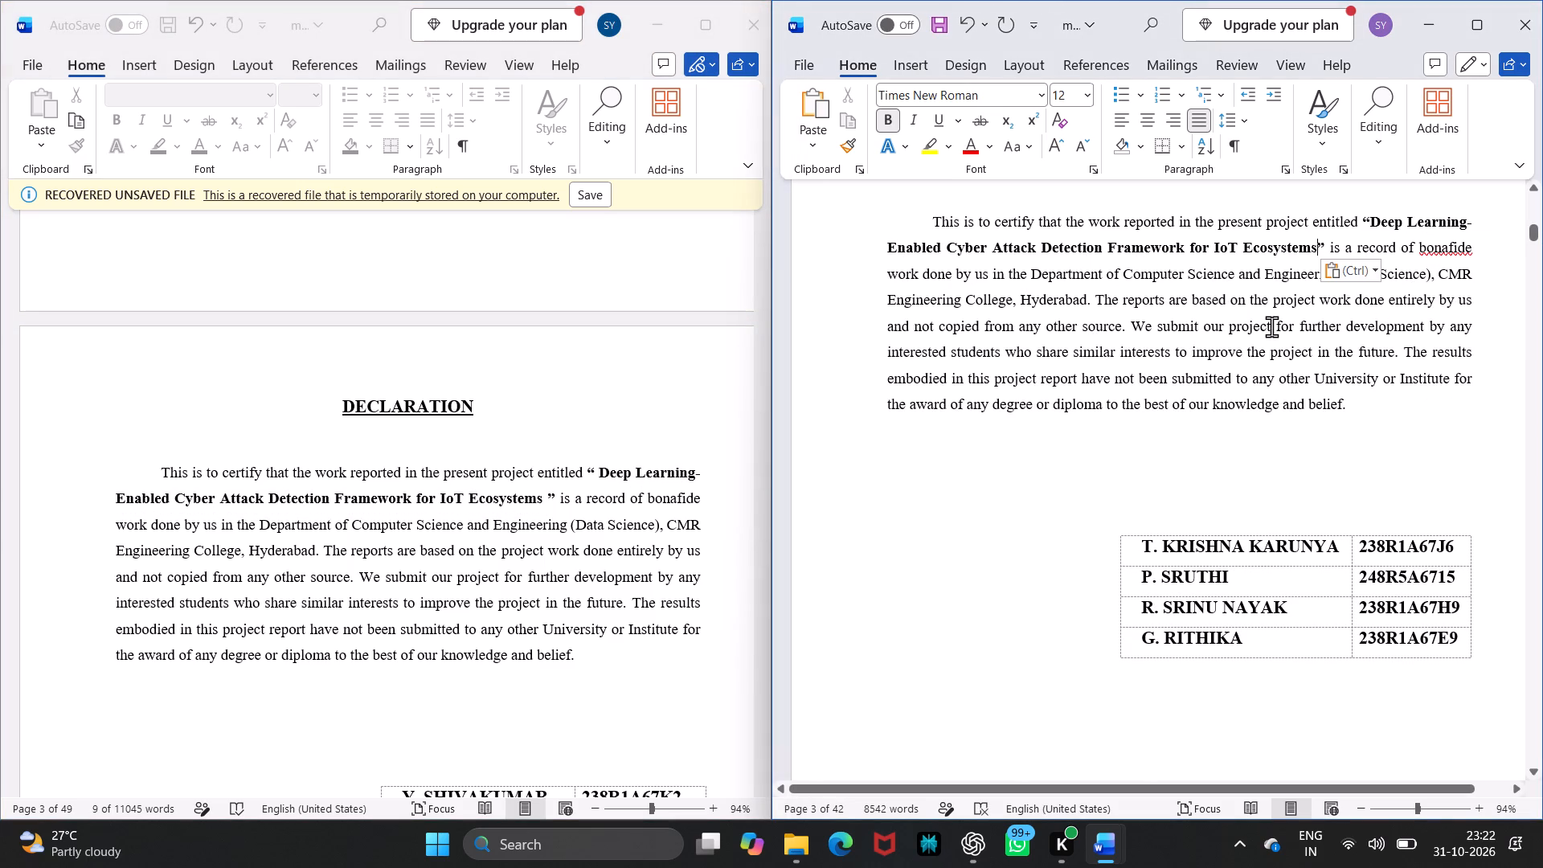
key(space)
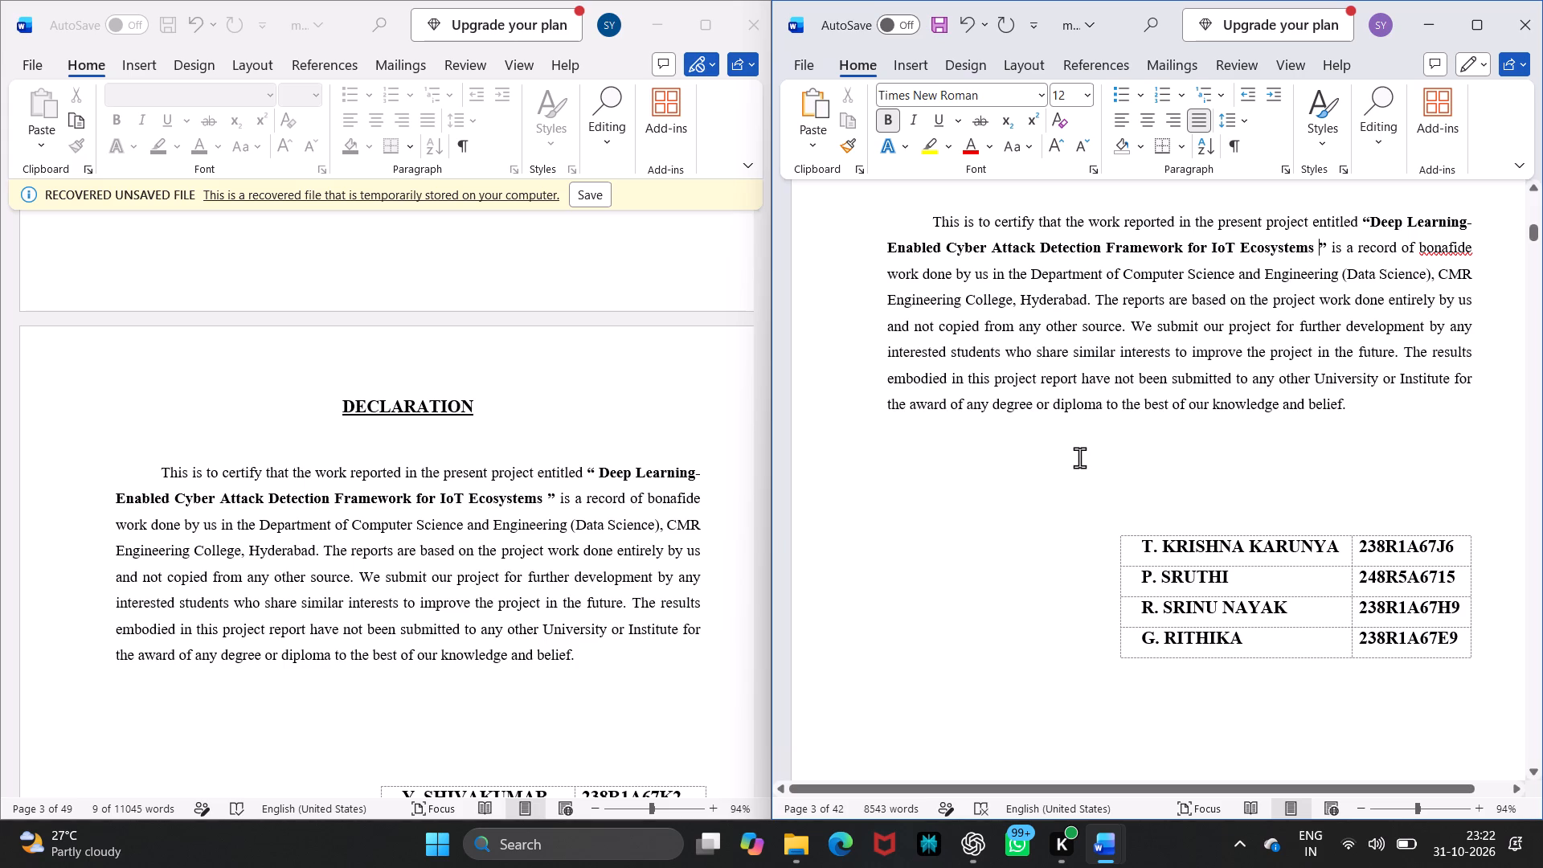
Replace the student names and roll numbers in the declaration table of major_project .docx with the table copied from the mjrprj.docx declaration.
scroll(1079, 457, down, 2)
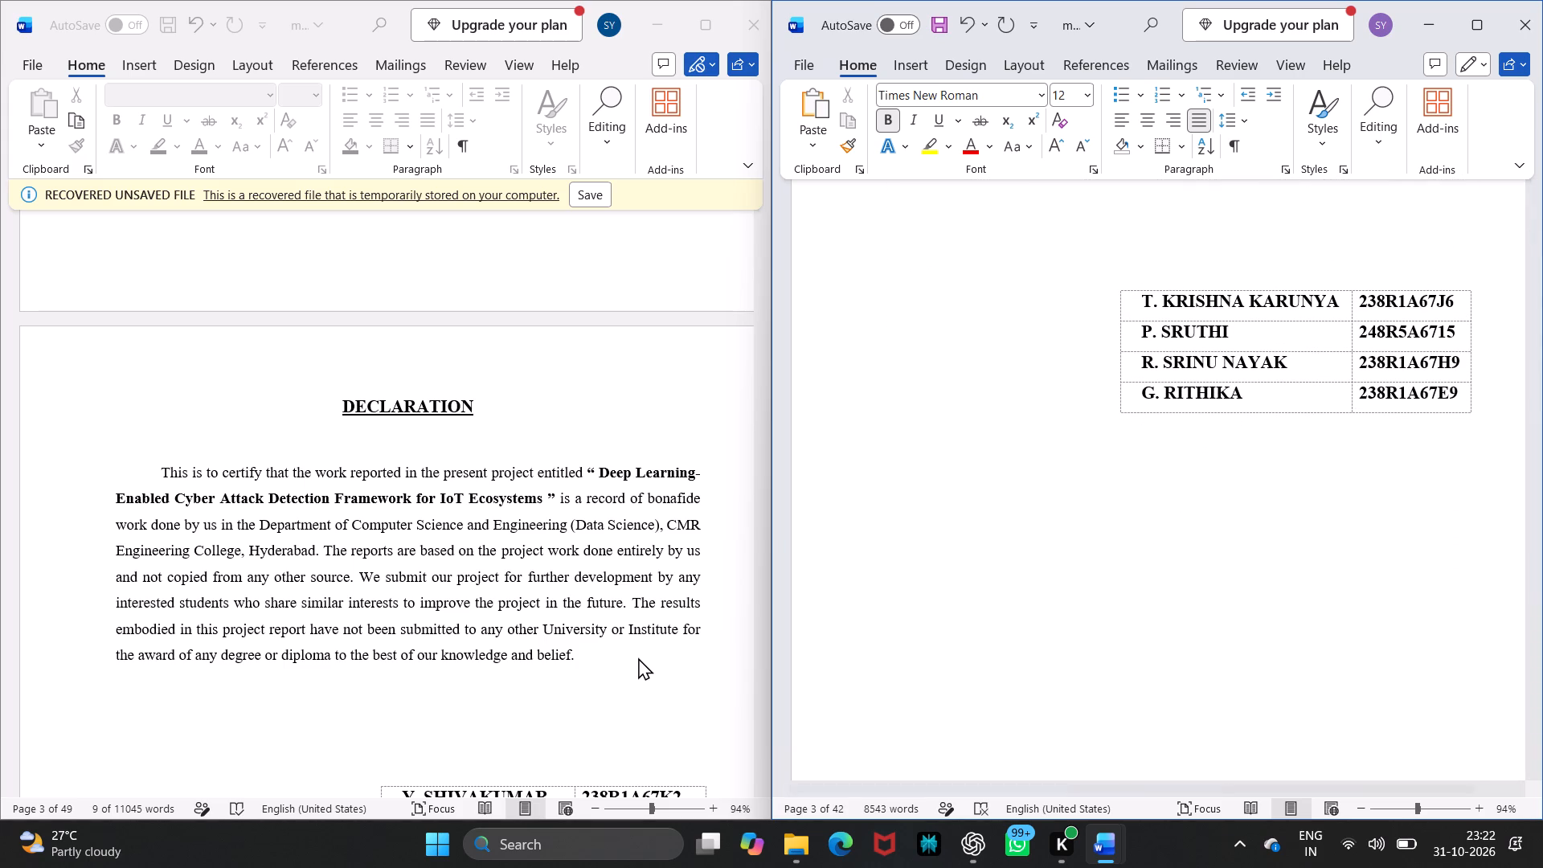
scroll(638, 657, down, 1)
click(681, 606)
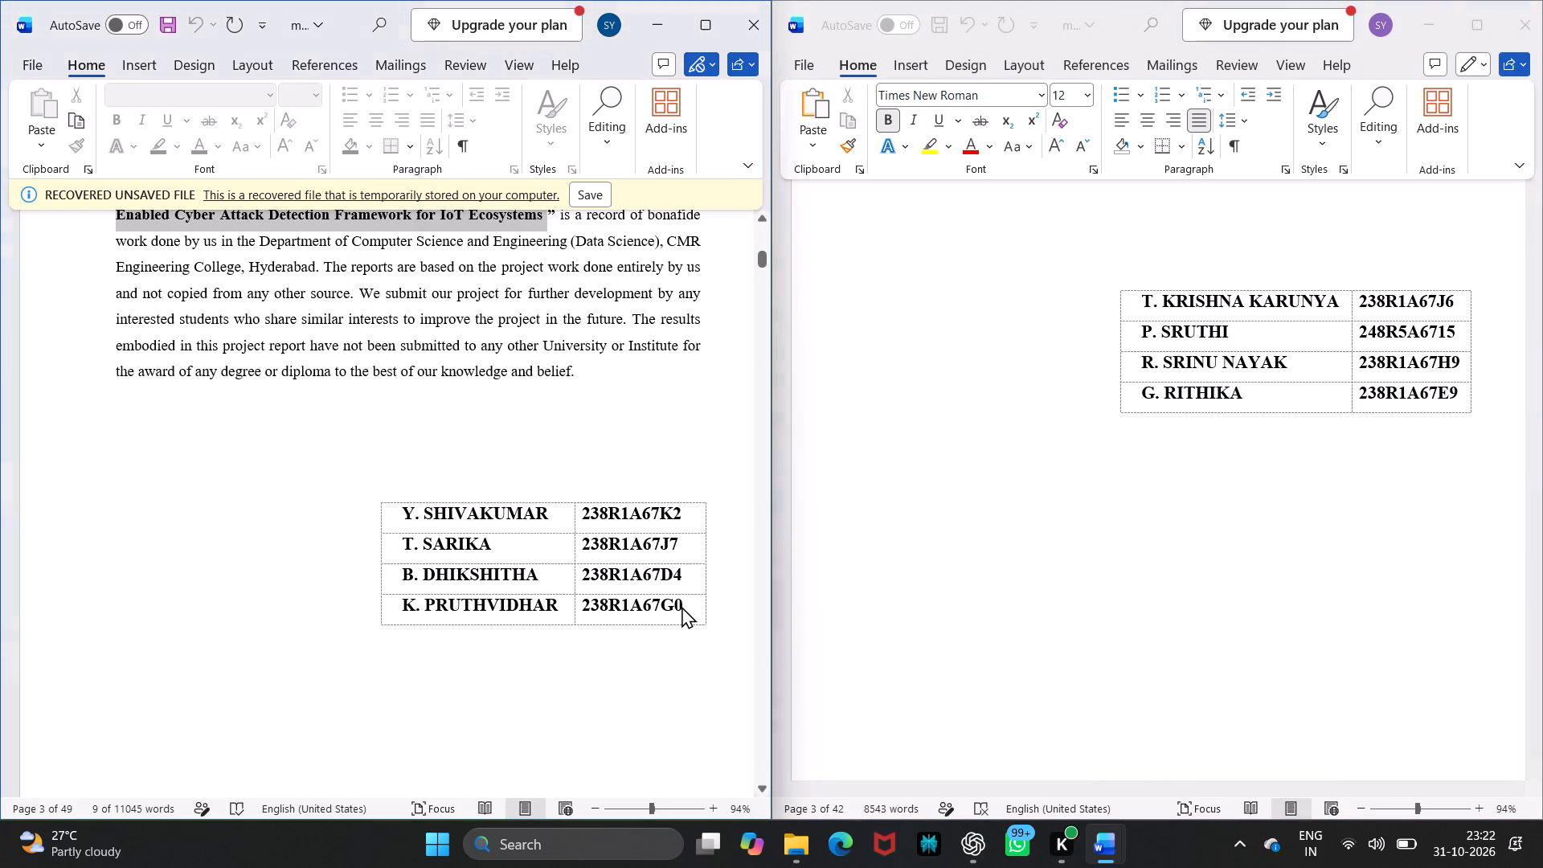
drag(681, 606, 420, 502)
key(ctrl+c)
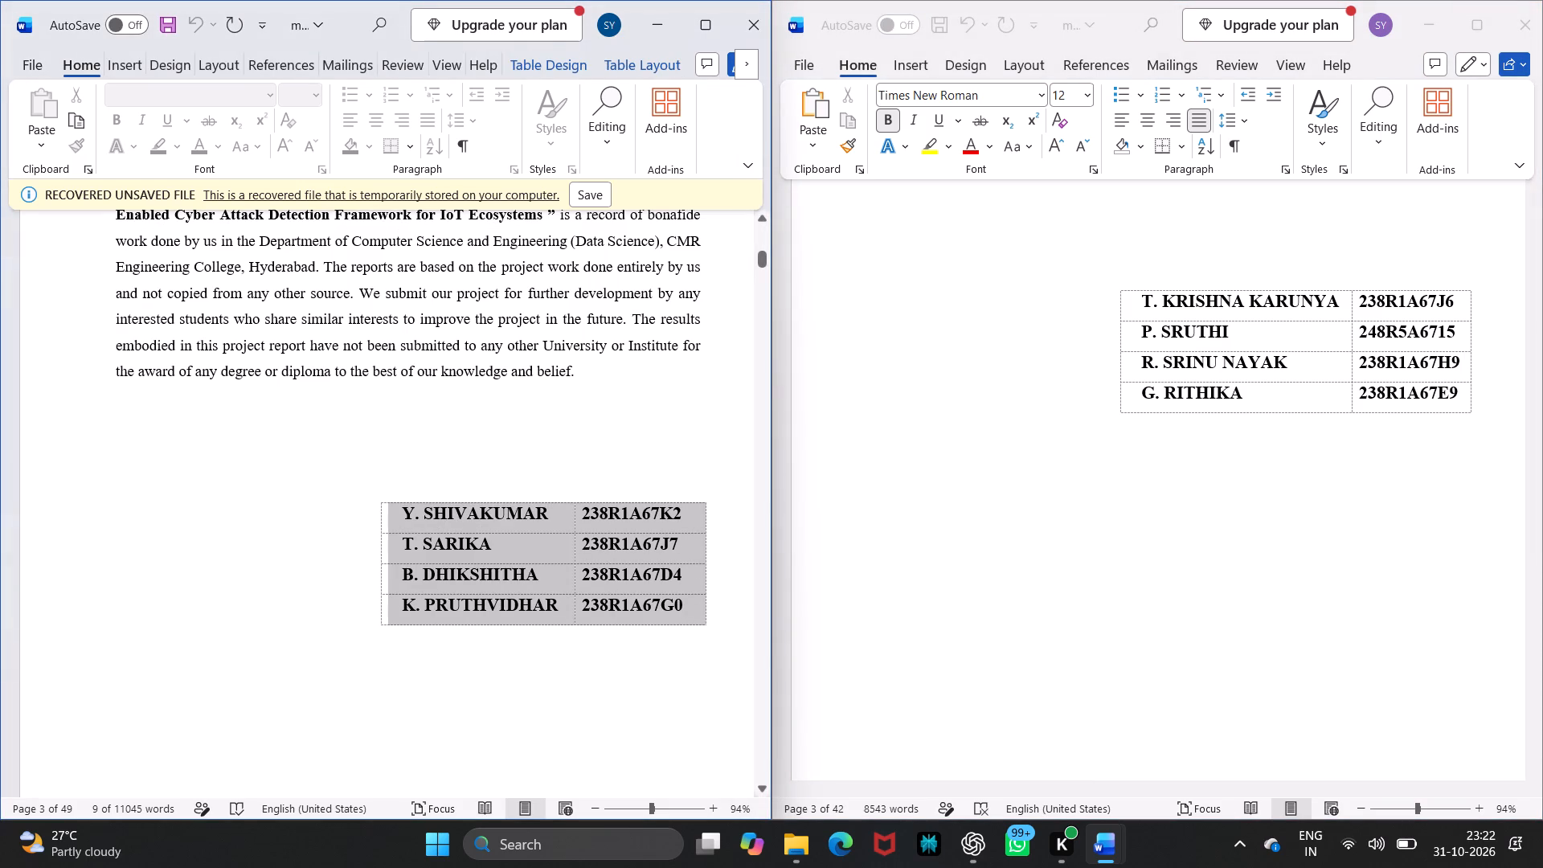
click(1458, 393)
drag(1458, 393, 1435, 391)
key(ctrl+v)
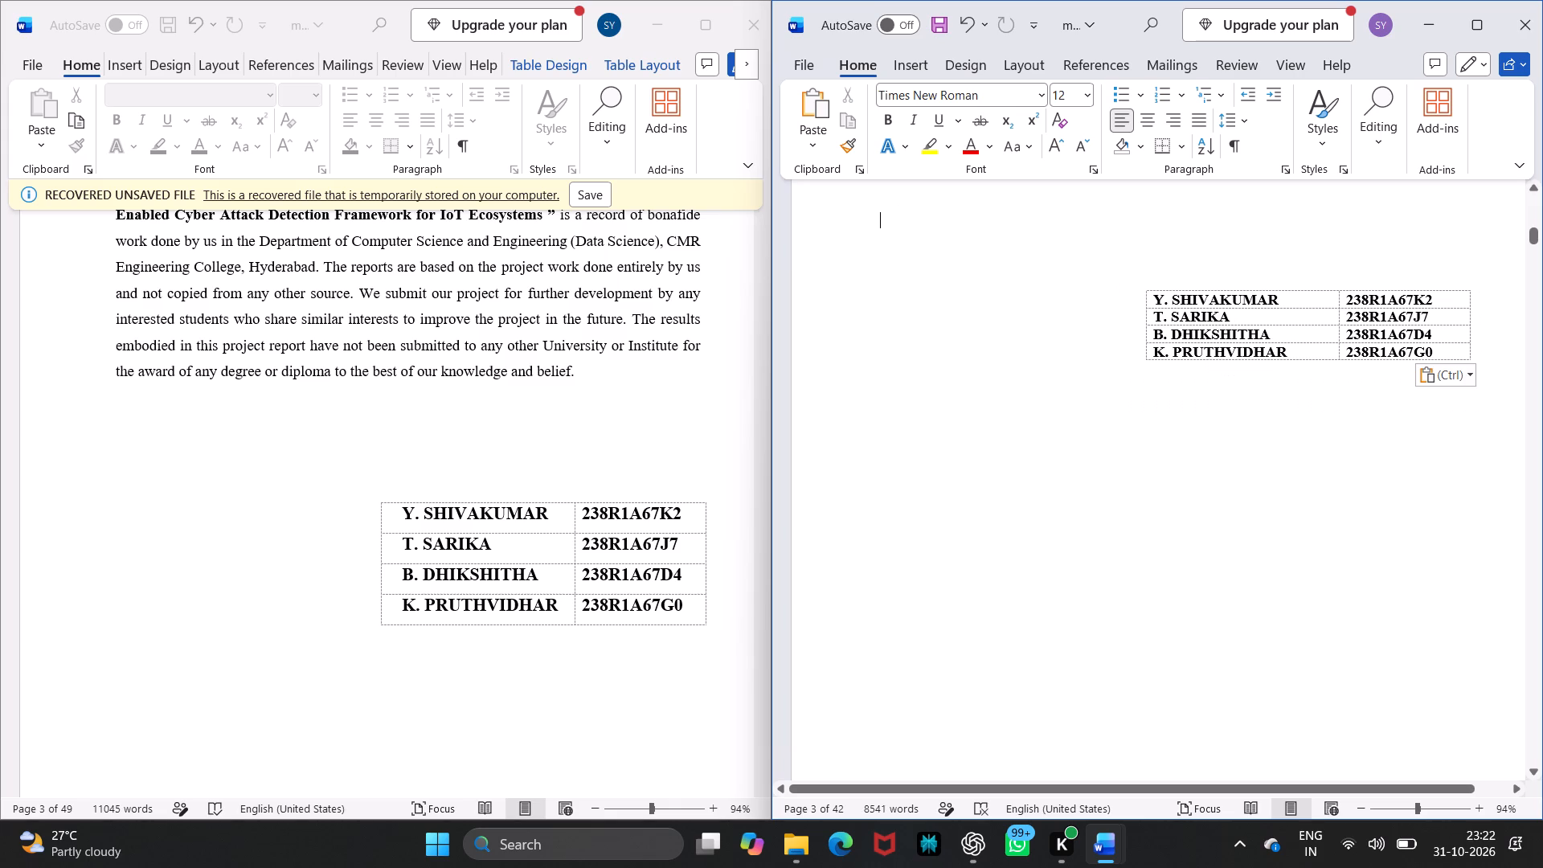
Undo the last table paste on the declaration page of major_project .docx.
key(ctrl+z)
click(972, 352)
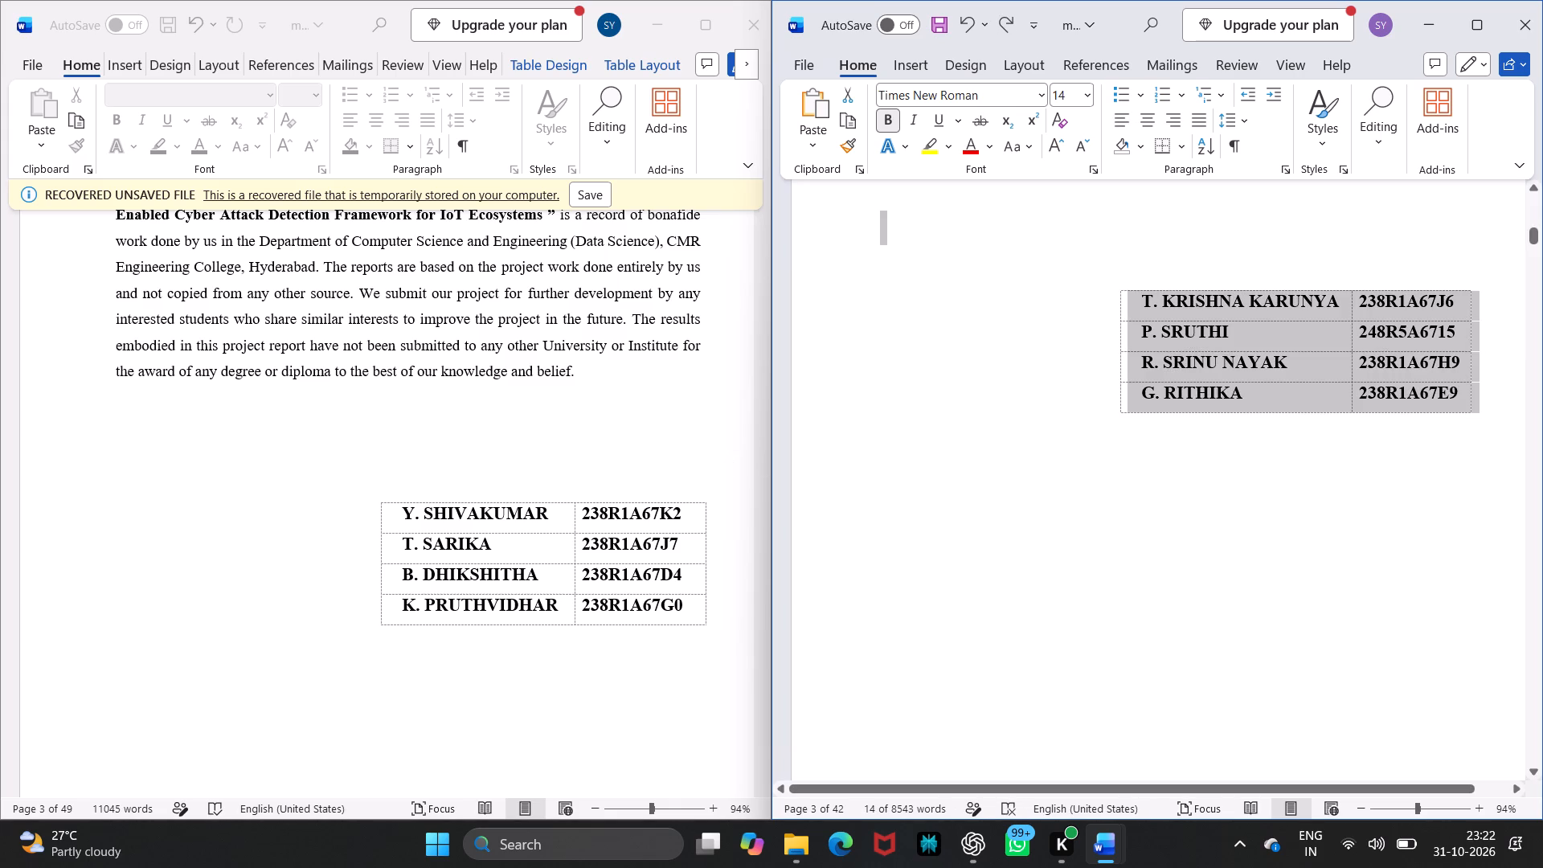
Copy the four students' names and roll numbers from the mjrprj.docx declaration over the matching cells of the major_project .docx declaration table.
click(682, 609)
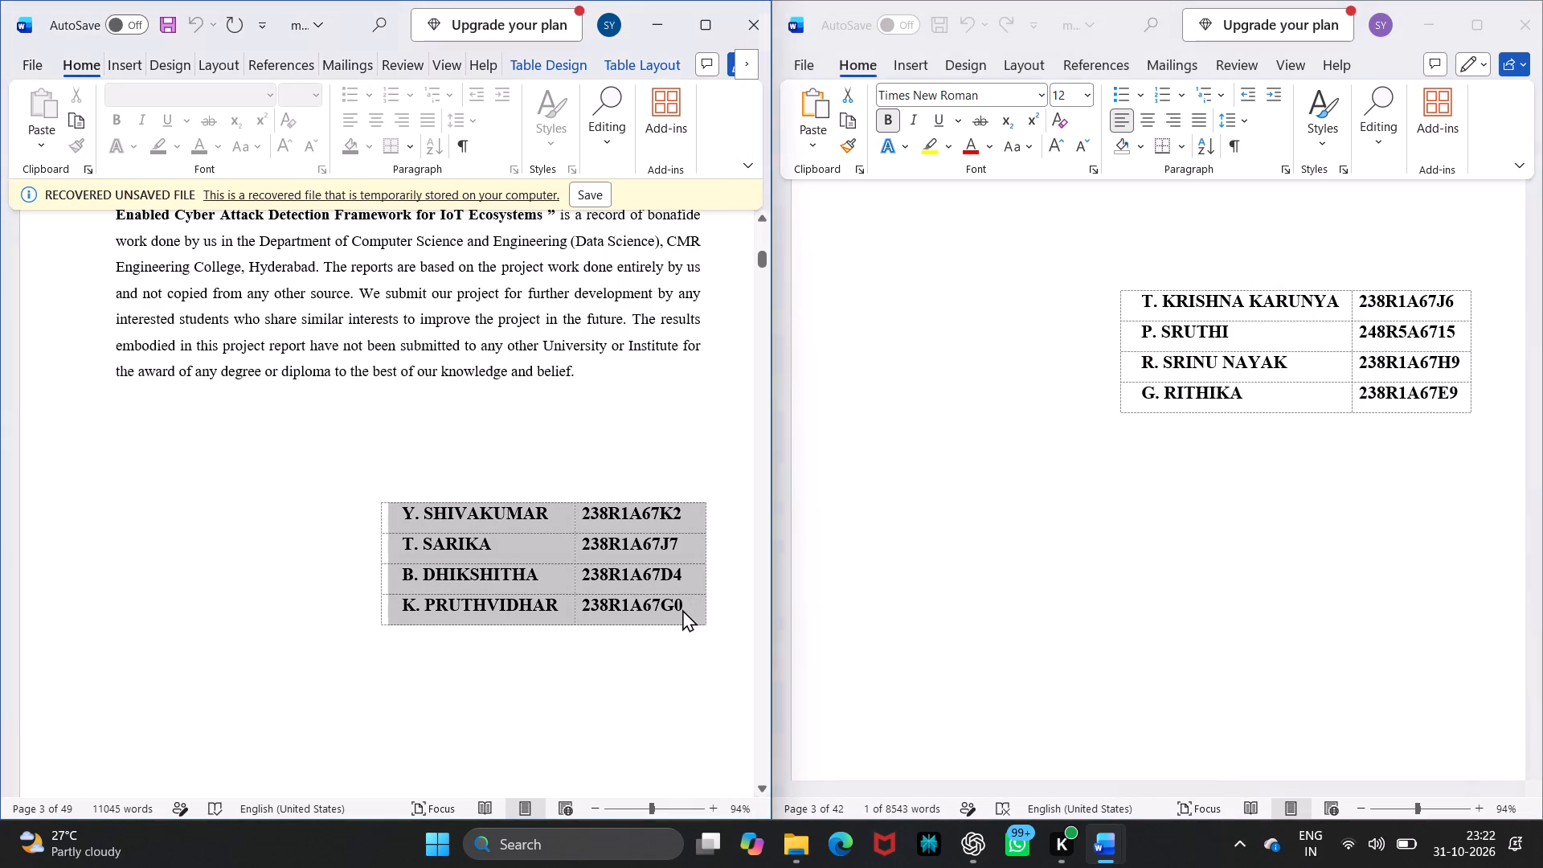
click(682, 609)
drag(682, 609, 461, 526)
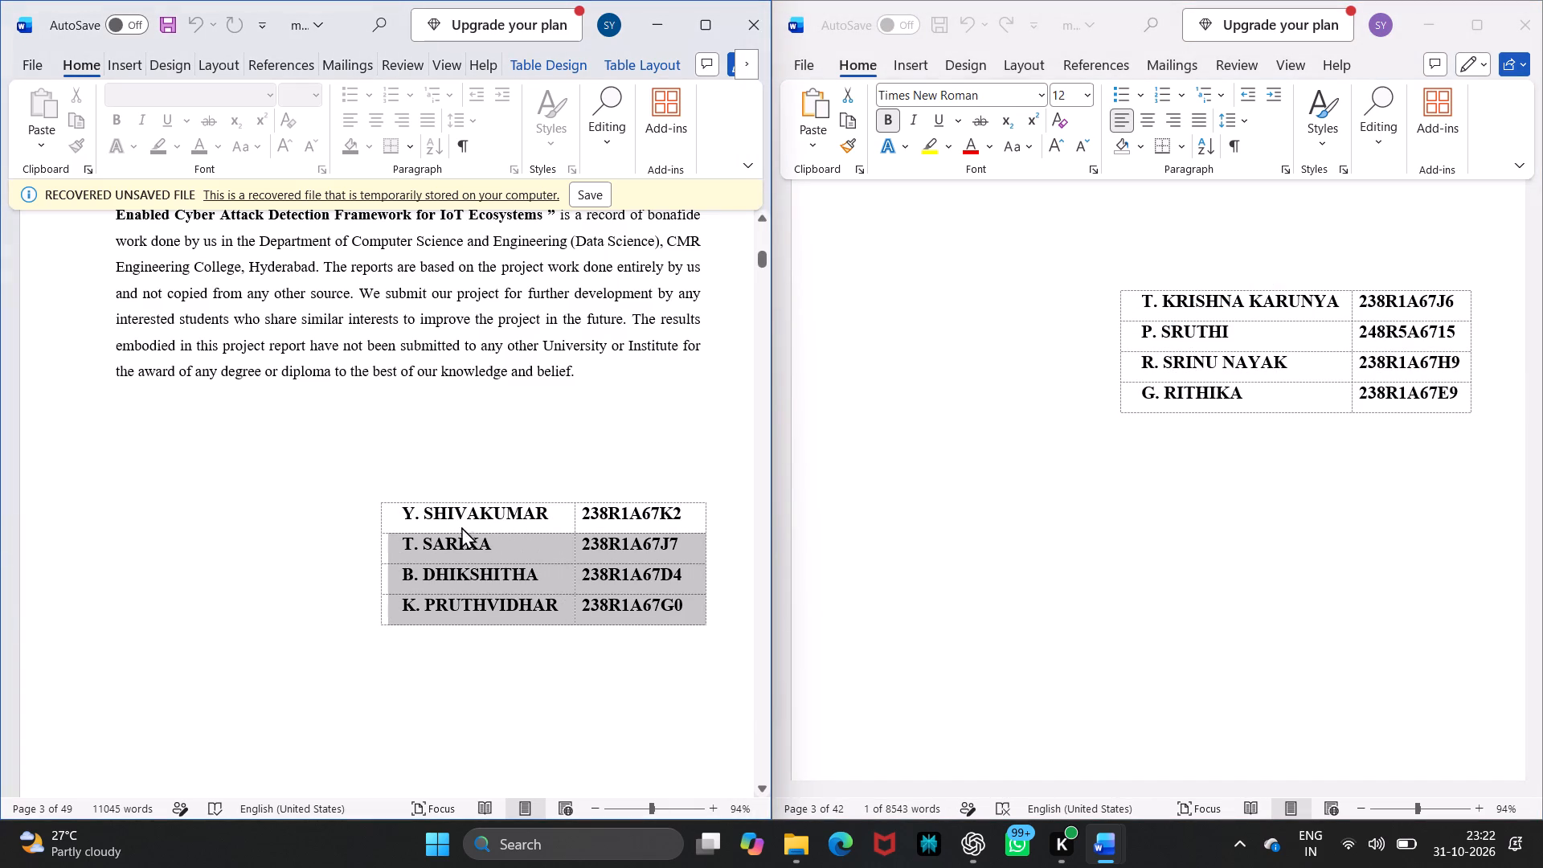
drag(461, 526, 446, 521)
key(ctrl+c)
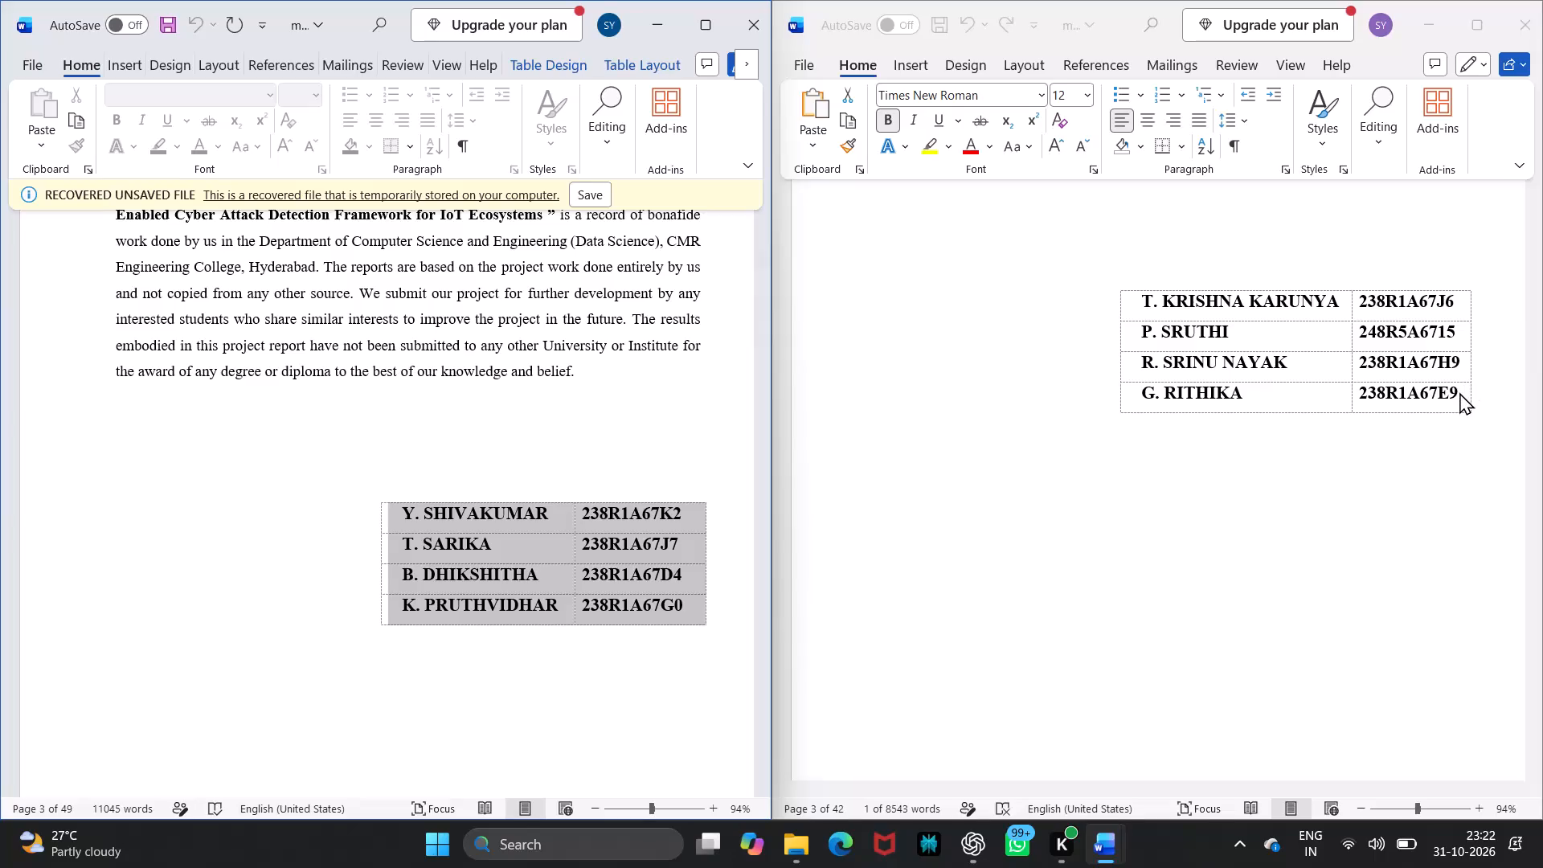
click(1459, 392)
click(1449, 395)
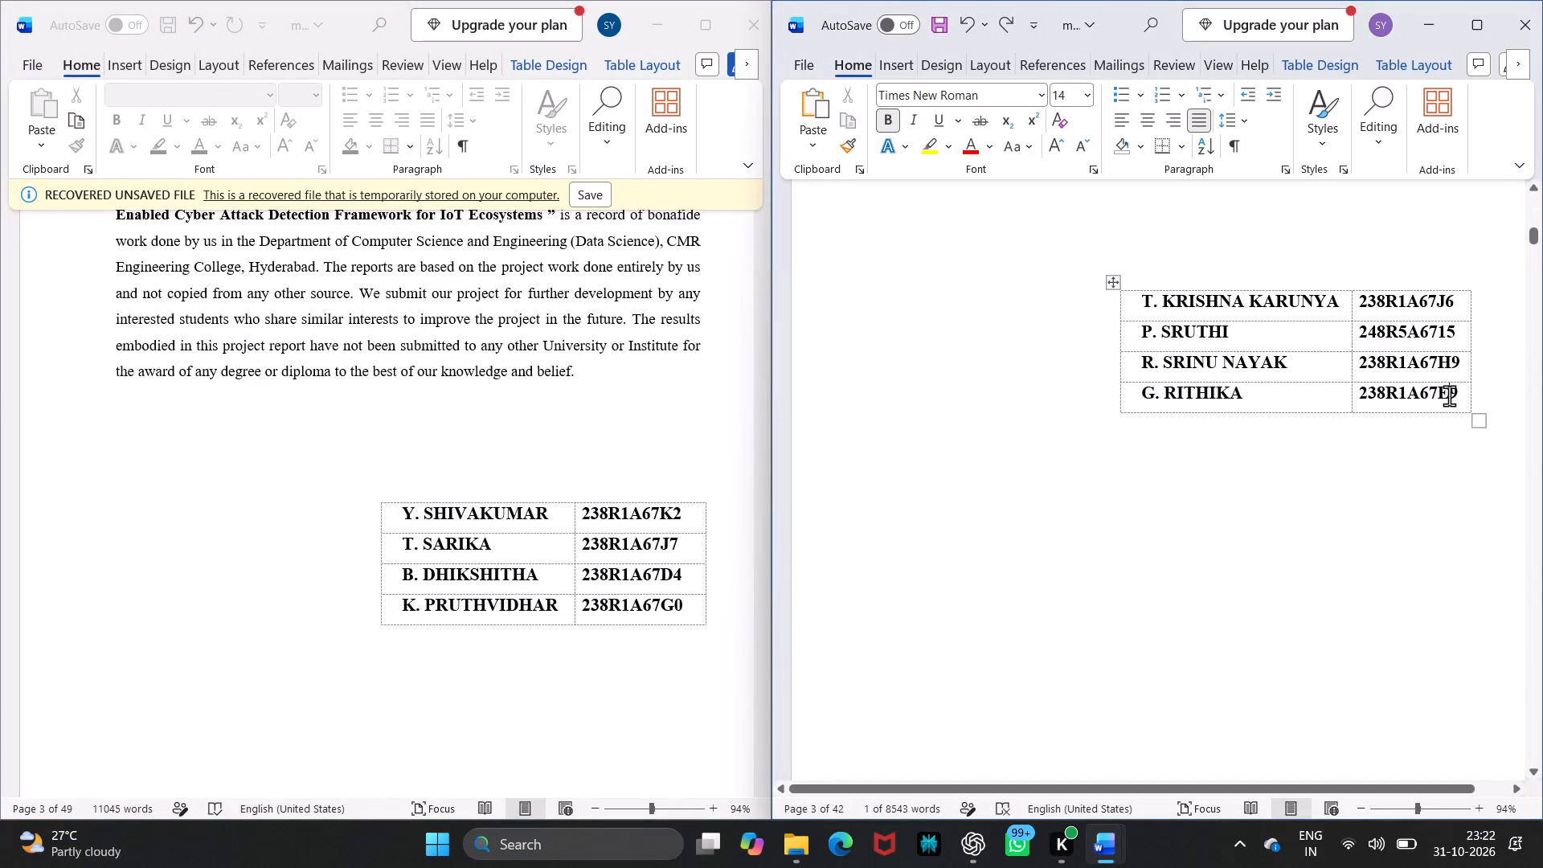
click(1459, 395)
drag(1459, 395, 1194, 339)
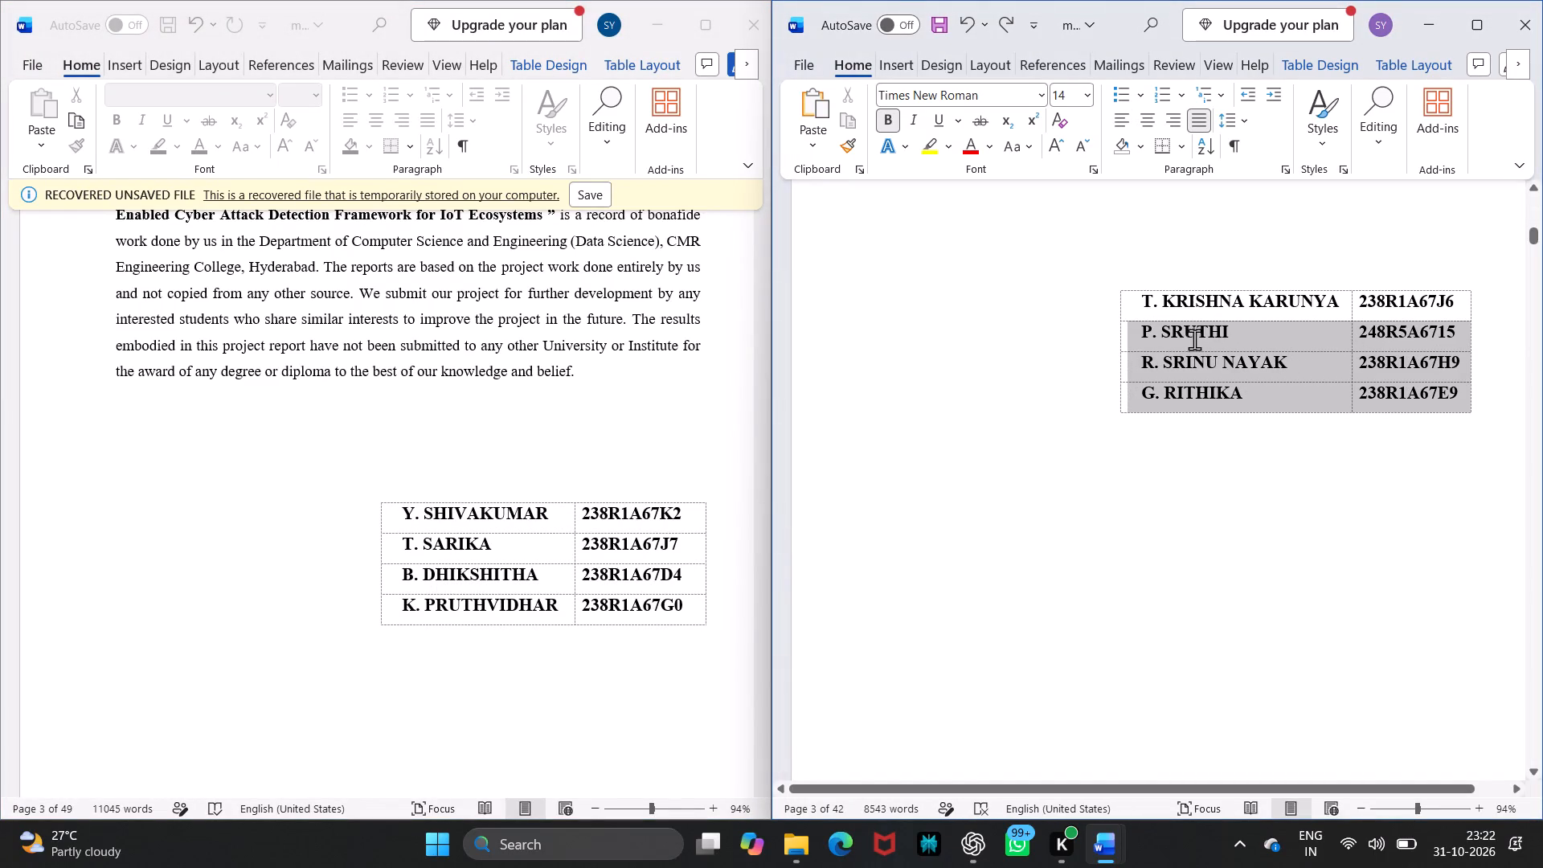
drag(1194, 339, 1163, 312)
key(ctrl+v)
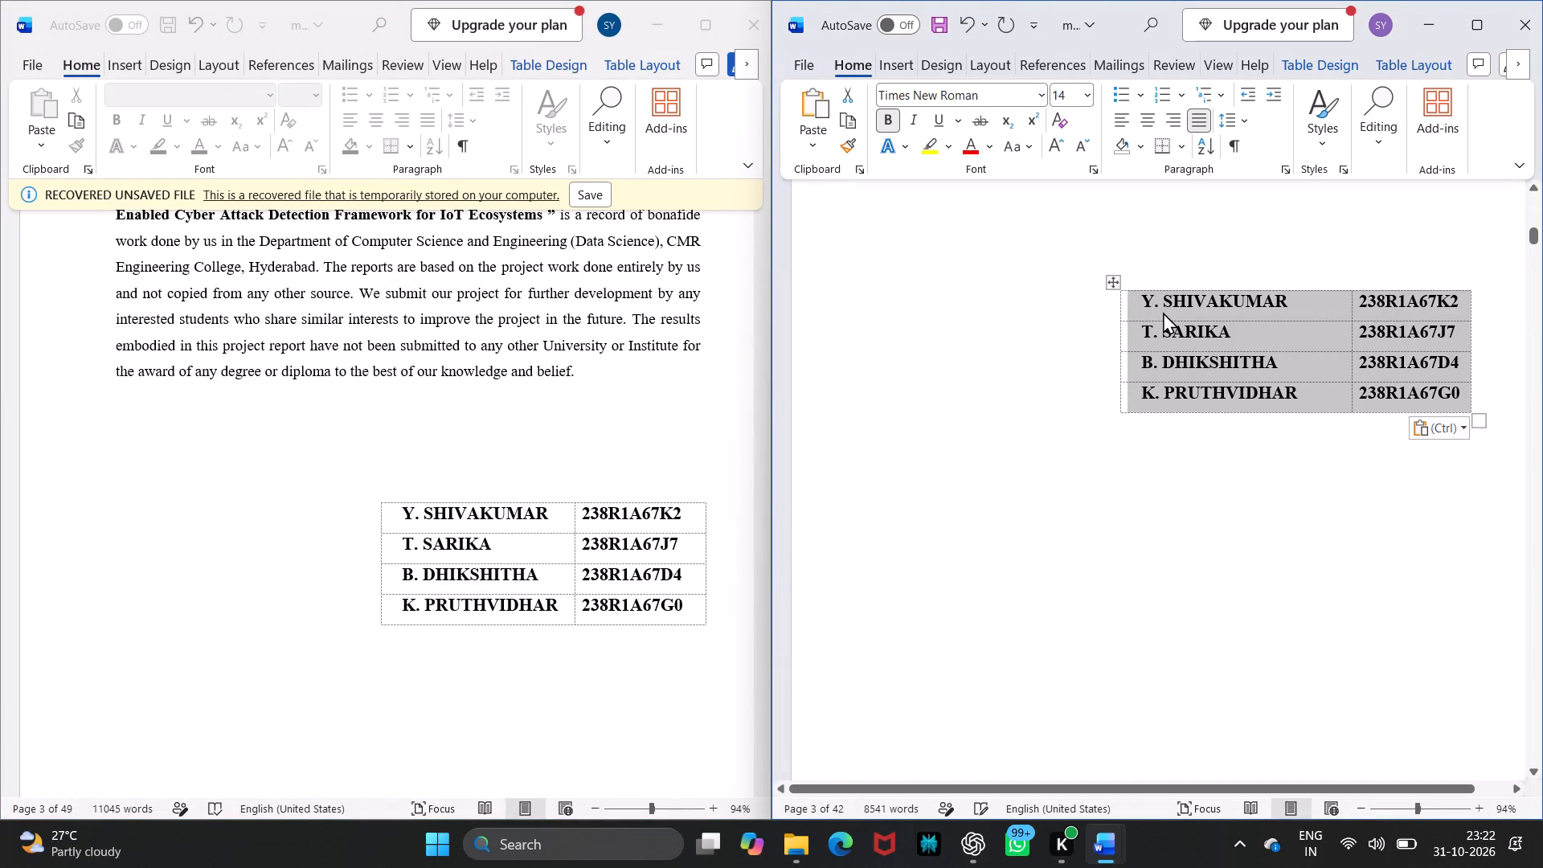
click(1154, 522)
Replace the internal guide's name in the acknowledgment of major_project .docx with the one copied from the mjrprj.docx acknowledgment.
scroll(1154, 522, down, 1)
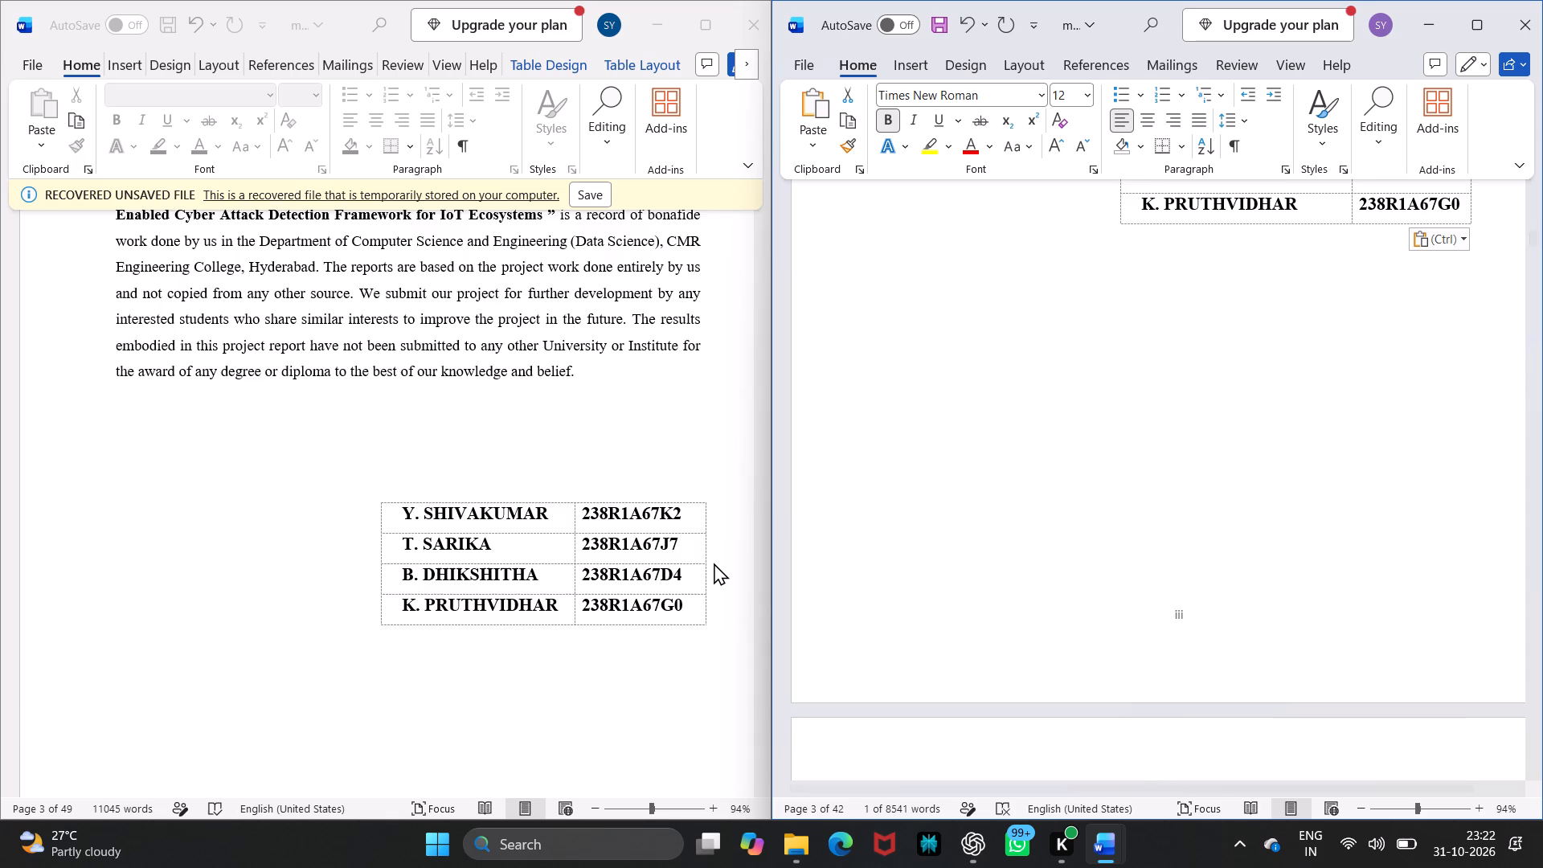
scroll(714, 563, down, 3)
scroll(714, 563, up, 2)
scroll(1038, 547, down, 1)
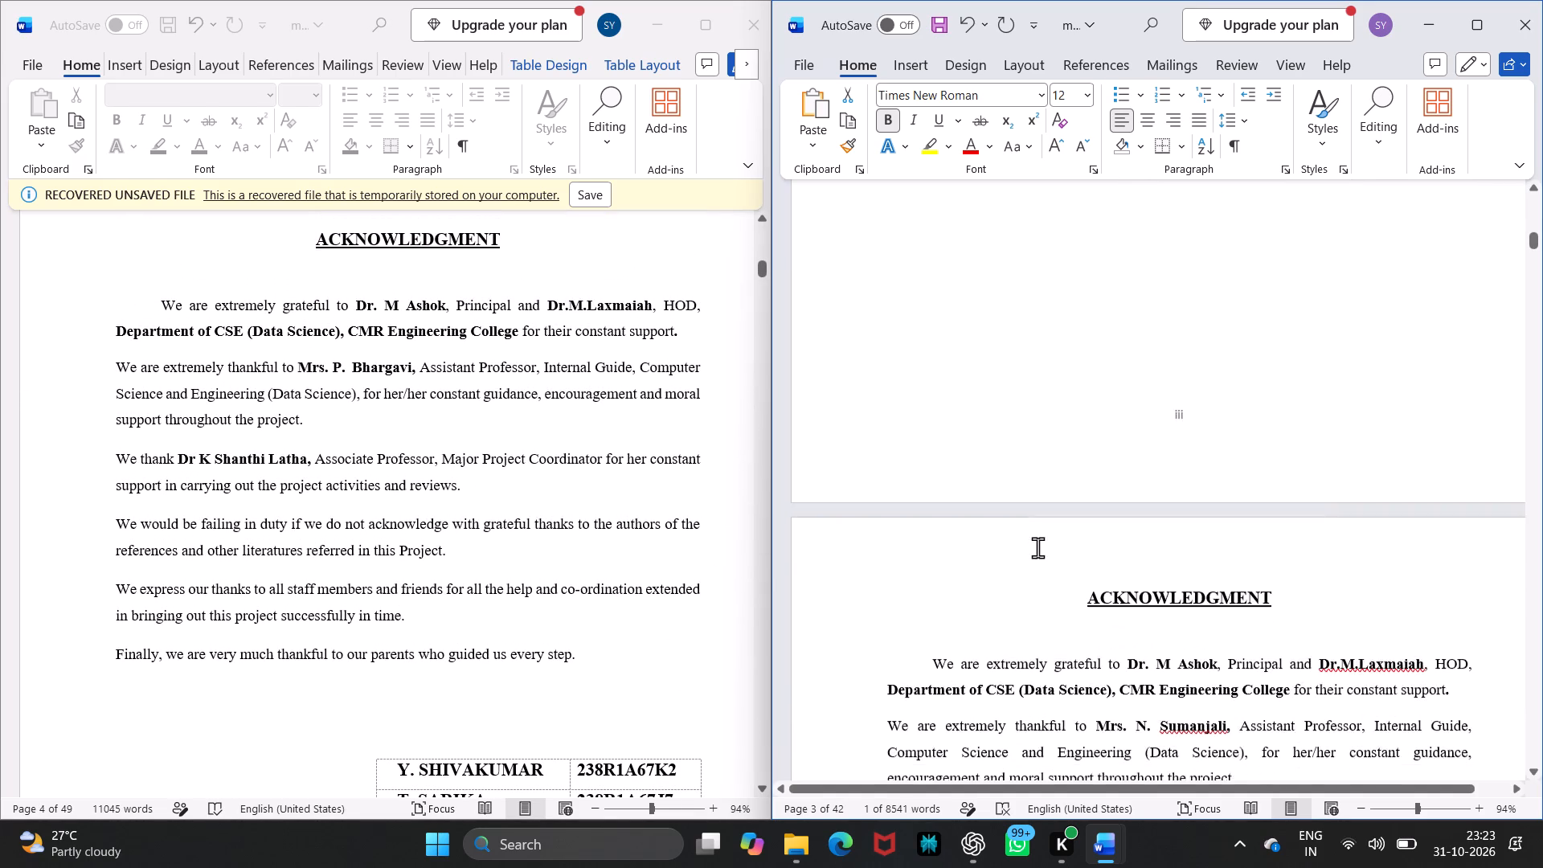
scroll(1038, 547, down, 1)
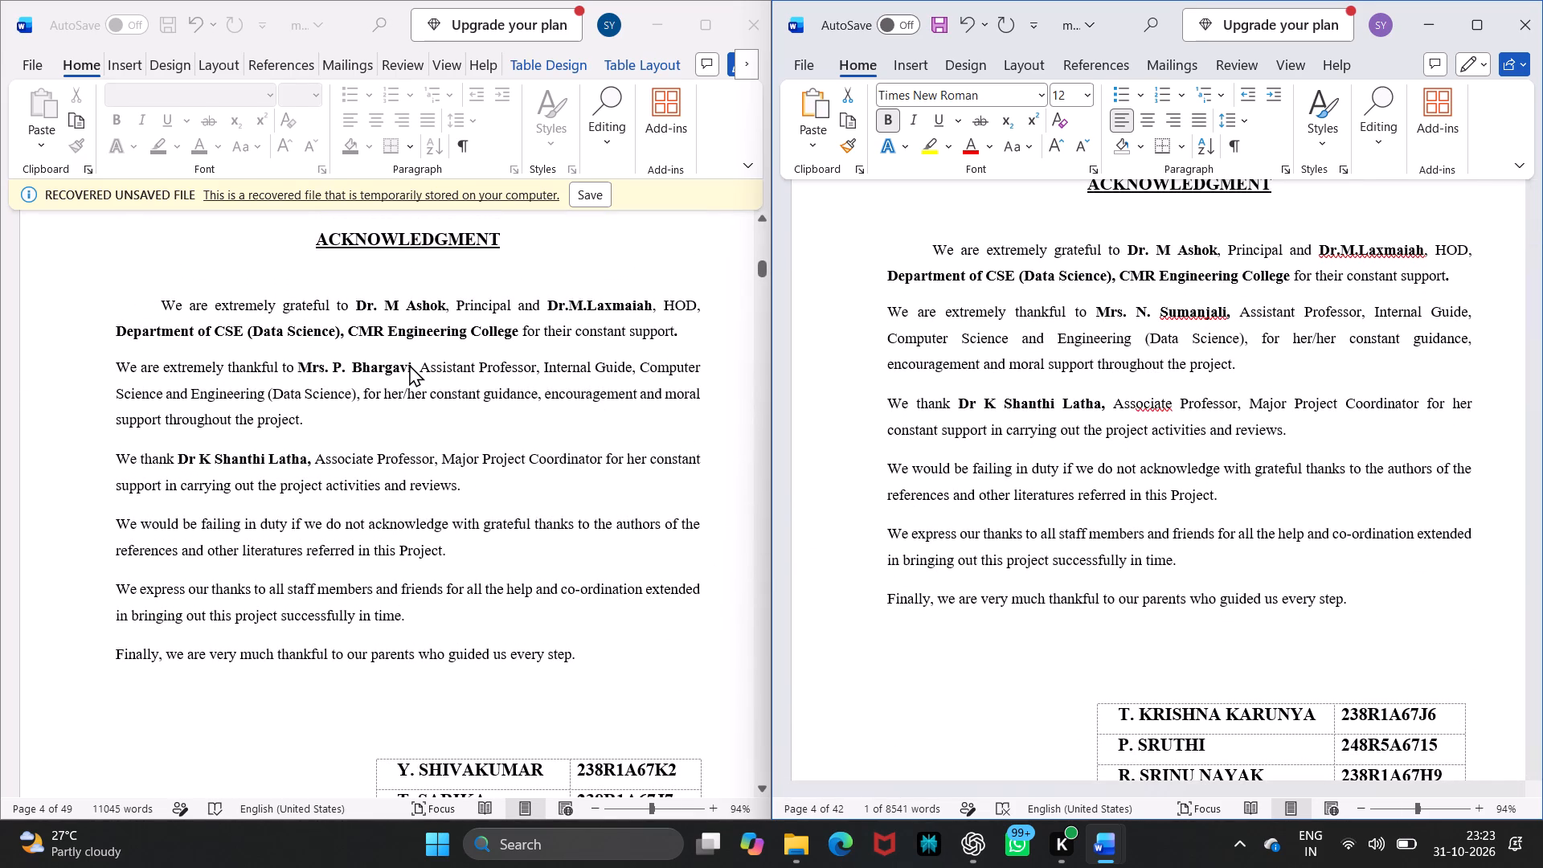
click(411, 367)
double_click(411, 367)
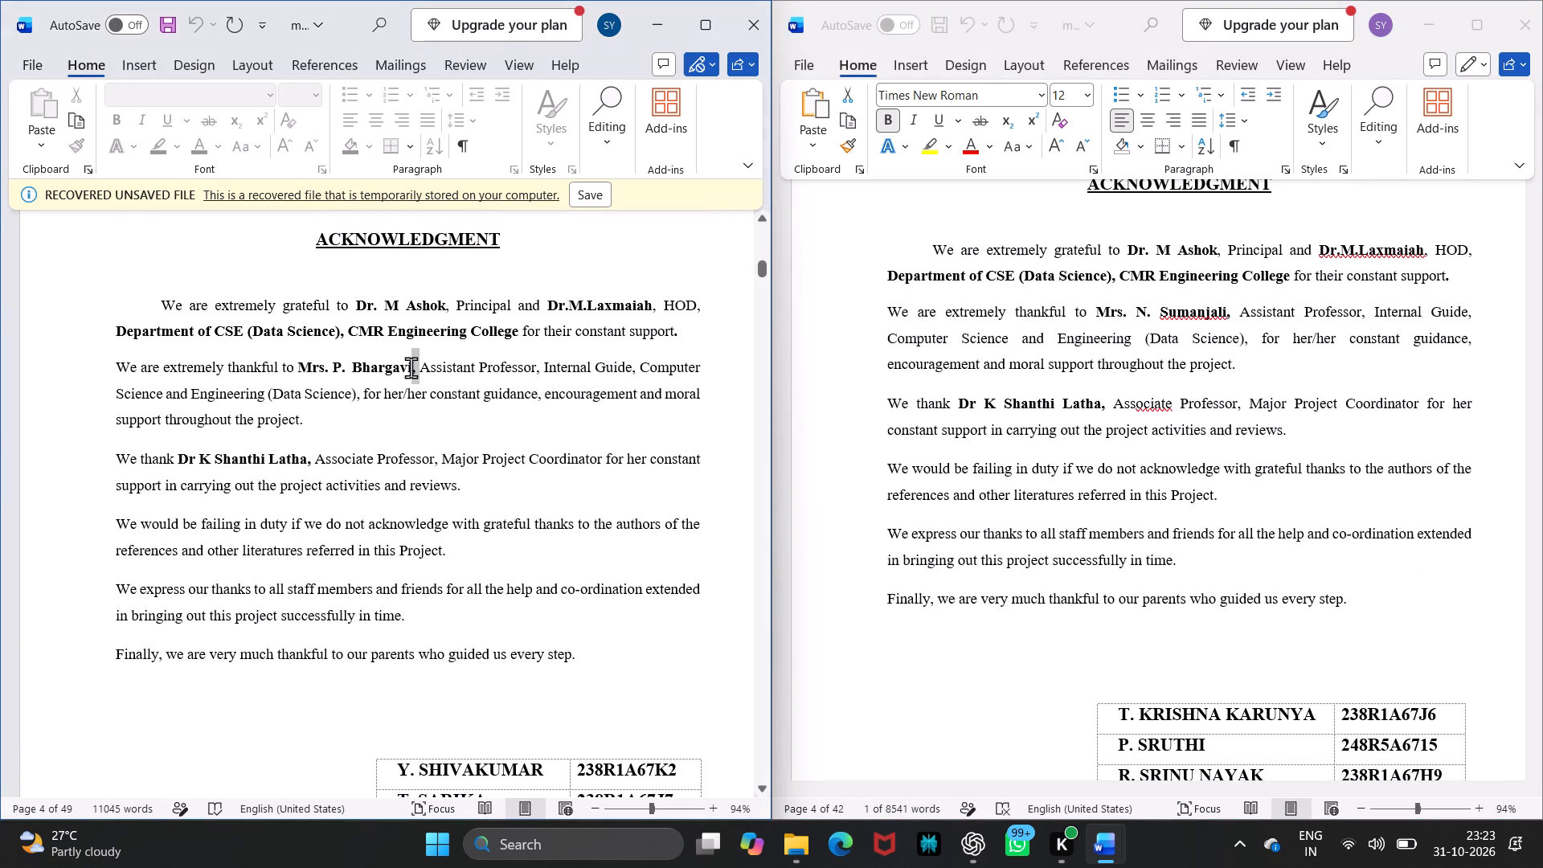
click(412, 366)
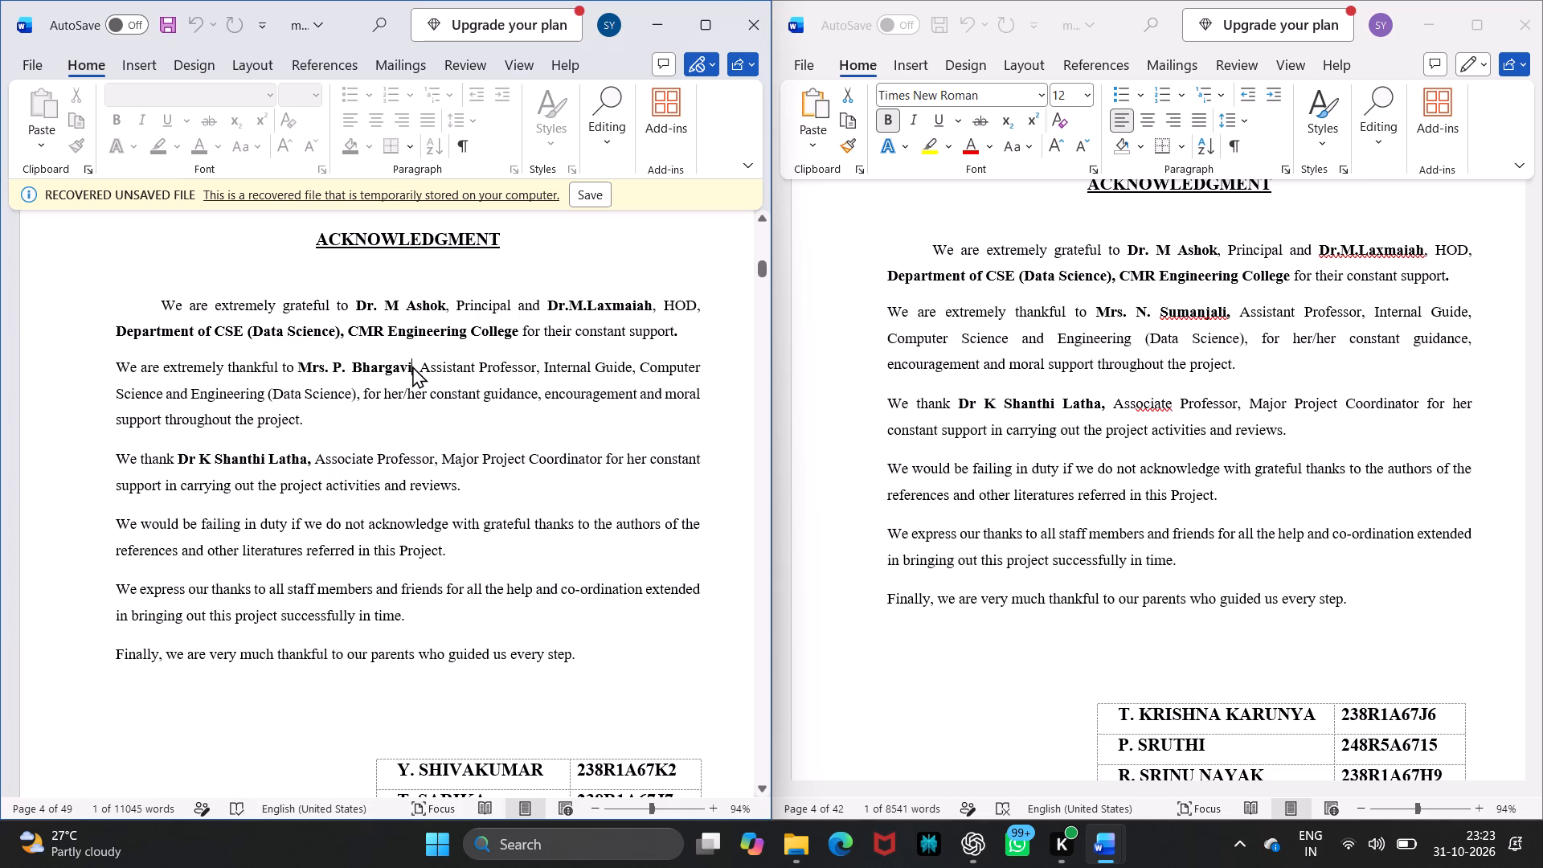
drag(411, 363, 355, 361)
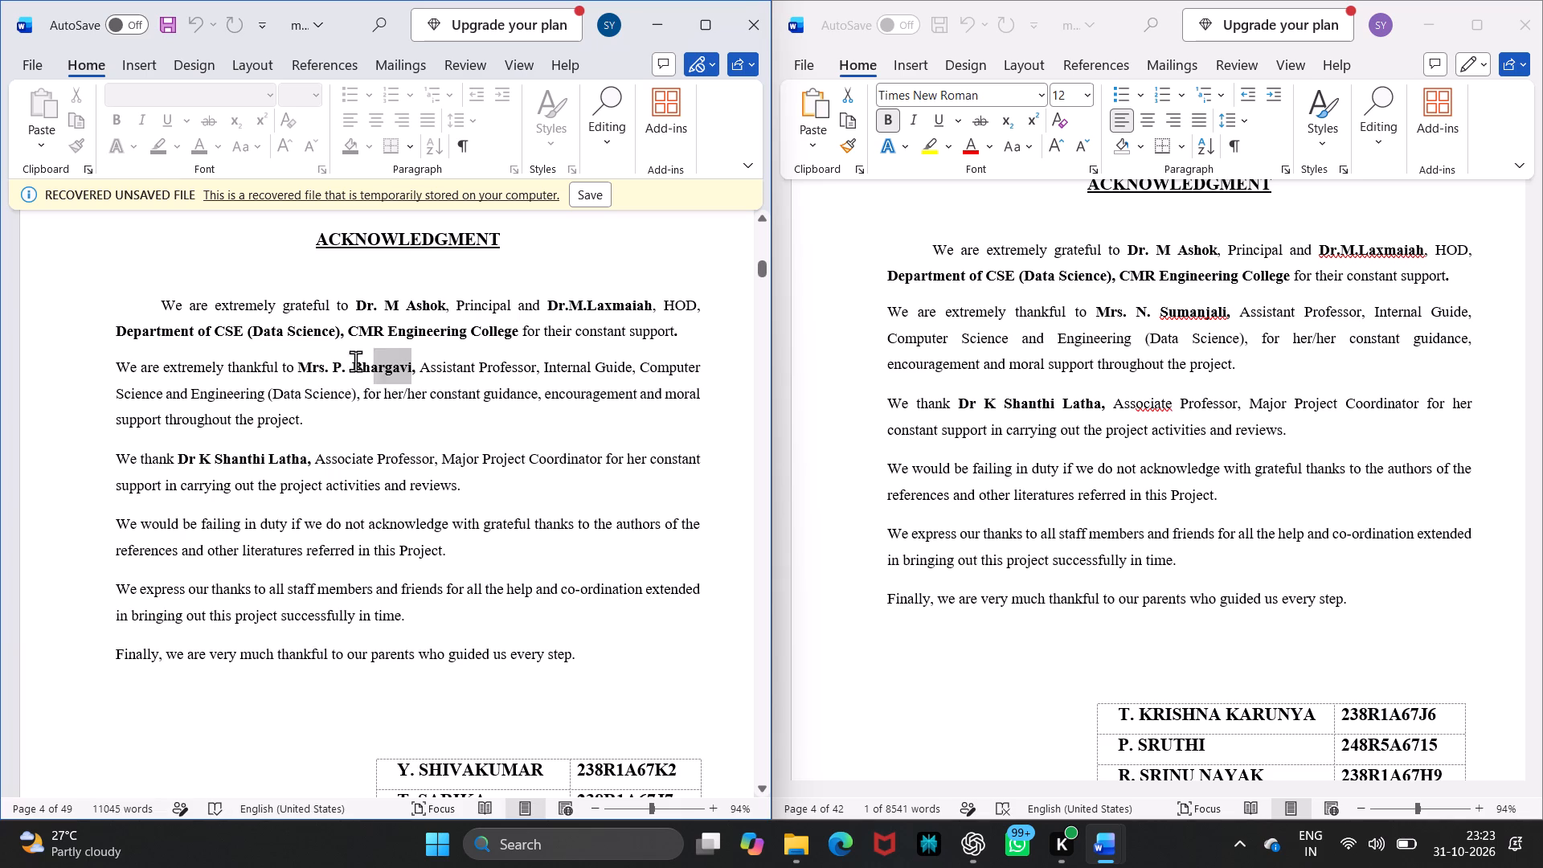
drag(355, 361, 313, 356)
key(ctrl+c)
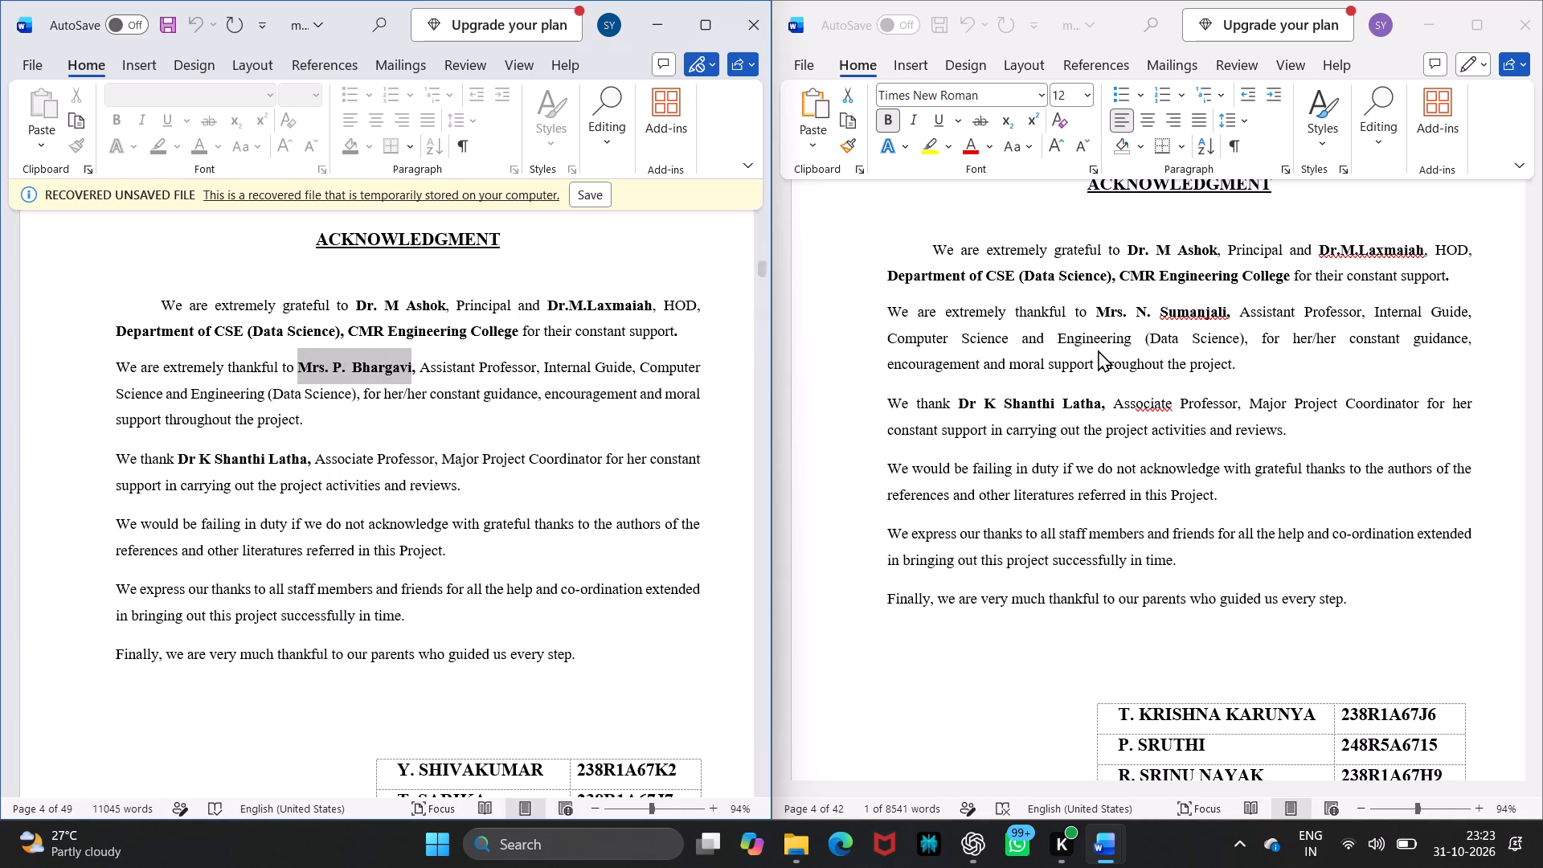
click(1226, 313)
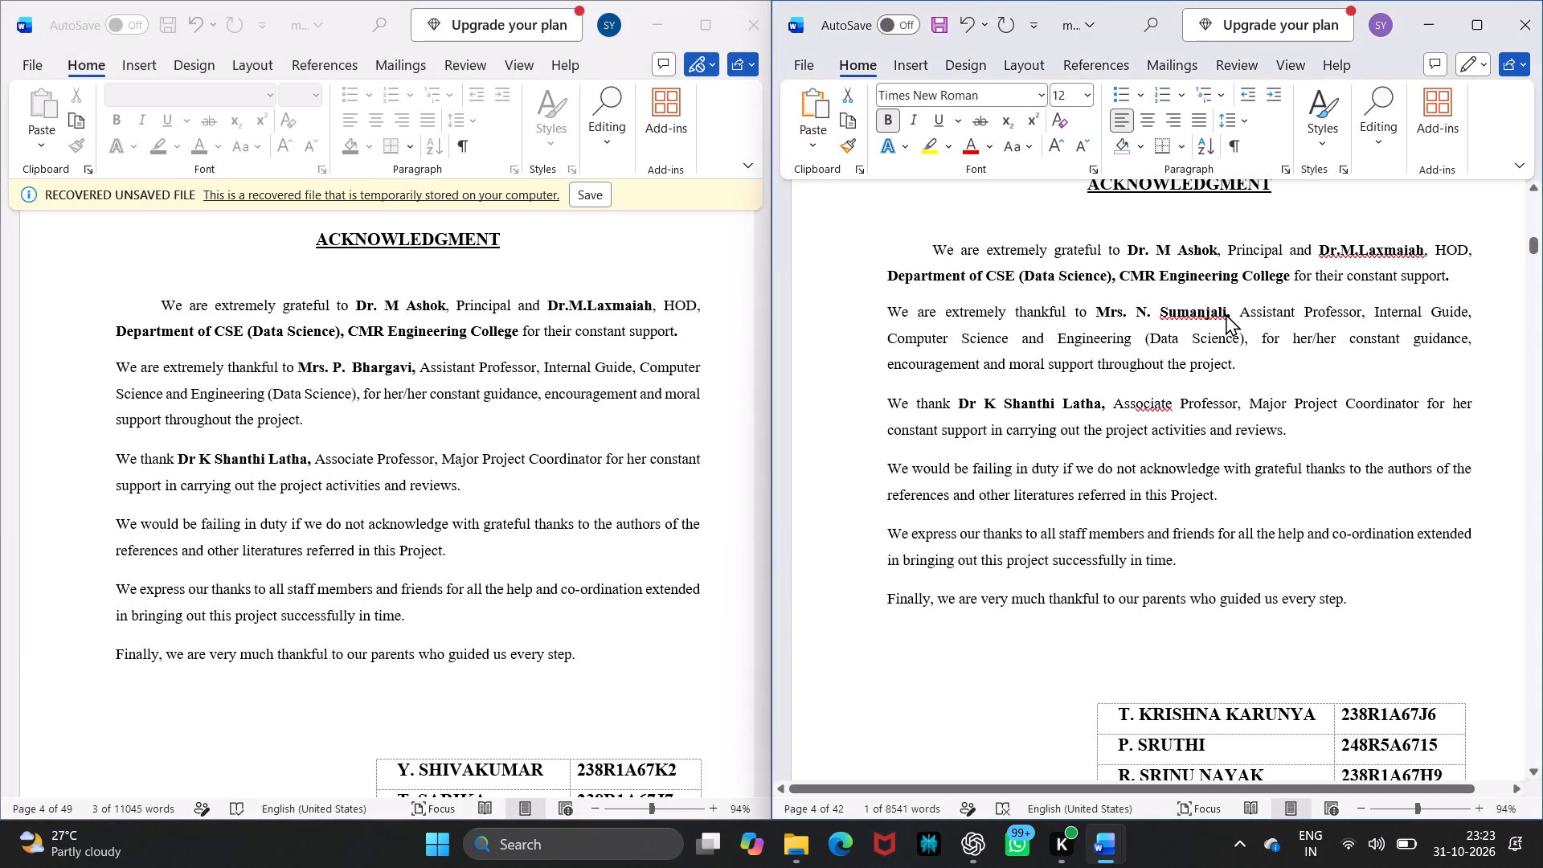
drag(1226, 309, 1116, 309)
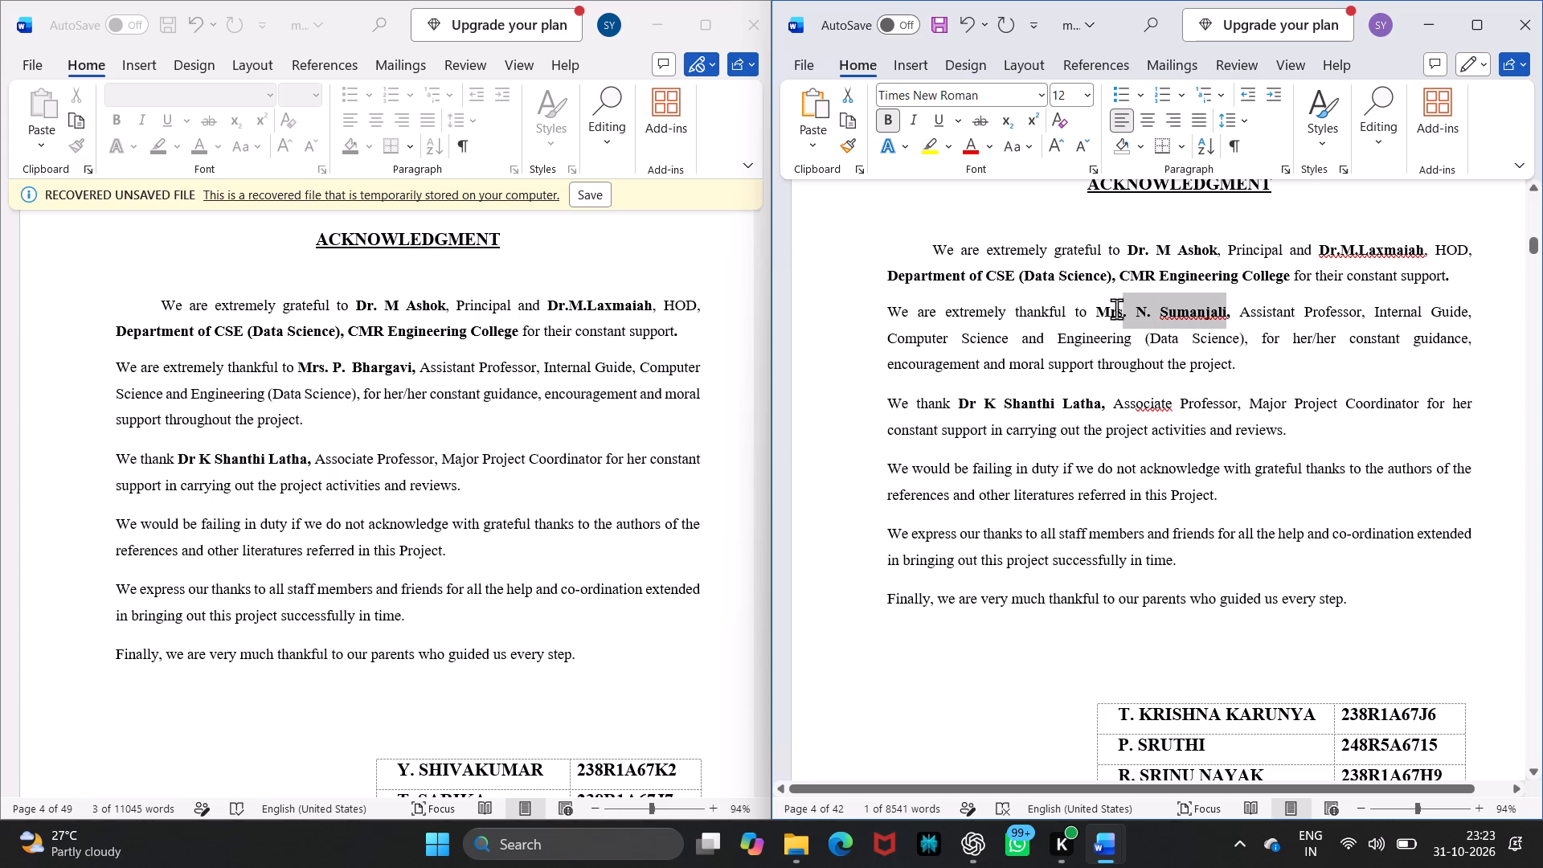
drag(1116, 309, 1113, 309)
key(ctrl+v)
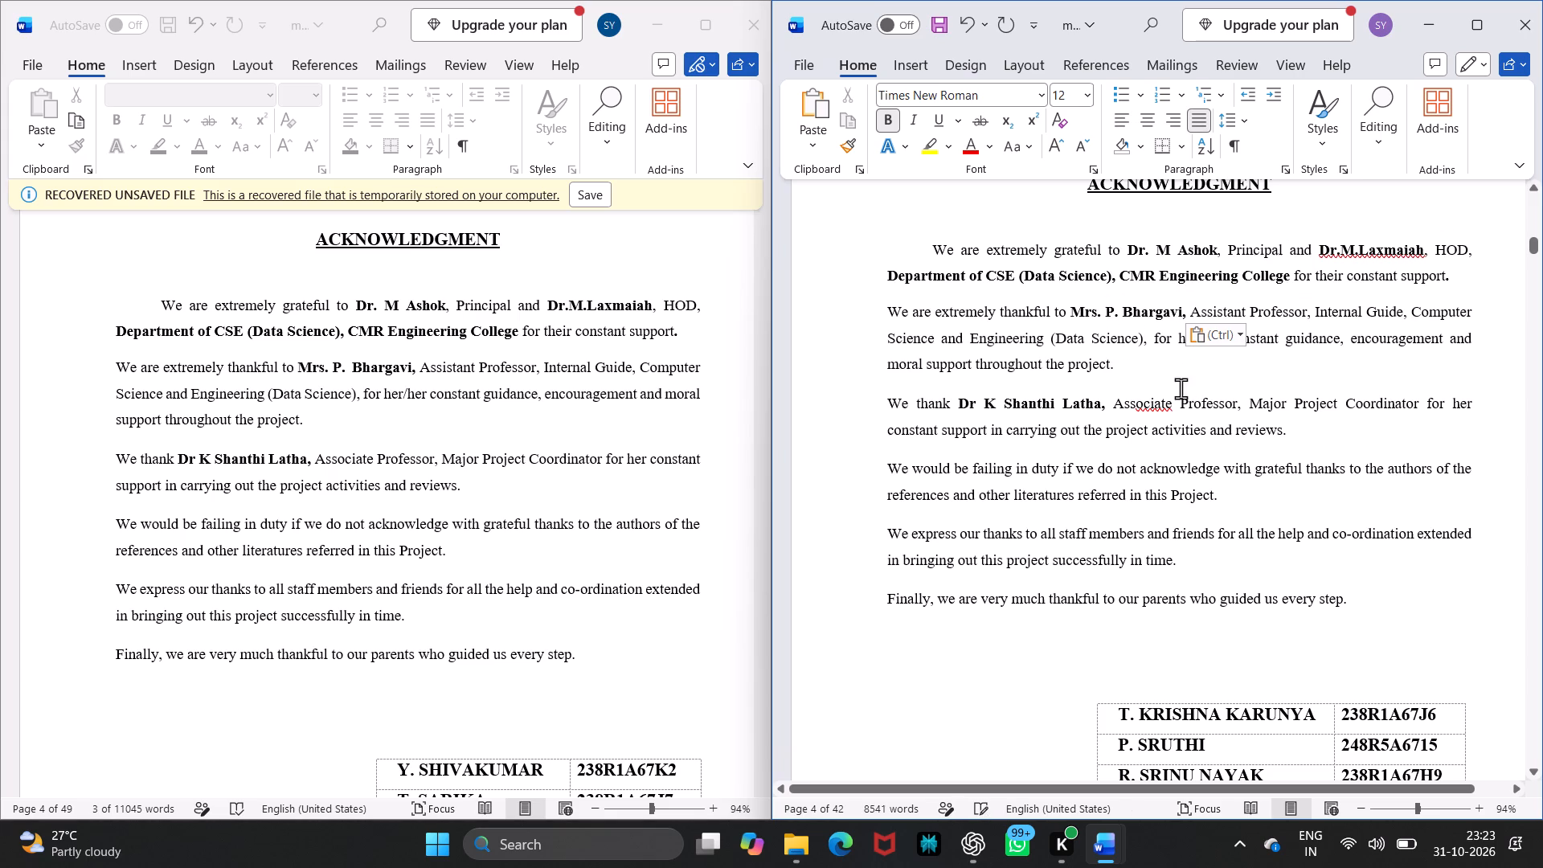
click(1189, 409)
Replace the student names and roll numbers in the acknowledgment table of major_project .docx with those copied from the mjrprj.docx acknowledgment.
scroll(1137, 485, down, 2)
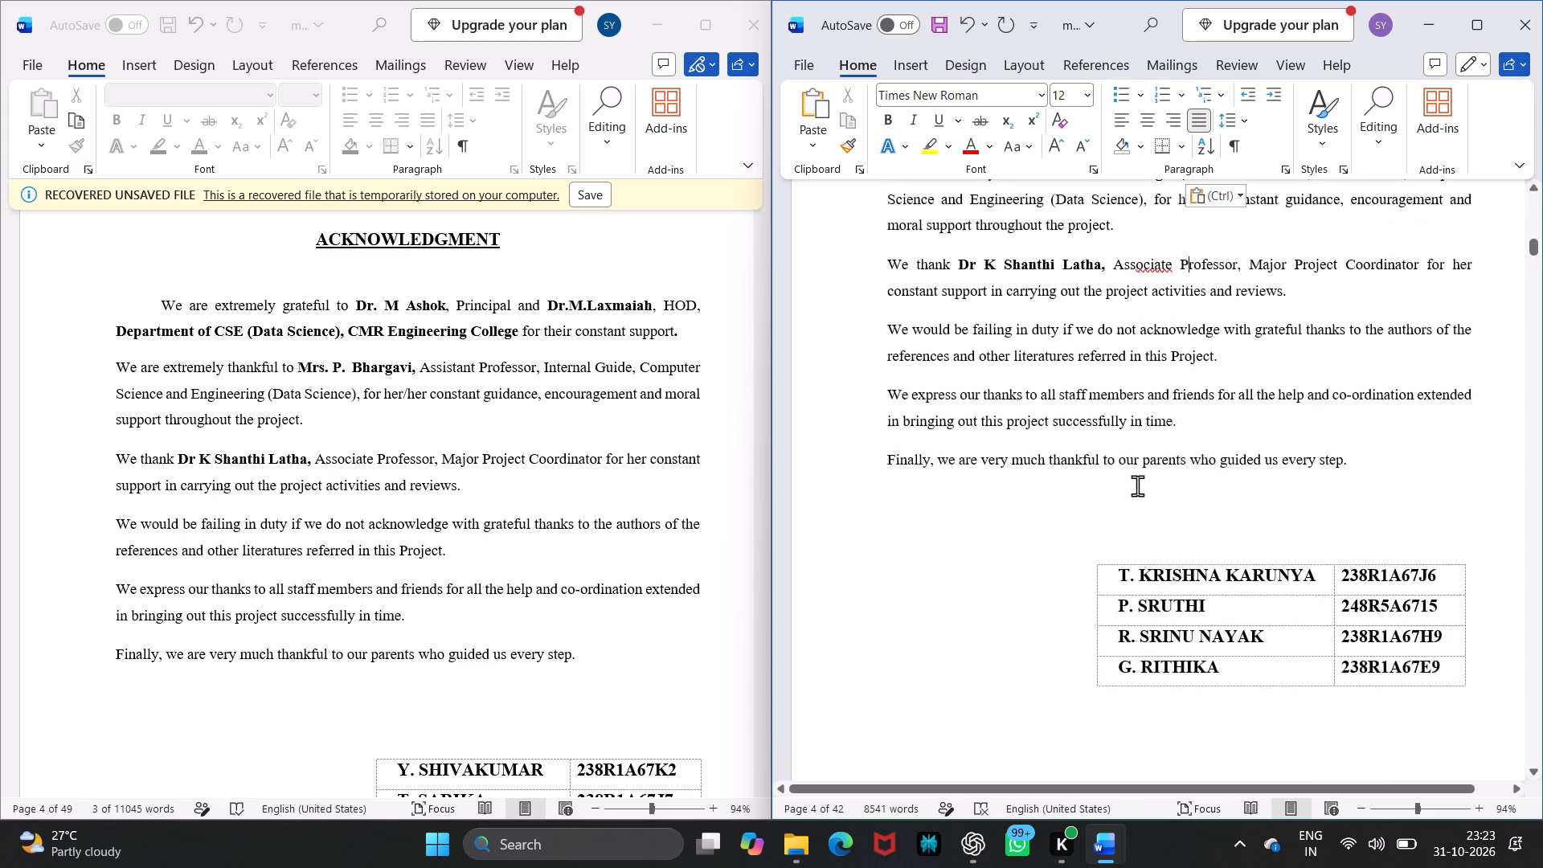
scroll(1137, 485, down, 1)
scroll(754, 520, left, 2)
right_click(754, 520)
scroll(632, 583, down, 1)
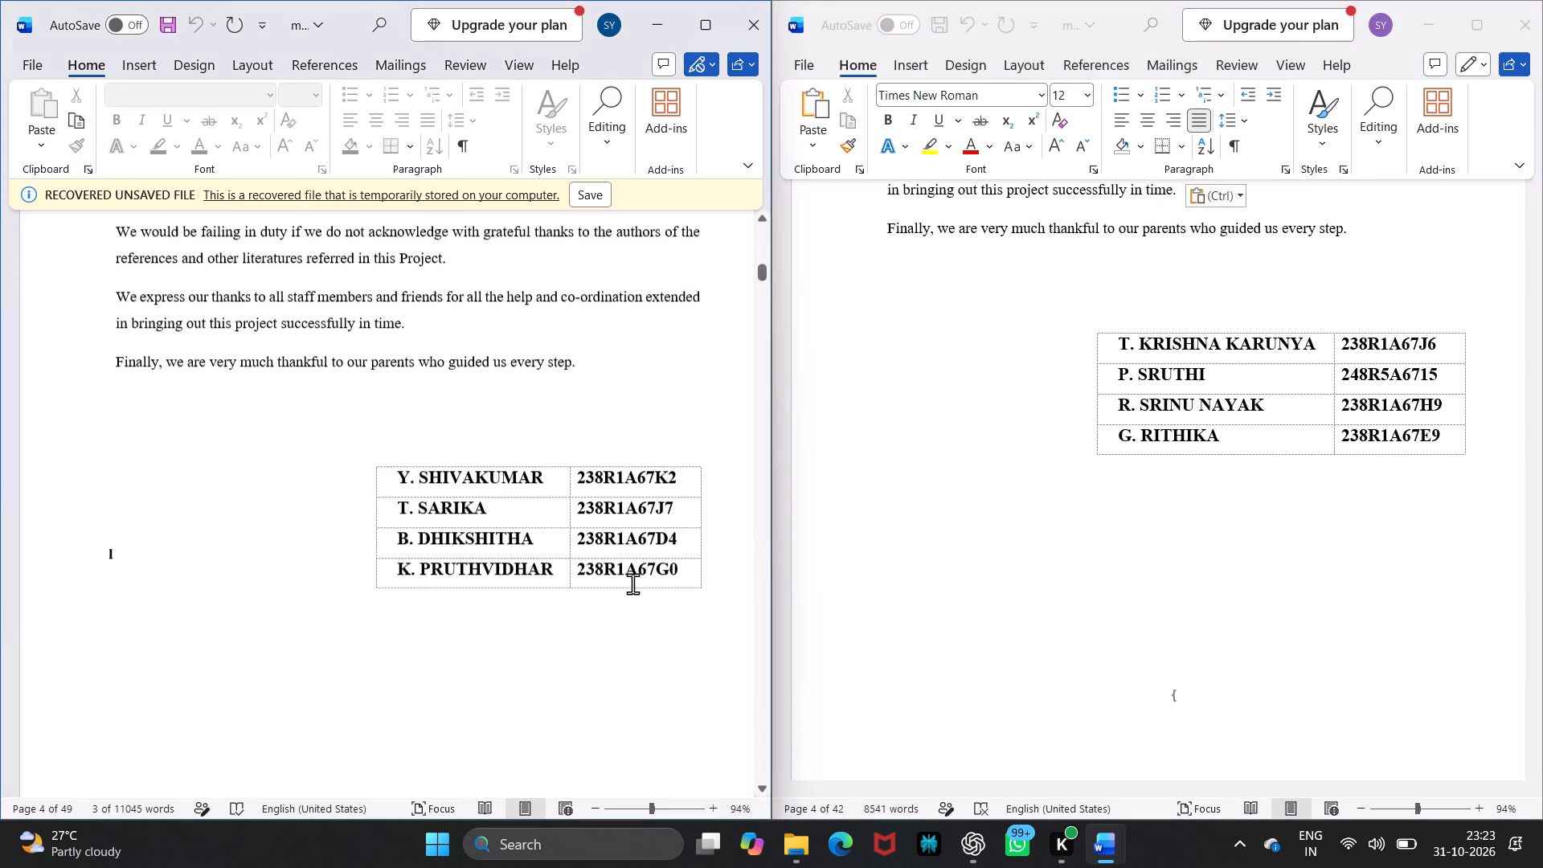
click(680, 505)
drag(680, 505, 673, 502)
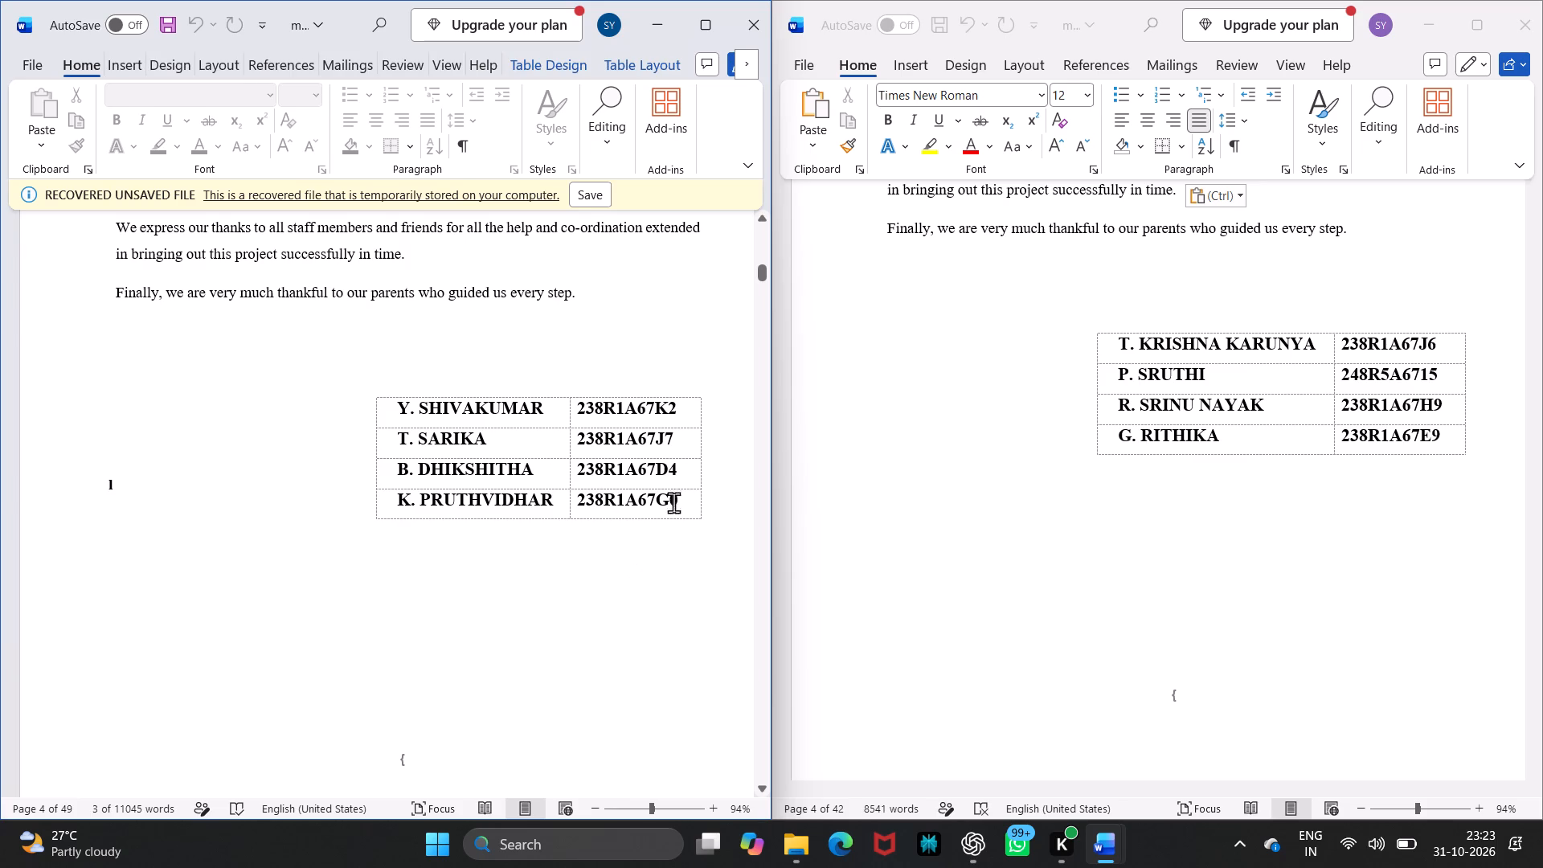
drag(673, 502, 428, 418)
key(ctrl+c)
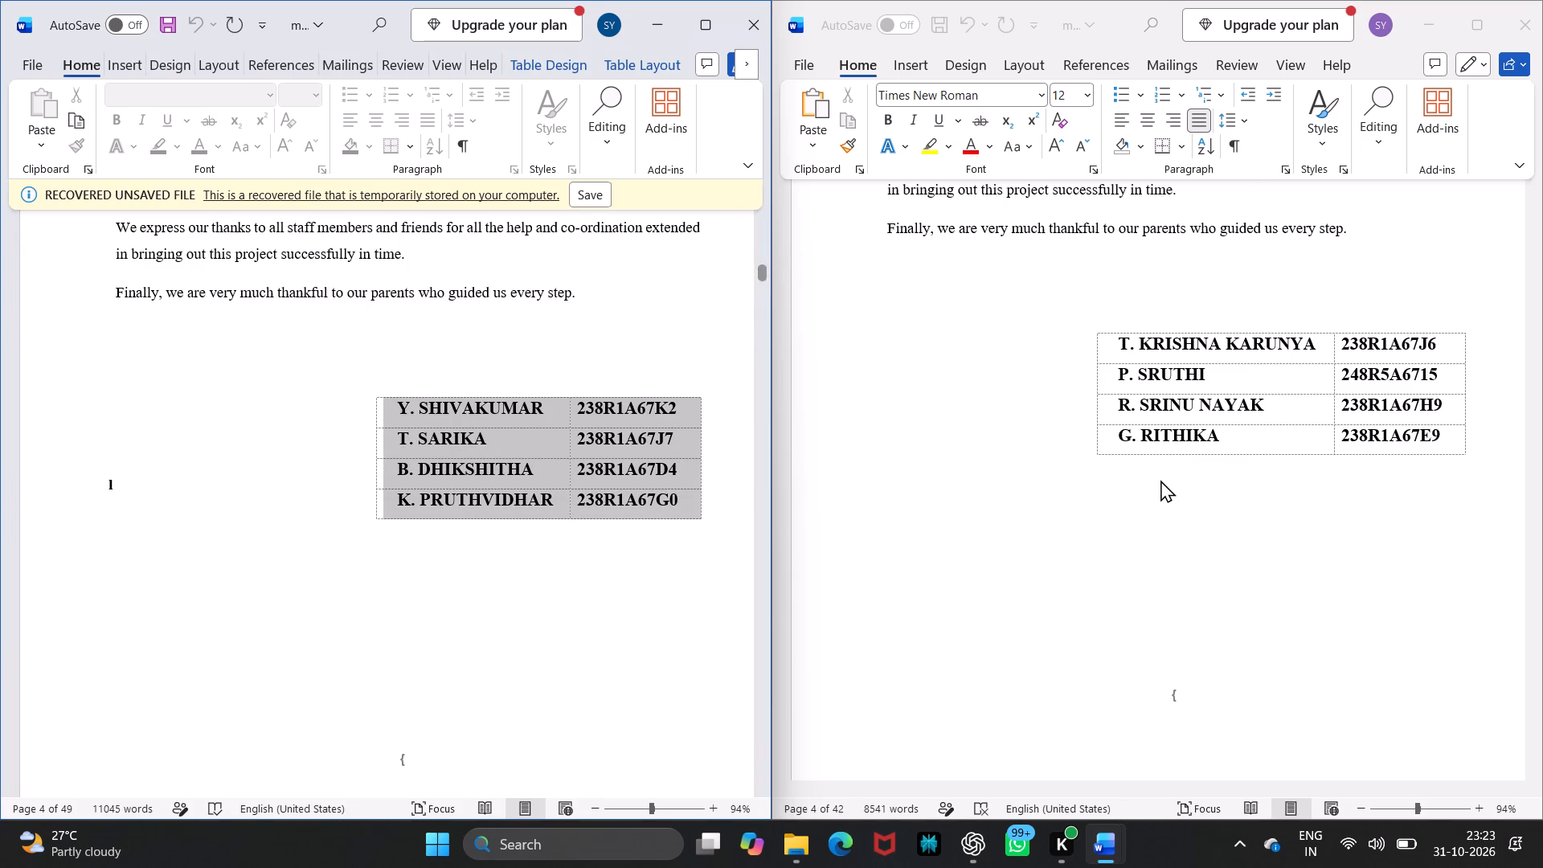
click(1435, 439)
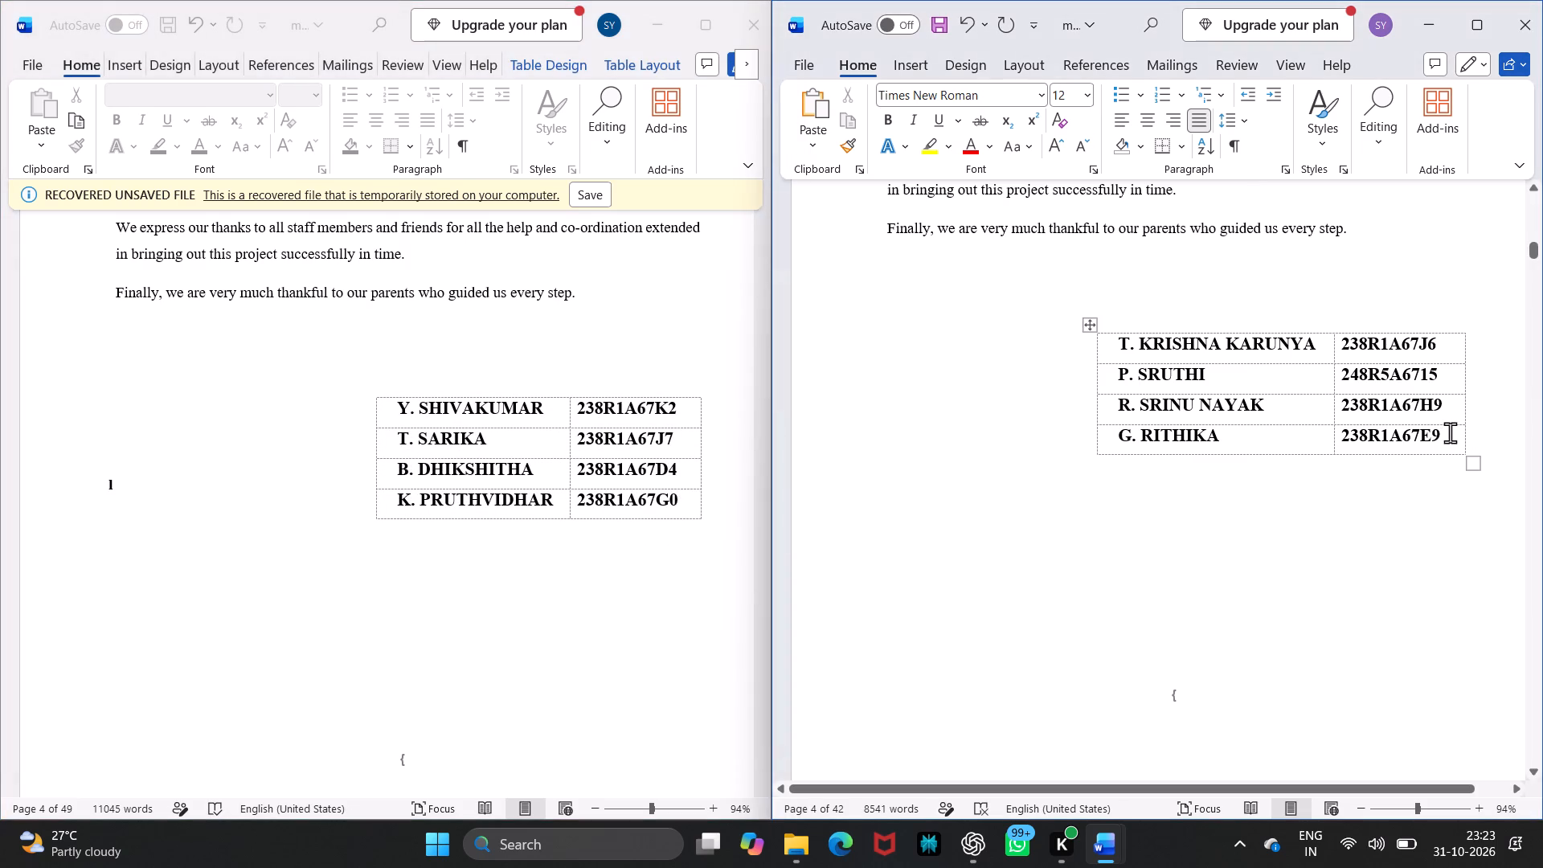
drag(1443, 436, 1176, 356)
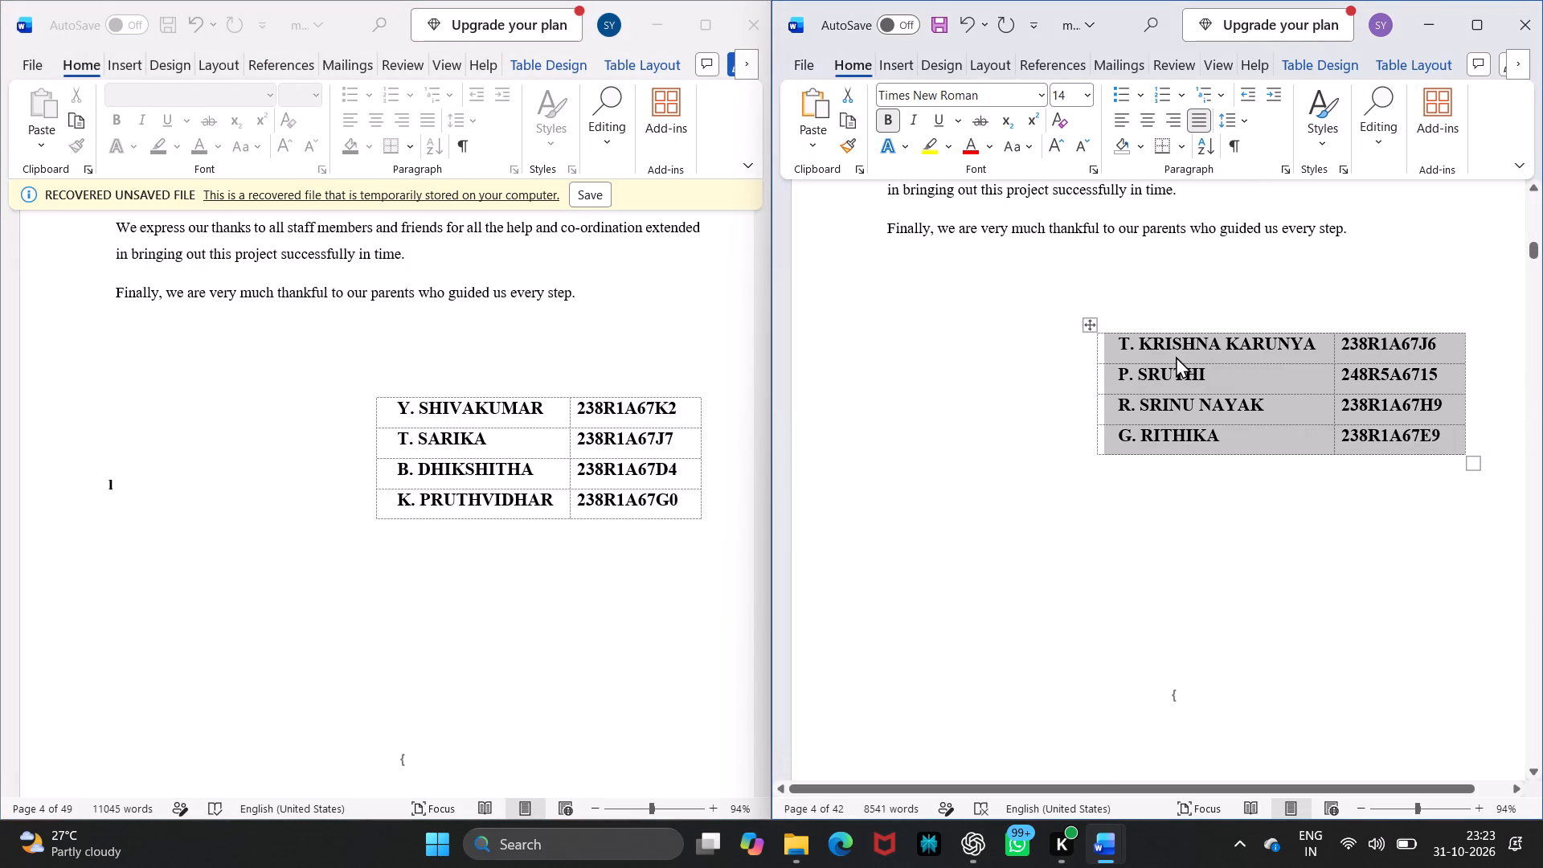
key(ctrl+v)
Review the acknowledgment page of major_project .docx, from its paragraphs and student table down to the start of the abstract.
scroll(1157, 538, down, 1)
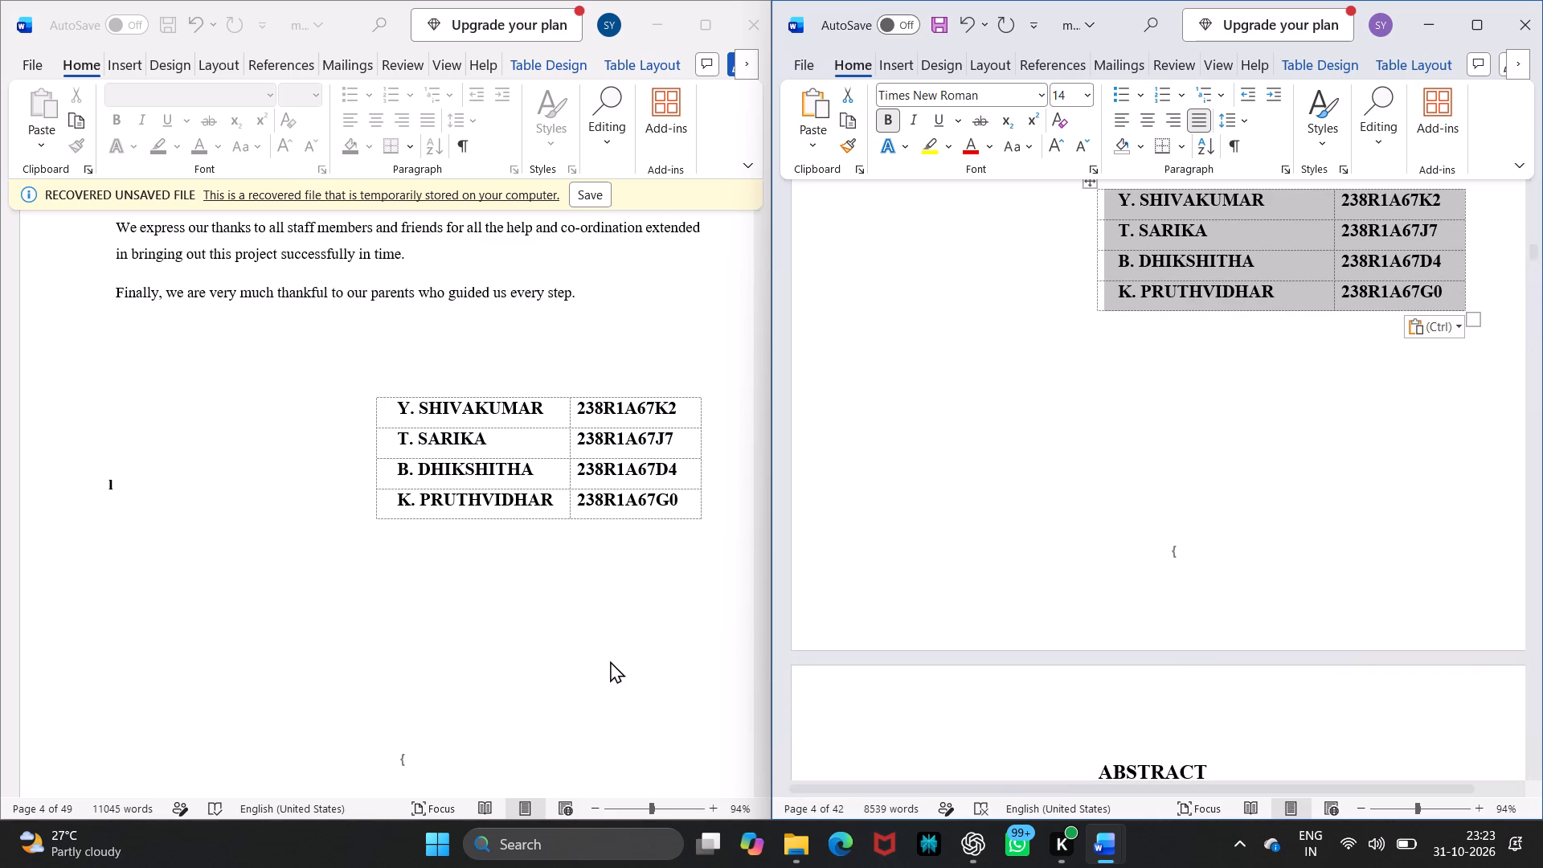
scroll(610, 661, down, 1)
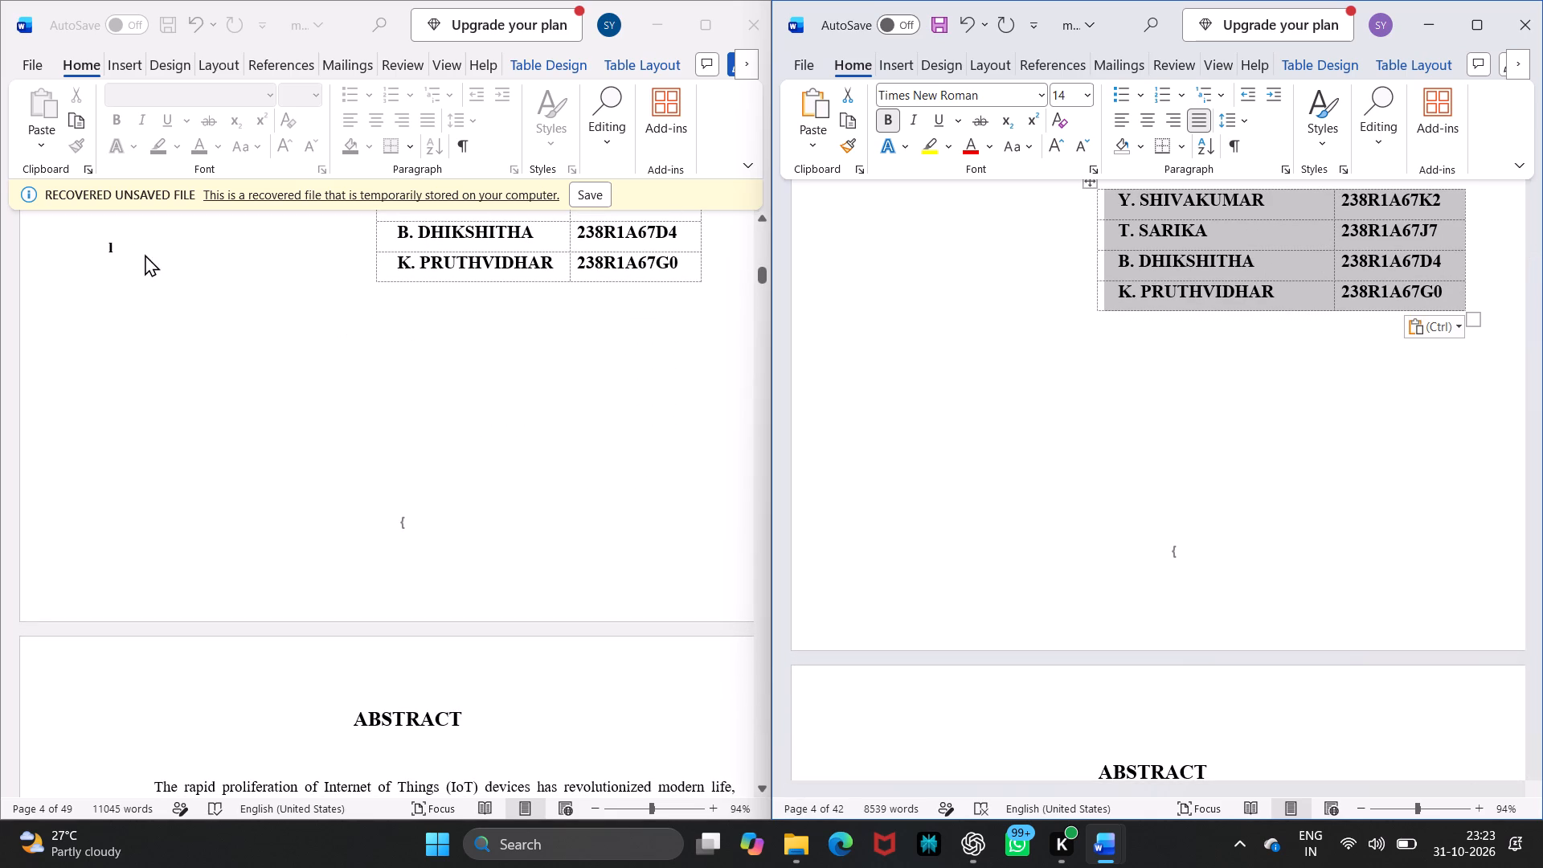
scroll(301, 383, down, 1)
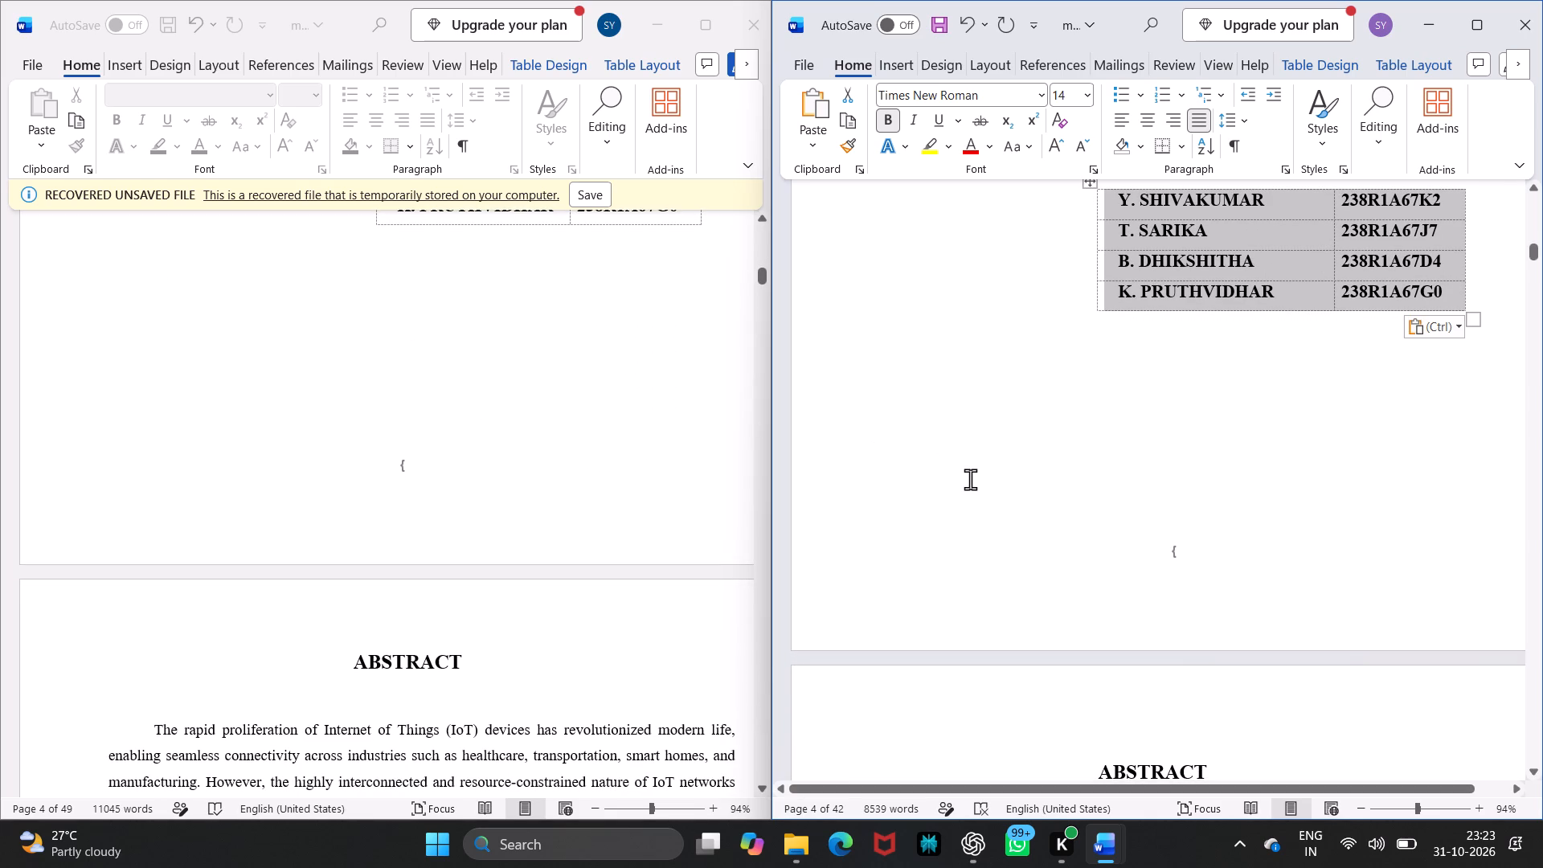
scroll(970, 479, down, 3)
scroll(970, 479, up, 3)
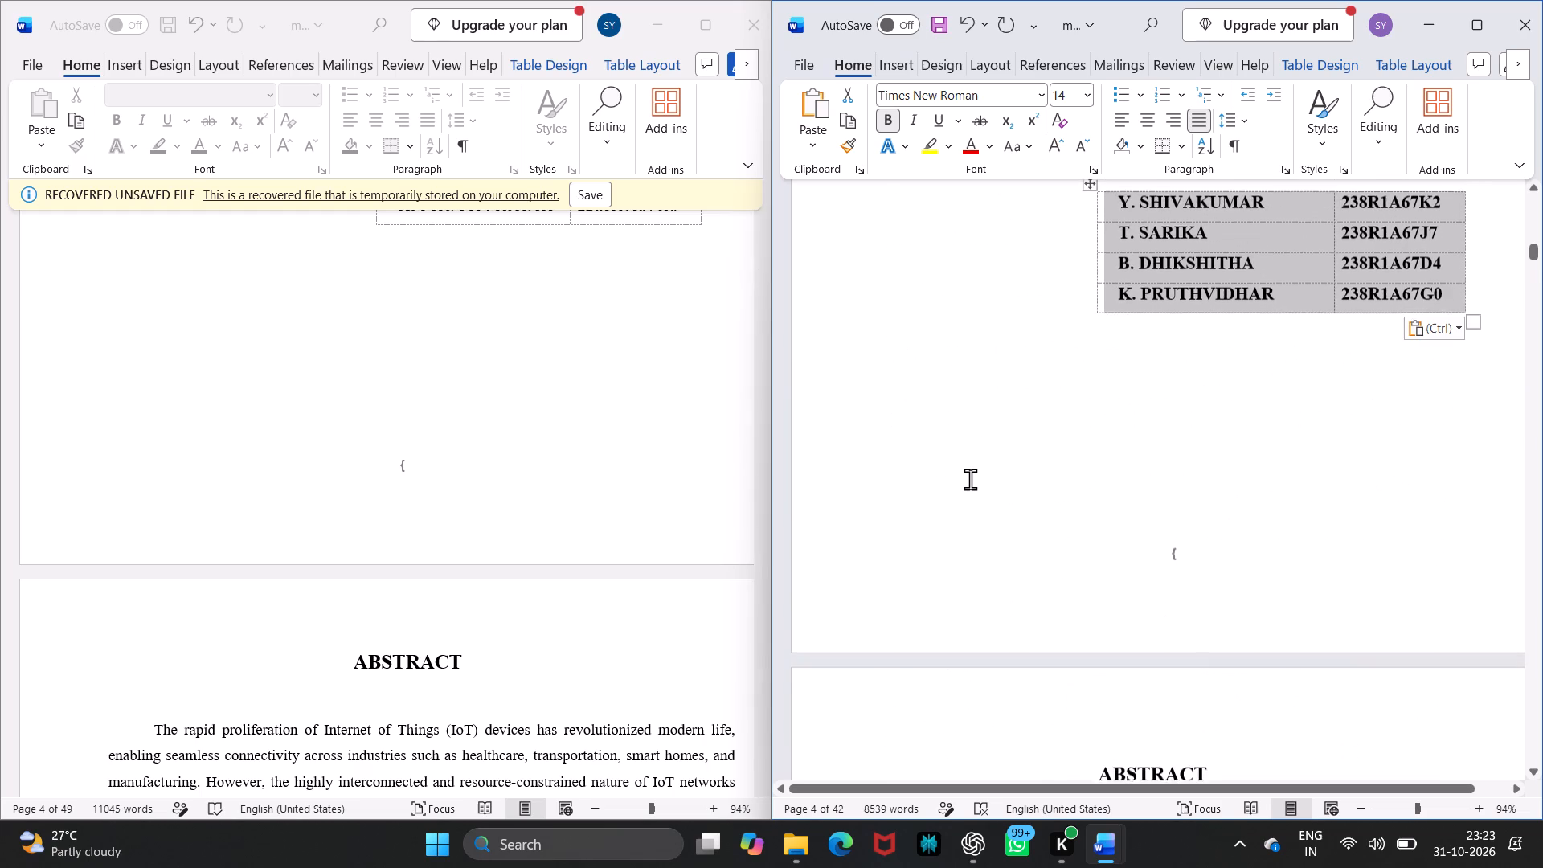
scroll(970, 479, up, 4)
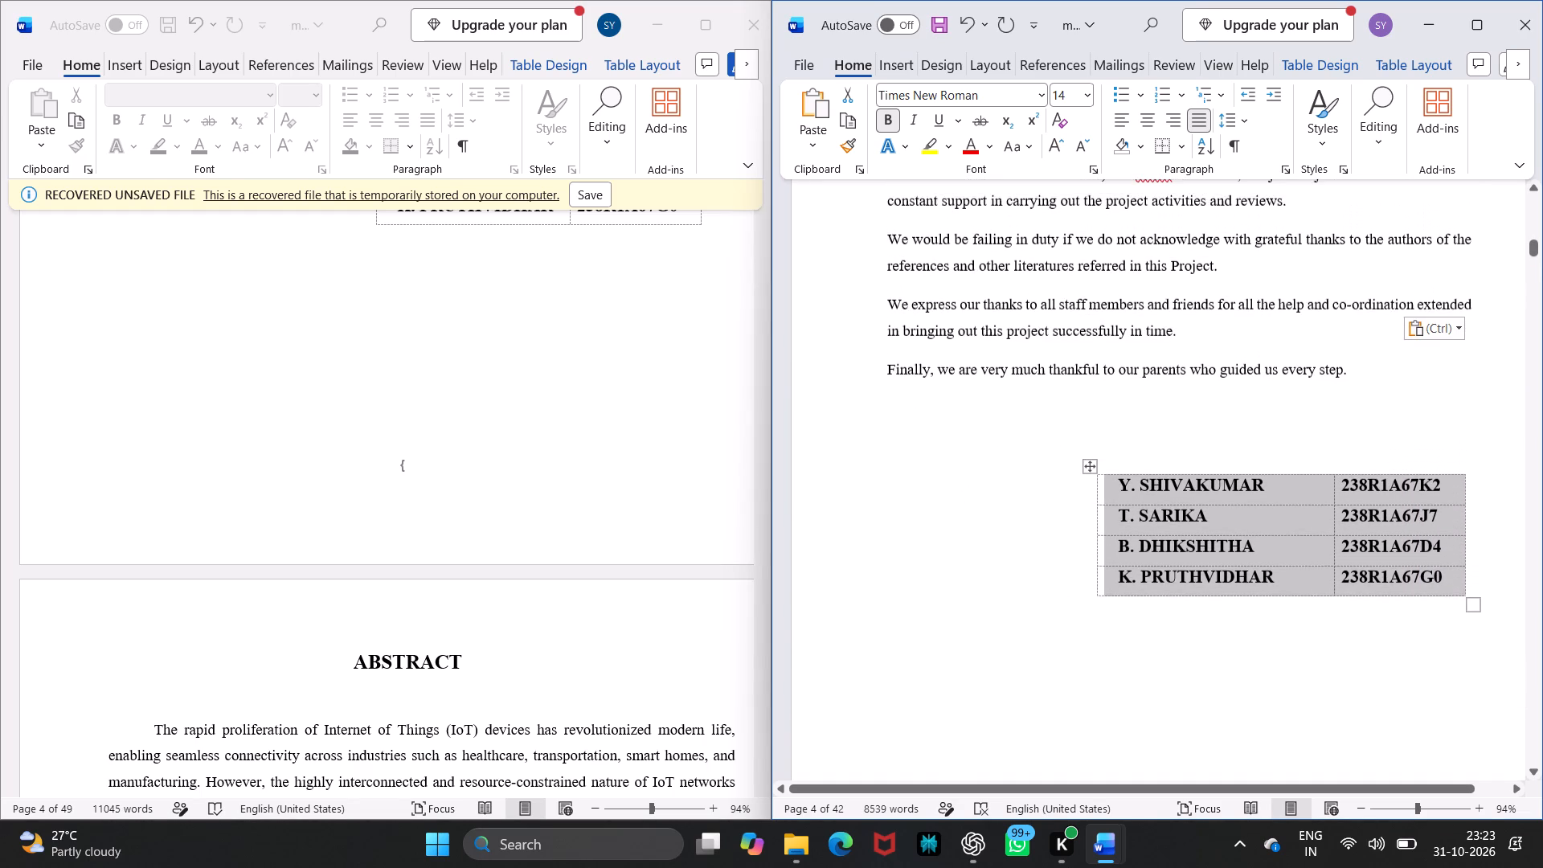
scroll(970, 479, up, 1)
scroll(970, 479, down, 3)
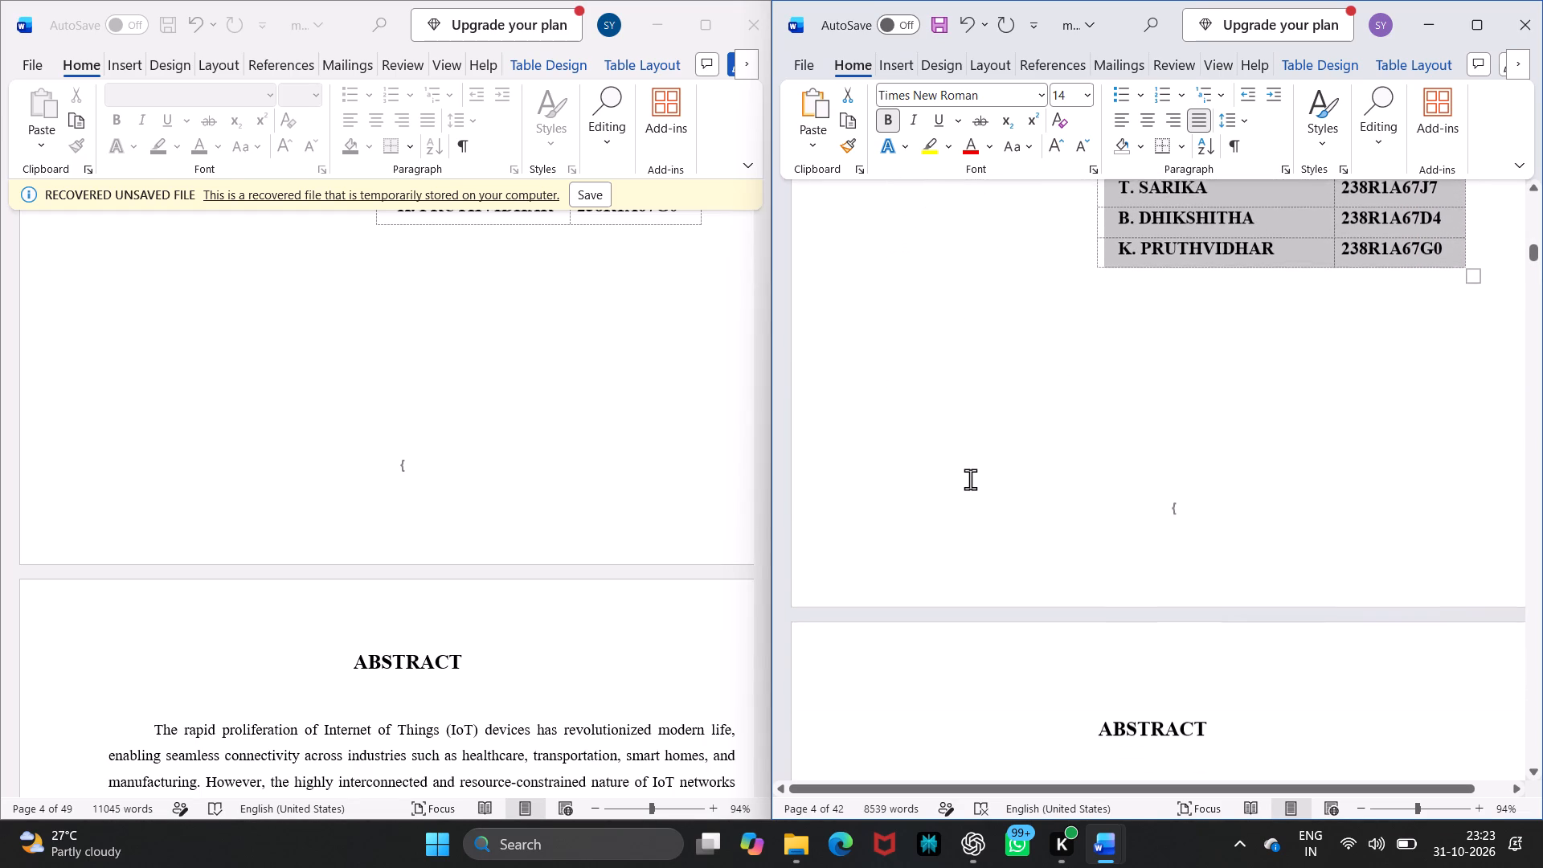
Save major_project .docx.
key(ctrl+s)
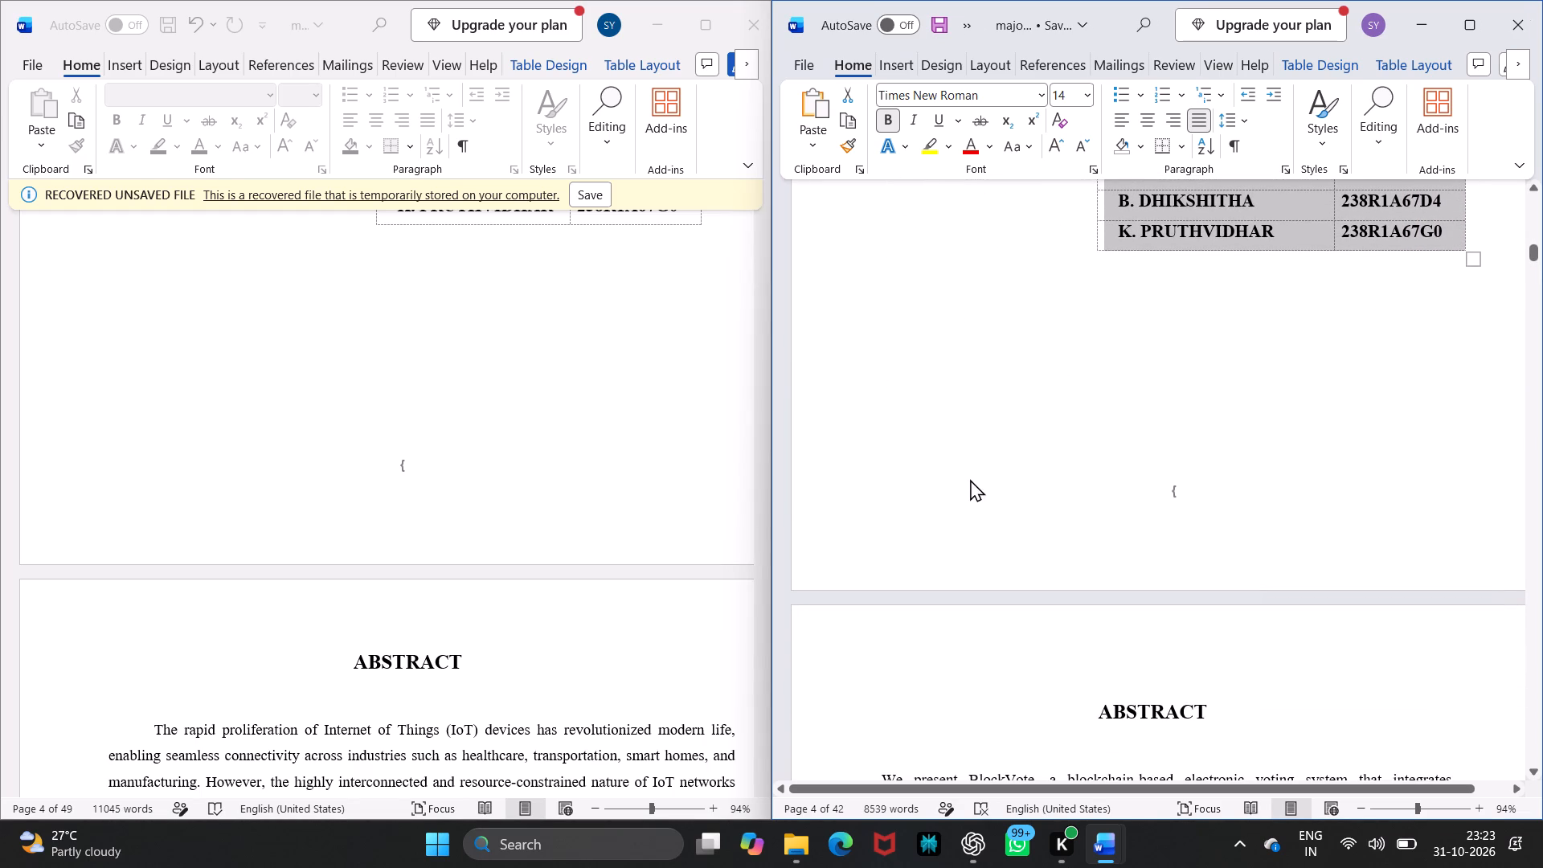
Compare the abstract and keywords of both documents, and examine the table of contents that follows in major_project .docx.
scroll(982, 596, down, 1)
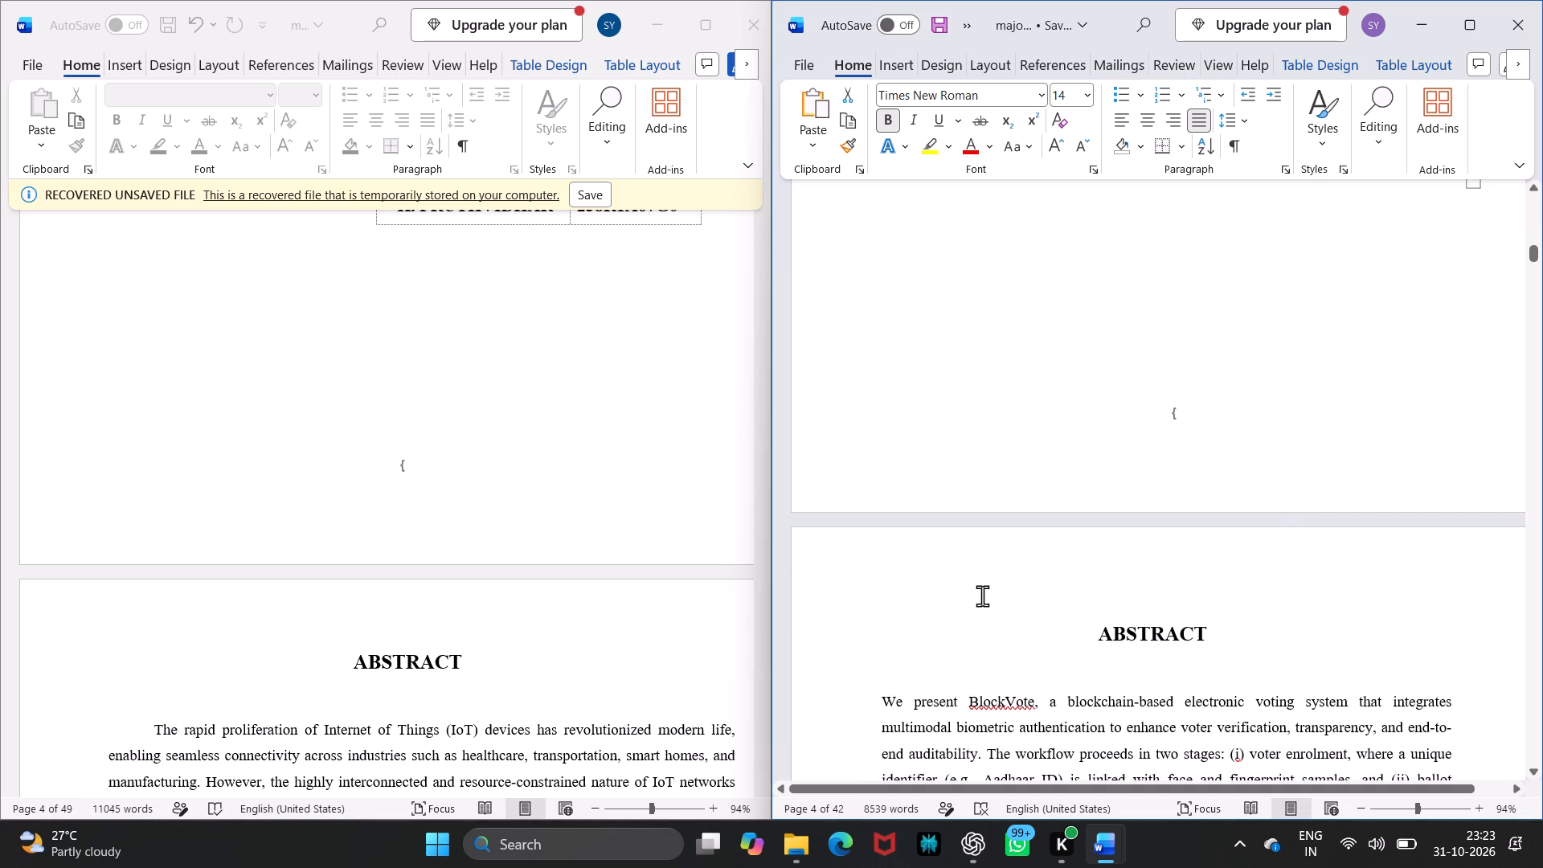
scroll(982, 596, down, 1)
scroll(467, 684, down, 2)
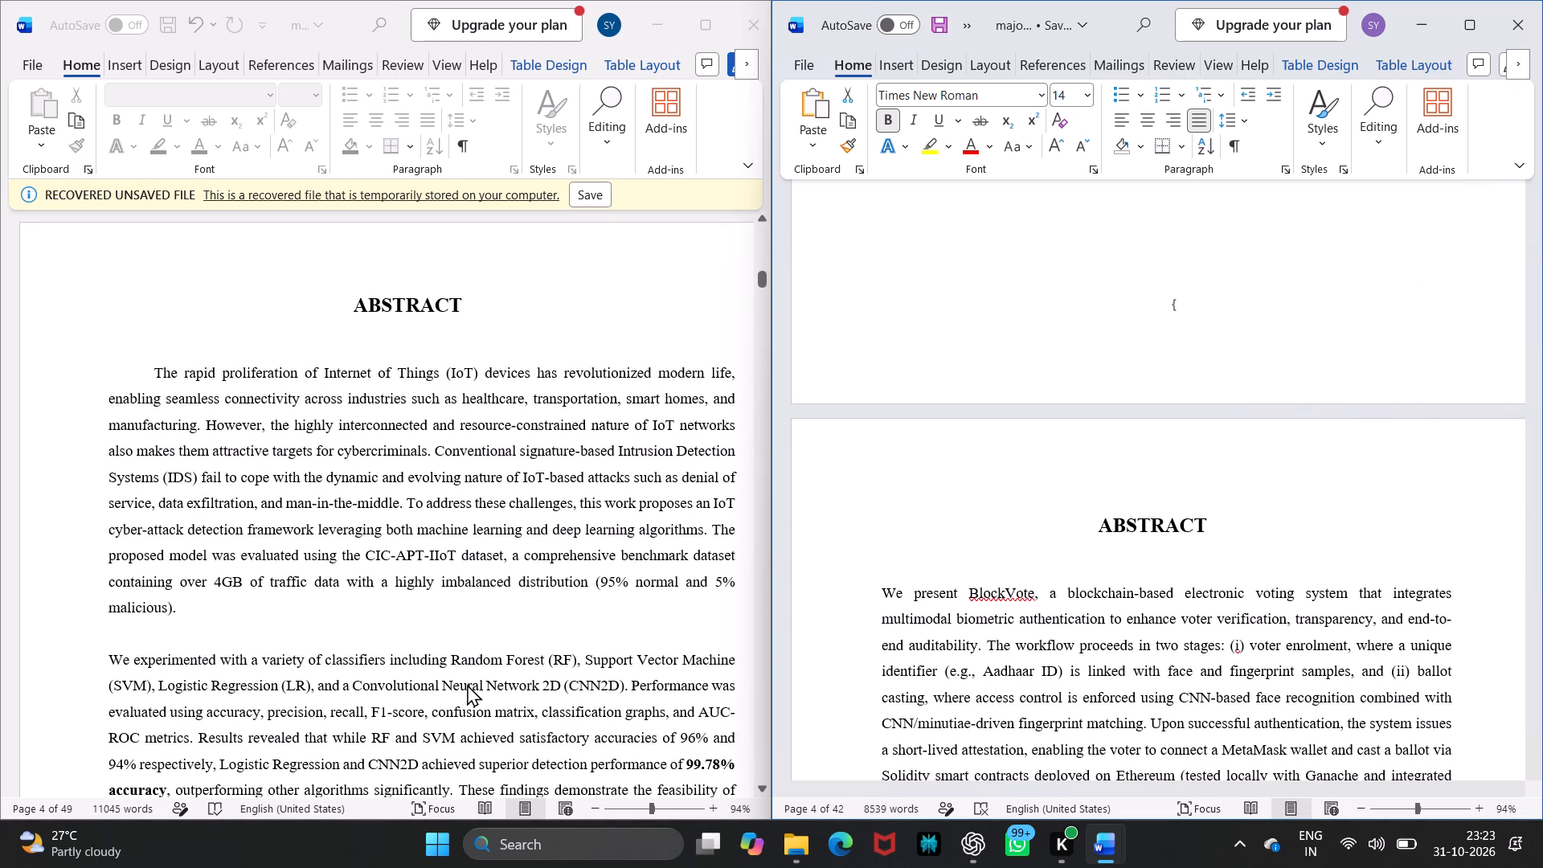
scroll(467, 684, down, 1)
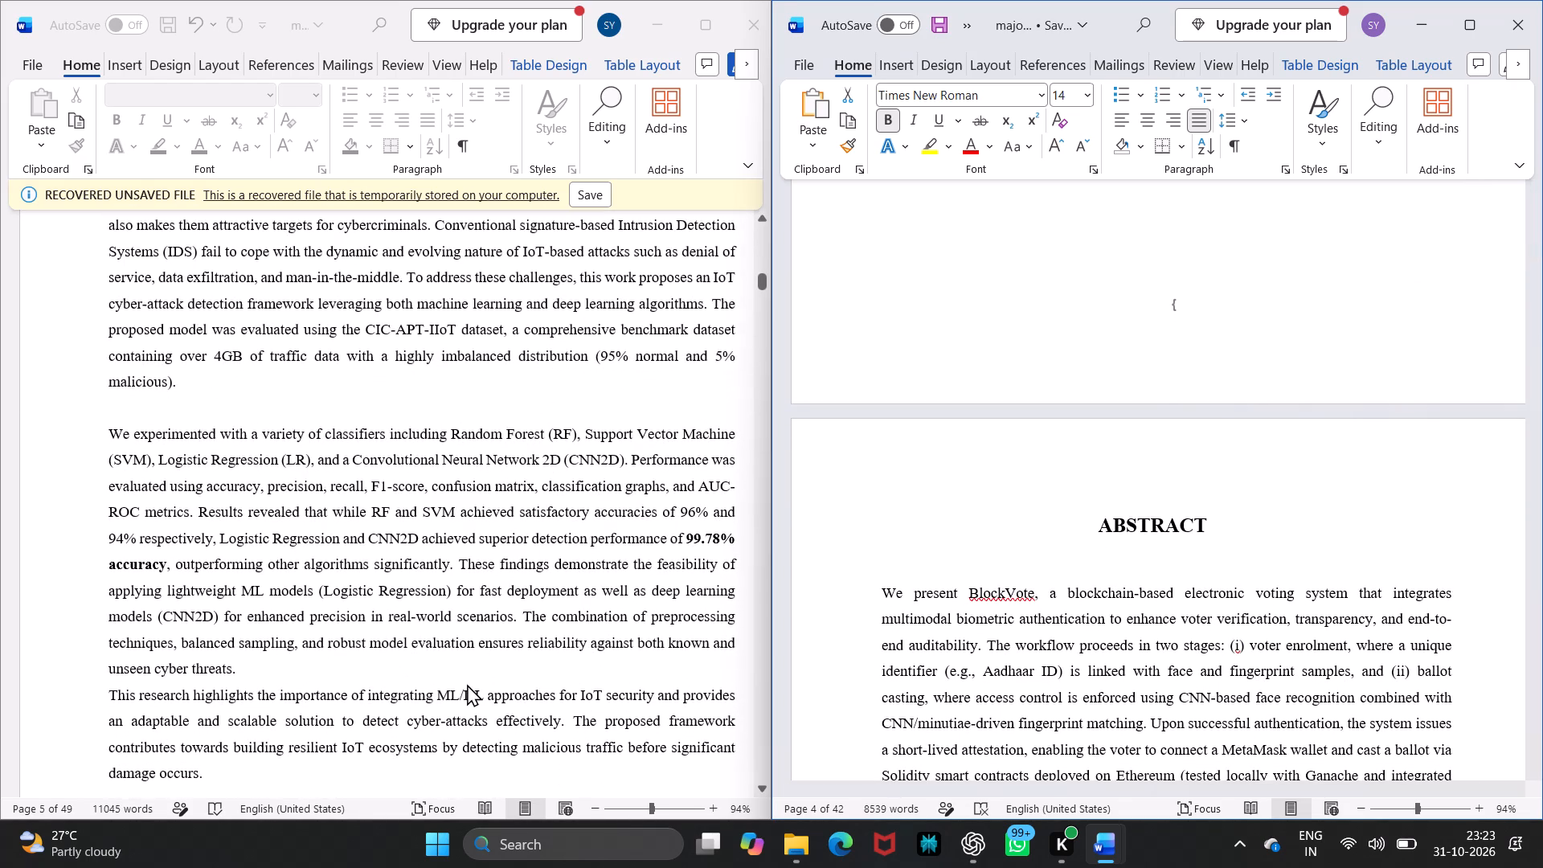
scroll(467, 684, down, 1)
scroll(912, 565, down, 3)
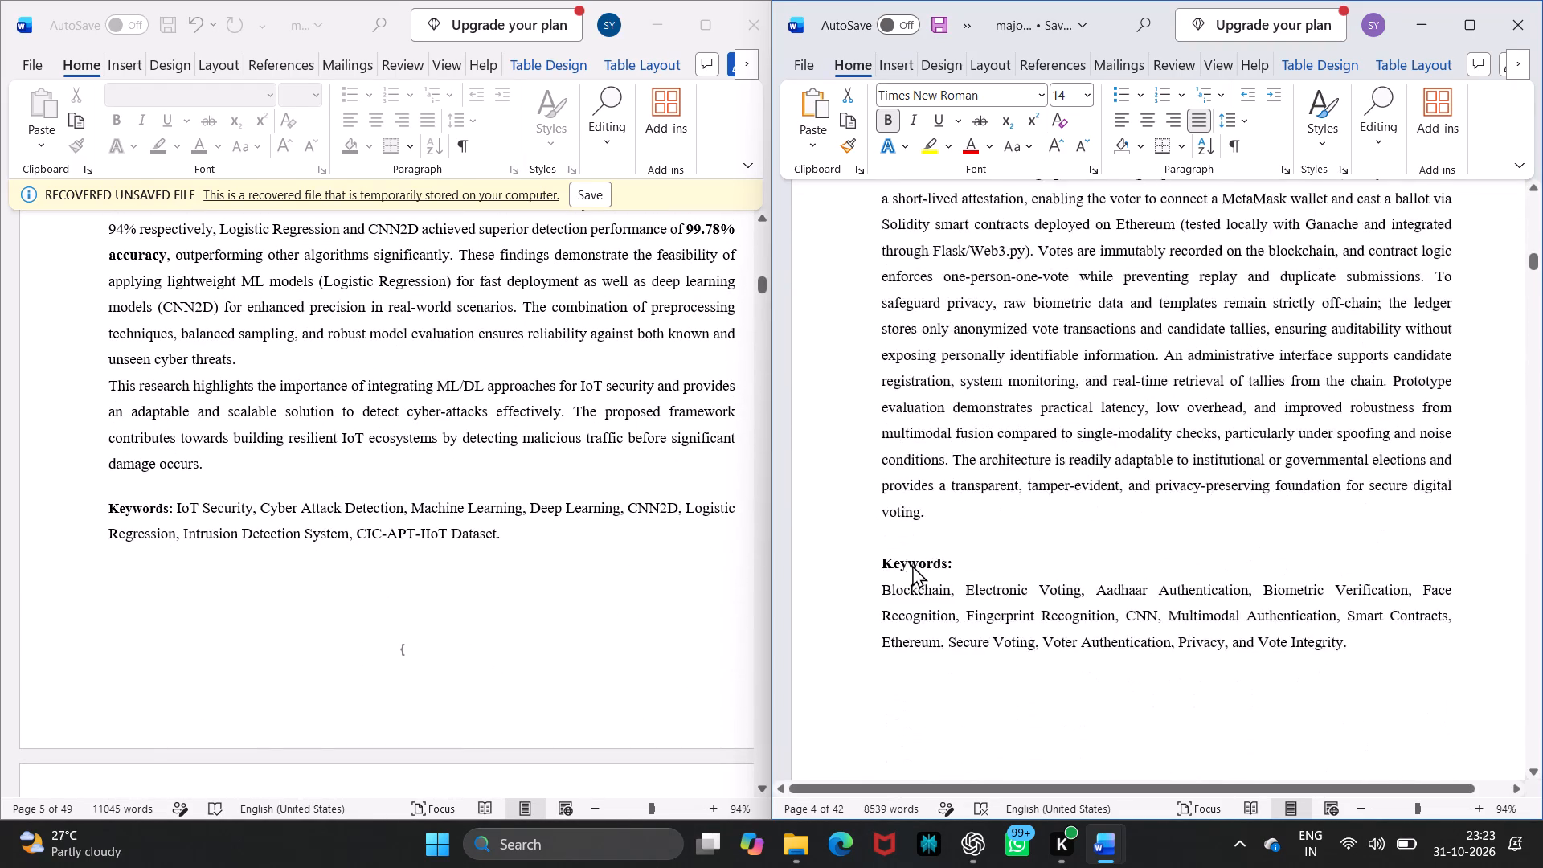
scroll(912, 565, down, 1)
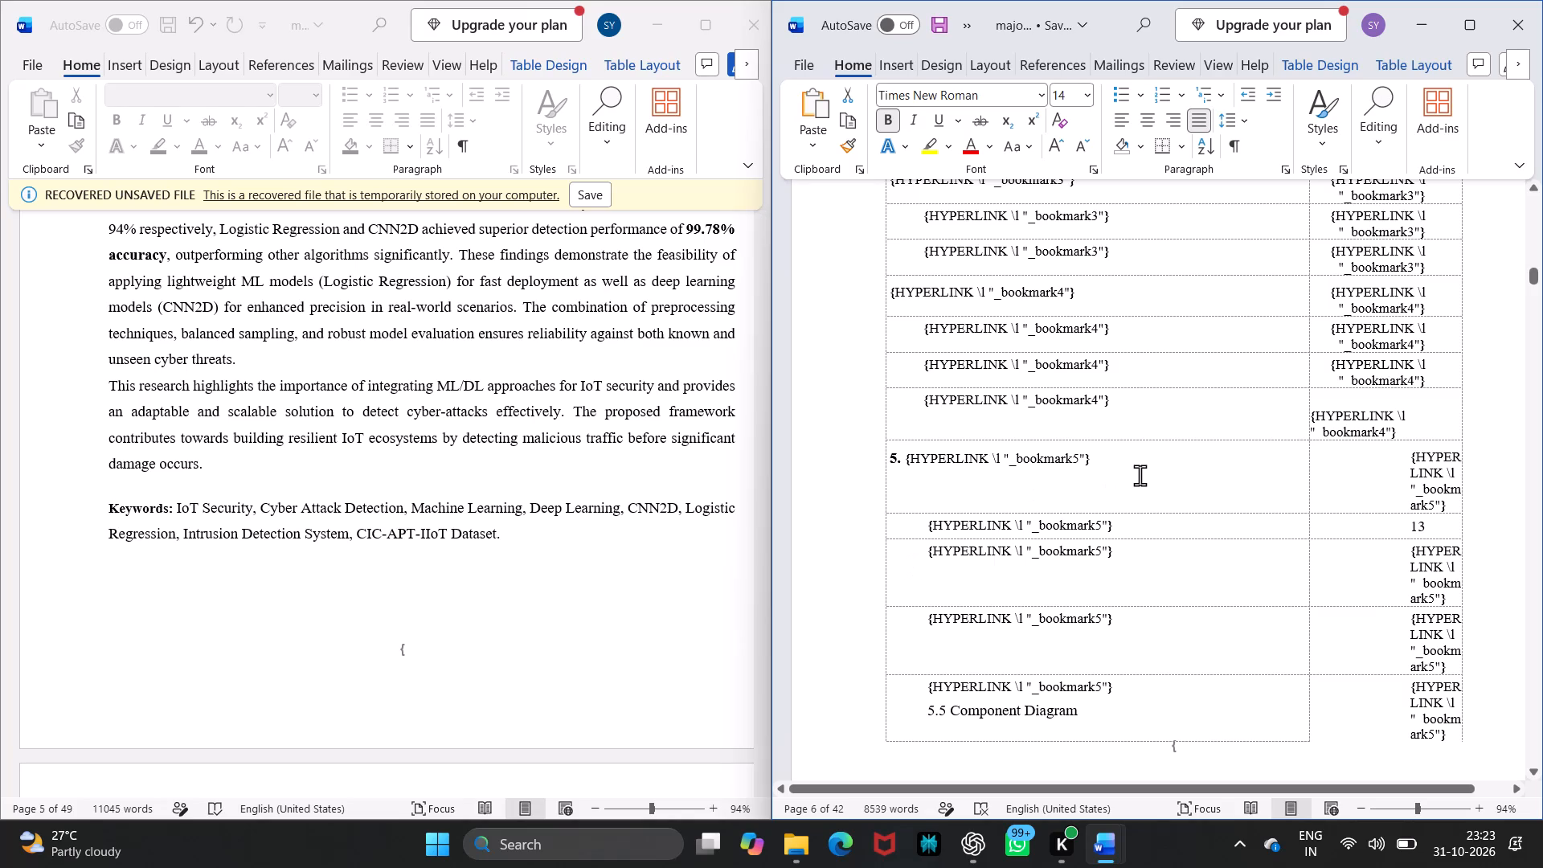
Maximize the major_project .docx window and examine its contents table and the following pages through the Introduction's overview.
click(1468, 23)
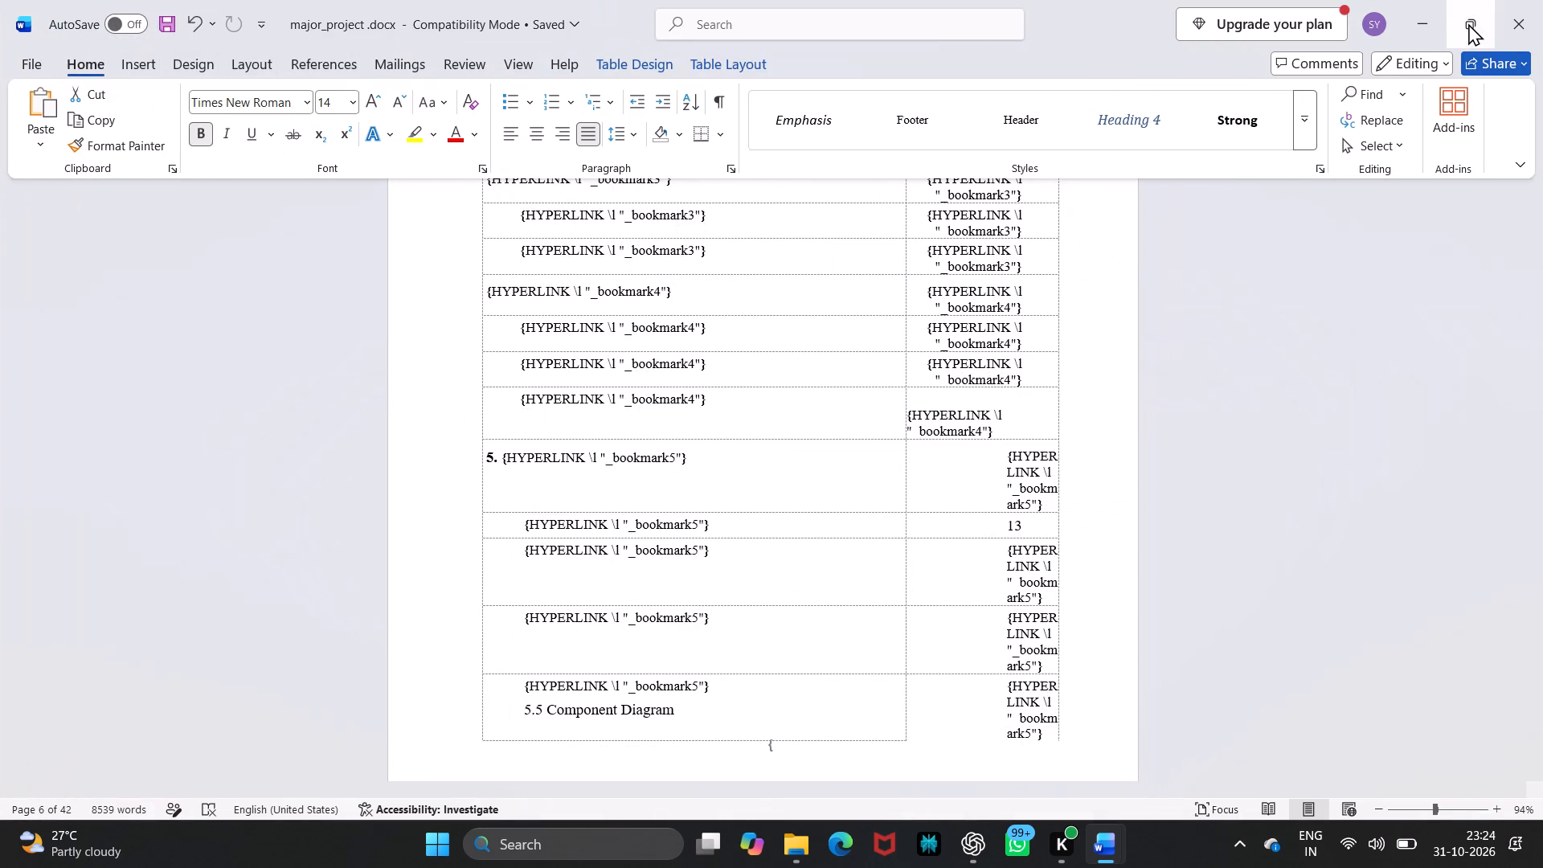
scroll(1054, 330, up, 2)
scroll(1054, 330, right, 1)
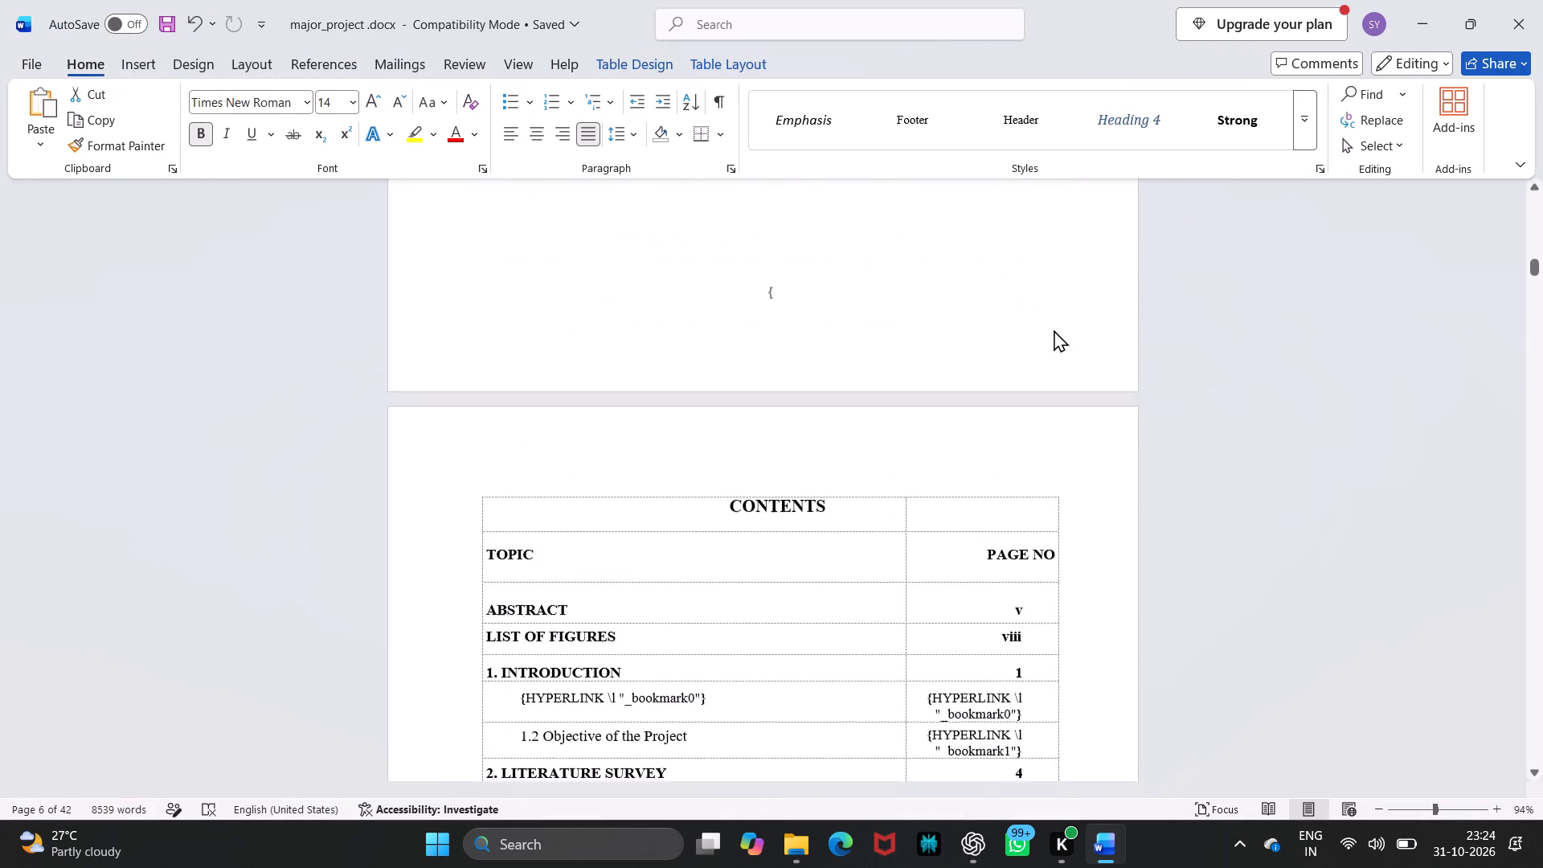
scroll(1054, 330, right, 1)
scroll(1054, 457, down, 4)
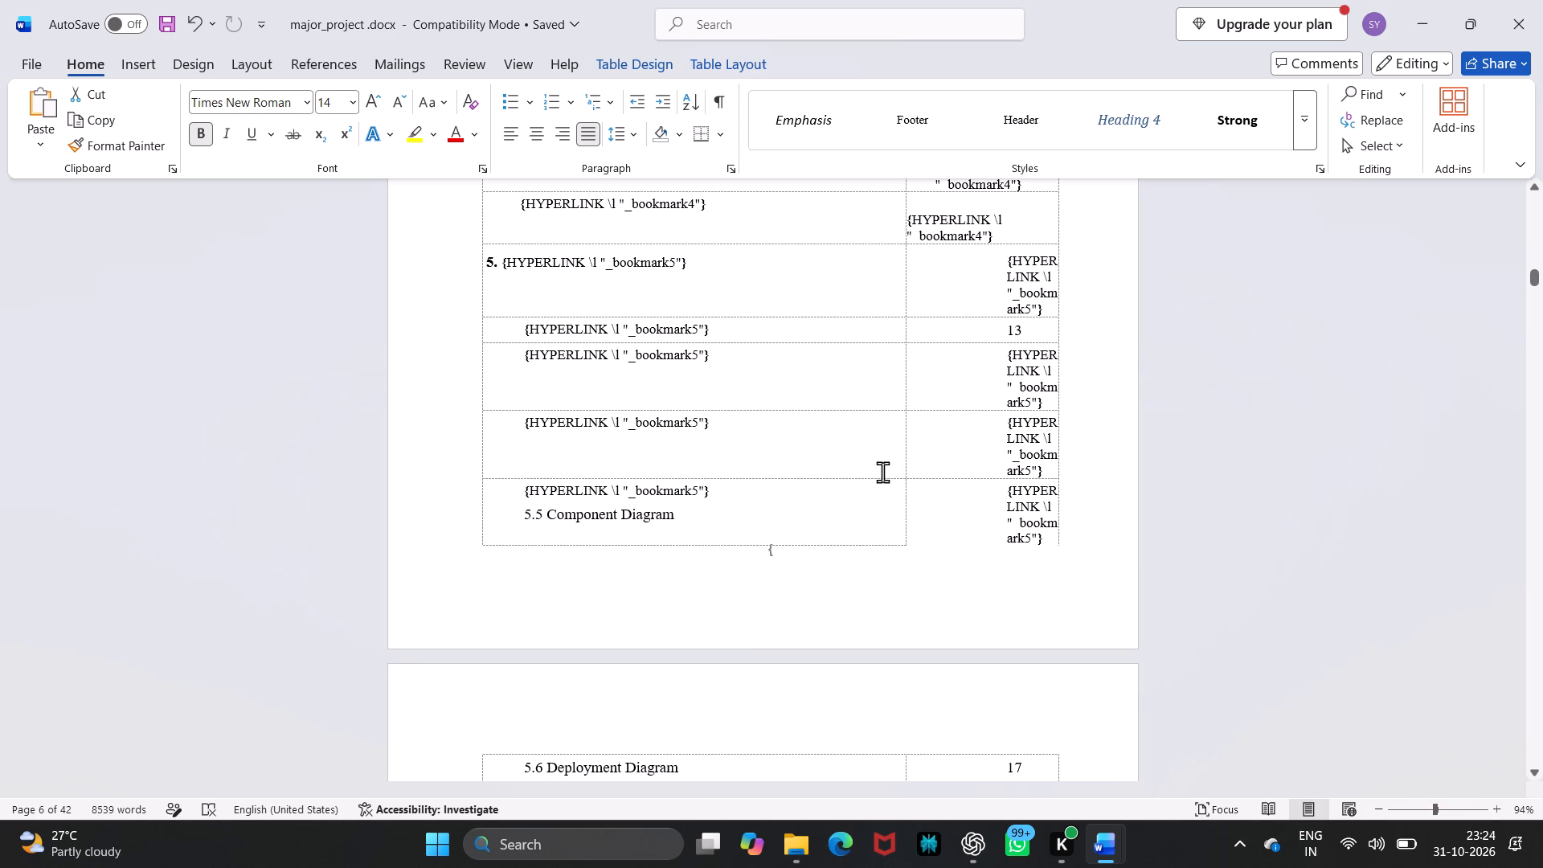
scroll(913, 555, down, 1)
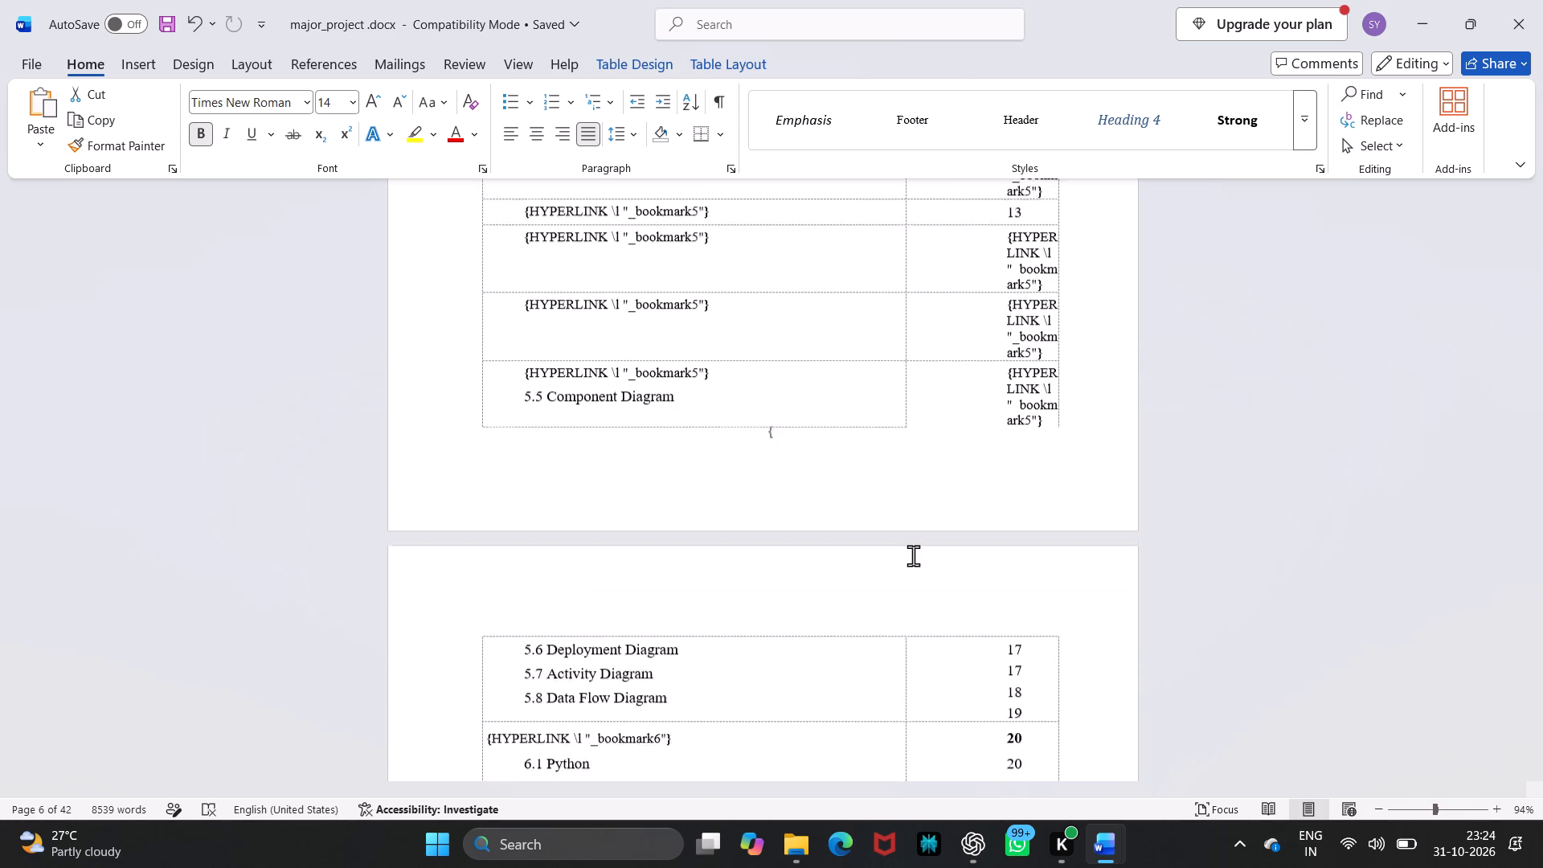
scroll(913, 555, down, 1)
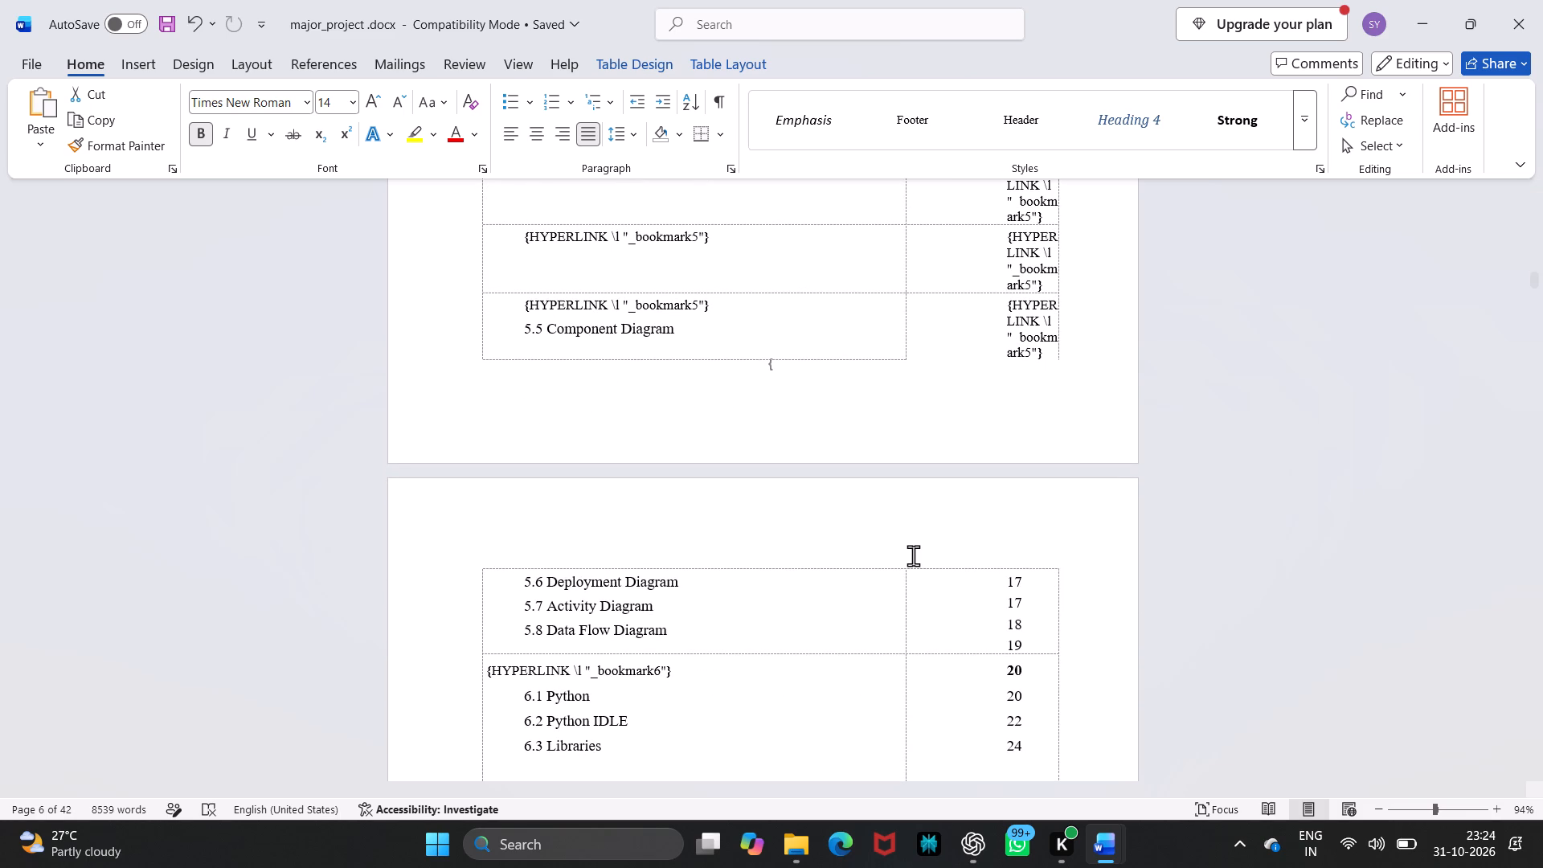
scroll(913, 555, down, 4)
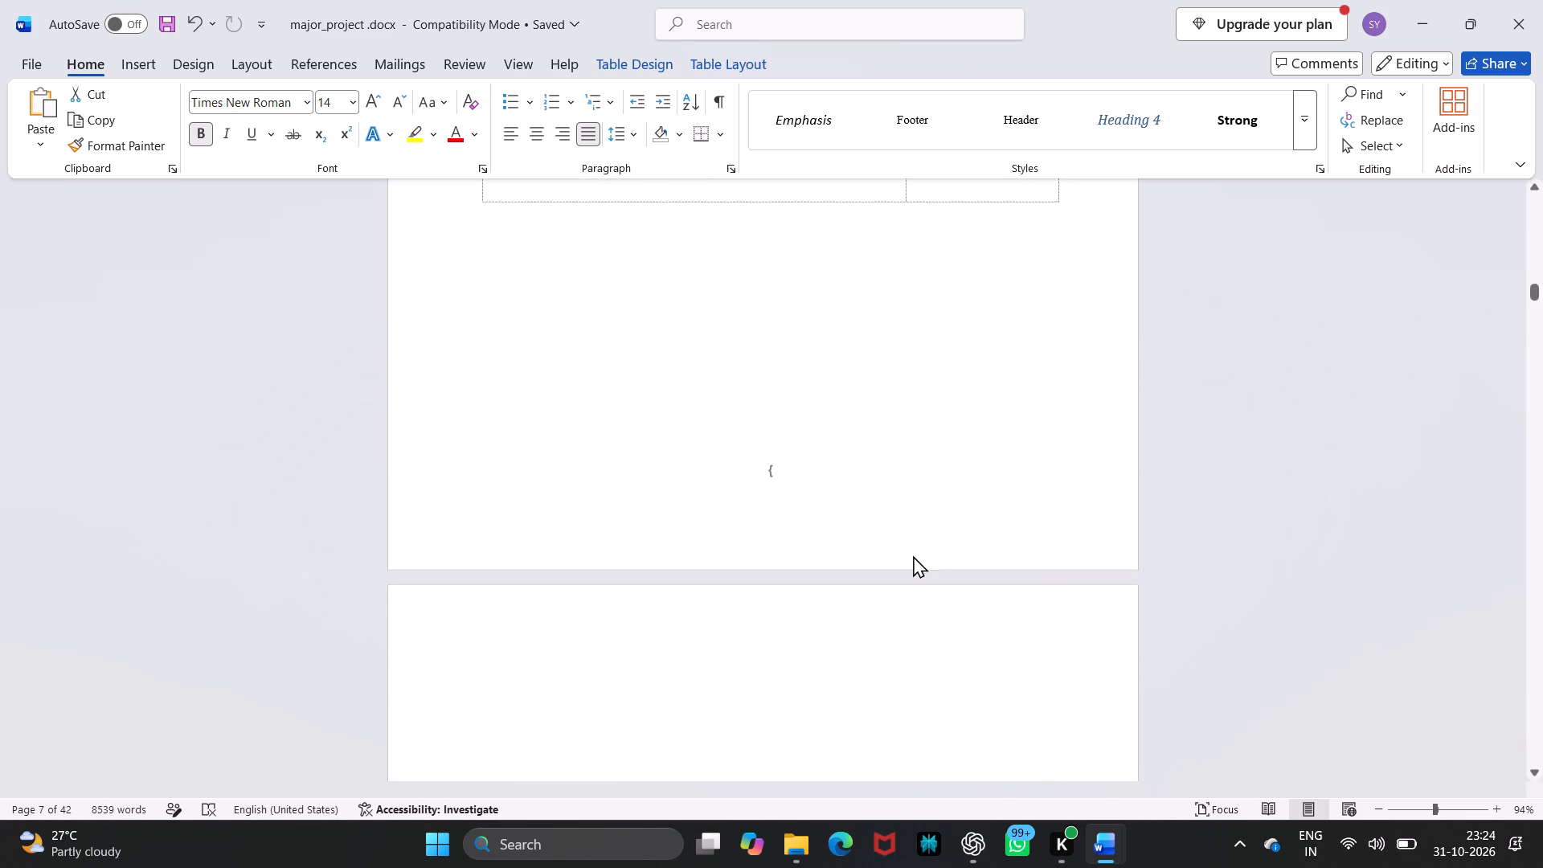
scroll(913, 555, down, 4)
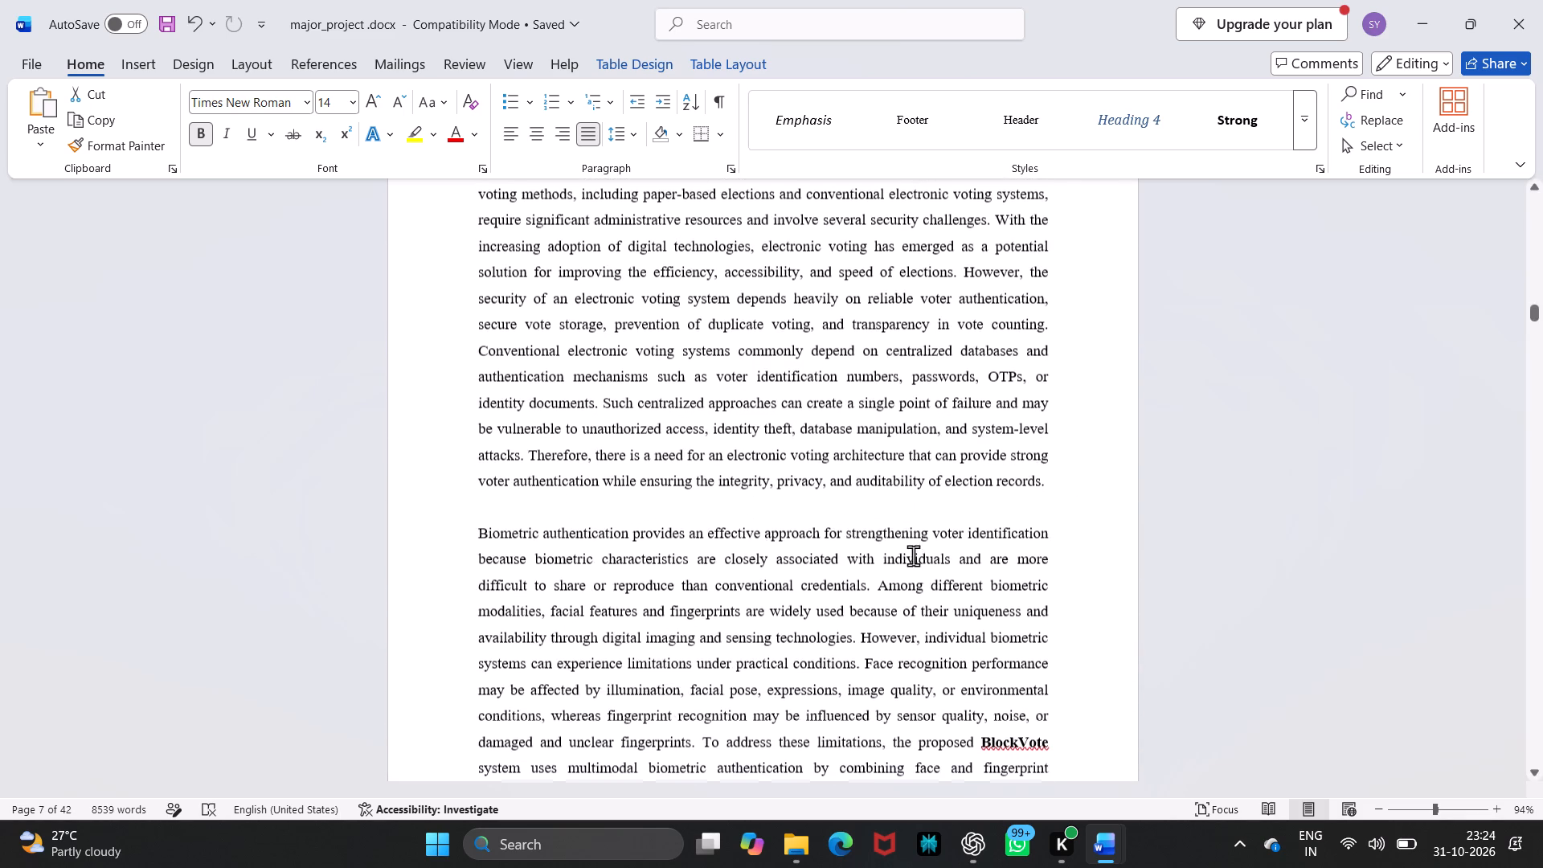
scroll(913, 555, down, 4)
scroll(913, 555, up, 2)
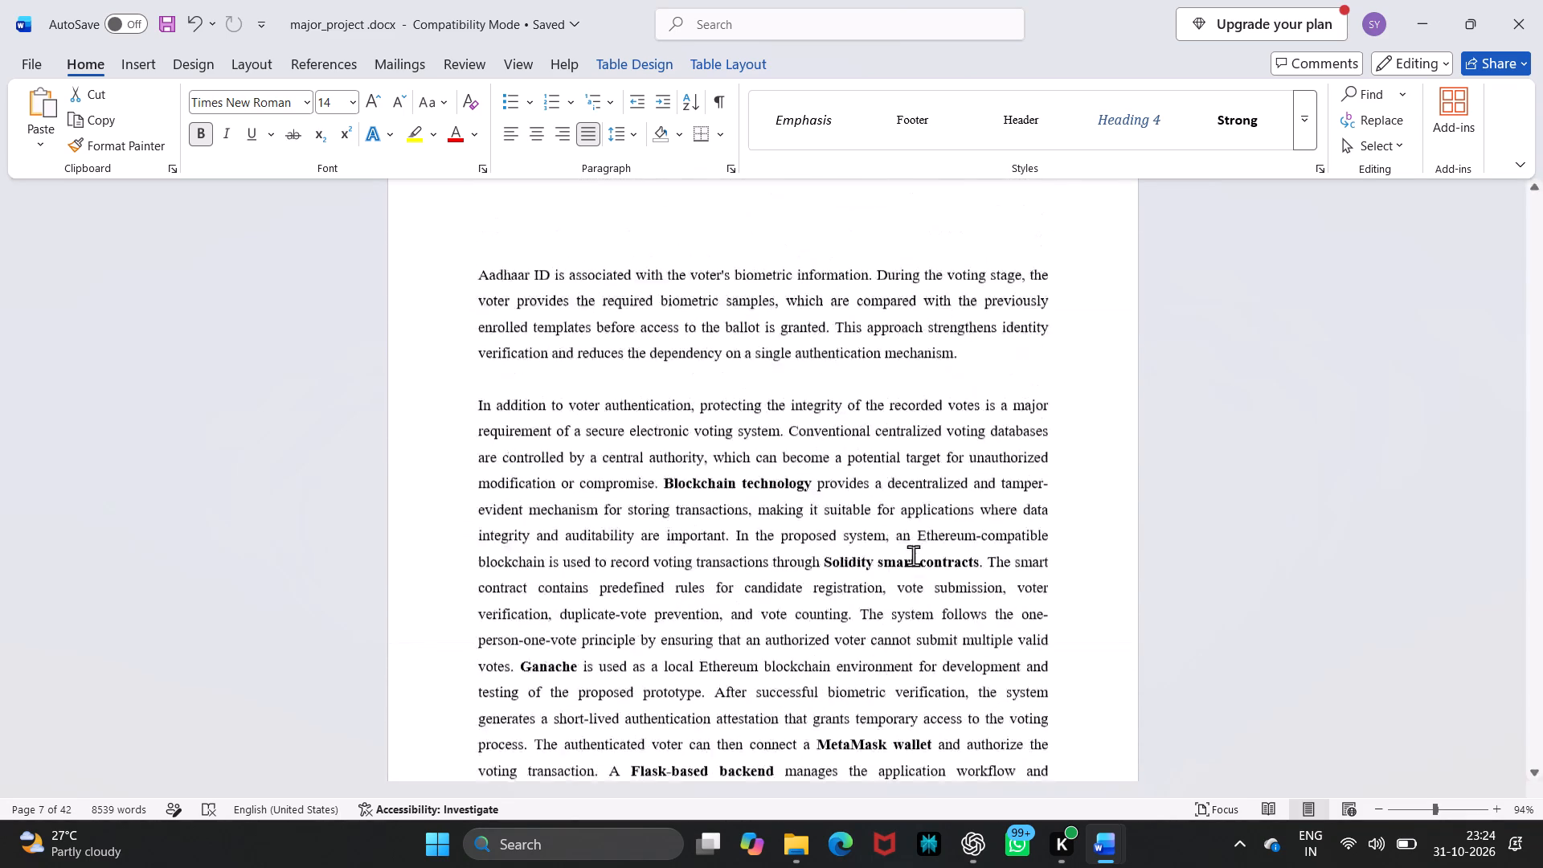
scroll(913, 555, up, 4)
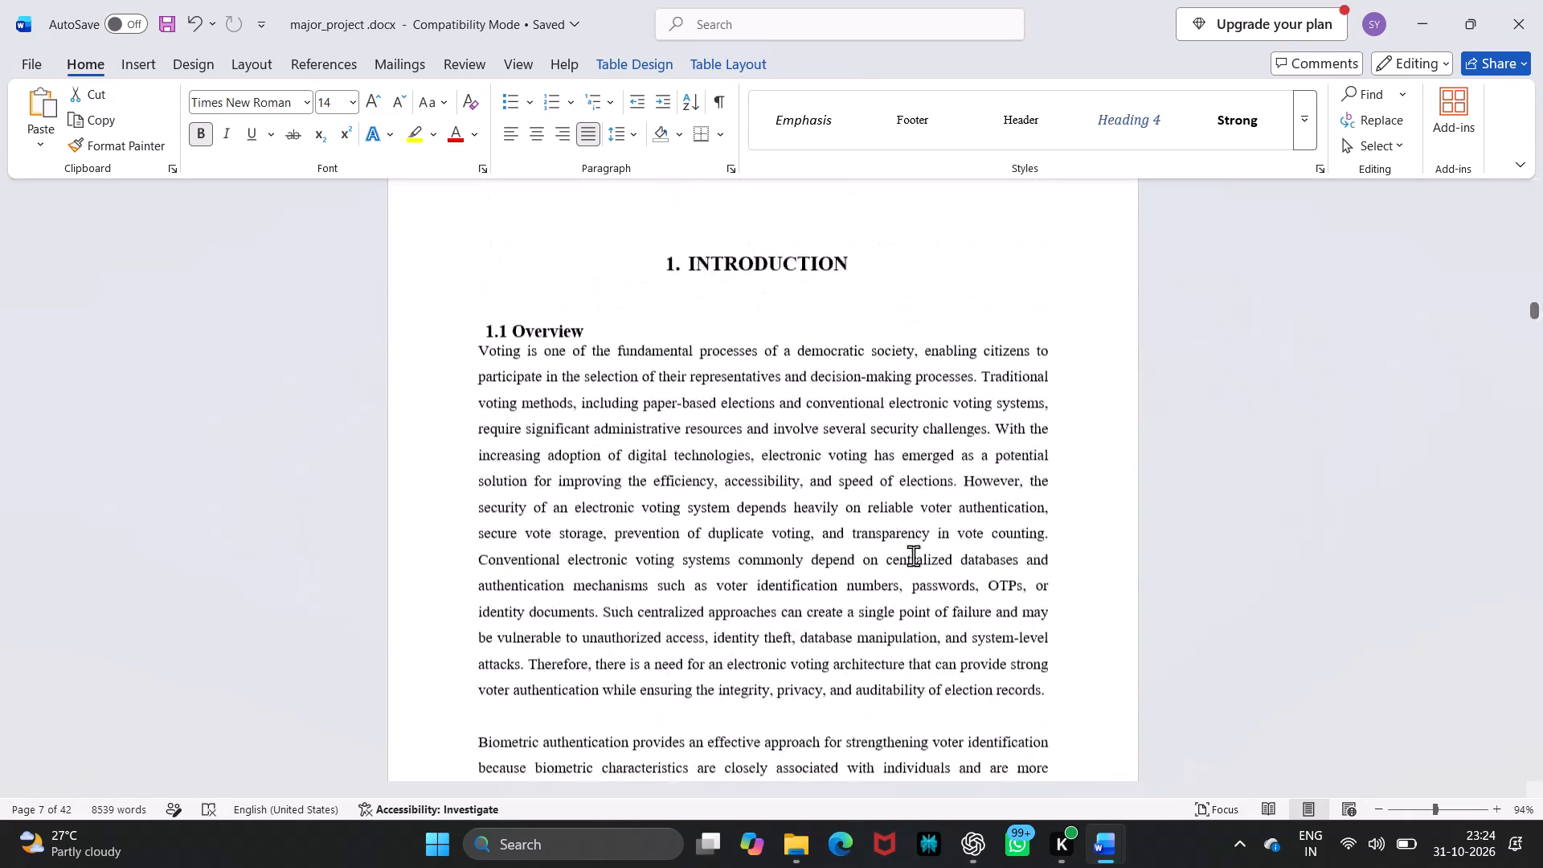
Re-examine the contents table of major_project .docx, checking its topic entries and page numbers from the abstract to the references.
scroll(913, 555, up, 4)
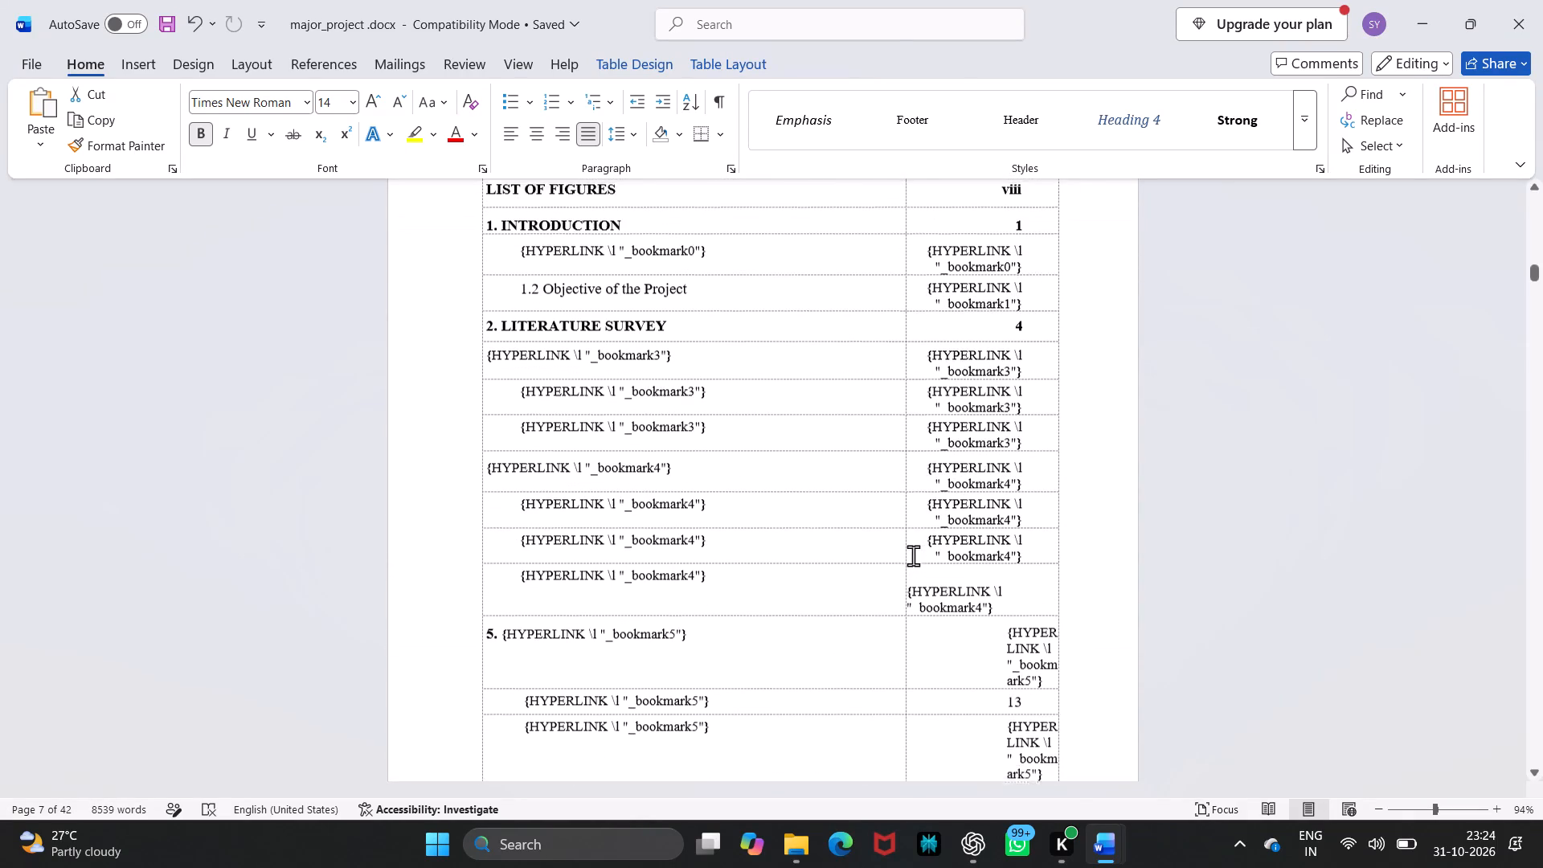
scroll(913, 555, up, 1)
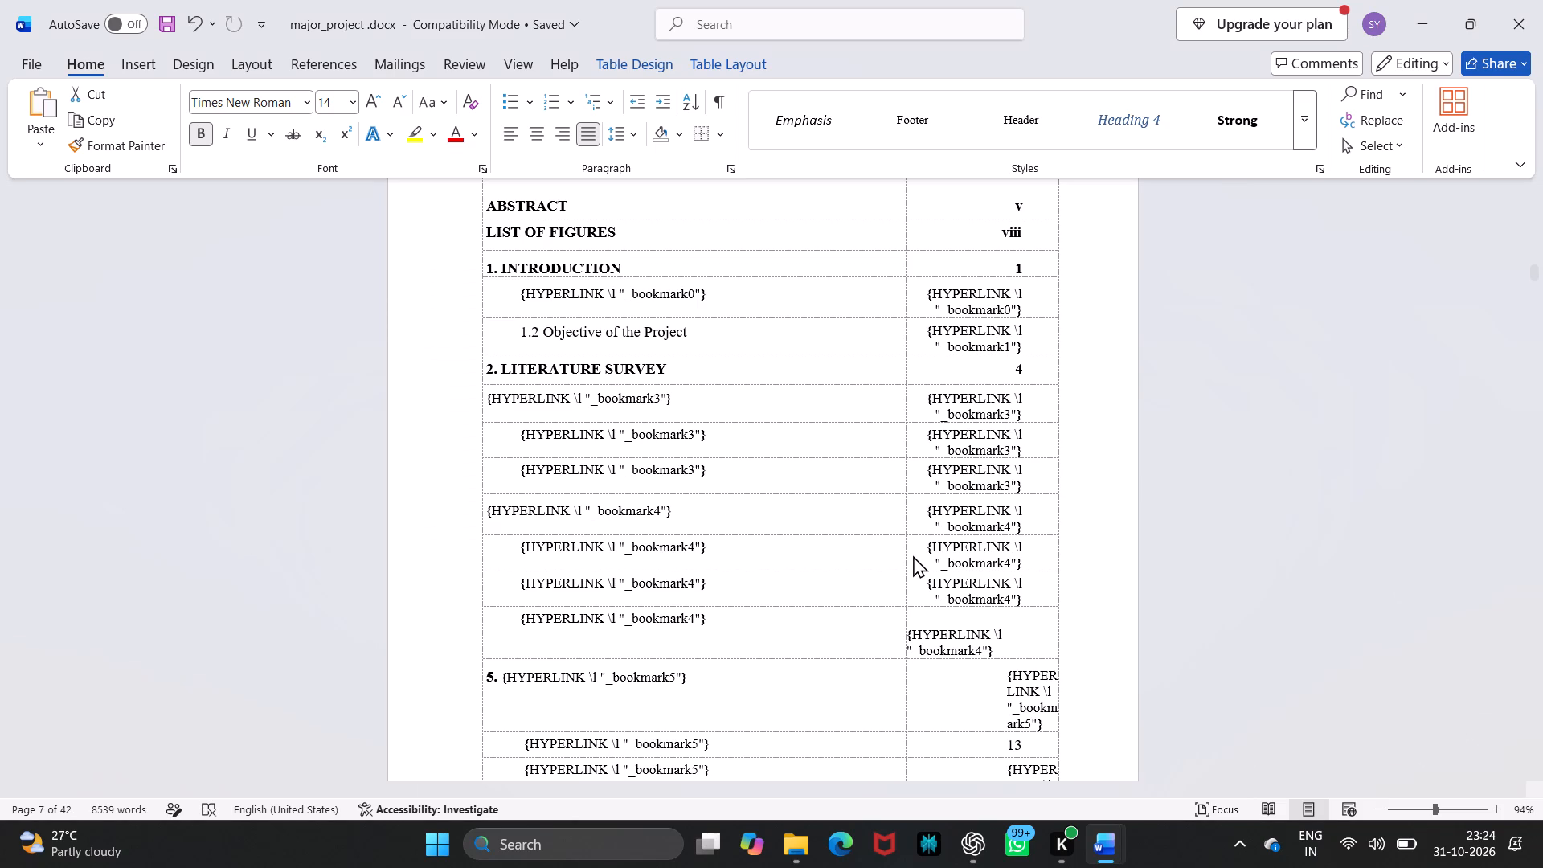
scroll(1038, 537, down, 2)
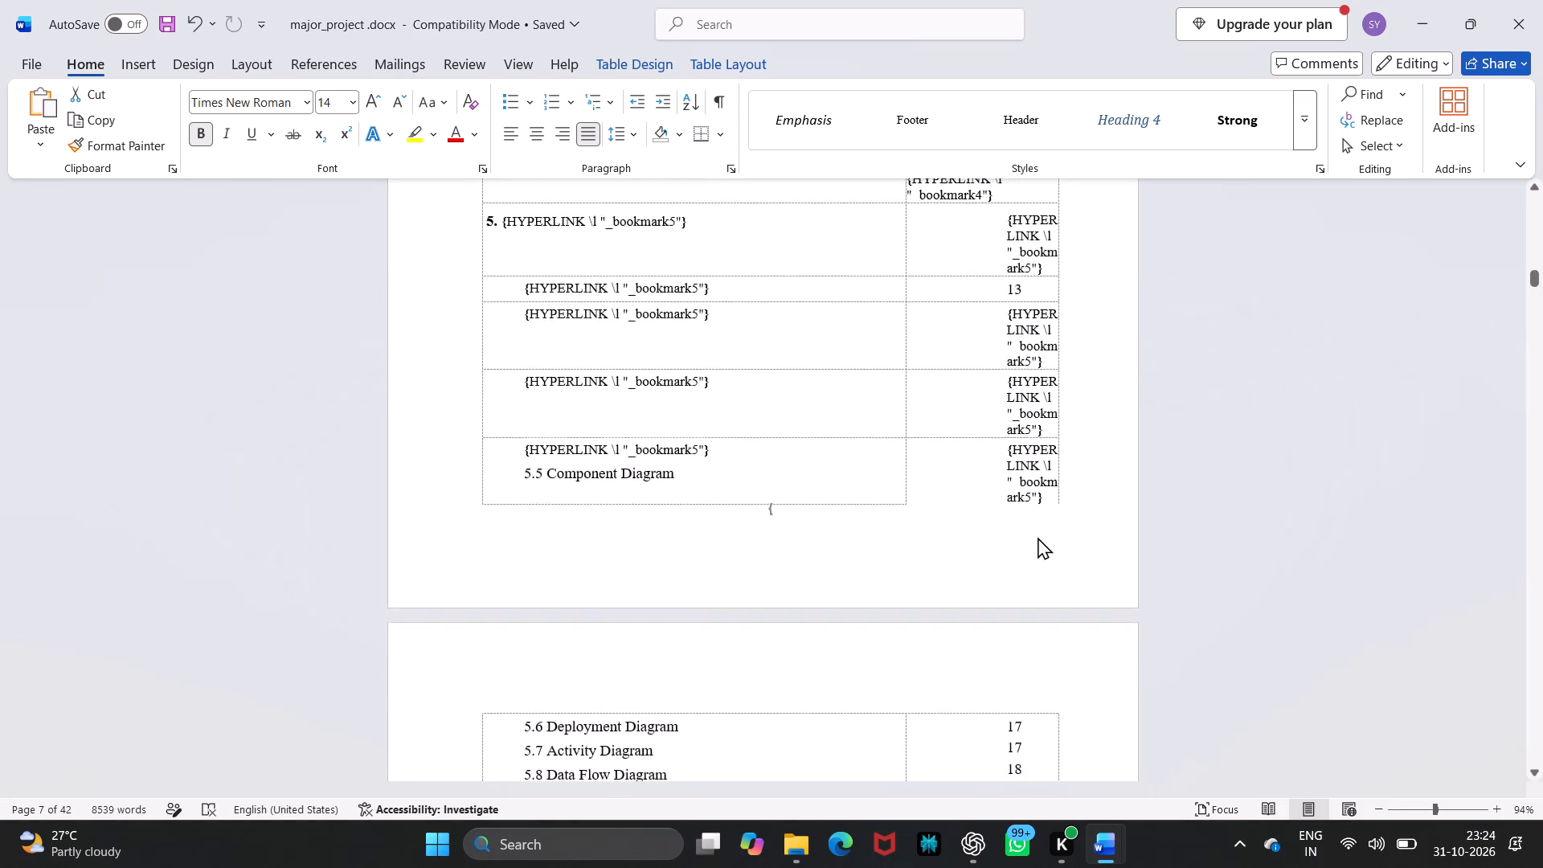
scroll(1038, 537, down, 3)
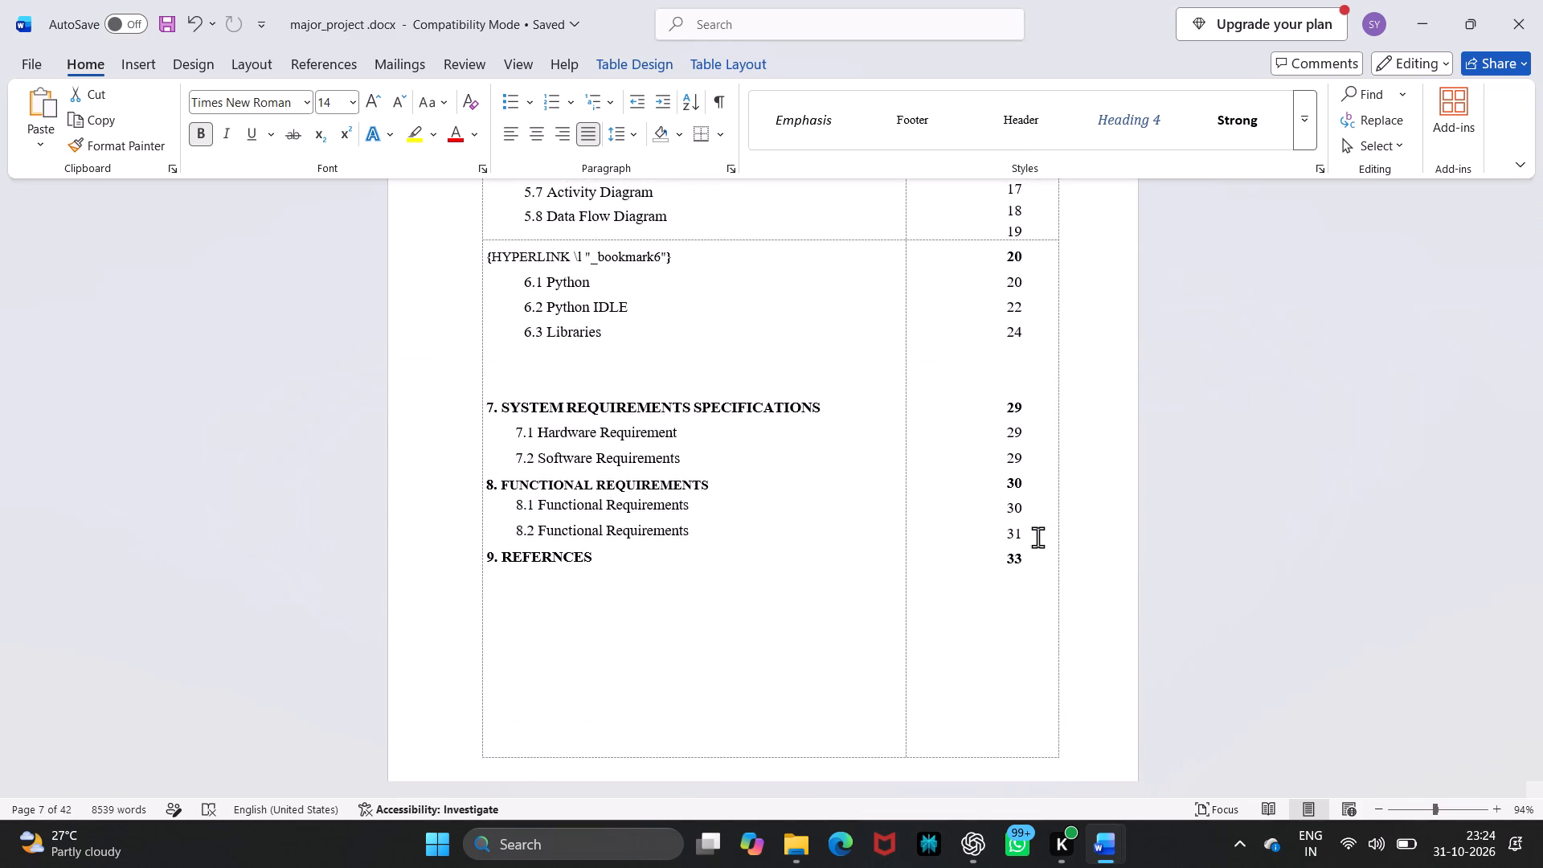
scroll(1038, 537, up, 3)
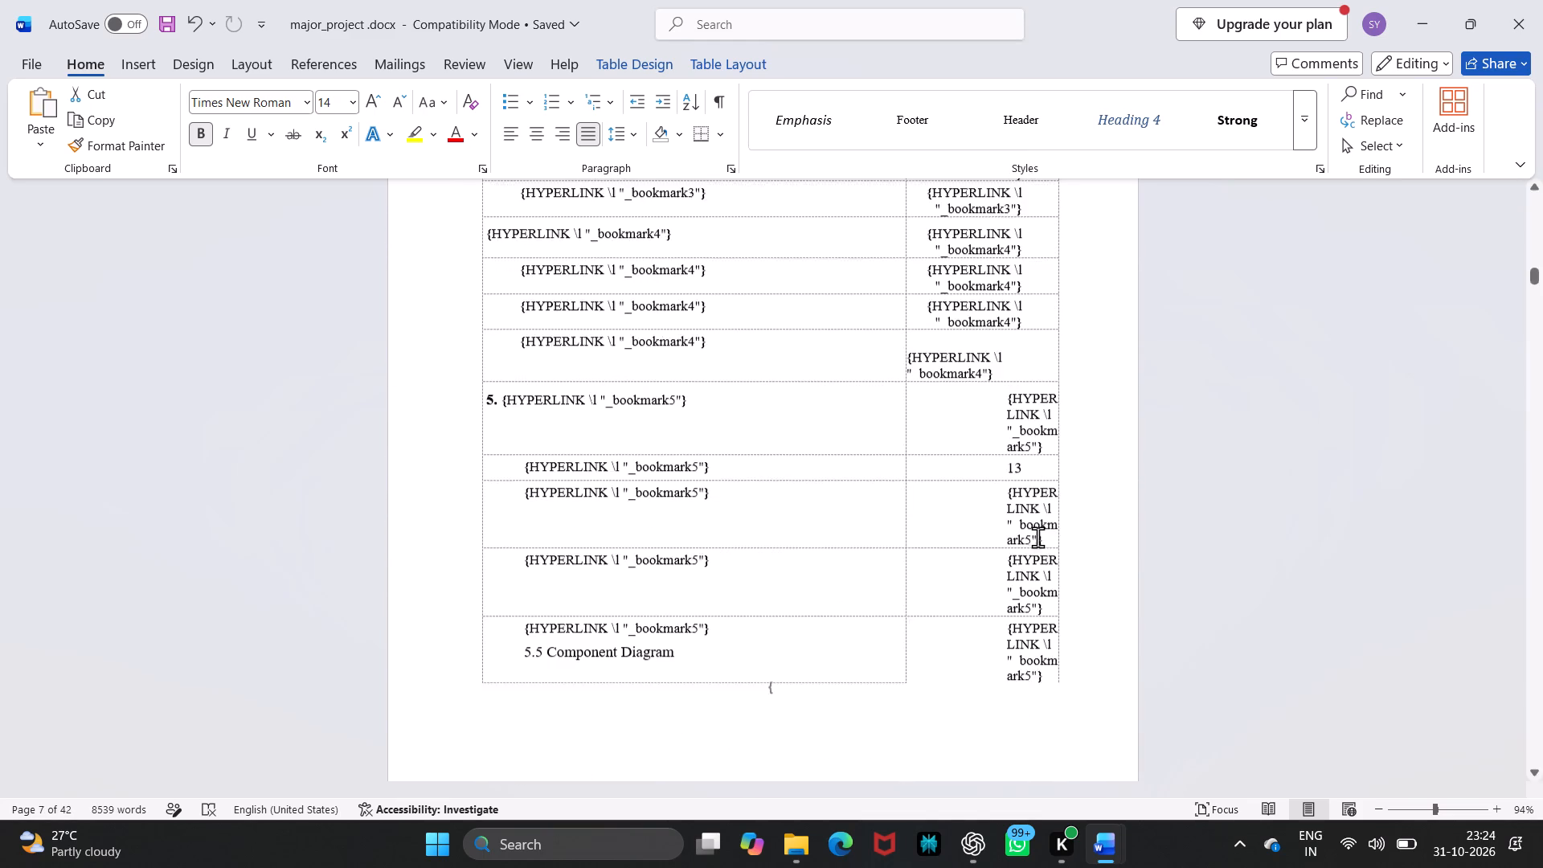
scroll(1038, 537, up, 2)
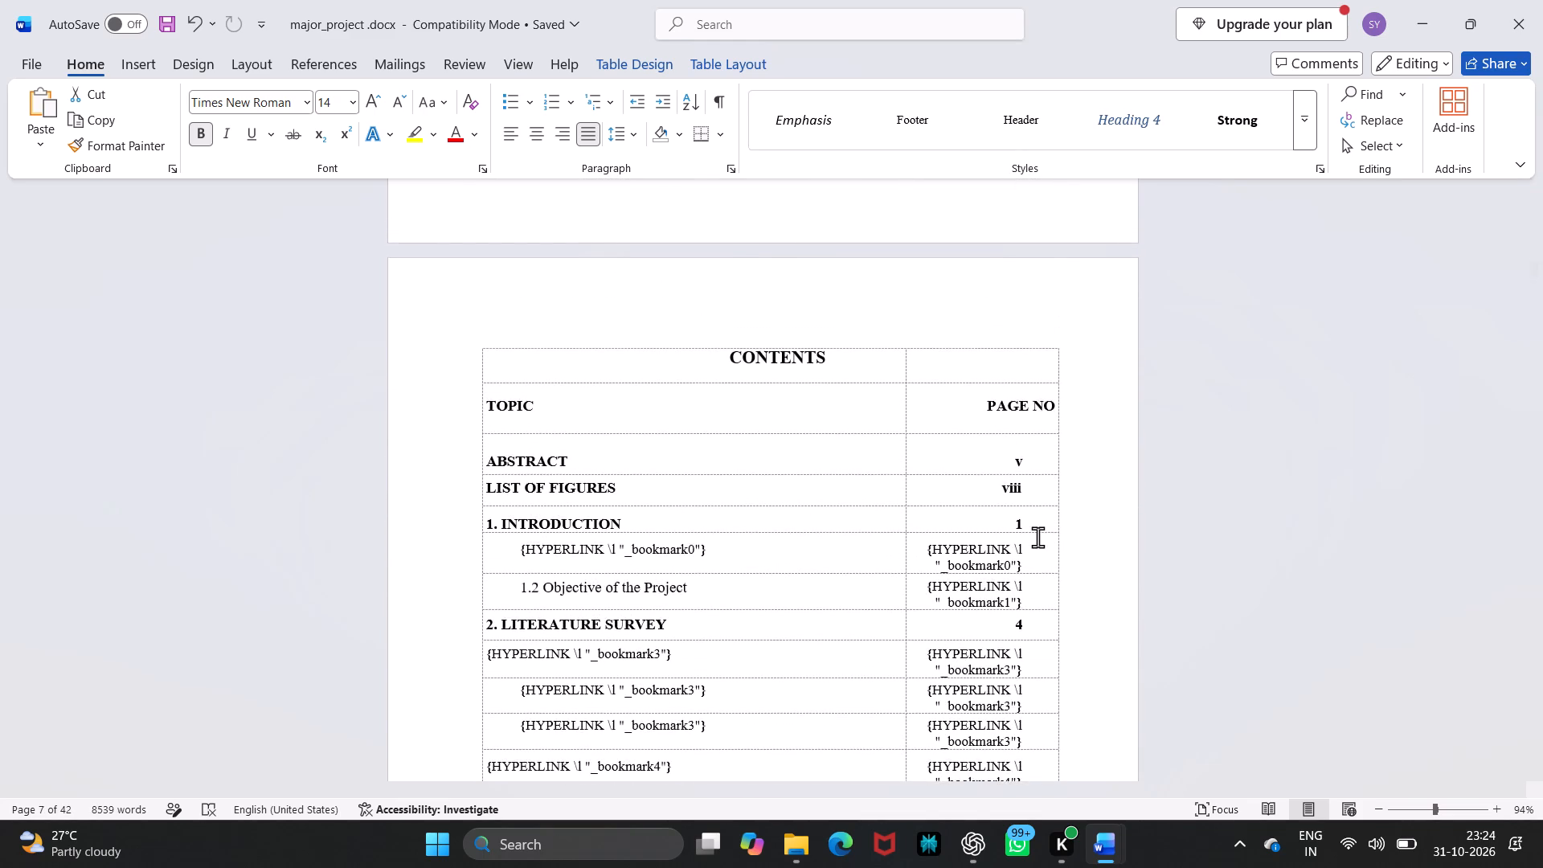
scroll(1038, 537, down, 1)
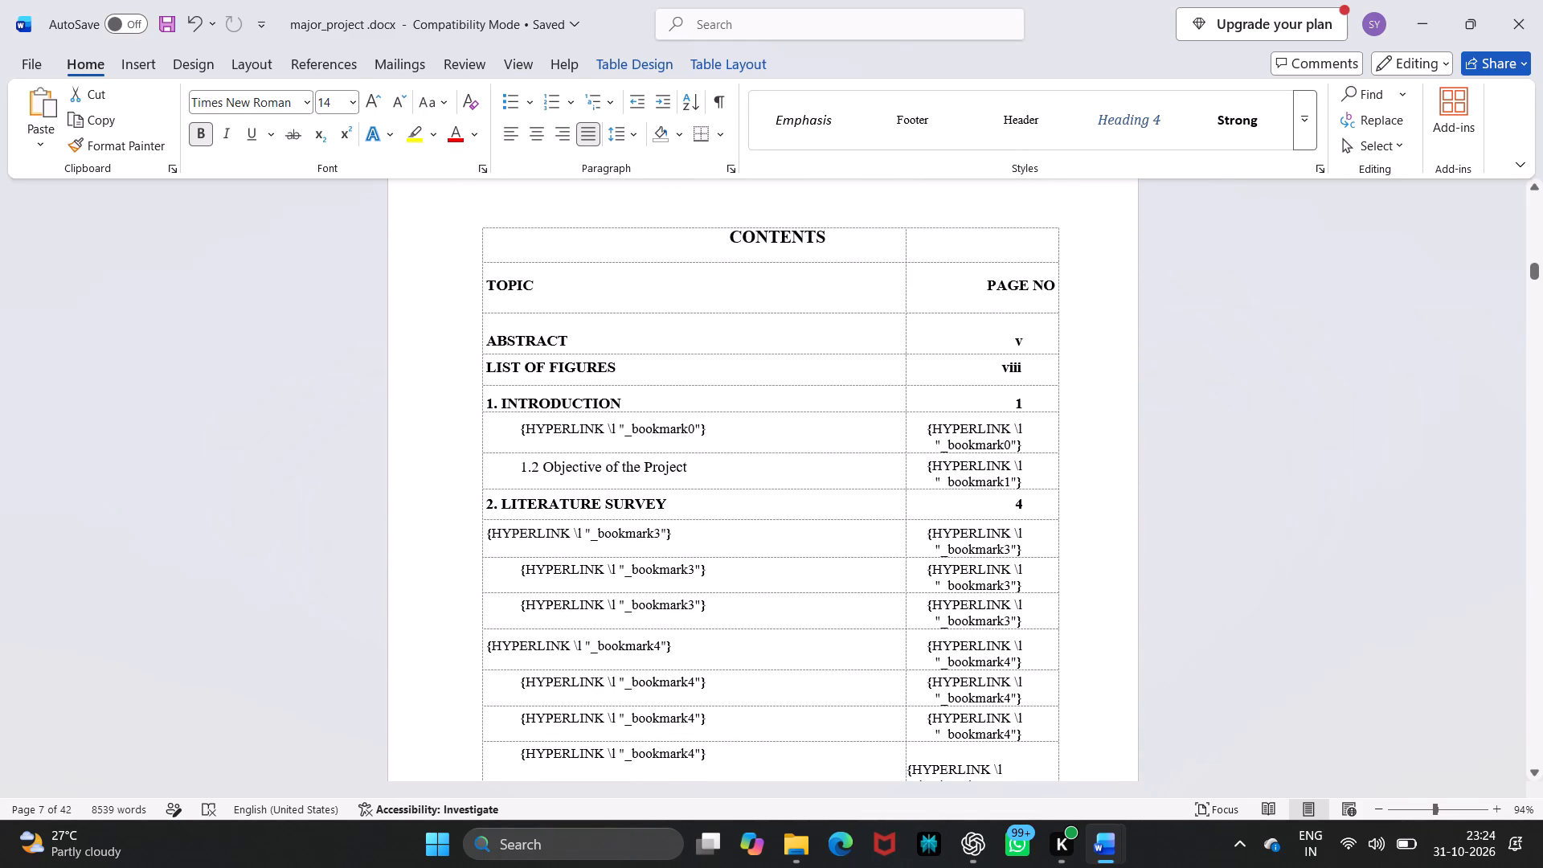
Compare the Introduction and Literature Survey rows of the contents table in major_project .docx with those in mjrprj.docx.
drag(1033, 481, 581, 427)
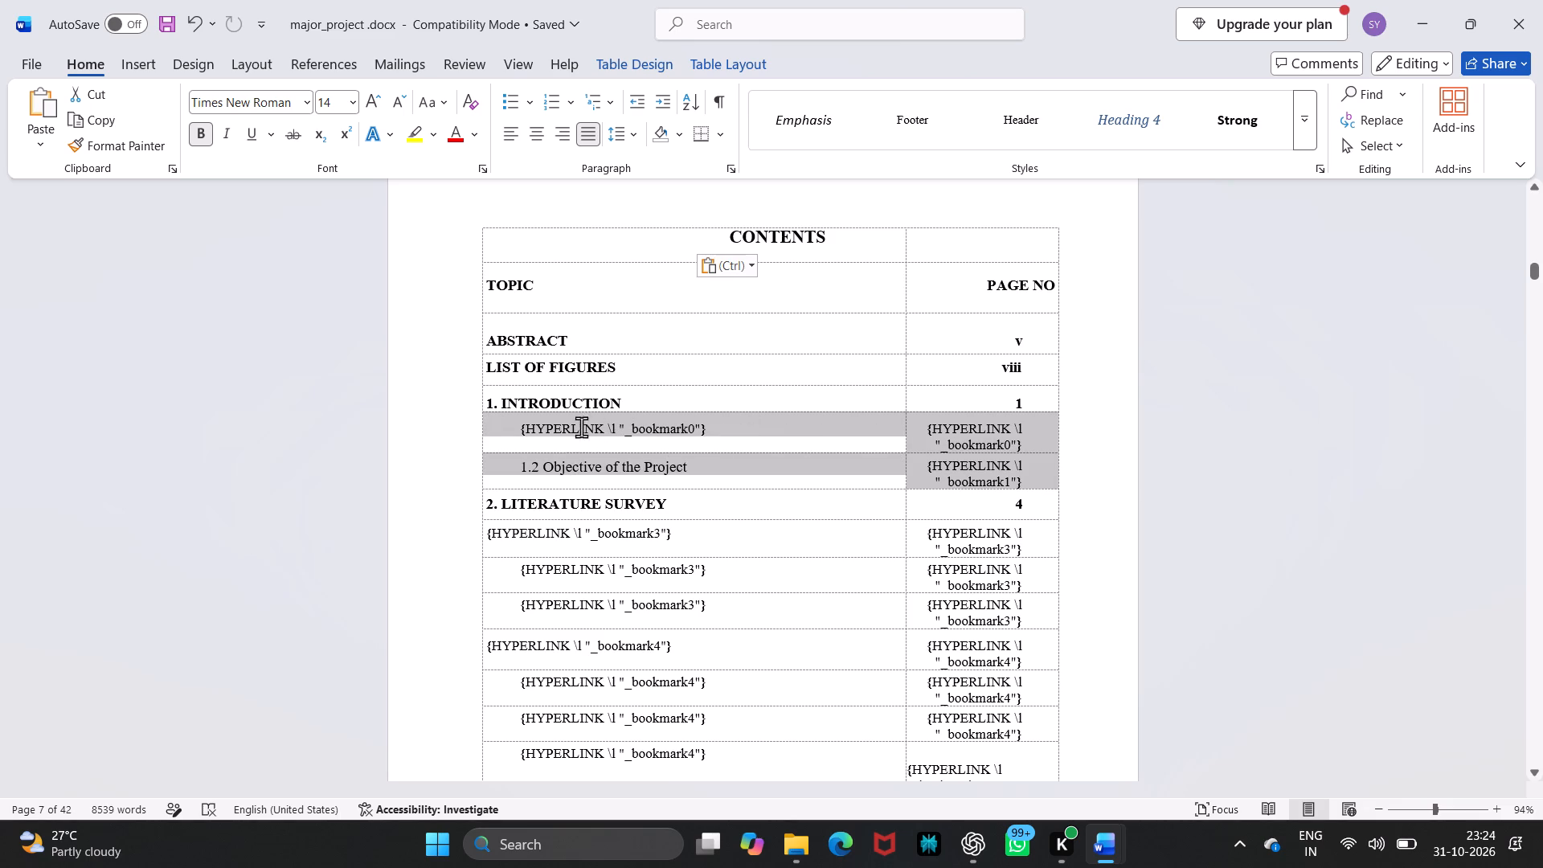
drag(581, 427, 553, 422)
click(553, 422)
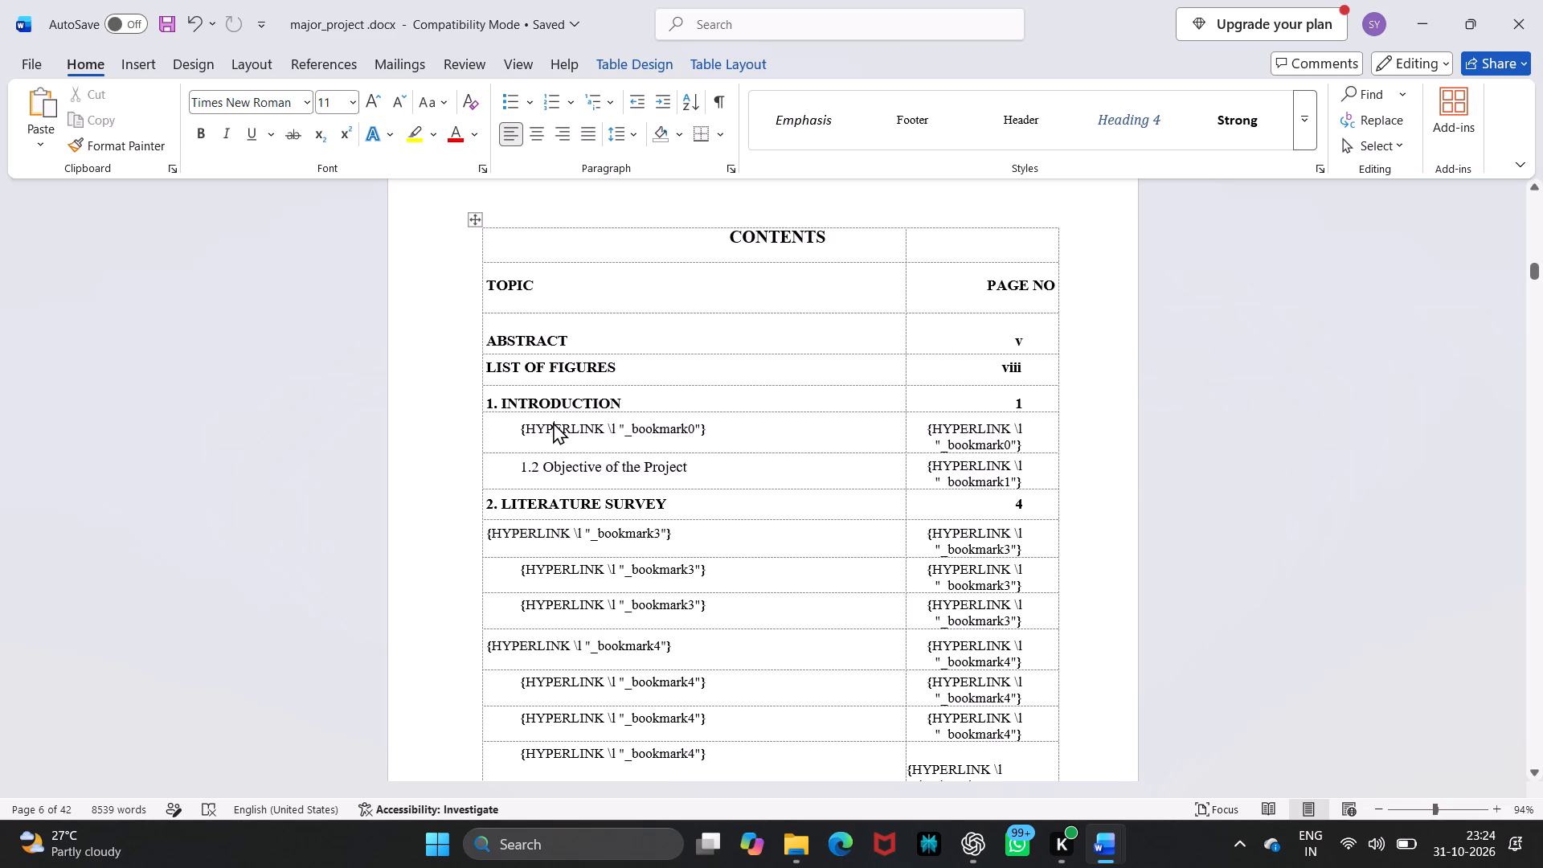
drag(513, 423, 1026, 518)
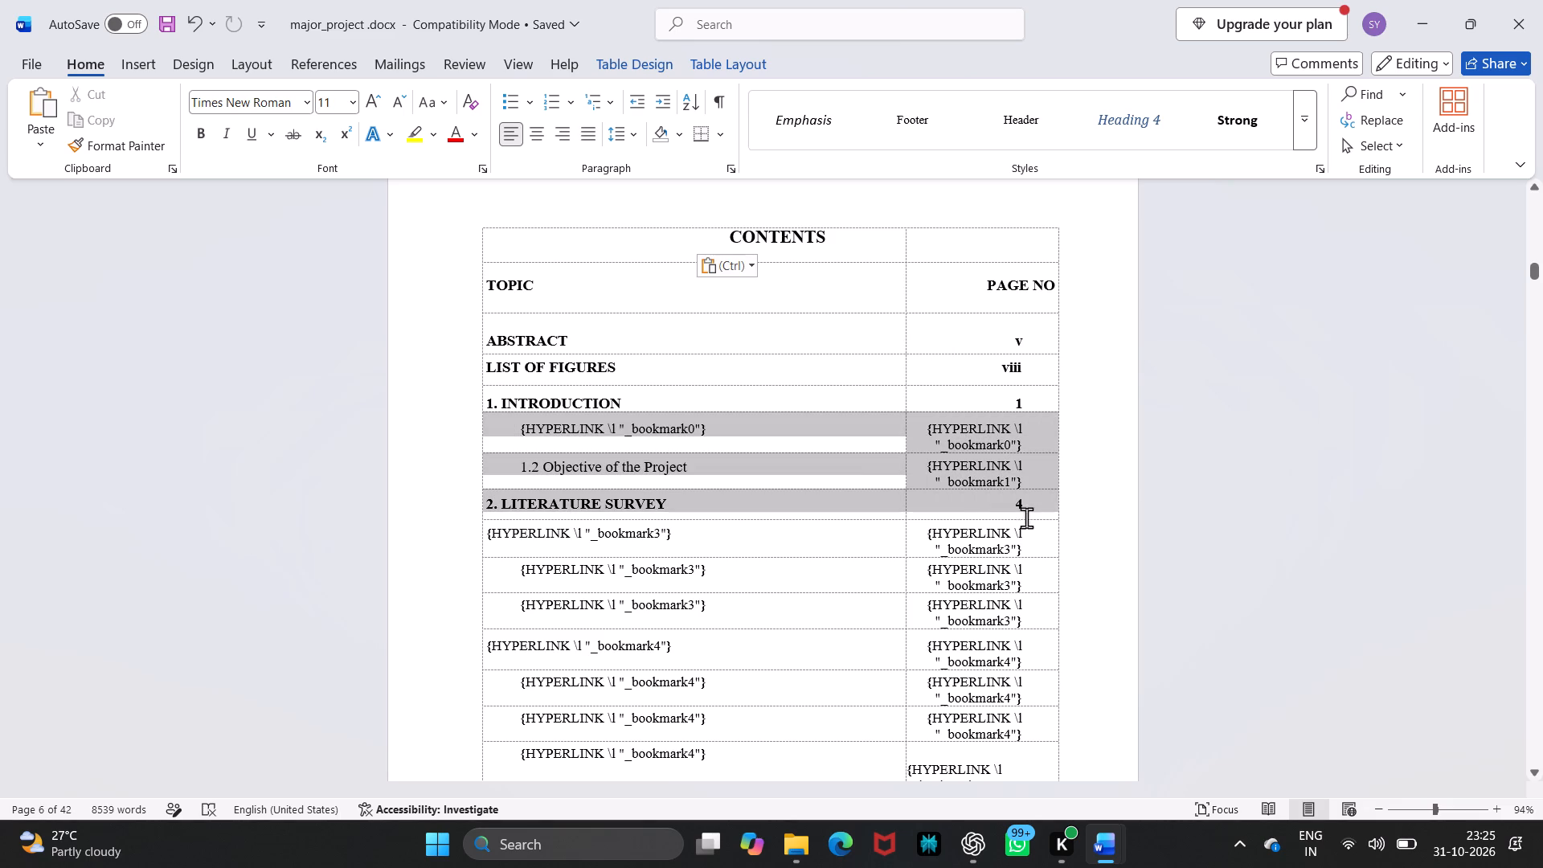
drag(1026, 518, 1033, 478)
click(1033, 478)
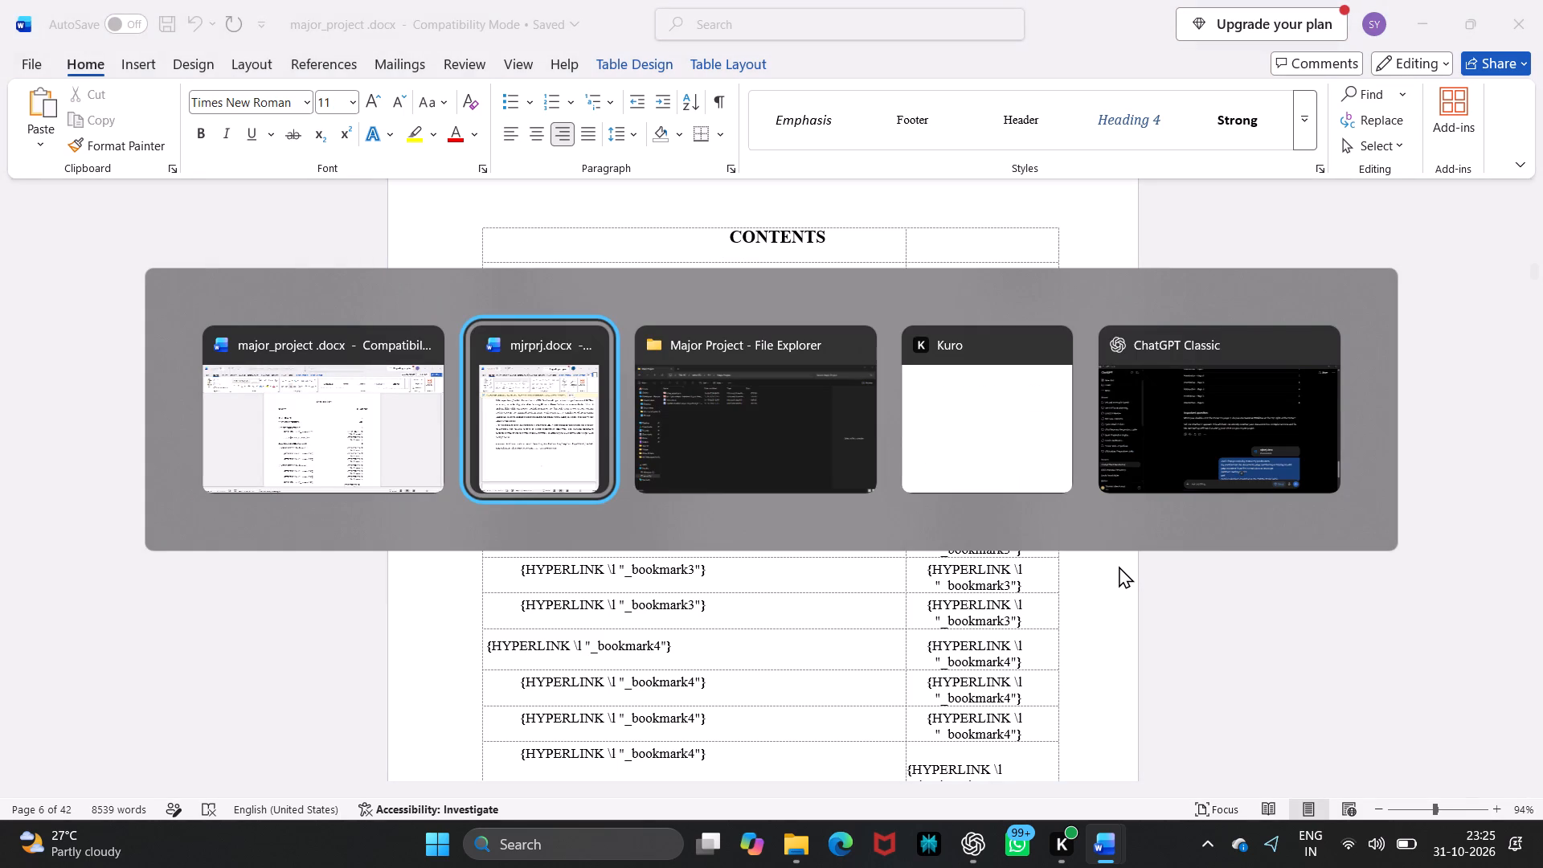
scroll(602, 485, down, 4)
scroll(602, 485, up, 1)
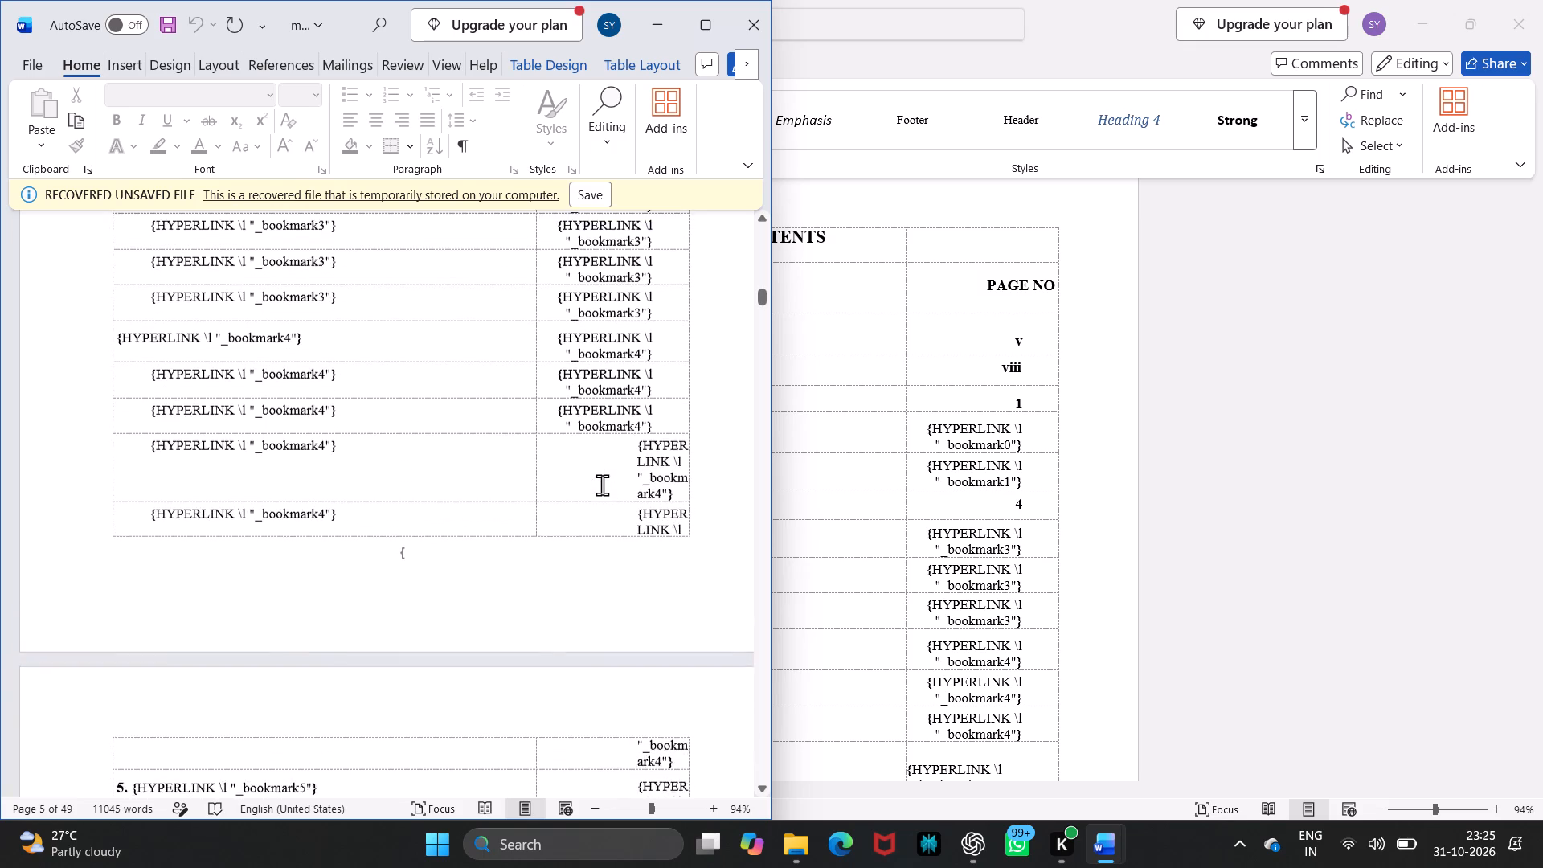
scroll(602, 485, up, 1)
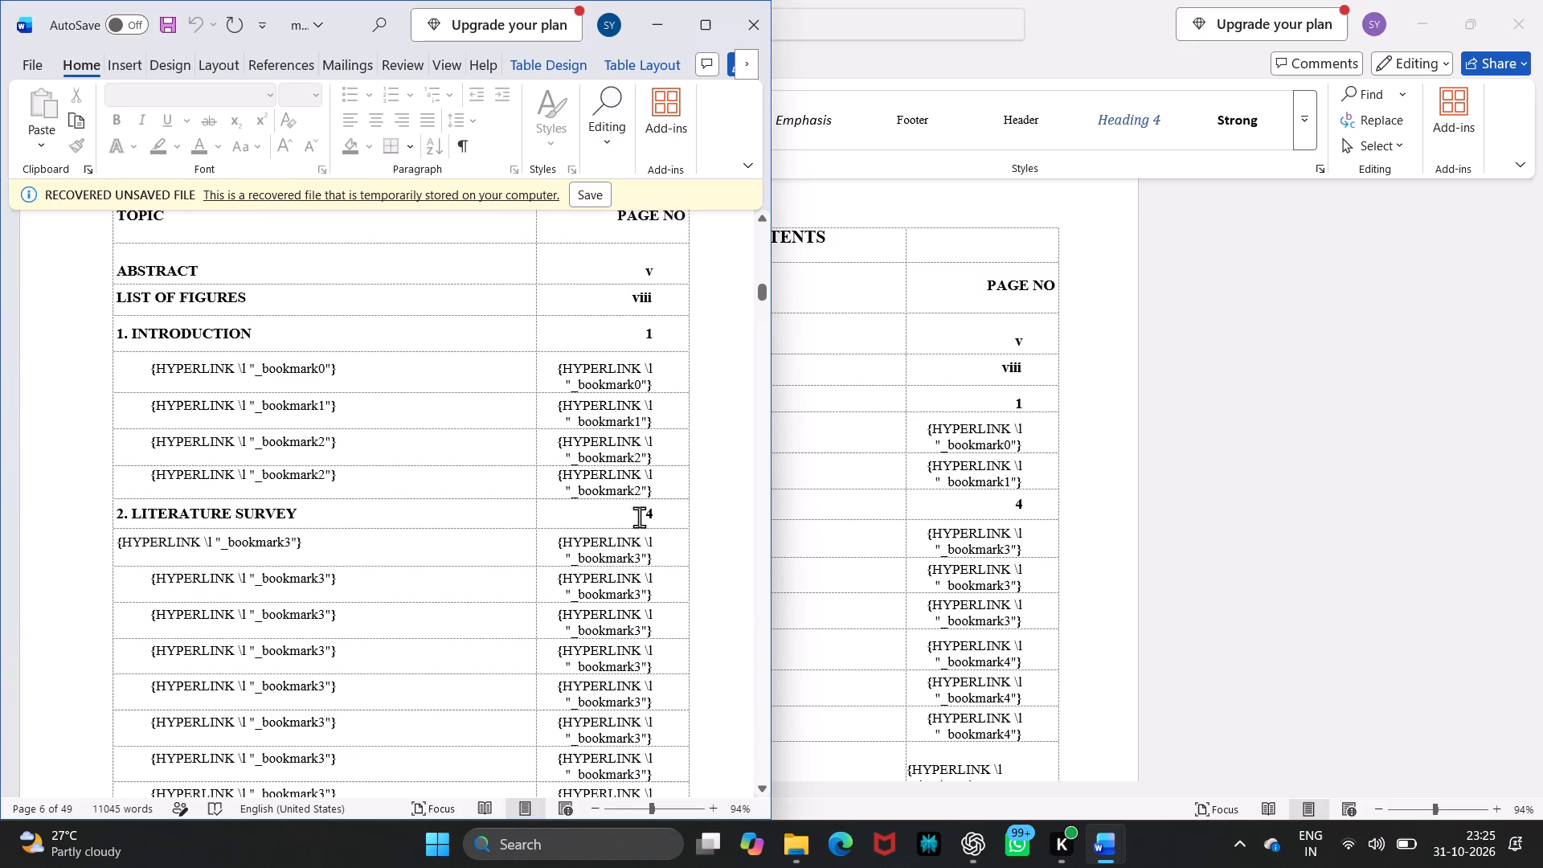
click(660, 519)
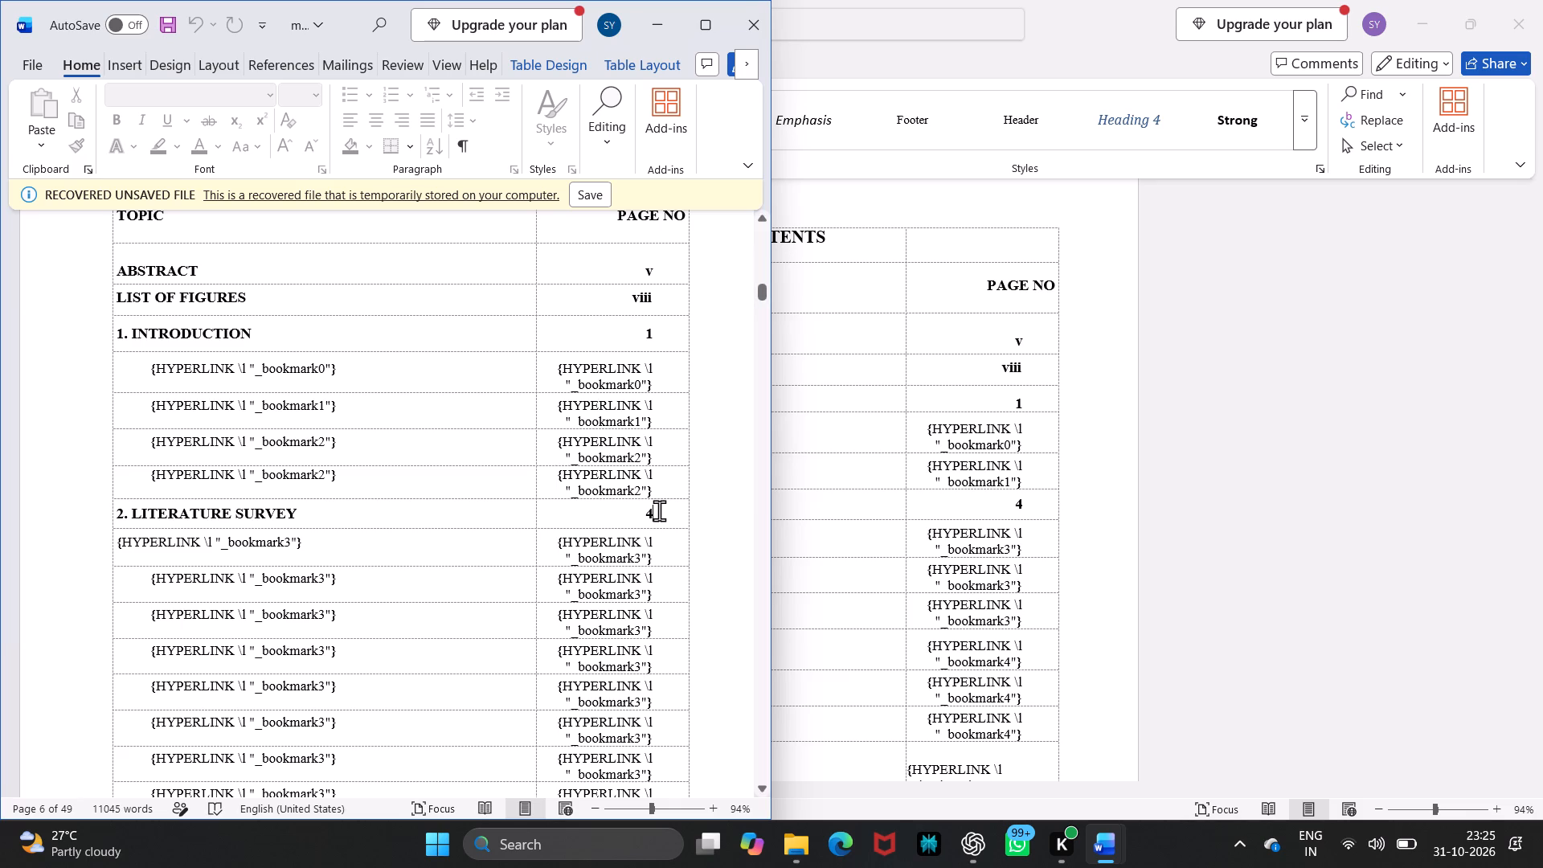
drag(659, 510, 622, 517)
click(670, 515)
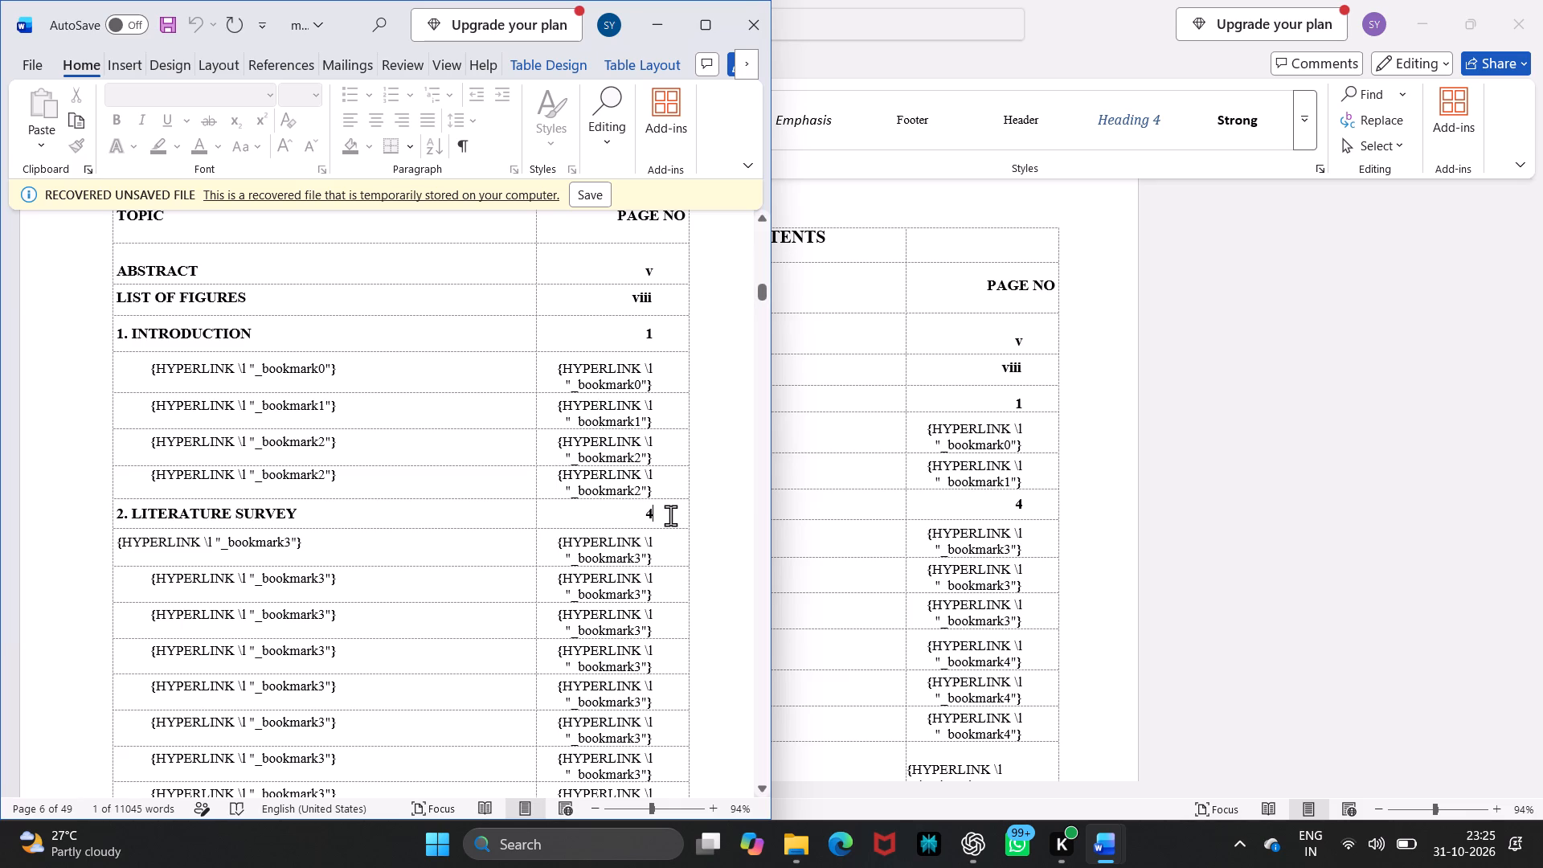
Review major_project .docx from its contents table through the list of figures to the Introduction text on blockchain voting.
click(1022, 204)
scroll(755, 425, down, 1)
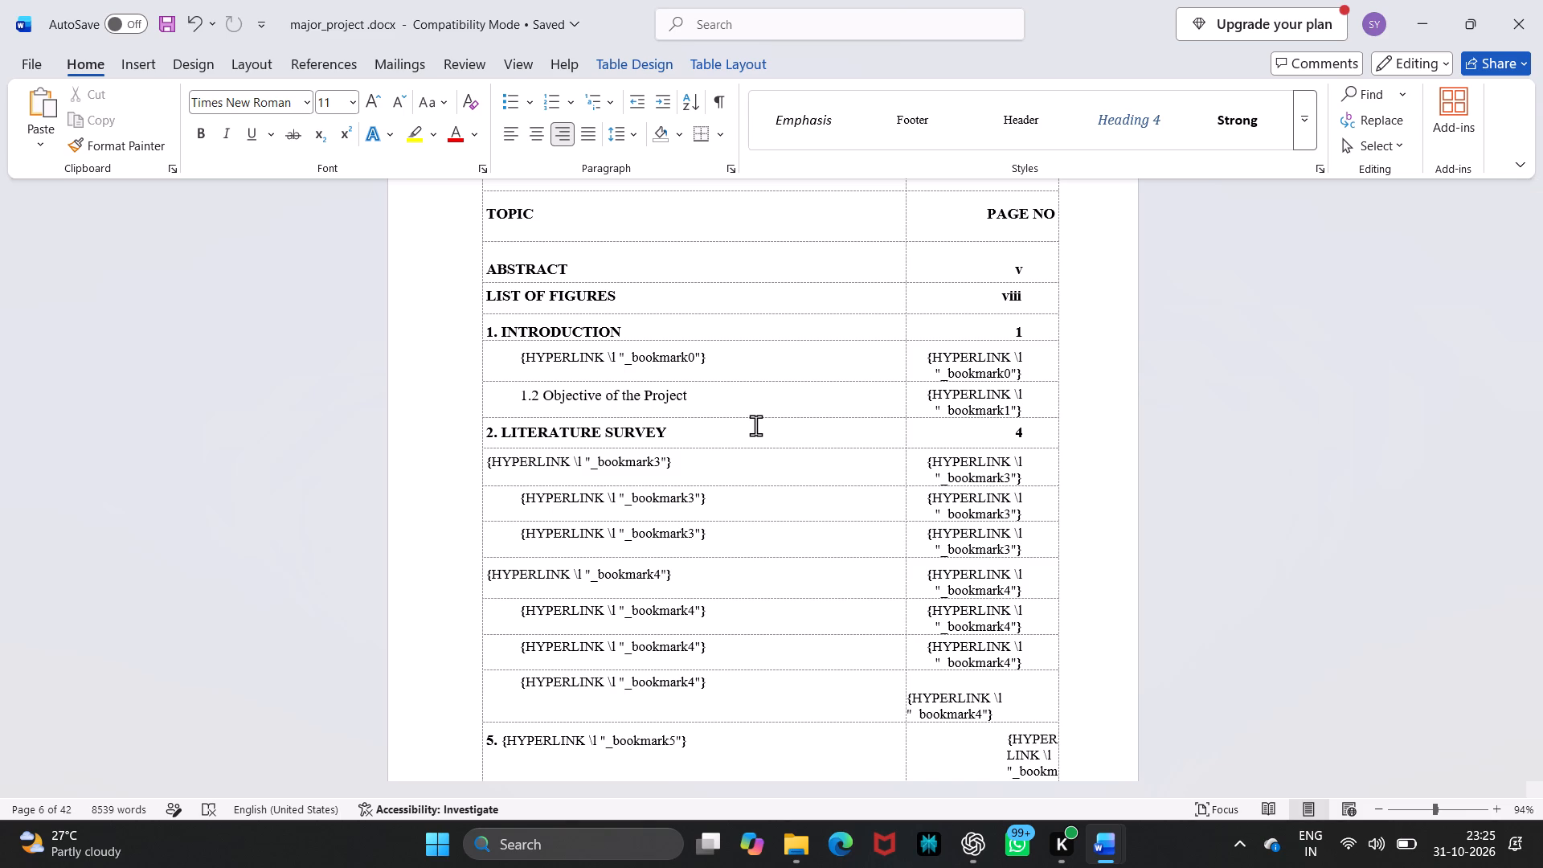
scroll(755, 425, down, 2)
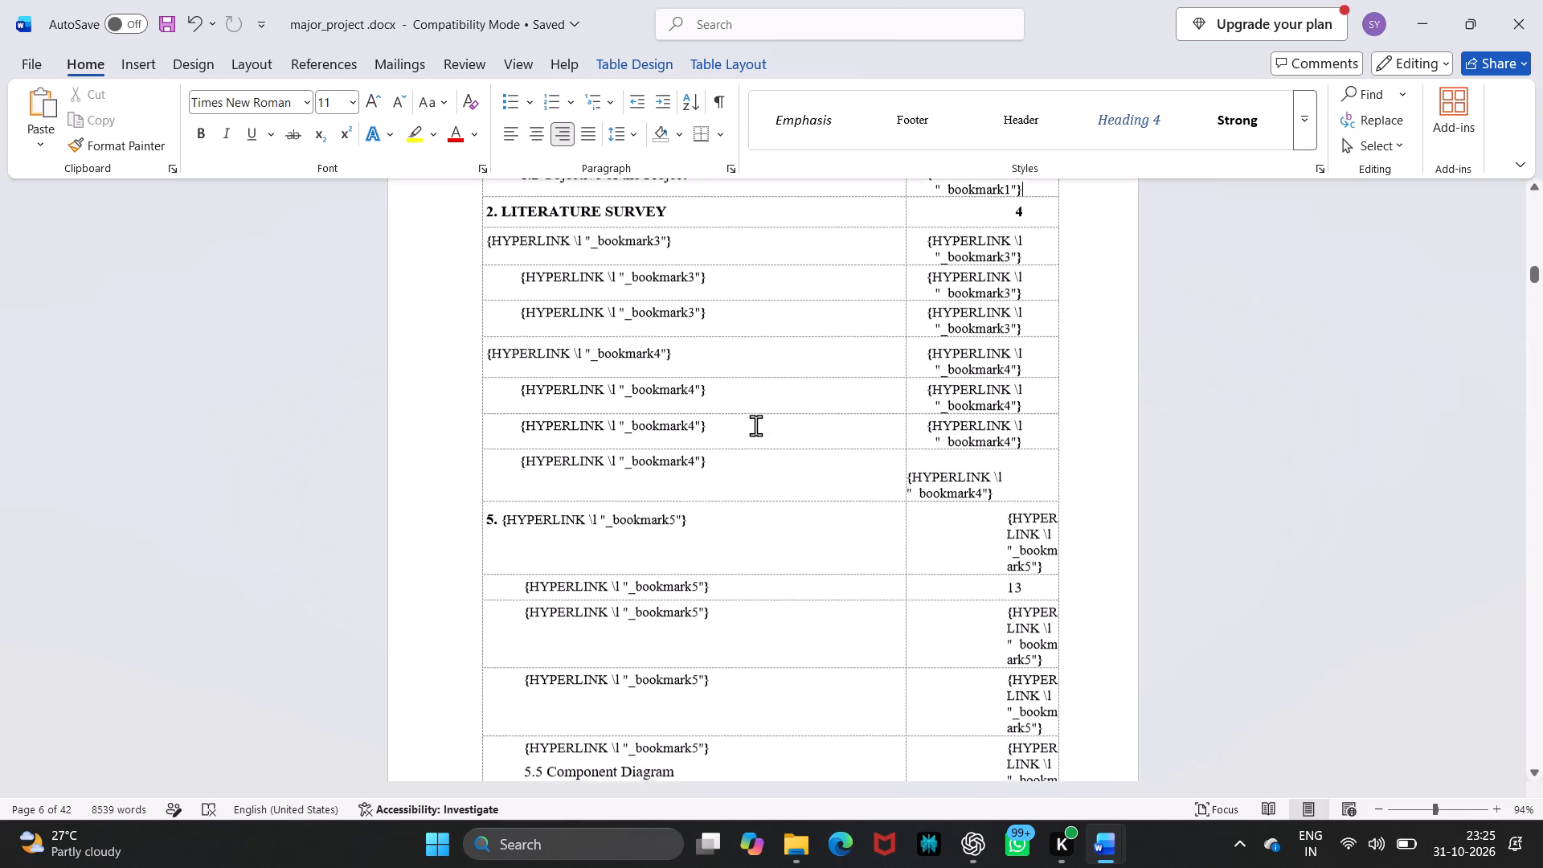
scroll(755, 425, up, 1)
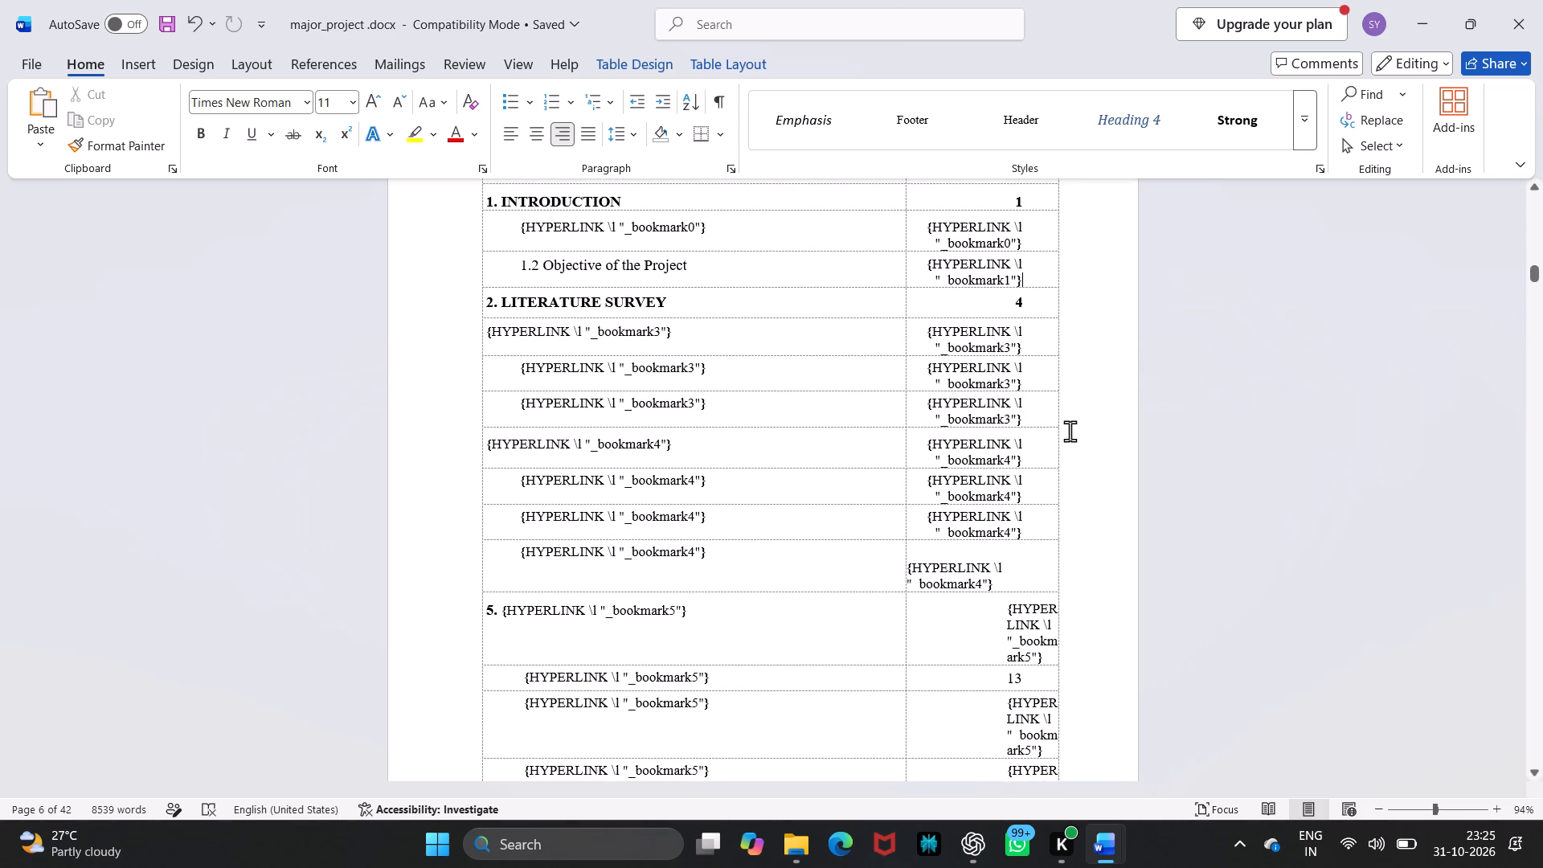
scroll(1070, 431, down, 2)
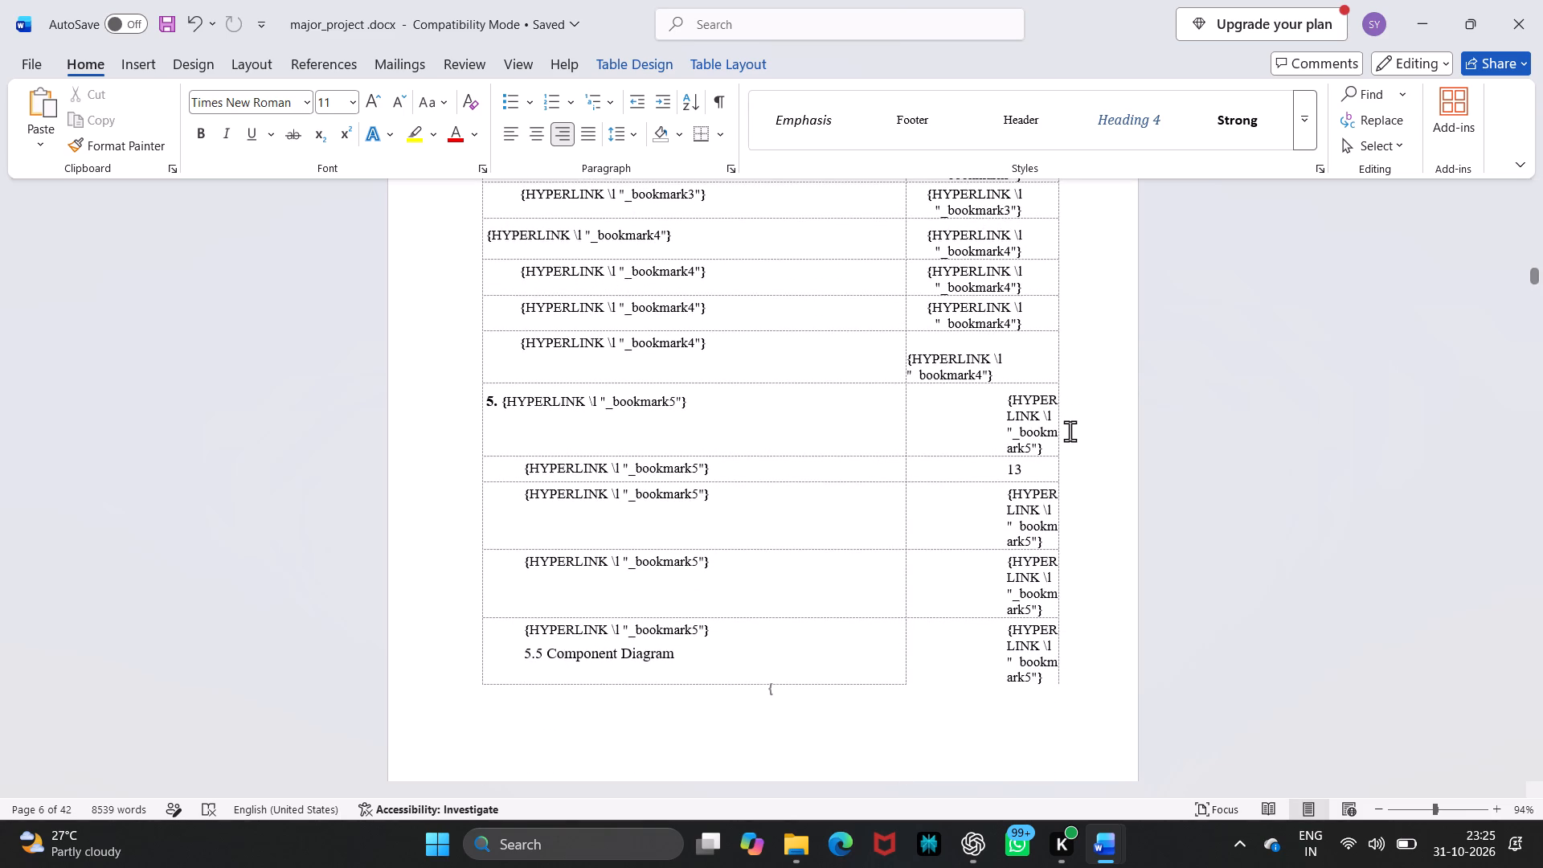
scroll(1070, 431, down, 4)
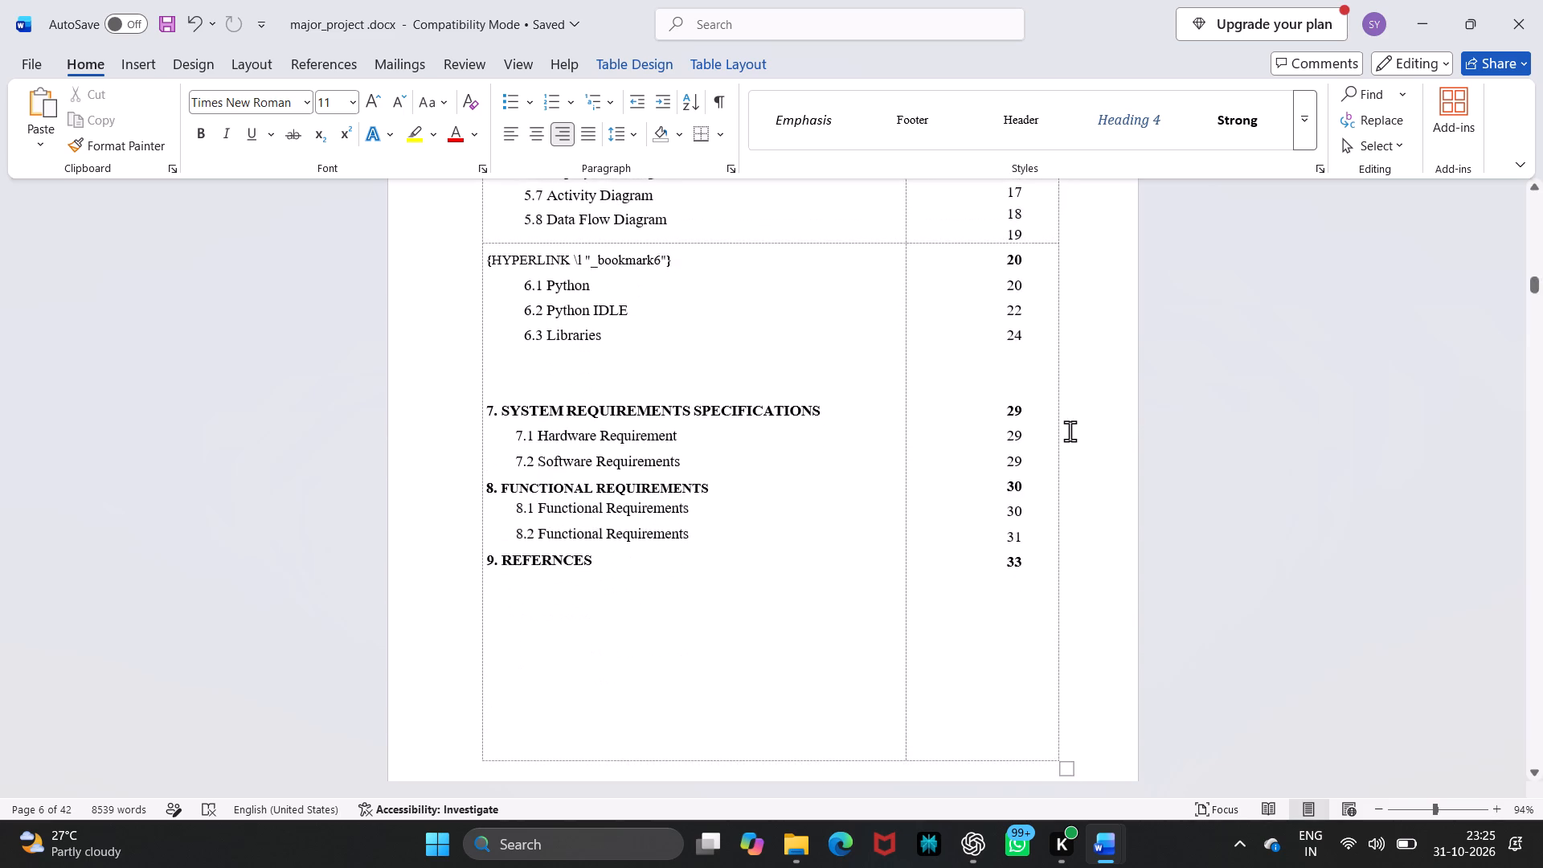
scroll(1070, 431, down, 4)
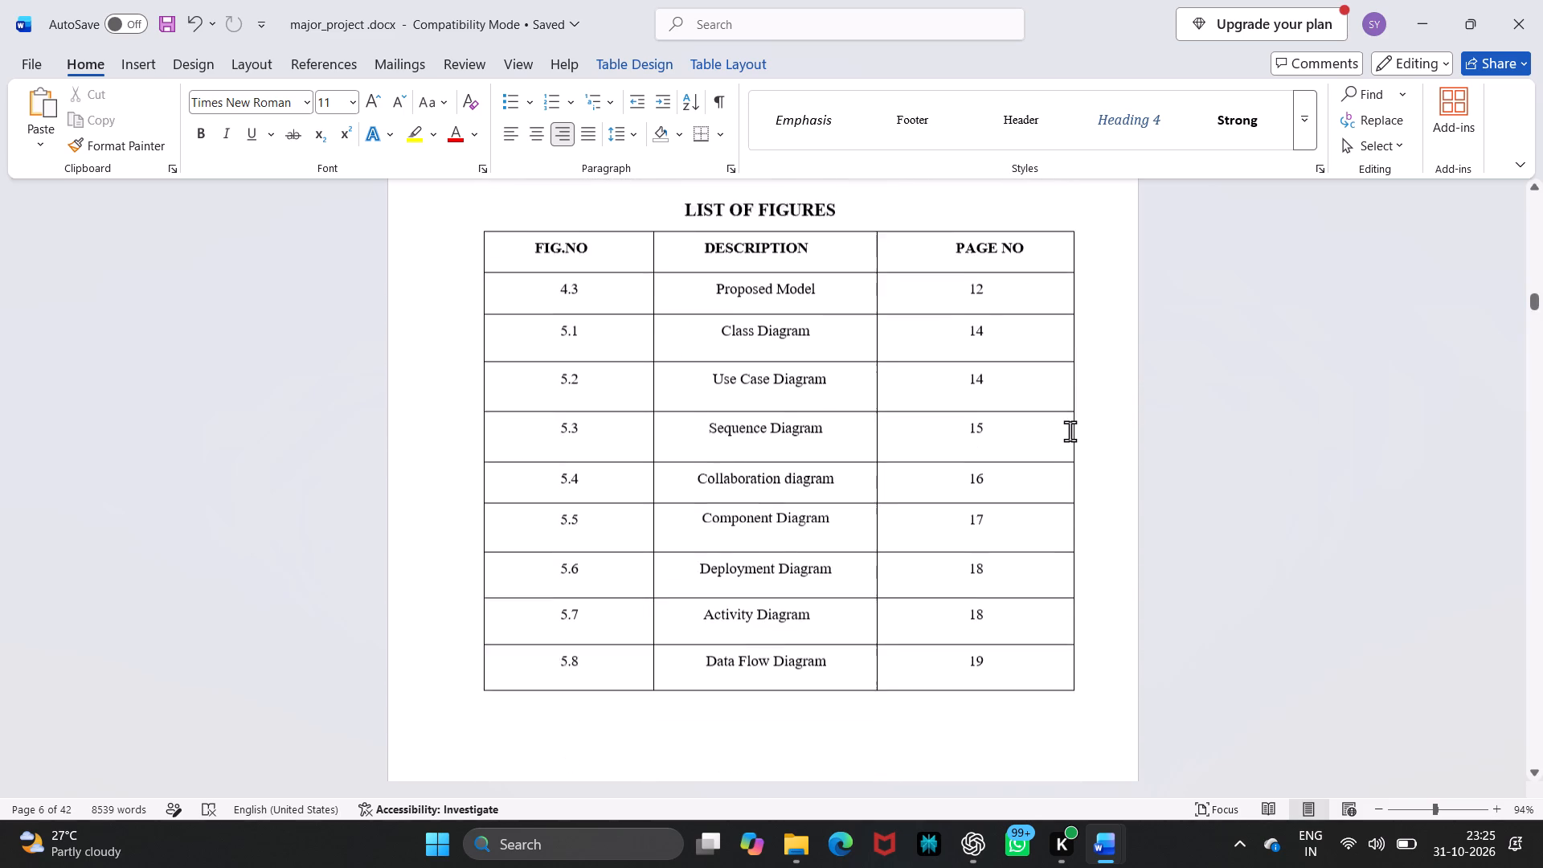
scroll(1070, 431, down, 4)
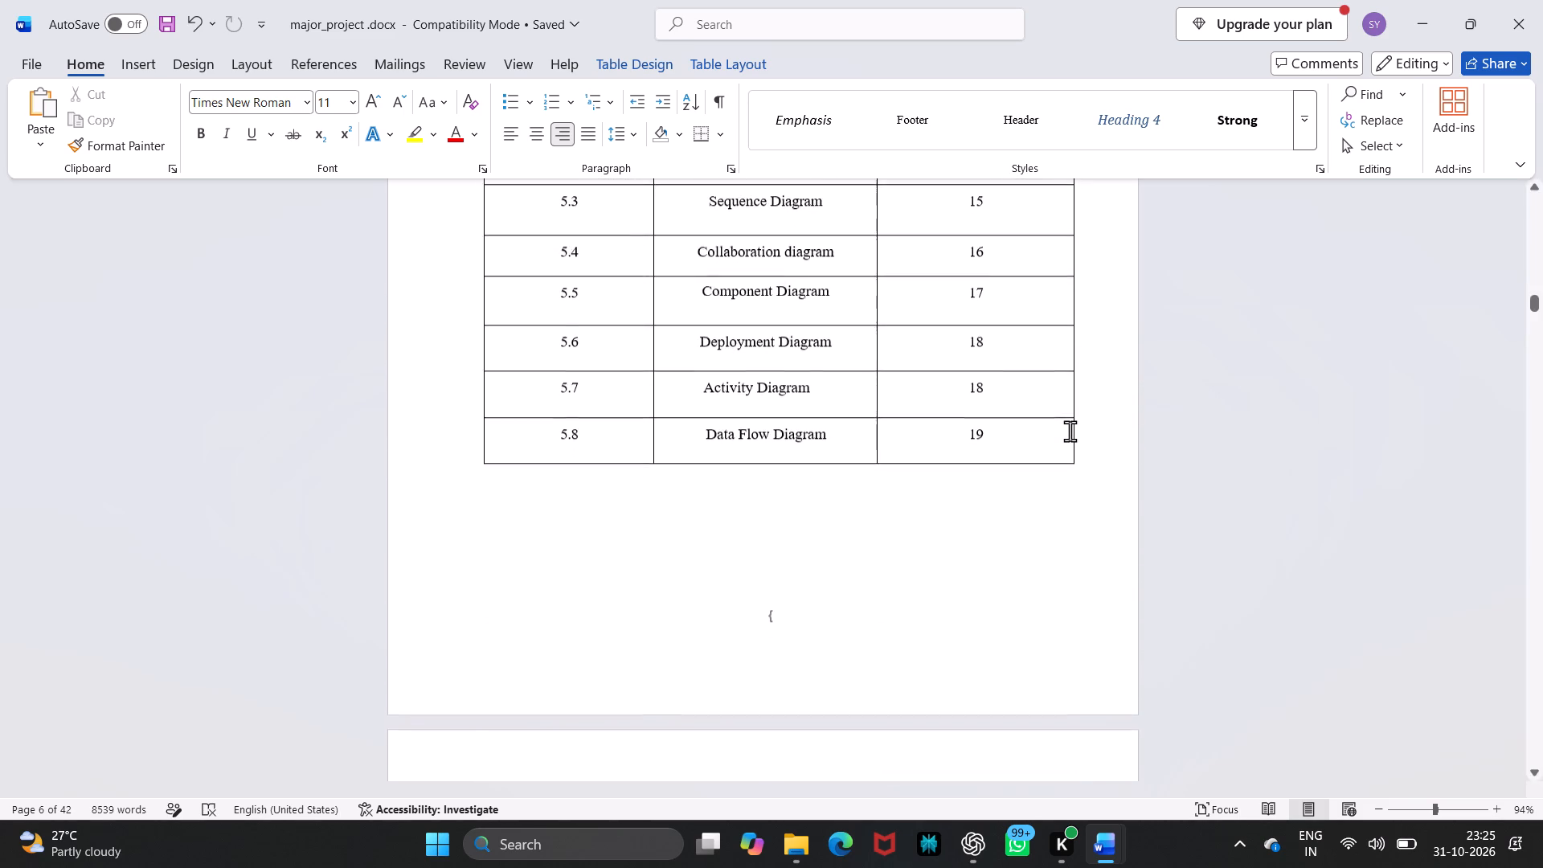
scroll(1070, 431, down, 3)
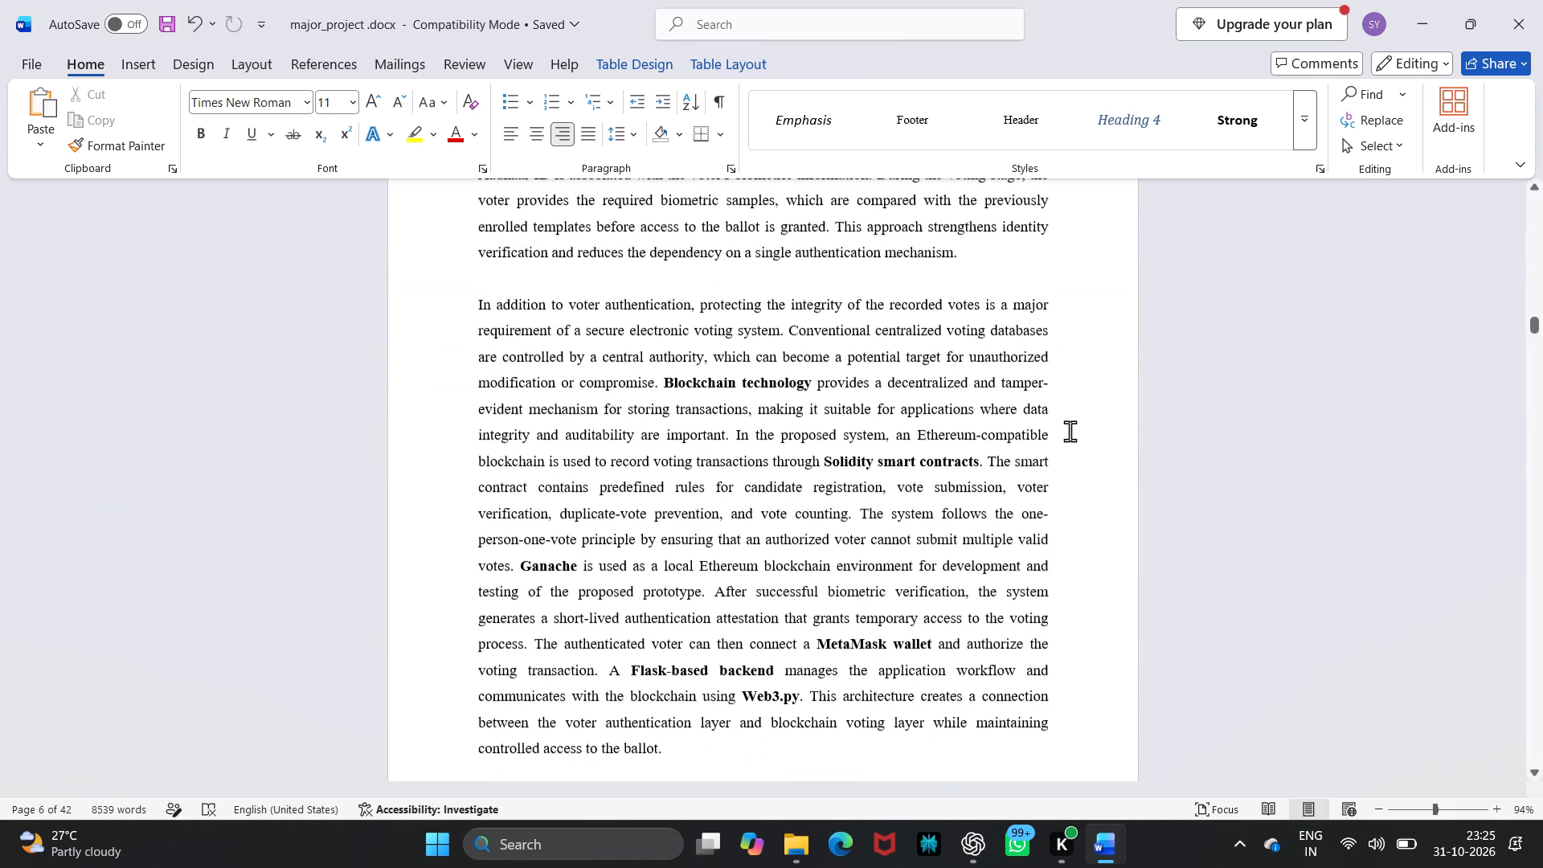
scroll(1070, 431, down, 1)
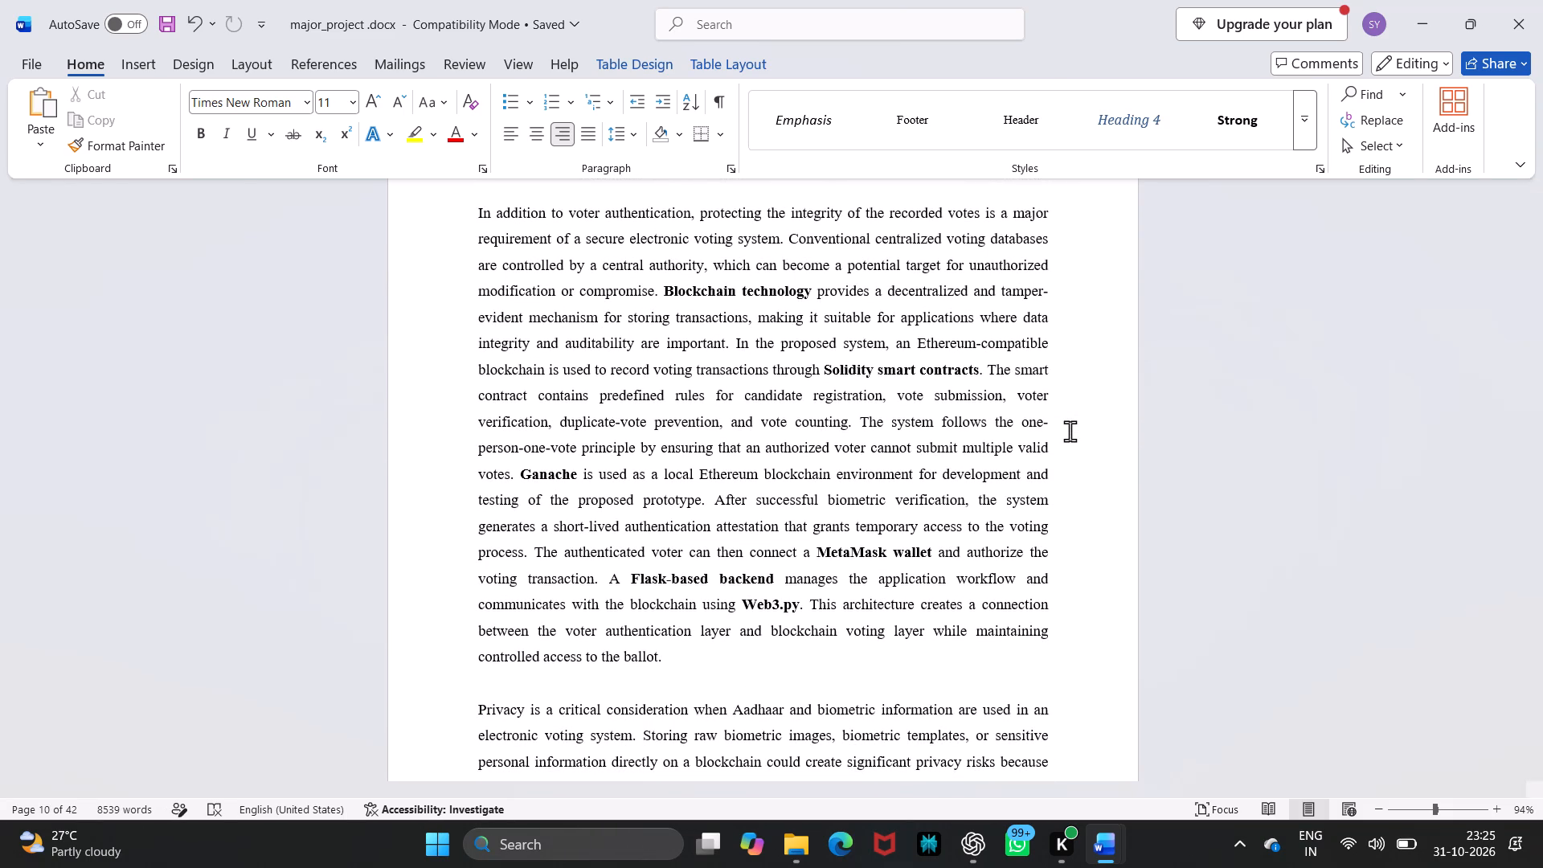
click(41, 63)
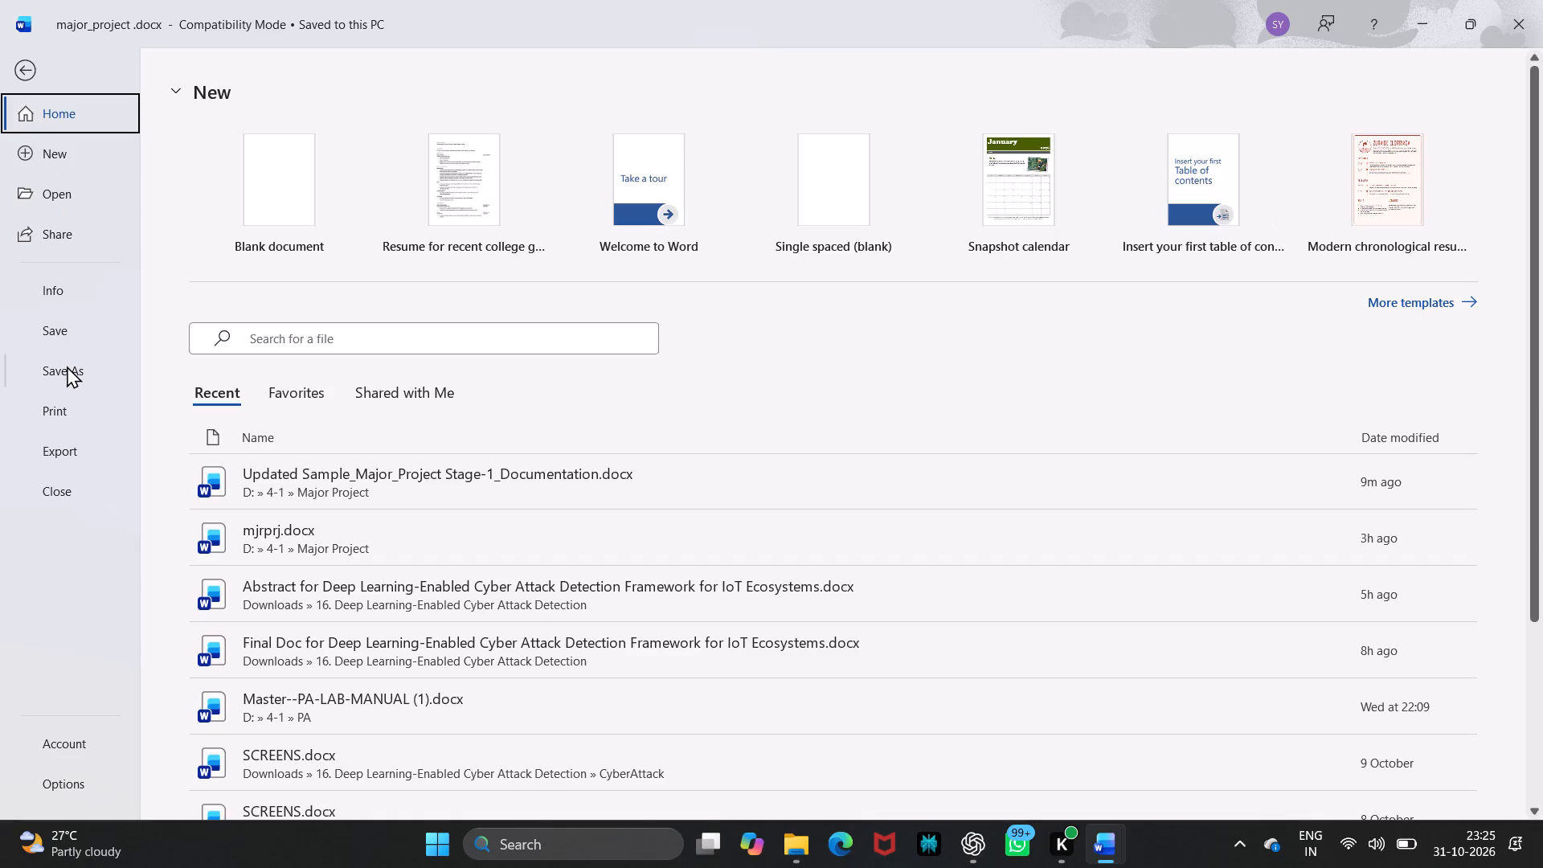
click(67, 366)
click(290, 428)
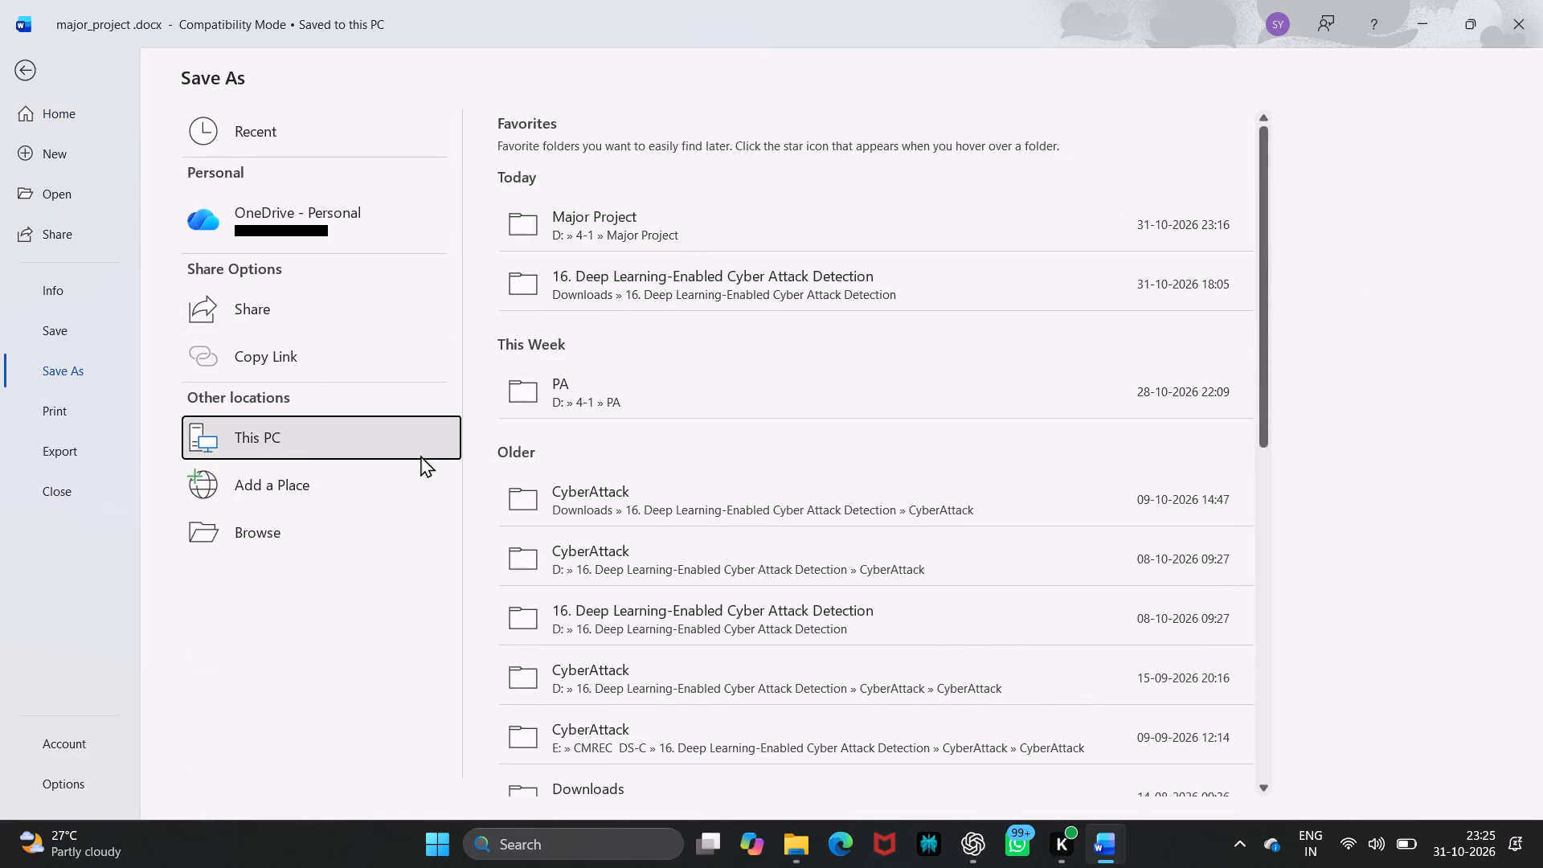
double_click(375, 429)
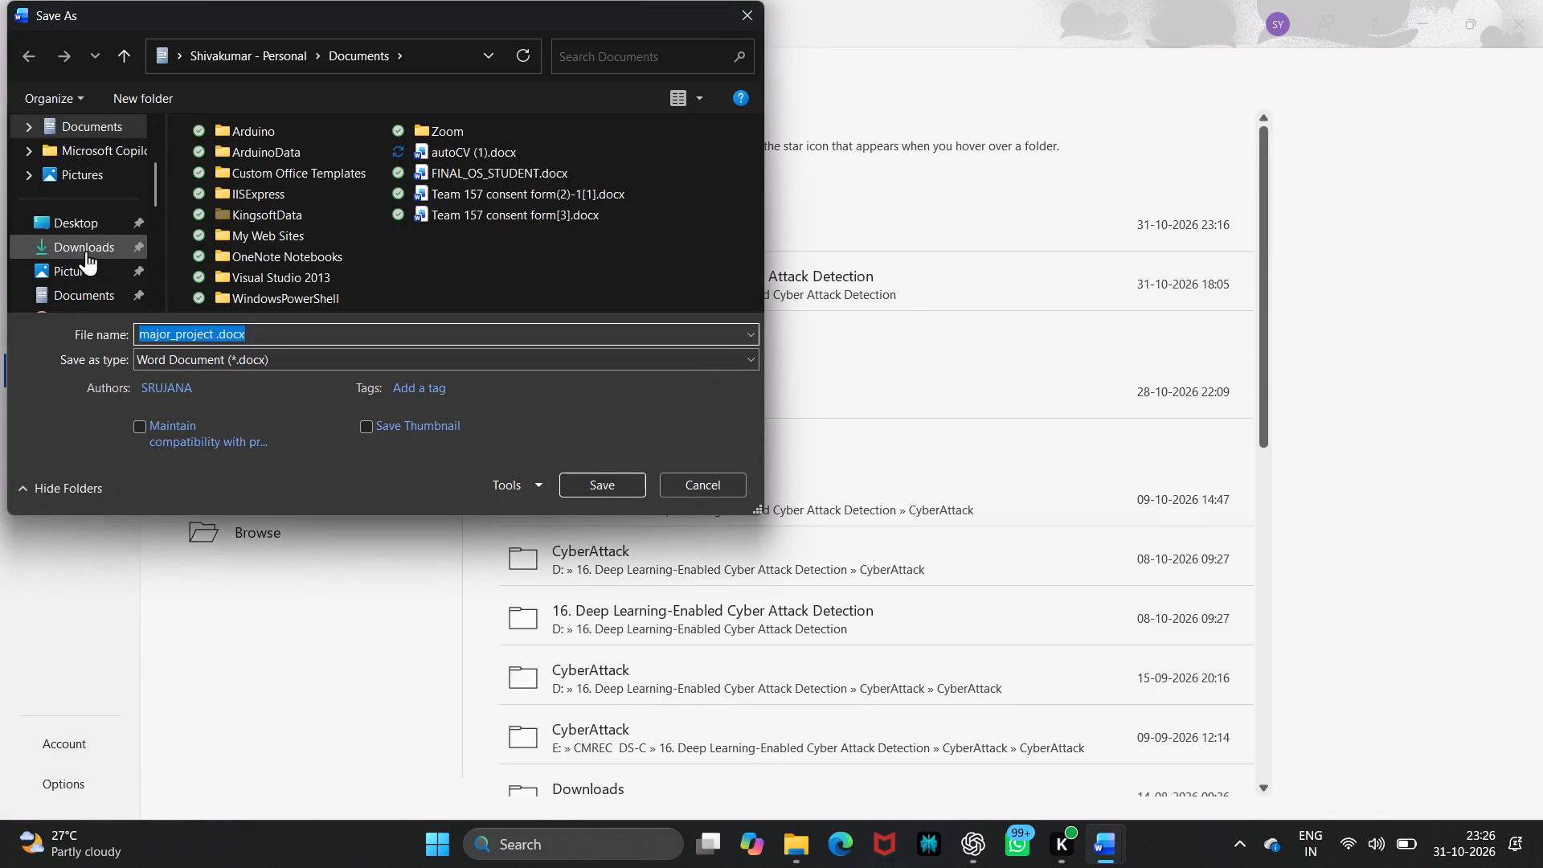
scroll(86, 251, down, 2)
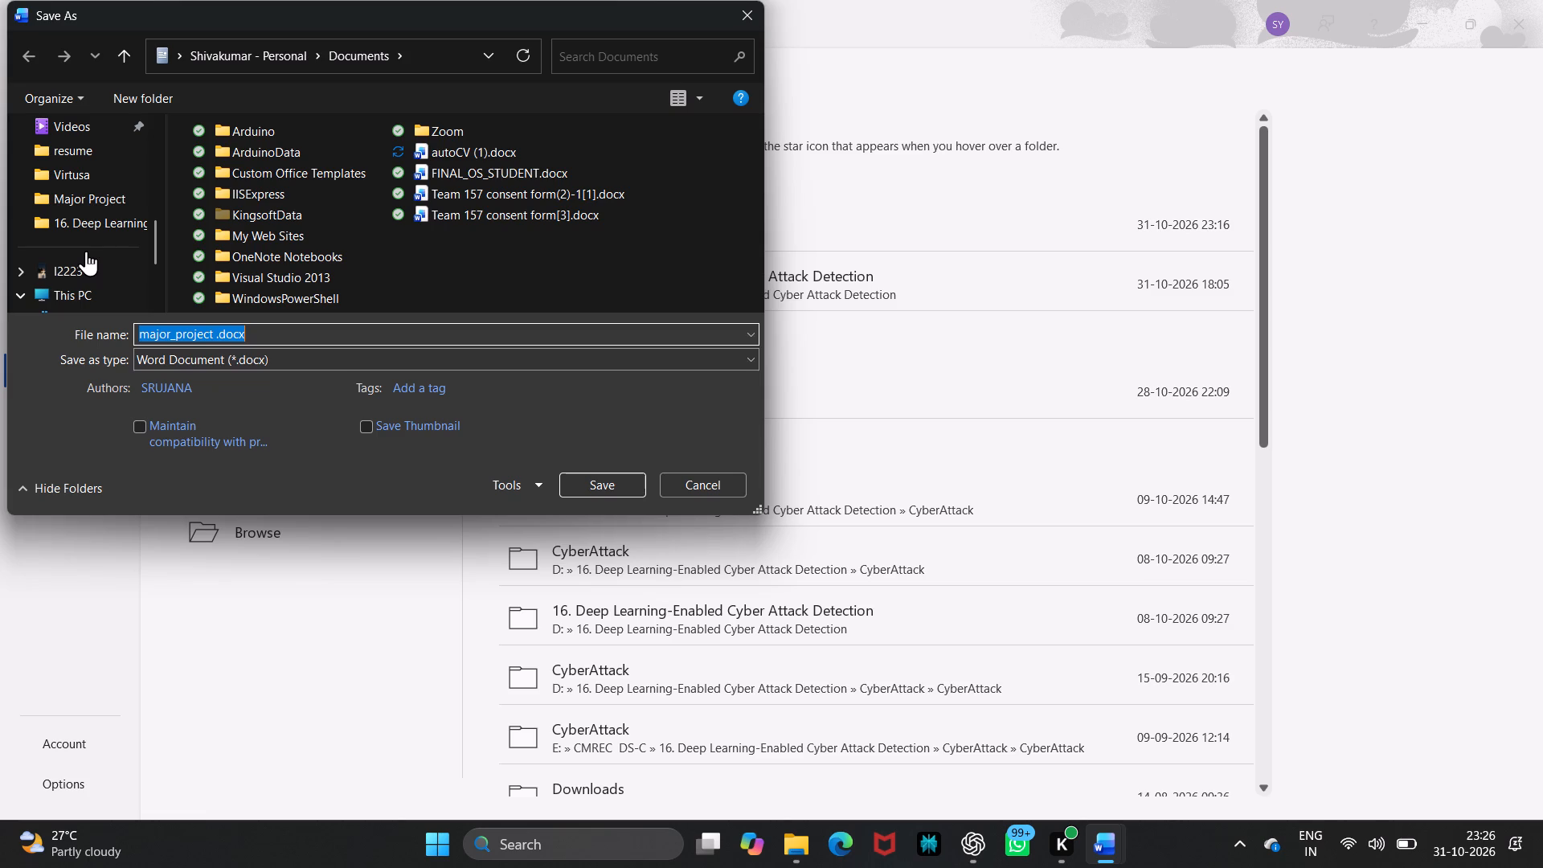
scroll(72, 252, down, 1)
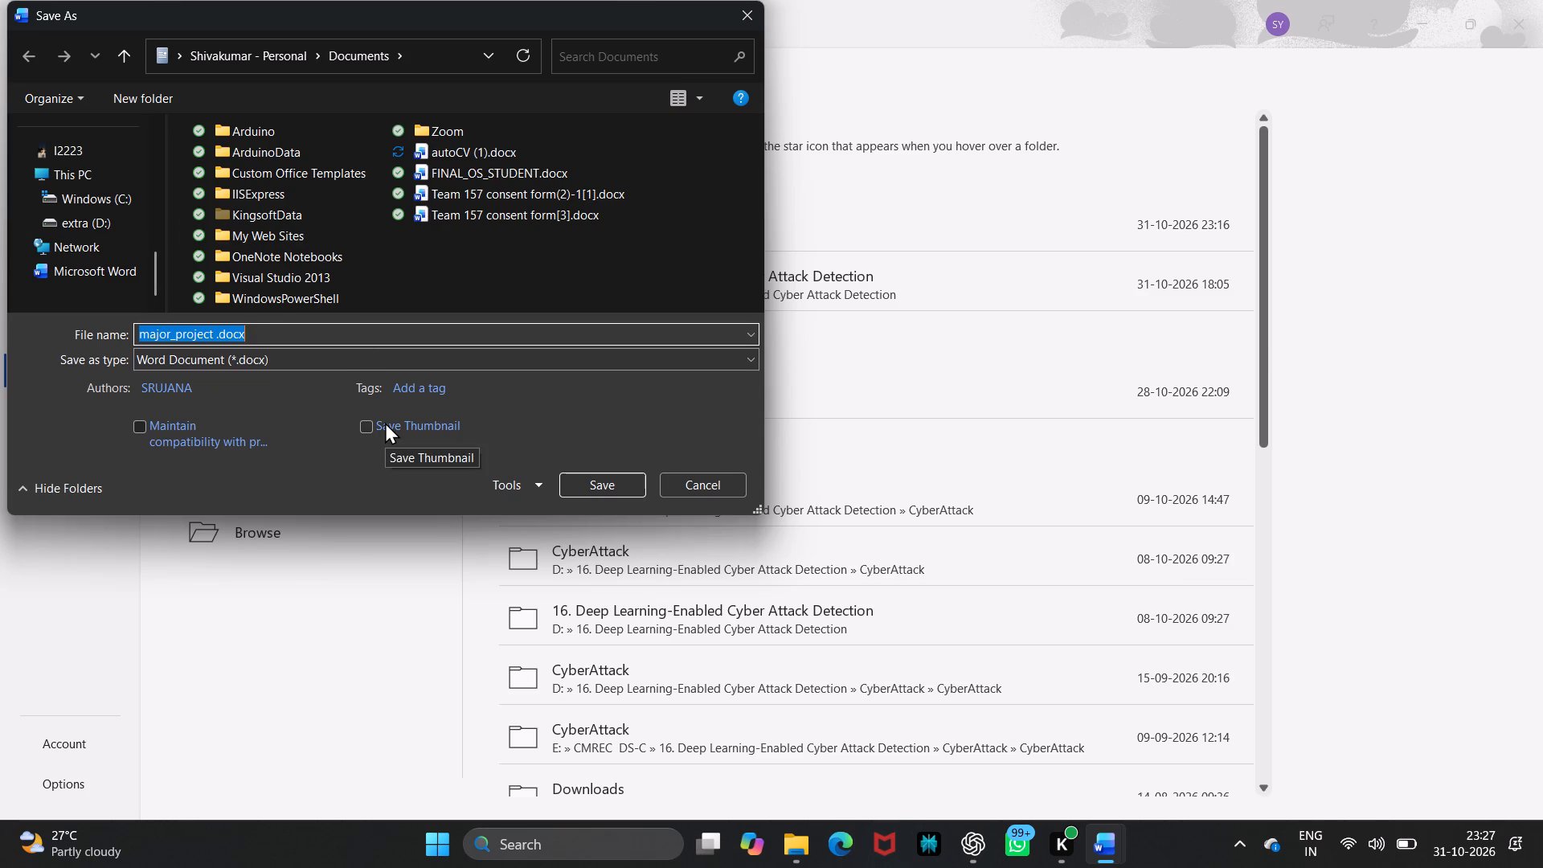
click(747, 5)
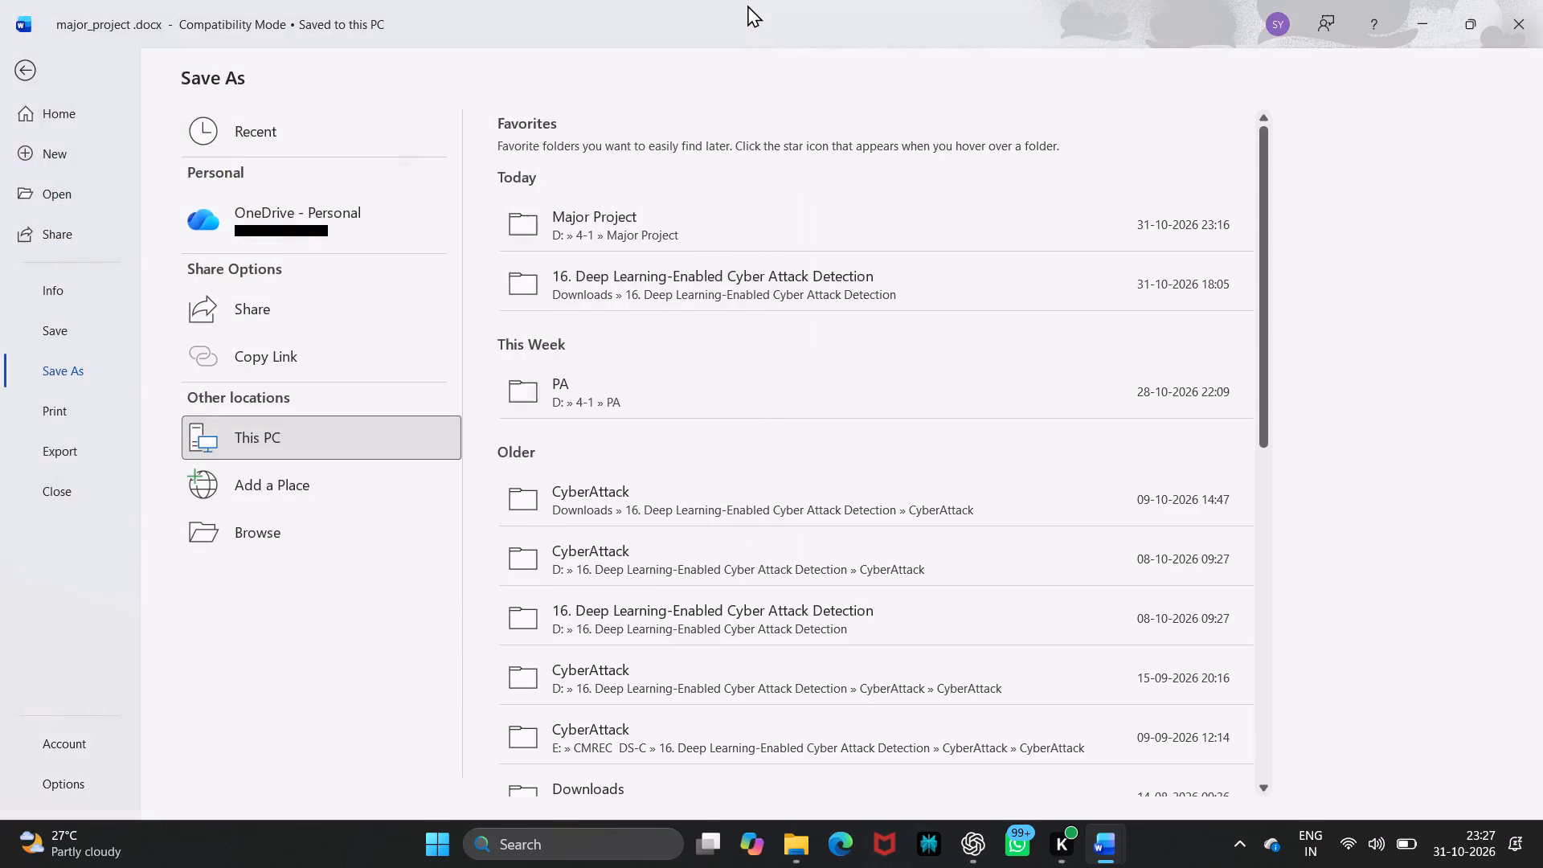
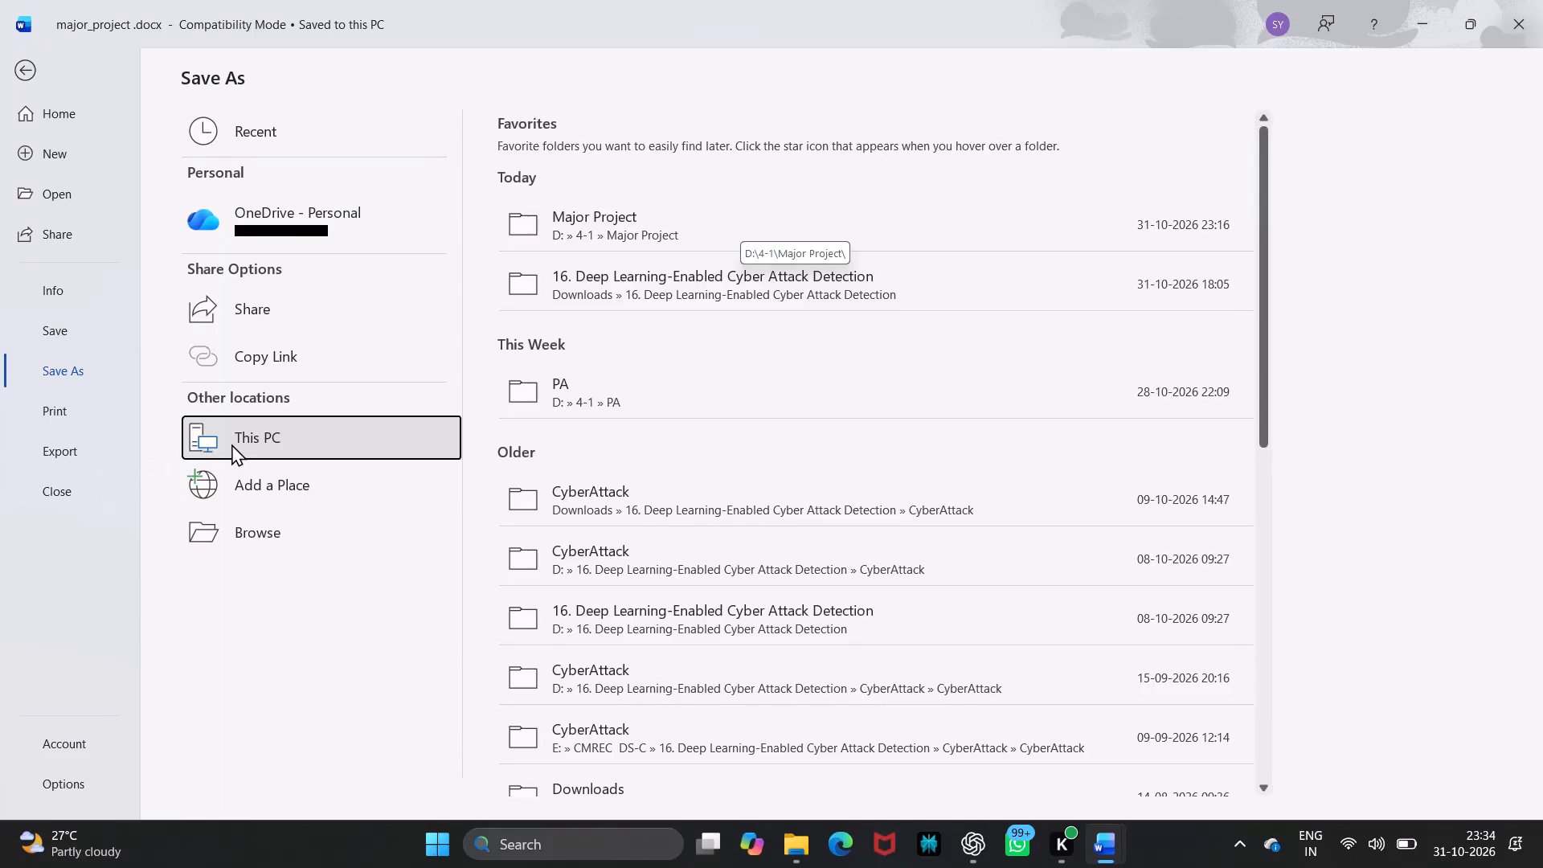
Save the report as a PDF named major_project[karuuu] in the D: drive folder 4-1 > Major Project.
double_click(239, 444)
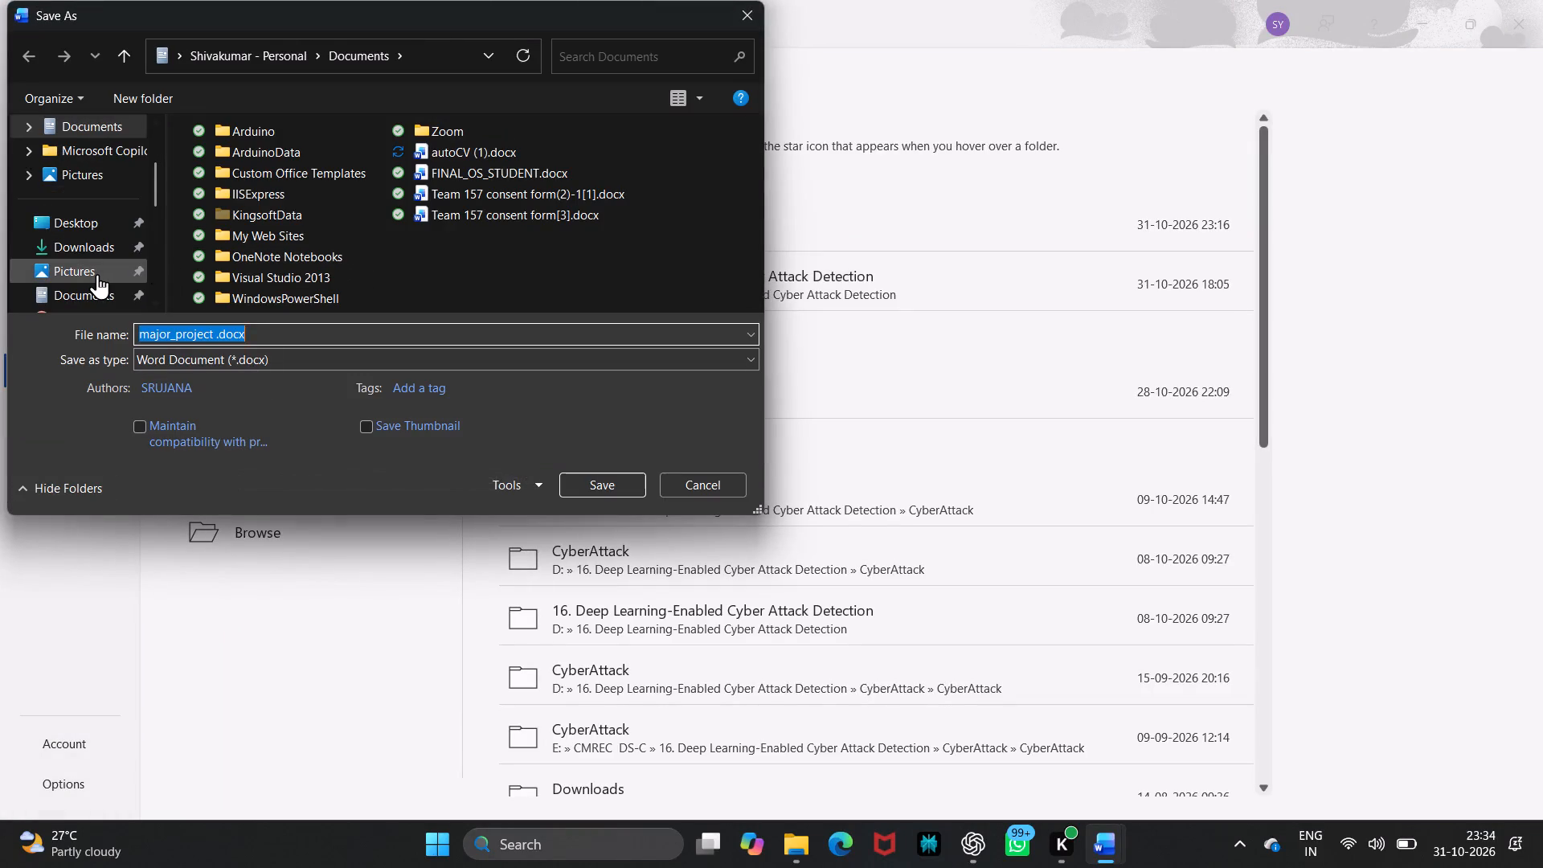
scroll(97, 274, down, 2)
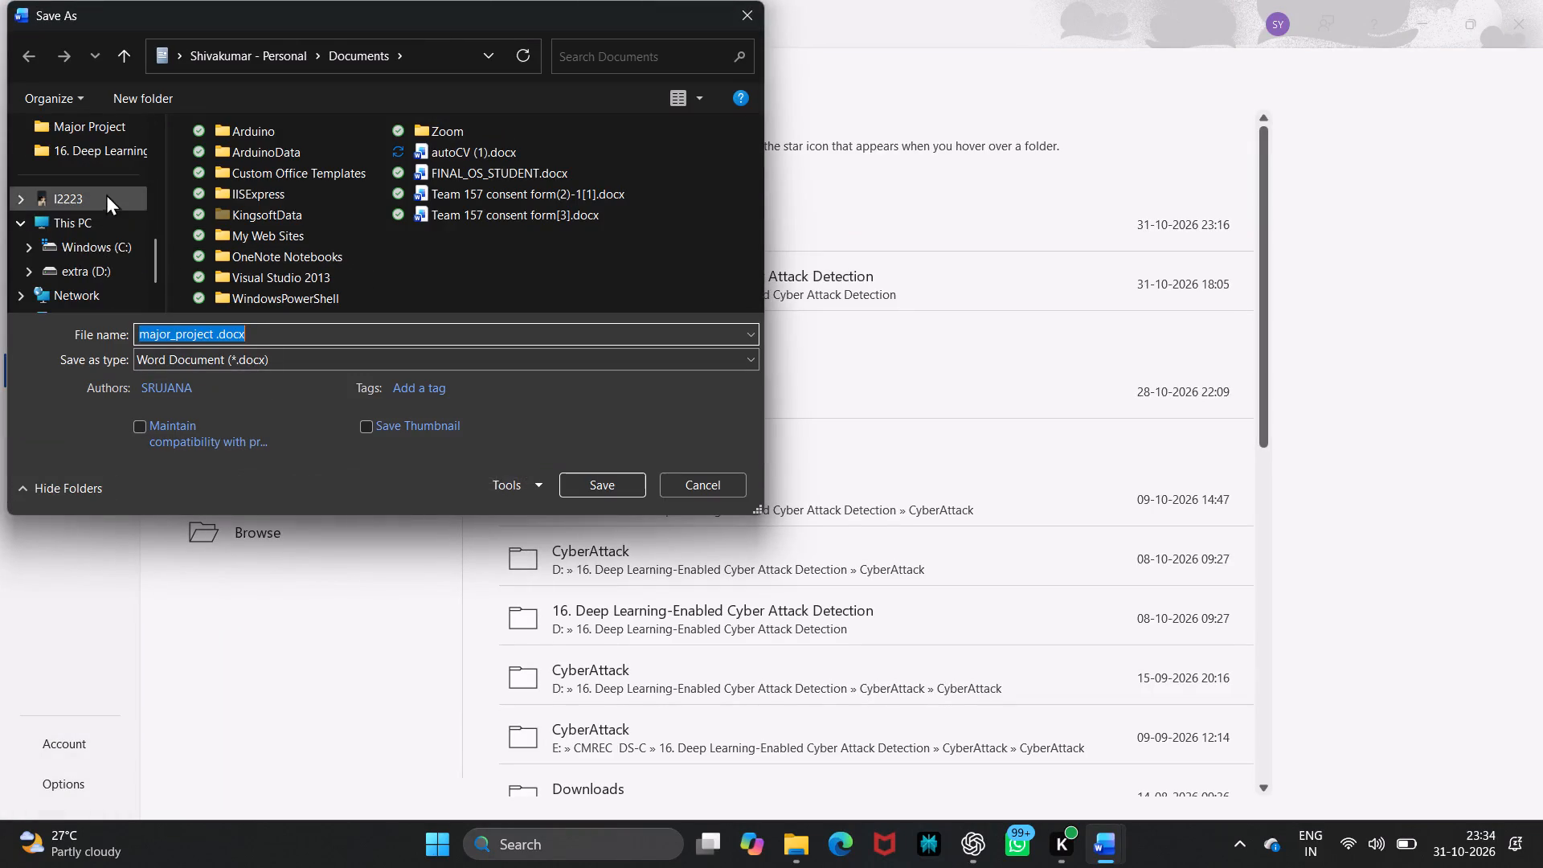
click(81, 260)
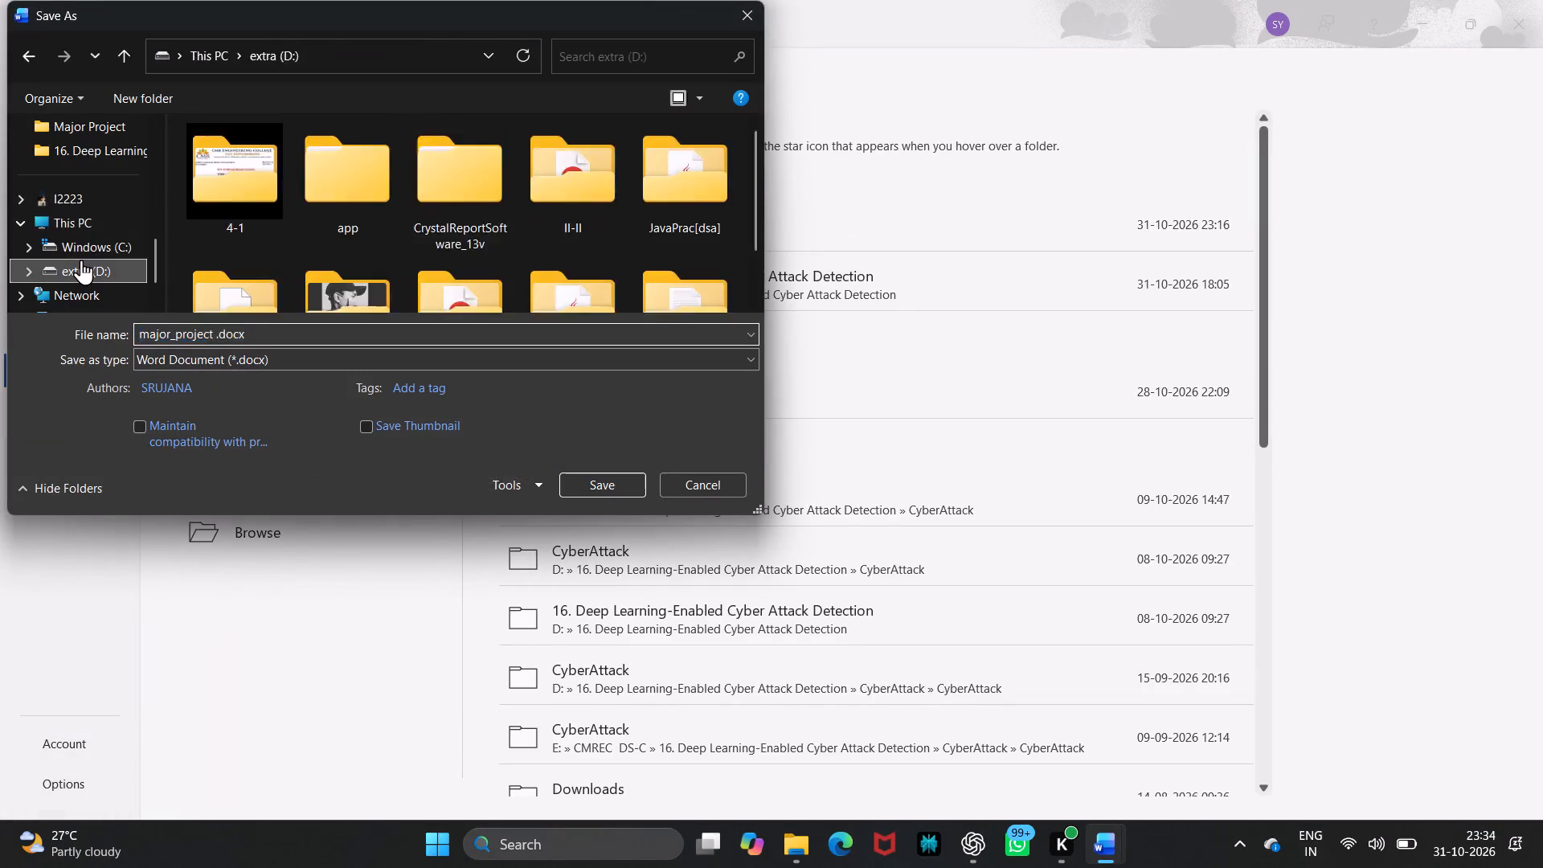
double_click(240, 174)
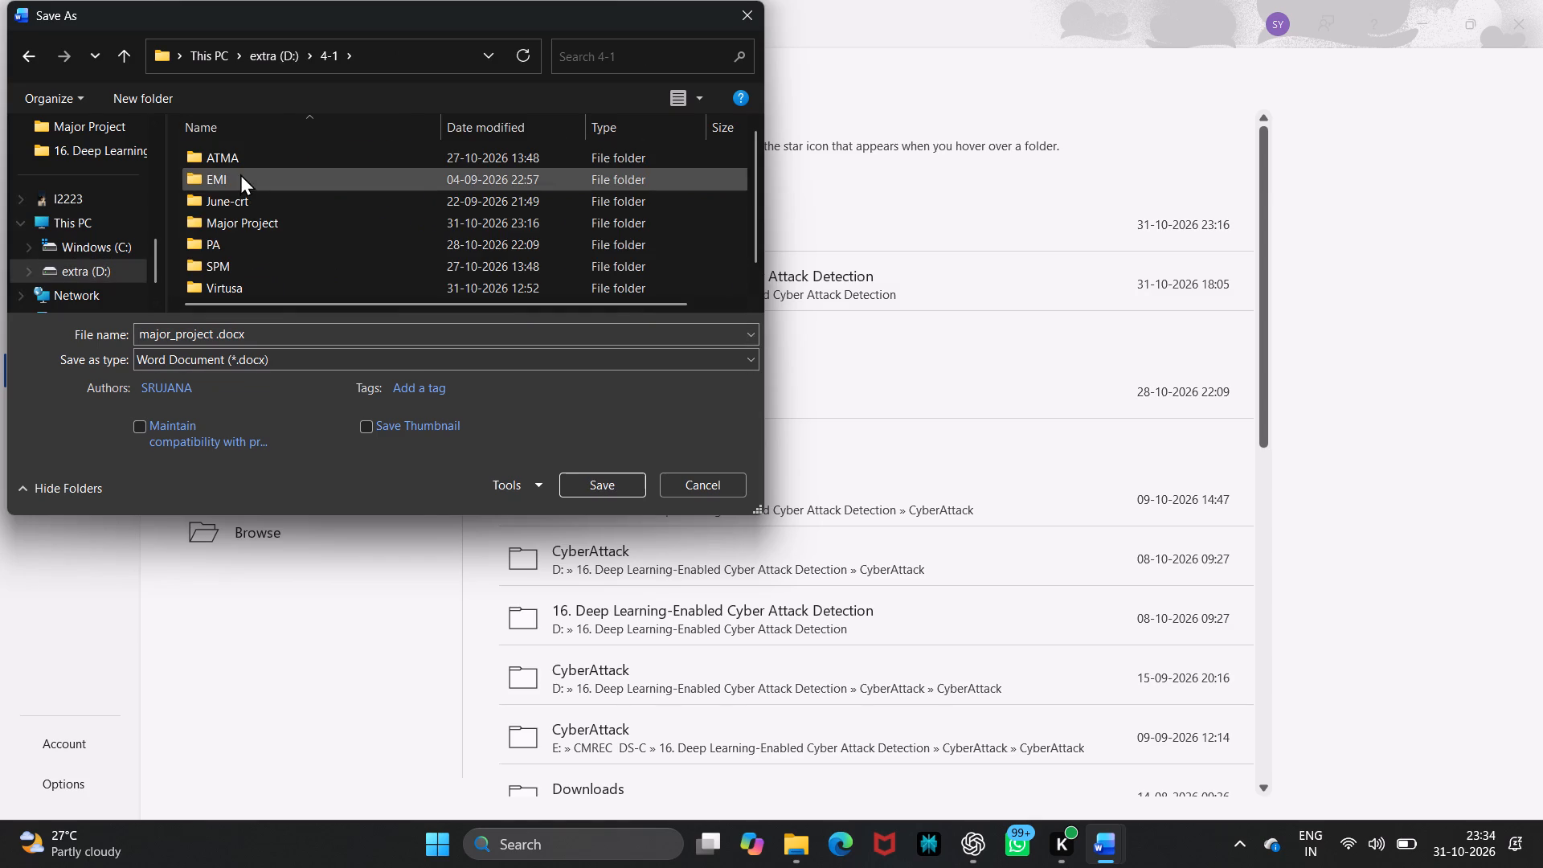
double_click(286, 221)
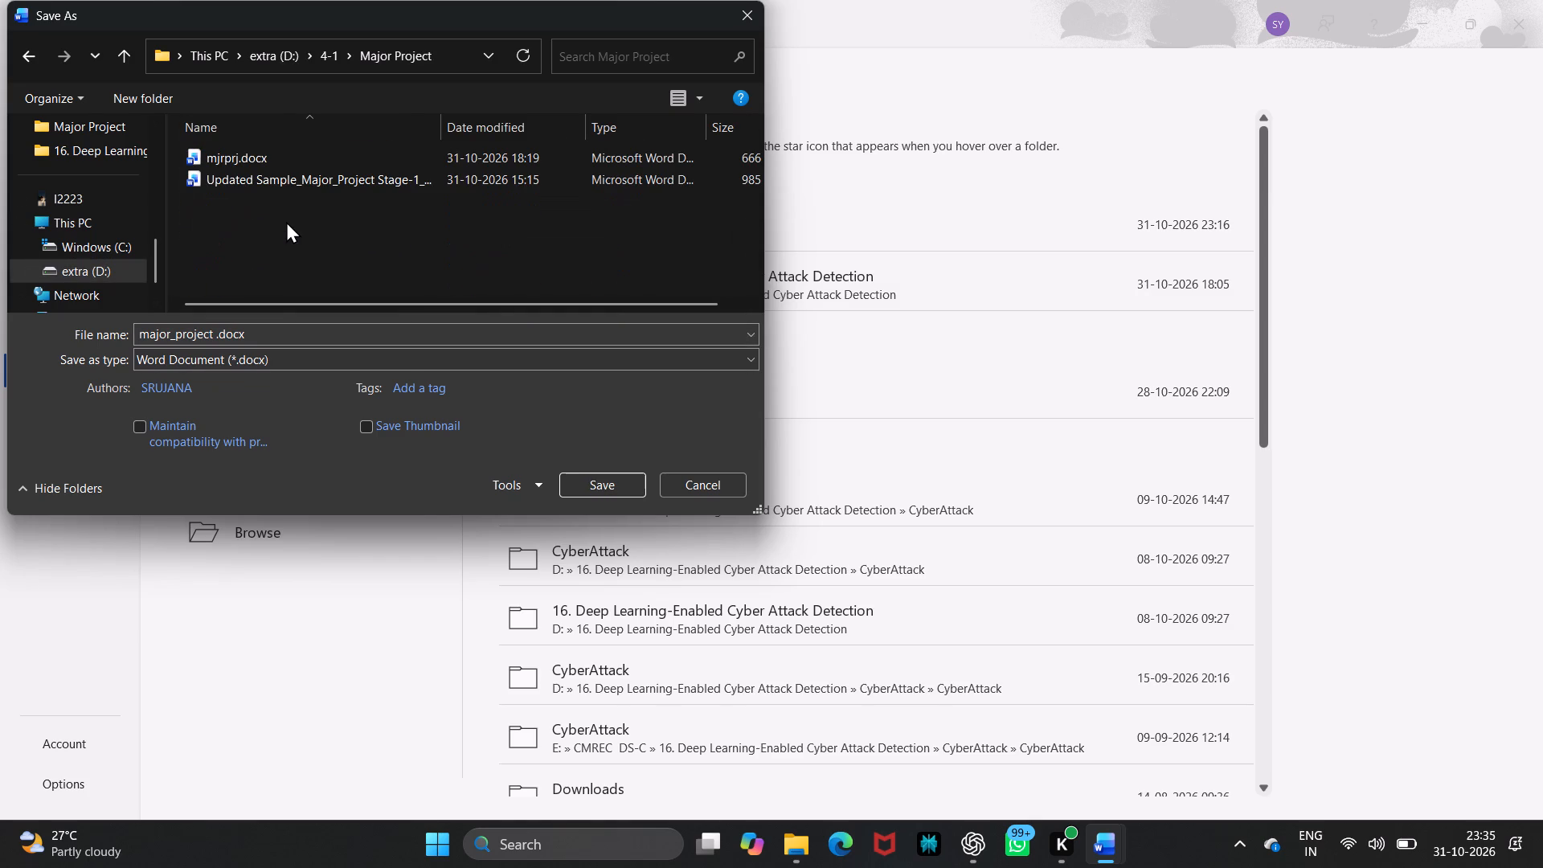
click(489, 351)
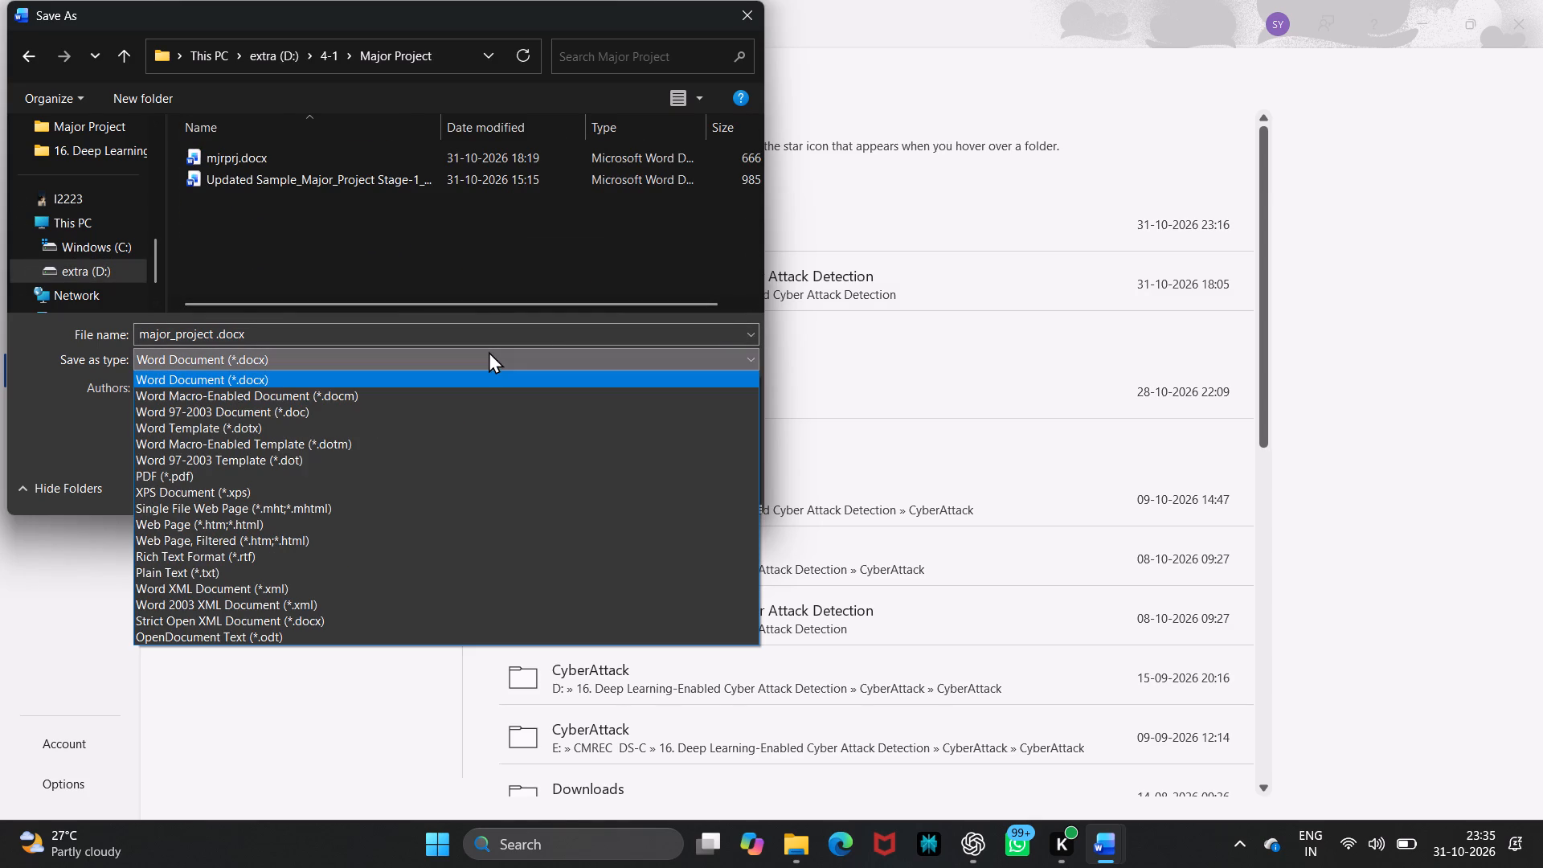
click(323, 471)
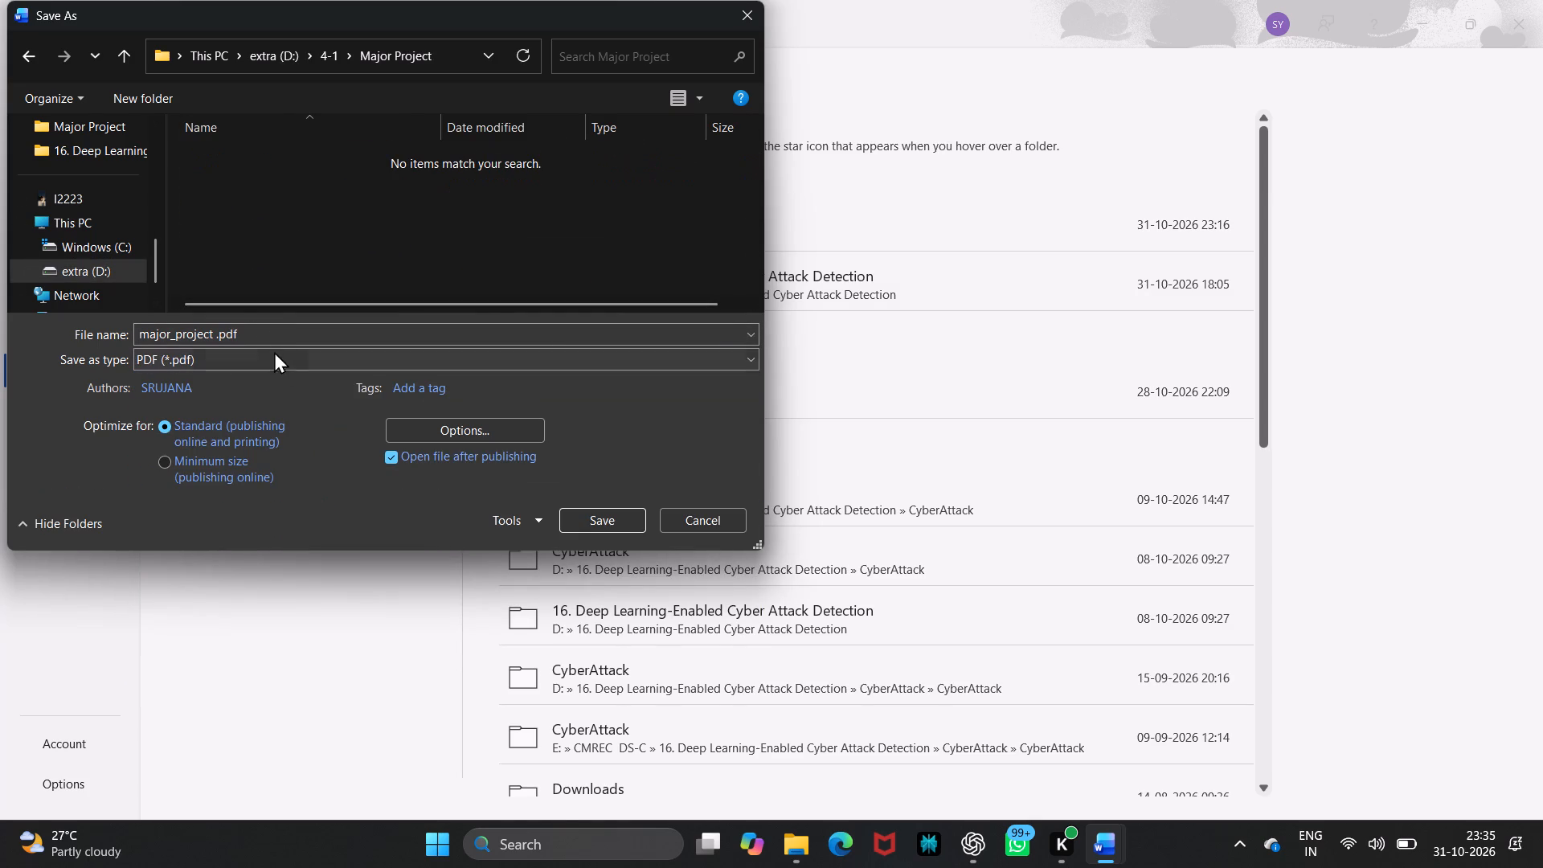
click(259, 336)
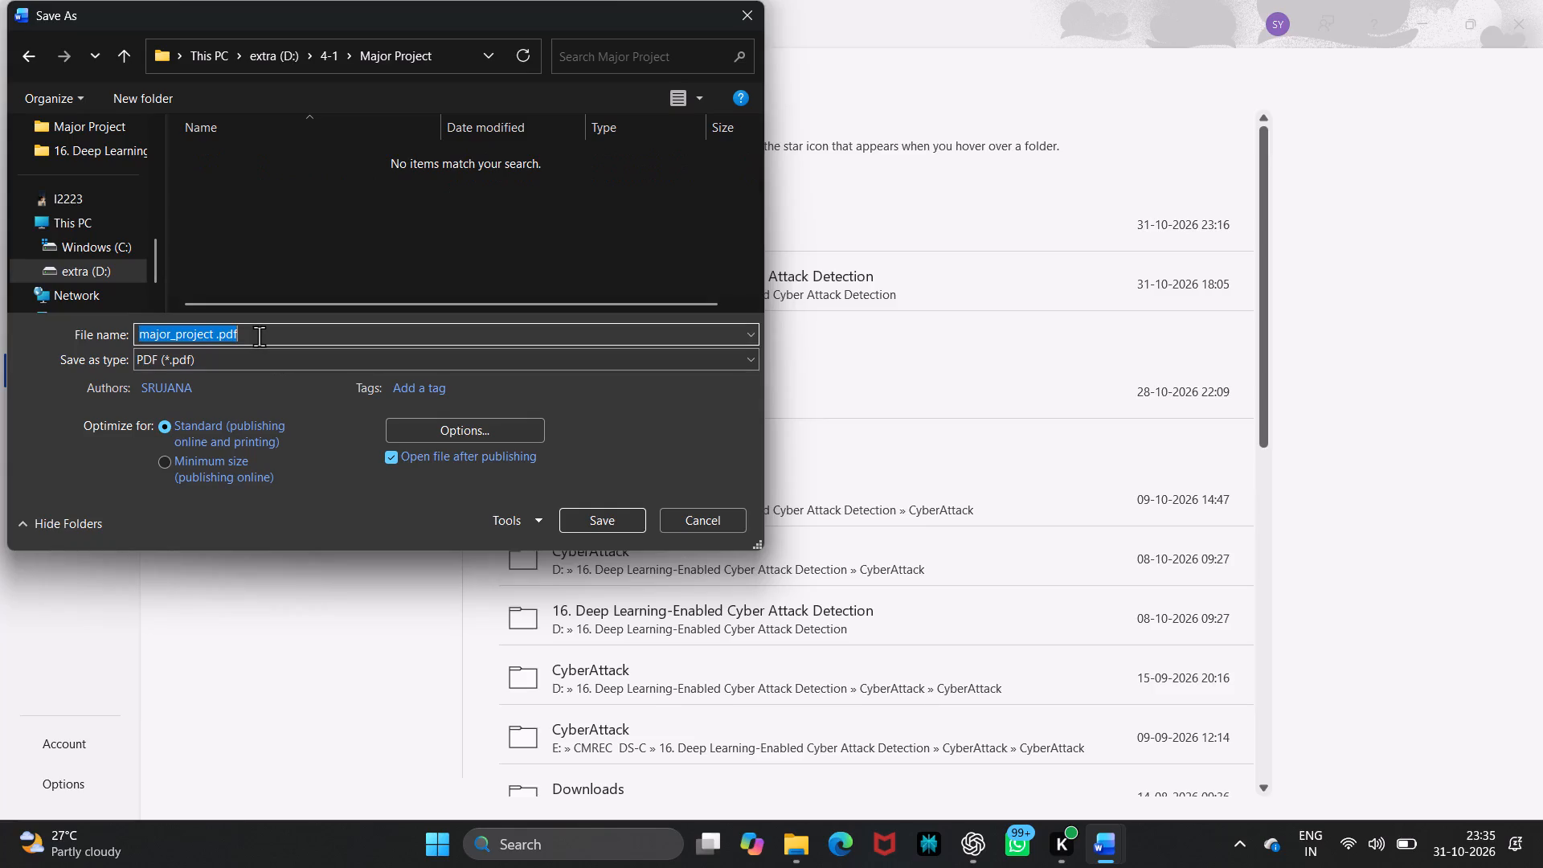
click(259, 336)
key(BackSpace)
key(BackSpace)
key(BackSpace)
key(BackSpace)
key(BackSpace)
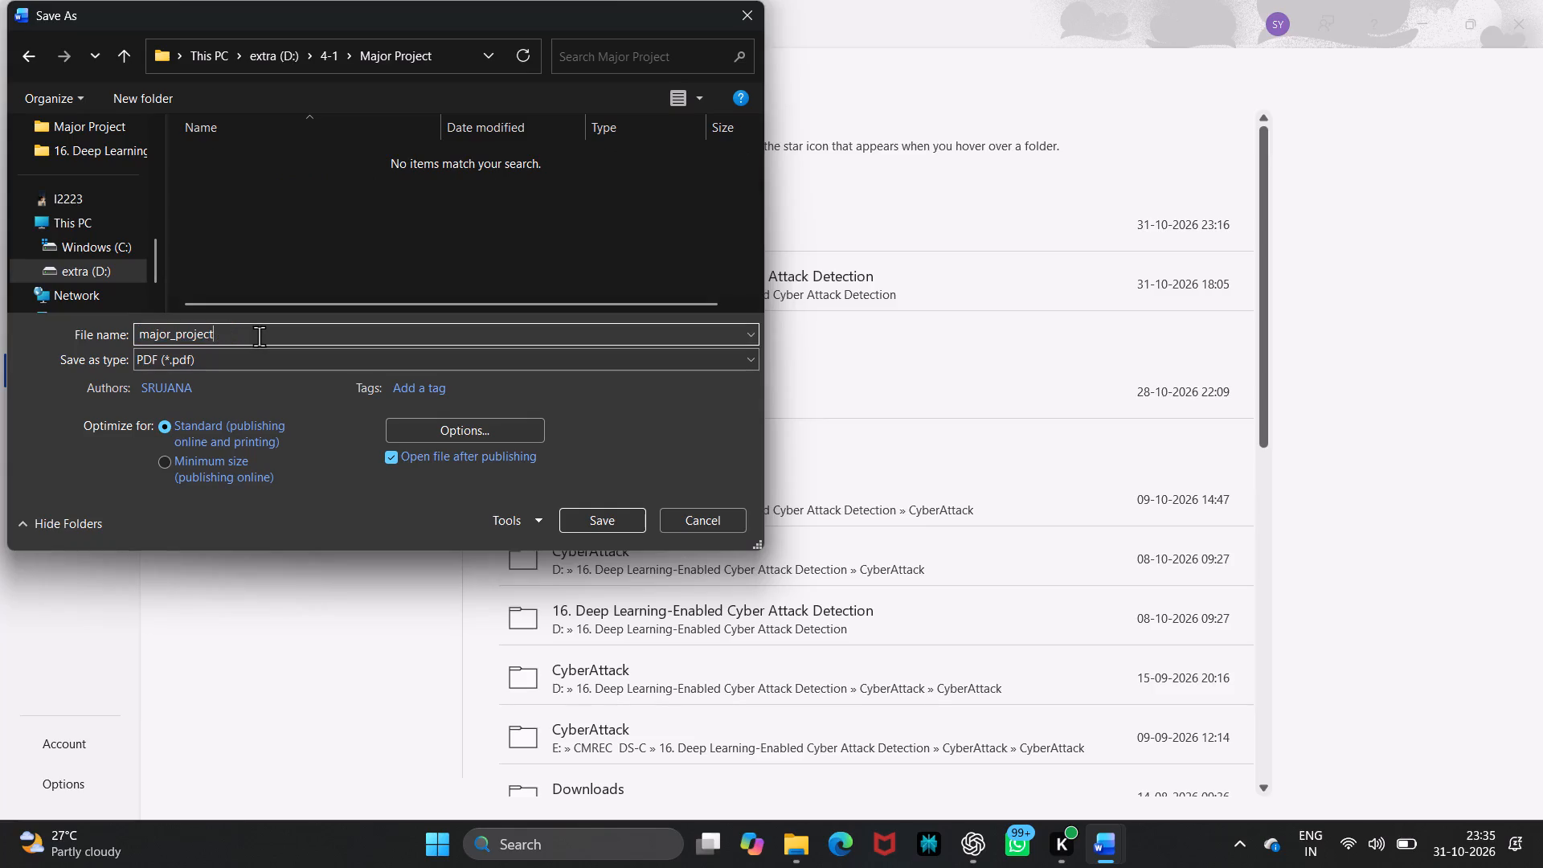
text([karuuu)
key(bracketright)
key(Return)
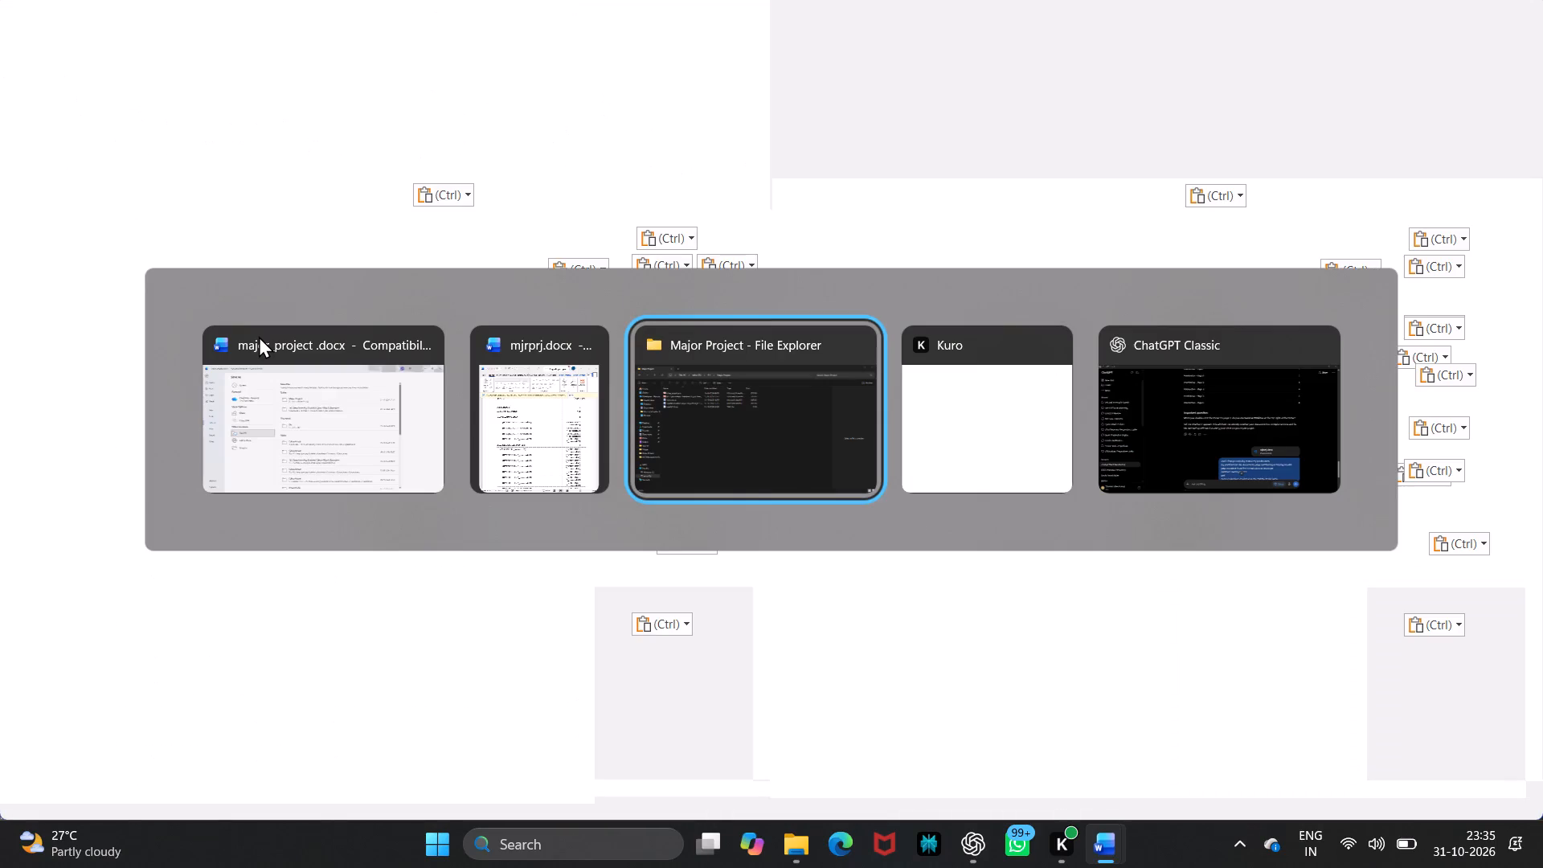
Switch to File Explorer and open major_project[karuuu].pdf from the Major Project folder.
click(387, 428)
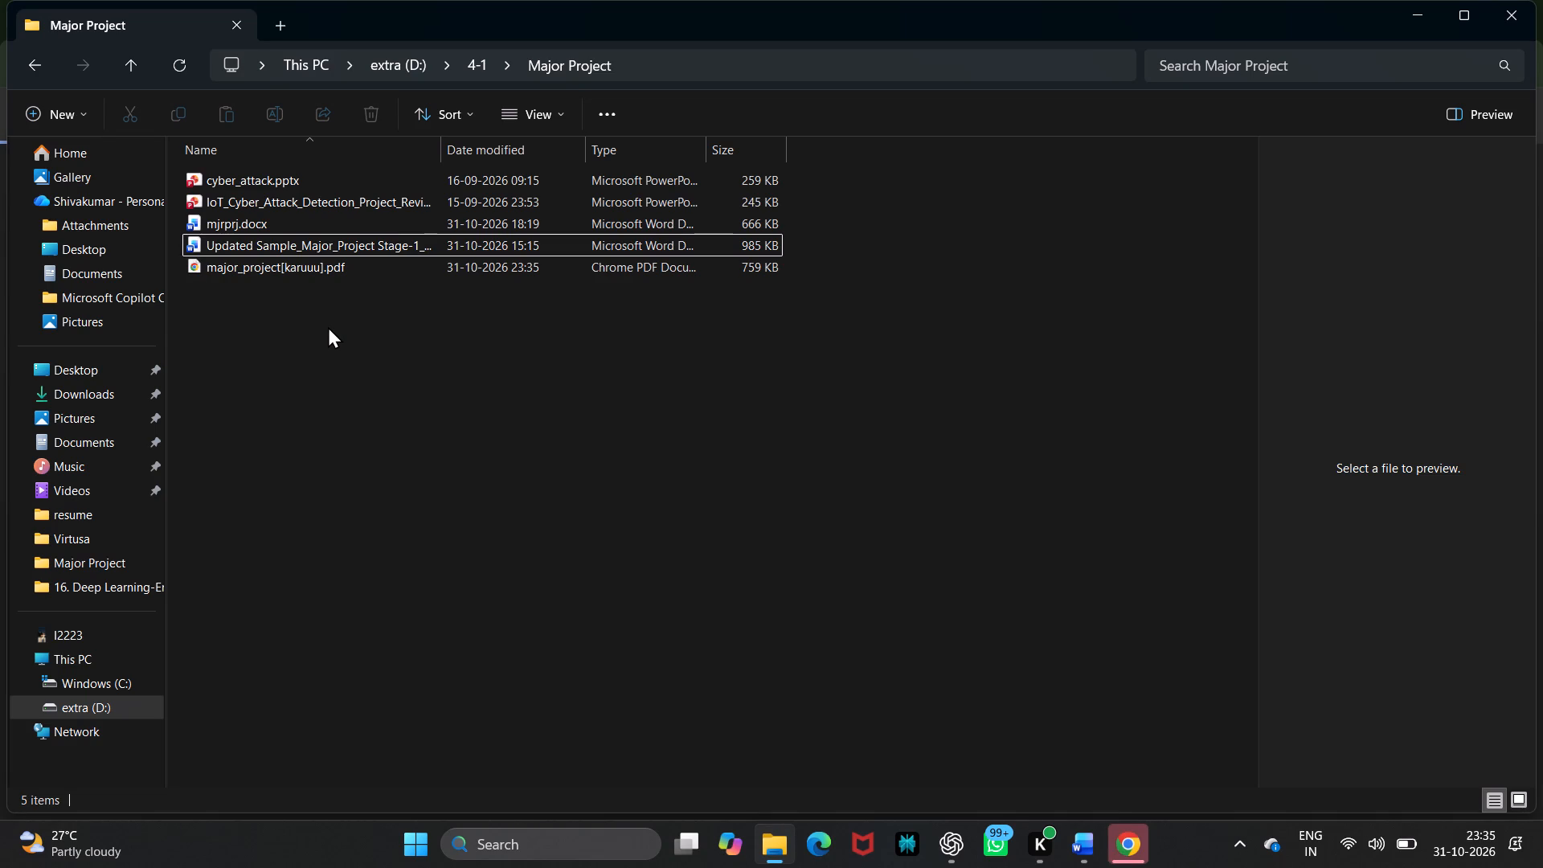
click(369, 424)
double_click(415, 273)
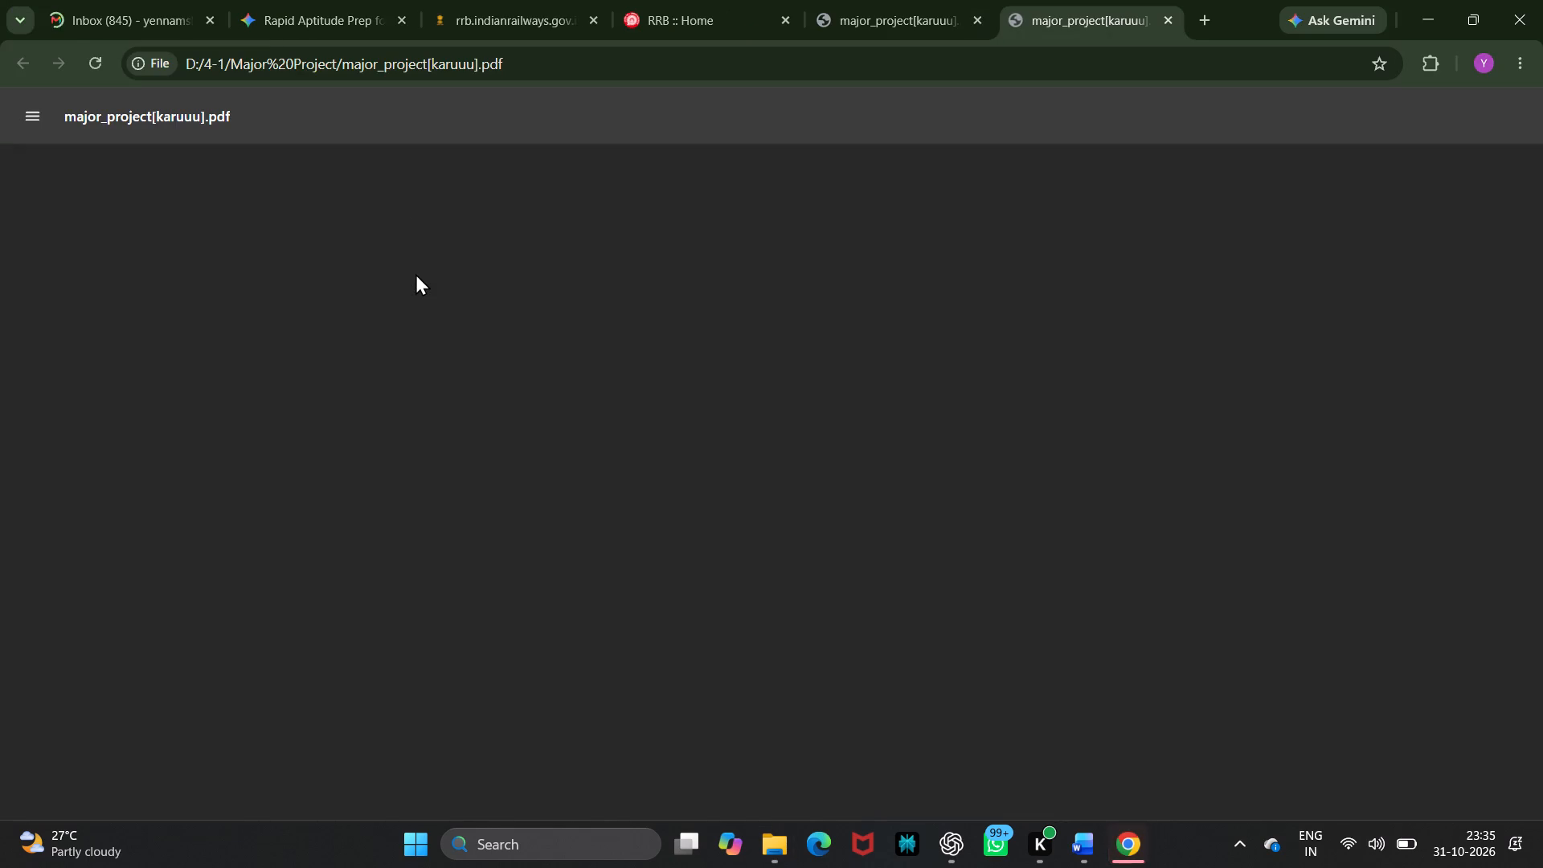
Review the exported PDF from the title page through the certificate and acknowledgment to the abstract's keywords, dismissing the Text Annotations tip.
scroll(738, 461, down, 1)
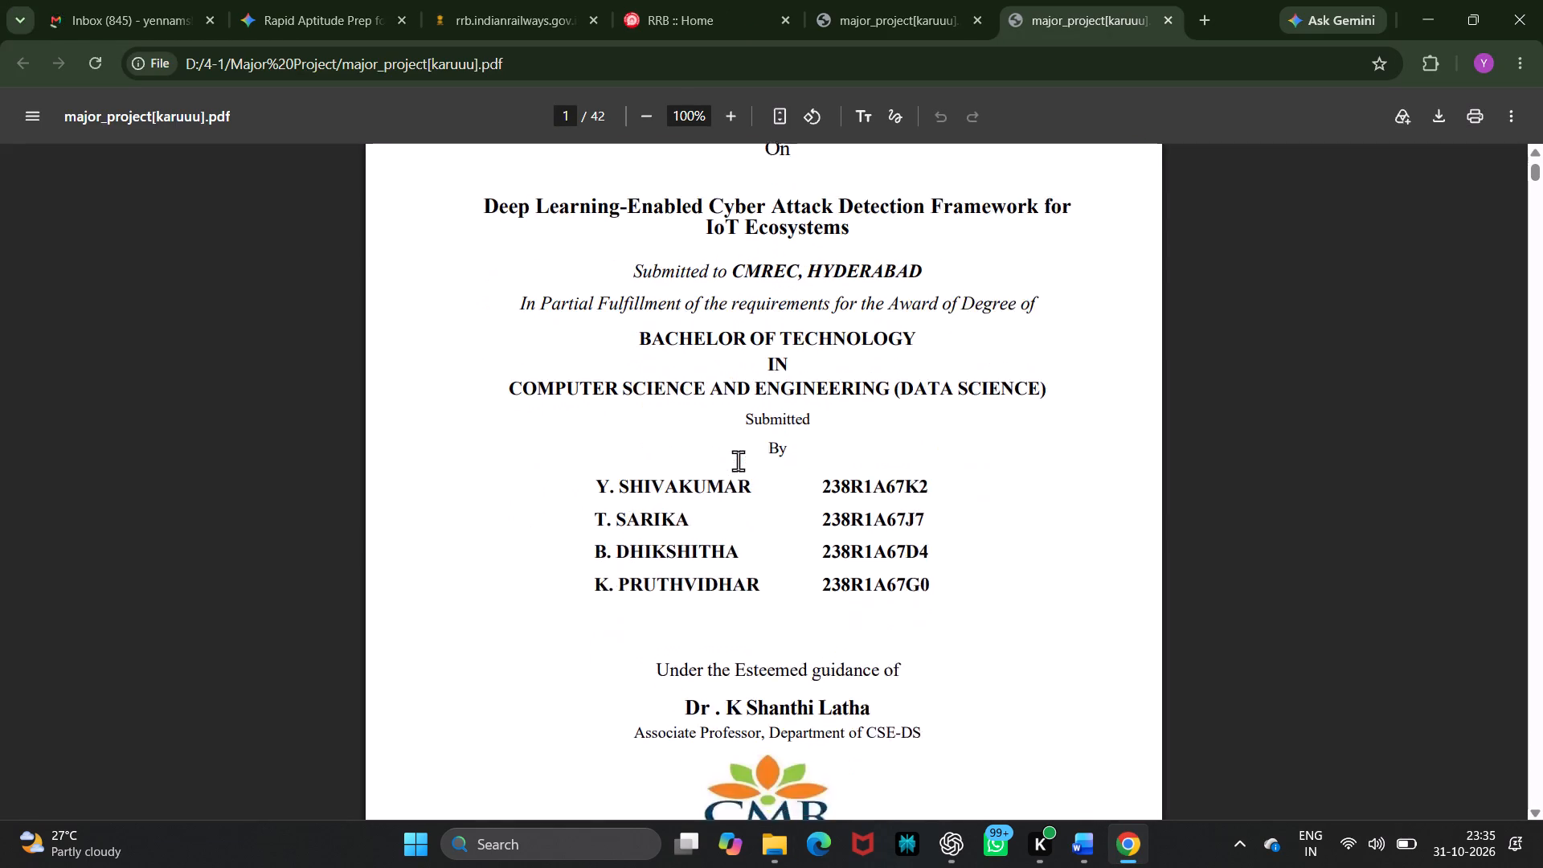
scroll(738, 461, down, 7)
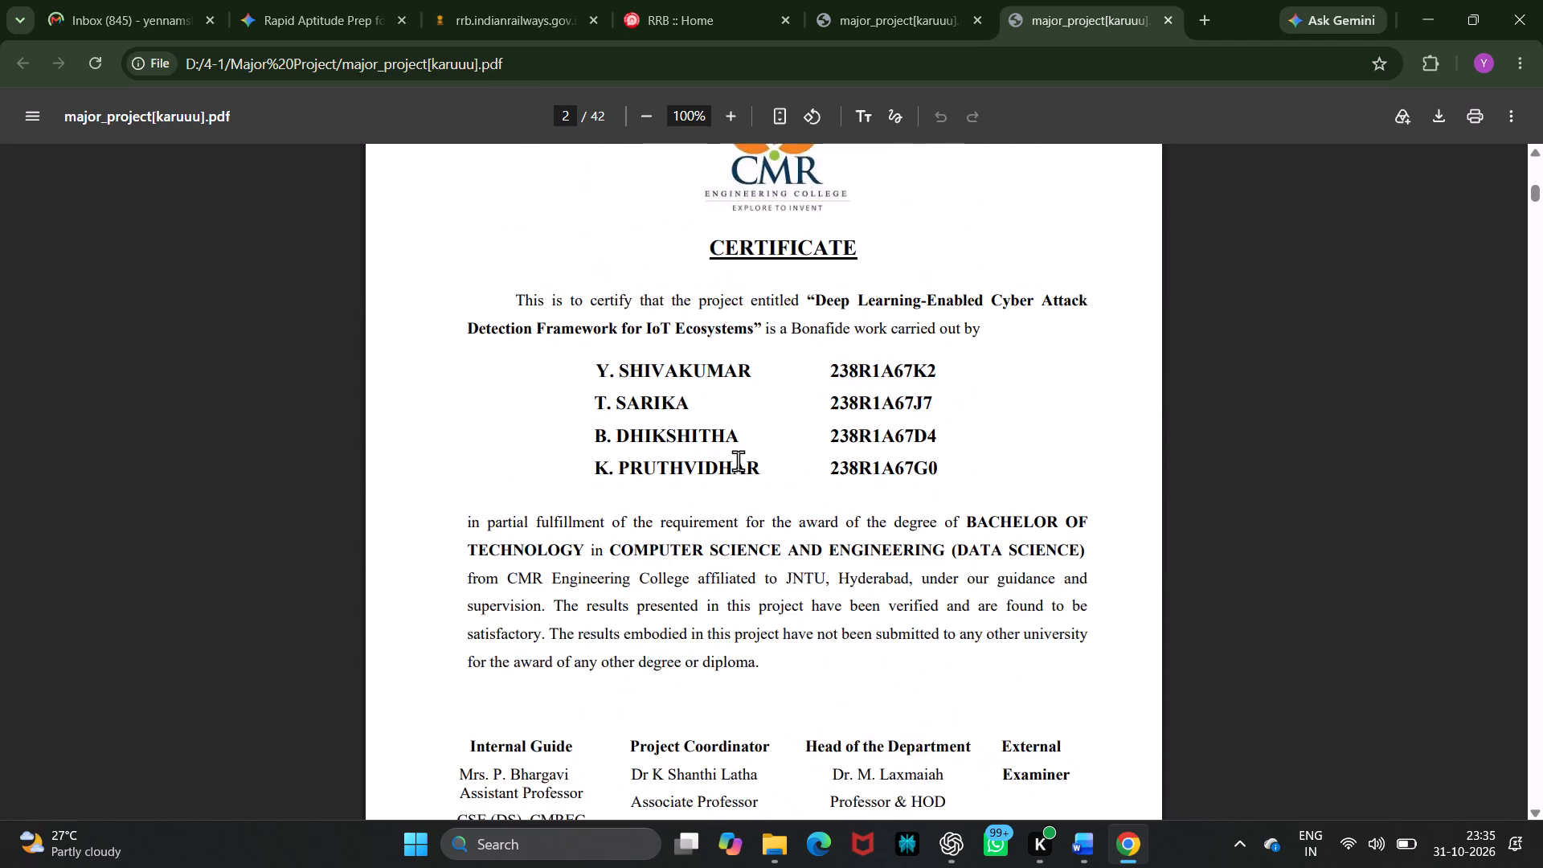
scroll(738, 461, down, 8)
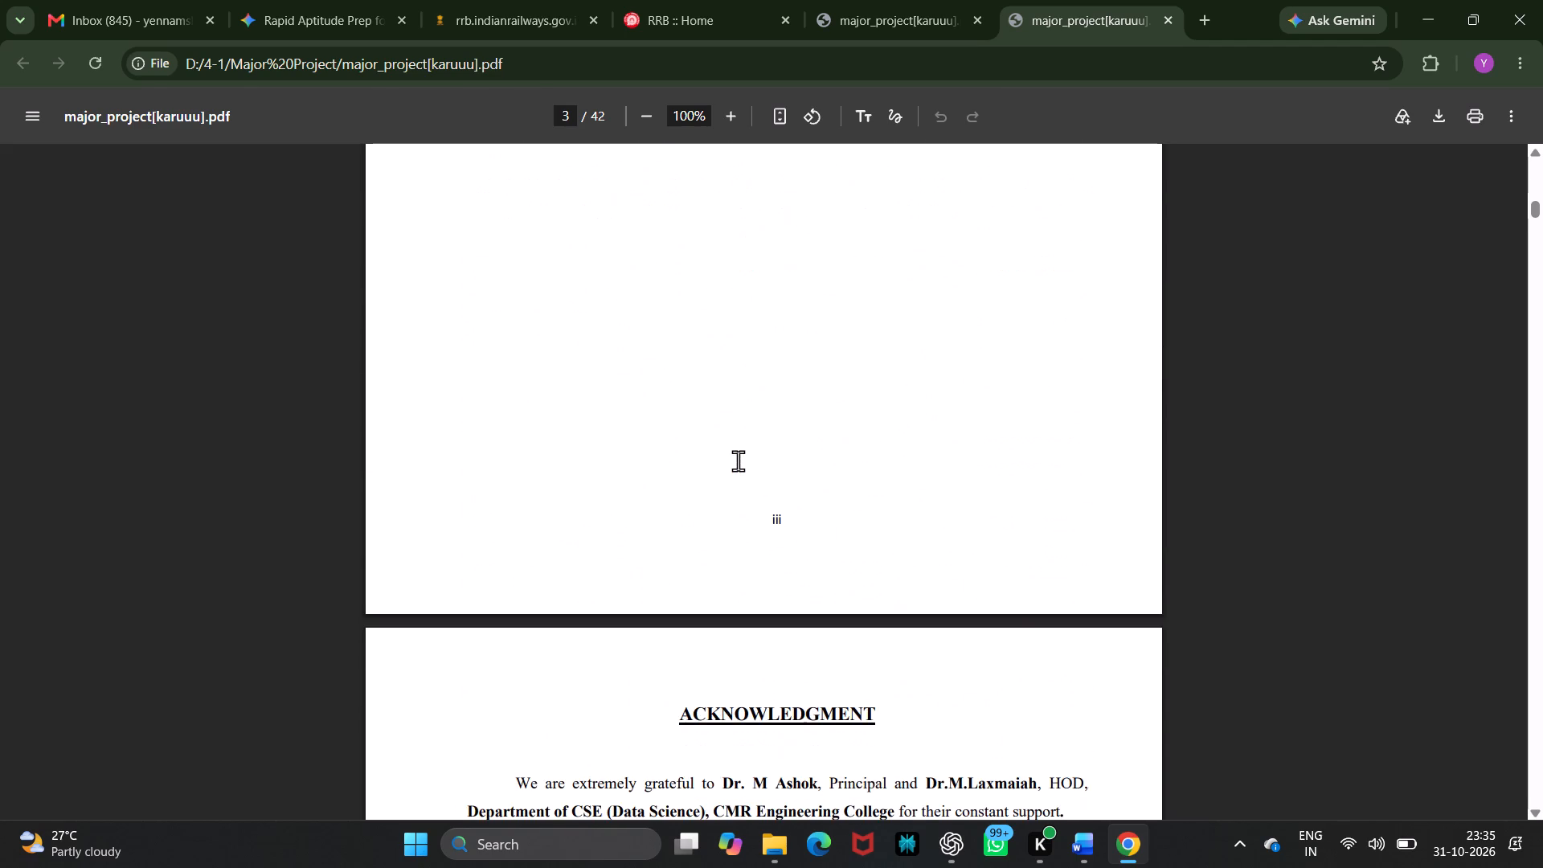
scroll(738, 461, down, 7)
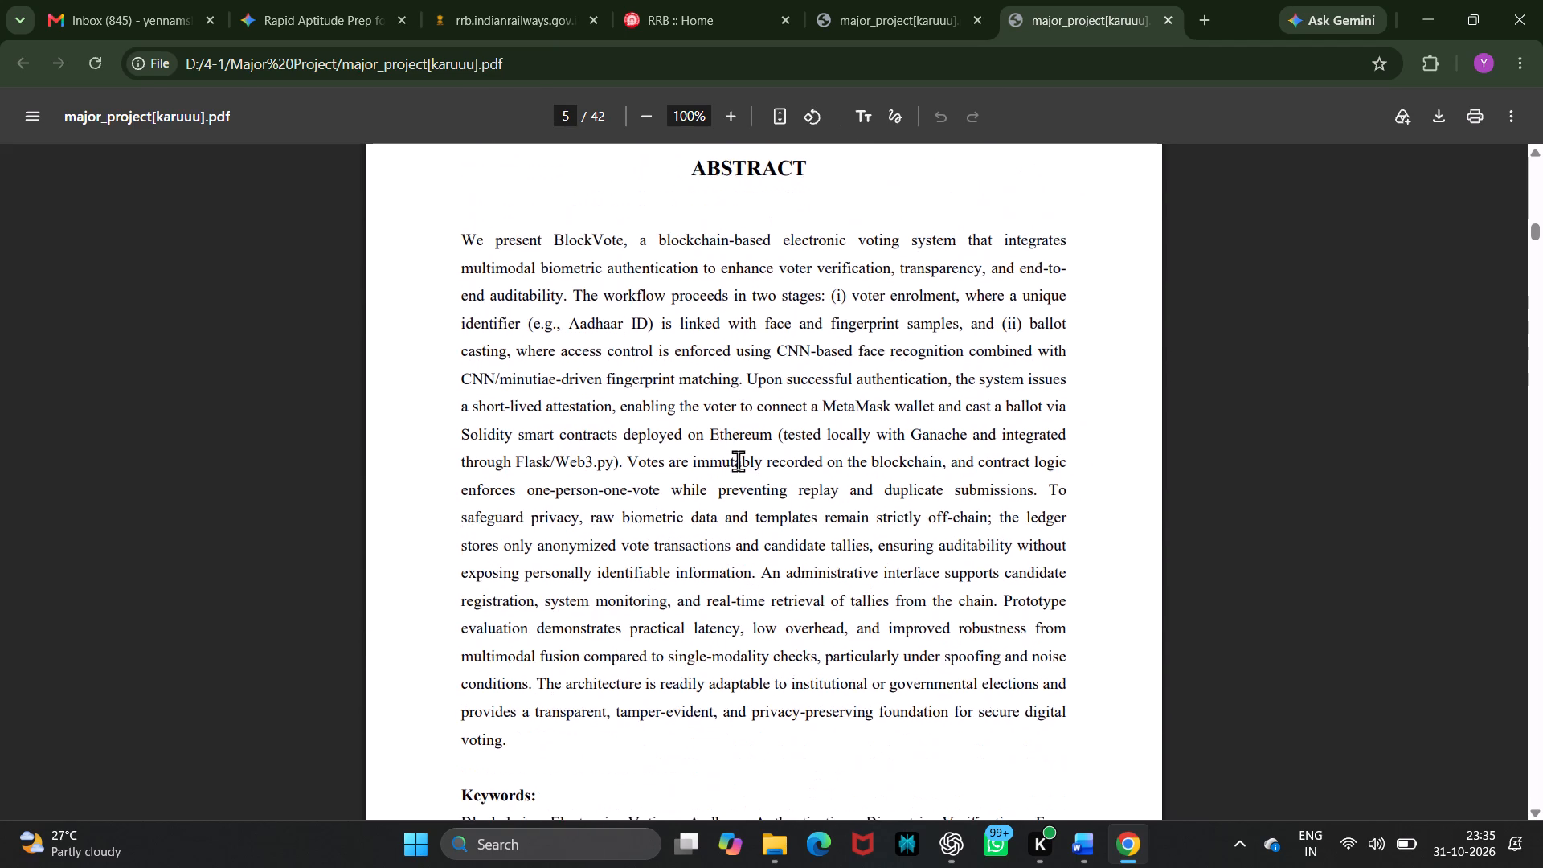
scroll(738, 461, down, 2)
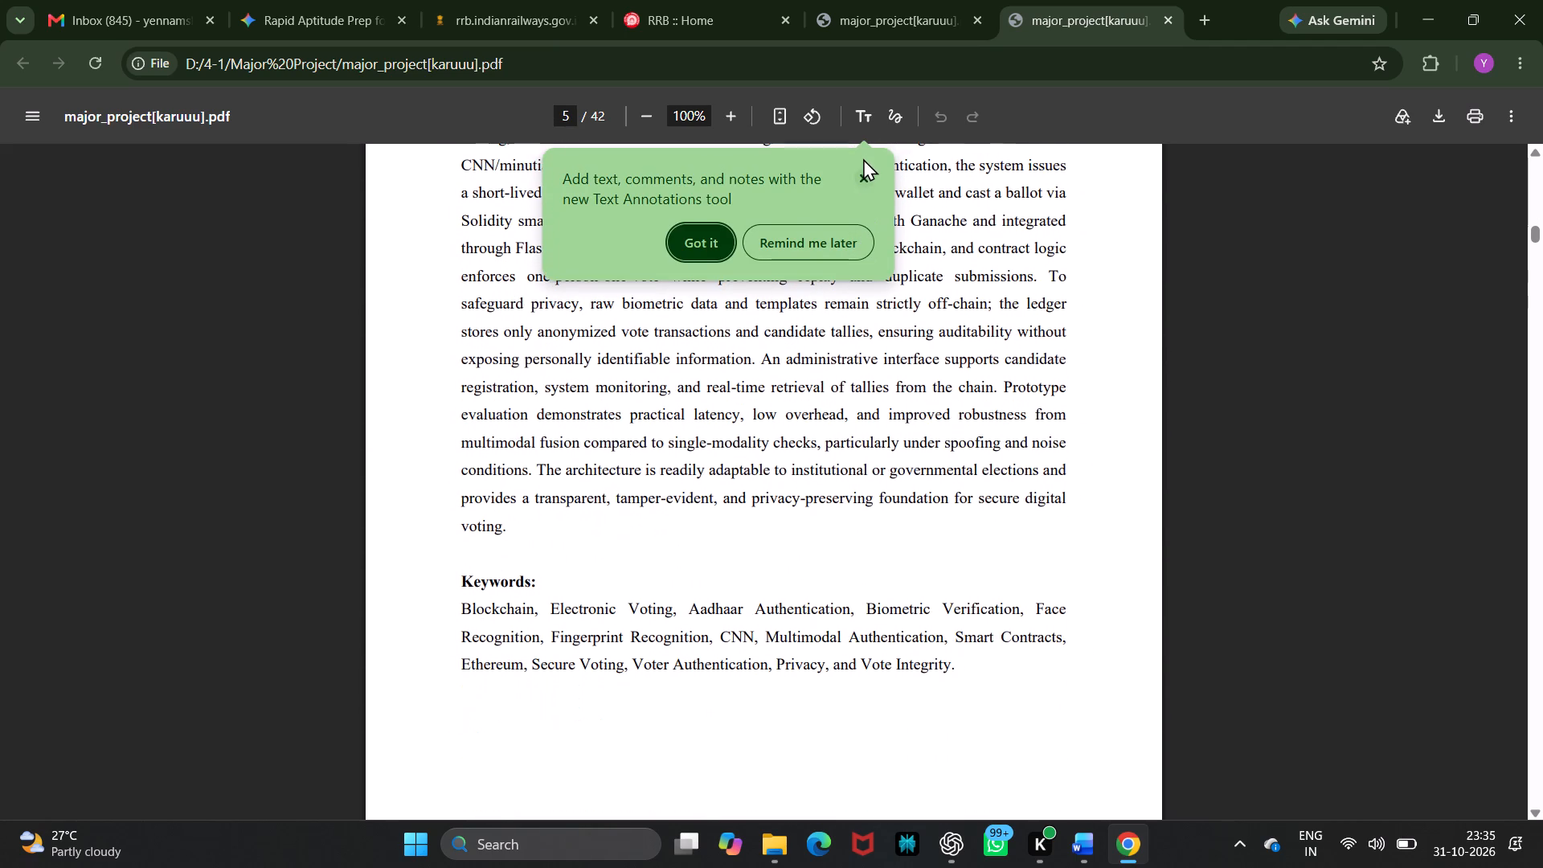
click(862, 173)
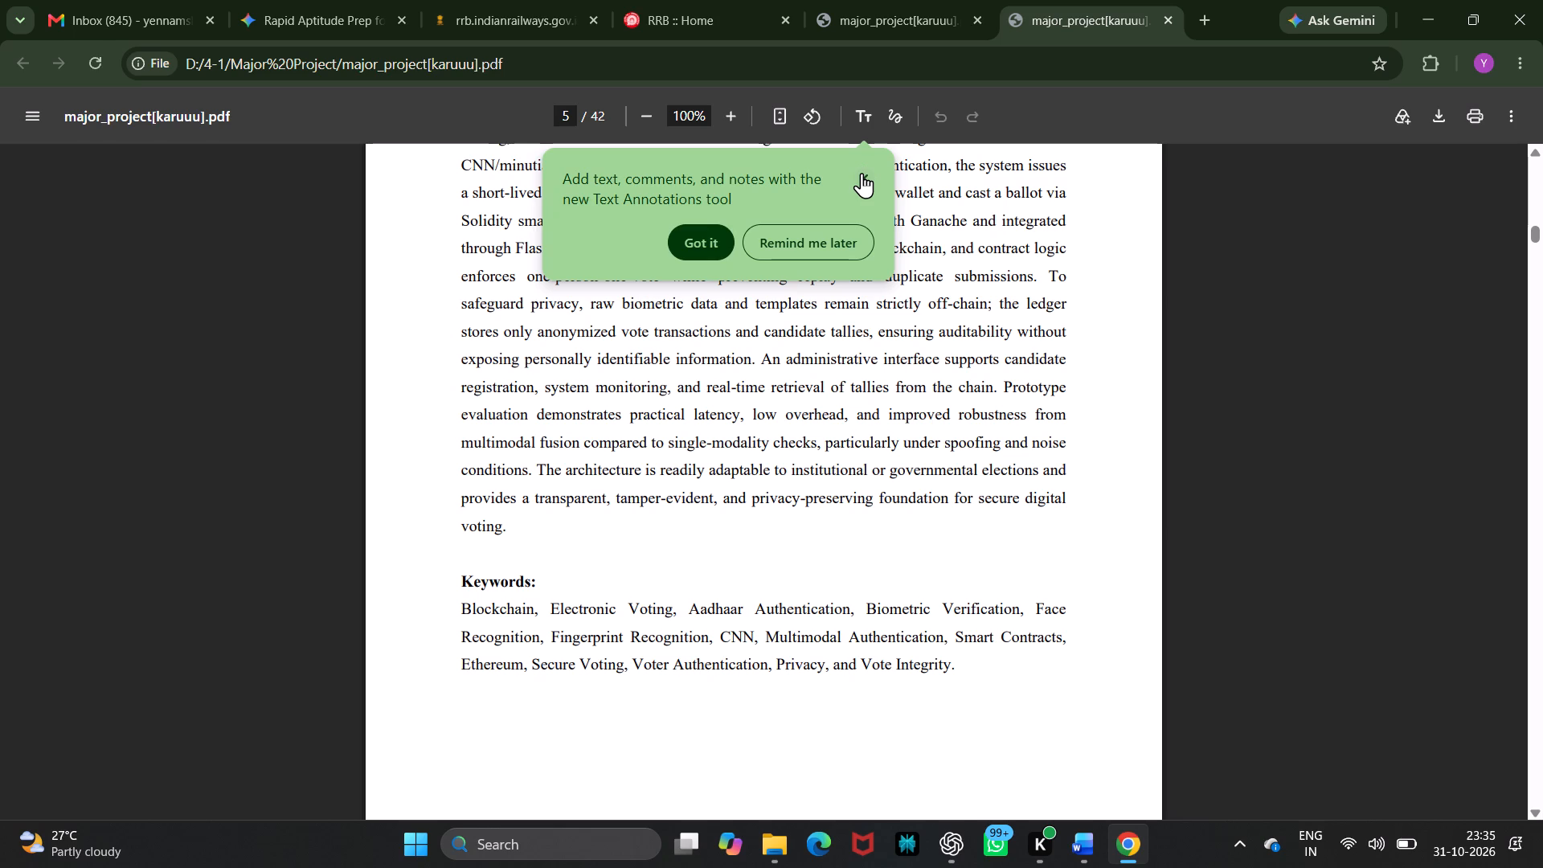
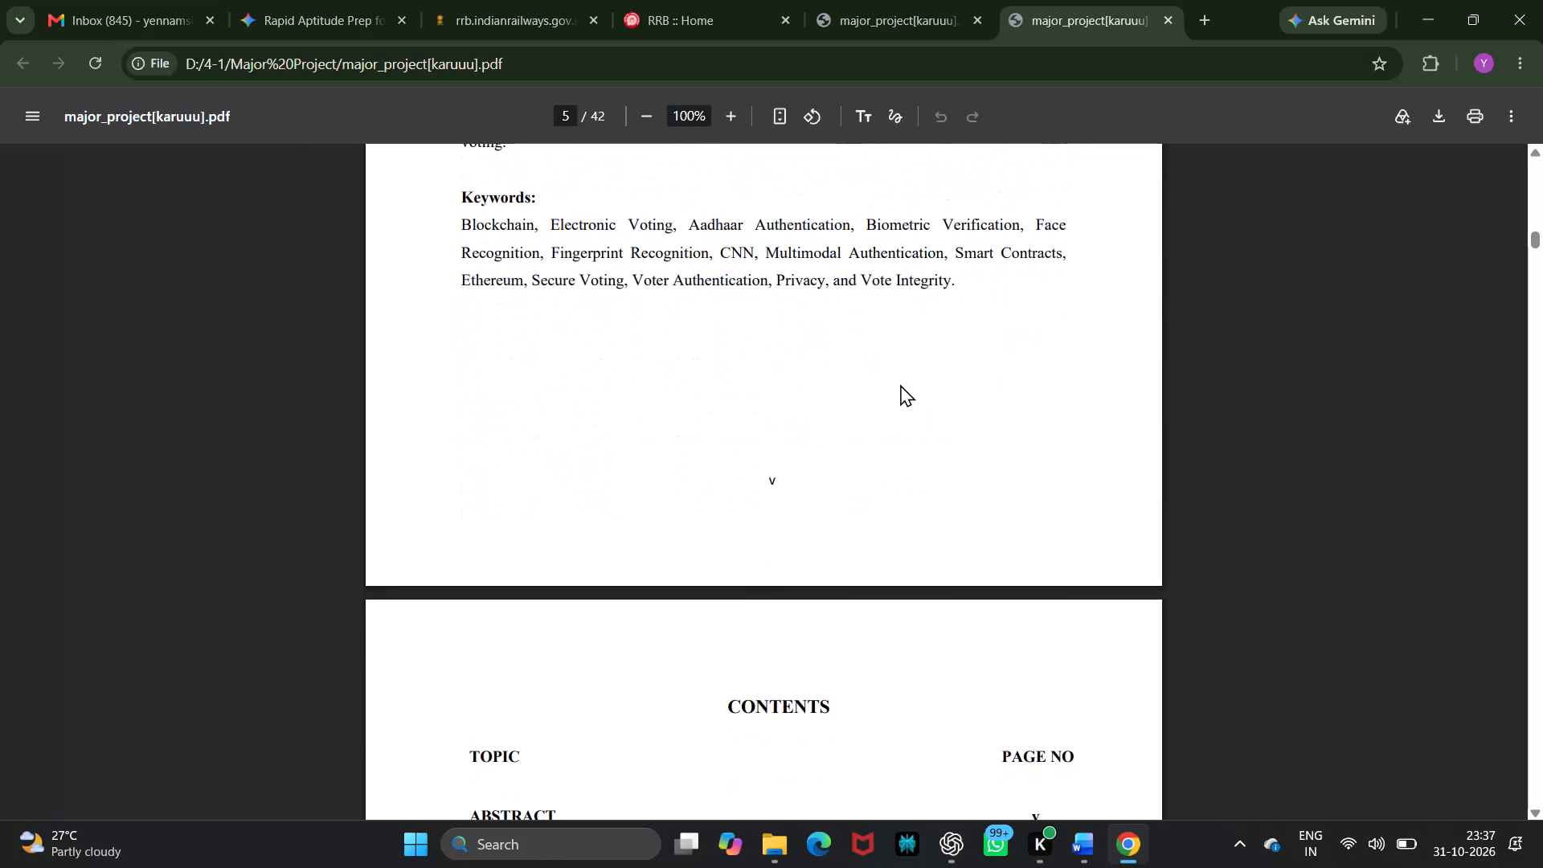
Check the topics and page numbers on the exported PDF's contents page, from the Abstract entry through chapter 6, Software Environment.
scroll(900, 384, down, 4)
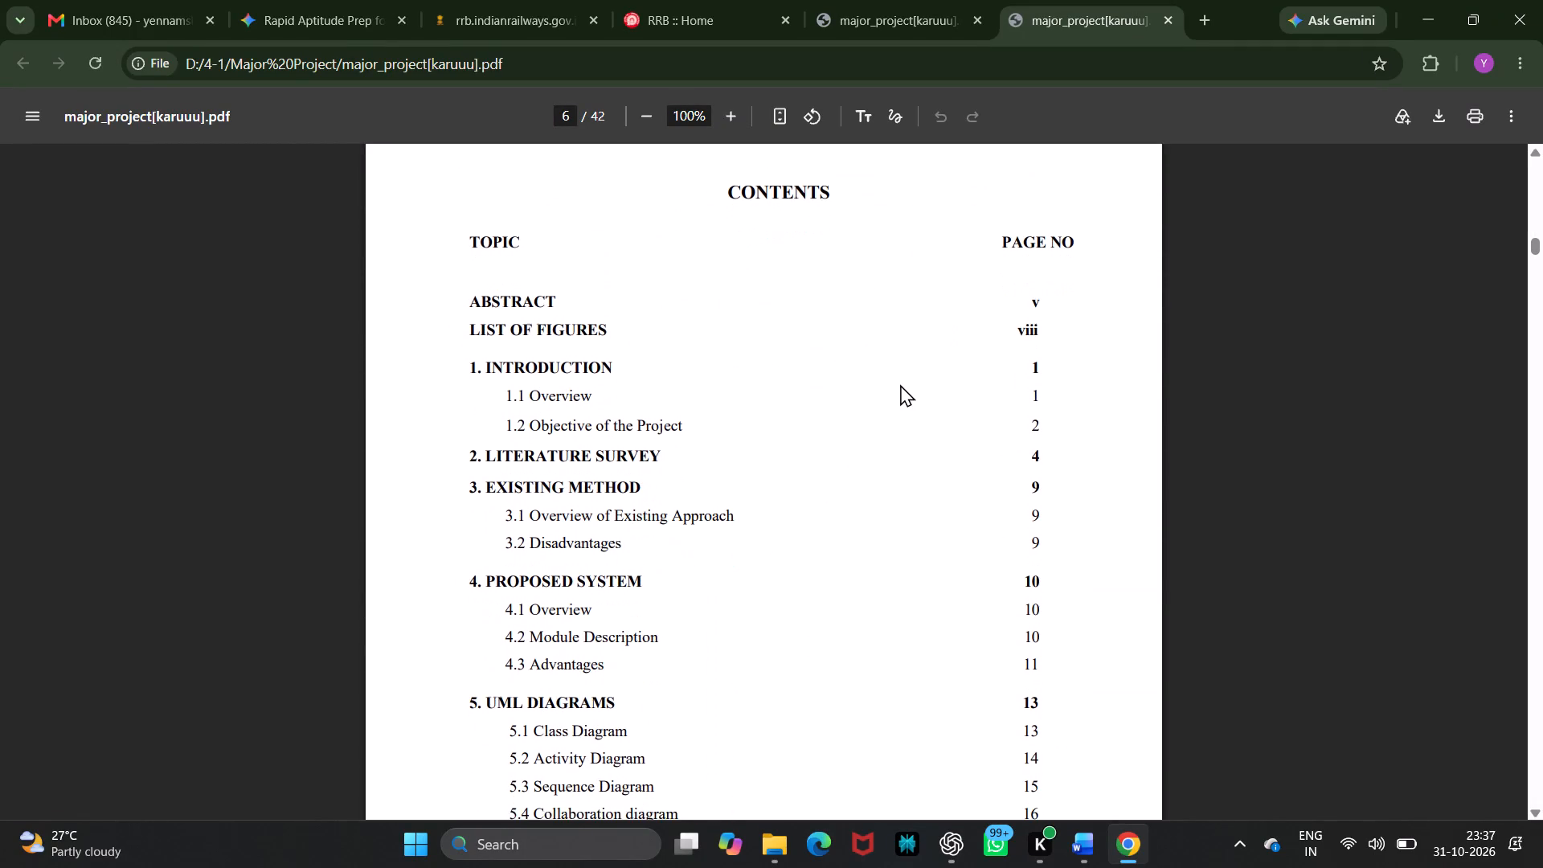
scroll(900, 384, down, 3)
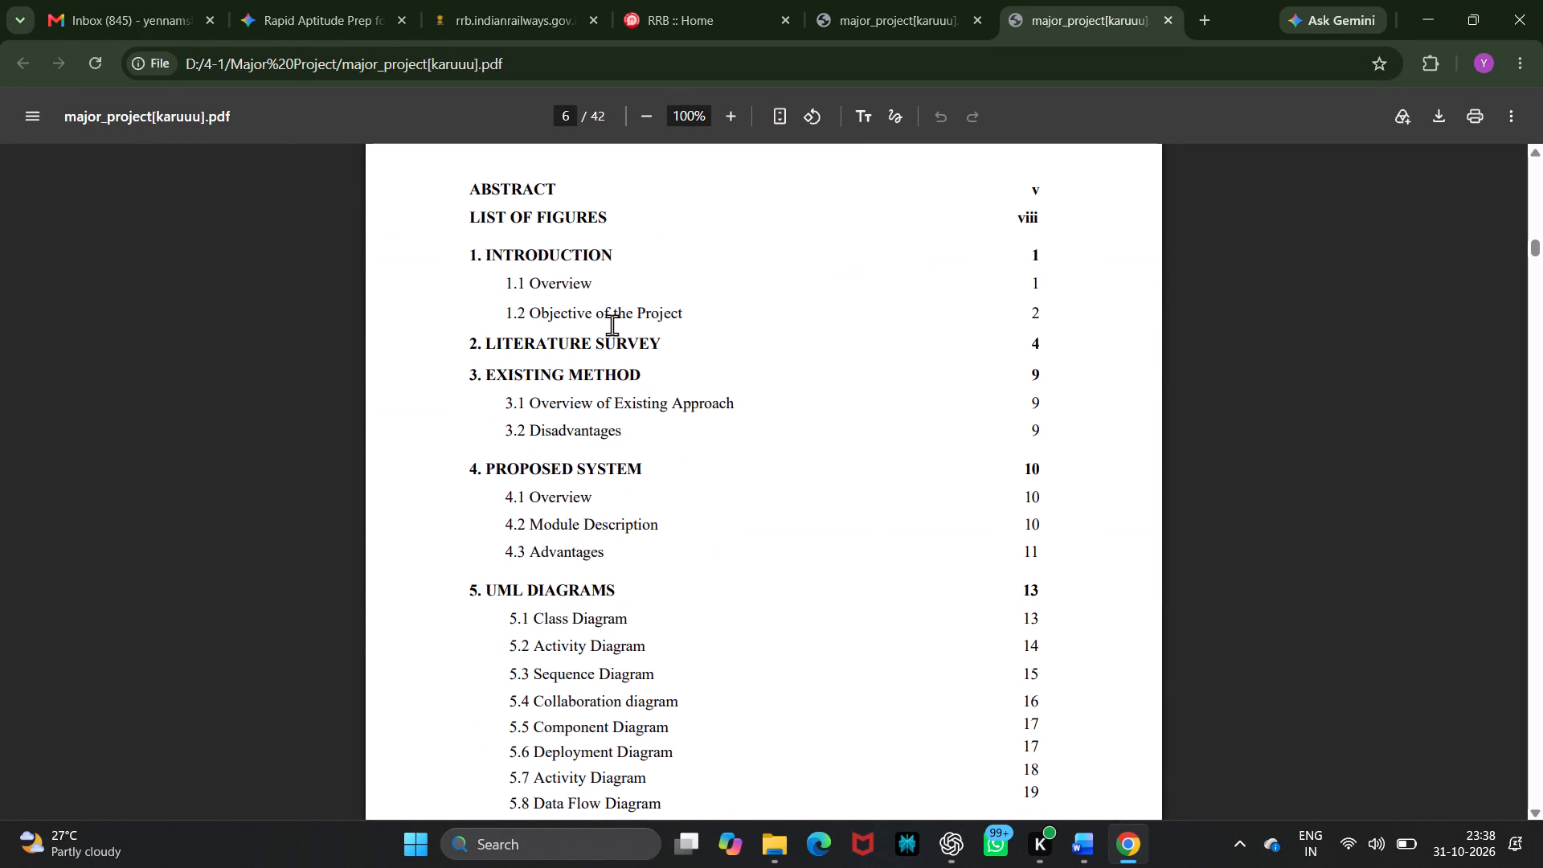
click(687, 334)
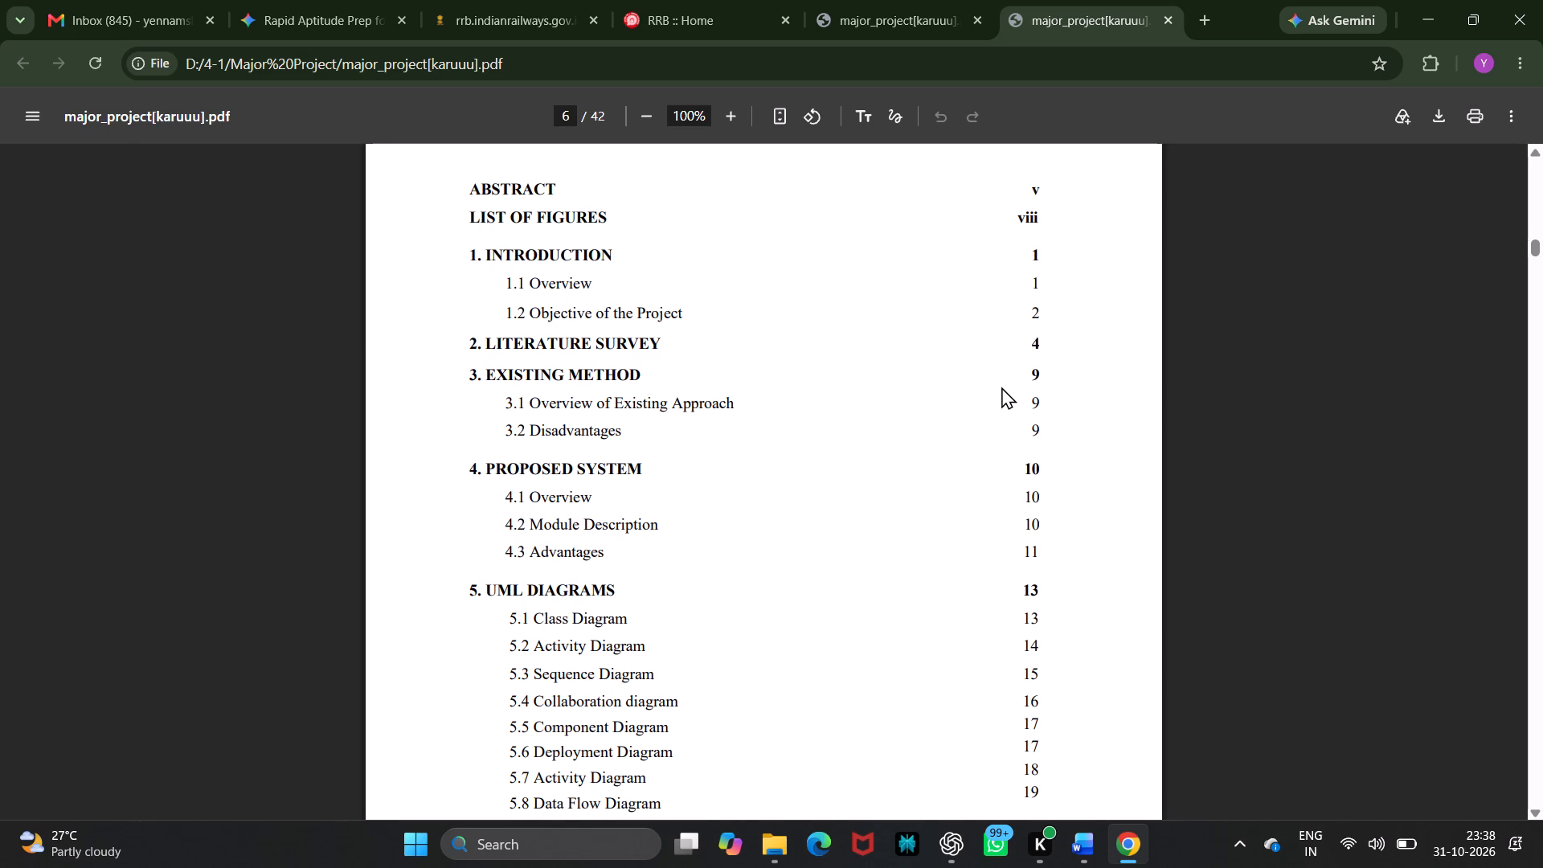
scroll(1001, 387, down, 2)
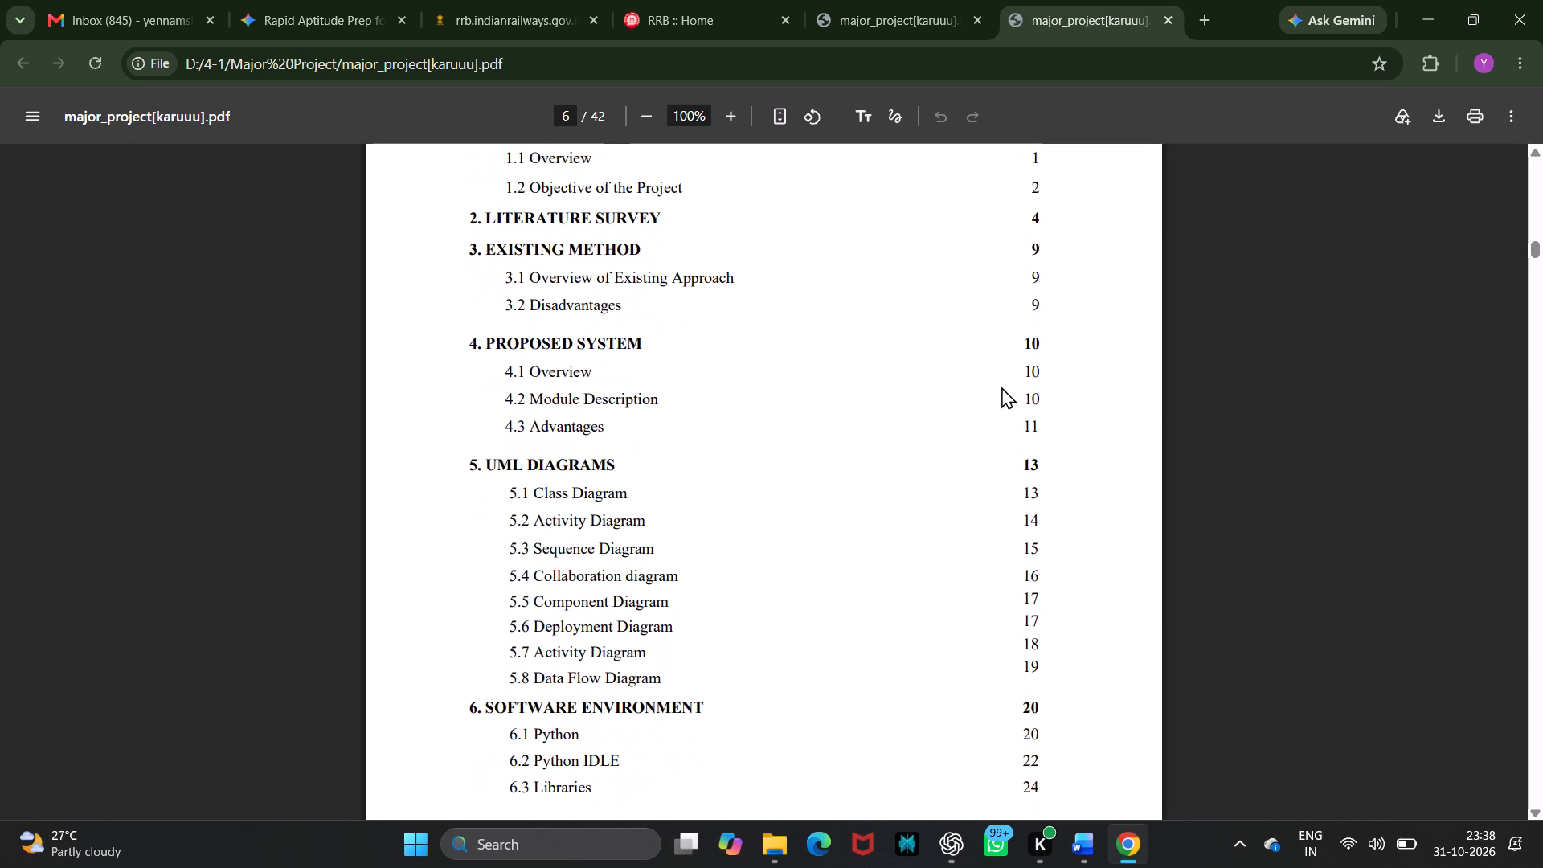
scroll(1001, 387, down, 1)
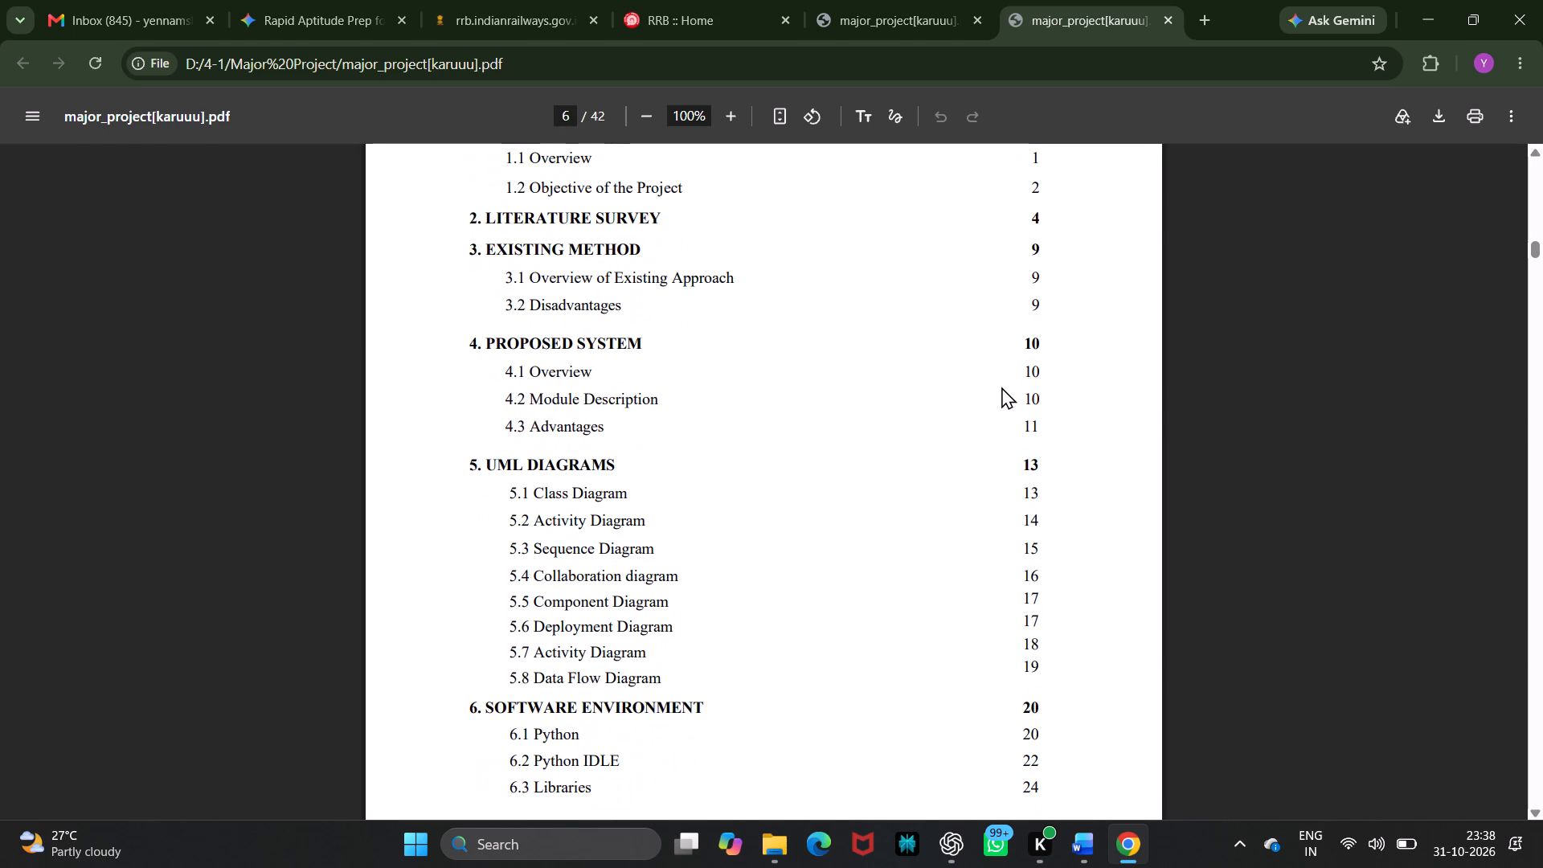
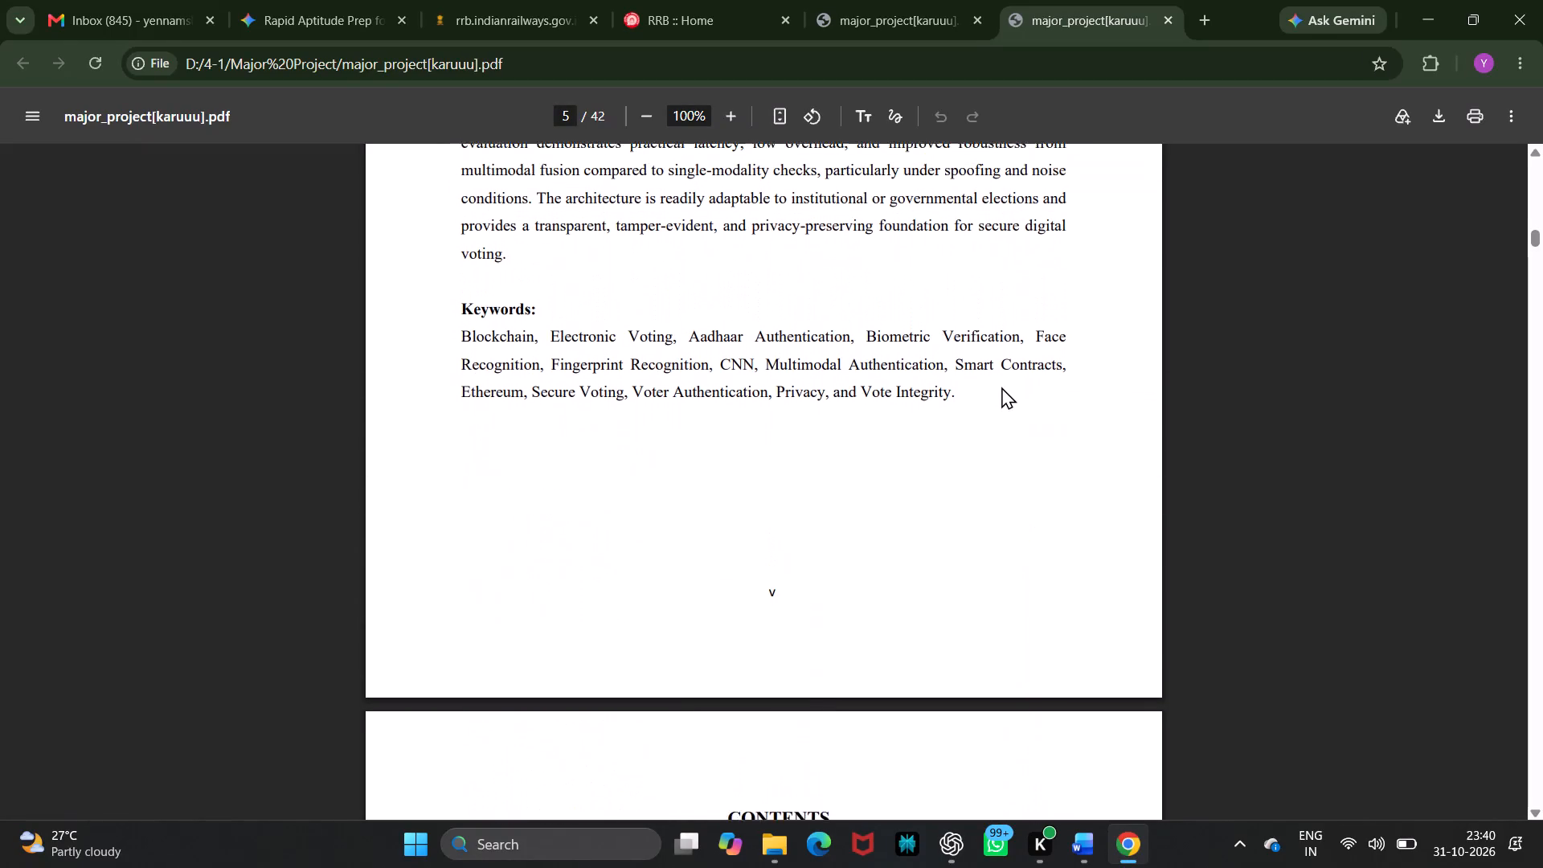
Check the exported PDF's front matter from the Abstract page back to the Certificate page.
scroll(1001, 387, up, 10)
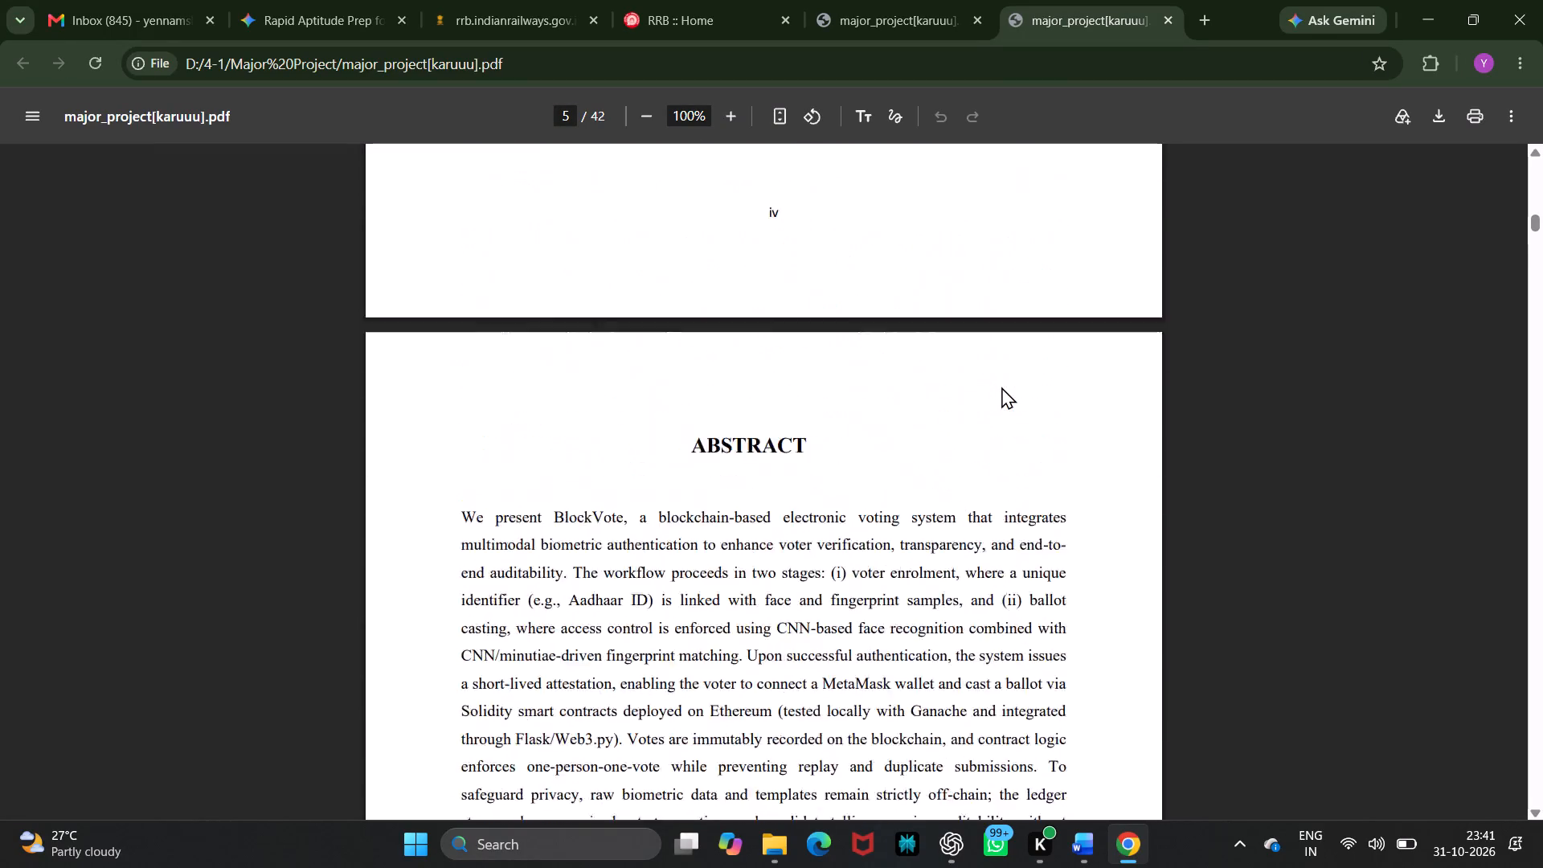
scroll(1001, 387, up, 1)
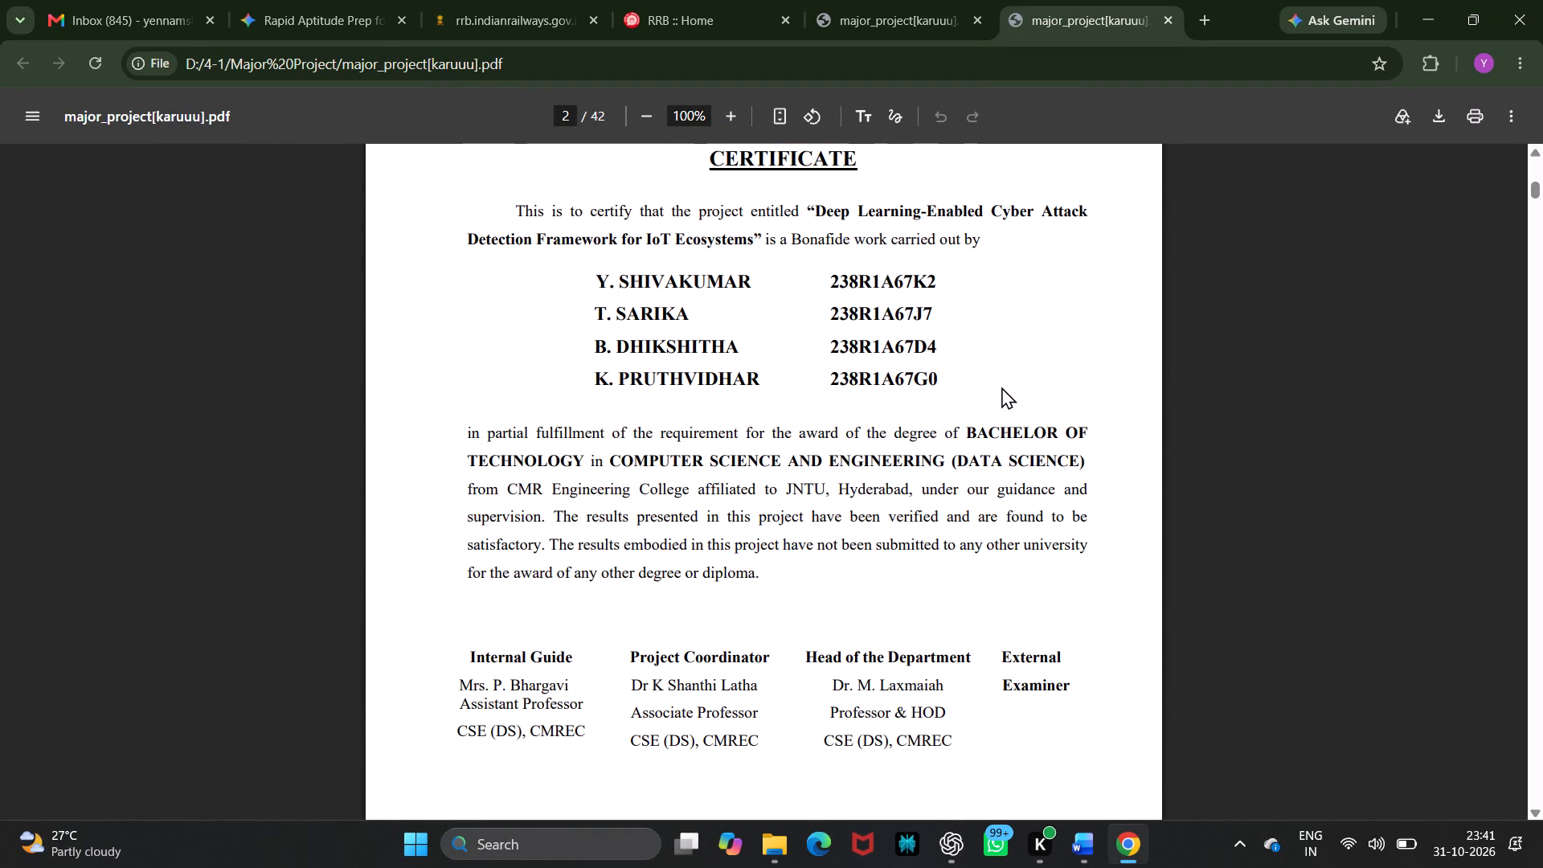
scroll(1001, 387, up, 1)
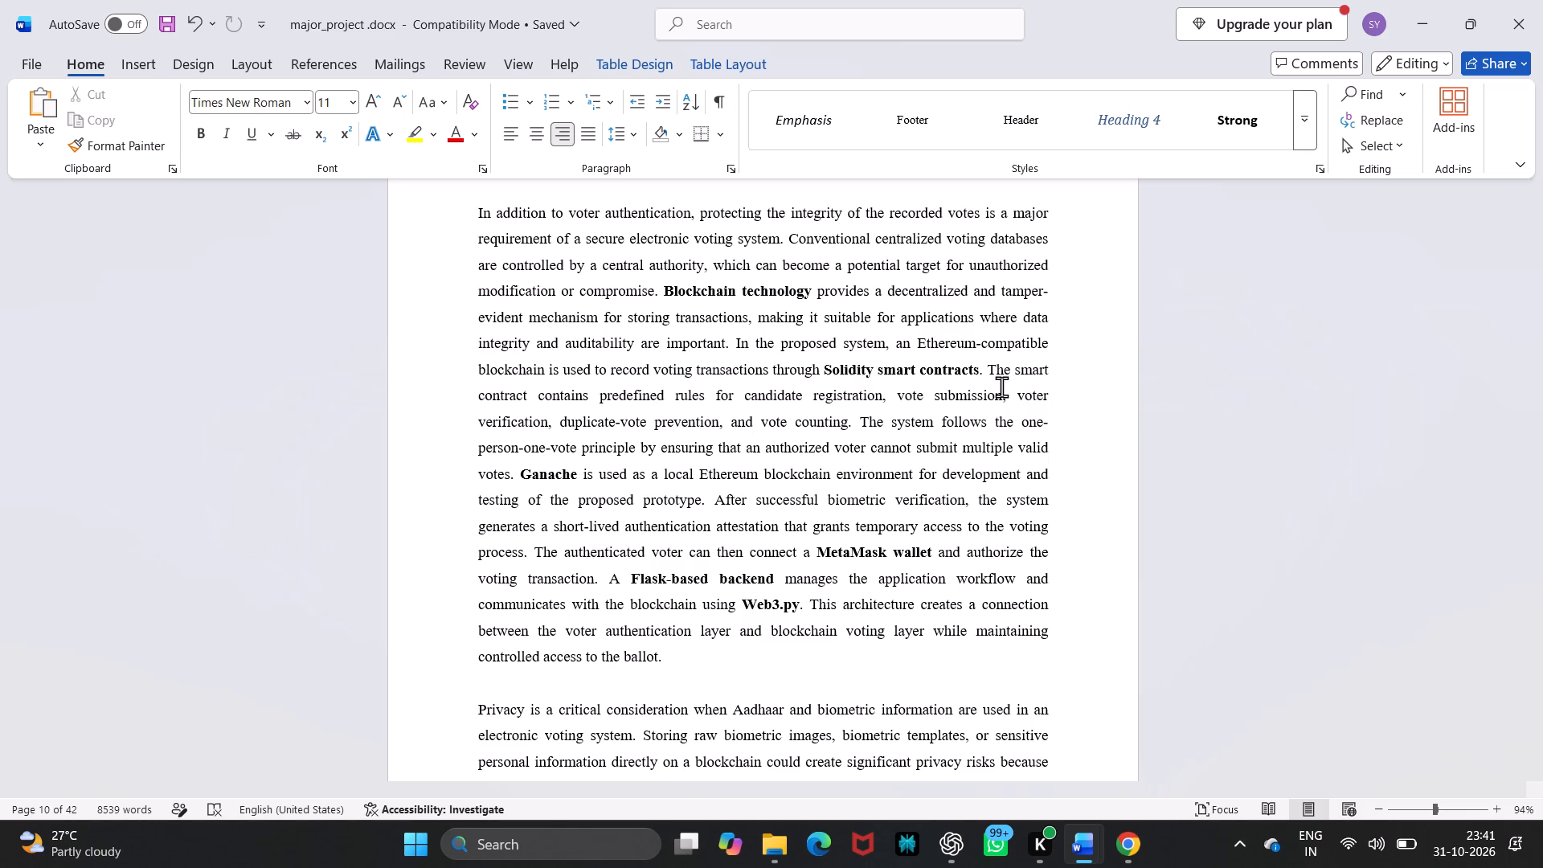
Switch to major_project .docx in Word and arrange it side by side with the recovered mjrprj.docx.
scroll(1001, 387, up, 6)
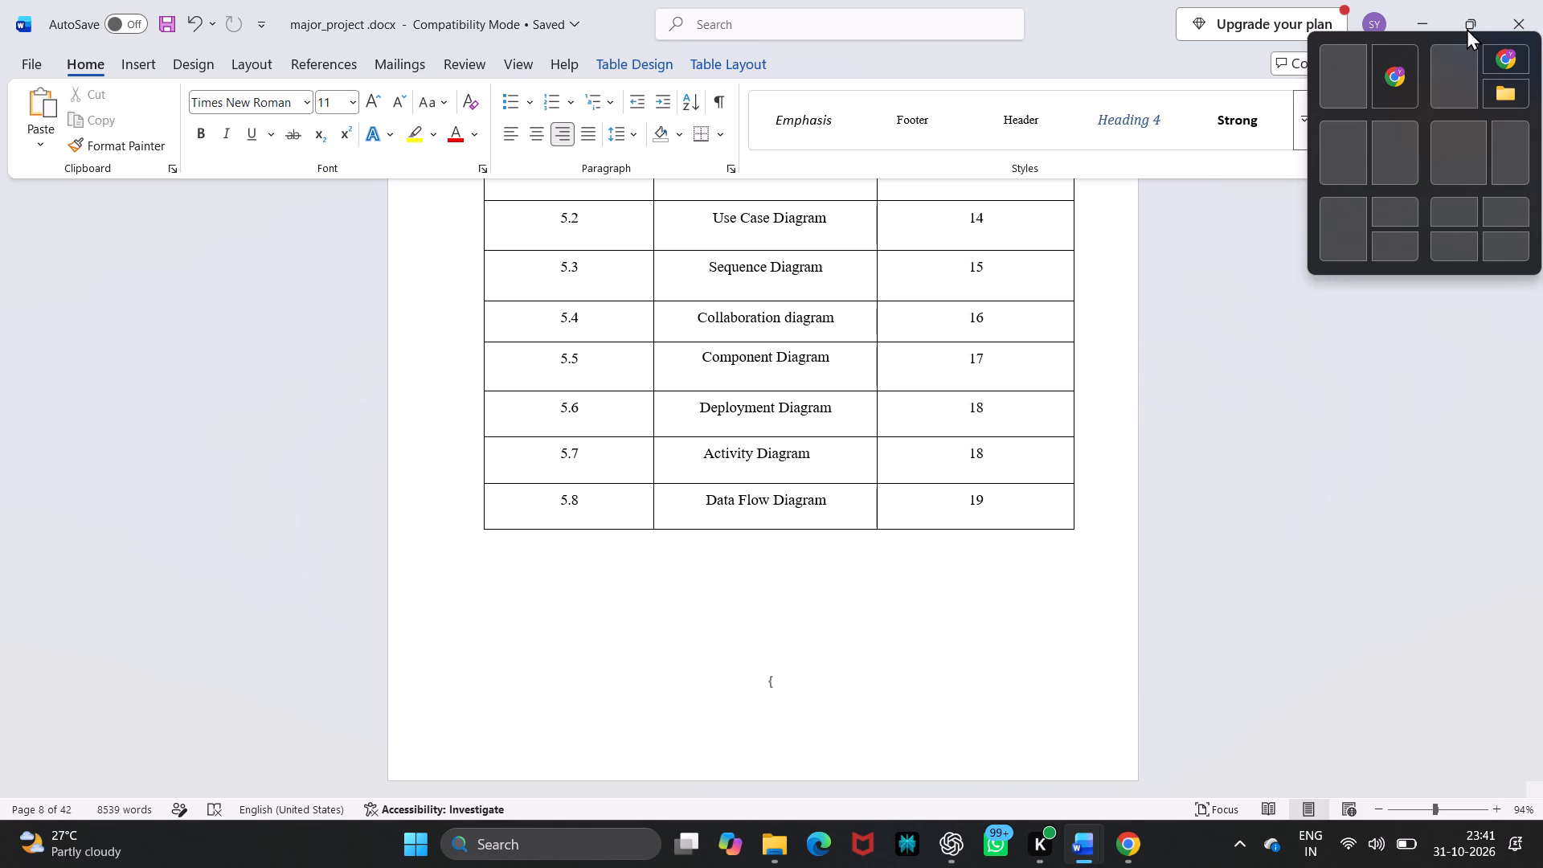
click(1333, 156)
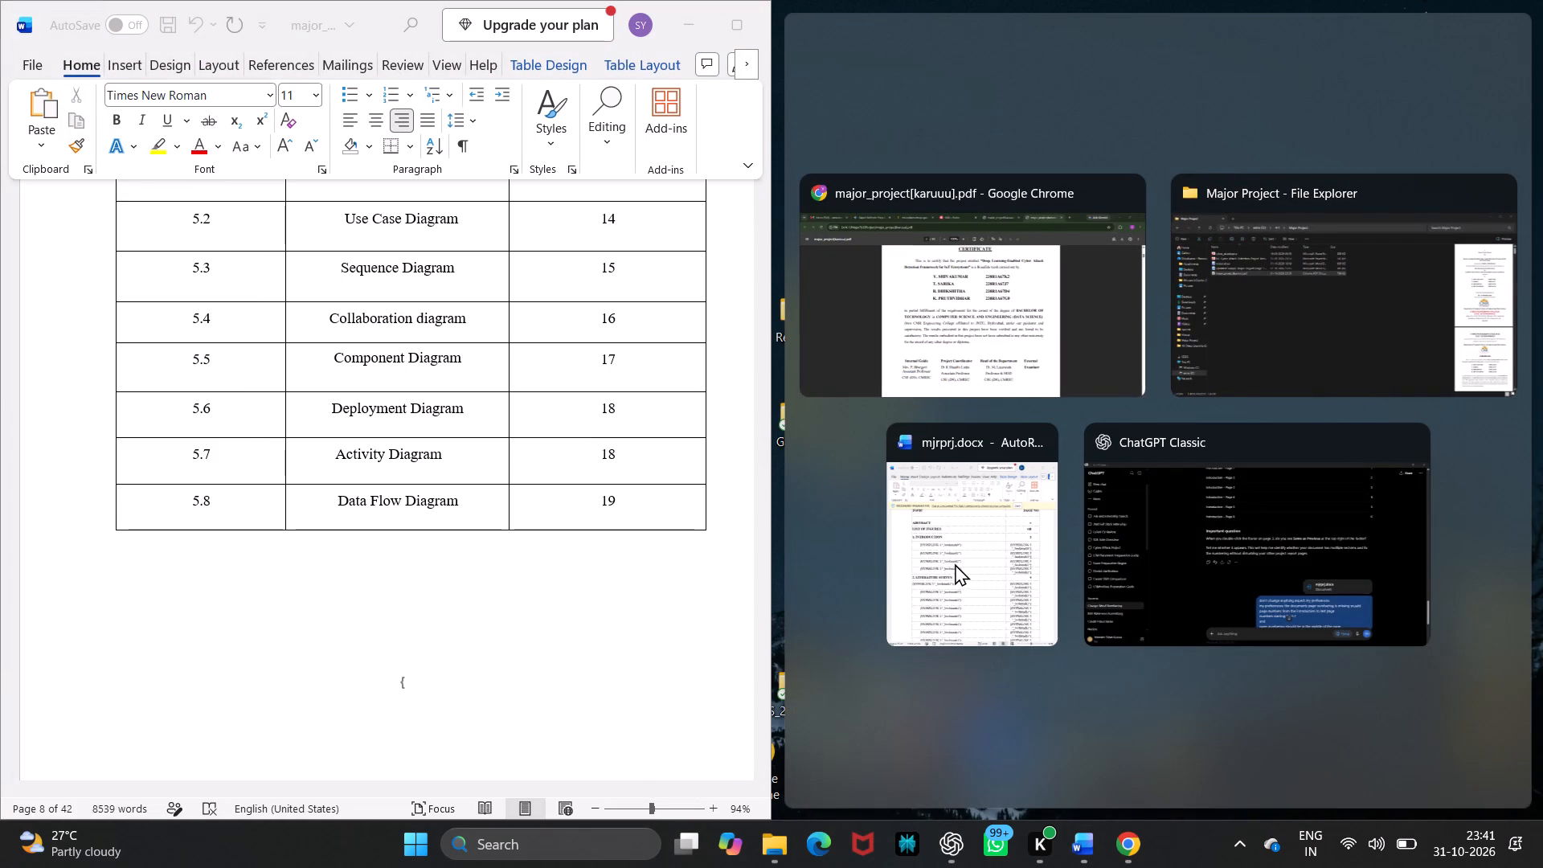
click(960, 560)
click(453, 740)
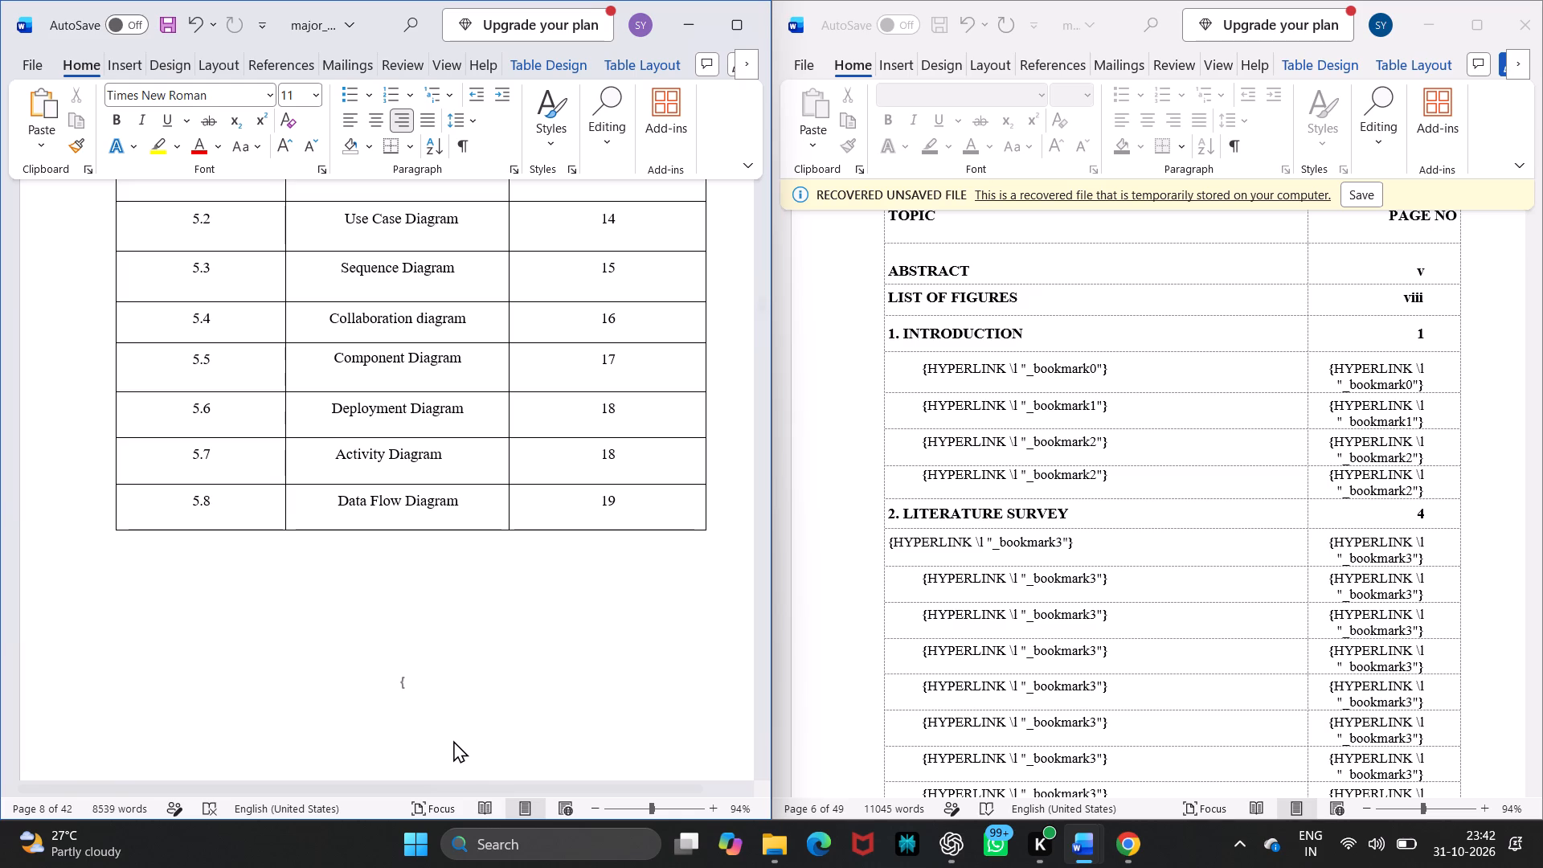
Examine the recovered mjrprj.docx from its cover page through the declaration, contents and list of figures to chapter 1, Introduction.
scroll(453, 740, up, 2)
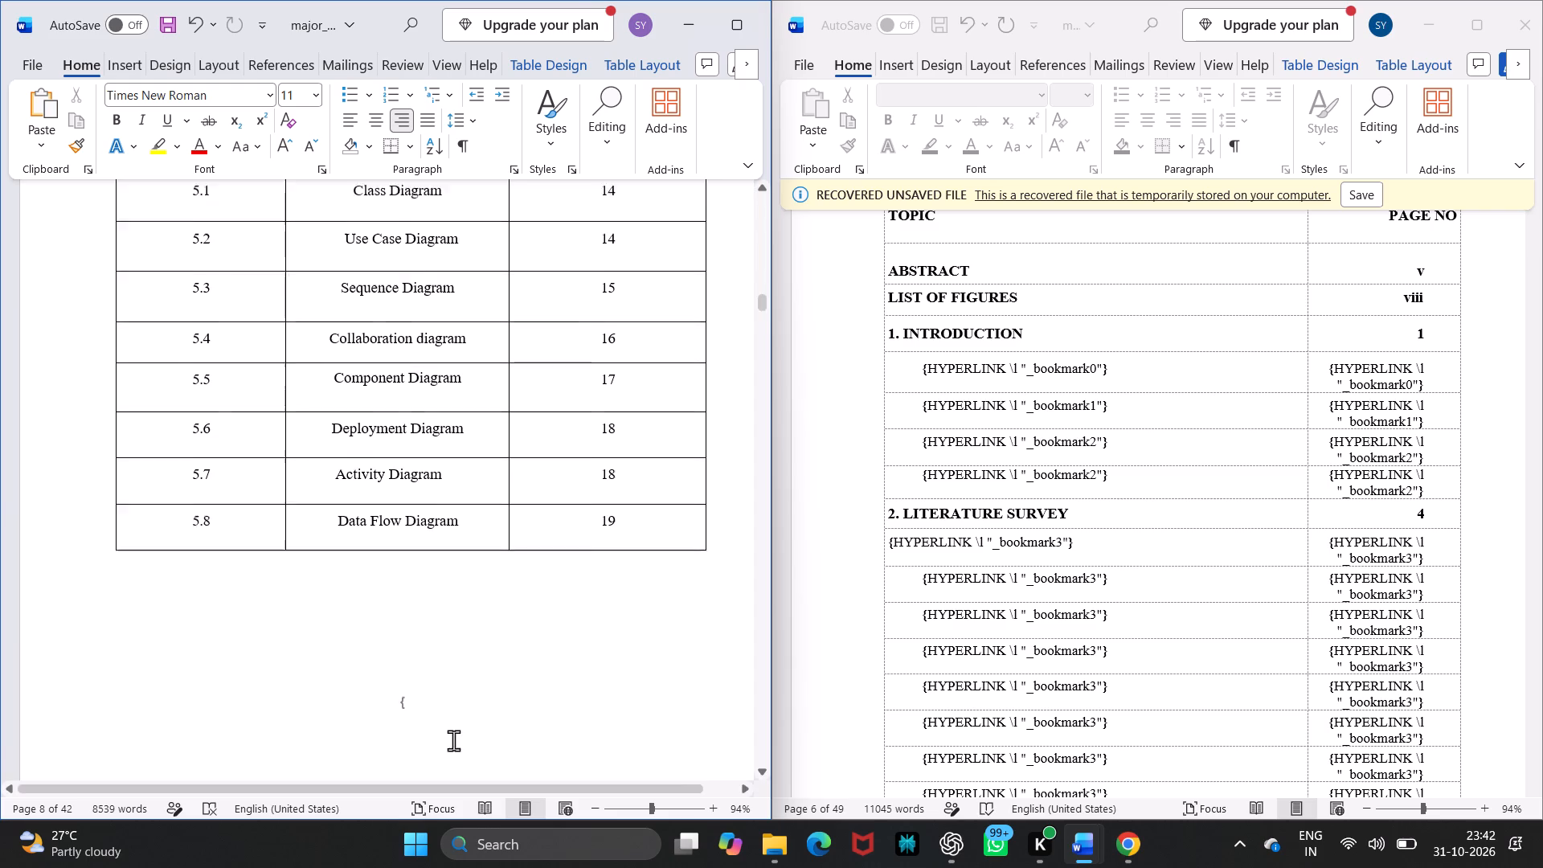
scroll(453, 740, up, 4)
scroll(1017, 665, up, 4)
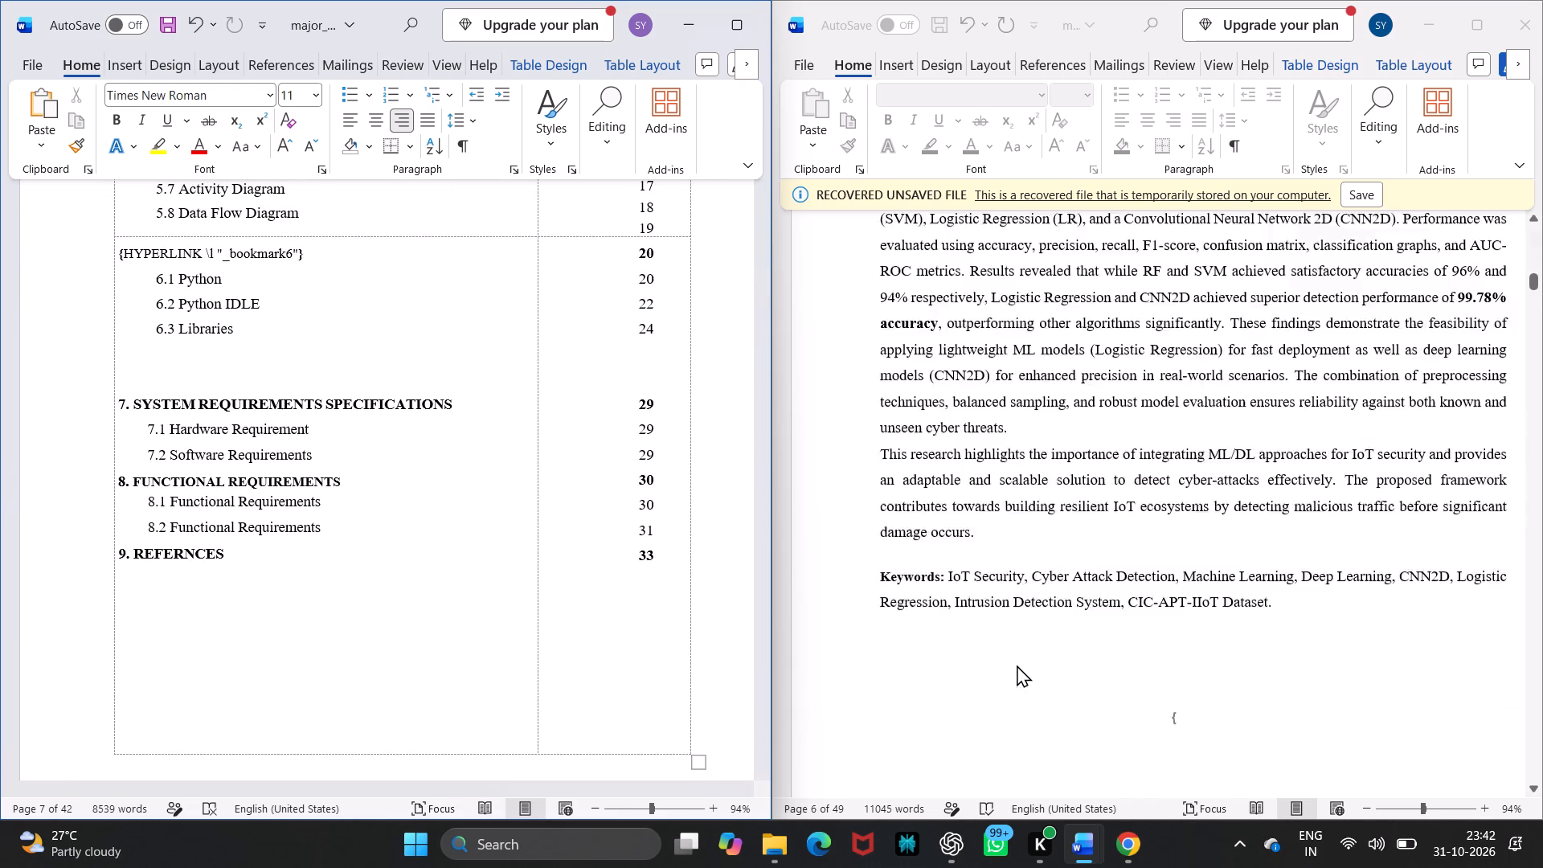
scroll(1017, 665, up, 7)
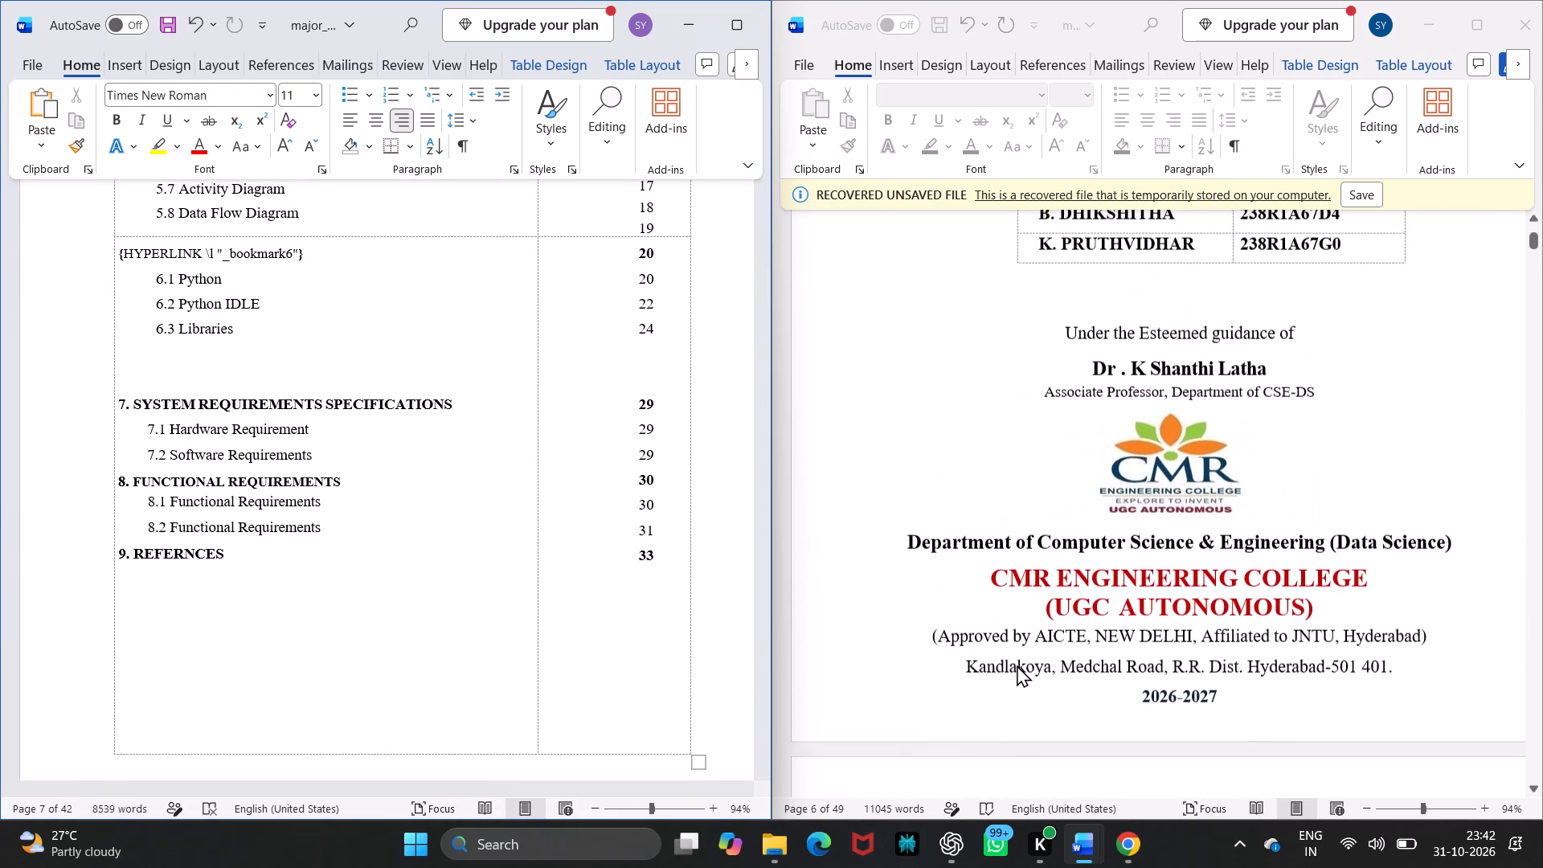
scroll(1017, 665, down, 7)
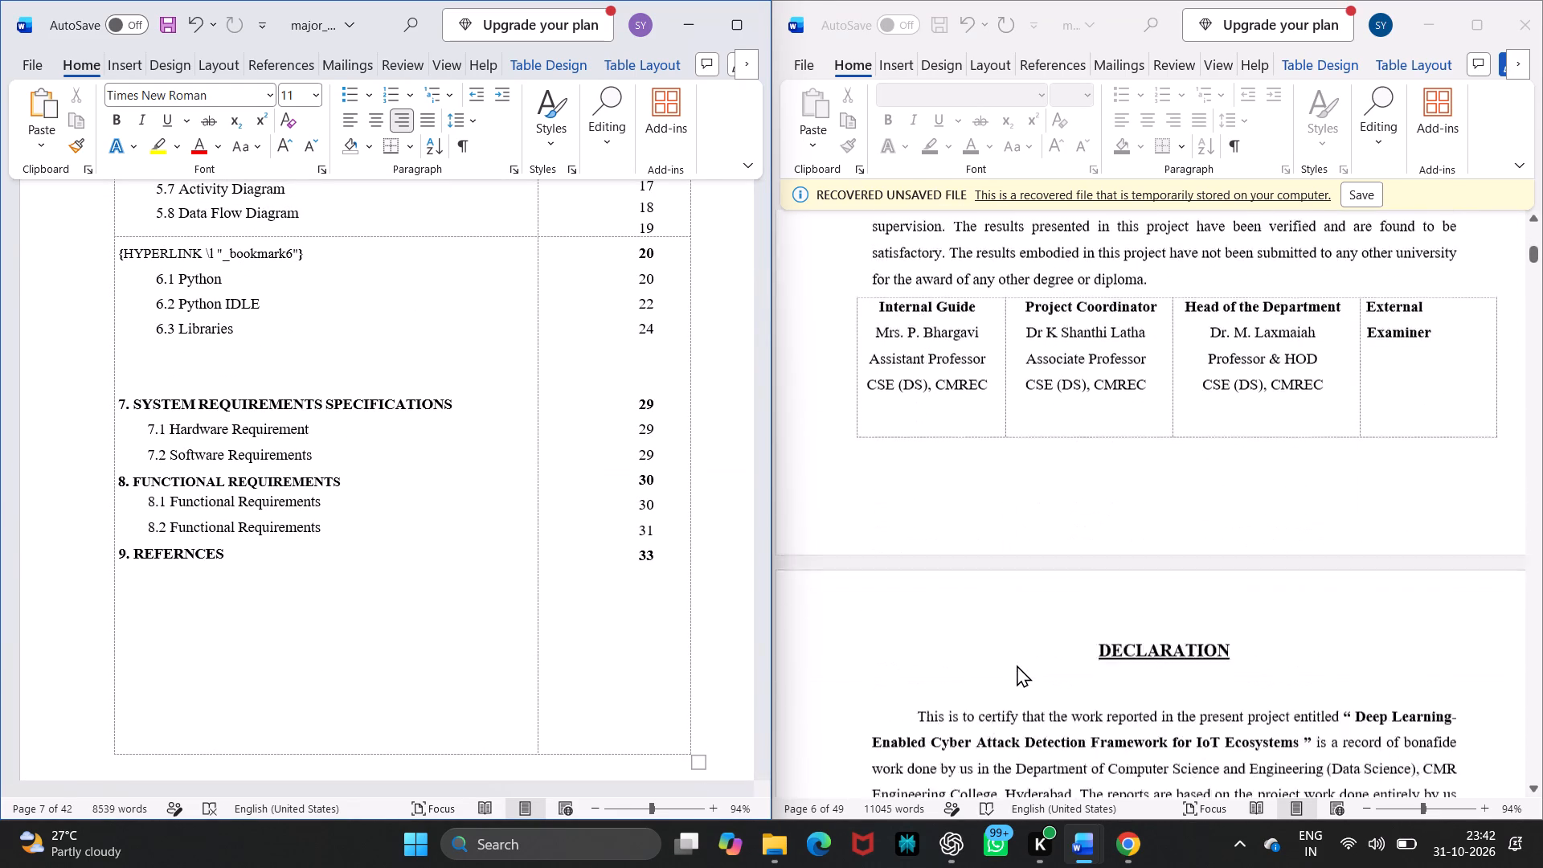
scroll(1017, 665, down, 4)
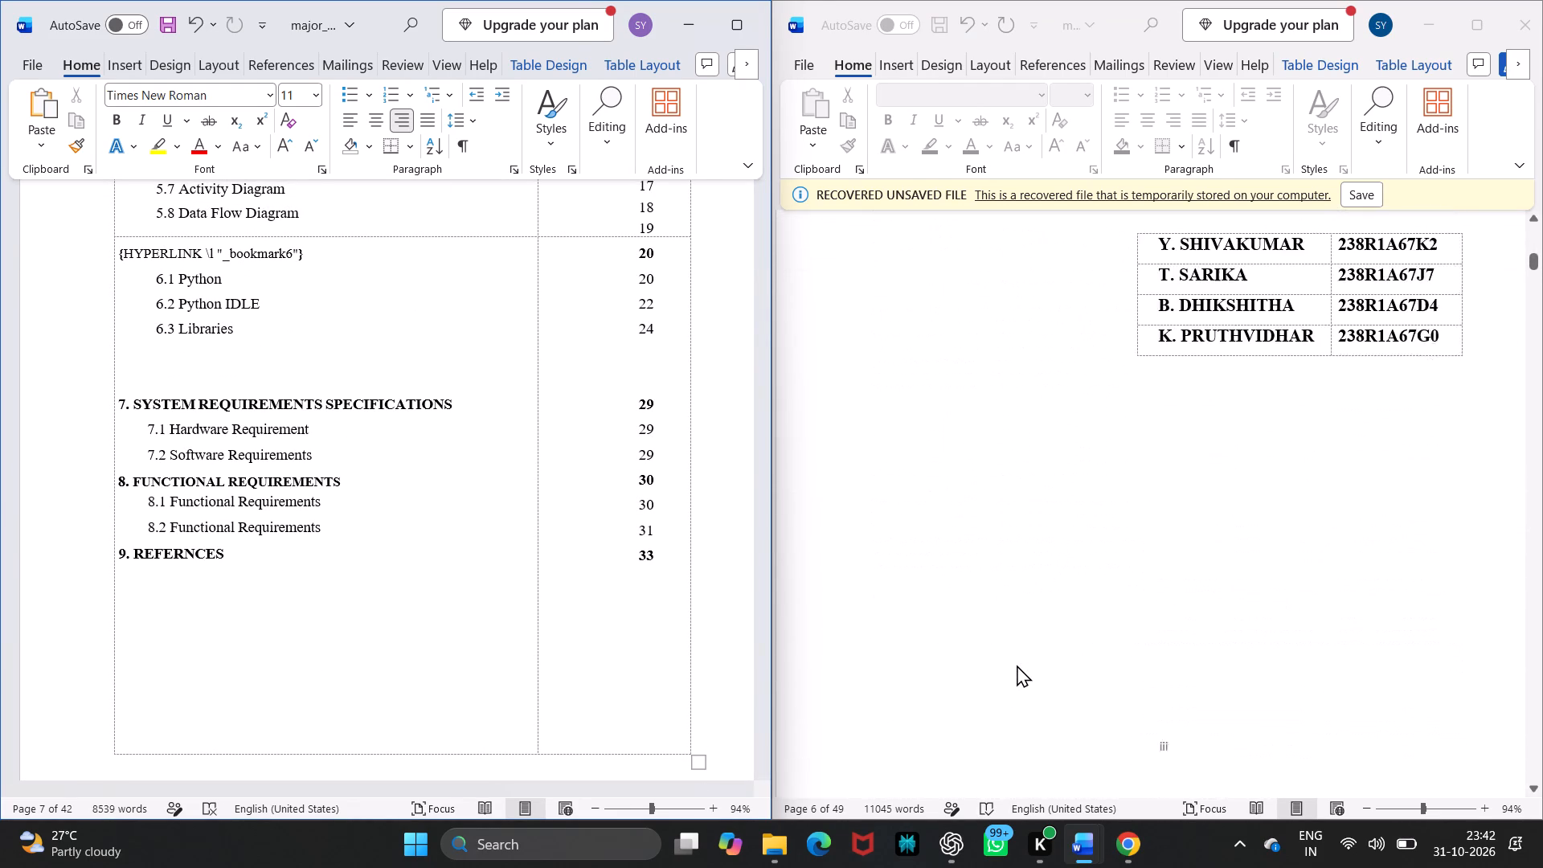
scroll(1017, 665, down, 2)
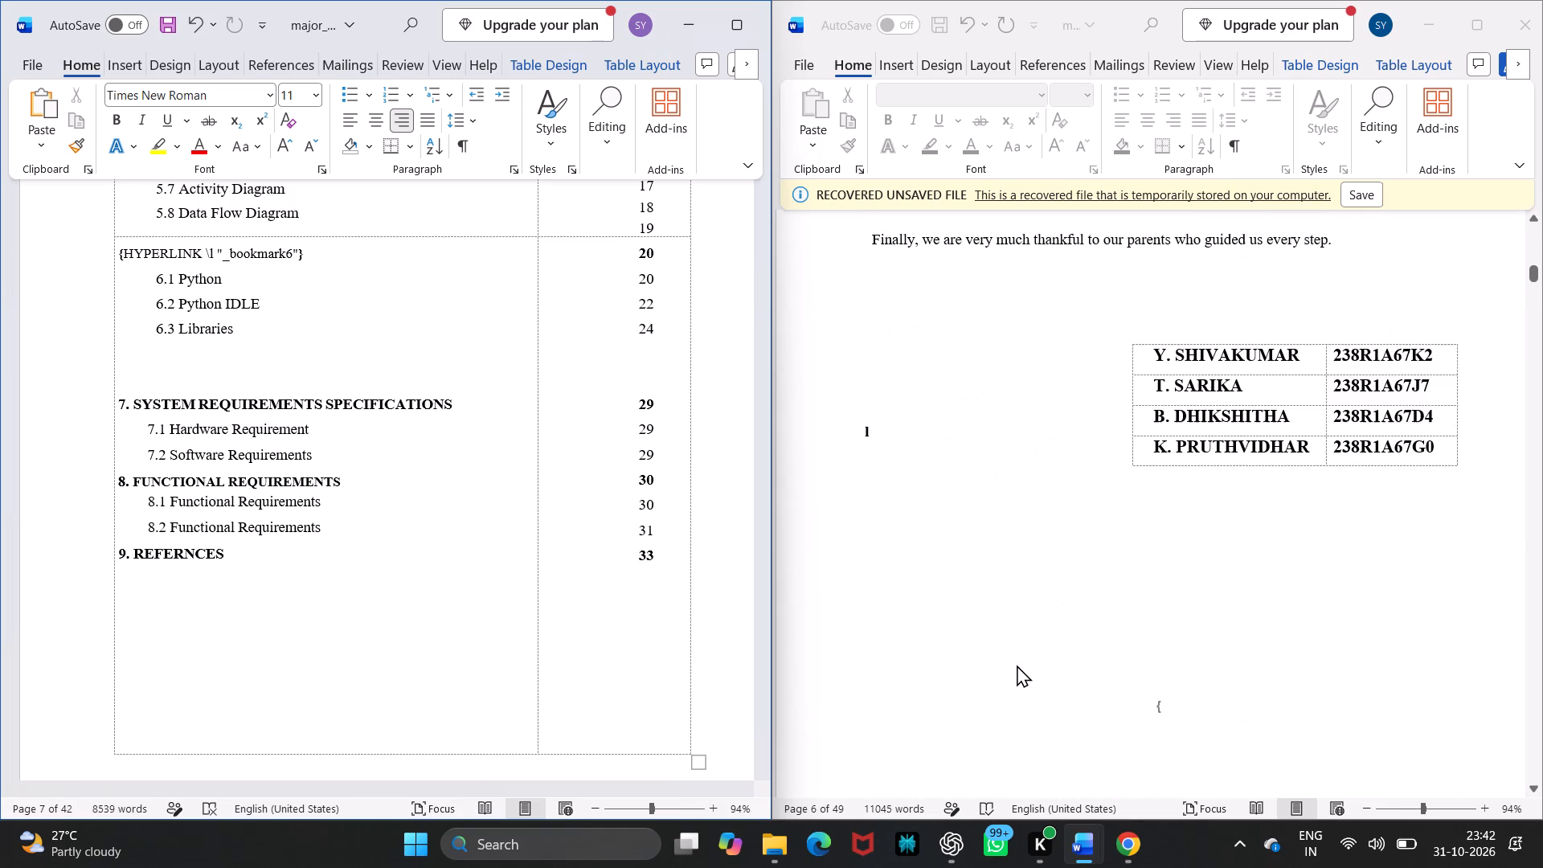
scroll(1017, 665, down, 4)
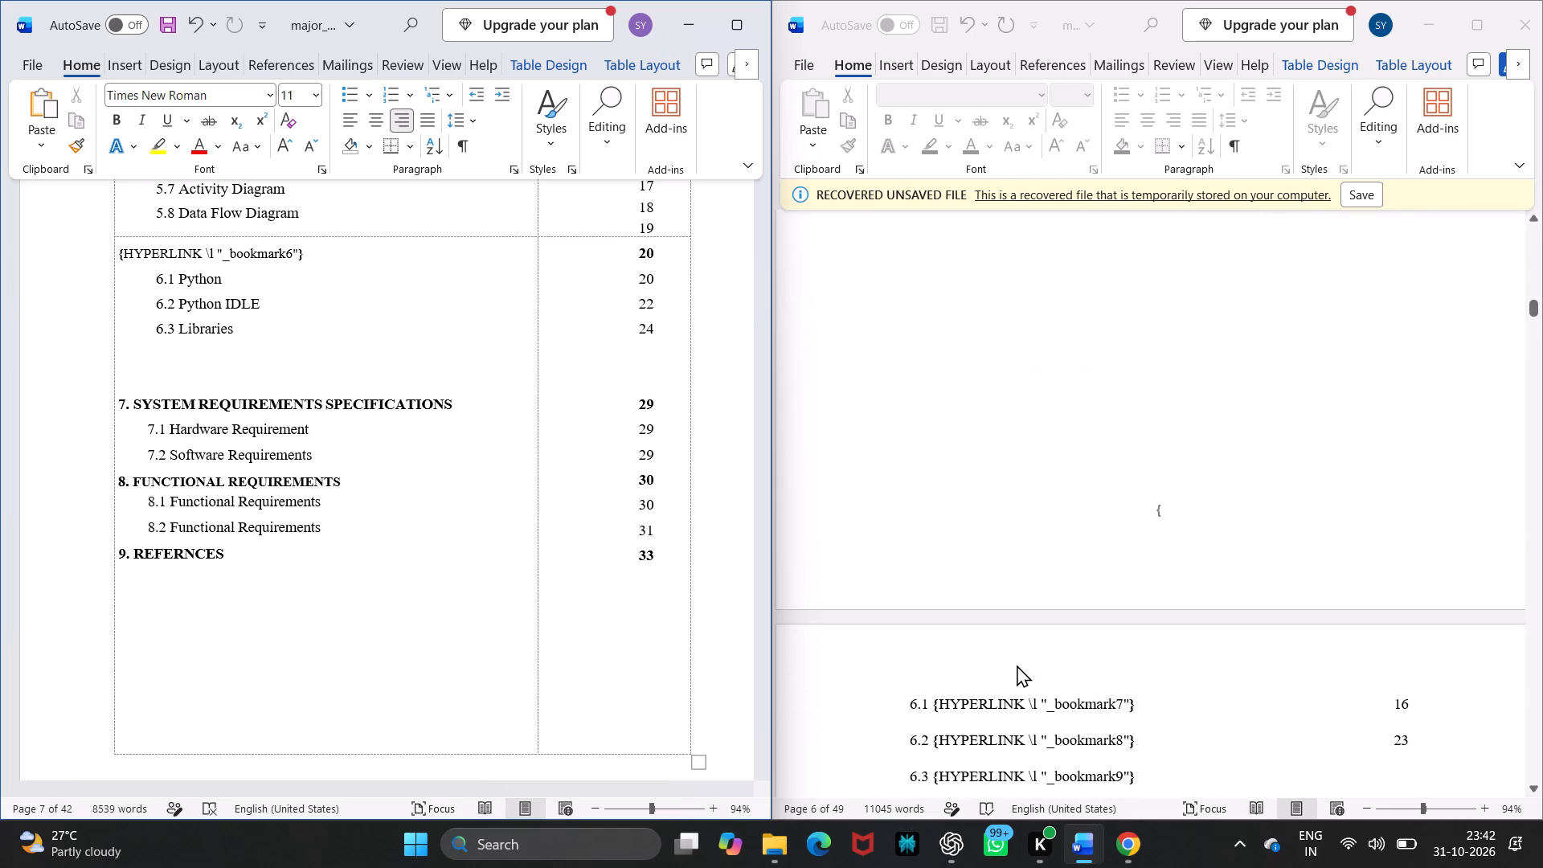
scroll(1017, 665, down, 4)
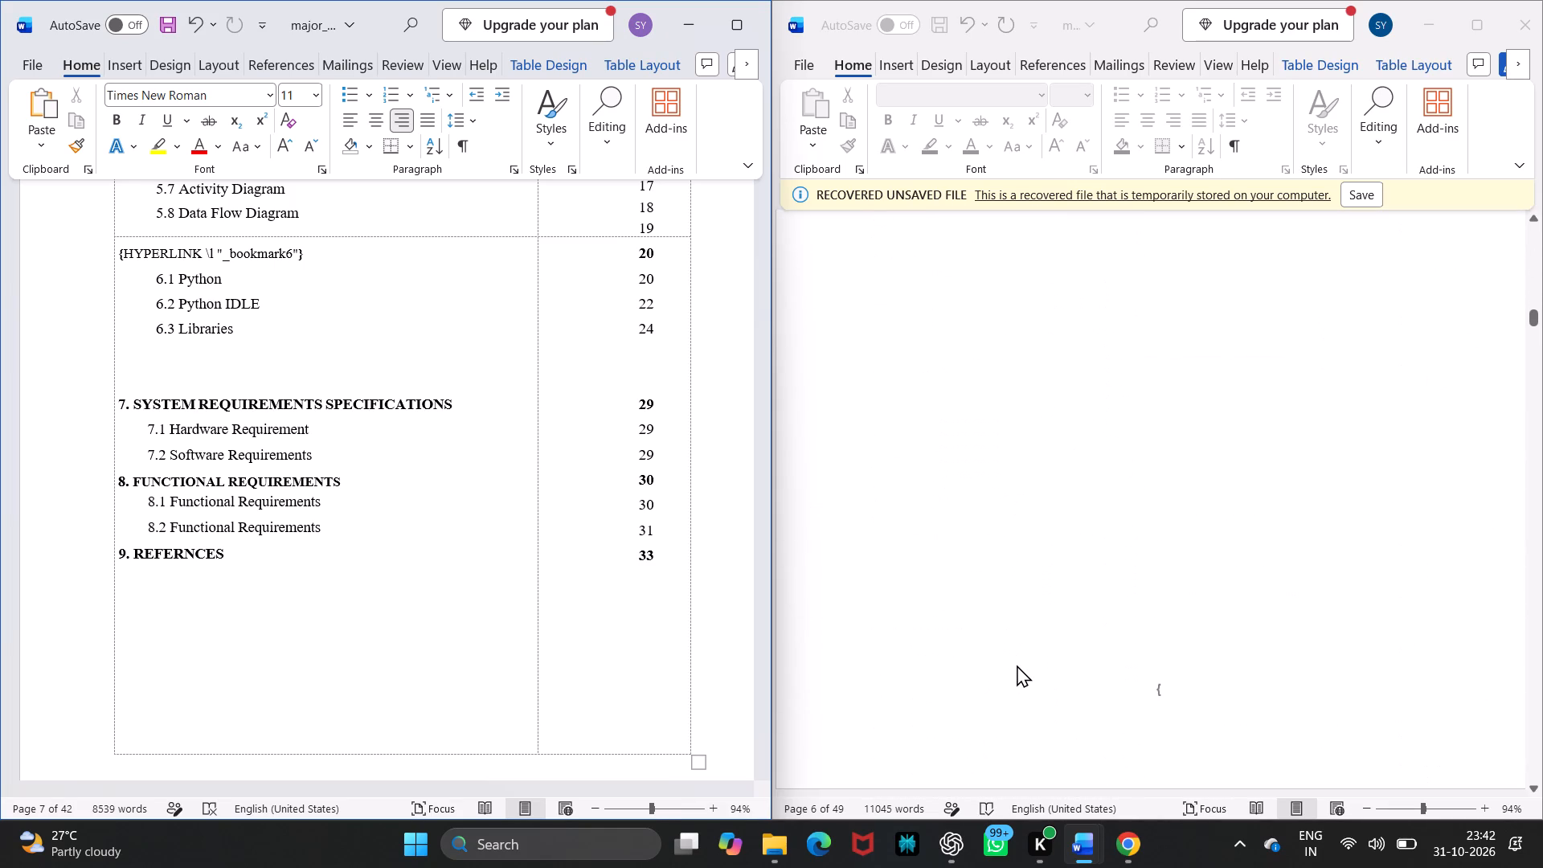
scroll(1017, 665, down, 4)
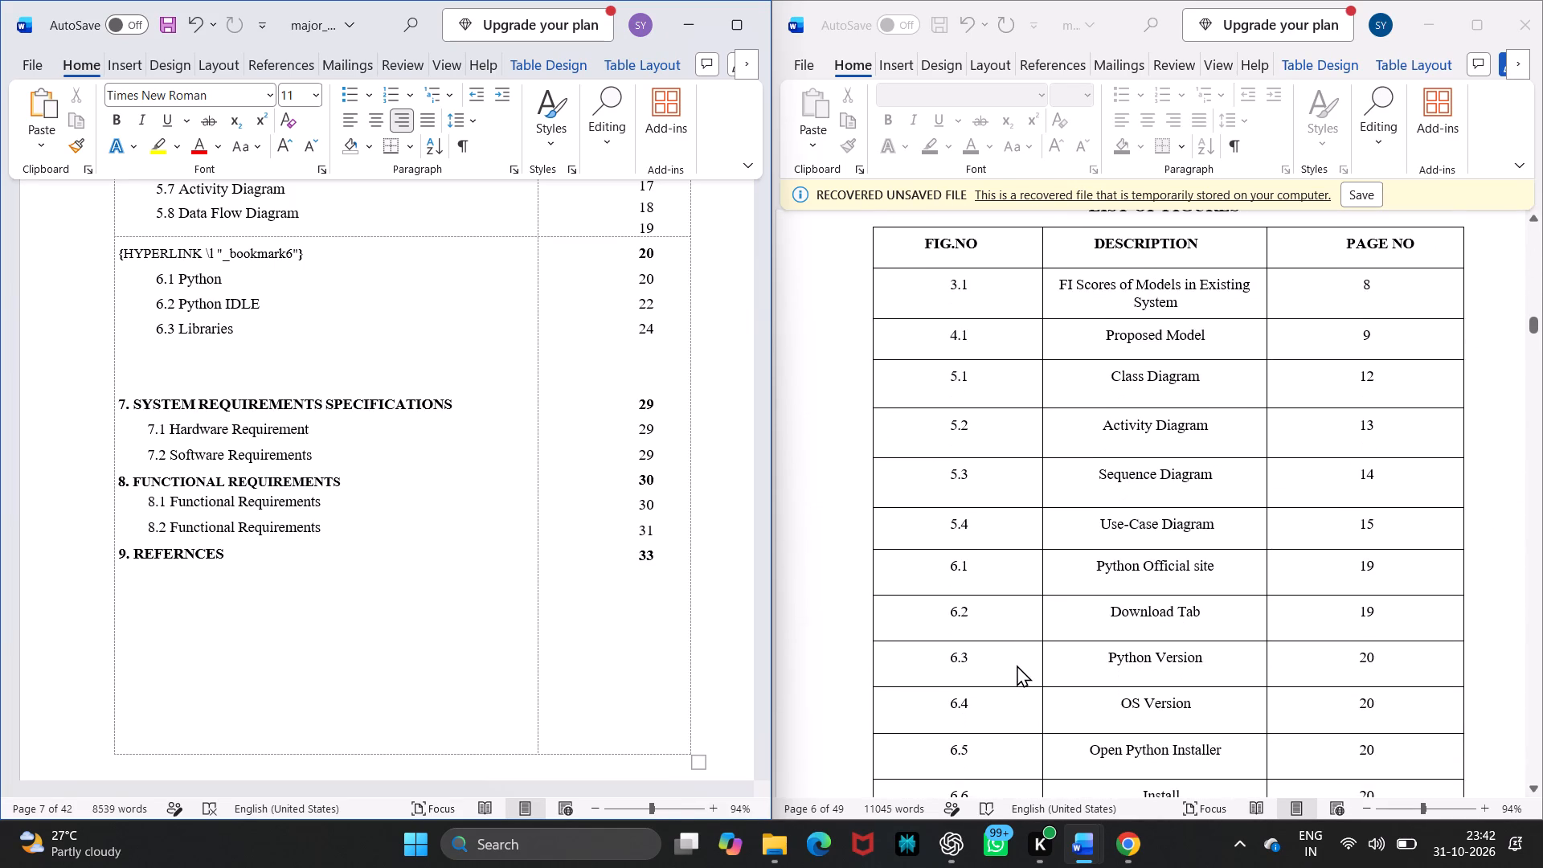
scroll(1017, 665, down, 3)
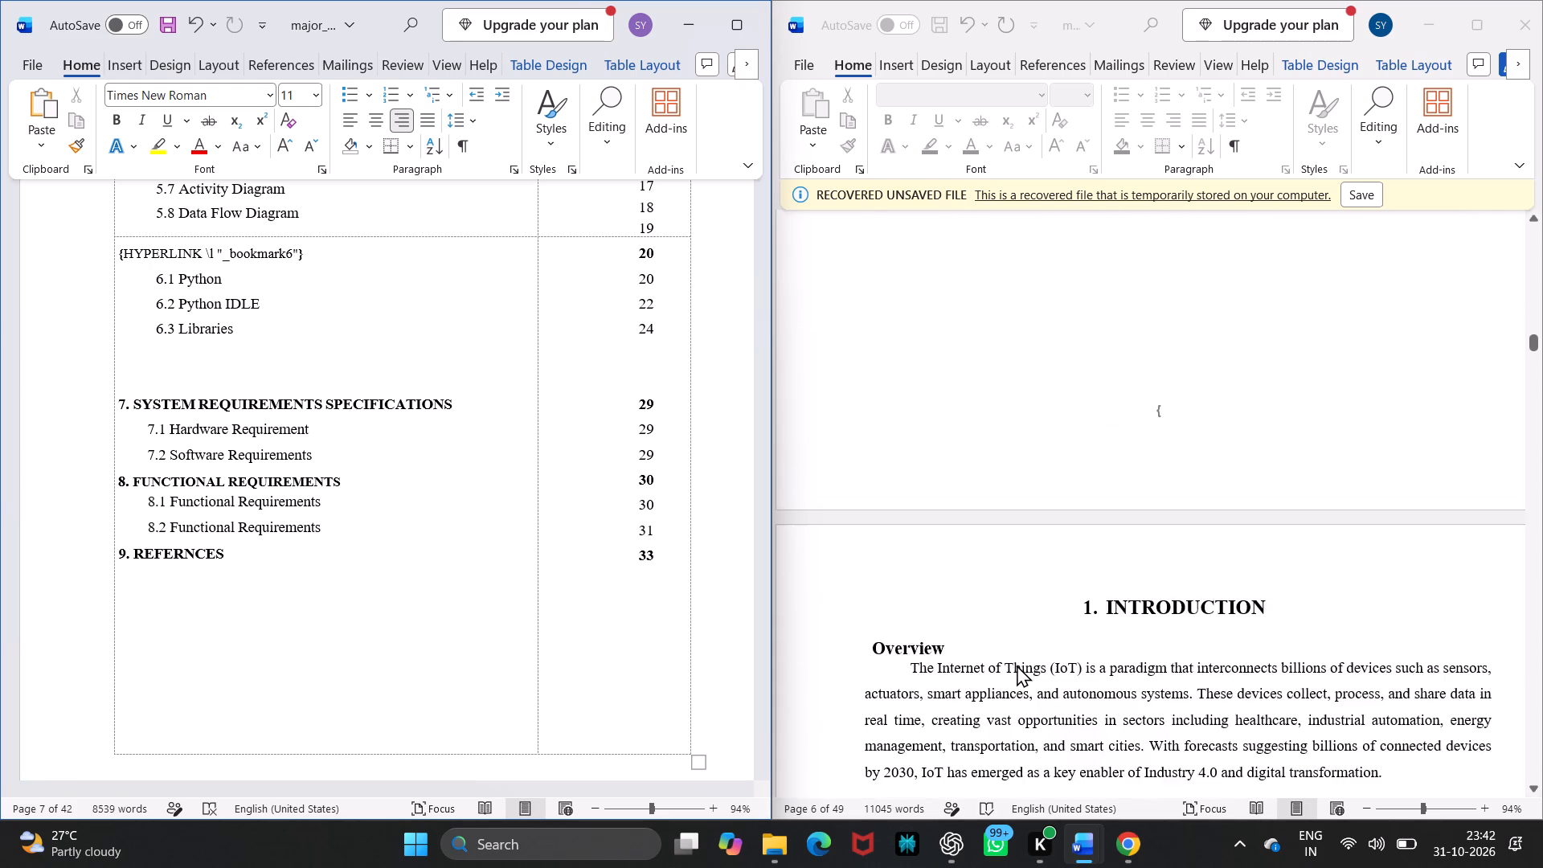
scroll(1017, 665, down, 1)
scroll(1017, 665, up, 3)
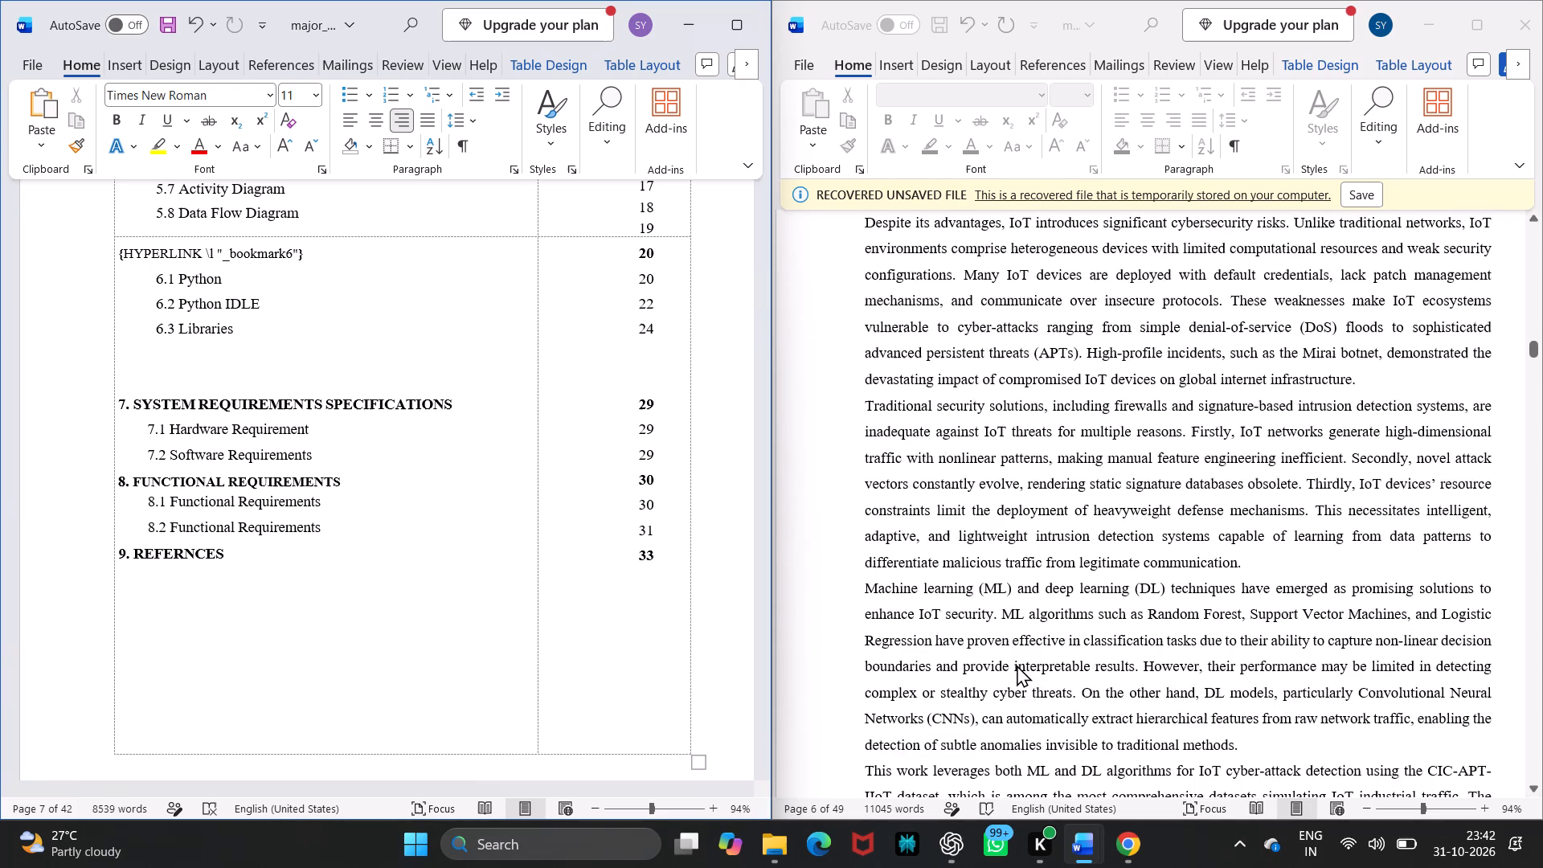
scroll(1017, 665, up, 2)
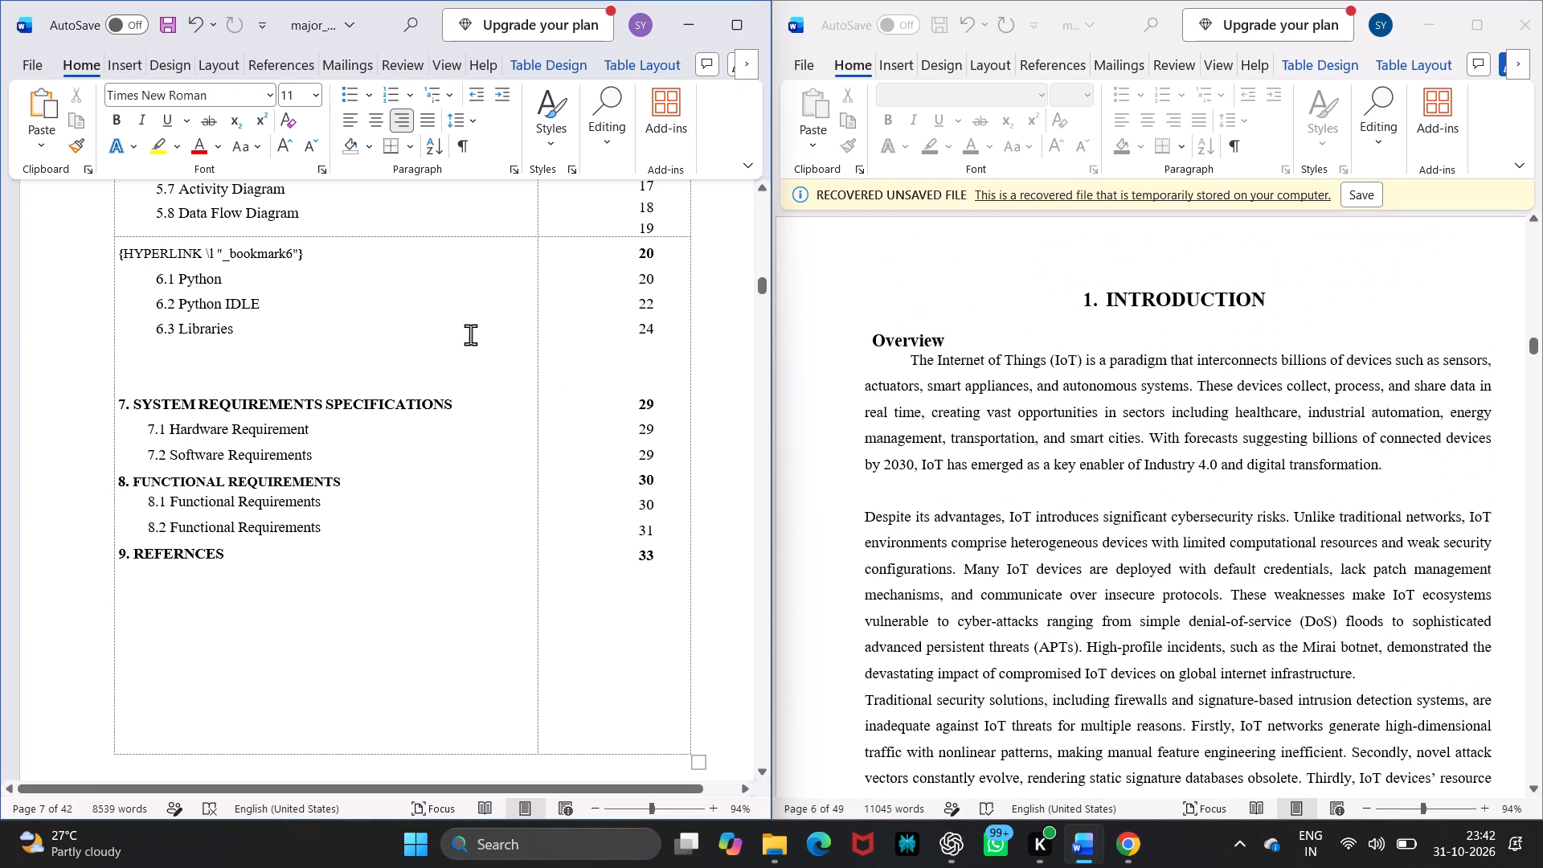
Examine the contents table, list of figures and start of the Introduction in major_project .docx against mjrprj.docx.
scroll(470, 334, up, 3)
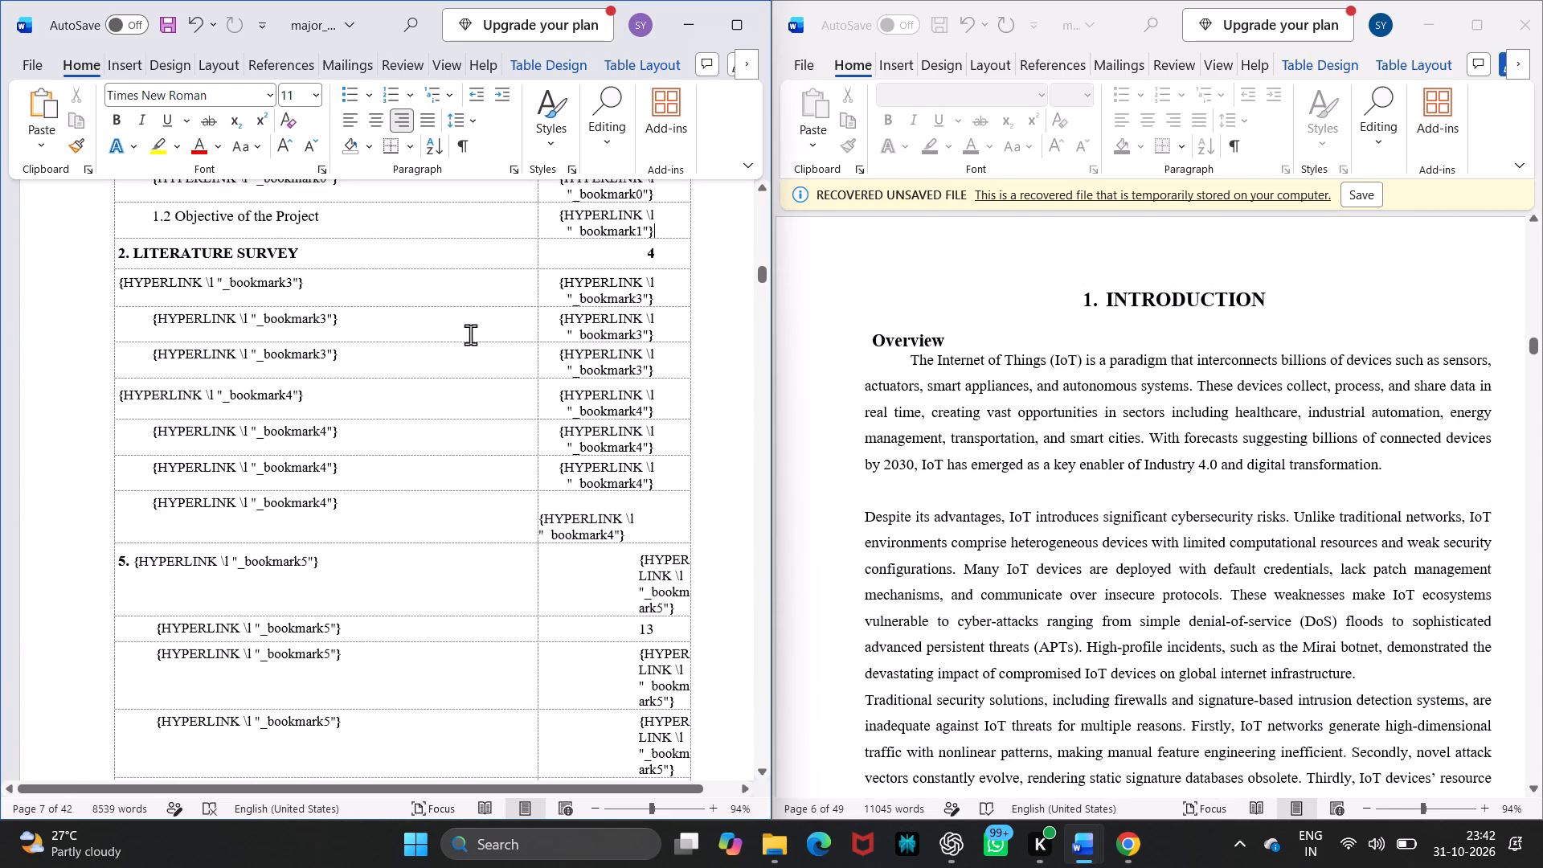
scroll(473, 336, down, 3)
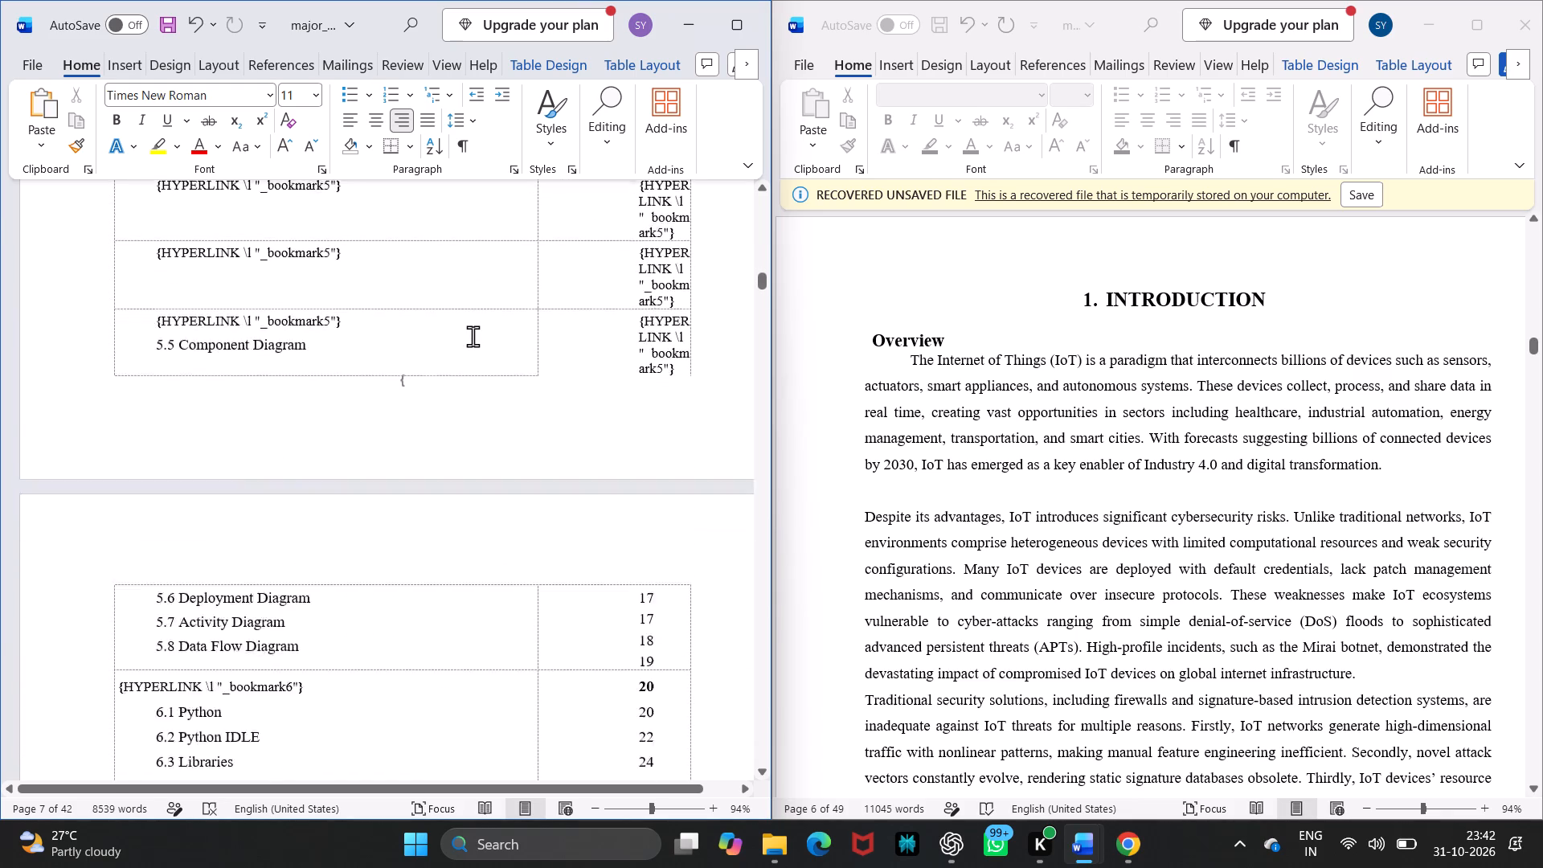
scroll(473, 336, down, 2)
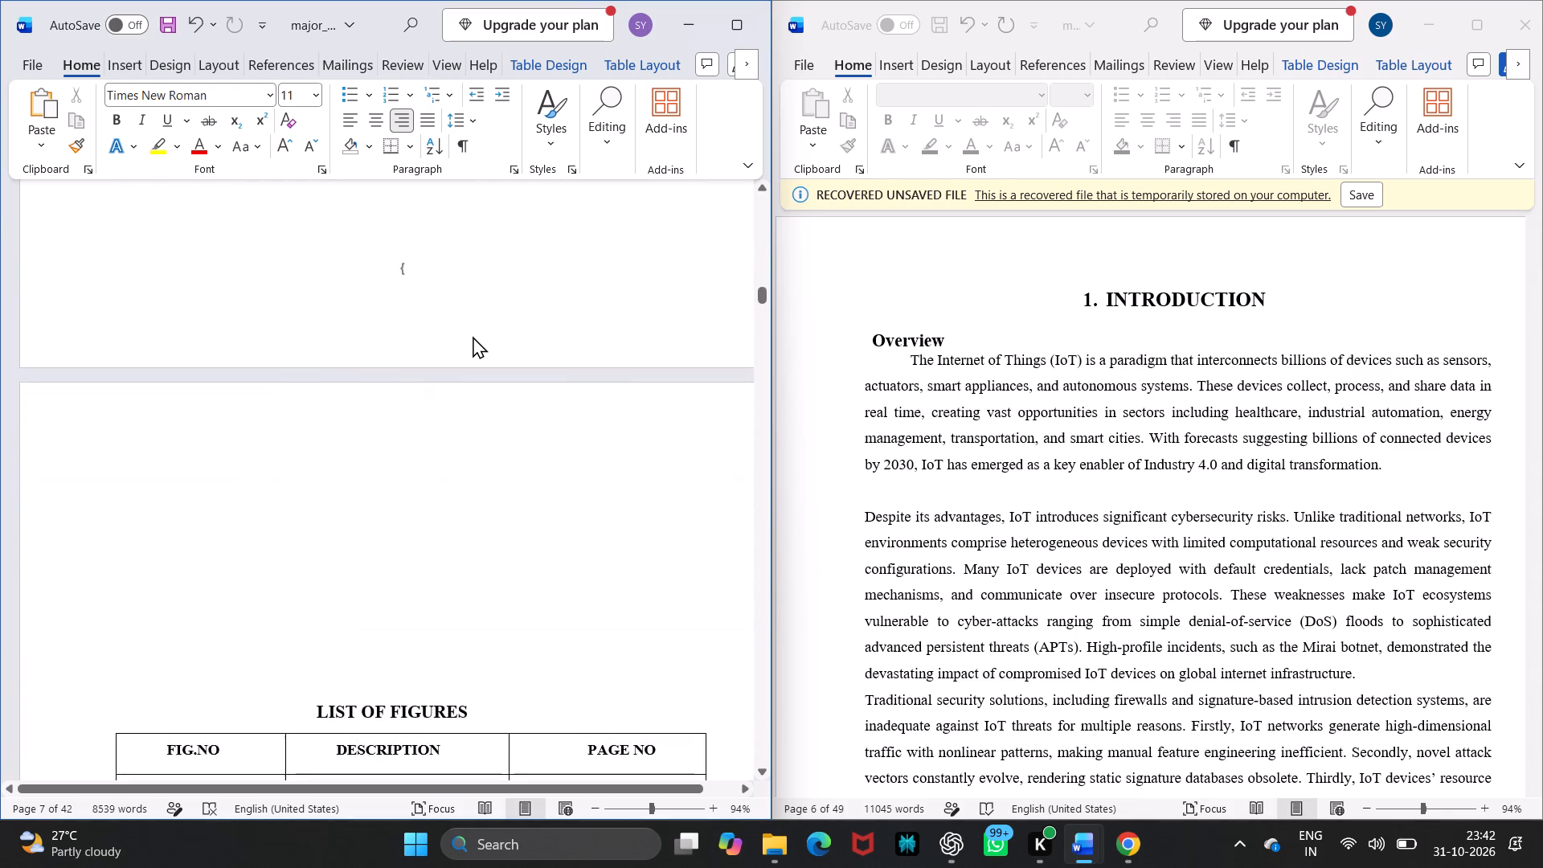
scroll(473, 336, down, 4)
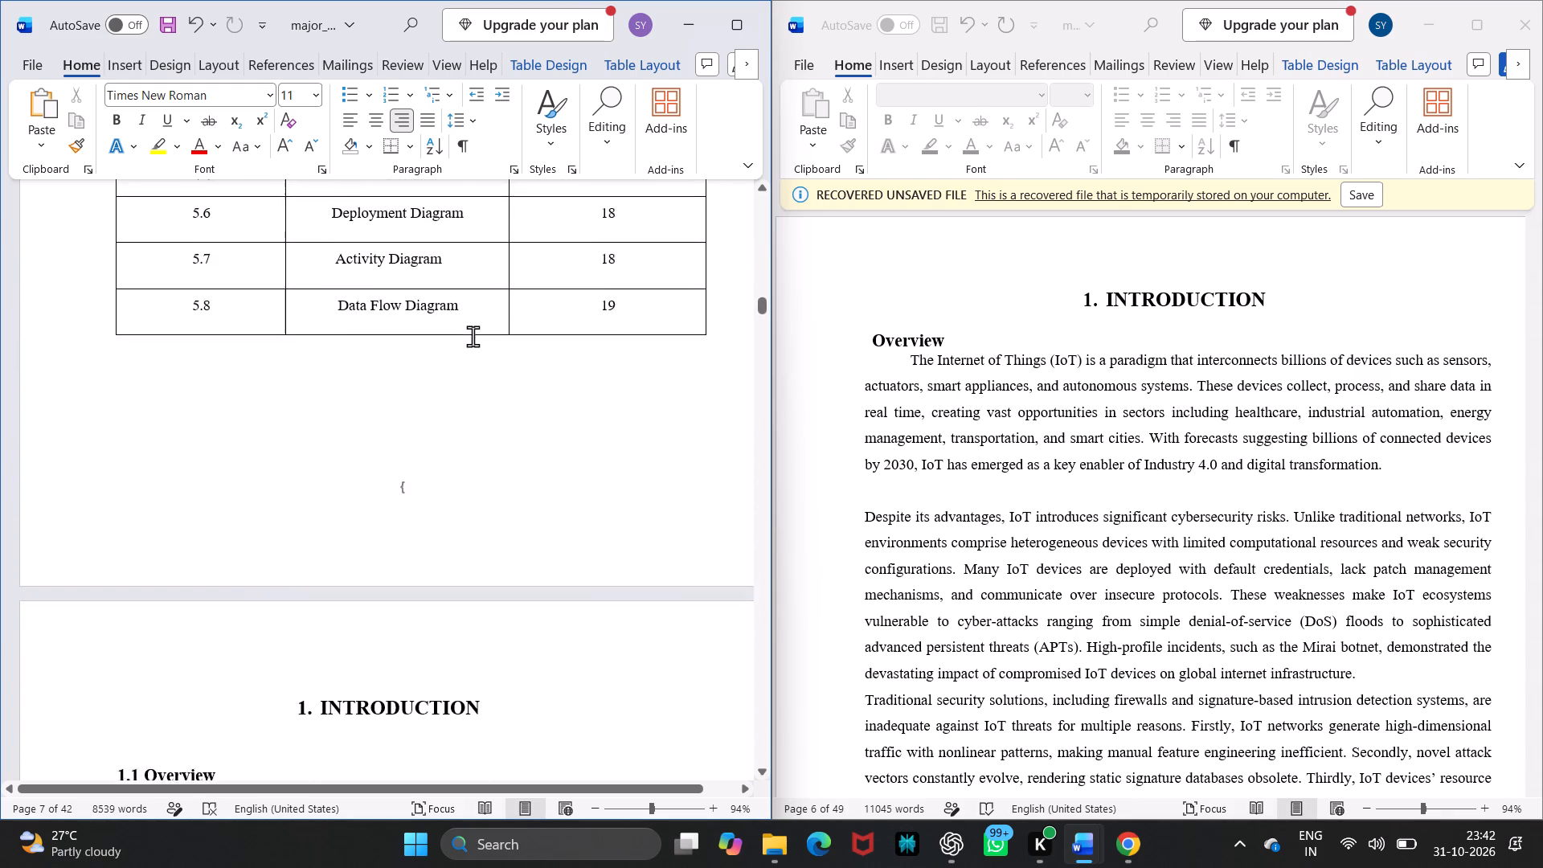
scroll(473, 336, down, 2)
scroll(473, 336, up, 1)
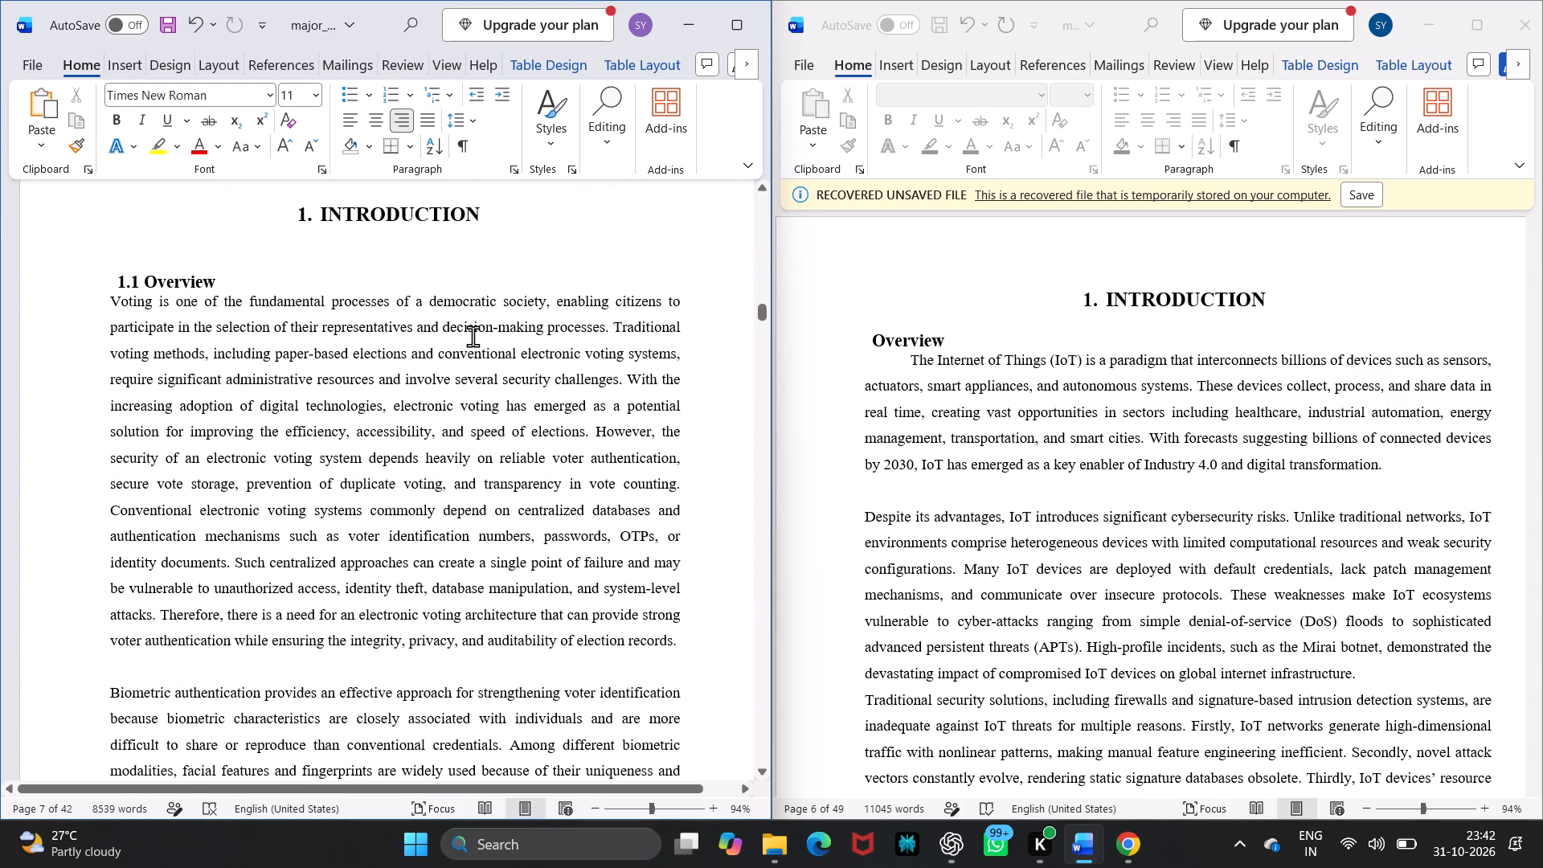
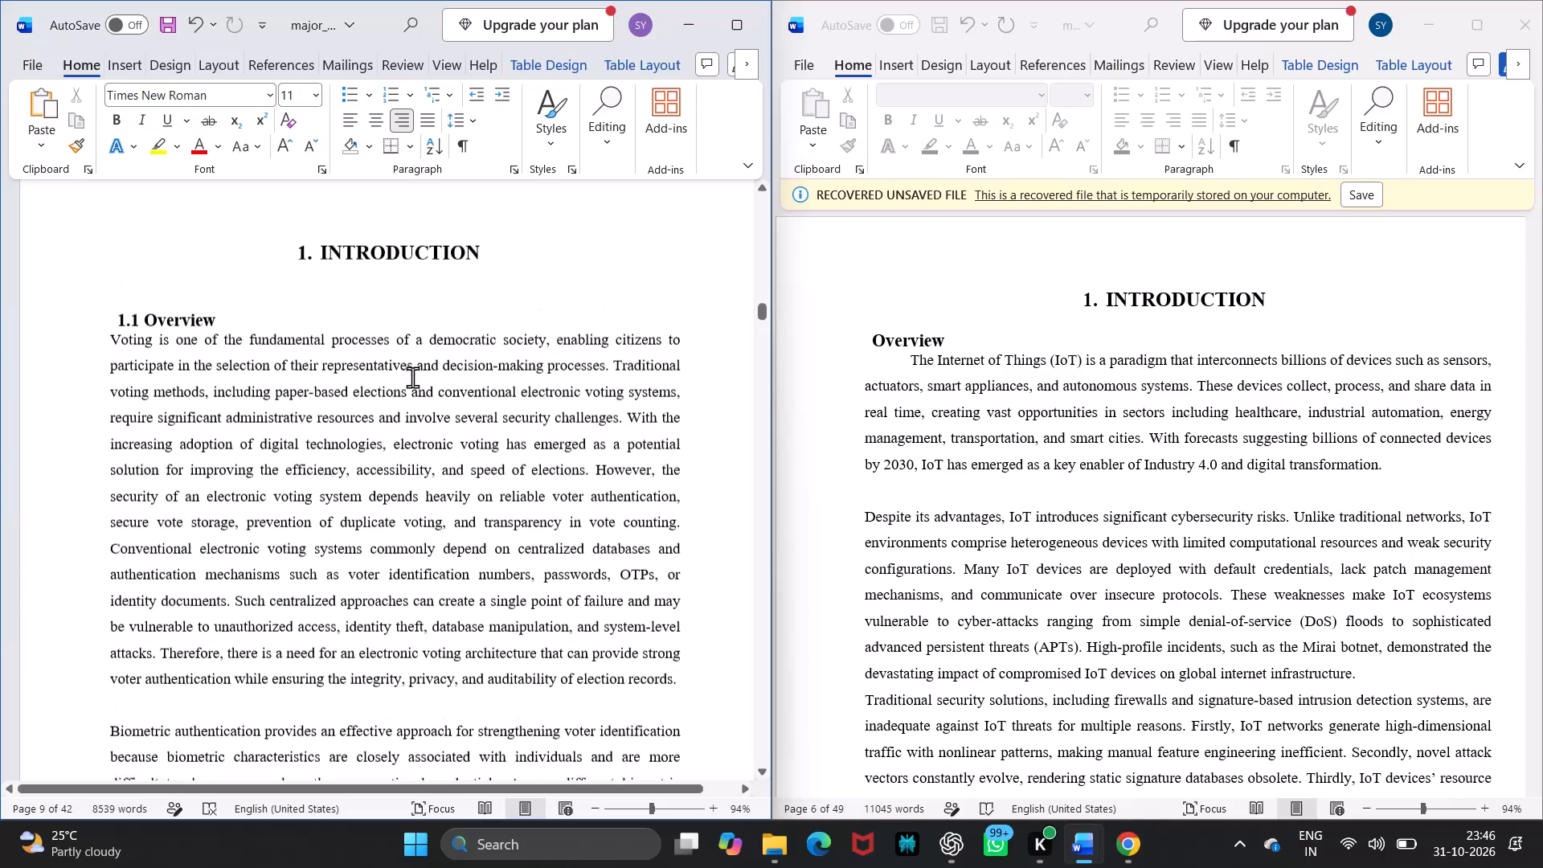
Copy the Overview text of chapter 1 in mjrprj.docx, from "The Internet of Things (IoT)" through "future networks".
scroll(412, 377, down, 2)
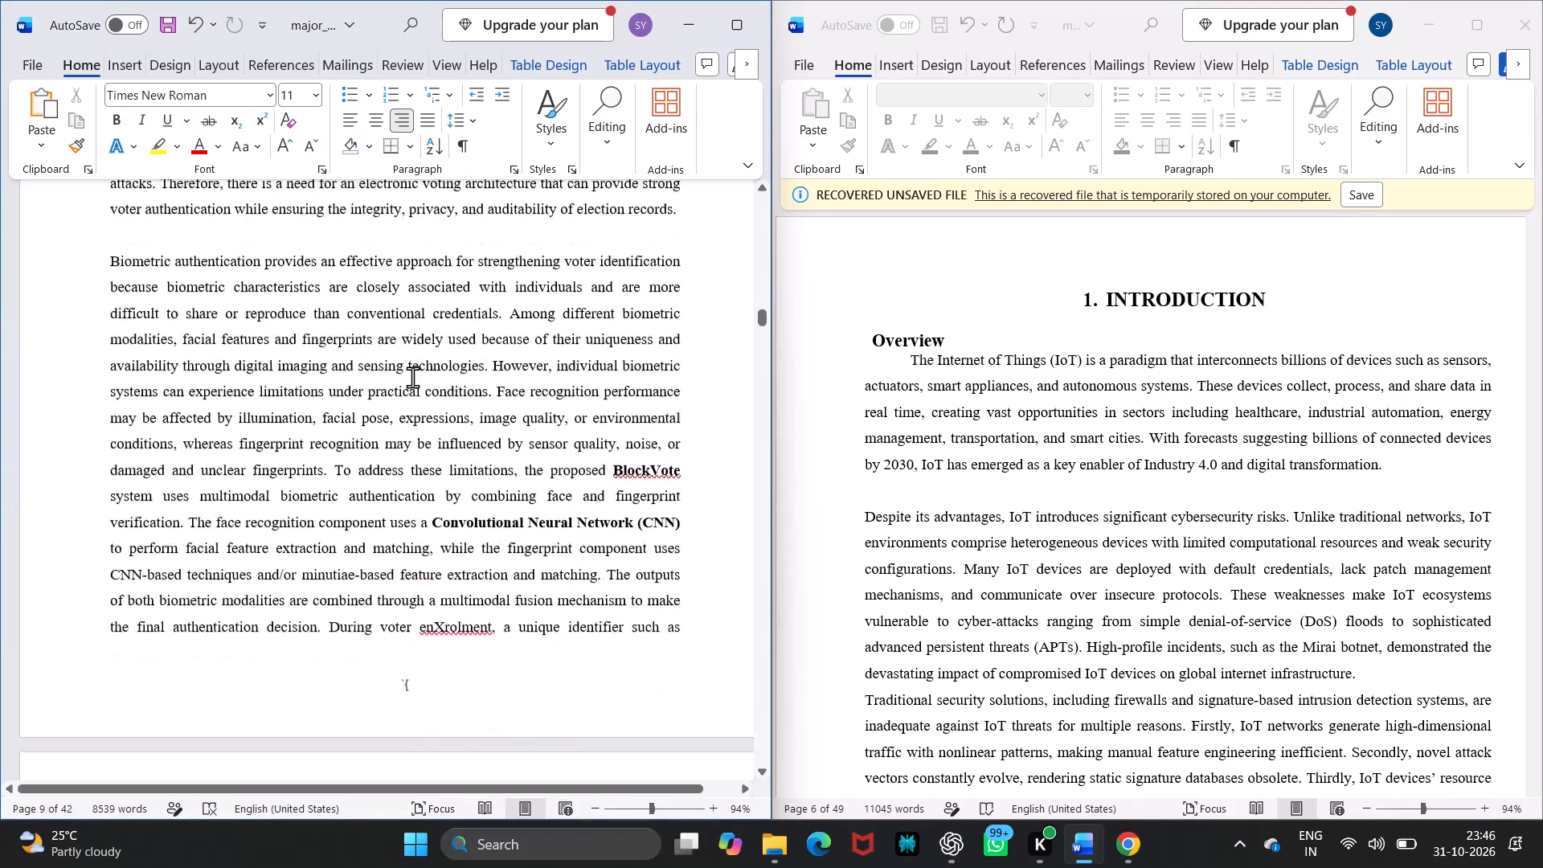
scroll(412, 377, down, 1)
scroll(412, 377, up, 1)
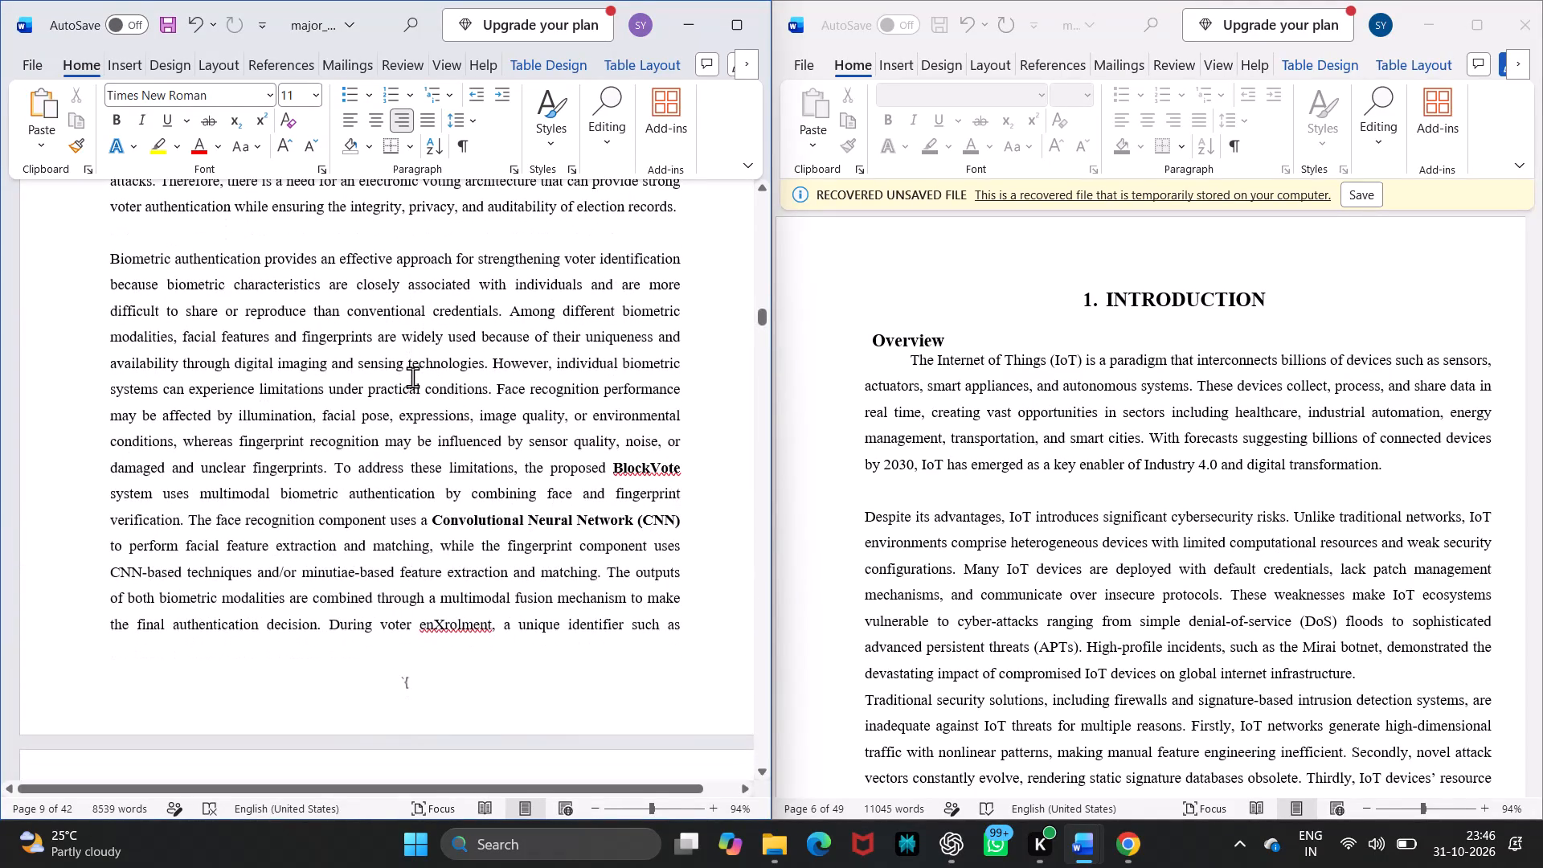
click(906, 362)
drag(912, 361, 1090, 612)
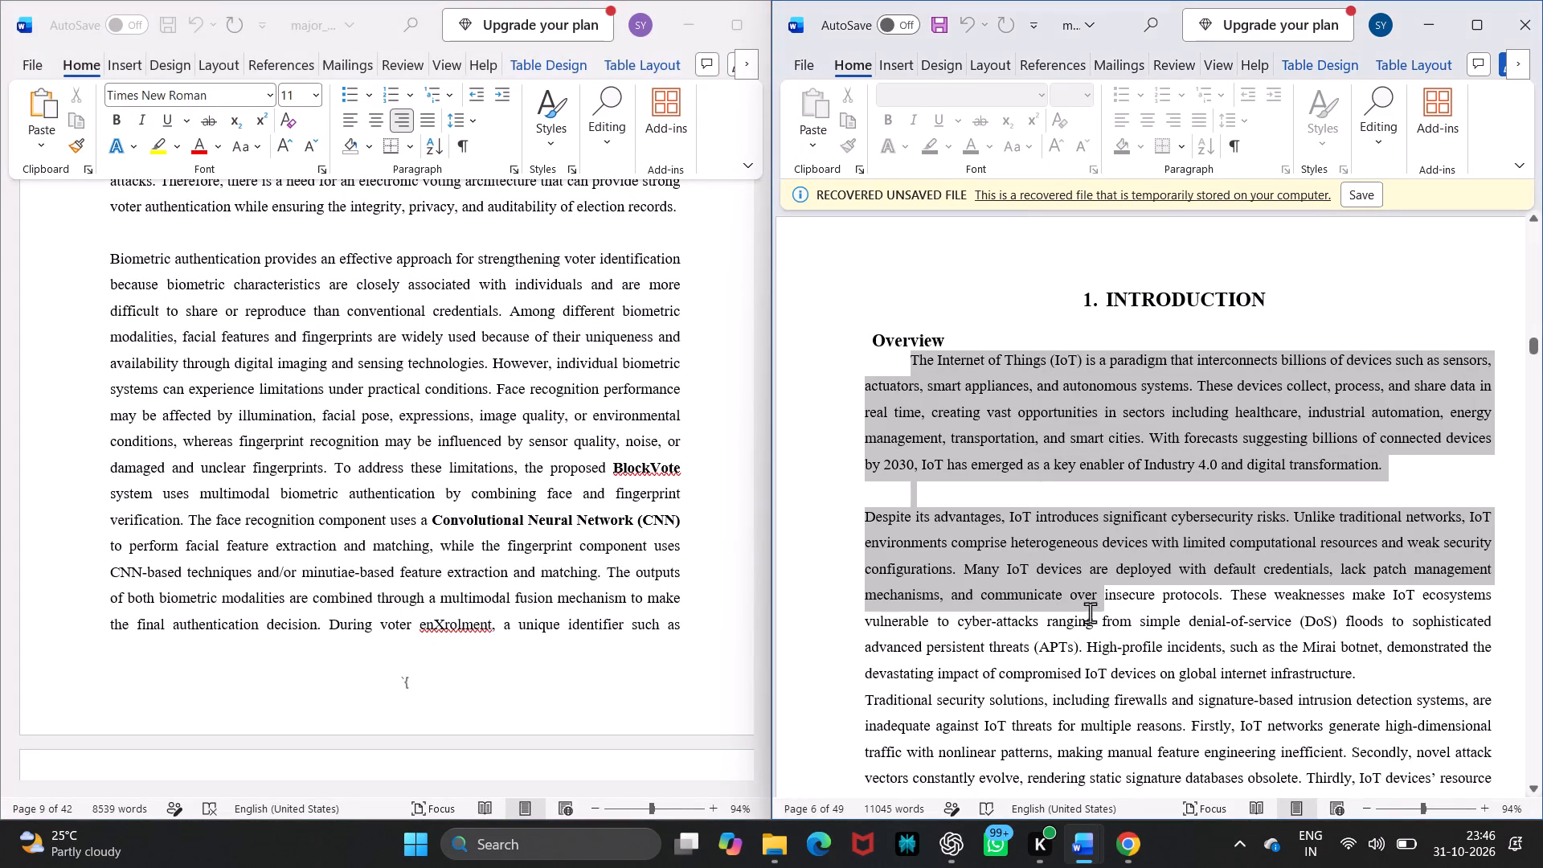
drag(1090, 612, 1175, 803)
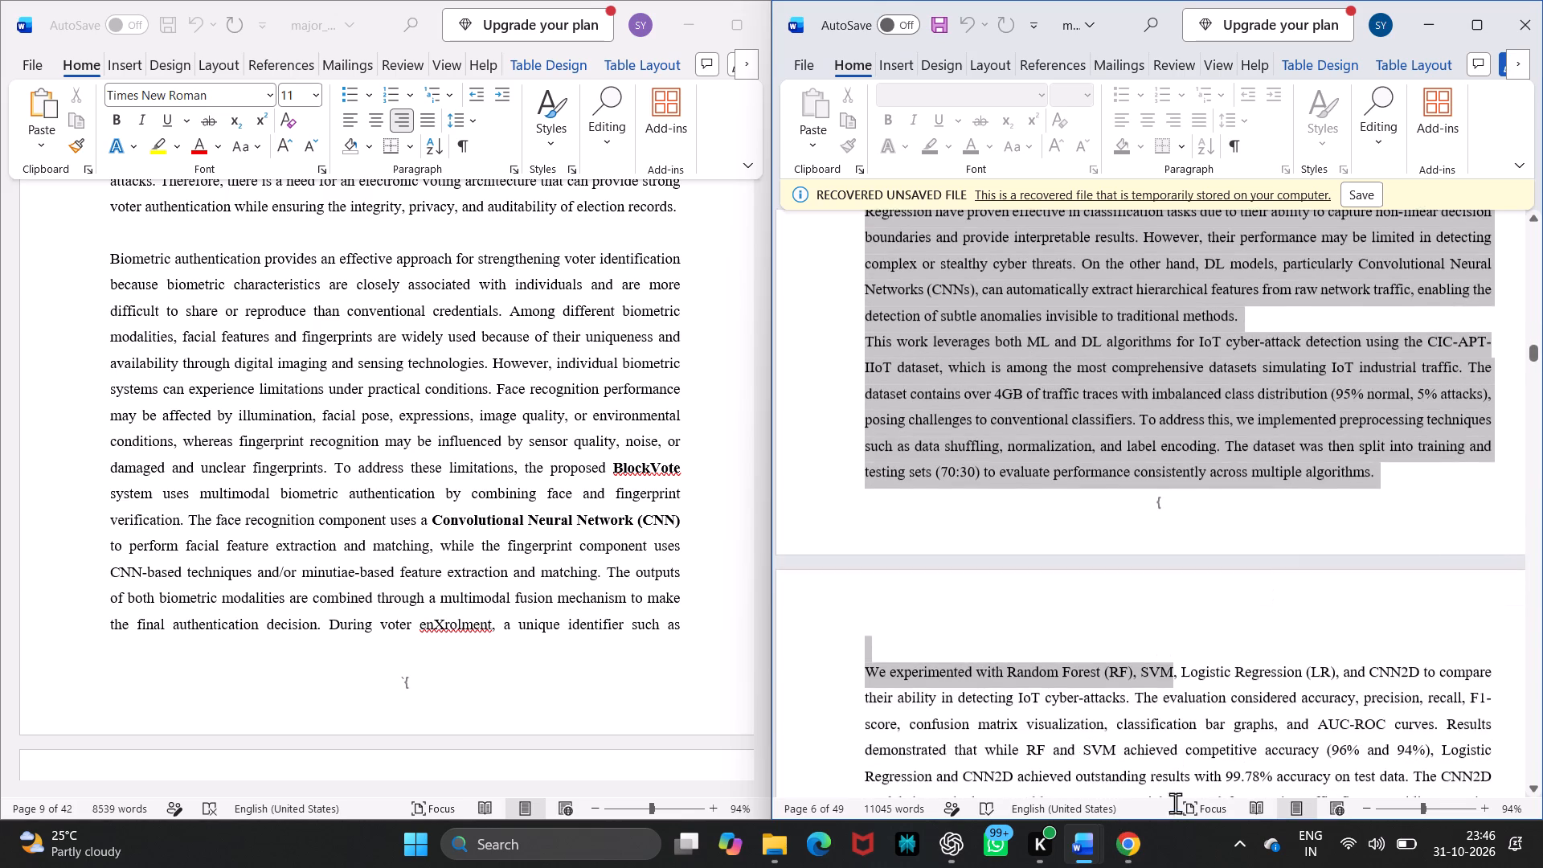
drag(1175, 803, 1167, 736)
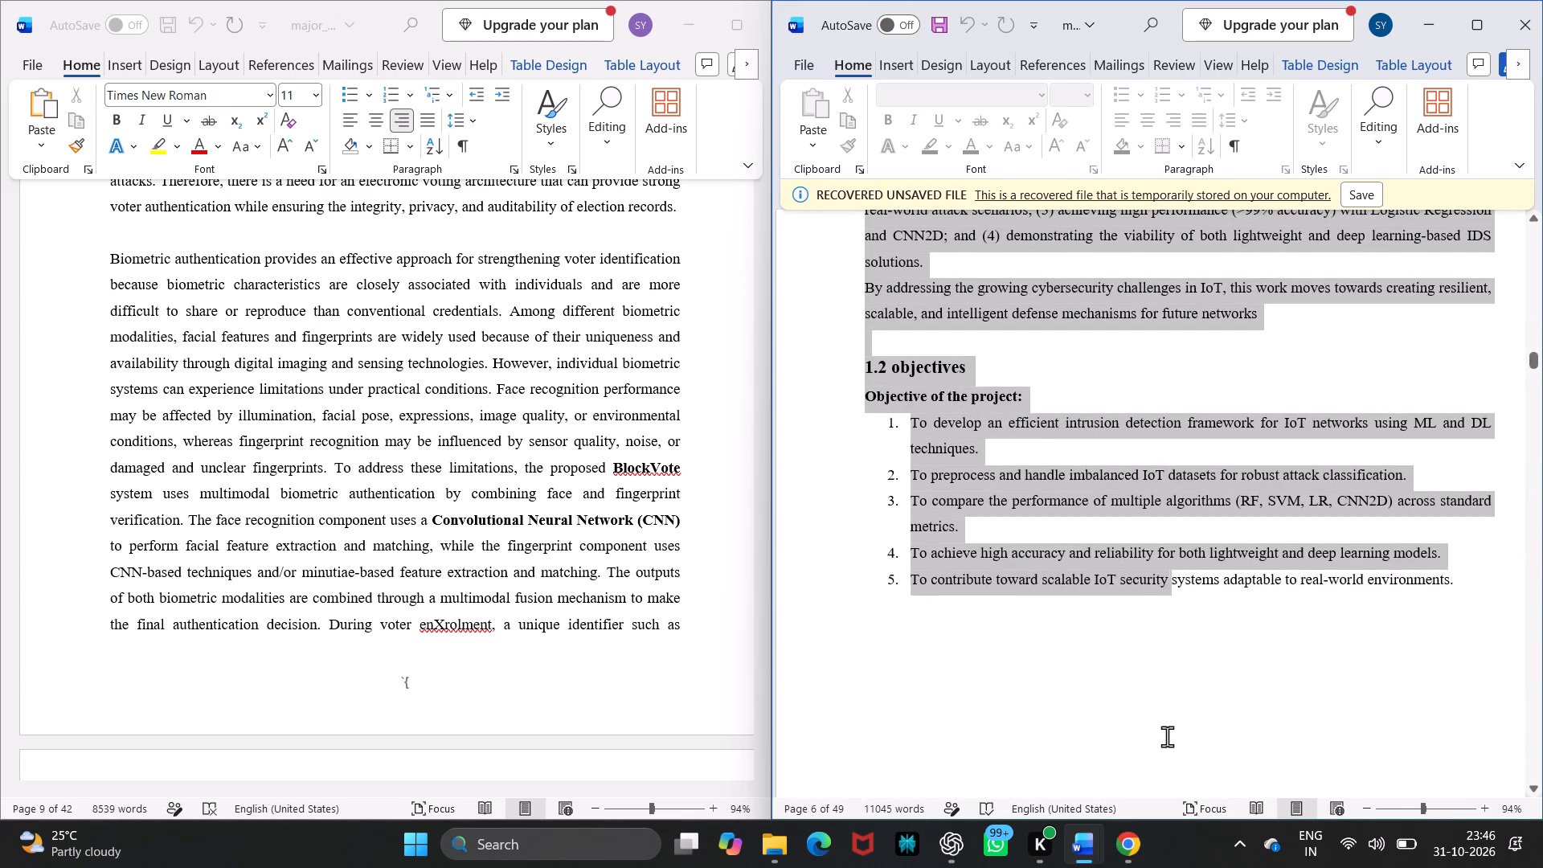
drag(1167, 736, 988, 441)
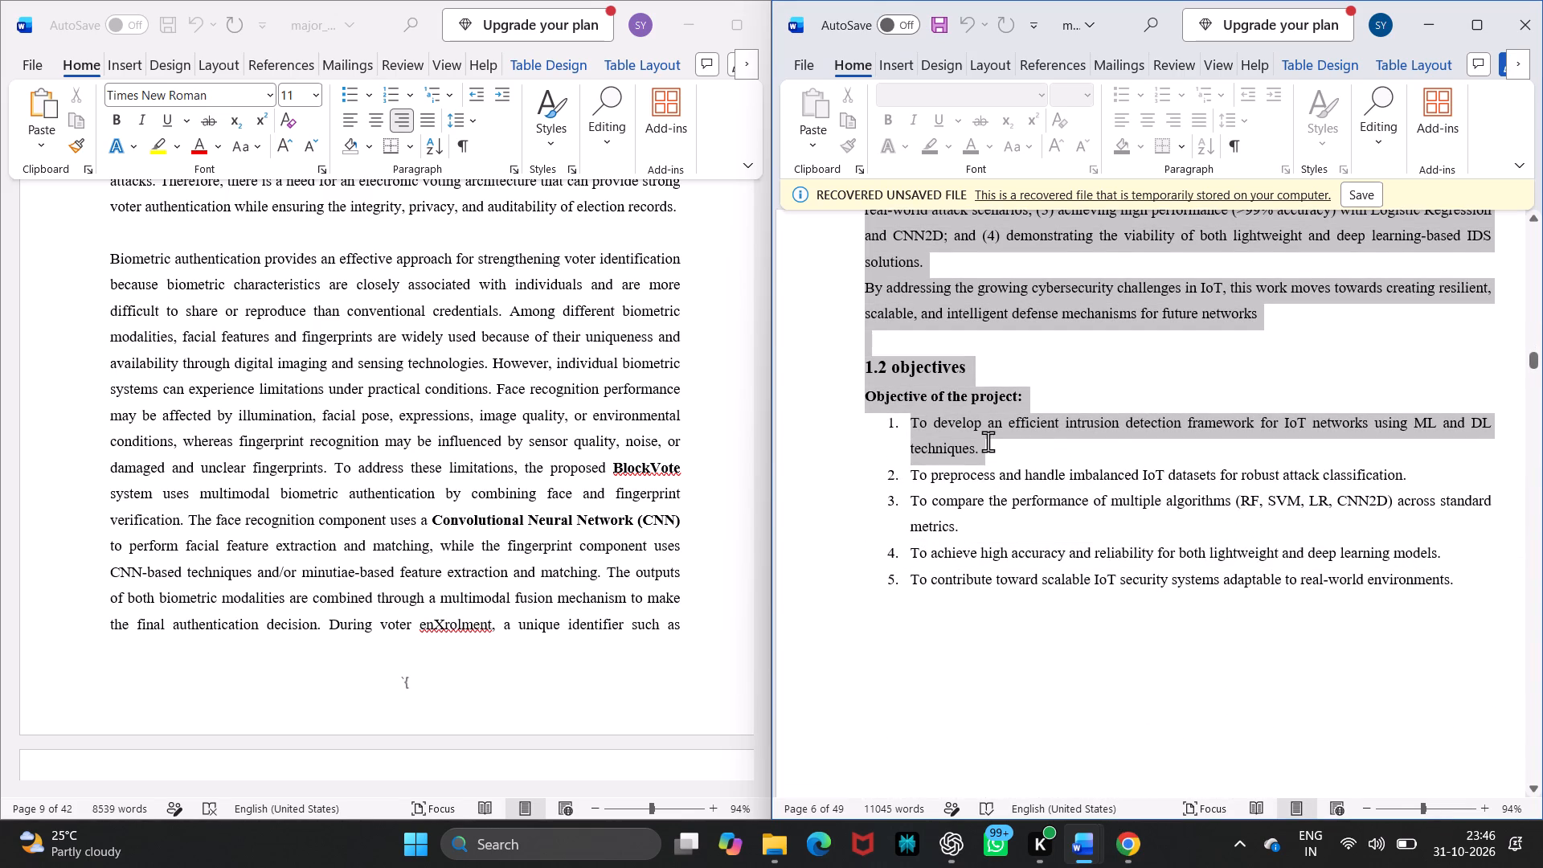
drag(988, 441, 1260, 332)
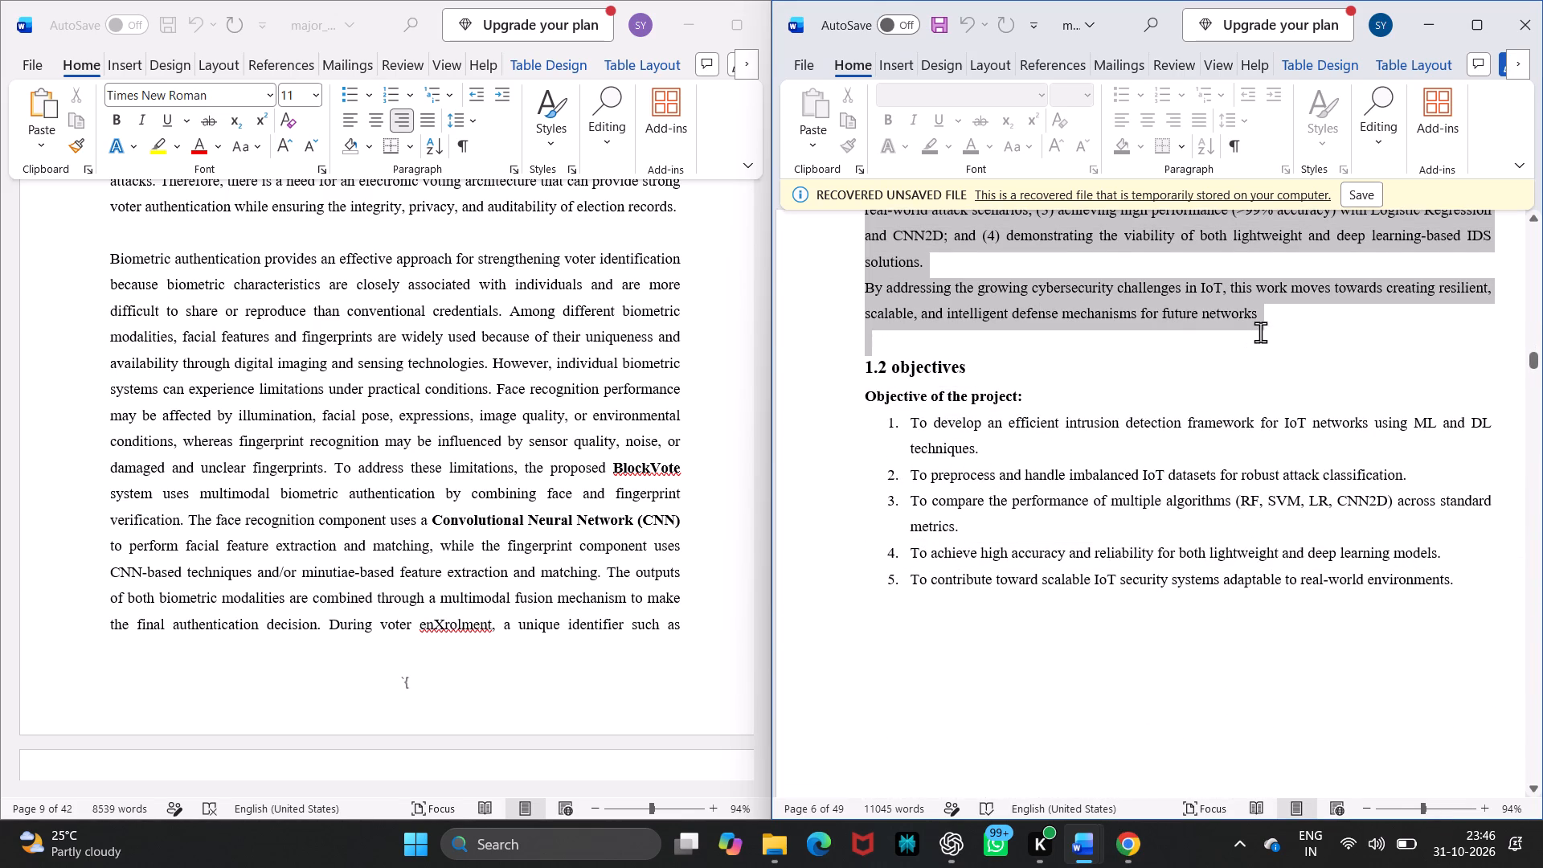
drag(1260, 332, 1263, 325)
key(ctrl+c)
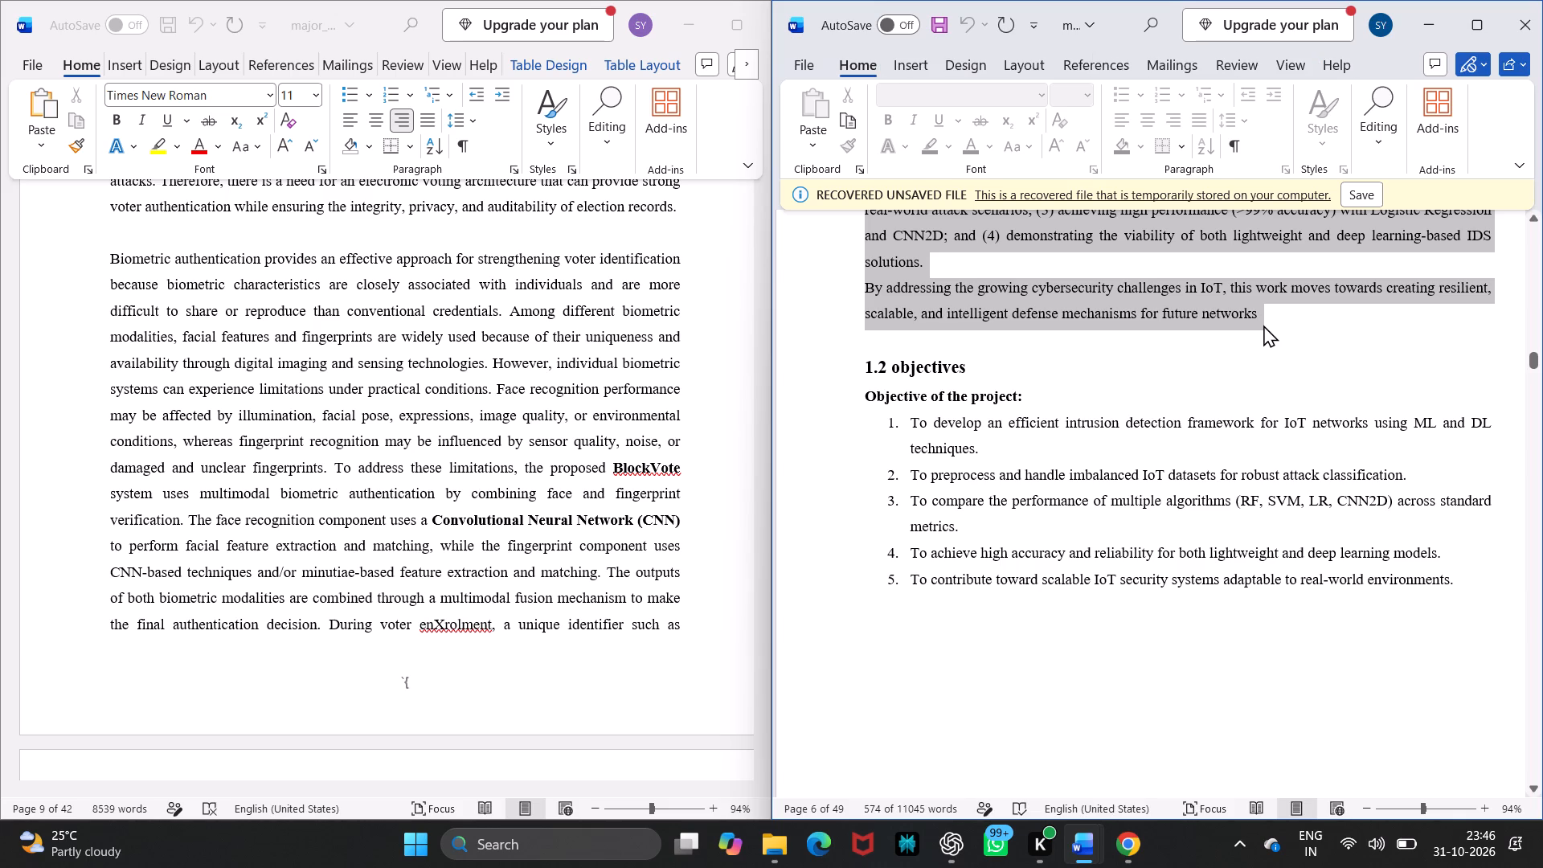
Replace all the electronic voting text under 1.1 Overview in major_project .docx with the copied IoT overview, stopping before heading 1.2.
click(389, 473)
scroll(389, 473, up, 1)
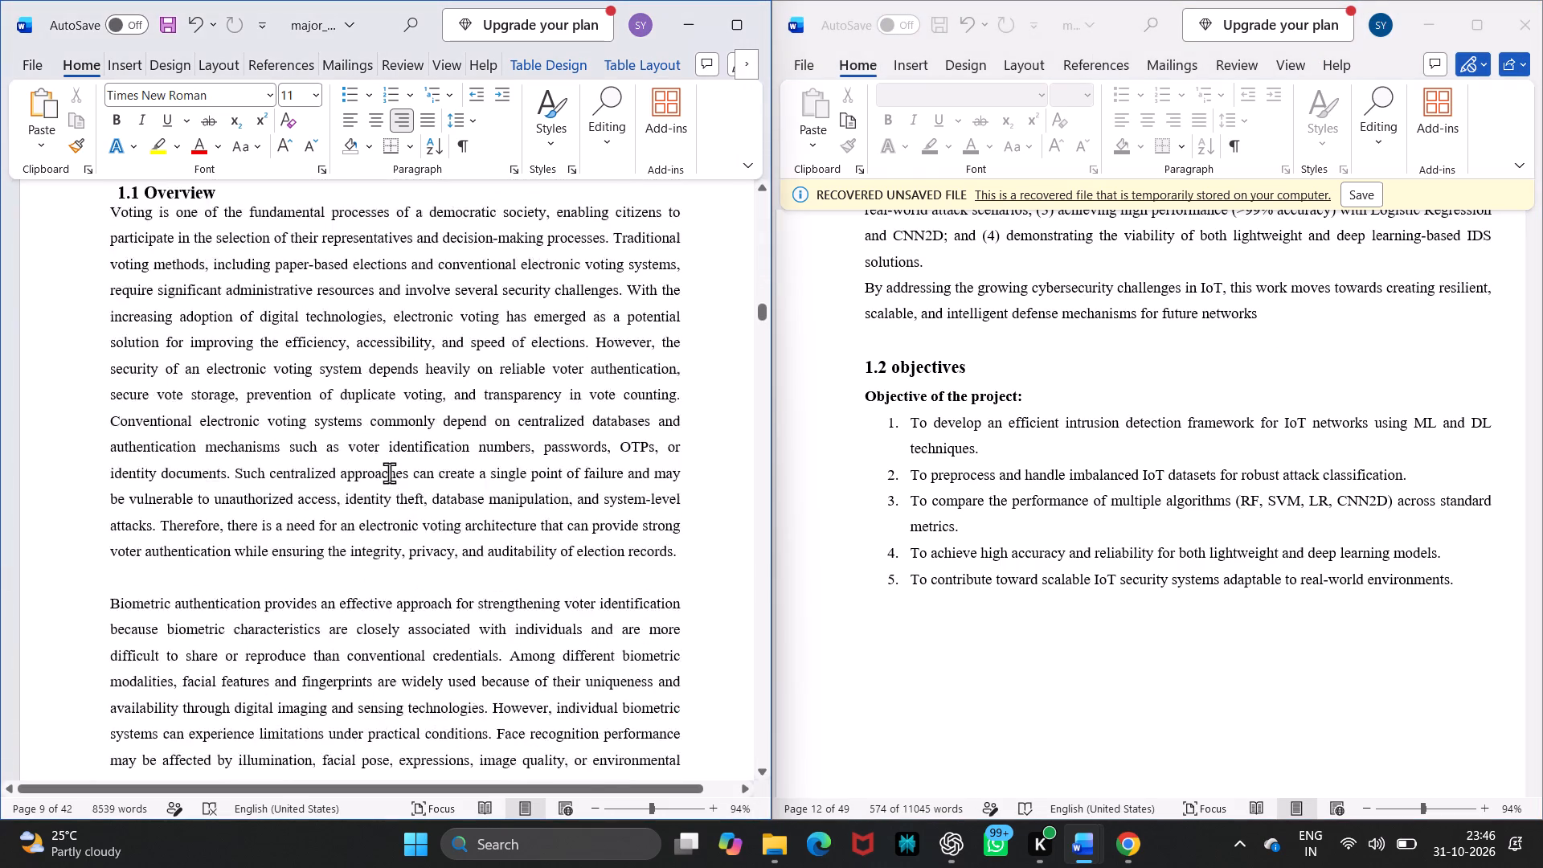
scroll(389, 473, up, 1)
right_click(389, 473)
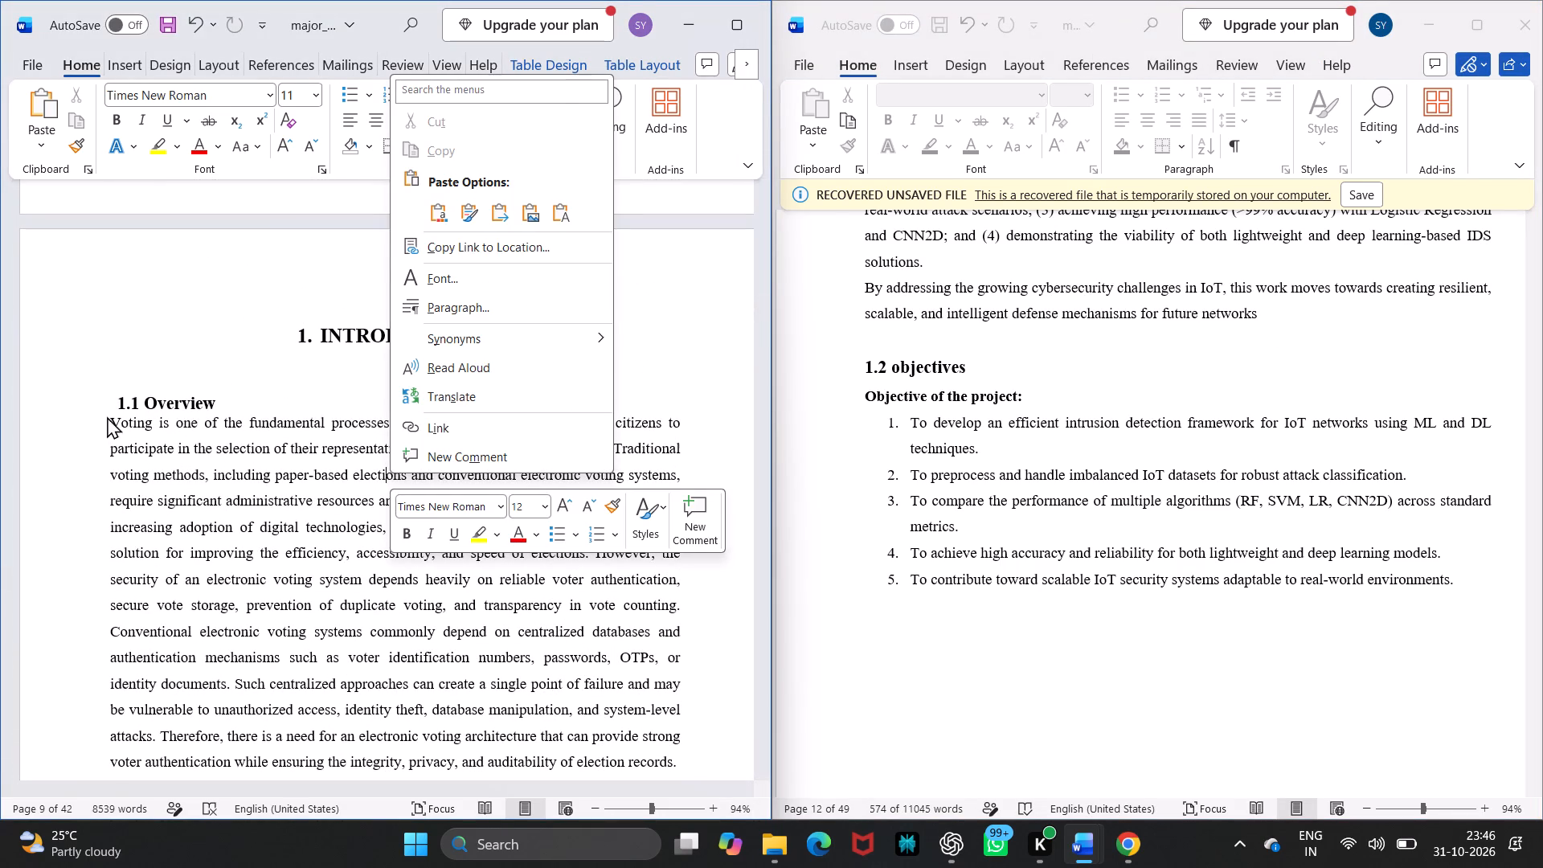
click(107, 420)
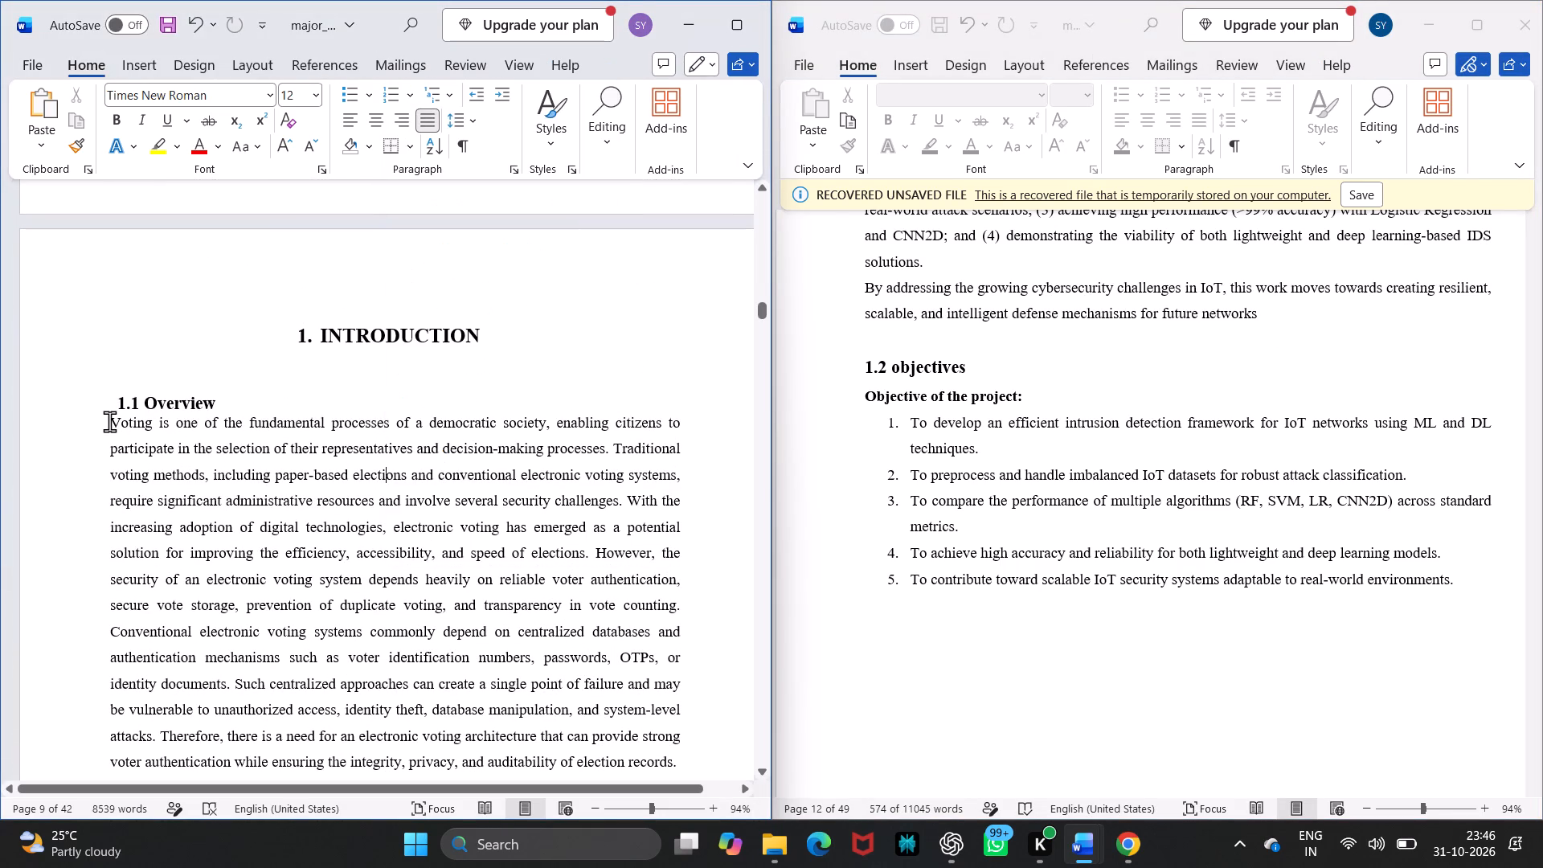
drag(109, 421, 444, 764)
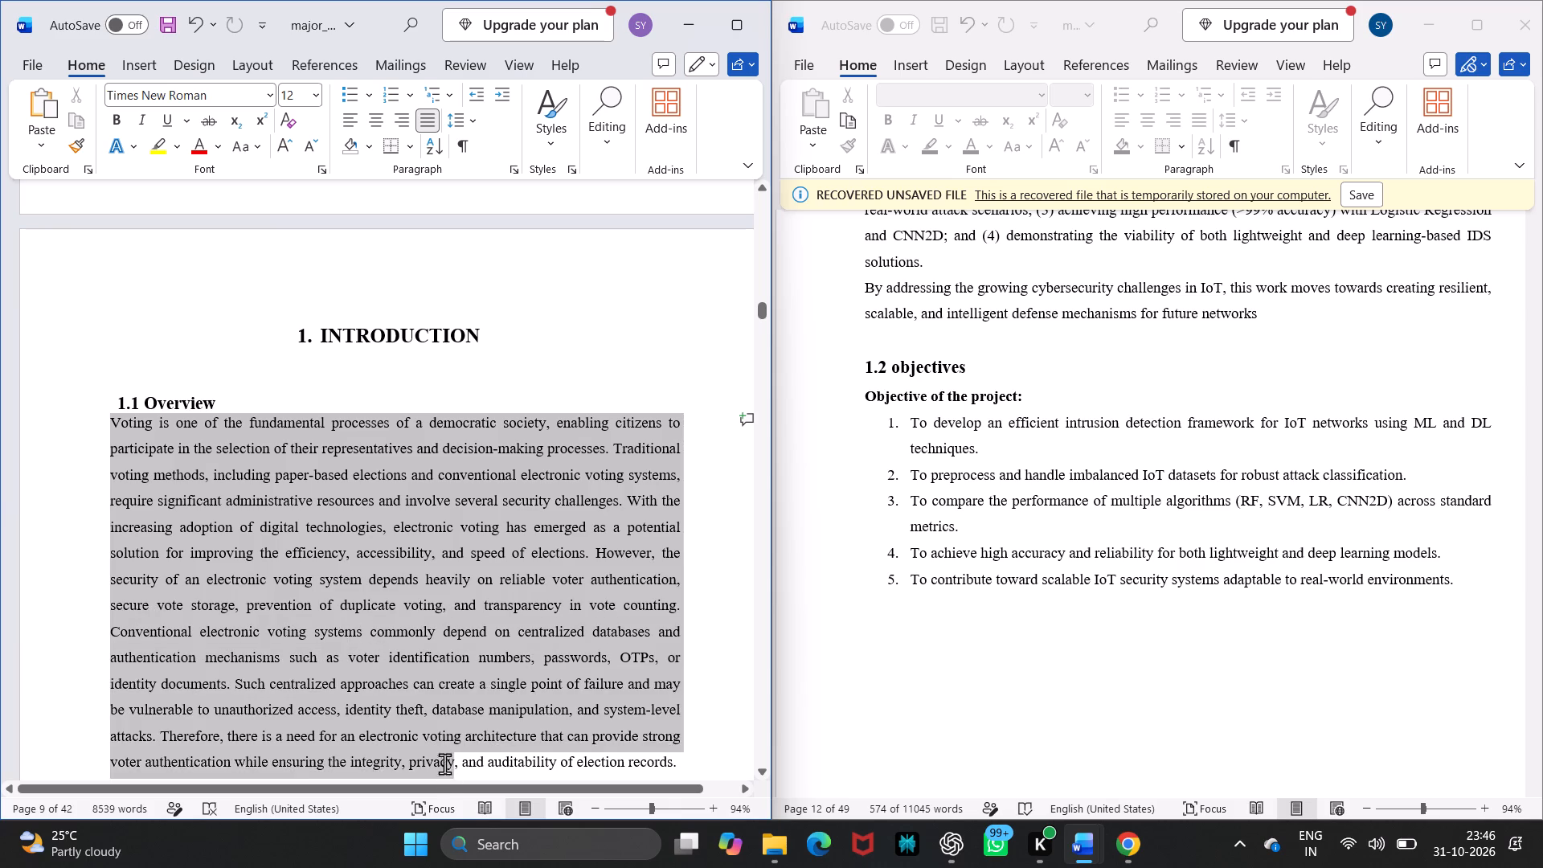
drag(444, 764, 457, 755)
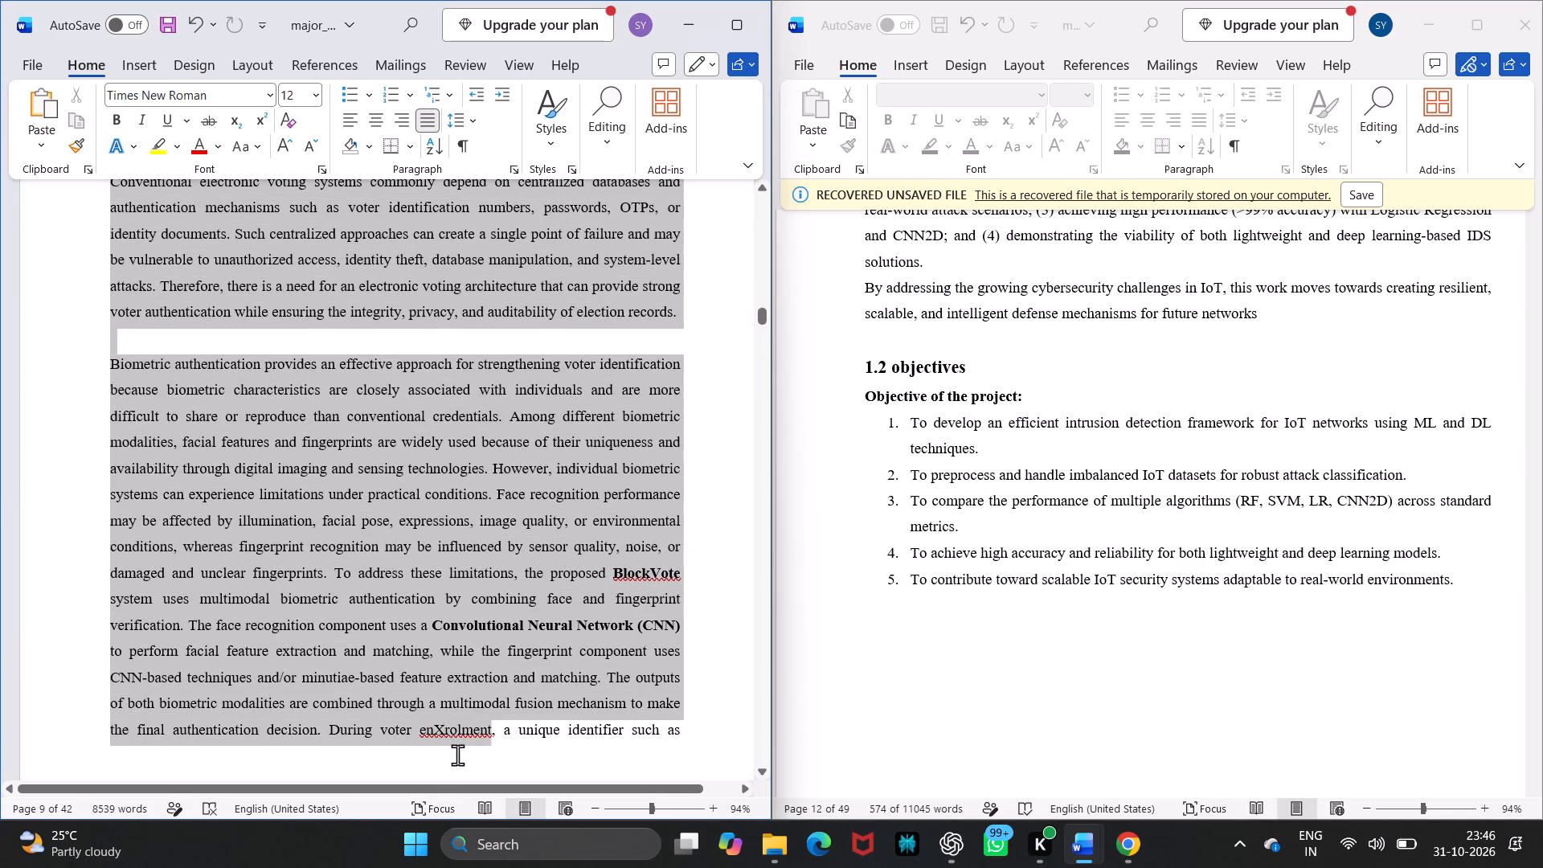
drag(457, 755, 481, 790)
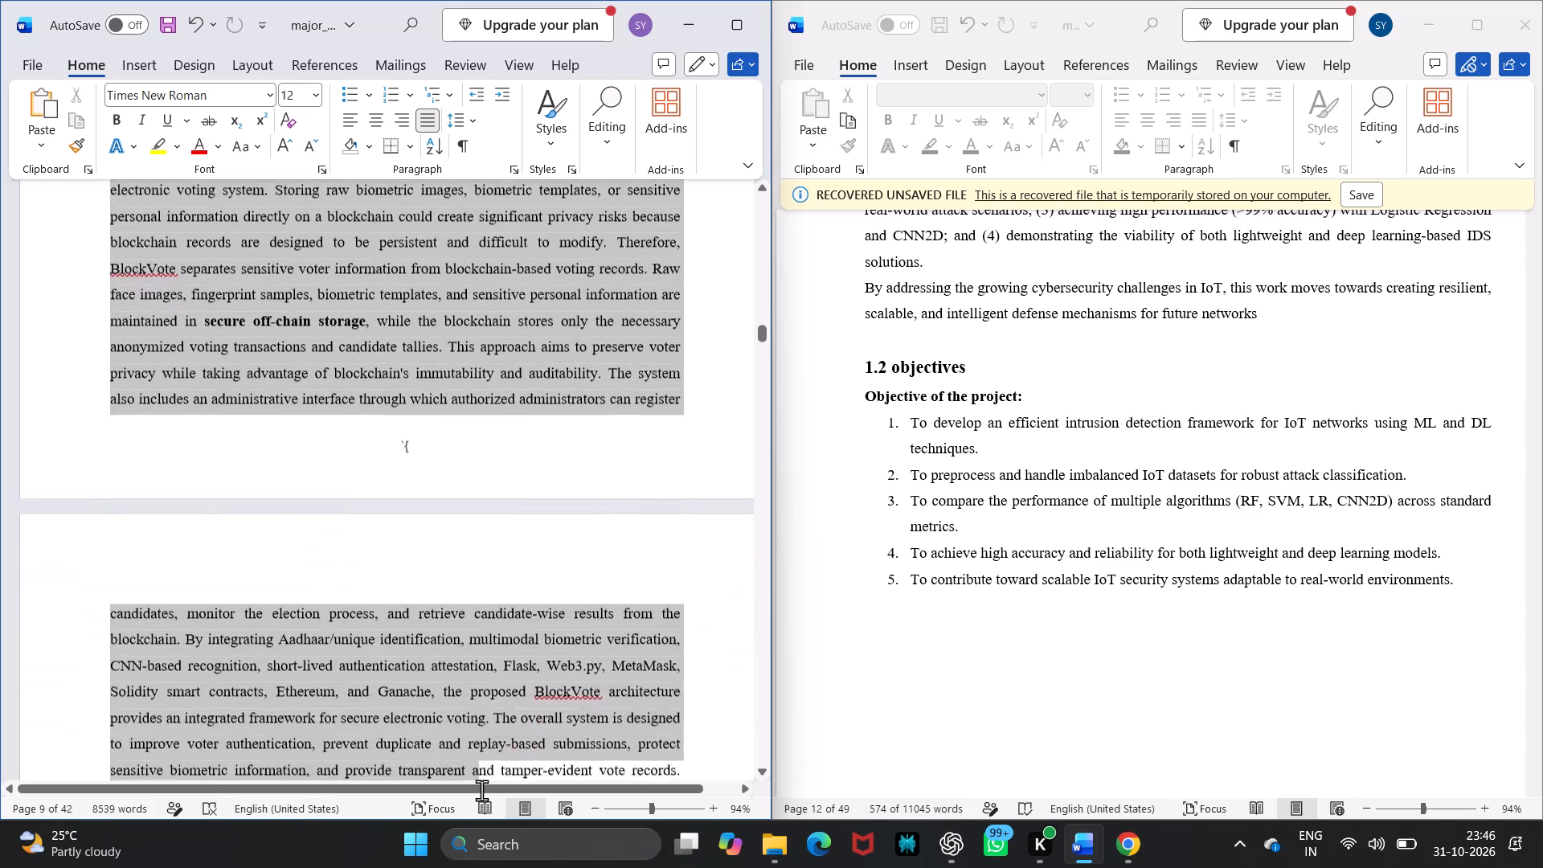
drag(481, 790, 229, 575)
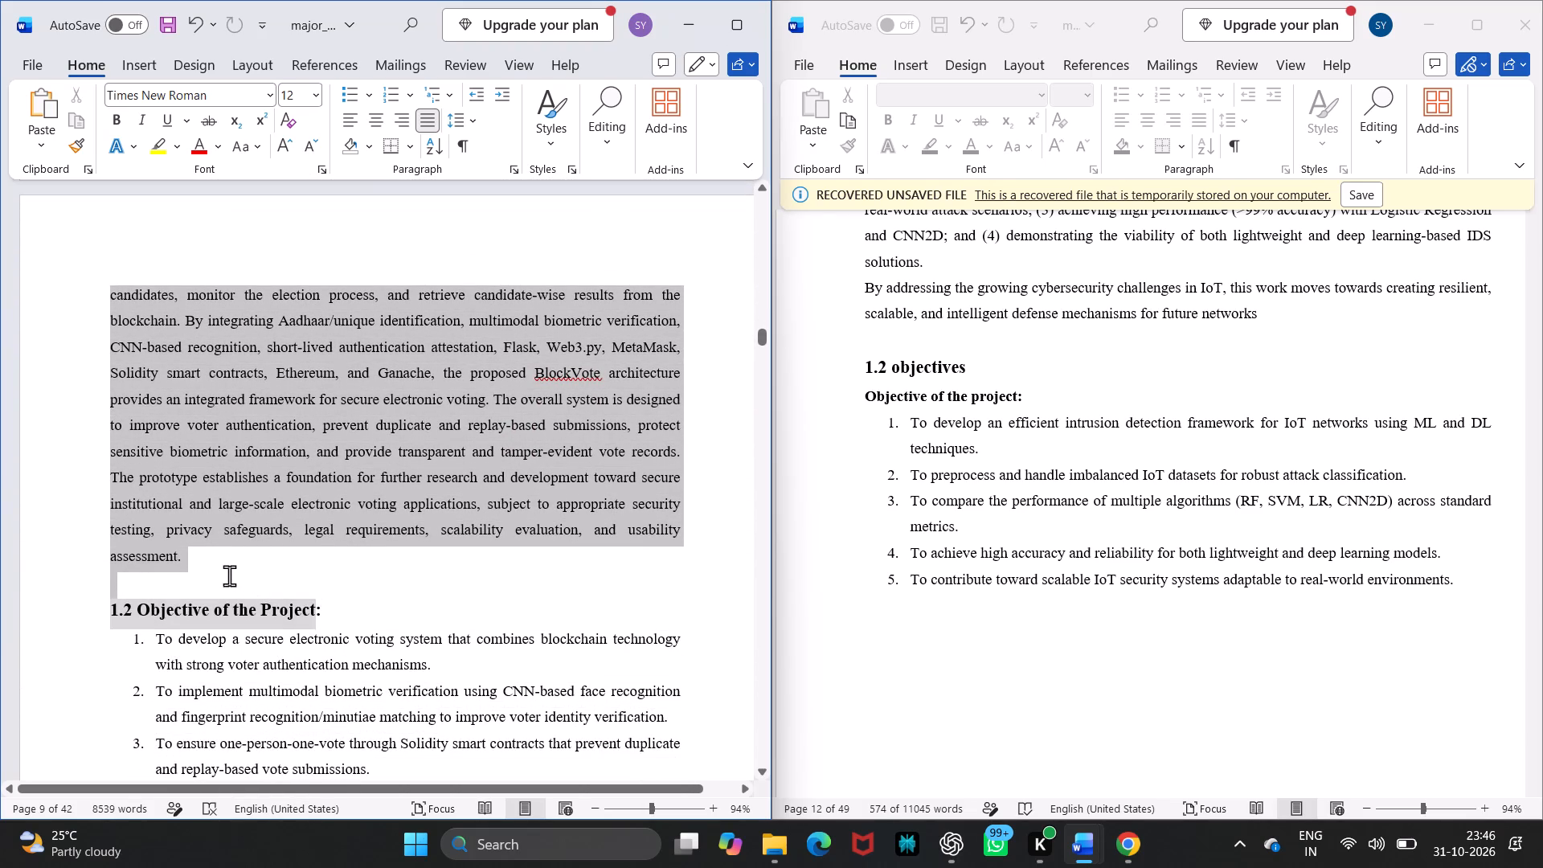
drag(229, 575, 223, 572)
key(ctrl+v)
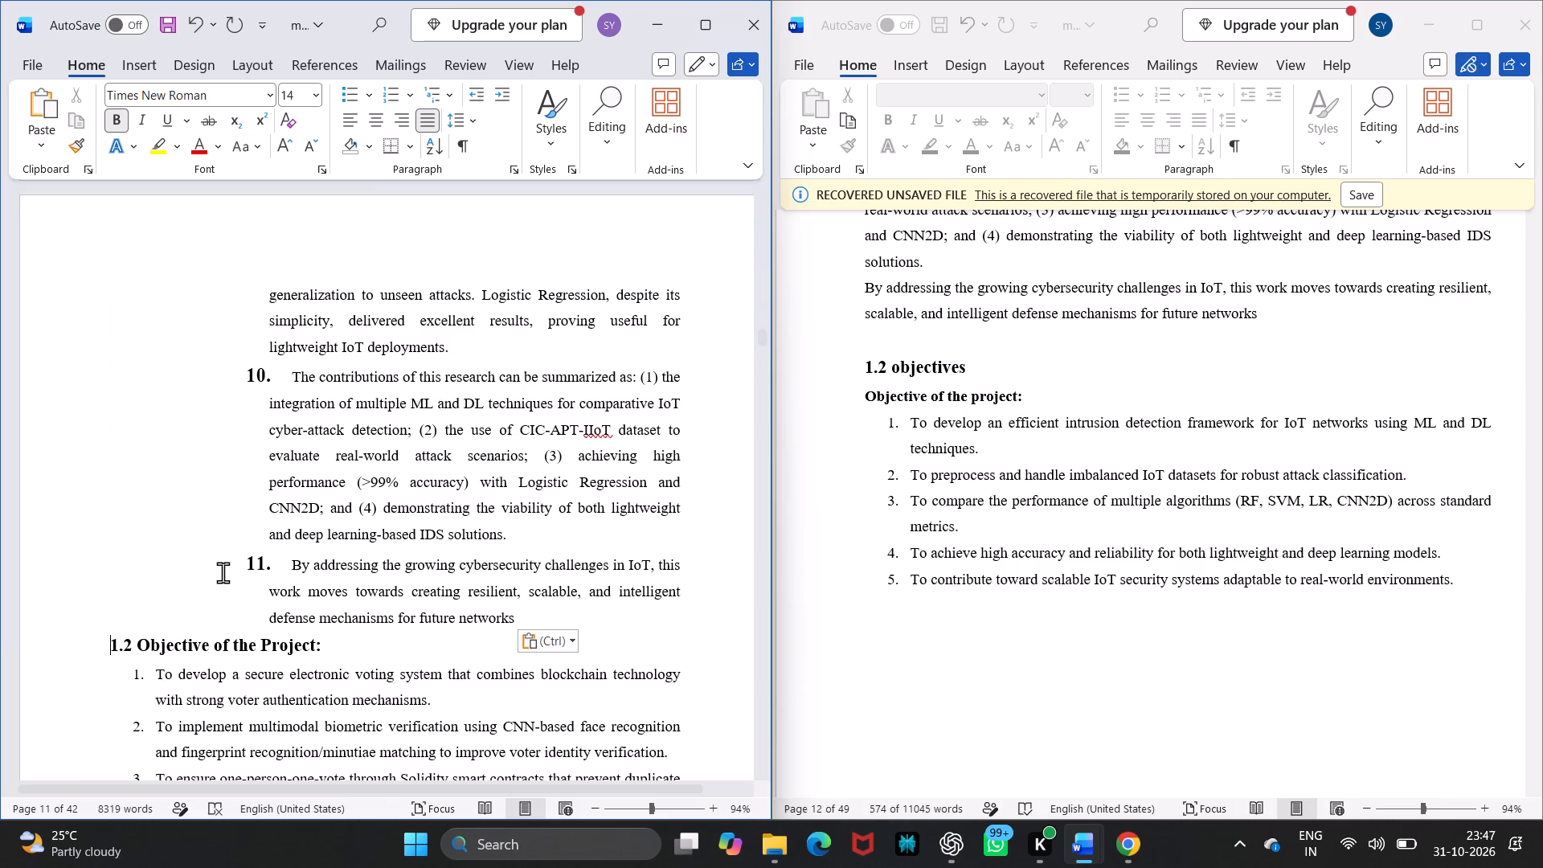
Remove the list number and indent from the pasted Overview paragraph beginning "The Internet of Things (IoT)".
scroll(223, 572, up, 4)
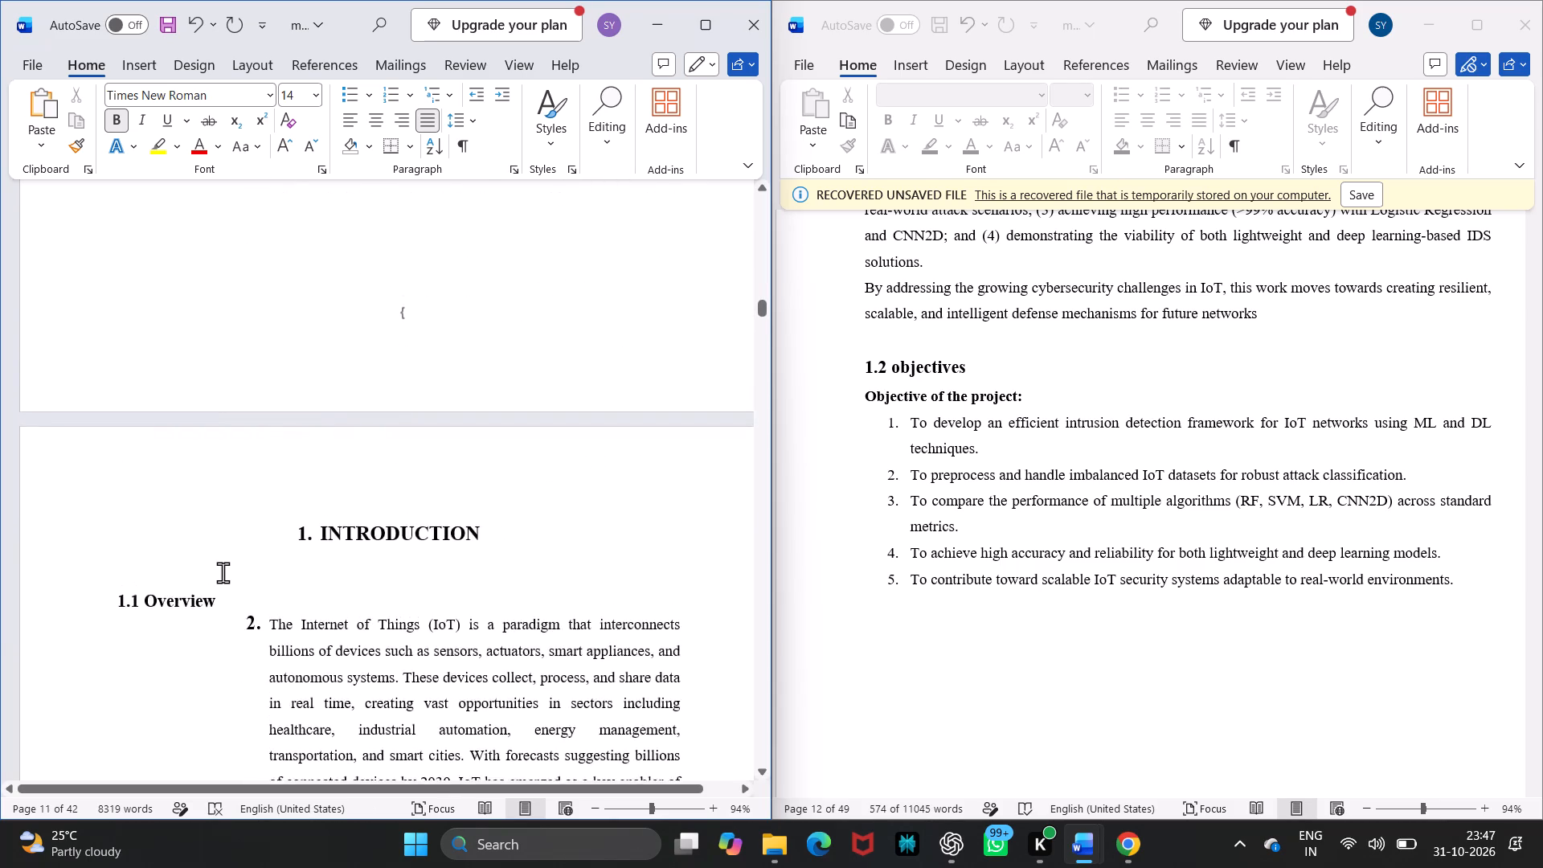
scroll(223, 572, down, 1)
scroll(223, 572, up, 2)
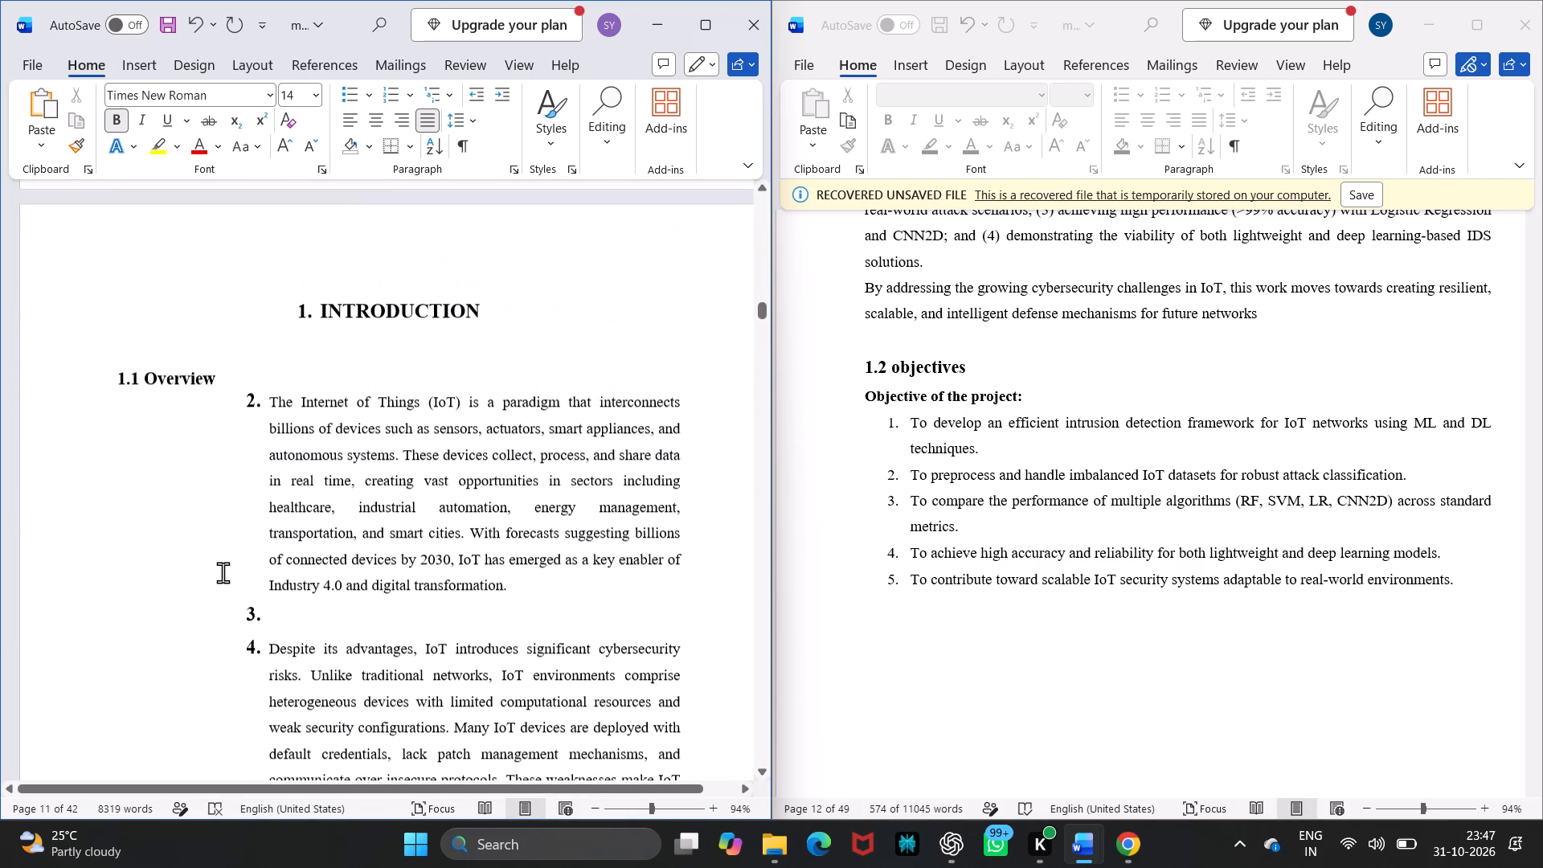
click(272, 403)
key(BackSpace)
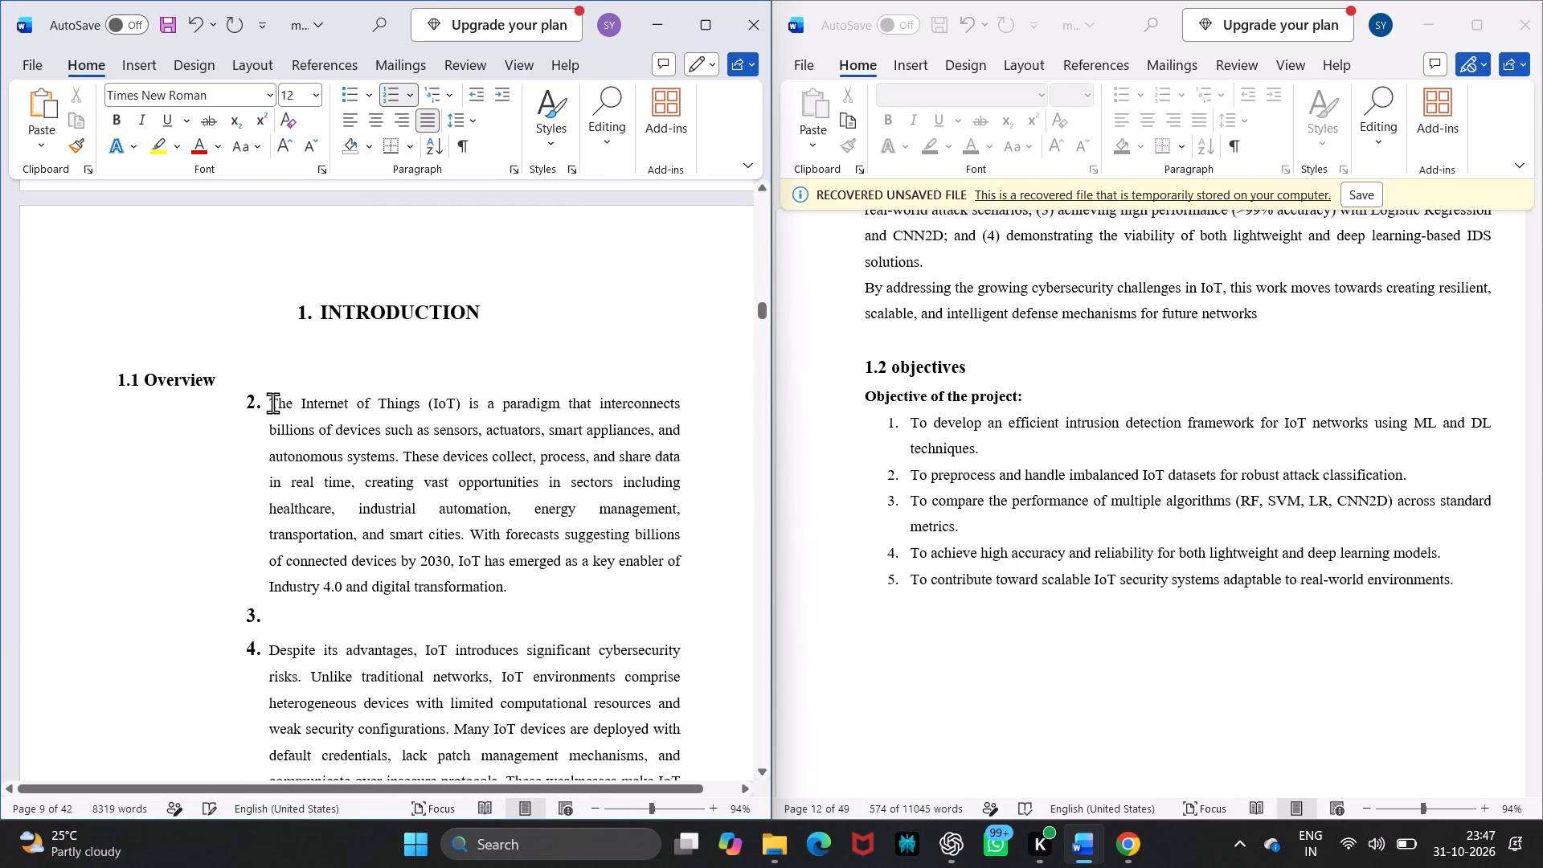
key(BackSpace)
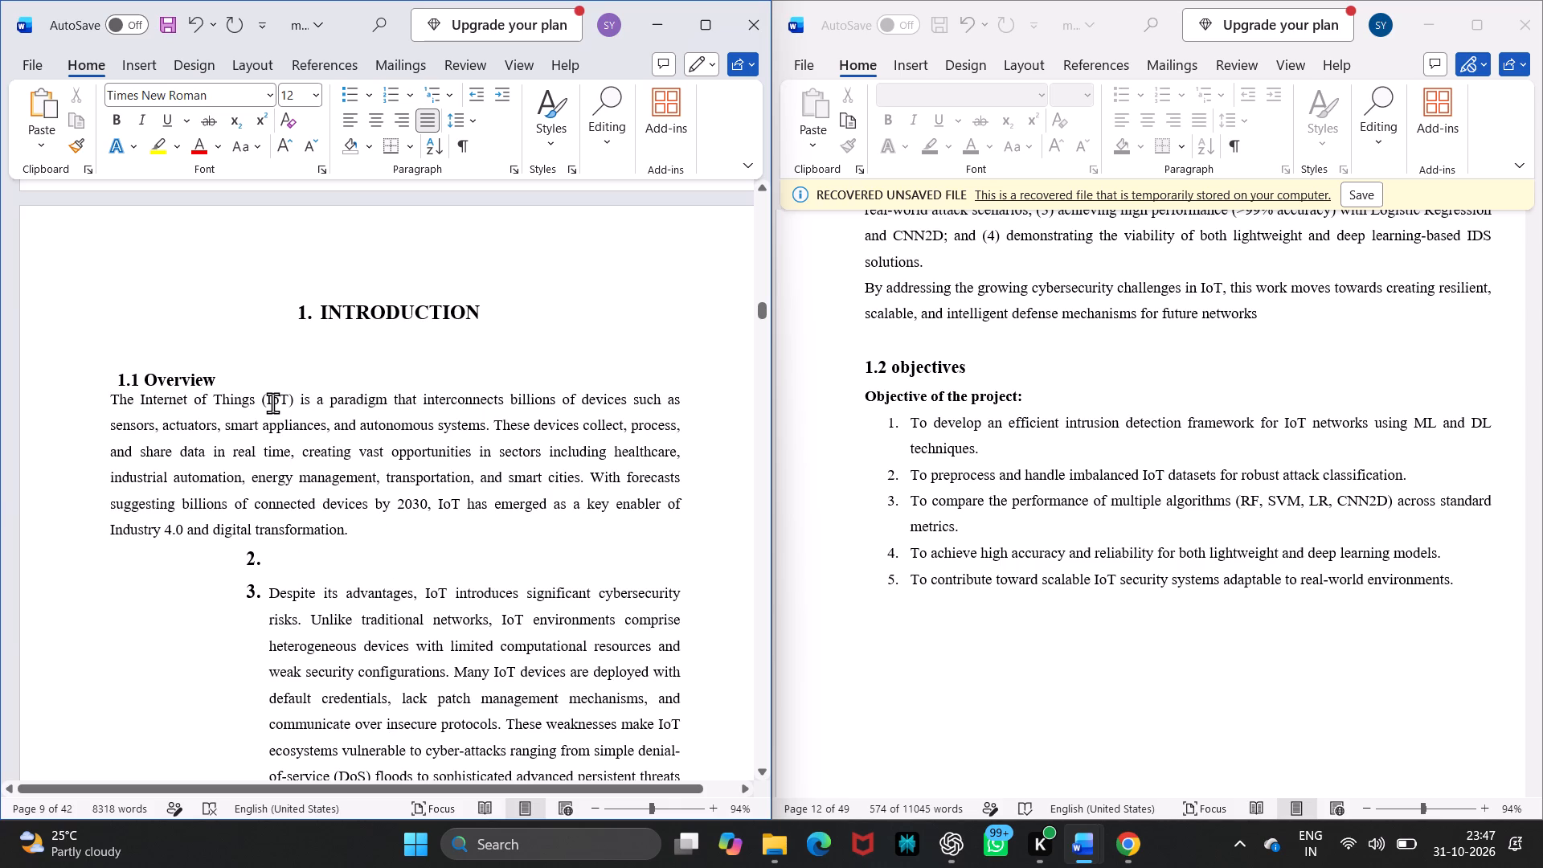
Remove the list numbers and indents from the blank line and the "Despite its advantages" paragraph in the Overview.
key(Down)
key(Down)
key(Down)
key(Down)
key(Down)
key(Down)
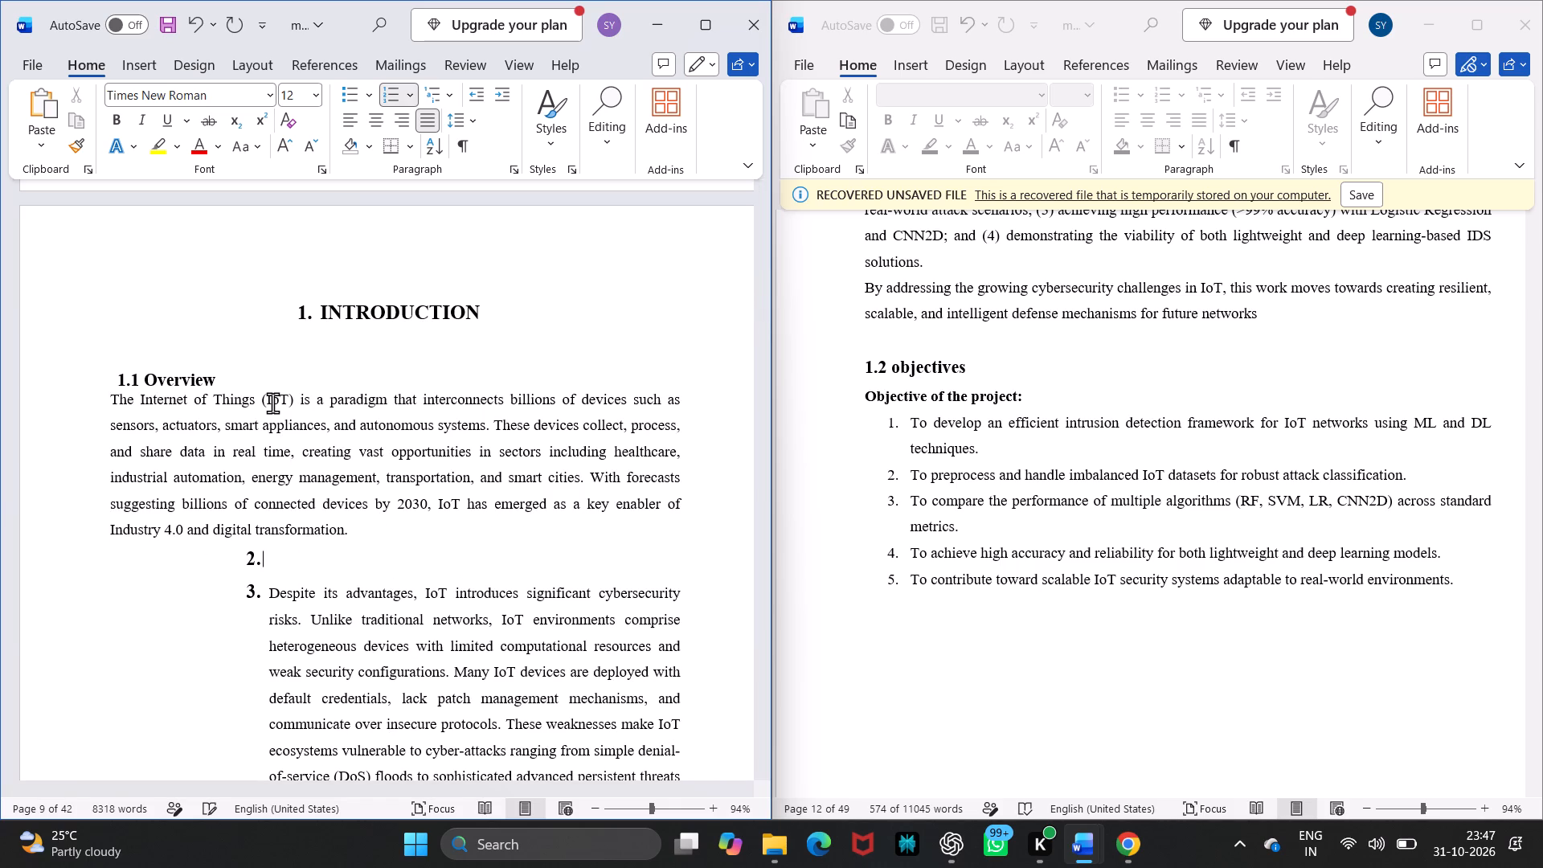
key(BackSpace)
key(BackSpace)
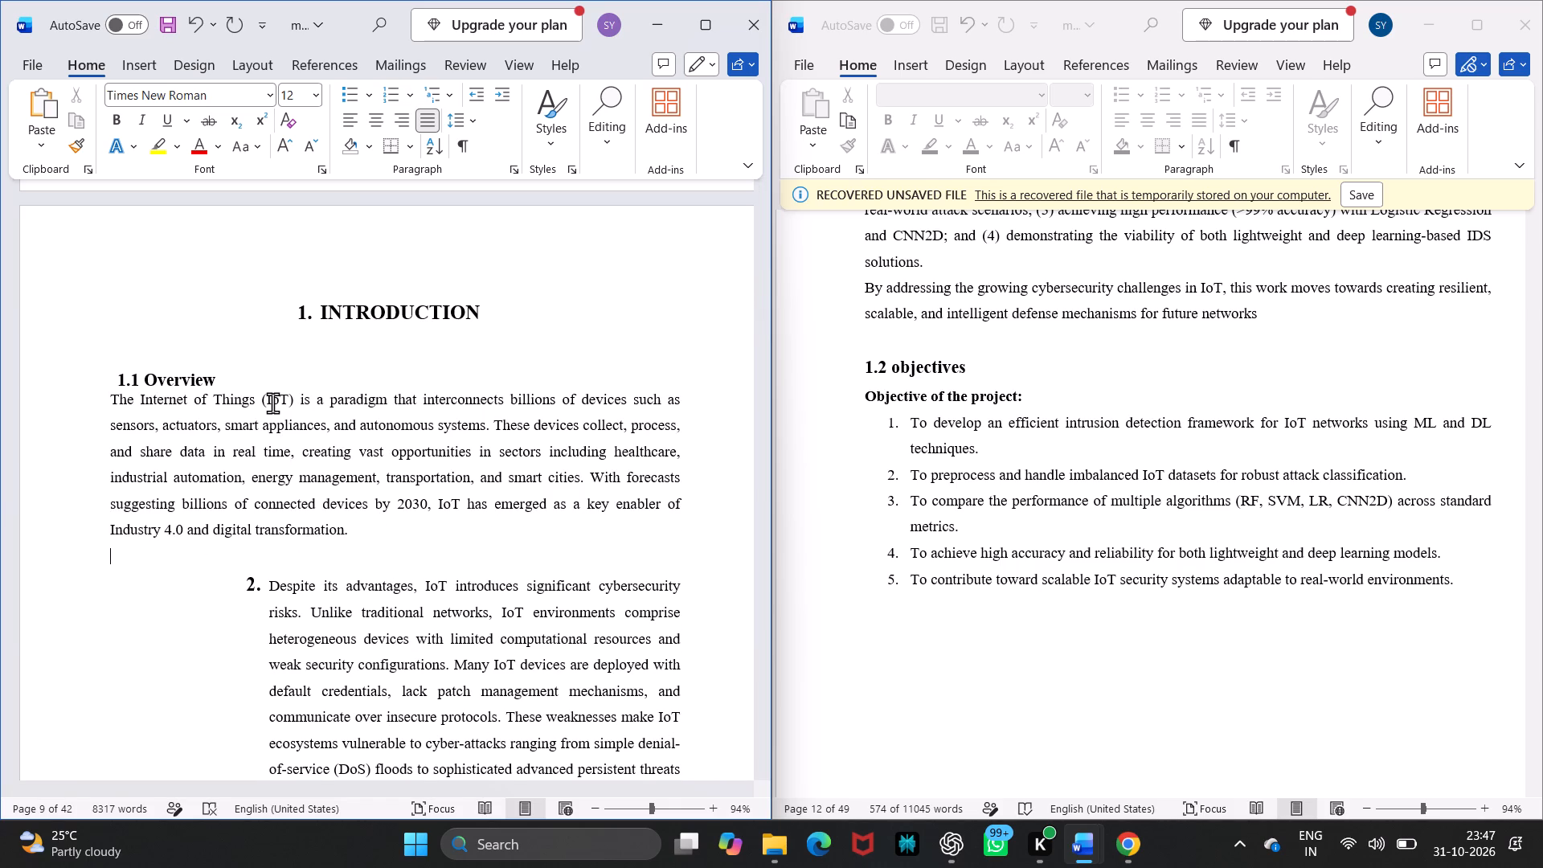
key(Down)
key(BackSpace)
key(BackSpace)
Remove the list number and indent from the paragraph beginning "Traditional security solutions", keeping the preceding paragraph's text intact.
key(Down)
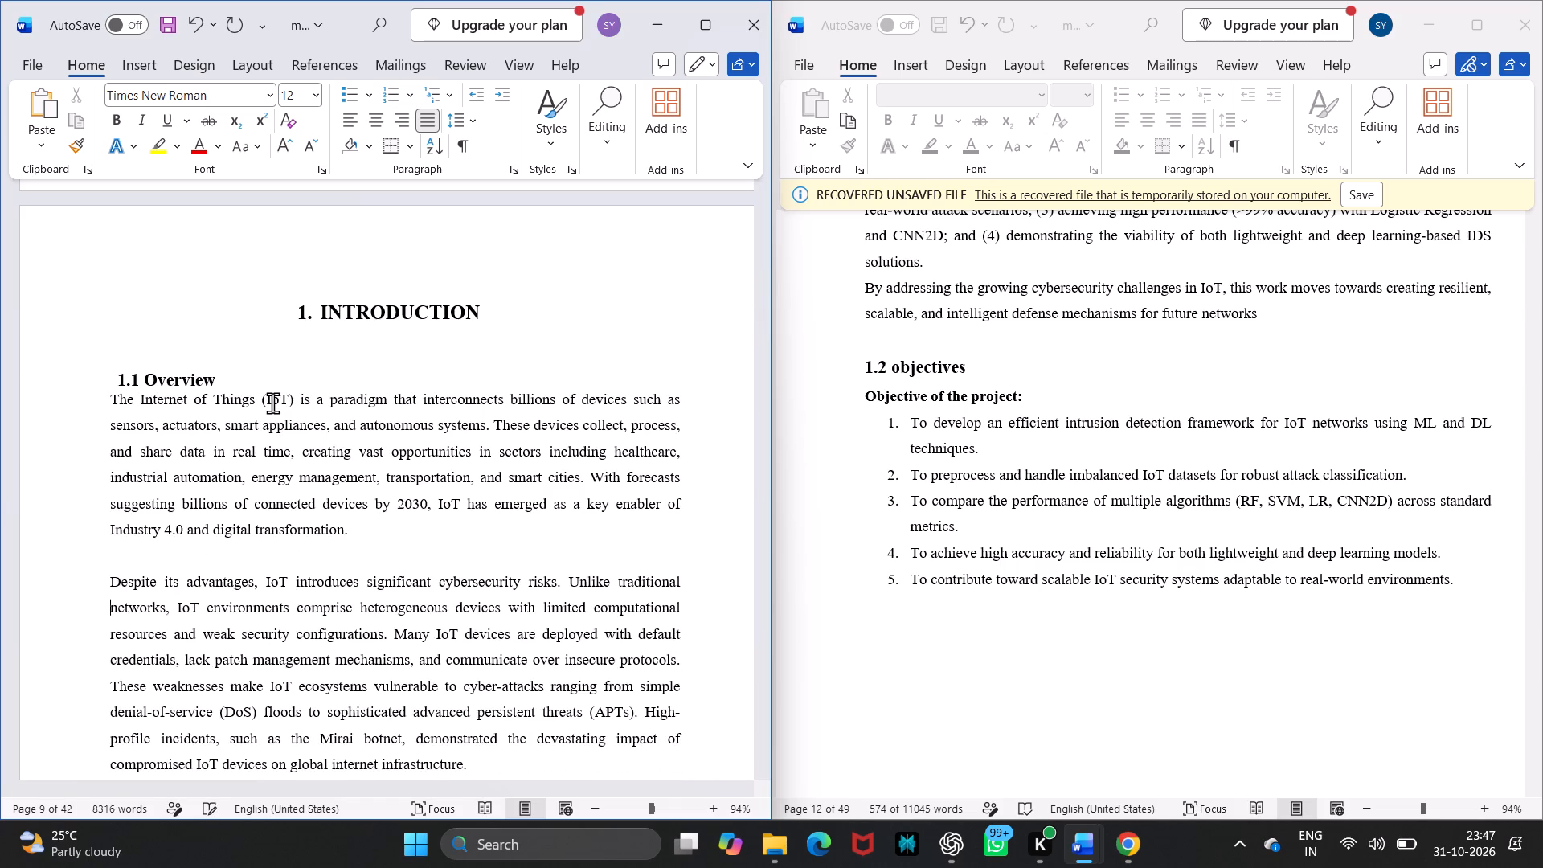
key(Down)
scroll(230, 608, down, 1)
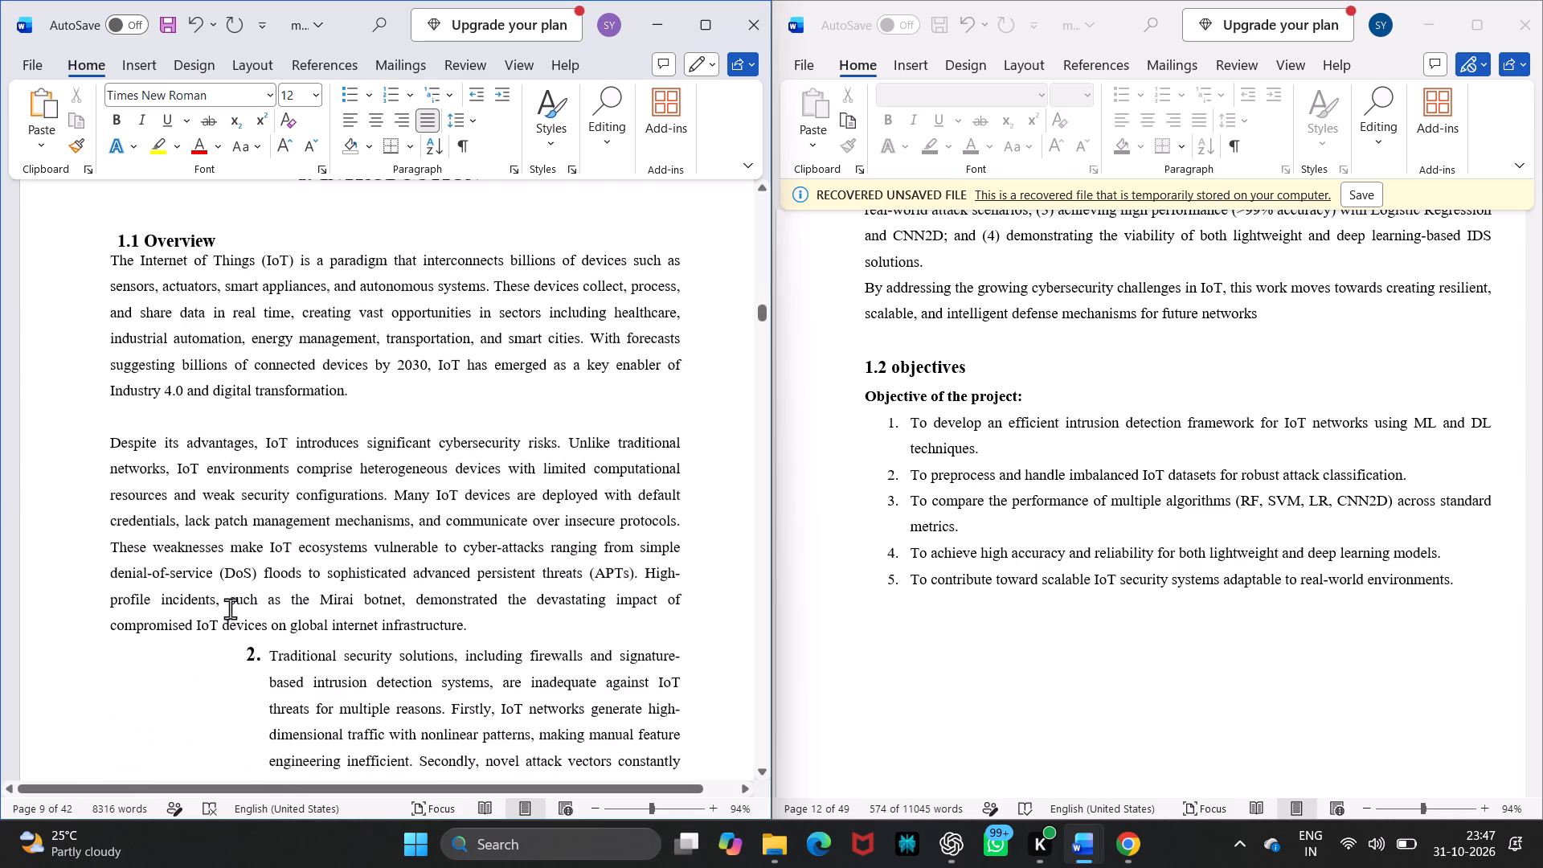
key(Down)
key(Down)
key(Down)
key(Down)
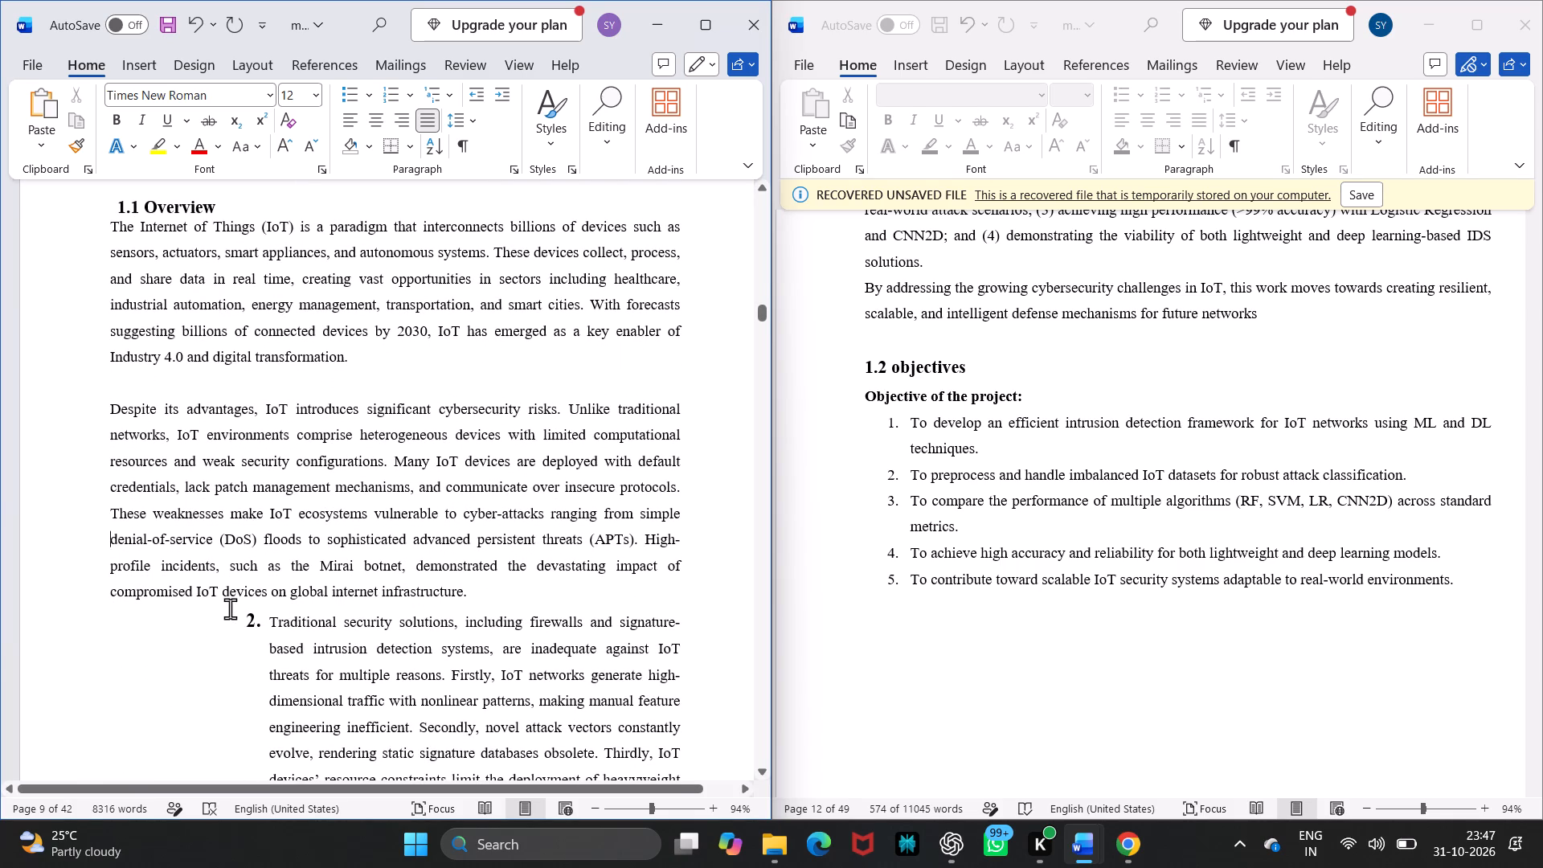
key(Down)
key(BackSpace)
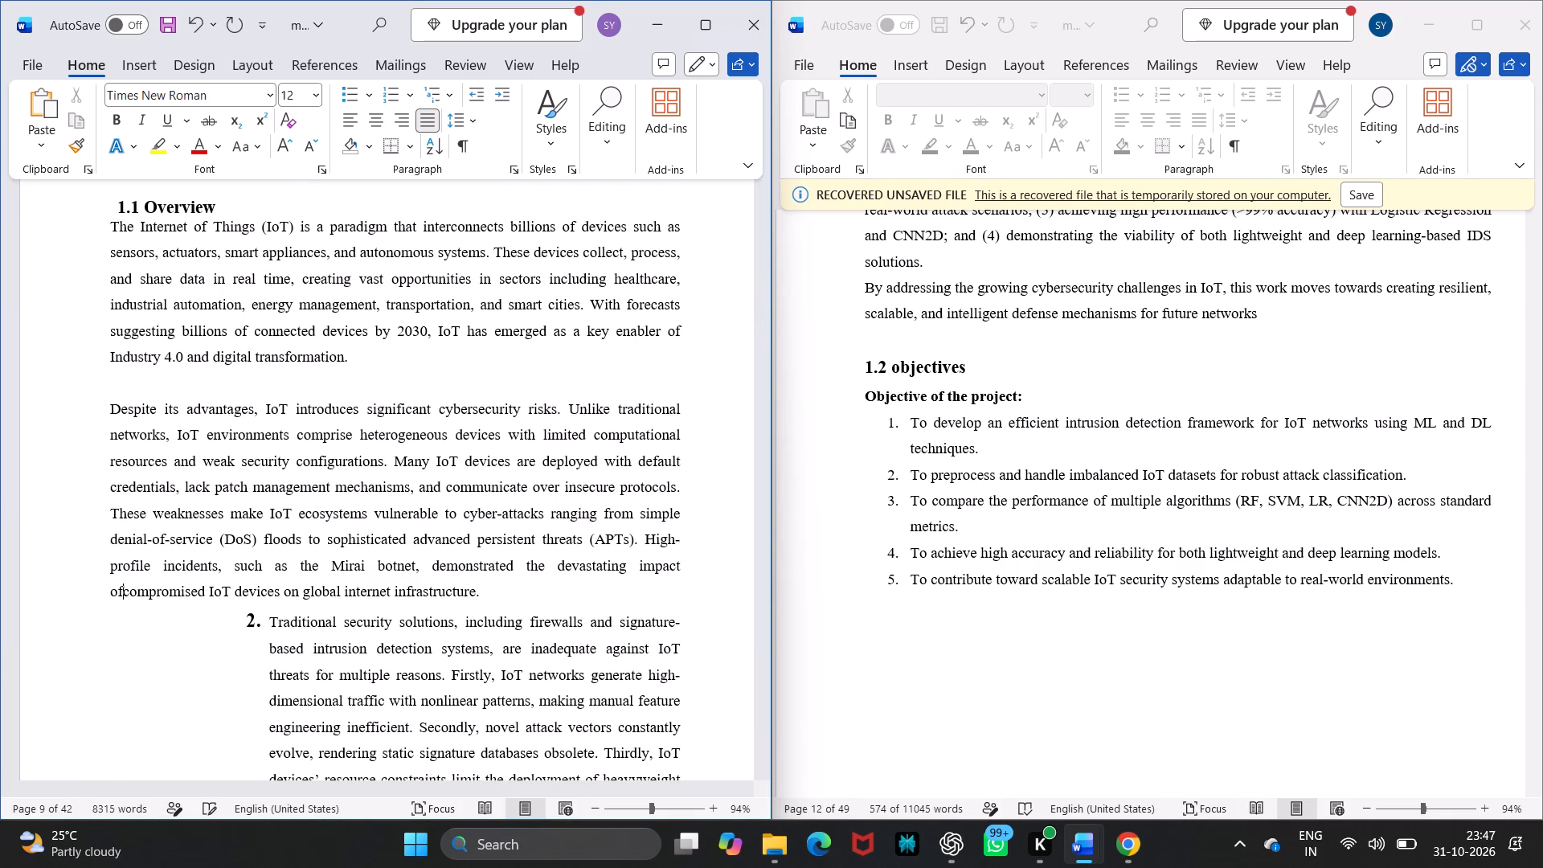
key(ctrl+z)
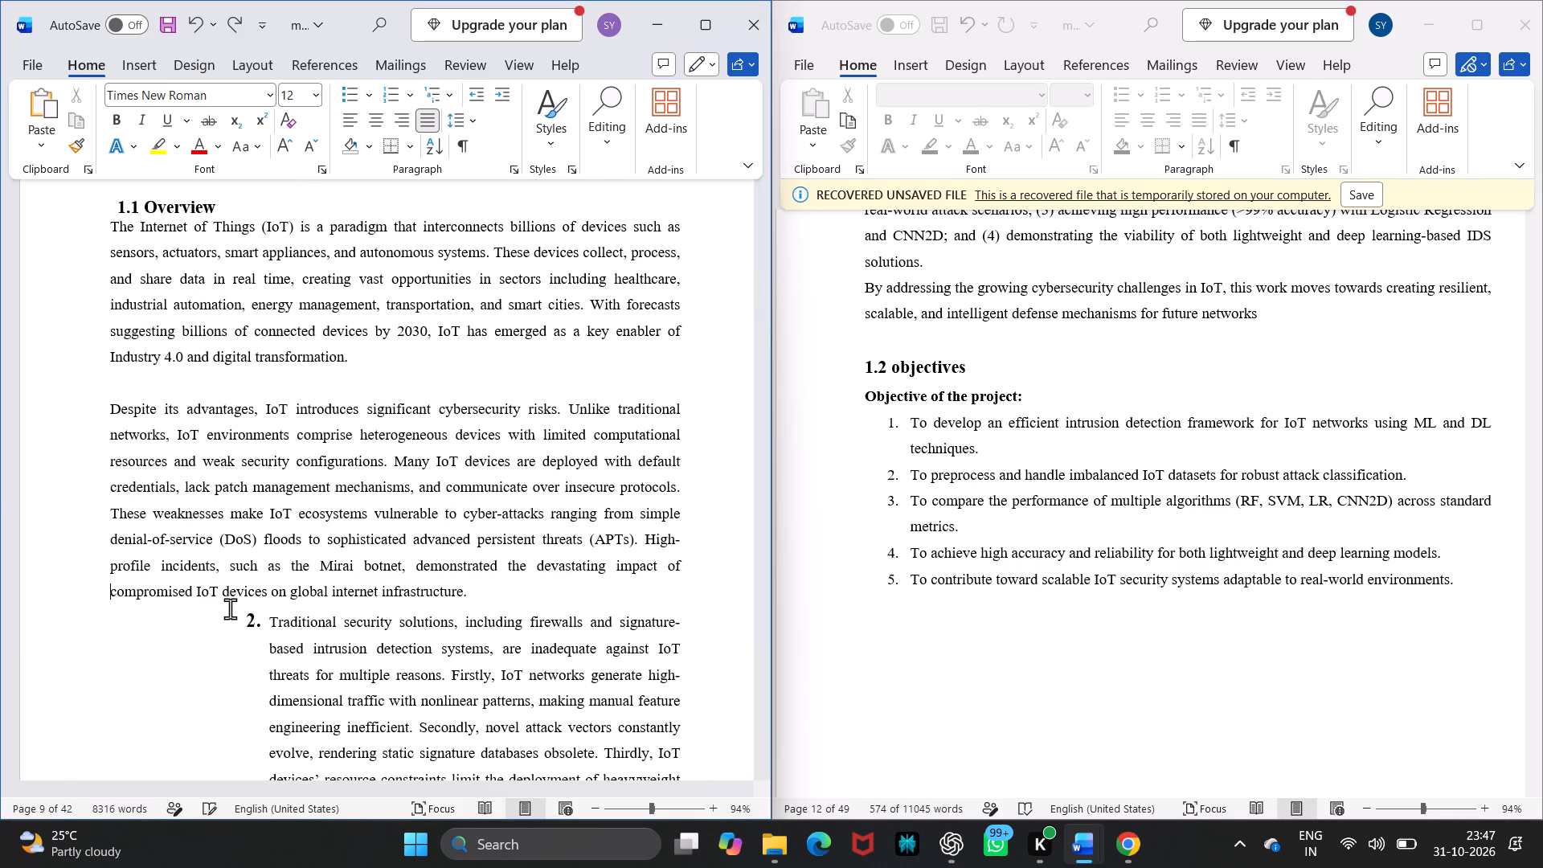
key(Down)
key(BackSpace)
key(BackSpace)
Remove the list number and indent from the paragraph beginning "Machine learning (ML) and deep learning (DL) techniques".
key(Down)
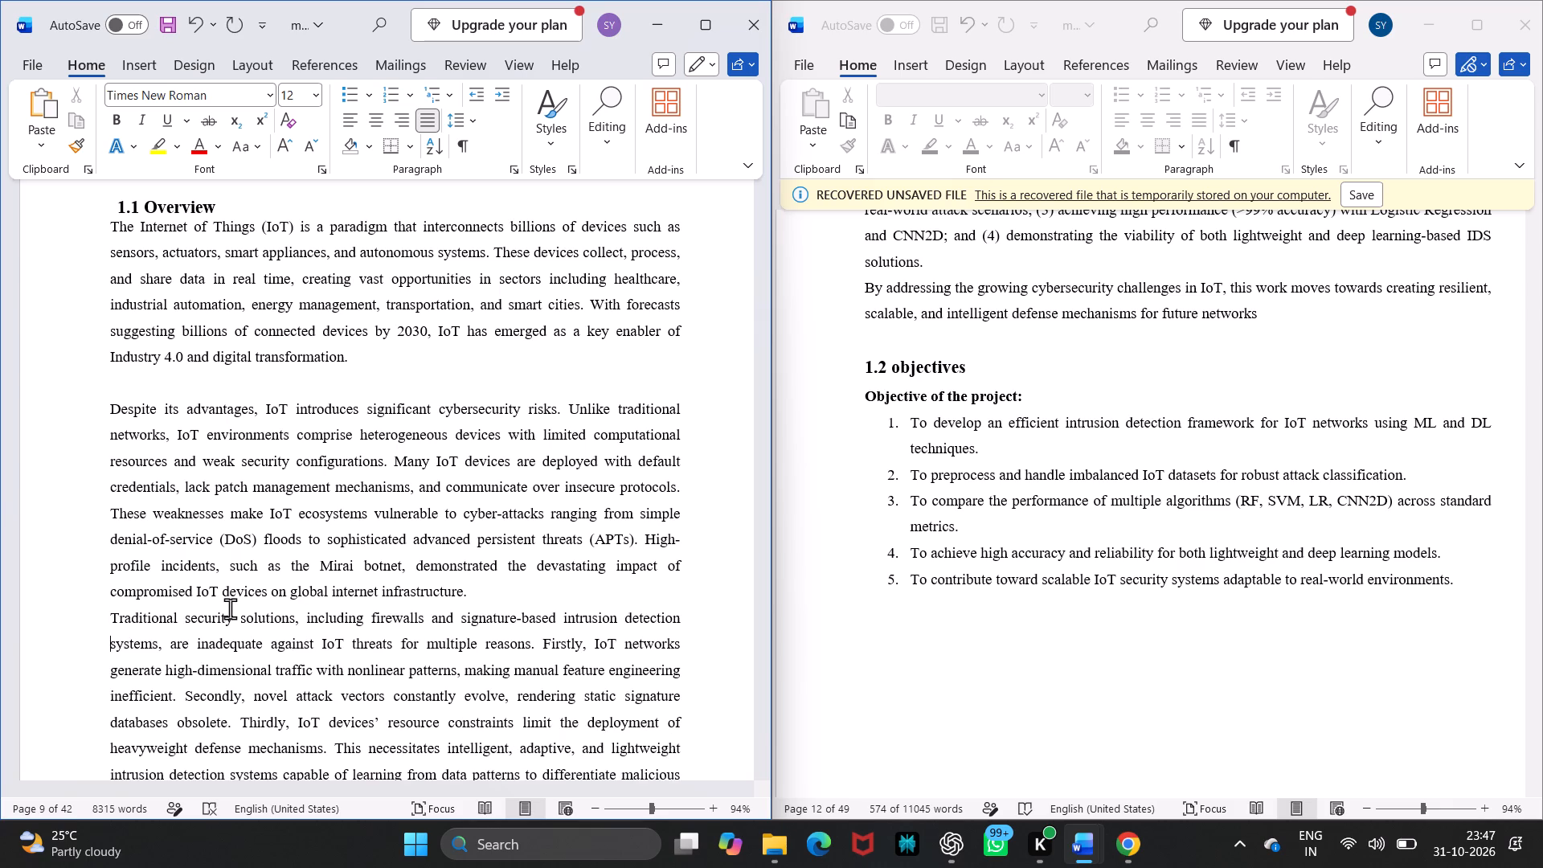
key(Down)
scroll(230, 608, down, 3)
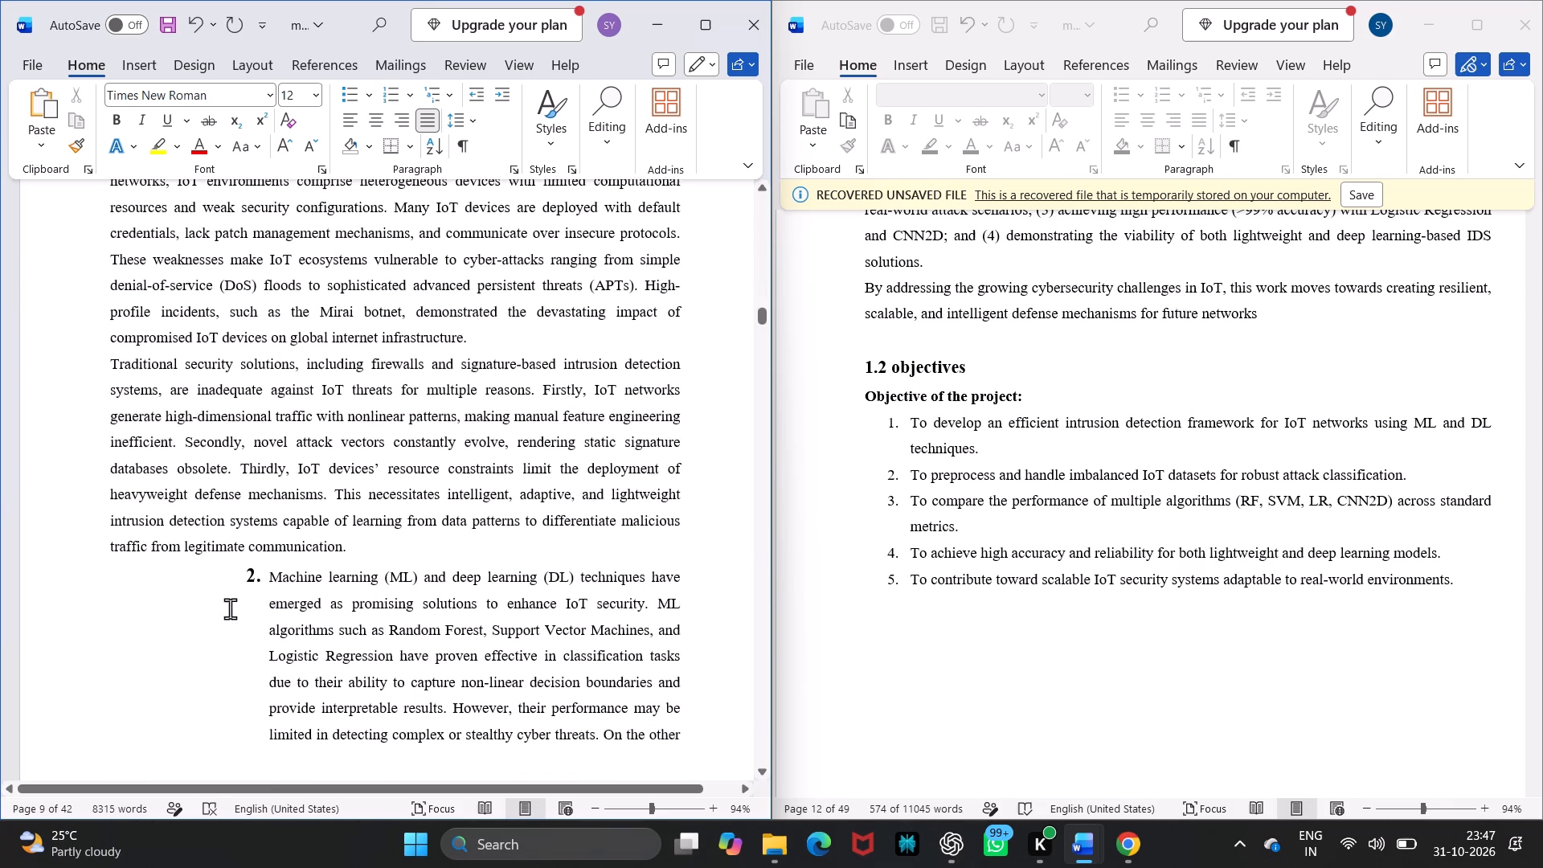
scroll(230, 608, down, 1)
key(Down)
key(Down)
key(Down)
key(Down)
key(Down)
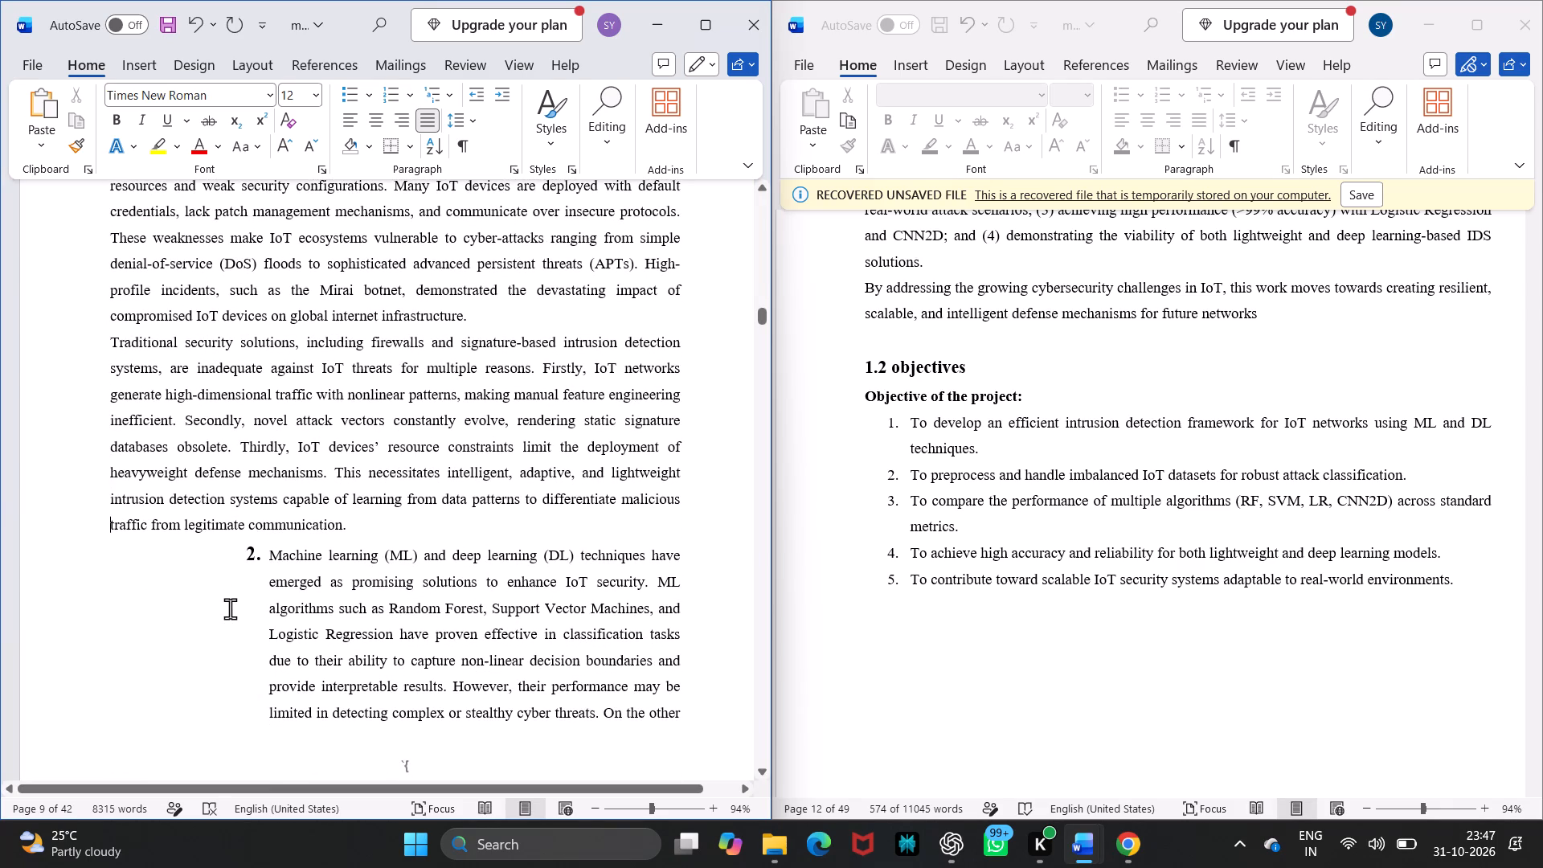
key(Down)
key(BackSpace)
key(BackSpace)
Remove the list number and indent from the paragraph beginning "This work leverages both ML and DL algorithms".
scroll(230, 608, down, 2)
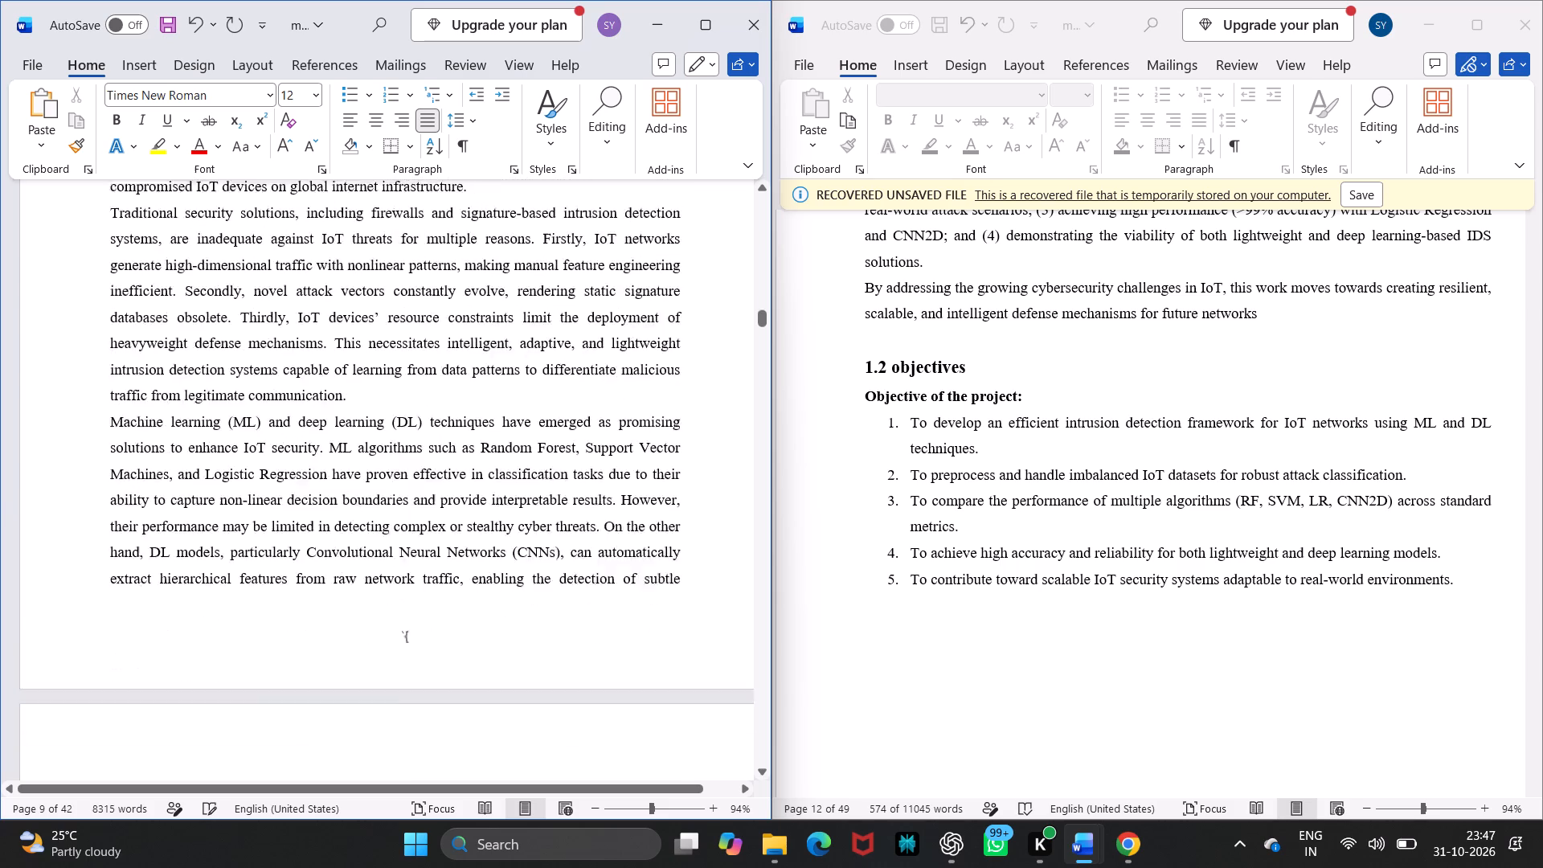
scroll(230, 608, down, 2)
key(Down)
key(Down)
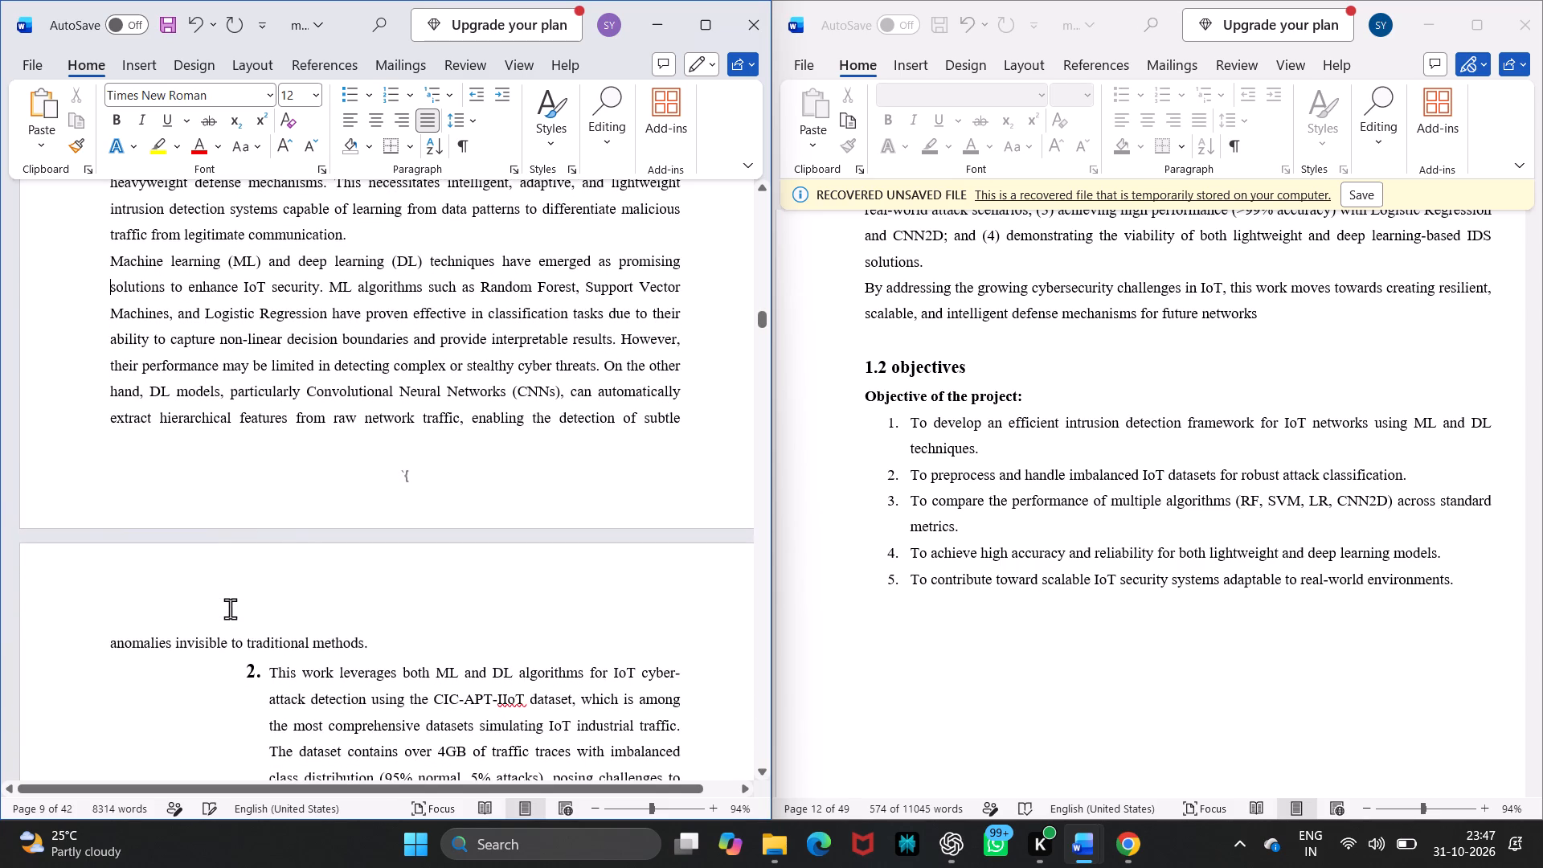
key(Down)
key(Down)
key(Down)
key(Down)
key(Down)
key(Down)
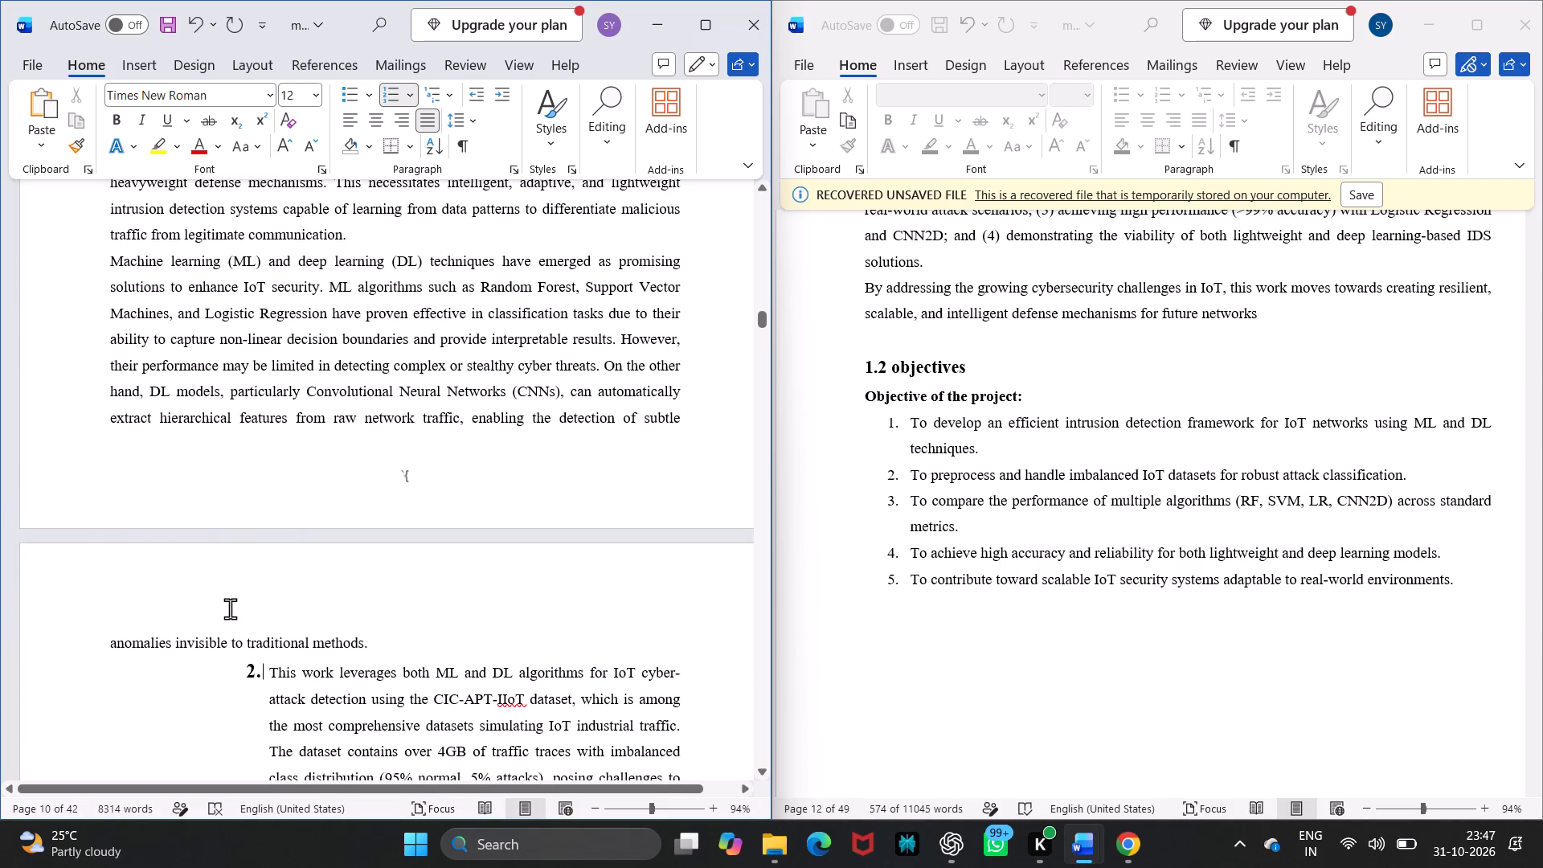
key(BackSpace)
key(BackSpace)
Remove the list number and indent from the blank line above the "We experimented with Random Forest" paragraph, keeping the line blank.
scroll(230, 608, down, 2)
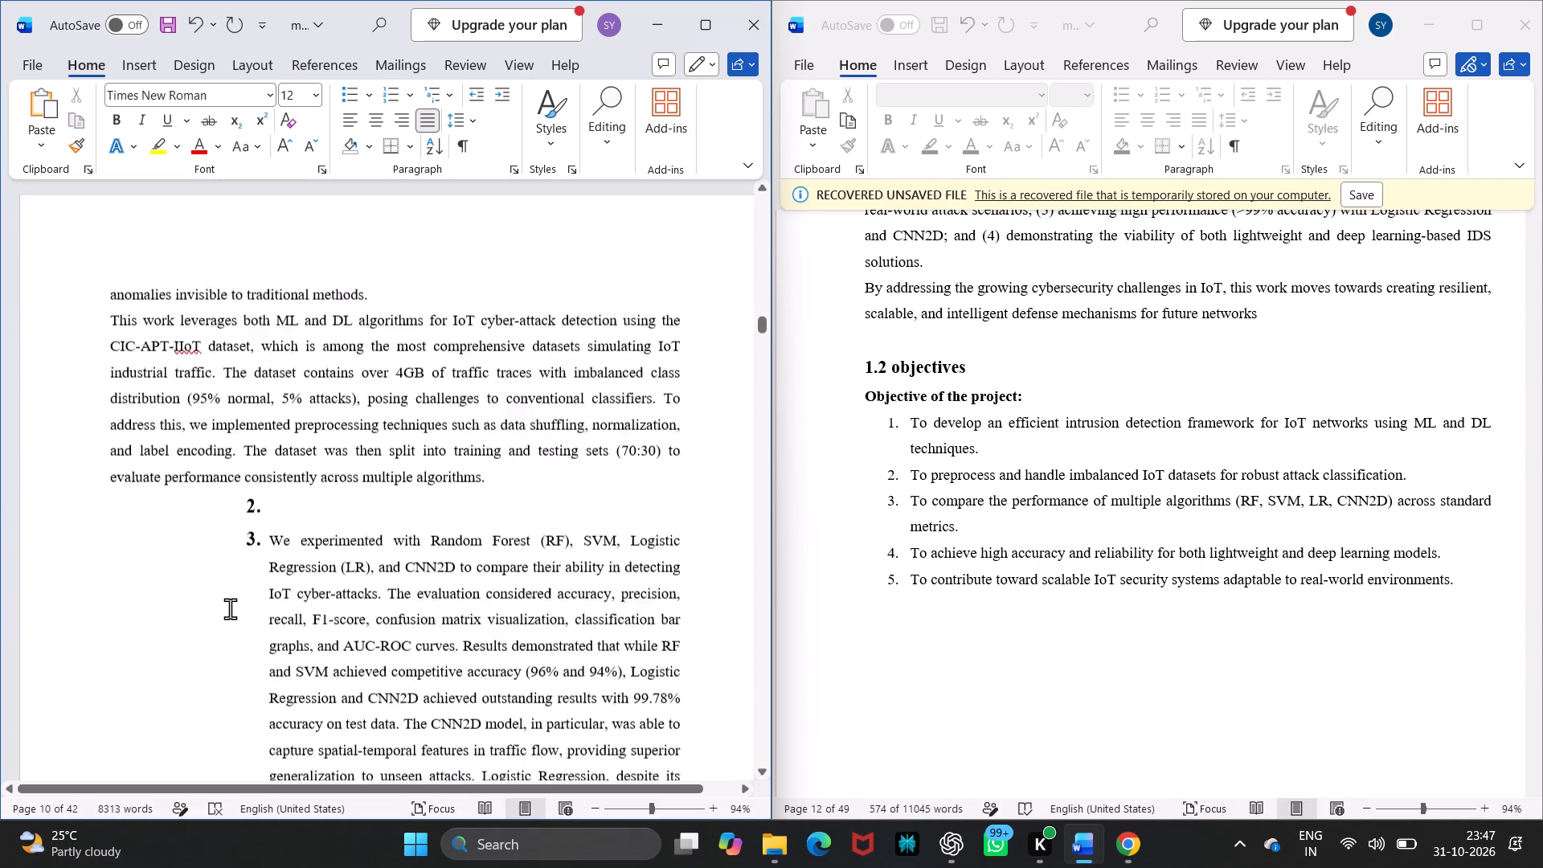
scroll(230, 608, down, 1)
key(Down)
key(Down)
key(Down)
key(Down)
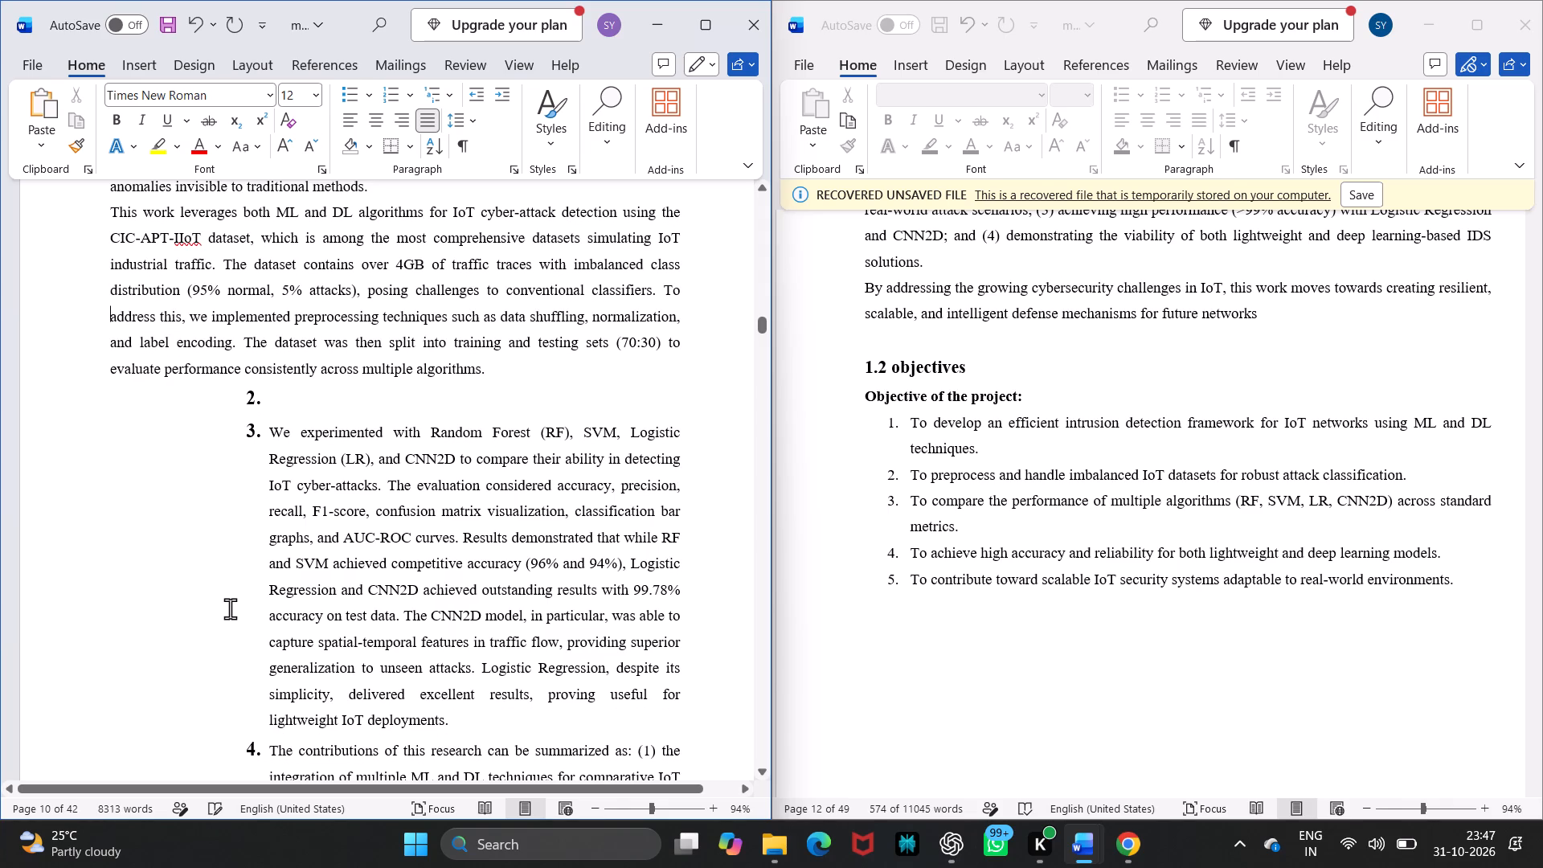
key(Down)
key(Down)
key(Down)
key(BackSpace)
key(BackSpace)
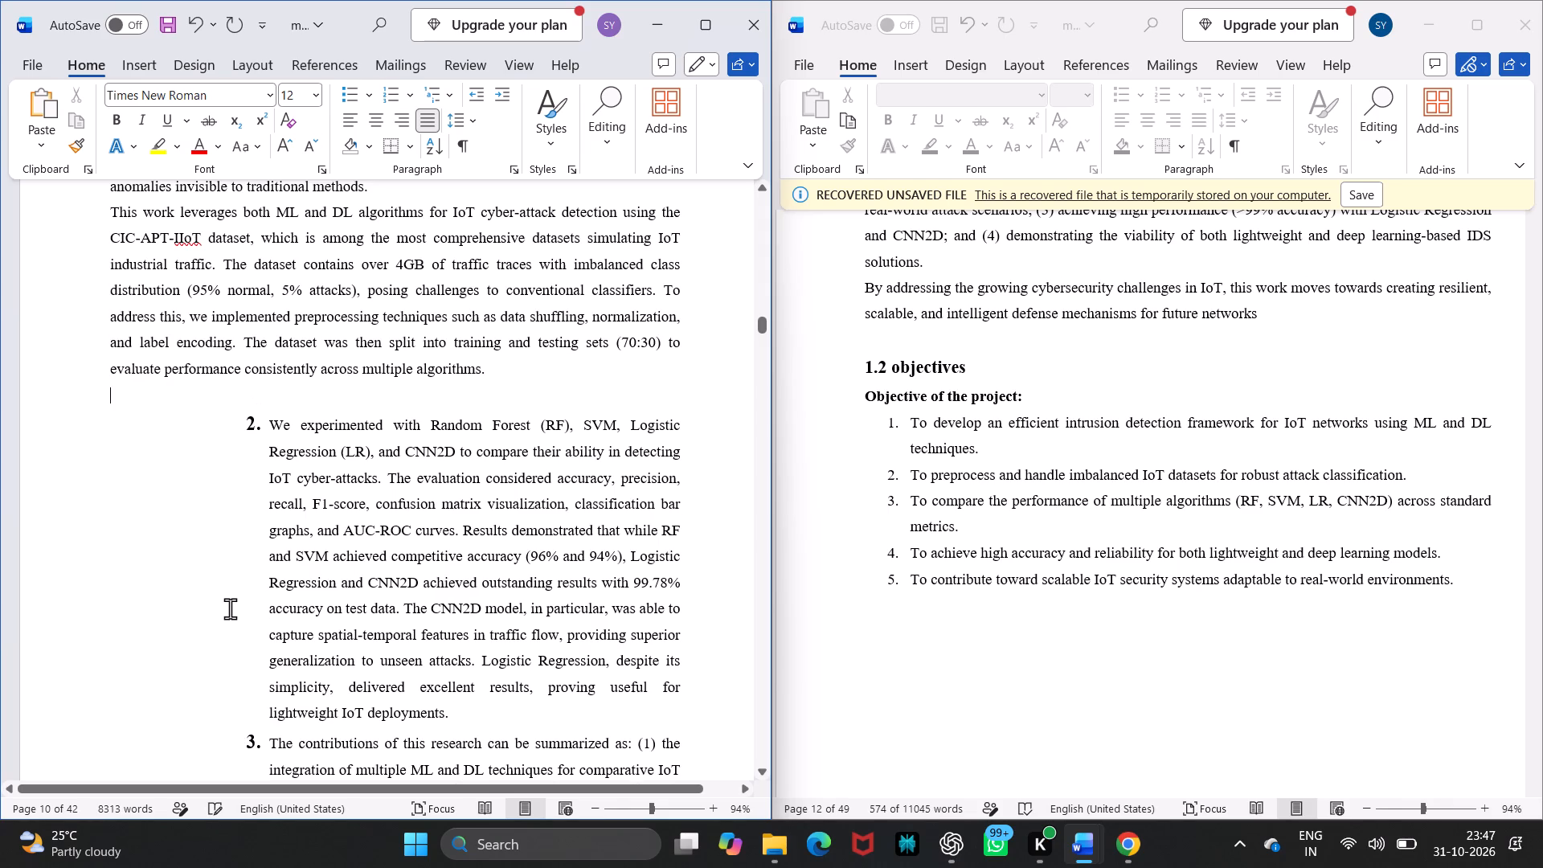
key(BackSpace)
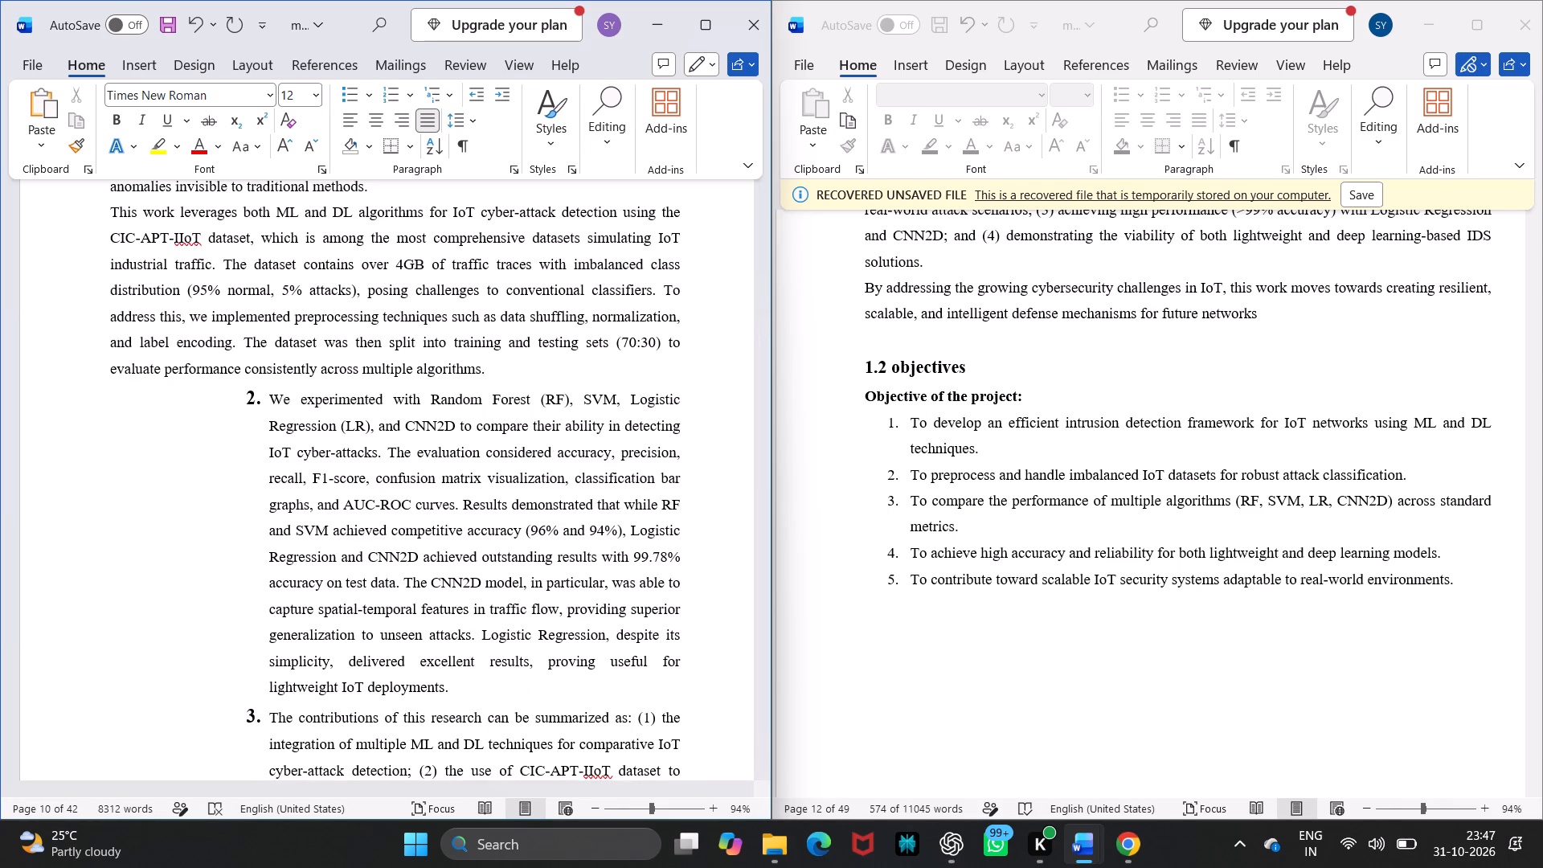
key(Return)
Remove the list number and indent from the paragraph beginning "We experimented with Random Forest (RF)".
key(Down)
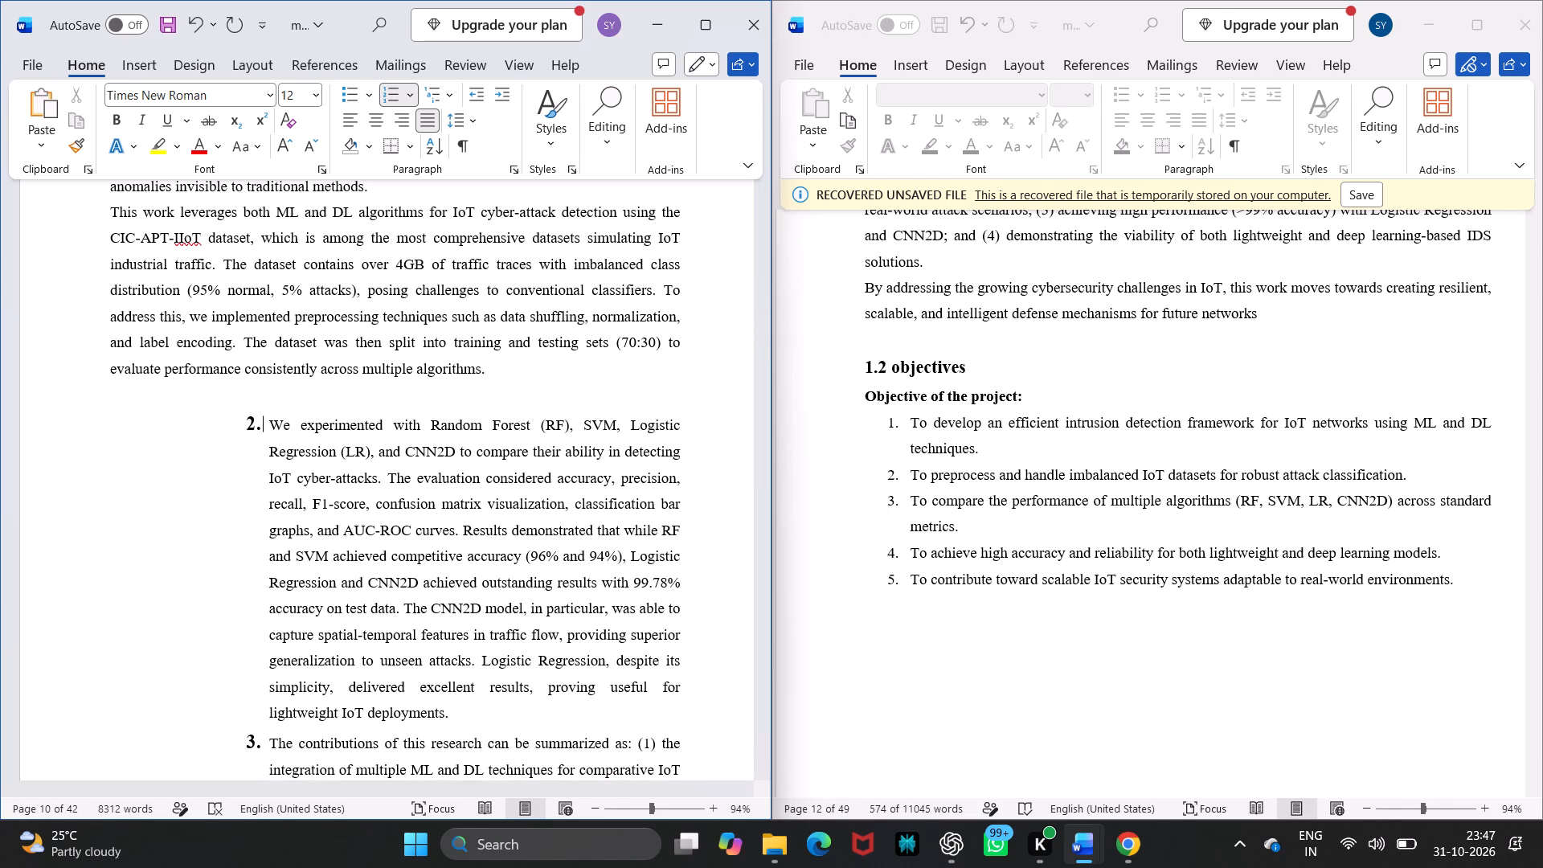
key(BackSpace)
key(BackSpace)
Remove the list number and indent from the paragraph beginning "The contributions of this research can be summarized as".
scroll(230, 608, down, 1)
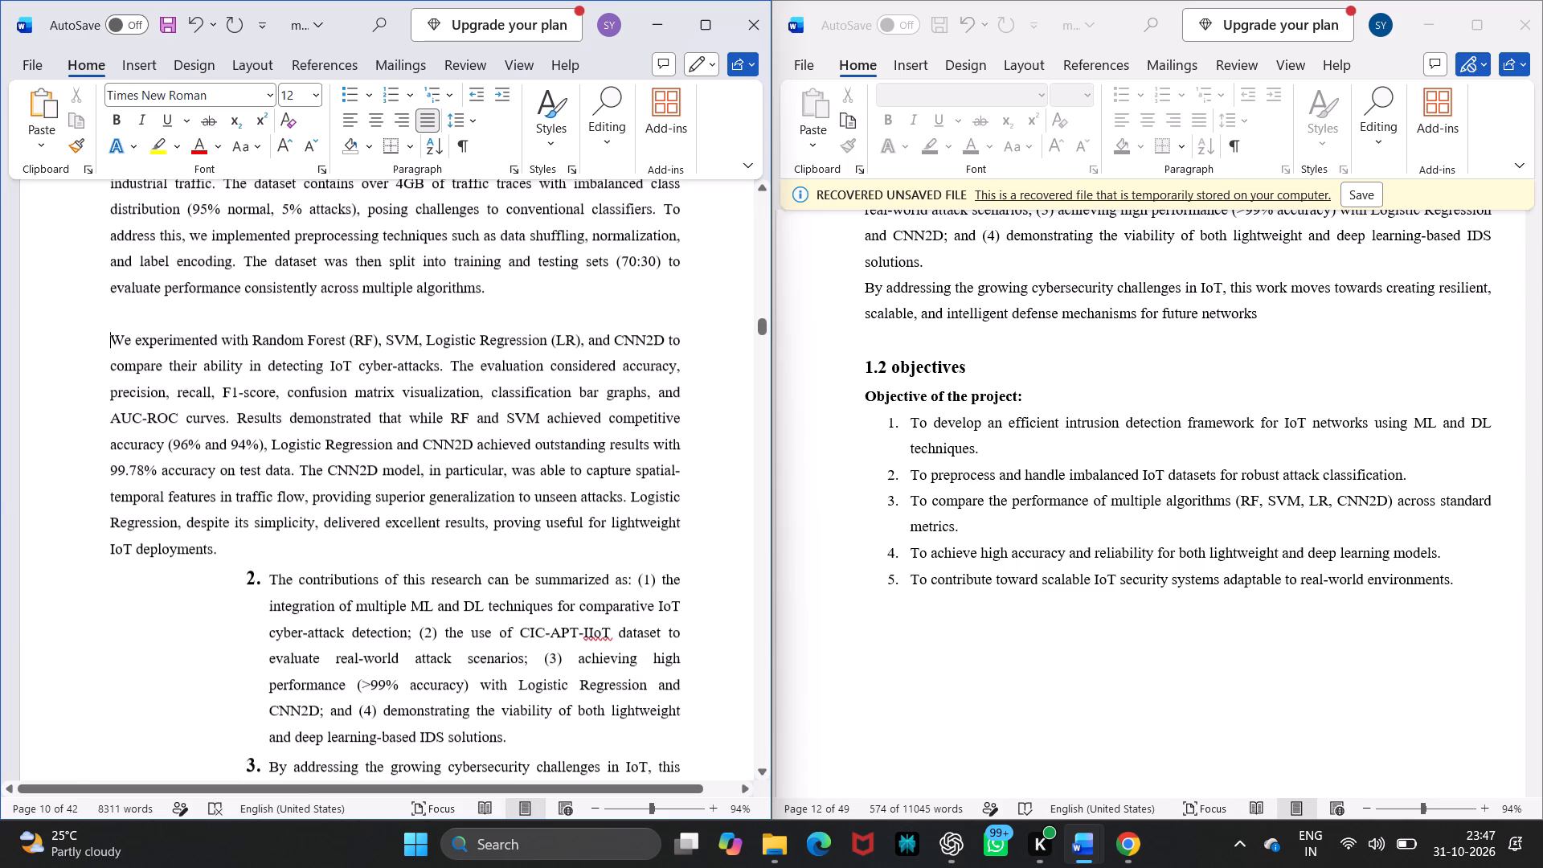
key(Down)
key(Down)
key(Down)
key(Down)
key(Down)
key(Down)
key(Down)
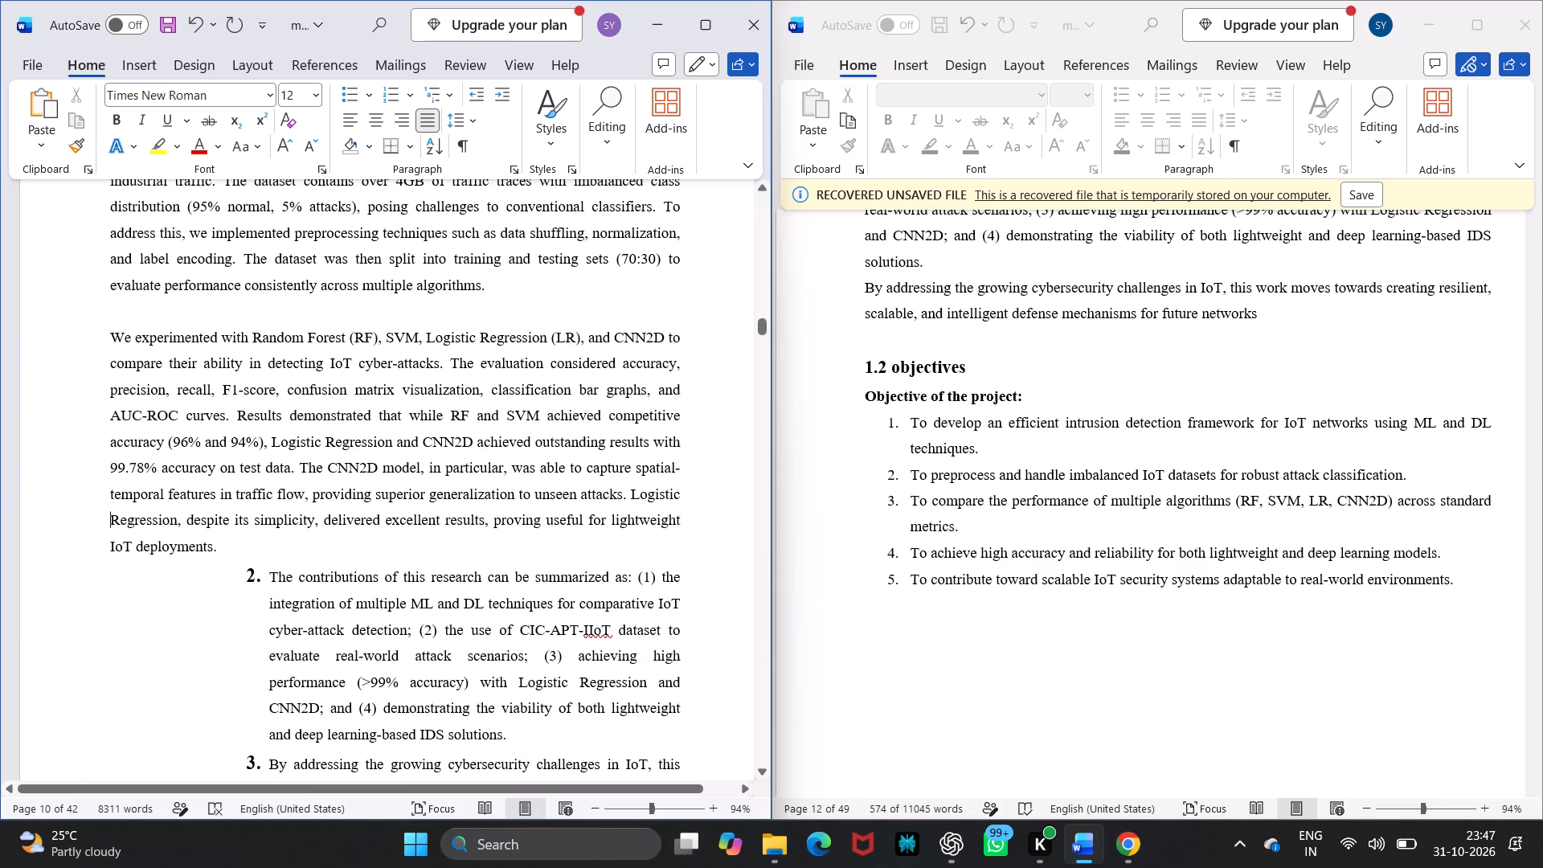
key(Down)
key(Down)
key(BackSpace)
key(BackSpace)
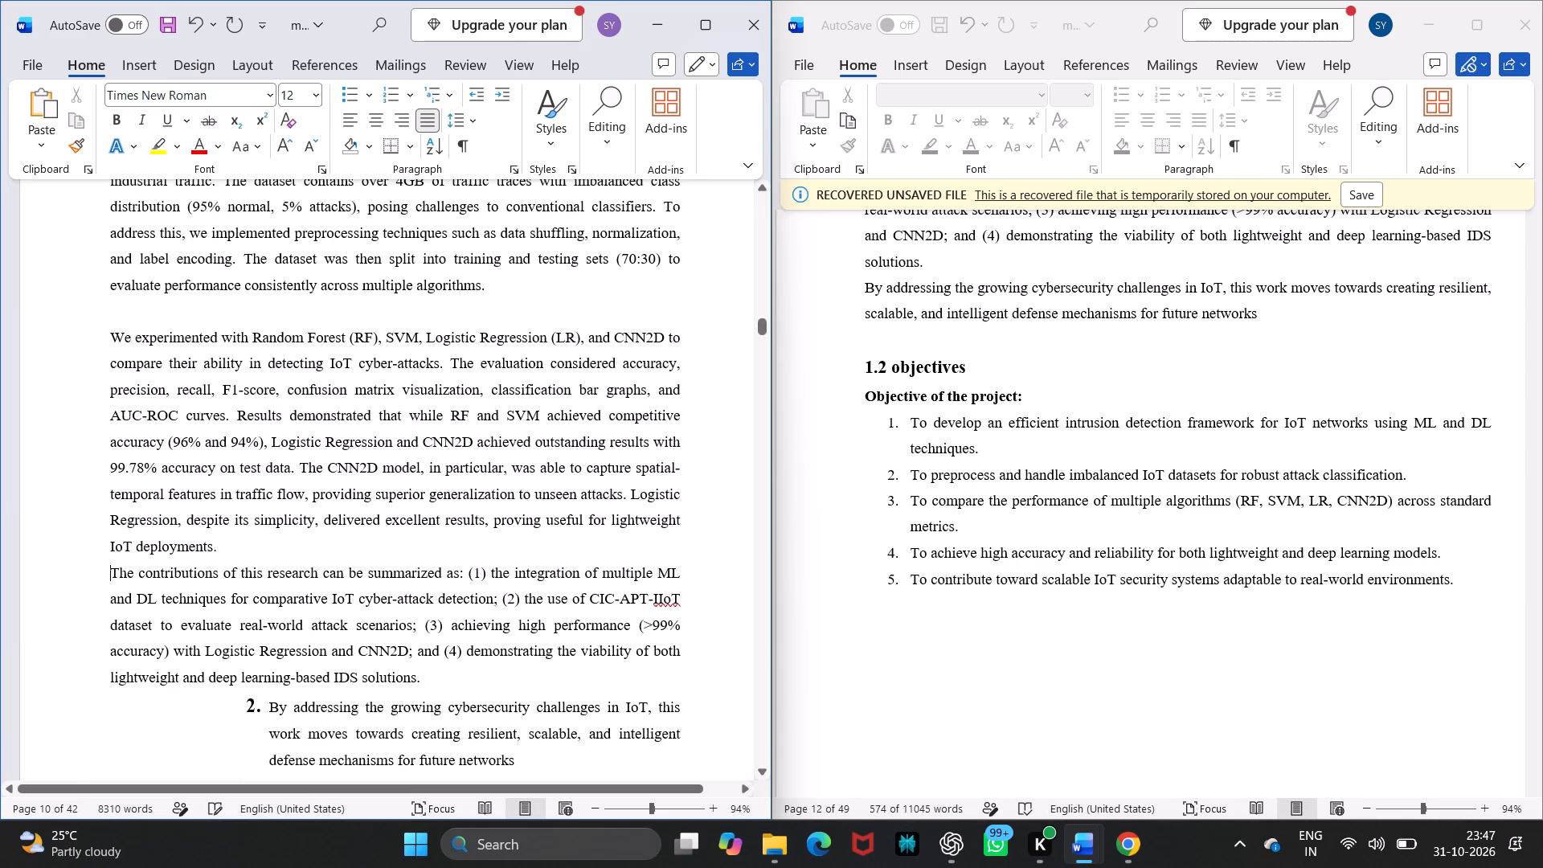
Remove the list number and indent from the paragraph beginning "By addressing the growing cybersecurity challenges in IoT", just above heading 1.2.
scroll(230, 608, down, 2)
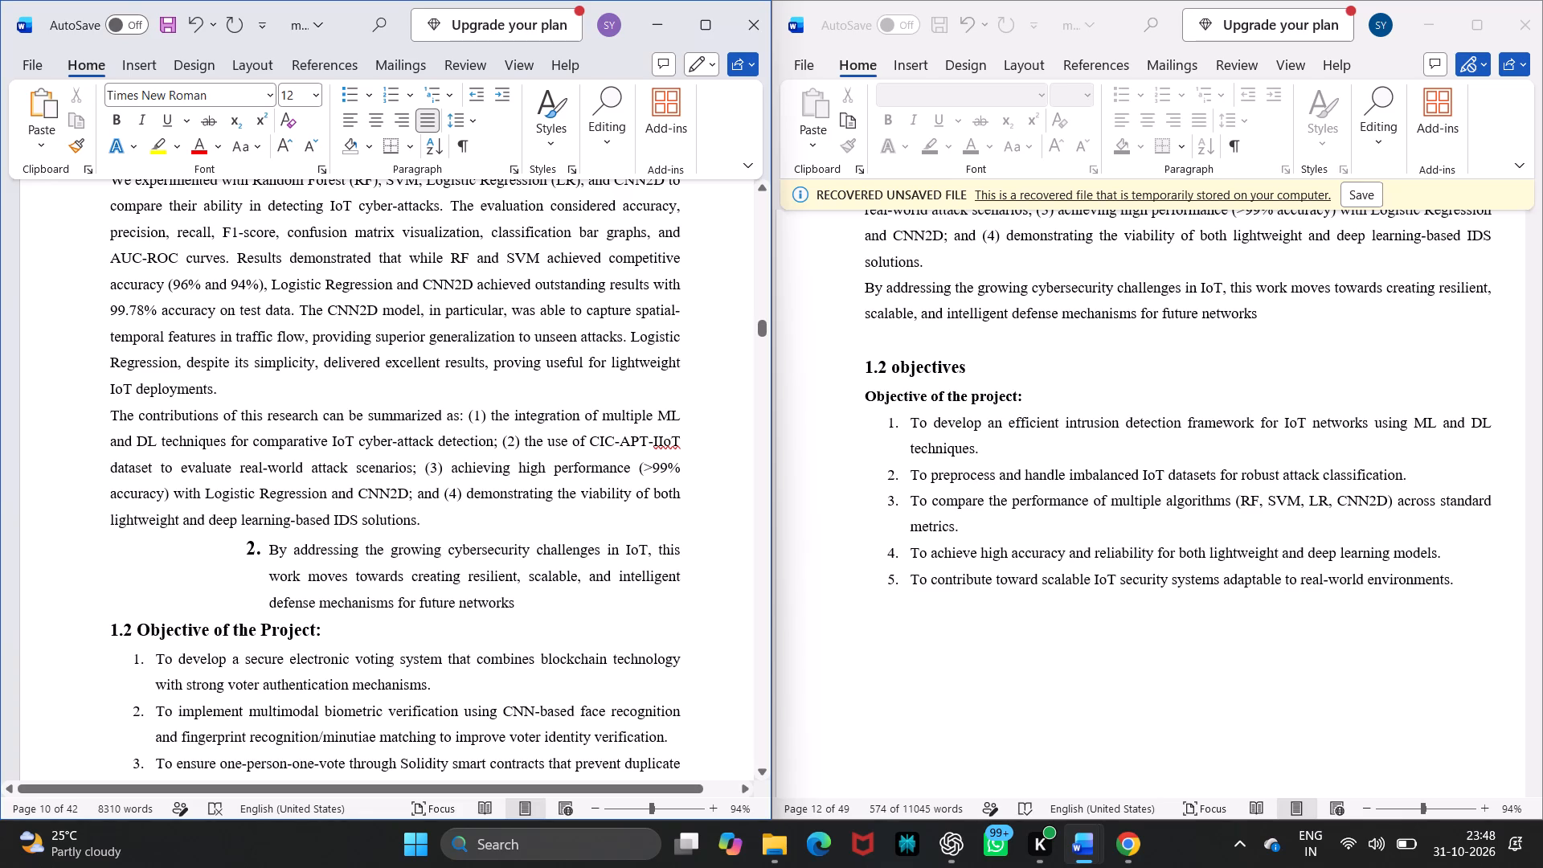
key(Down)
key(Down)
key(Down)
key(Down)
key(Down)
key(BackSpace)
key(BackSpace)
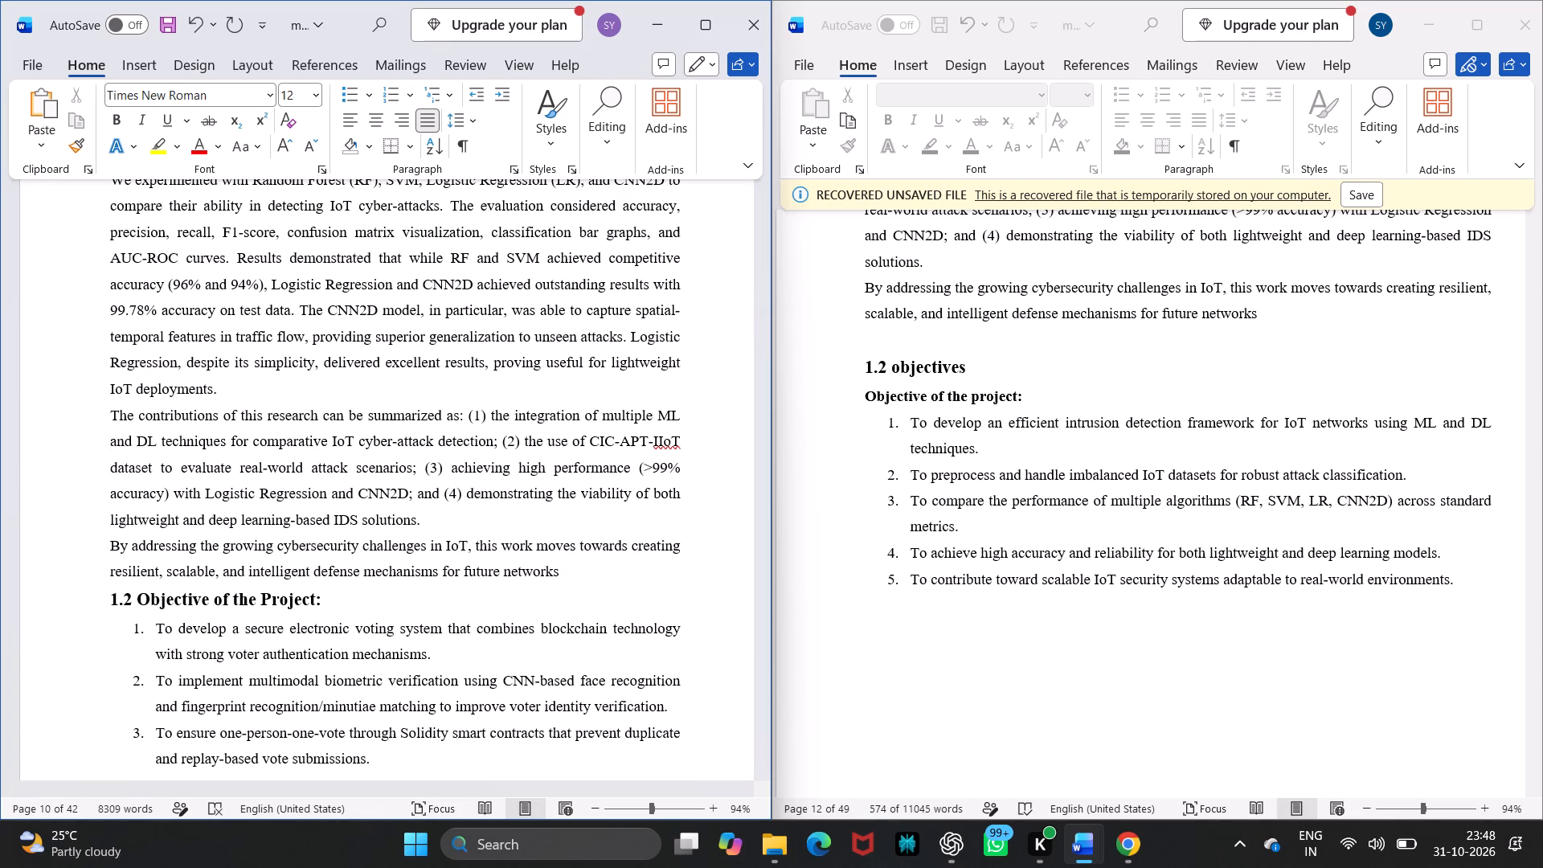
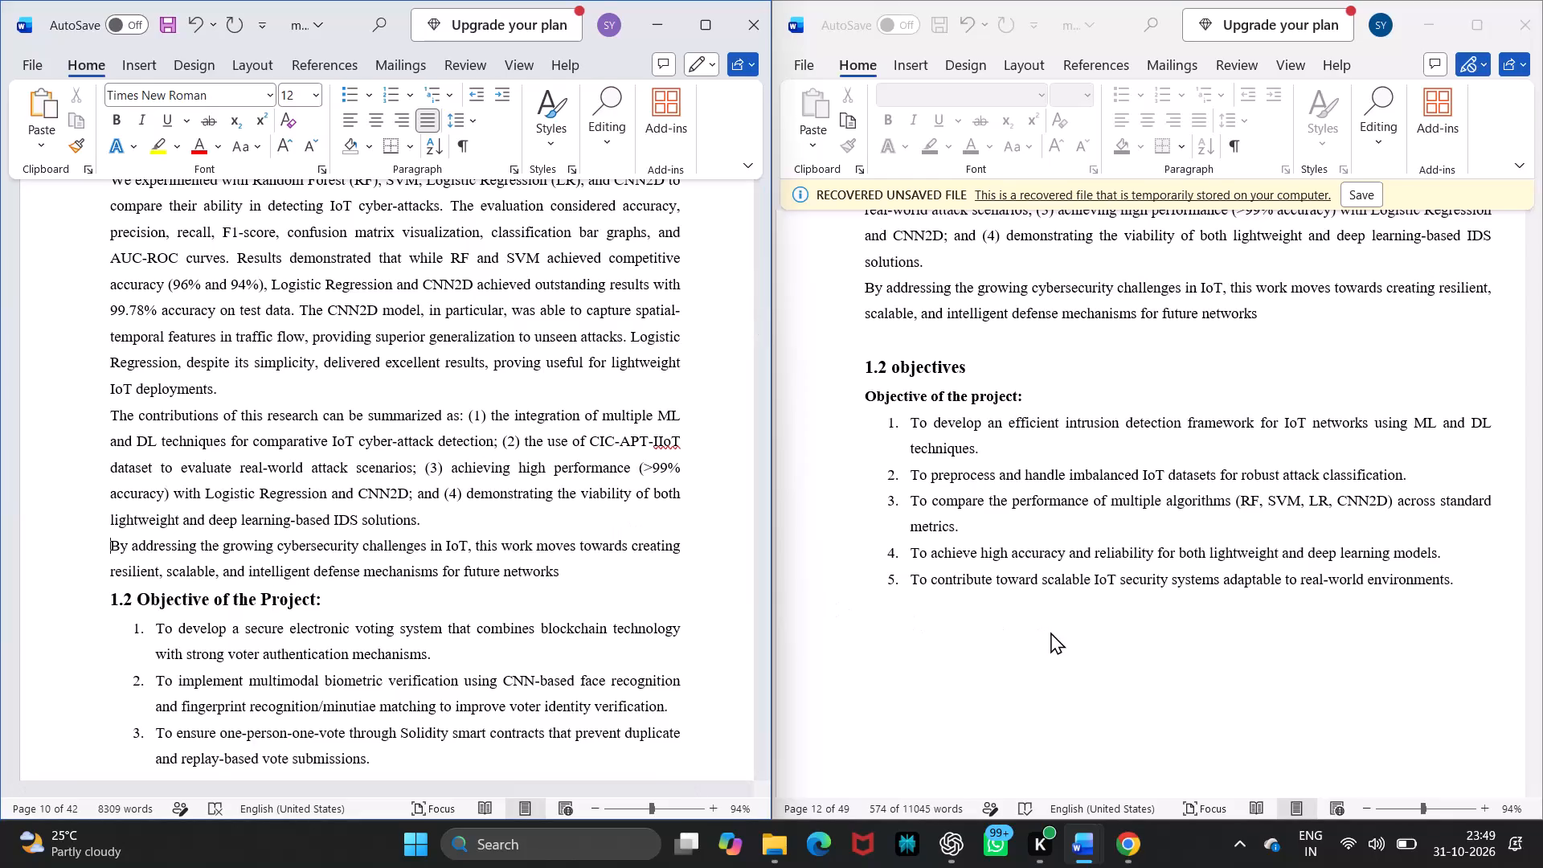
Replace the five voting objectives under 1.2 Objective of the Project with the five IoT objectives copied from mjrprj.docx.
click(1461, 592)
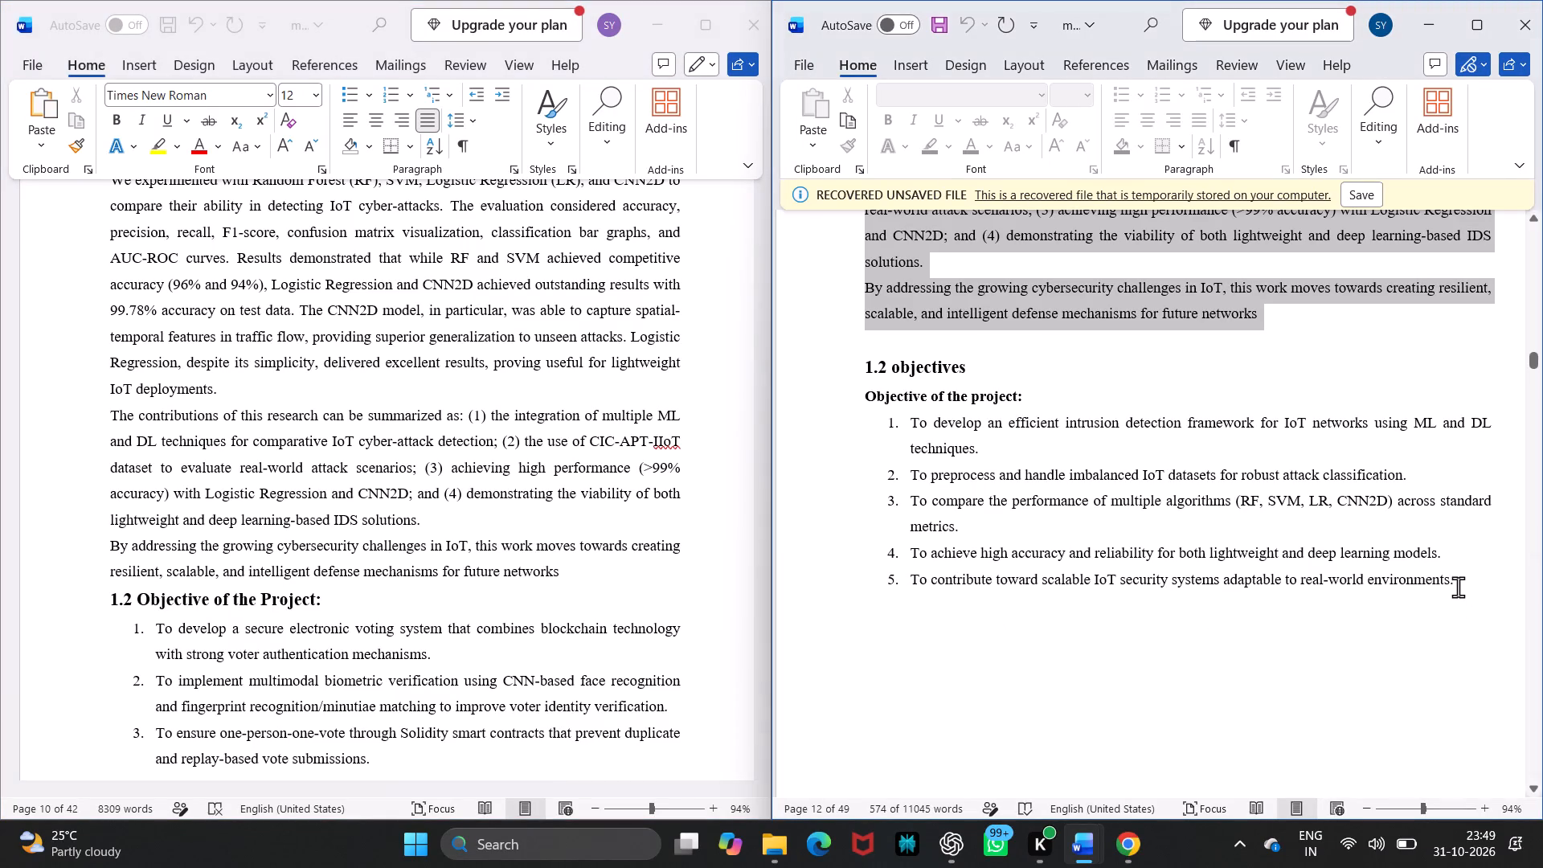
drag(1455, 583, 896, 426)
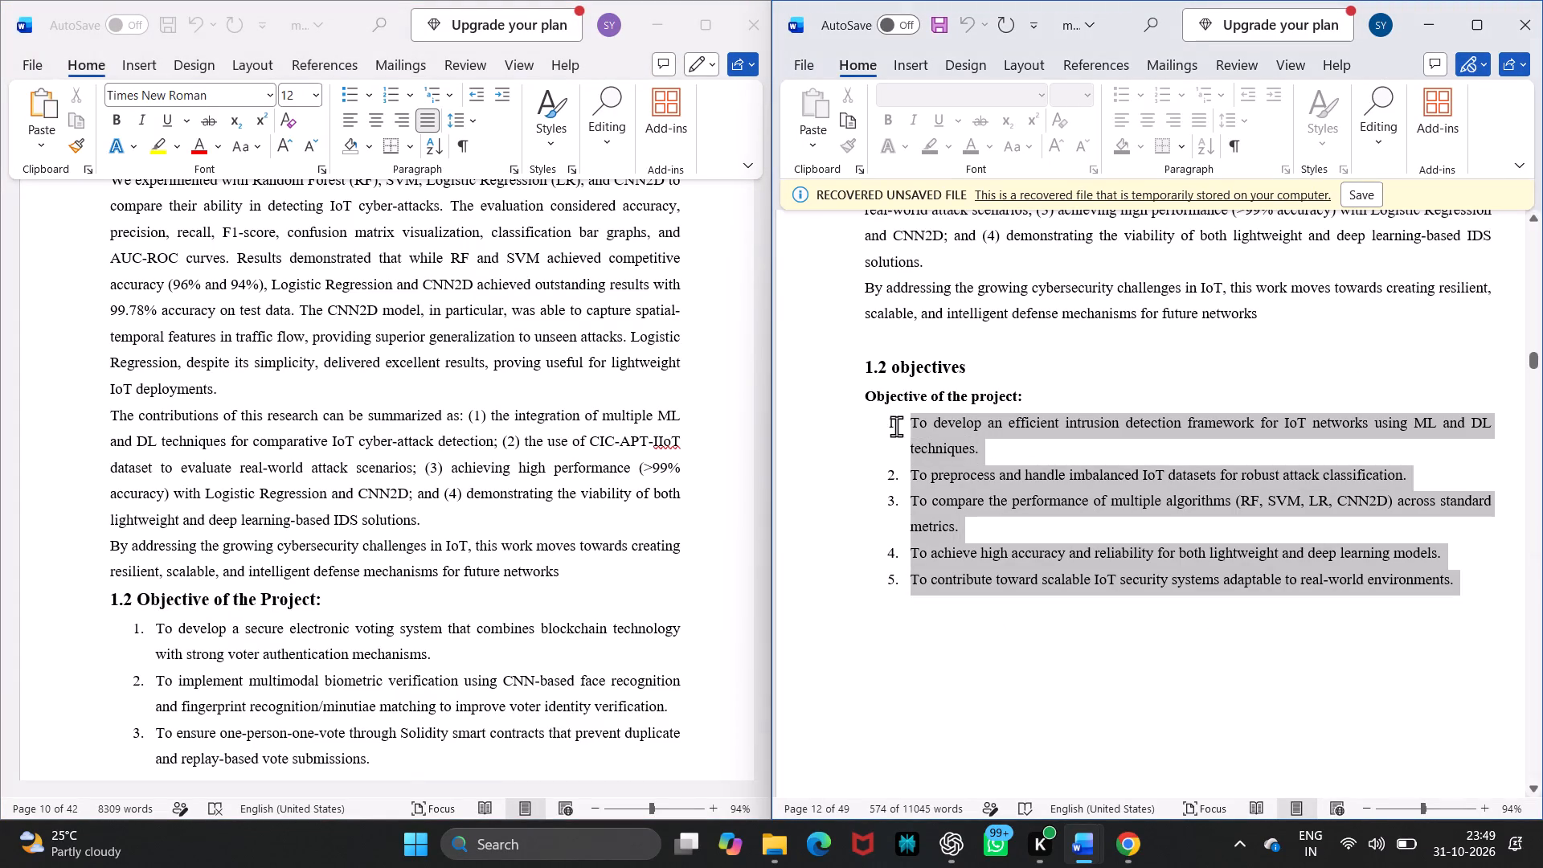
drag(896, 426, 894, 425)
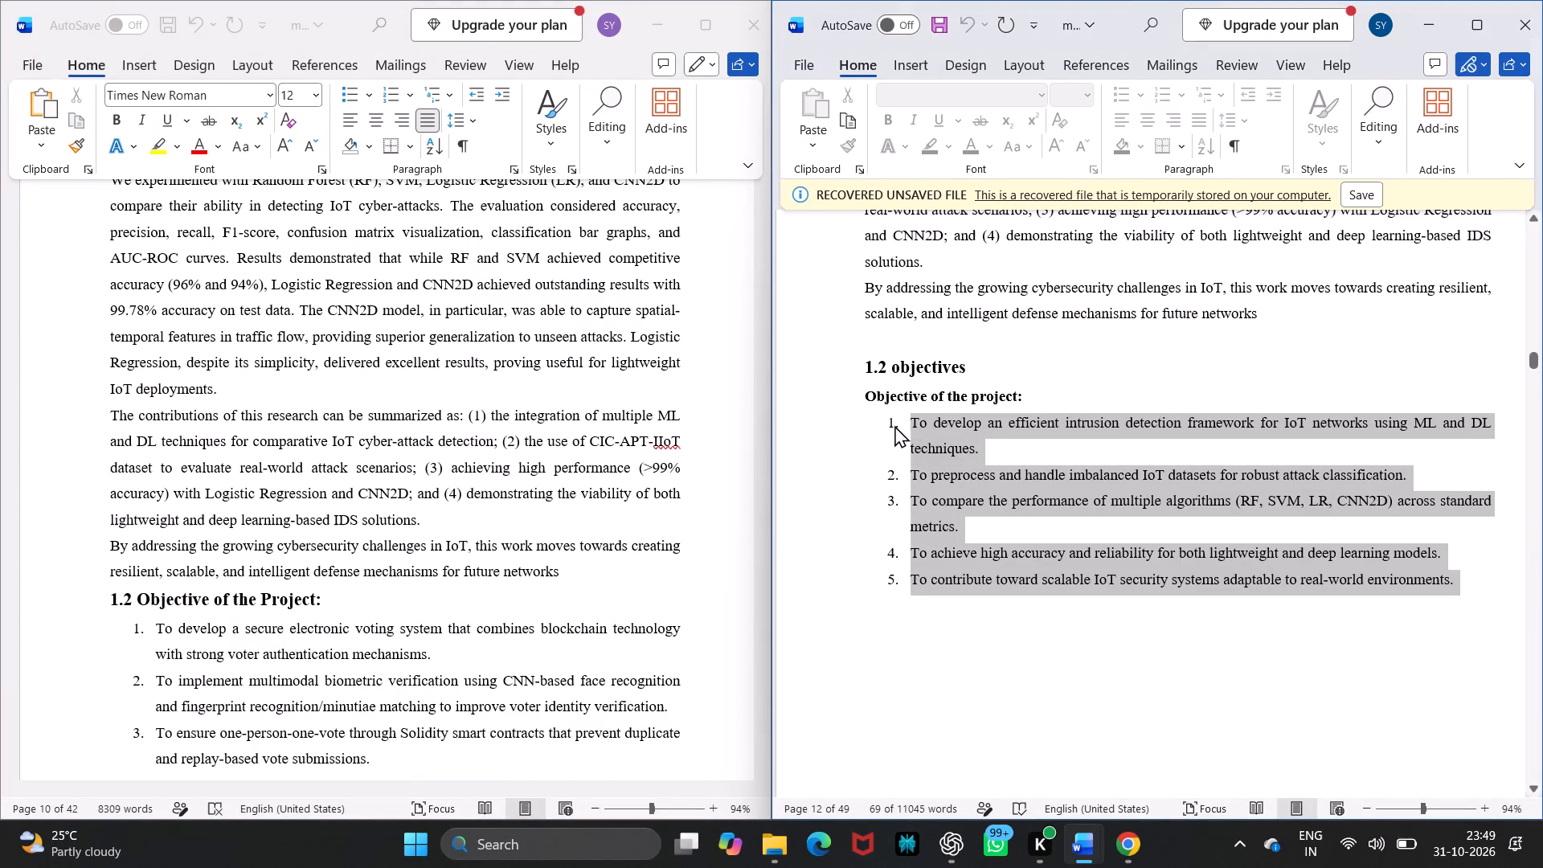
key(ctrl+c)
scroll(399, 653, down, 2)
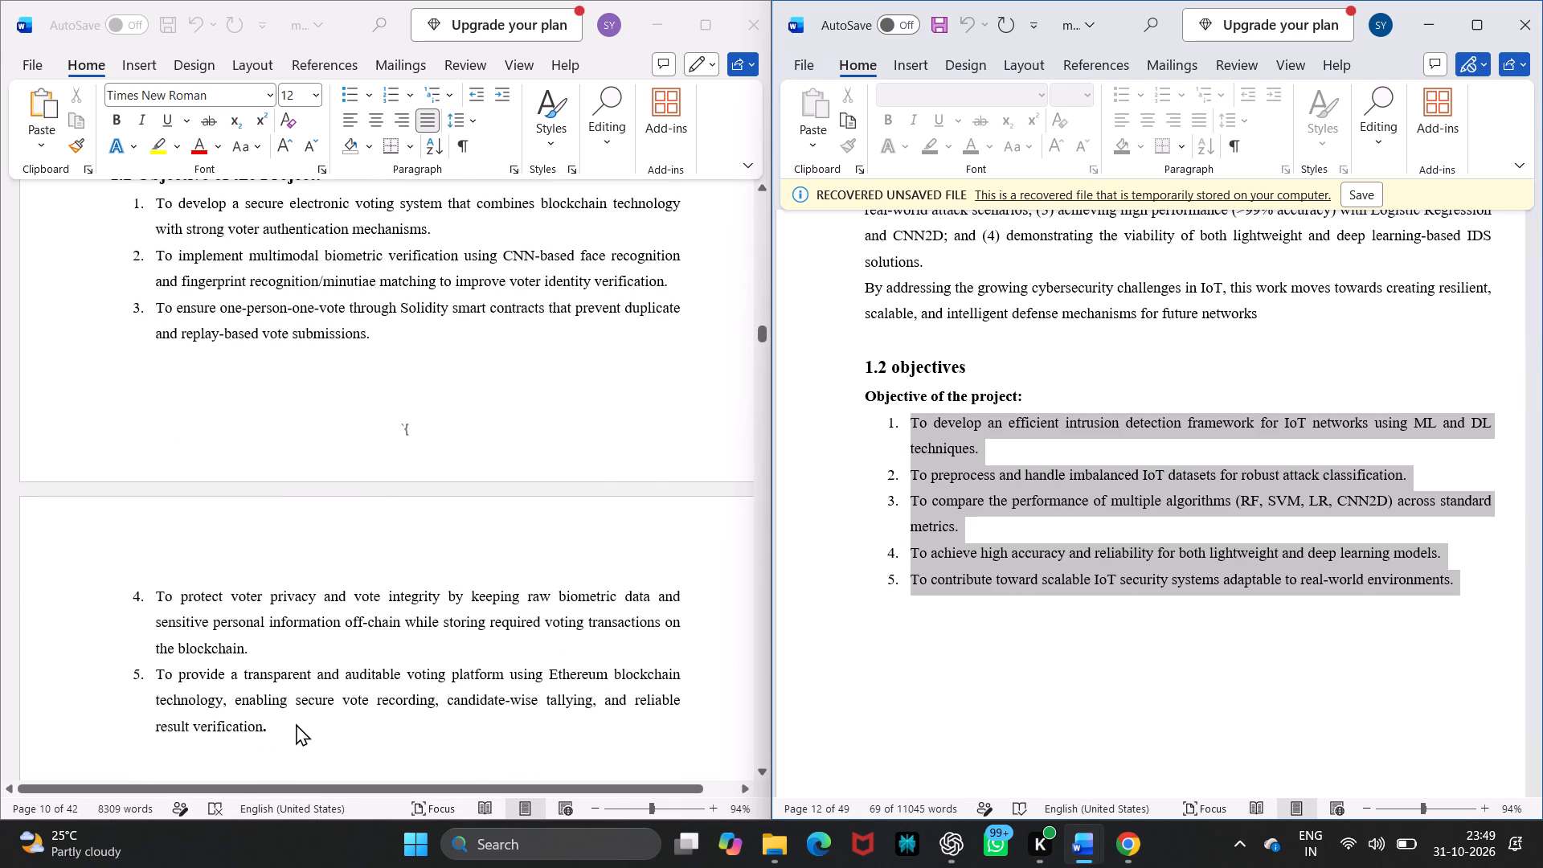
click(270, 727)
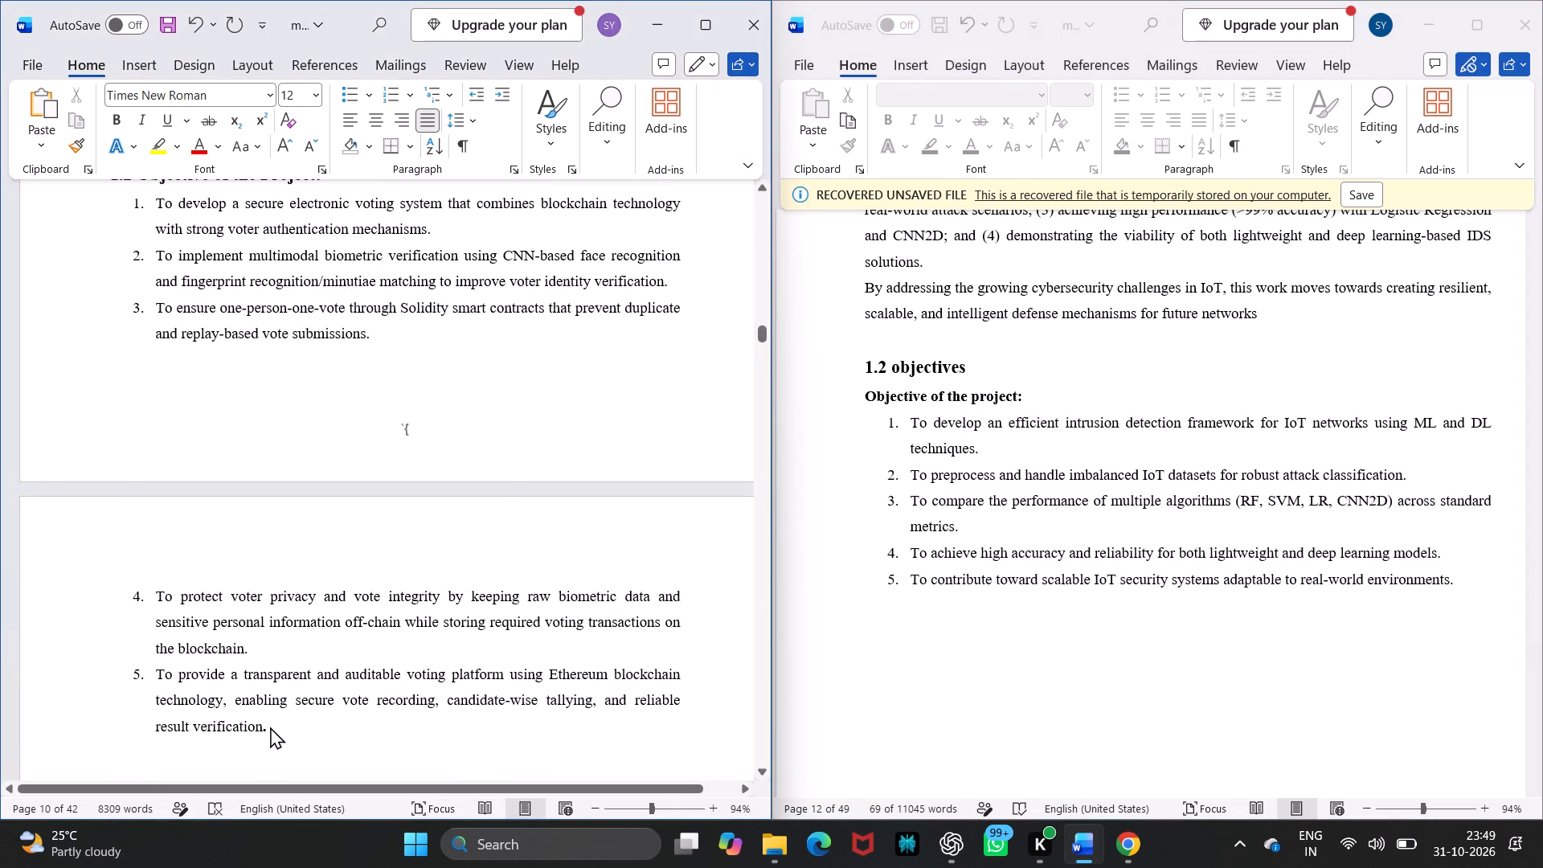
drag(267, 725, 192, 473)
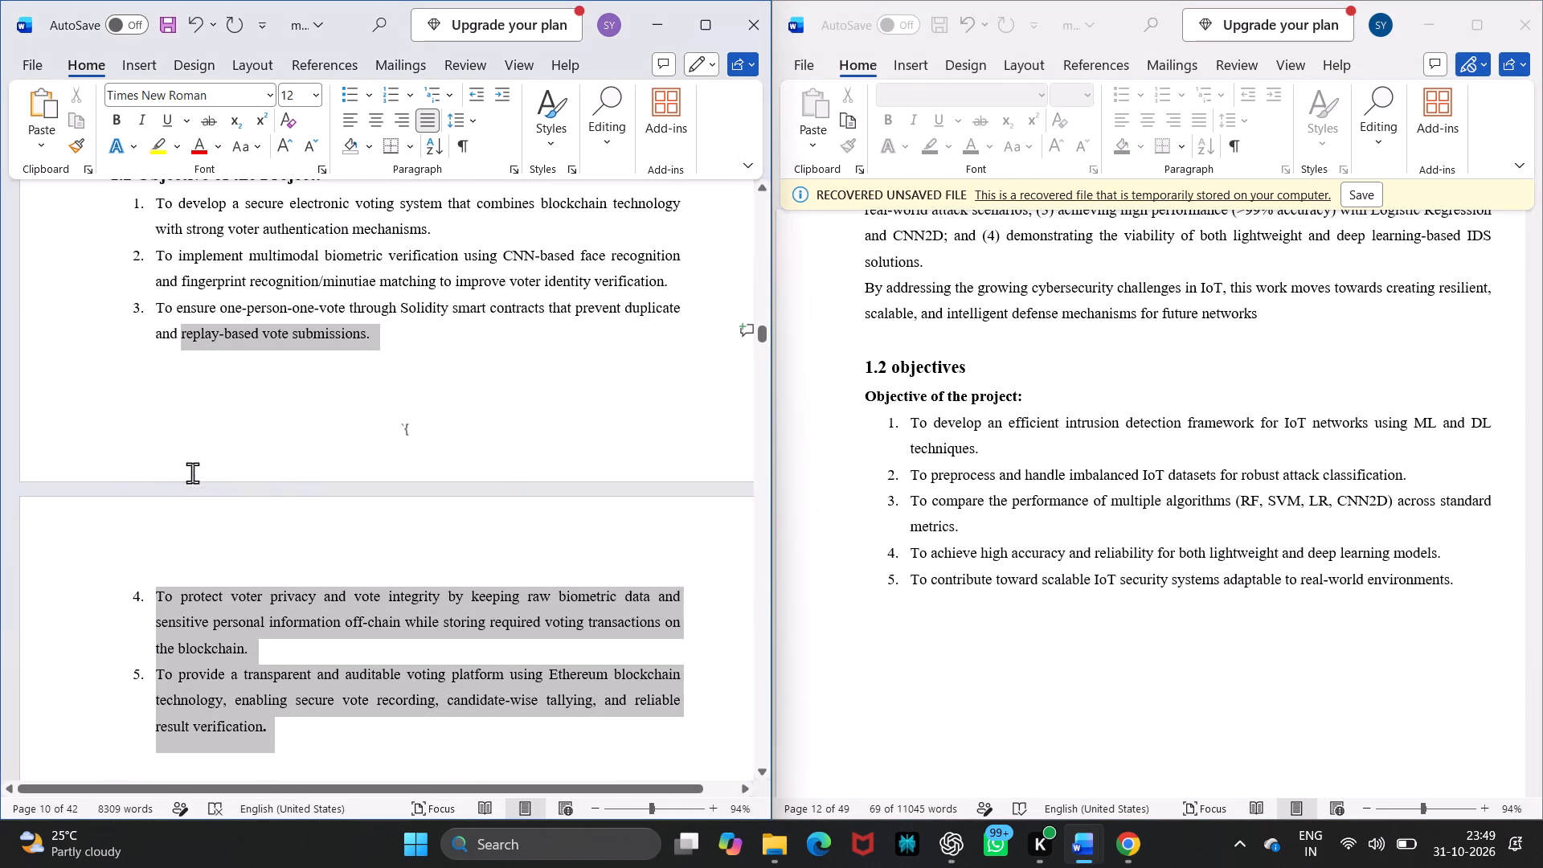
drag(192, 473, 158, 188)
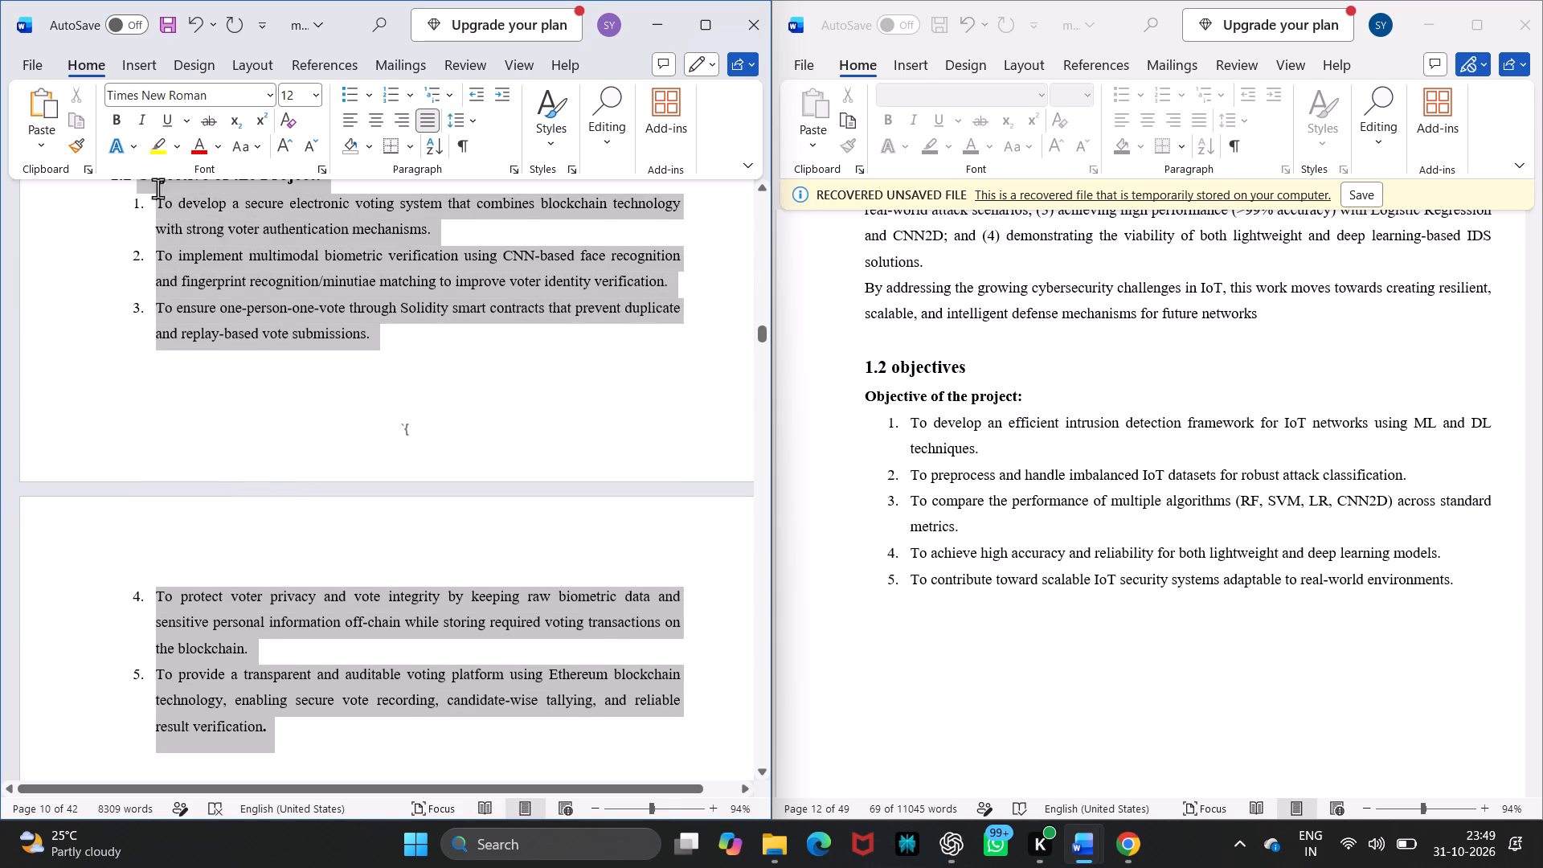
drag(158, 188, 153, 316)
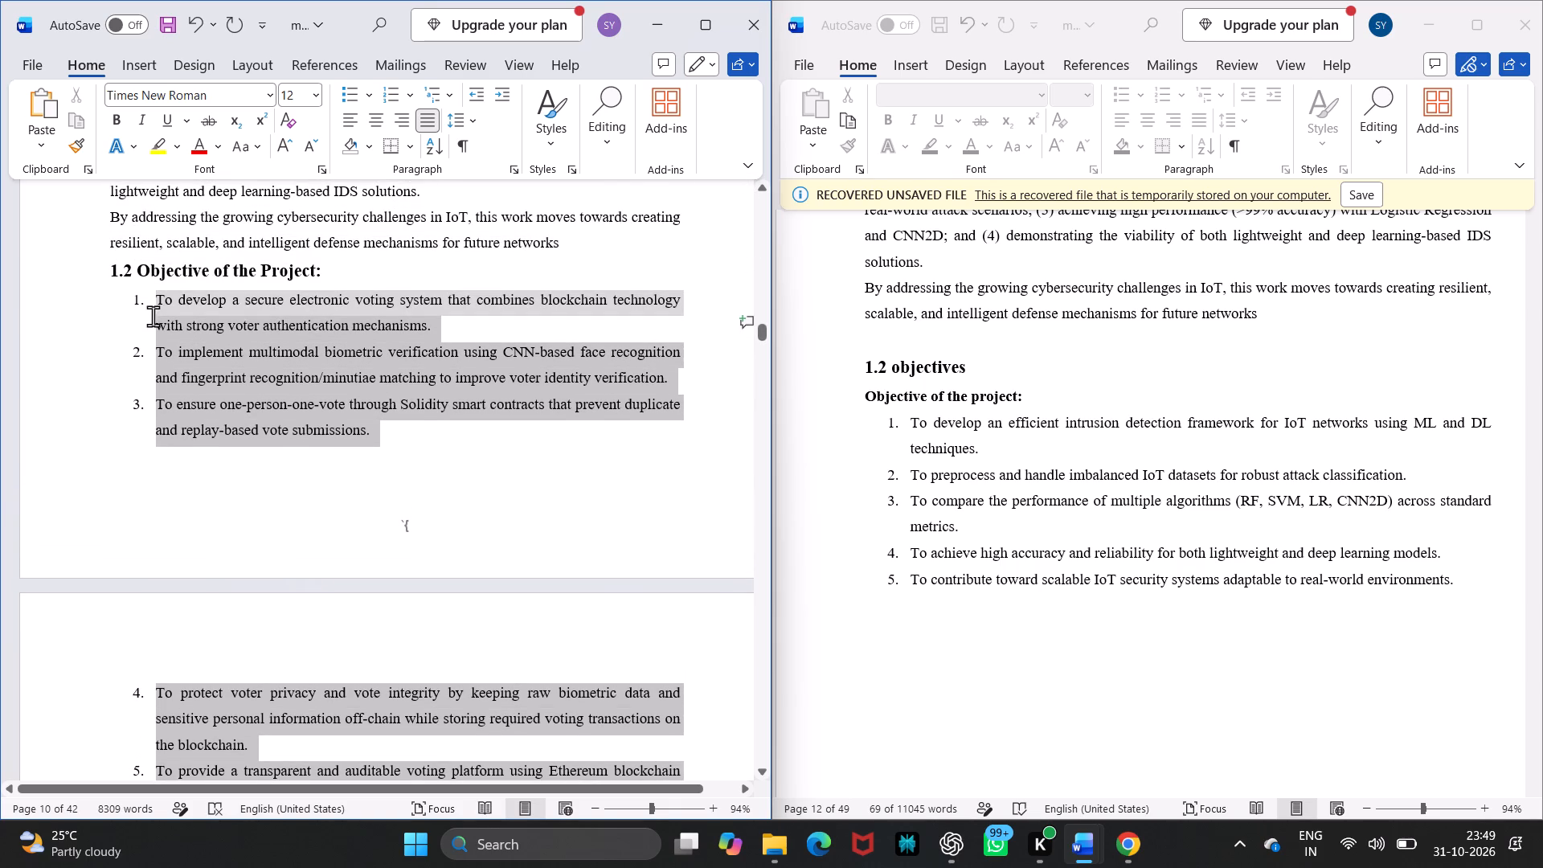
drag(153, 316, 154, 309)
key(ctrl+v)
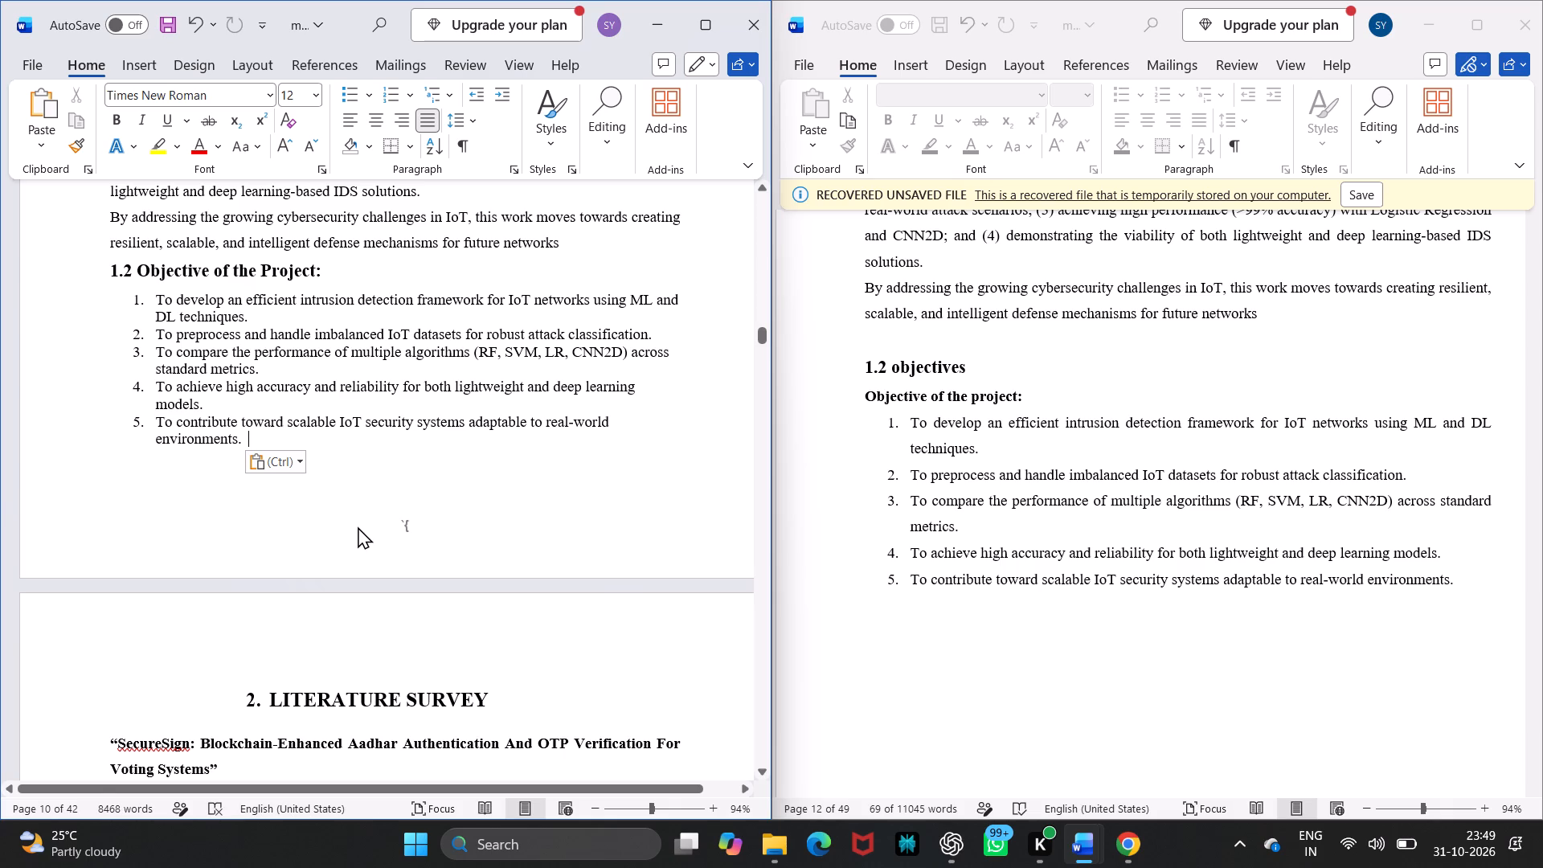
Undo the paste and check the paragraph indentation and spacing settings of the original voting objectives list.
key(ctrl+z)
scroll(358, 526, down, 1)
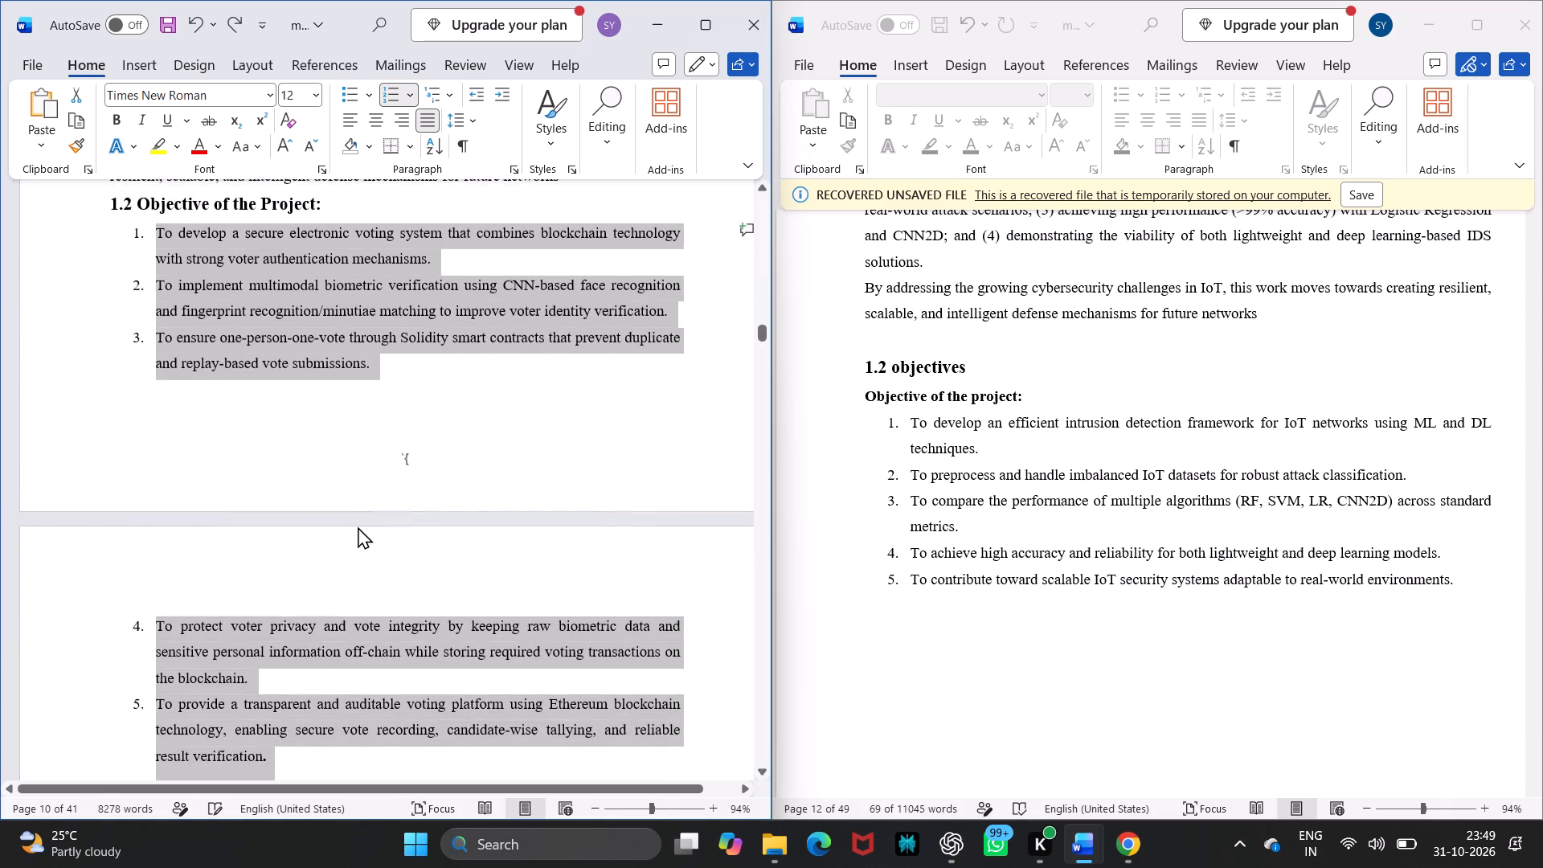
scroll(358, 526, down, 3)
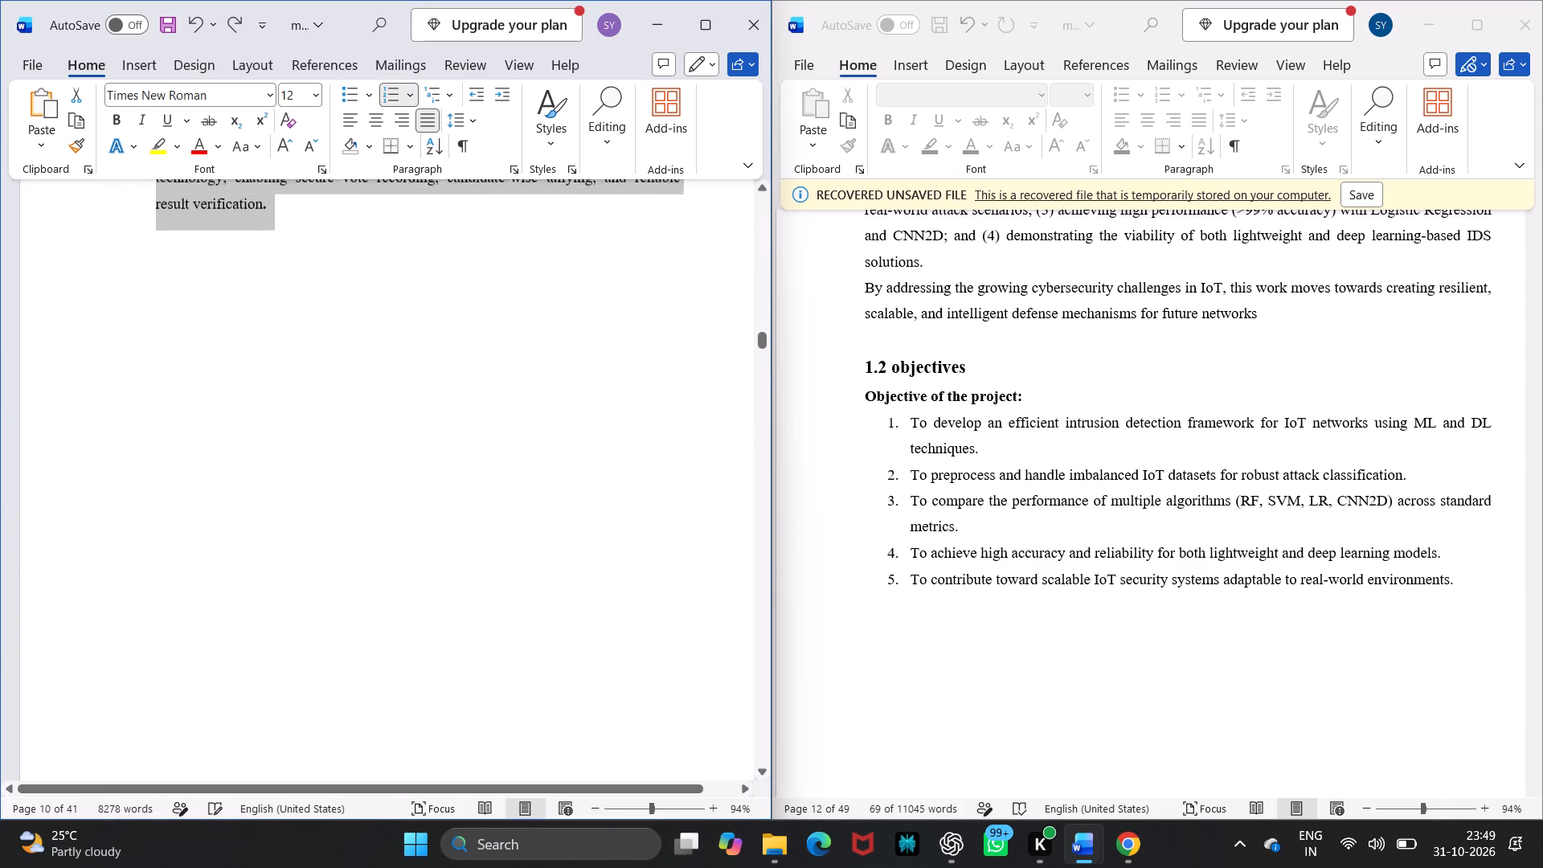
scroll(358, 526, down, 1)
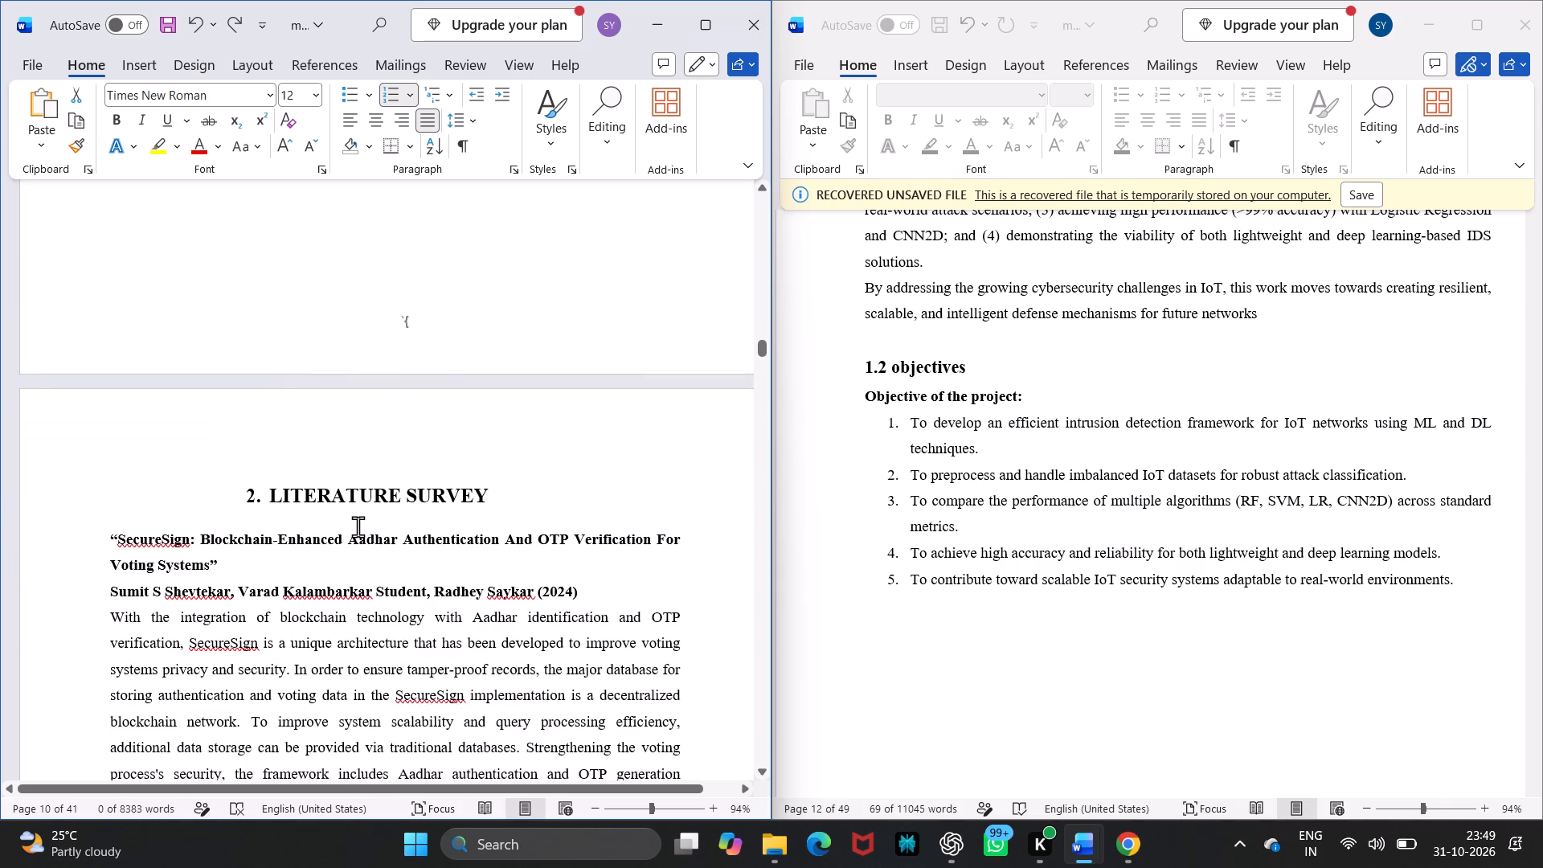
scroll(358, 526, up, 2)
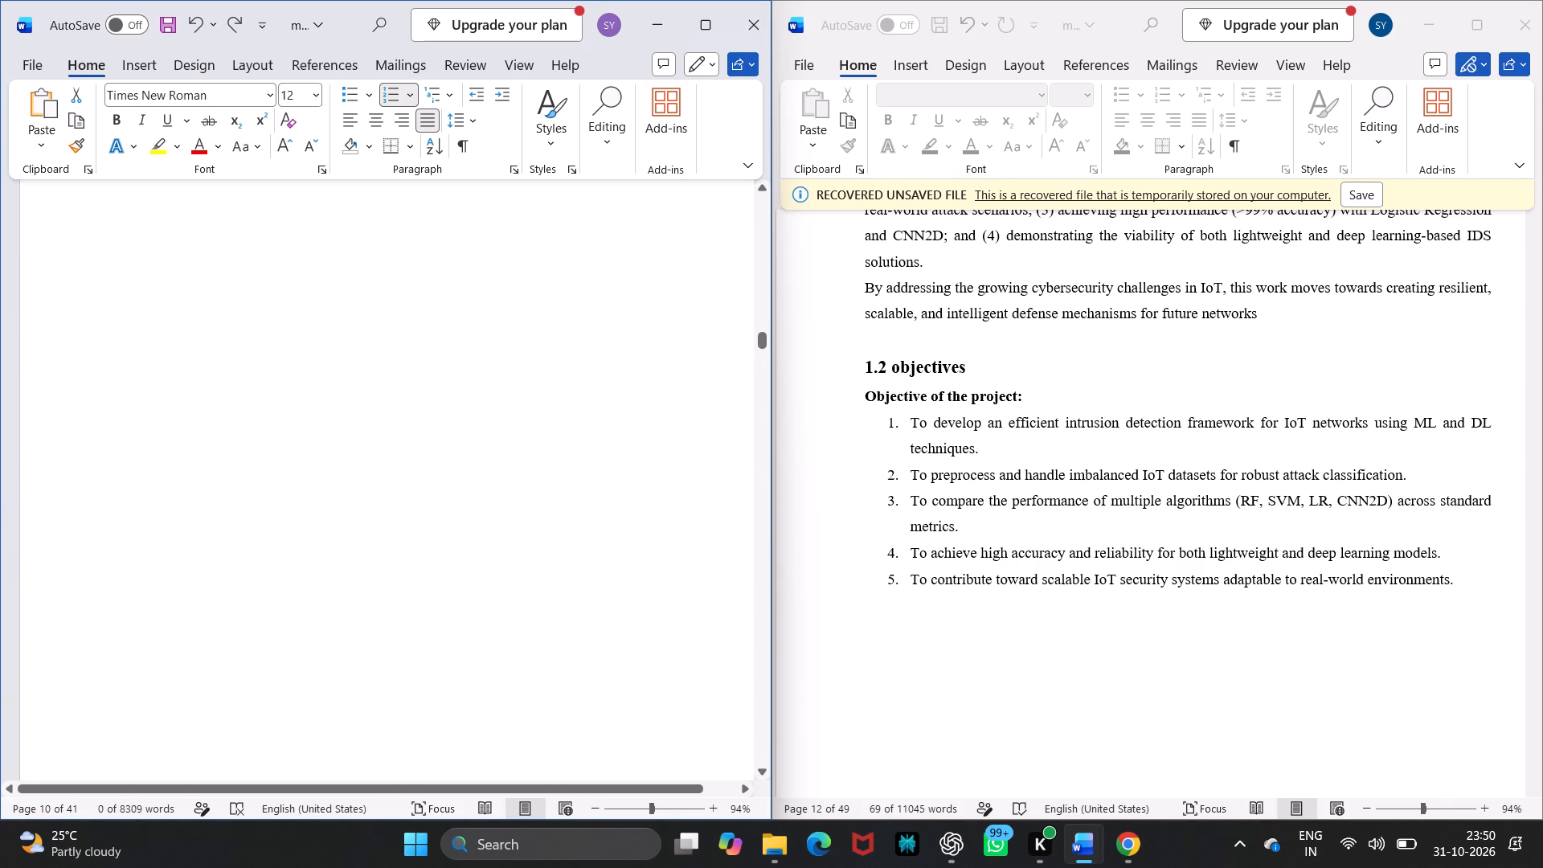
scroll(358, 526, up, 1)
scroll(214, 346, up, 2)
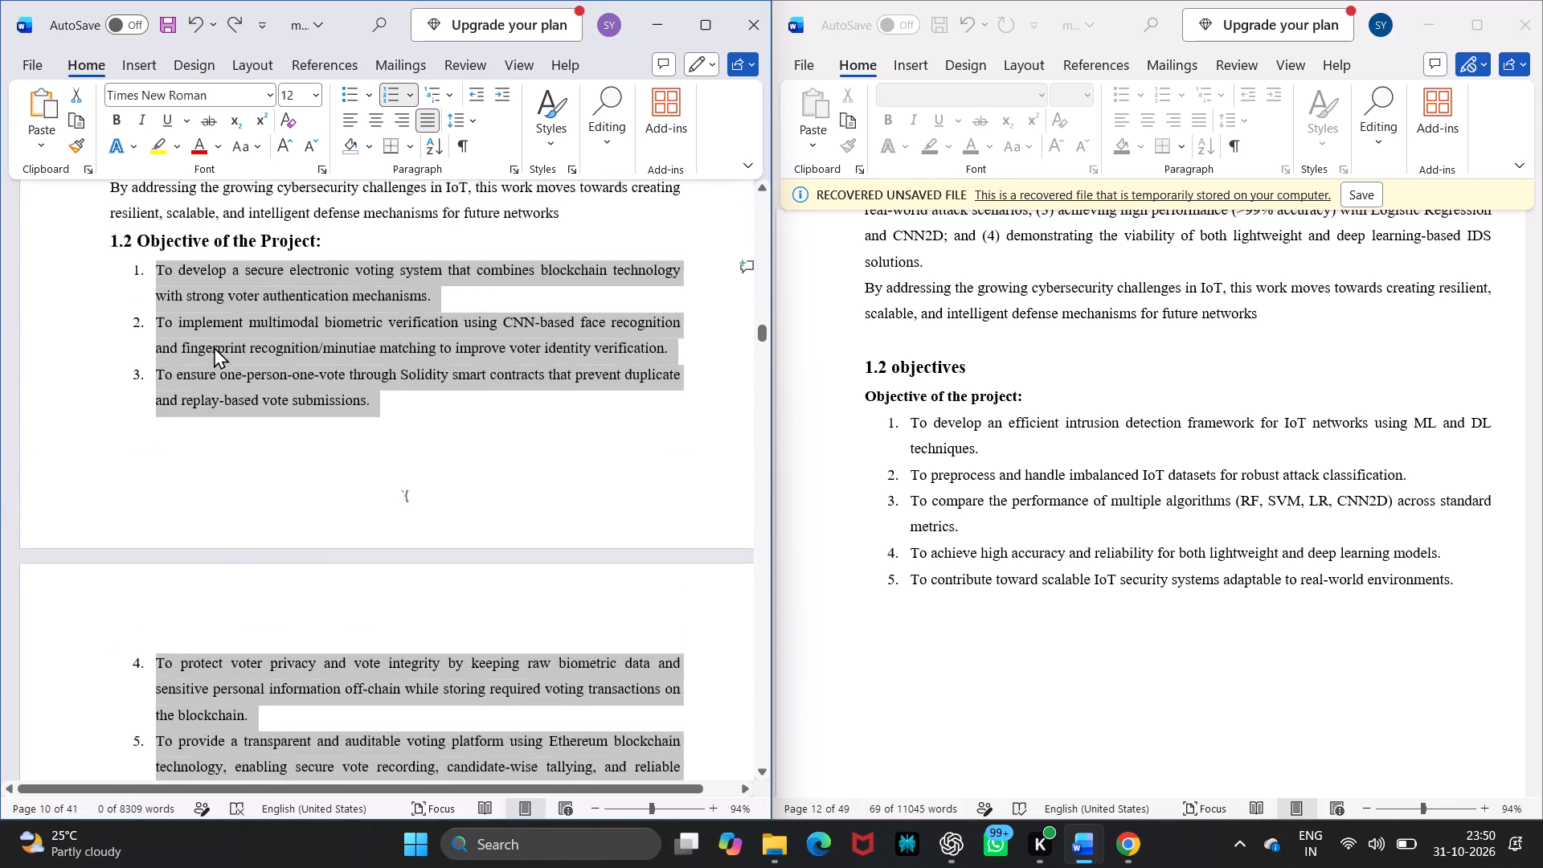
right_click(268, 347)
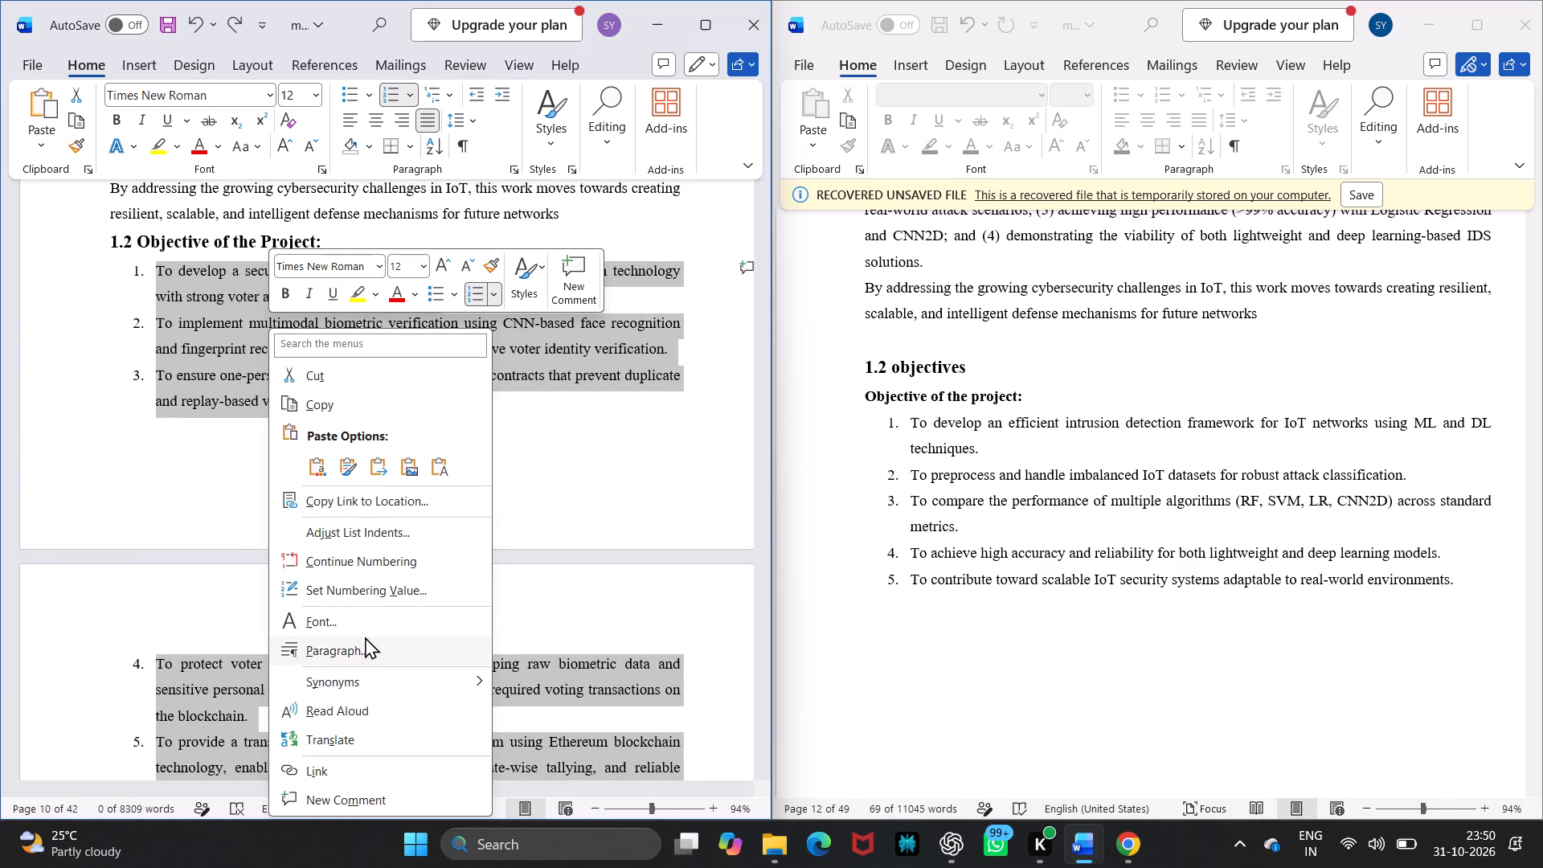
click(365, 645)
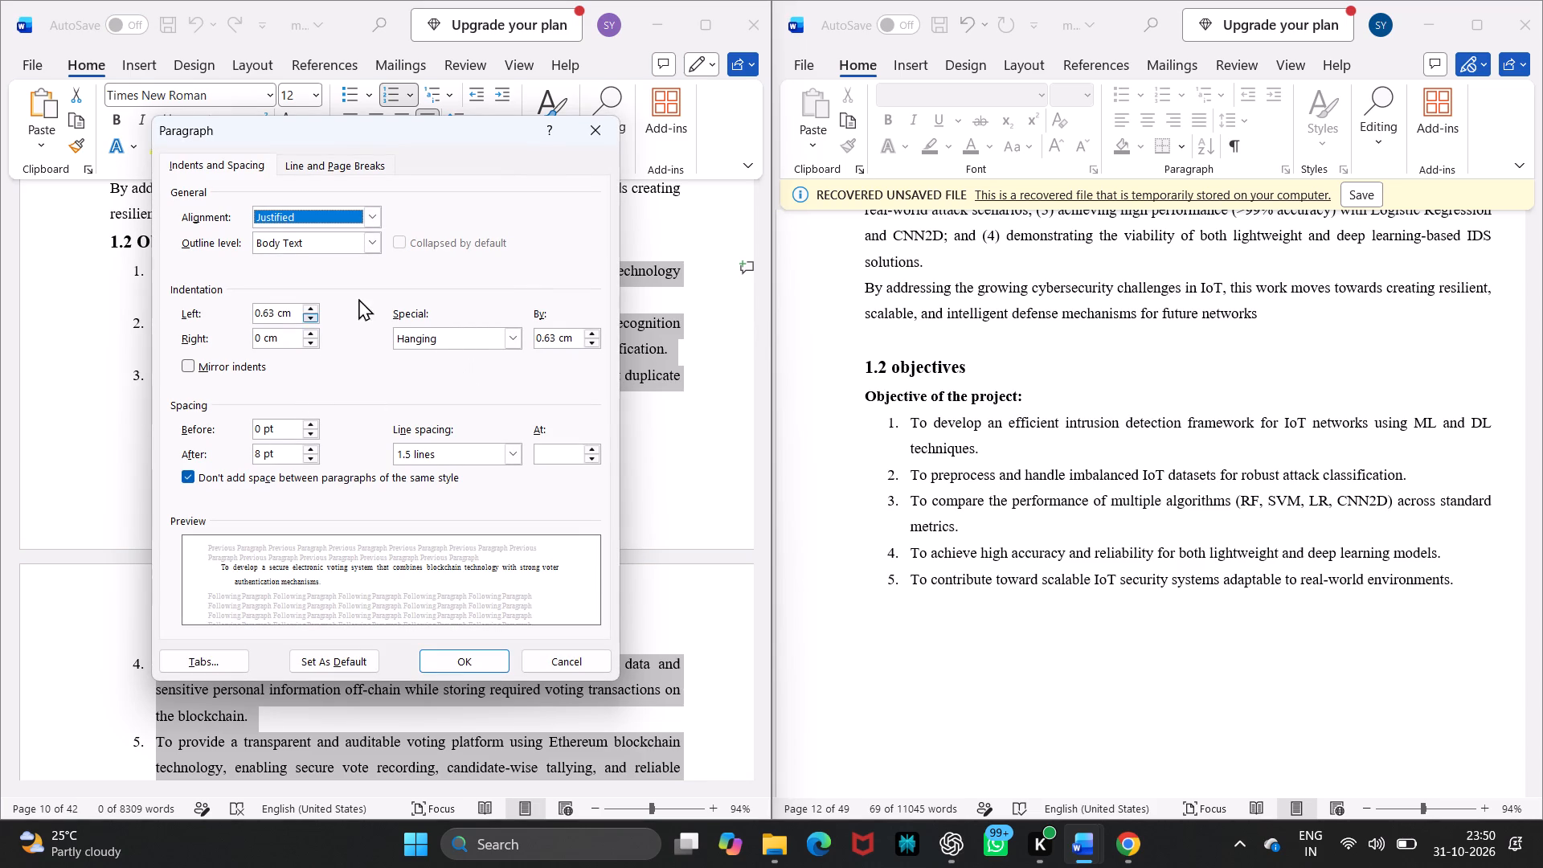
click(588, 141)
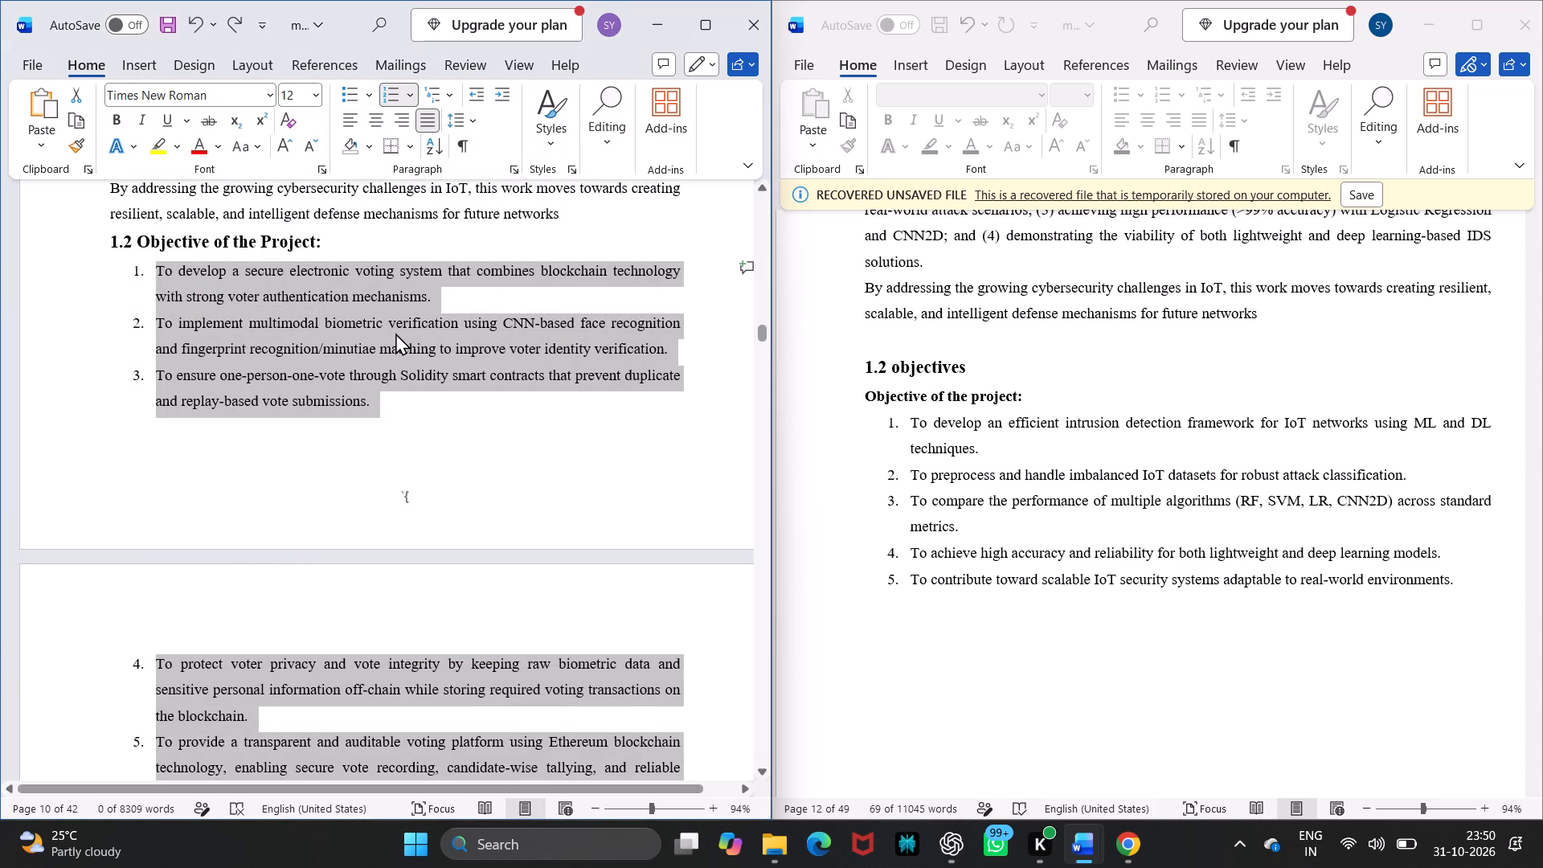
Paste the copied IoT objectives over the selected voting objectives under heading 1.2 again.
key(ctrl+v)
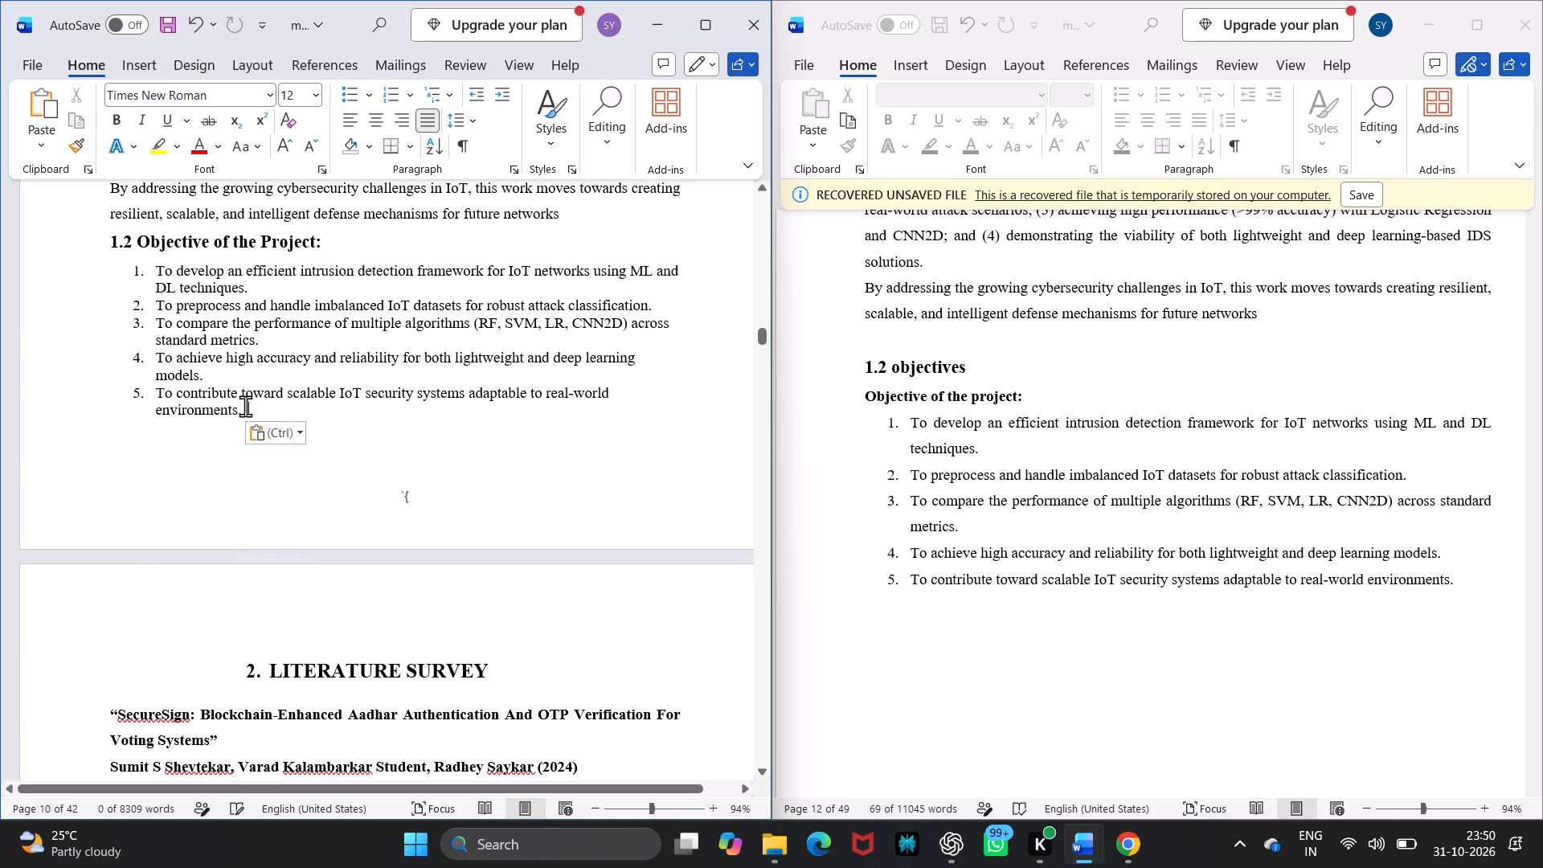
Set the spacing before the five pasted IoT objectives to 8 pt.
drag(245, 406, 143, 274)
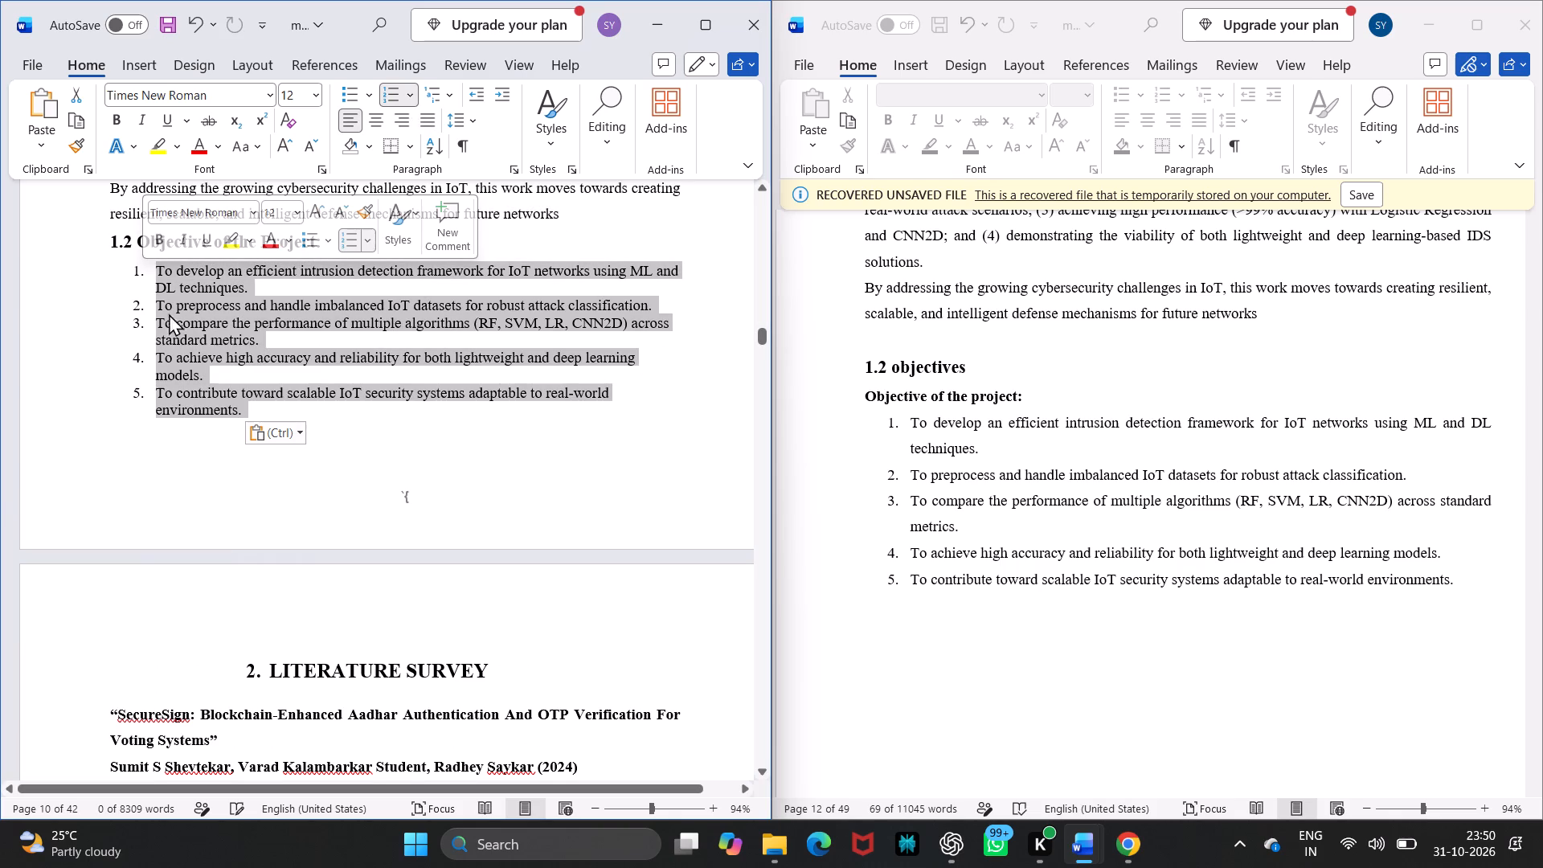
right_click(186, 334)
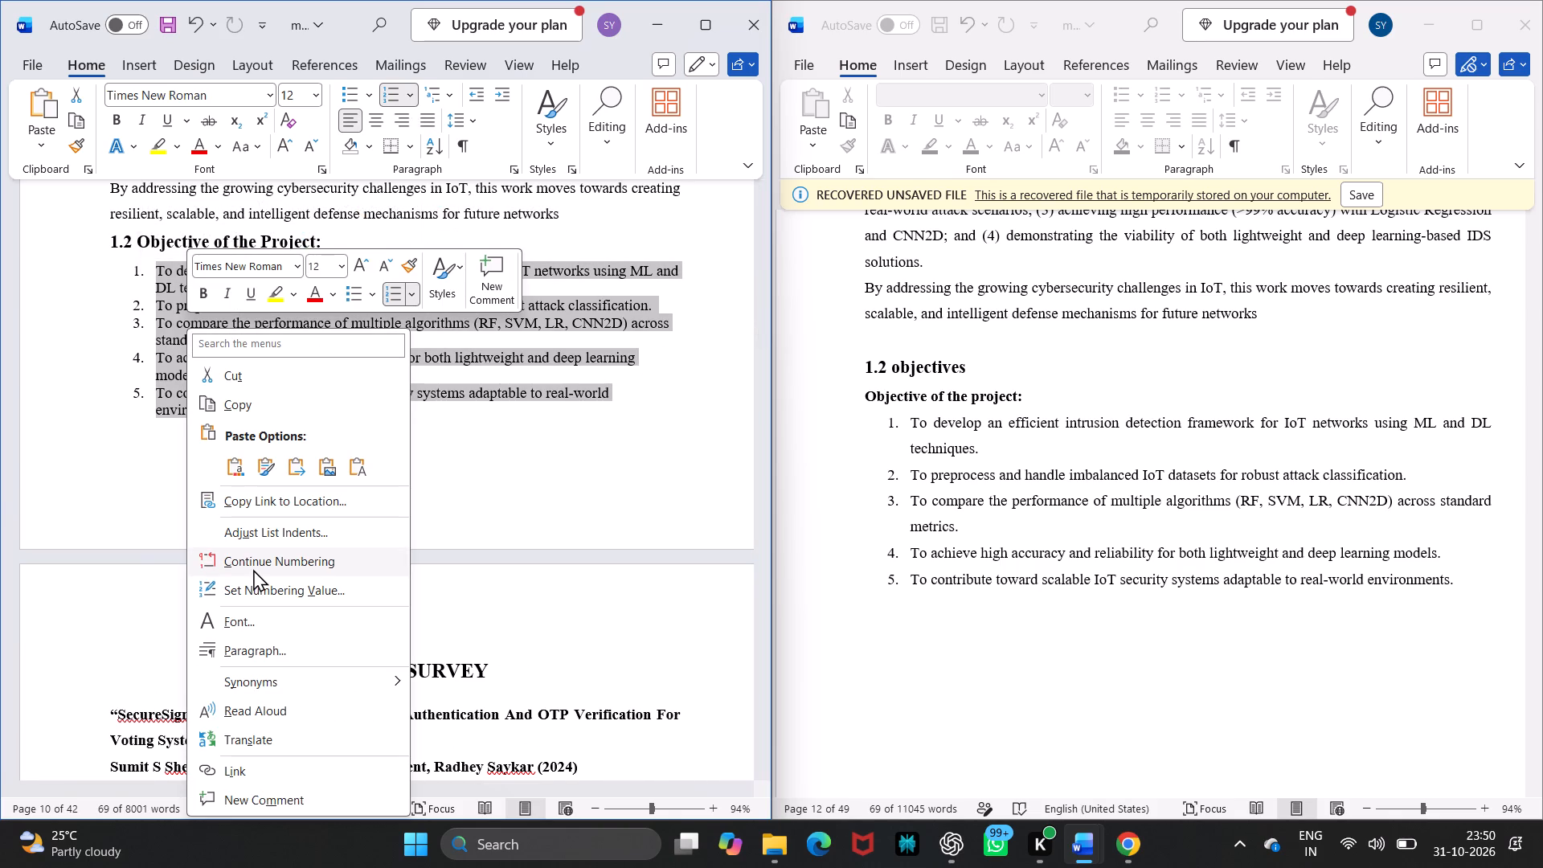
click(285, 654)
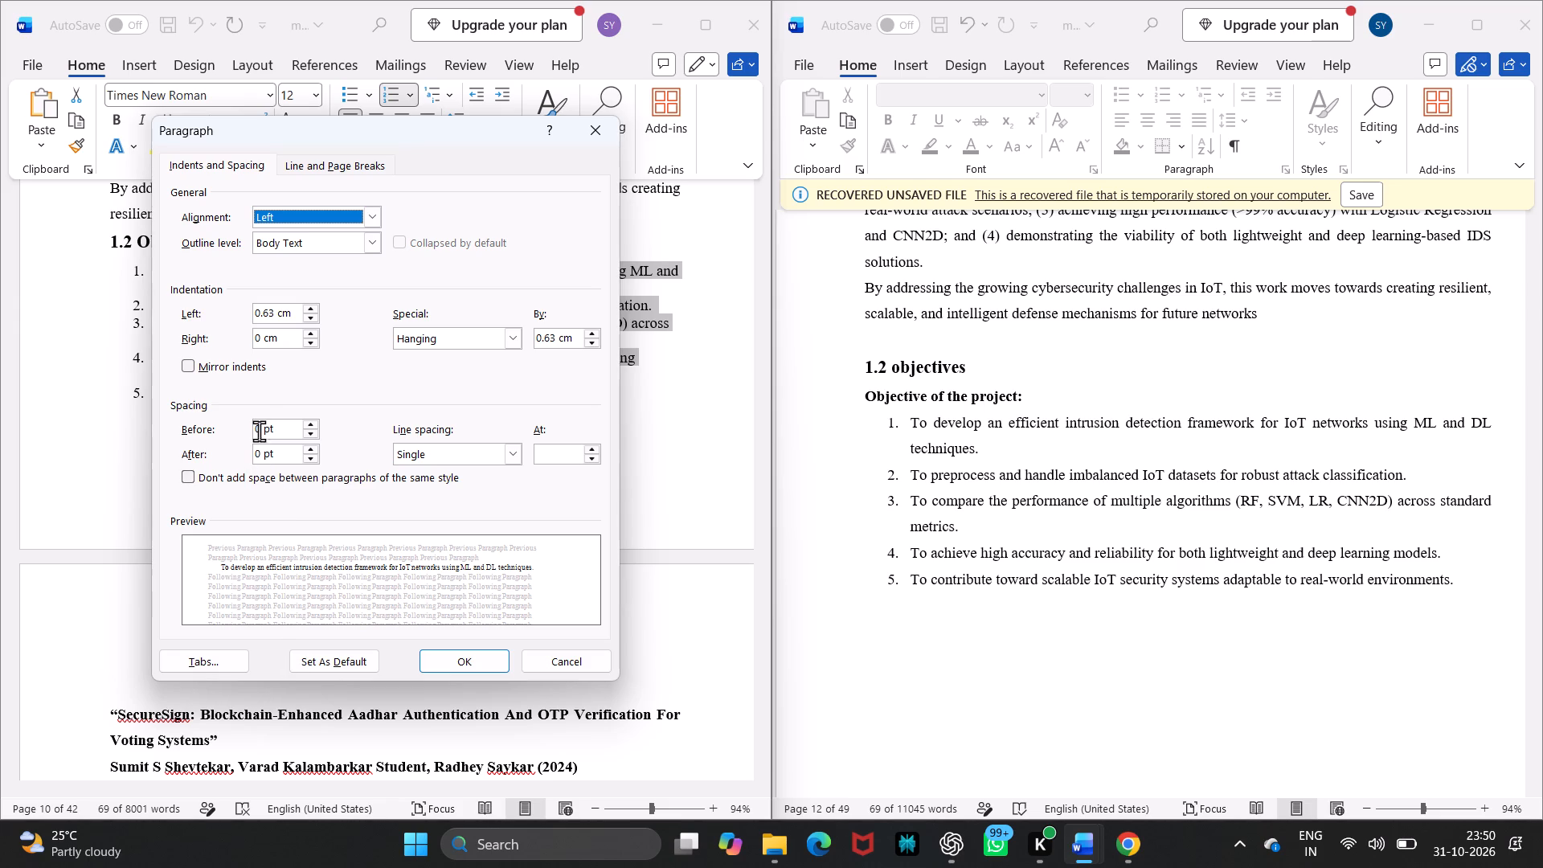
click(260, 430)
key(BackSpace)
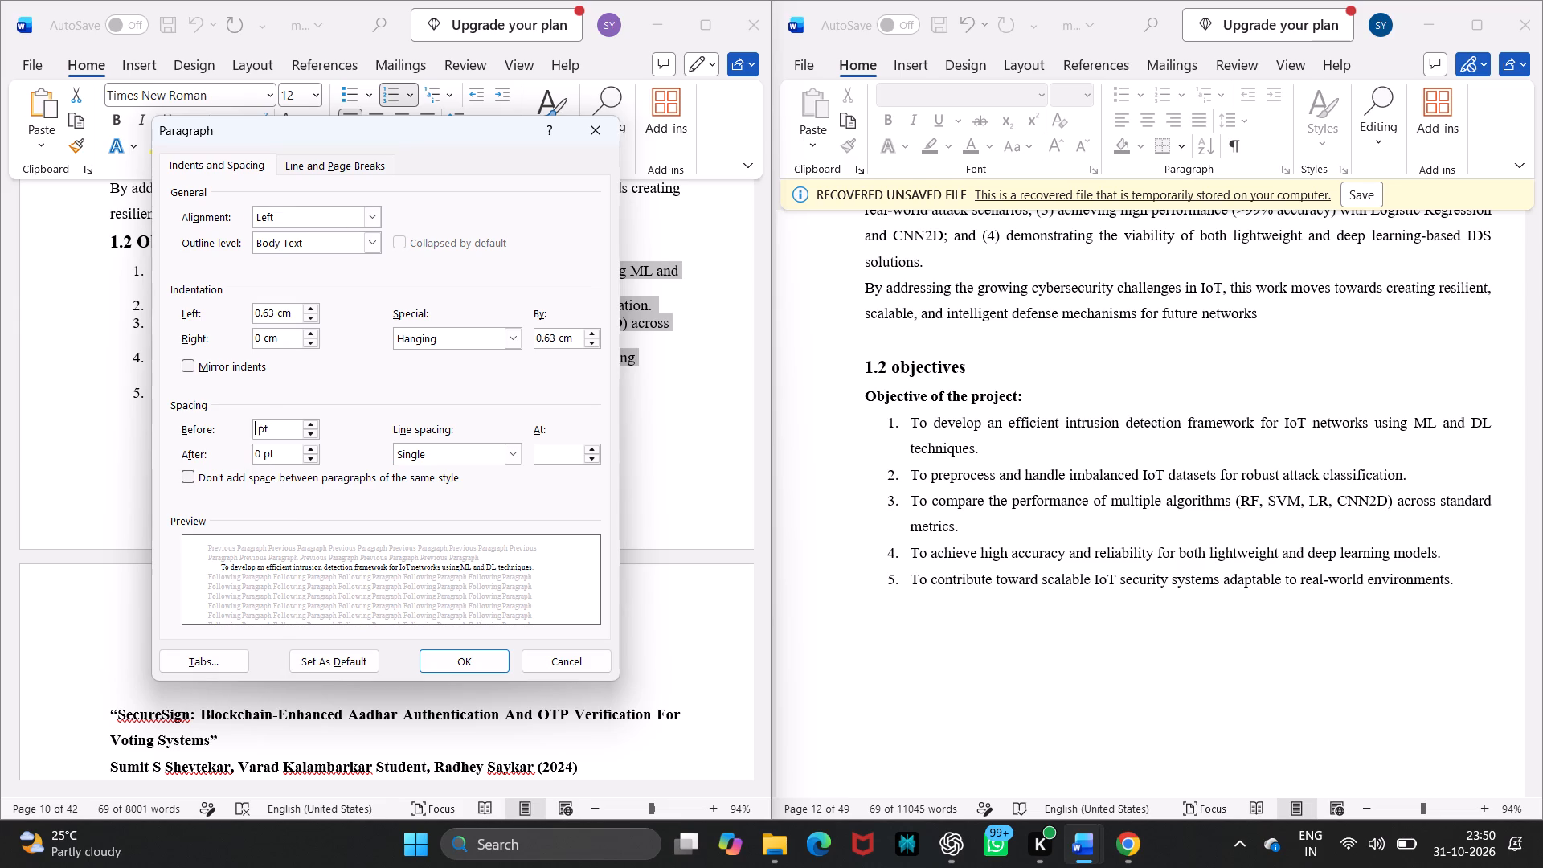
key(8)
click(463, 665)
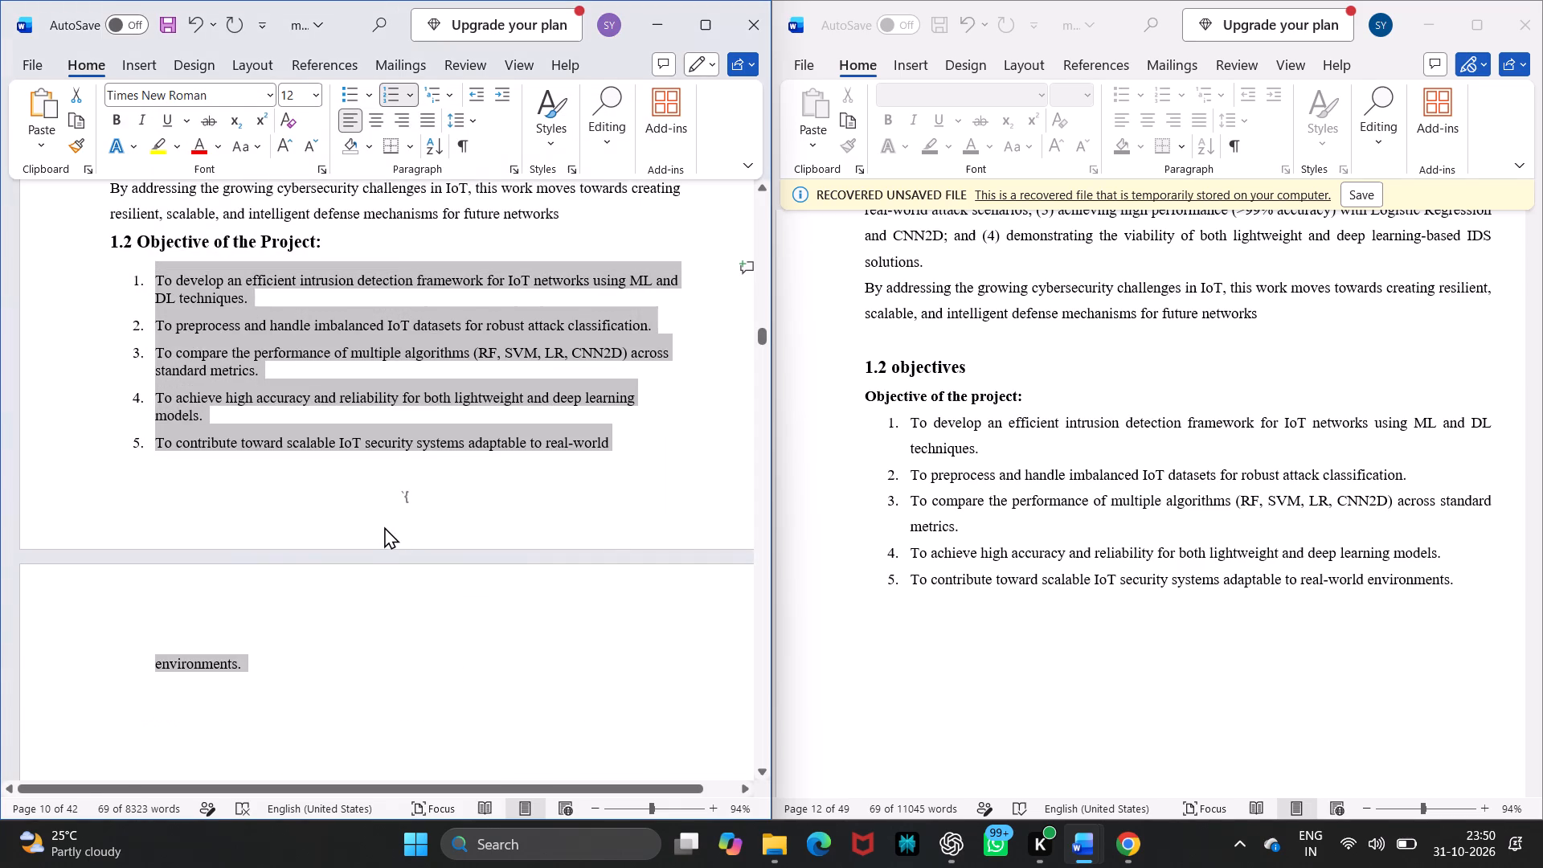
click(384, 526)
Justify the five numbered IoT objectives under 1.2 Objective of the Project.
scroll(384, 526, down, 1)
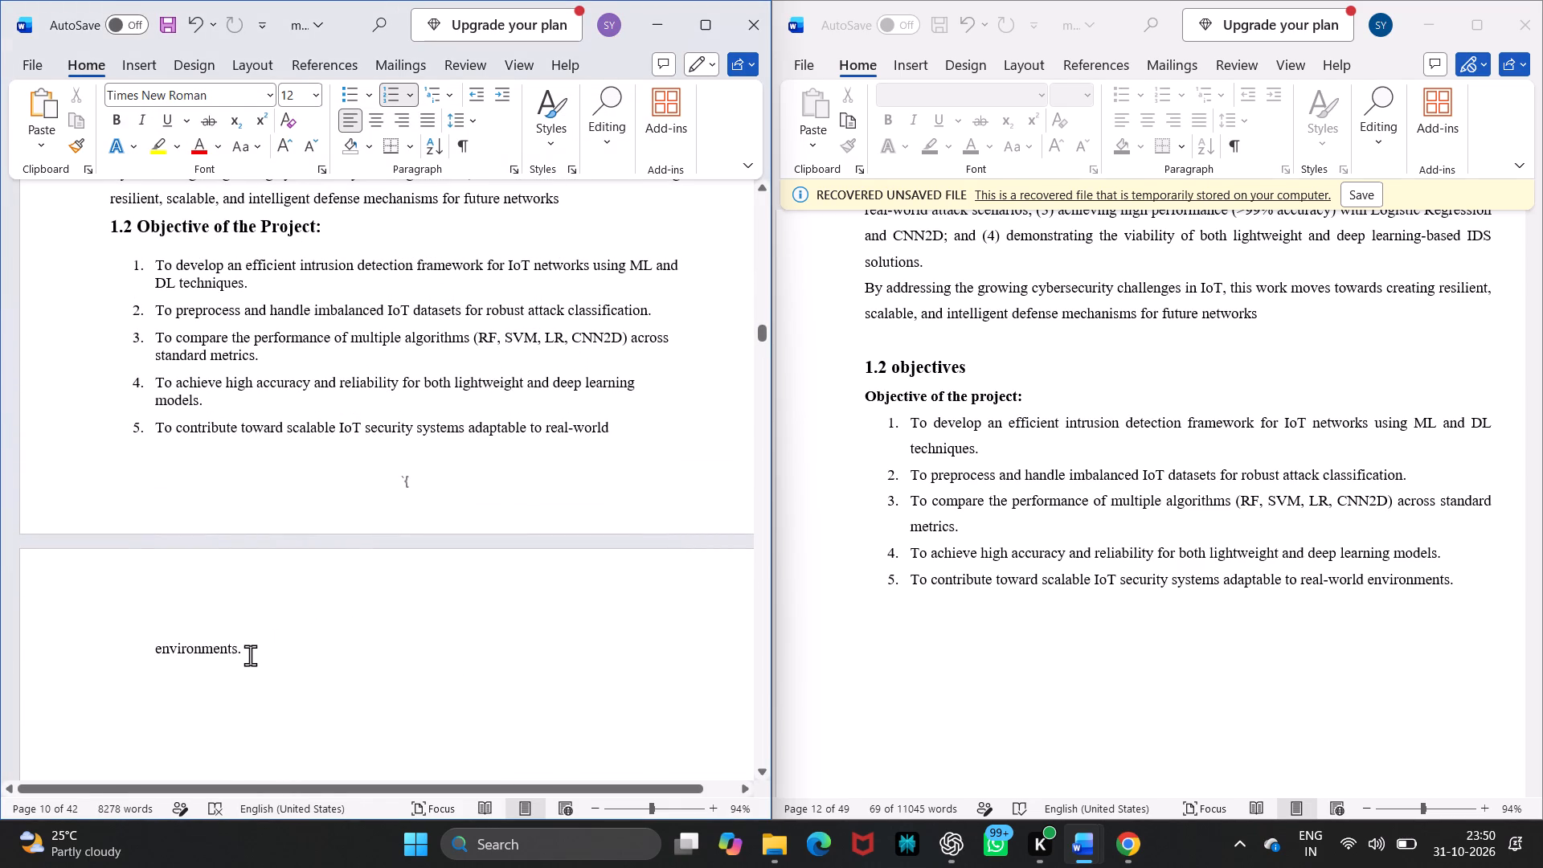
drag(250, 655, 145, 234)
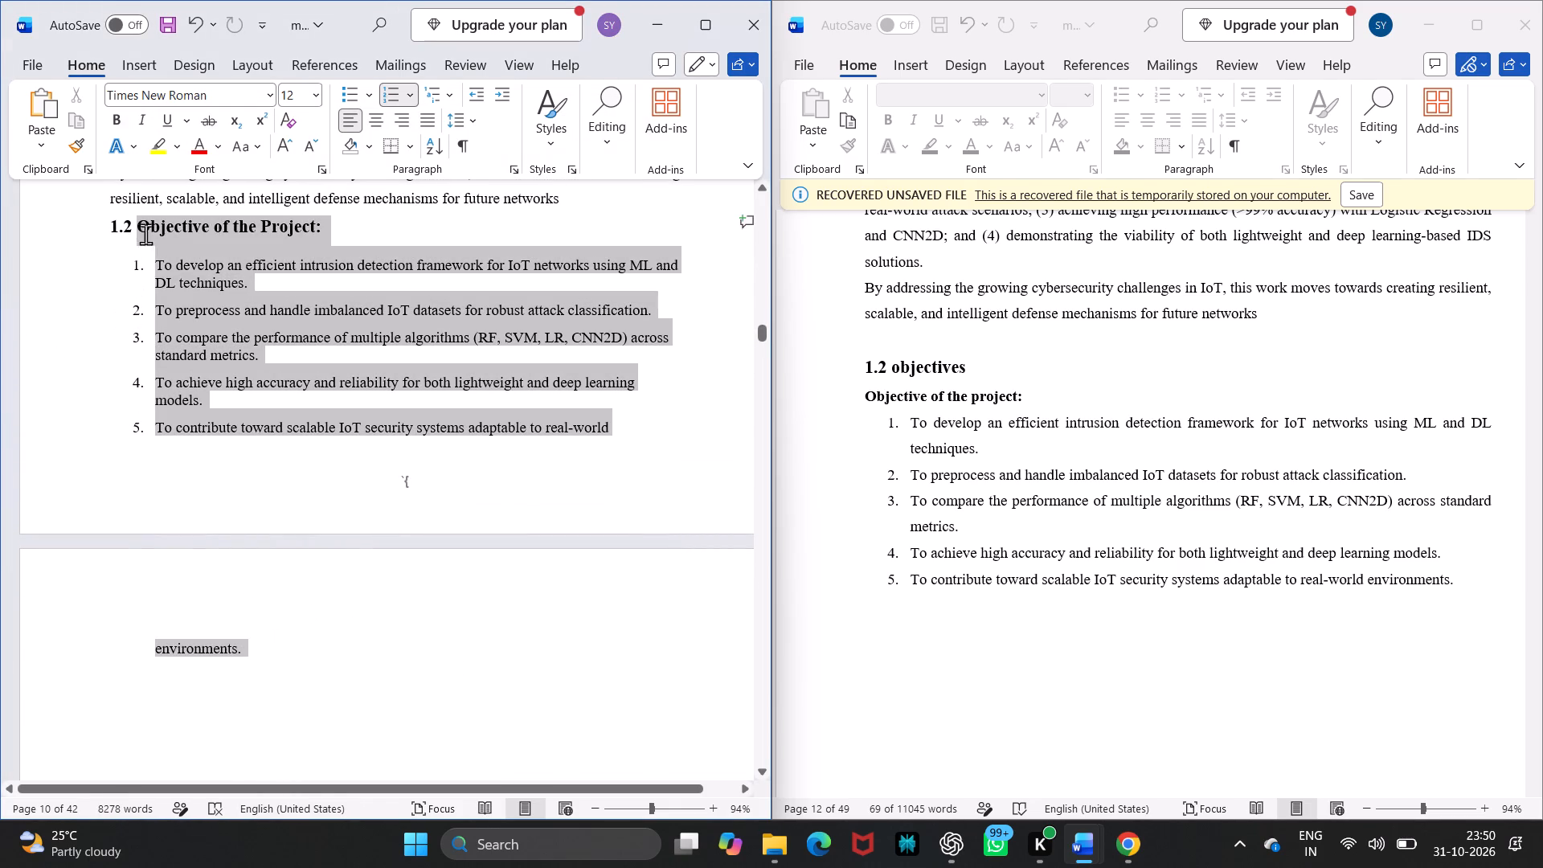
drag(145, 234, 149, 270)
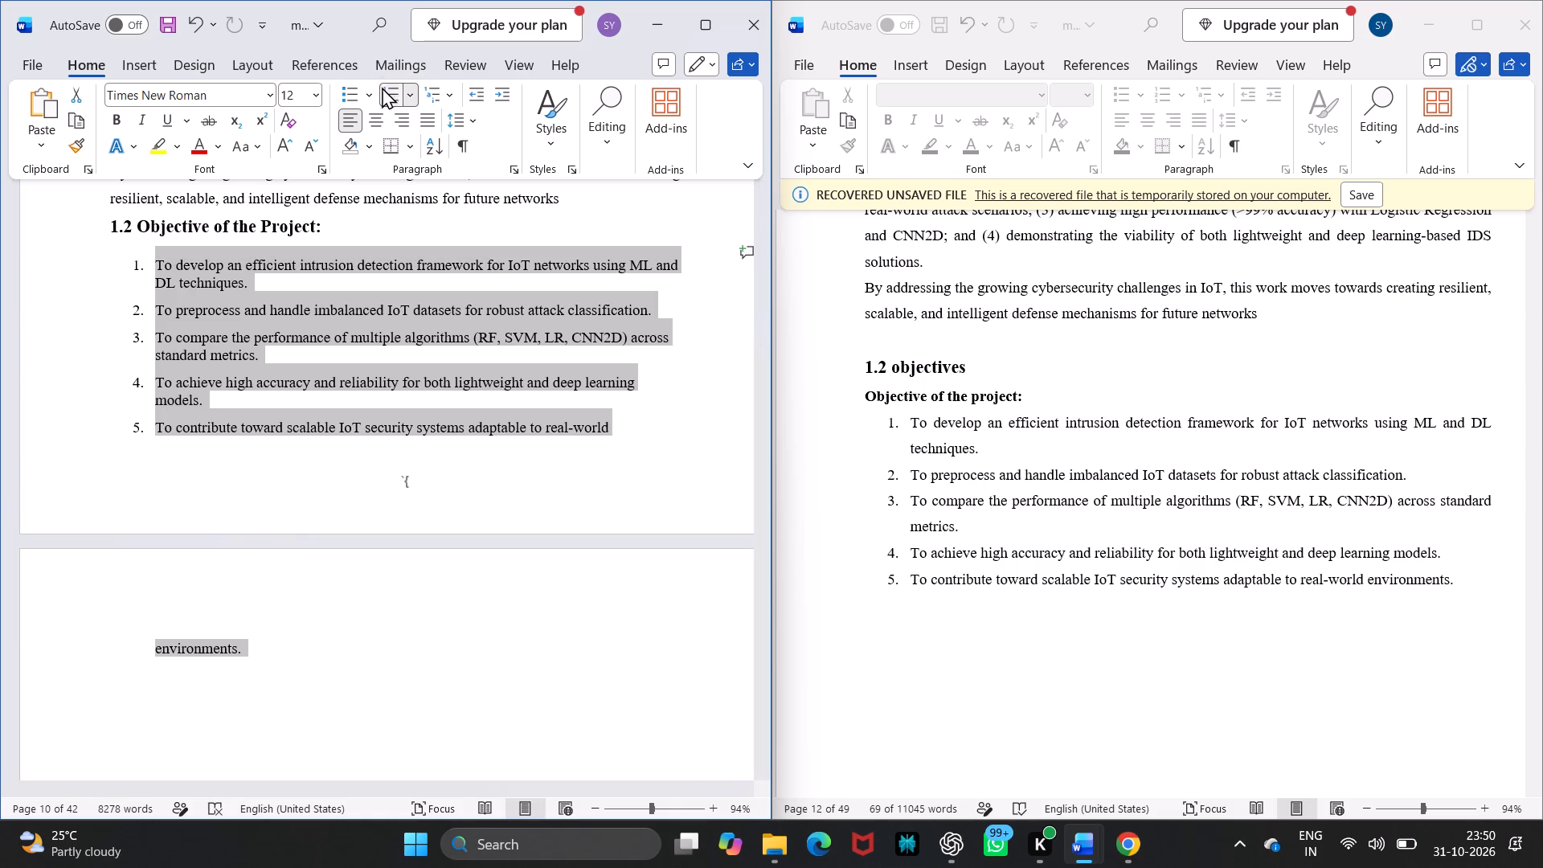
click(425, 115)
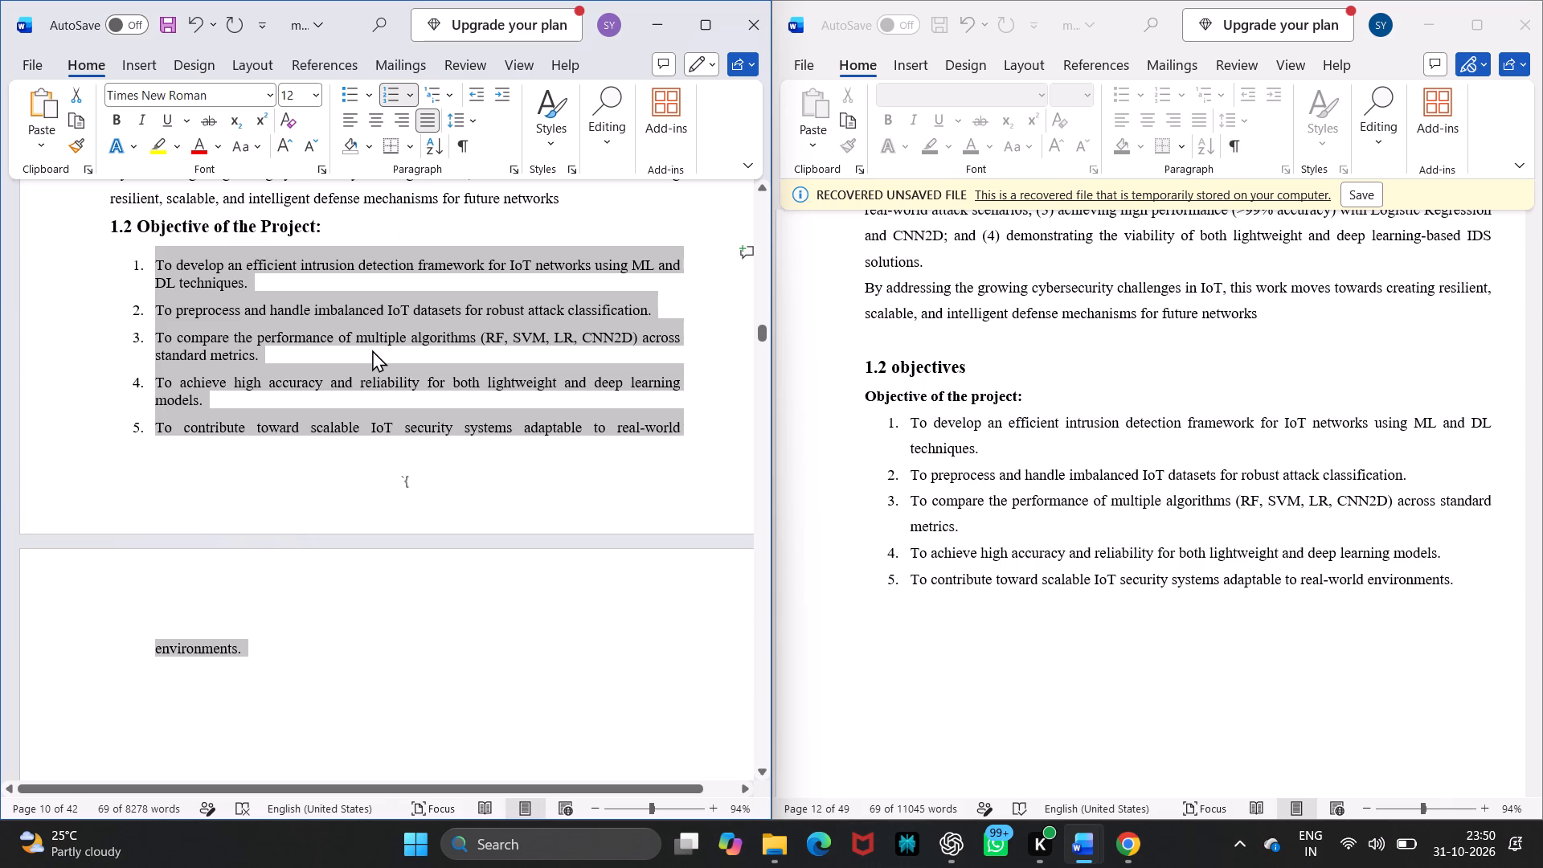
Insert a blank, unnumbered line between the 1.1 Overview heading and its first paragraph.
scroll(352, 375, up, 2)
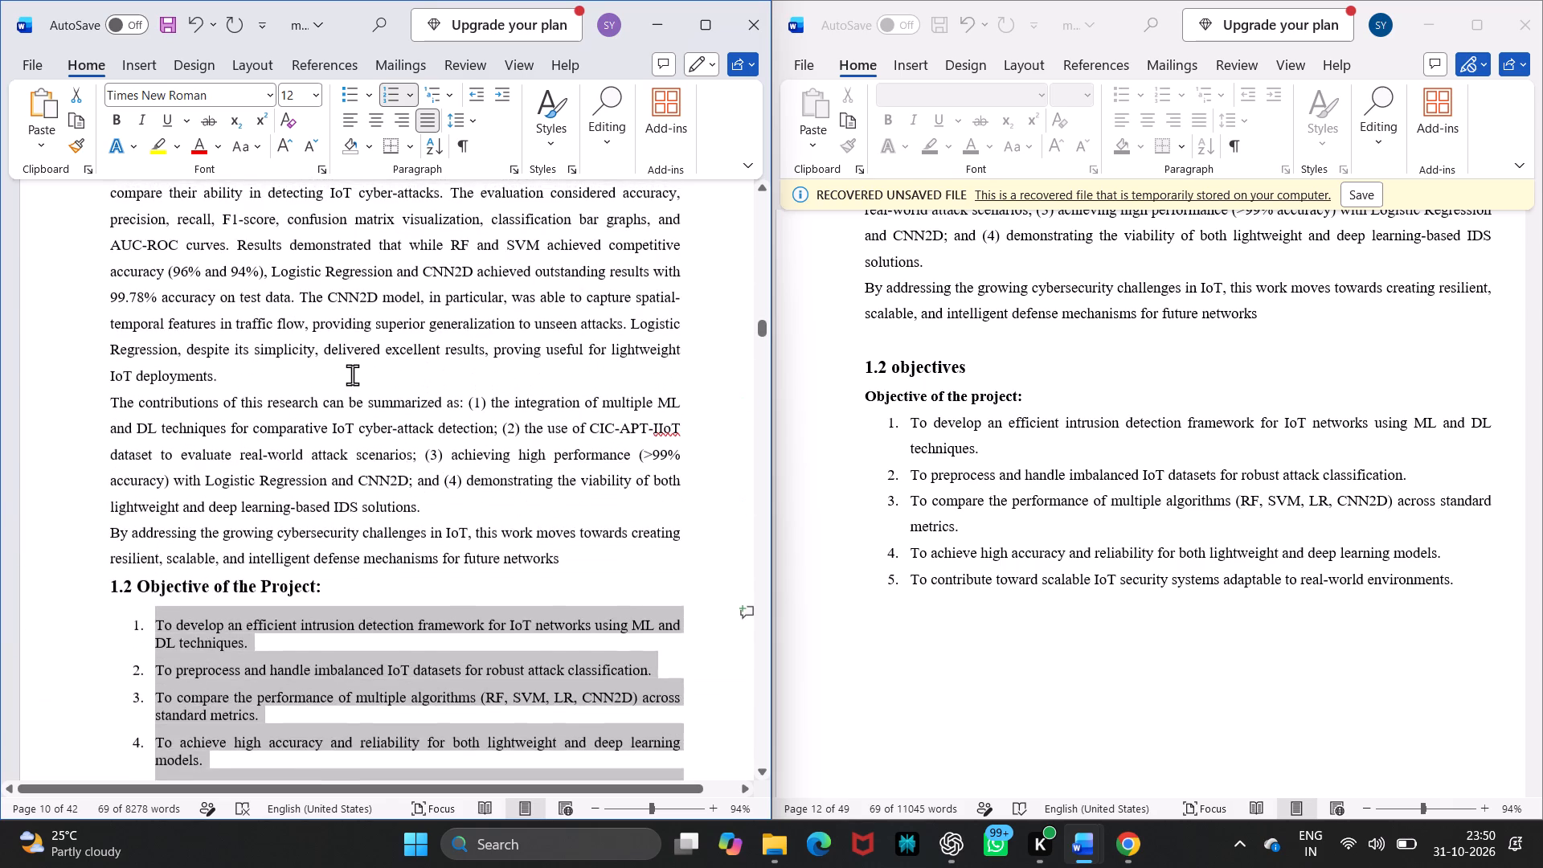
scroll(352, 375, up, 4)
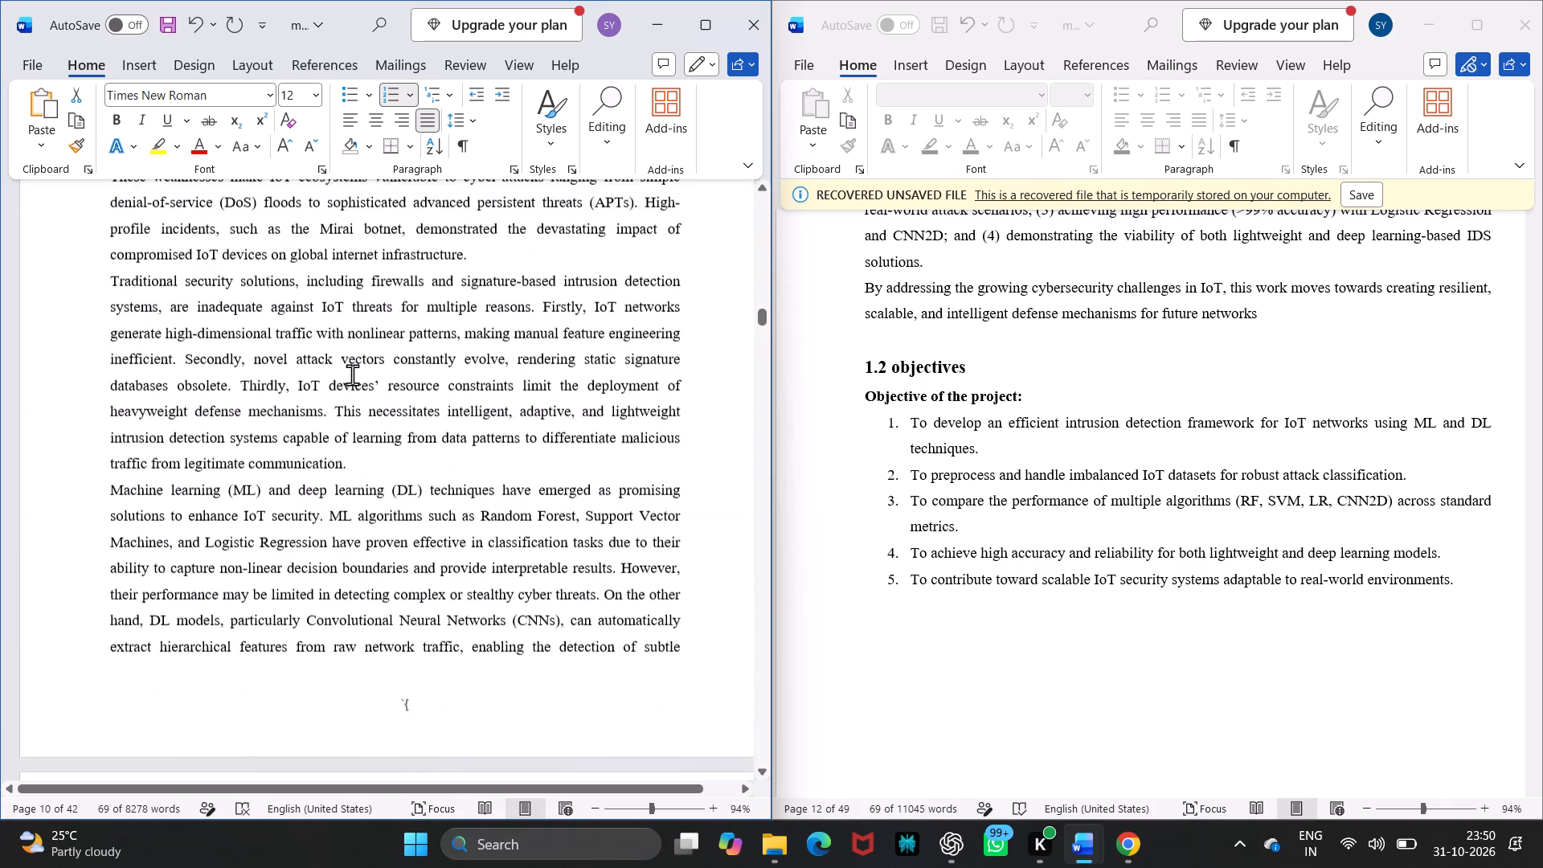
scroll(352, 375, up, 2)
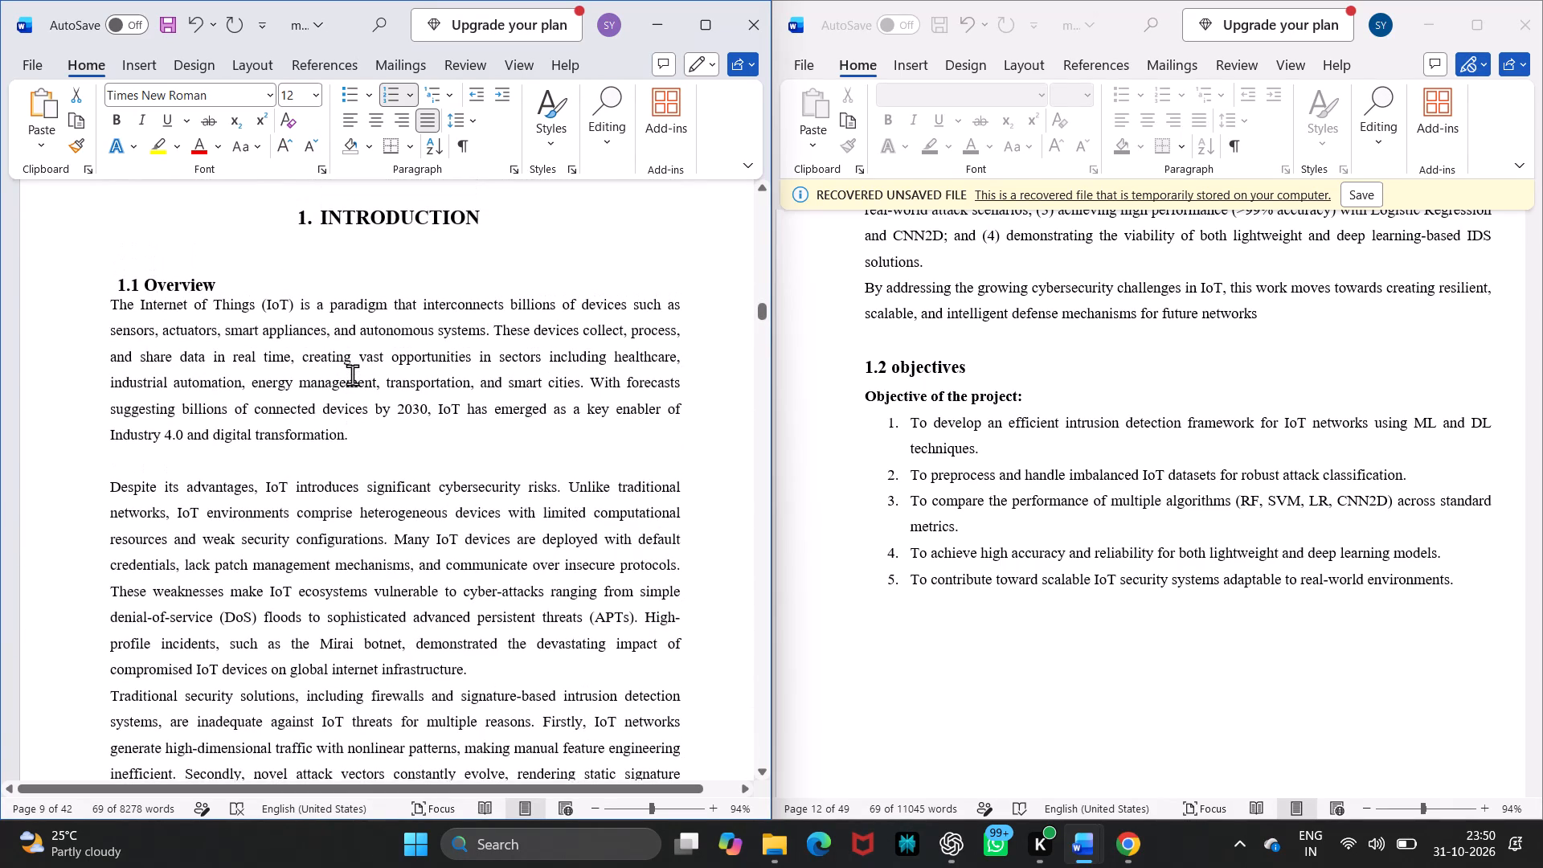
click(264, 287)
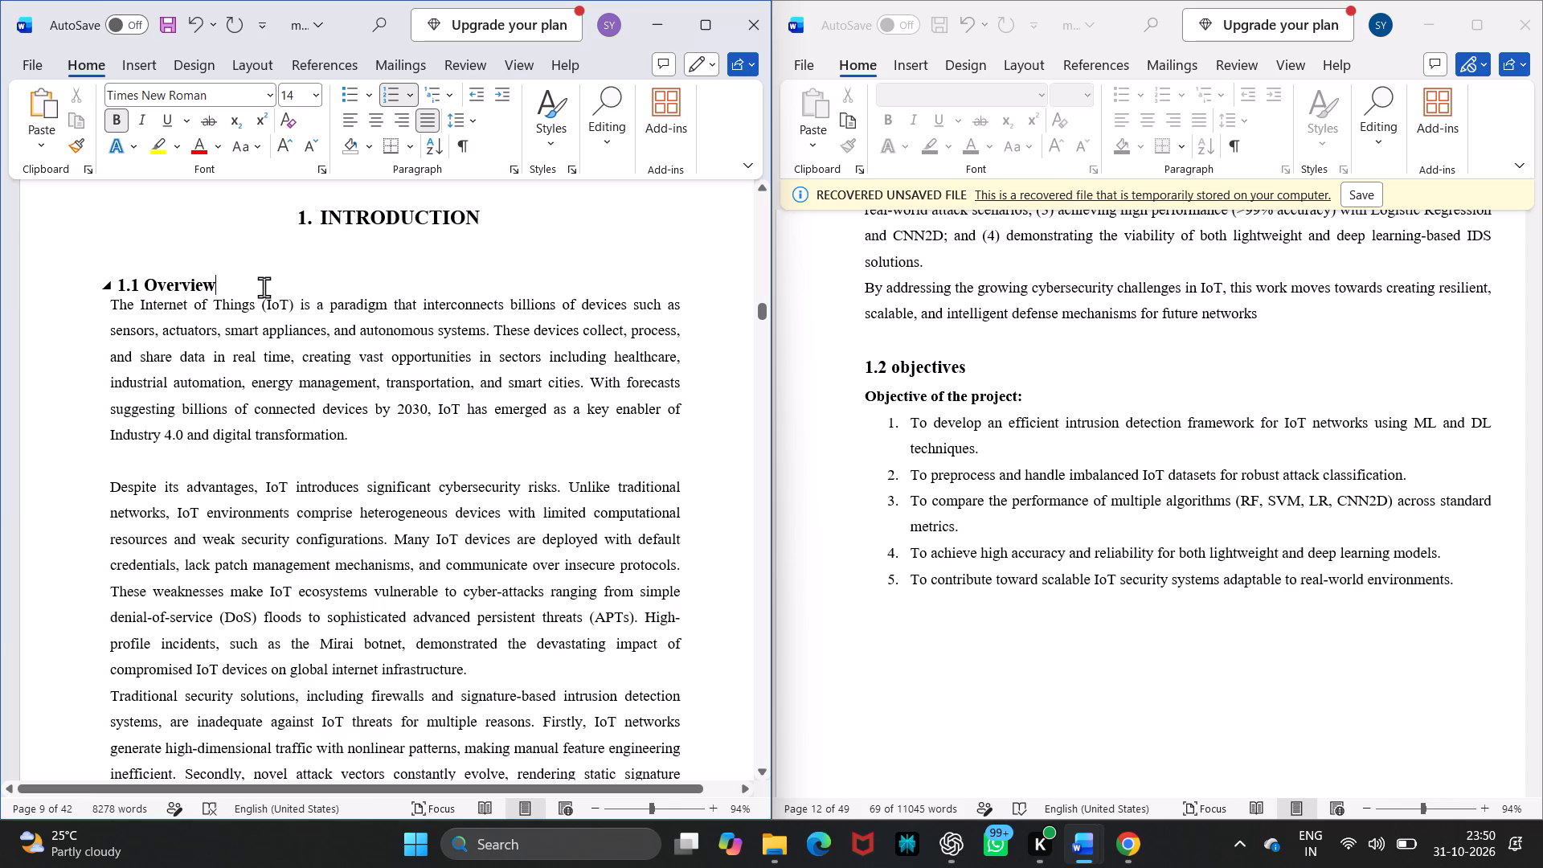
key(Return)
key(BackSpace)
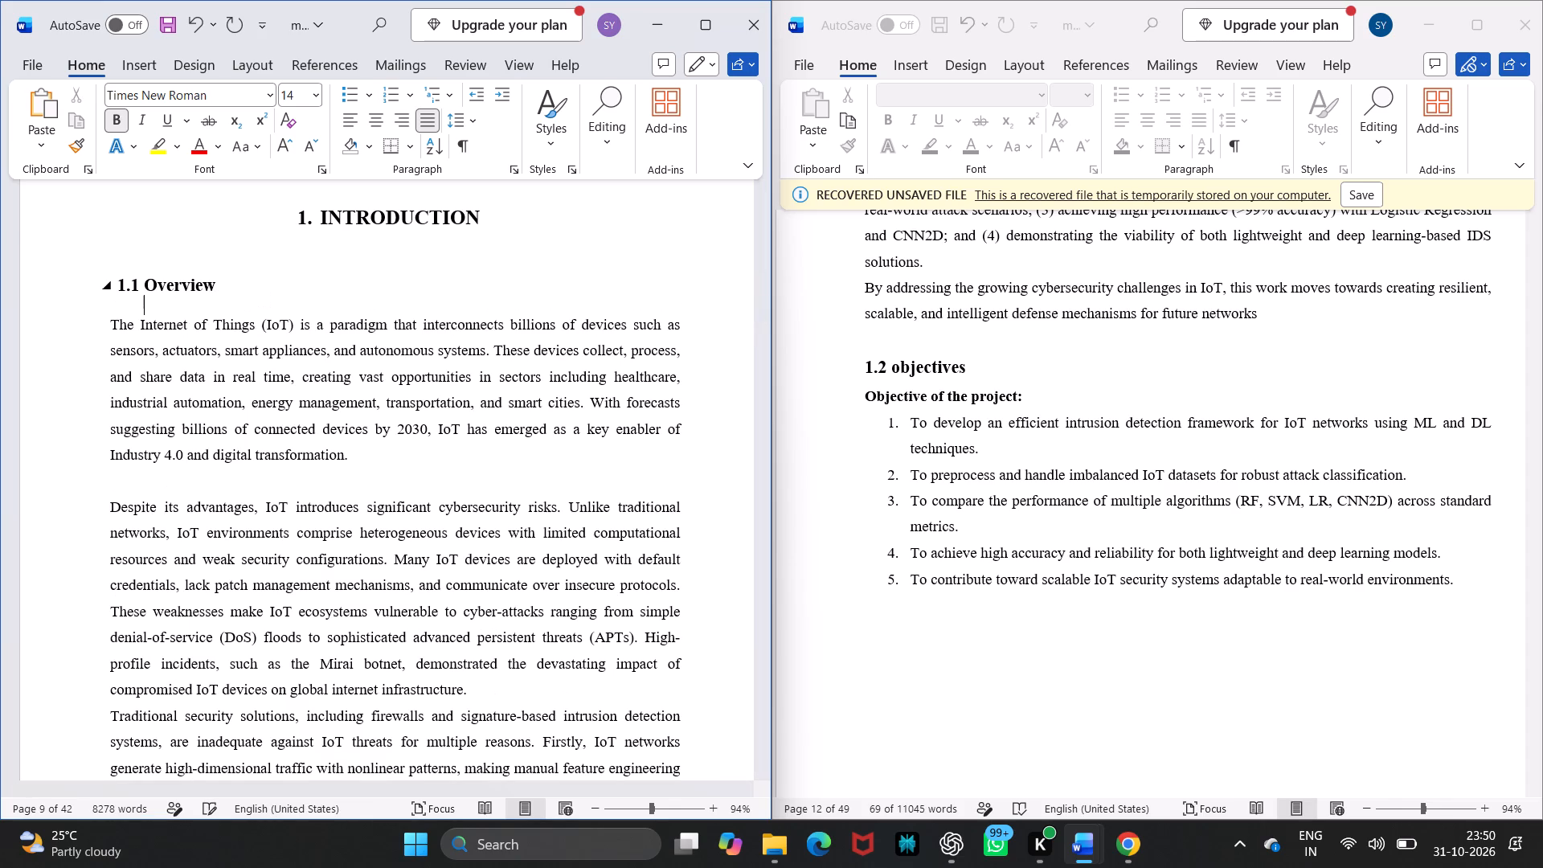
Indent the first line of the opening paragraph under 1.1 Overview.
key(Down)
key(Left)
key(Left)
key(Left)
key(Left)
key(Left)
key(Tab)
key(Tab)
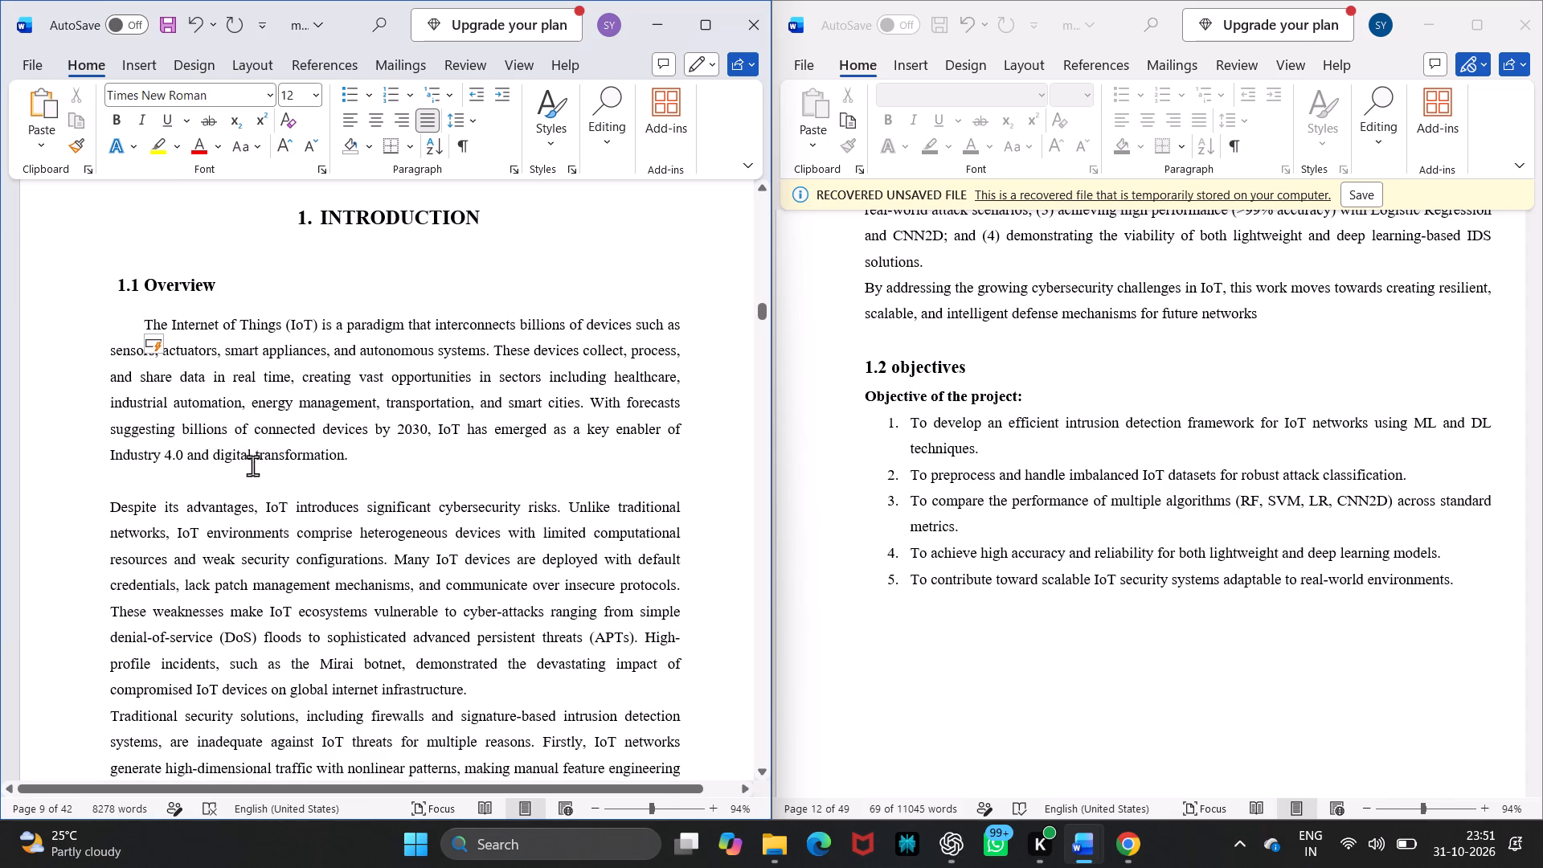
Delete the blank line before the "Despite its advantages" paragraph in 1.1 Overview, checking against the source document's Overview.
click(244, 484)
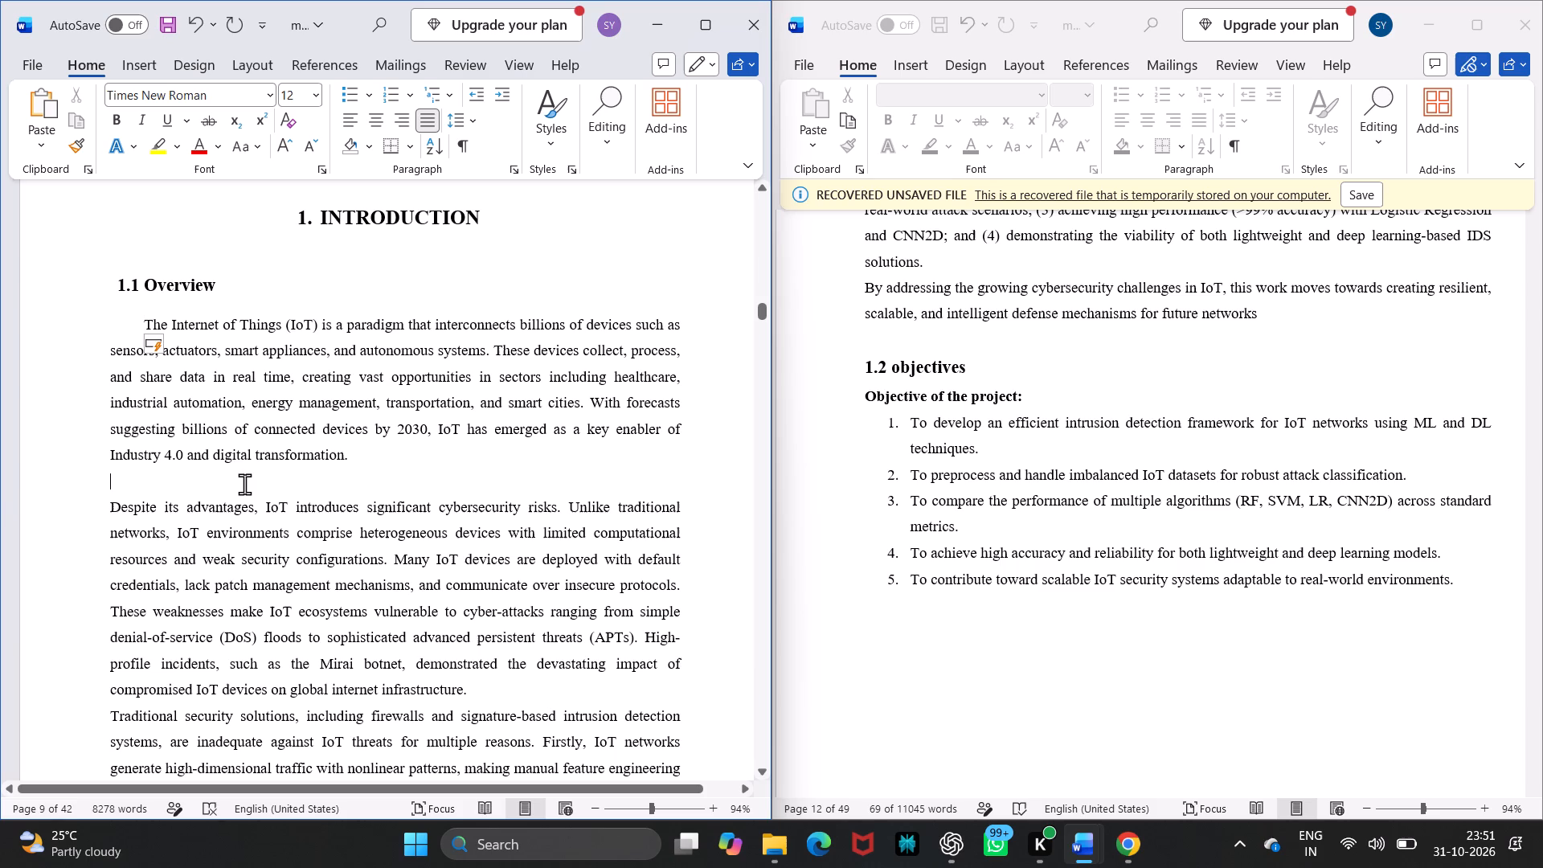
scroll(894, 513, up, 3)
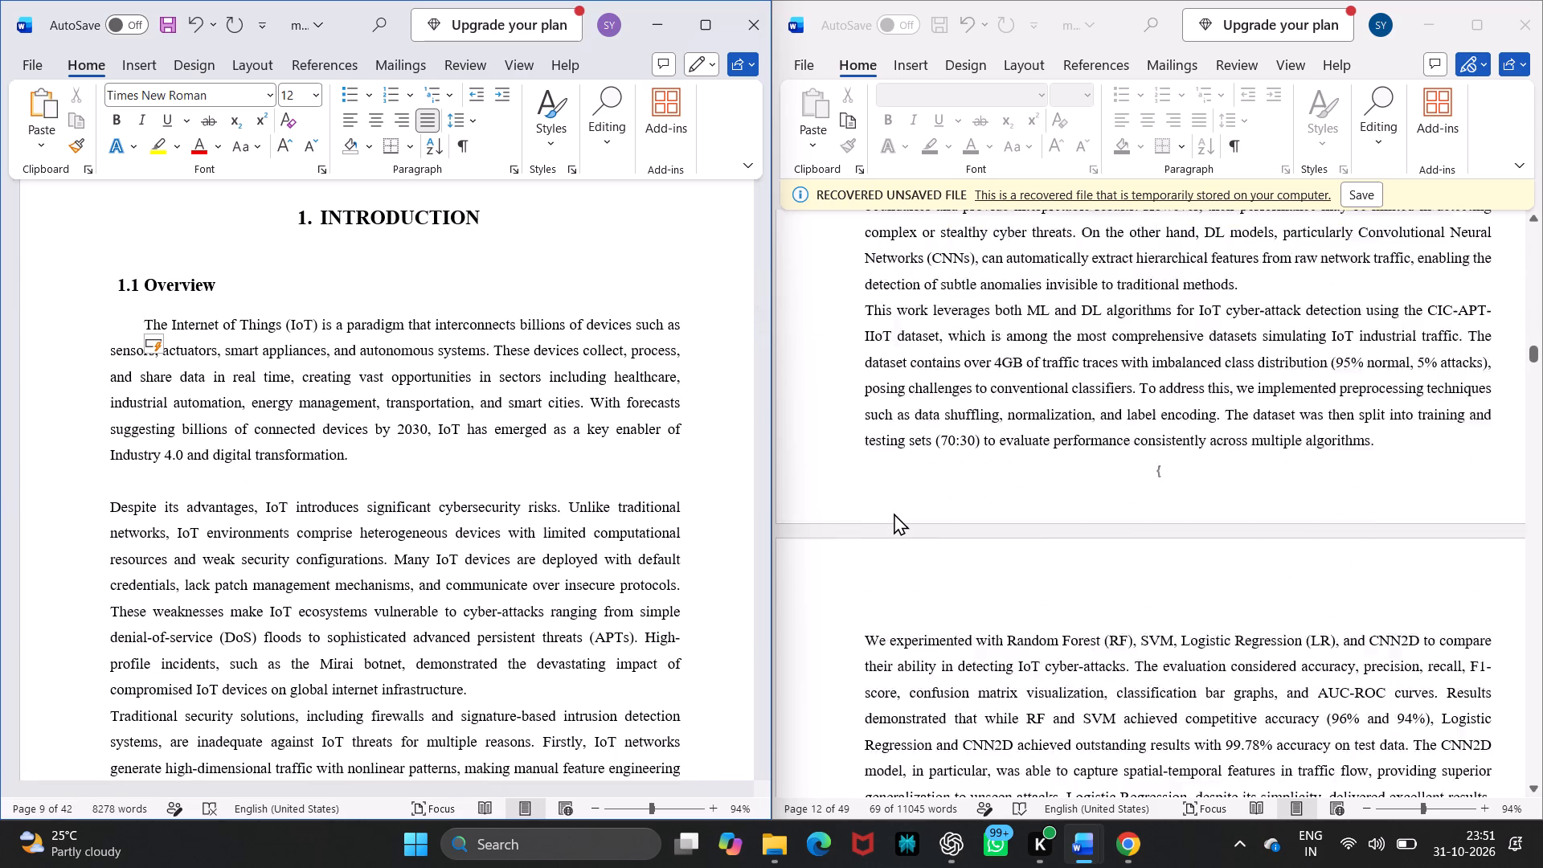
scroll(894, 513, up, 3)
scroll(894, 513, down, 1)
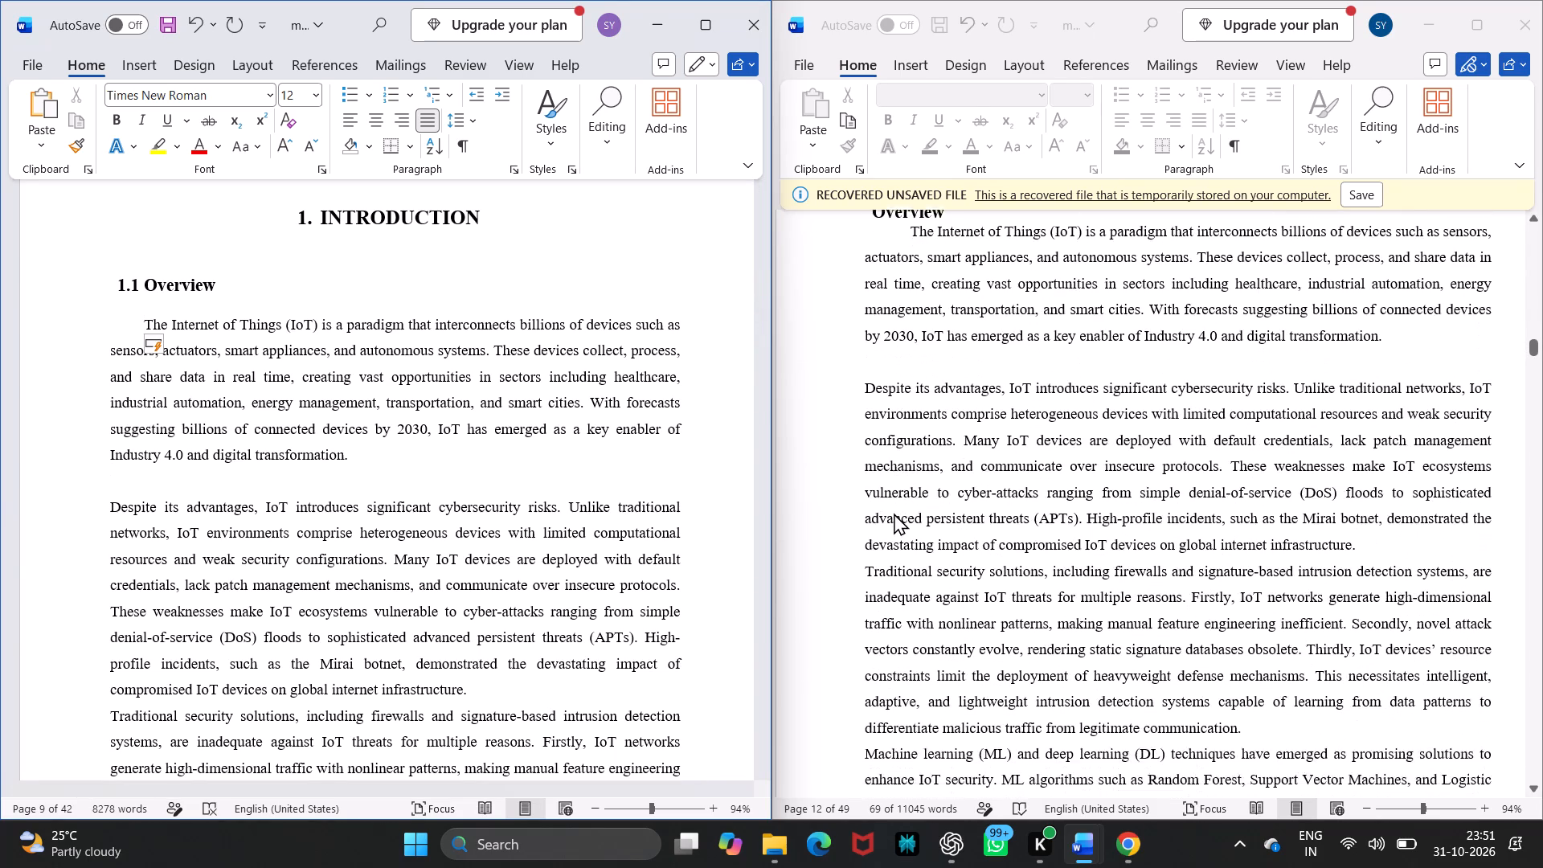
scroll(894, 513, down, 1)
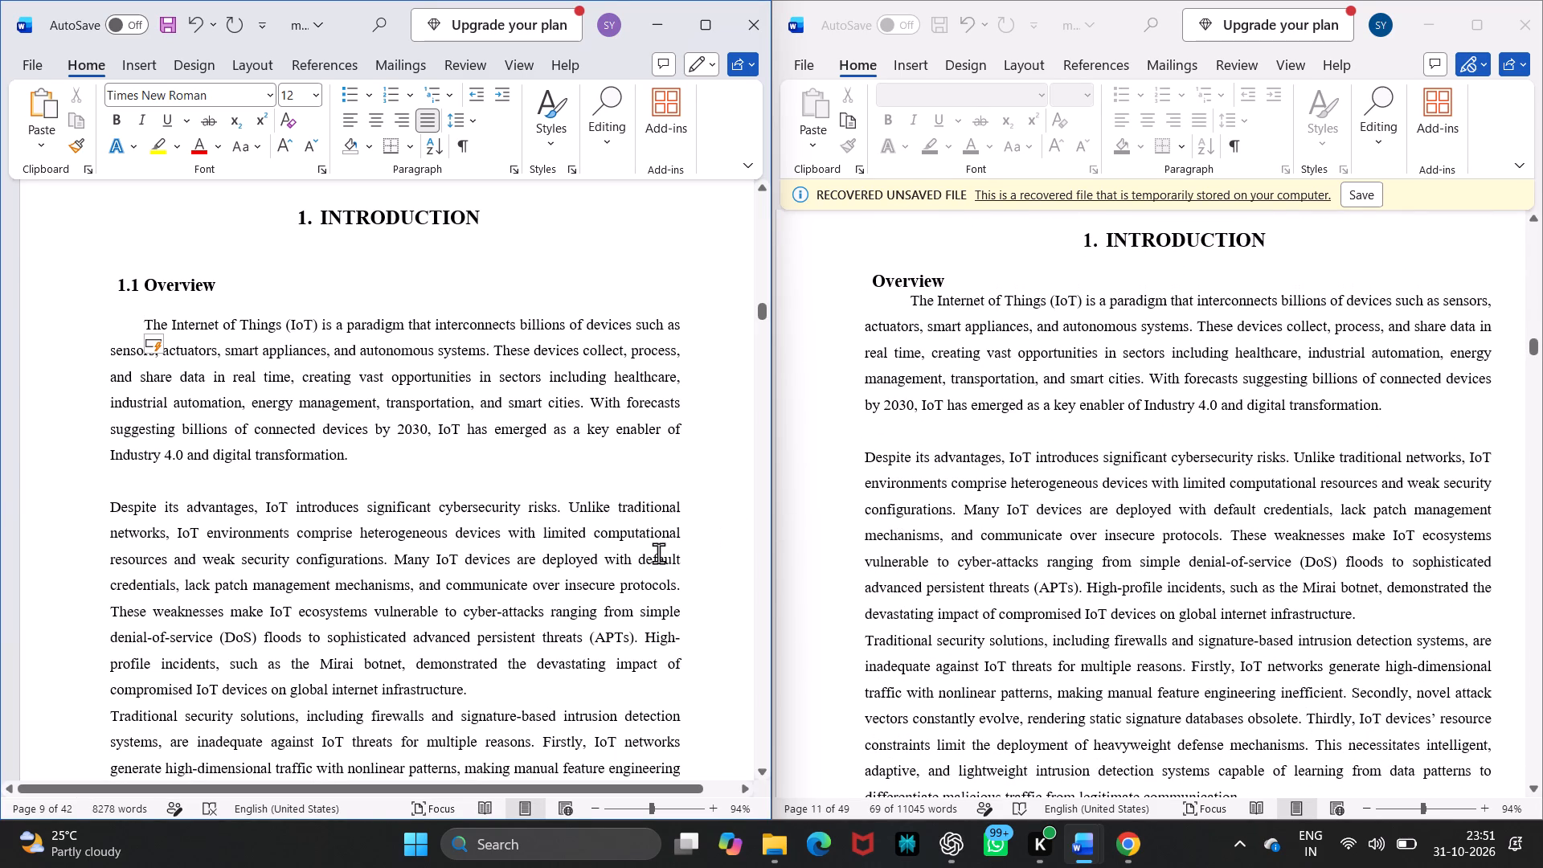
key(BackSpace)
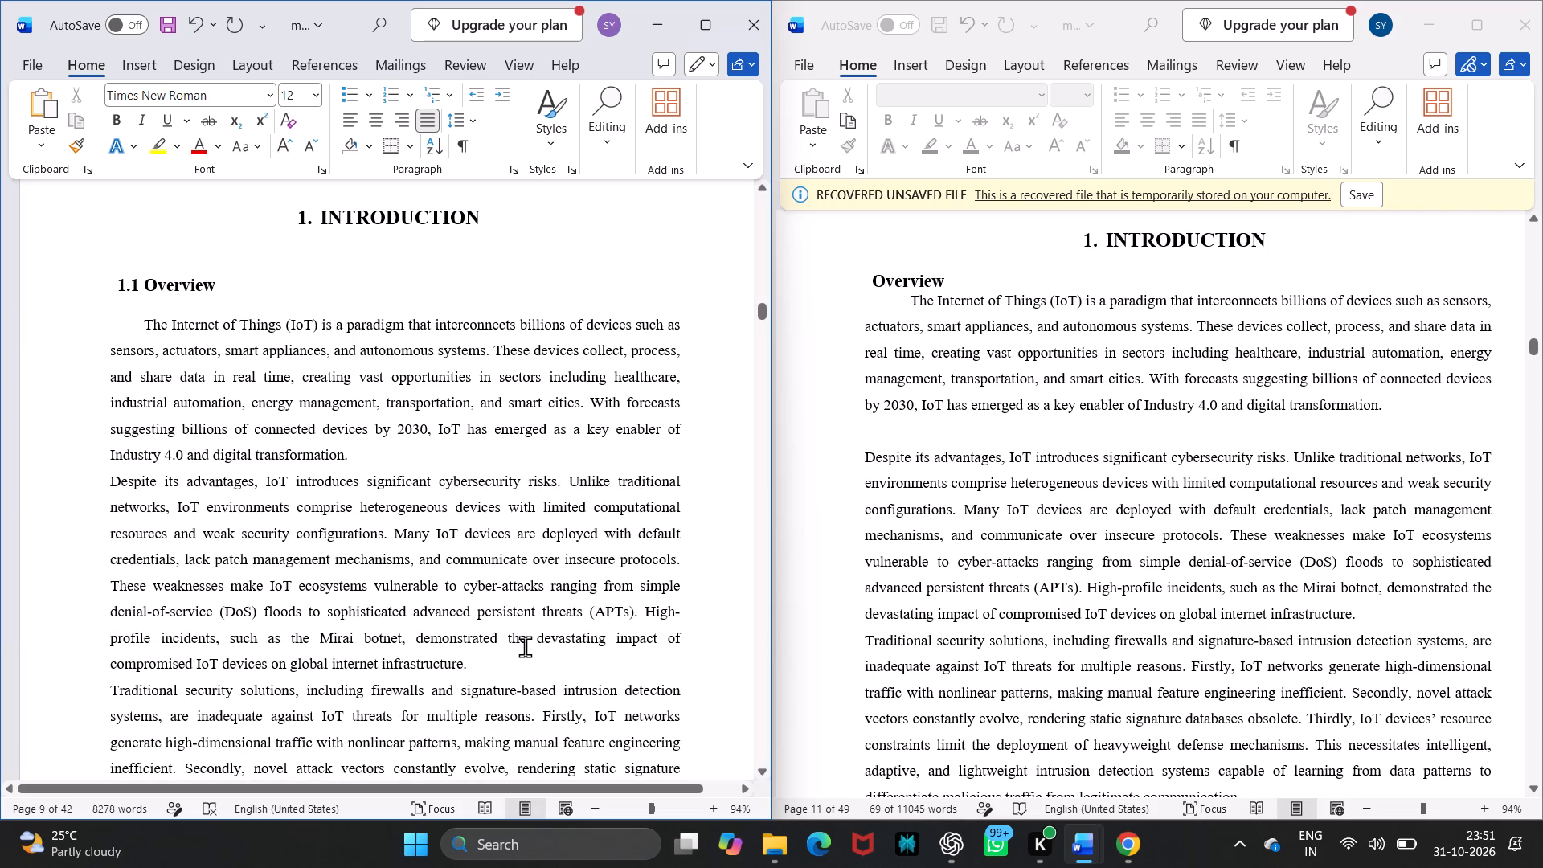
Delete the blank line before the "We experimented with Random Forest (RF)" paragraph in 1.1 Overview.
scroll(525, 646, down, 5)
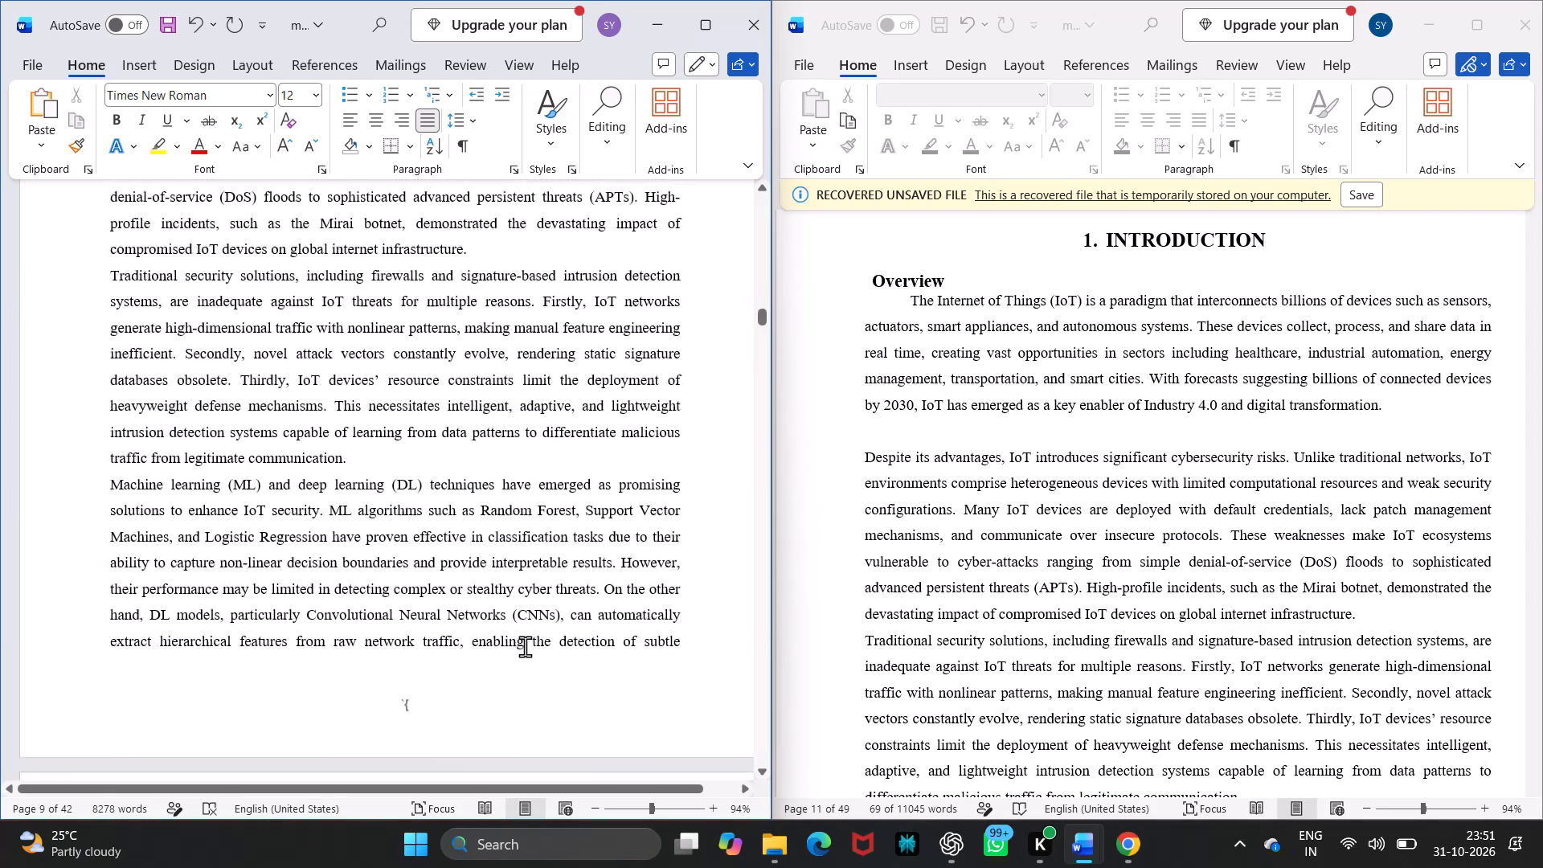
scroll(525, 646, down, 4)
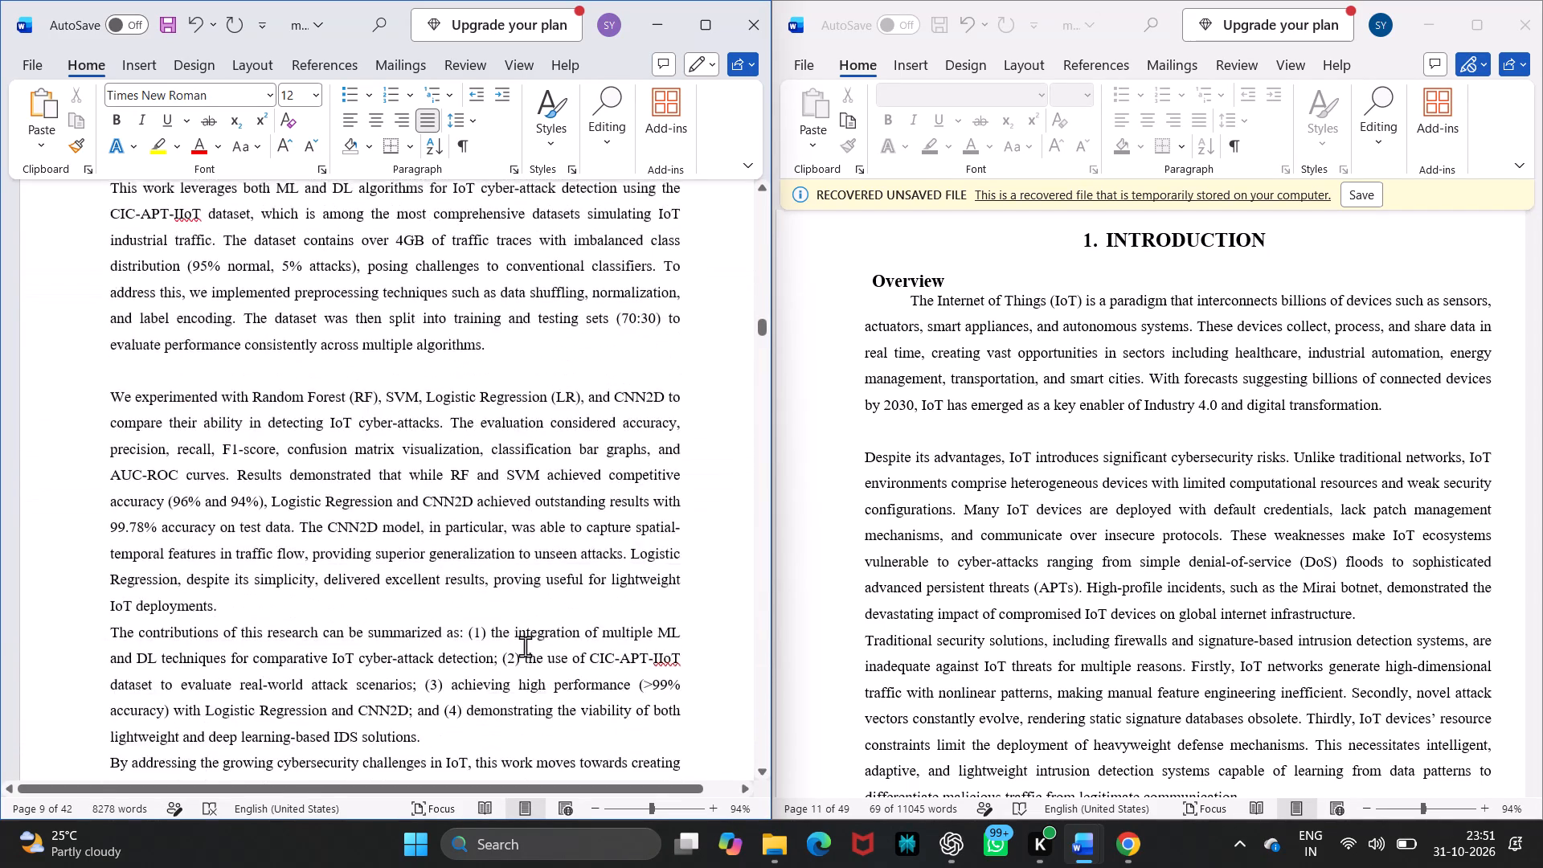
scroll(525, 646, down, 1)
scroll(525, 646, up, 1)
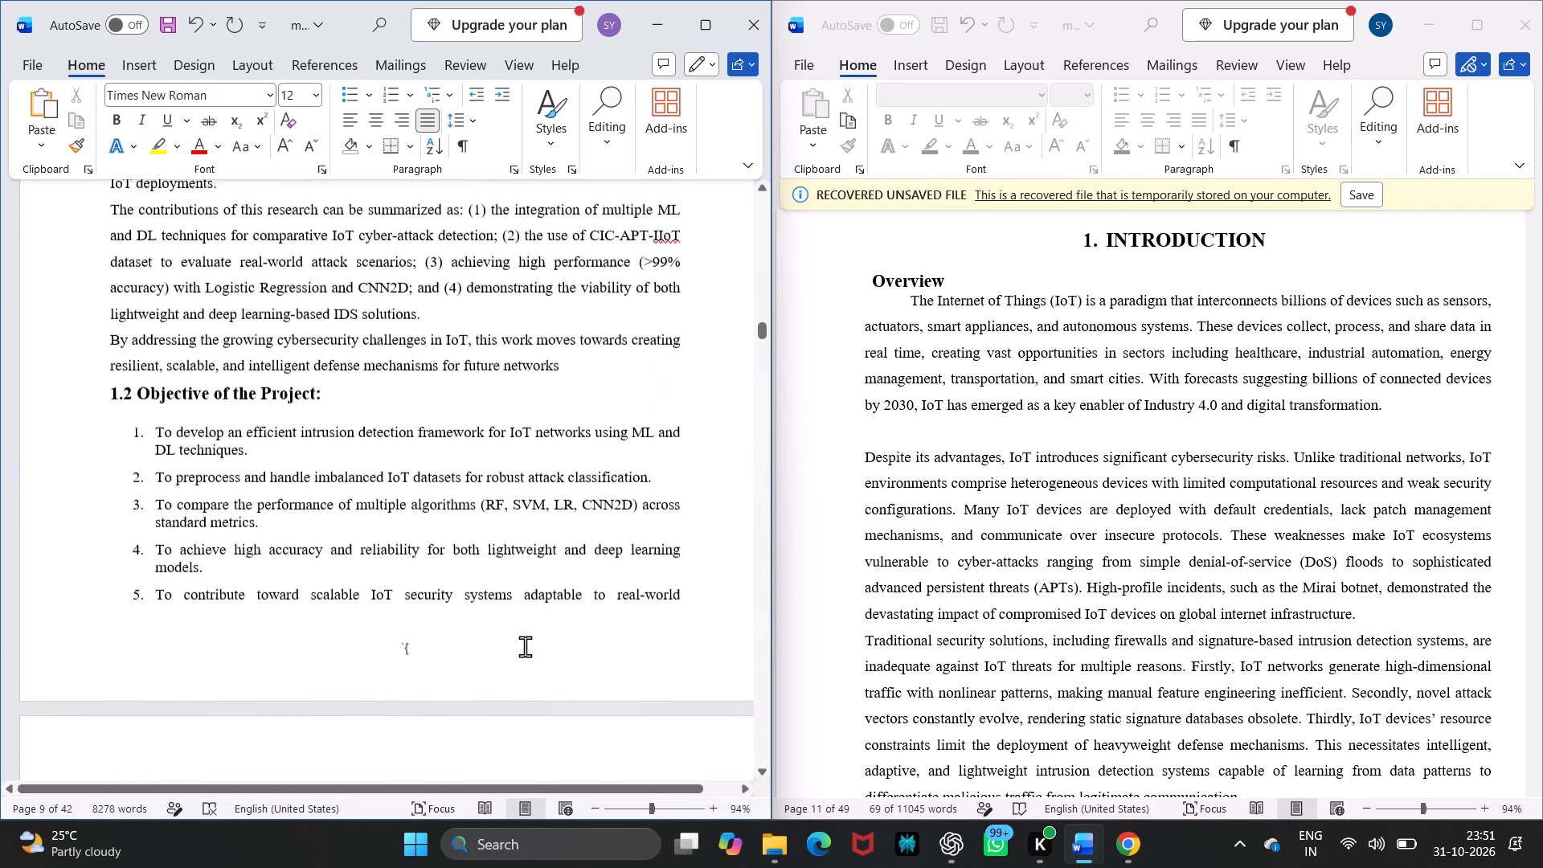
scroll(525, 646, up, 7)
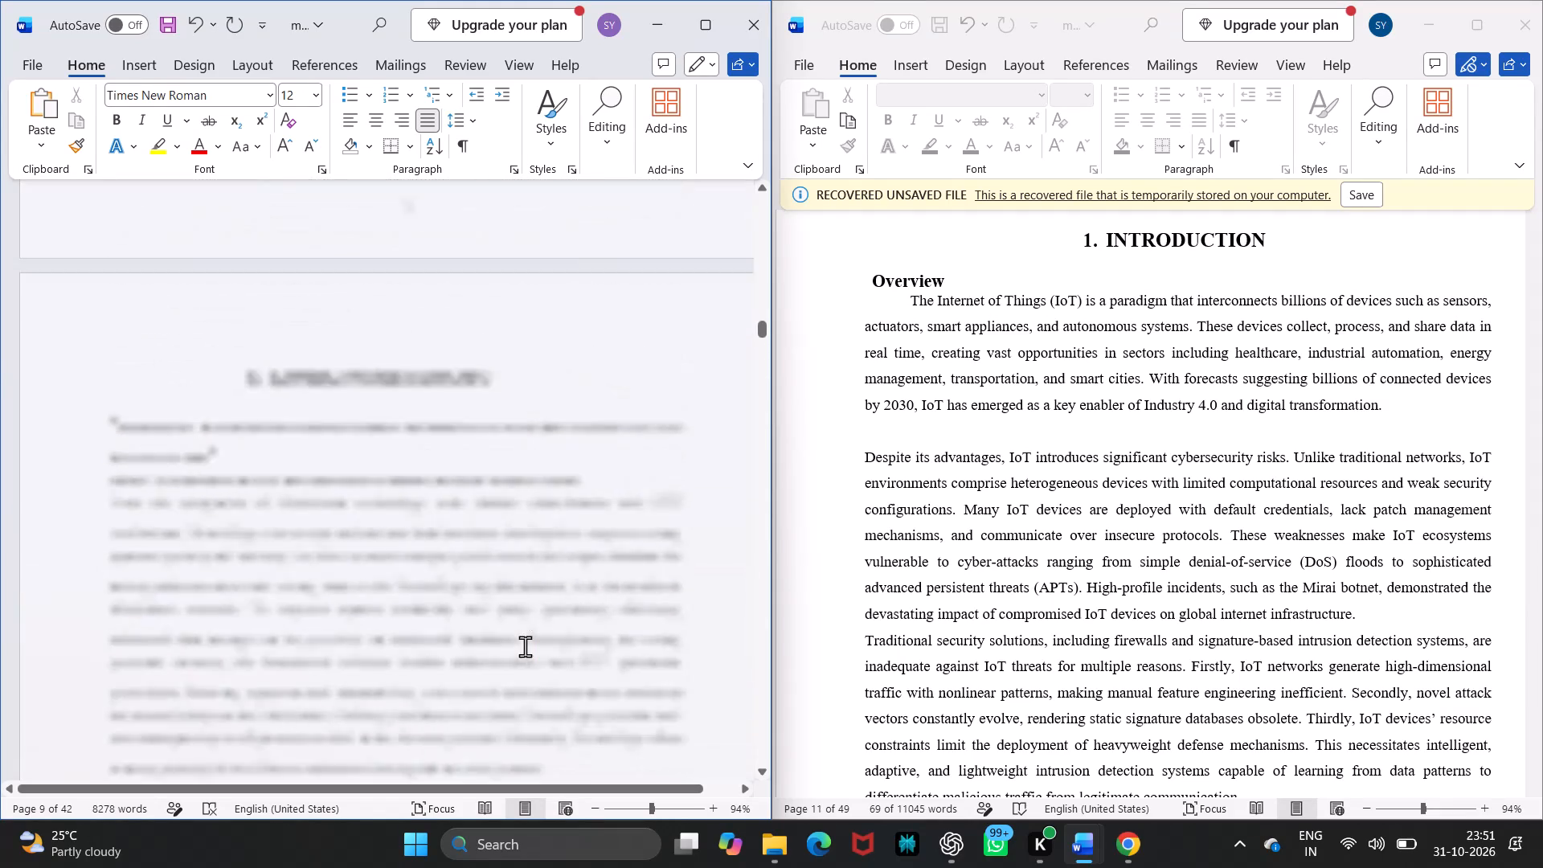
scroll(525, 646, up, 3)
scroll(525, 646, down, 2)
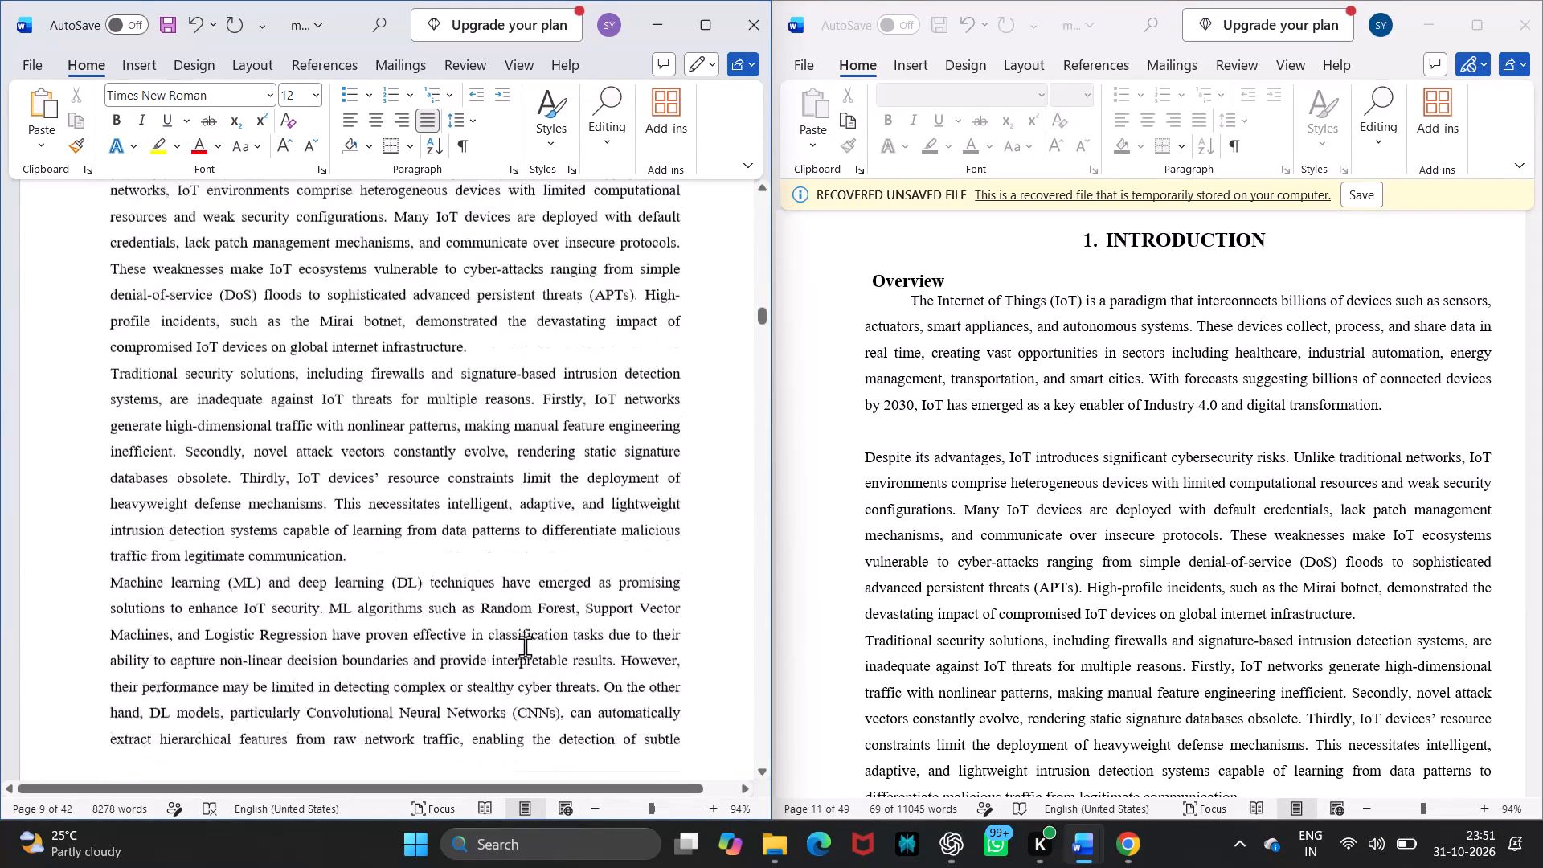
scroll(525, 646, down, 3)
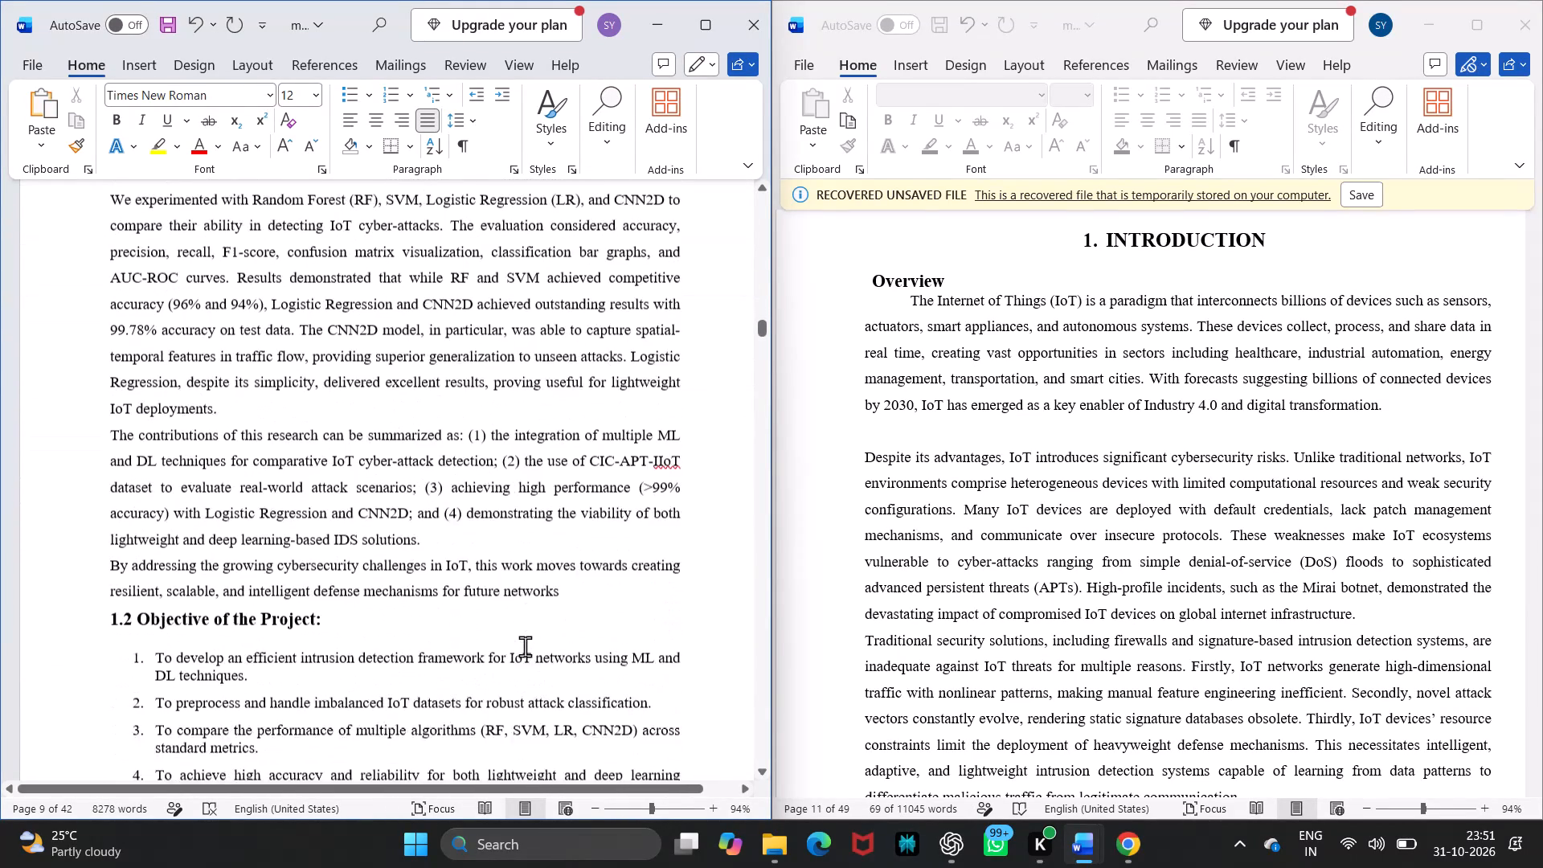
scroll(525, 646, up, 1)
right_click(525, 646)
click(291, 485)
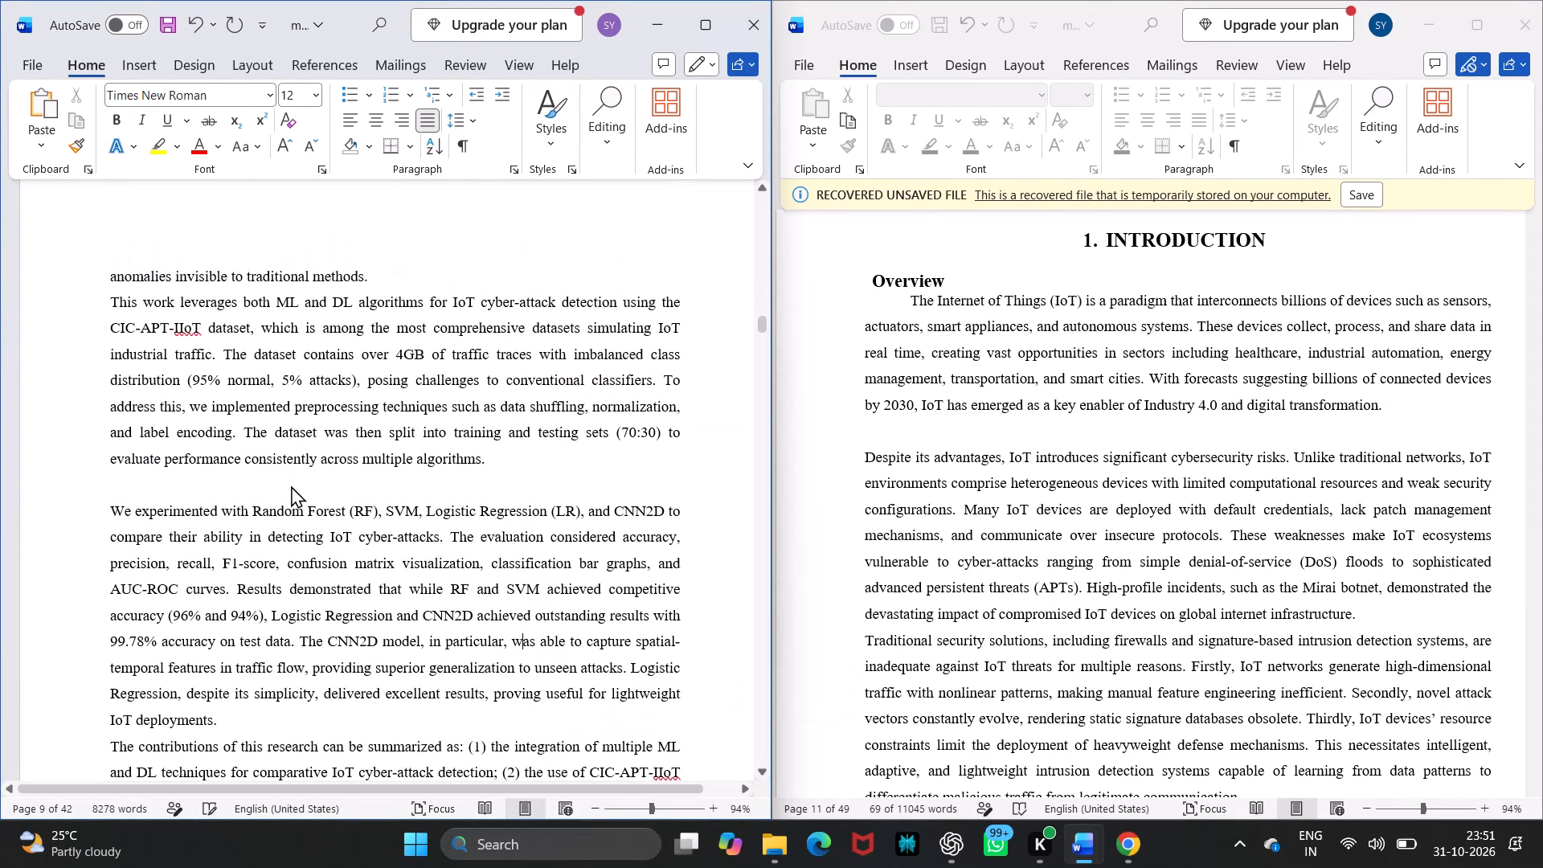
click(291, 485)
key(BackSpace)
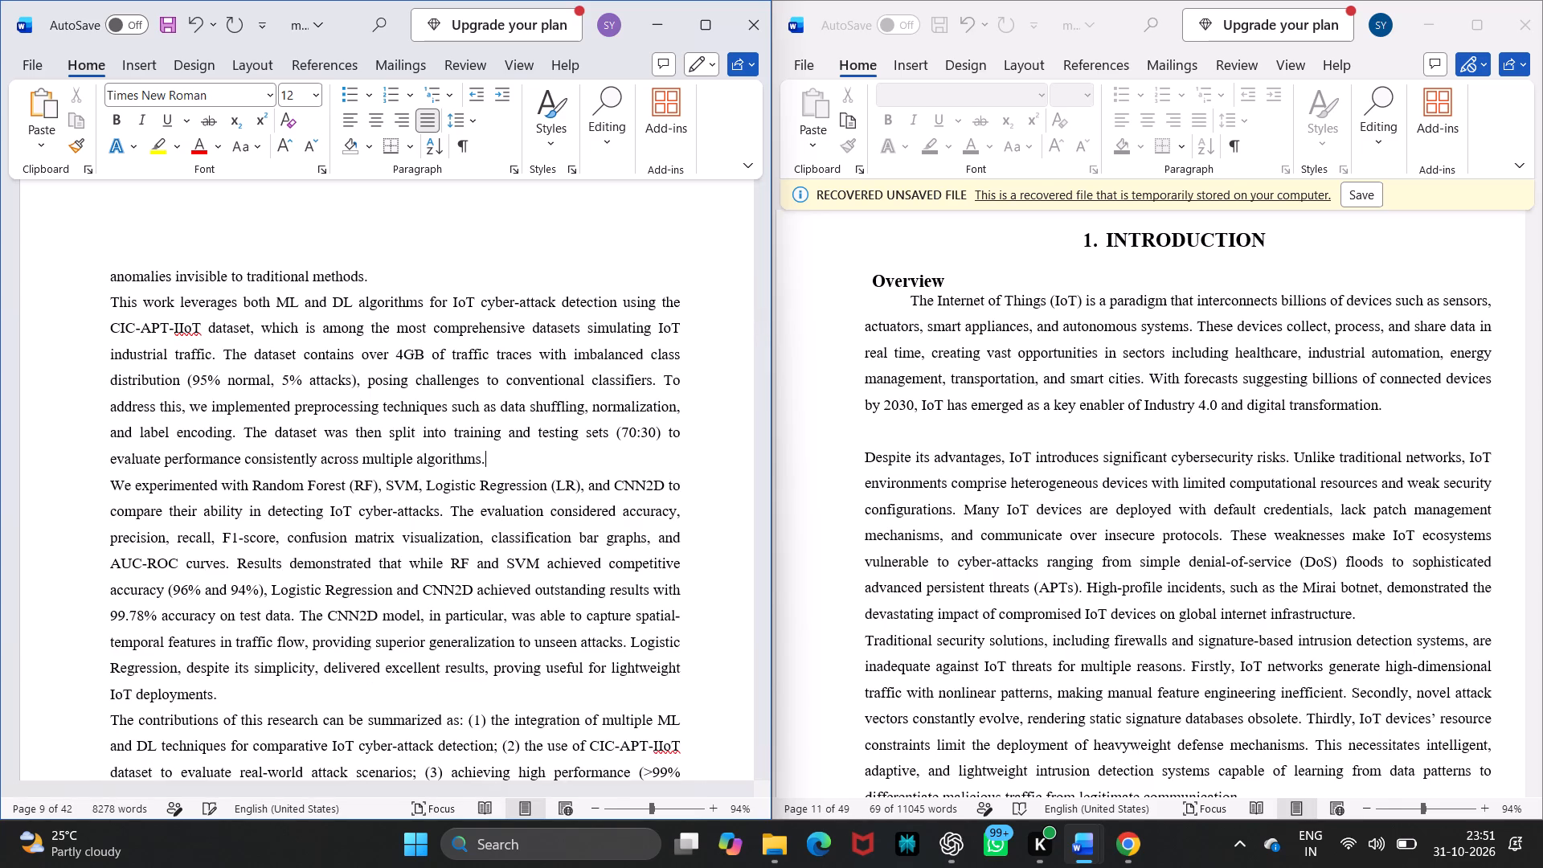
Check the layout from the end of the 1.2 objectives into the old voting entries of chapter 2, Literature Survey.
scroll(190, 614, down, 2)
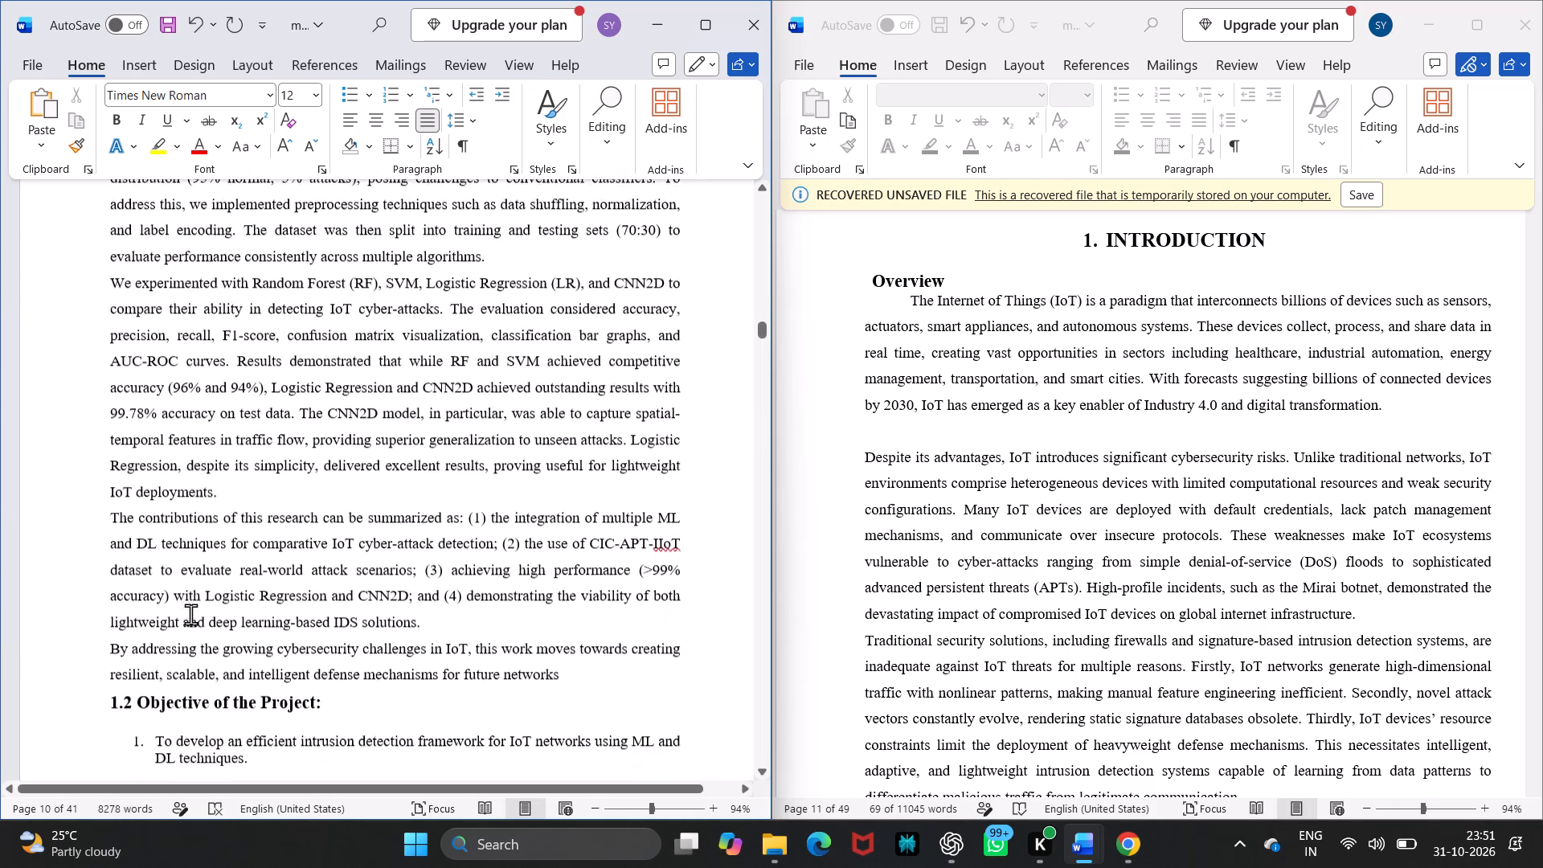
scroll(190, 614, down, 1)
right_click(190, 614)
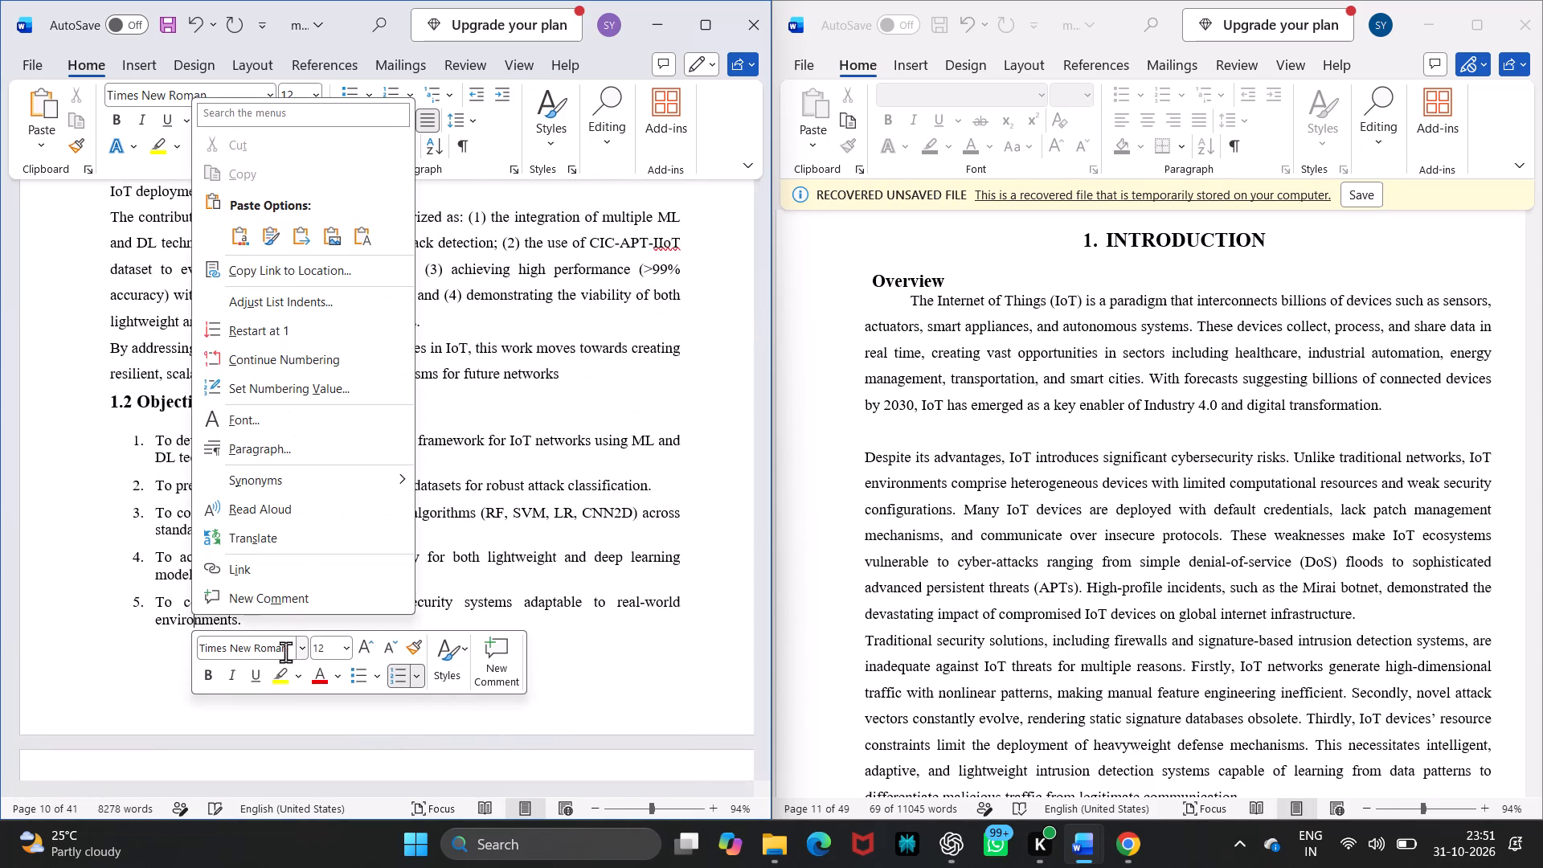
click(661, 632)
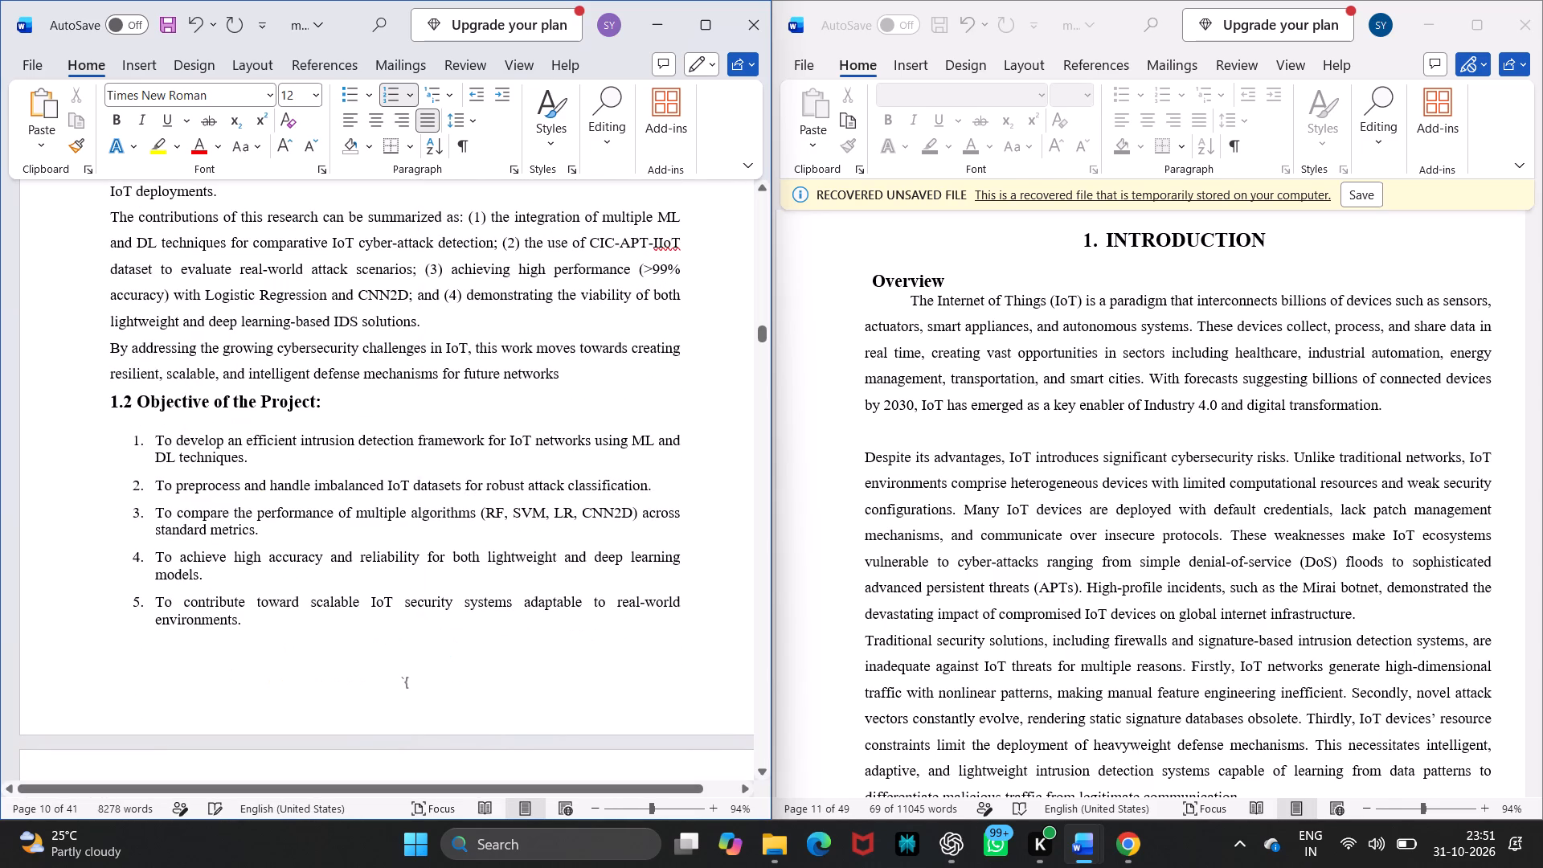
scroll(336, 653, down, 2)
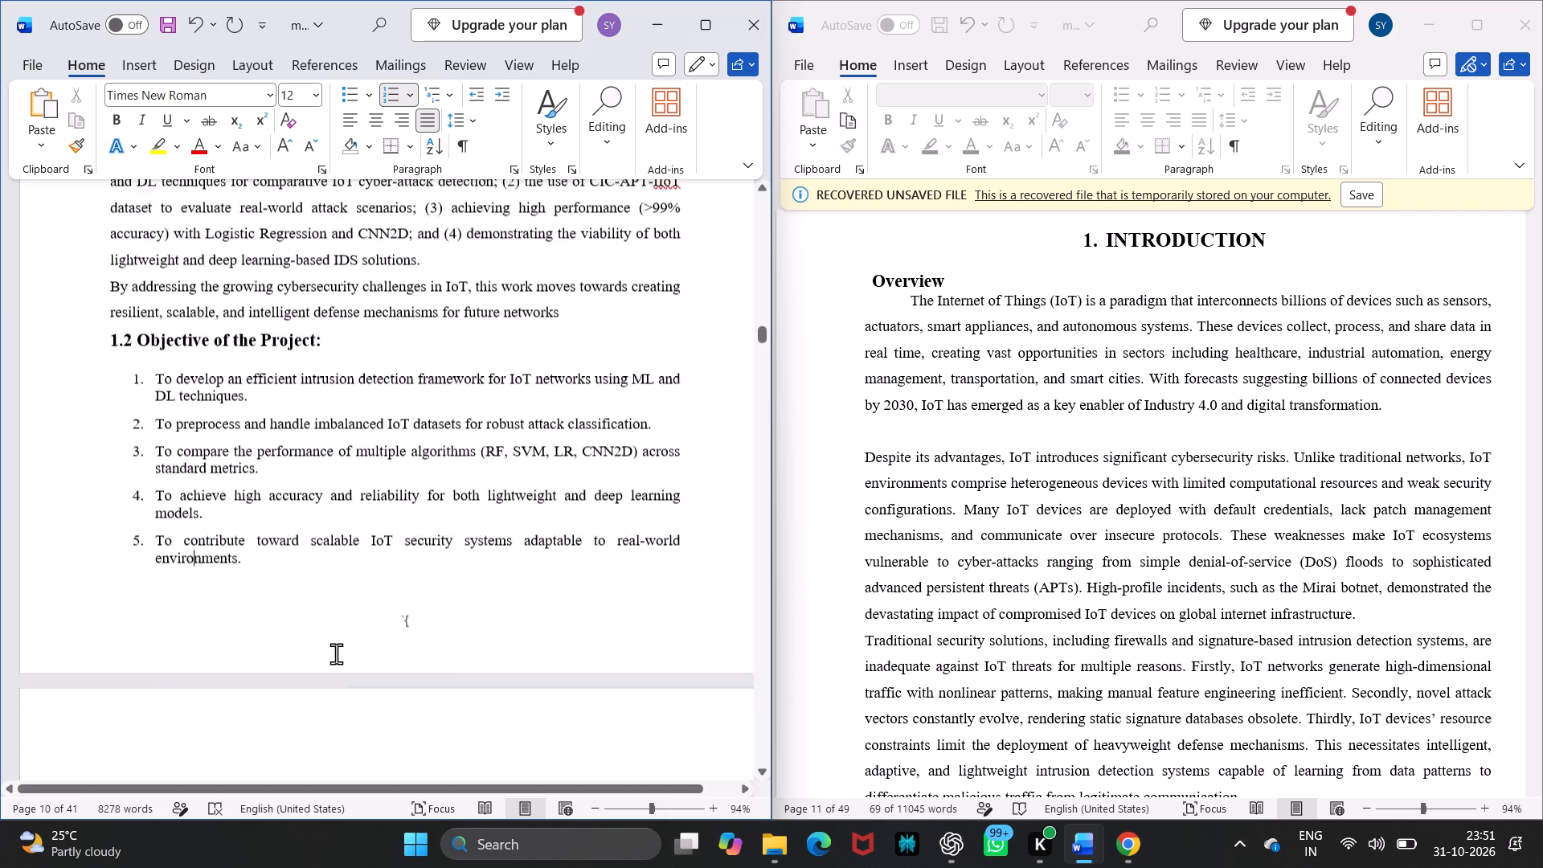
scroll(336, 653, down, 2)
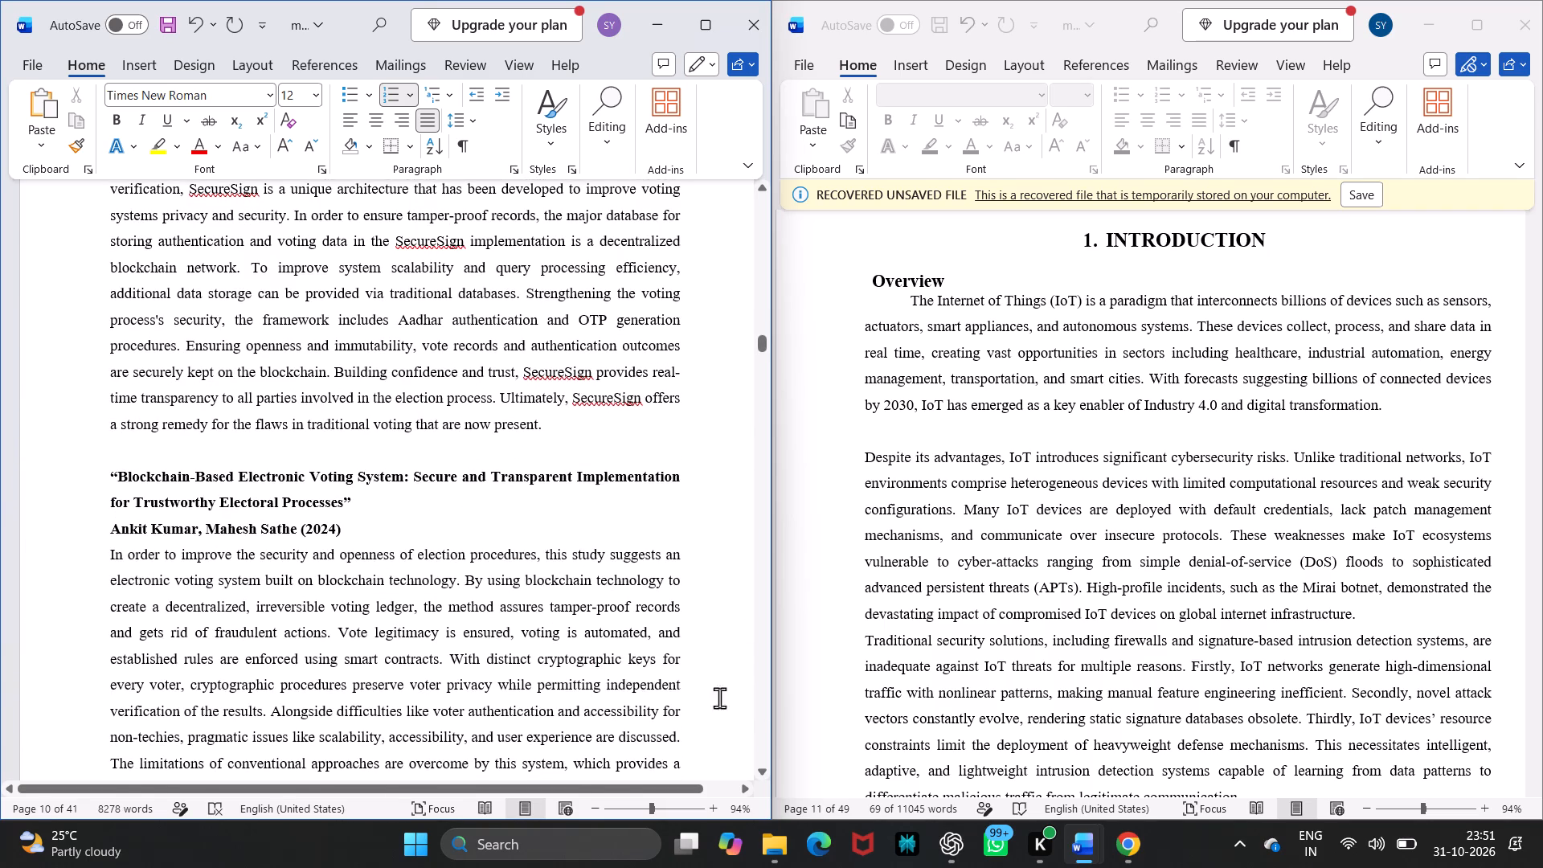
scroll(506, 640, up, 2)
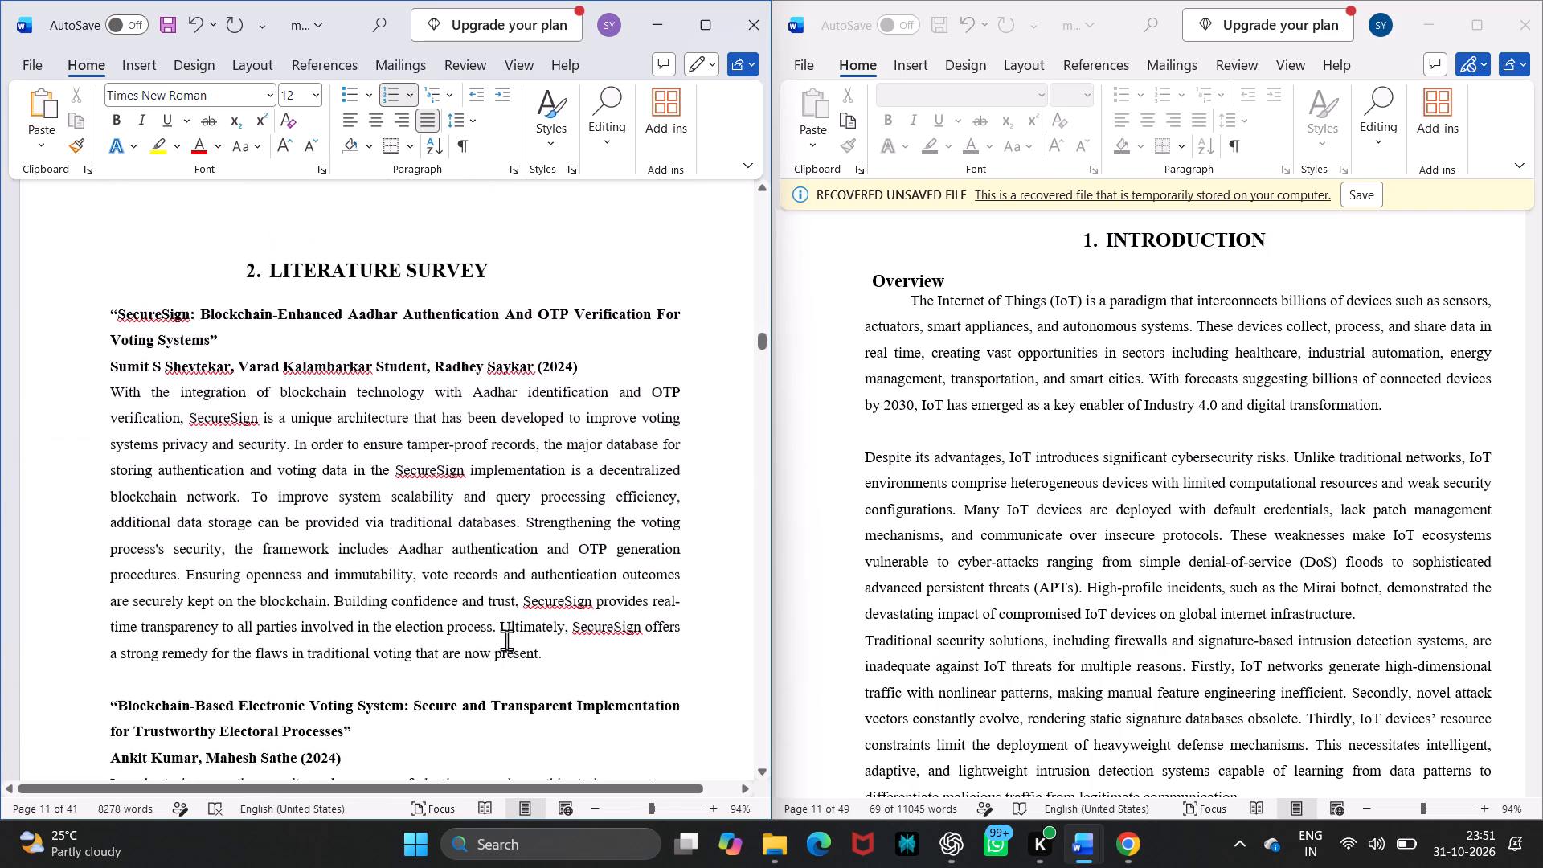
scroll(506, 640, up, 1)
Copy all Literature Survey entries from mjrprj.docx, from "Hybrid ML–DL Intrusion Detection for Resource-Constrained IoT" to the paragraph before chapter 3.
scroll(997, 531, down, 1)
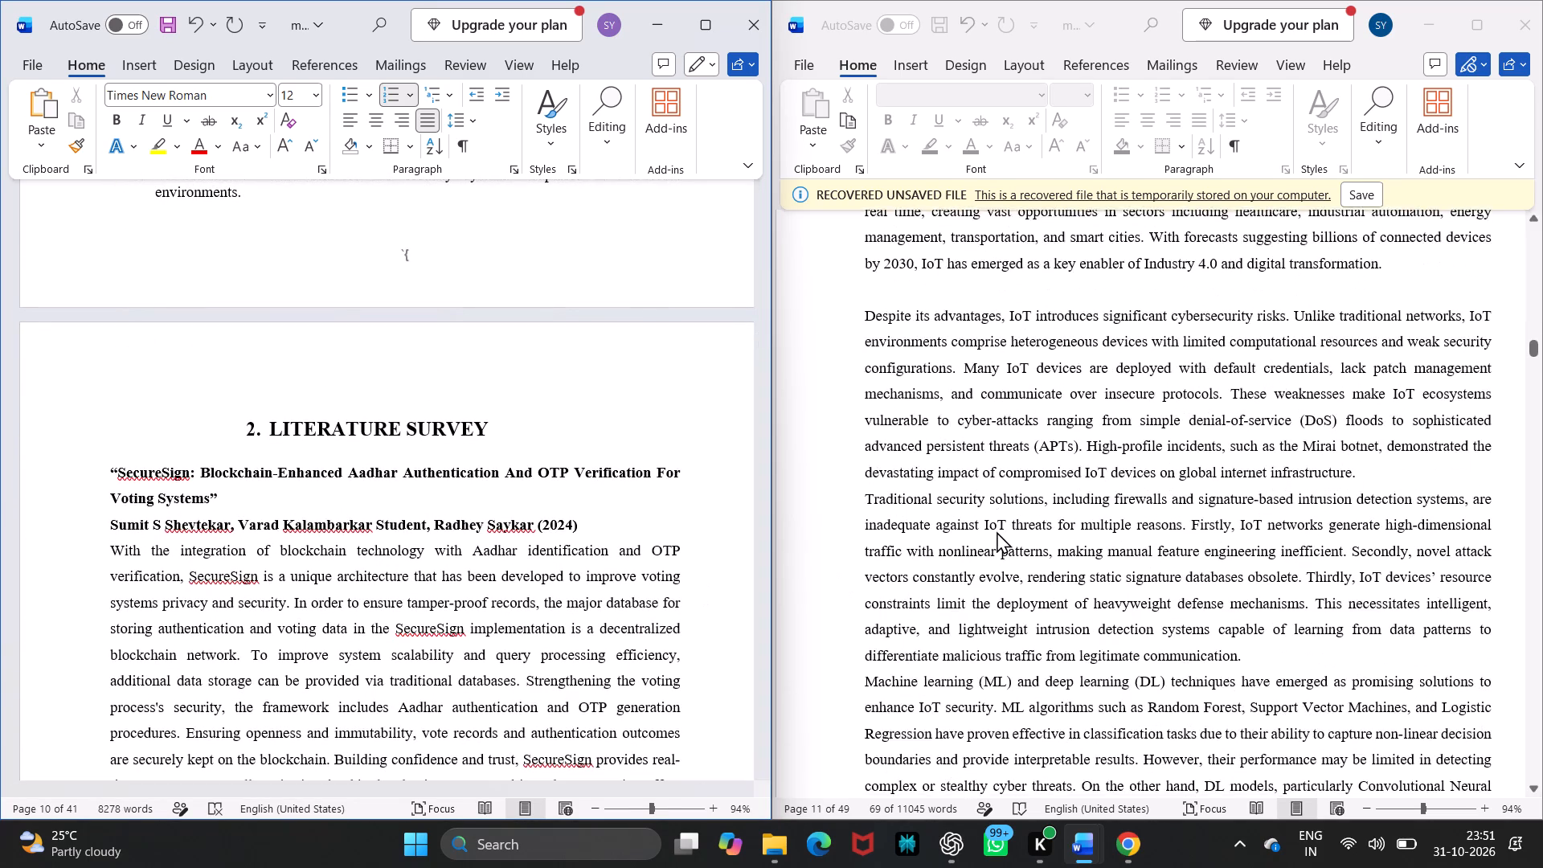
scroll(997, 531, down, 4)
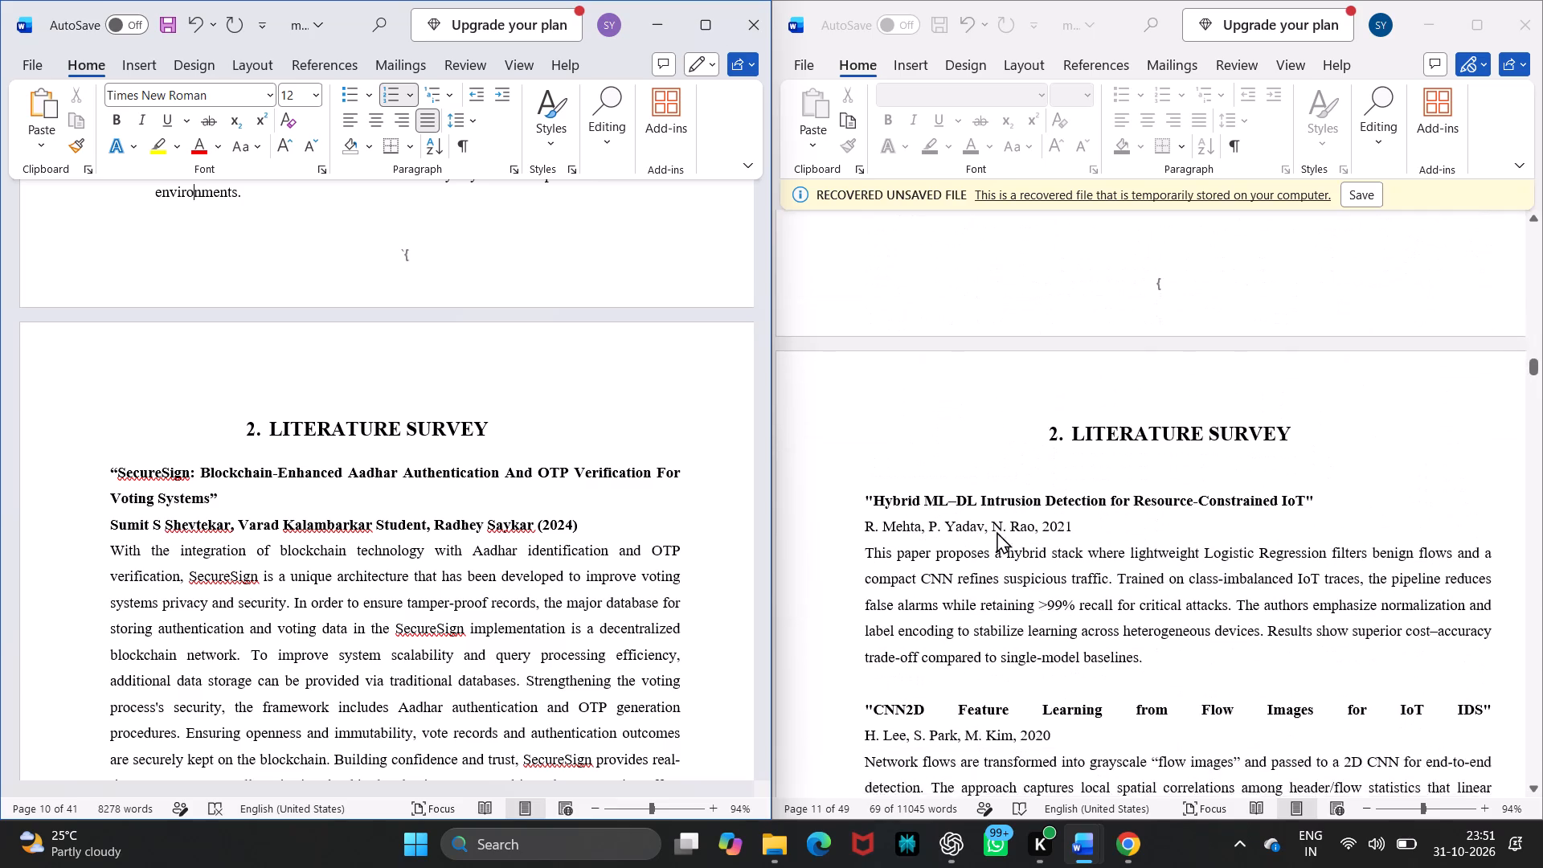
scroll(997, 531, down, 1)
scroll(630, 619, down, 1)
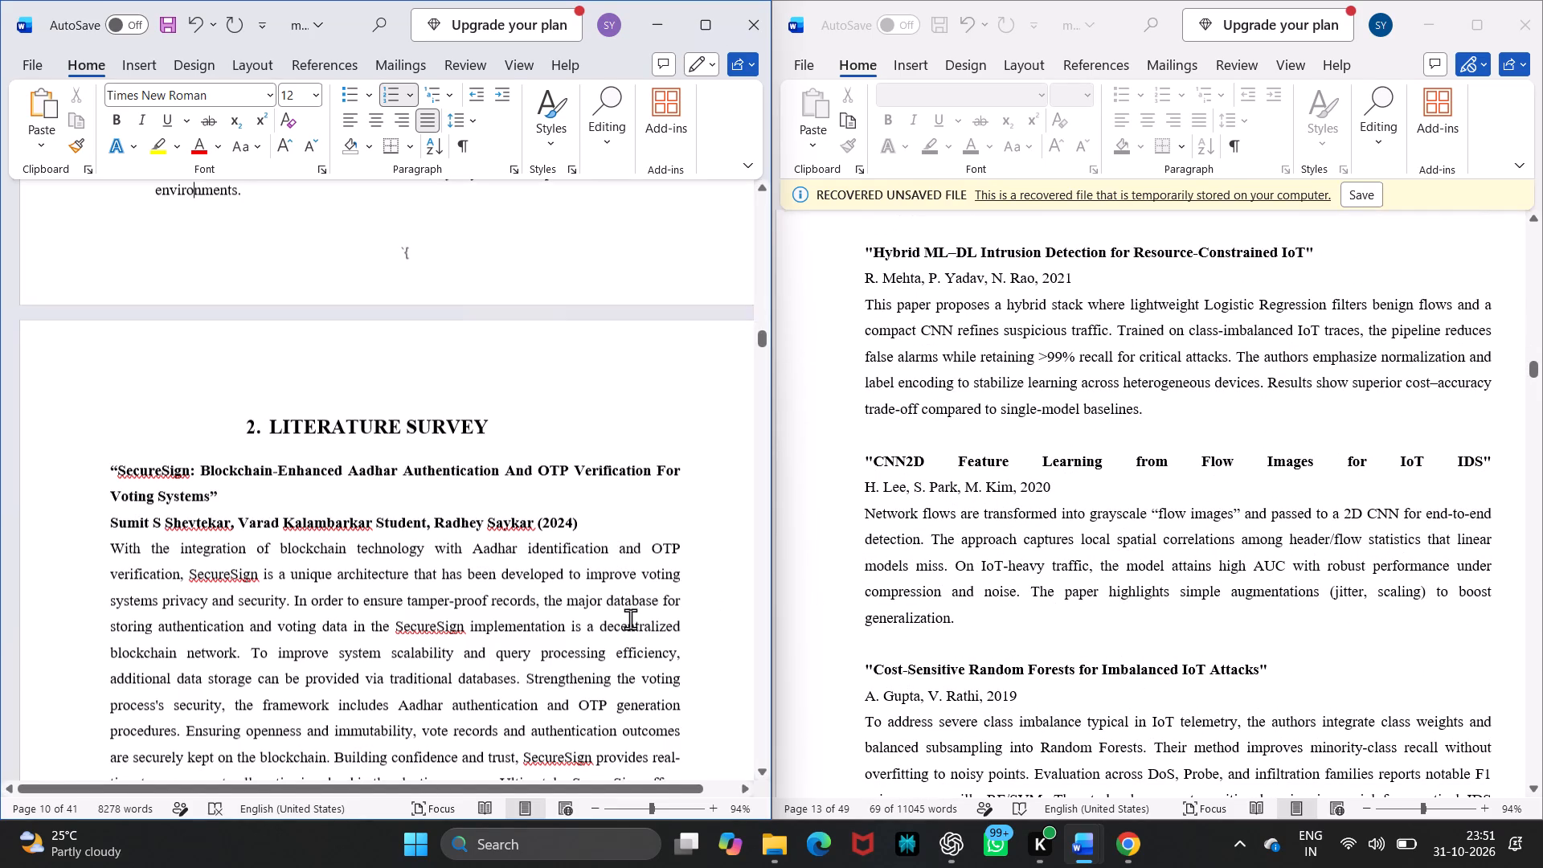
scroll(987, 590, up, 1)
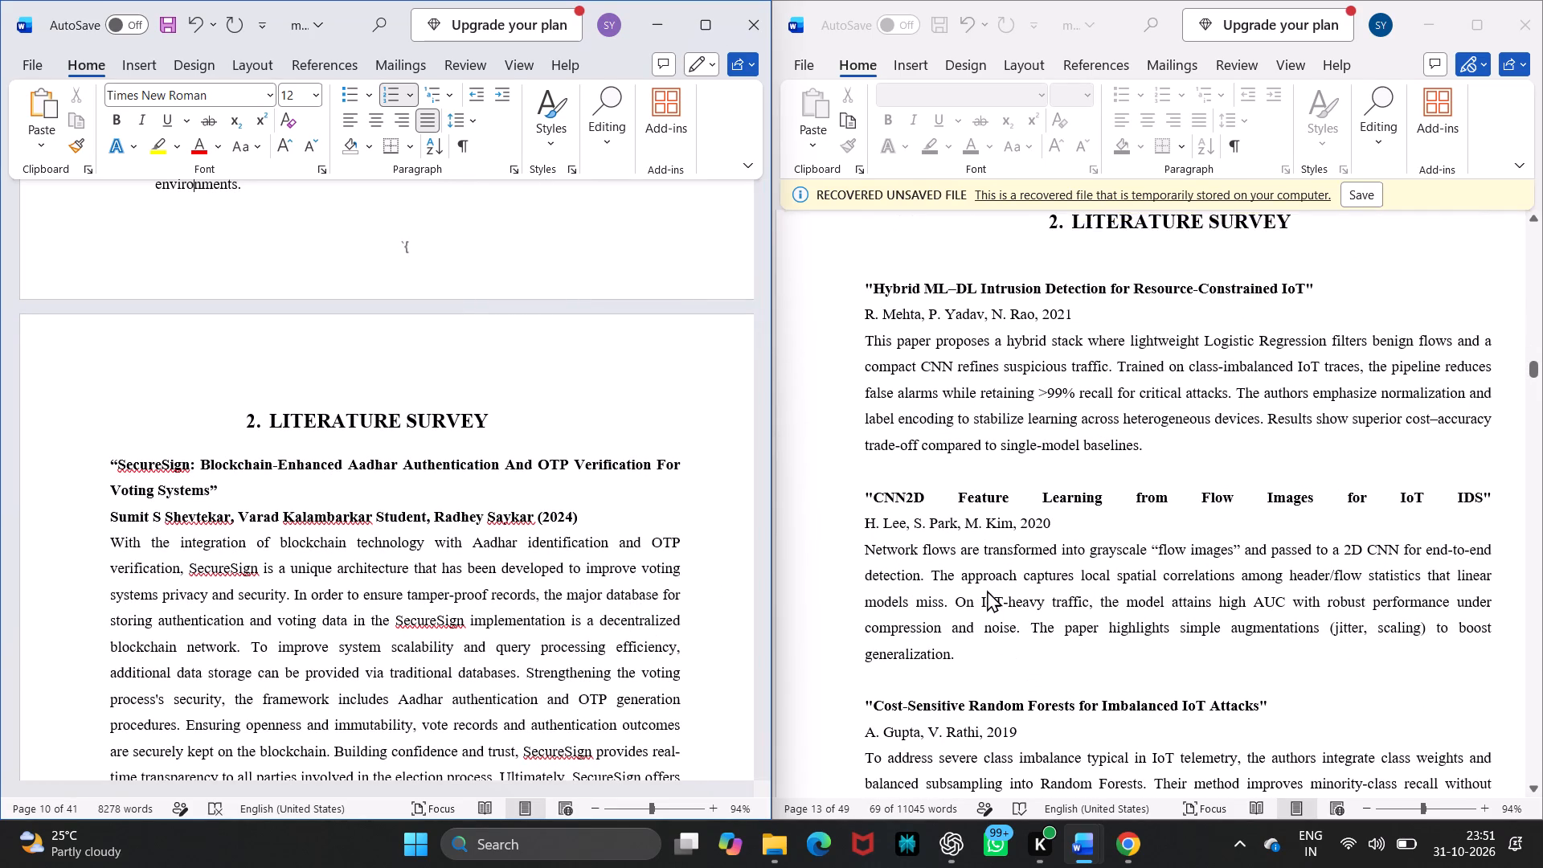
scroll(987, 590, up, 1)
scroll(548, 612, down, 1)
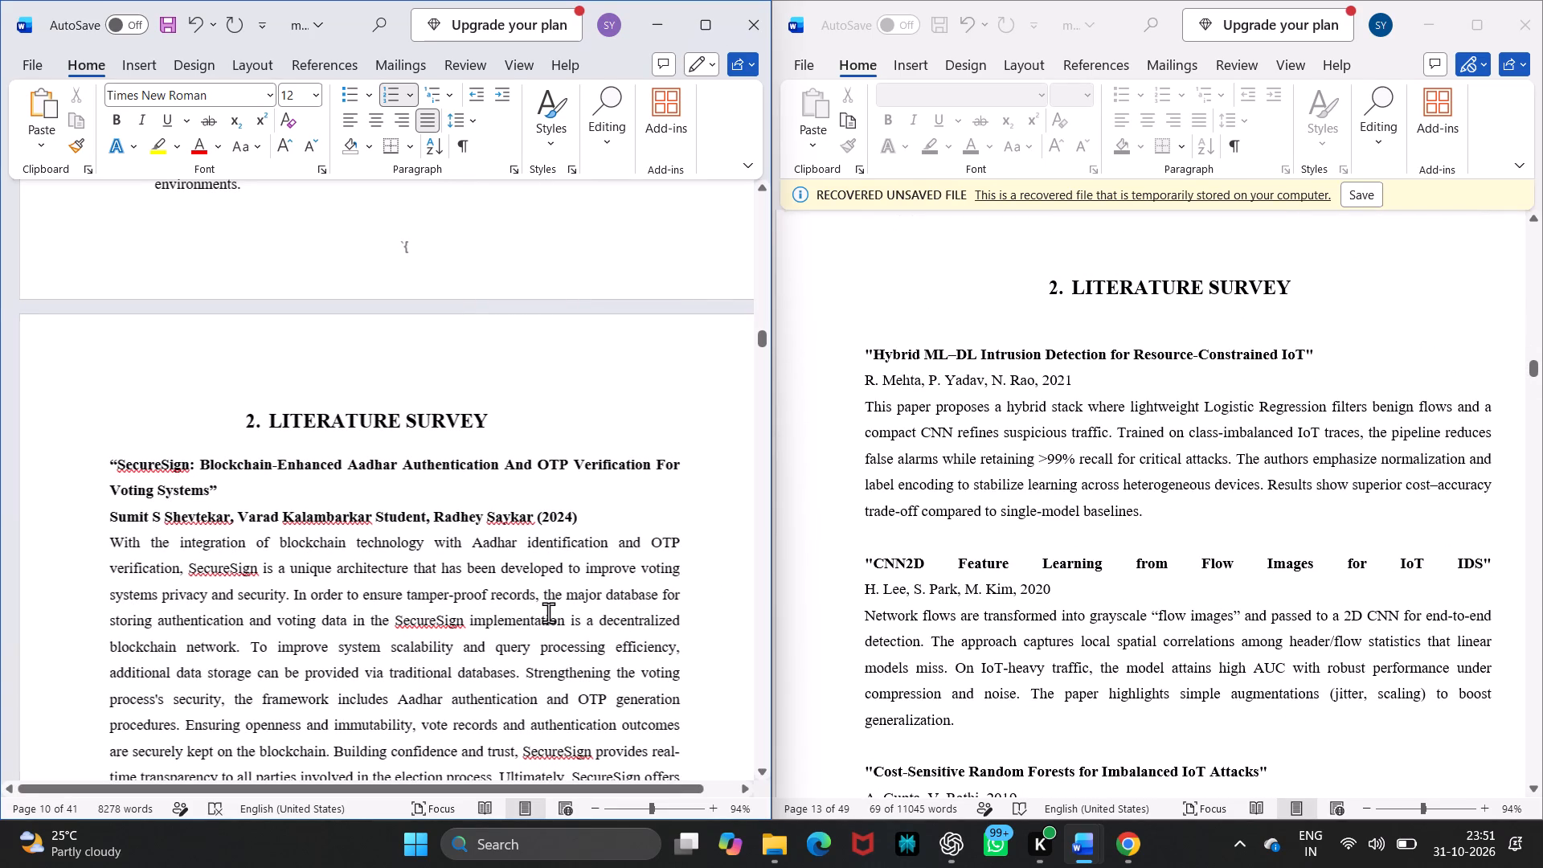
scroll(548, 612, down, 2)
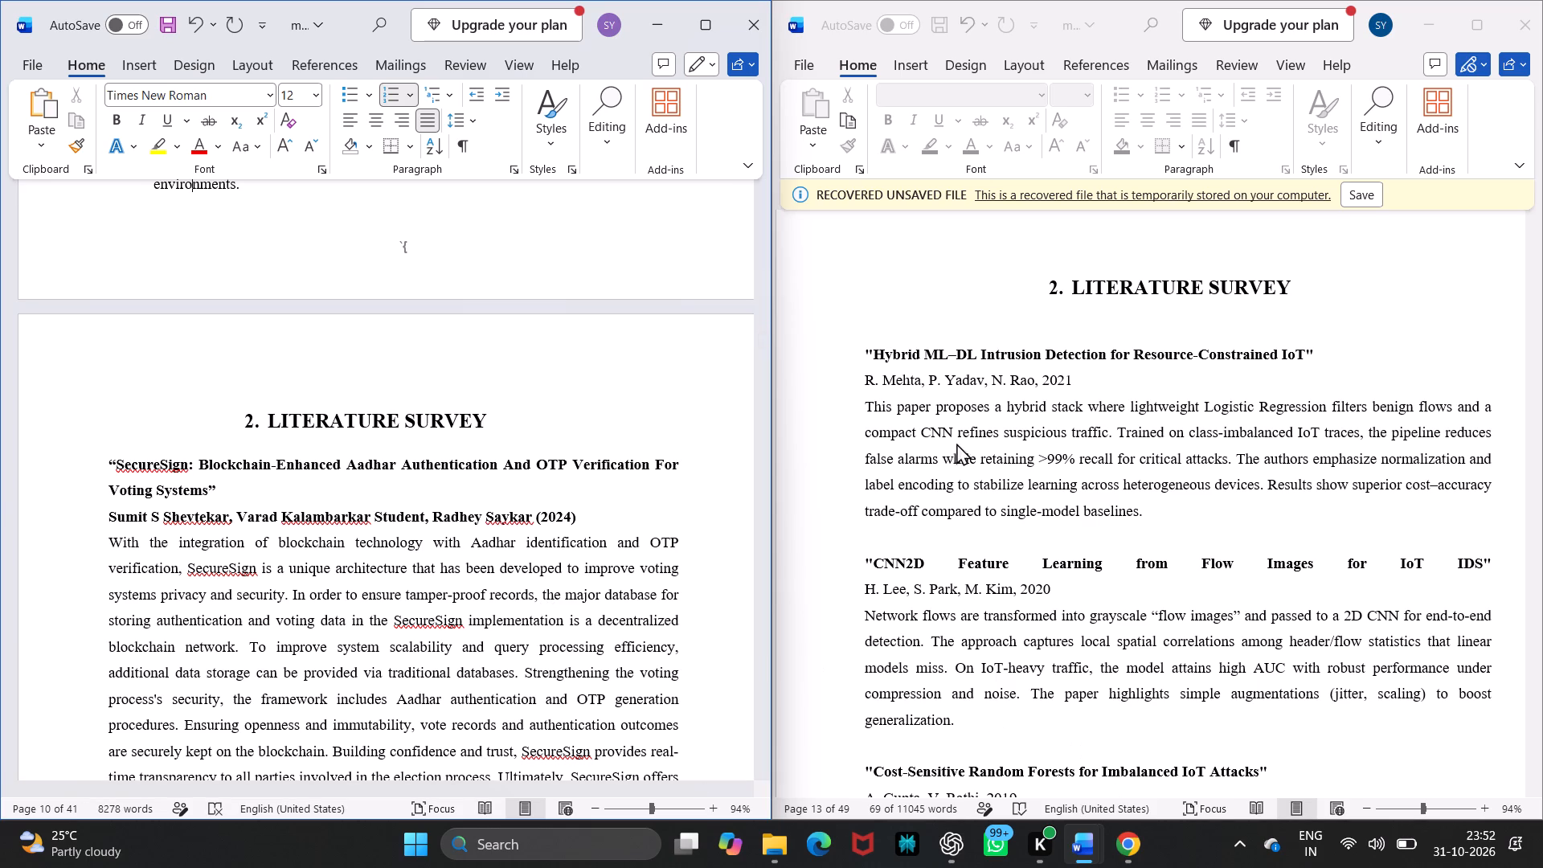
click(862, 346)
drag(862, 346, 944, 418)
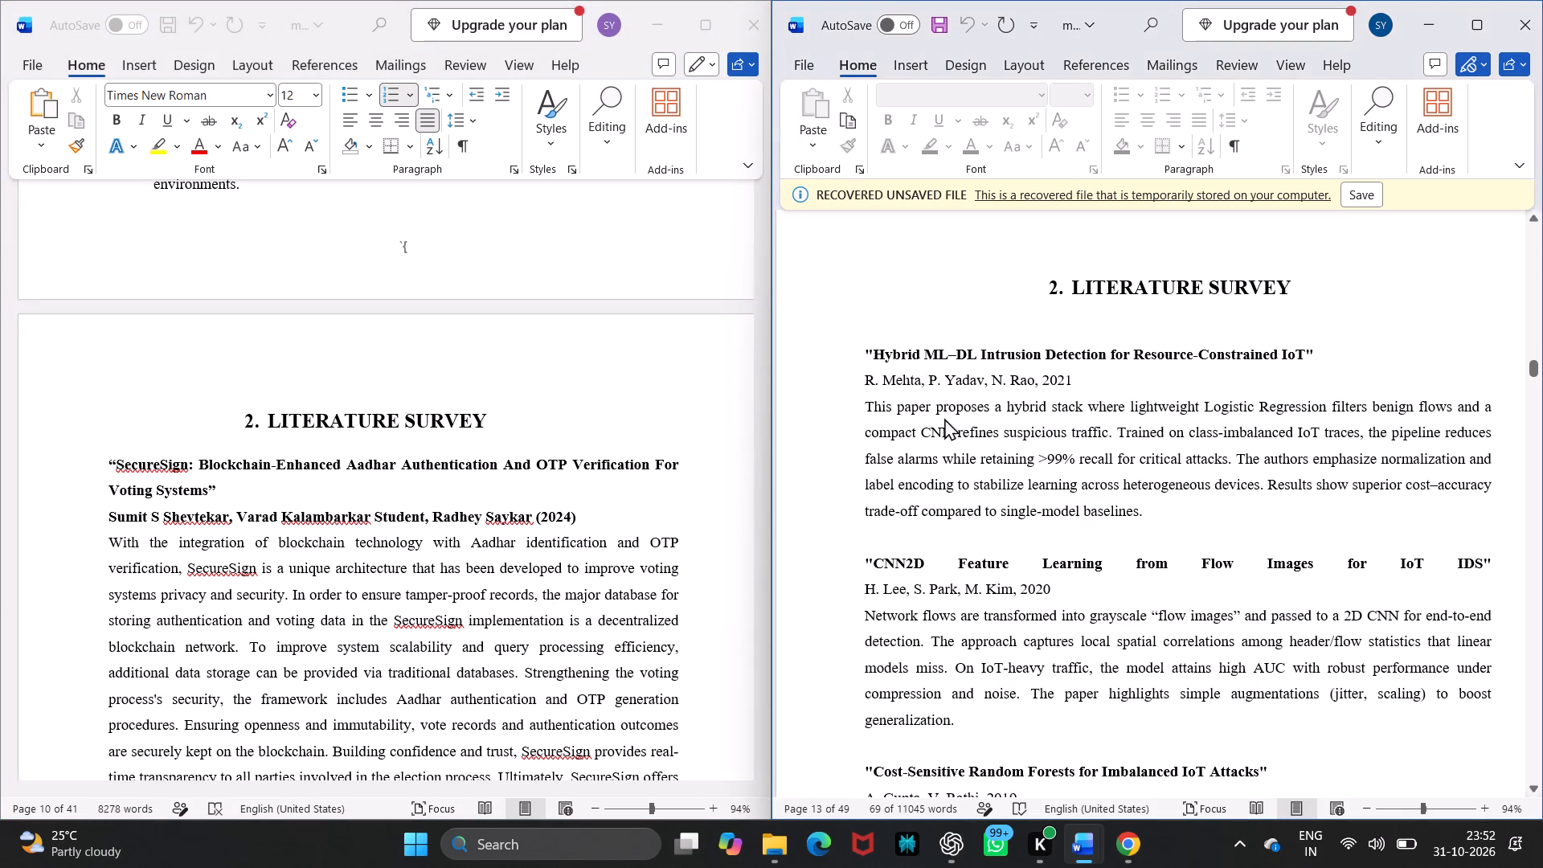
drag(944, 418, 850, 354)
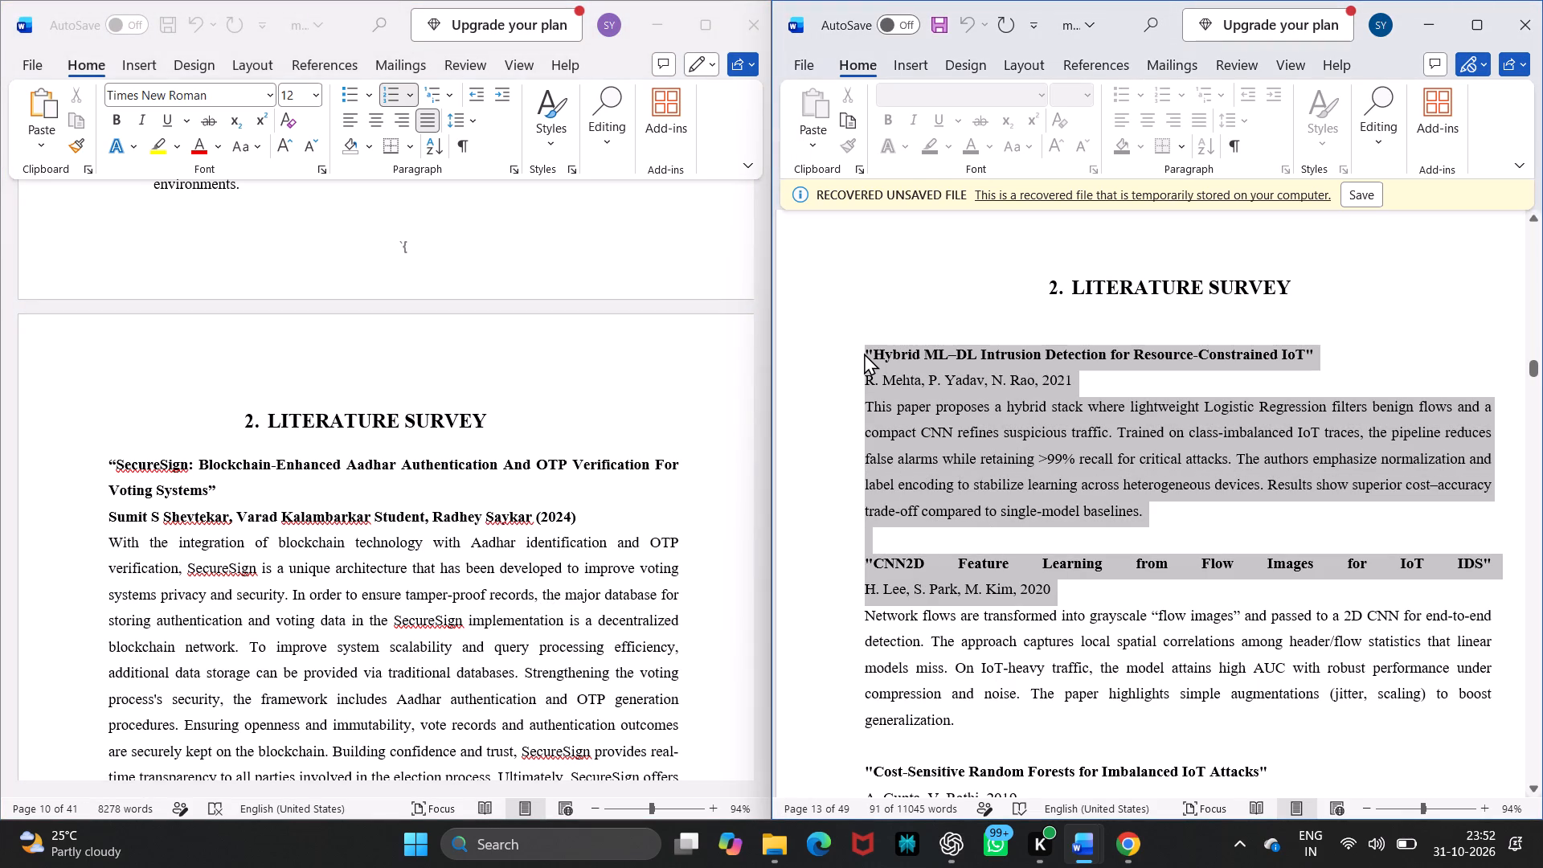
click(864, 353)
drag(864, 350, 945, 522)
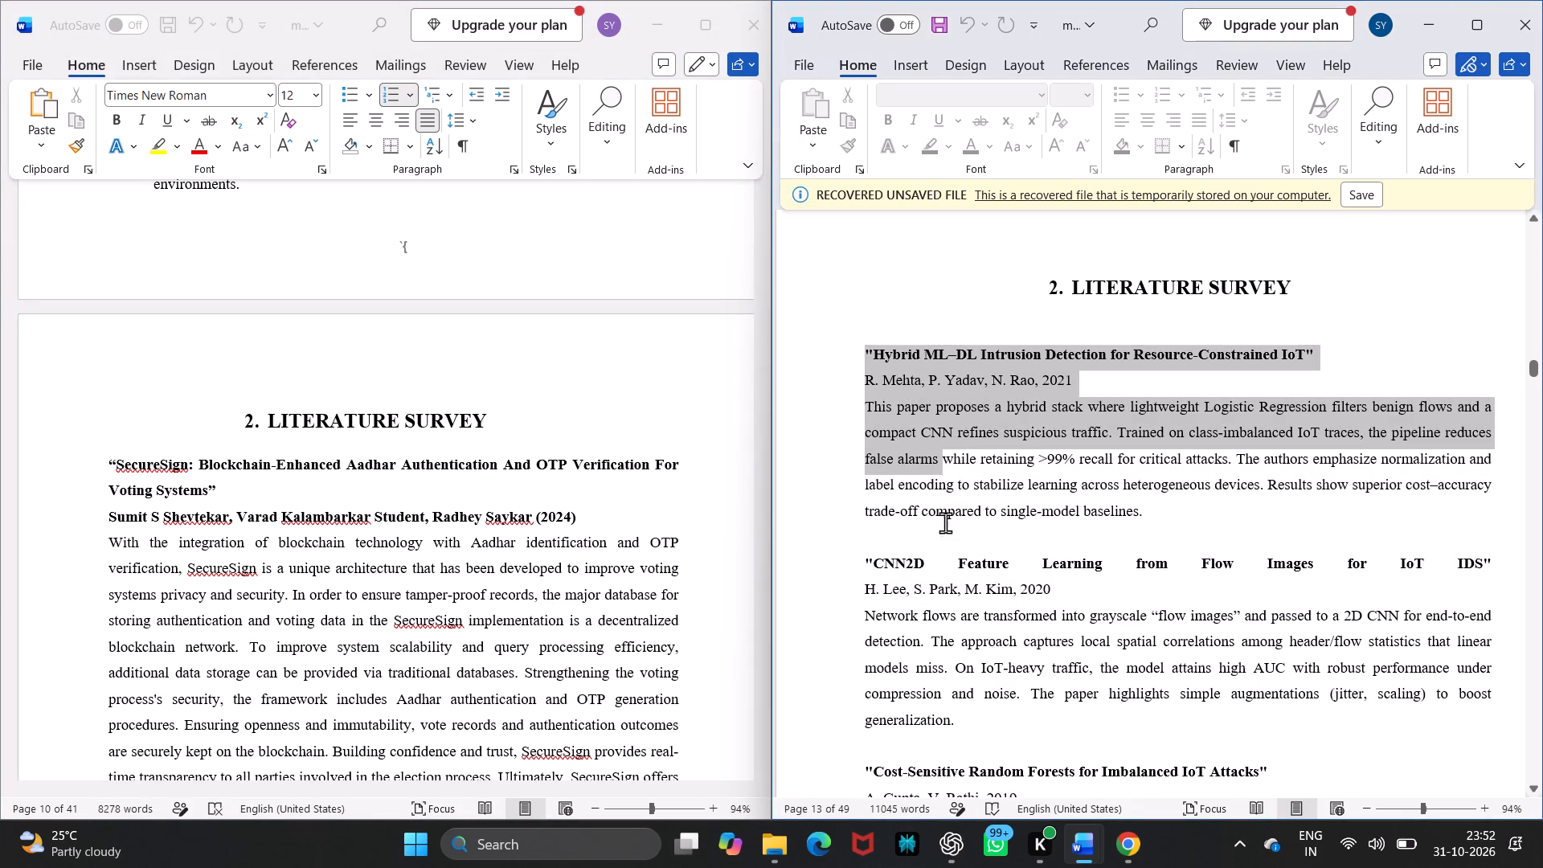
drag(945, 522, 995, 865)
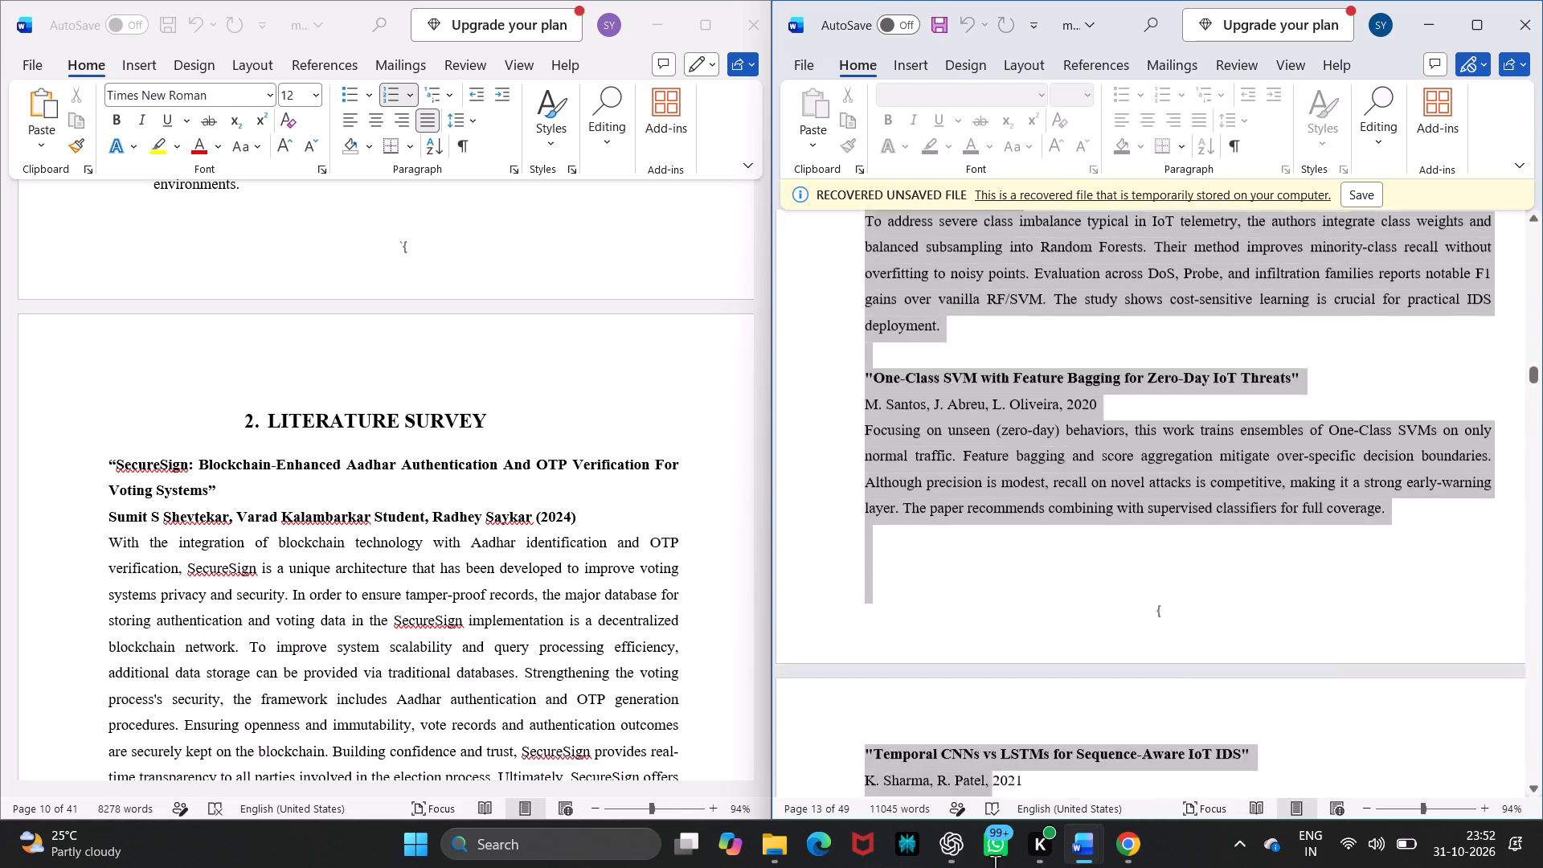
drag(995, 865, 1070, 839)
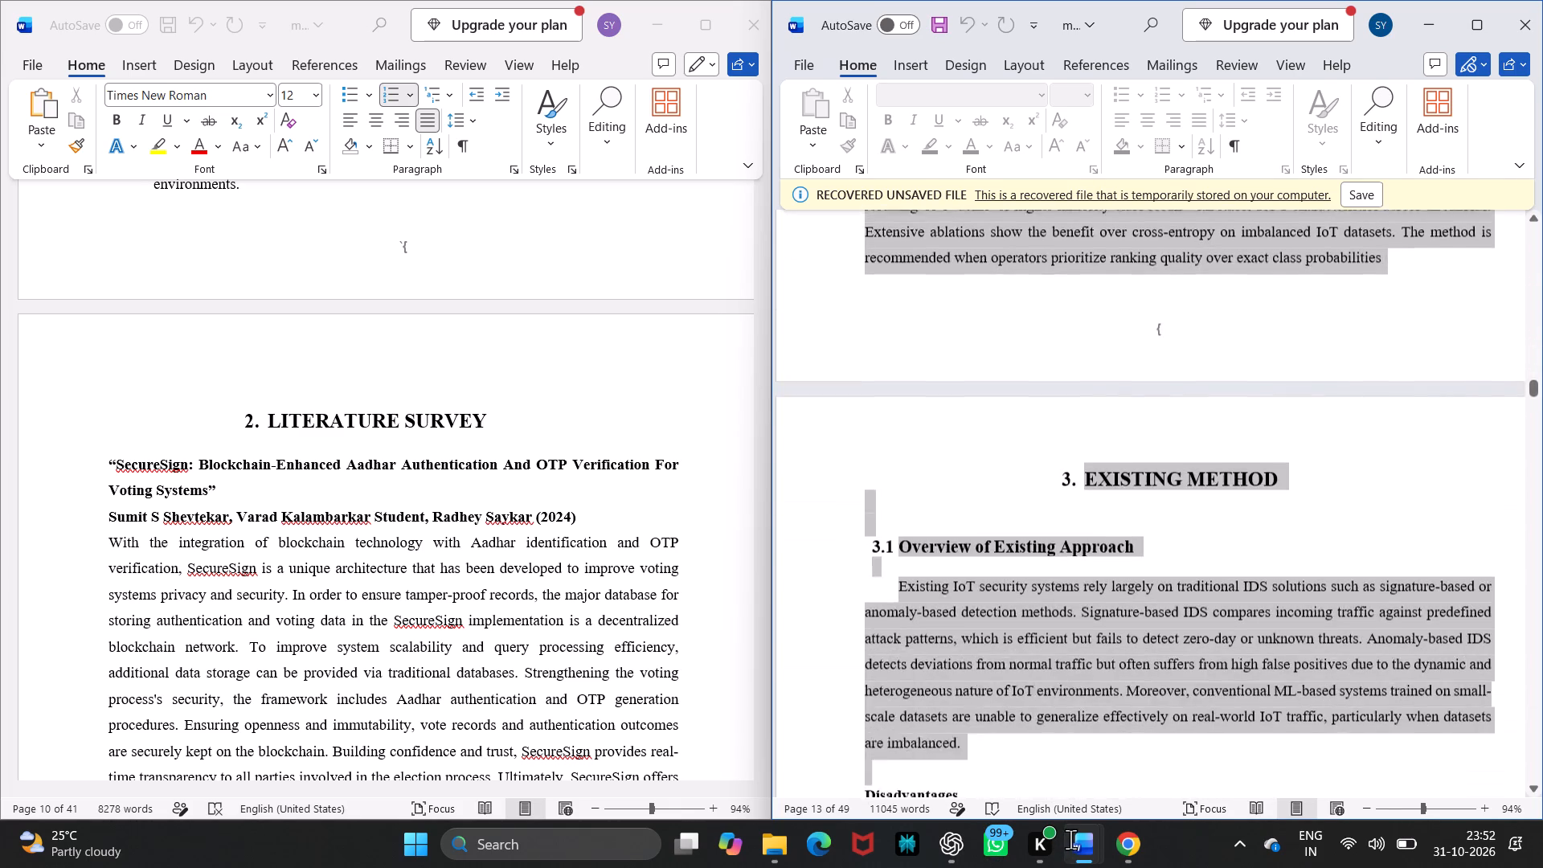
drag(1070, 839, 999, 217)
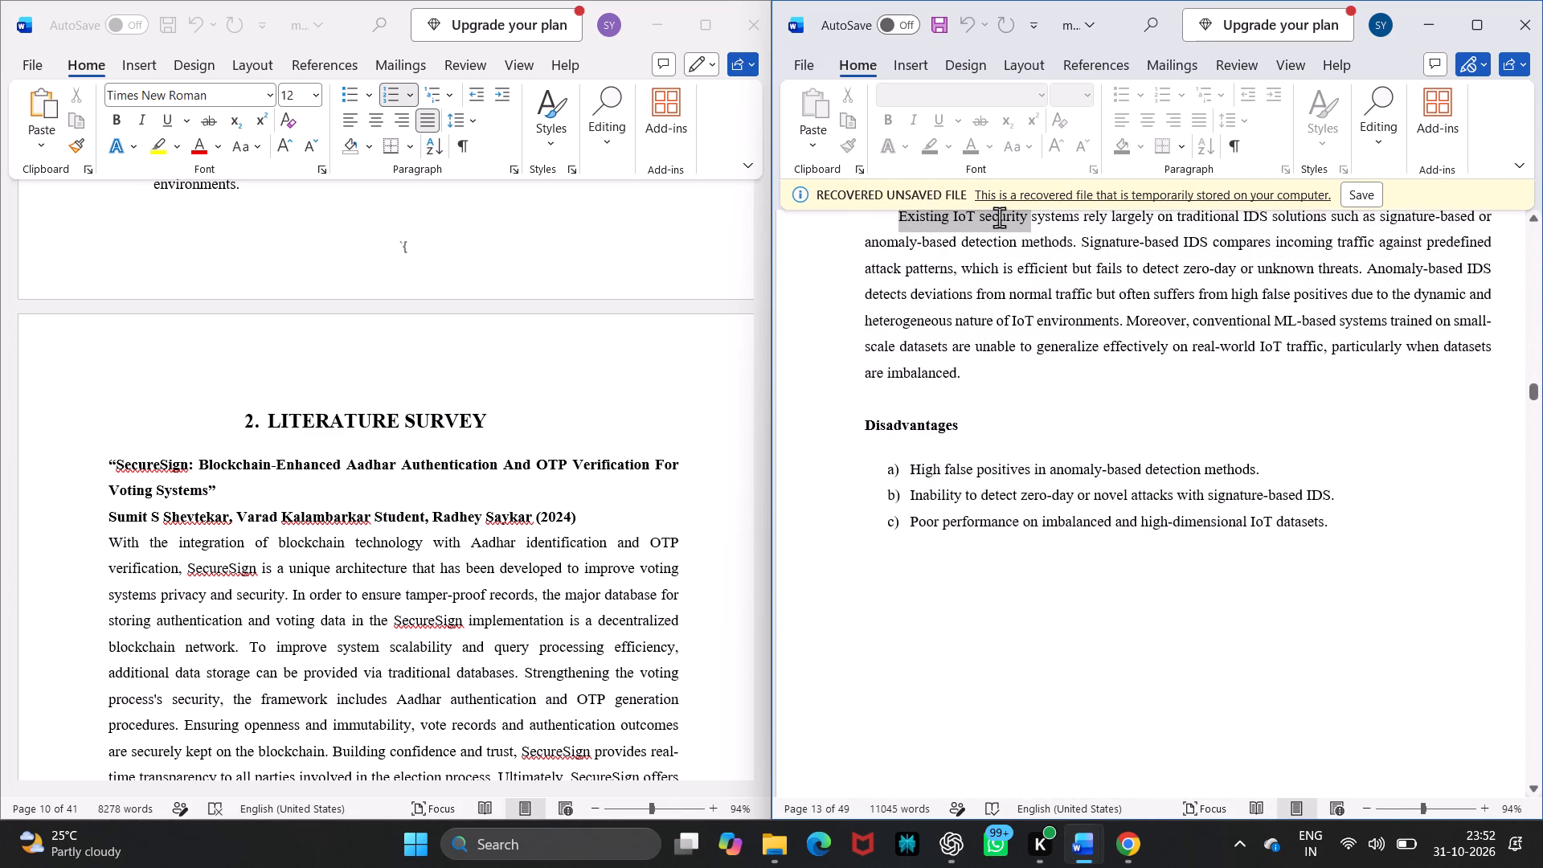
drag(999, 217, 1369, 327)
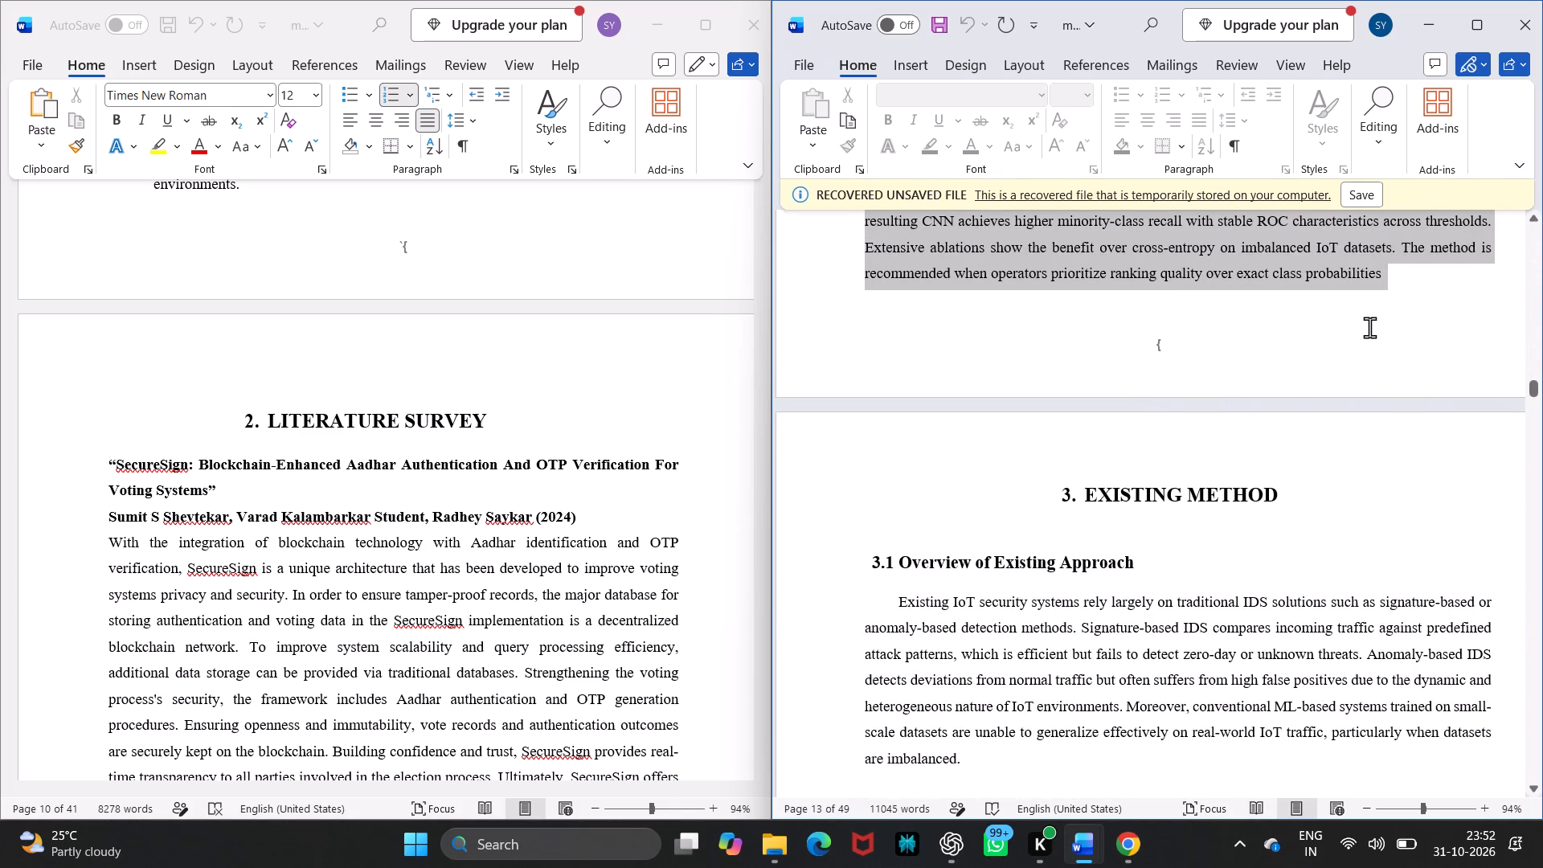
key(ctrl+c)
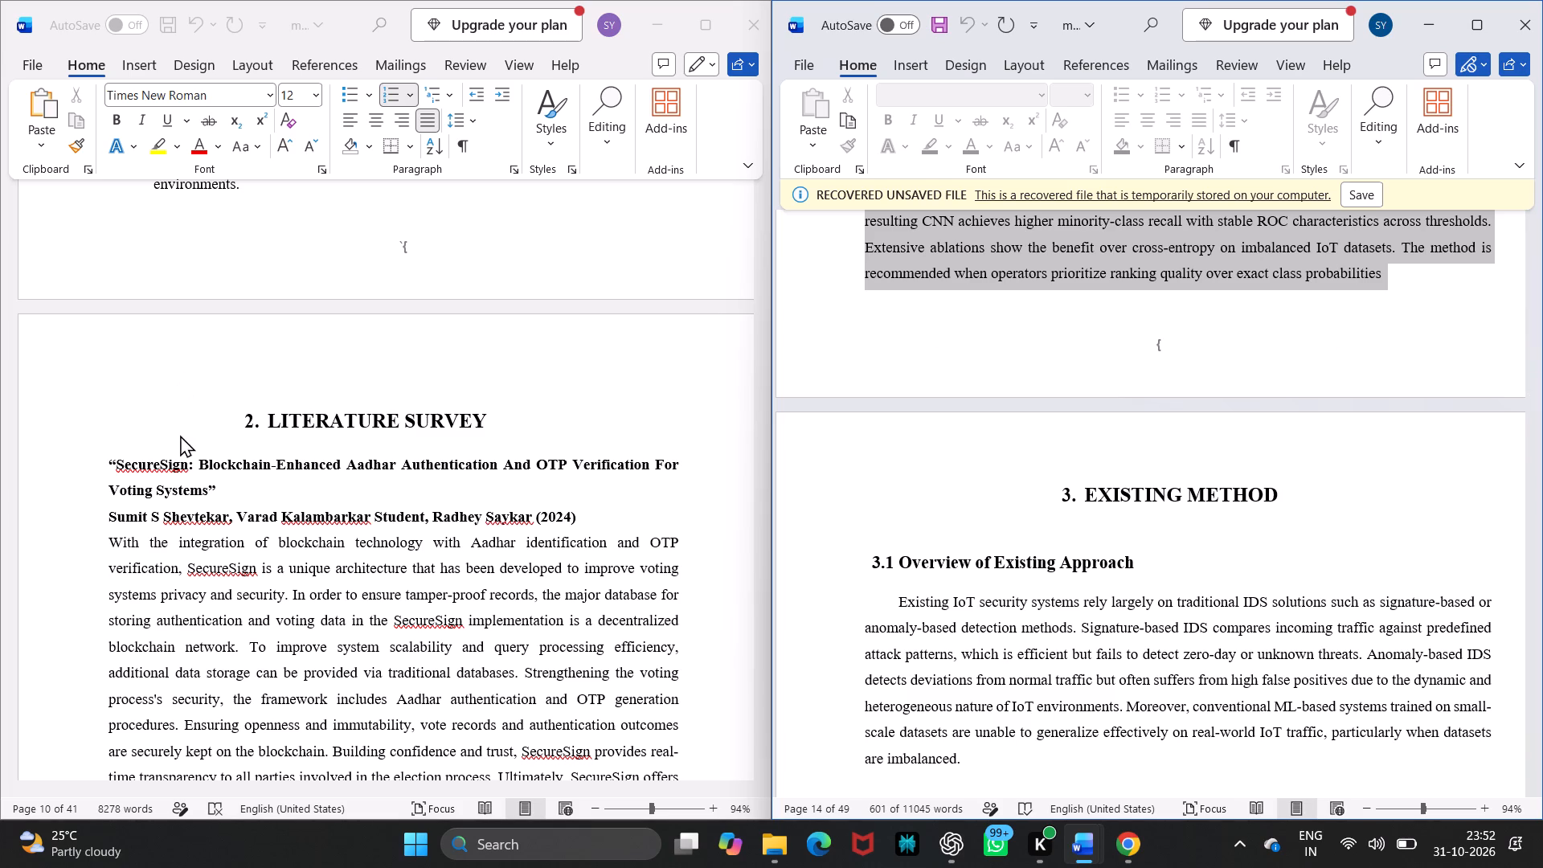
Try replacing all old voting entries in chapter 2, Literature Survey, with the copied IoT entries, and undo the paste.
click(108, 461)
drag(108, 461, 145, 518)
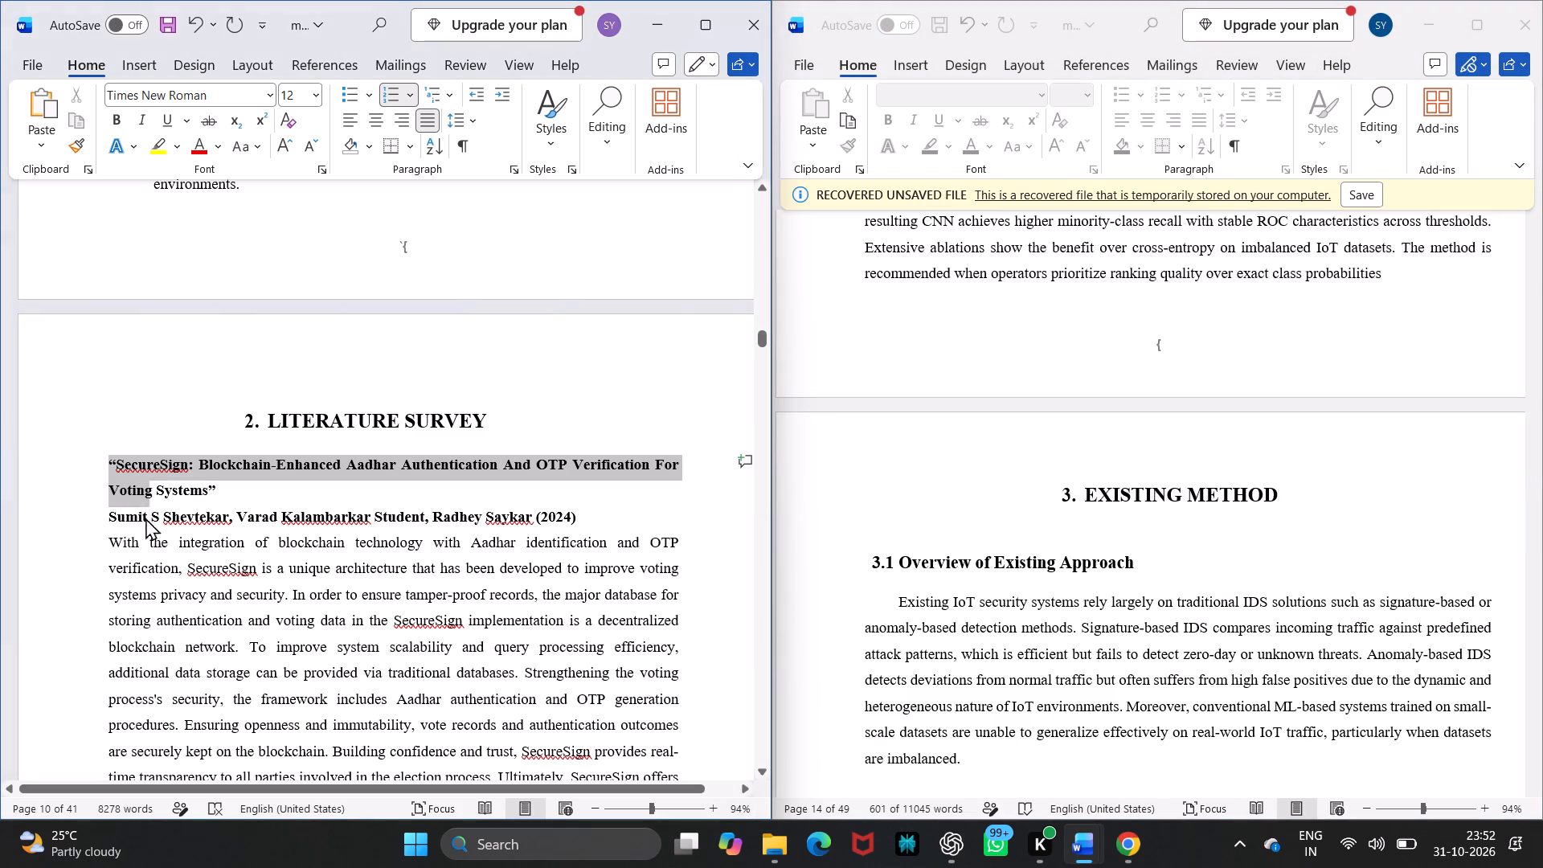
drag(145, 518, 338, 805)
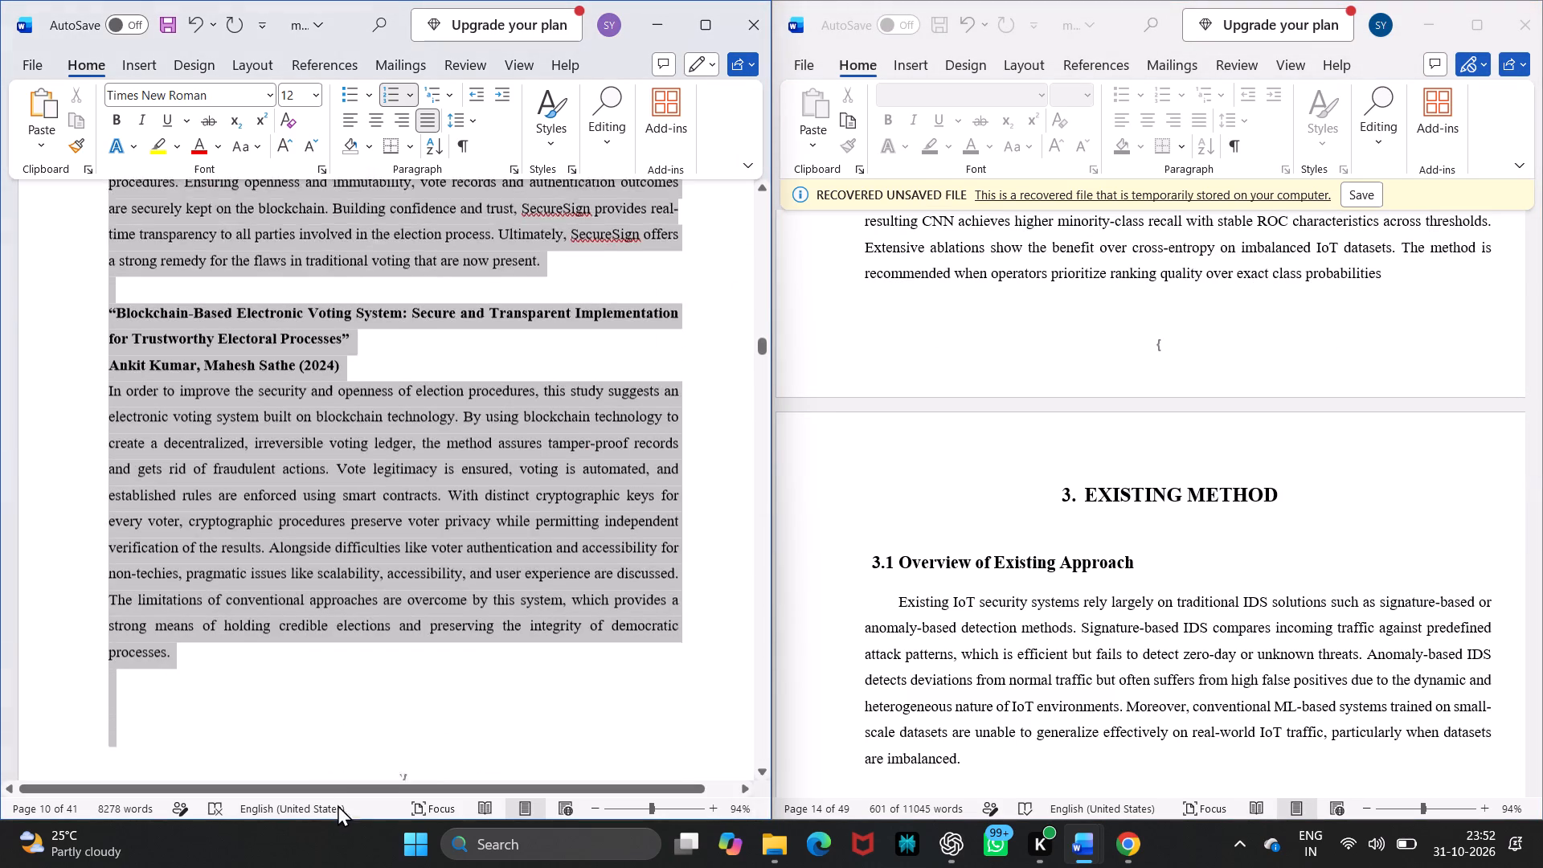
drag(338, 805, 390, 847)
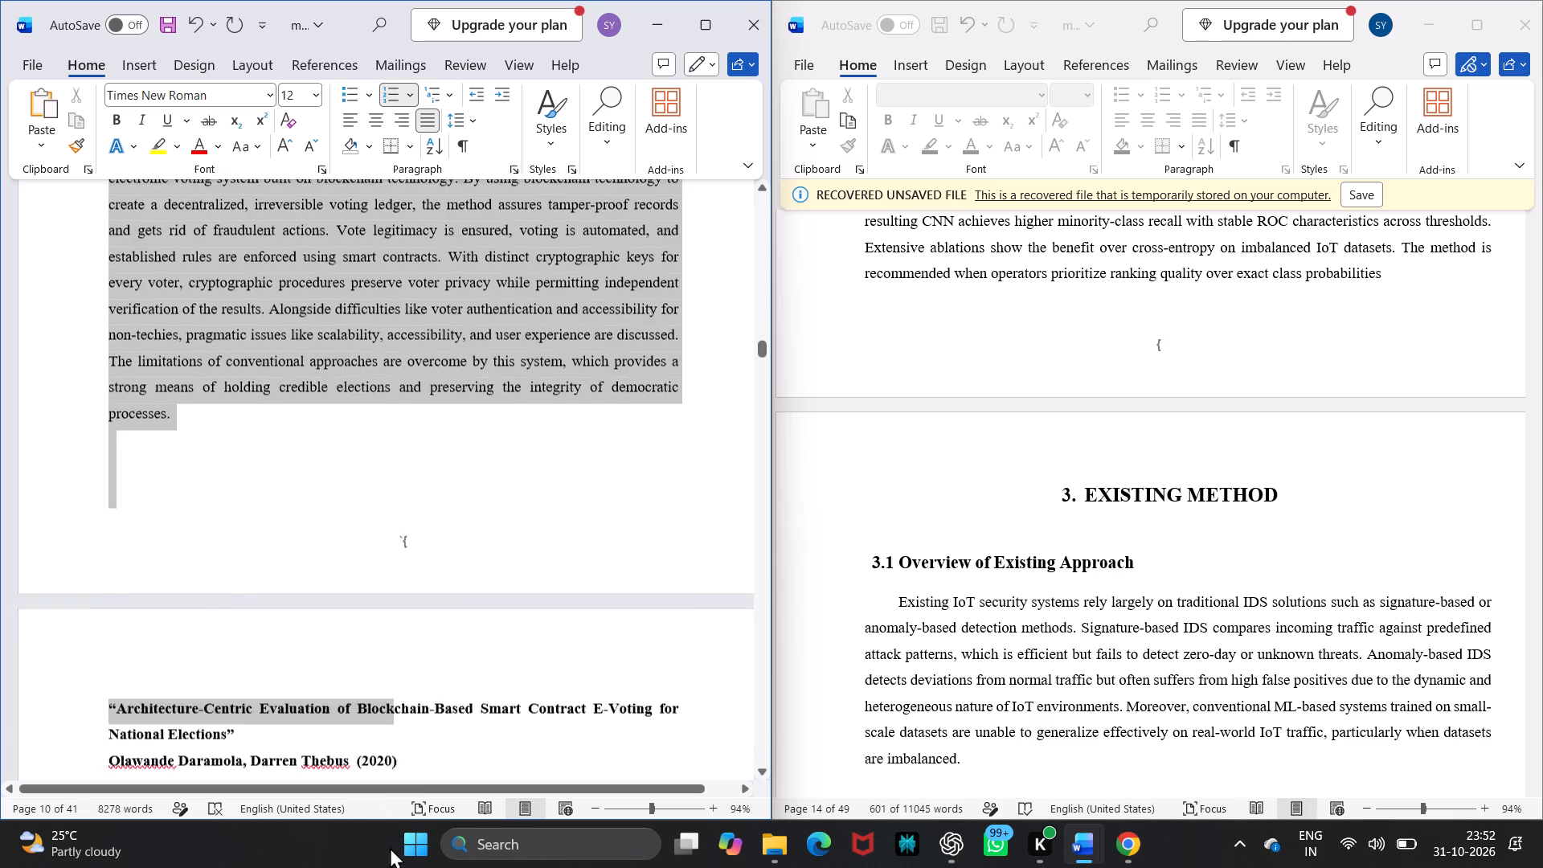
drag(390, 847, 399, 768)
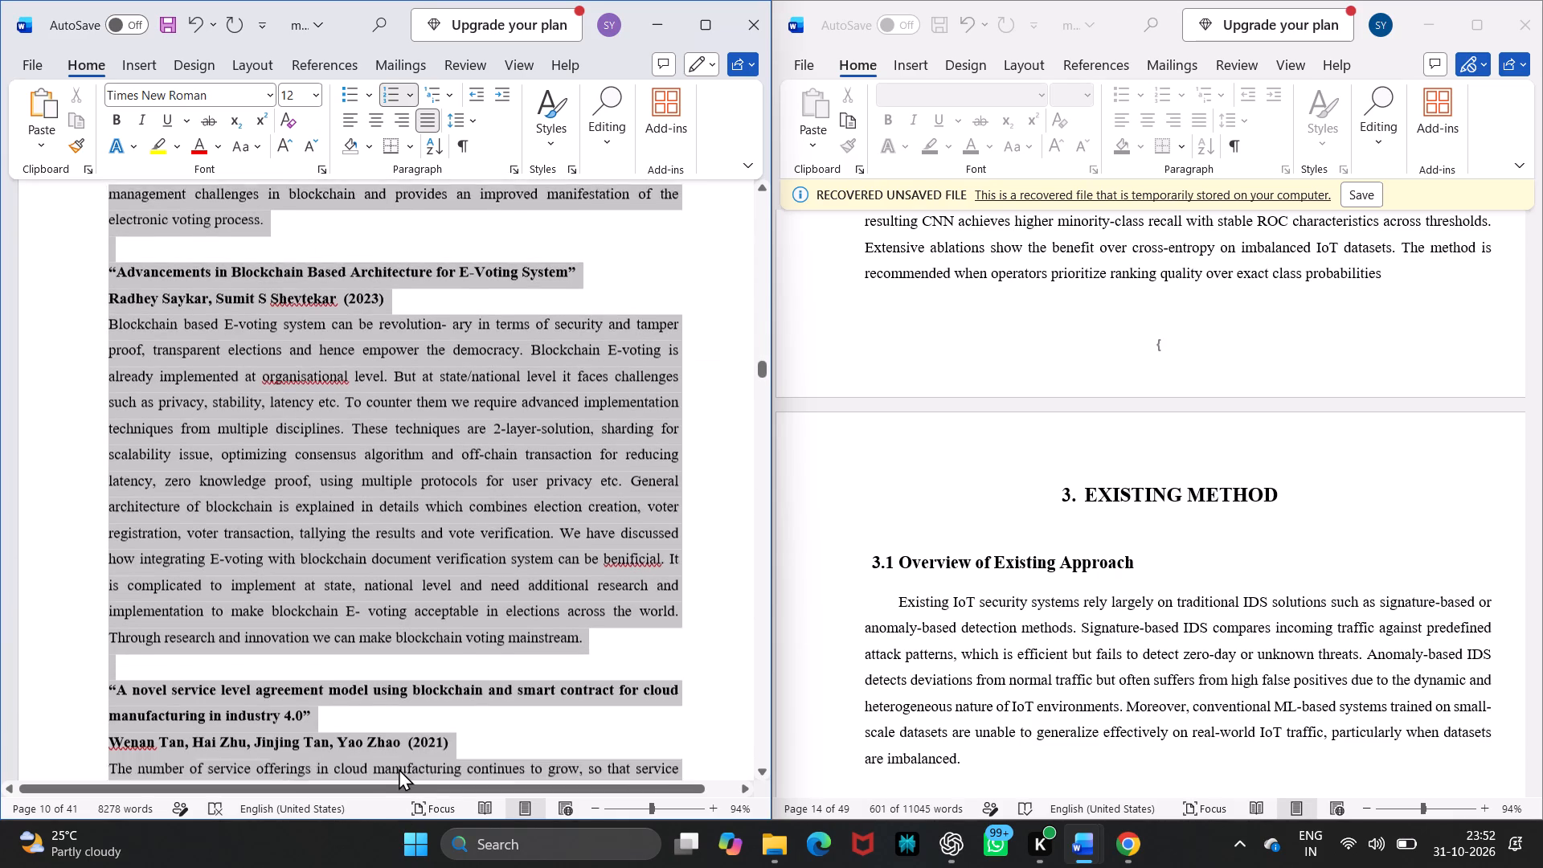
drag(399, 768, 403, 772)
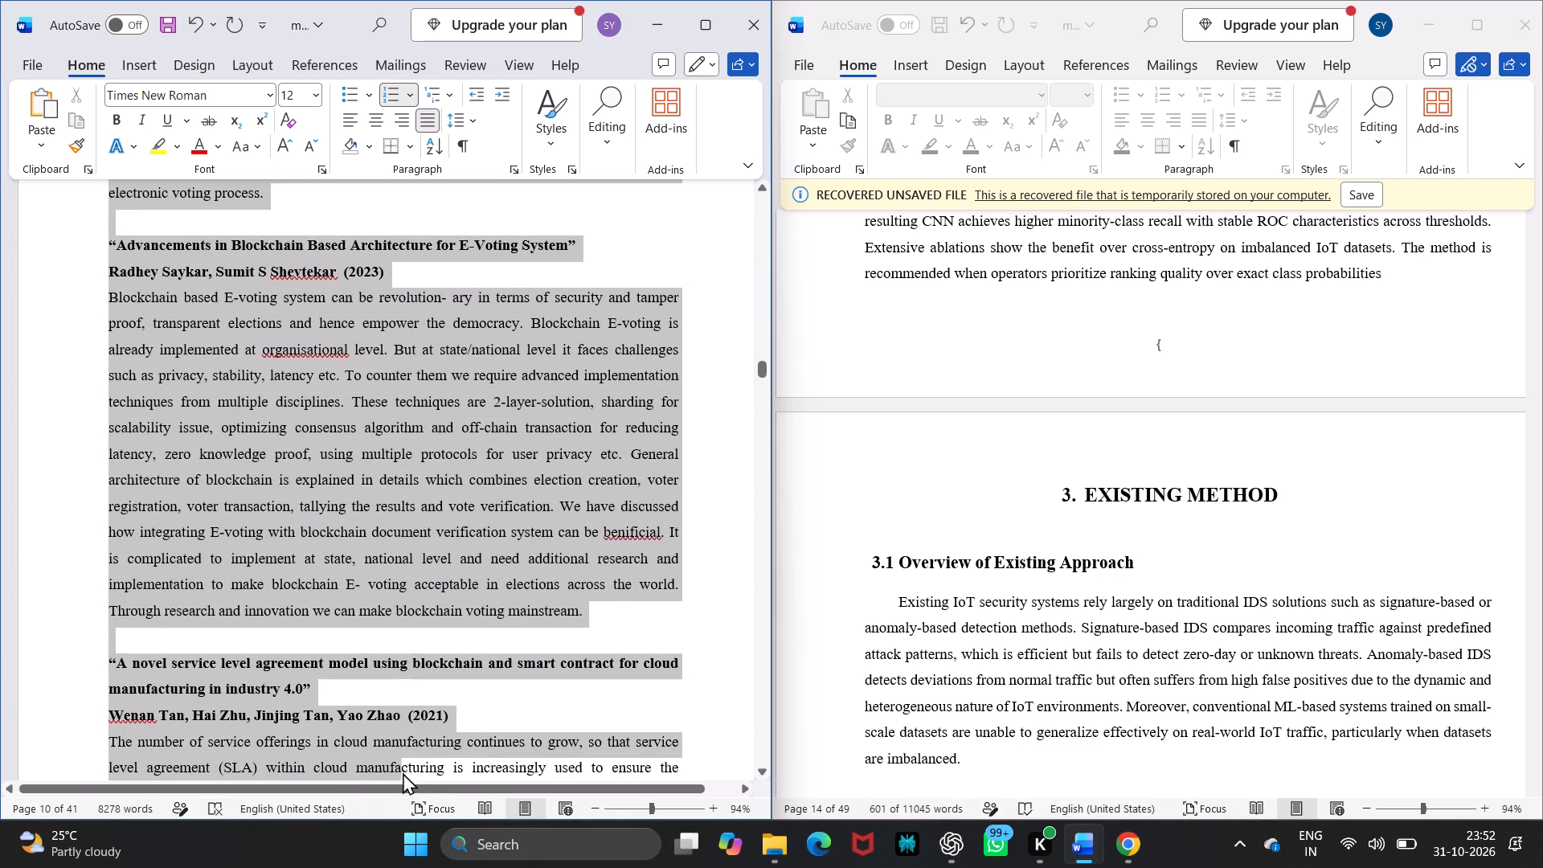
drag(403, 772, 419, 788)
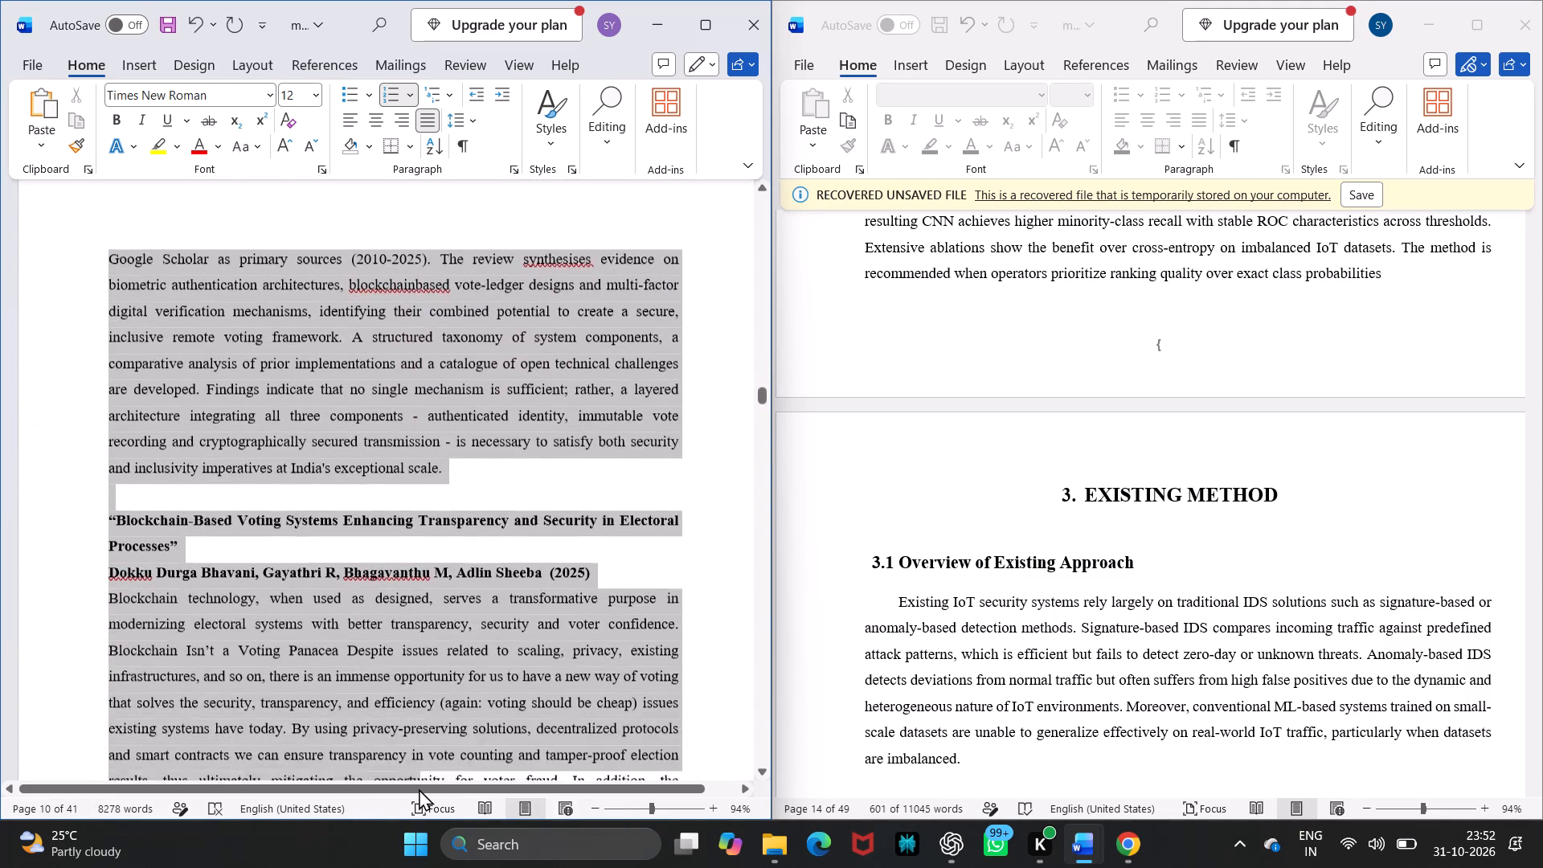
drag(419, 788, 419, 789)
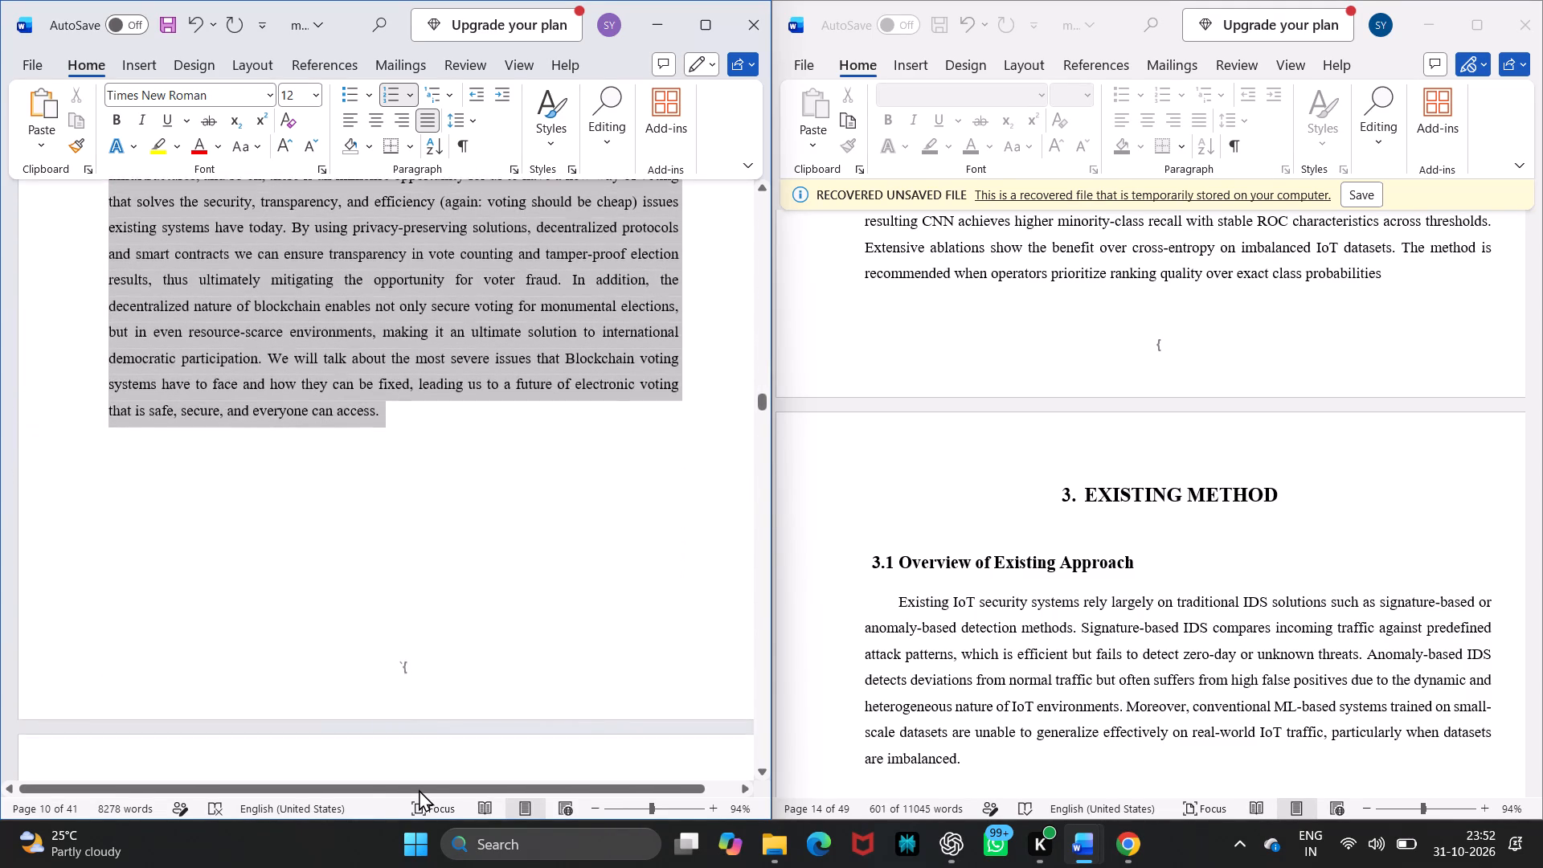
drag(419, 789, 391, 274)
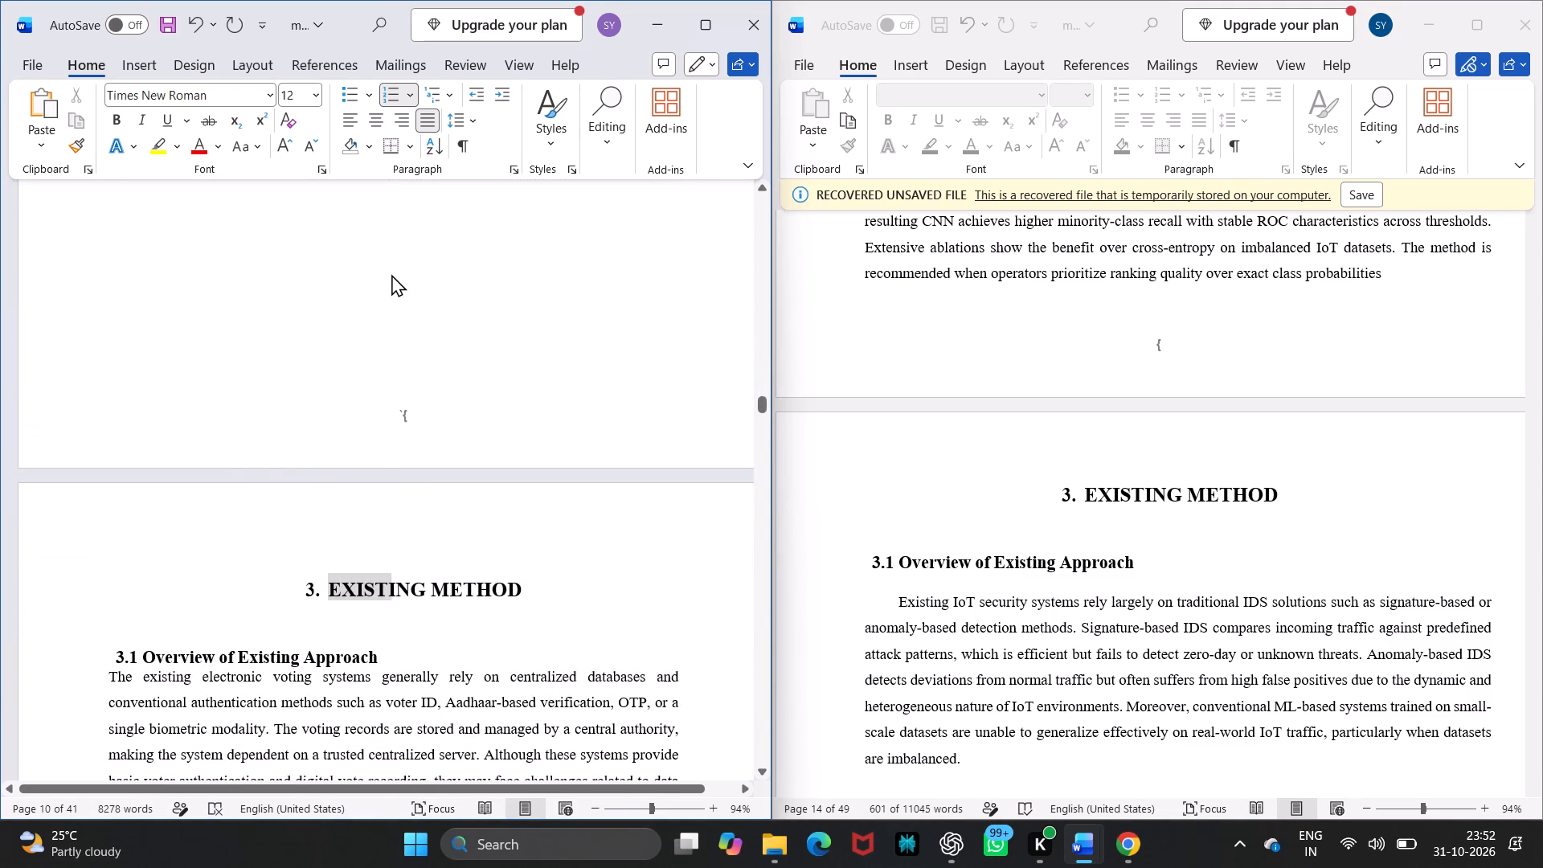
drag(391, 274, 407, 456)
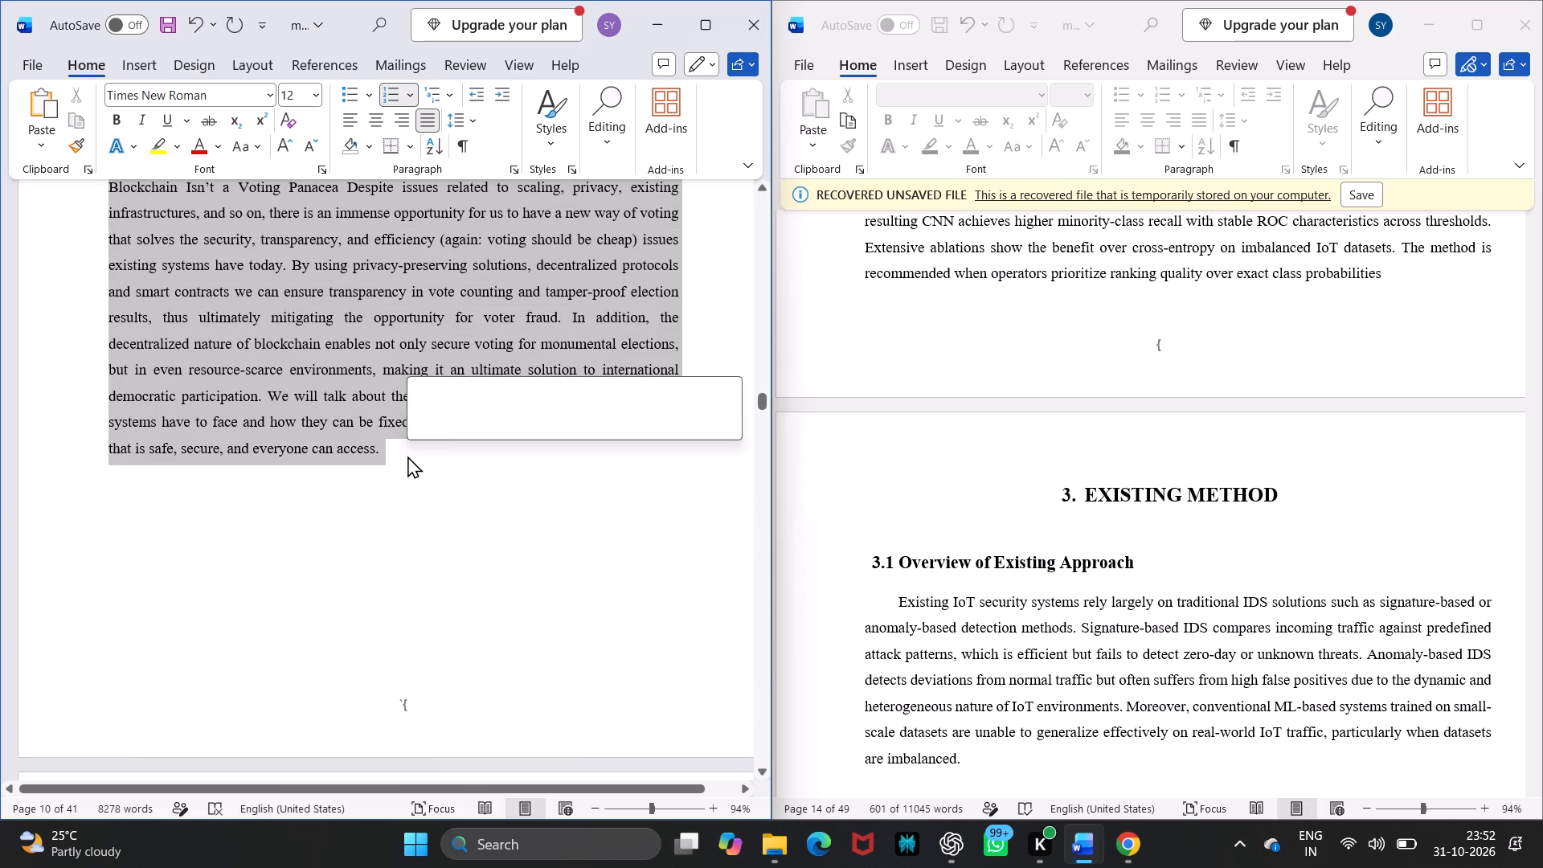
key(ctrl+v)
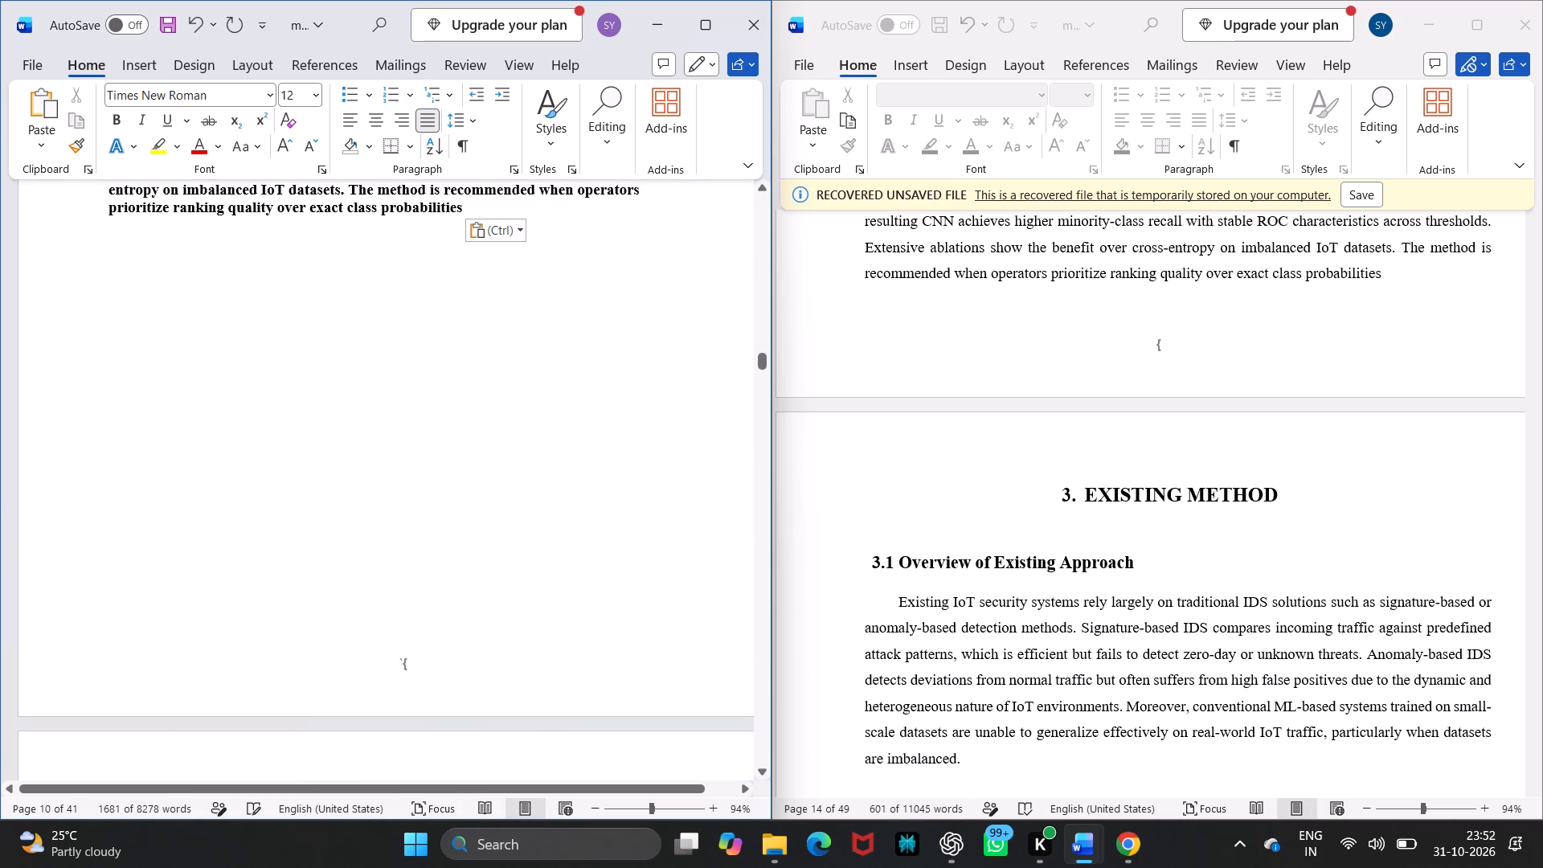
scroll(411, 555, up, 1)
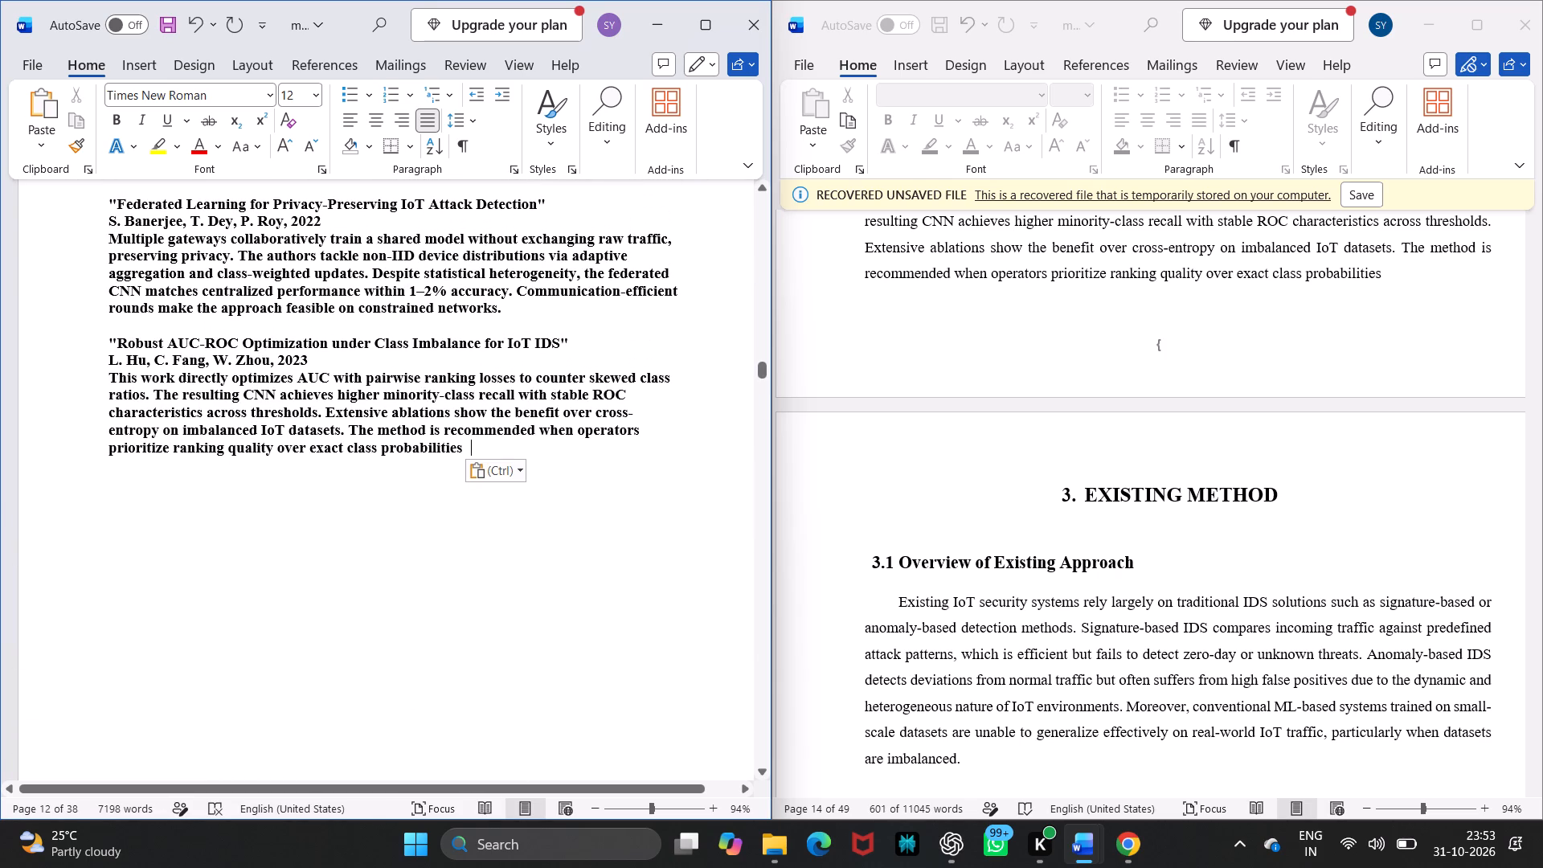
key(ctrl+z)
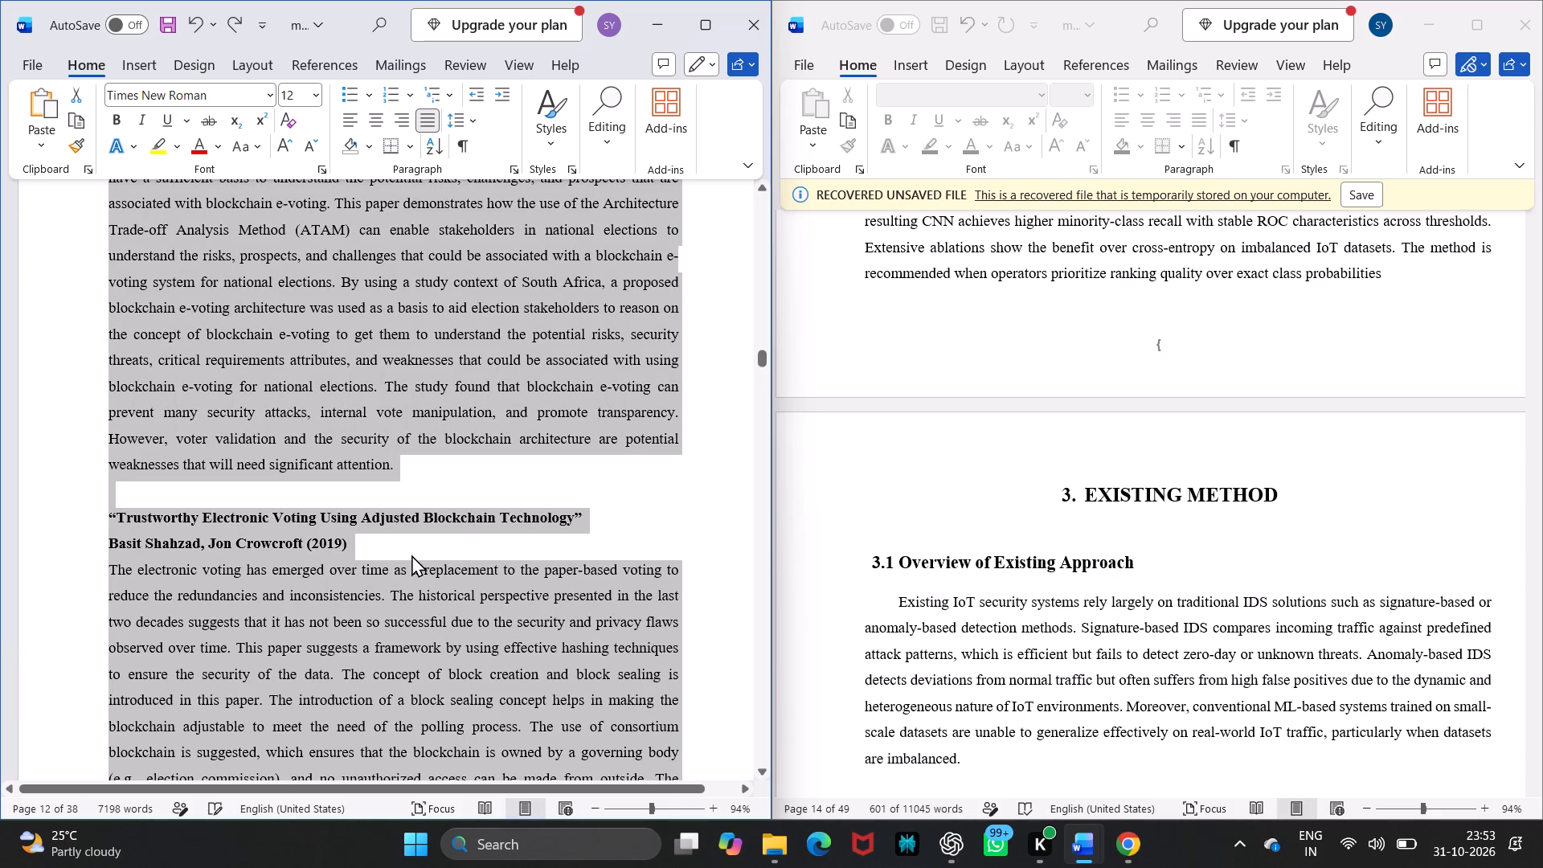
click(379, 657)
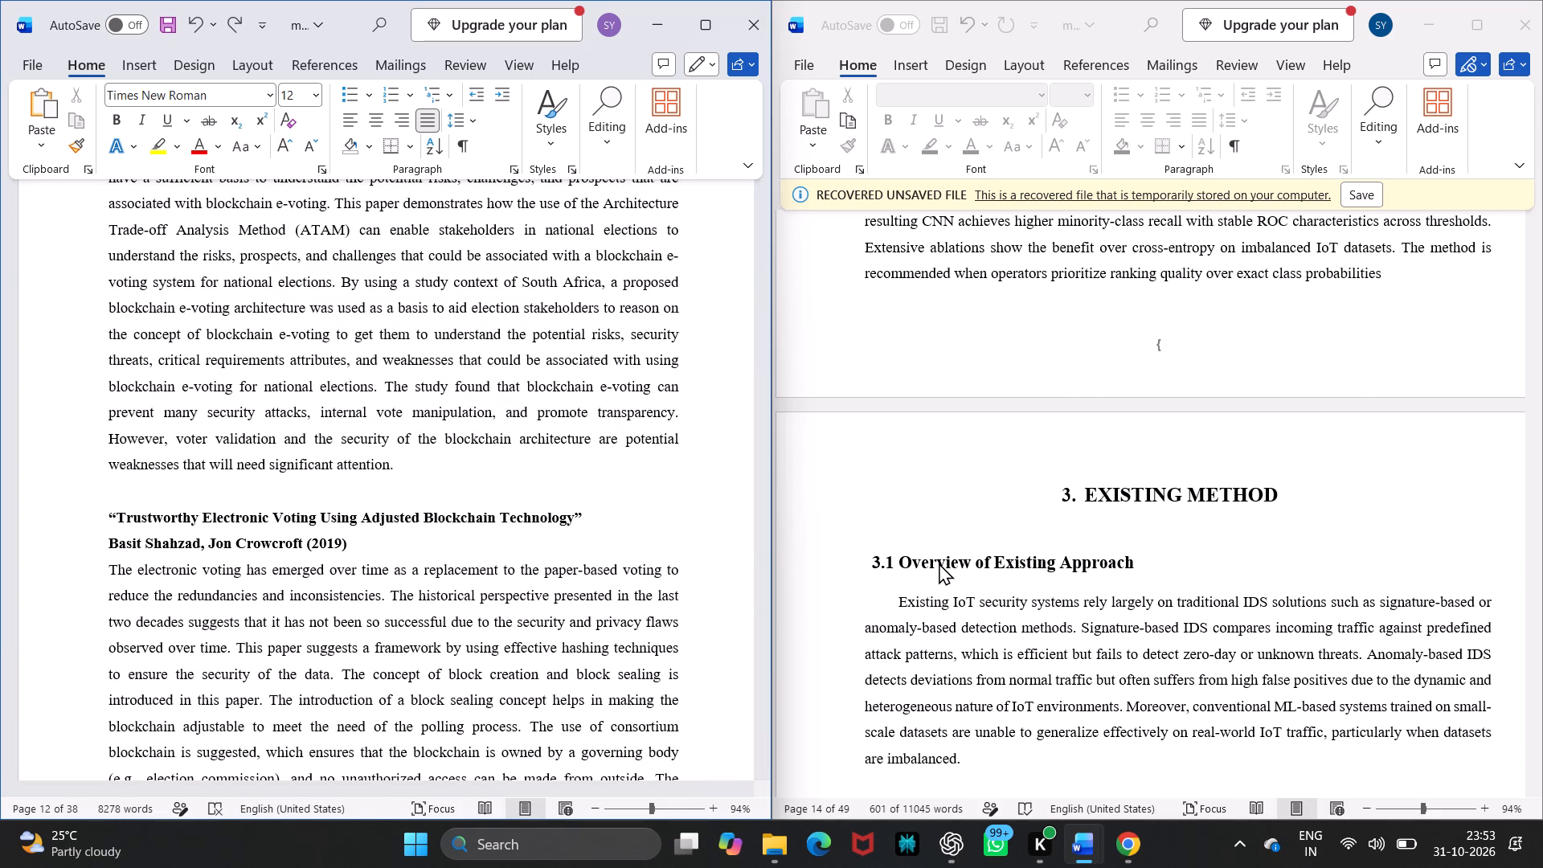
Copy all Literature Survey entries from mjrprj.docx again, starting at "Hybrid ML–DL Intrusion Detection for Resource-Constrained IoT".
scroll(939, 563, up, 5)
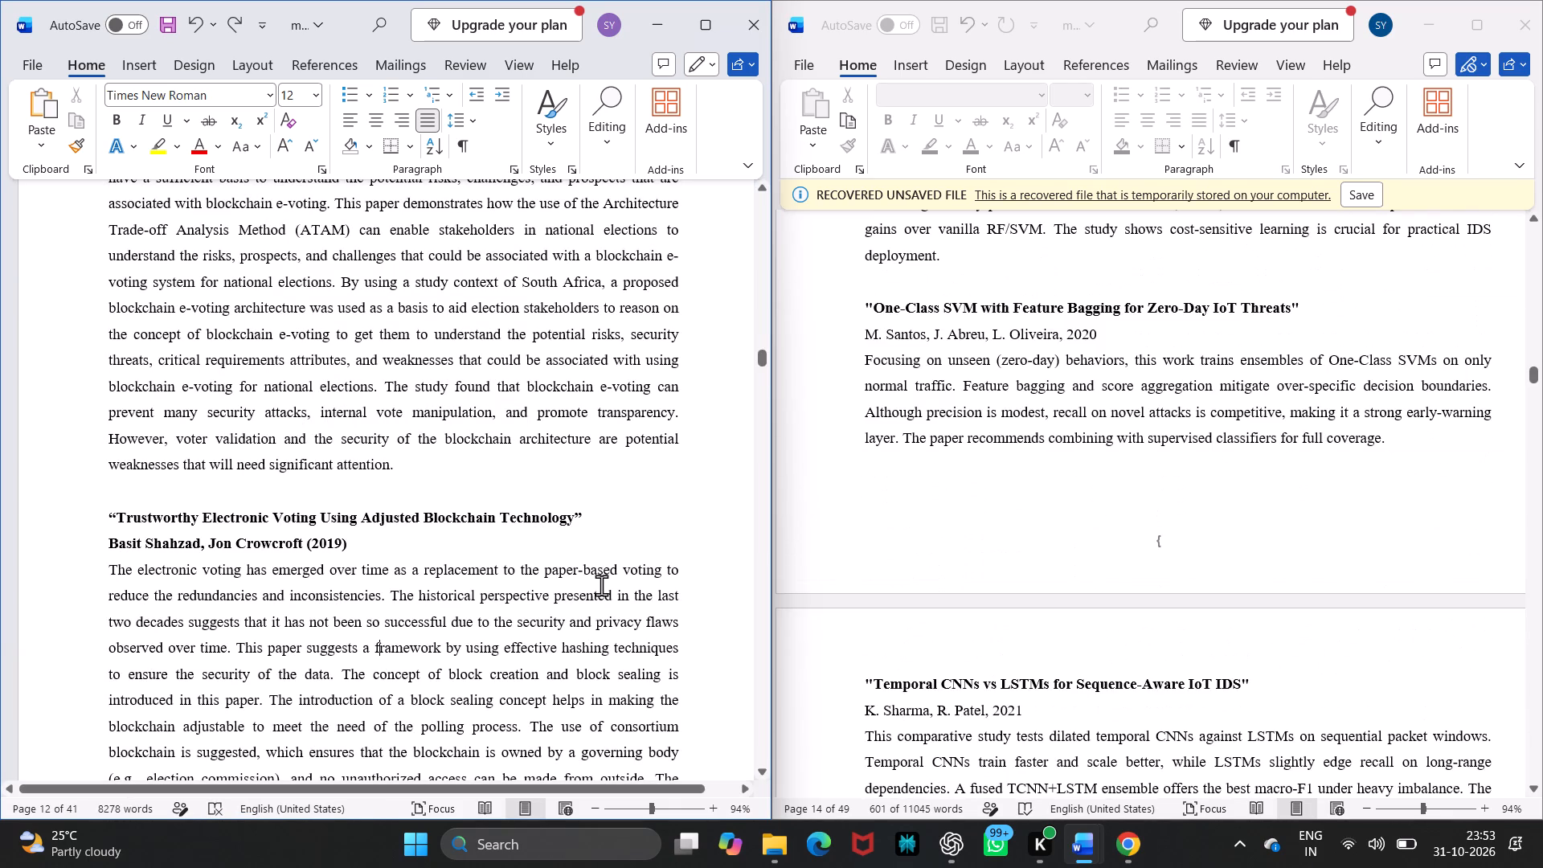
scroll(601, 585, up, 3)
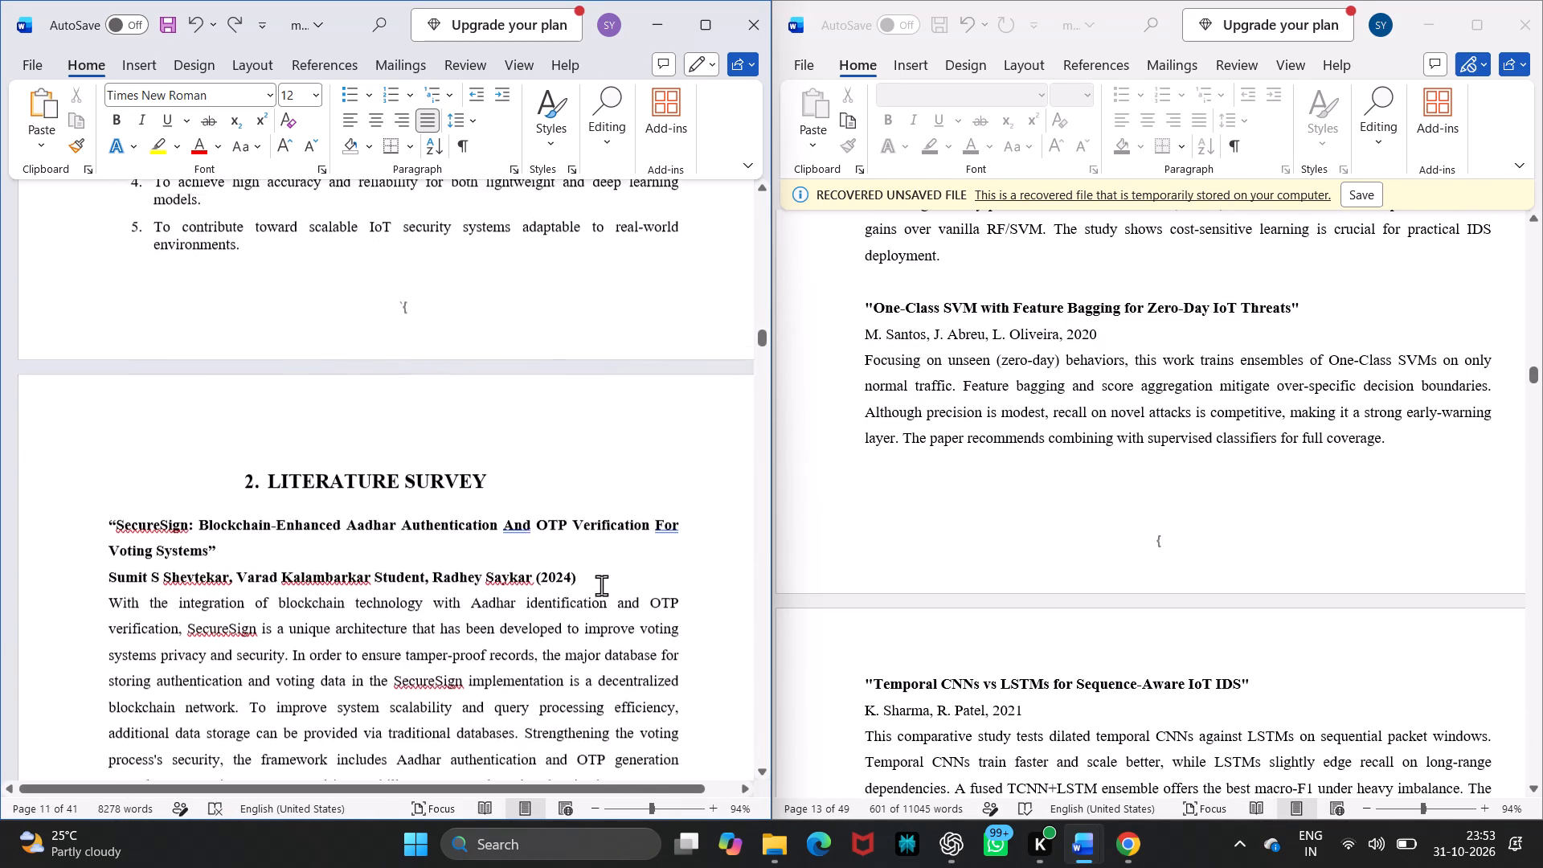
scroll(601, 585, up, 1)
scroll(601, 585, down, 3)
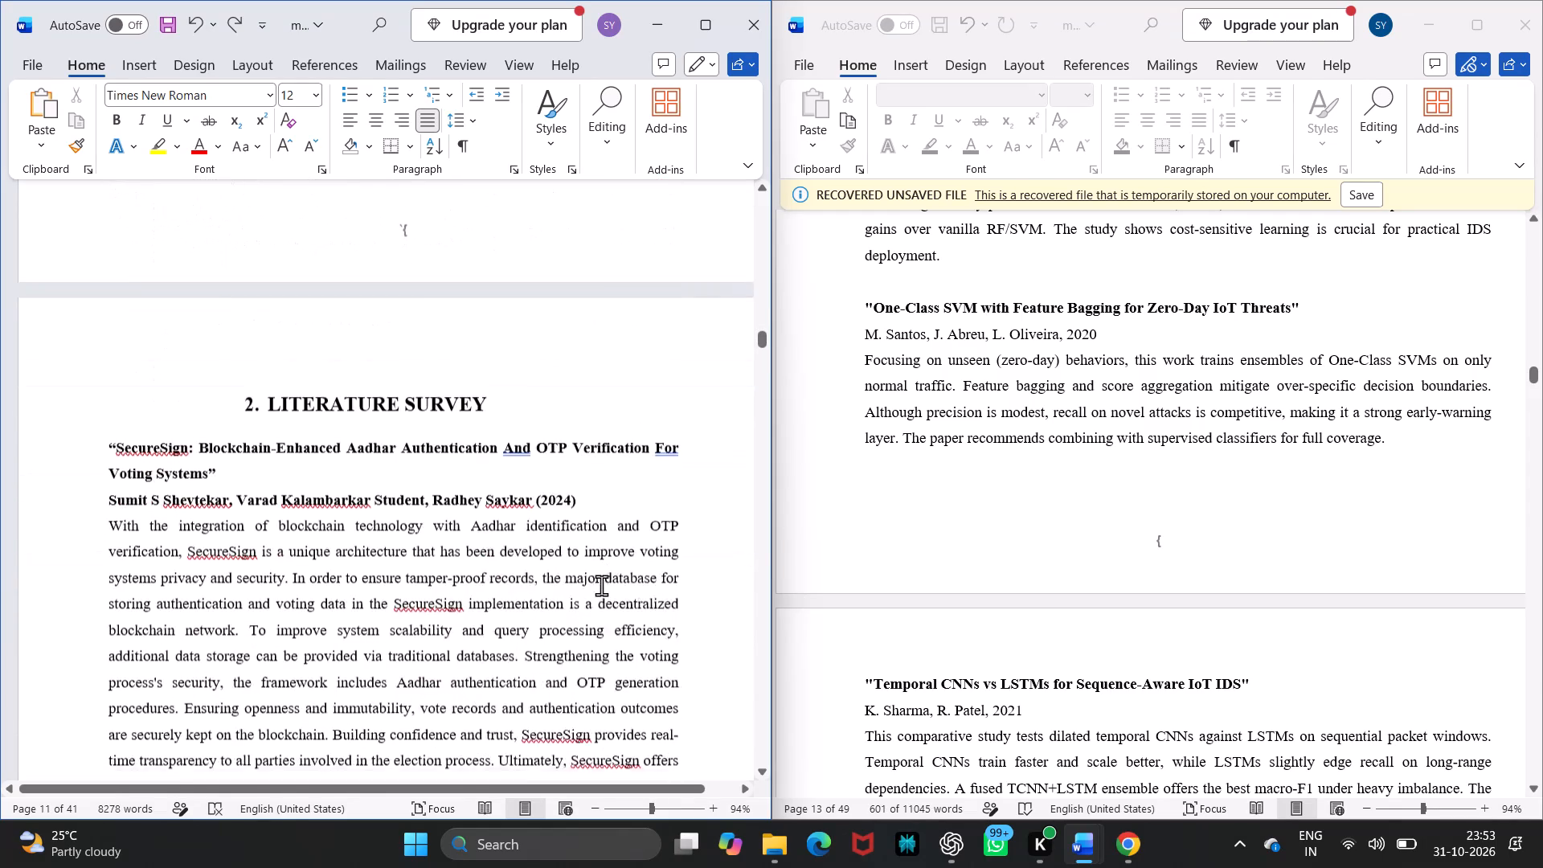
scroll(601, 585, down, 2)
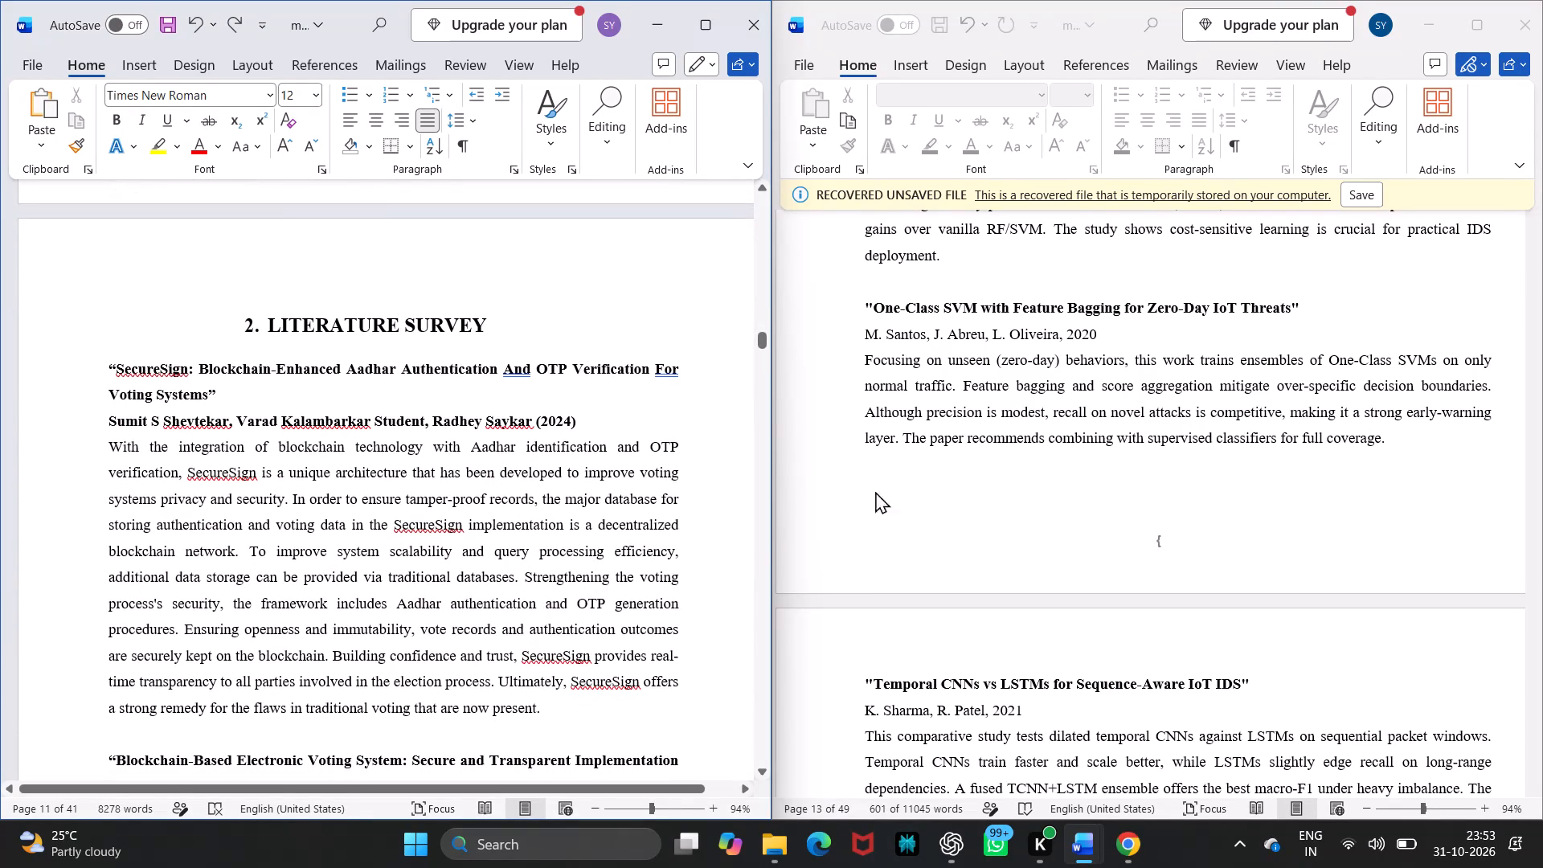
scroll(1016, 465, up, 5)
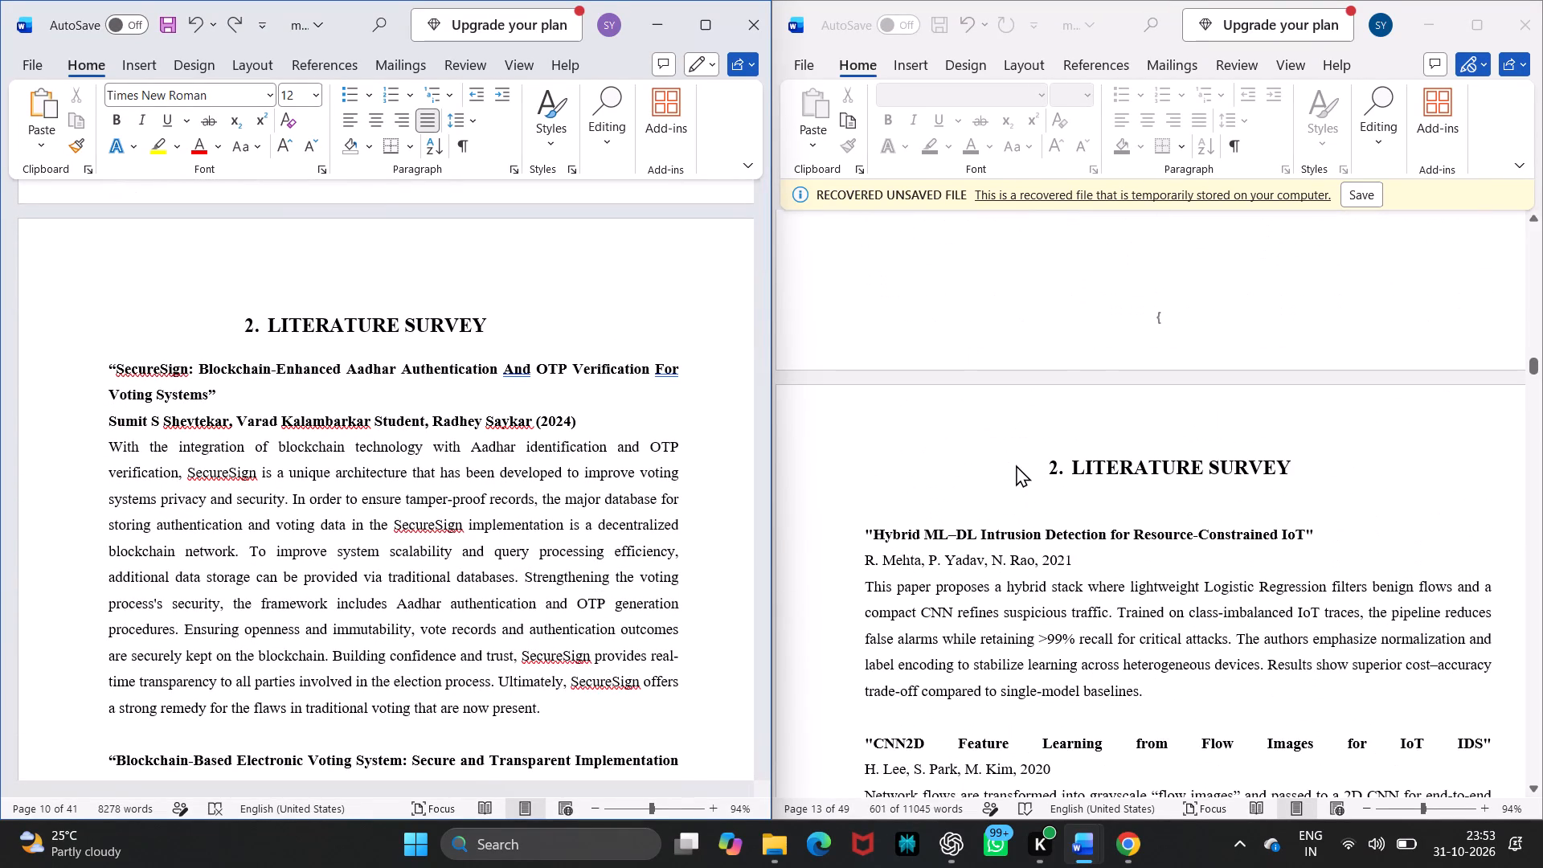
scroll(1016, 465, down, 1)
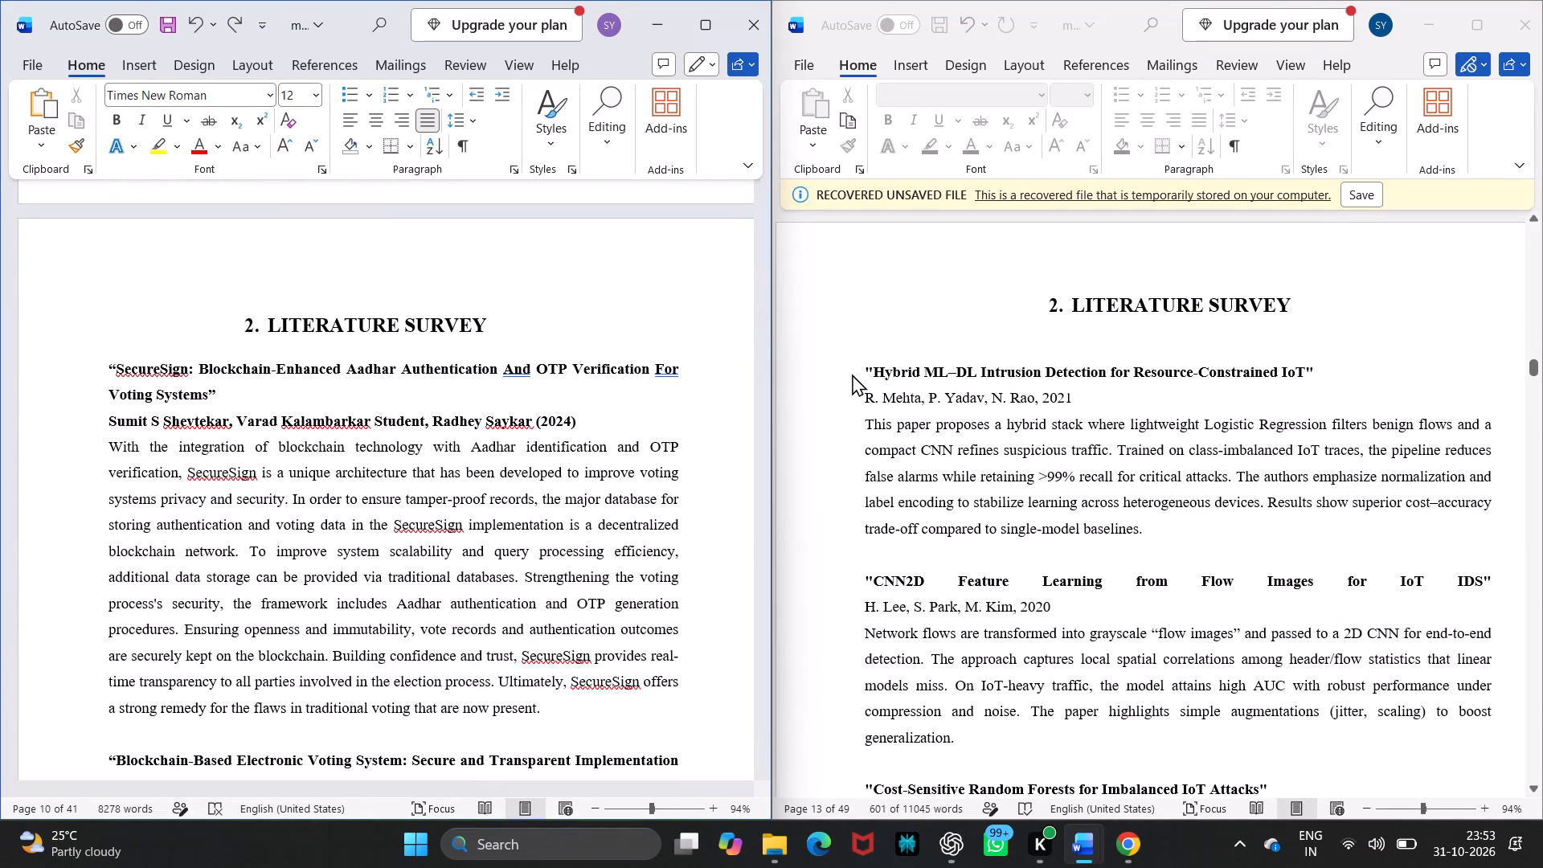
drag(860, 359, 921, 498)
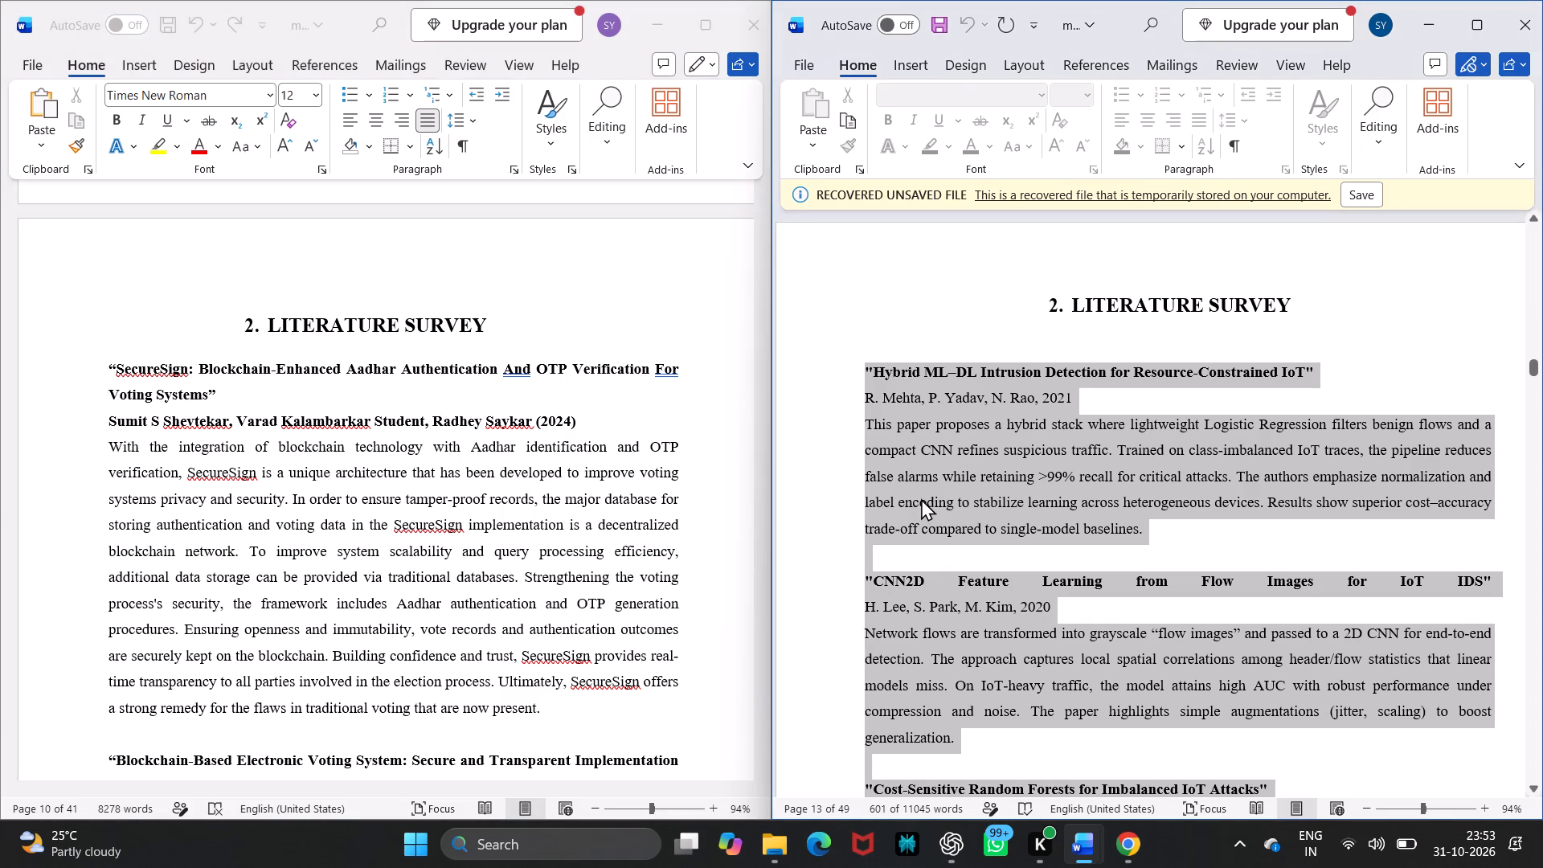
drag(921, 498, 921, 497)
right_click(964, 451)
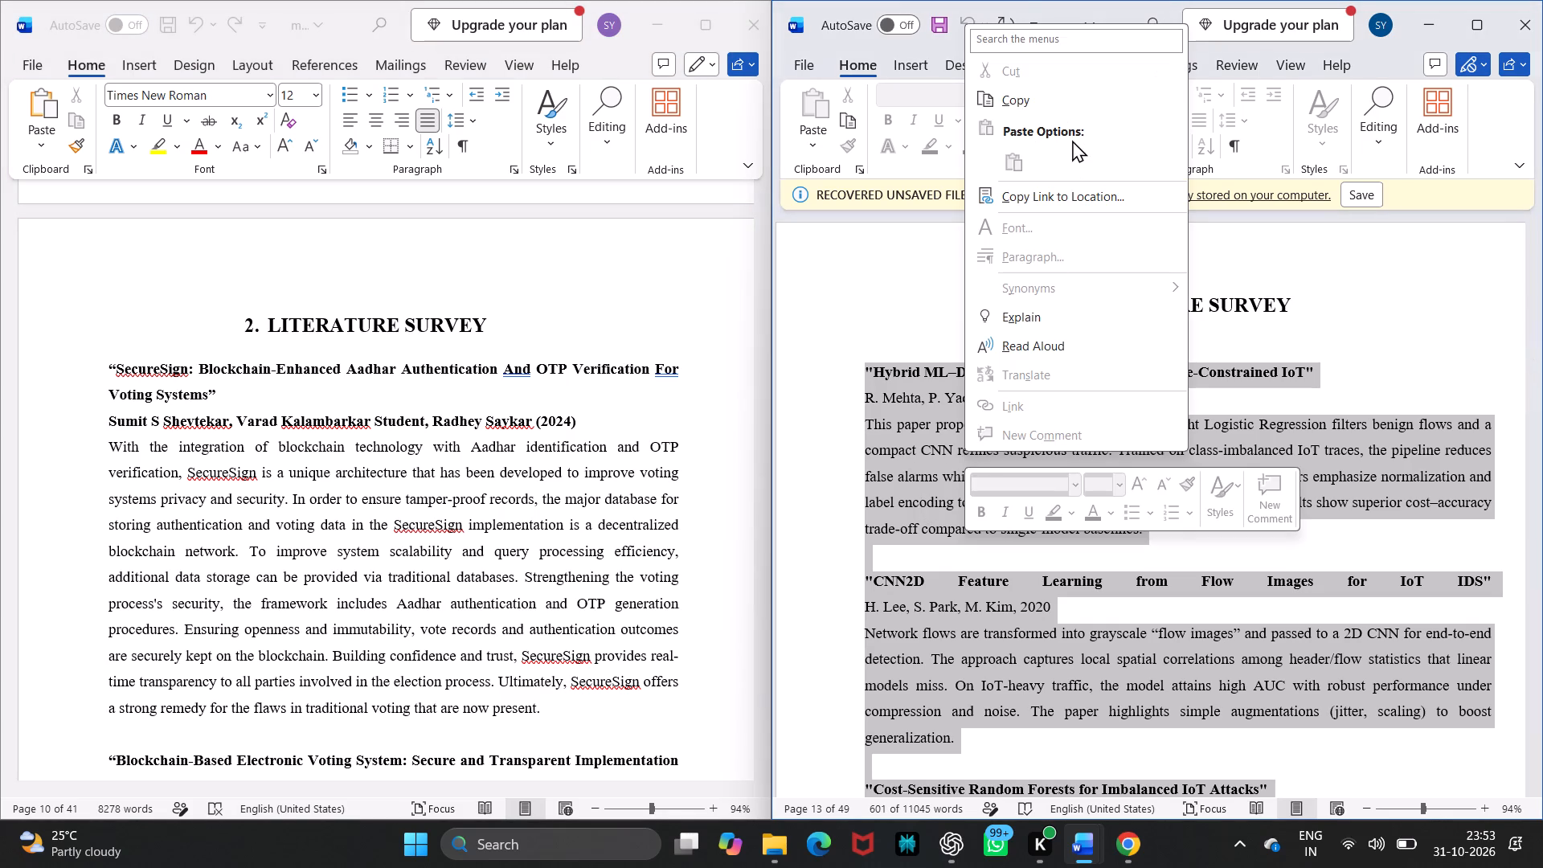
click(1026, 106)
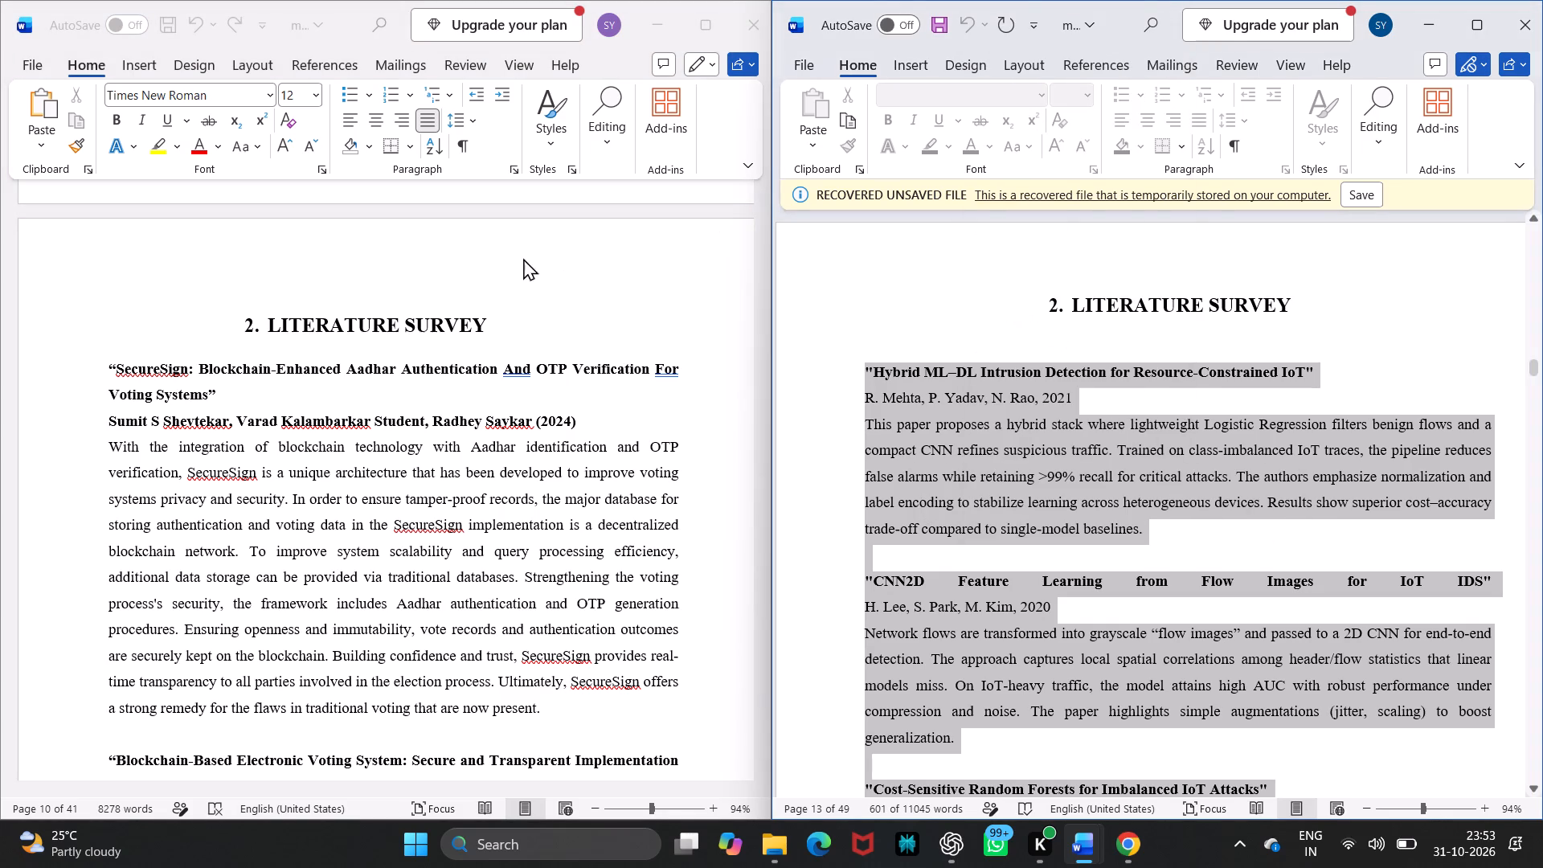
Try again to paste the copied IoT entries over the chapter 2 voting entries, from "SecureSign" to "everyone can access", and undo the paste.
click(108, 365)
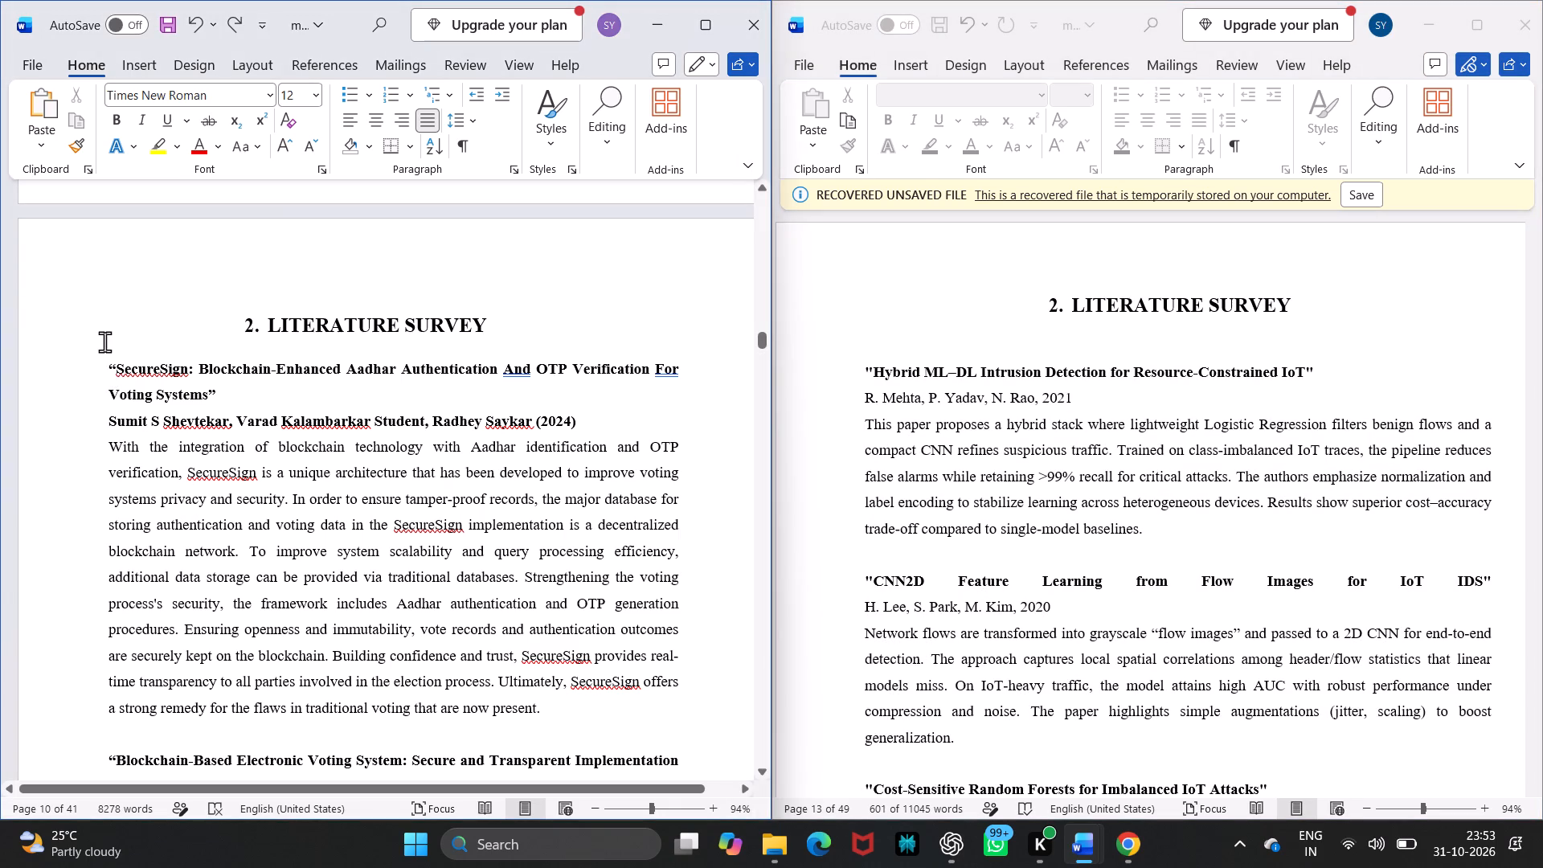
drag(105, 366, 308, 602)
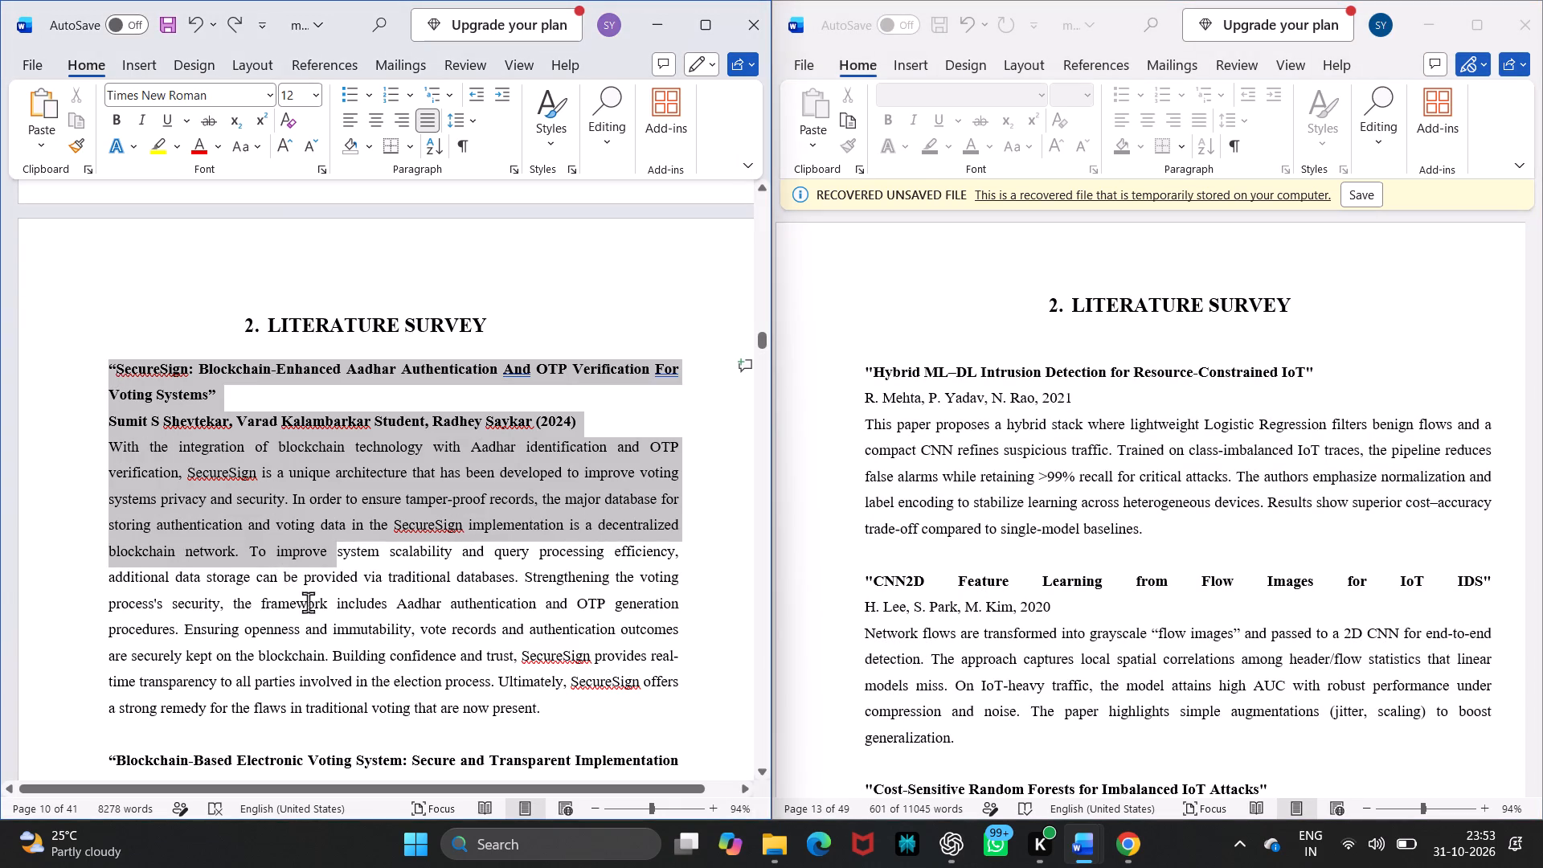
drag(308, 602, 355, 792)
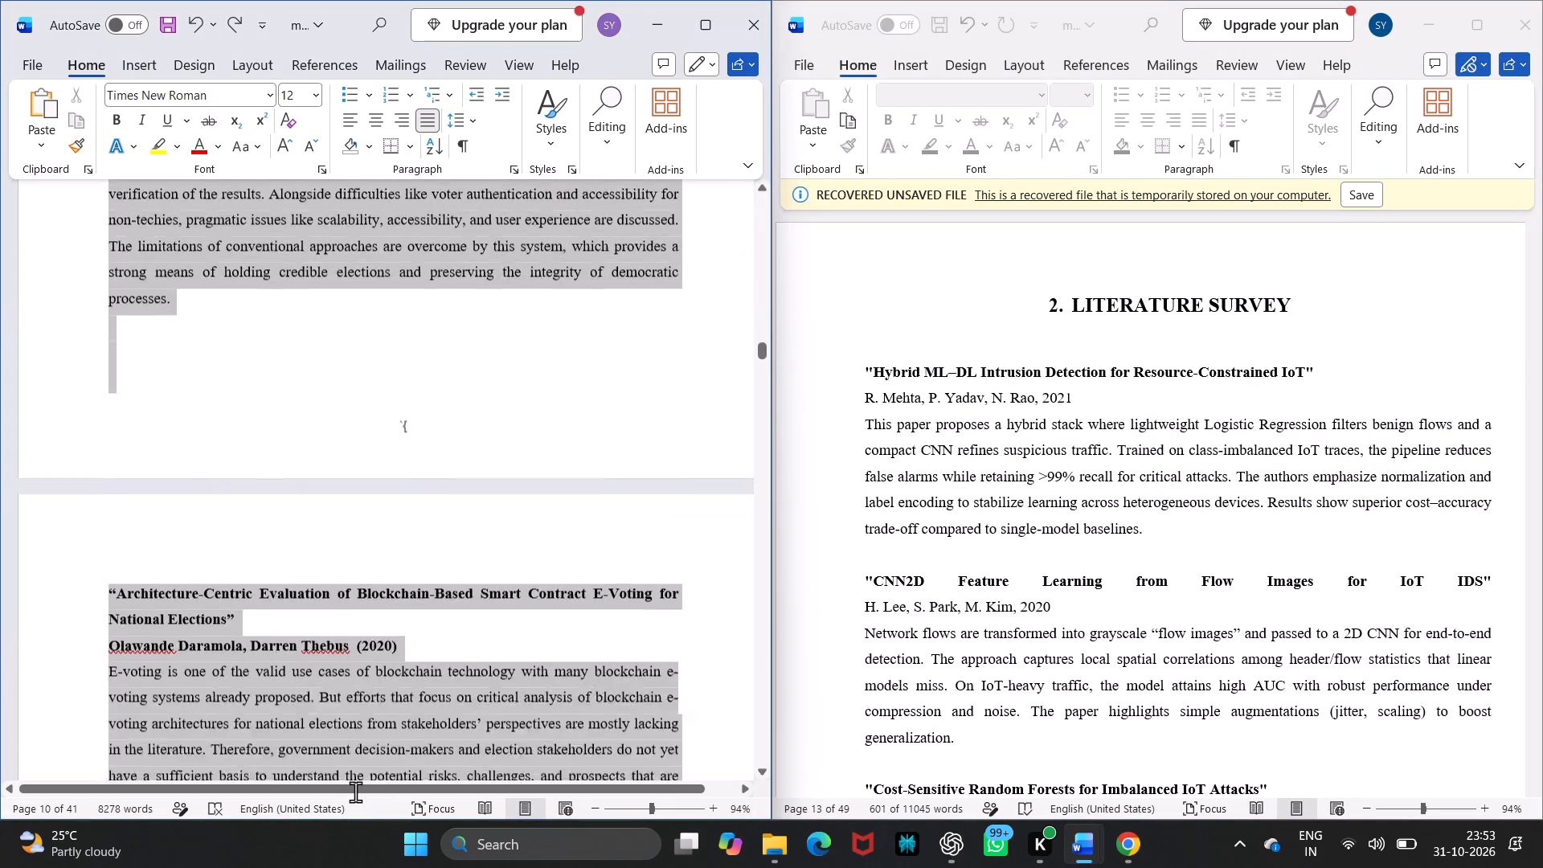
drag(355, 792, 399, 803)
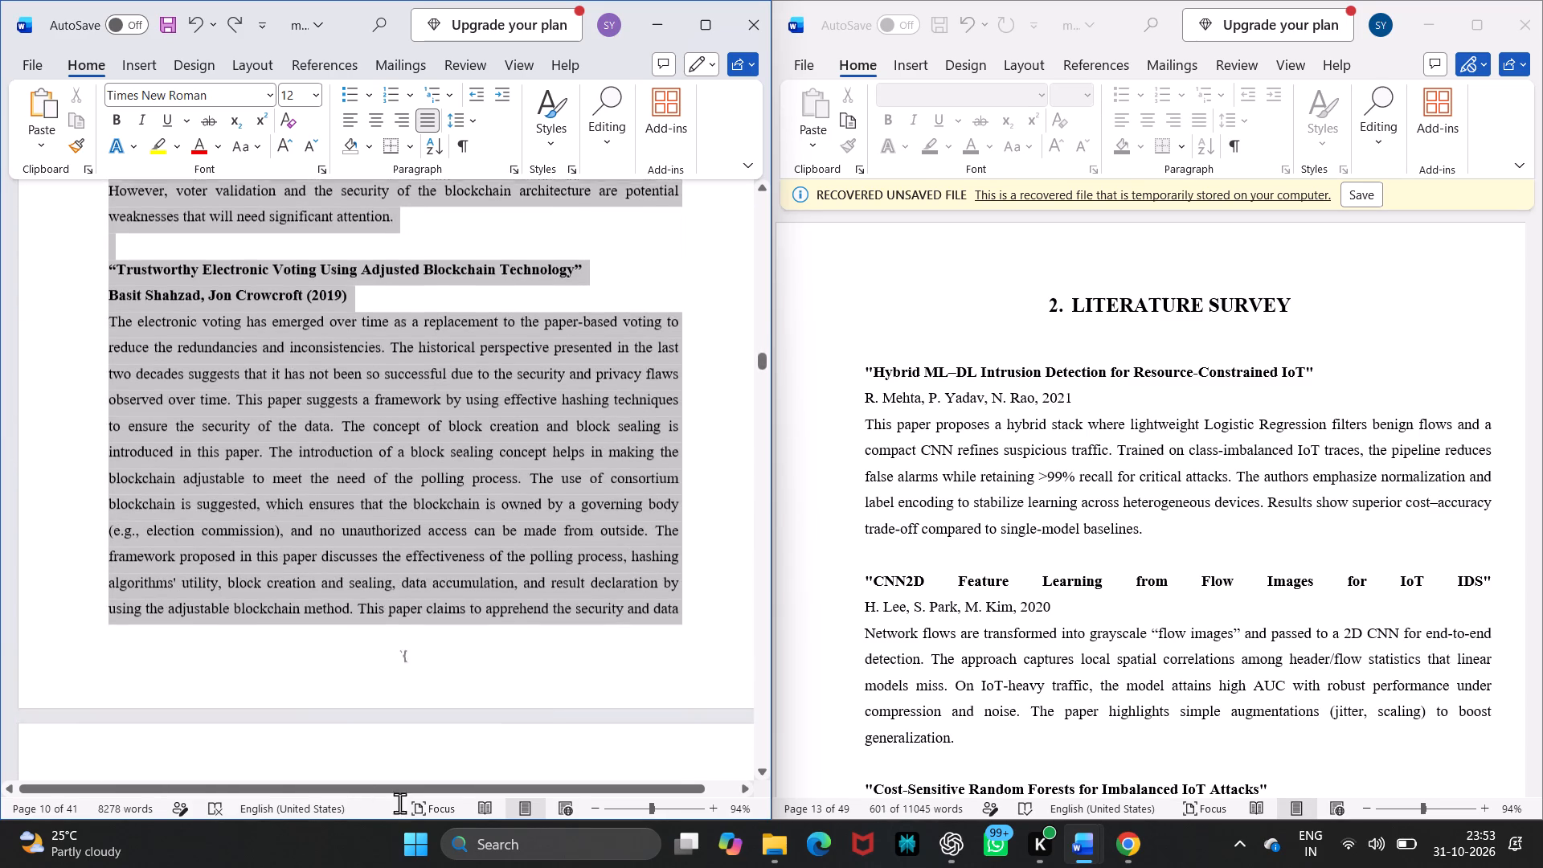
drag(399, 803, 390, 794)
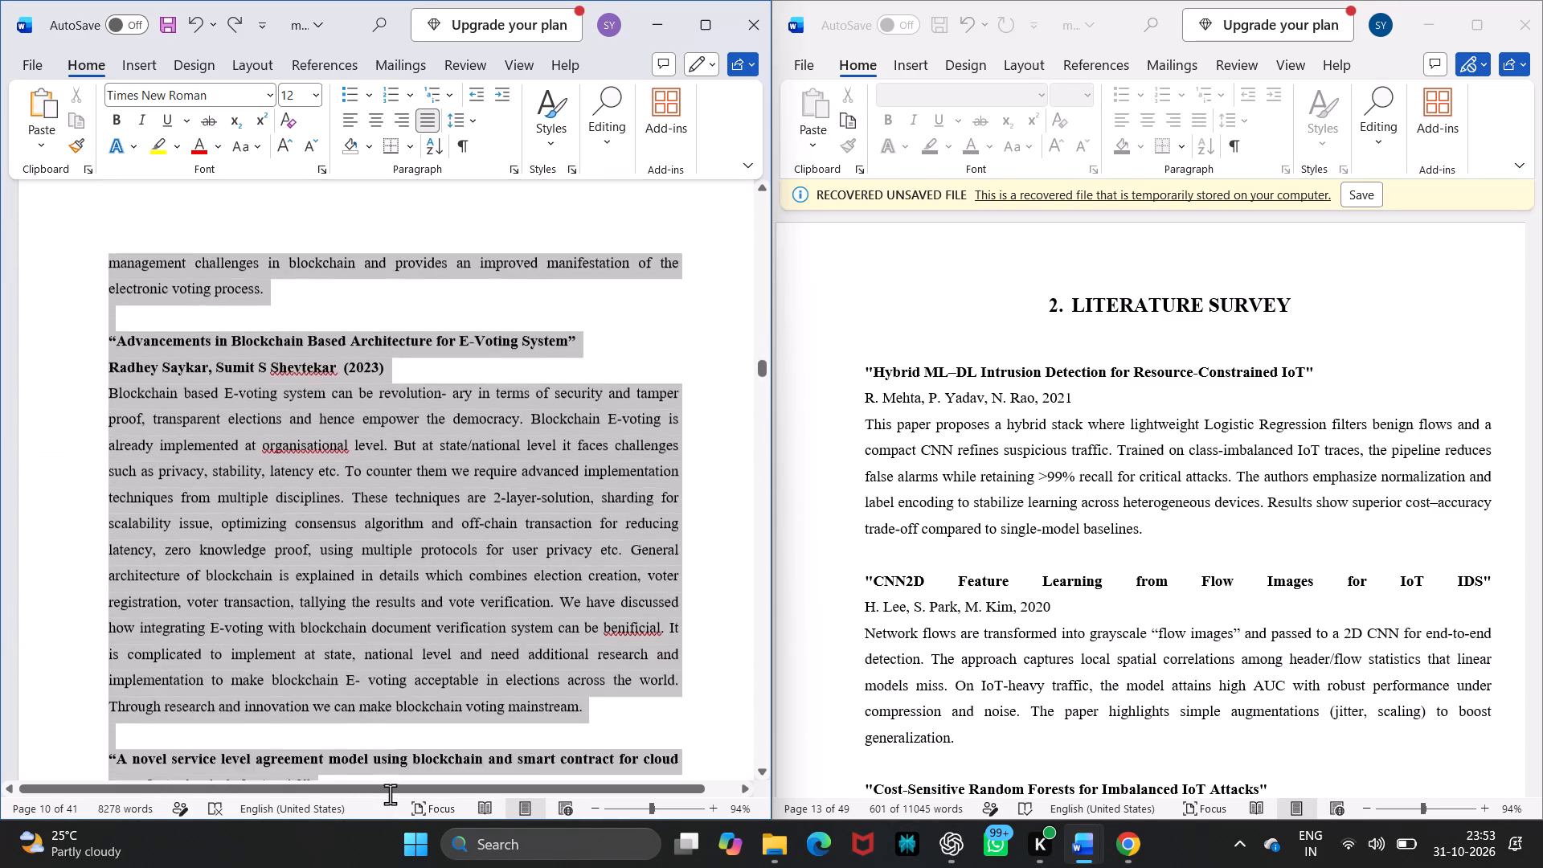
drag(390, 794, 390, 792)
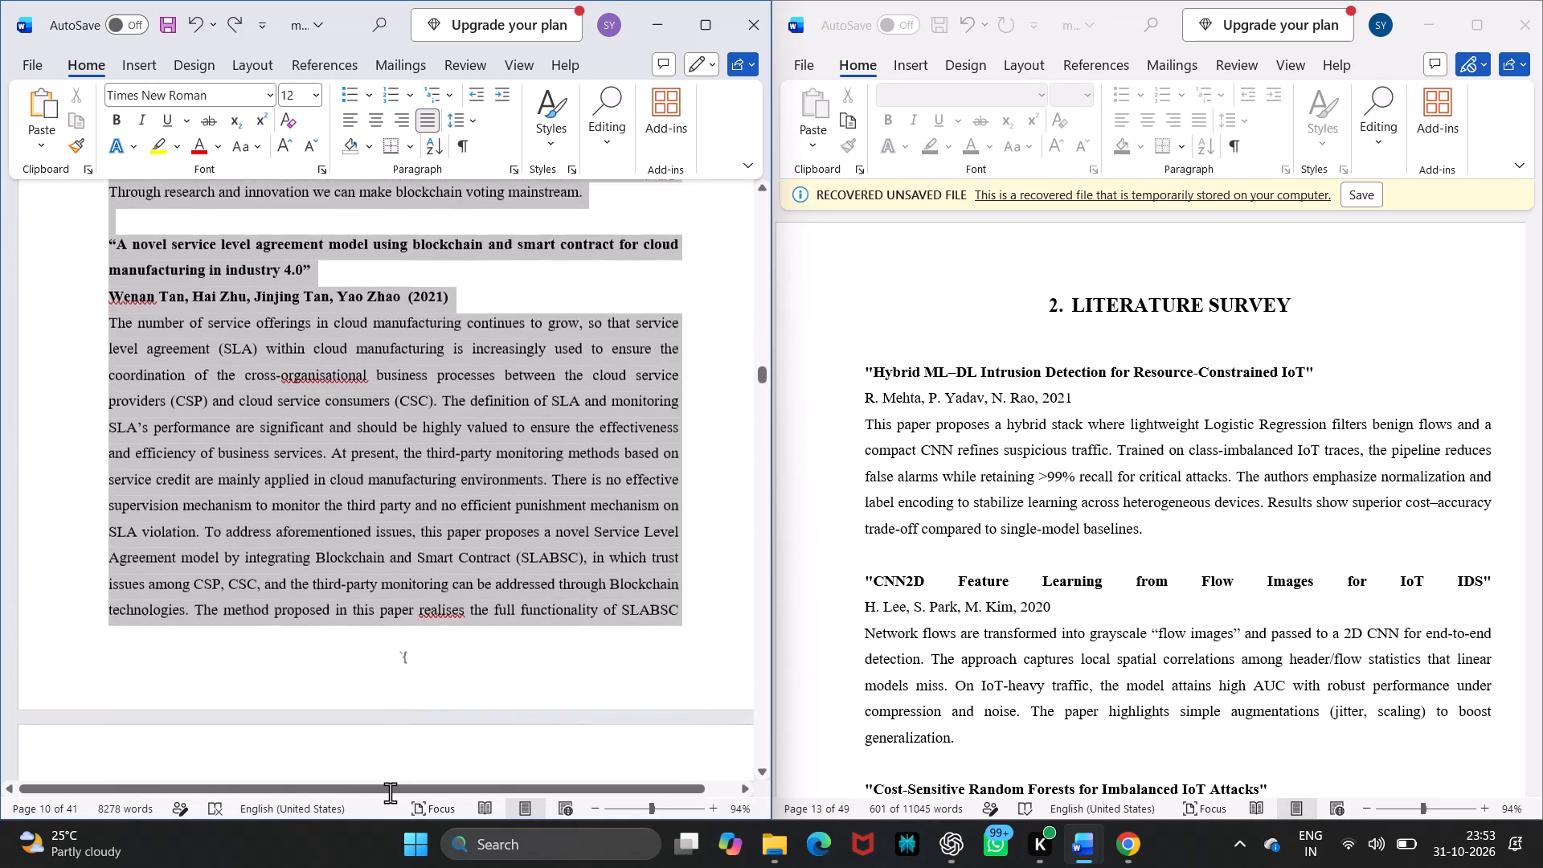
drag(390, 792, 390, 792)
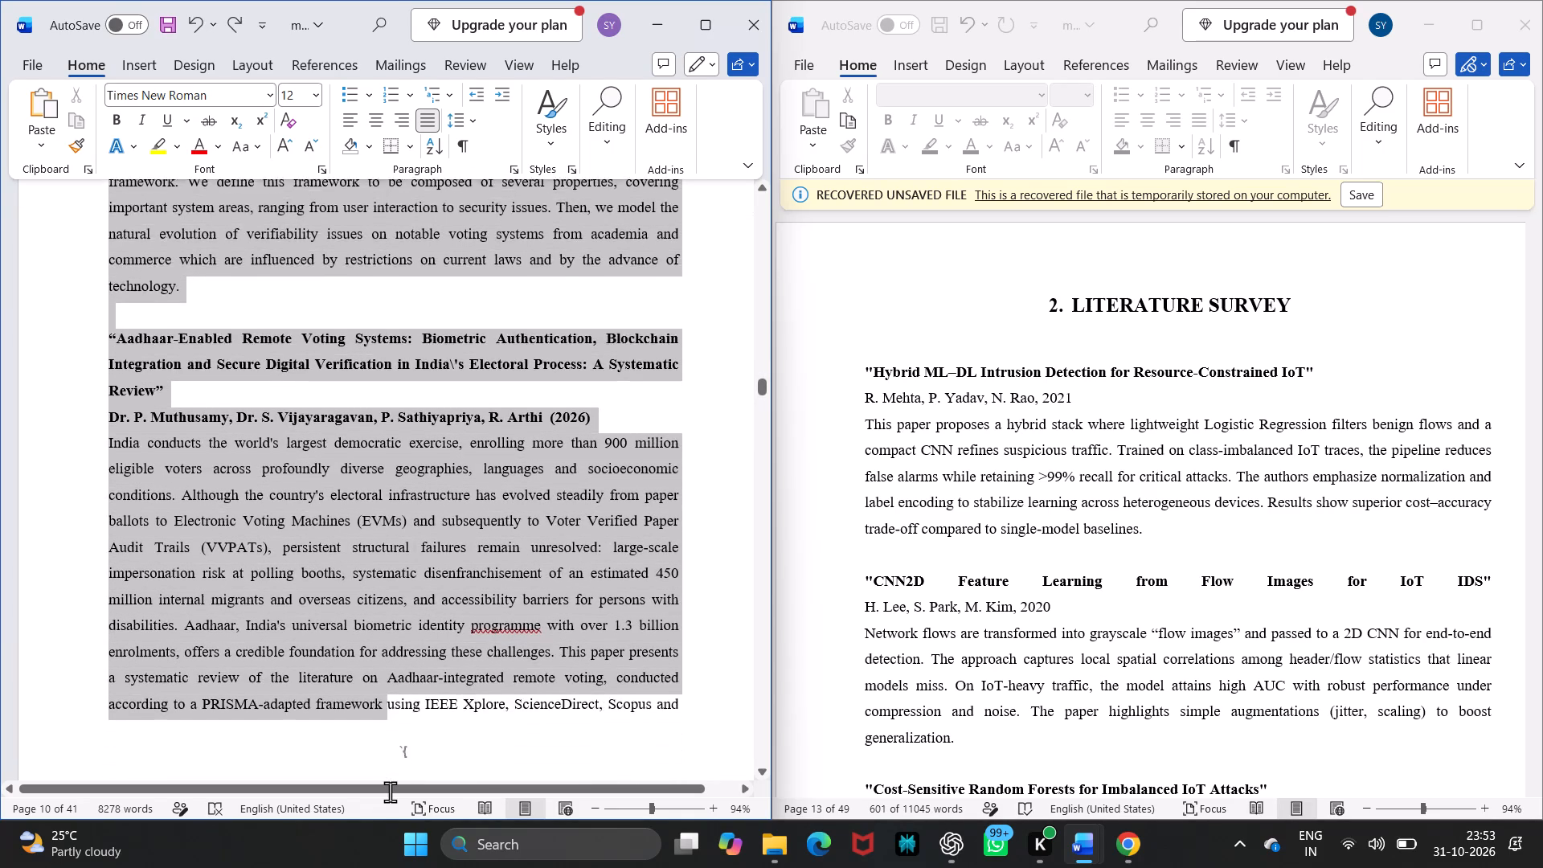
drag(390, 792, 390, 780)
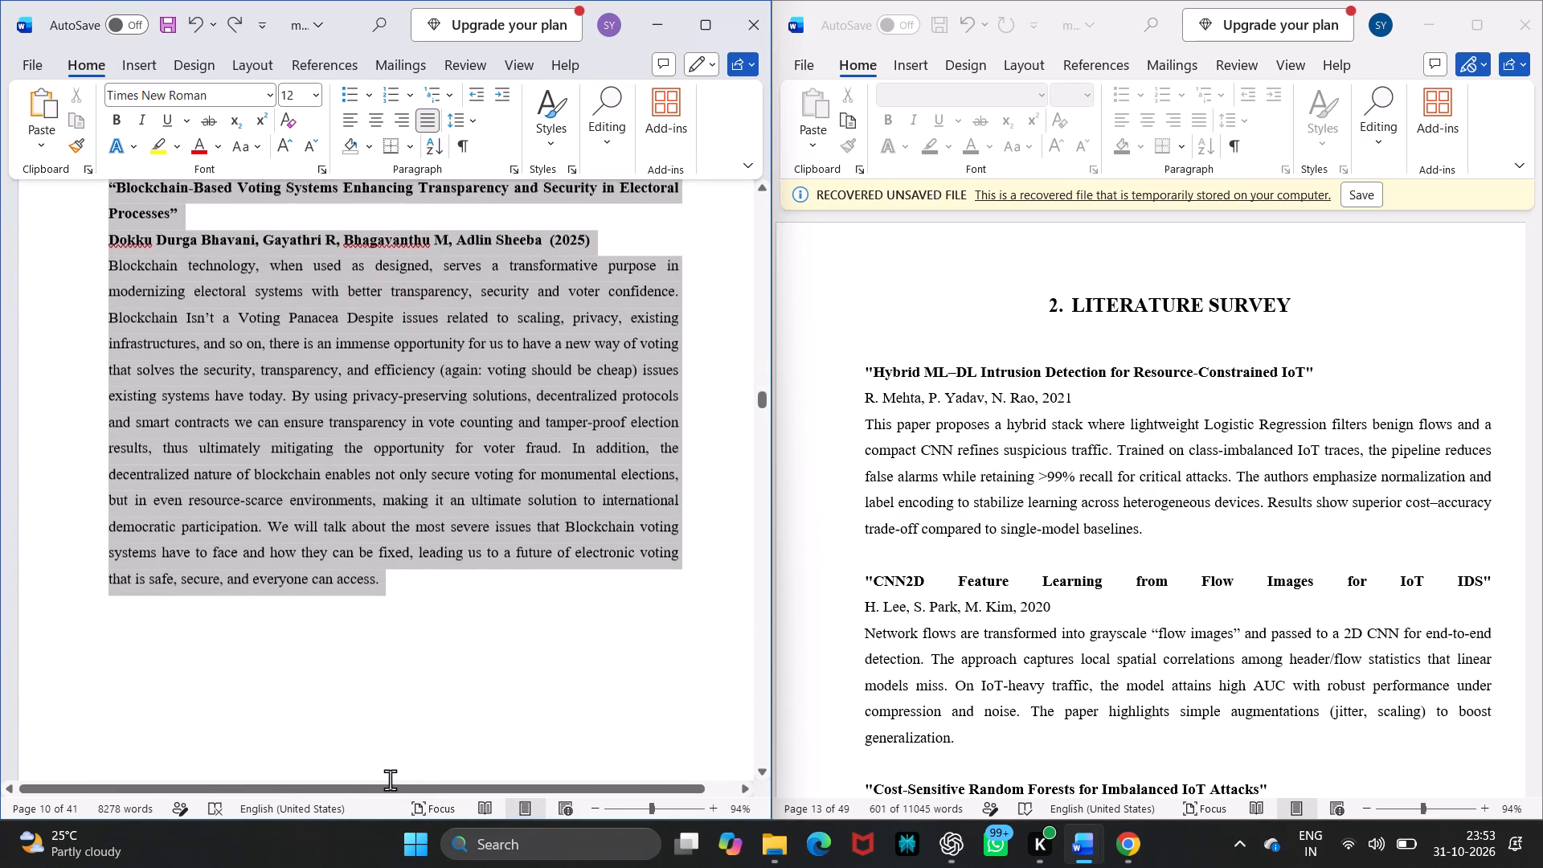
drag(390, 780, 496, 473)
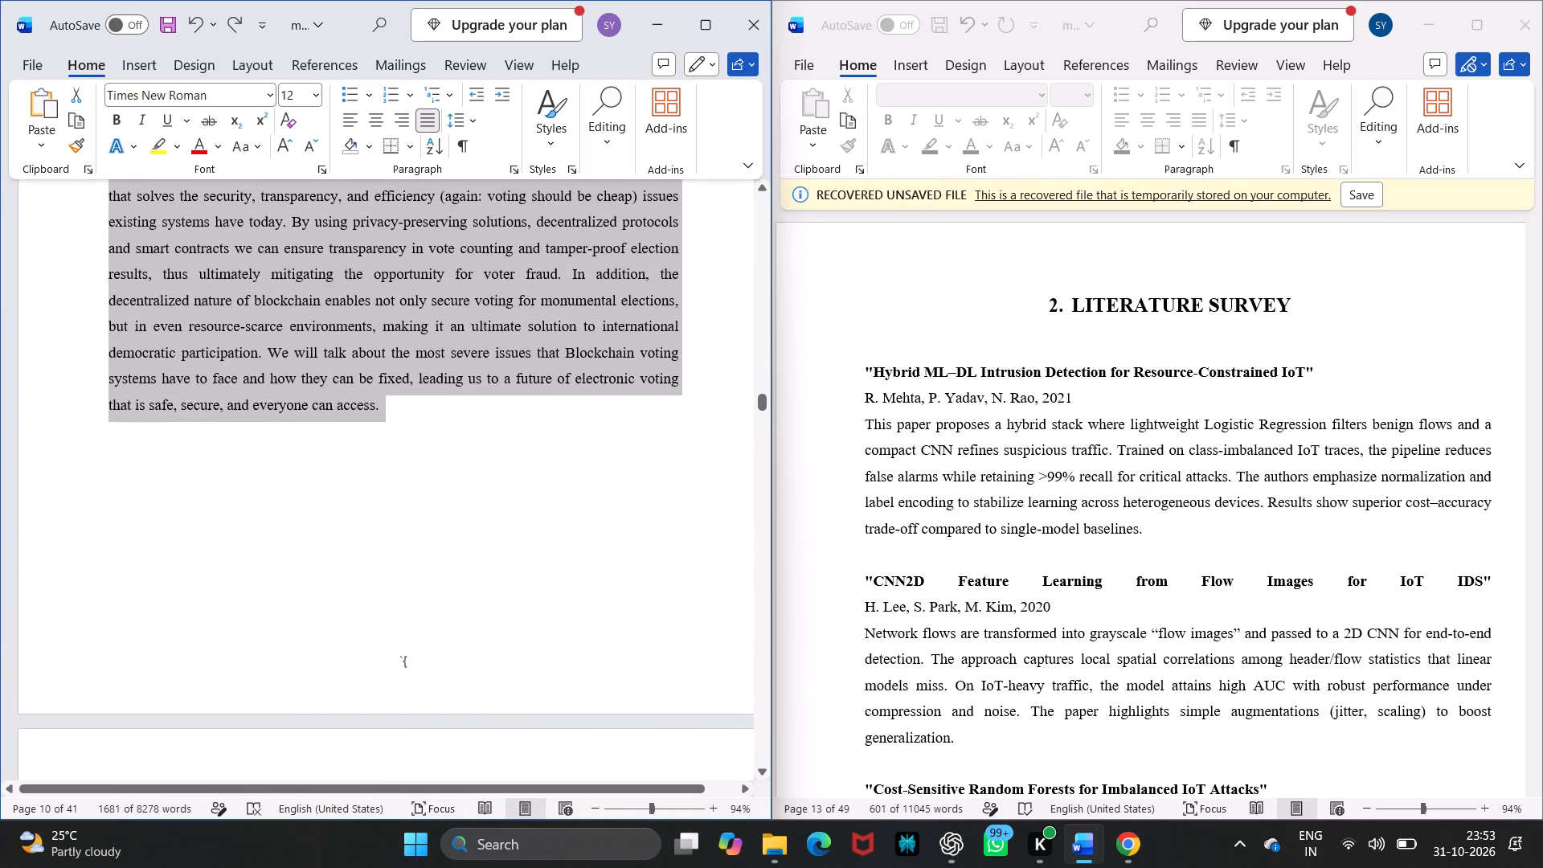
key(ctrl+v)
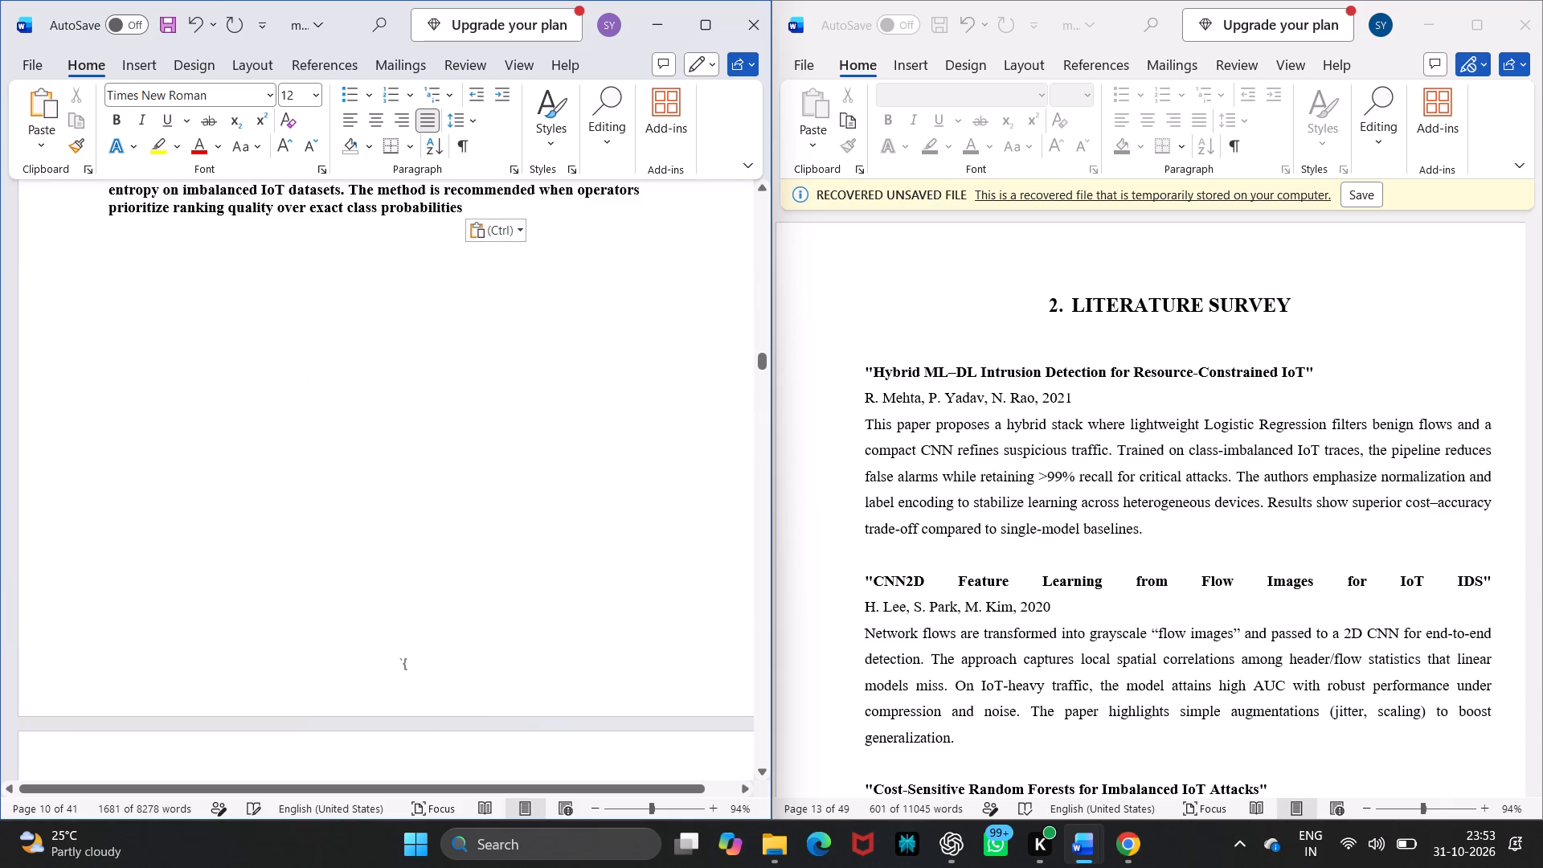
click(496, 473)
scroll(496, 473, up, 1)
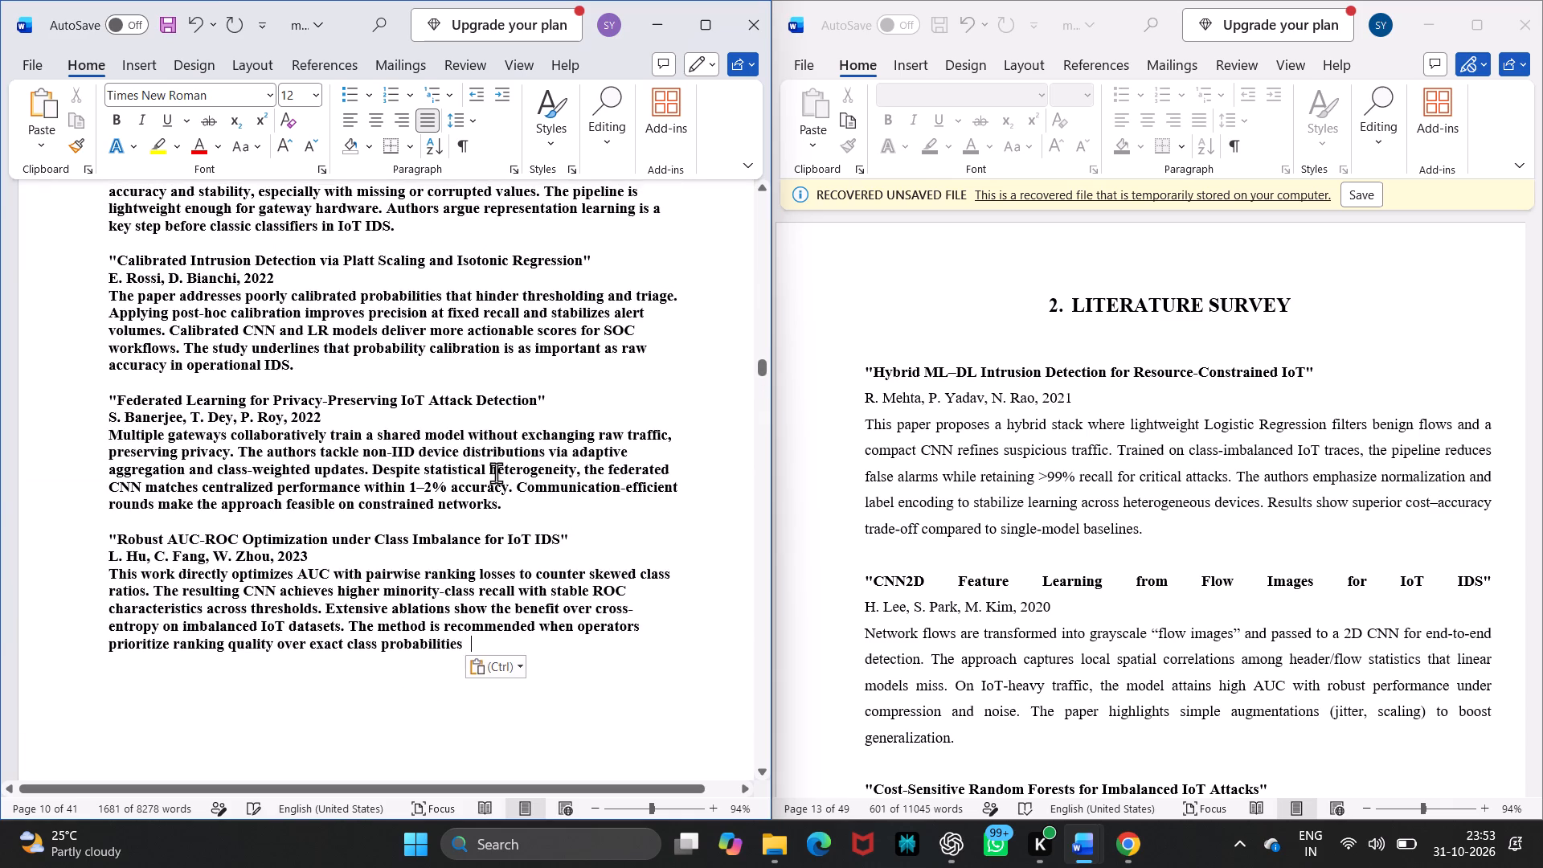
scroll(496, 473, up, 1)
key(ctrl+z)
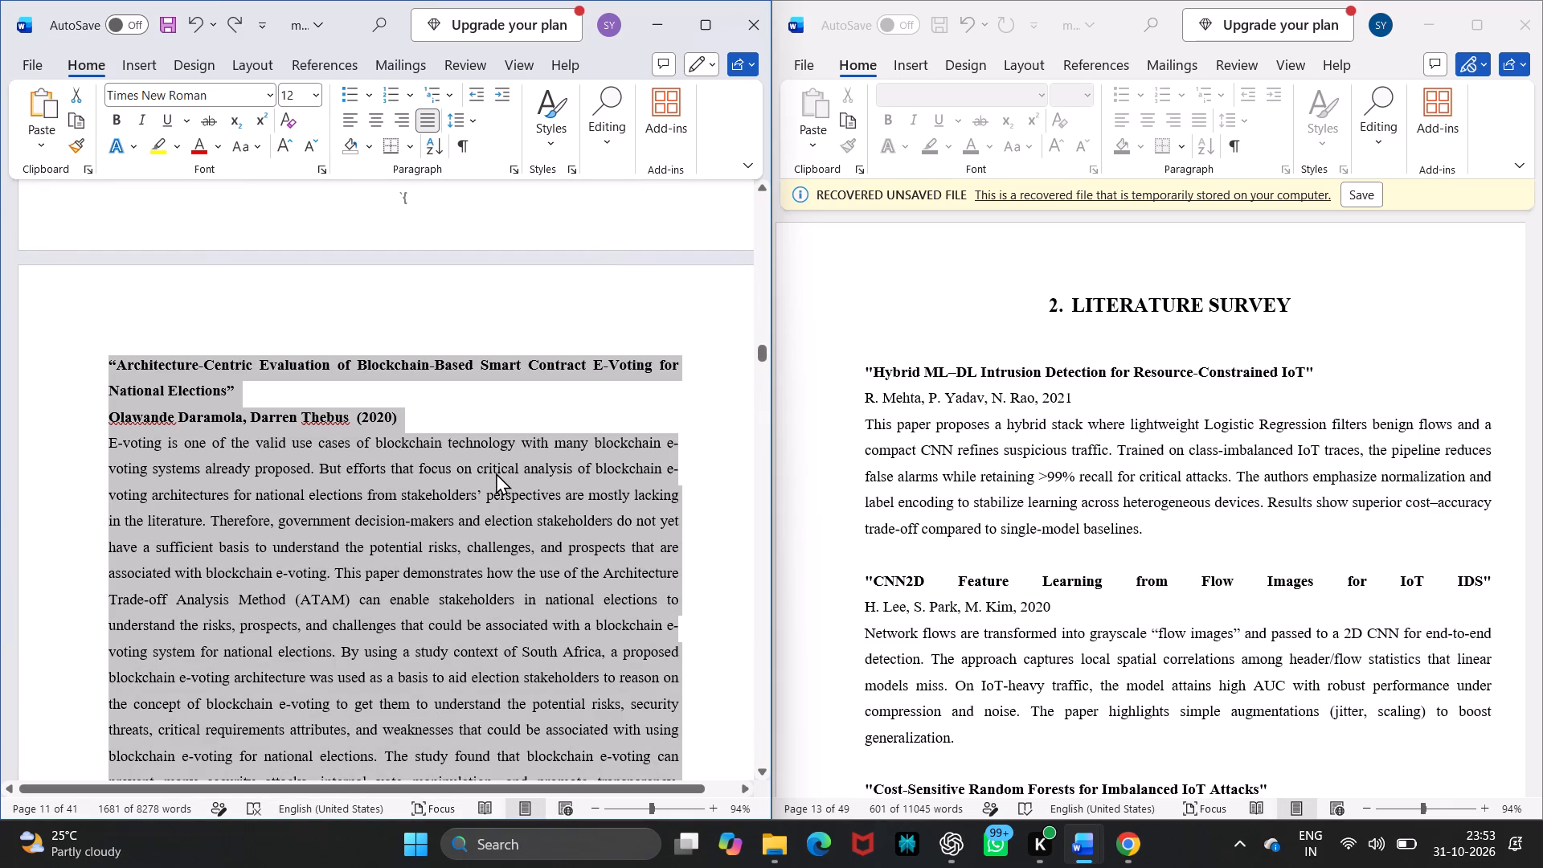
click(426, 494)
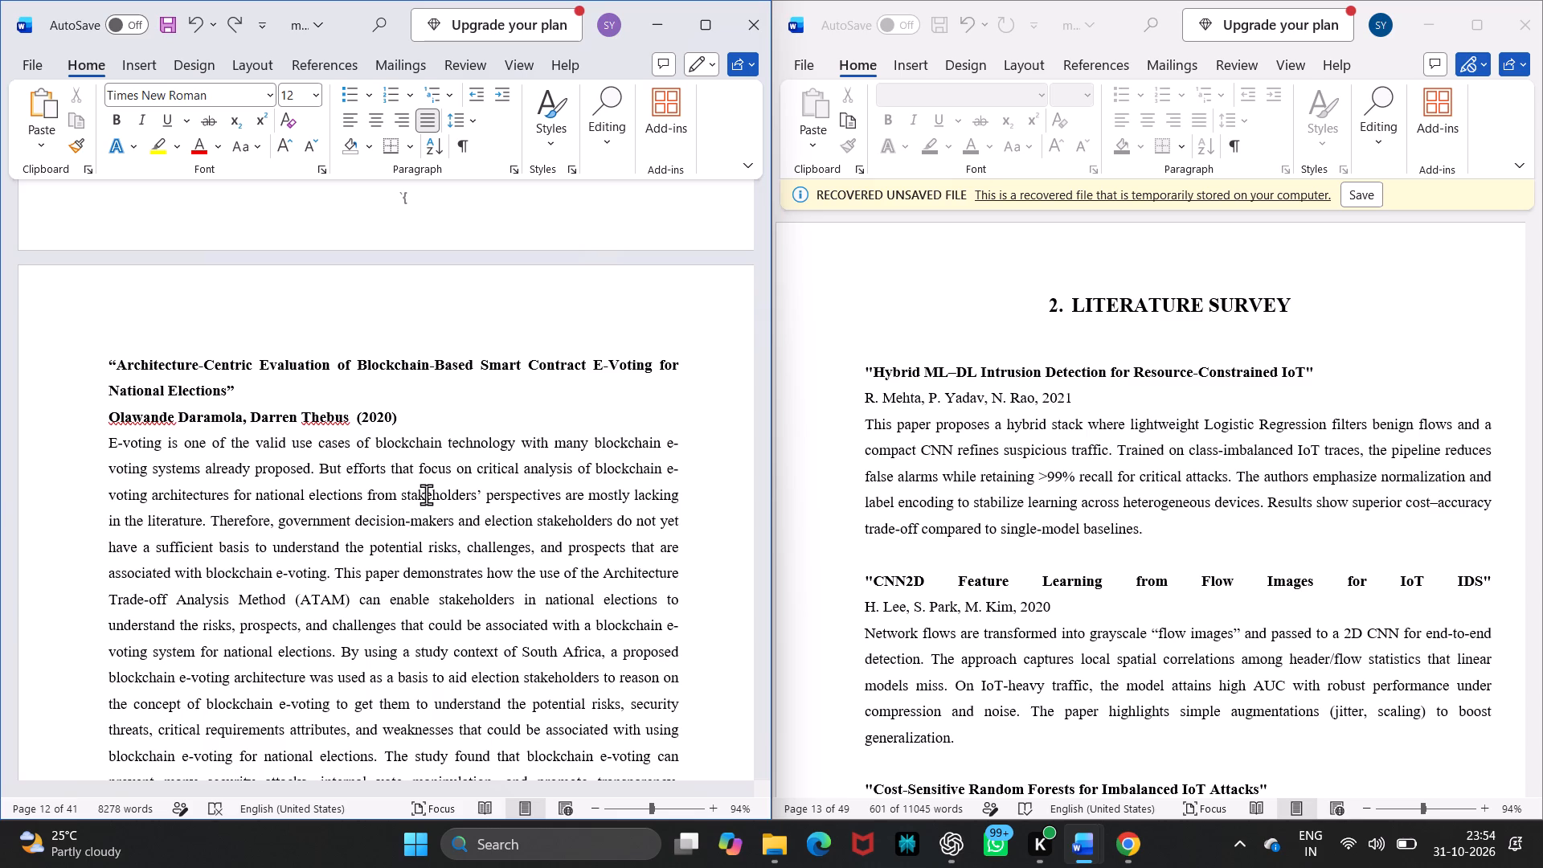
Copy only the first Literature Survey entry from mjrprj.docx, "Hybrid ML–DL Intrusion Detection for Resource-Constrained IoT", with its authors and abstract.
click(1144, 530)
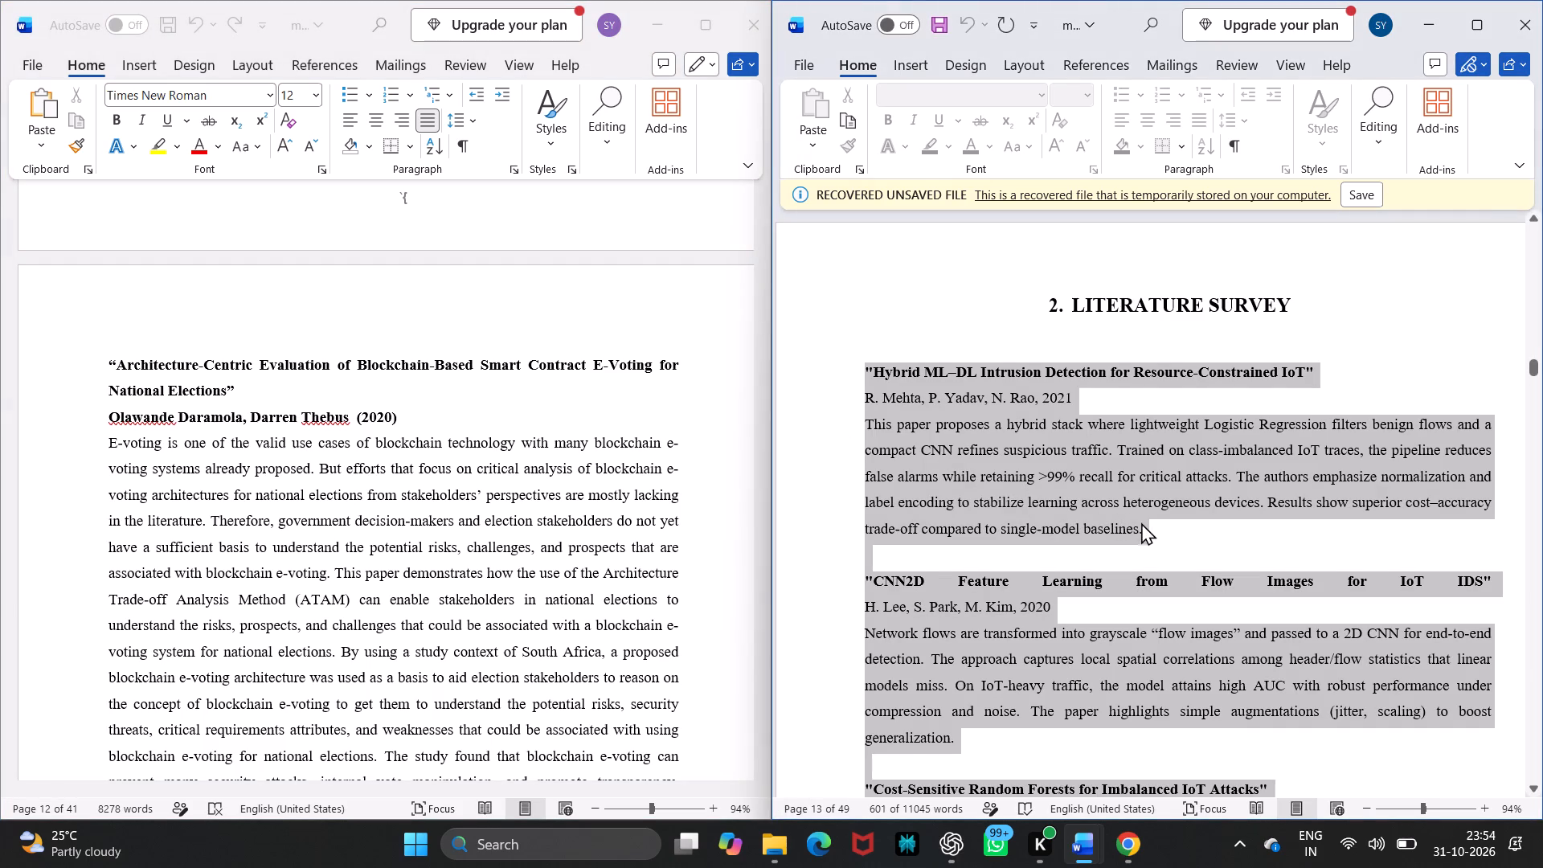
click(1145, 528)
drag(1151, 532, 1074, 502)
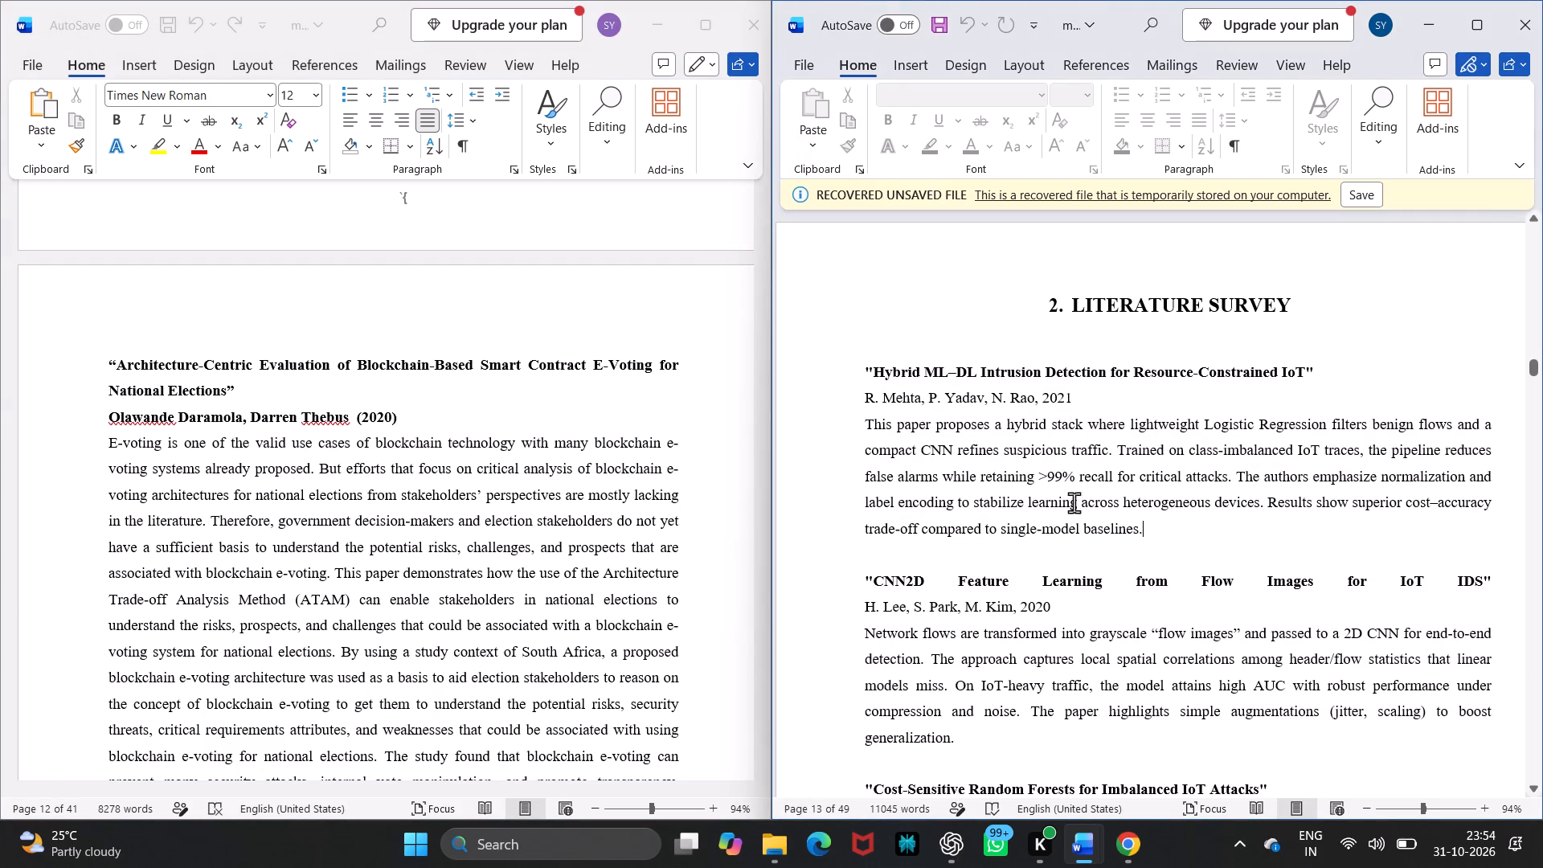
drag(1074, 502, 826, 382)
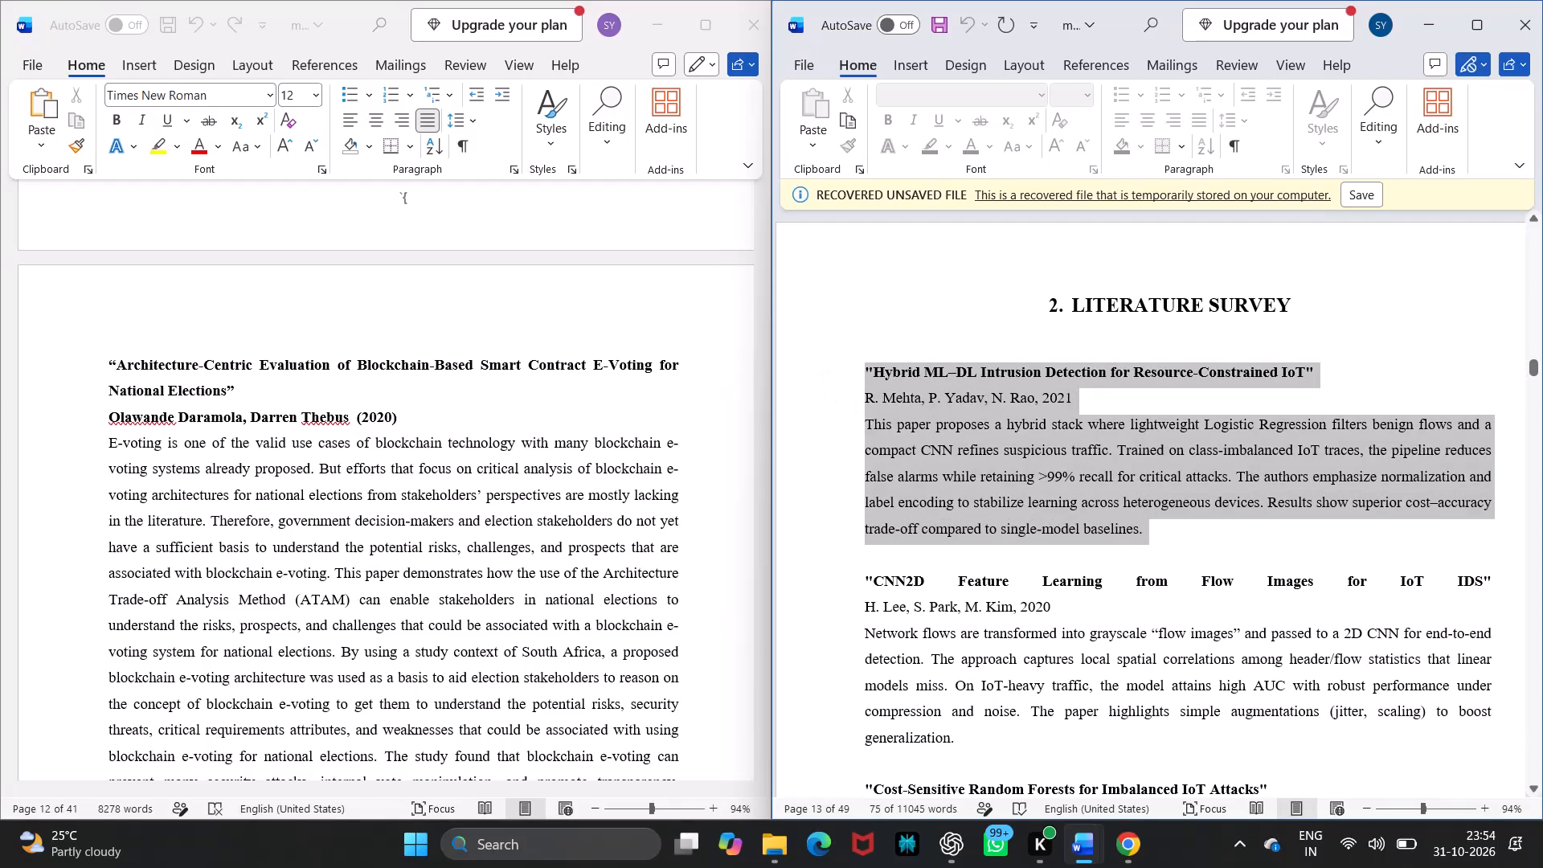
key(ctrl+c)
Replace the whole "SecureSign" entry in chapter 2 of major_project .docx with the copied Hybrid ML–DL entry.
scroll(370, 452, up, 4)
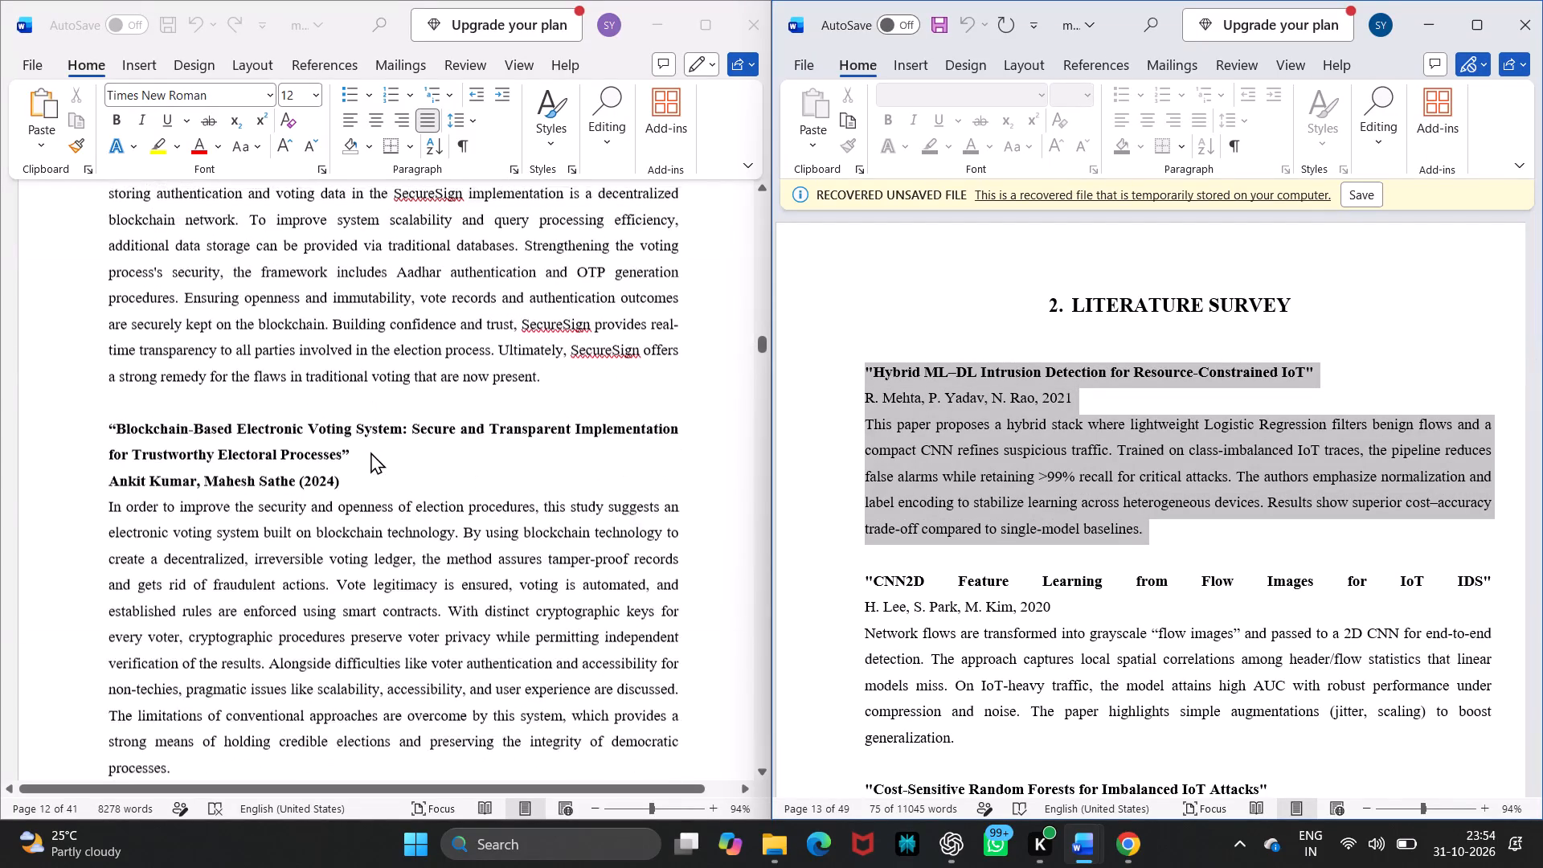
scroll(370, 452, up, 1)
scroll(370, 452, down, 2)
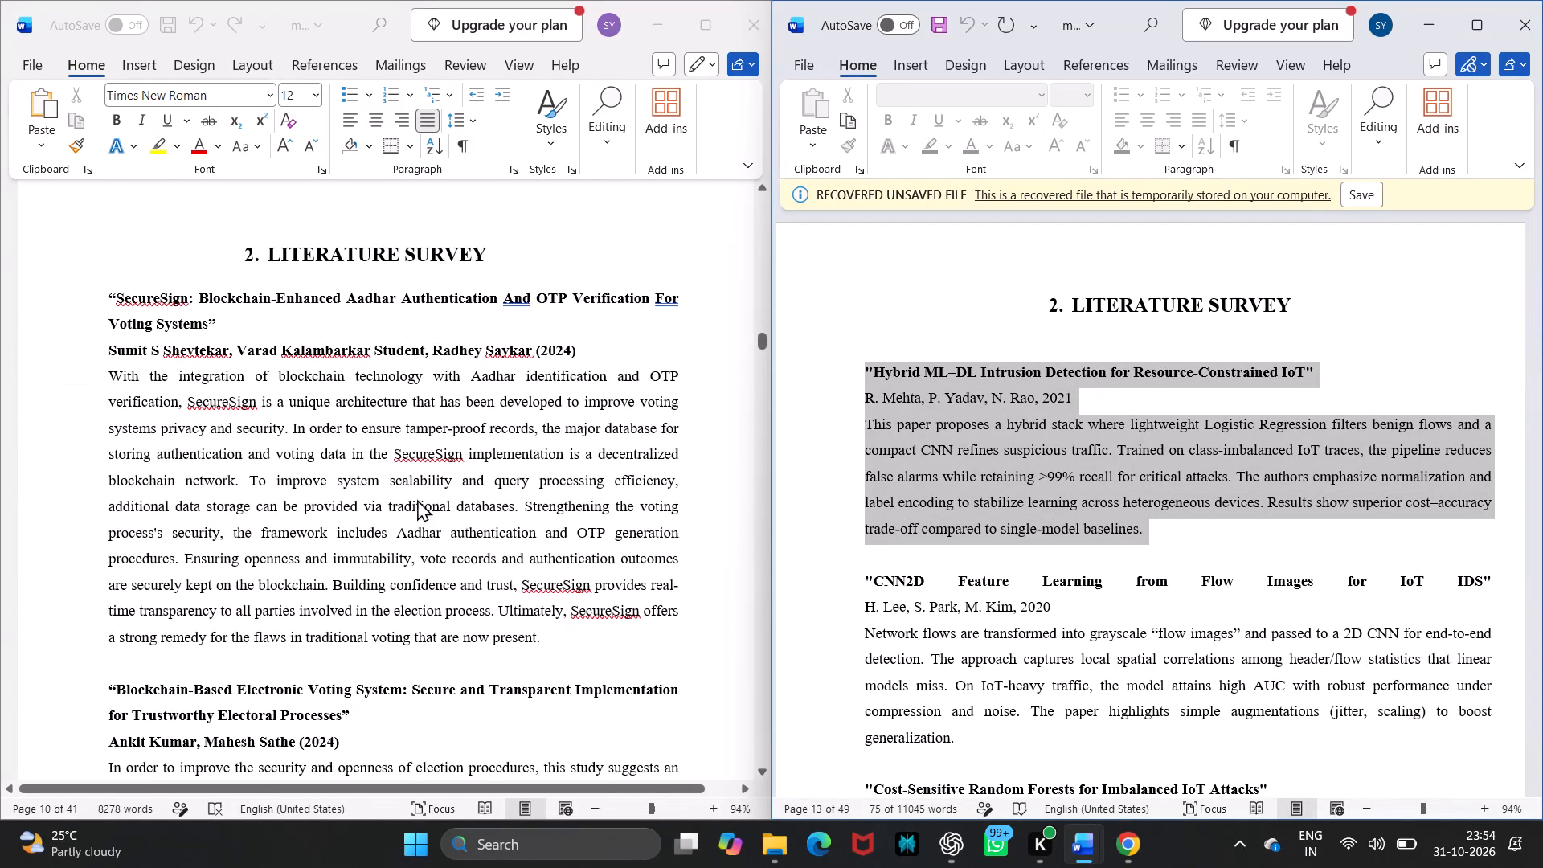
click(544, 639)
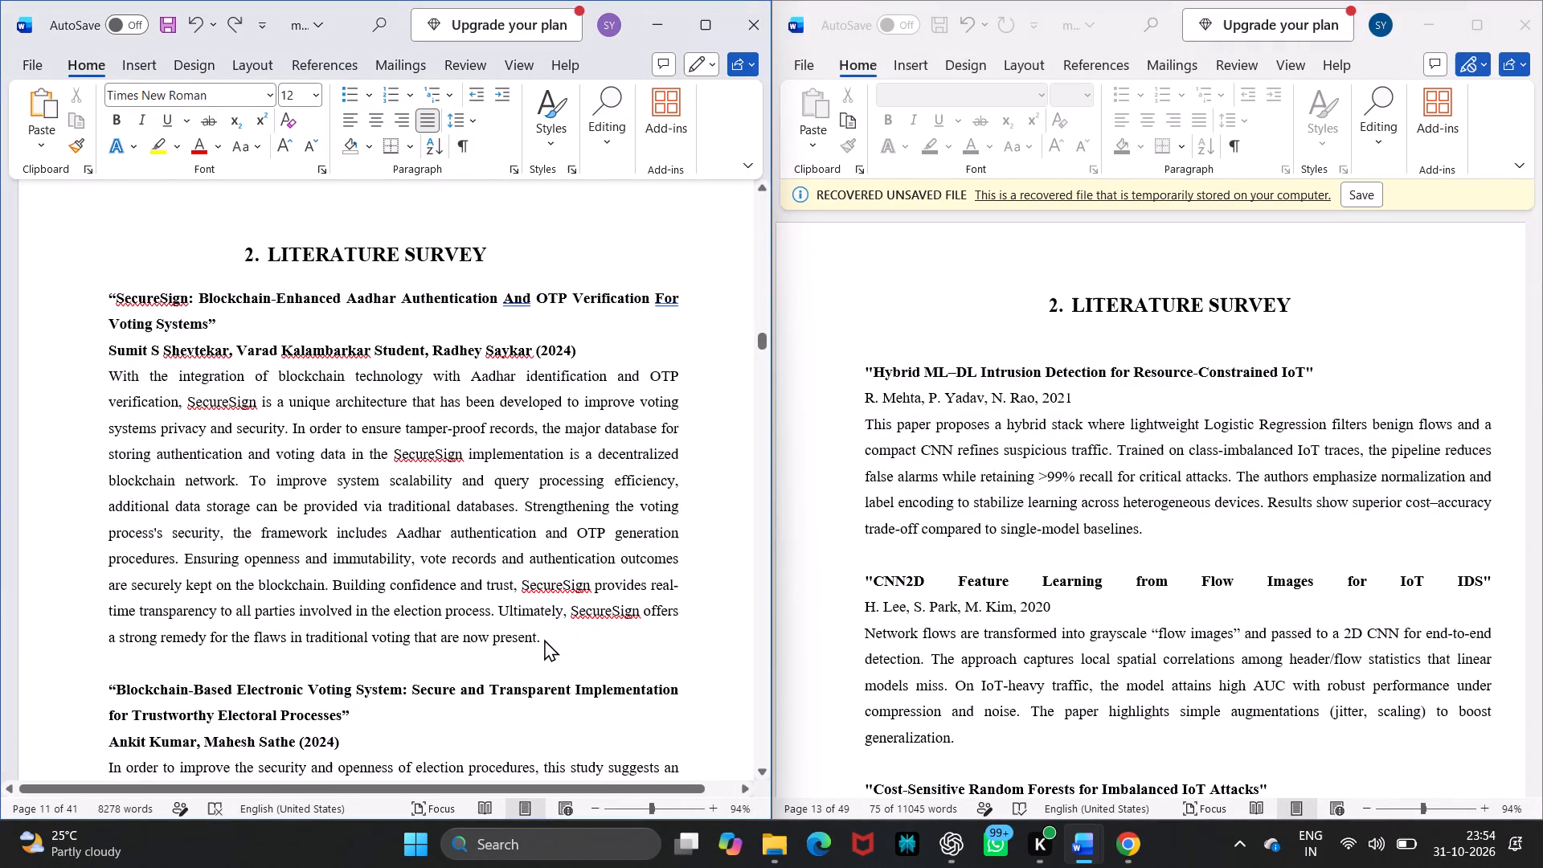
drag(542, 634, 80, 300)
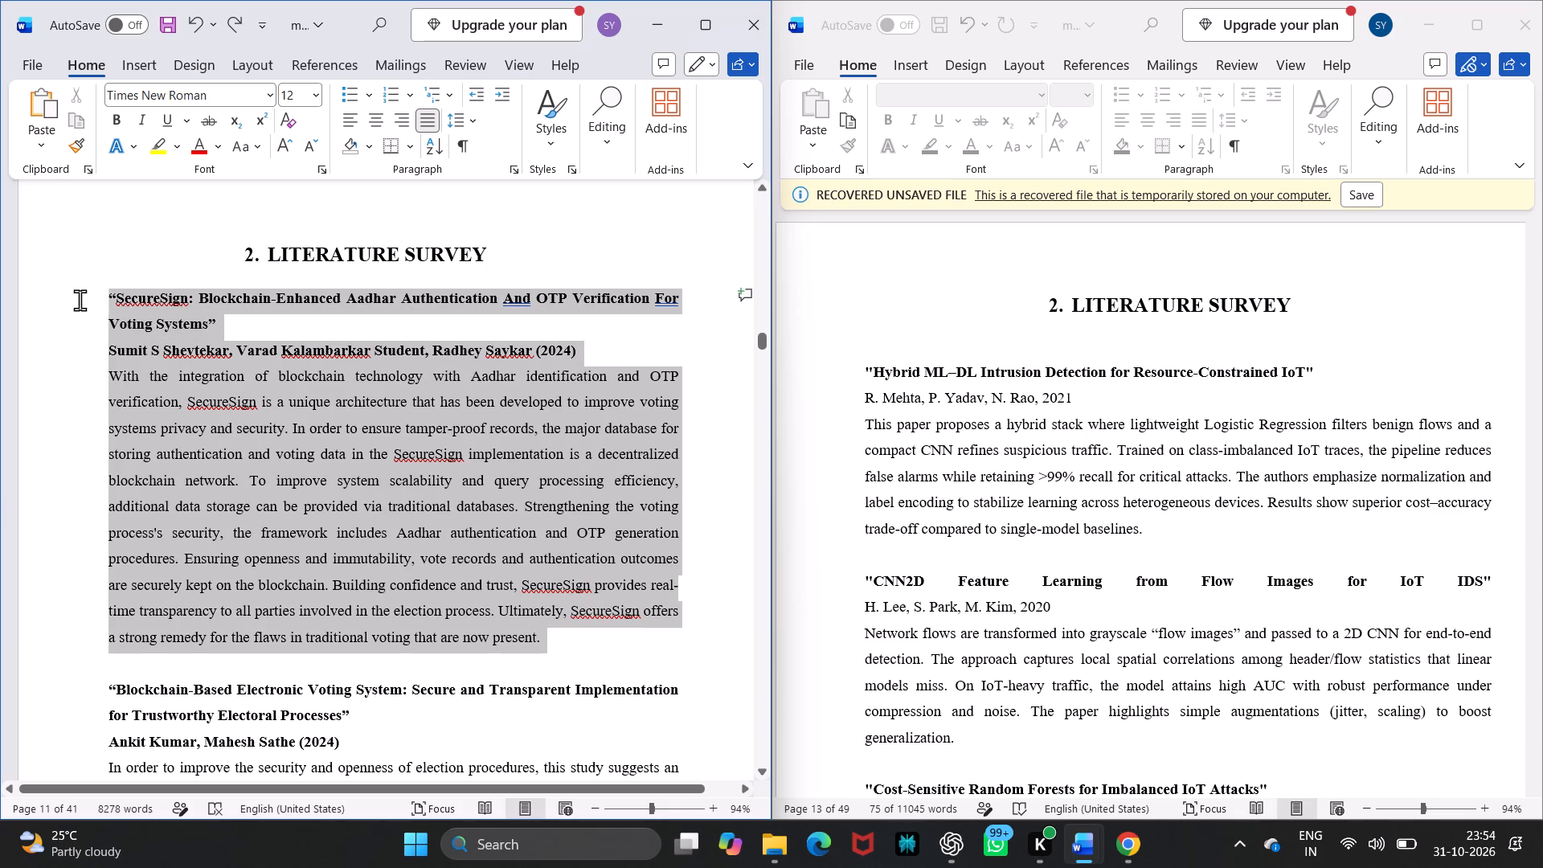
drag(80, 300, 97, 297)
key(ctrl+v)
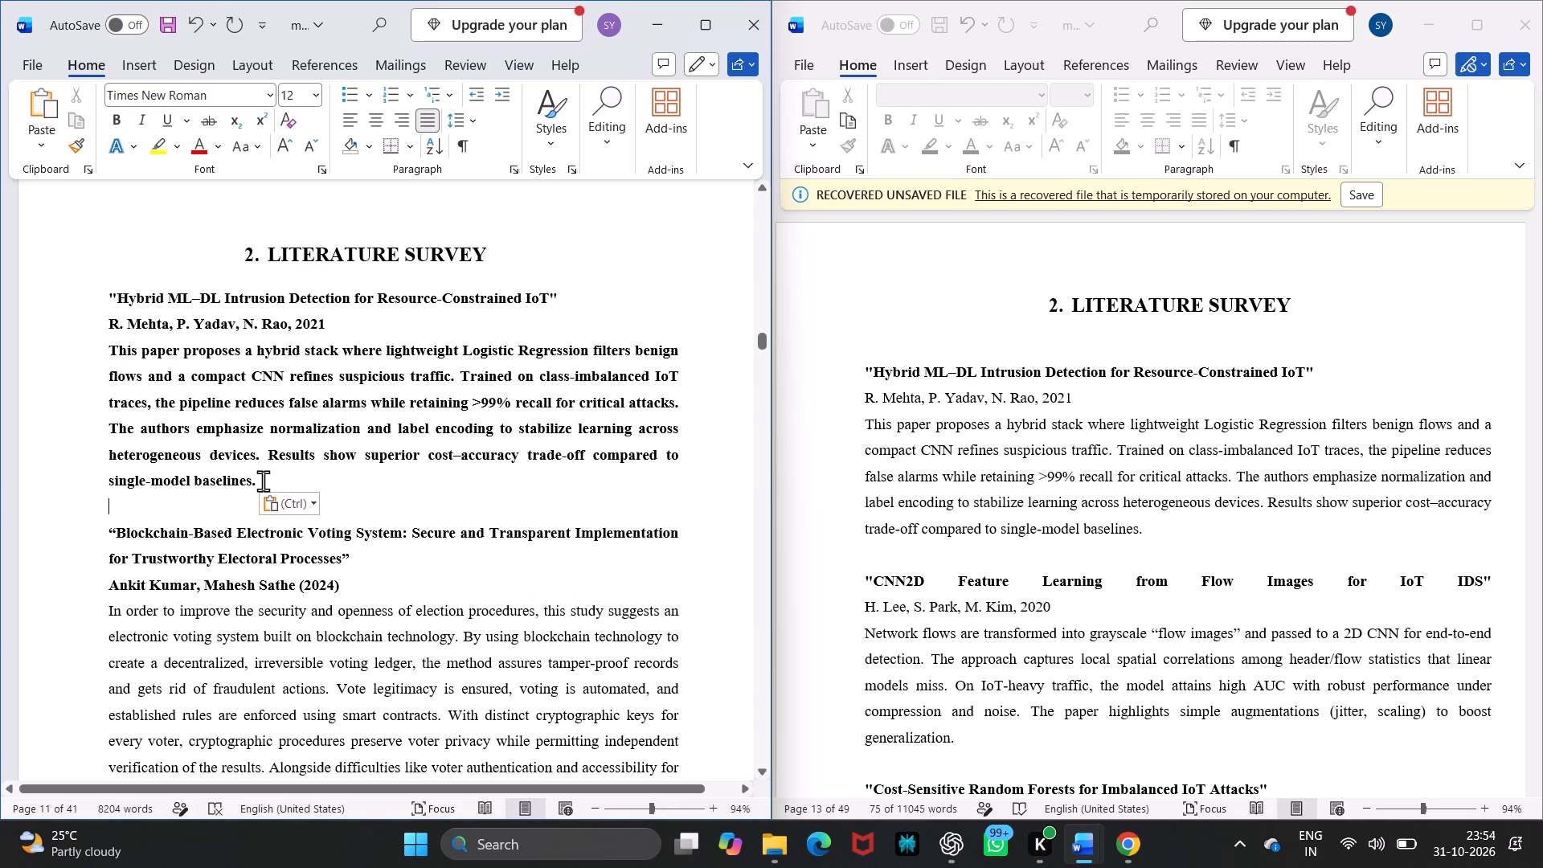
Remove bold from the author line and abstract of the pasted Hybrid ML–DL entry, keeping its title bold.
drag(263, 481, 107, 333)
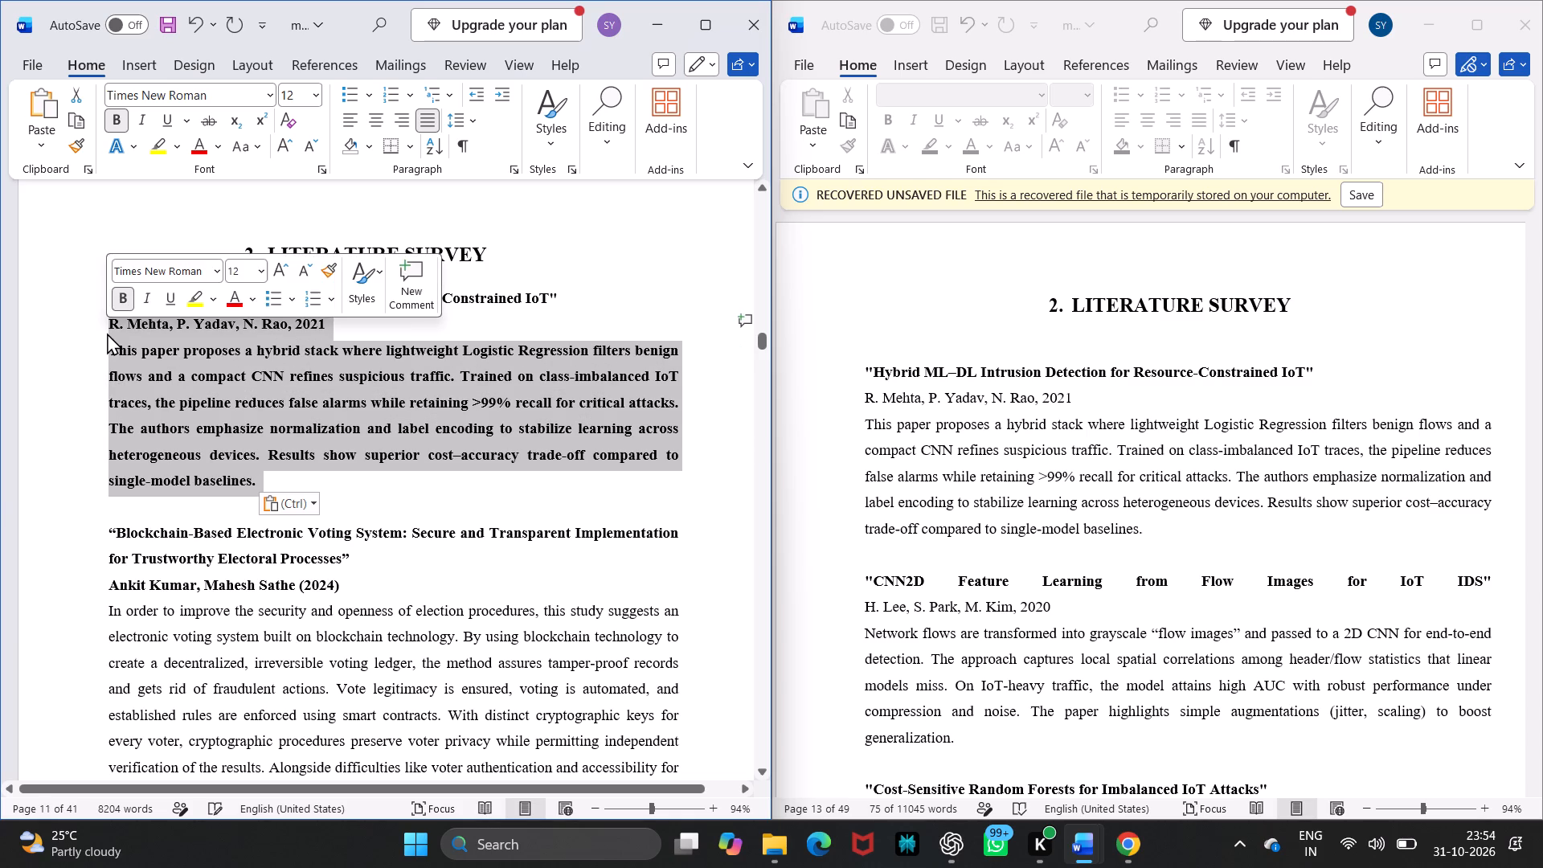
key(ctrl+b)
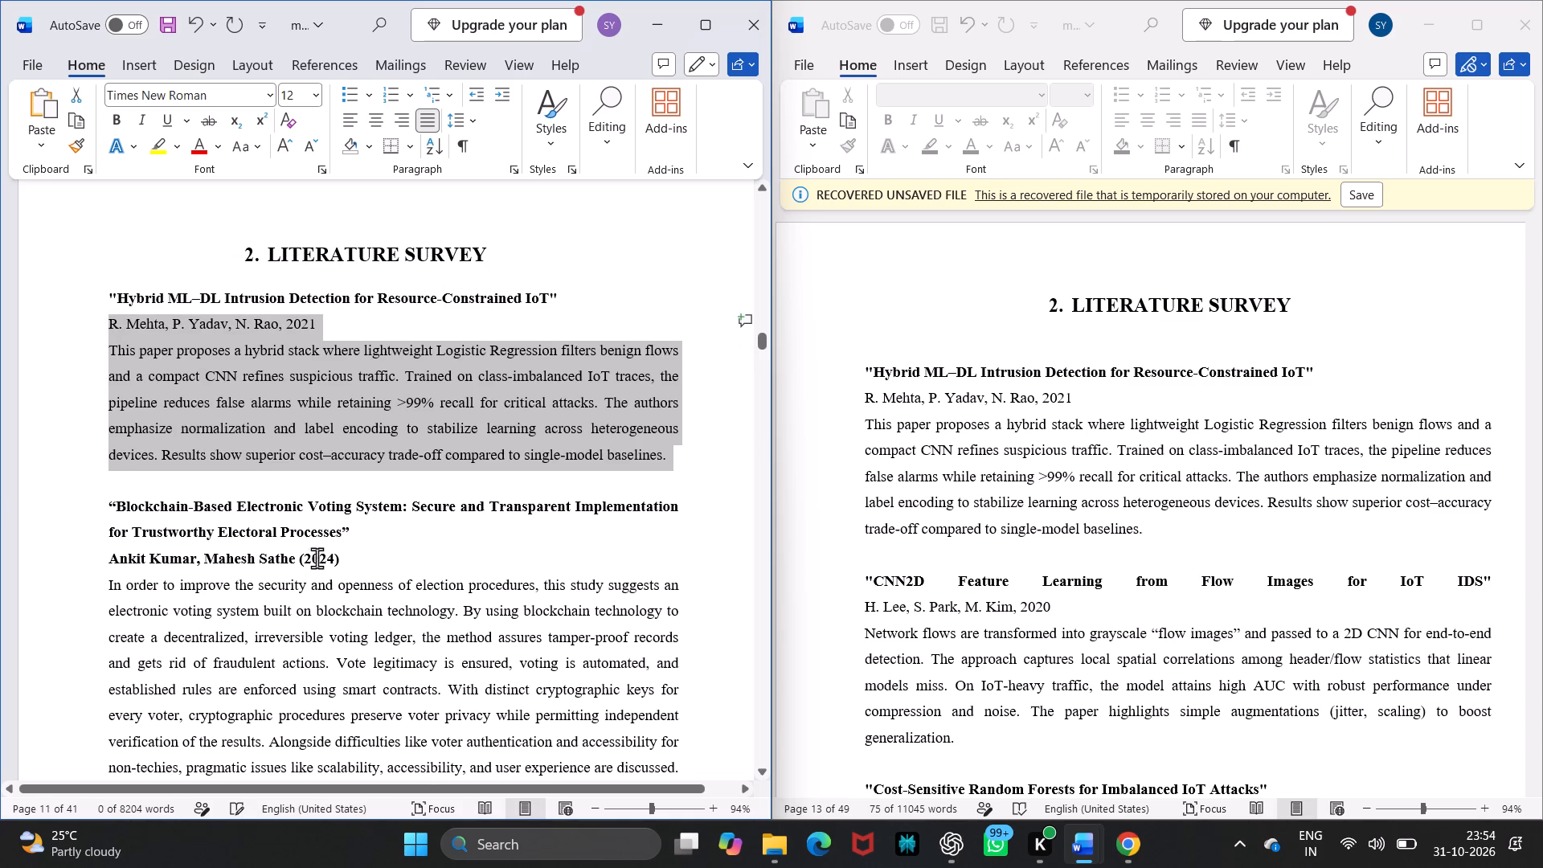
click(369, 633)
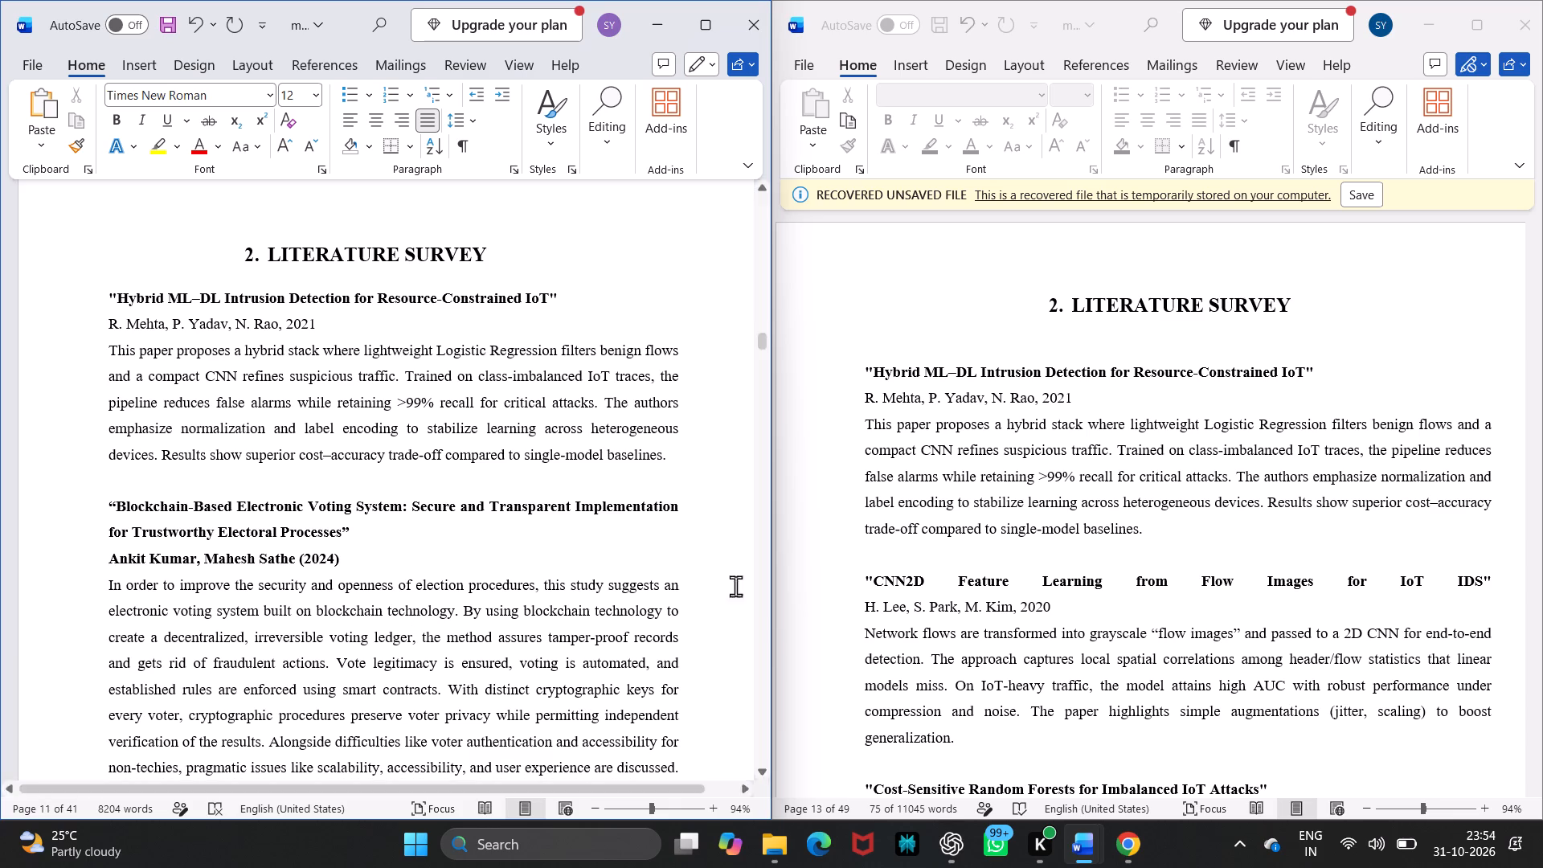
Copy the "CNN2D Feature Learning from Flow Images for IoT IDS" entry from mjrprj.docx, including its authors and abstract.
scroll(911, 665, down, 1)
ctrl+scroll(911, 665, down, 1)
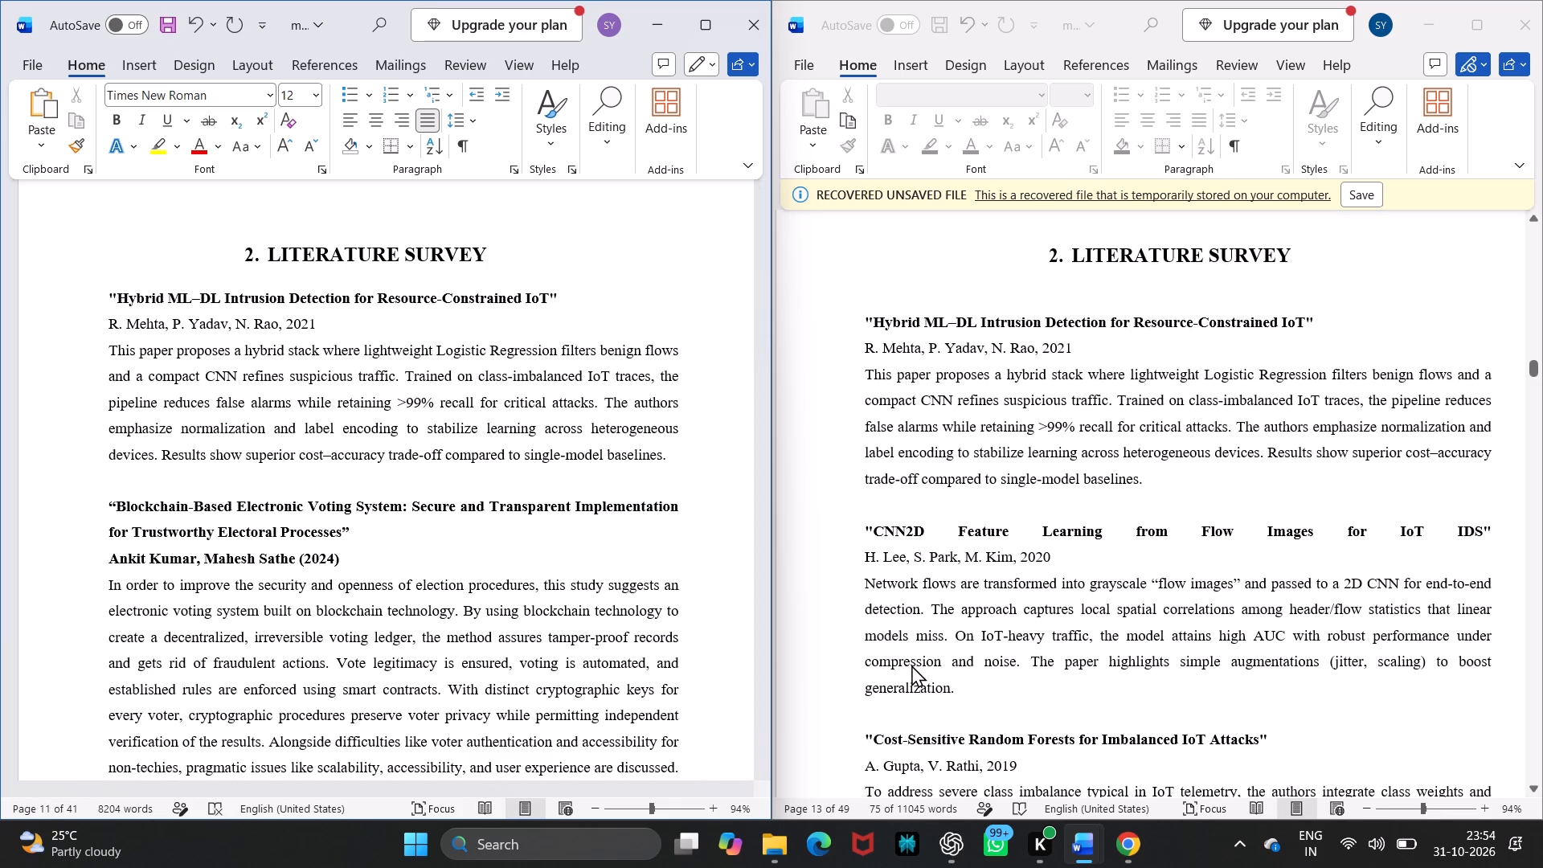
ctrl+scroll(911, 665, down, 1)
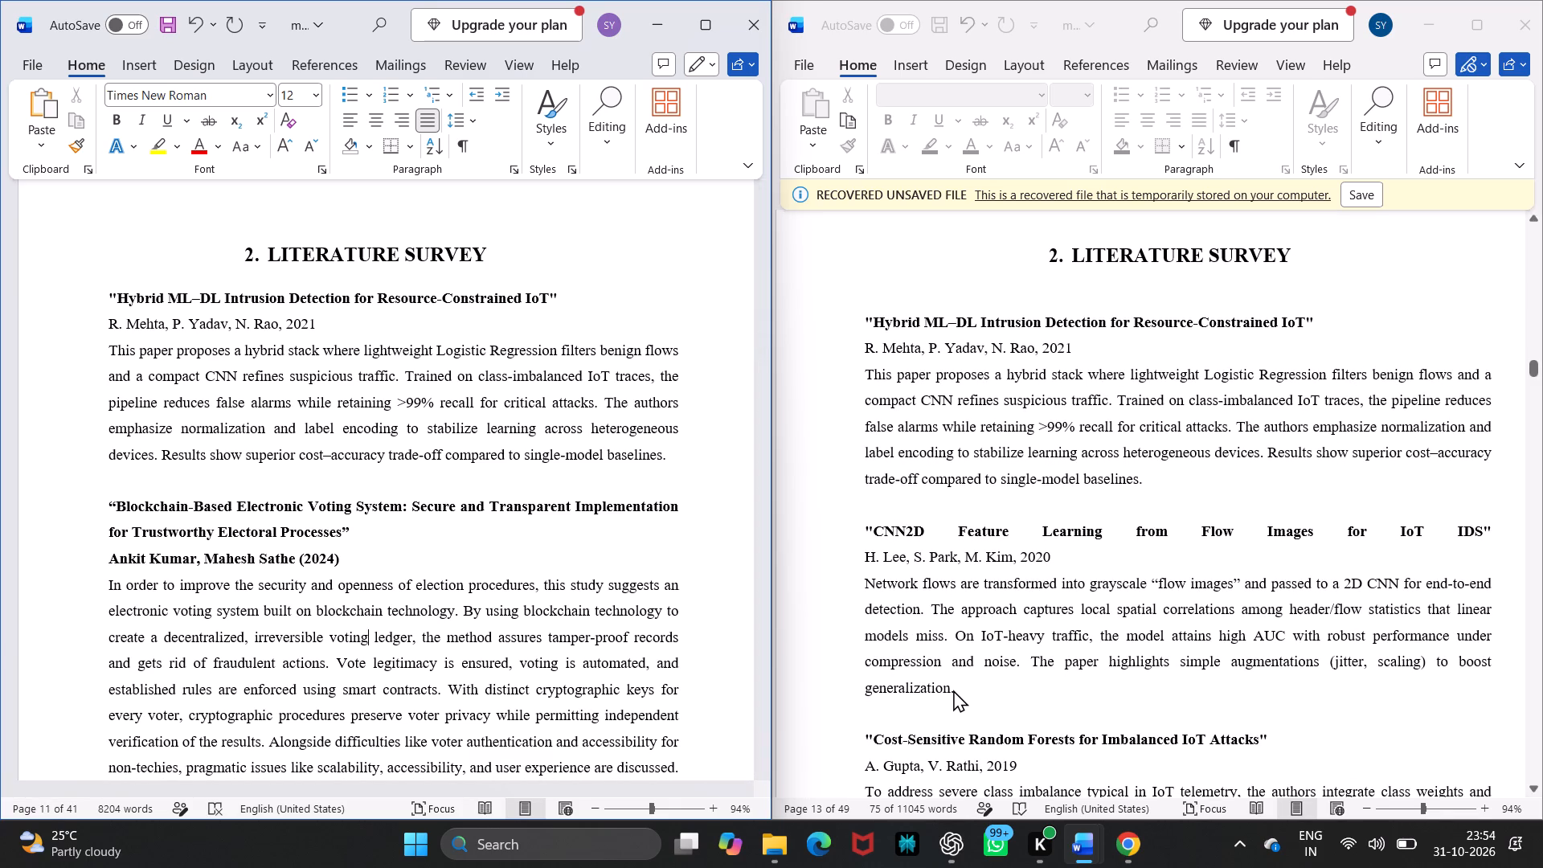
click(953, 690)
click(953, 690)
drag(953, 690, 852, 538)
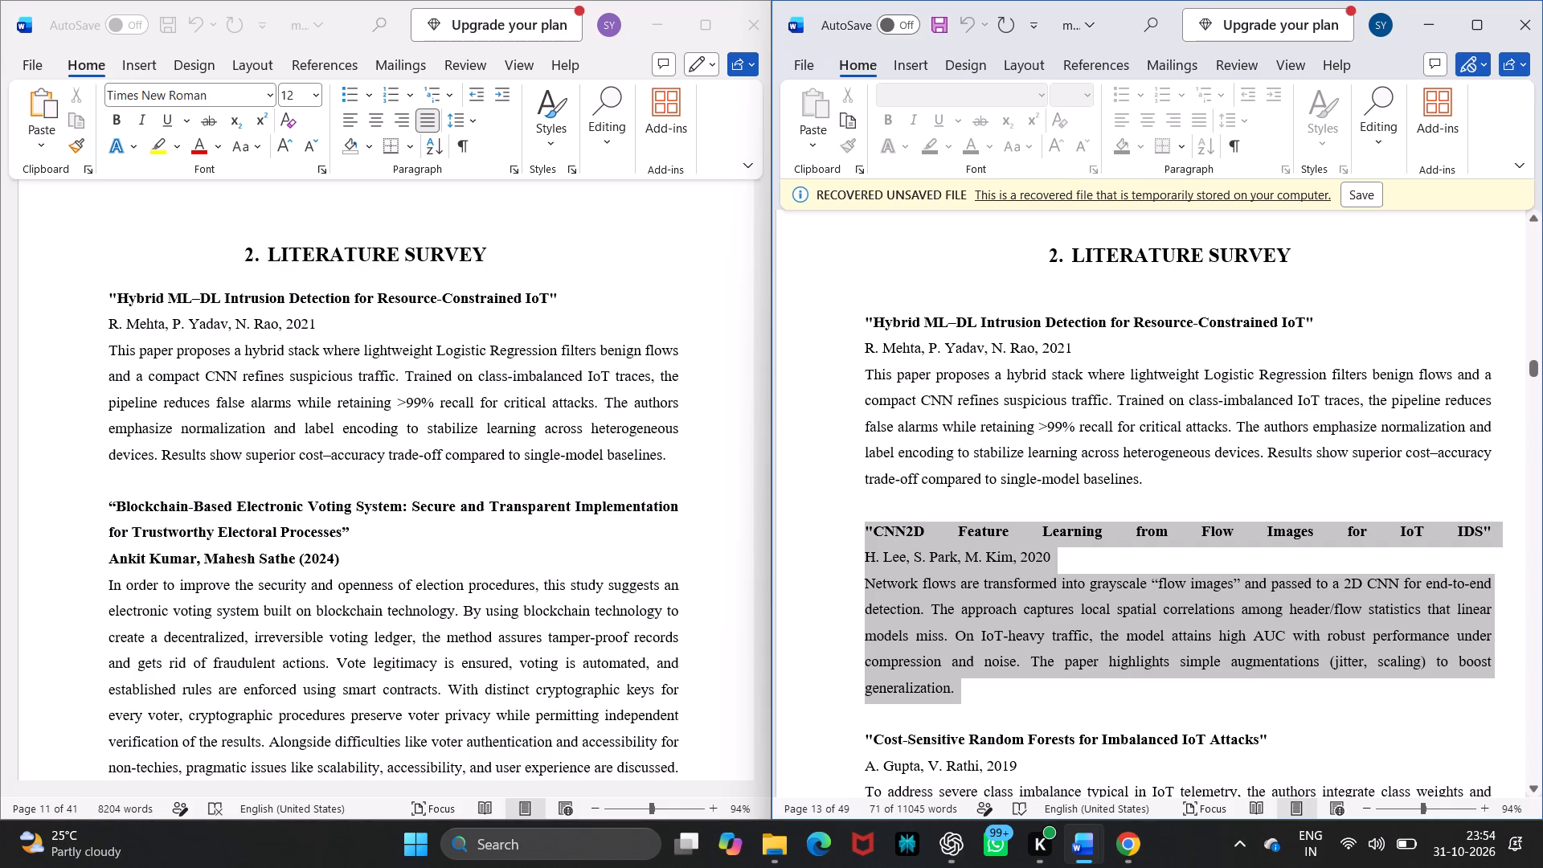
key(ctrl+c)
Replace the whole "Blockchain-Based Electronic Voting System" entry in chapter 2 with the copied CNN2D entry.
scroll(484, 674, down, 1)
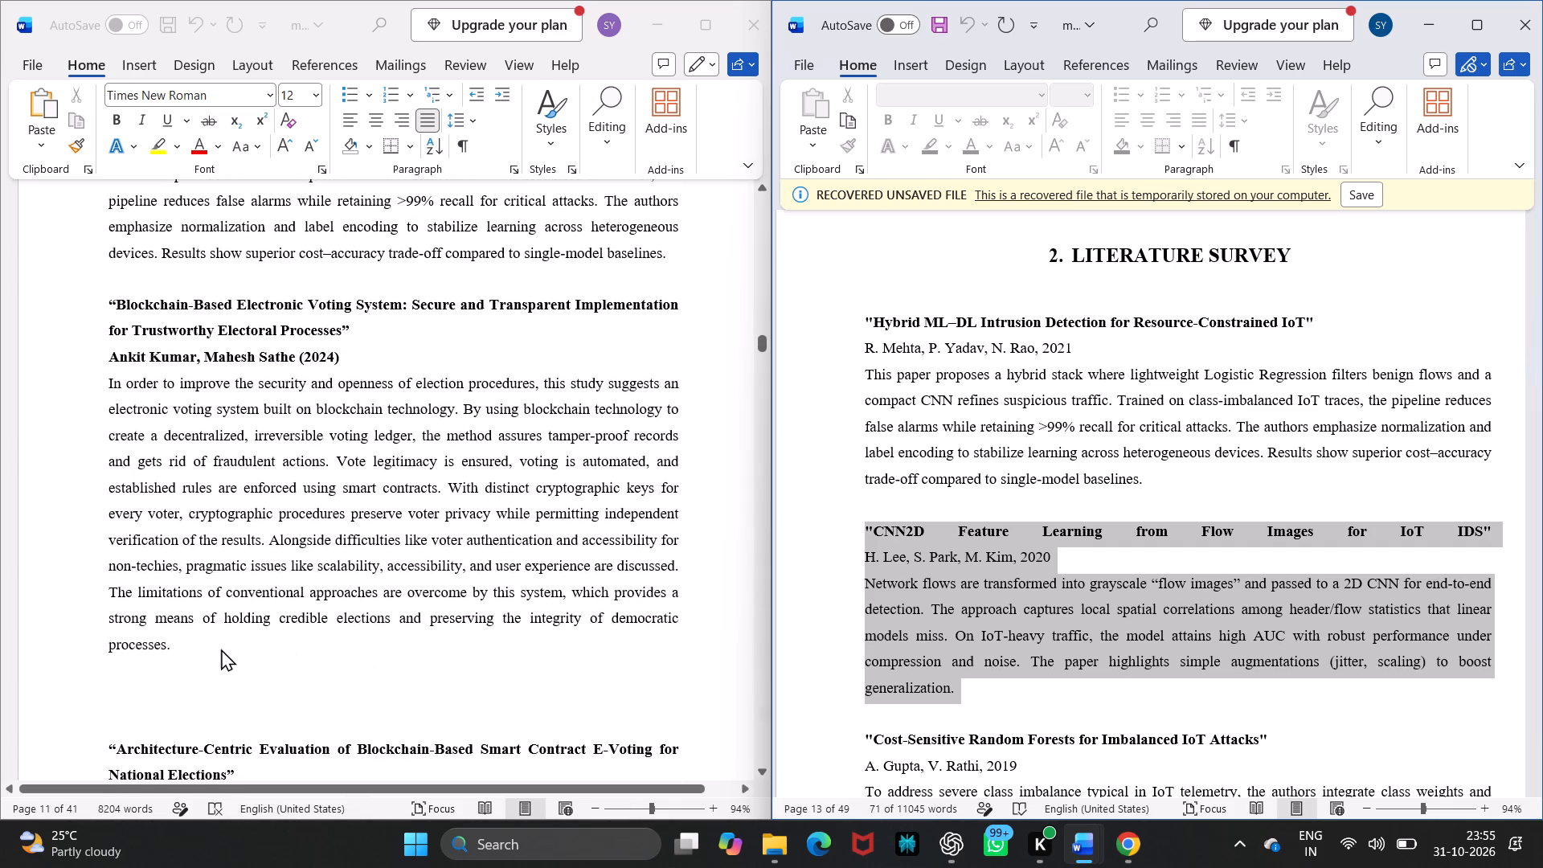
click(184, 647)
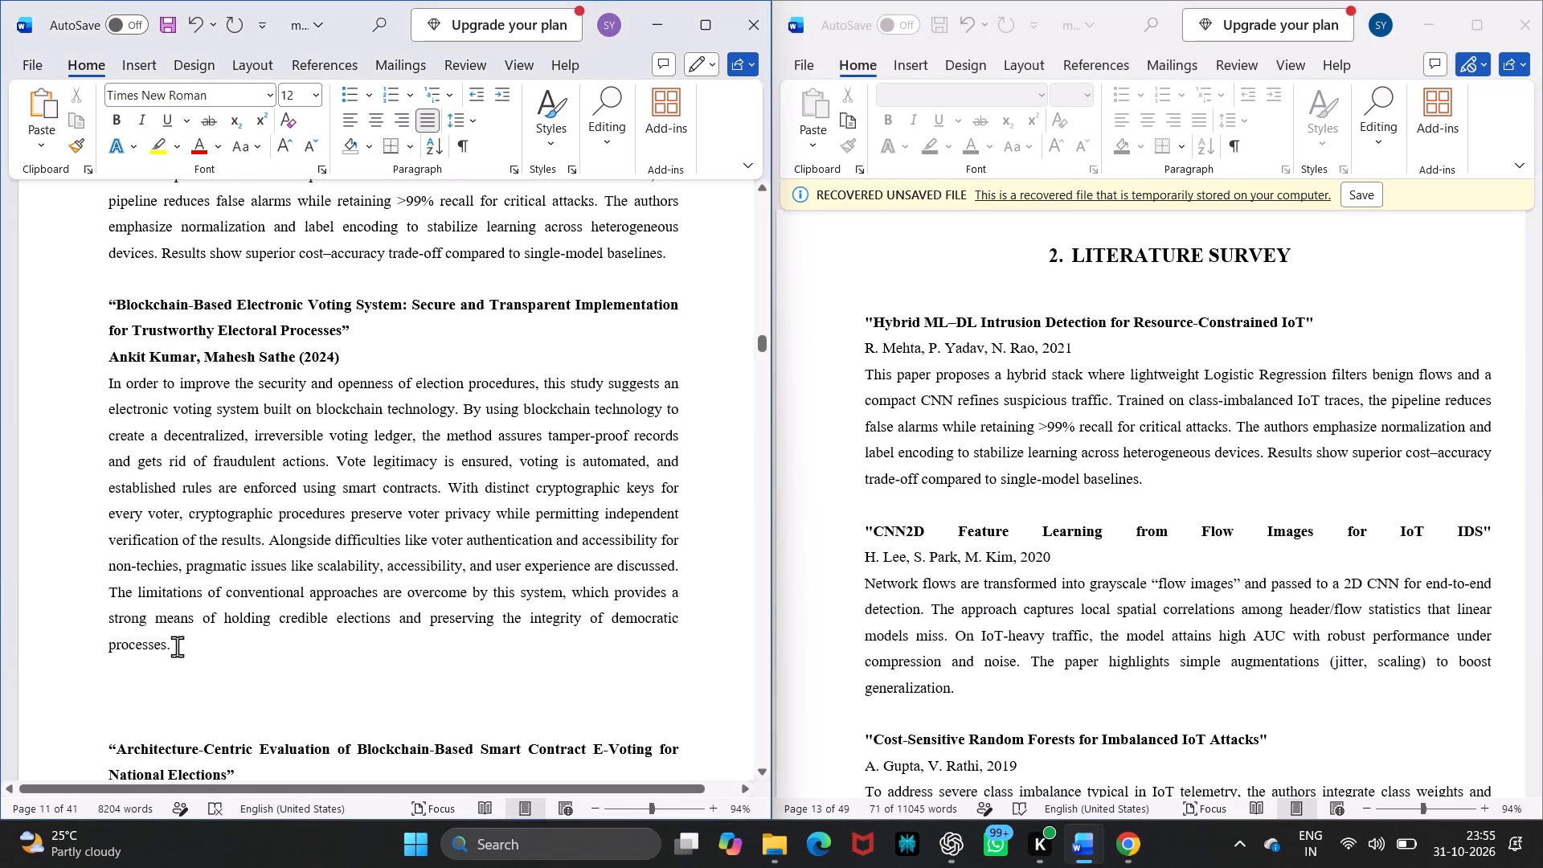
drag(177, 646, 119, 305)
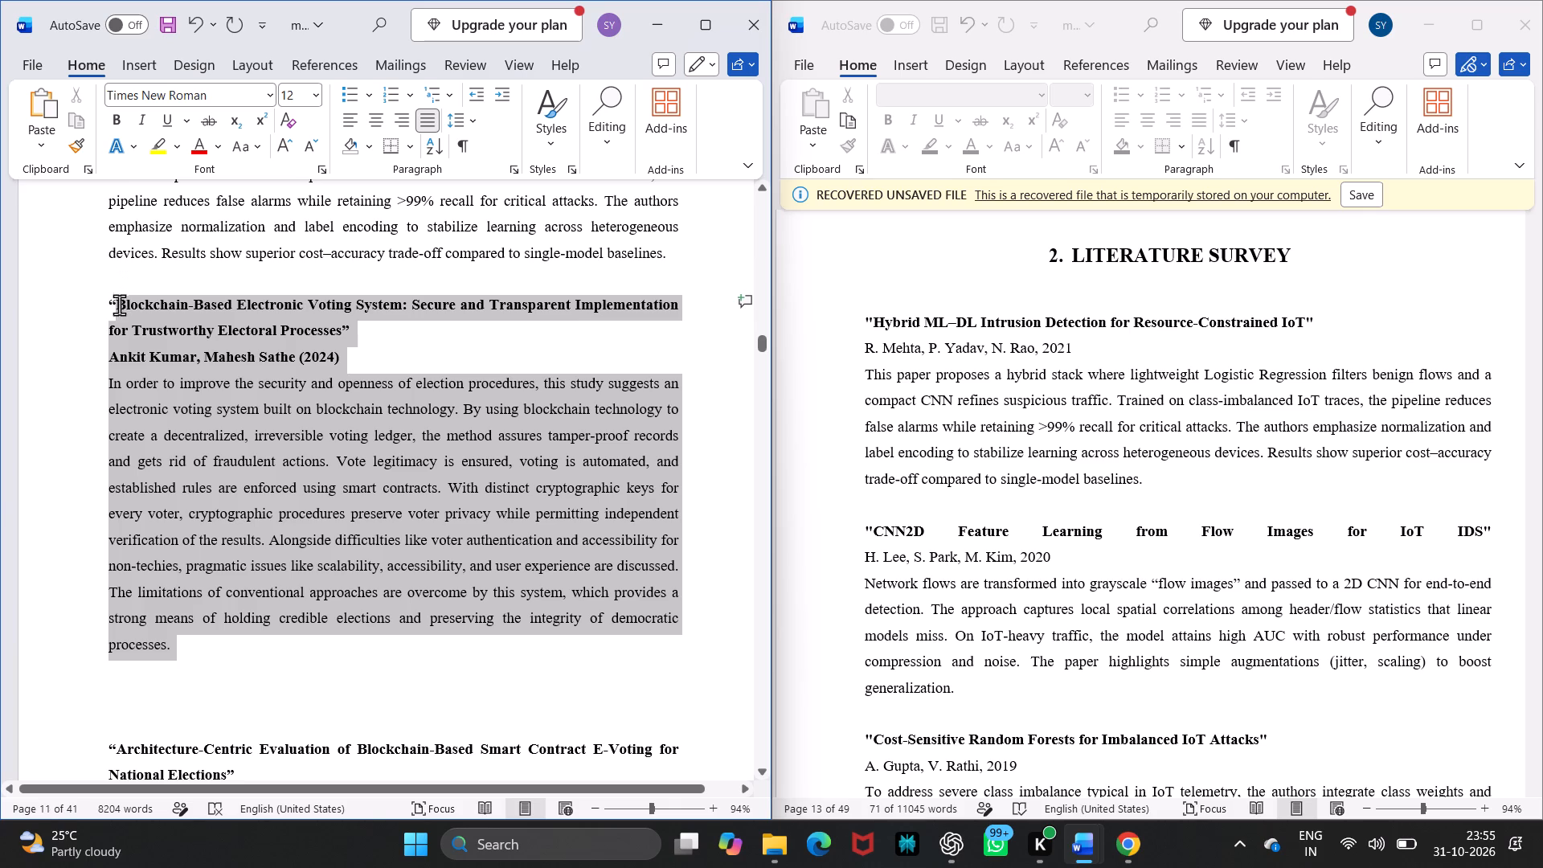
drag(119, 305, 107, 308)
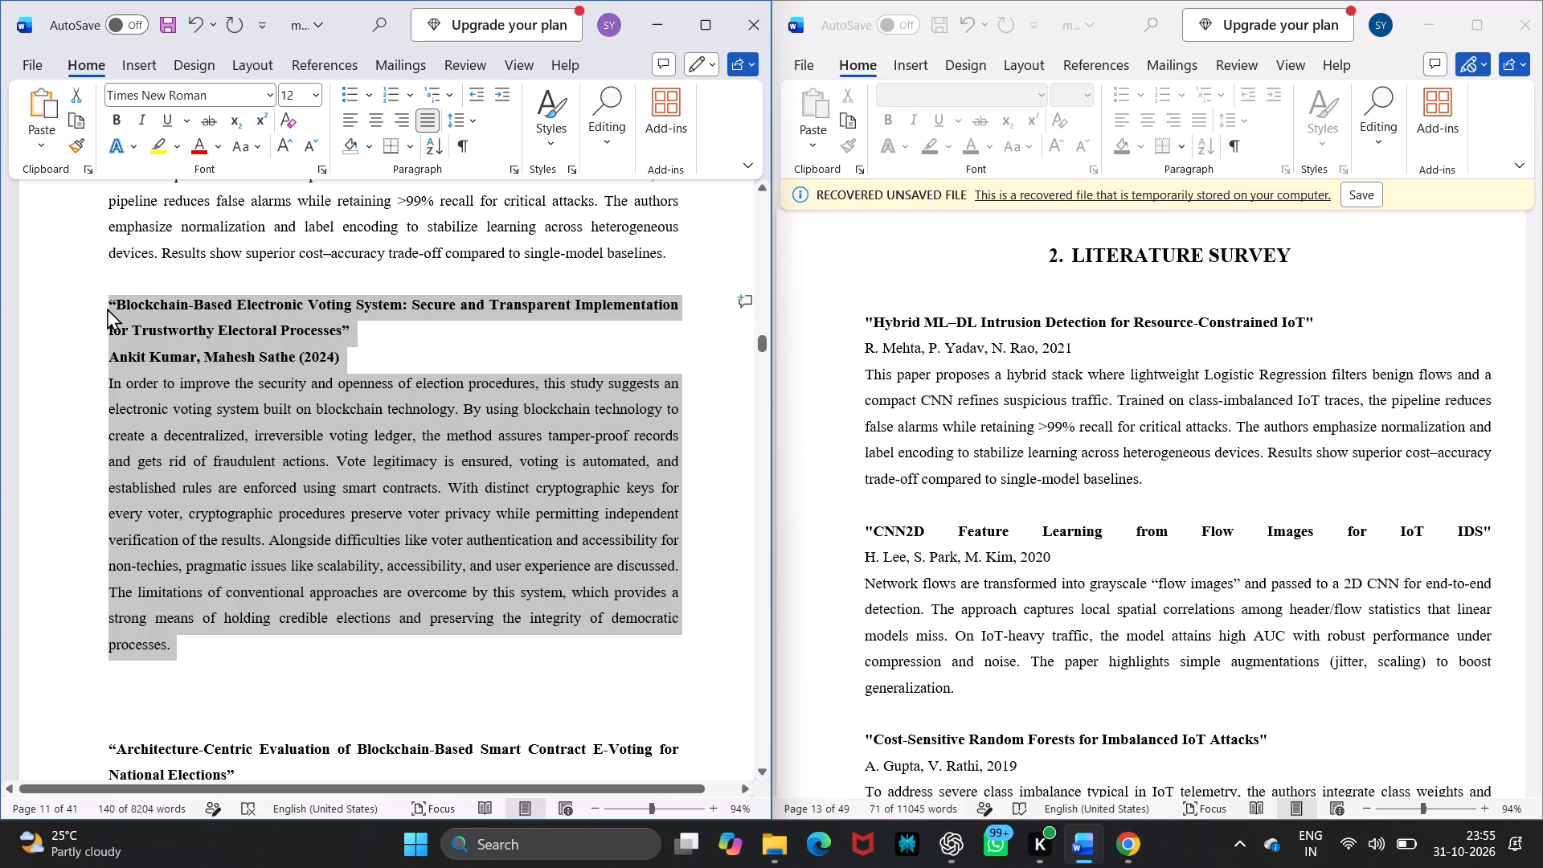
key(ctrl+v)
click(107, 308)
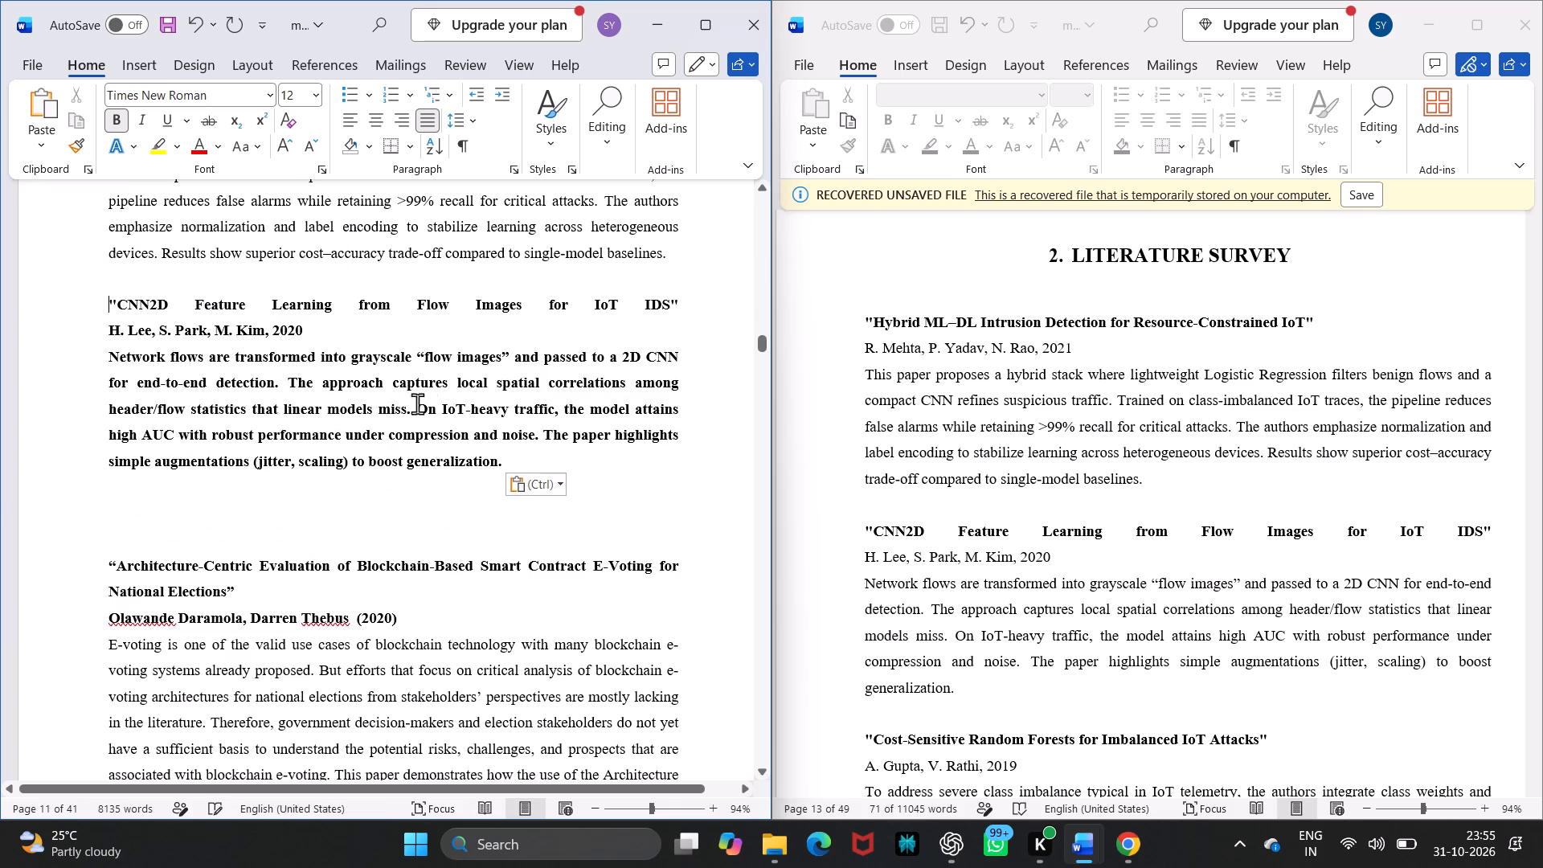
Remove bold from the pasted CNN2D entry's author line and abstract, and from the blank line below it.
click(503, 459)
drag(503, 459, 111, 369)
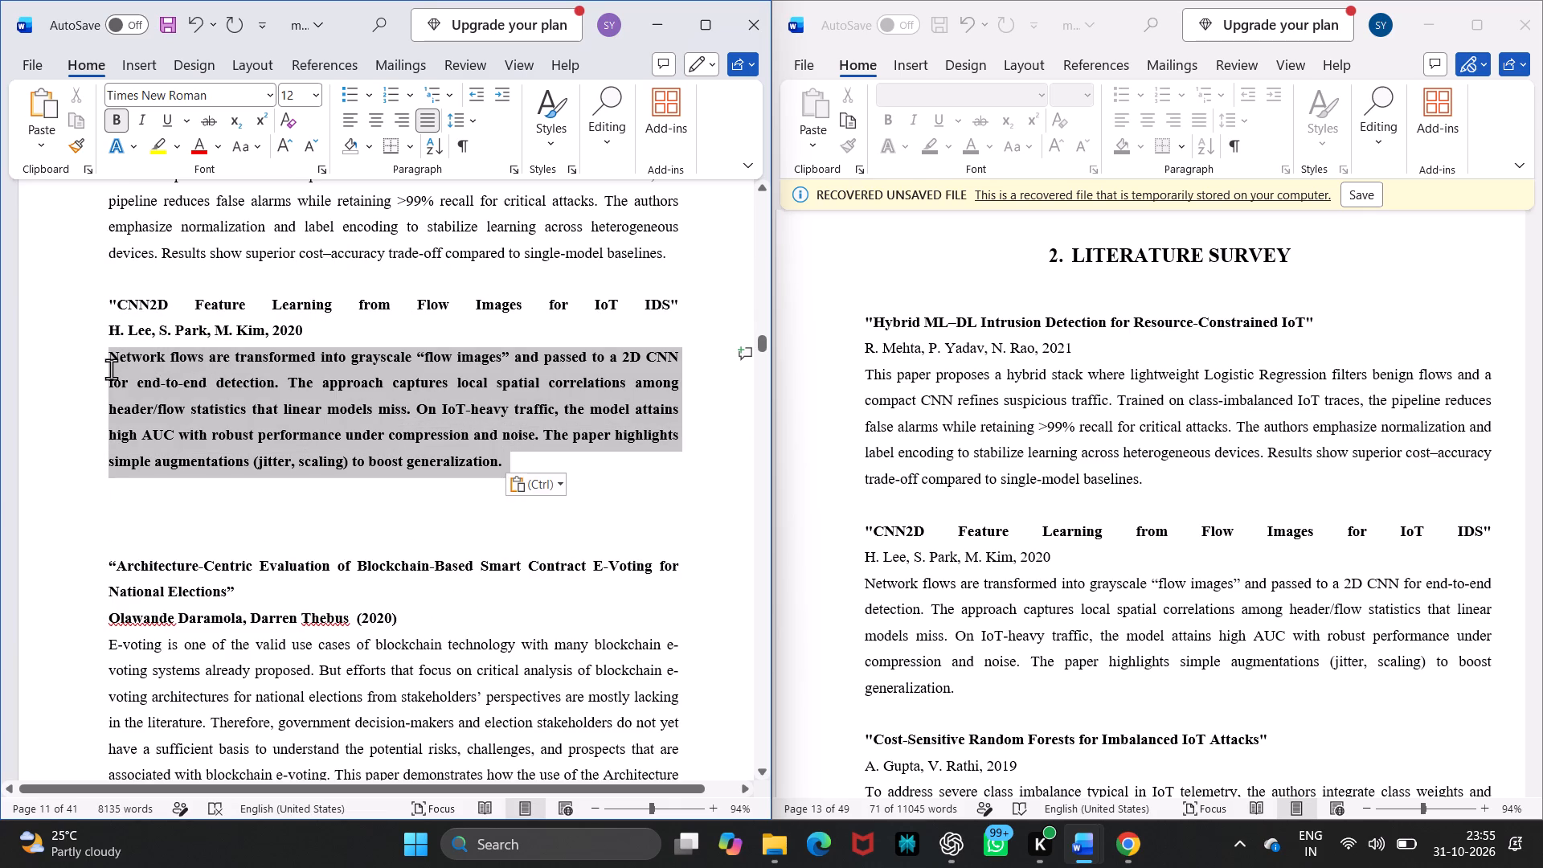
drag(111, 369, 120, 341)
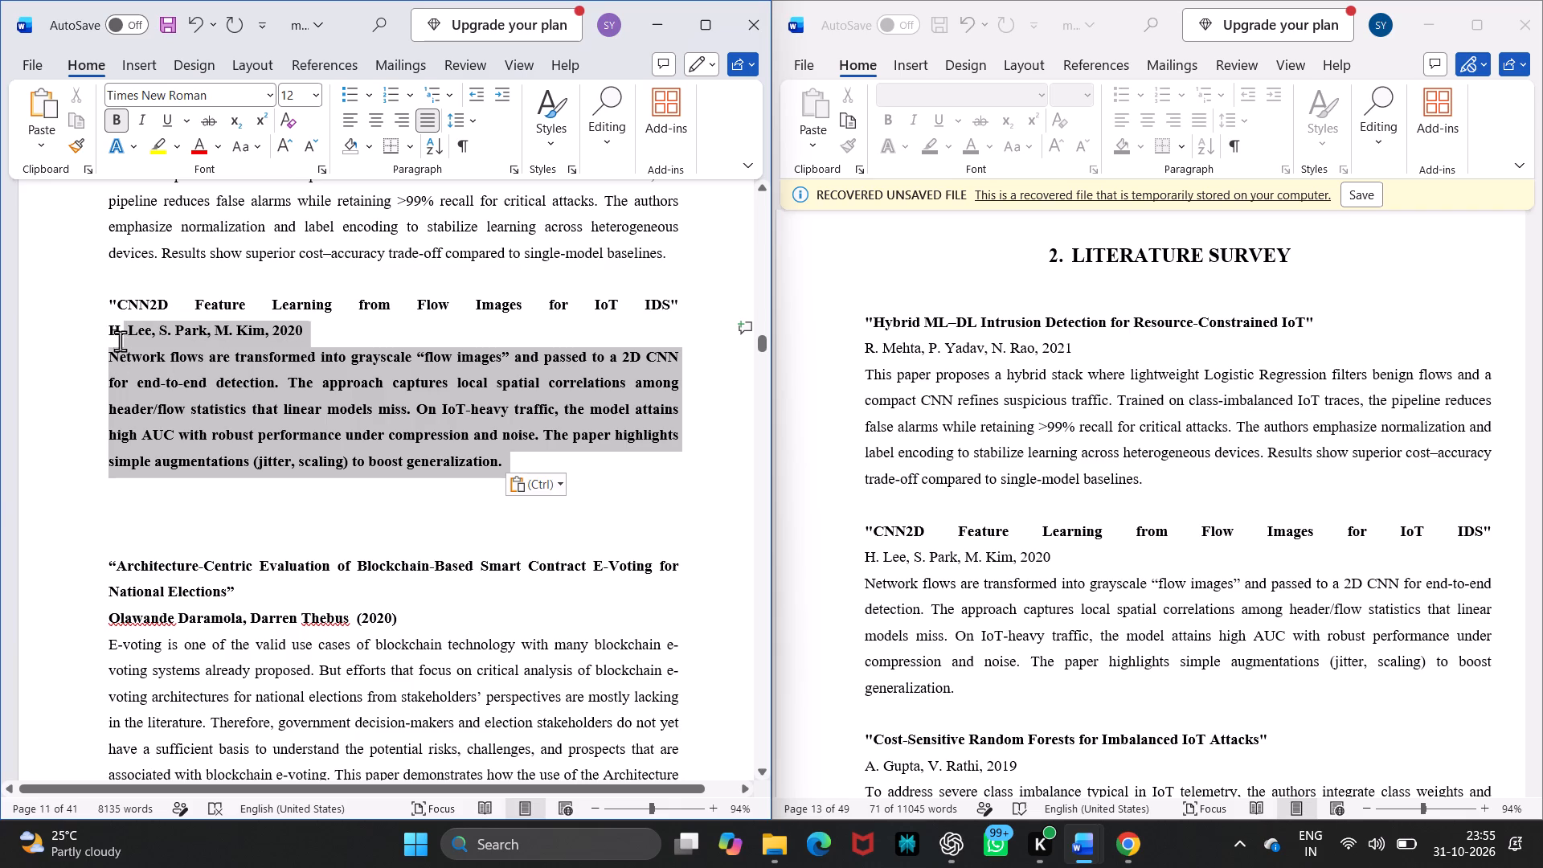
drag(120, 341, 109, 338)
key(ctrl+b)
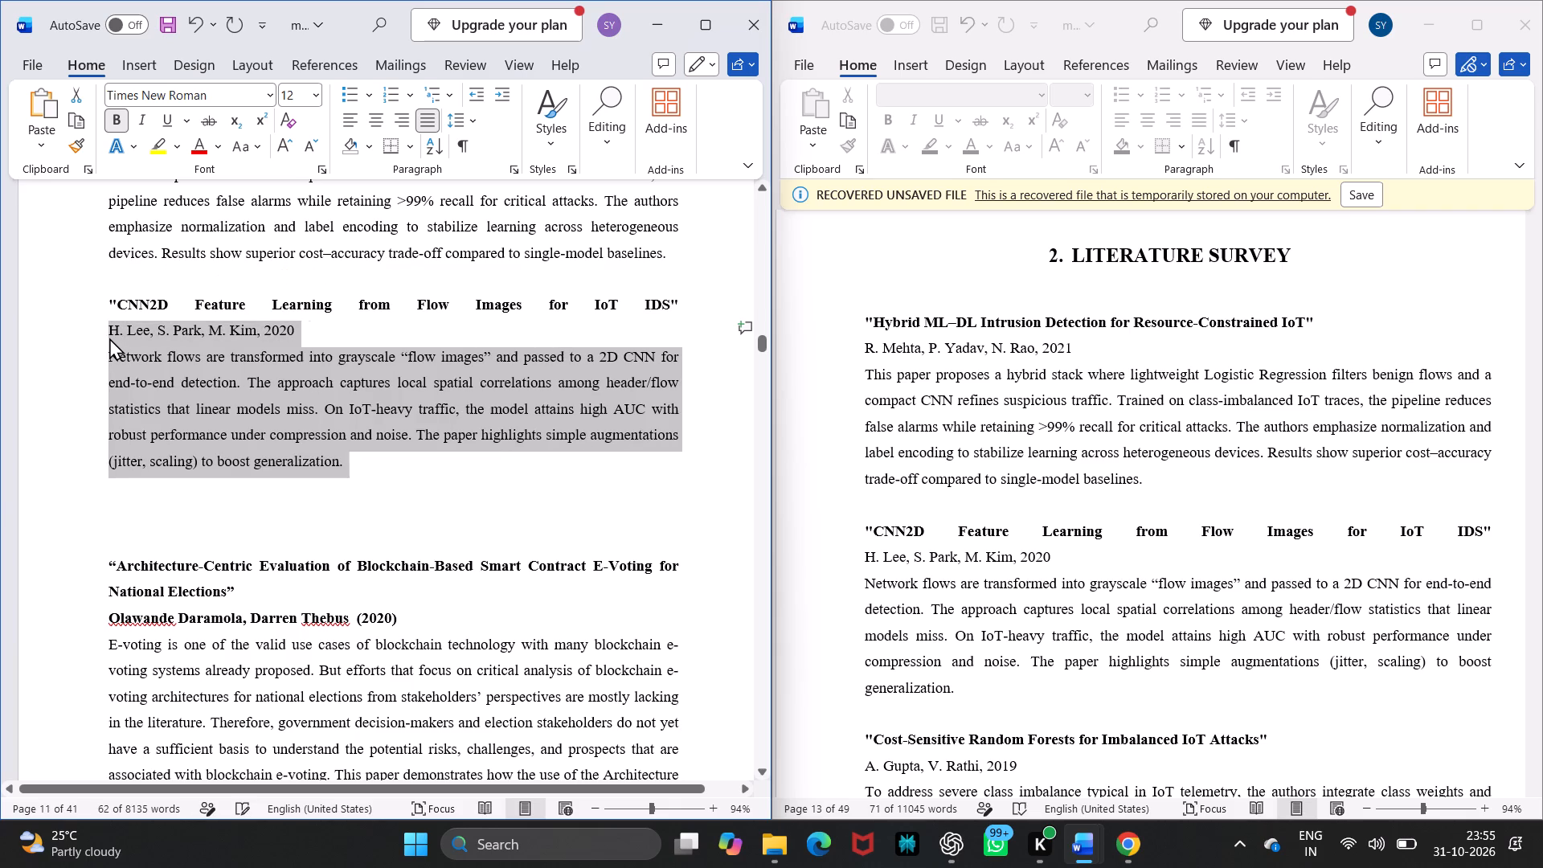
click(312, 486)
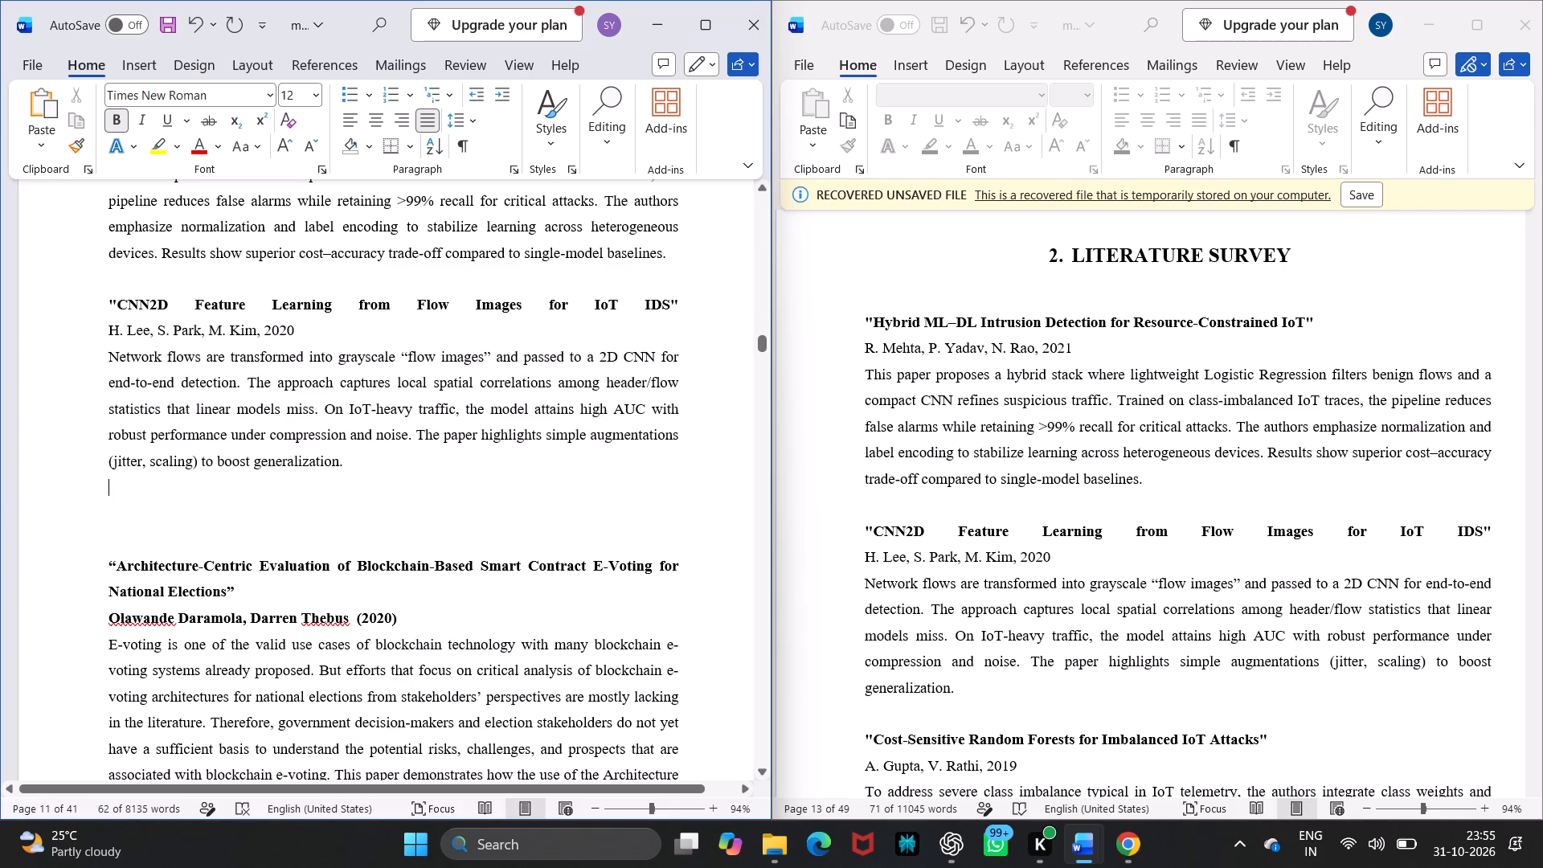
scroll(312, 486, down, 1)
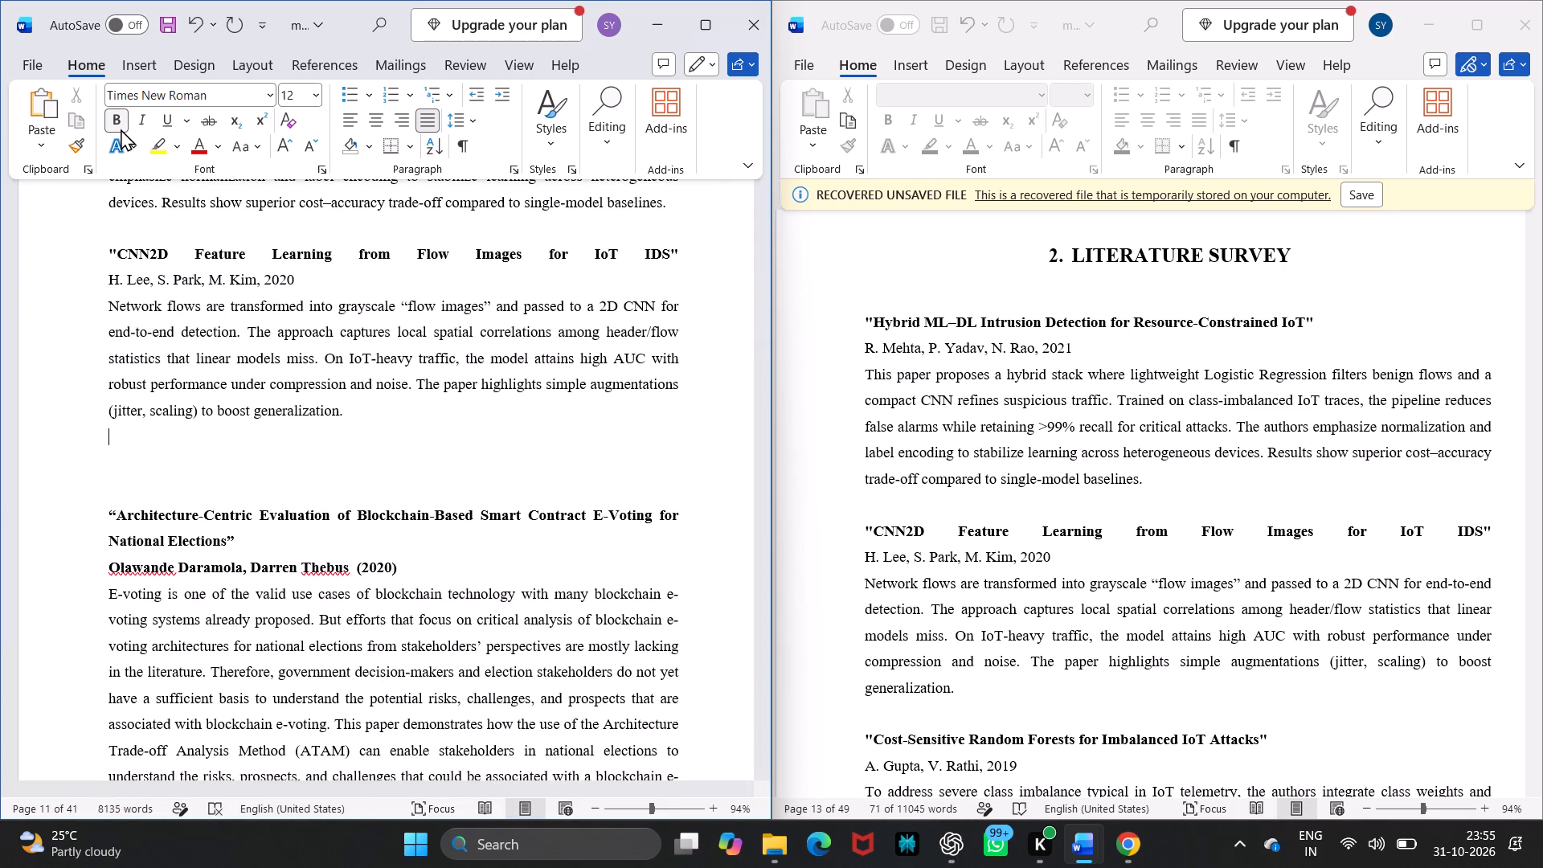
click(121, 129)
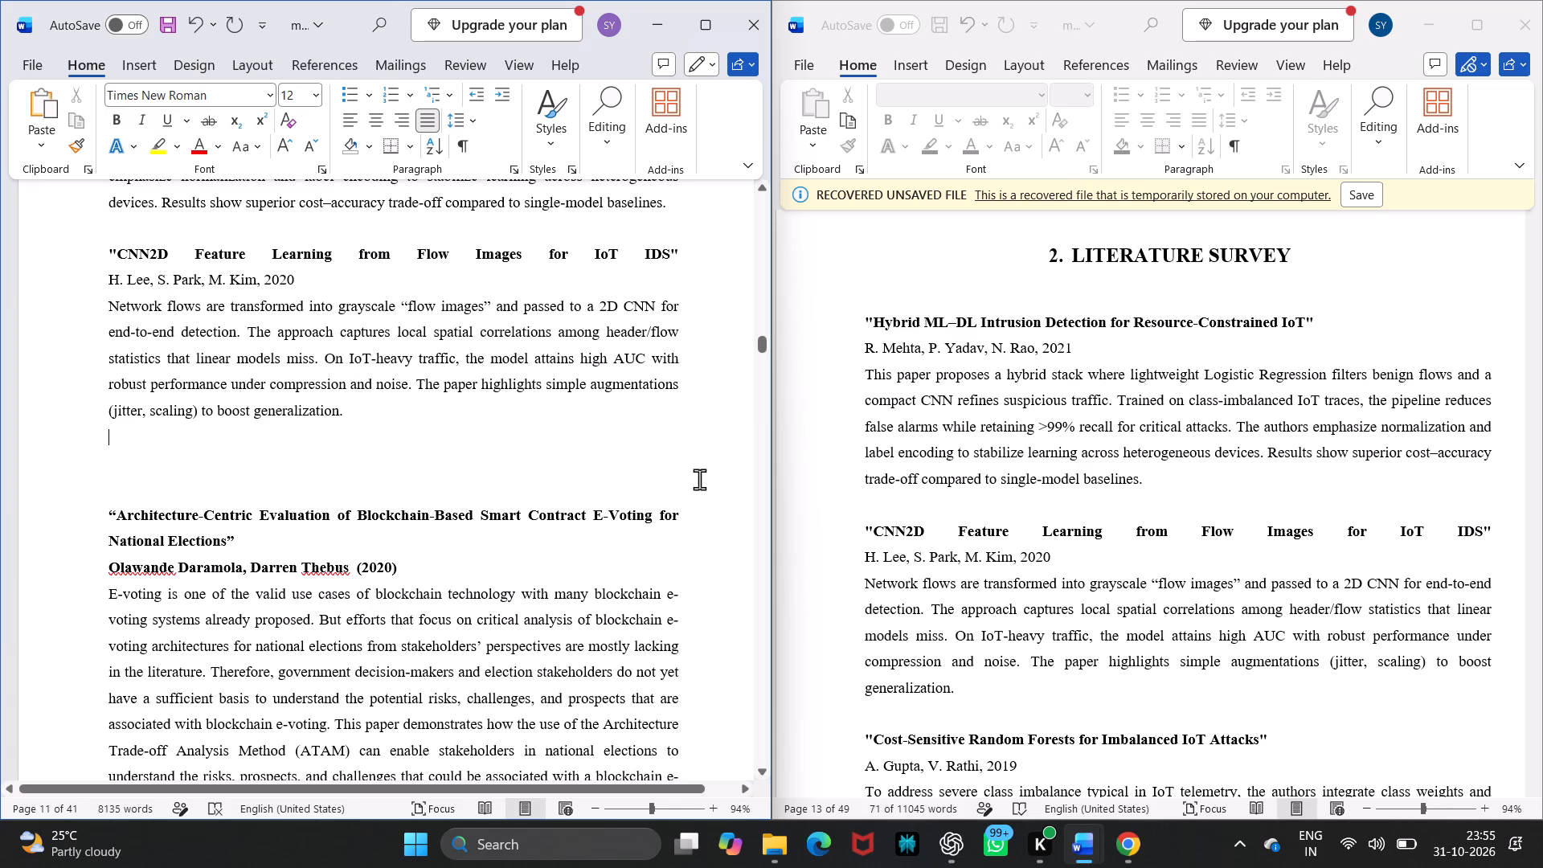
Copy the "Cost-Sensitive Random Forests for Imbalanced IoT Attacks" entry from mjrprj.docx, including its authors and abstract.
scroll(473, 537, down, 1)
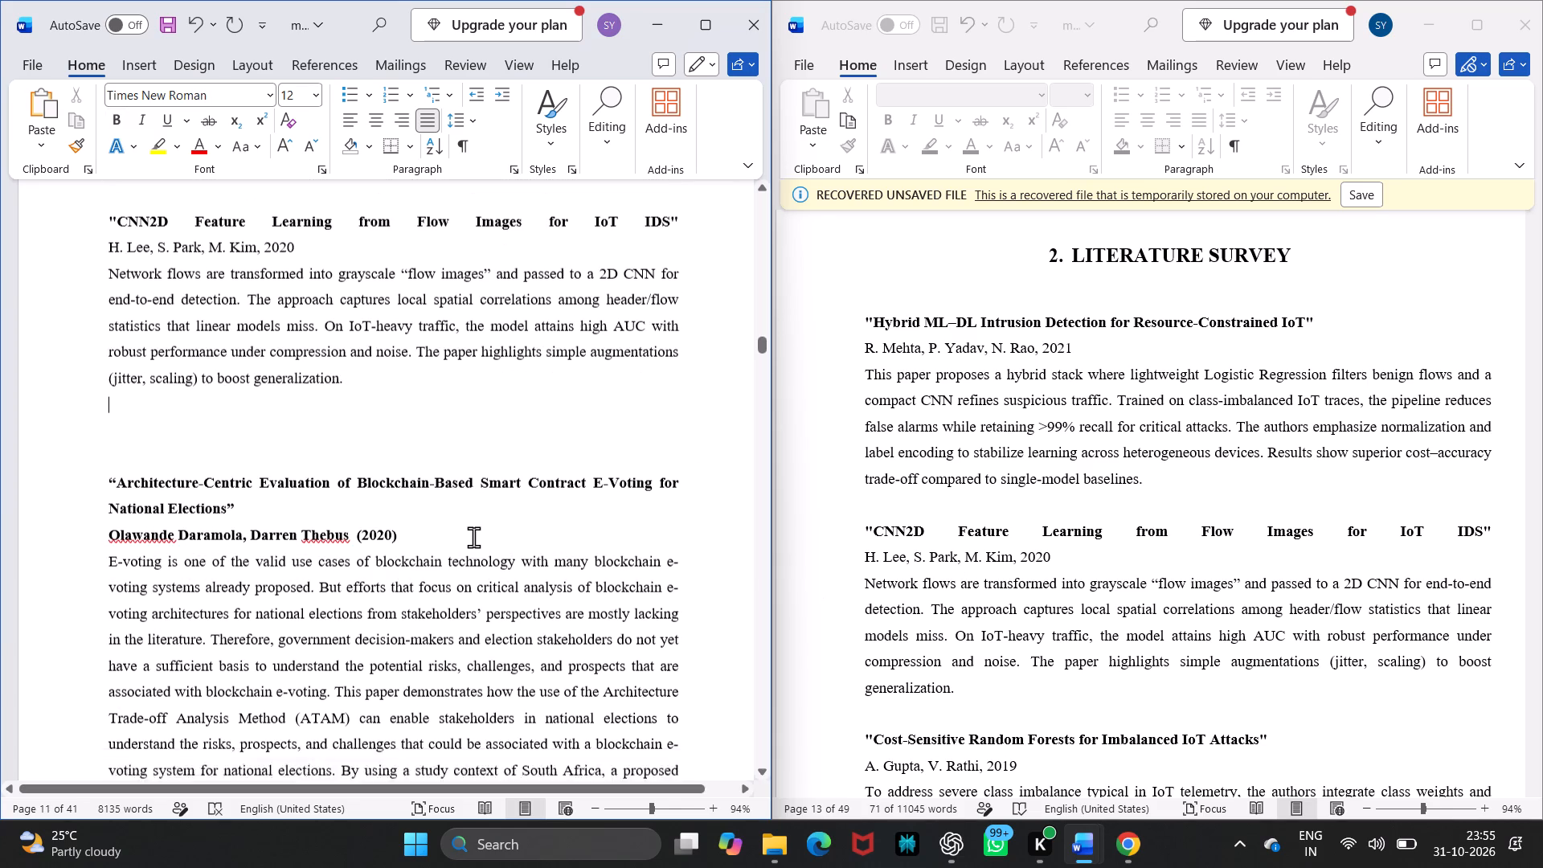
scroll(473, 537, down, 1)
scroll(855, 616, down, 1)
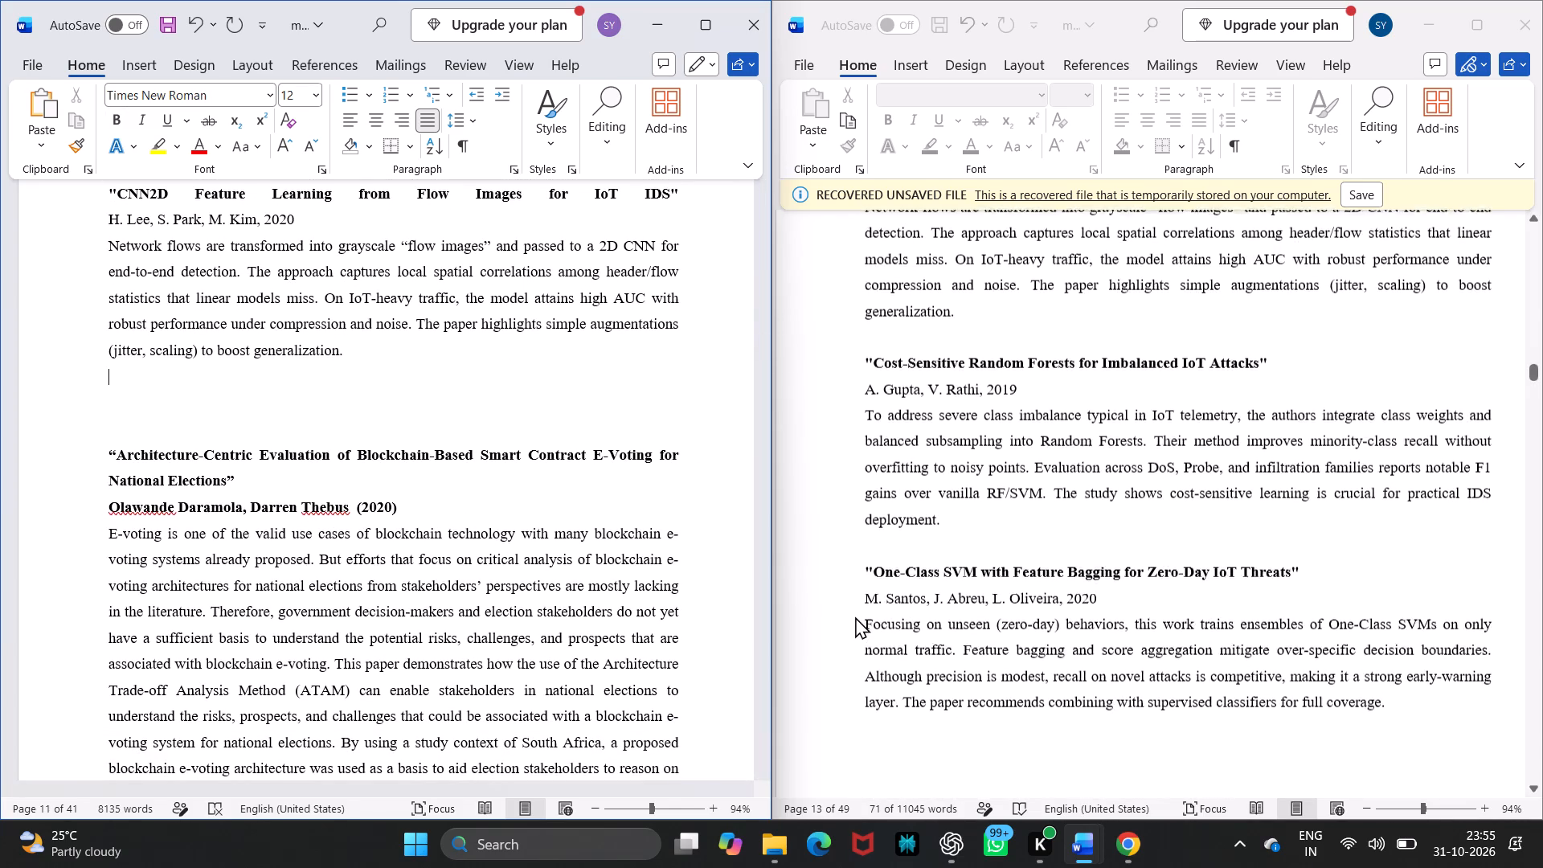
scroll(855, 616, up, 1)
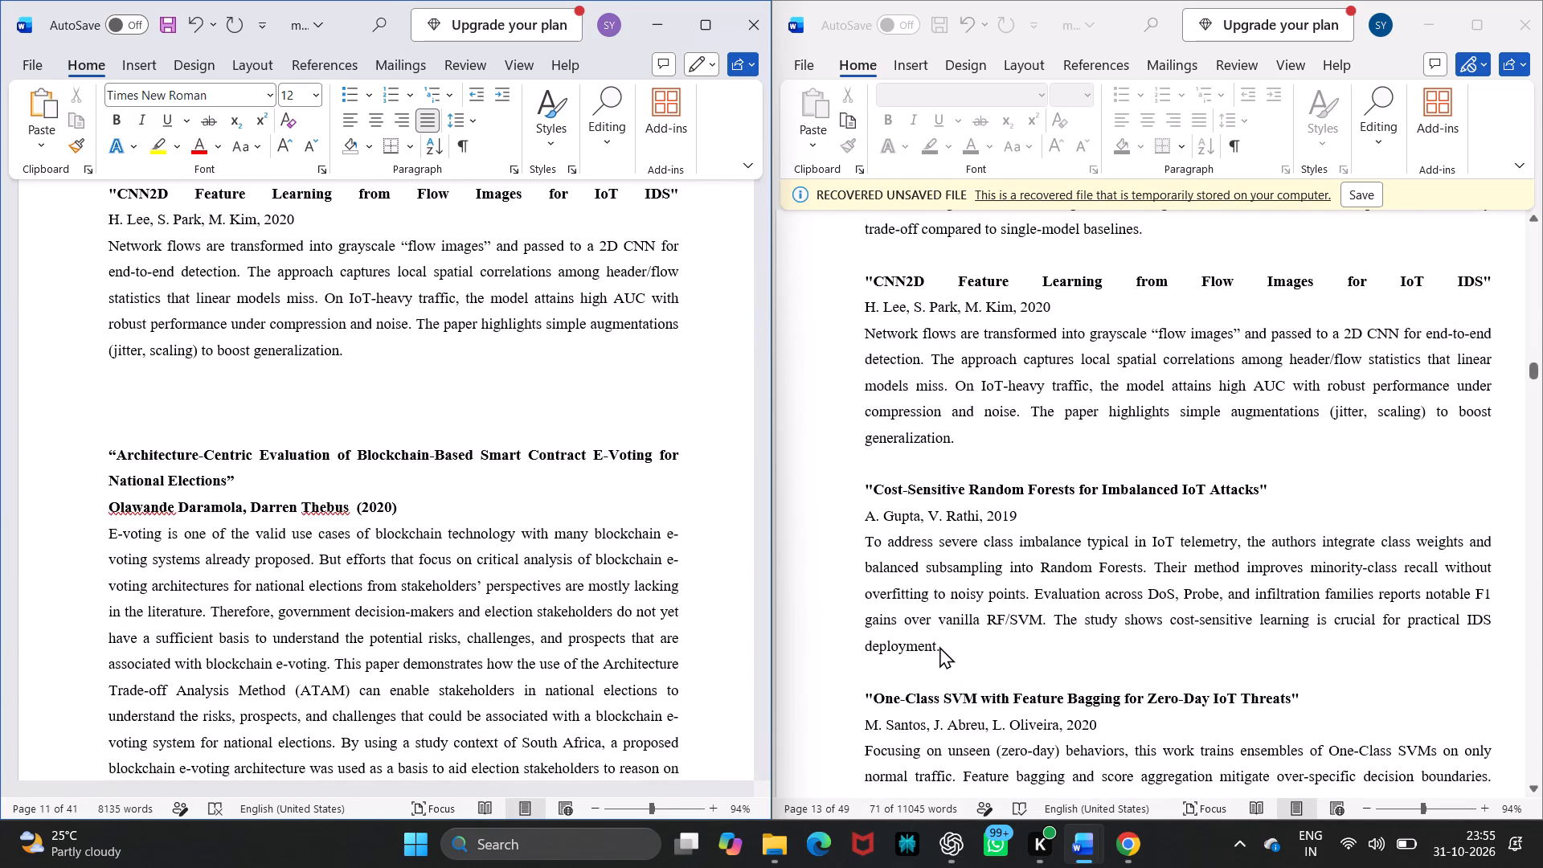
click(939, 646)
click(937, 646)
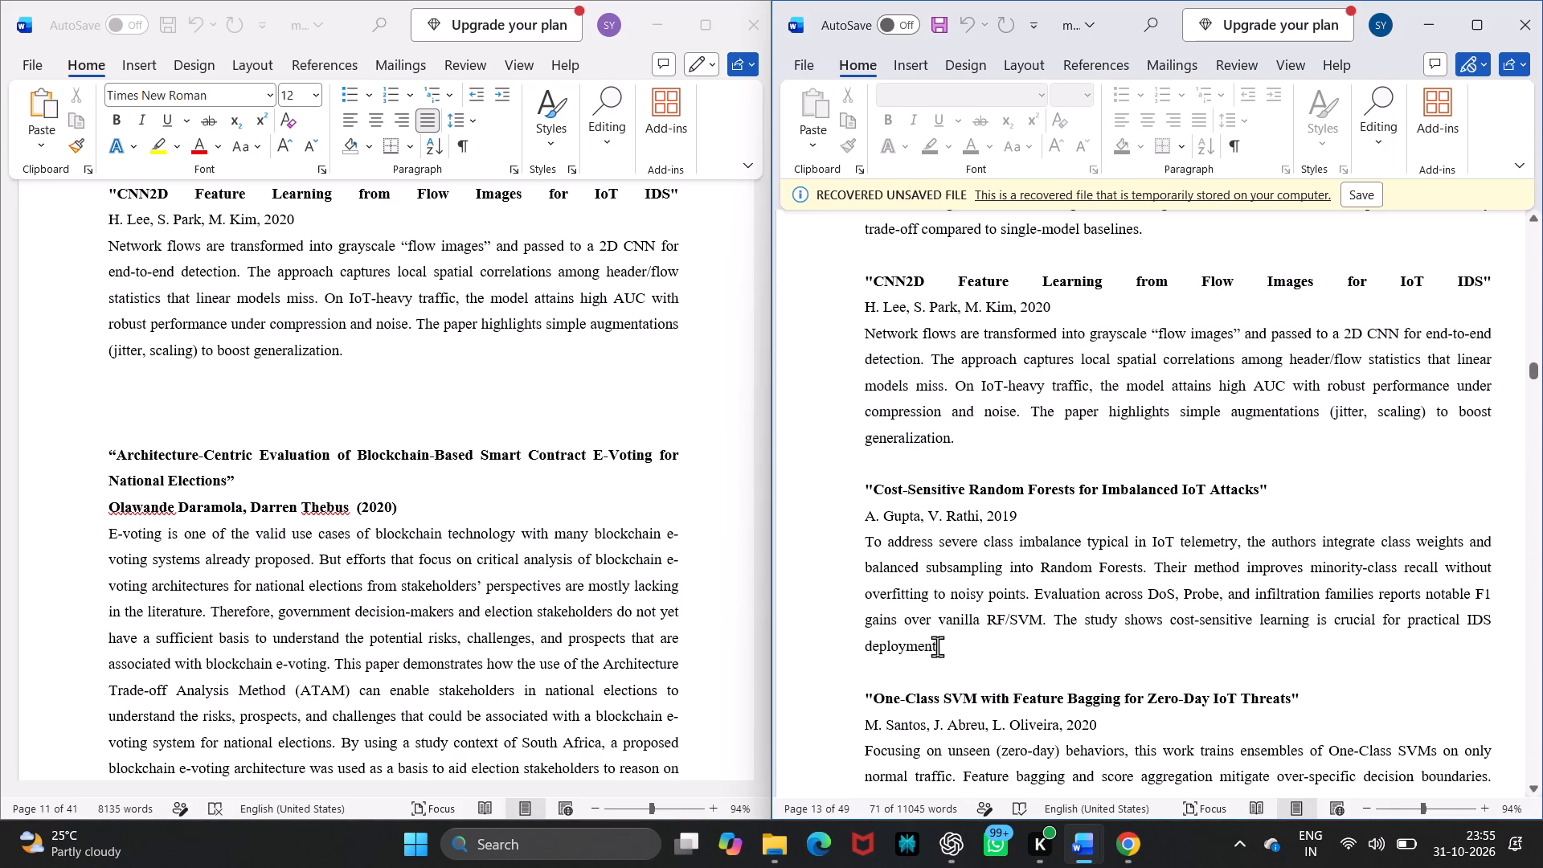
drag(942, 644, 868, 494)
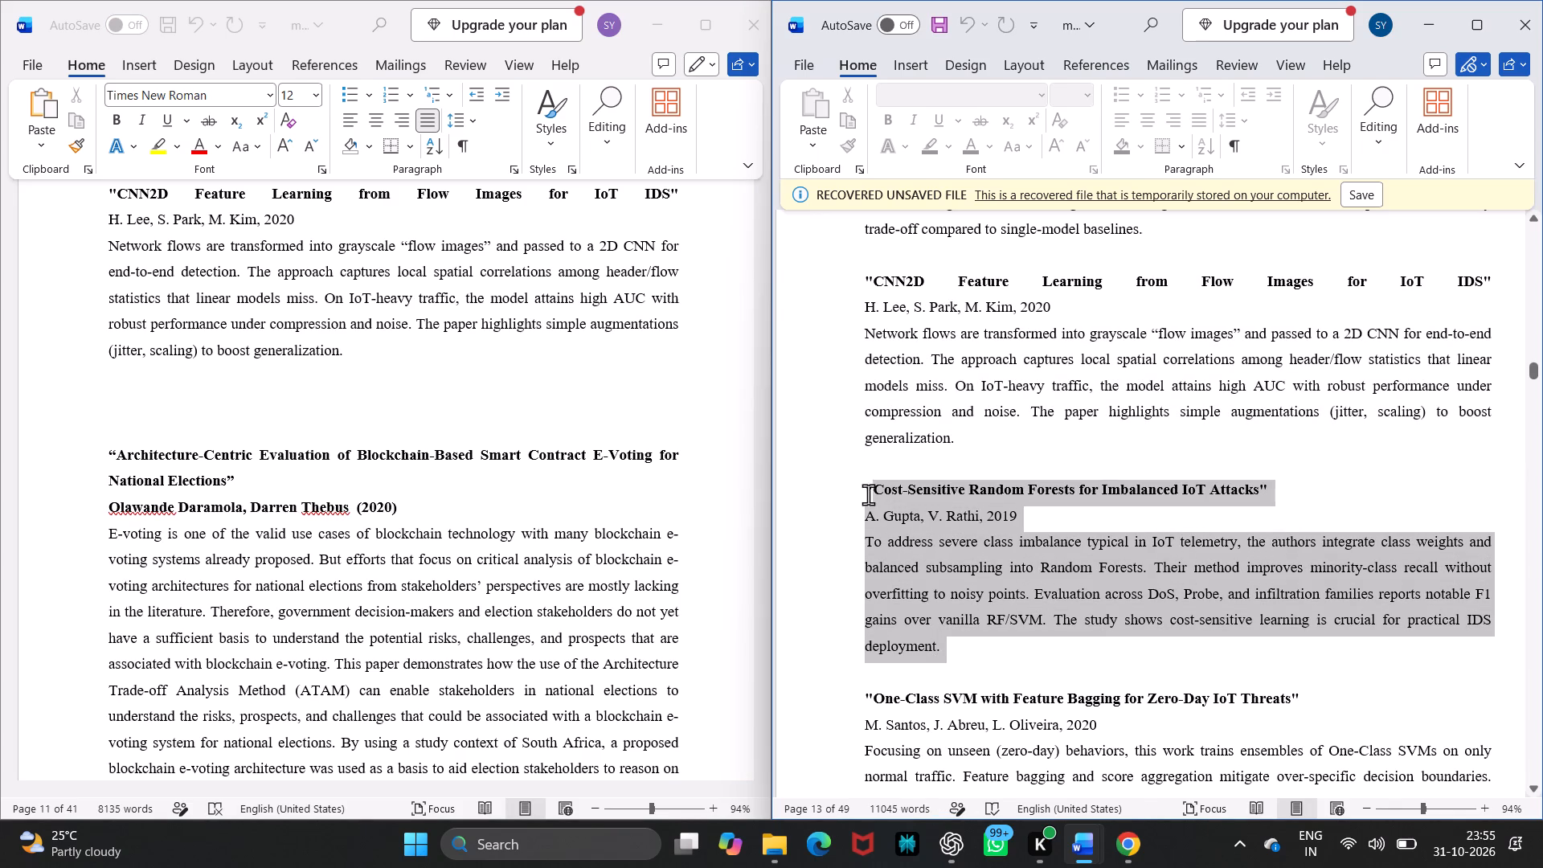
drag(868, 494, 862, 492)
key(ctrl+c)
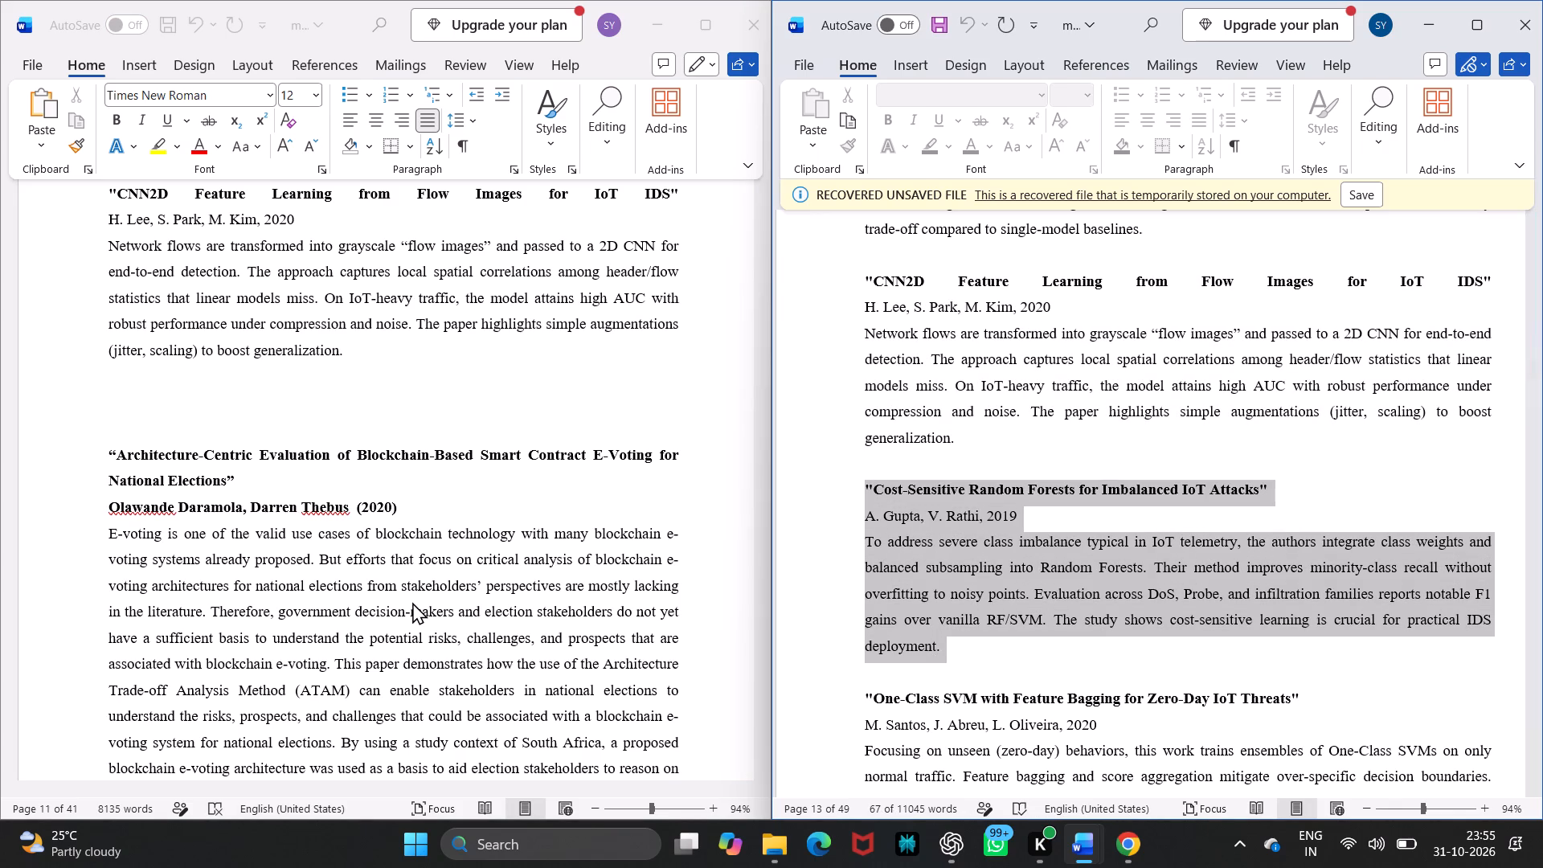
Replace the whole "Architecture-Centric Evaluation of Blockchain-Based Smart Contract E-Voting for National Elections" entry in chapter 2 with the copied Cost-Sensitive Random Forests entry.
scroll(412, 602, down, 4)
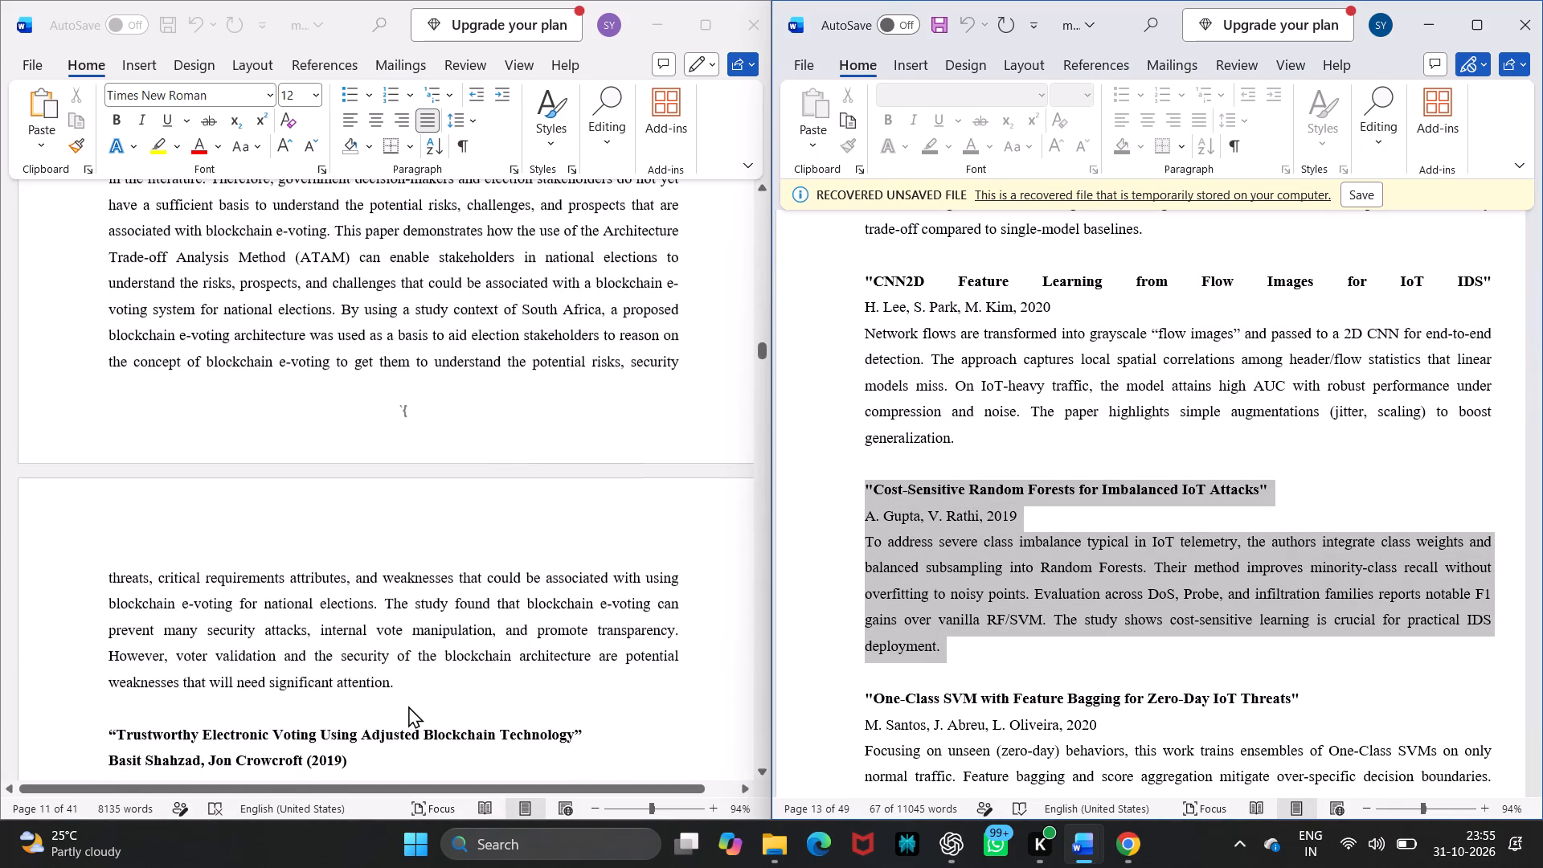
click(392, 681)
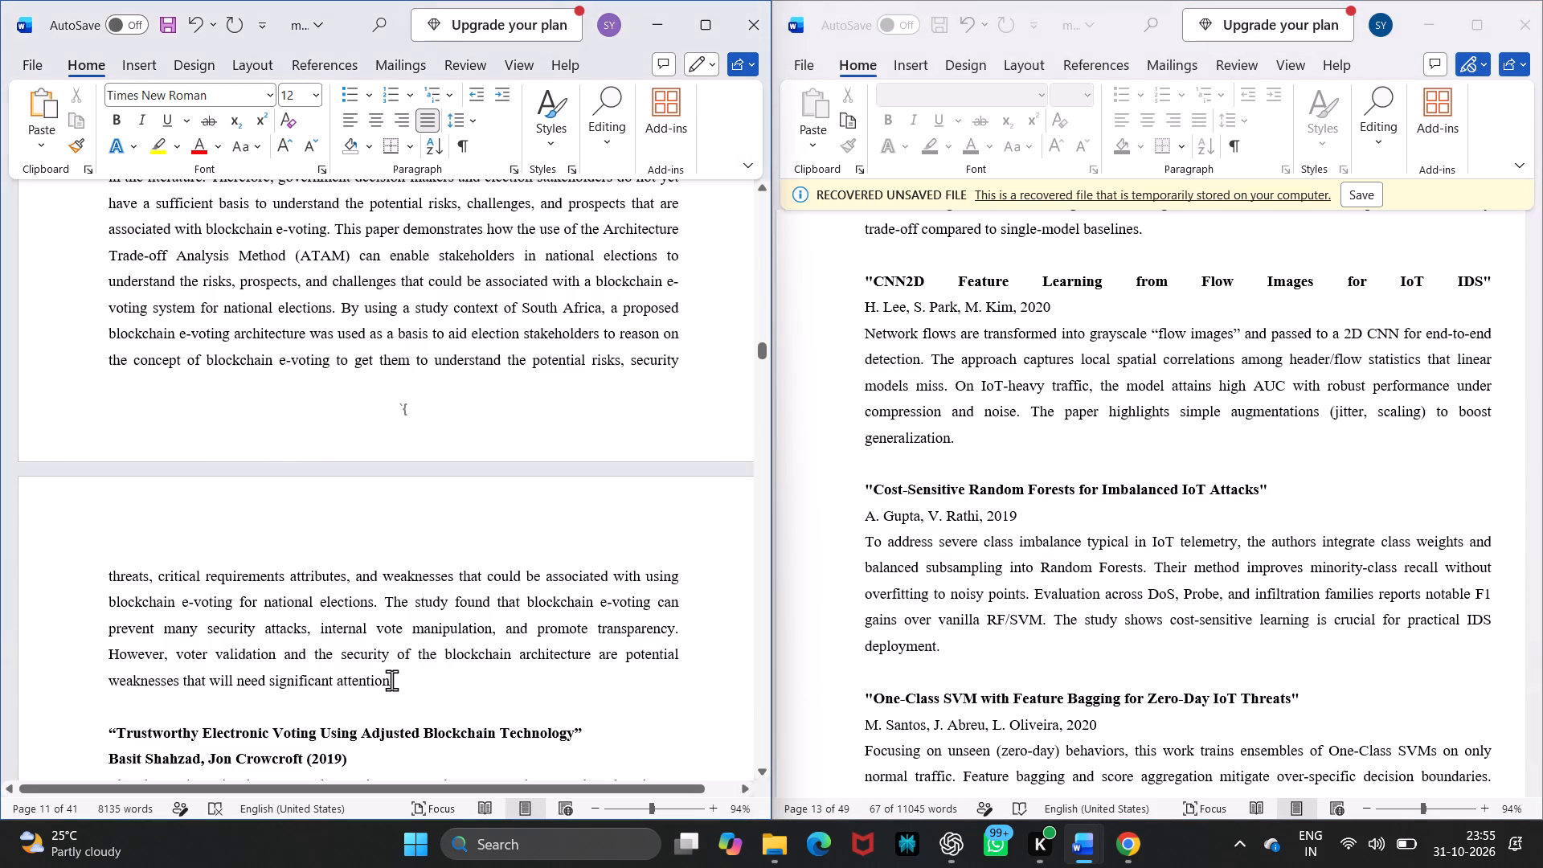
drag(391, 680, 286, 215)
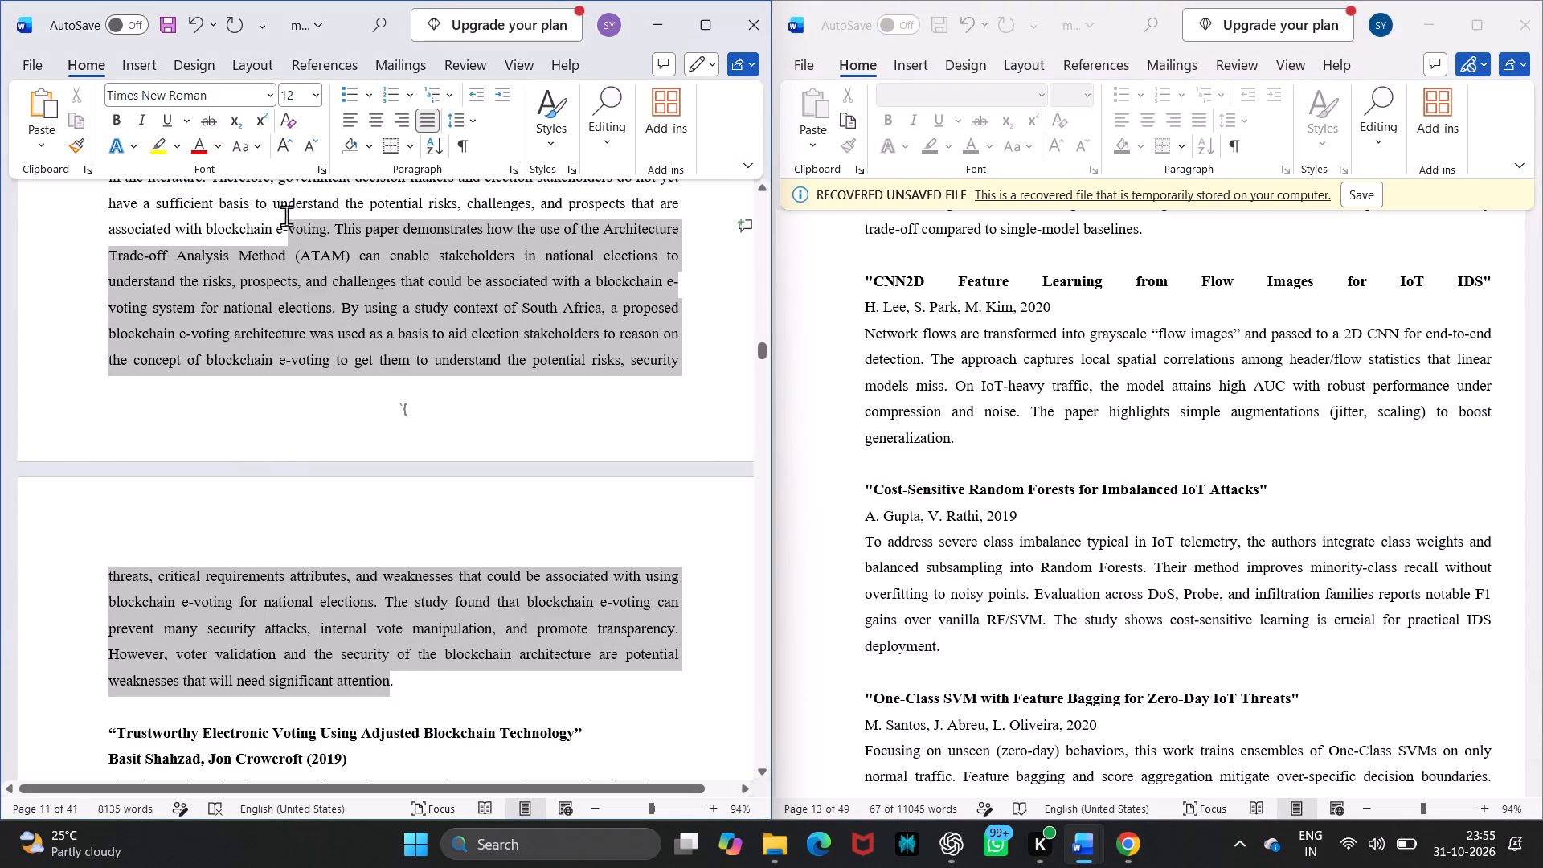
drag(286, 215, 98, 322)
key(ctrl+v)
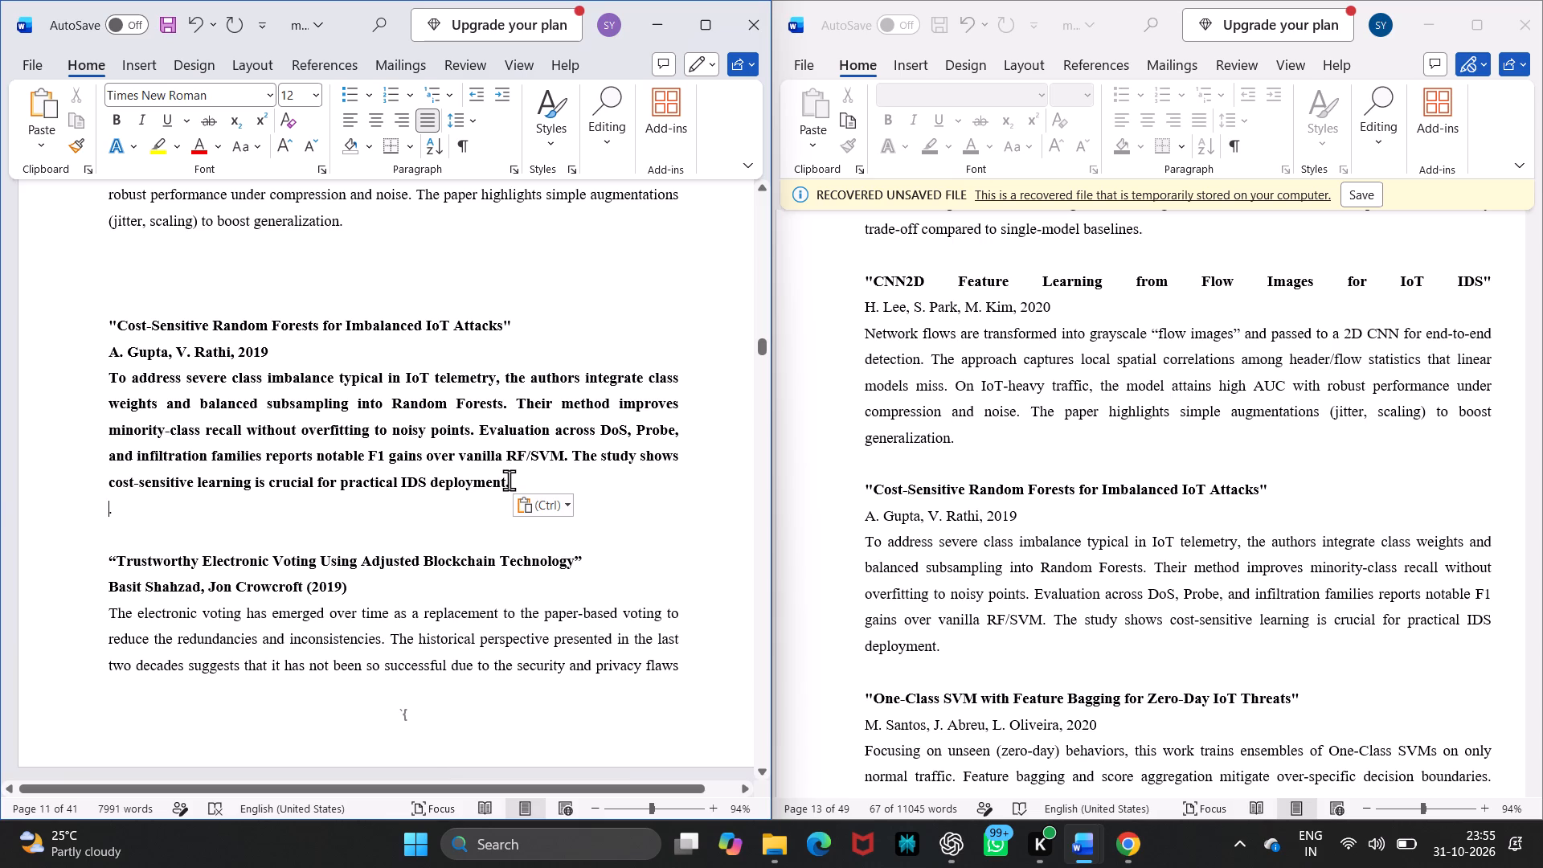
Remove bold from the author line and abstract of the pasted Cost-Sensitive Random Forests entry.
drag(509, 480, 129, 346)
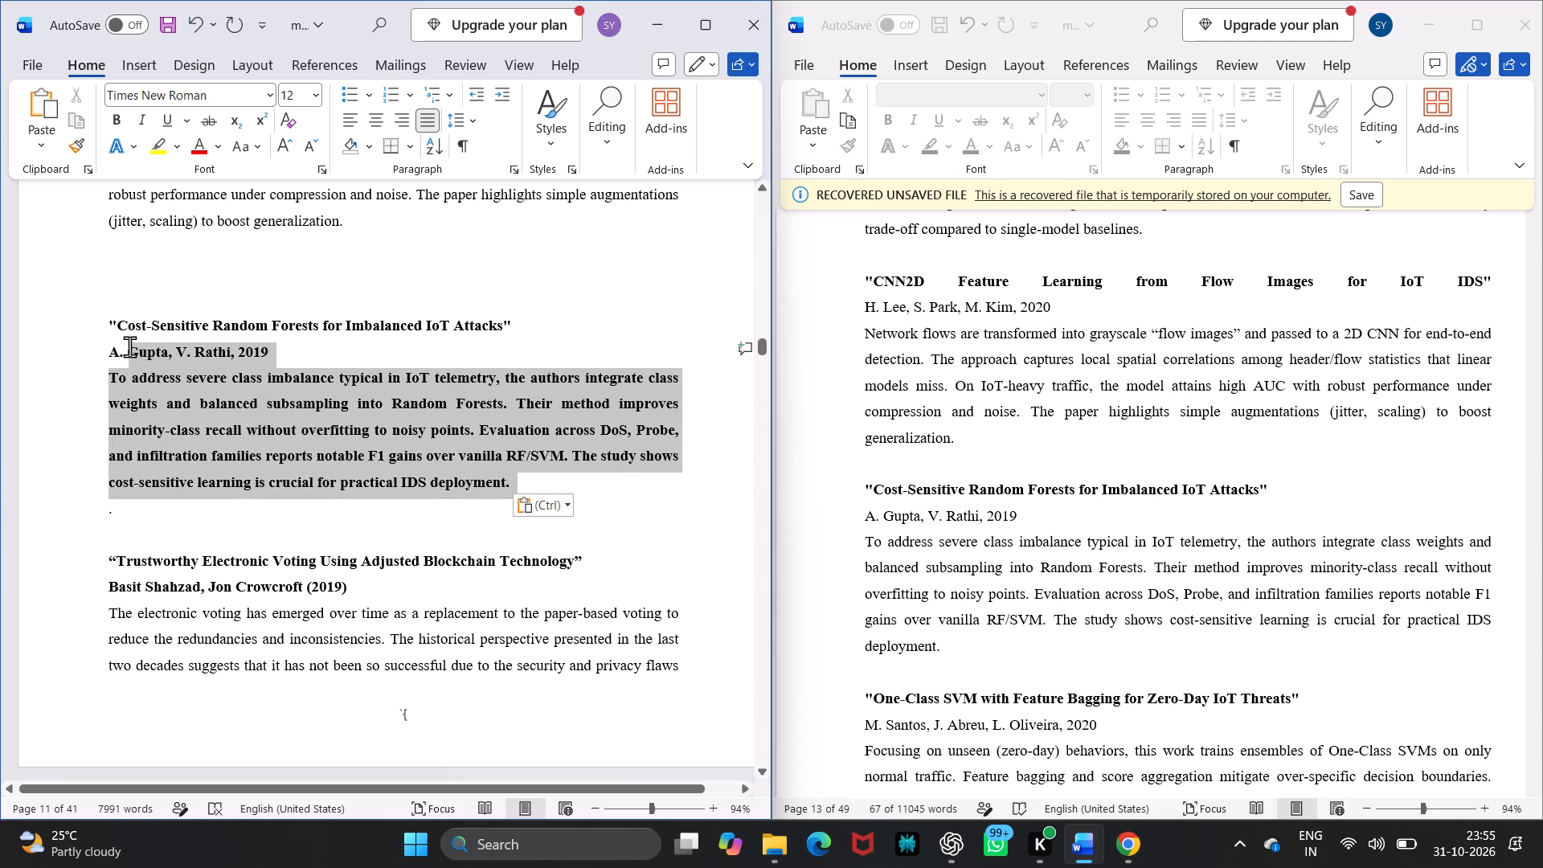
drag(129, 346, 108, 346)
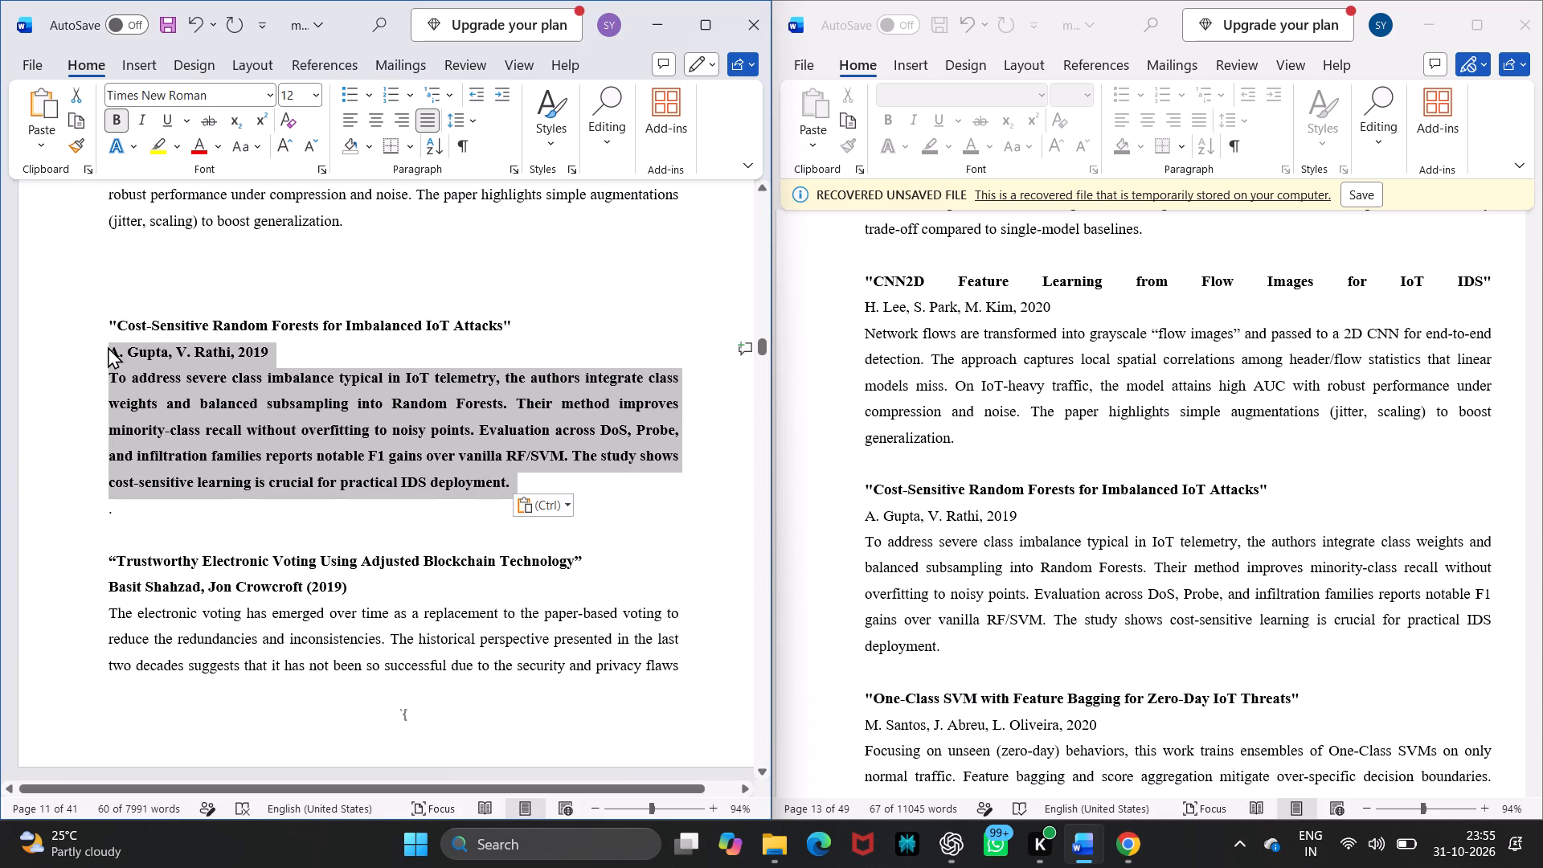
key(ctrl+b)
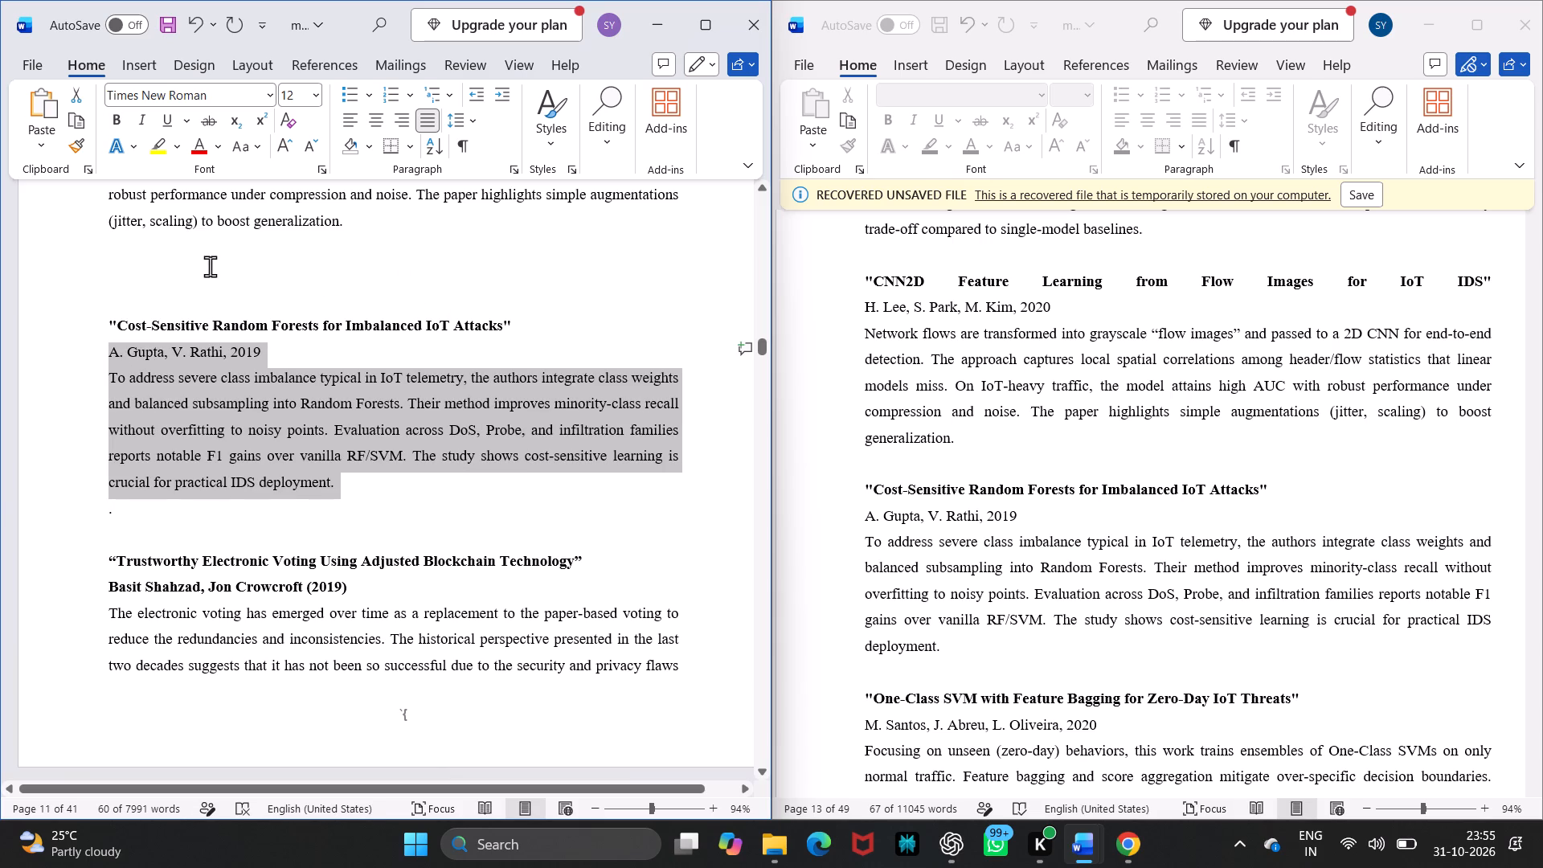
Delete two of the blank lines between the CNN2D entry and the Cost-Sensitive Random Forests title.
click(210, 266)
key(BackSpace)
key(BackSpace)
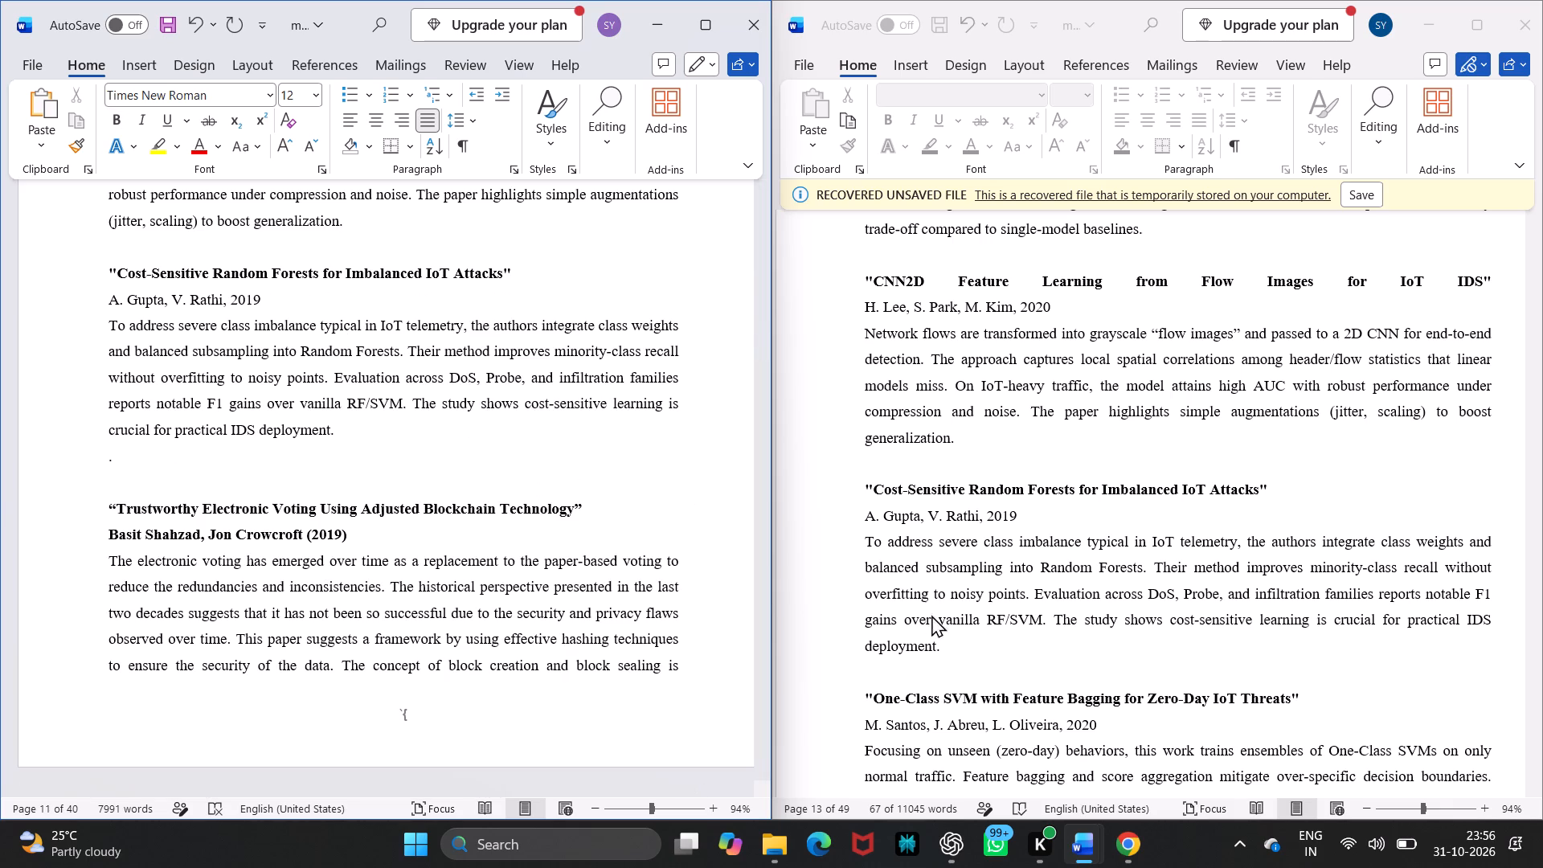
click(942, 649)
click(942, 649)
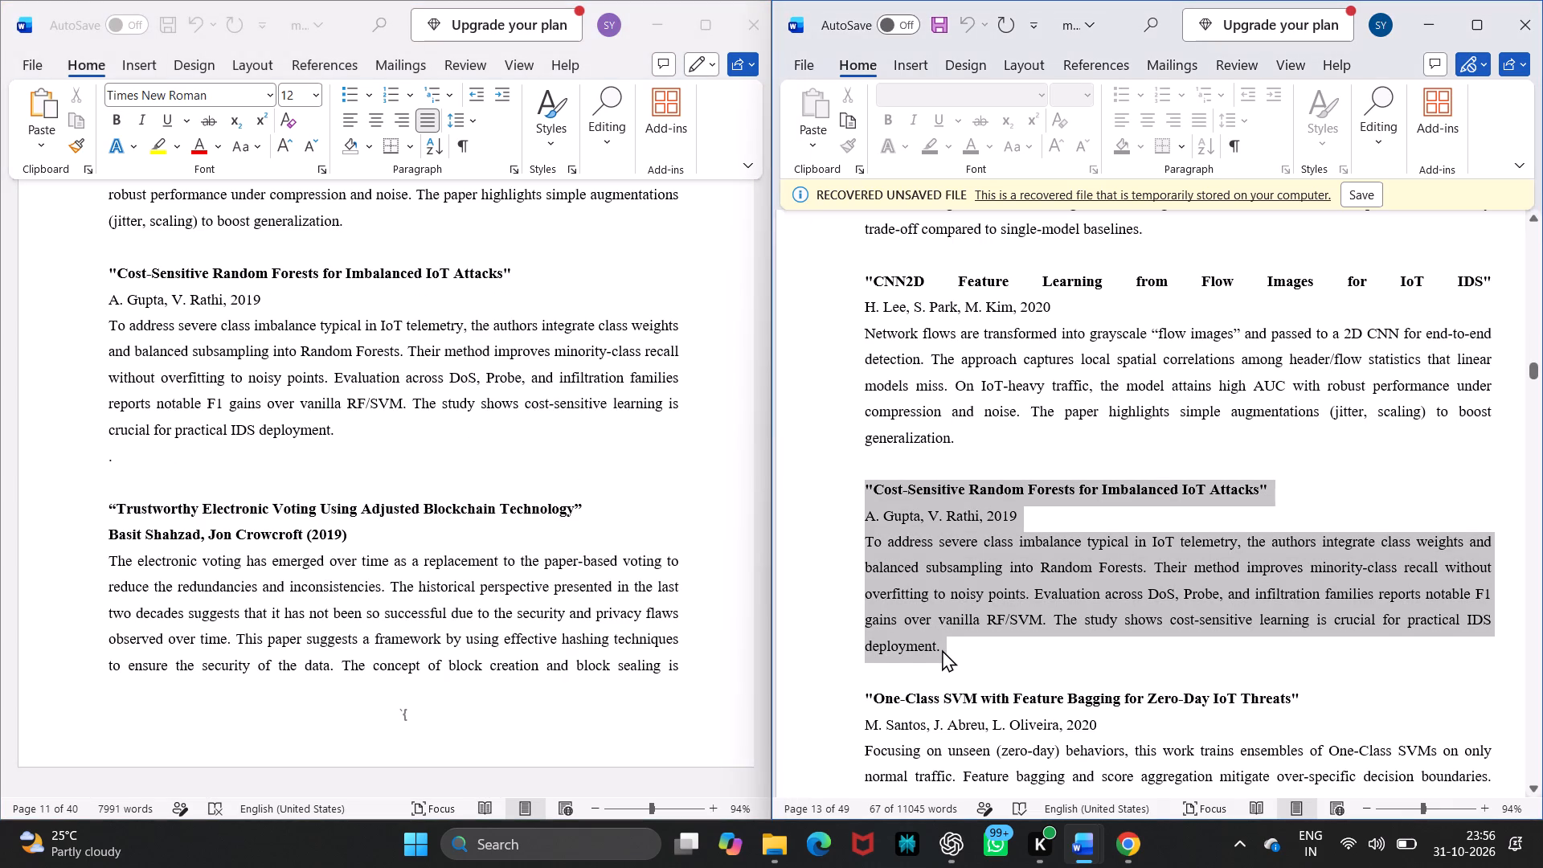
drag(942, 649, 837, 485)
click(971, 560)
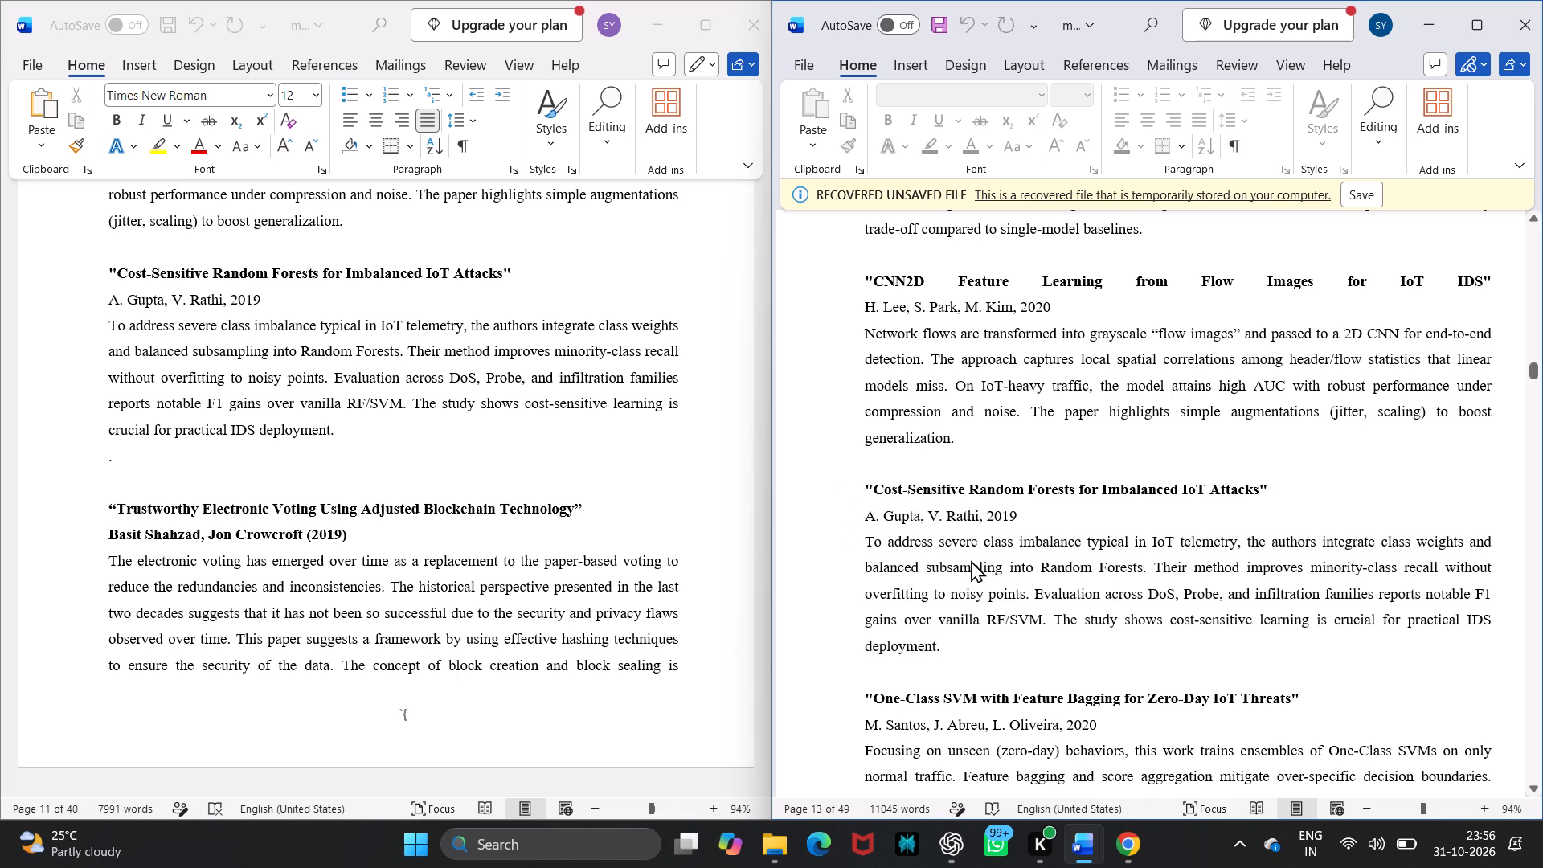
Copy the "One-Class SVM with Feature Bagging for Zero-Day IoT Threats" entry from mjrprj.docx, including its authors and abstract.
scroll(971, 560, down, 2)
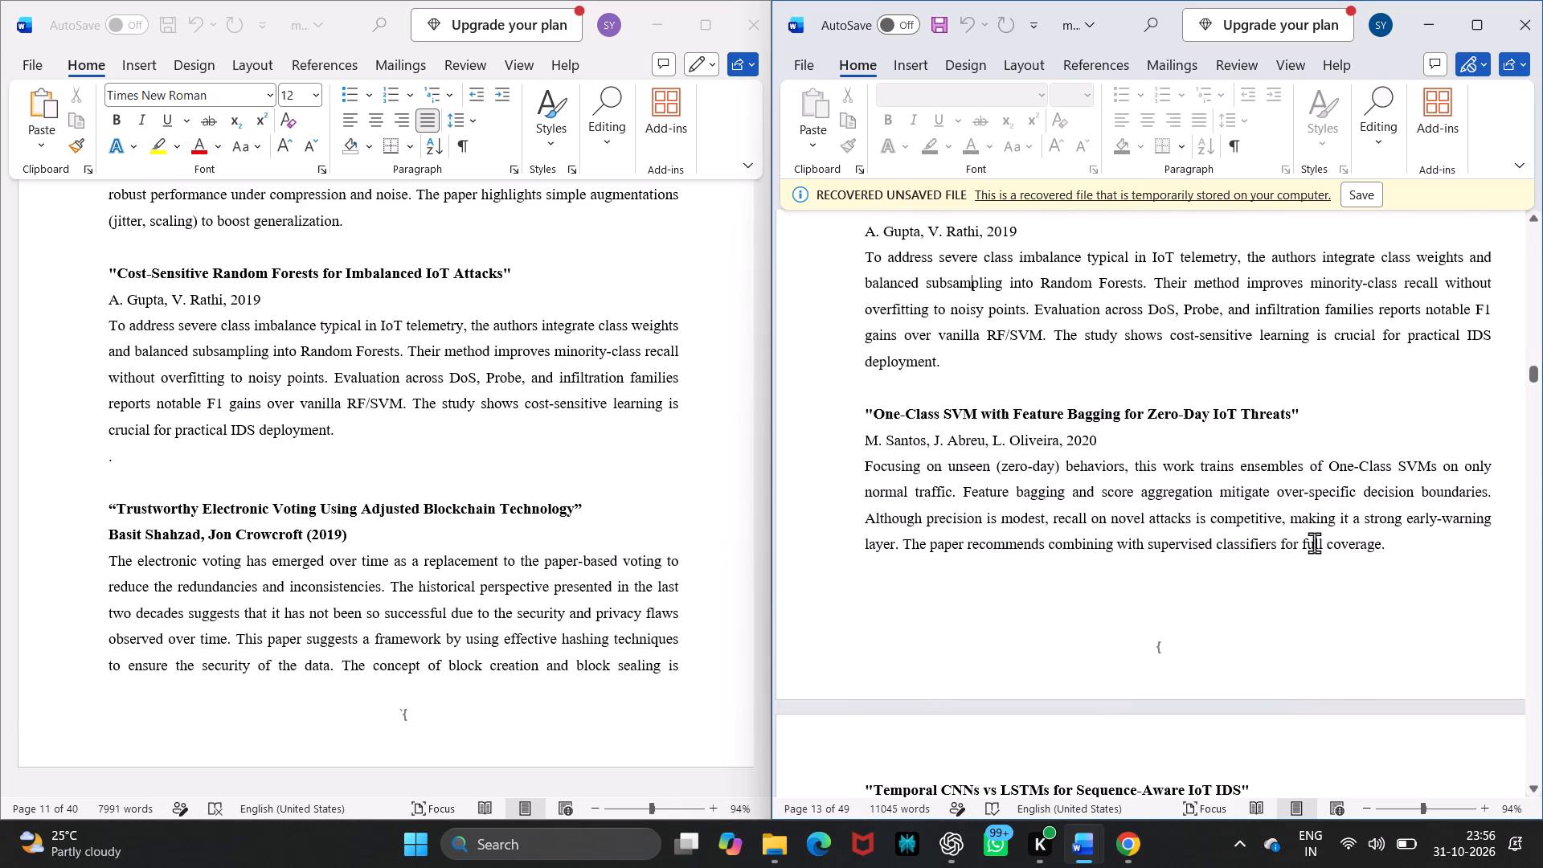
click(1391, 549)
drag(1391, 549, 948, 428)
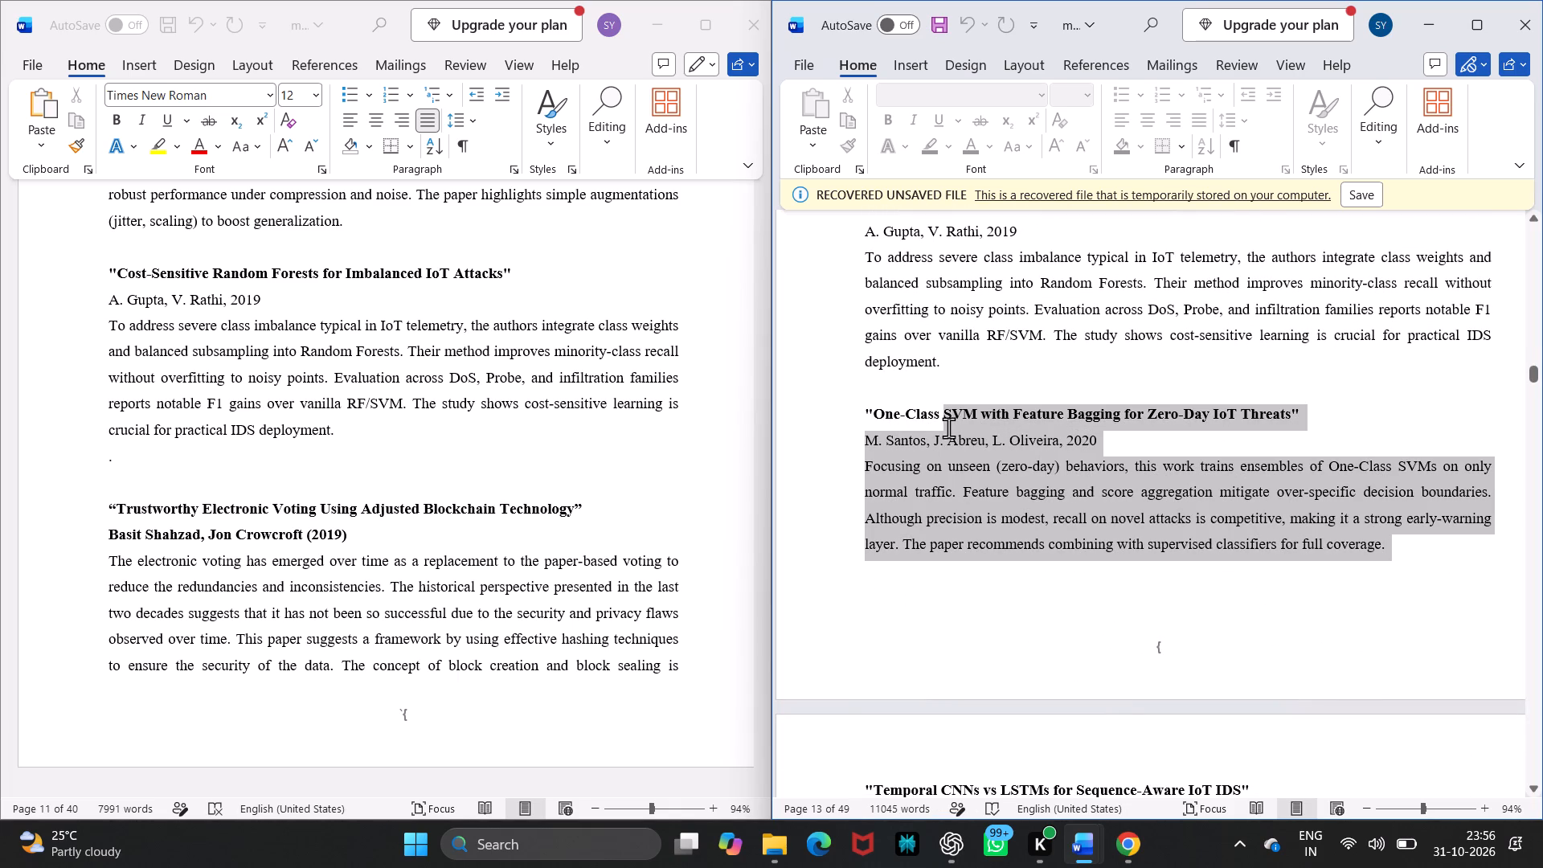
drag(948, 428, 854, 424)
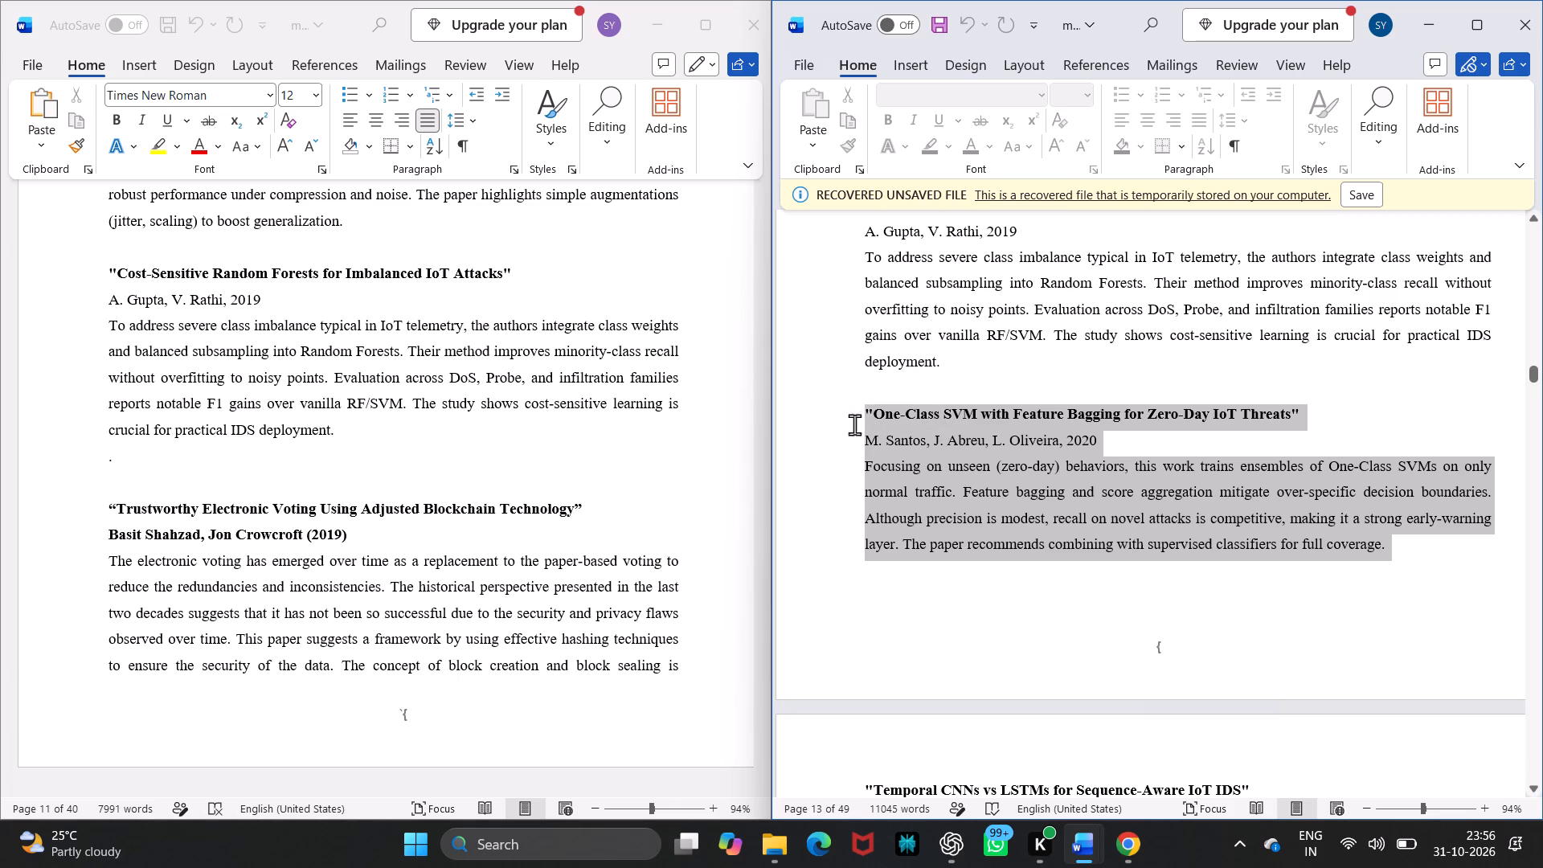
drag(854, 424, 855, 414)
key(ctrl+c)
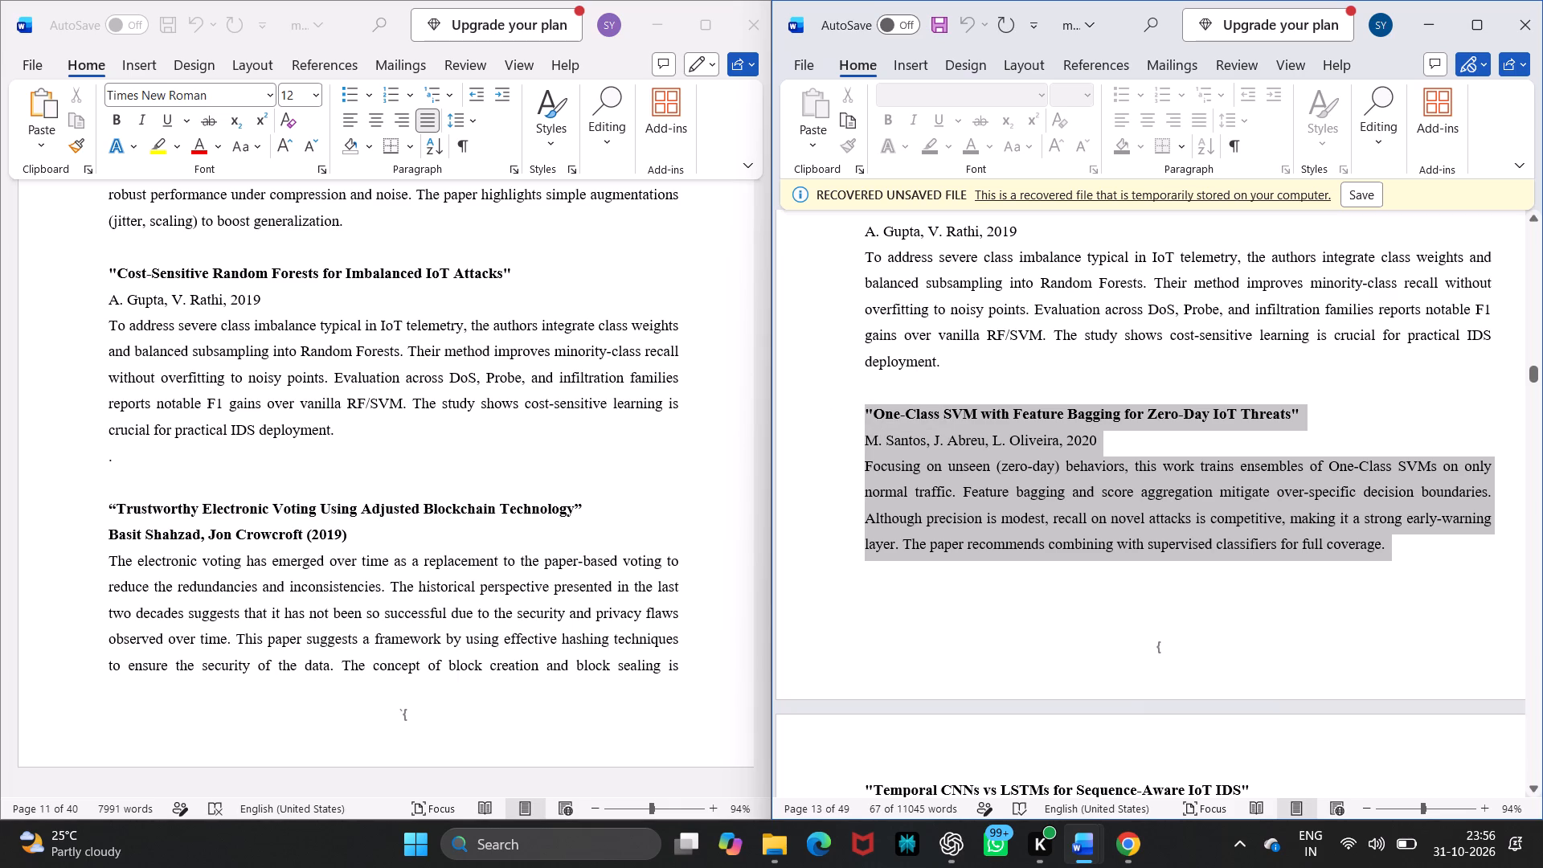
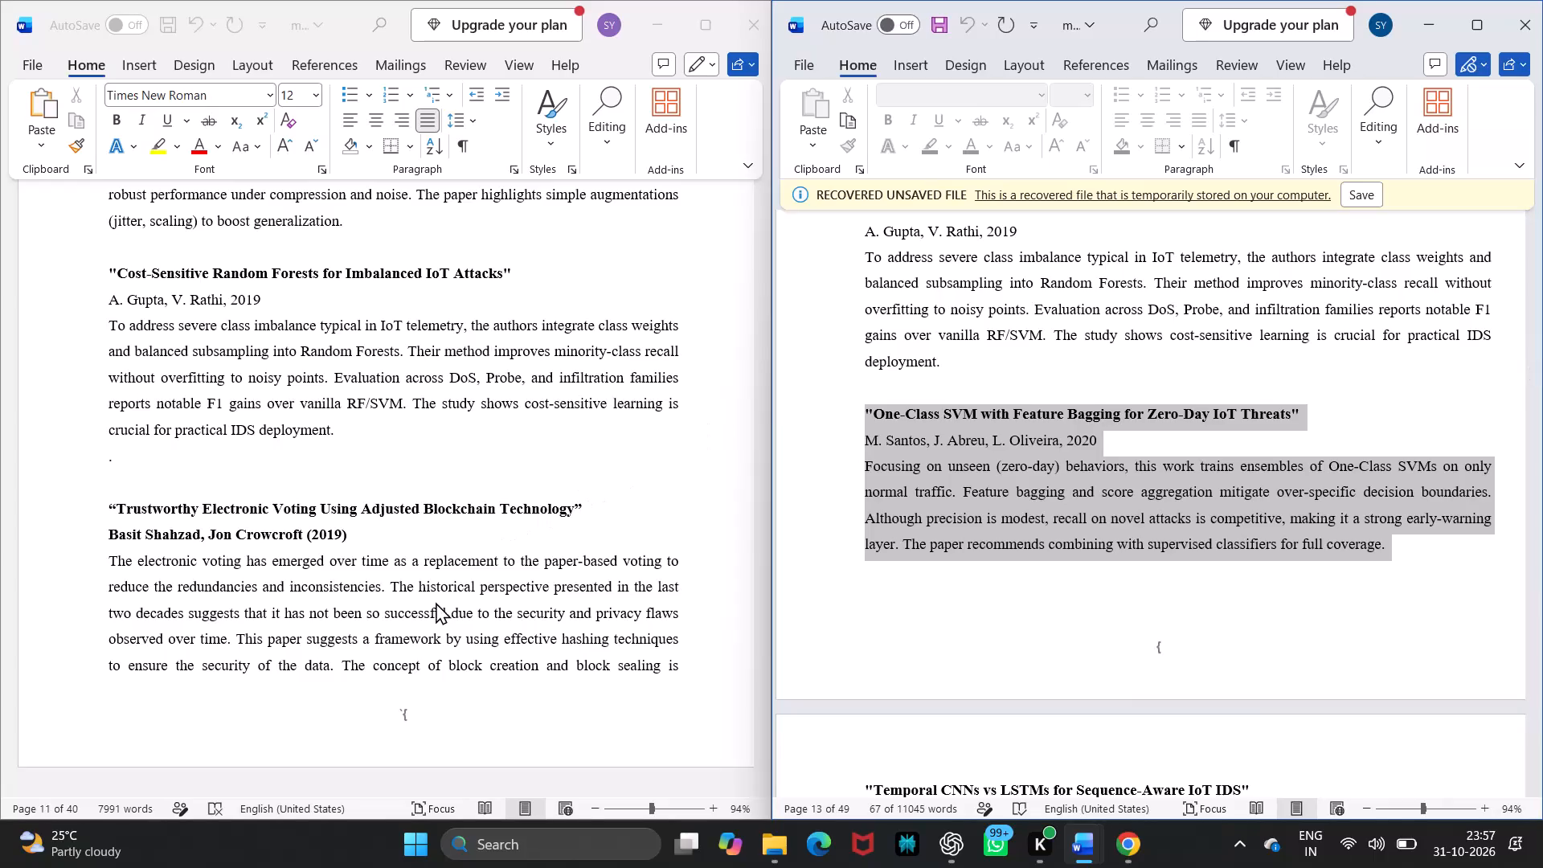
Replace the "Trustworthy Electronic Voting Using Adjusted Blockchain Technology" entry in chapter 2, including the blank line above it, with the copied One-Class SVM entry.
scroll(436, 602, down, 1)
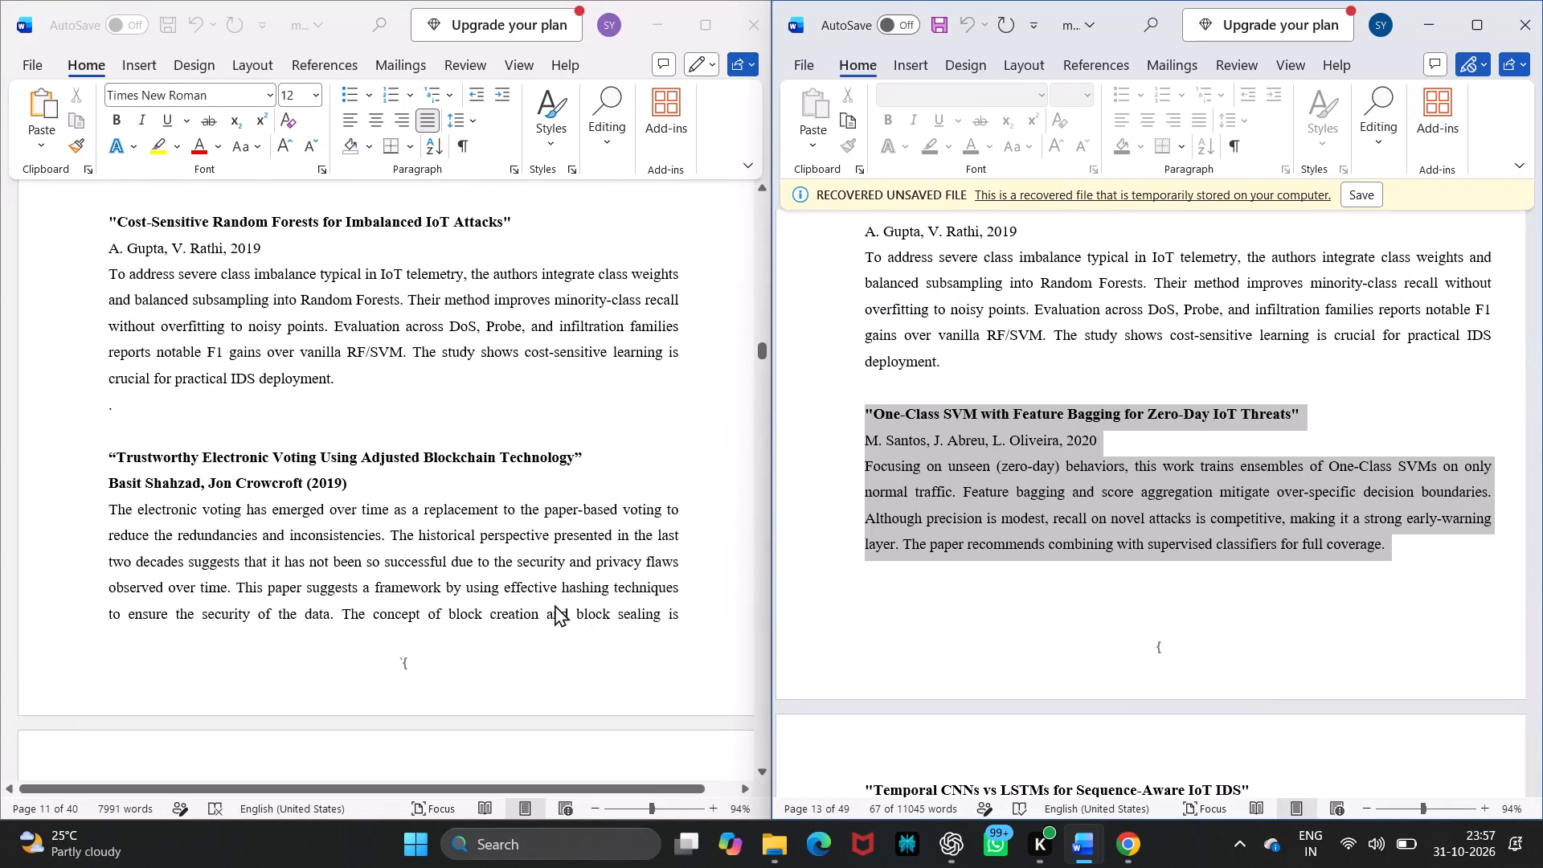
scroll(583, 621, down, 3)
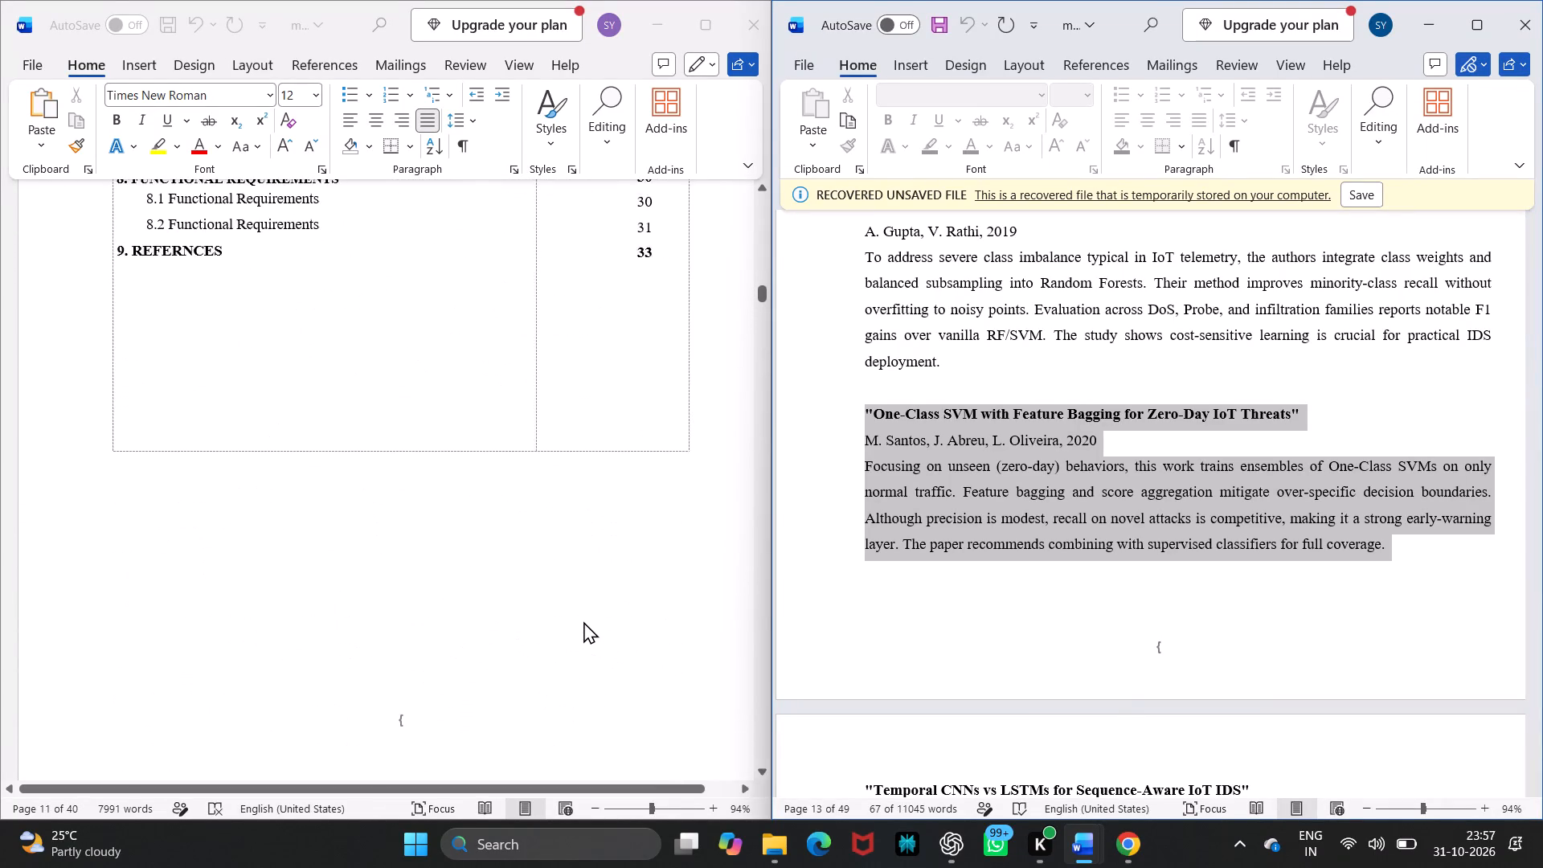
scroll(583, 621, down, 4)
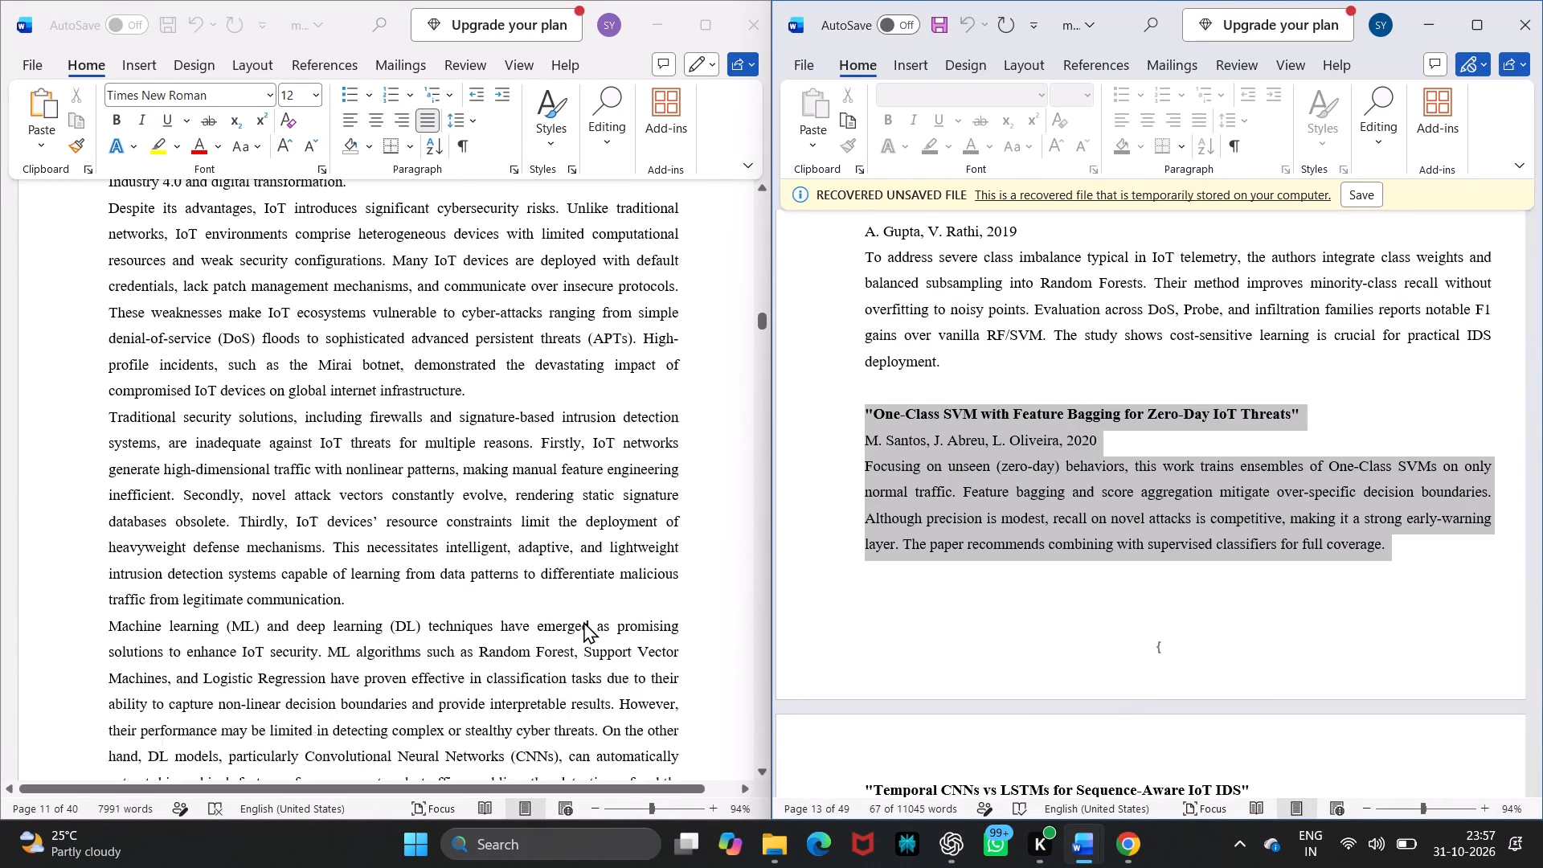
scroll(583, 621, down, 5)
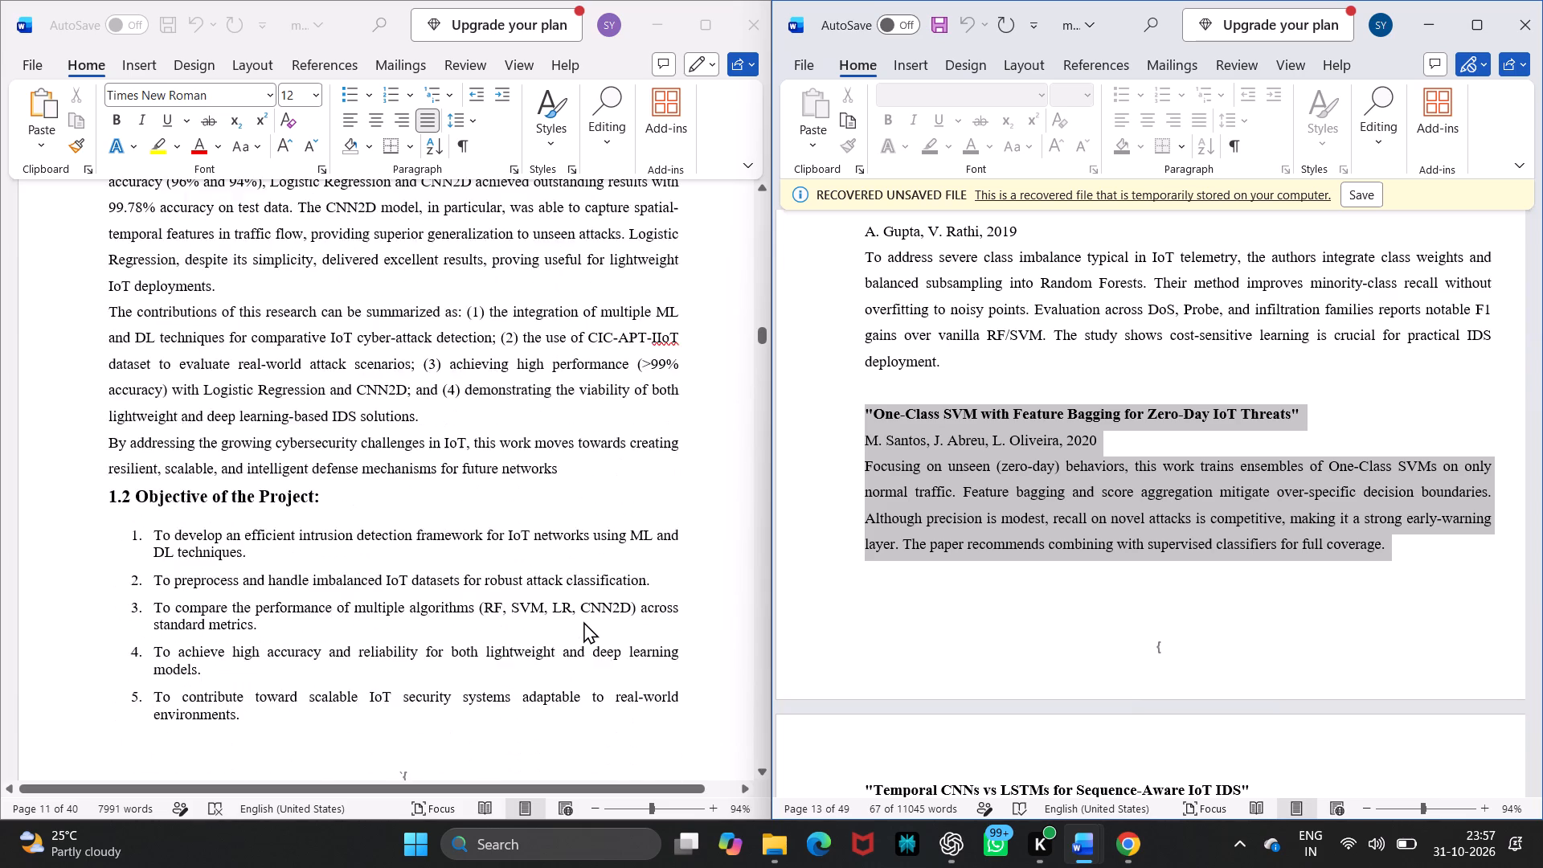
scroll(583, 621, down, 3)
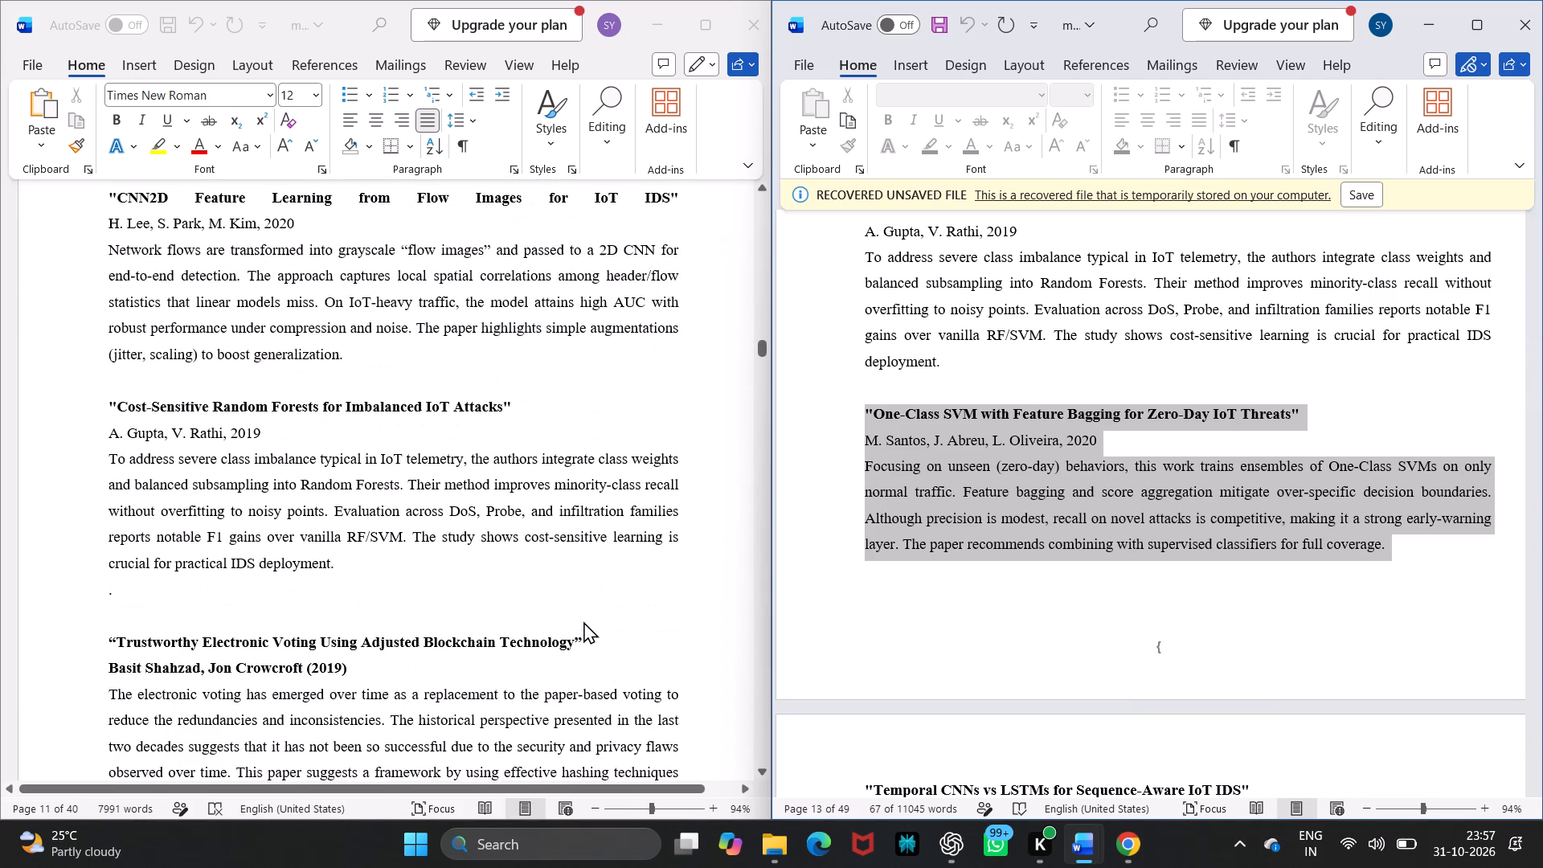
scroll(583, 621, down, 1)
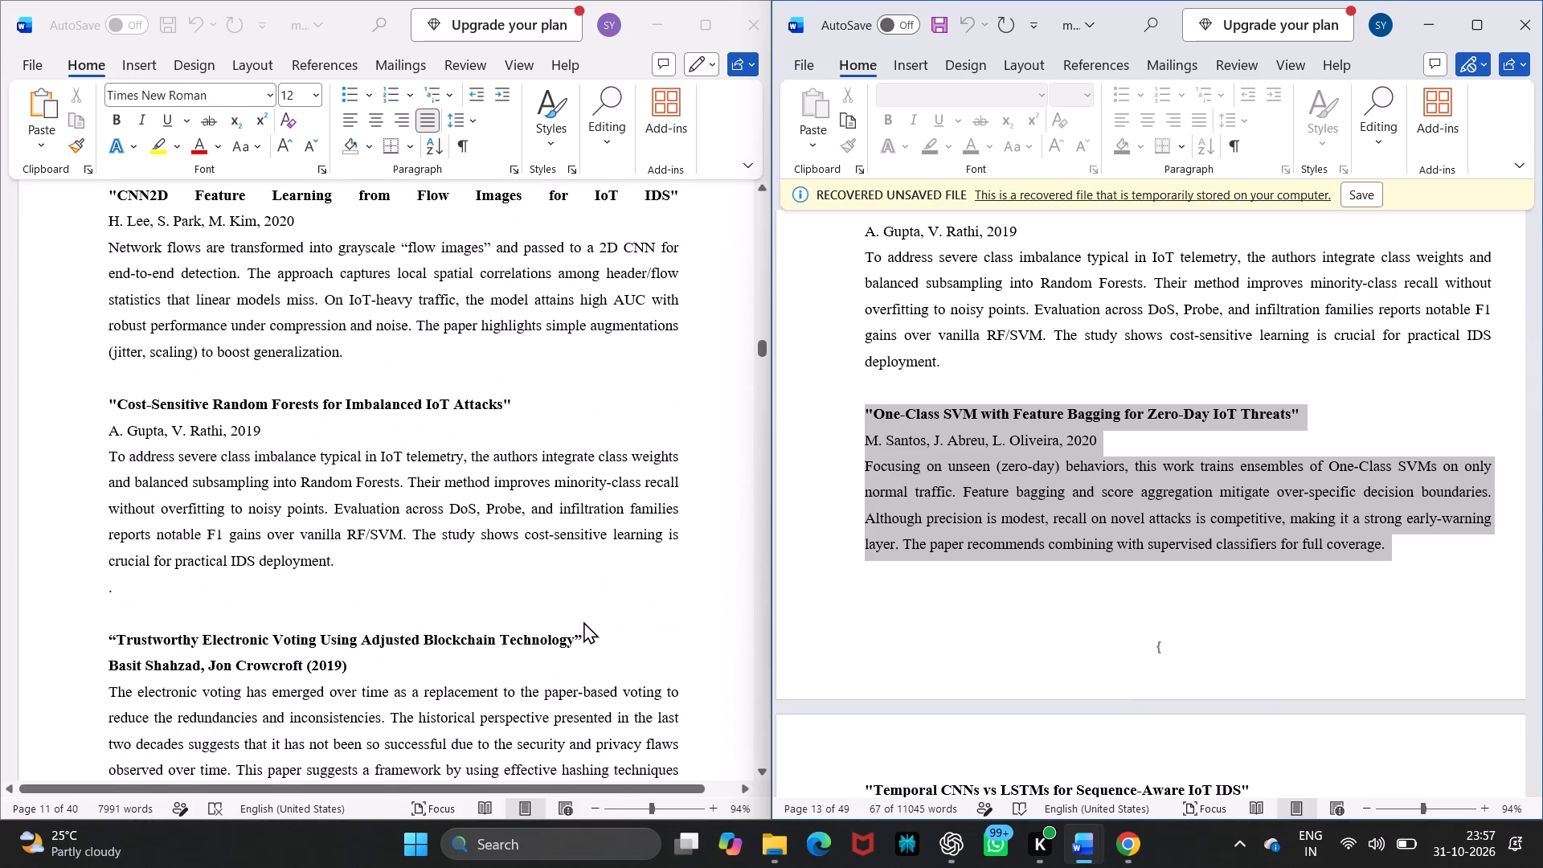
scroll(934, 534, up, 1)
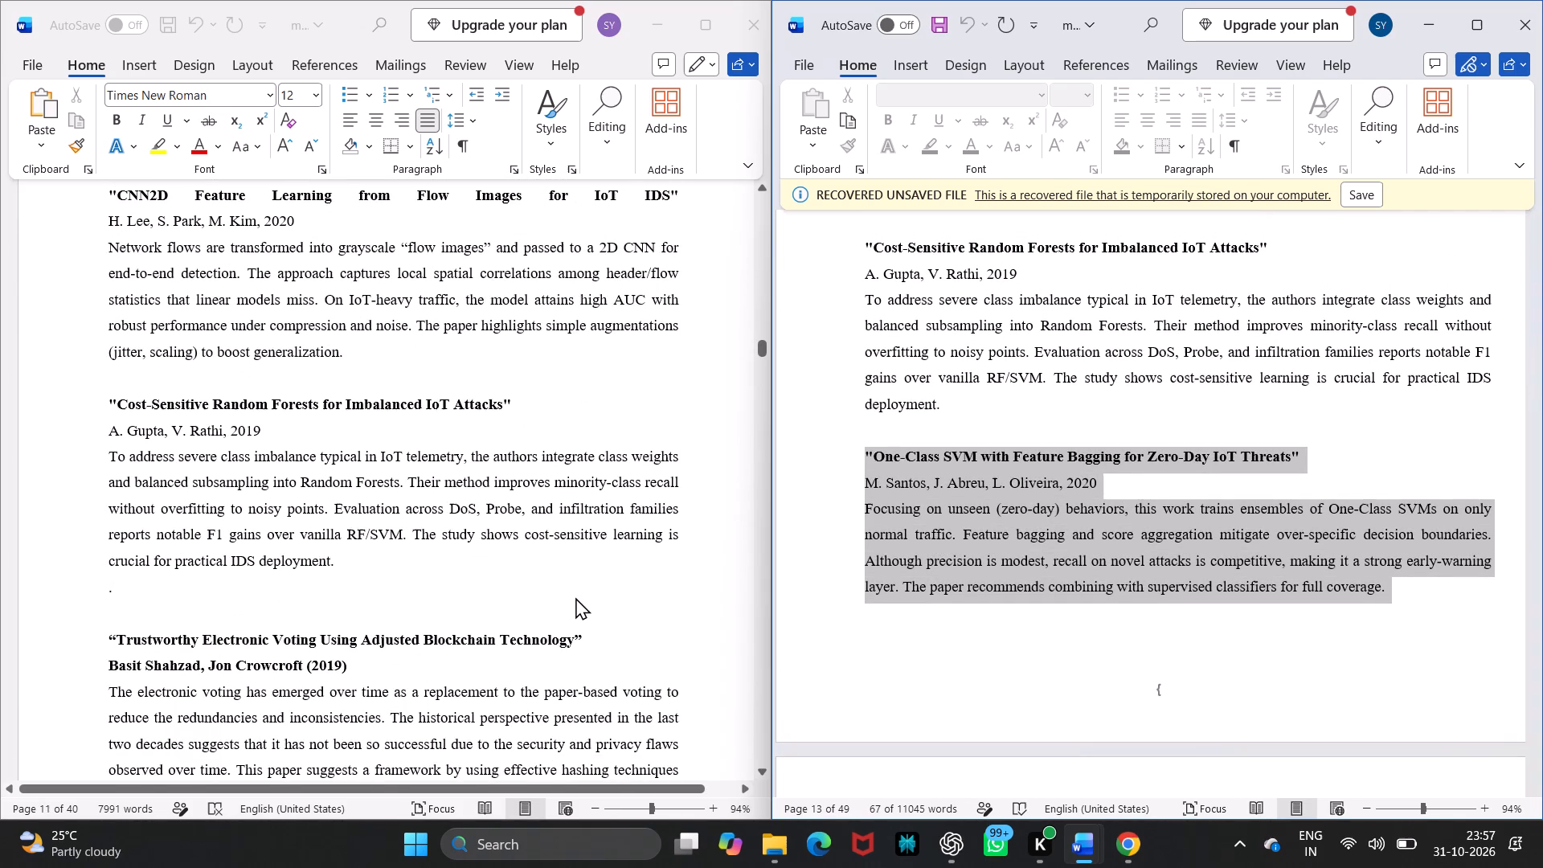
scroll(575, 597, down, 3)
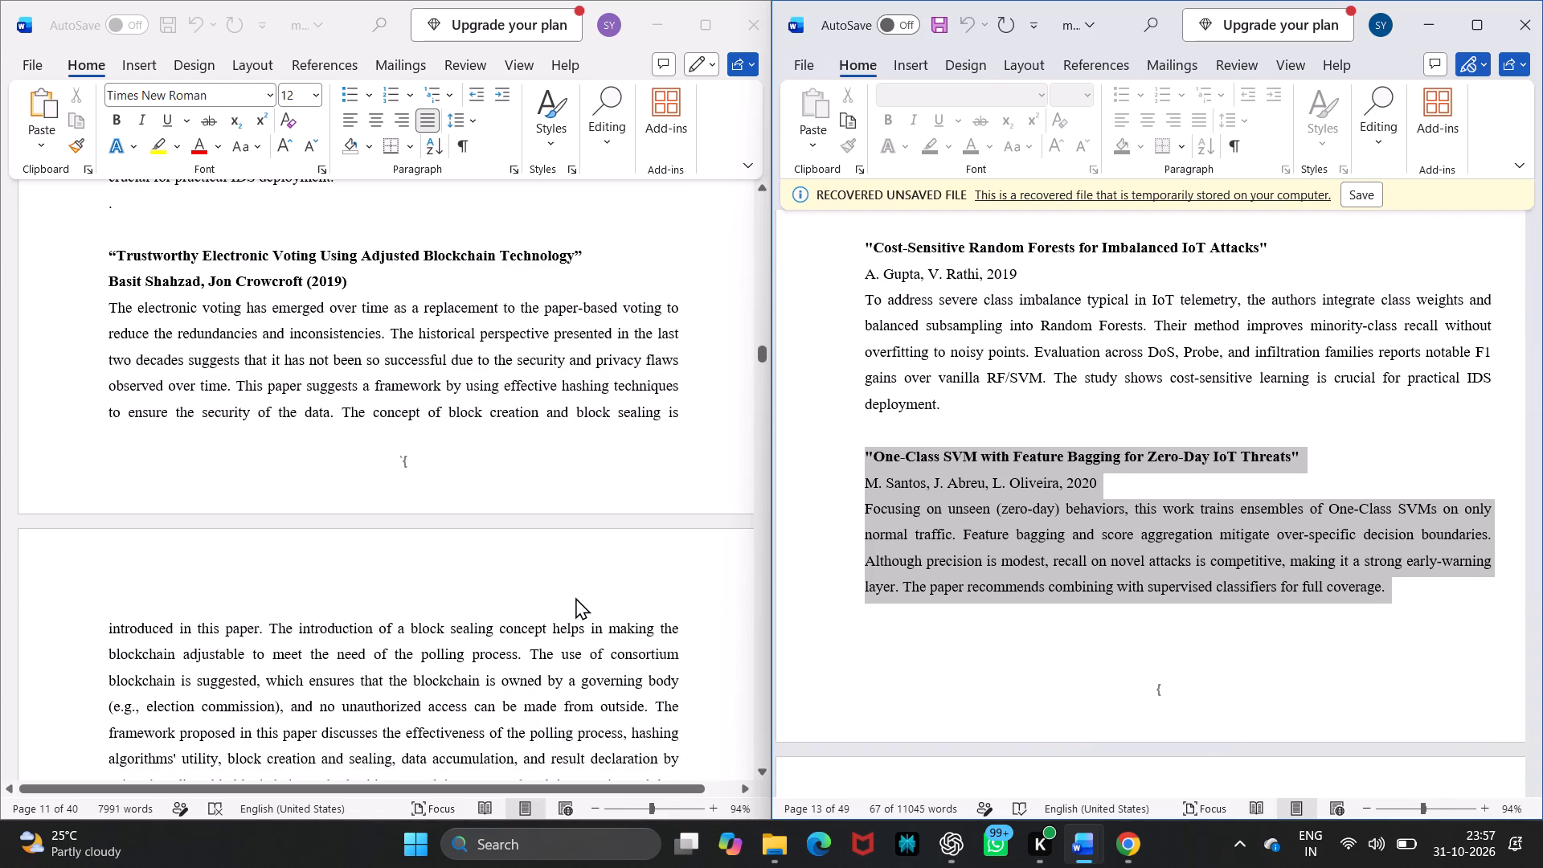
scroll(575, 597, down, 1)
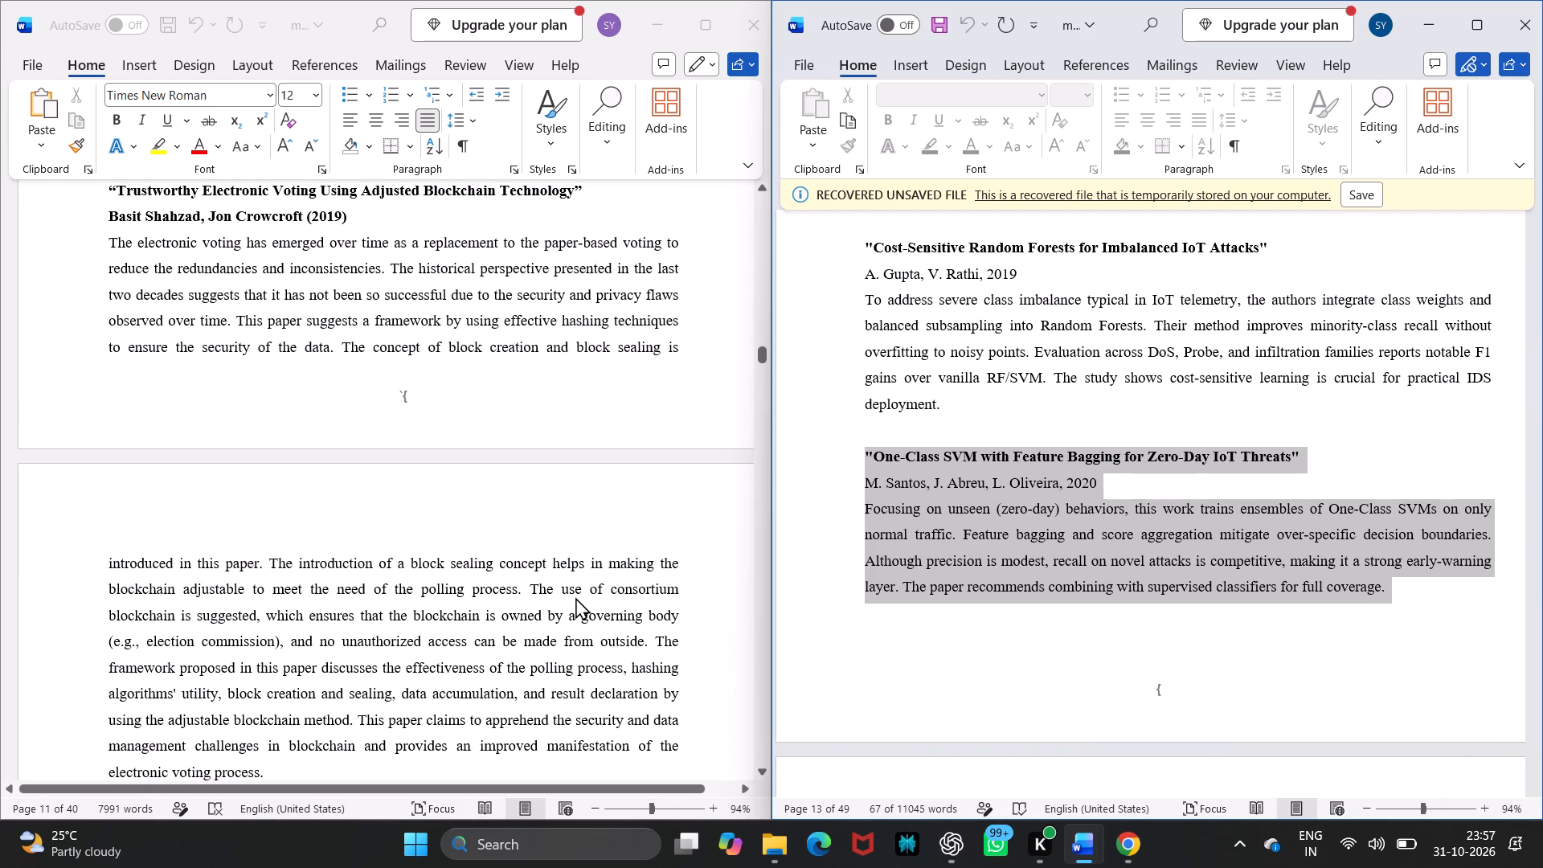
scroll(575, 597, down, 1)
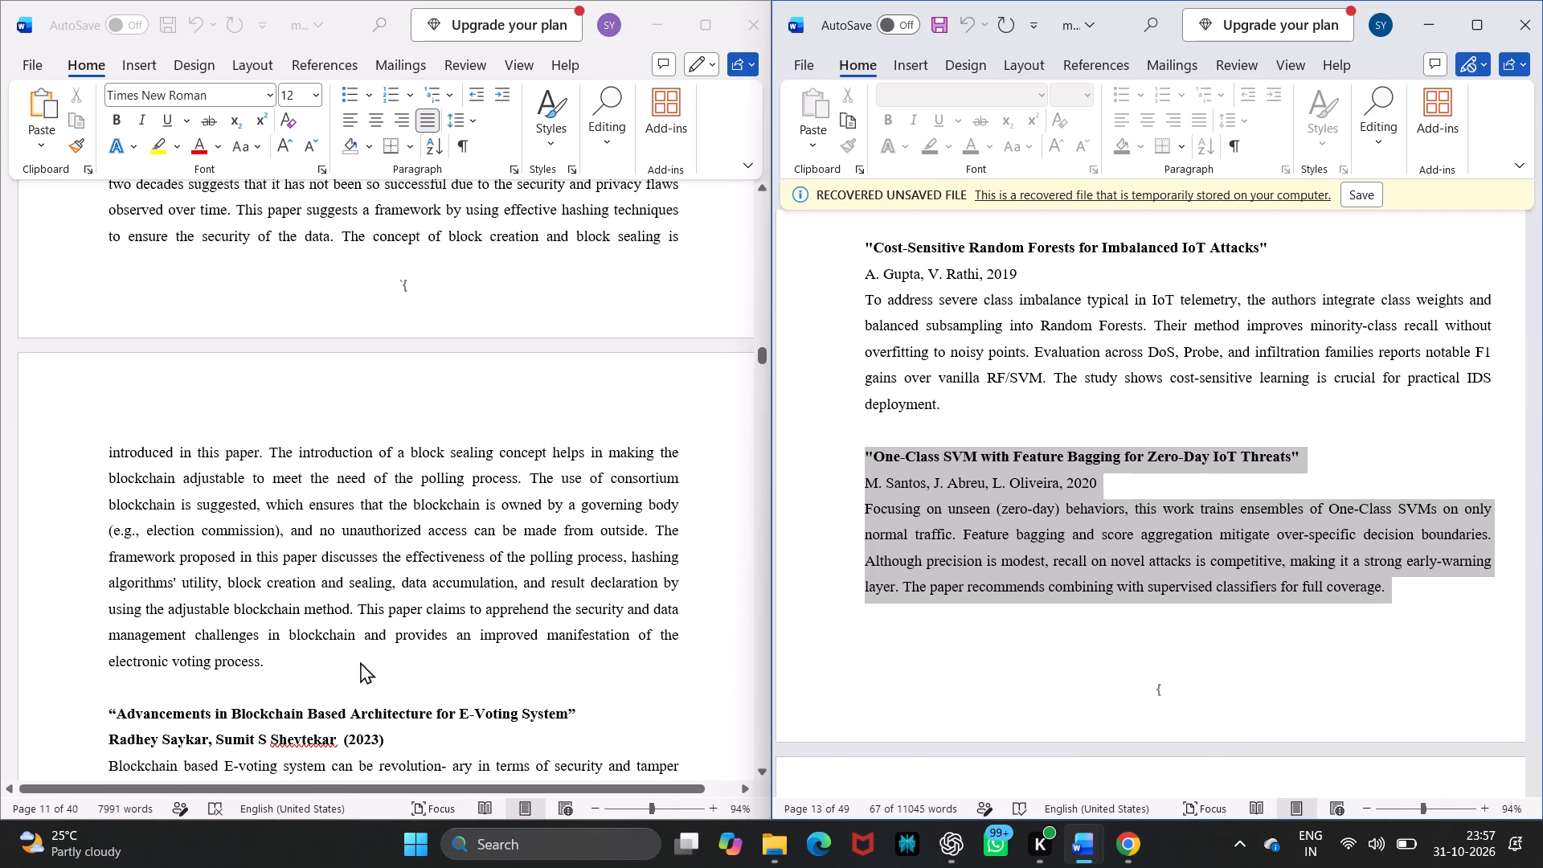
click(267, 660)
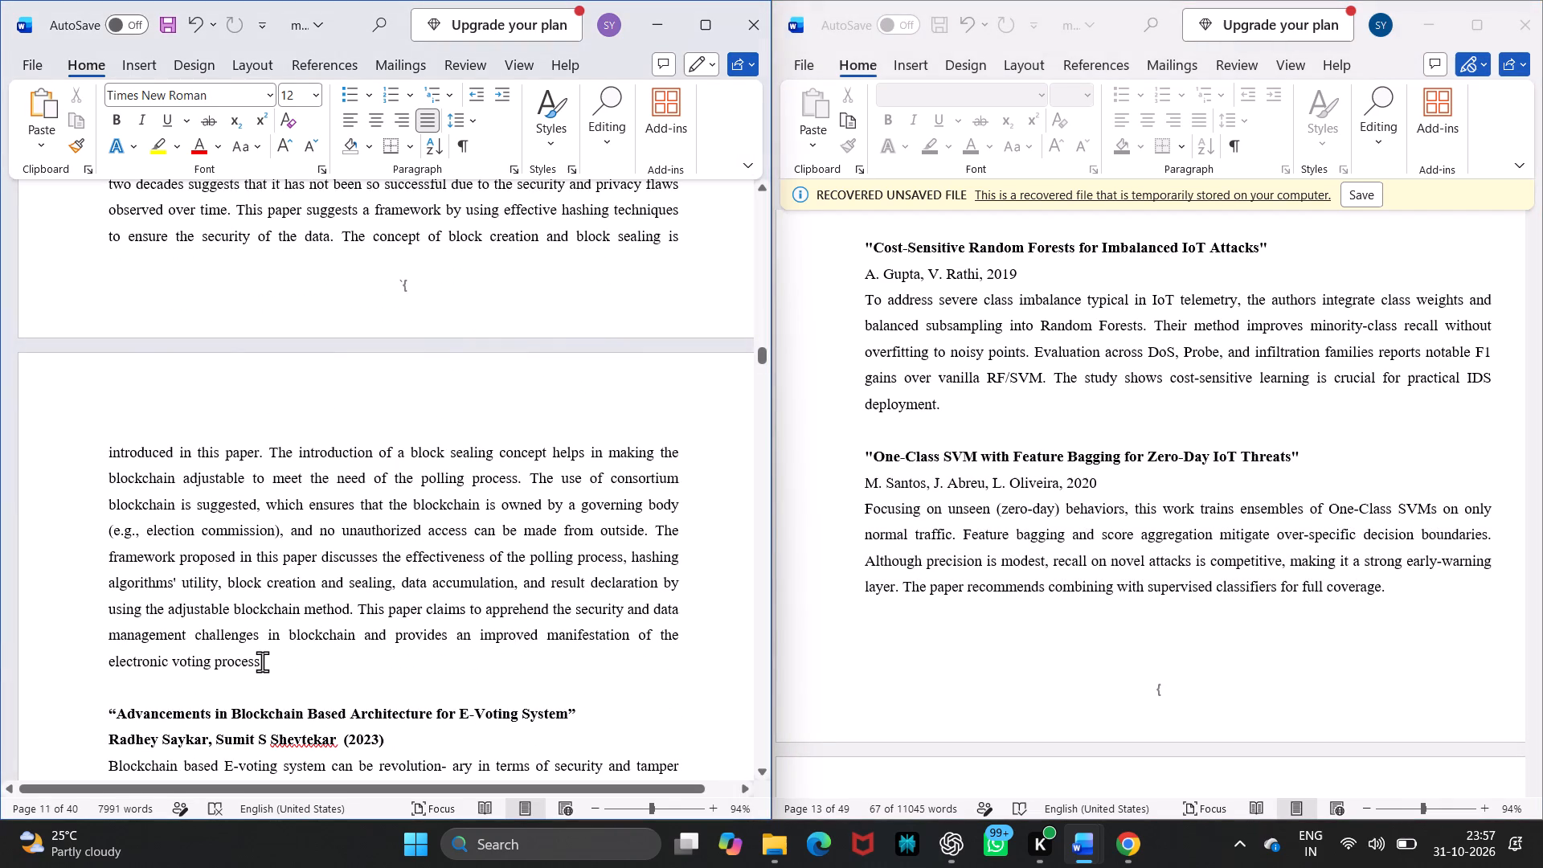
drag(265, 661, 175, 384)
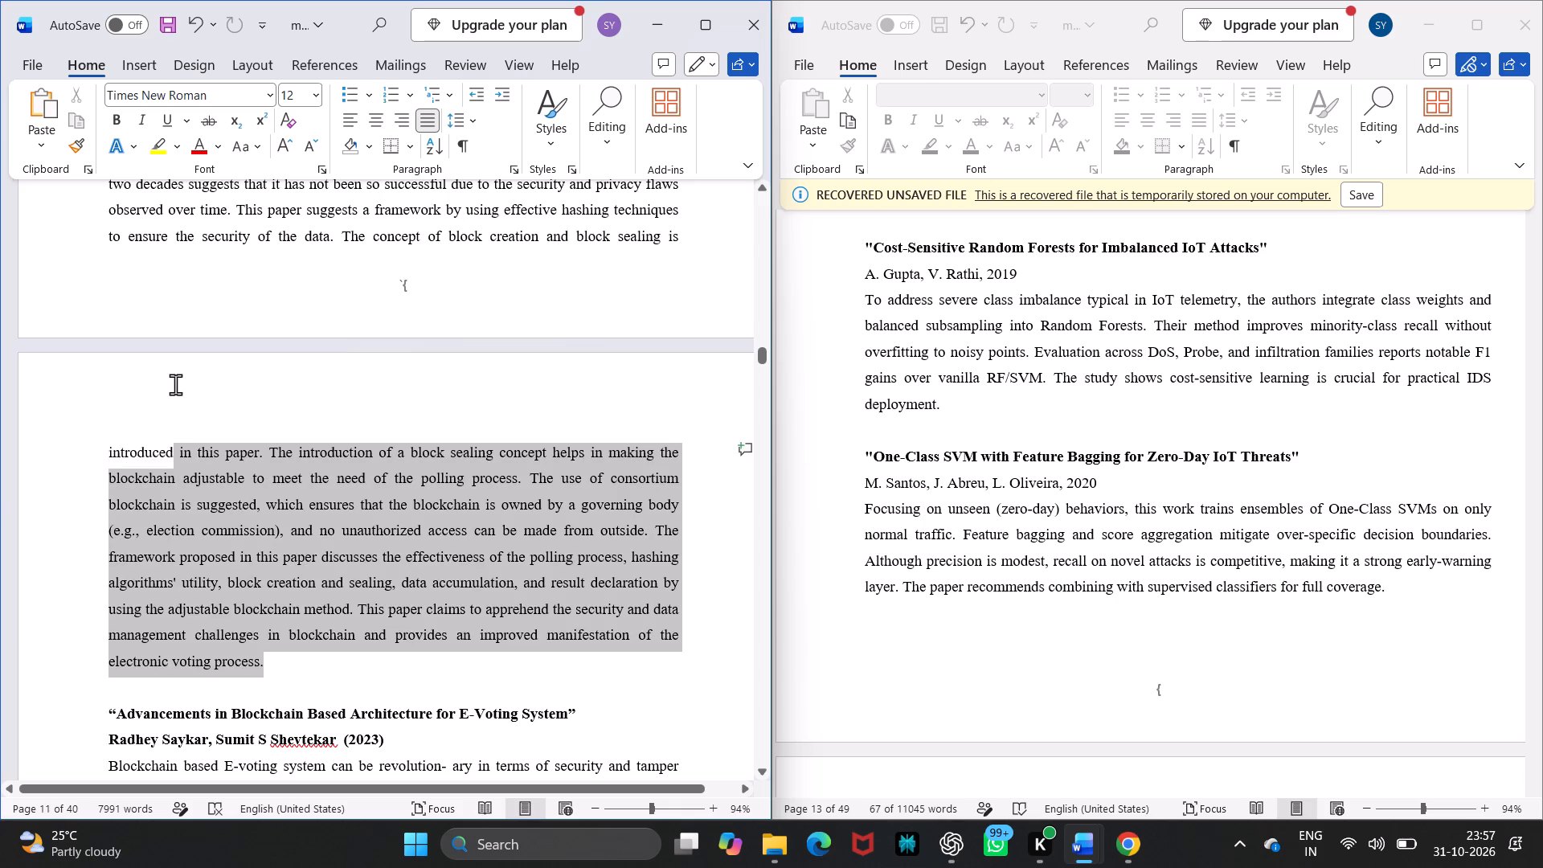
drag(175, 384, 154, 215)
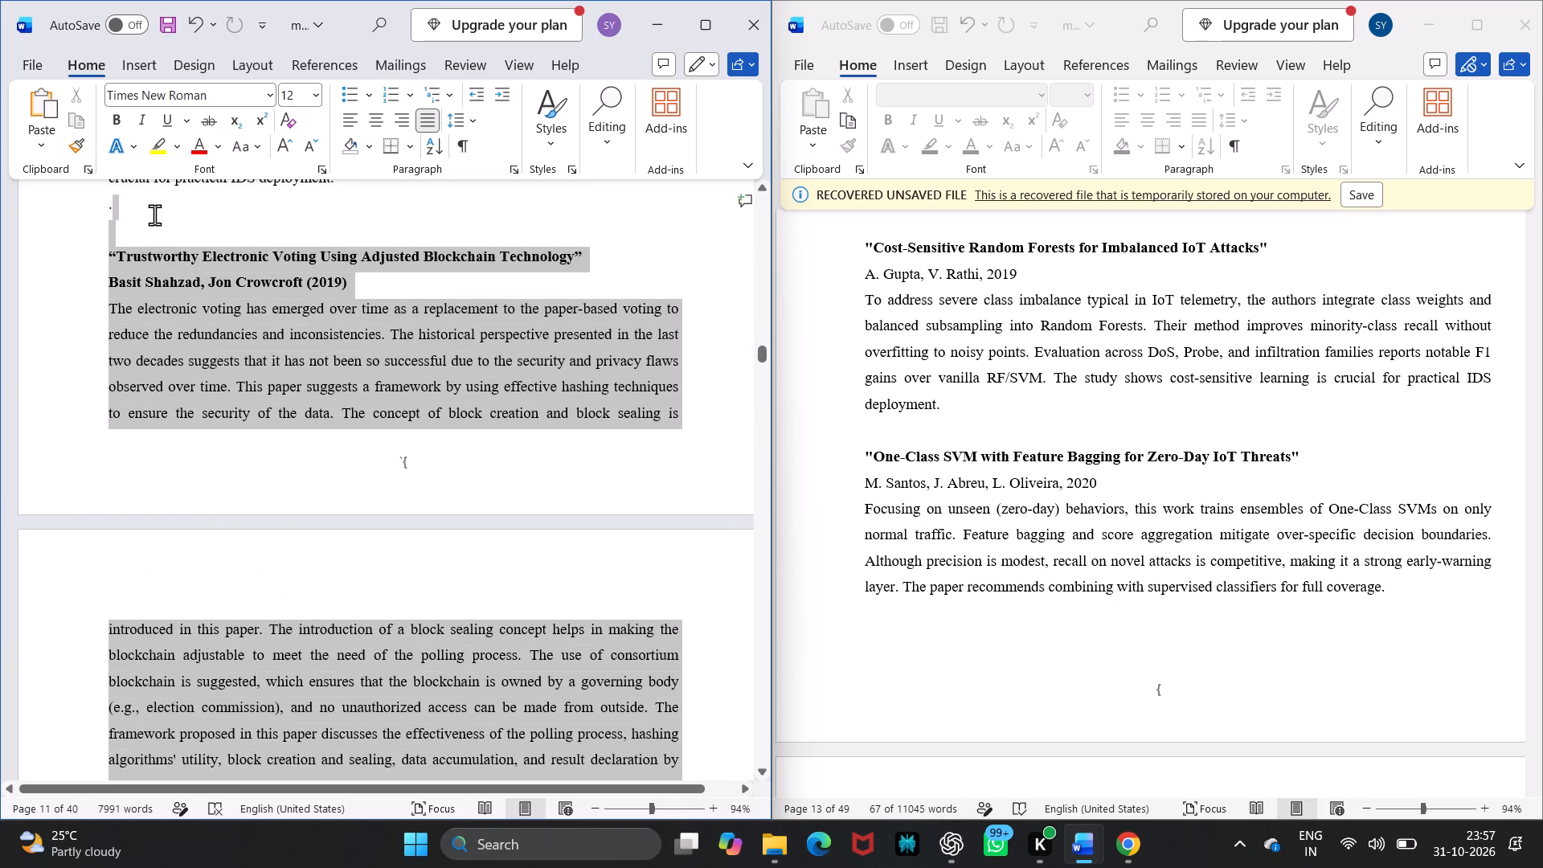
drag(154, 215, 48, 244)
drag(48, 244, 91, 235)
key(ctrl+v)
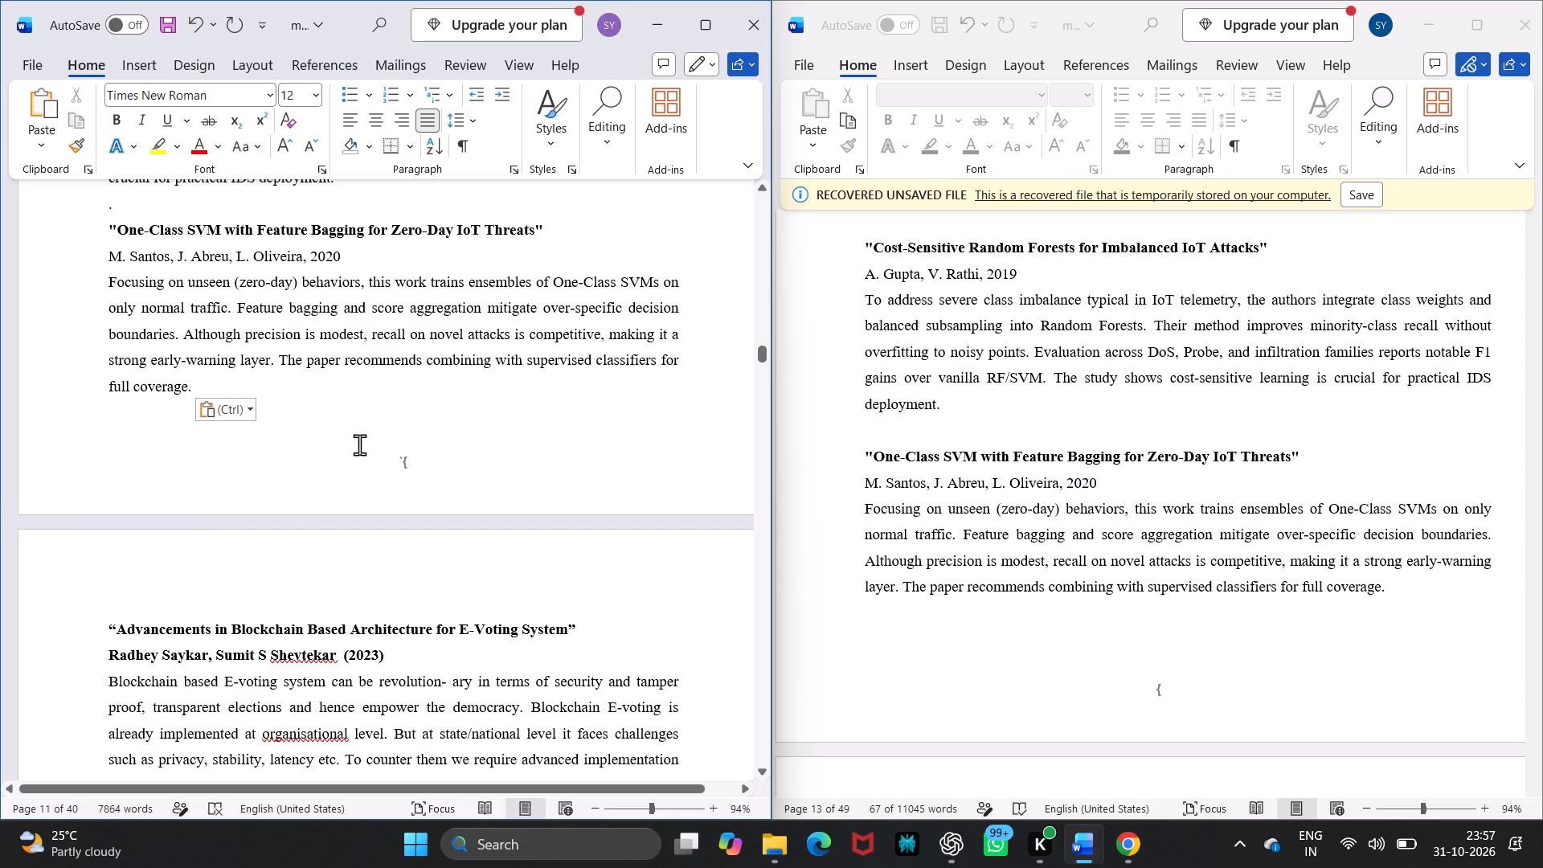
Copy the "Temporal CNNs vs LSTMs for Sequence-Aware IoT IDS" entry from mjrprj.docx, including its authors and abstract.
scroll(359, 444, down, 3)
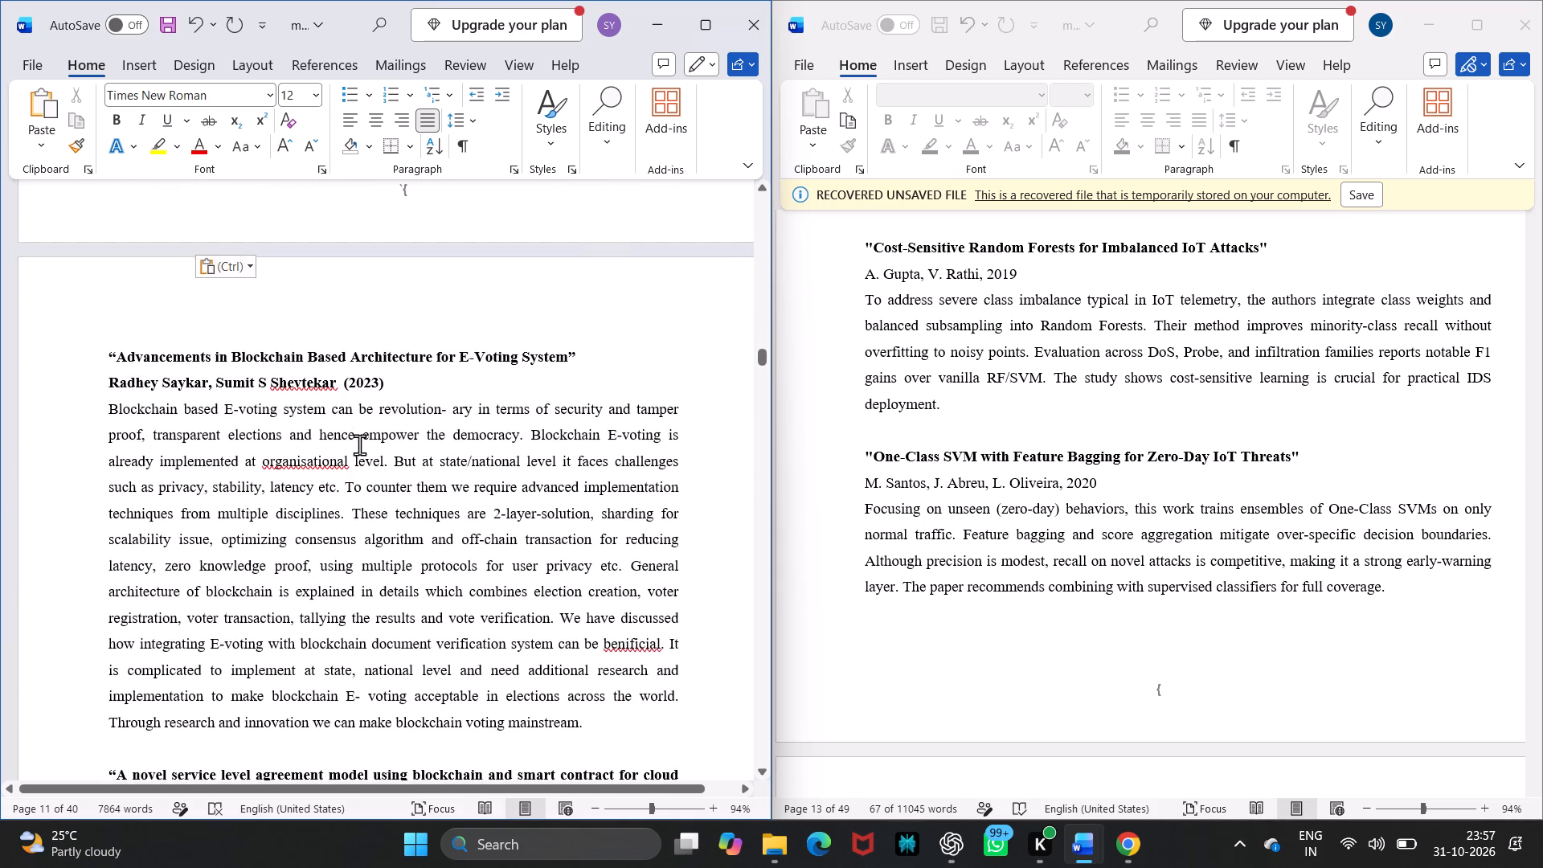
scroll(970, 619, down, 1)
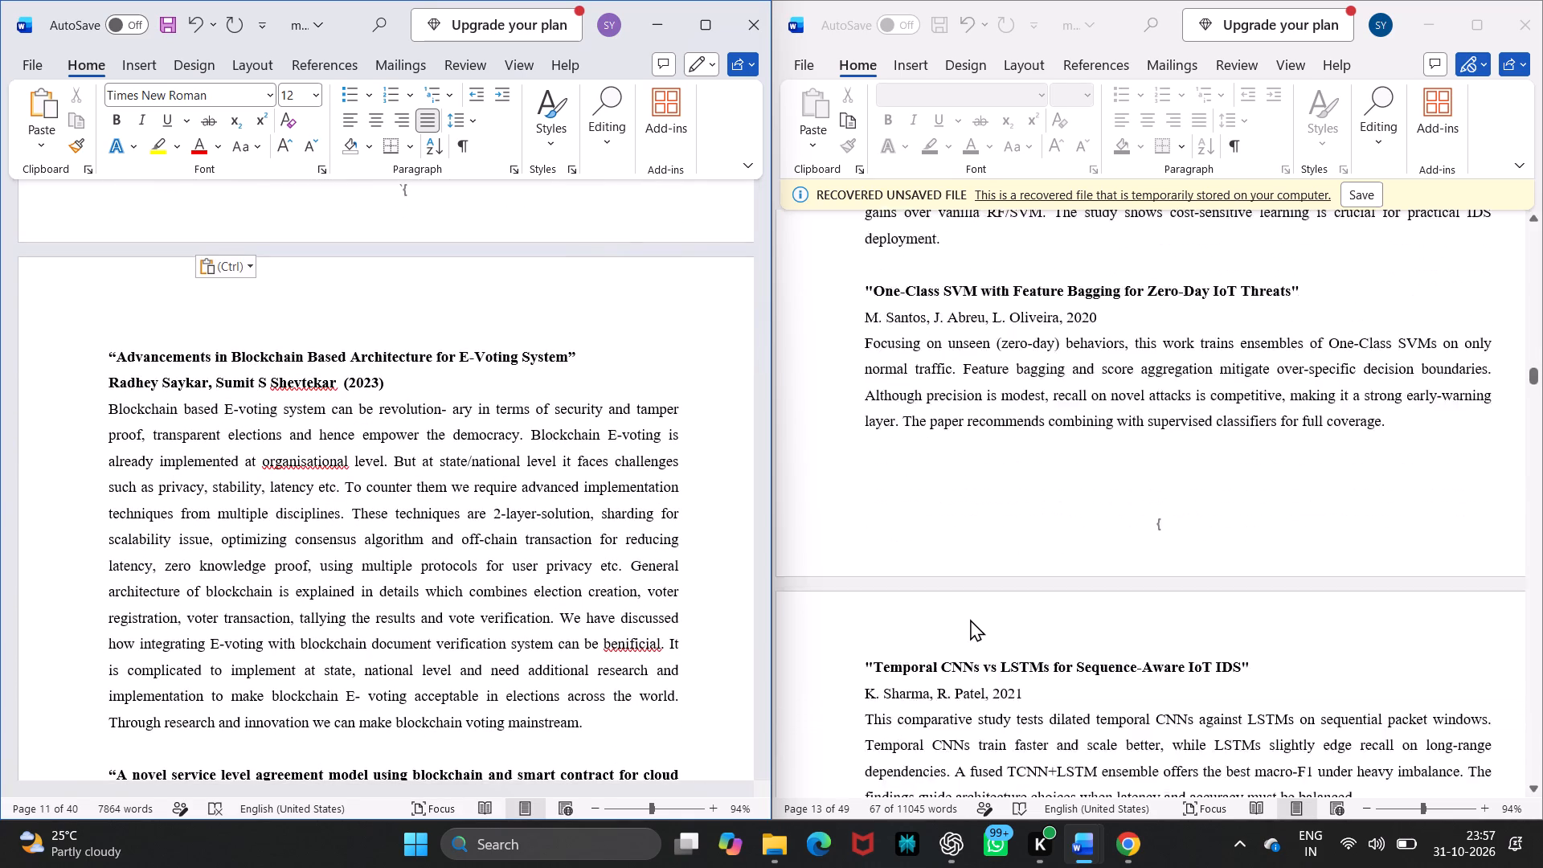
scroll(970, 619, down, 1)
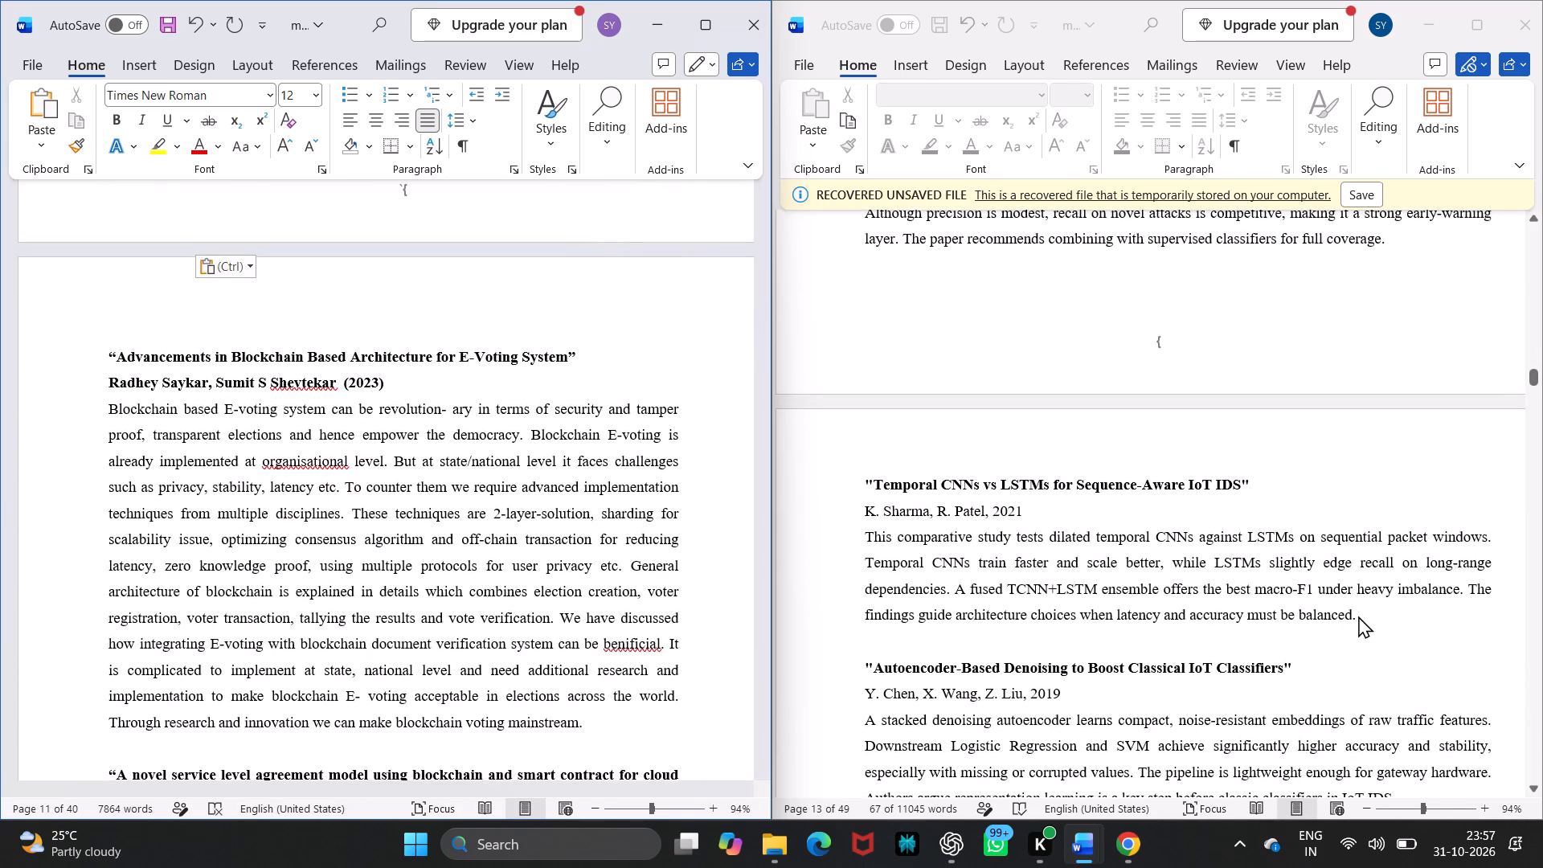
click(1358, 616)
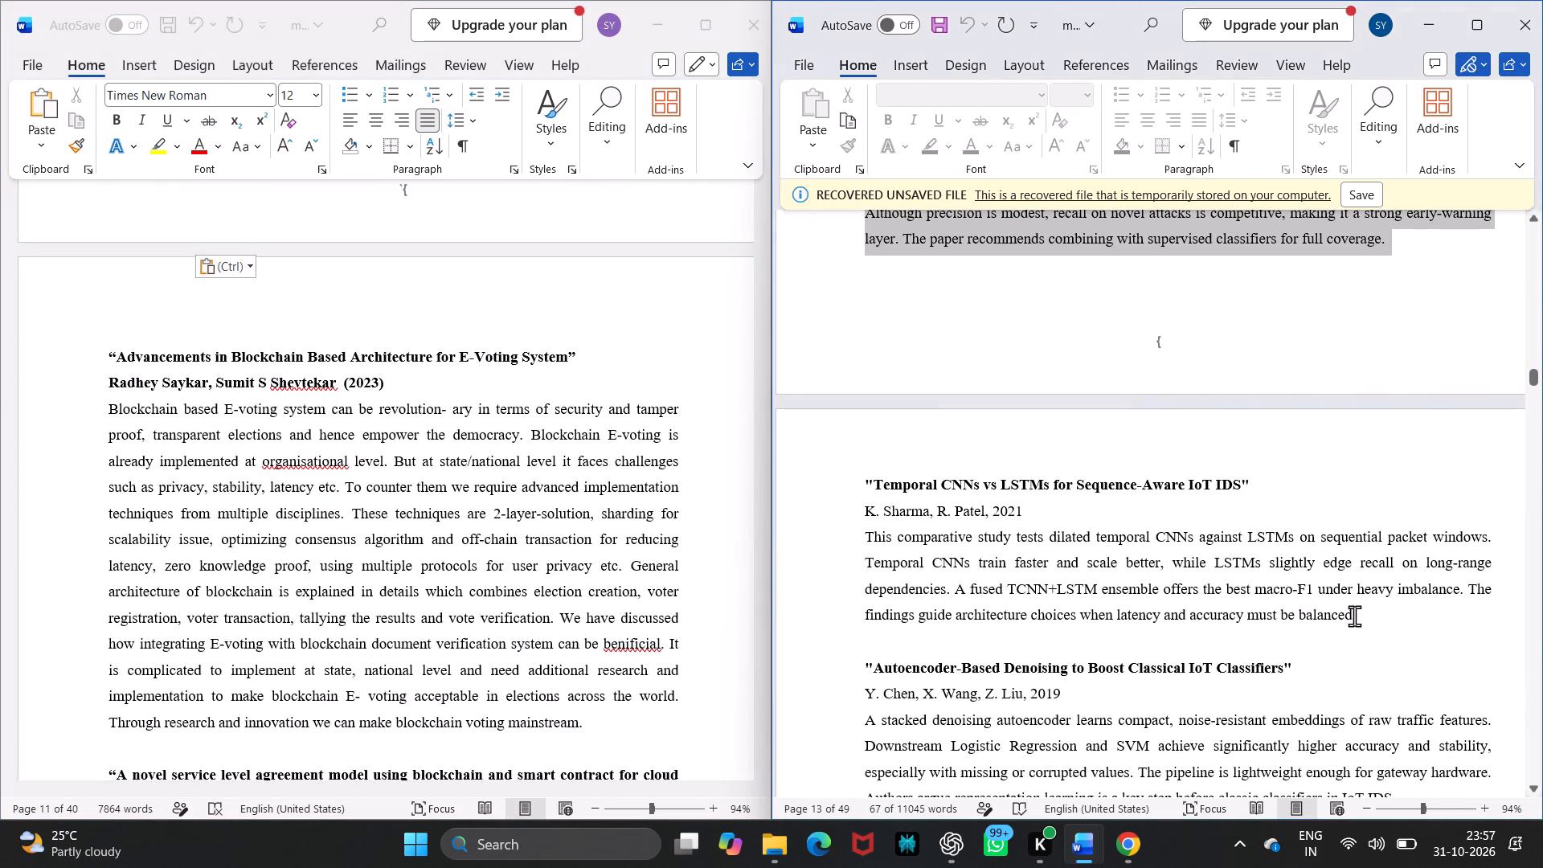
drag(1357, 616, 810, 480)
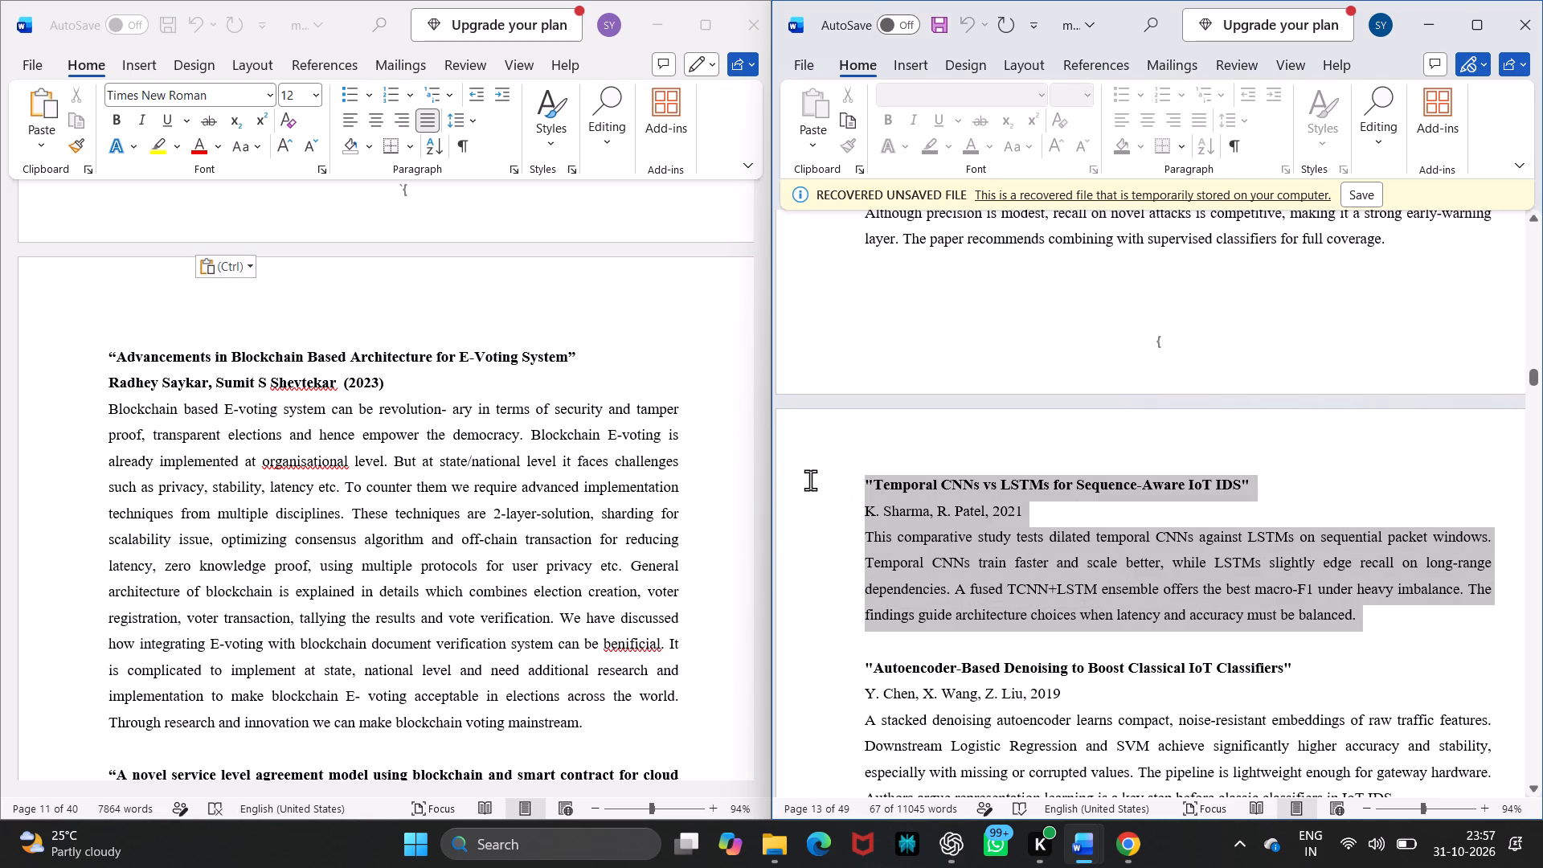
drag(810, 480, 864, 474)
key(ctrl+c)
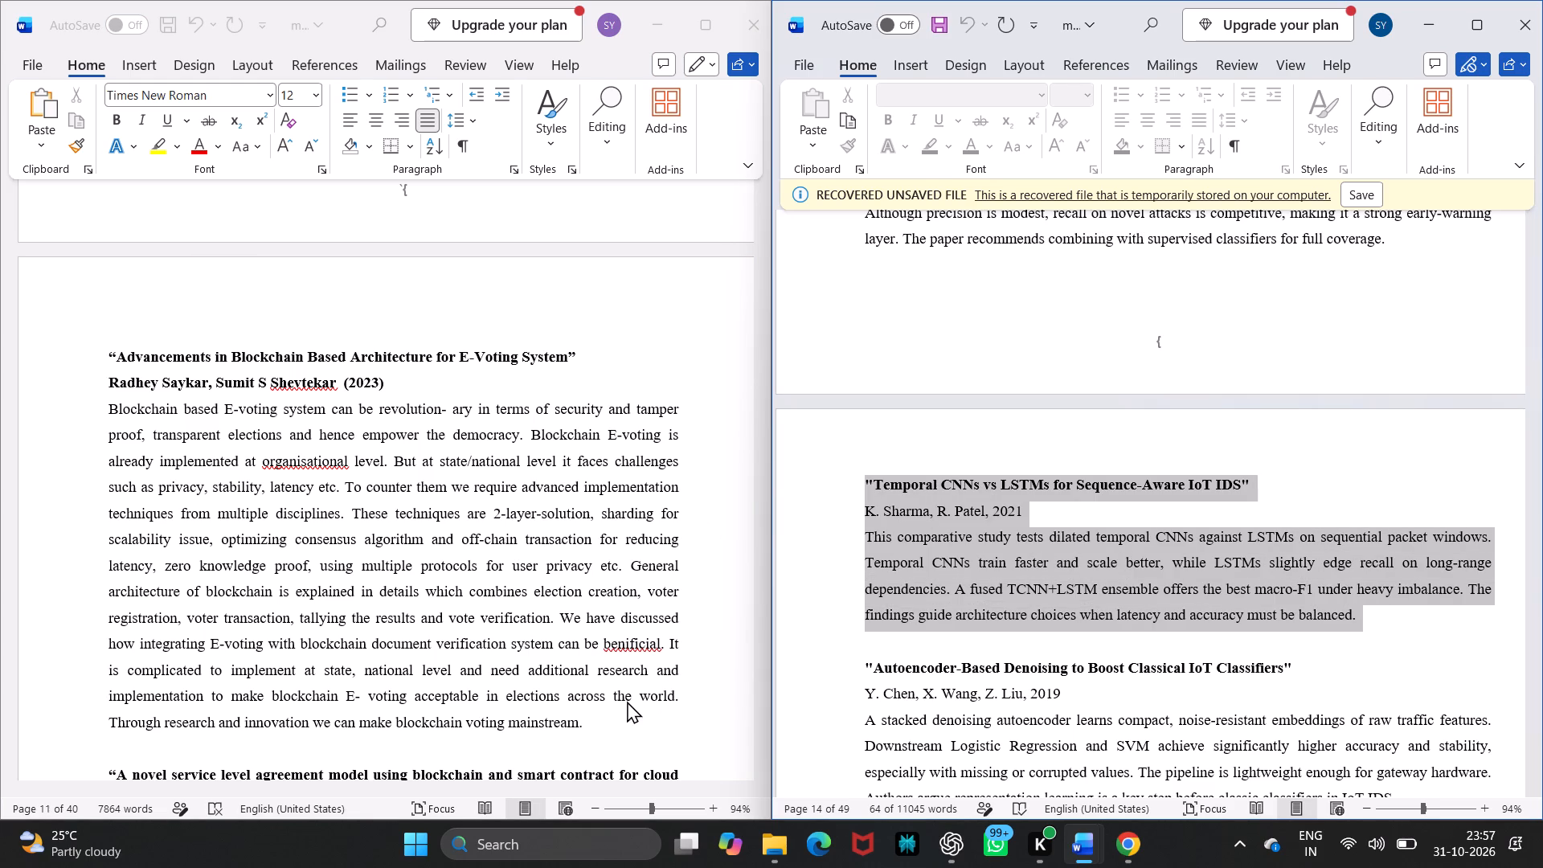
Replace the whole "Advancements in Blockchain Based Architecture for E-Voting System" entry in chapter 2 with the copied Temporal CNNs entry.
click(579, 719)
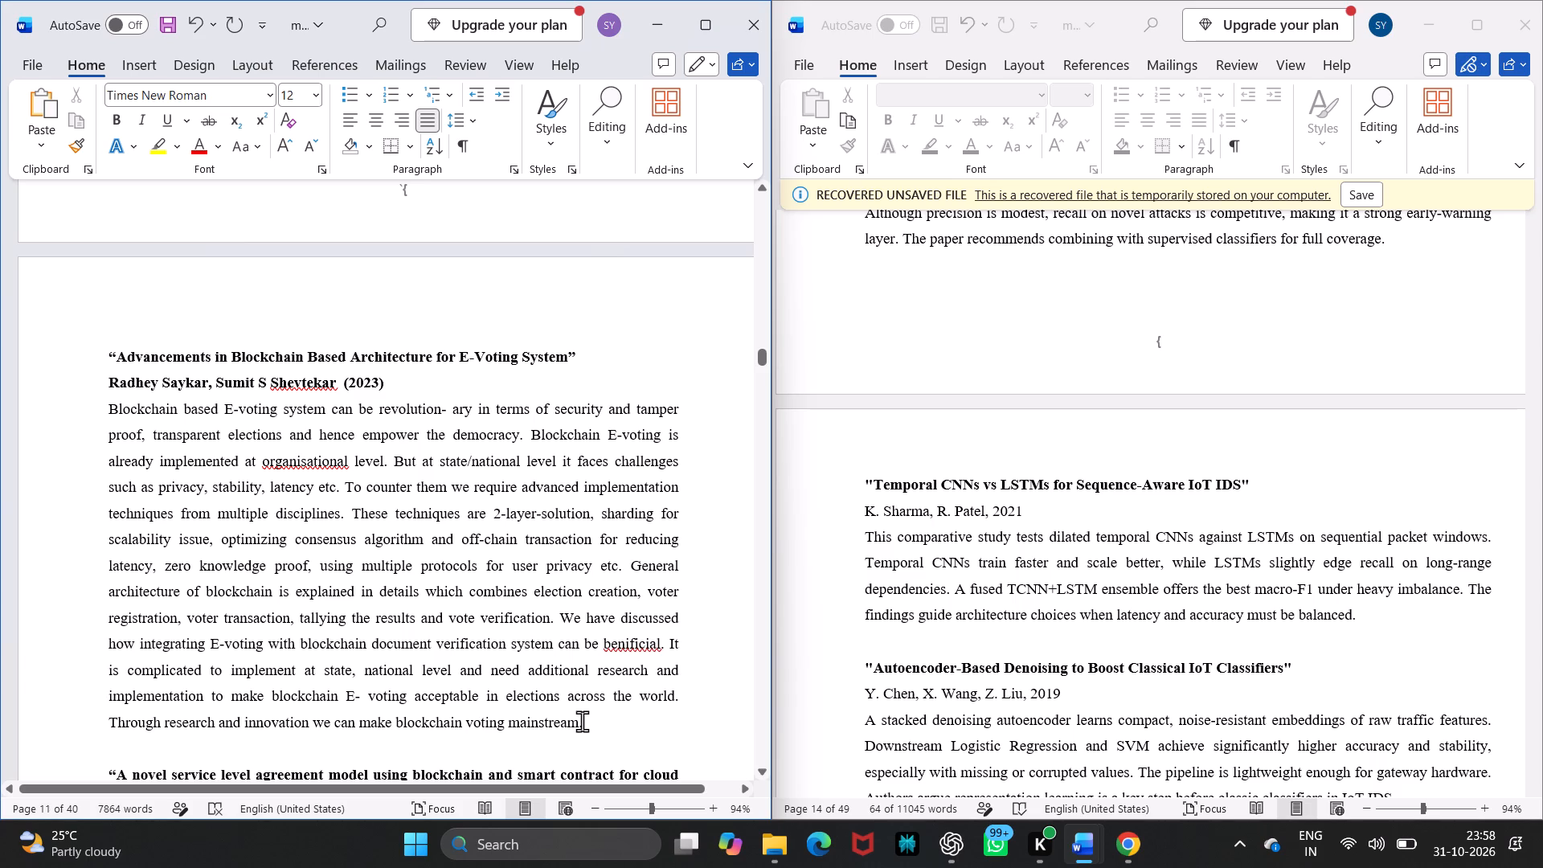
drag(582, 721, 268, 461)
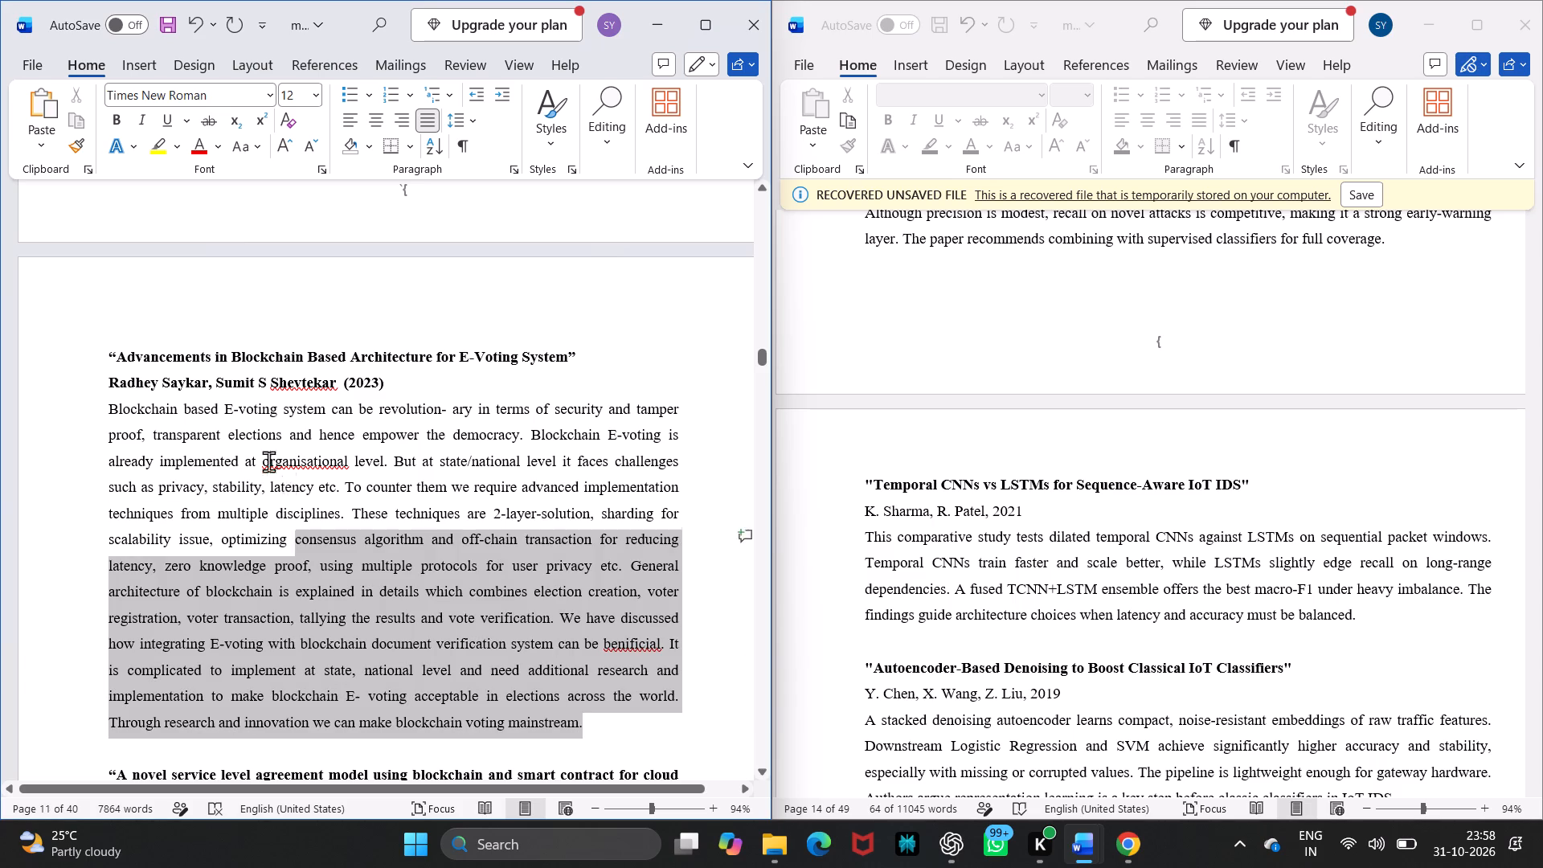
drag(268, 461, 76, 358)
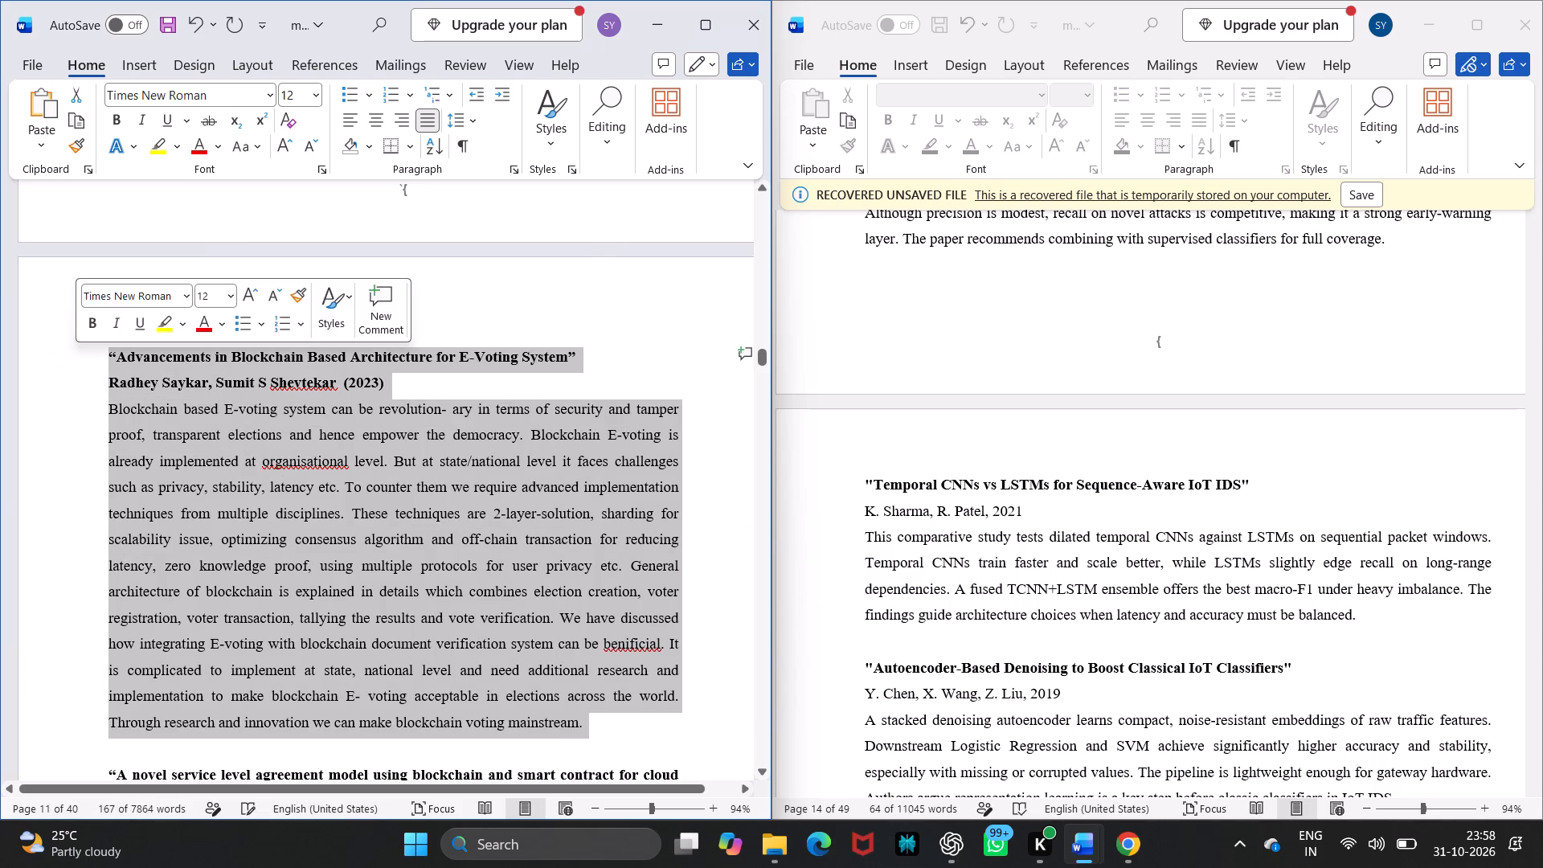
key(ctrl+v)
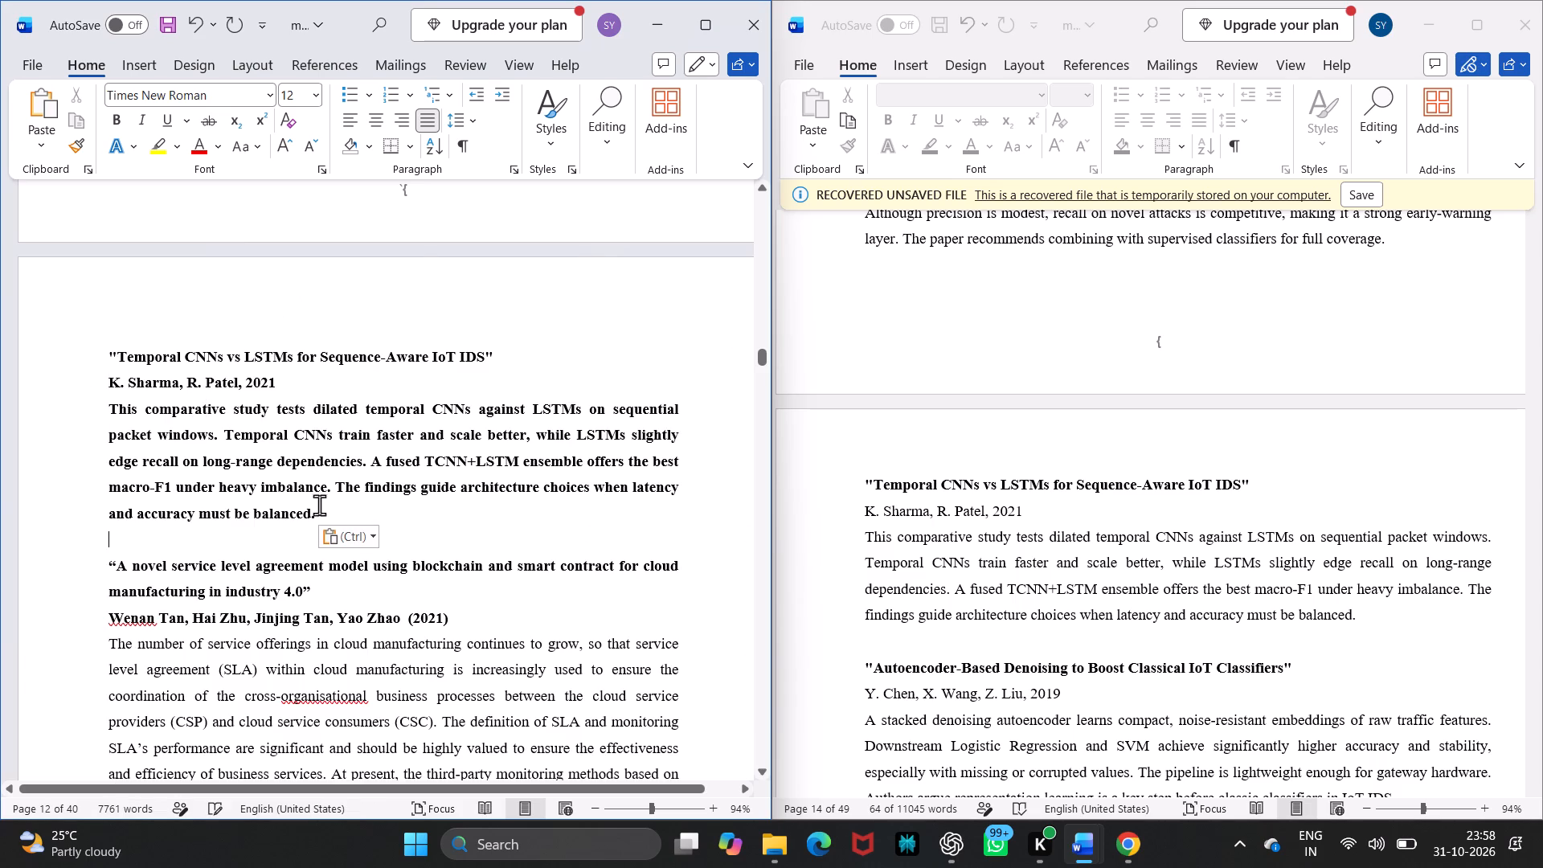
Remove bold from the author line and abstract of the pasted Temporal CNNs vs LSTMs entry.
drag(321, 514, 89, 382)
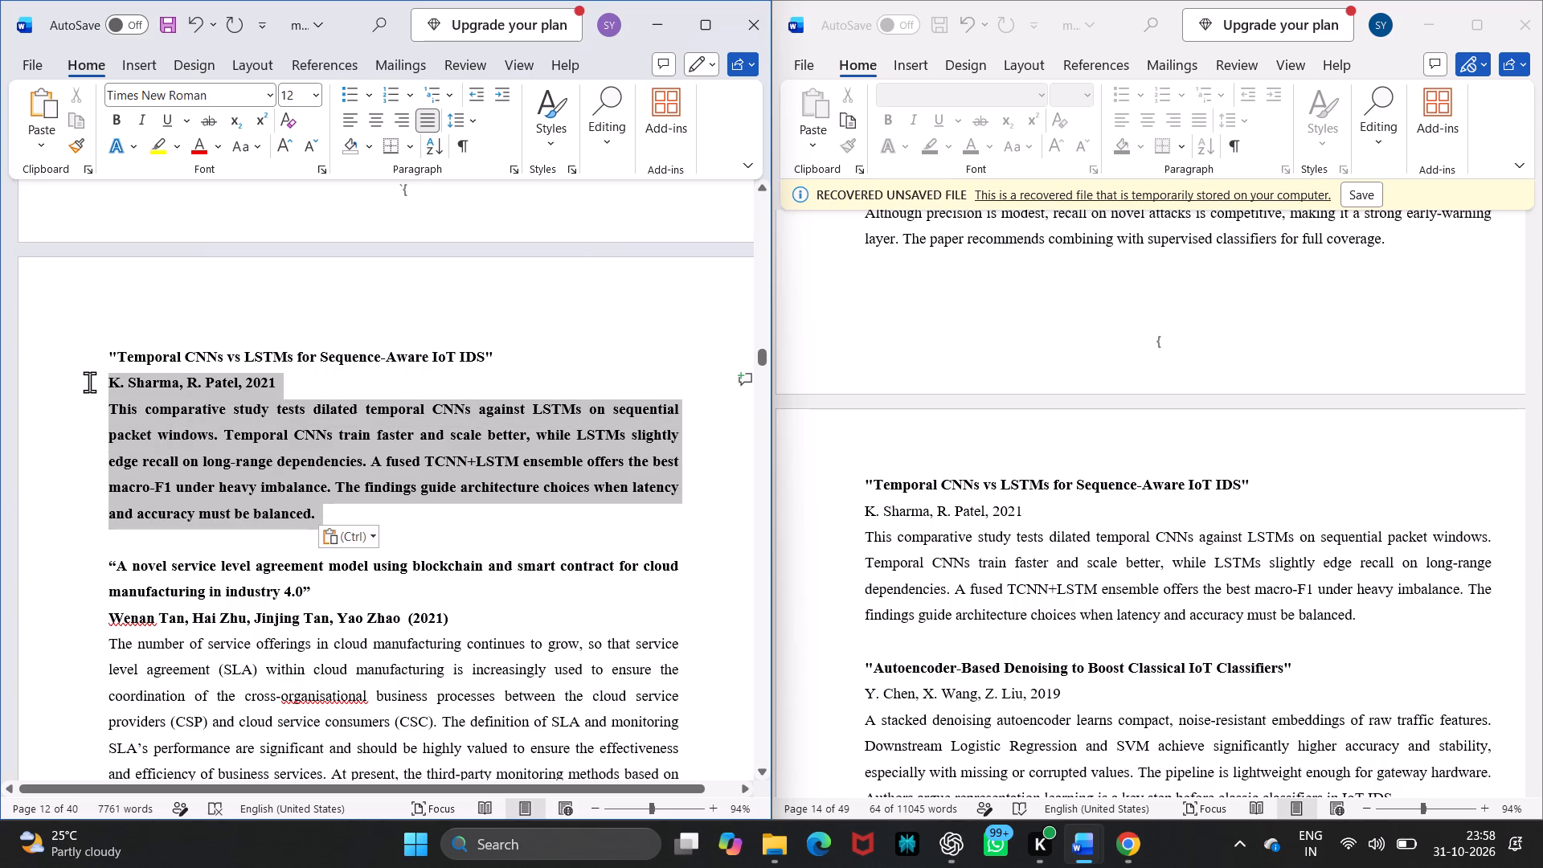
drag(89, 382, 91, 383)
key(ctrl+b)
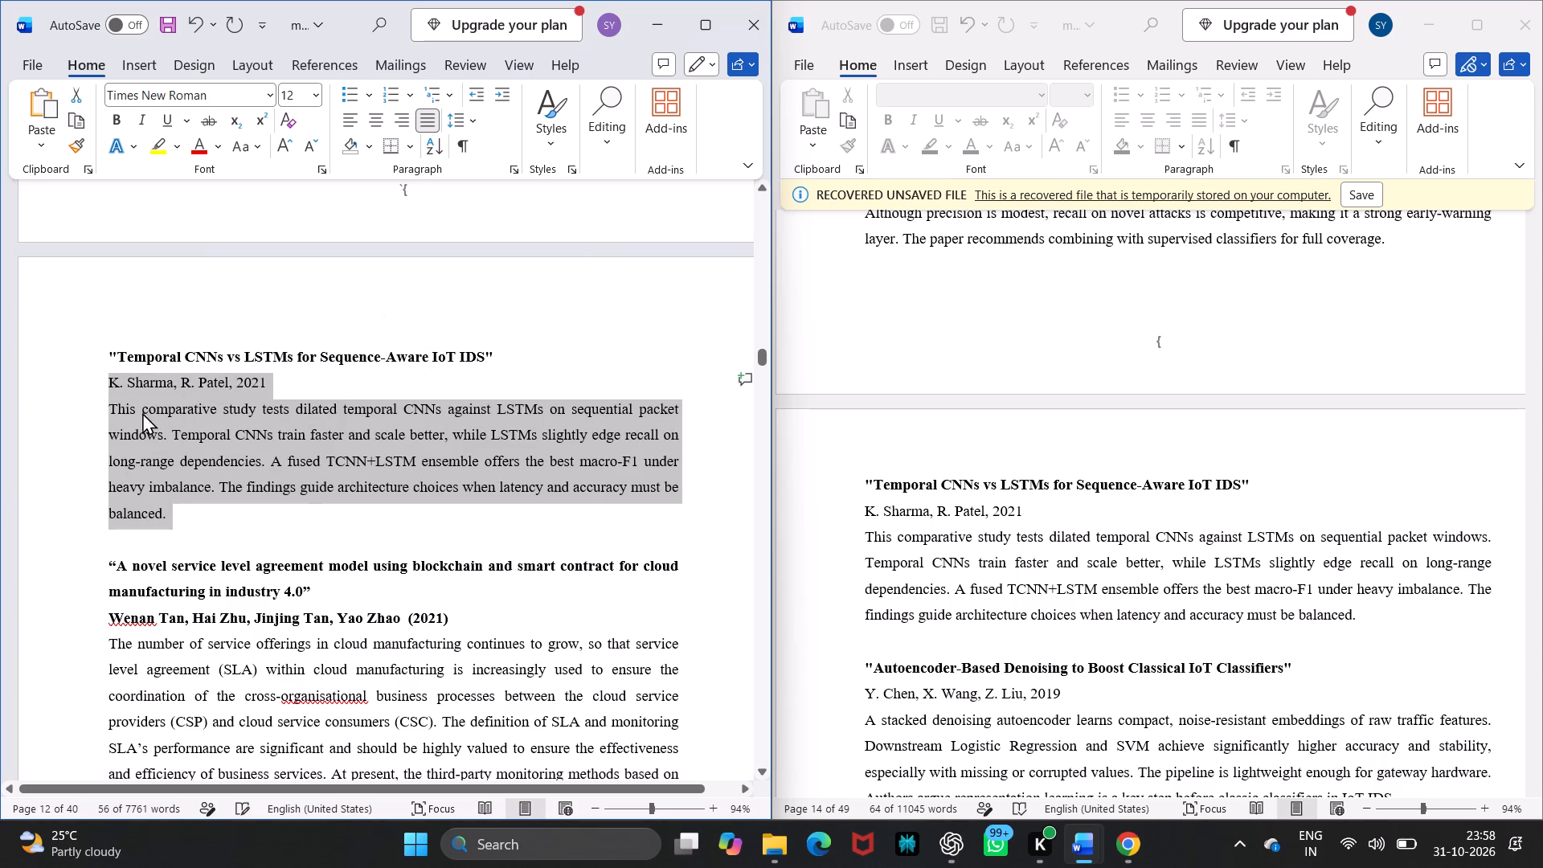
click(227, 555)
Copy the "Autoencoder-Based Denoising to Boost Classical IoT Classifiers" entry from mjrprj.docx, from the title's first word through the end of the abstract.
scroll(227, 555, down, 1)
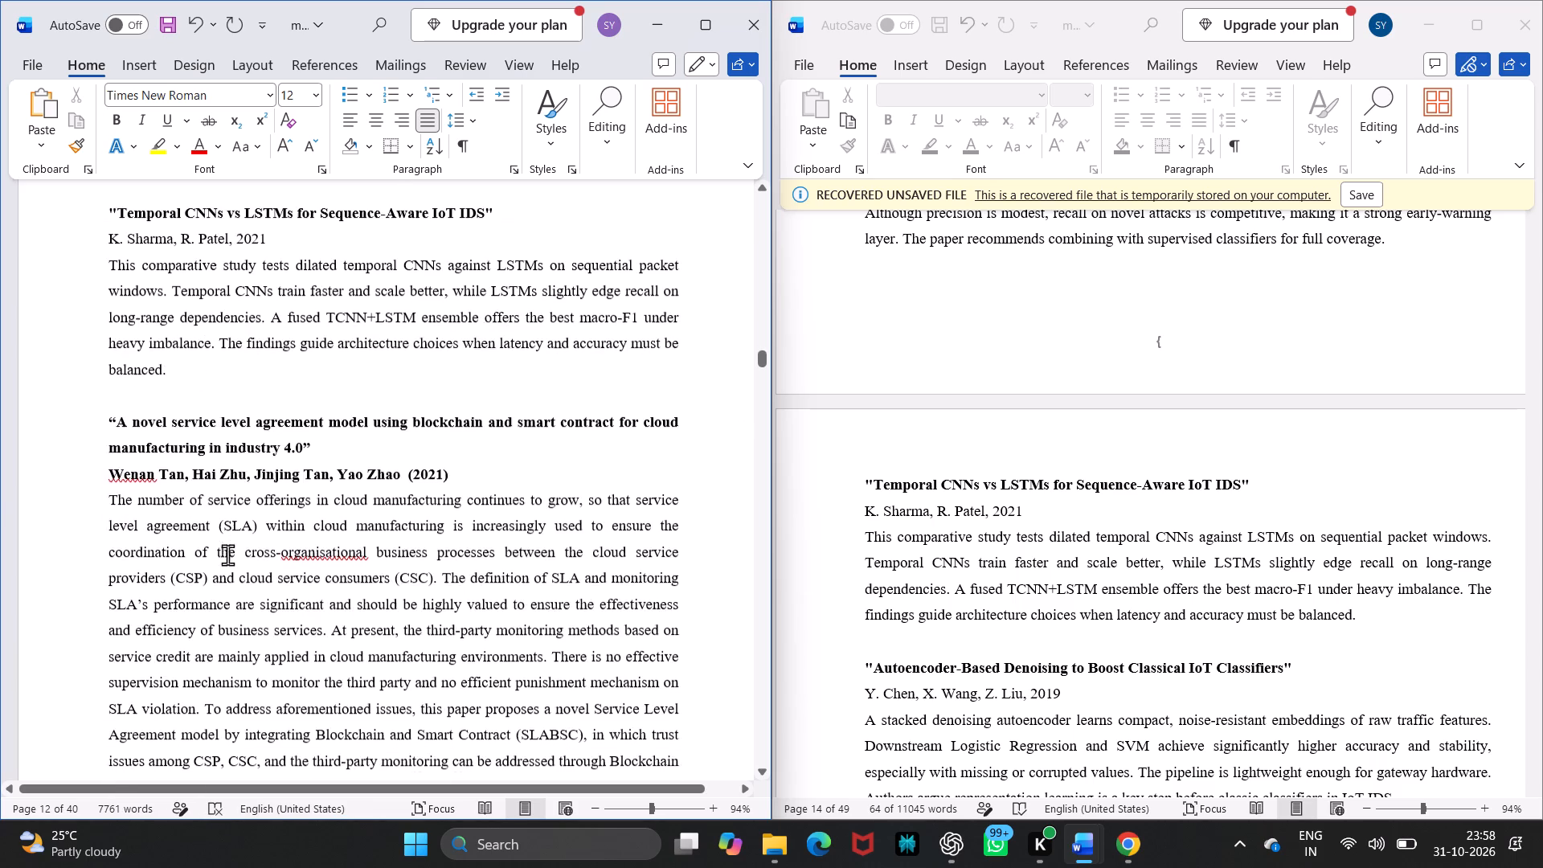
scroll(227, 555, down, 1)
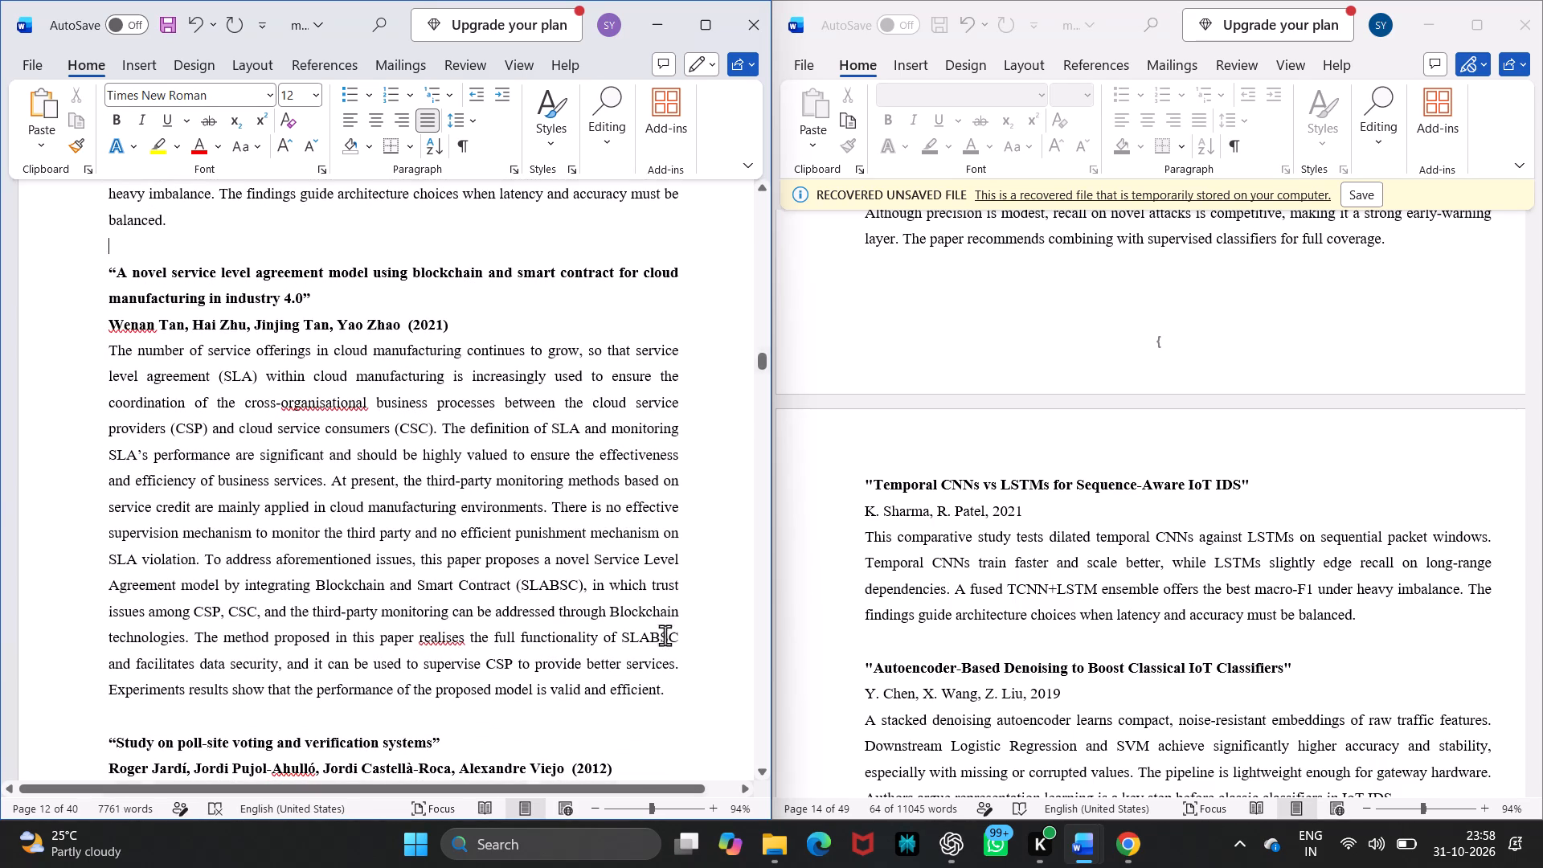
scroll(938, 723, down, 1)
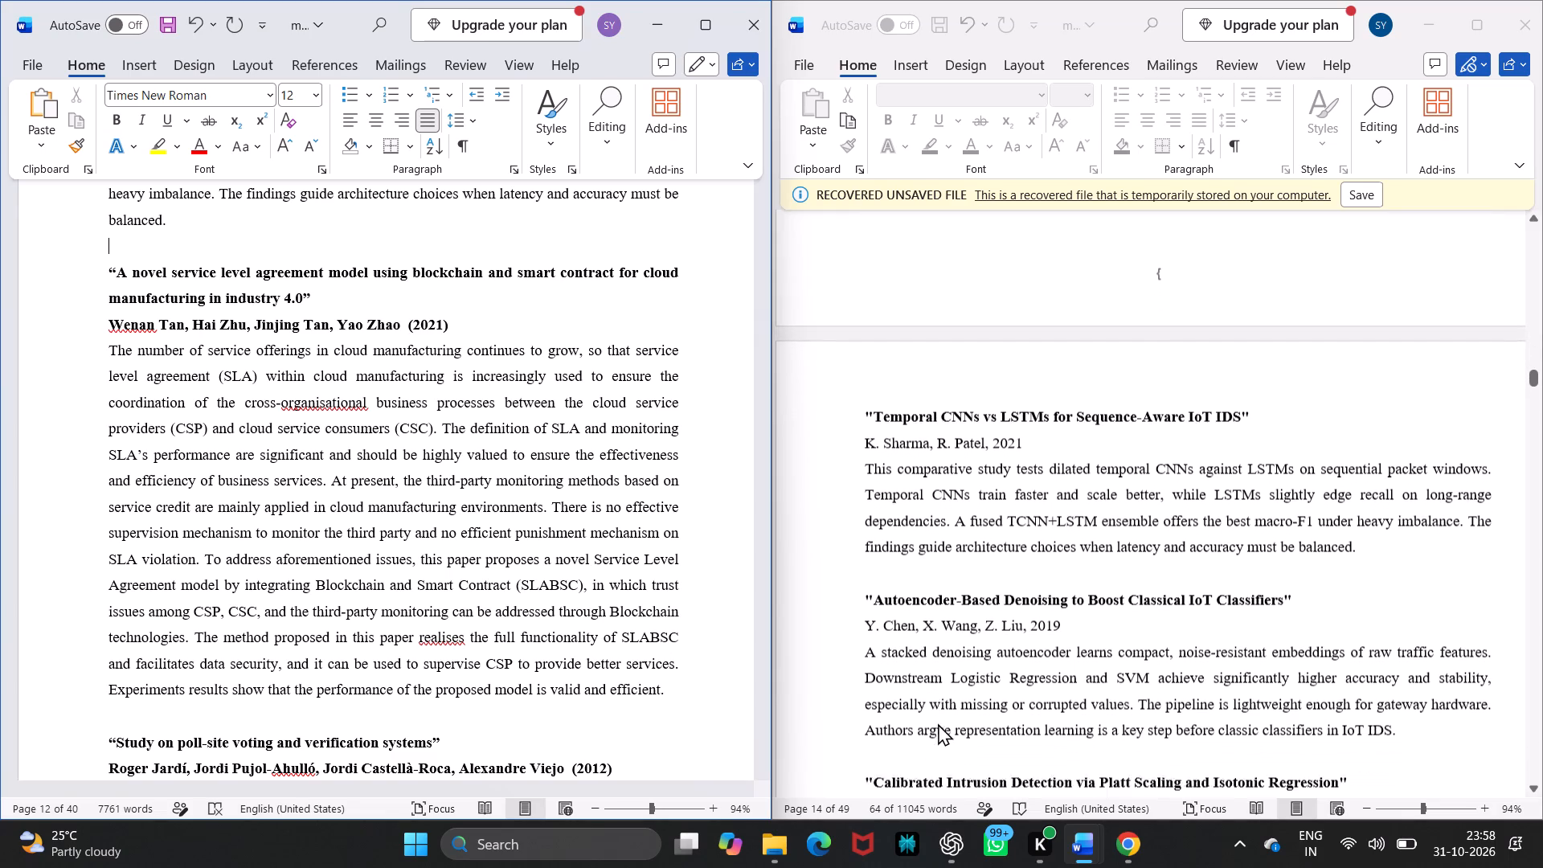
scroll(938, 723, down, 1)
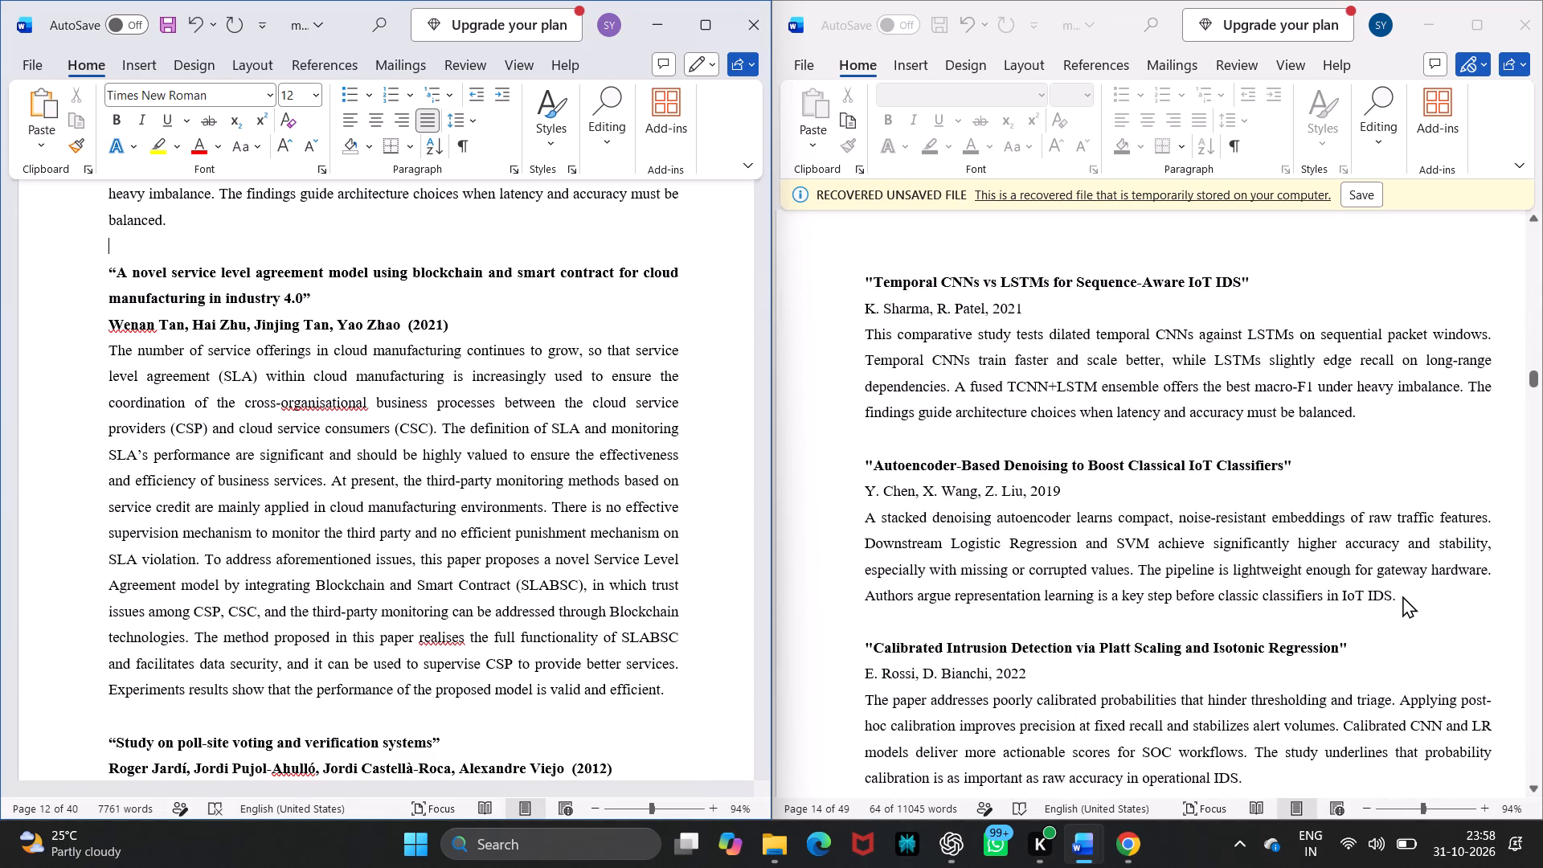
click(1401, 596)
drag(1396, 596, 1325, 567)
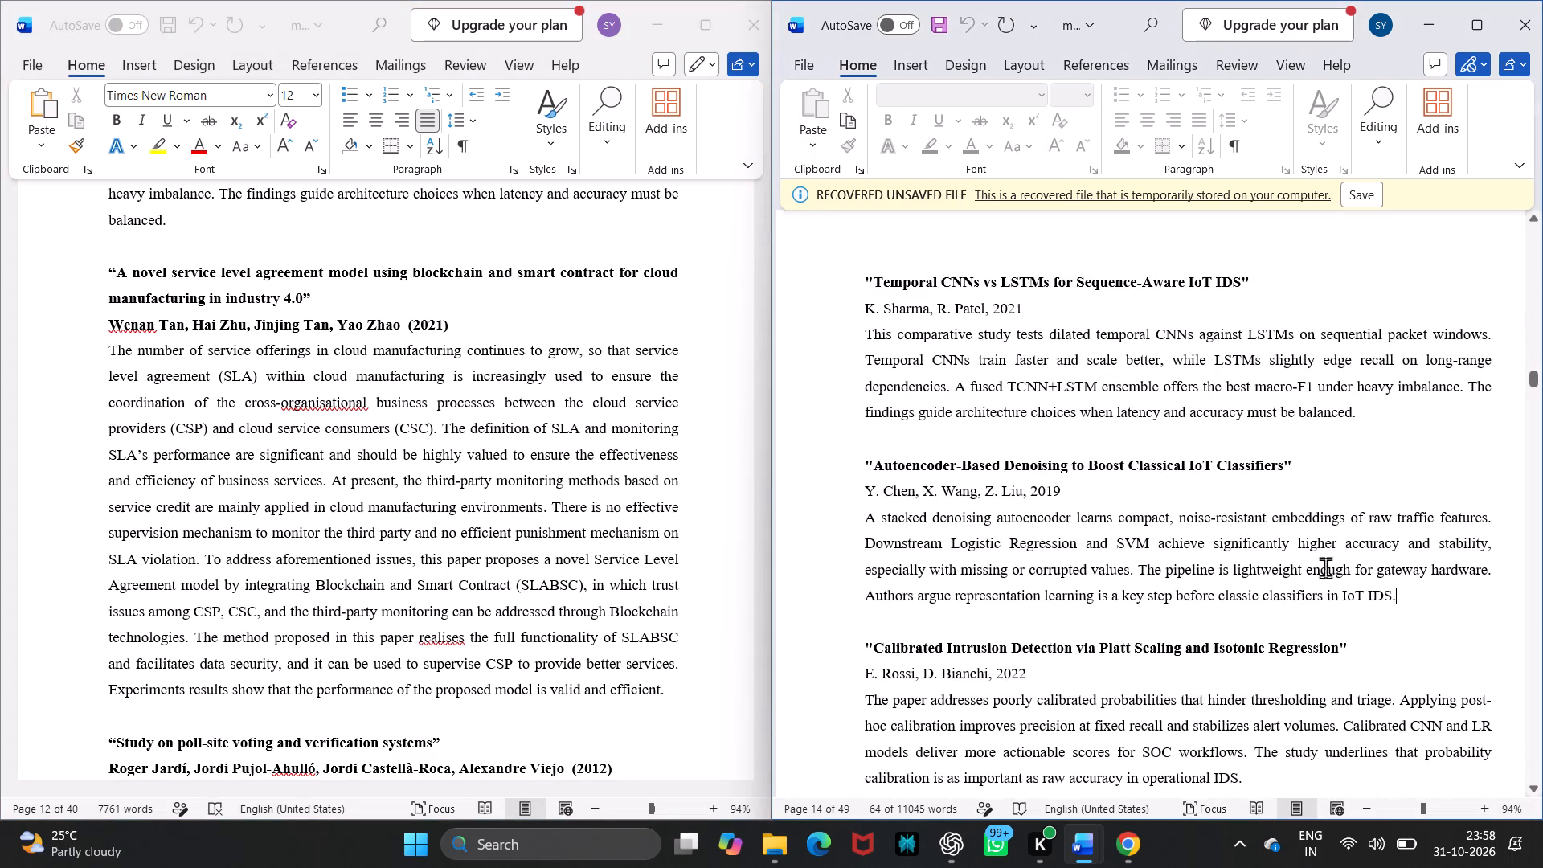
drag(1325, 567, 887, 475)
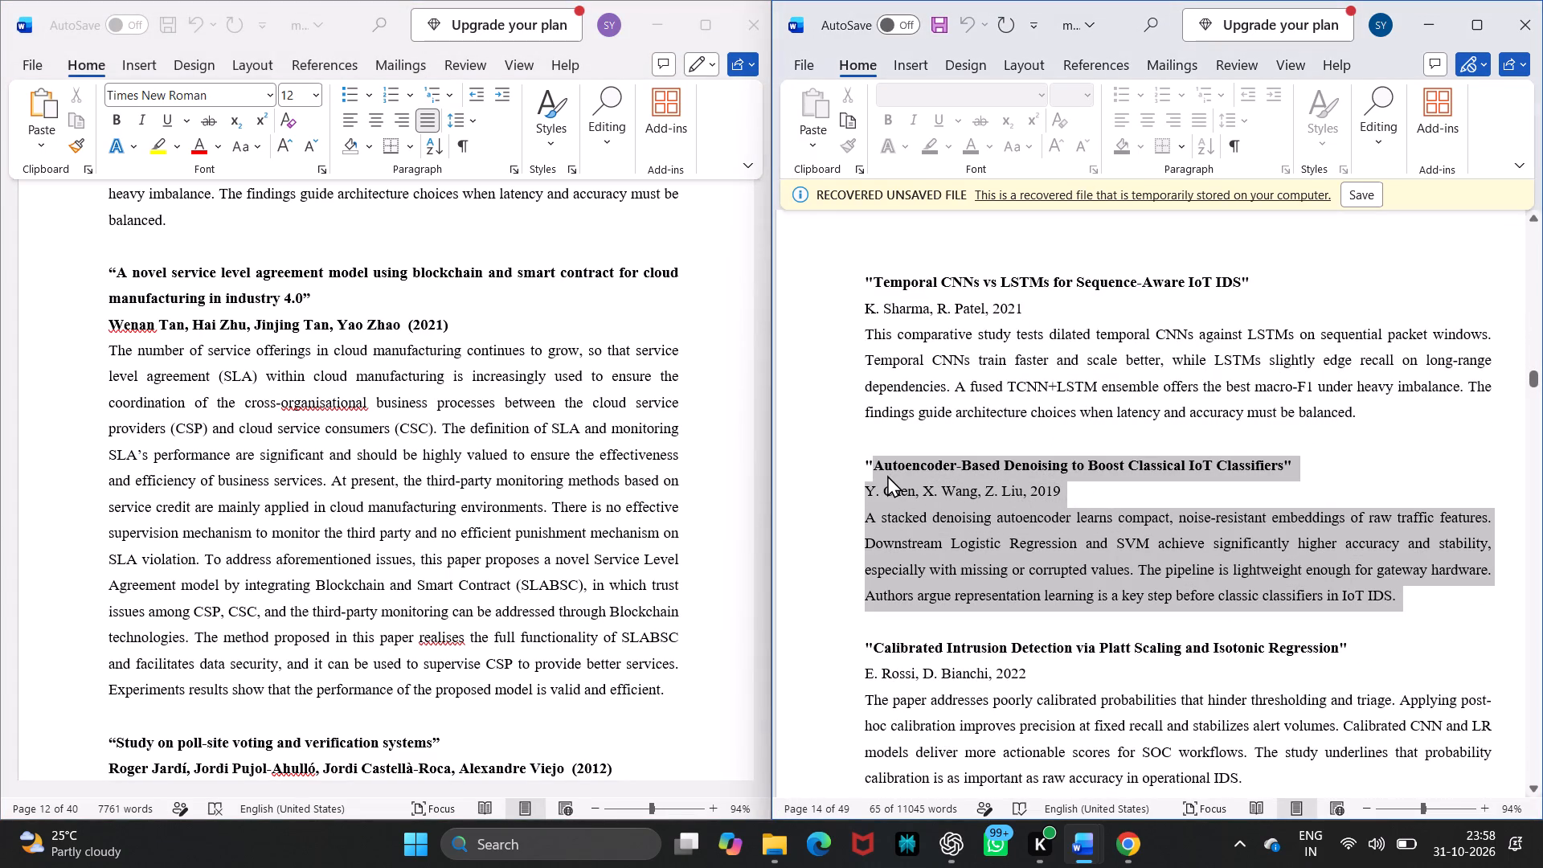
key(ctrl+c)
Replace the "A novel service level agreement model" entry in chapter 2, keeping its opening quotation mark, with the copied Autoencoder-Based Denoising entry.
click(662, 692)
click(665, 692)
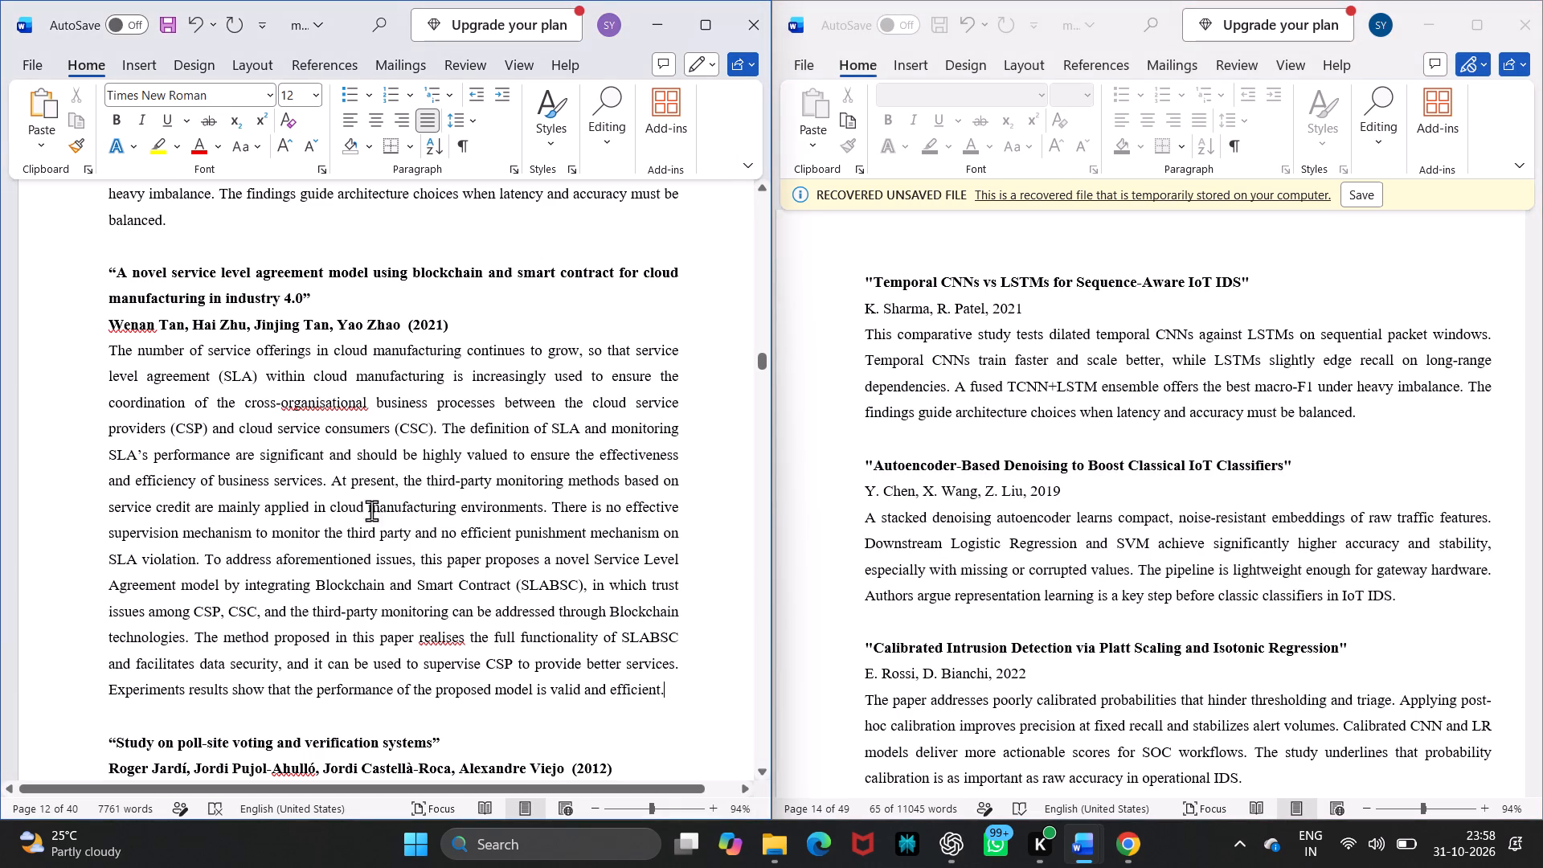
click(663, 691)
click(661, 686)
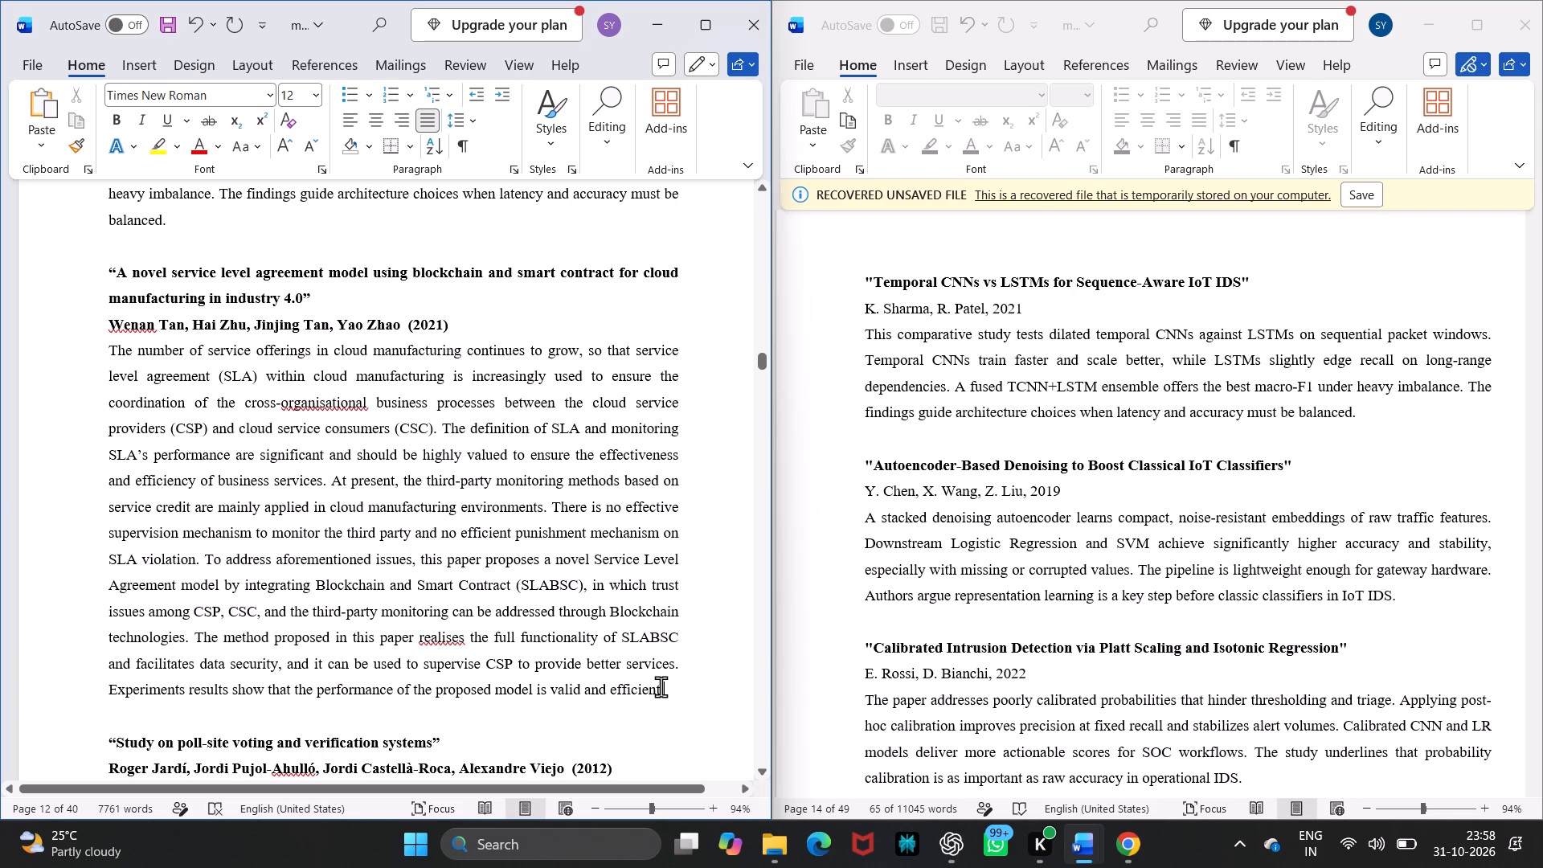
drag(665, 688, 354, 461)
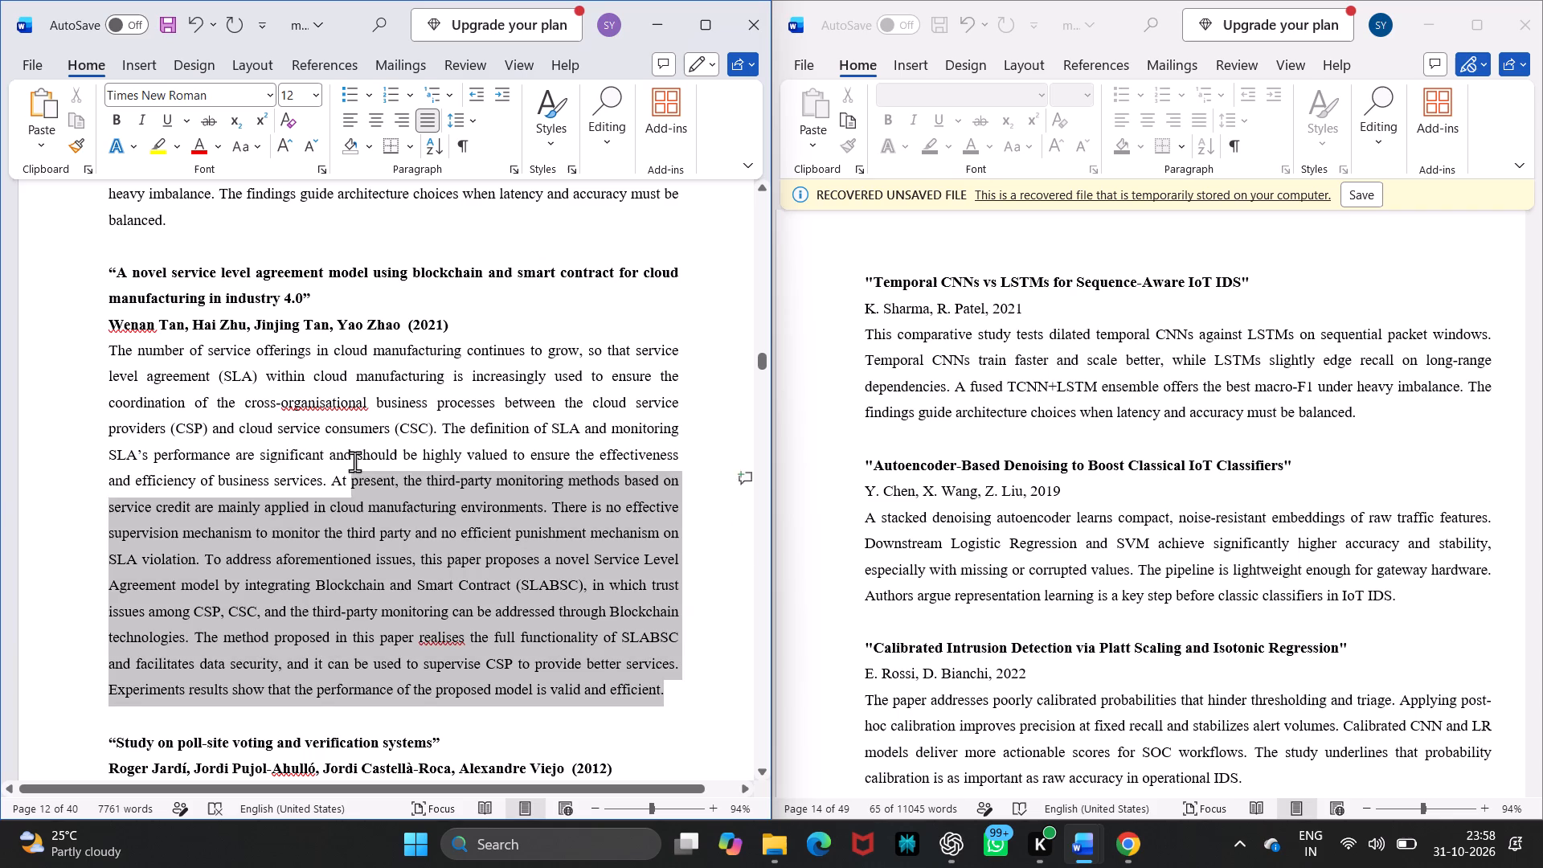
drag(354, 461, 82, 291)
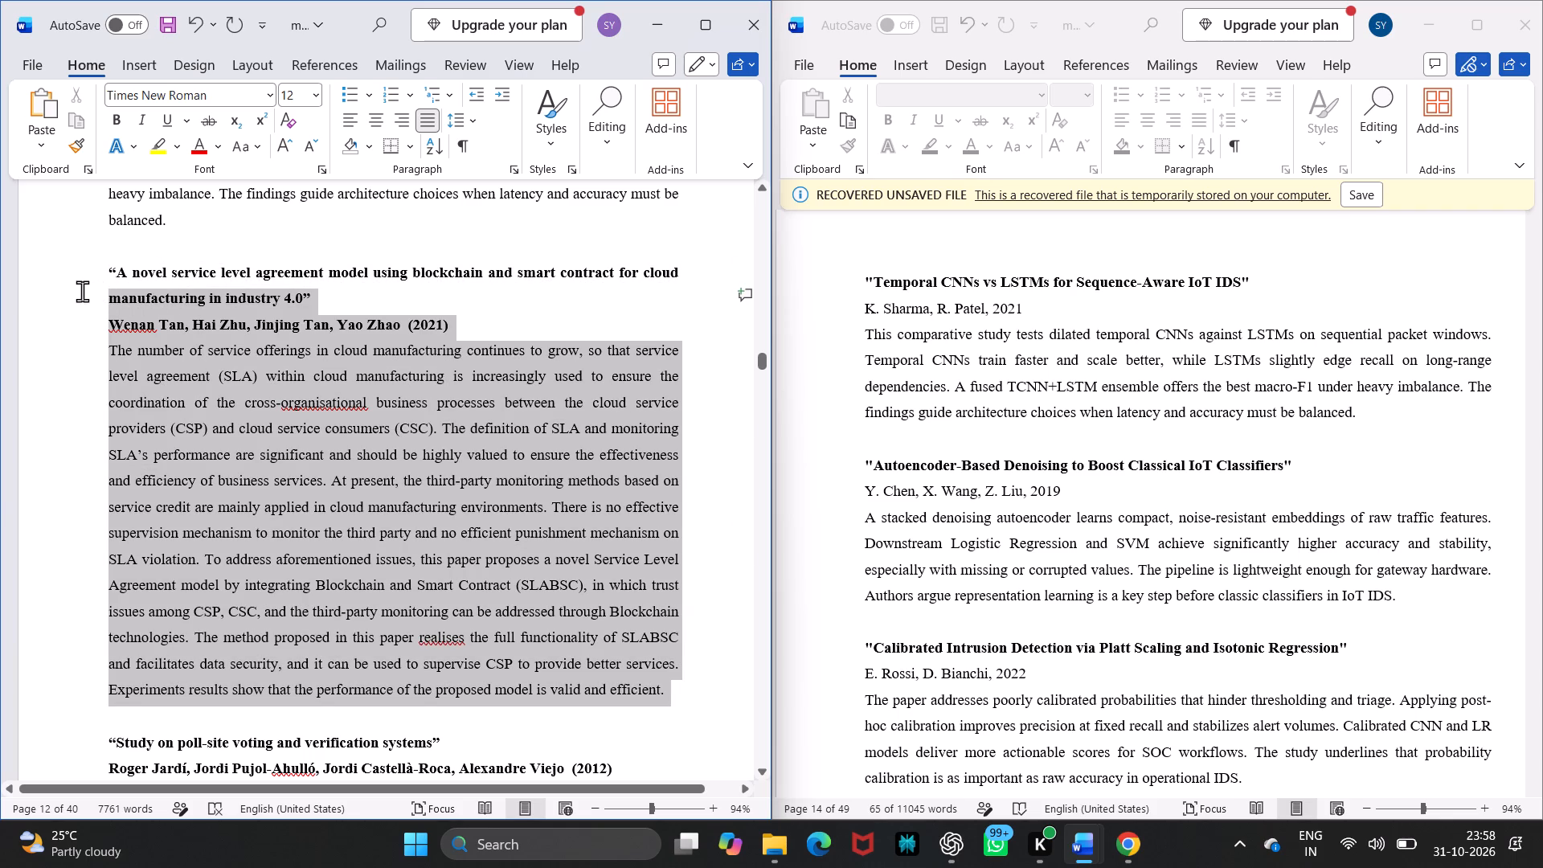
drag(82, 291, 120, 272)
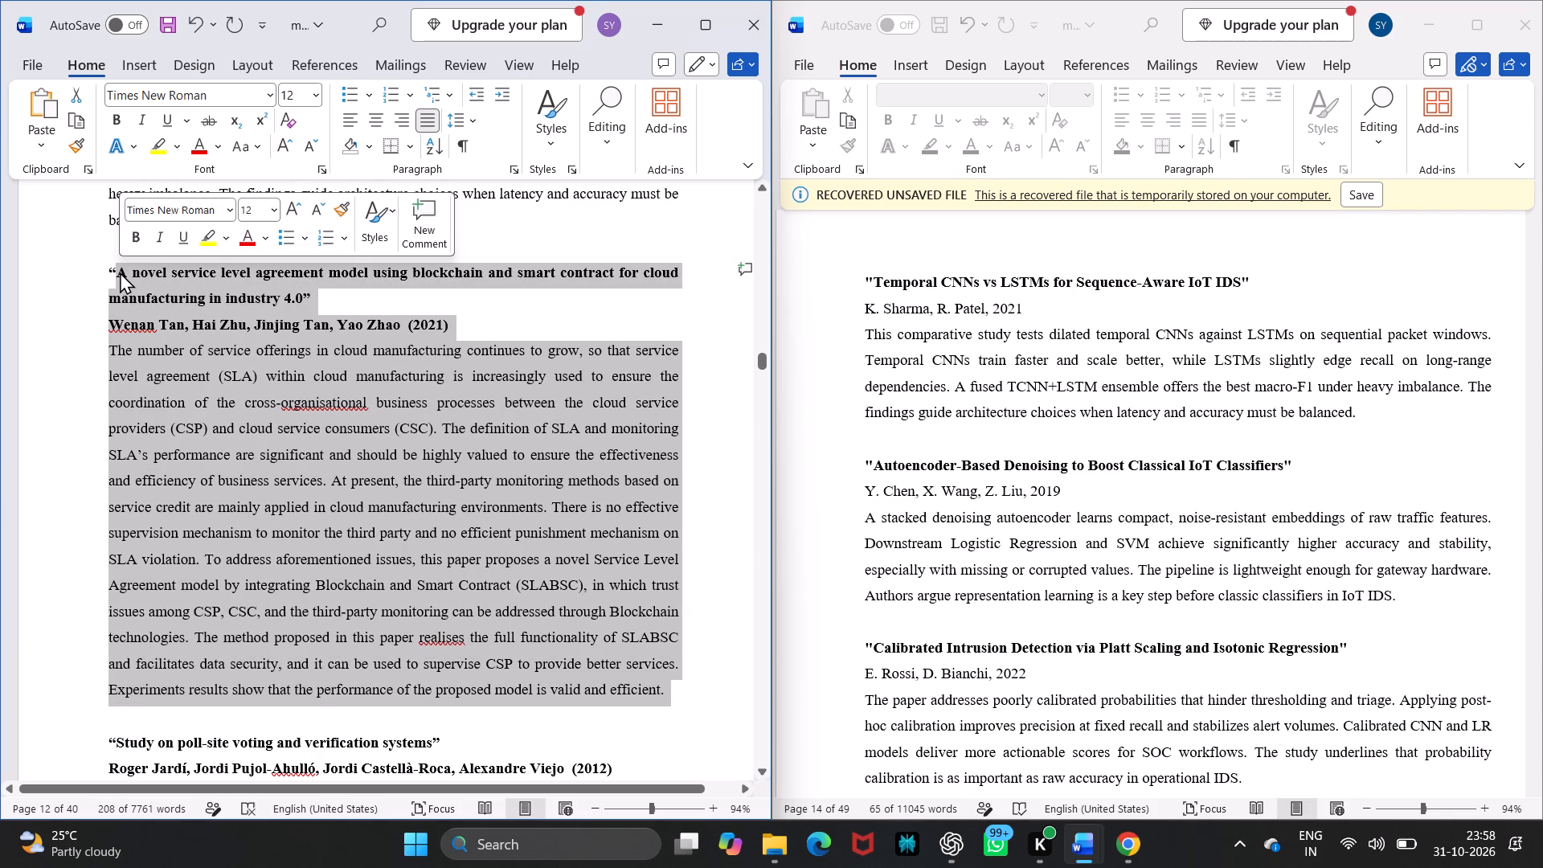
key(ctrl+v)
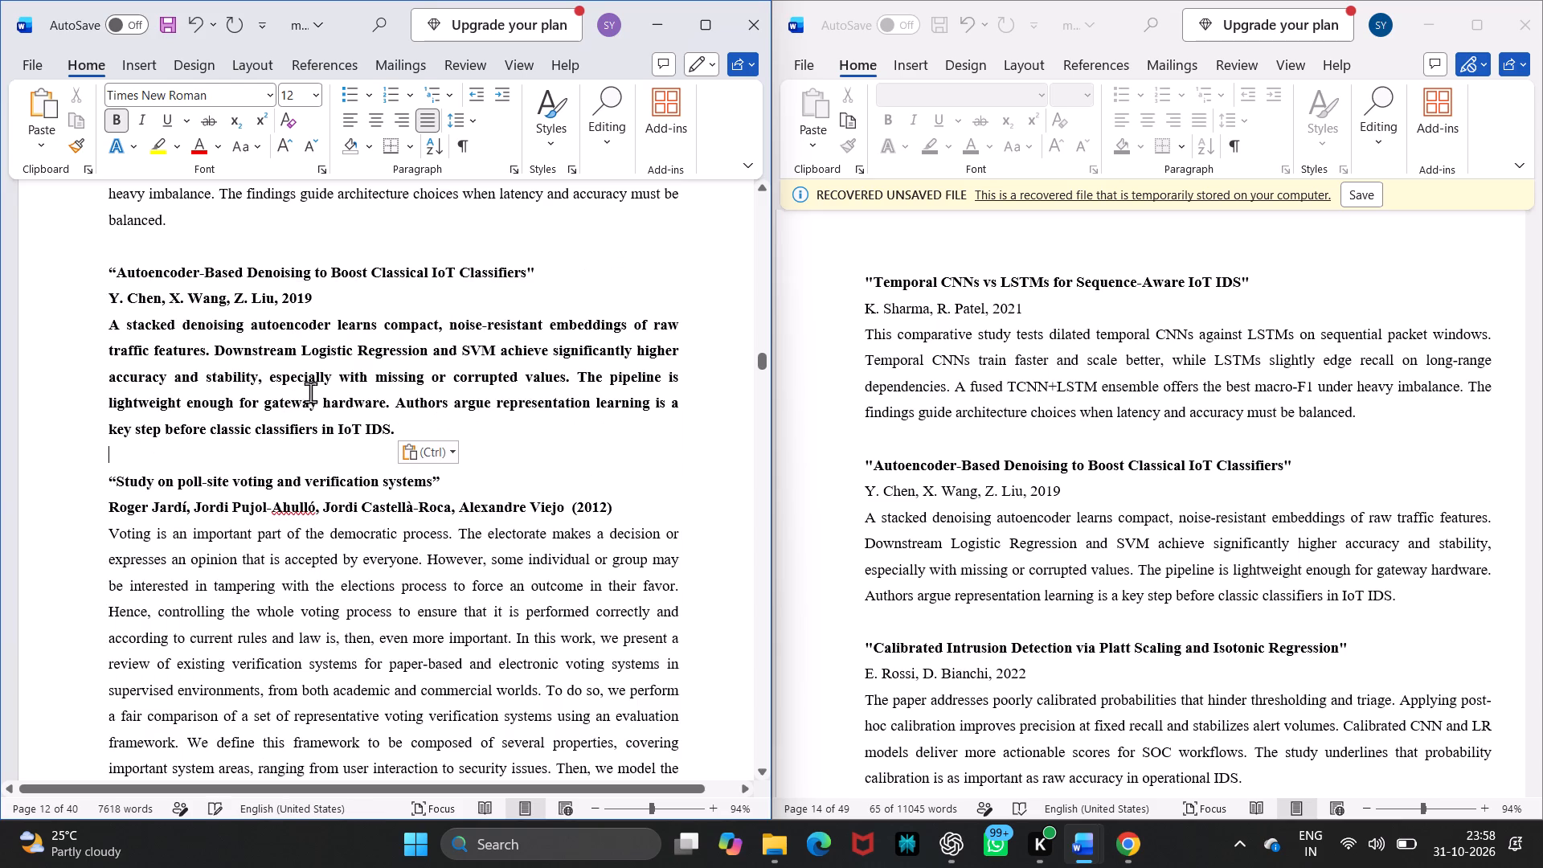
Remove bold from the author line and abstract of the pasted Autoencoder-Based Denoising entry.
drag(399, 424, 194, 328)
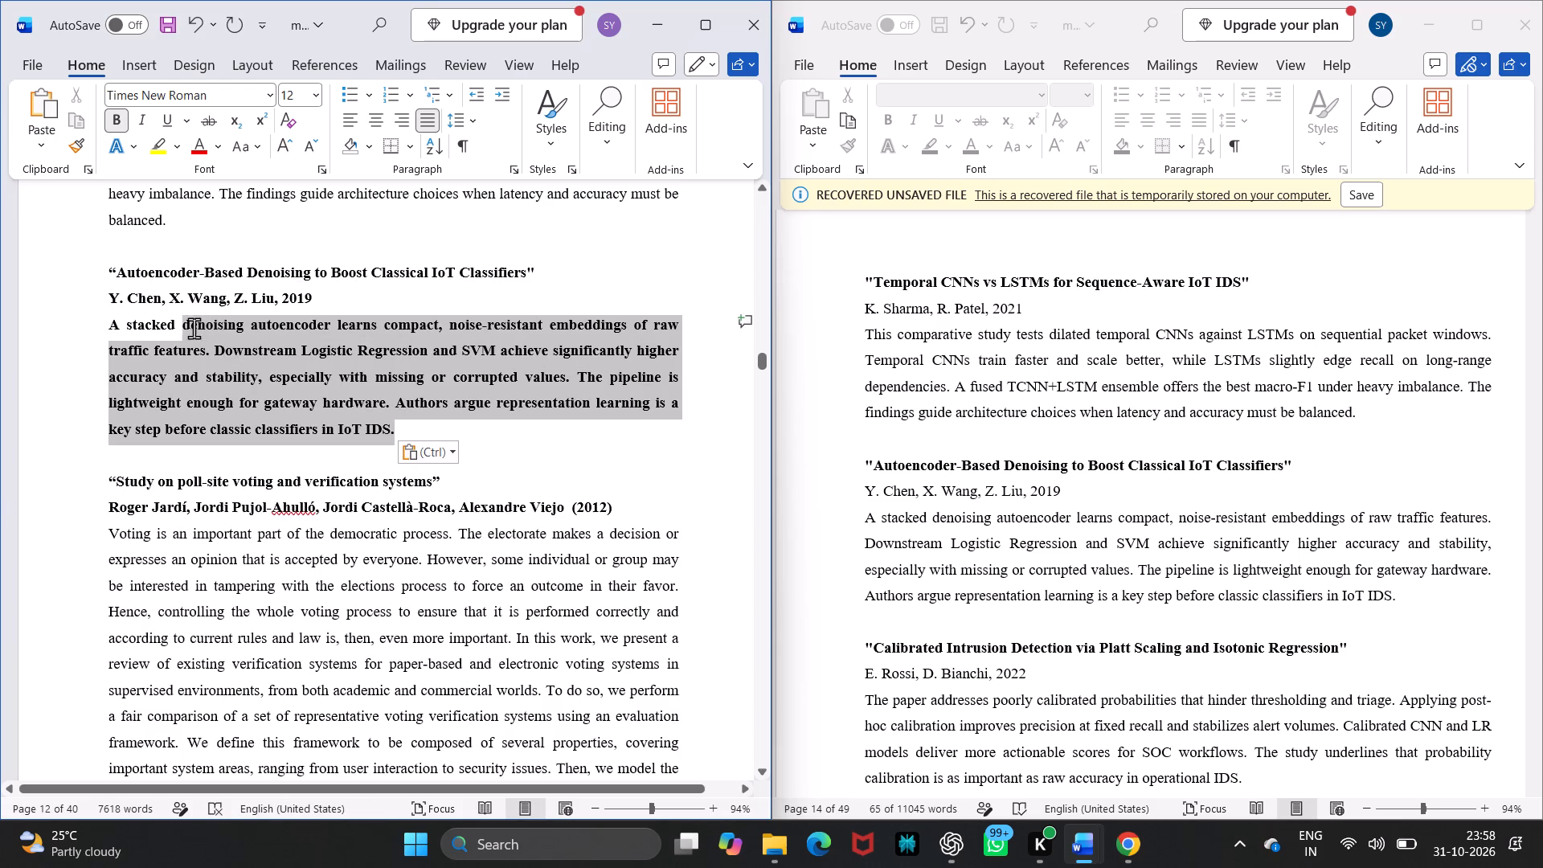
drag(194, 328, 107, 299)
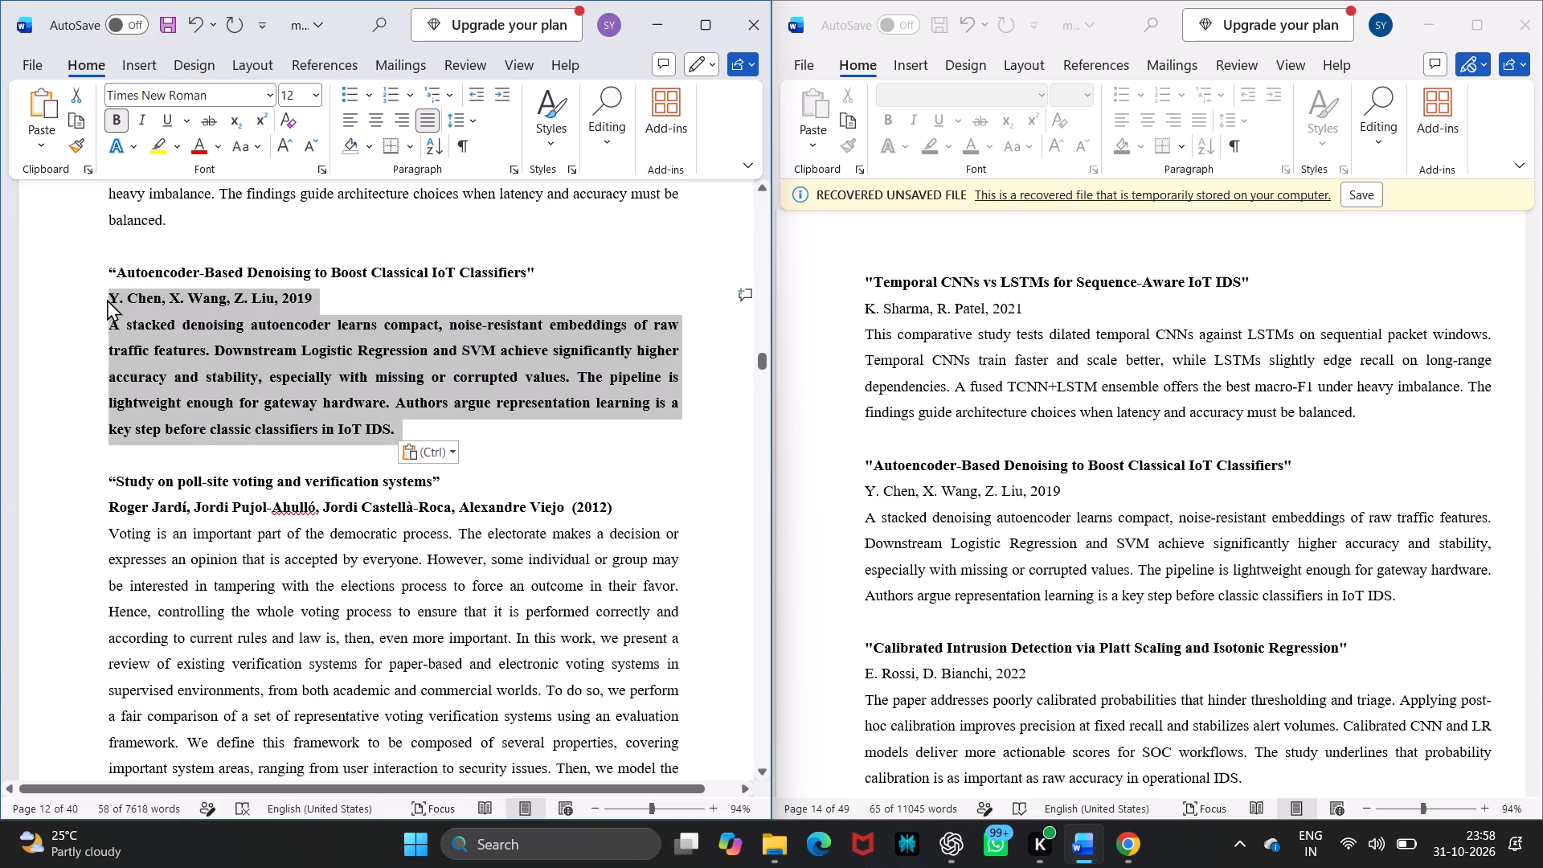
key(ctrl+b)
click(366, 407)
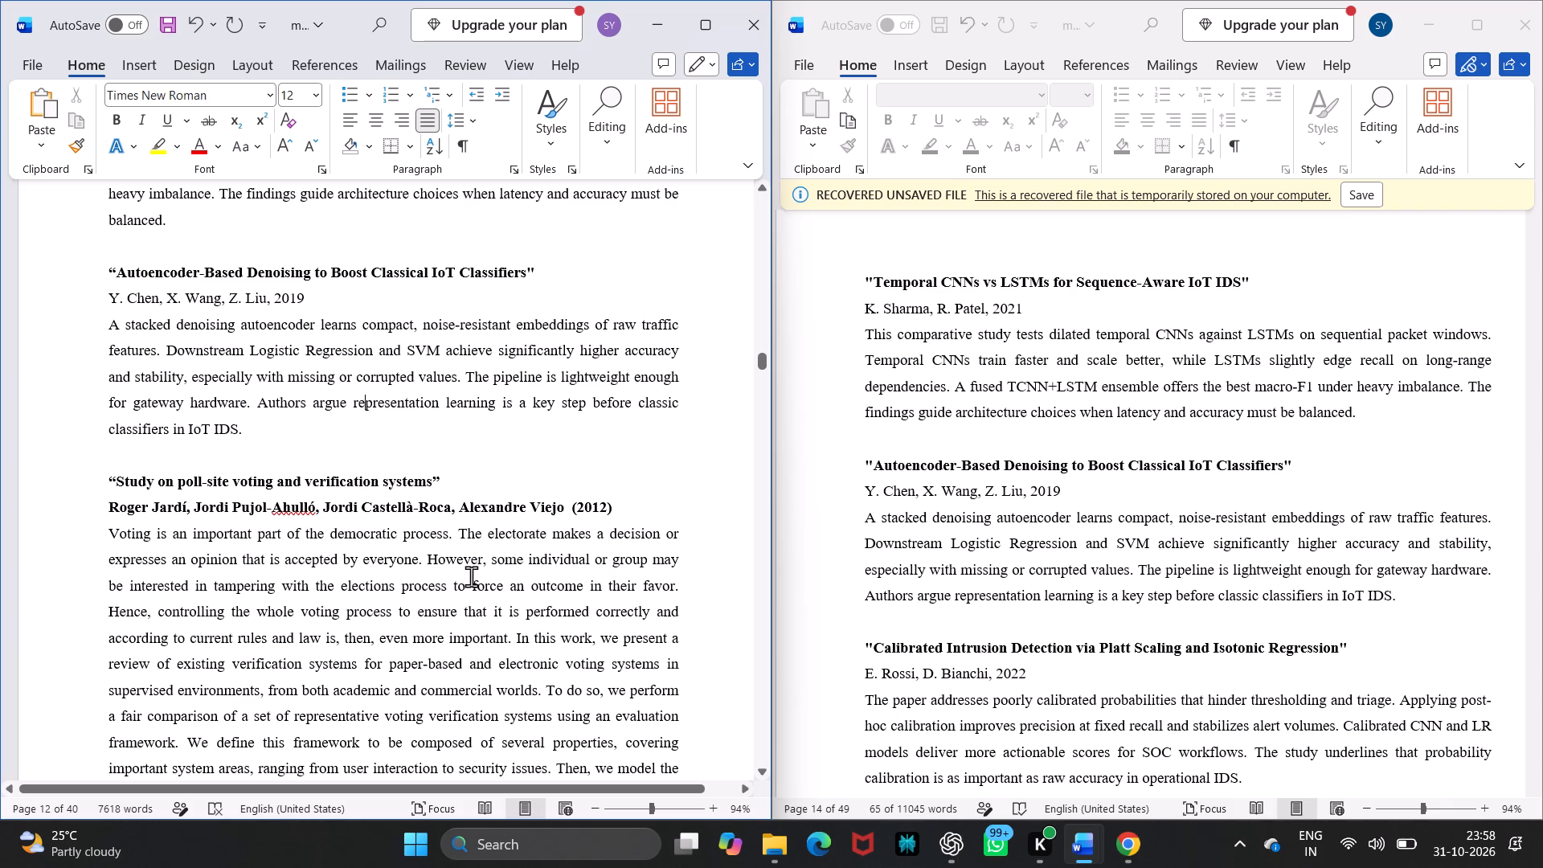
Copy the "Calibrated Intrusion Detection via Platt Scaling and Isotonic Regression" entry from mjrprj.docx, including its title, authors and abstract.
scroll(471, 576, down, 1)
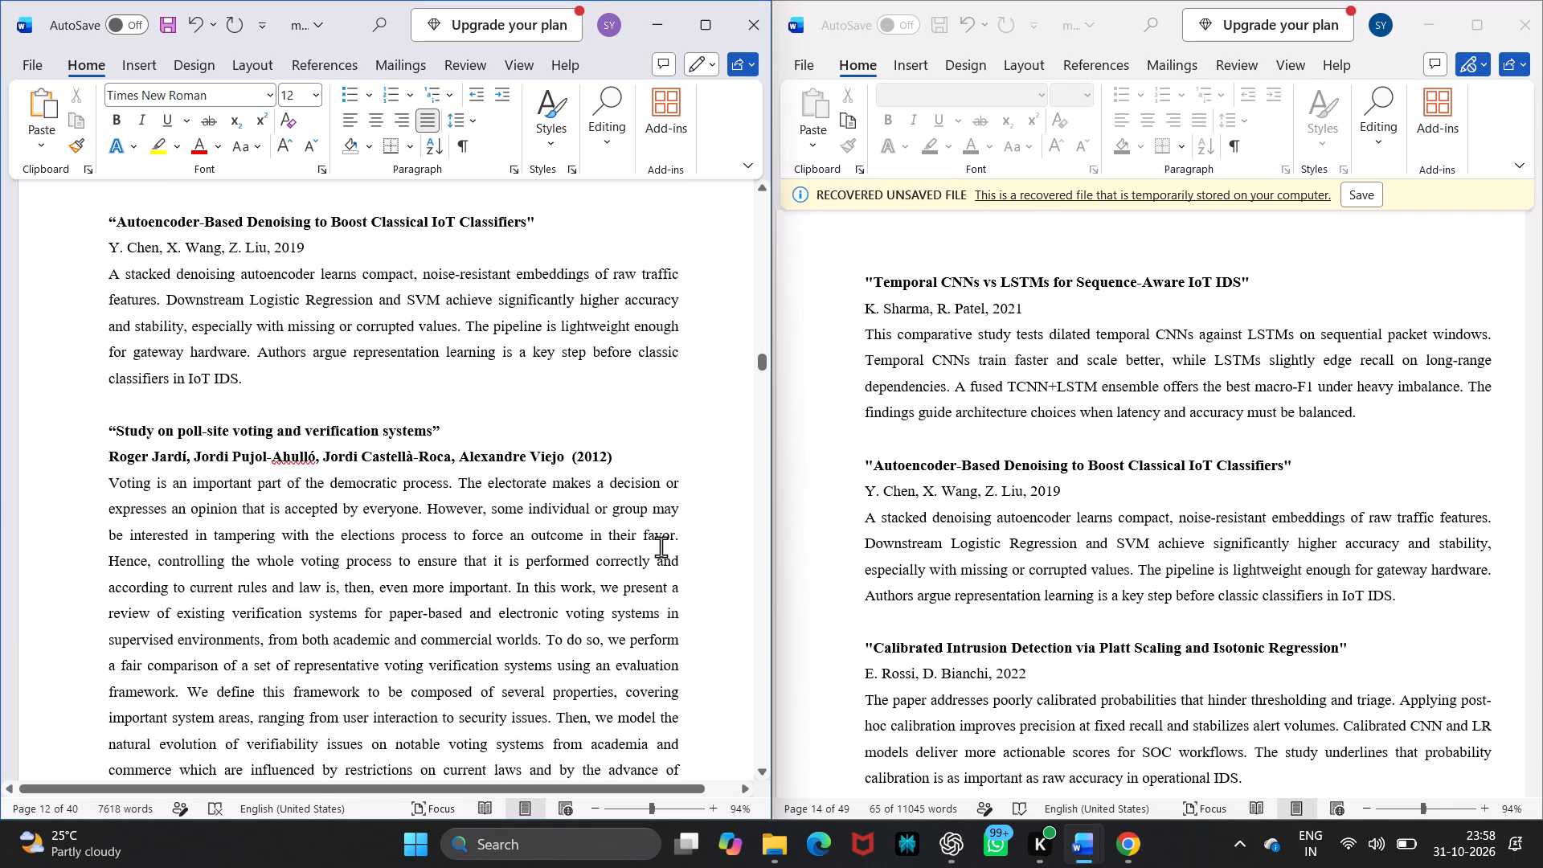
scroll(862, 597, down, 2)
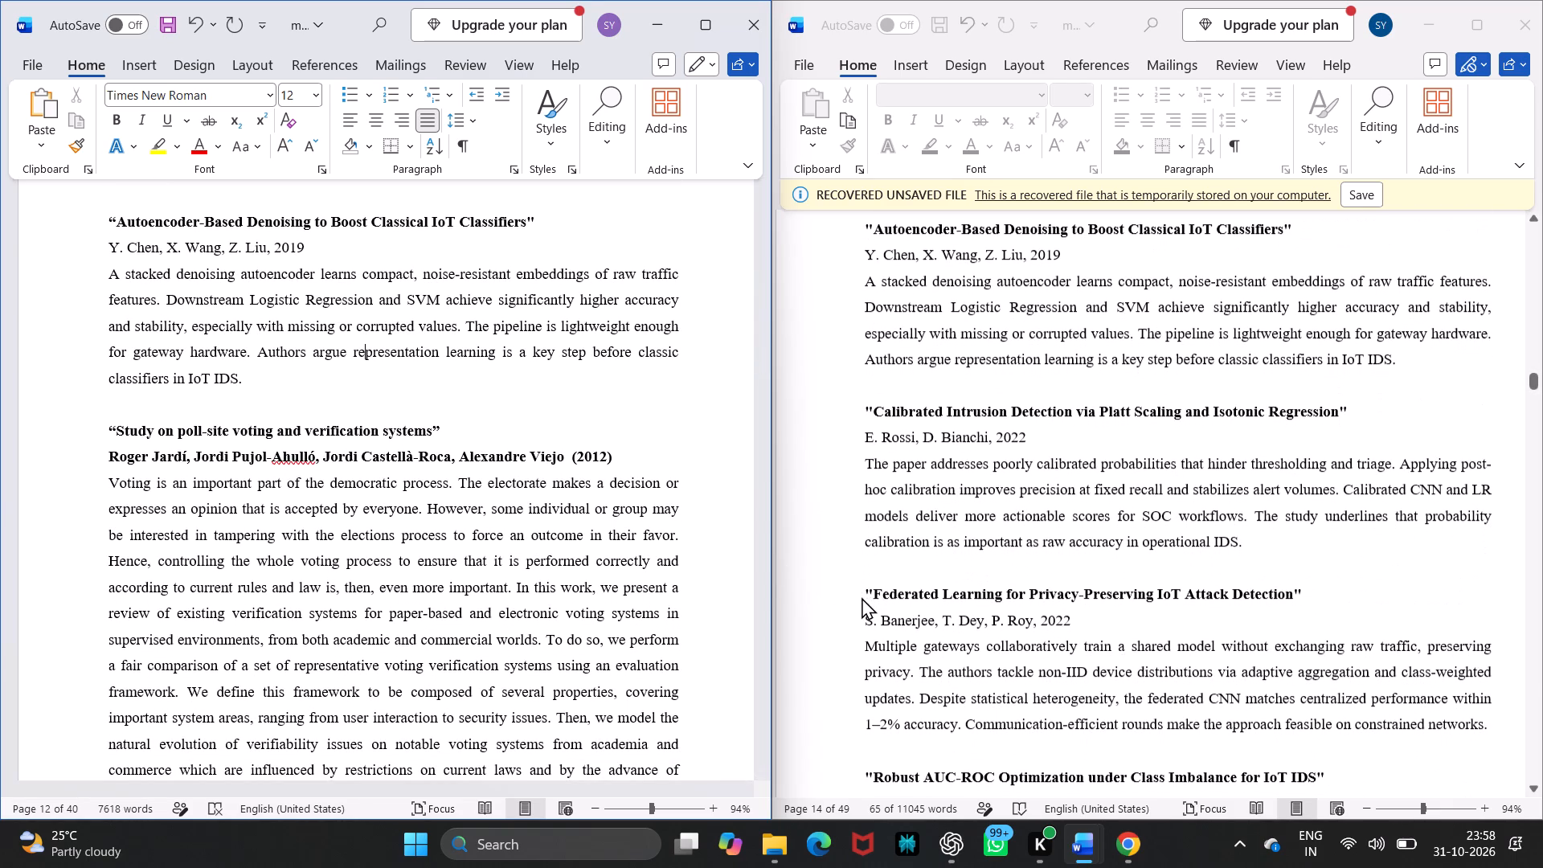
click(1244, 541)
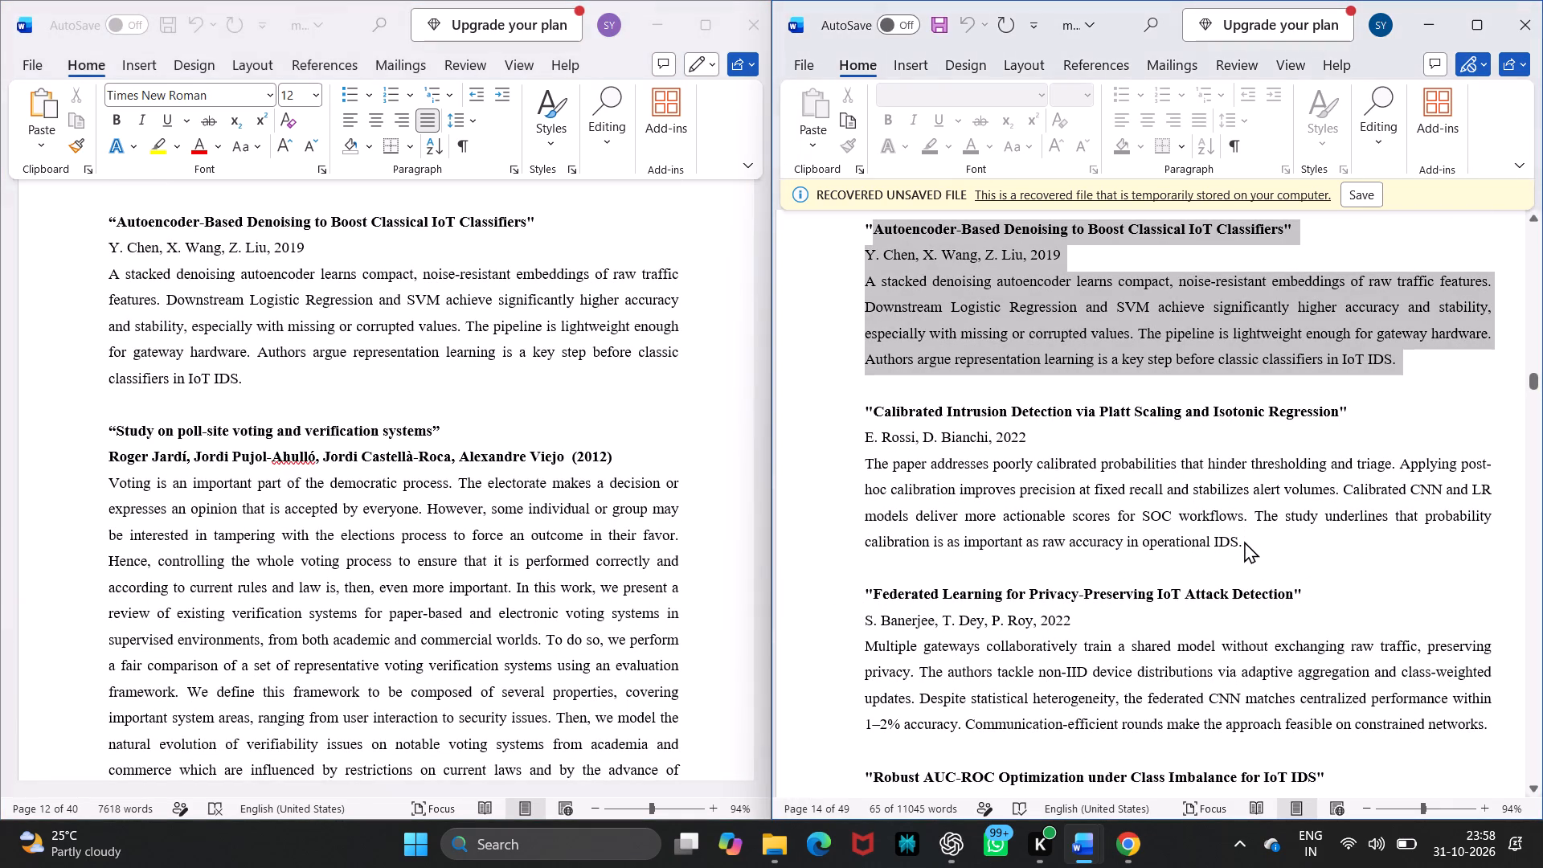
drag(1243, 546, 880, 432)
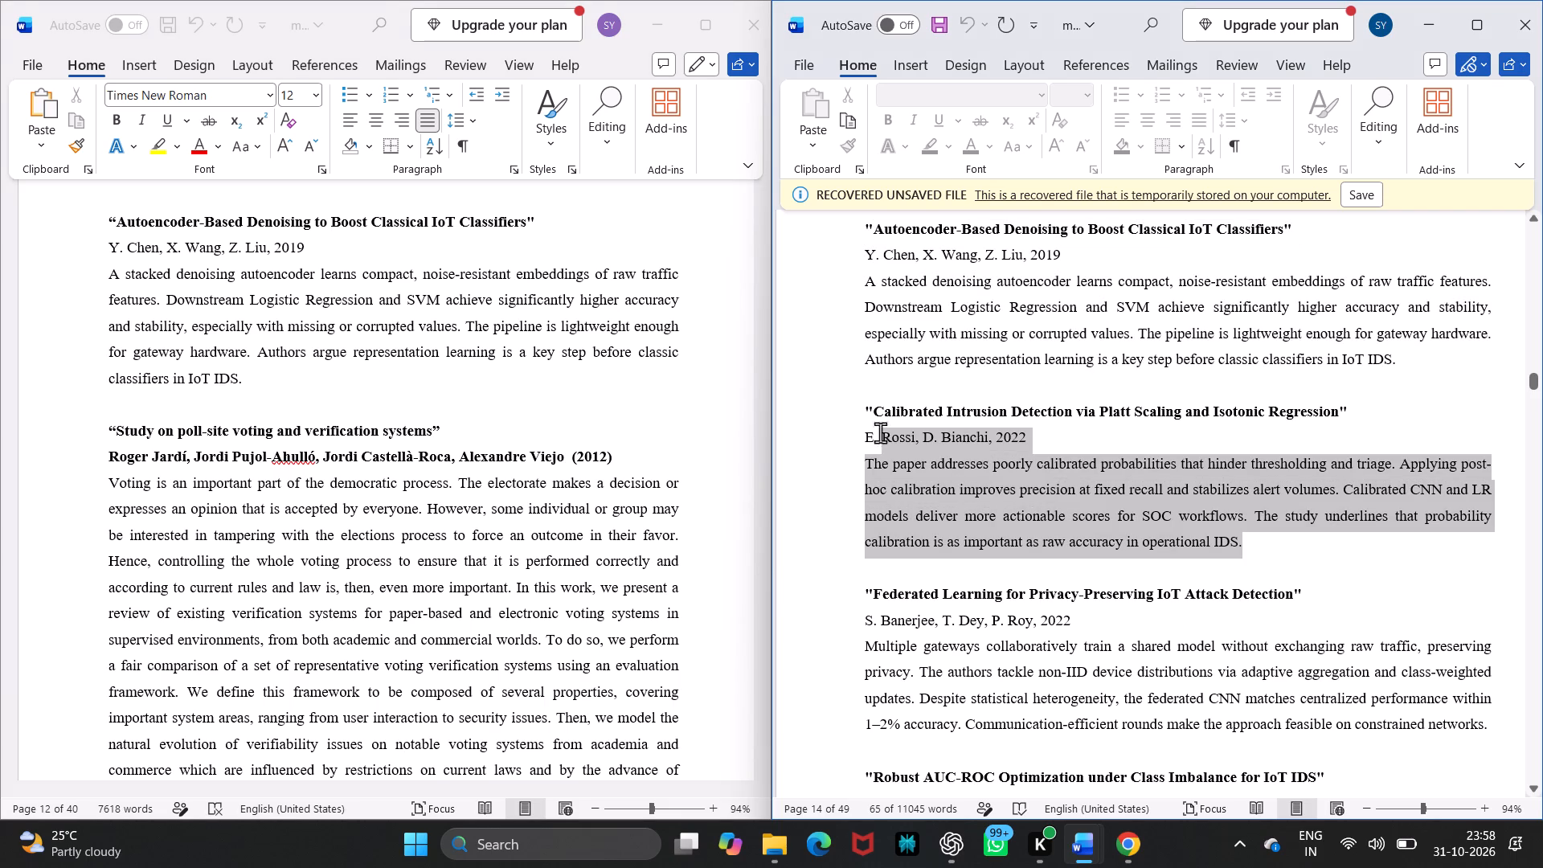
drag(880, 432, 859, 411)
key(ctrl+c)
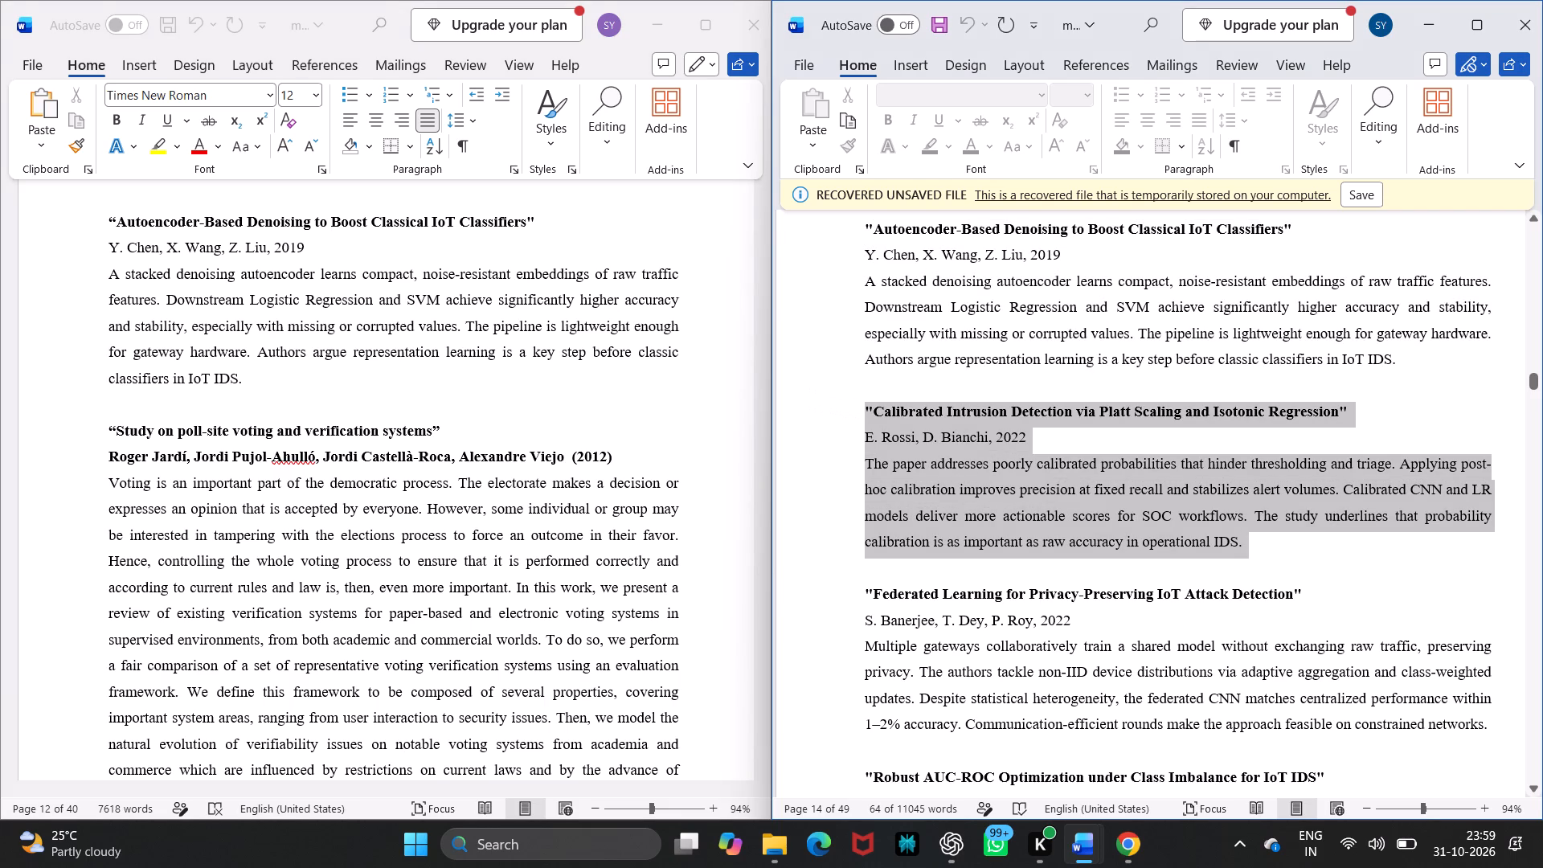
Replace the whole "Study on poll-site voting and verification systems" entry in chapter 2 with the copied Calibrated Intrusion Detection entry.
scroll(415, 540, down, 1)
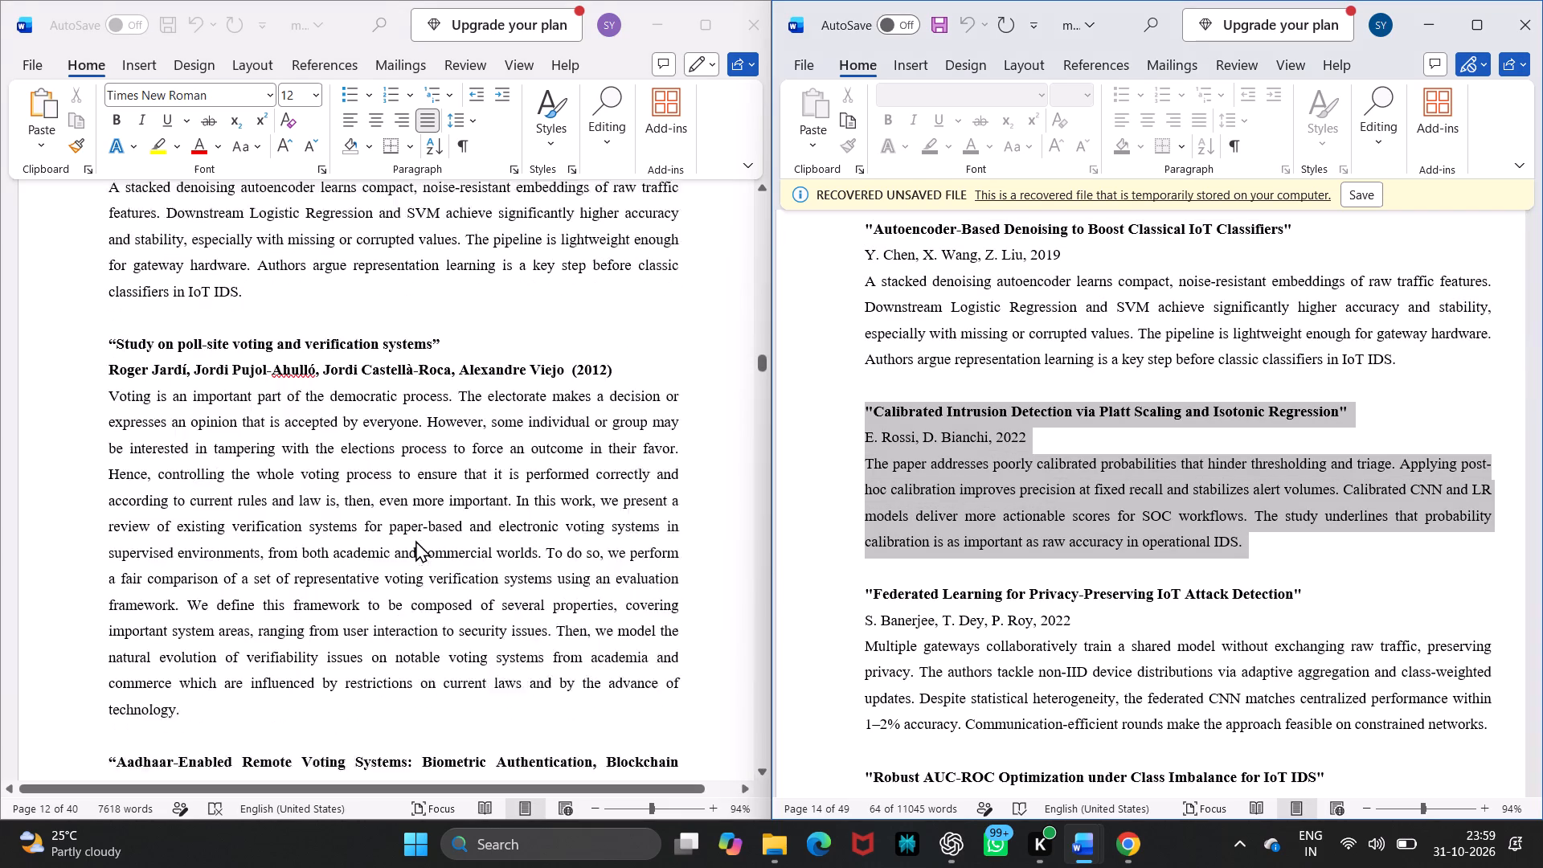
scroll(415, 540, down, 1)
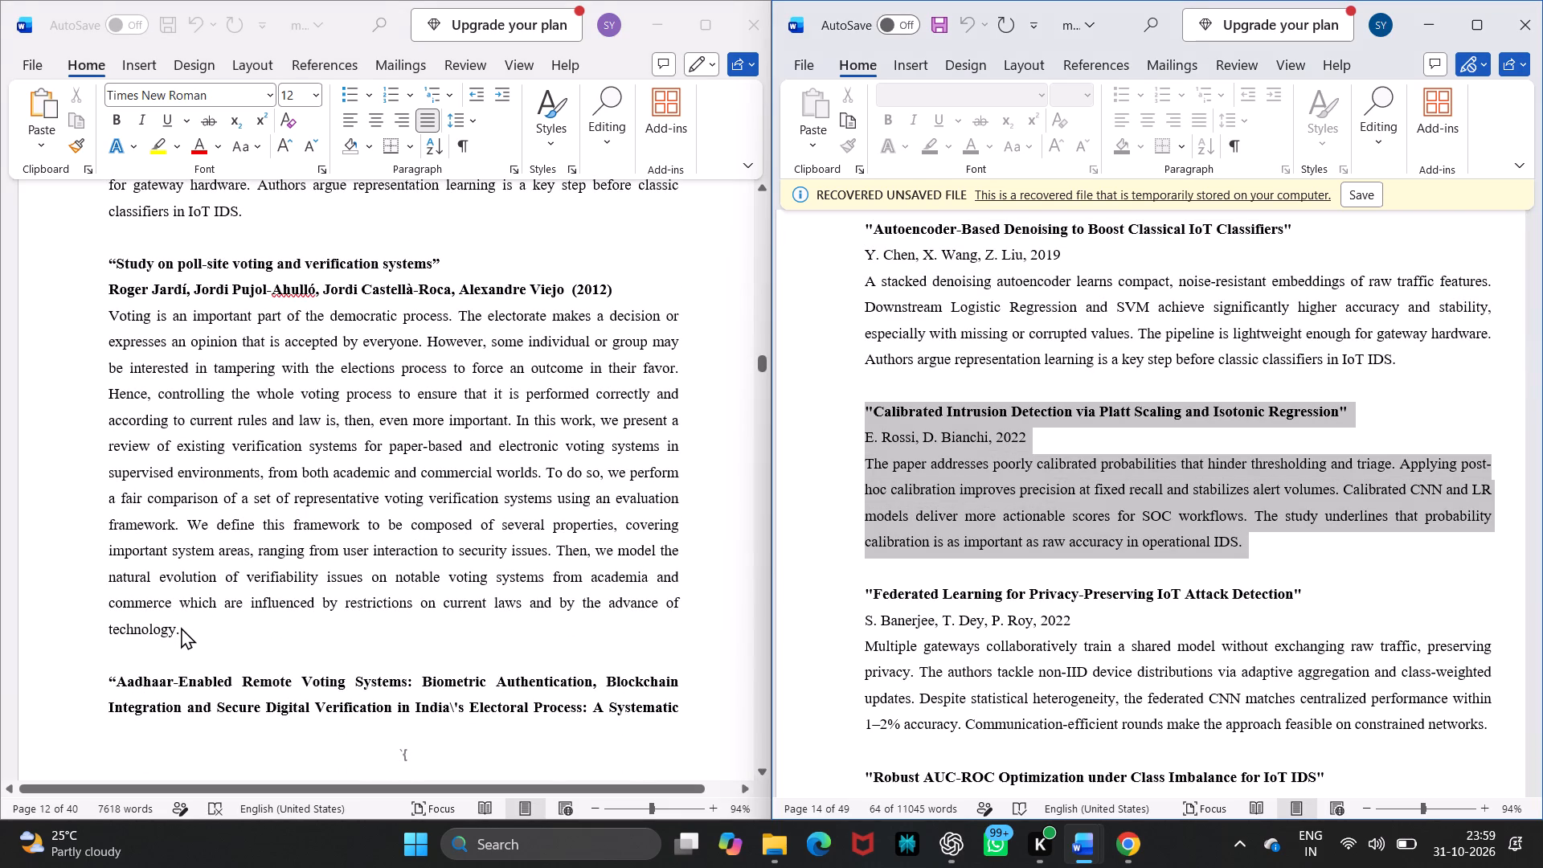
click(181, 627)
drag(180, 630, 174, 623)
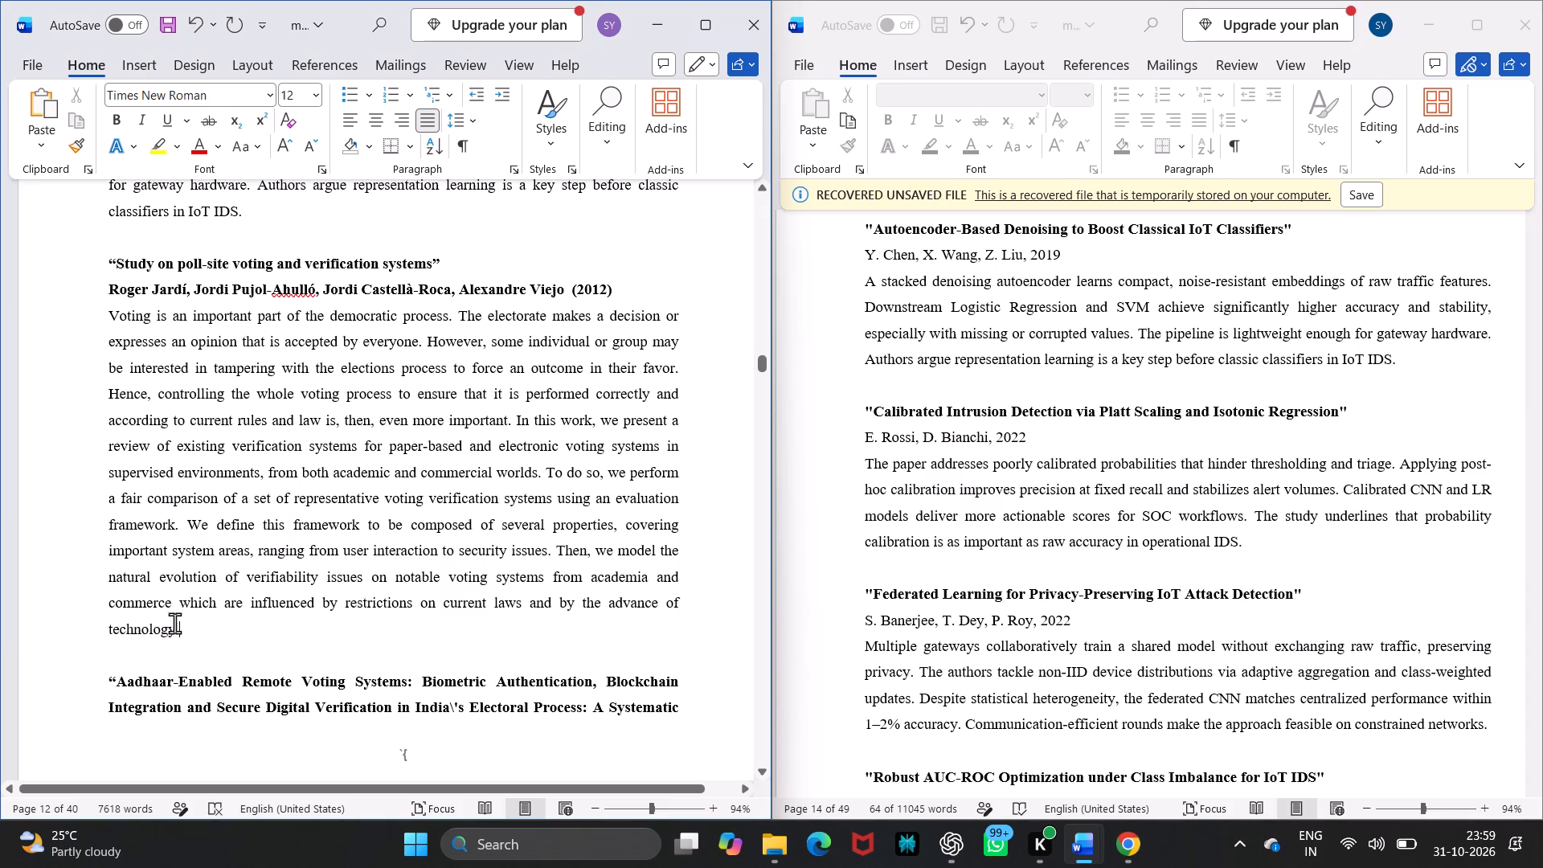
drag(174, 623, 100, 279)
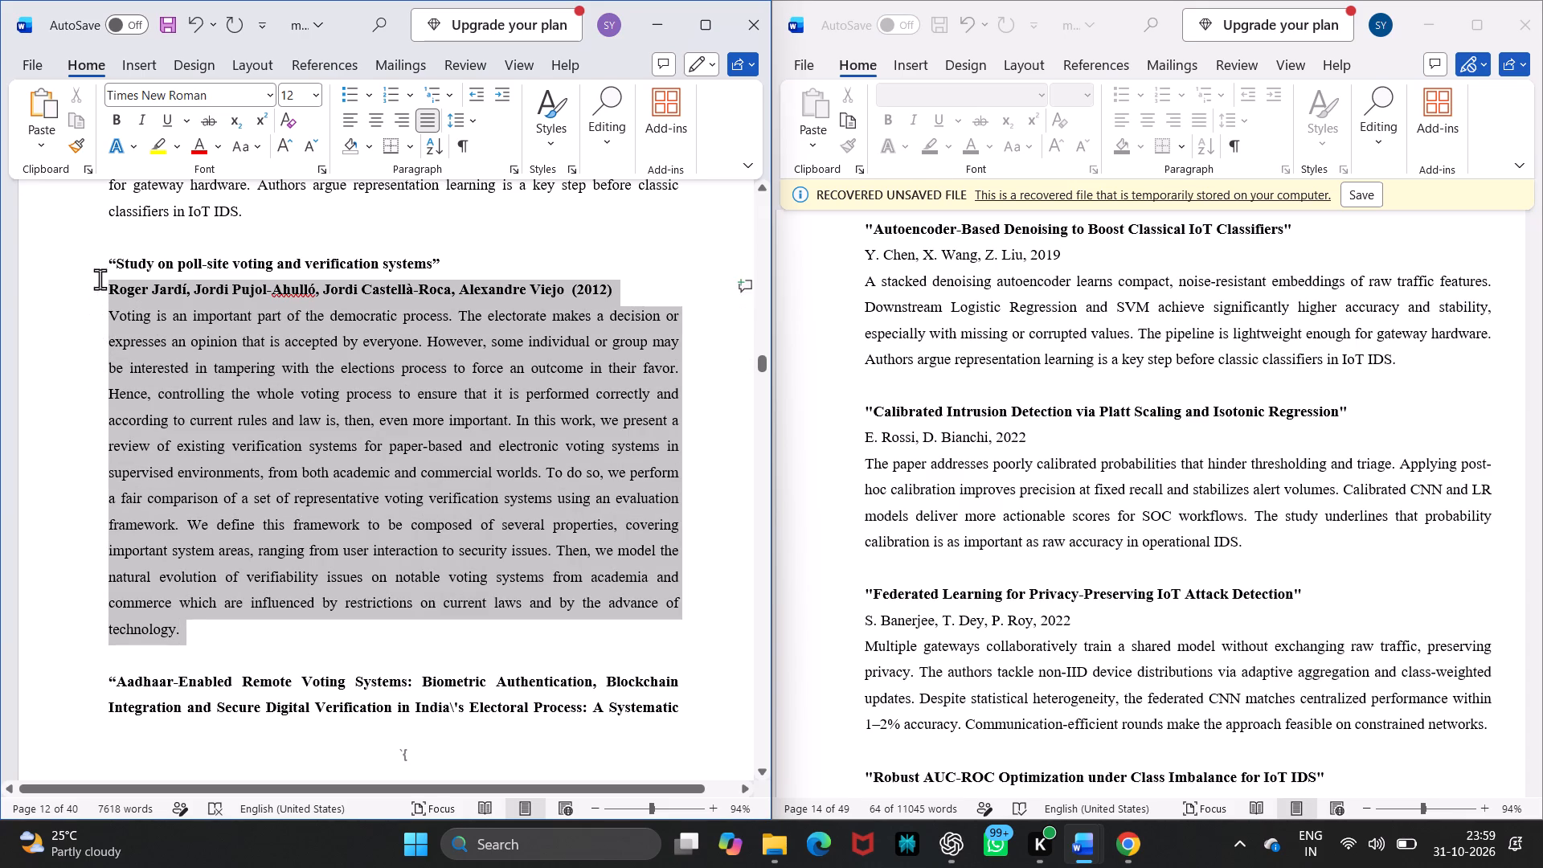
drag(100, 279, 106, 263)
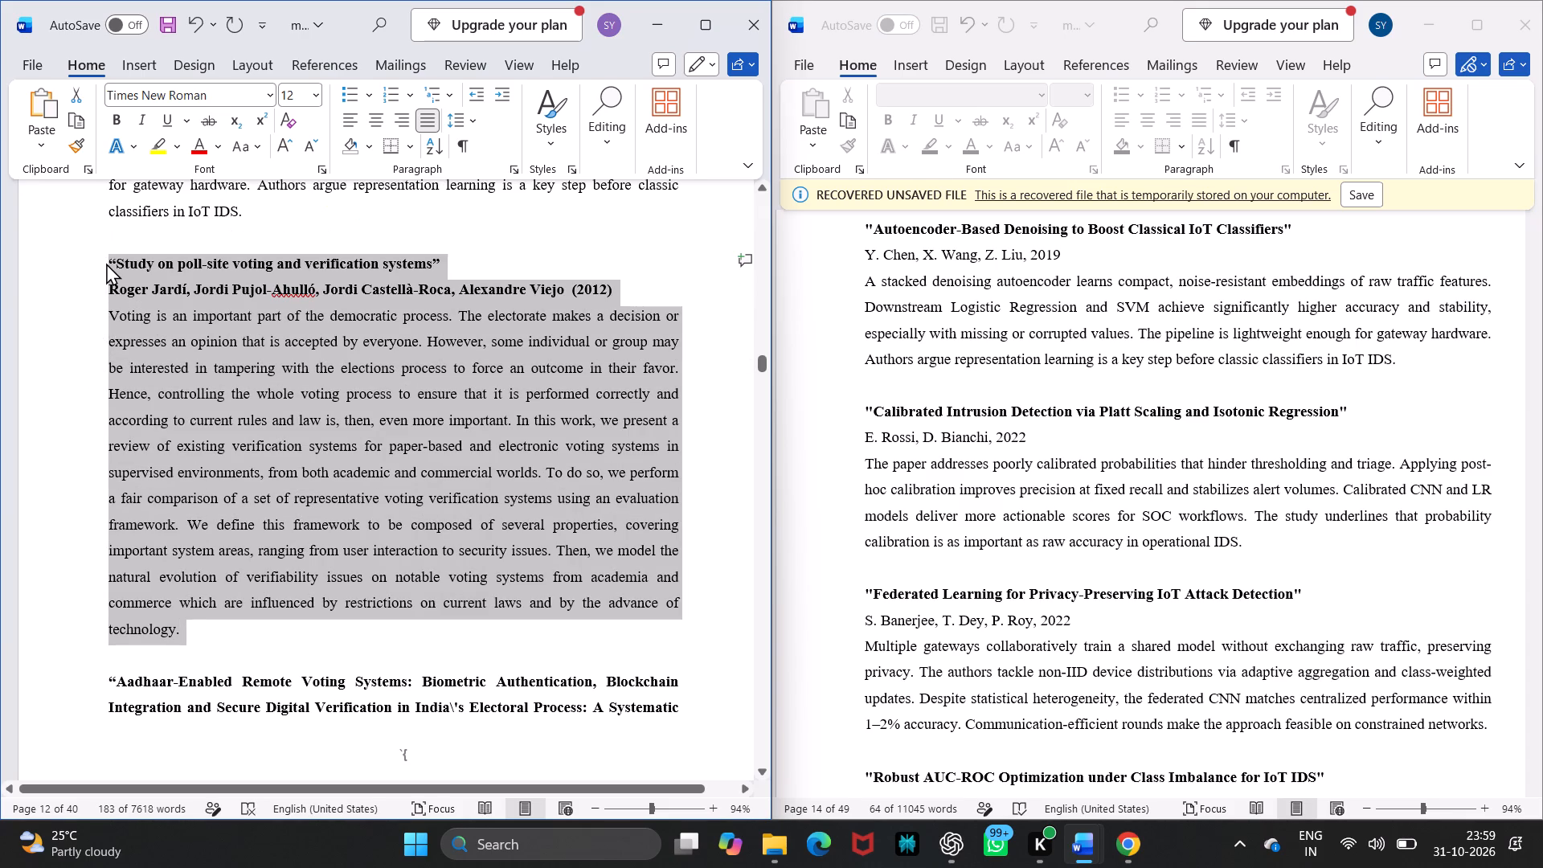
key(ctrl+v)
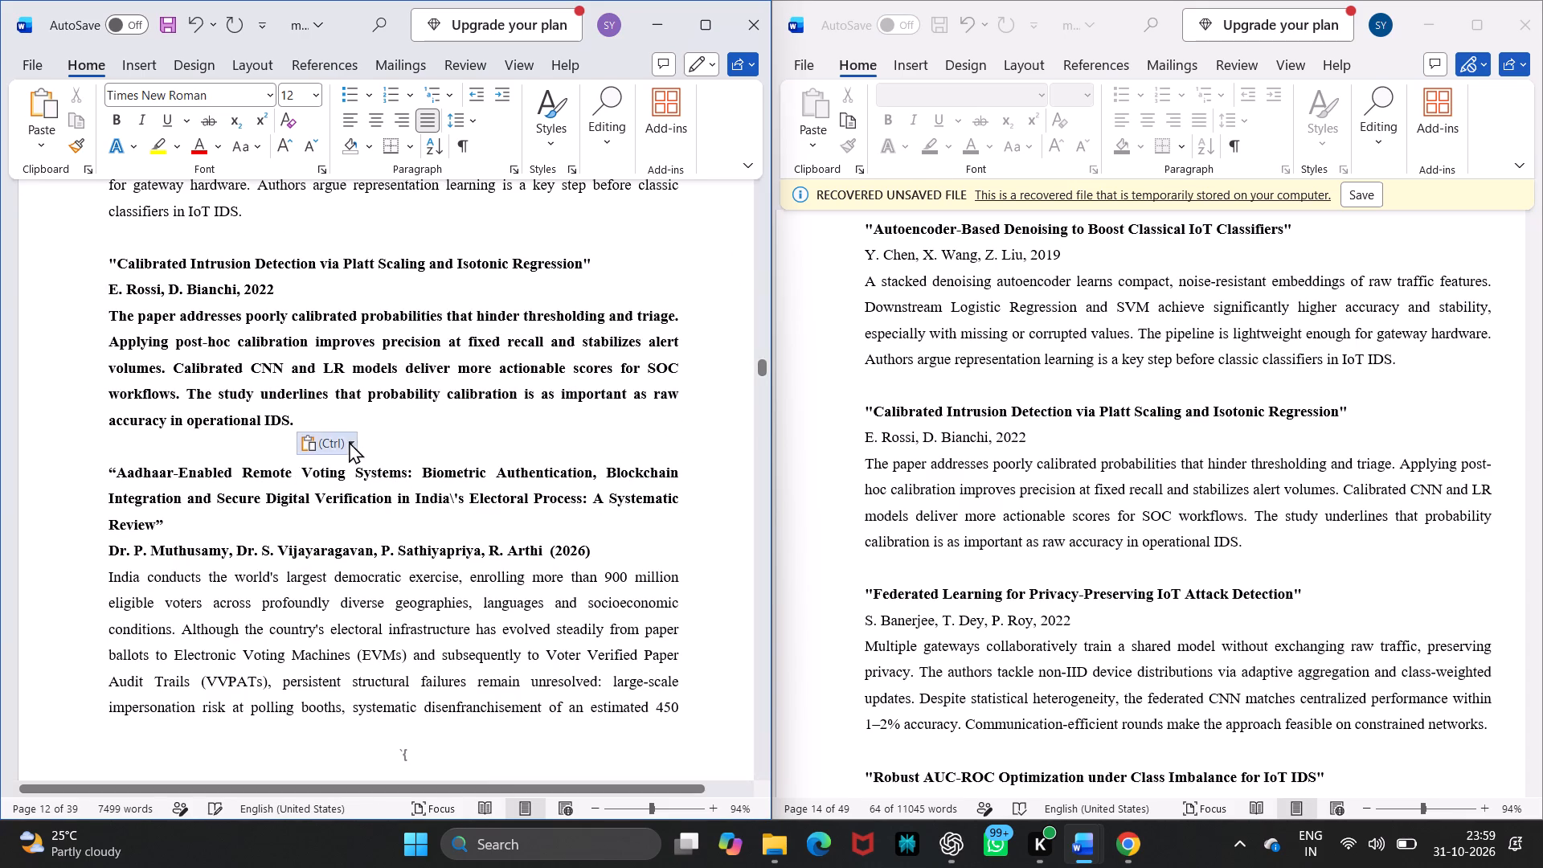
Remove bold from the author line and abstract of the pasted Calibrated Intrusion Detection entry.
drag(305, 416, 55, 281)
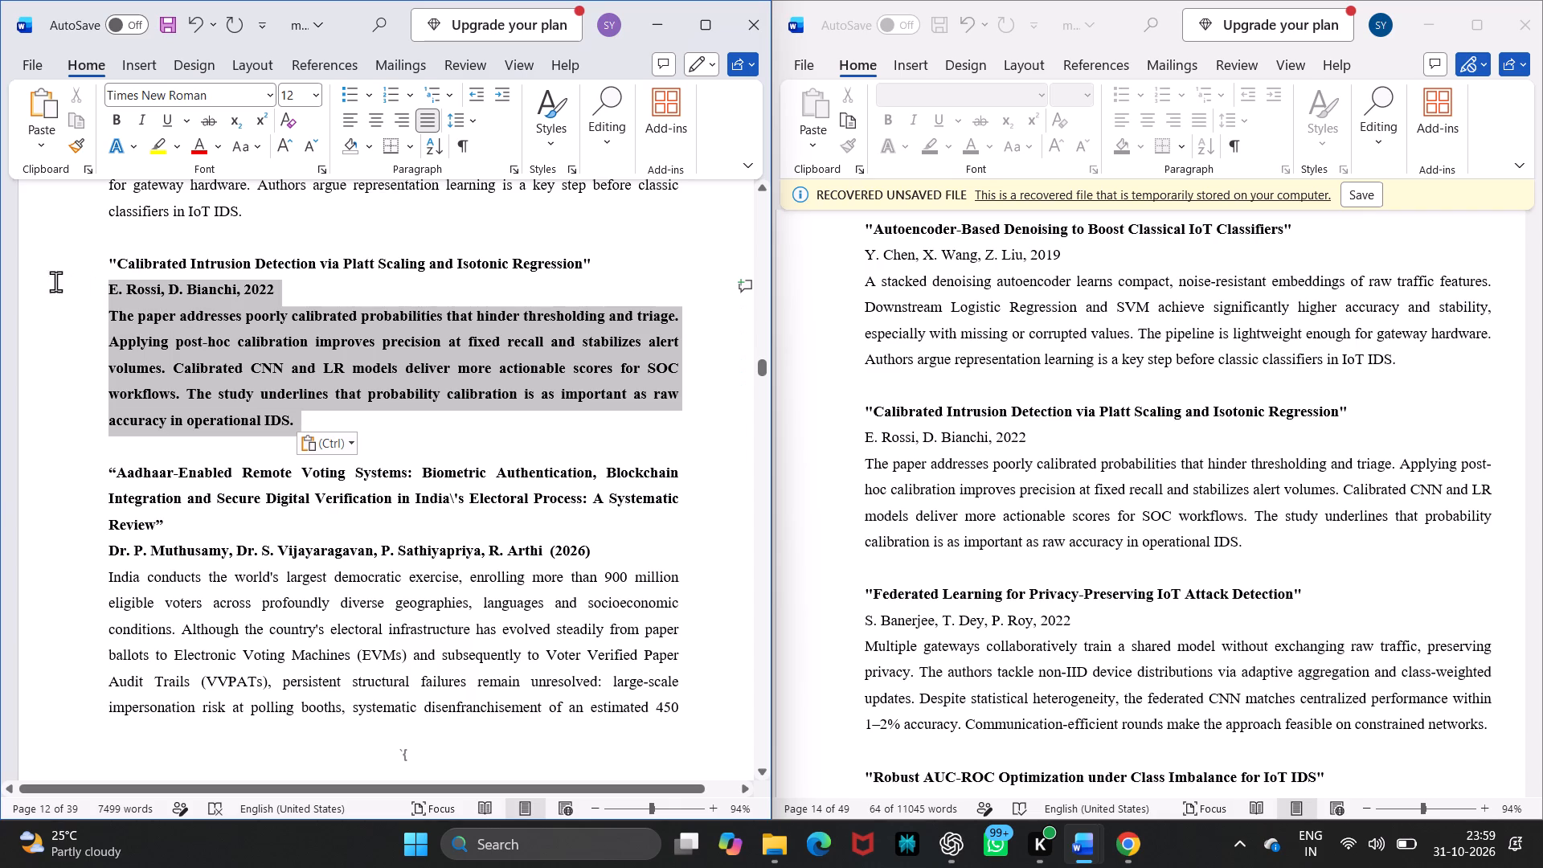
drag(55, 281, 14, 281)
key(ctrl+b)
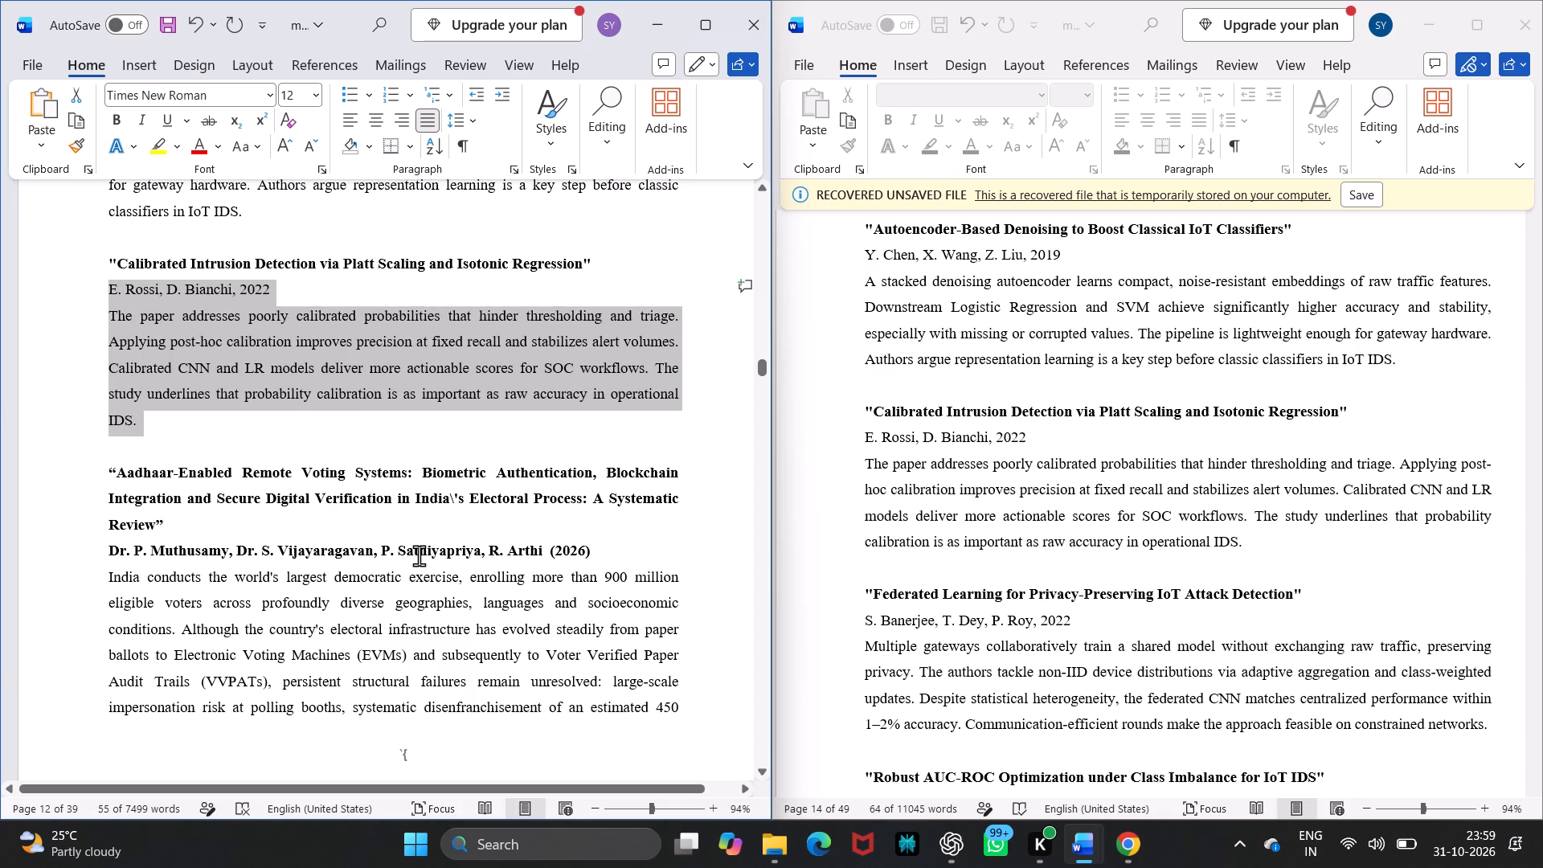
Copy the "Federated Learning for Privacy-Preserving IoT Attack Detection" entry from mjrprj.docx, including its title, authors and abstract.
scroll(864, 645, down, 1)
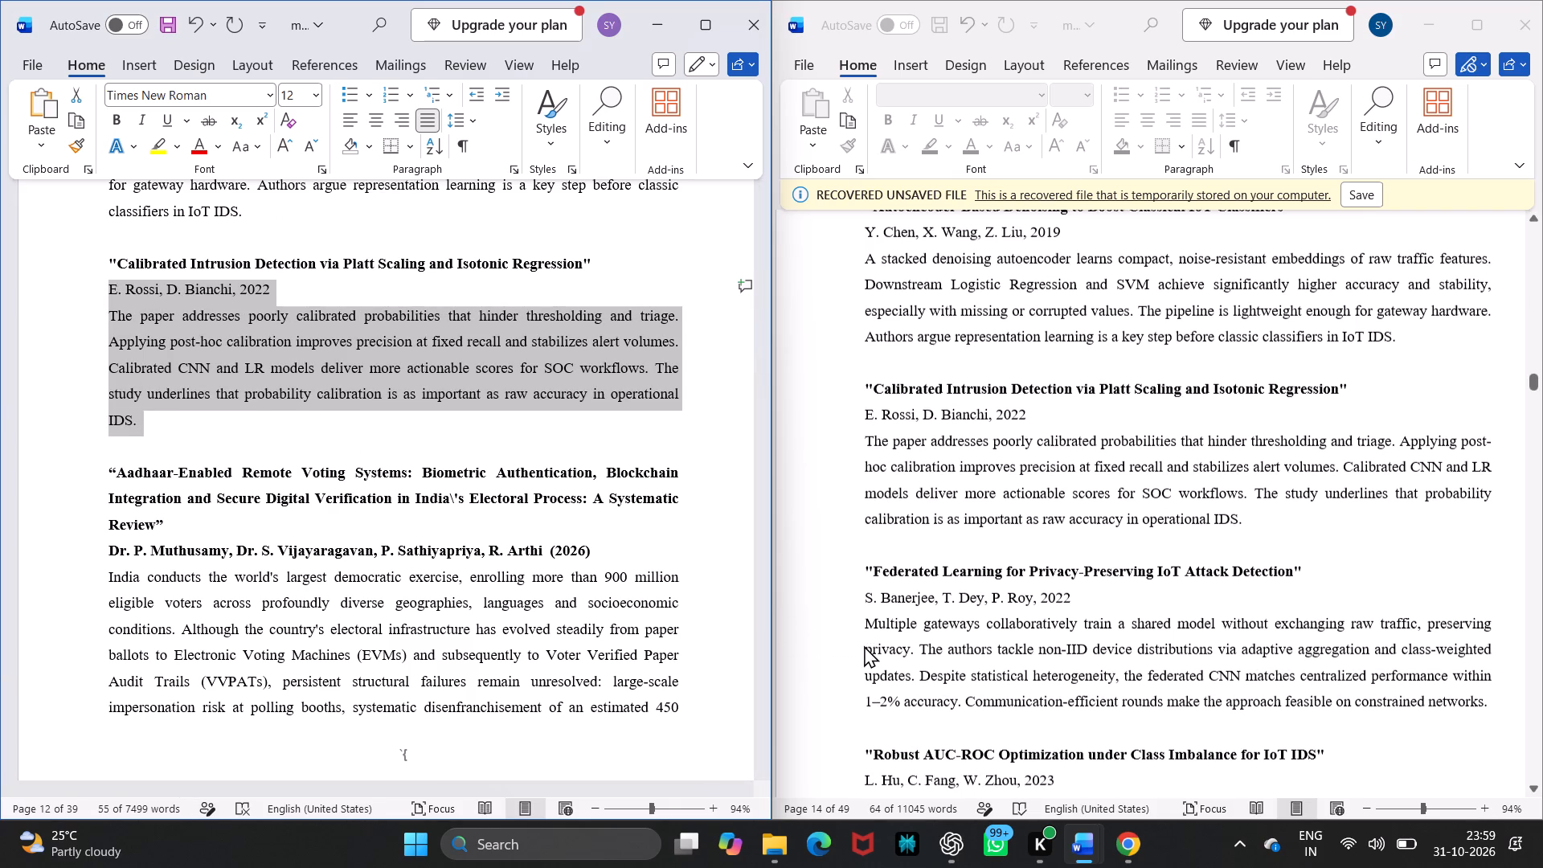
scroll(864, 645, down, 1)
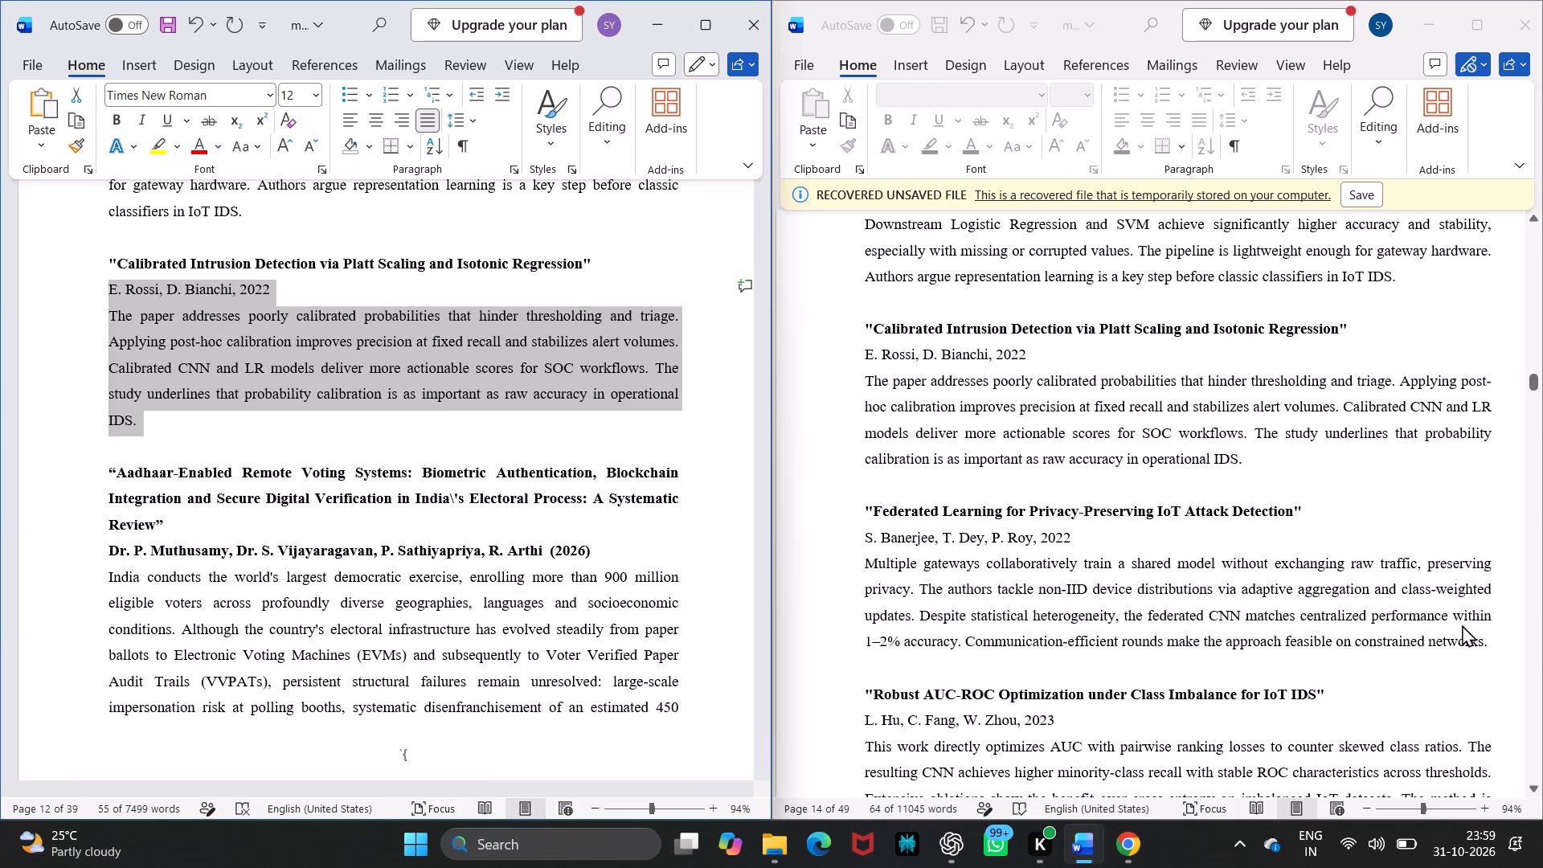
click(1486, 641)
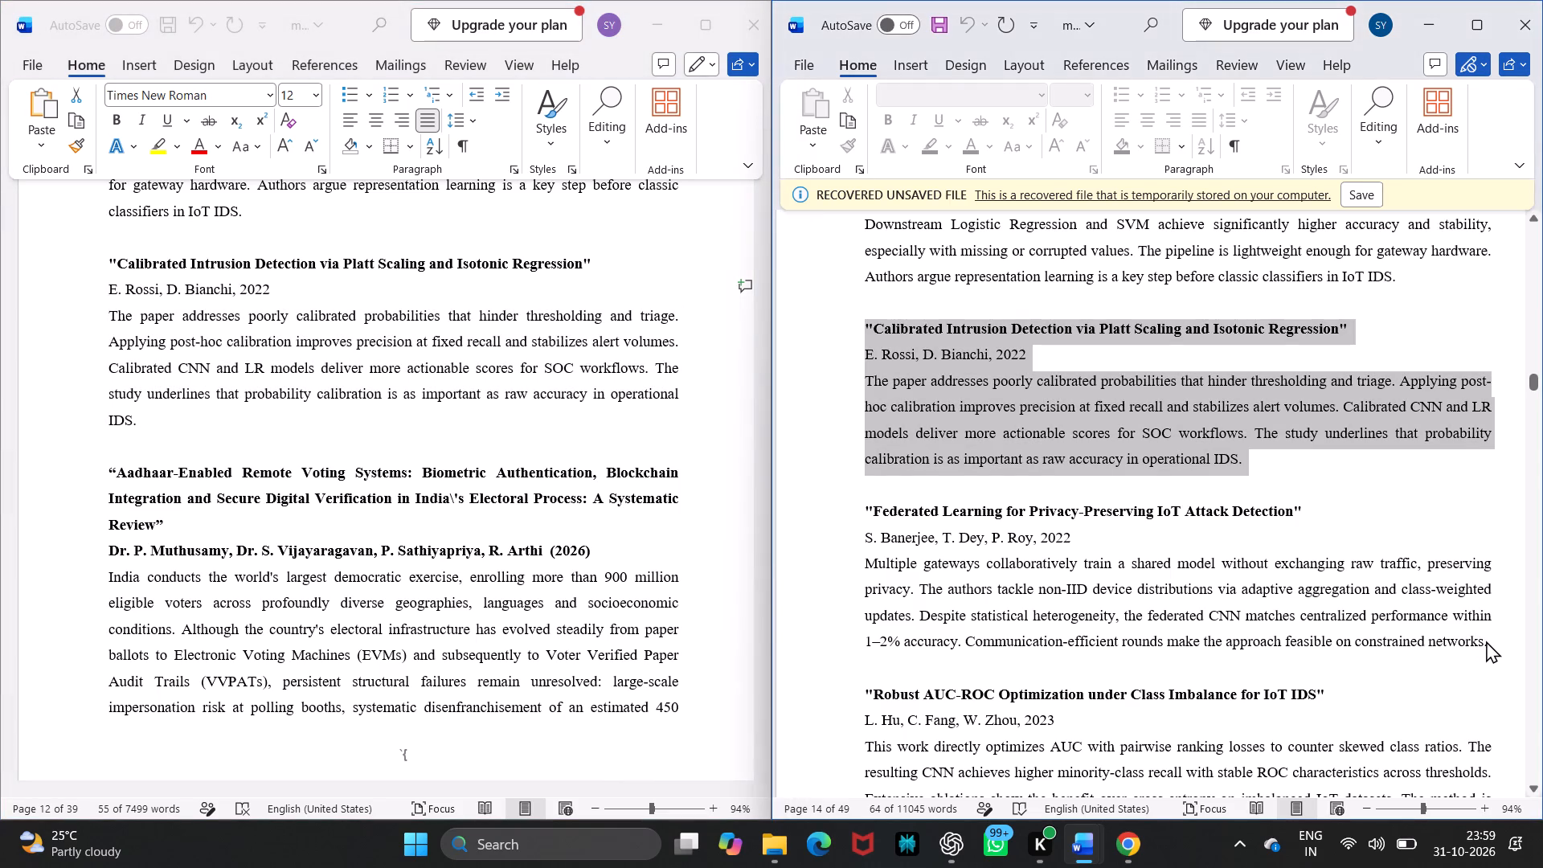
click(1486, 641)
drag(1486, 641, 1042, 477)
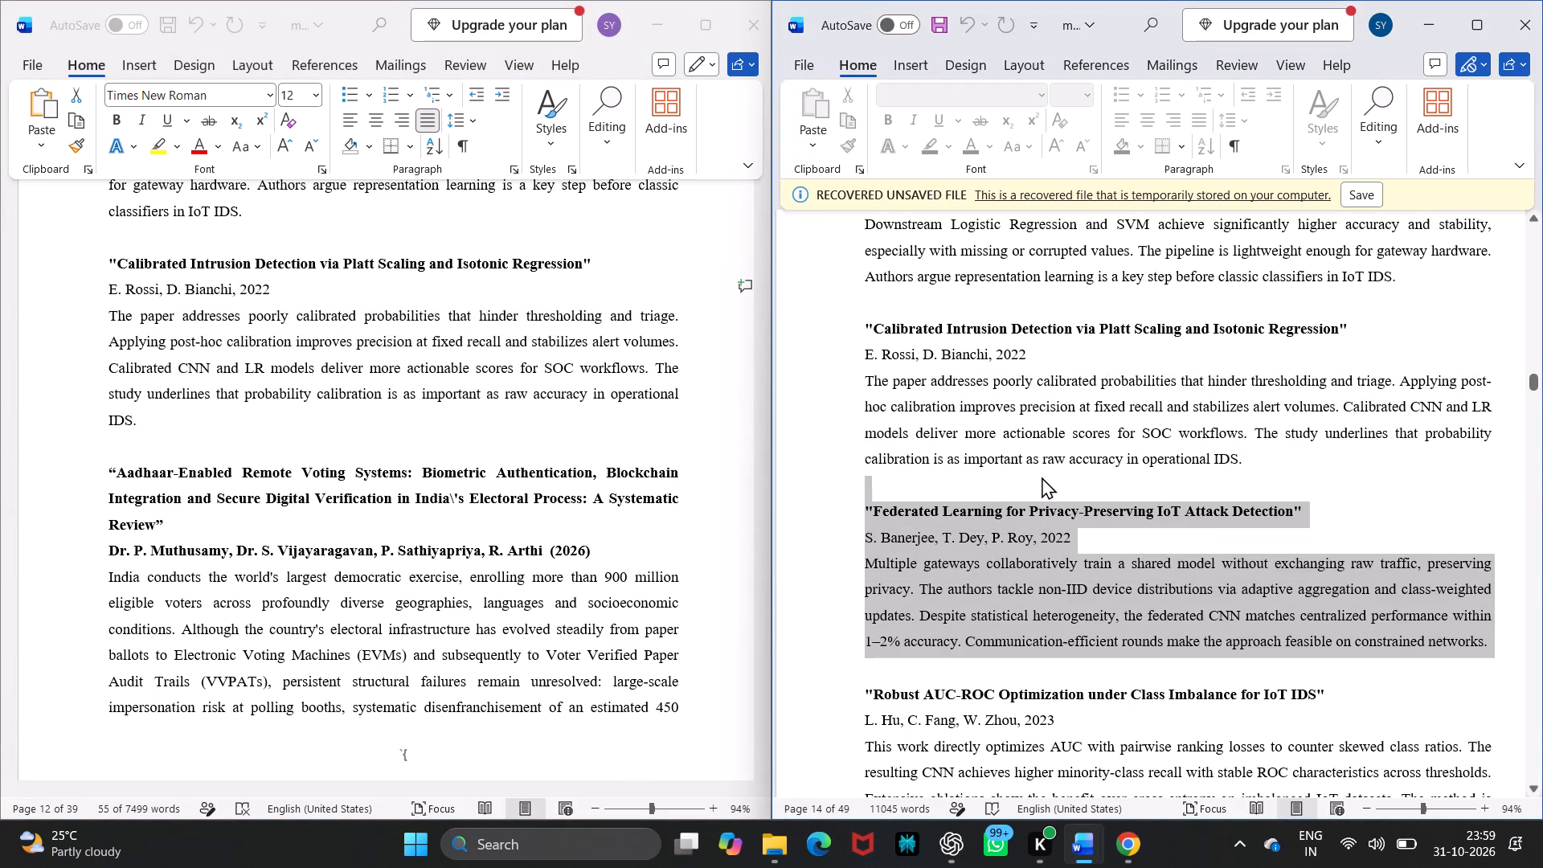
drag(1042, 477, 829, 498)
drag(829, 498, 857, 502)
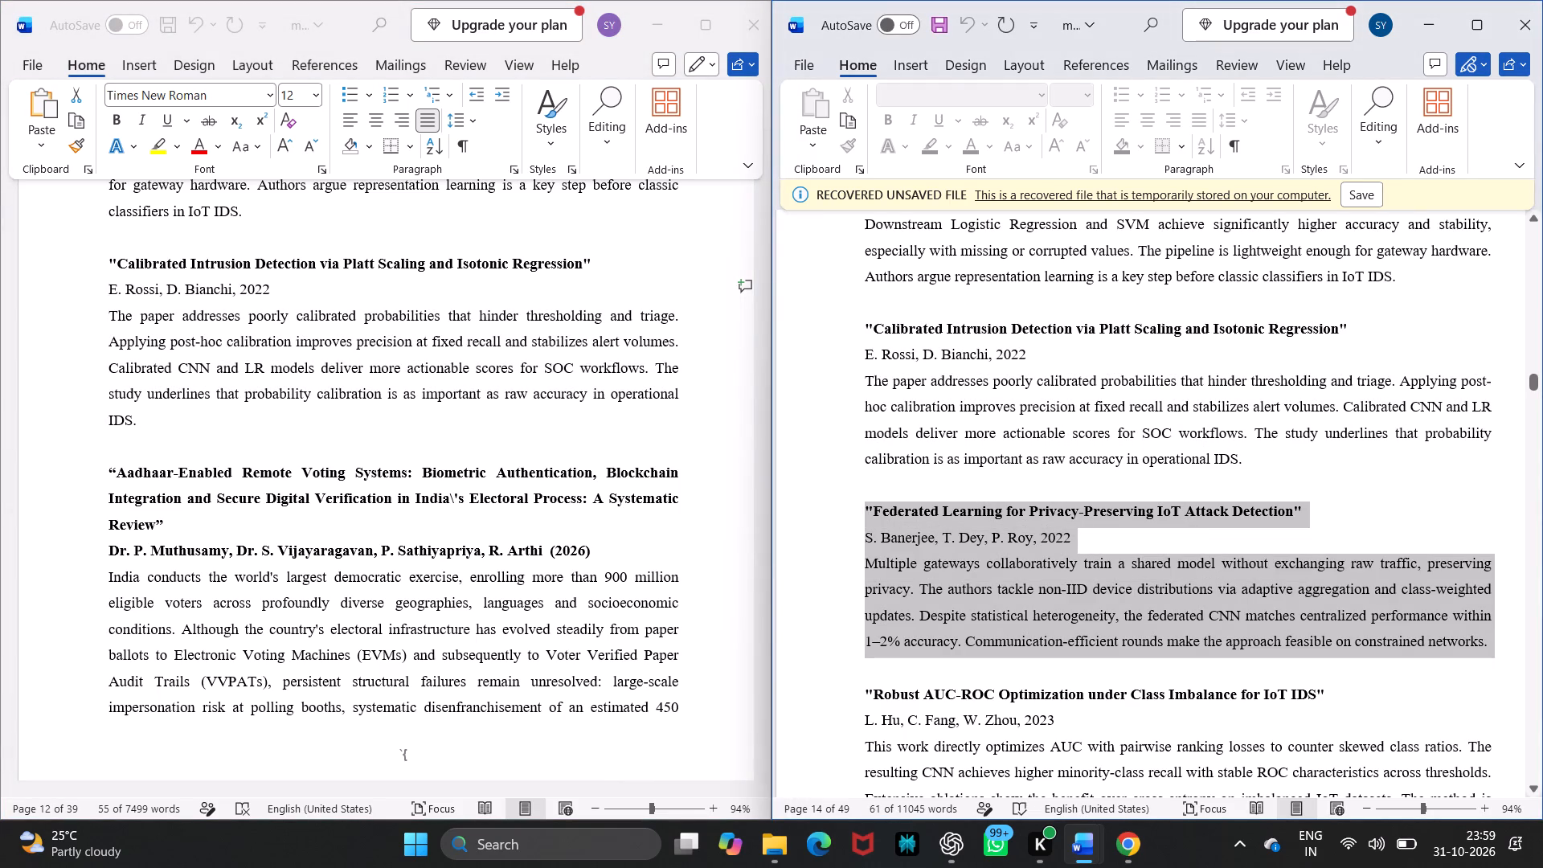
key(ctrl+c)
Replace the whole "Aadhaar-Enabled Remote Voting Systems" entry in chapter 2 of major_project .docx with the copied Federated Learning entry.
scroll(256, 582, down, 1)
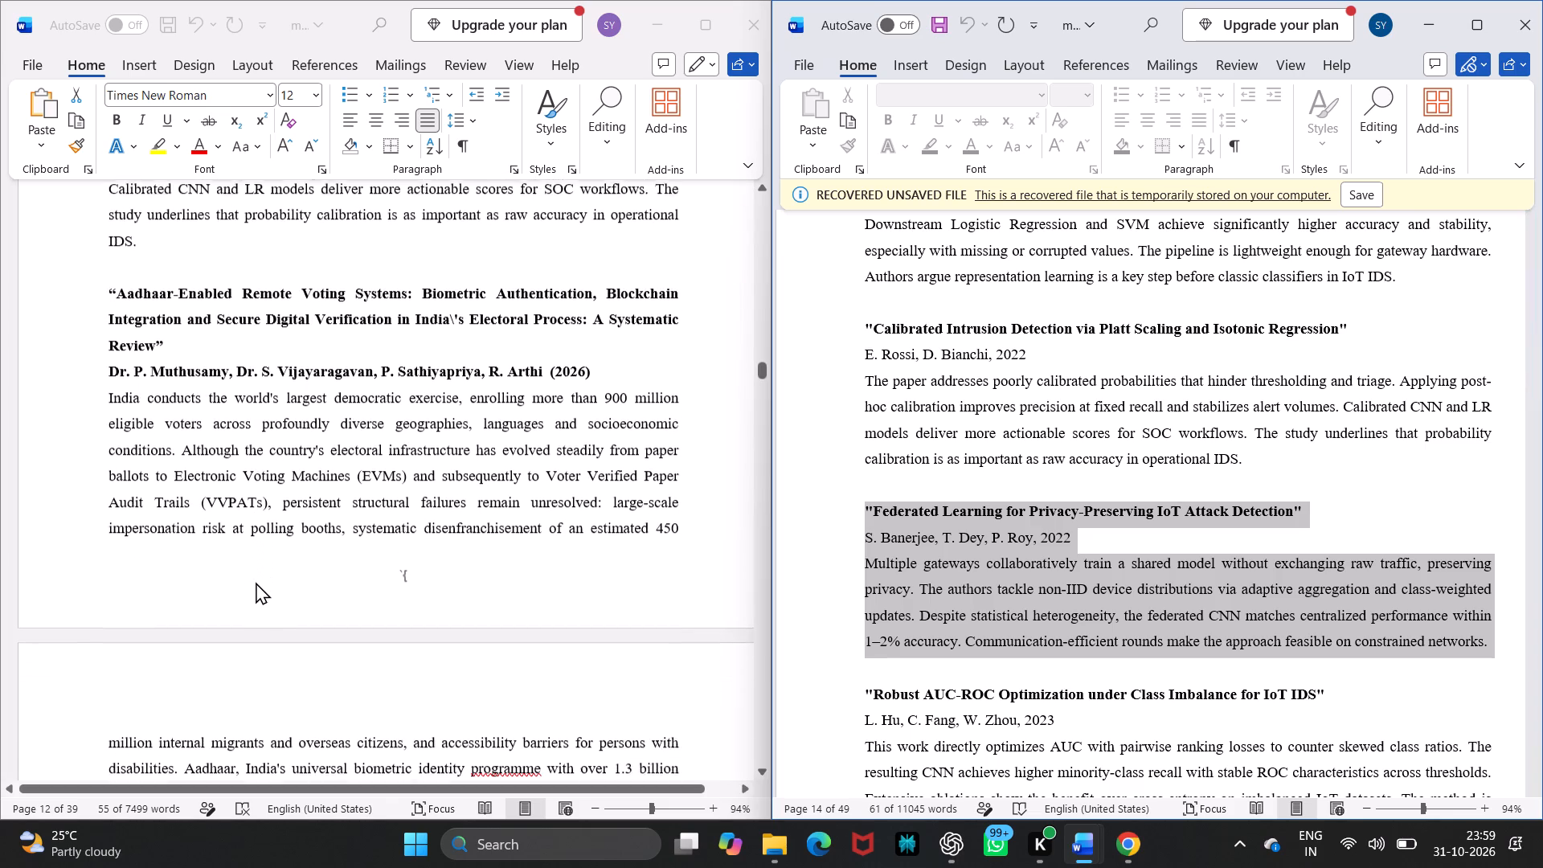
scroll(256, 582, down, 2)
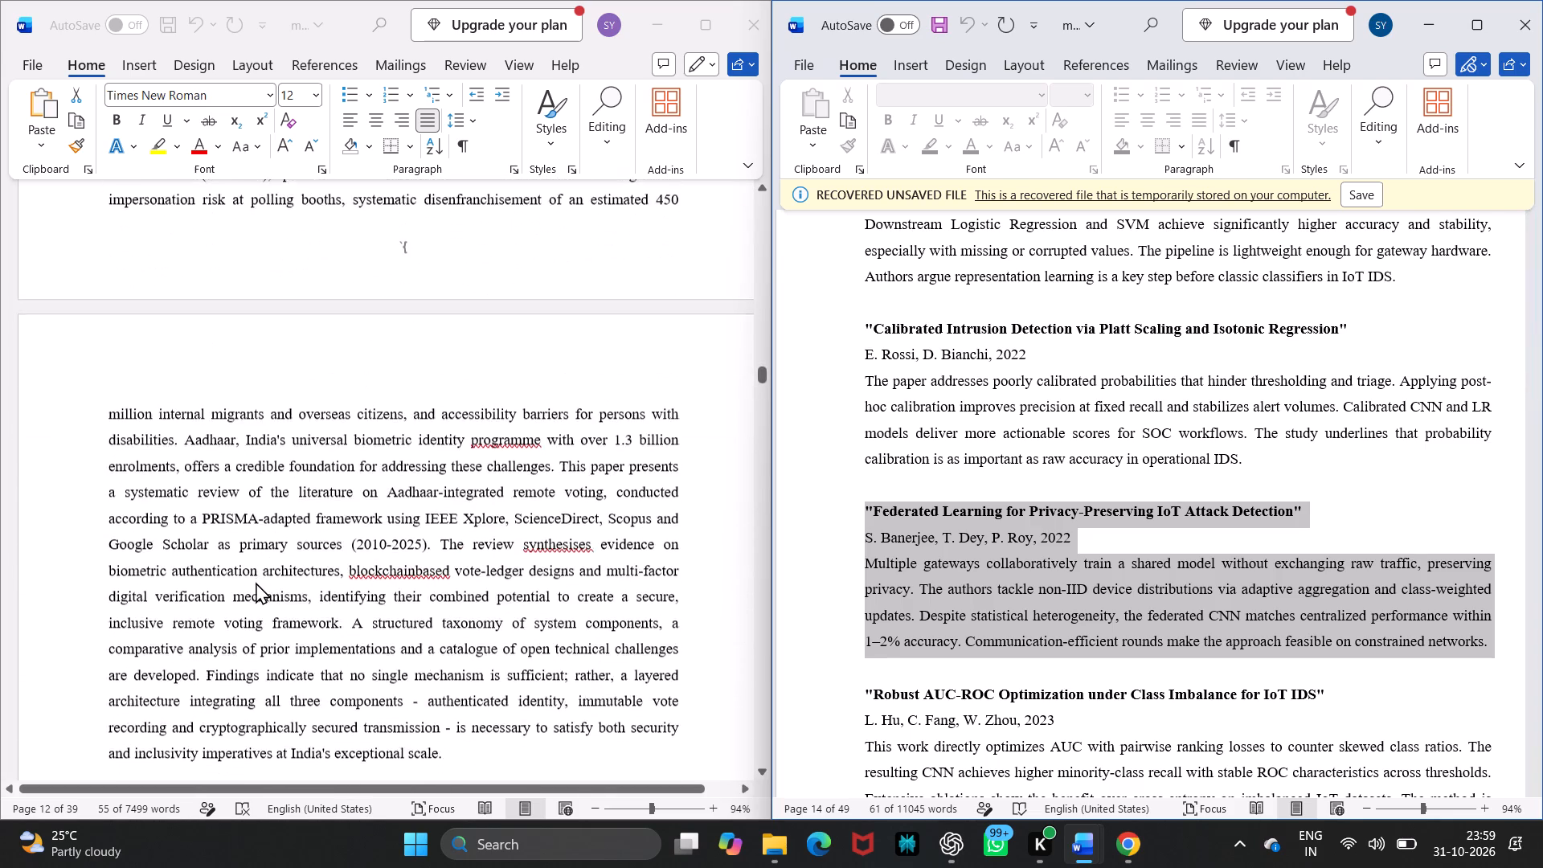
scroll(256, 582, down, 1)
click(444, 602)
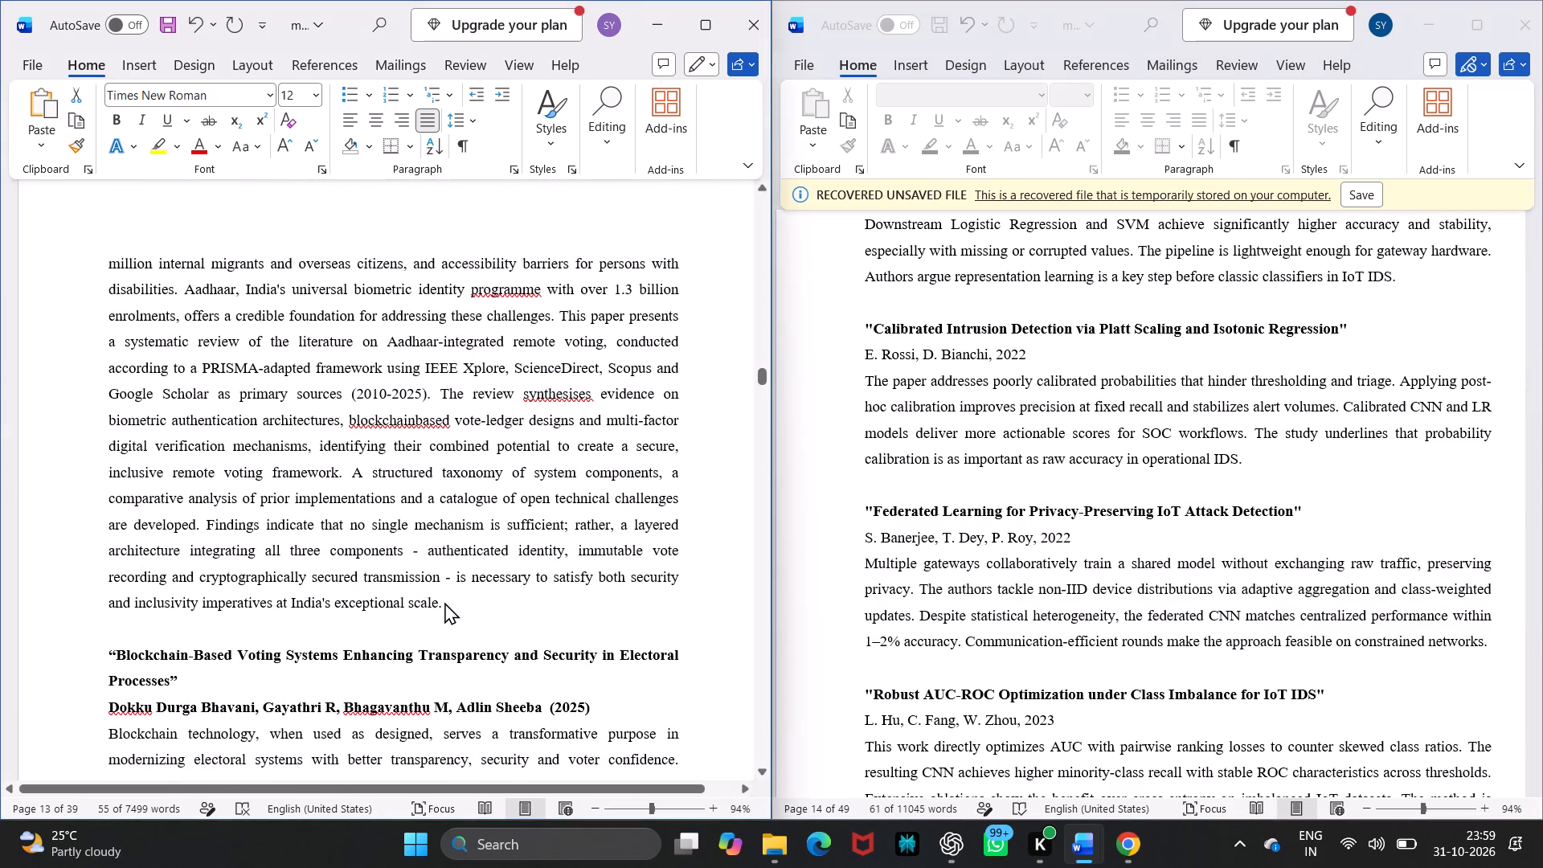
drag(443, 602, 404, 506)
drag(404, 506, 353, 129)
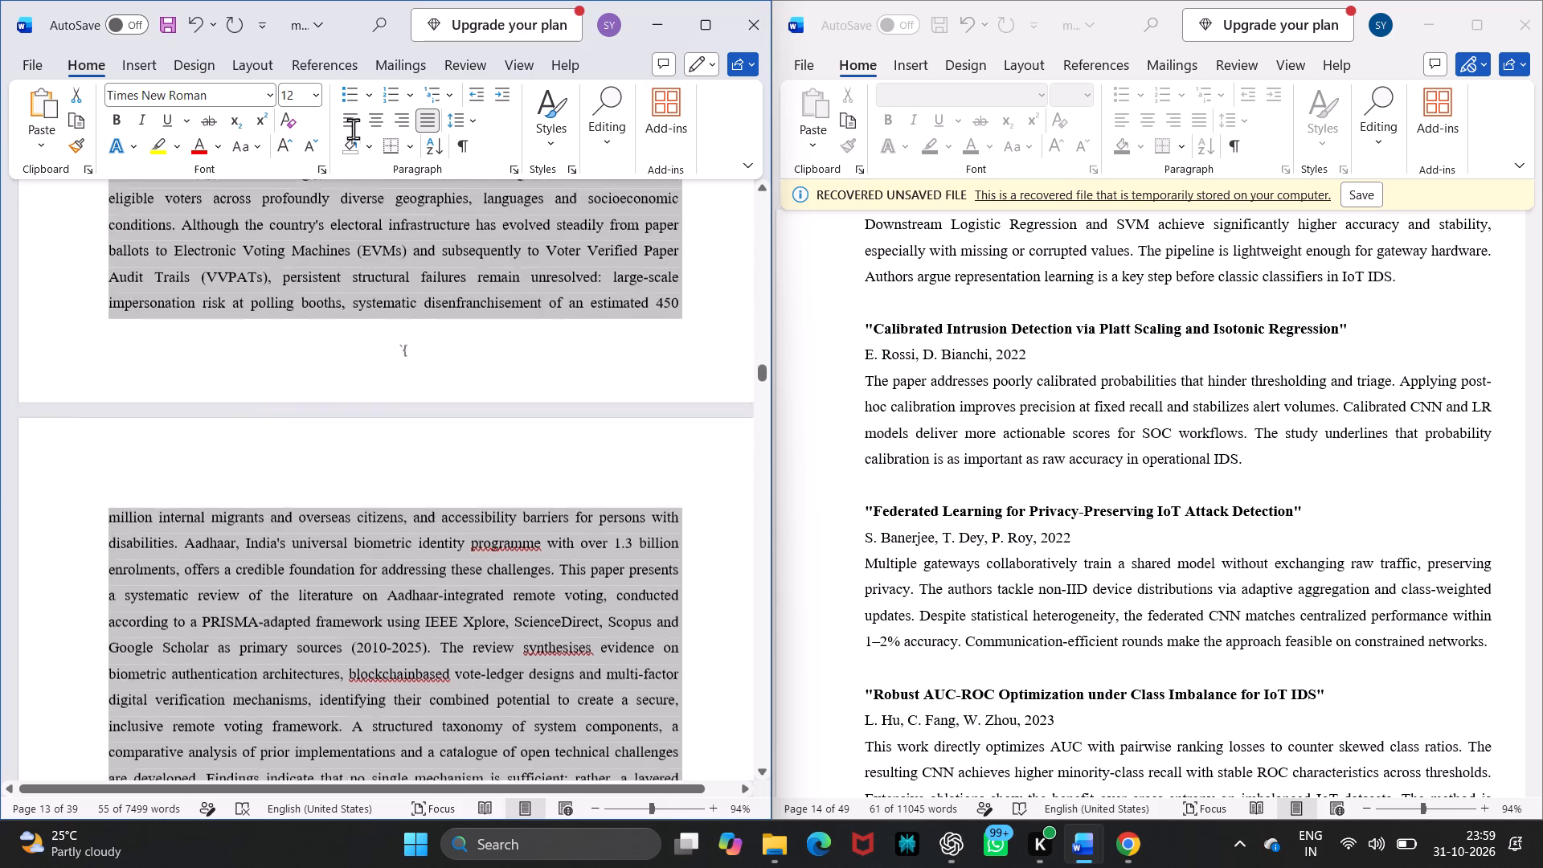
drag(353, 129, 243, 659)
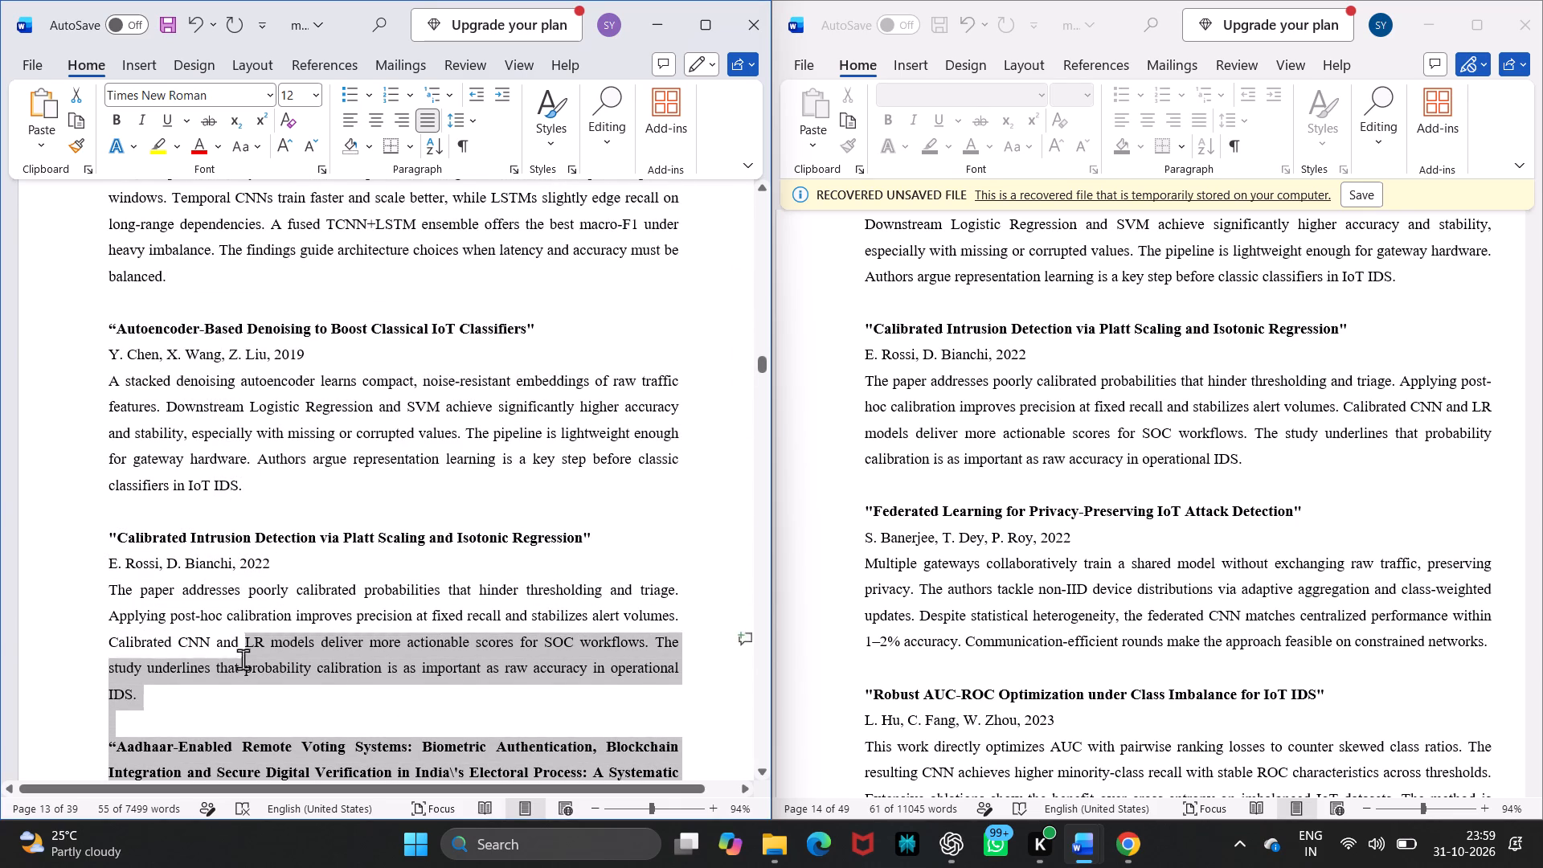
drag(243, 659, 135, 585)
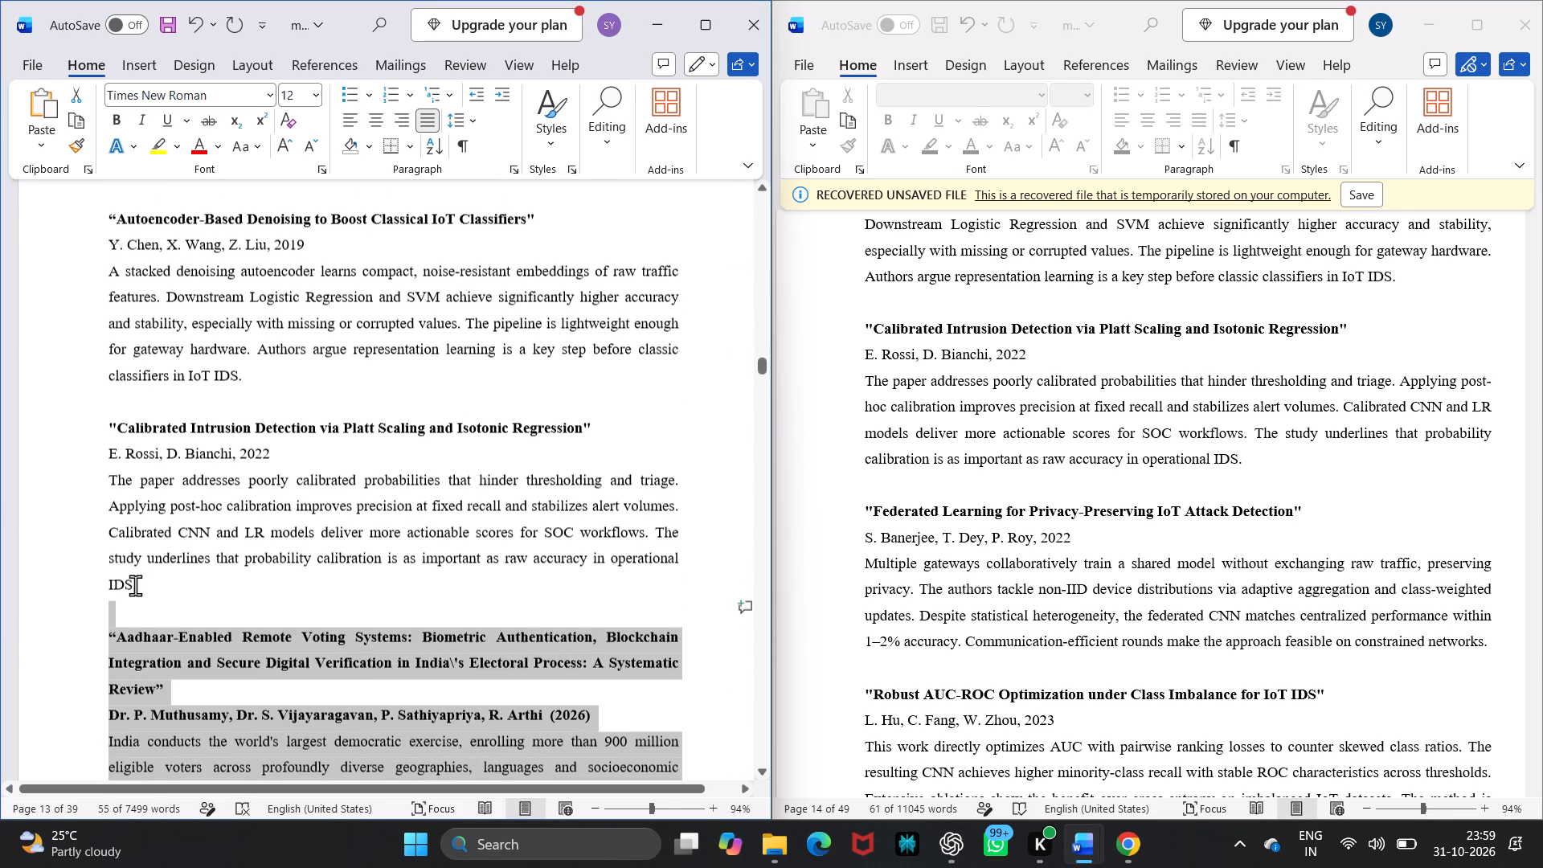
drag(135, 585, 65, 626)
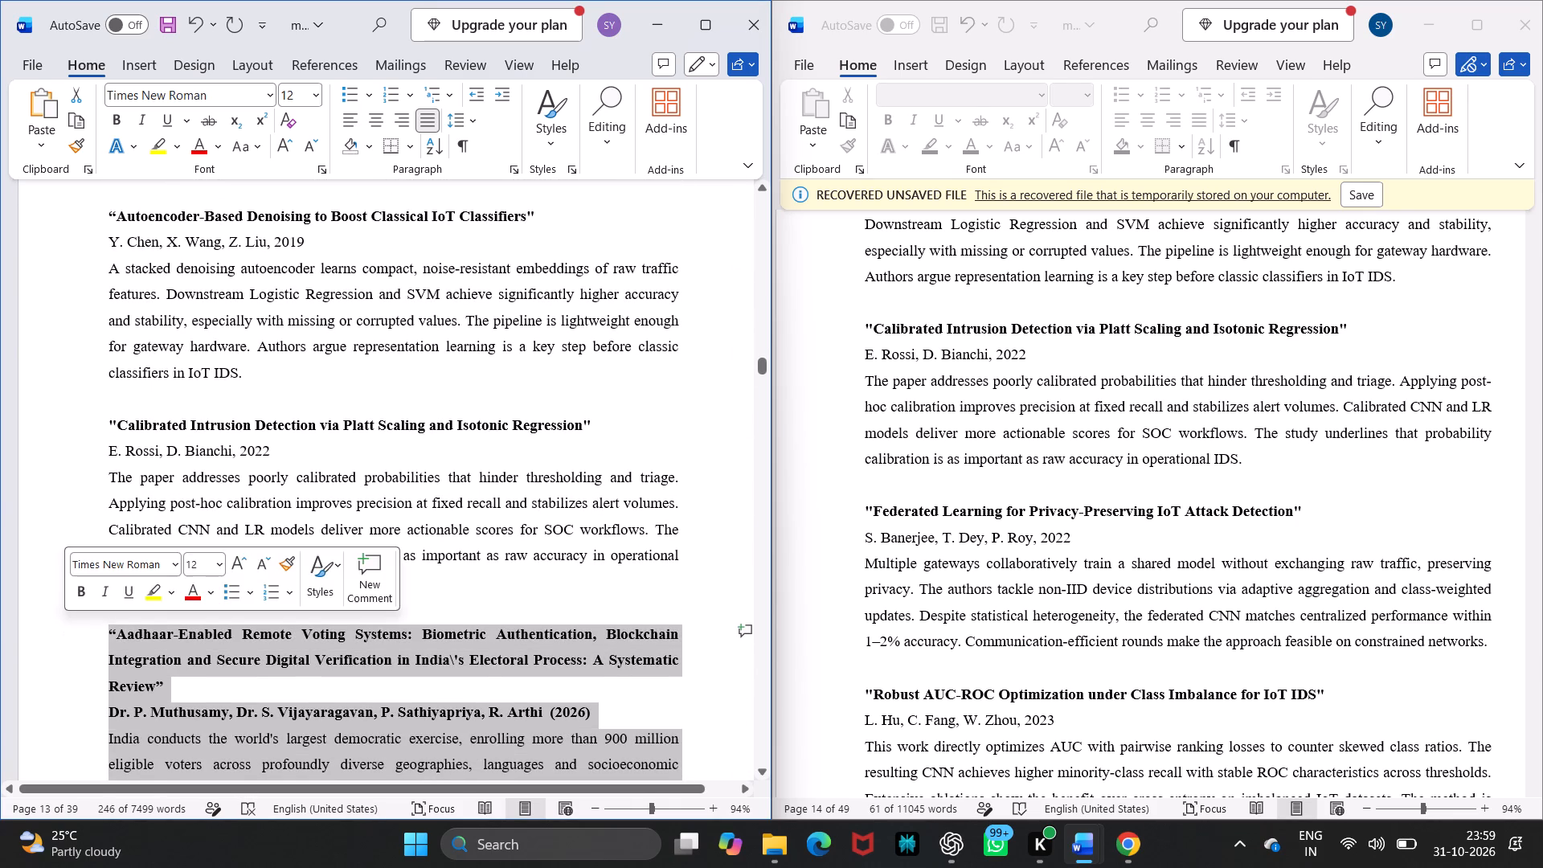
key(ctrl+v)
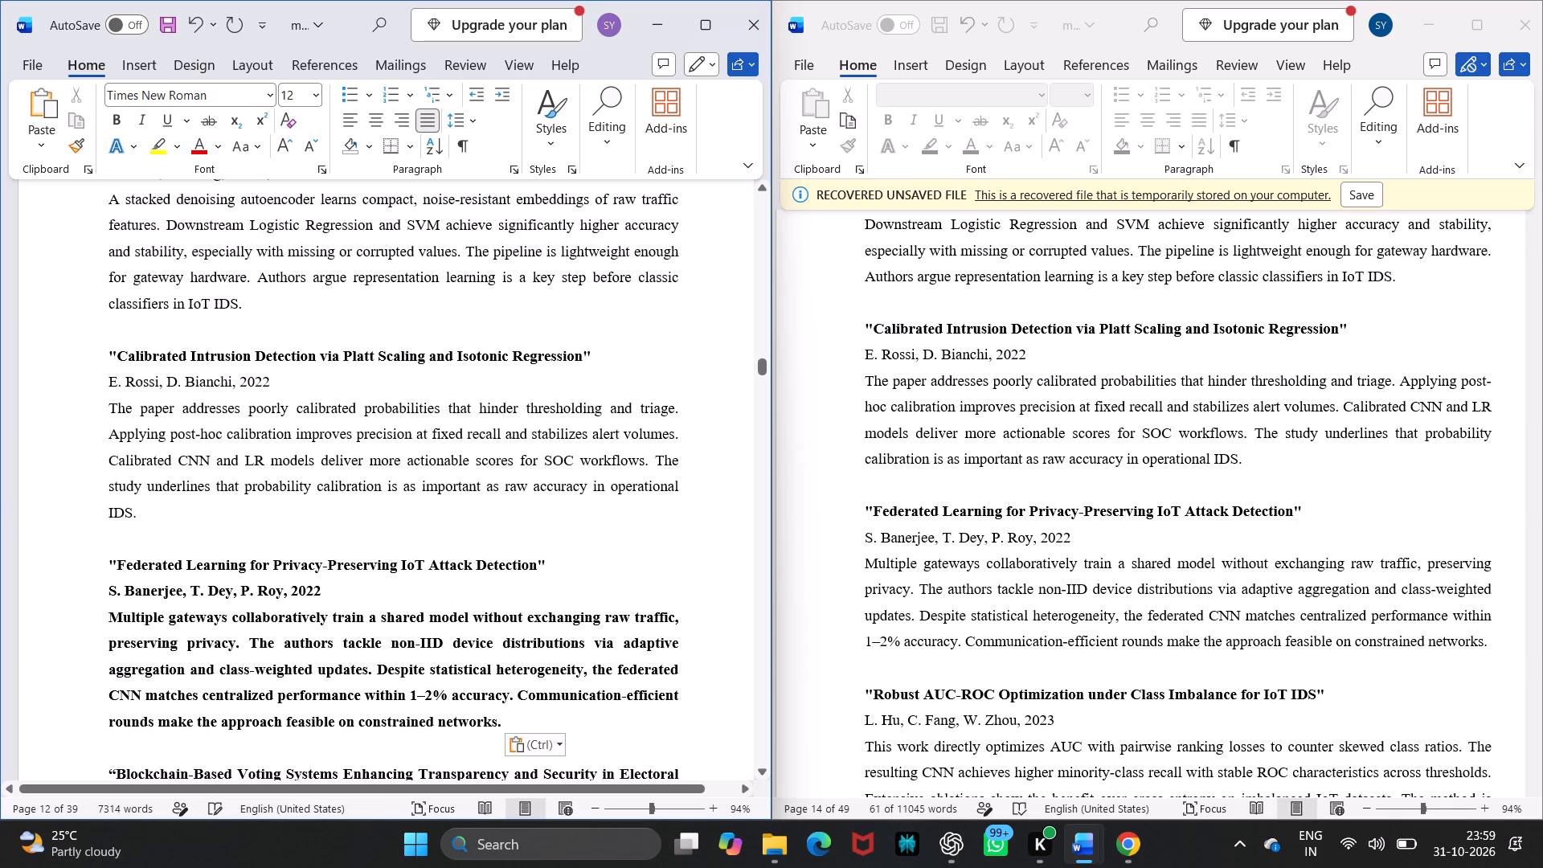
Remove bold from the author line and abstract of the pasted Federated Learning entry.
scroll(65, 626, down, 1)
scroll(387, 709, down, 1)
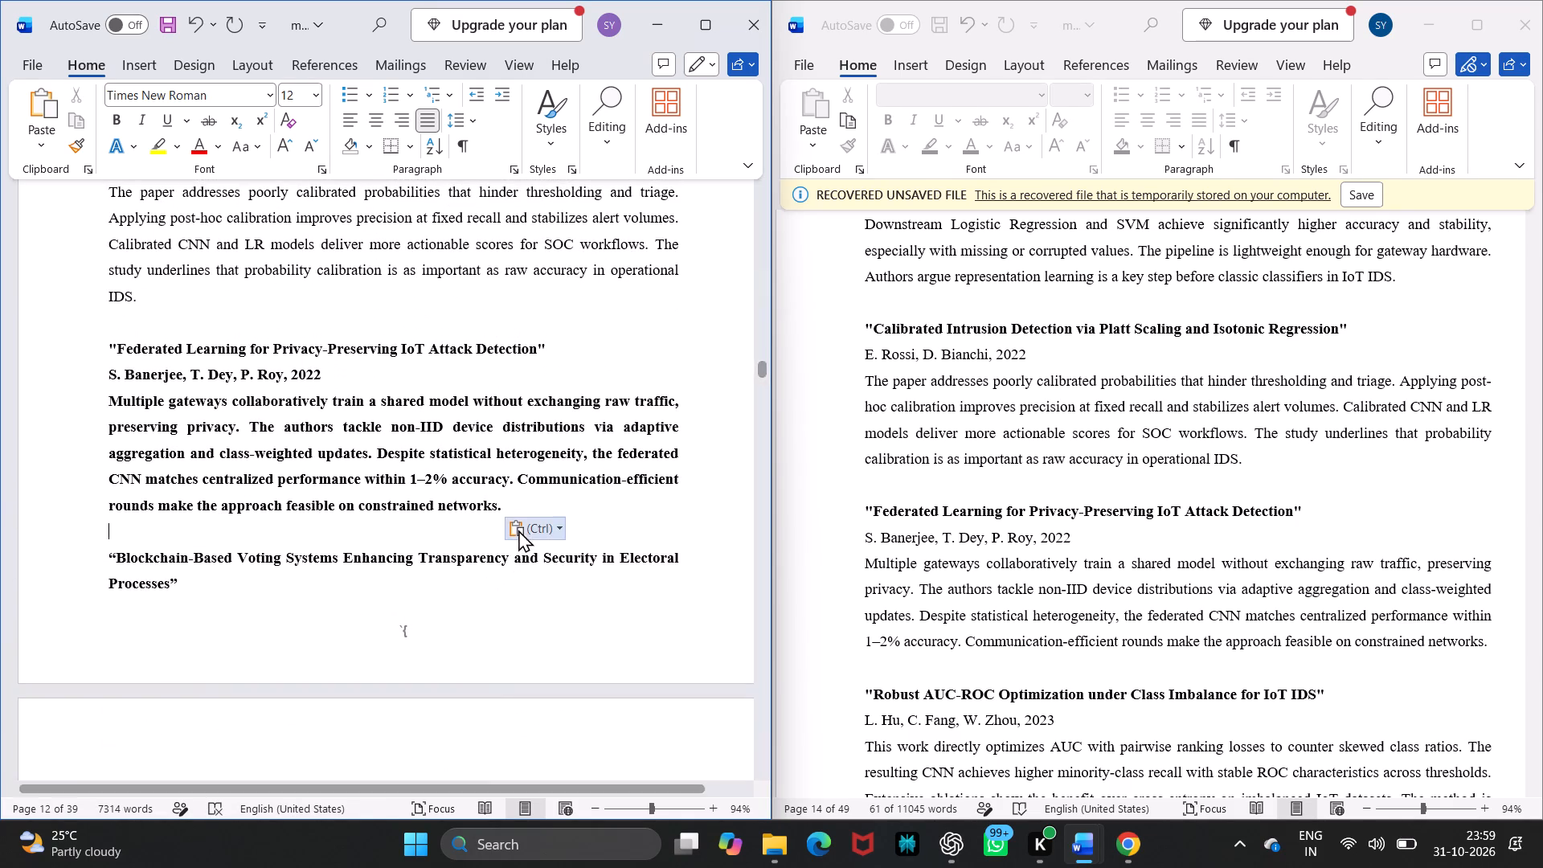
drag(505, 510, 106, 402)
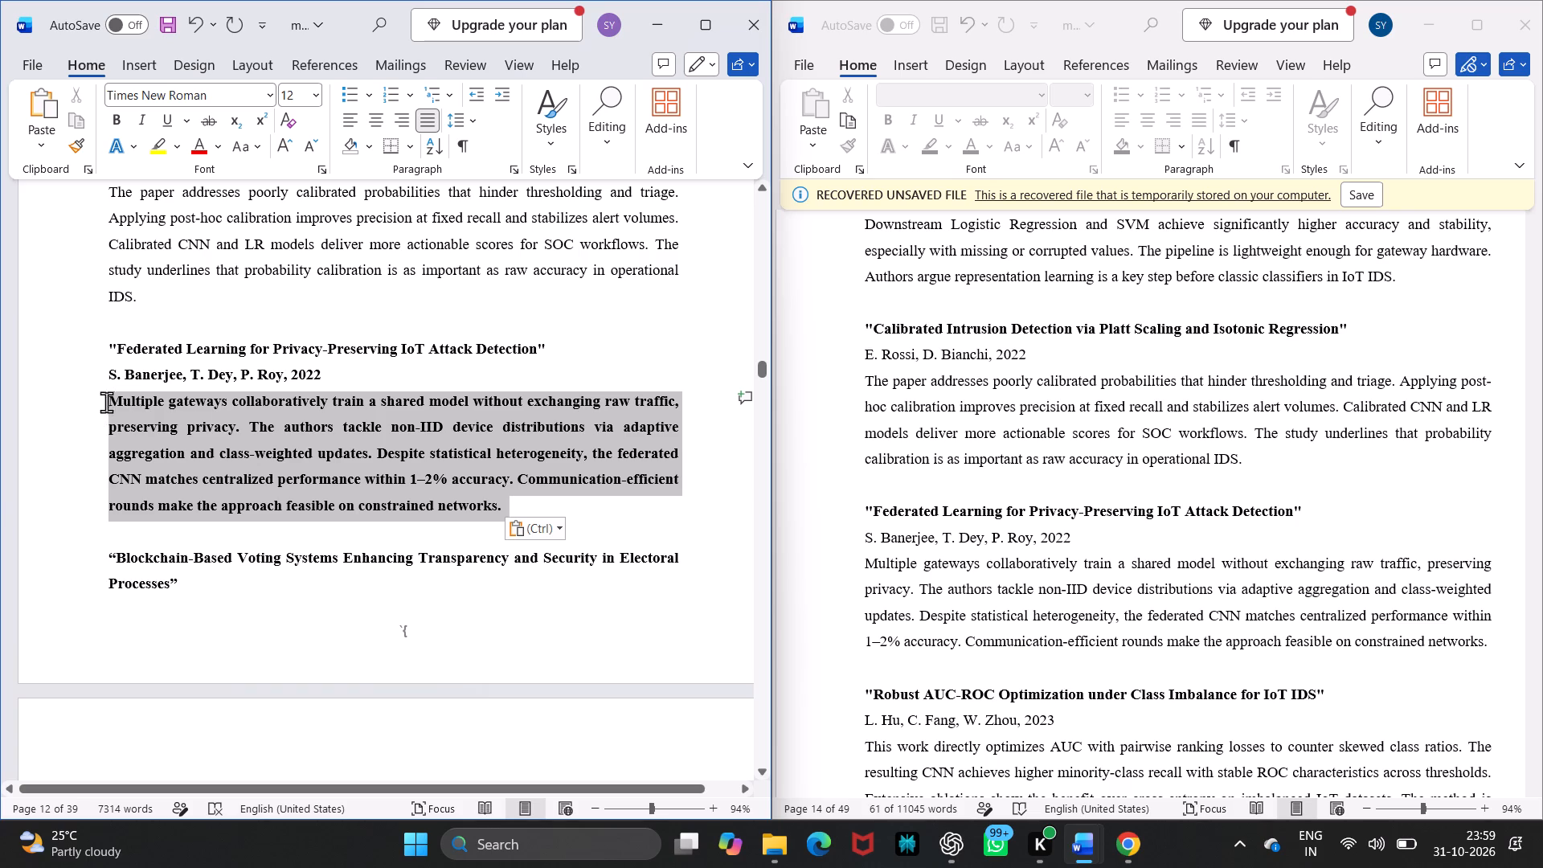
drag(106, 402, 111, 391)
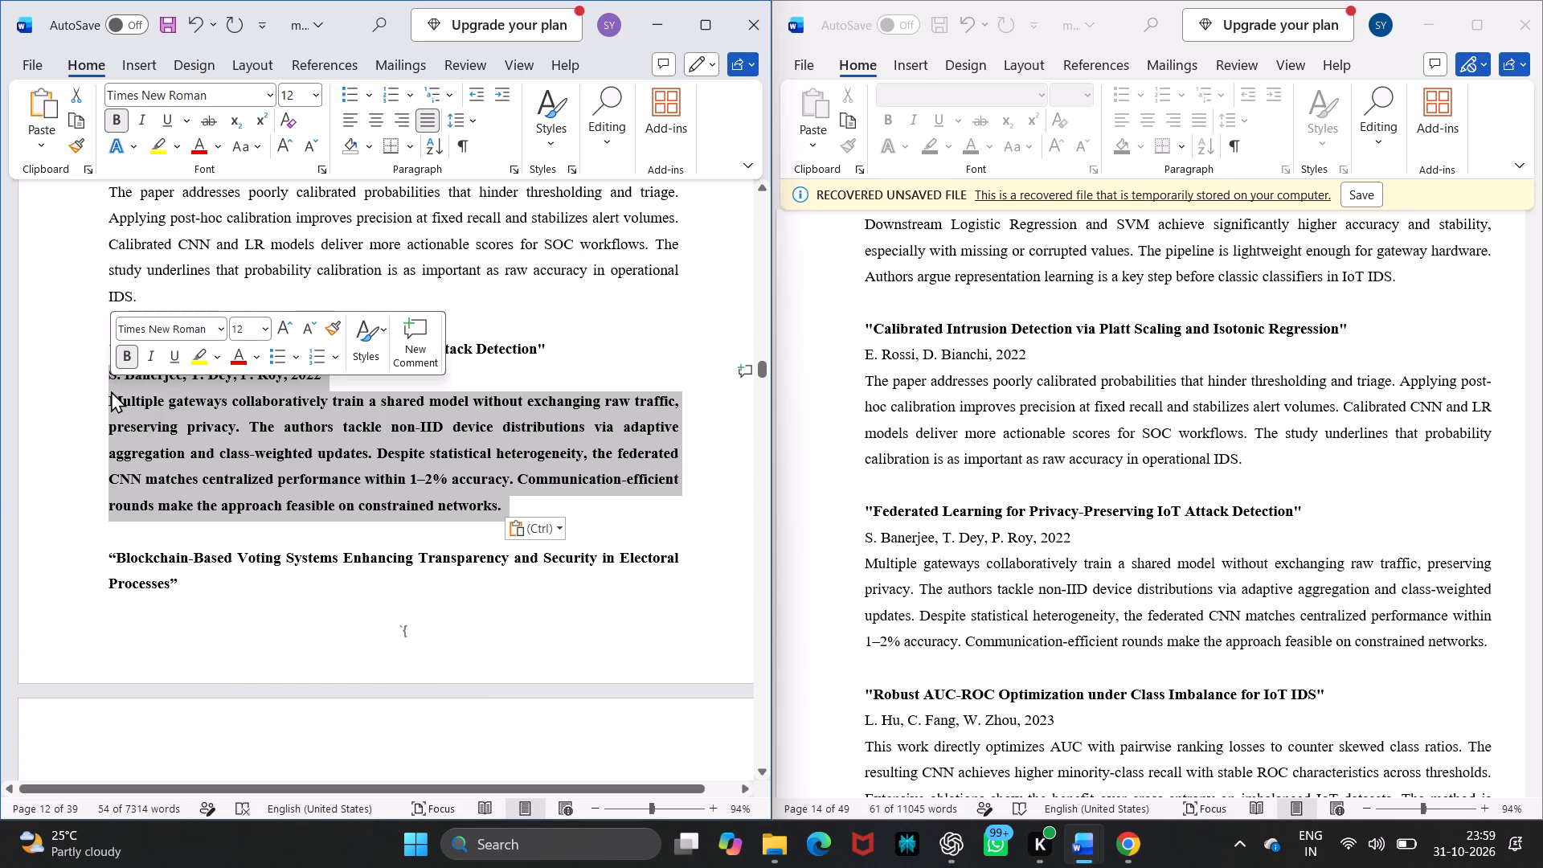
key(ctrl+b)
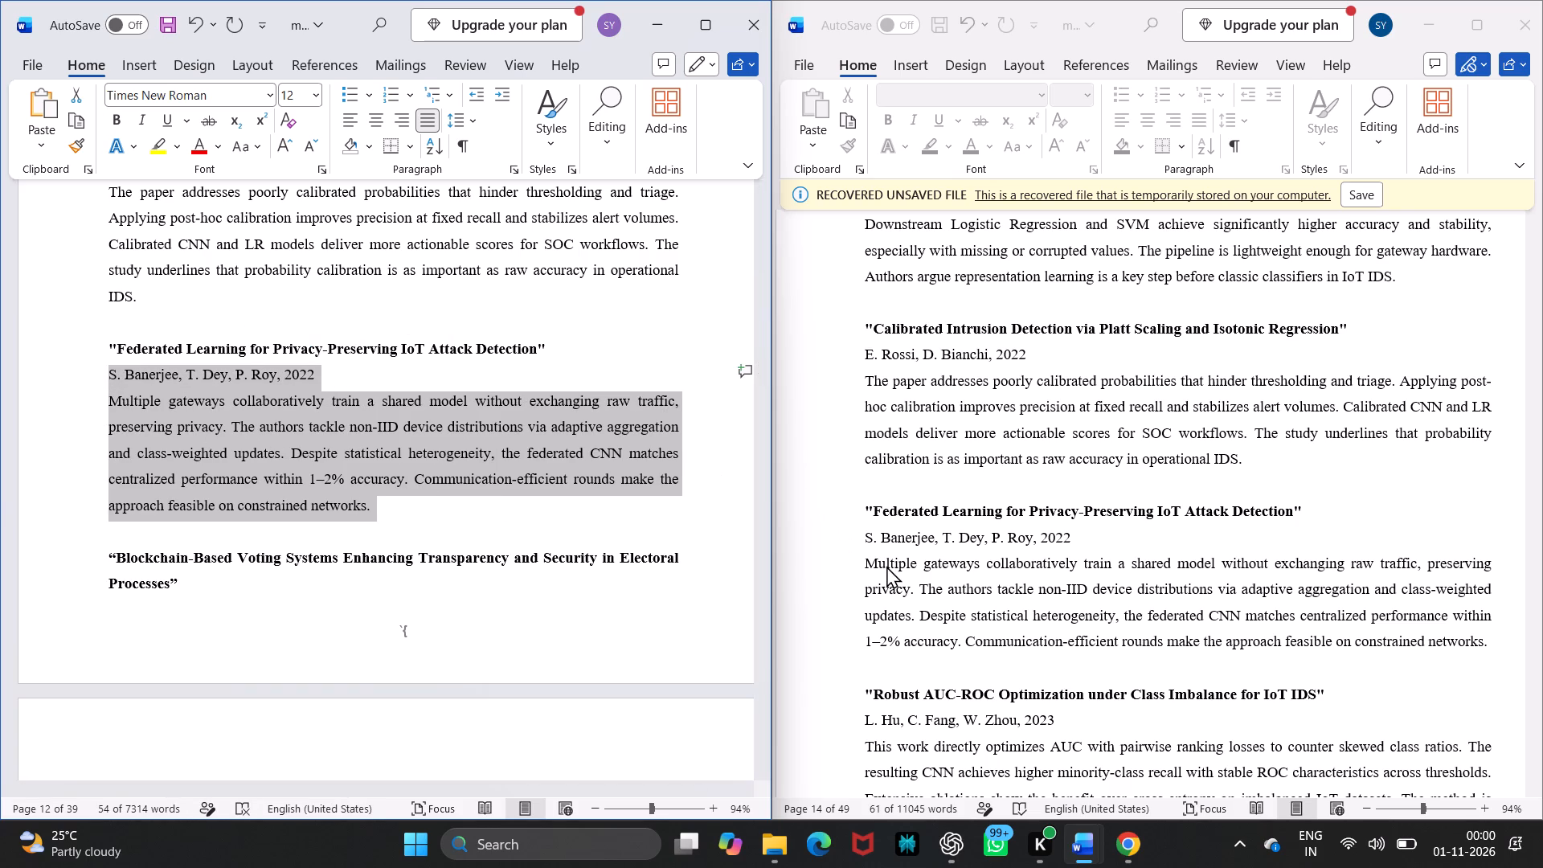
Copy the "Robust AUC-ROC Optimization under Class Imbalance for IoT IDS" entry from mjrprj.docx, including its title, authors and abstract.
scroll(886, 566, down, 2)
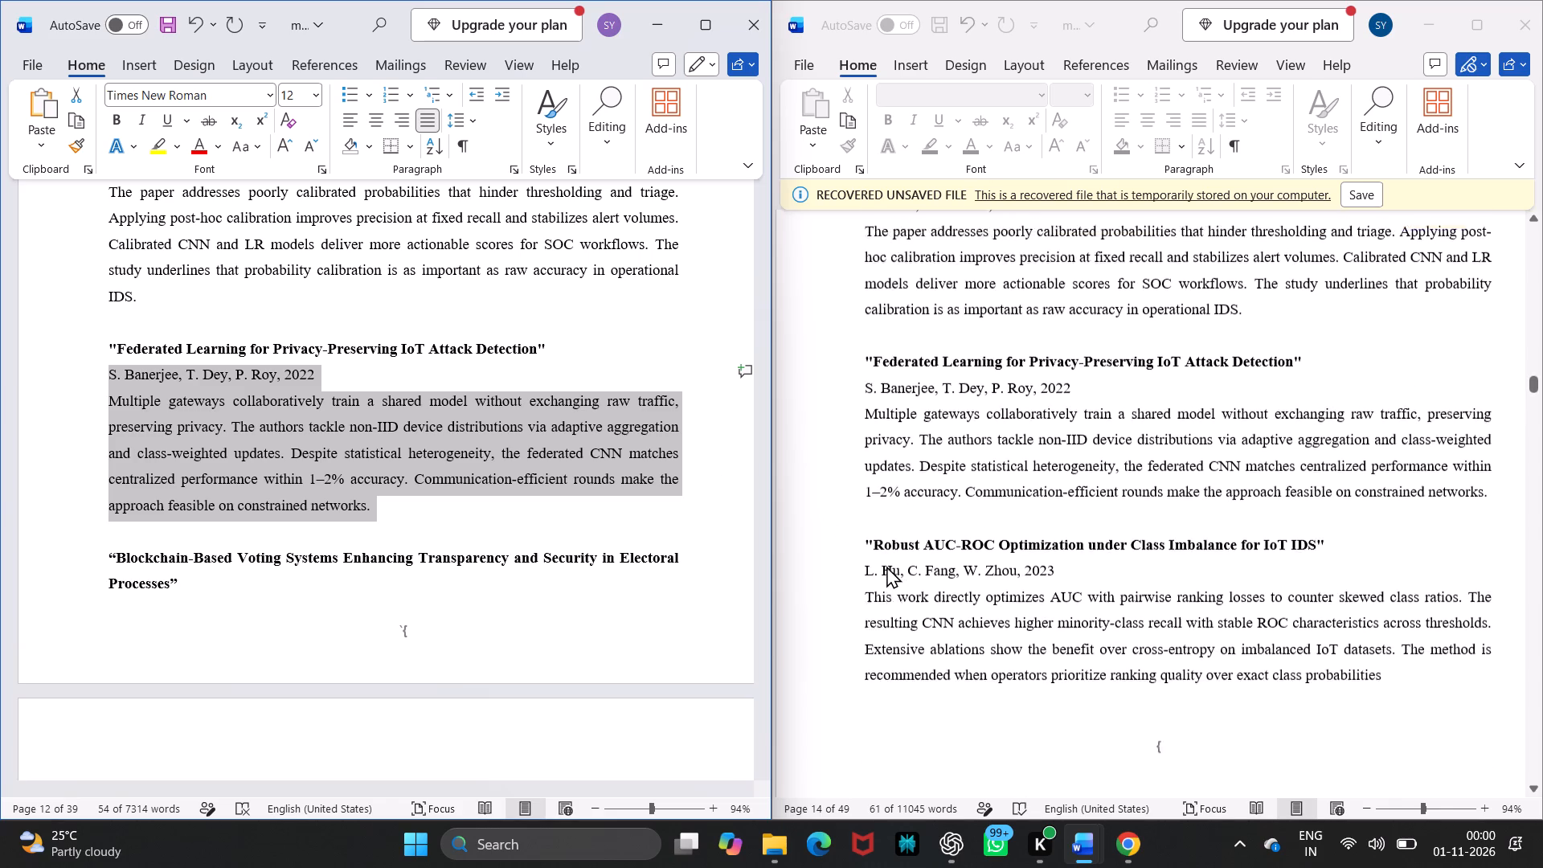
scroll(886, 566, down, 1)
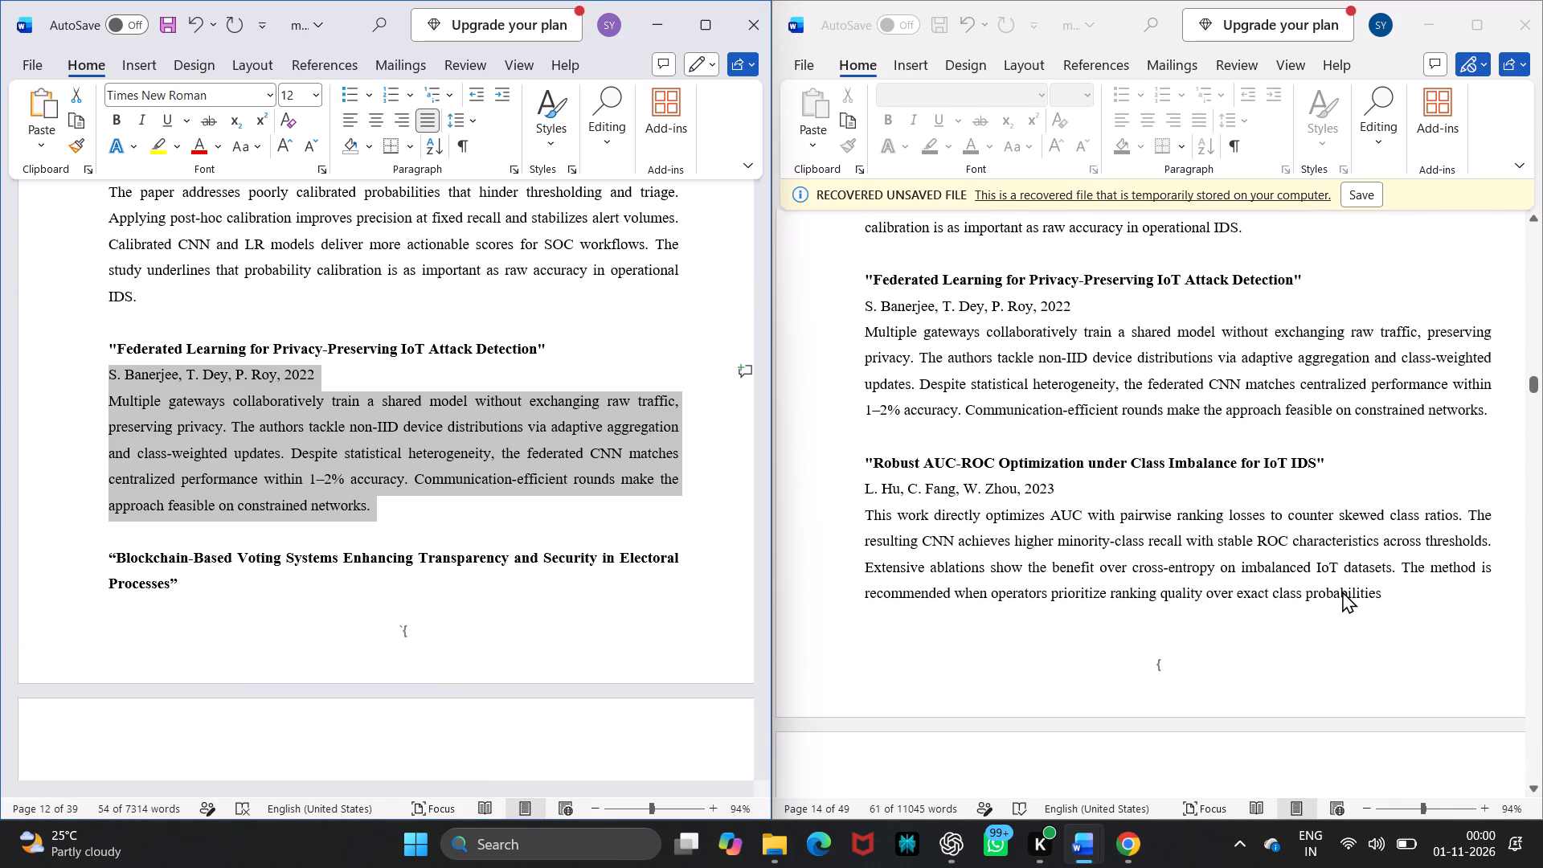
click(1387, 598)
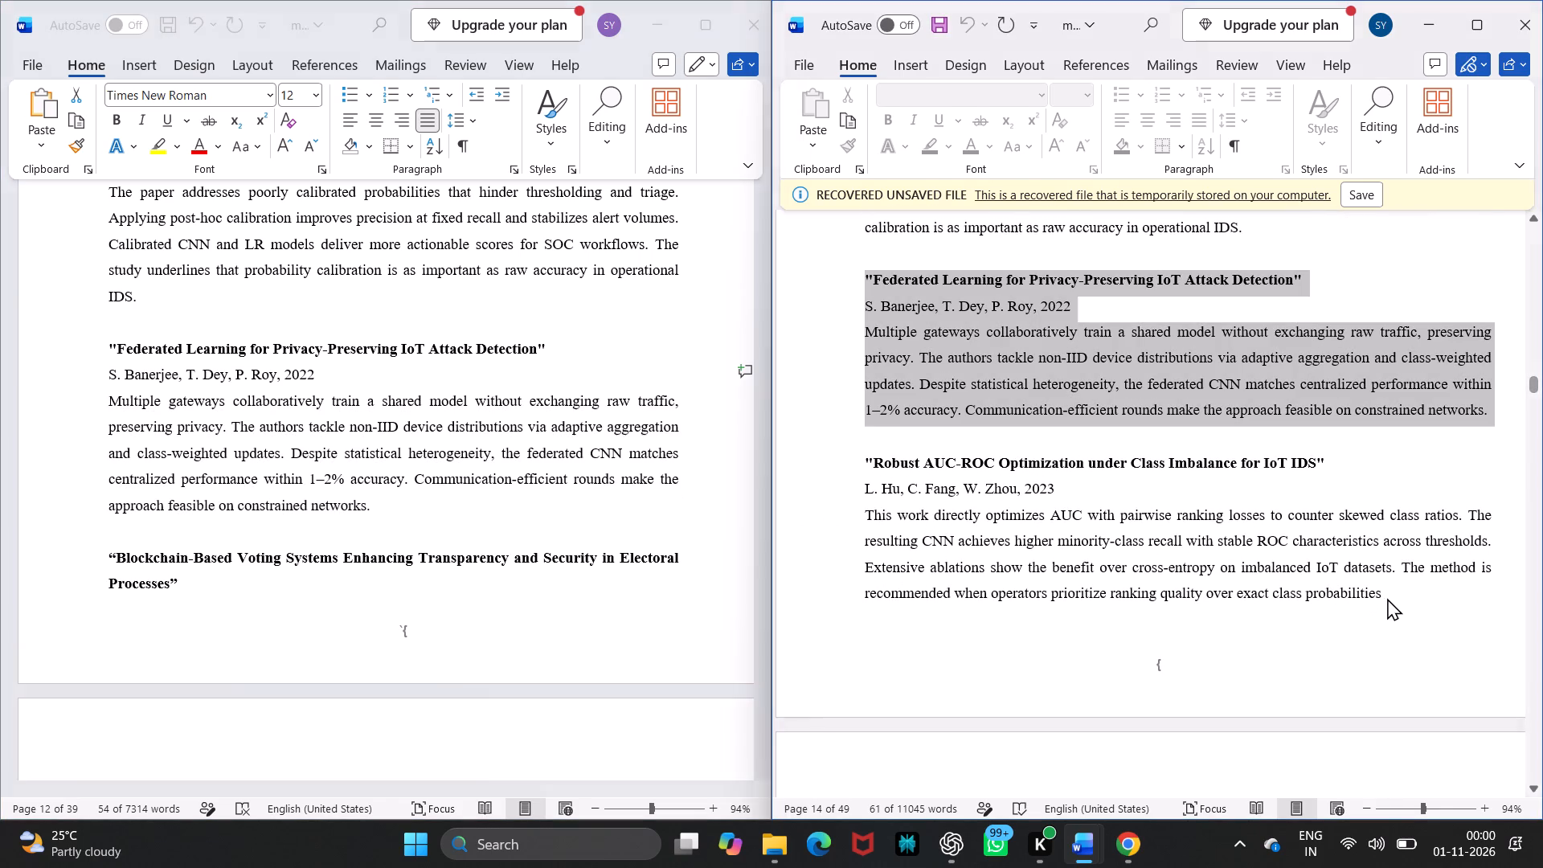
drag(1387, 594, 943, 483)
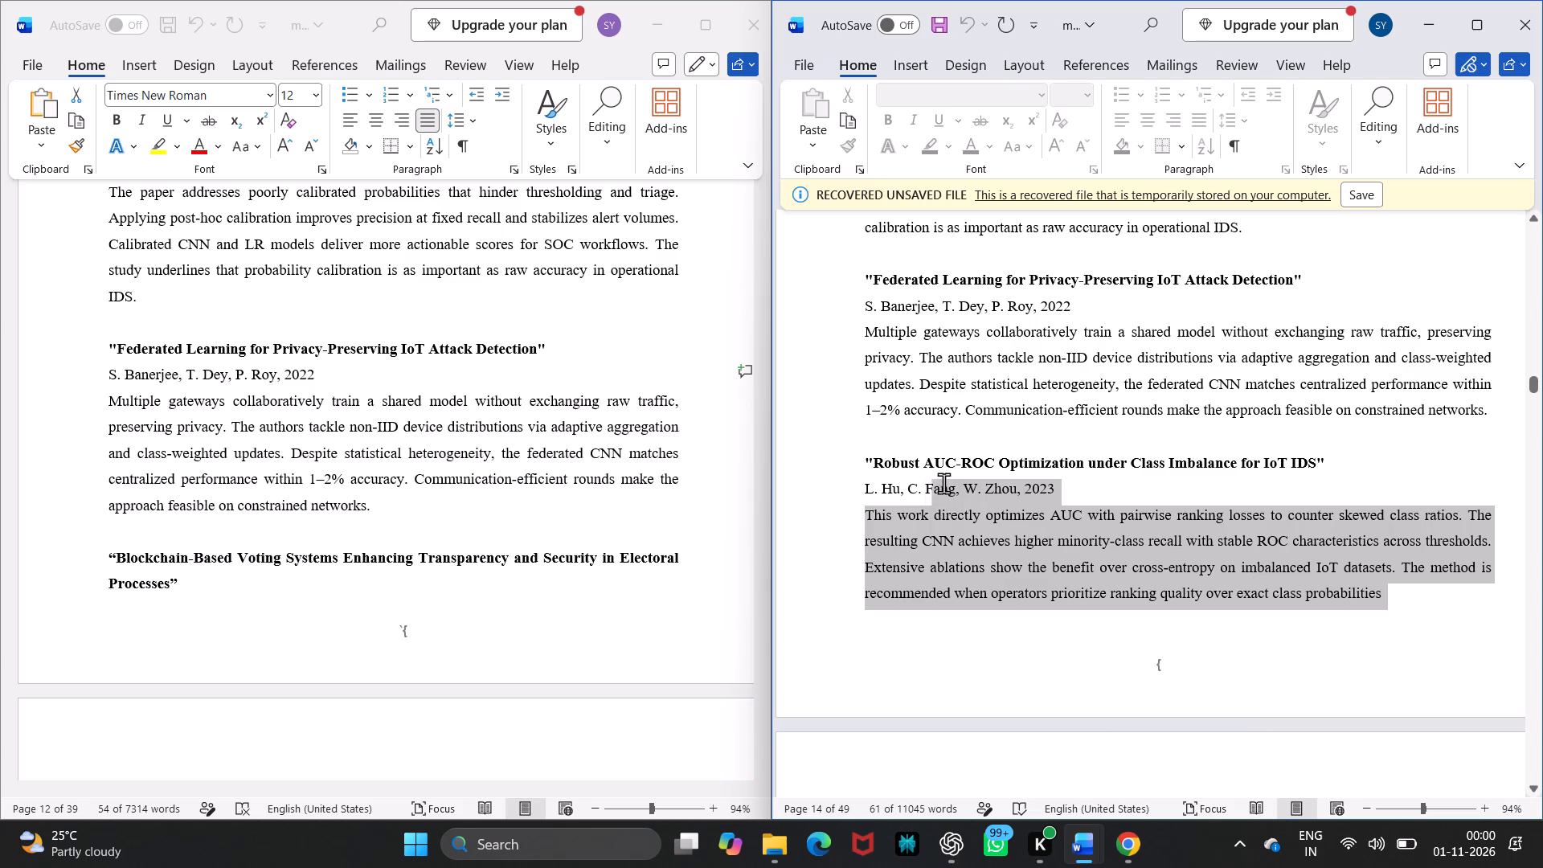
drag(943, 483, 847, 462)
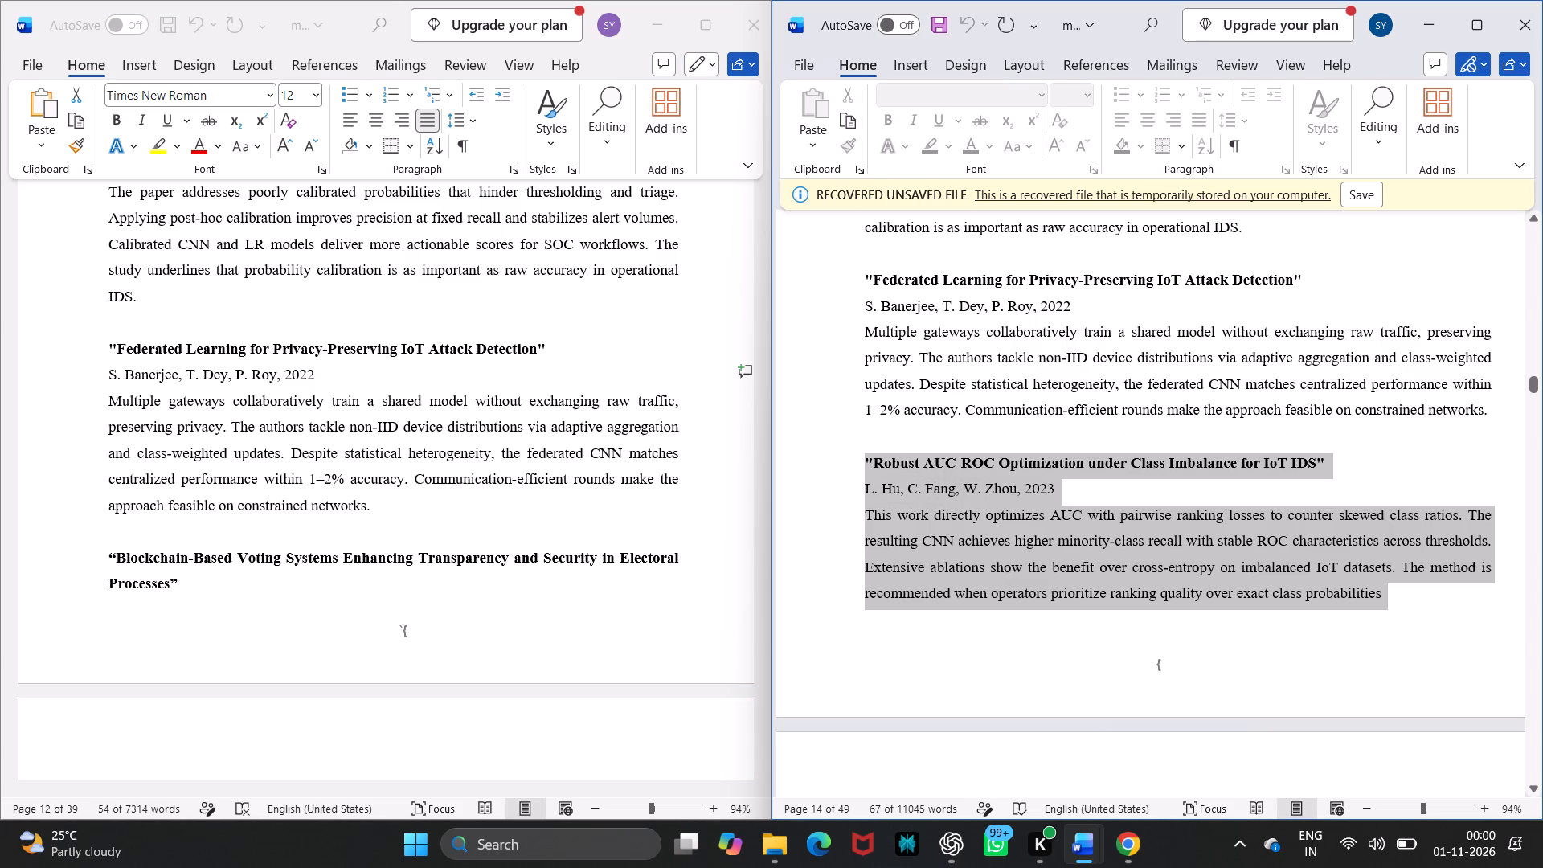
key(ctrl+c)
Replace the whole "Blockchain-Based Voting Systems Enhancing Transparency and Security in Electoral Processes" entry in chapter 2 with the copied Robust AUC-ROC entry.
scroll(460, 677, down, 2)
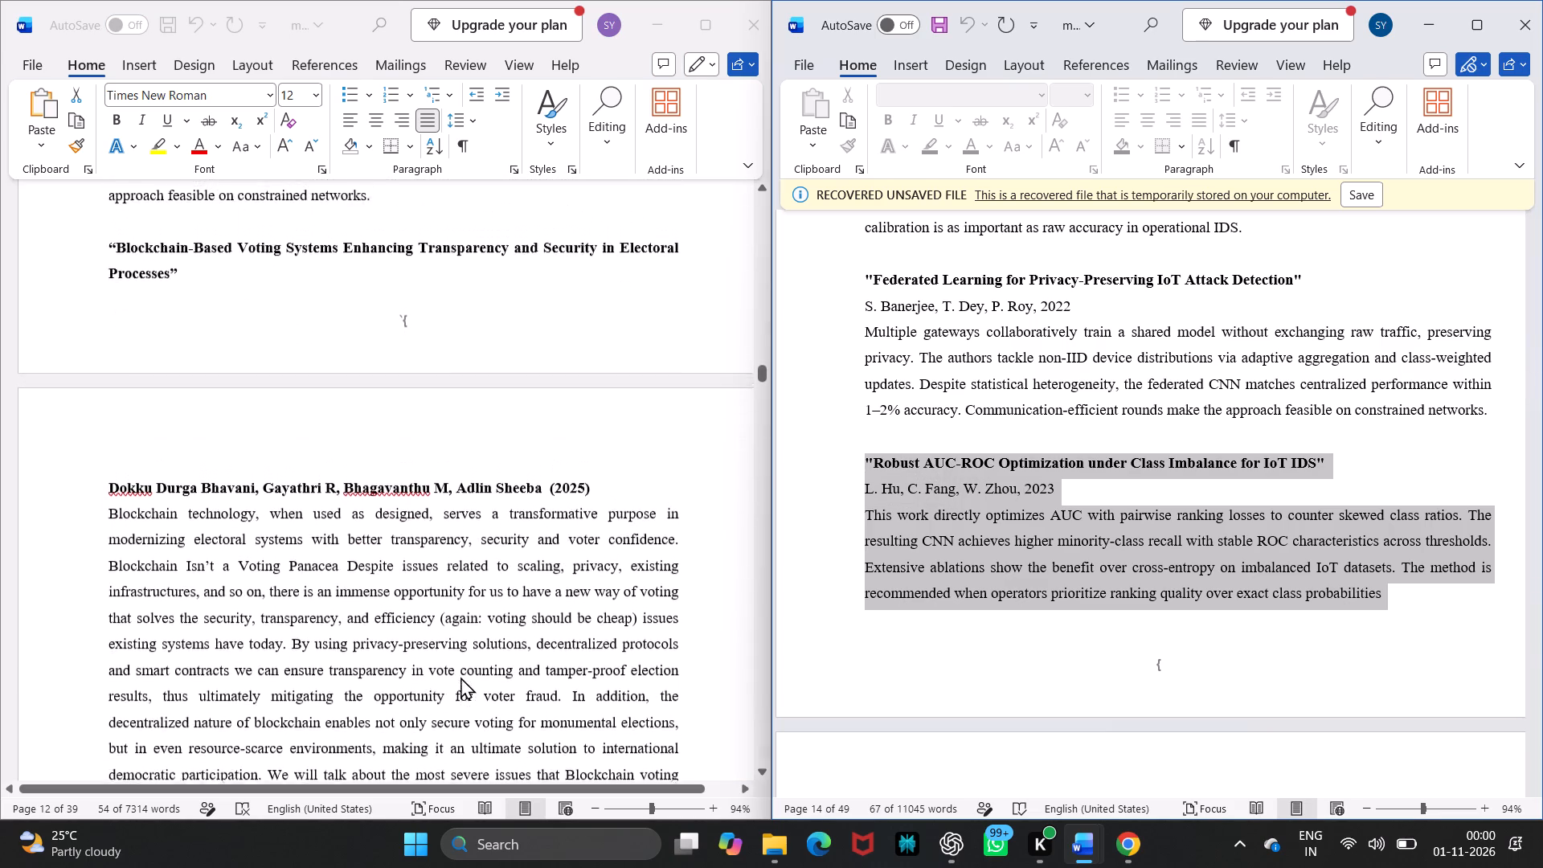
scroll(460, 677, down, 1)
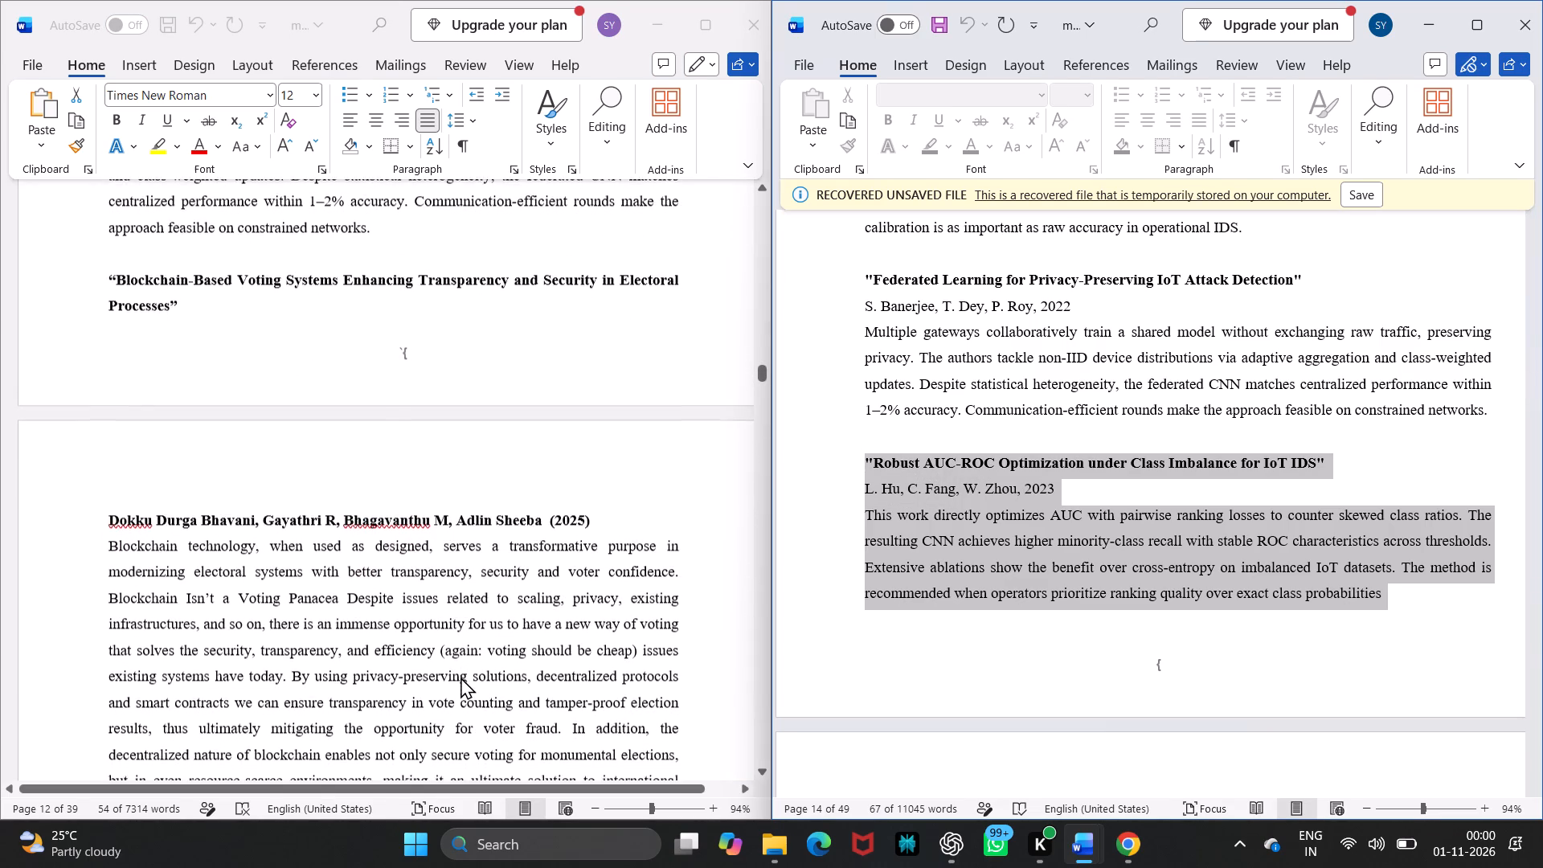
scroll(460, 677, down, 1)
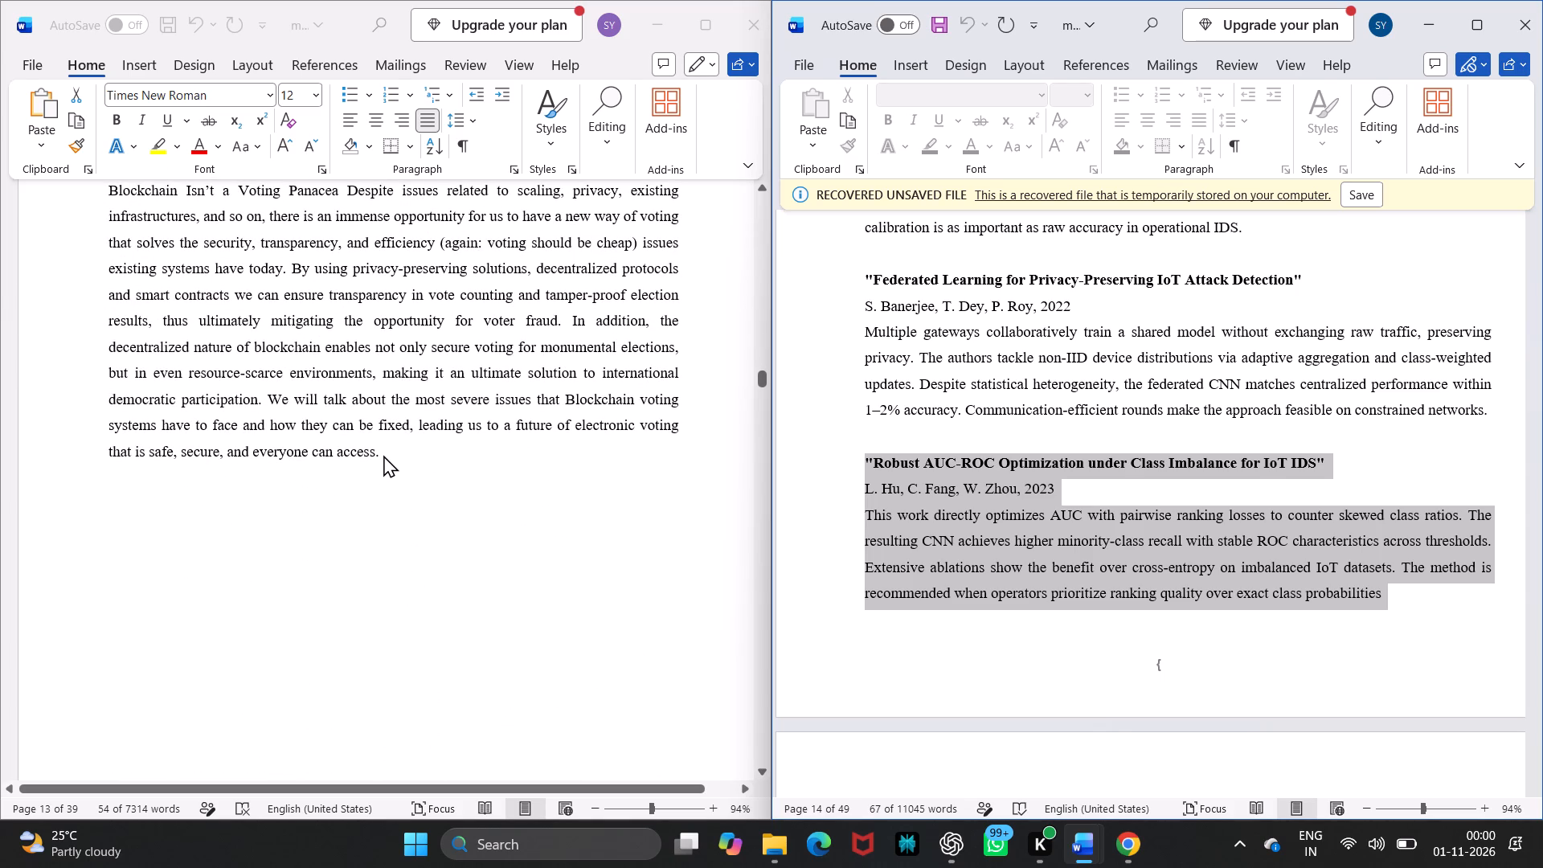
click(383, 453)
drag(380, 451, 113, 408)
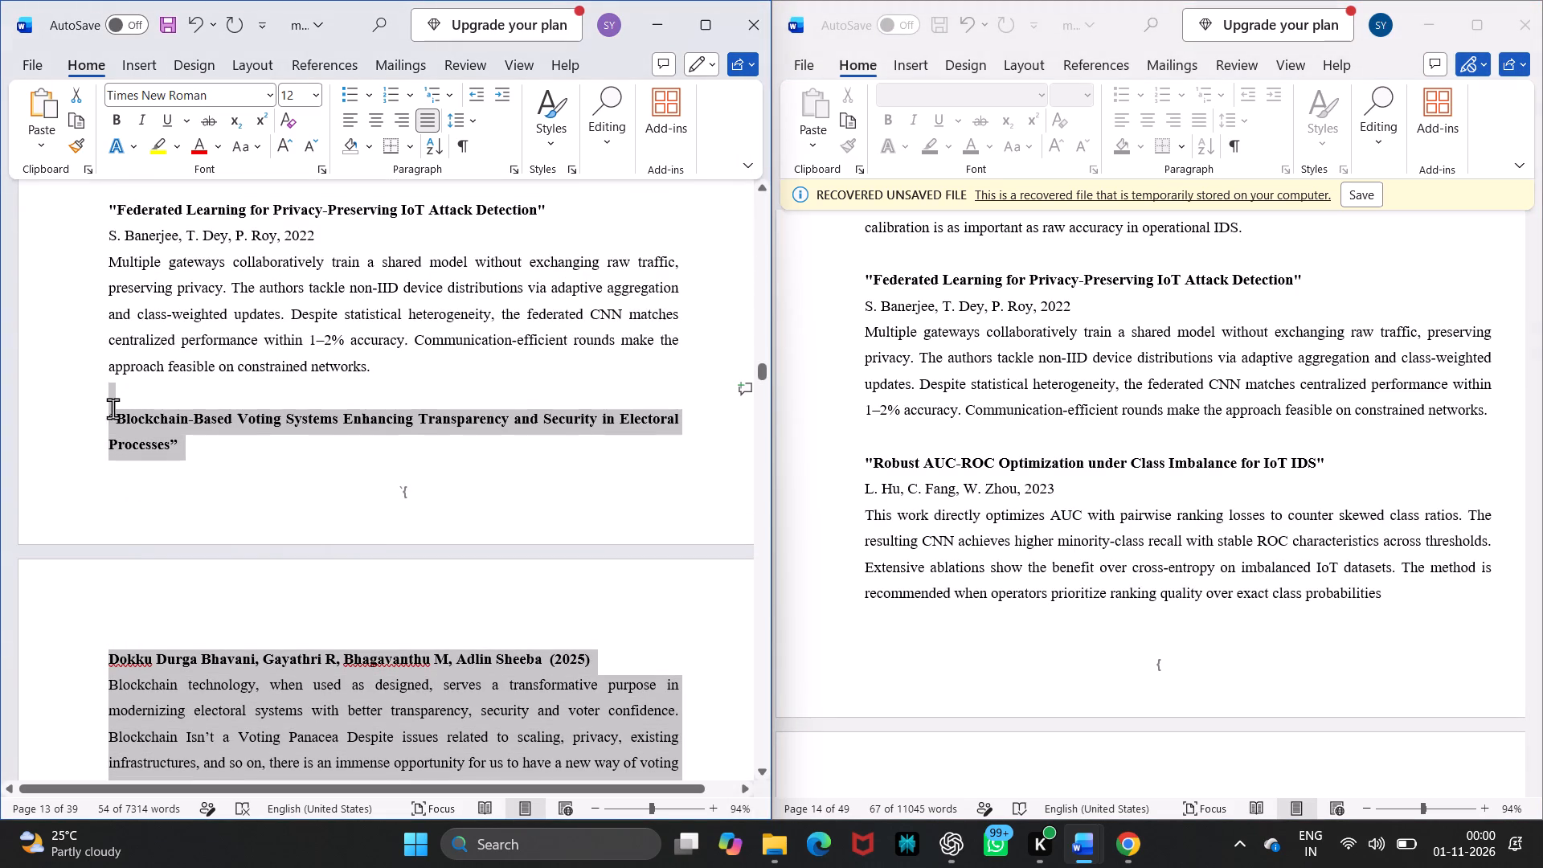
drag(113, 408, 107, 414)
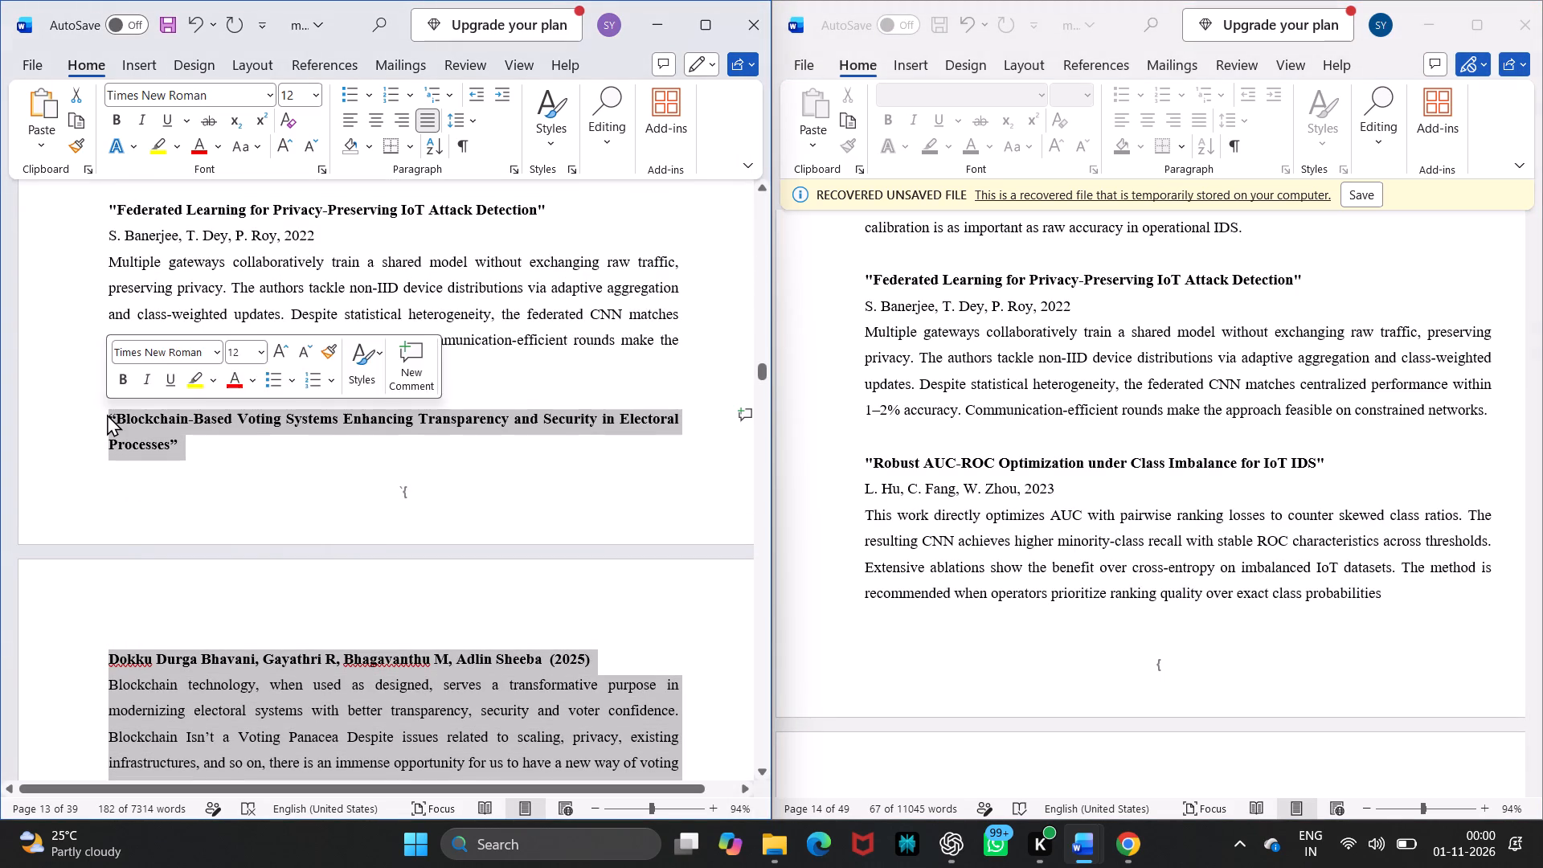
key(ctrl+v)
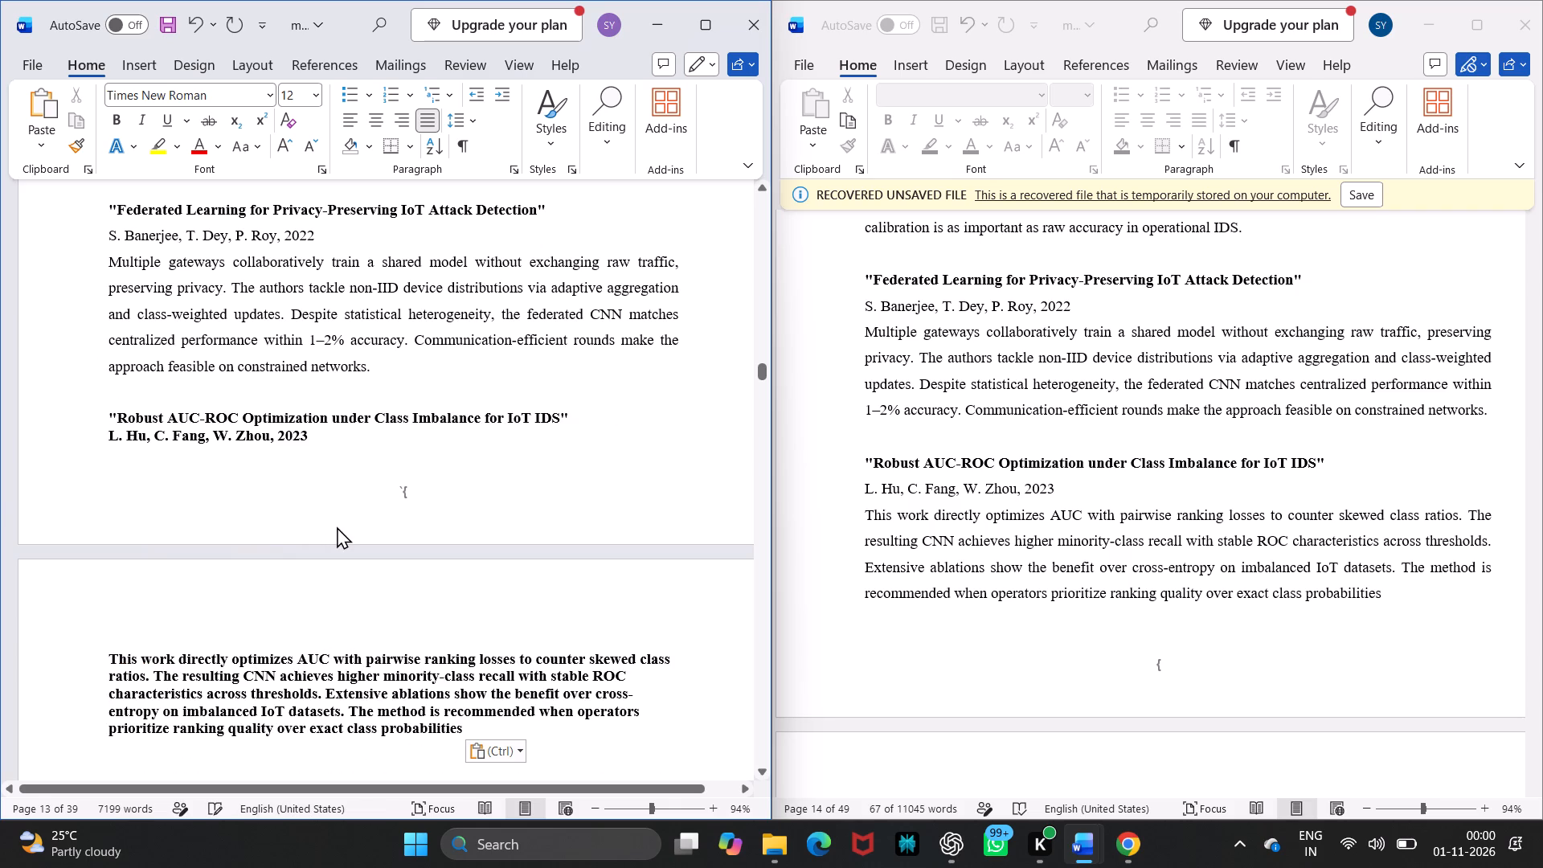
Remove bold from the author line and abstract of the pasted Robust AUC-ROC entry.
scroll(350, 710, down, 1)
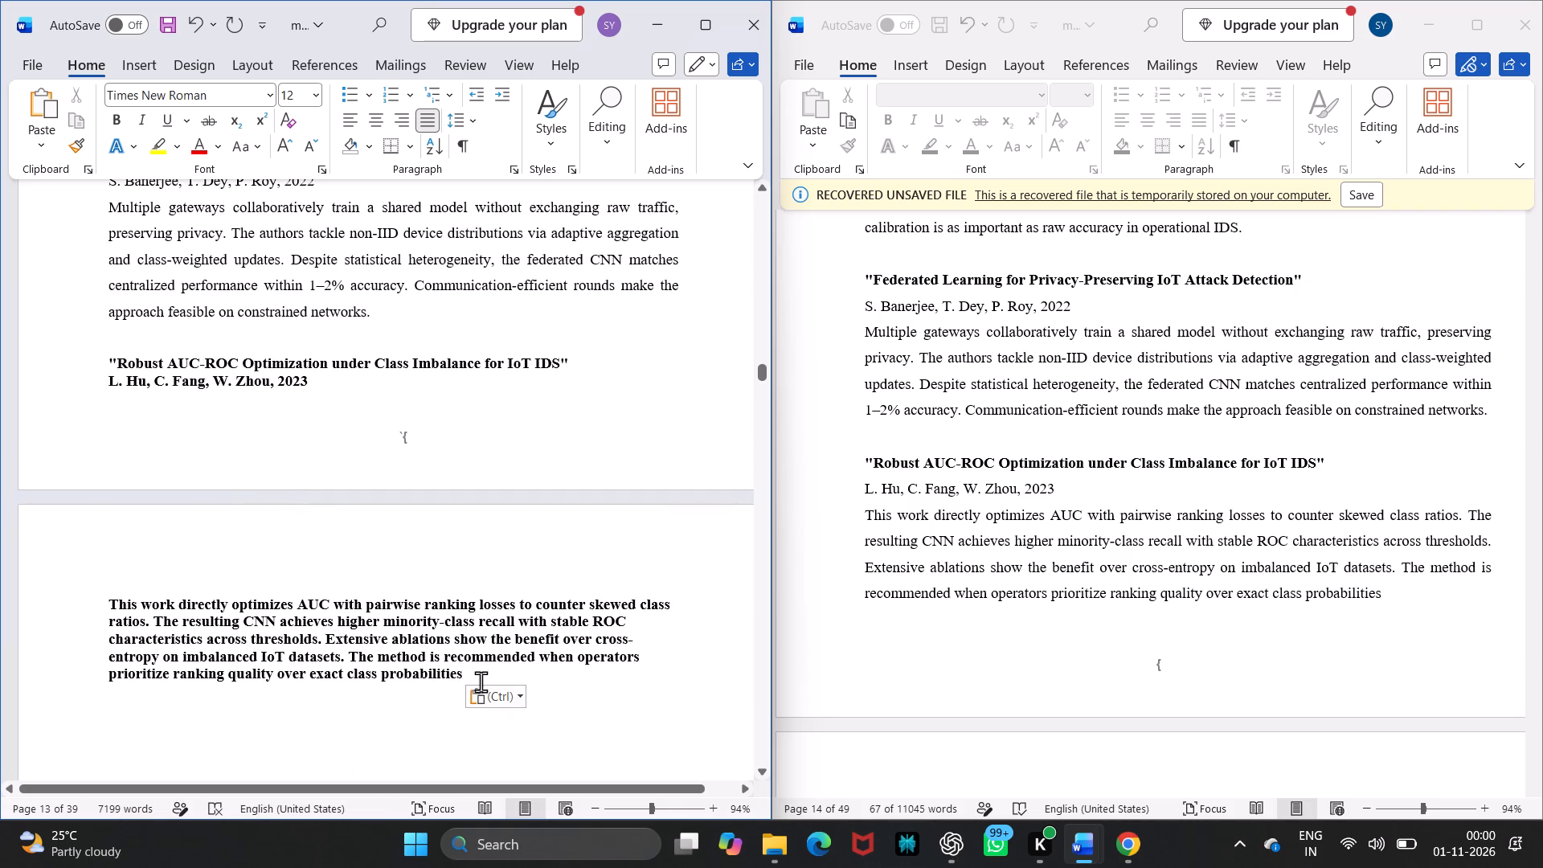
drag(474, 674, 55, 387)
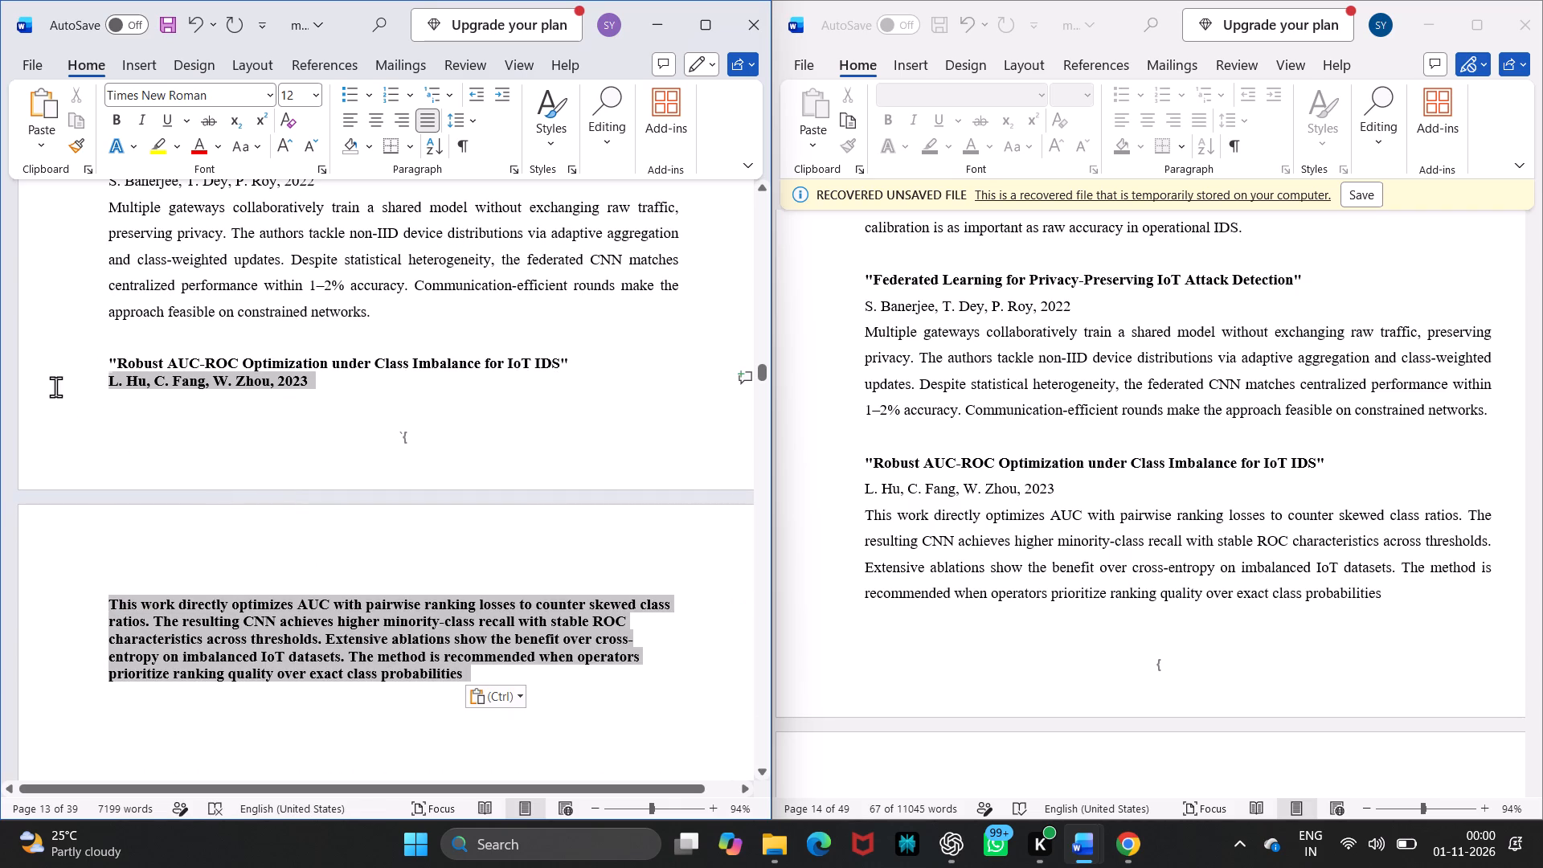
drag(55, 387, 73, 387)
key(ctrl+b)
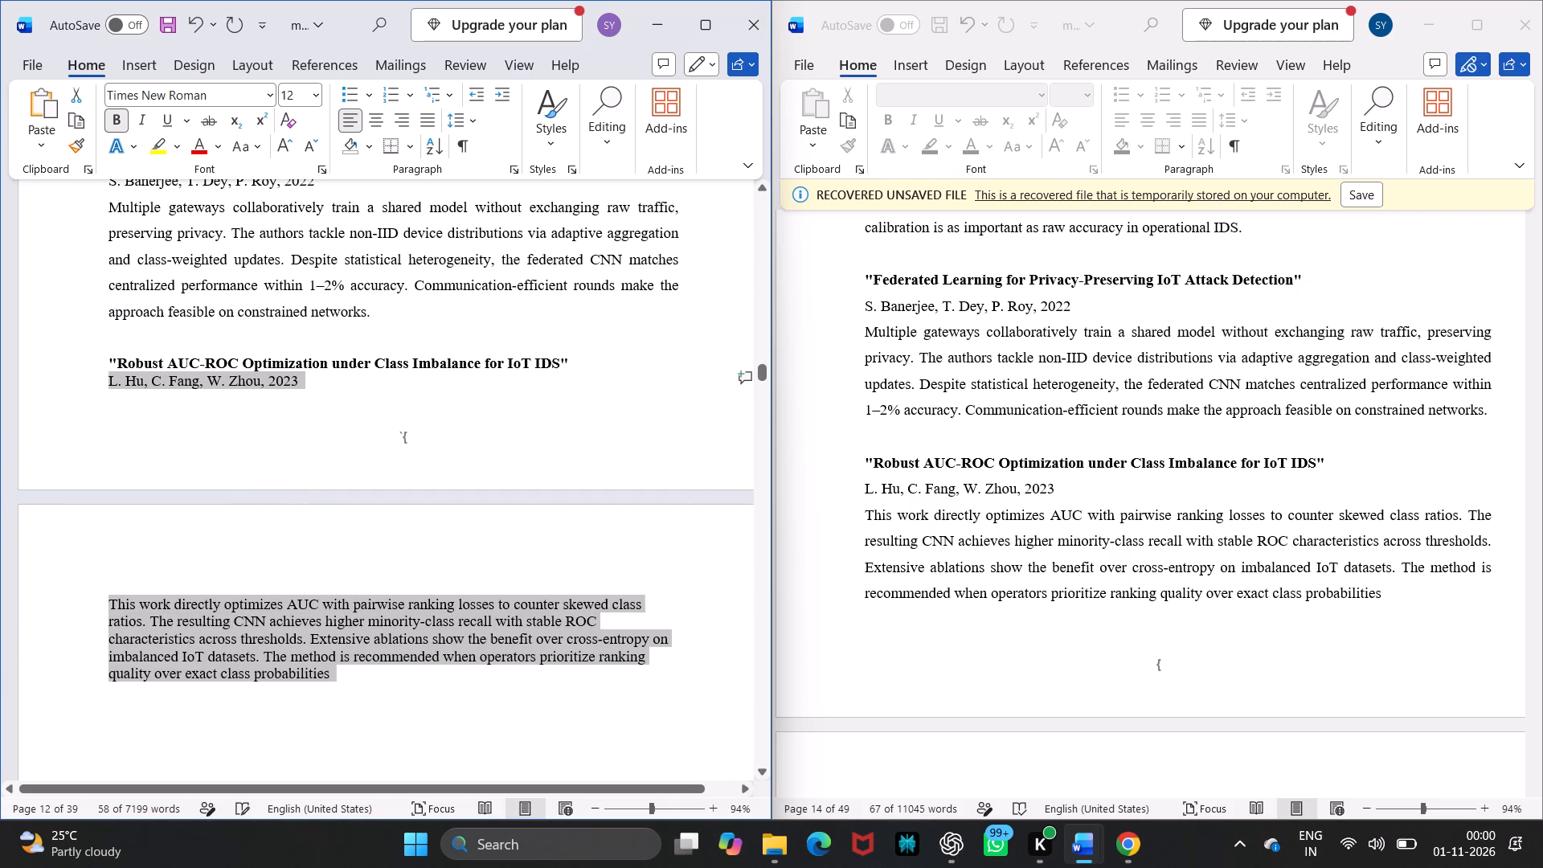
click(402, 691)
Insert two blank lines above the Robust AUC-ROC title so the whole entry starts together on the following page.
scroll(402, 691, down, 1)
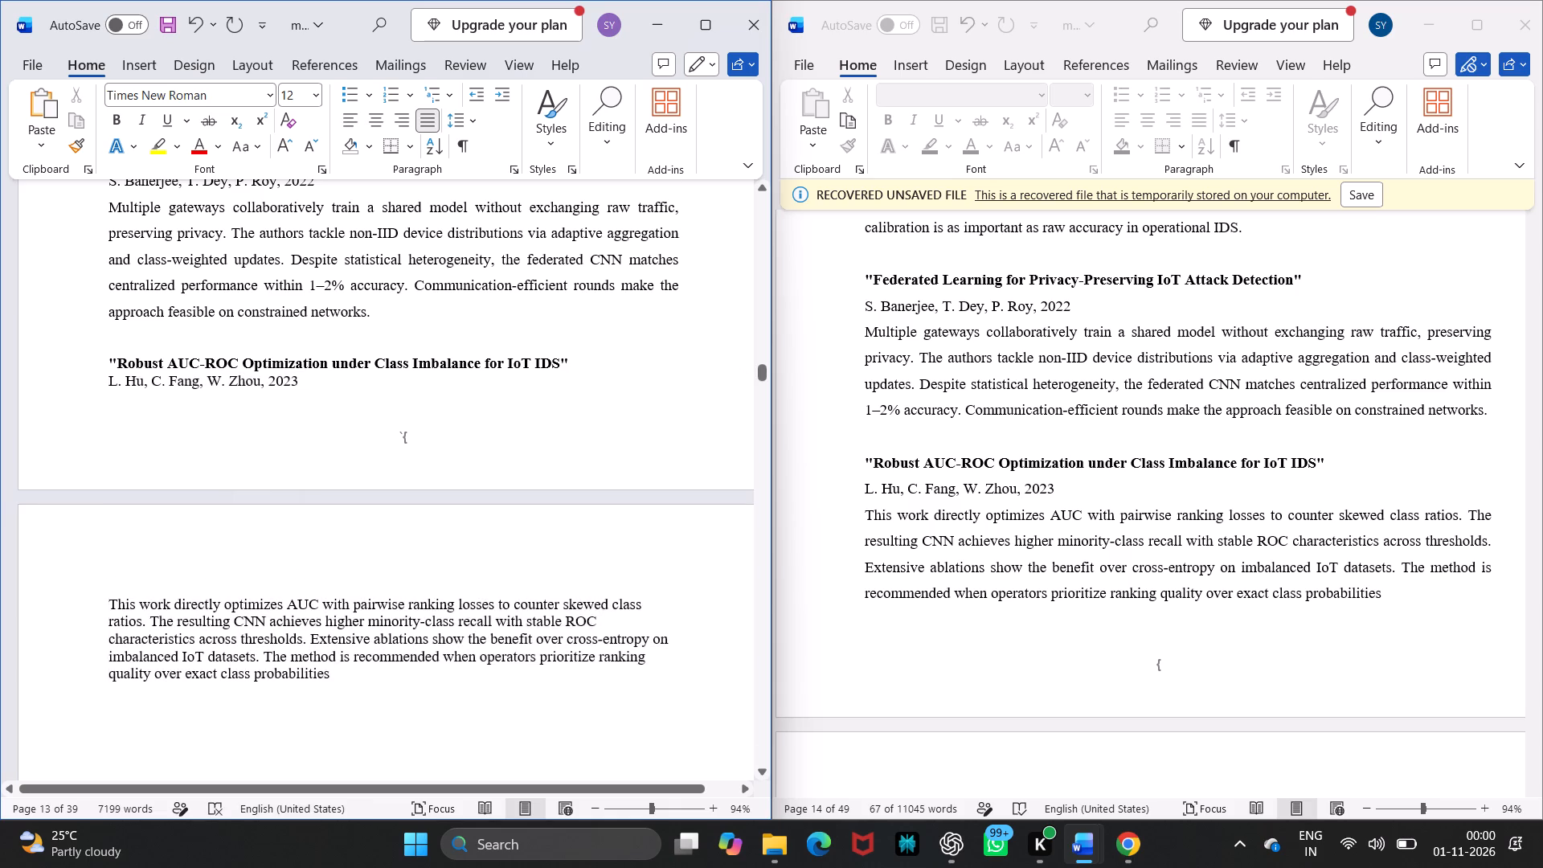
scroll(402, 691, down, 1)
scroll(822, 548, down, 1)
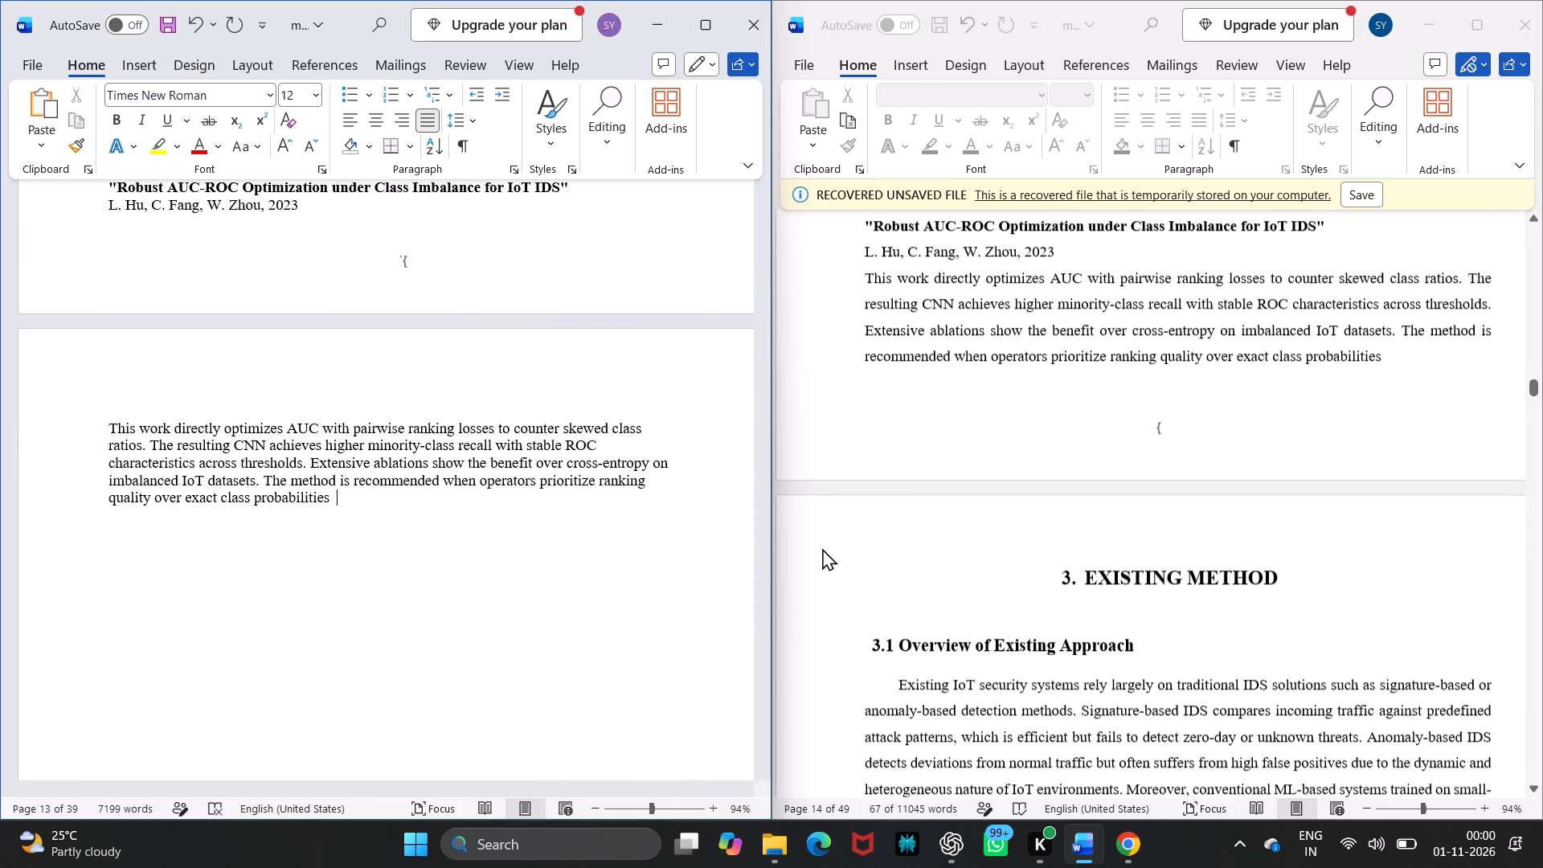
scroll(822, 548, up, 1)
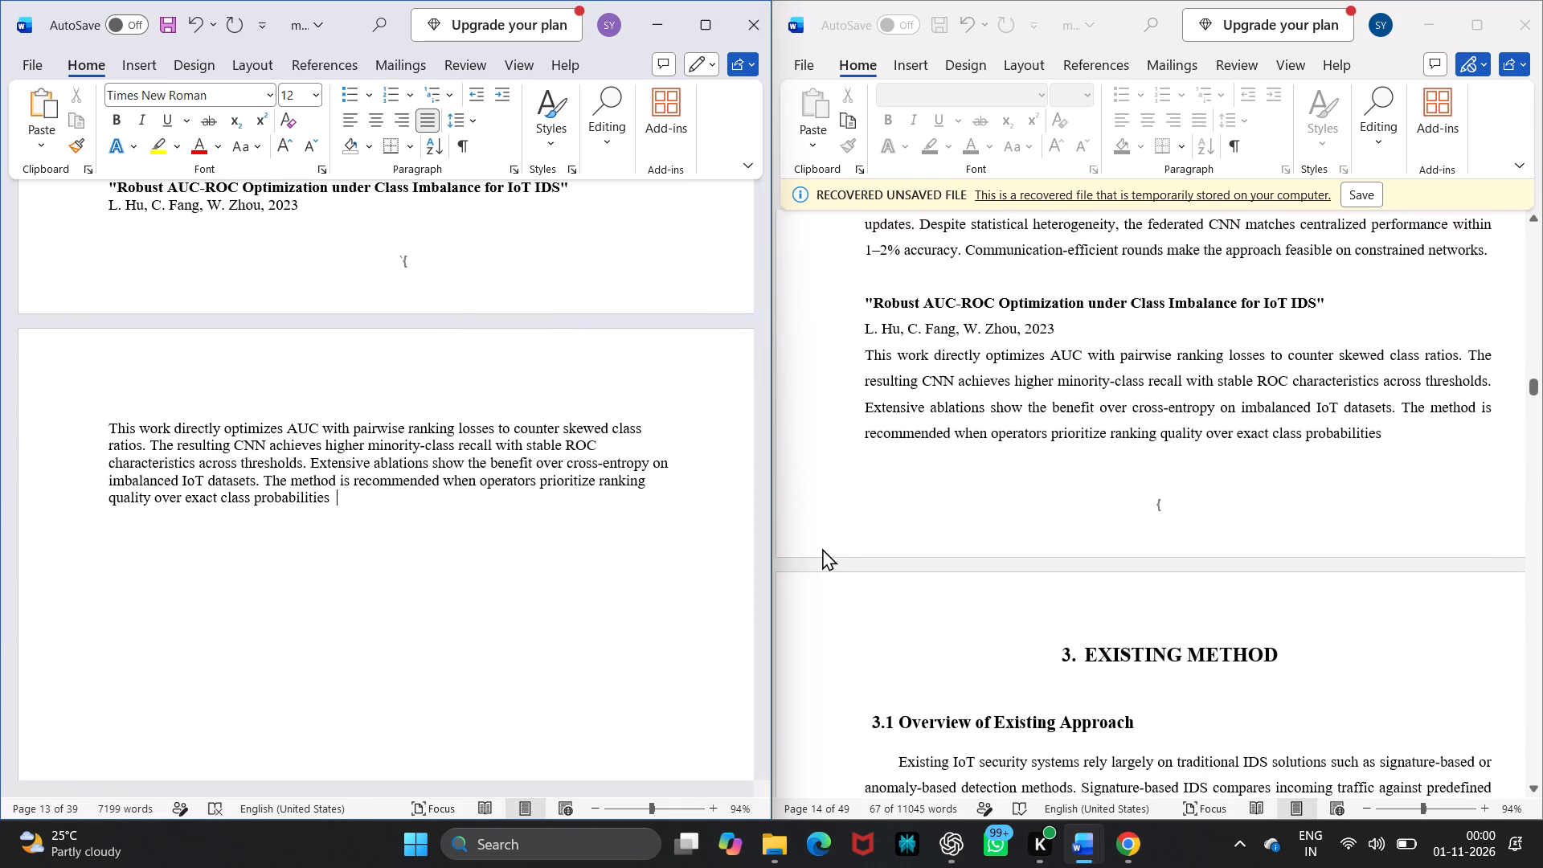
scroll(462, 570, up, 1)
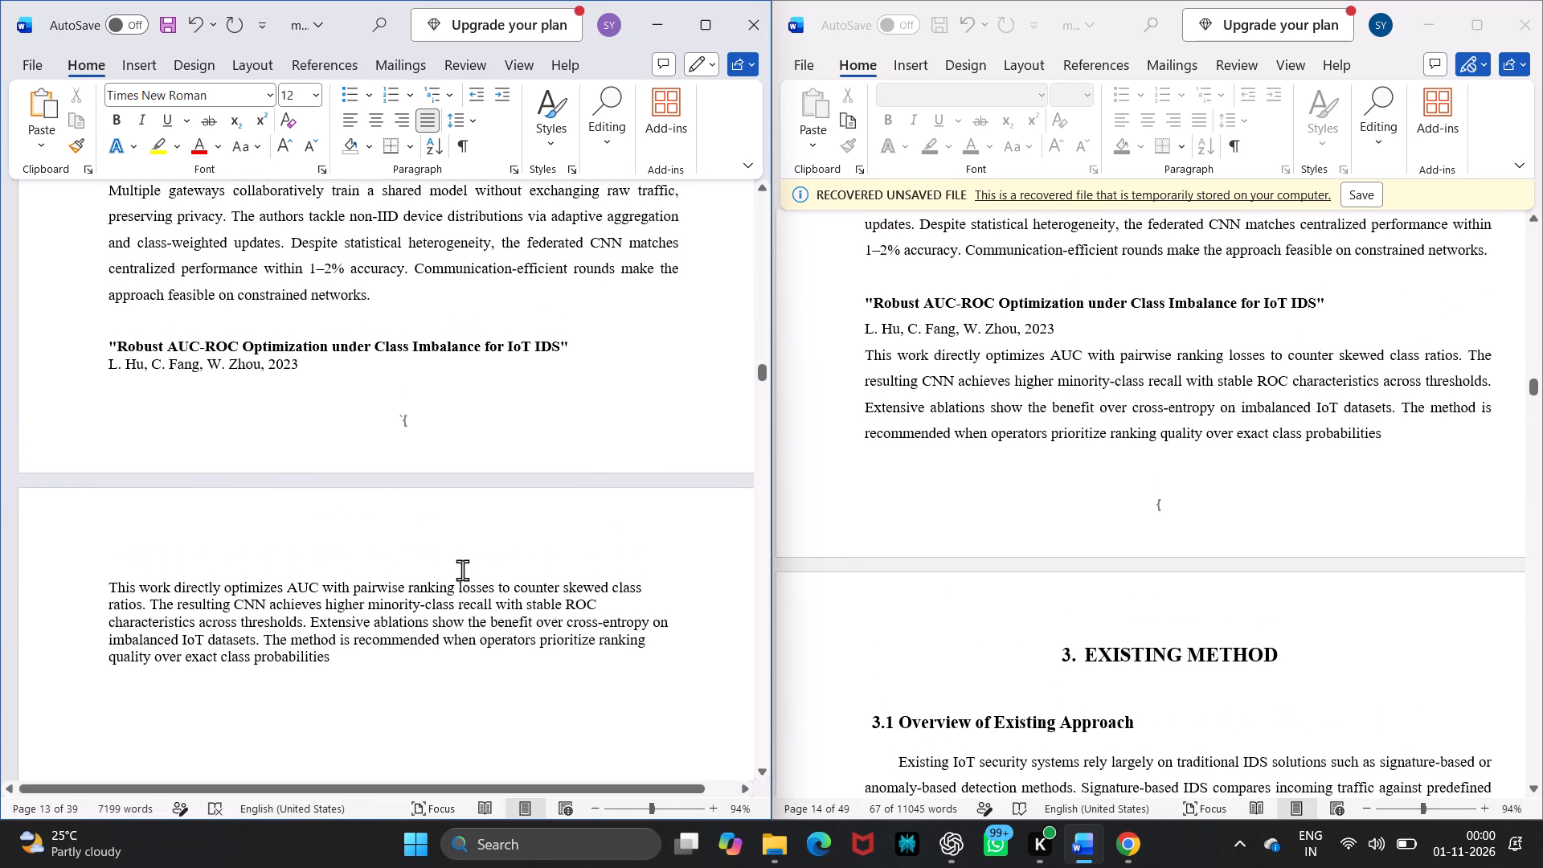
click(311, 321)
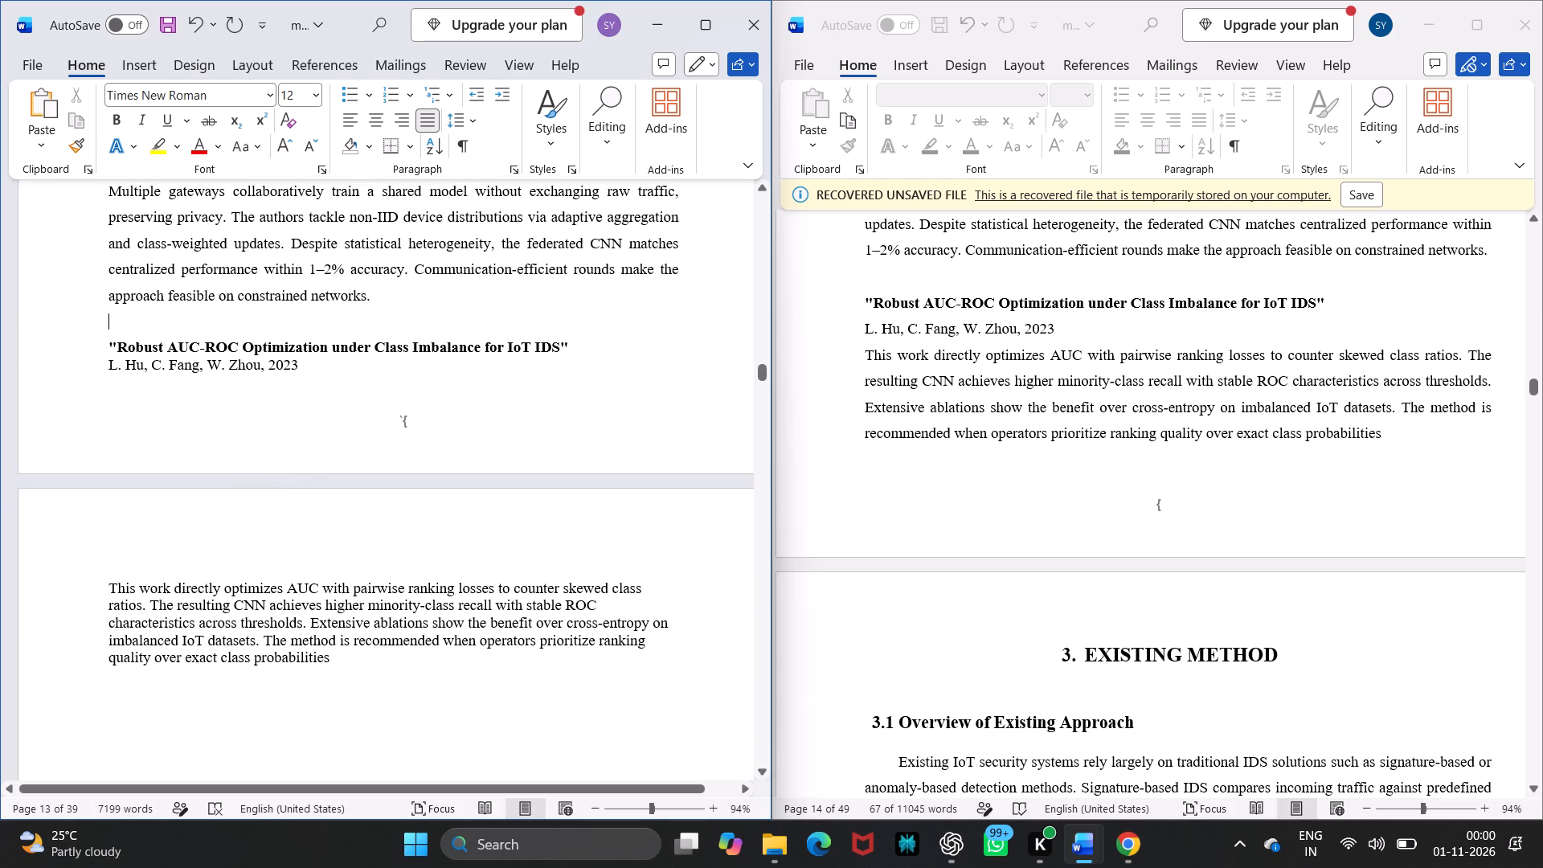
key(Return)
key(Return)
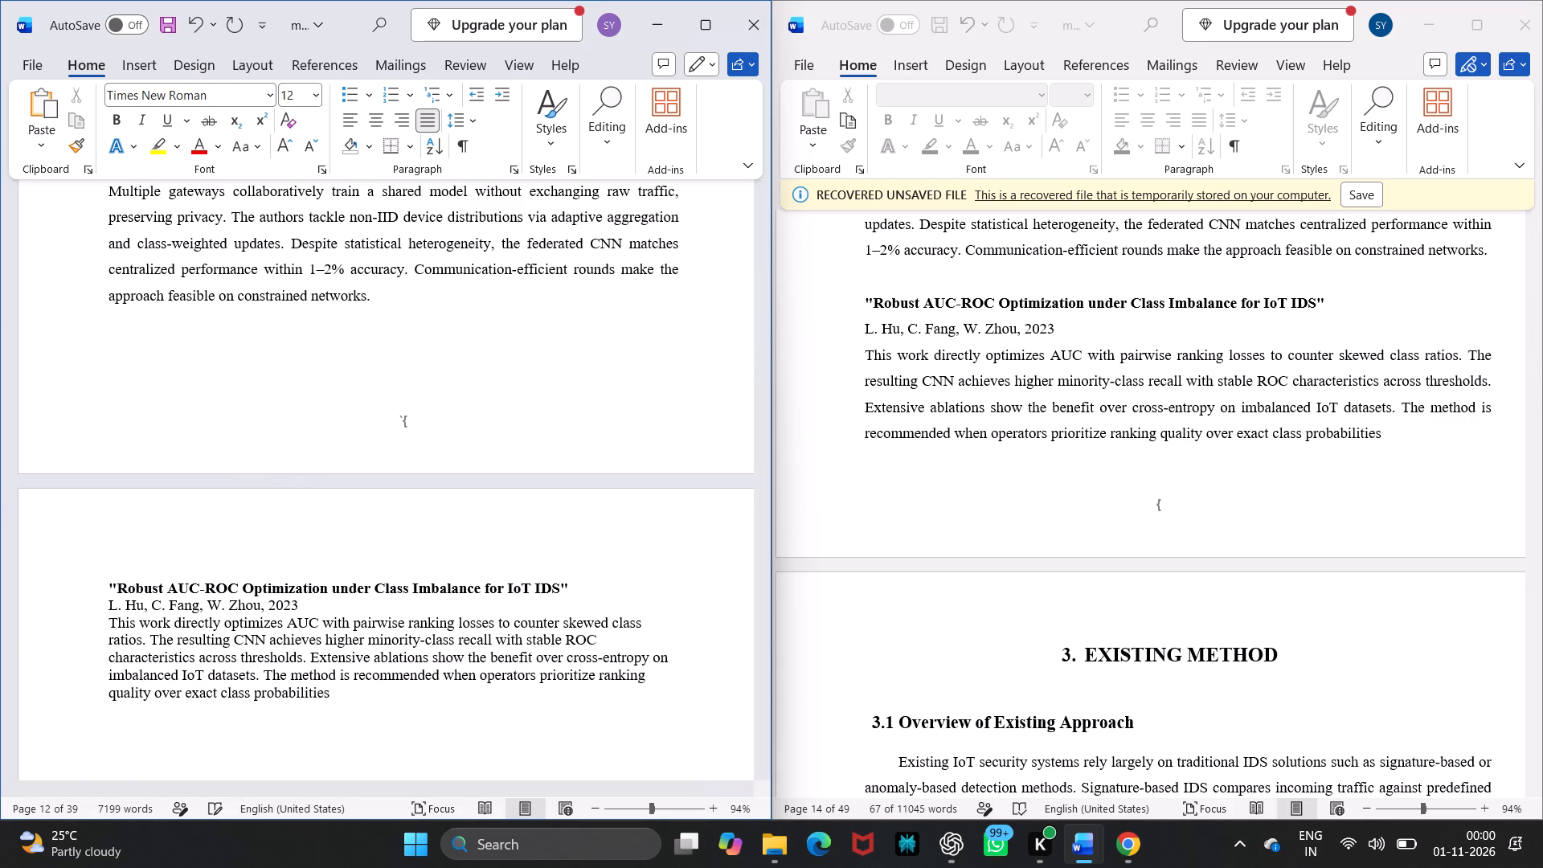
Examine the layout from the Robust AUC-ROC entry through the start of chapter 3, Existing Method, in the report.
scroll(311, 321, down, 4)
scroll(311, 321, up, 1)
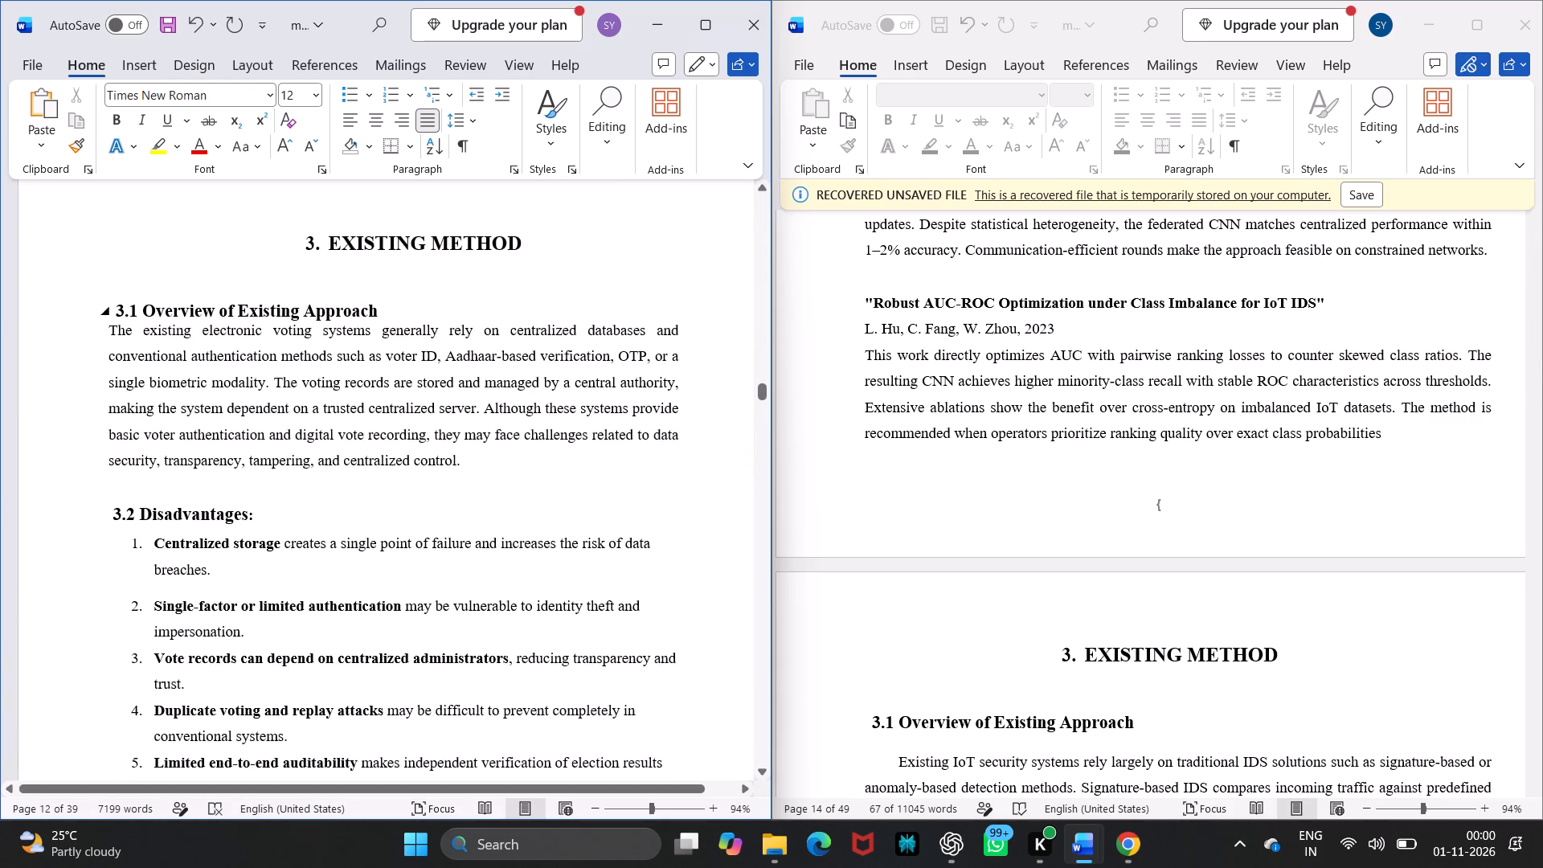
scroll(311, 321, up, 4)
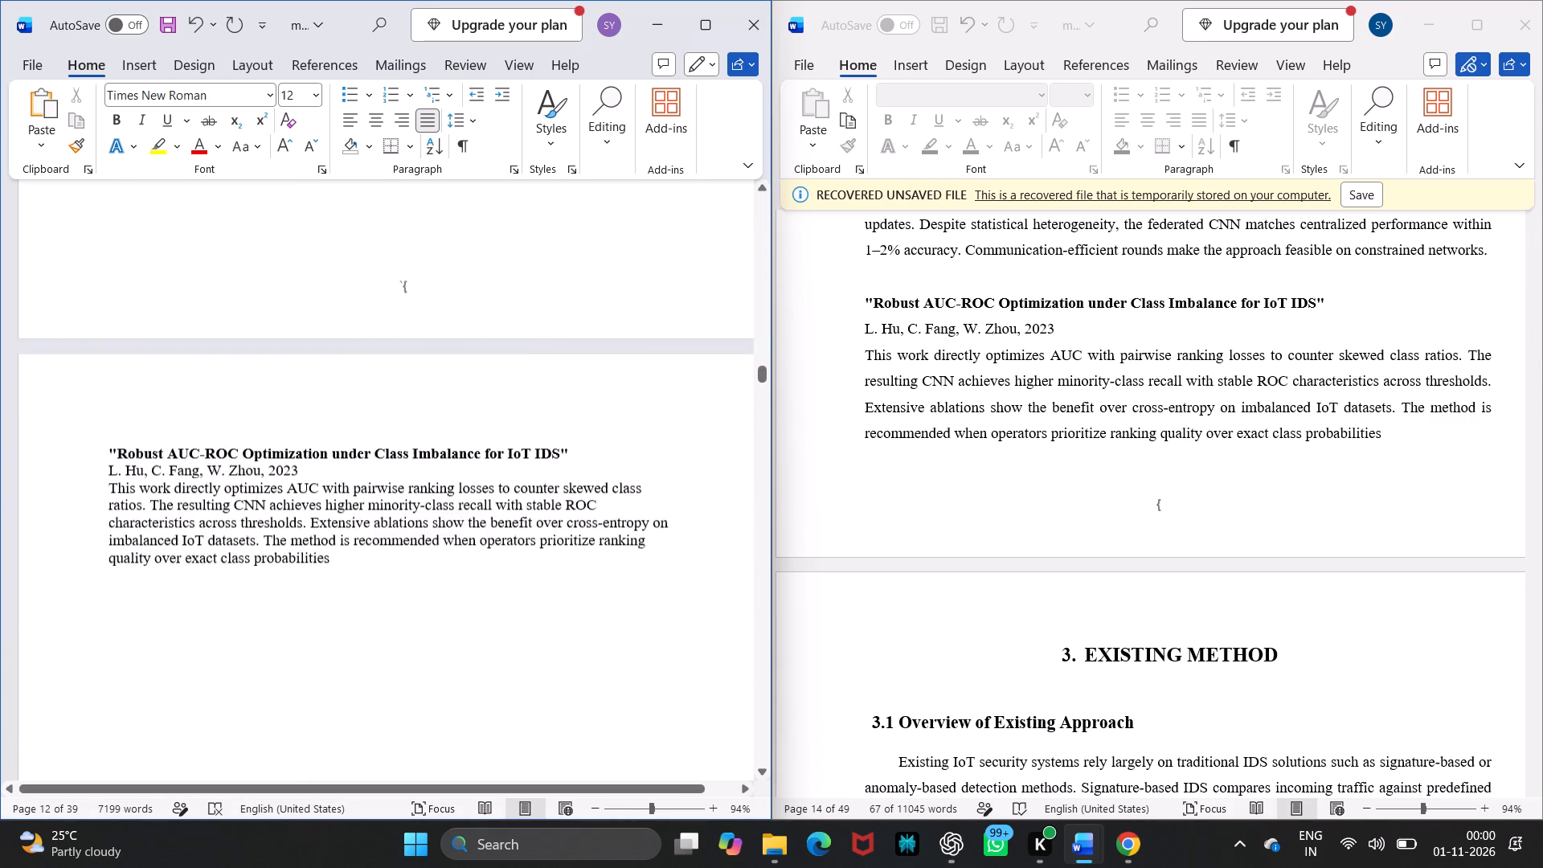
scroll(311, 321, up, 1)
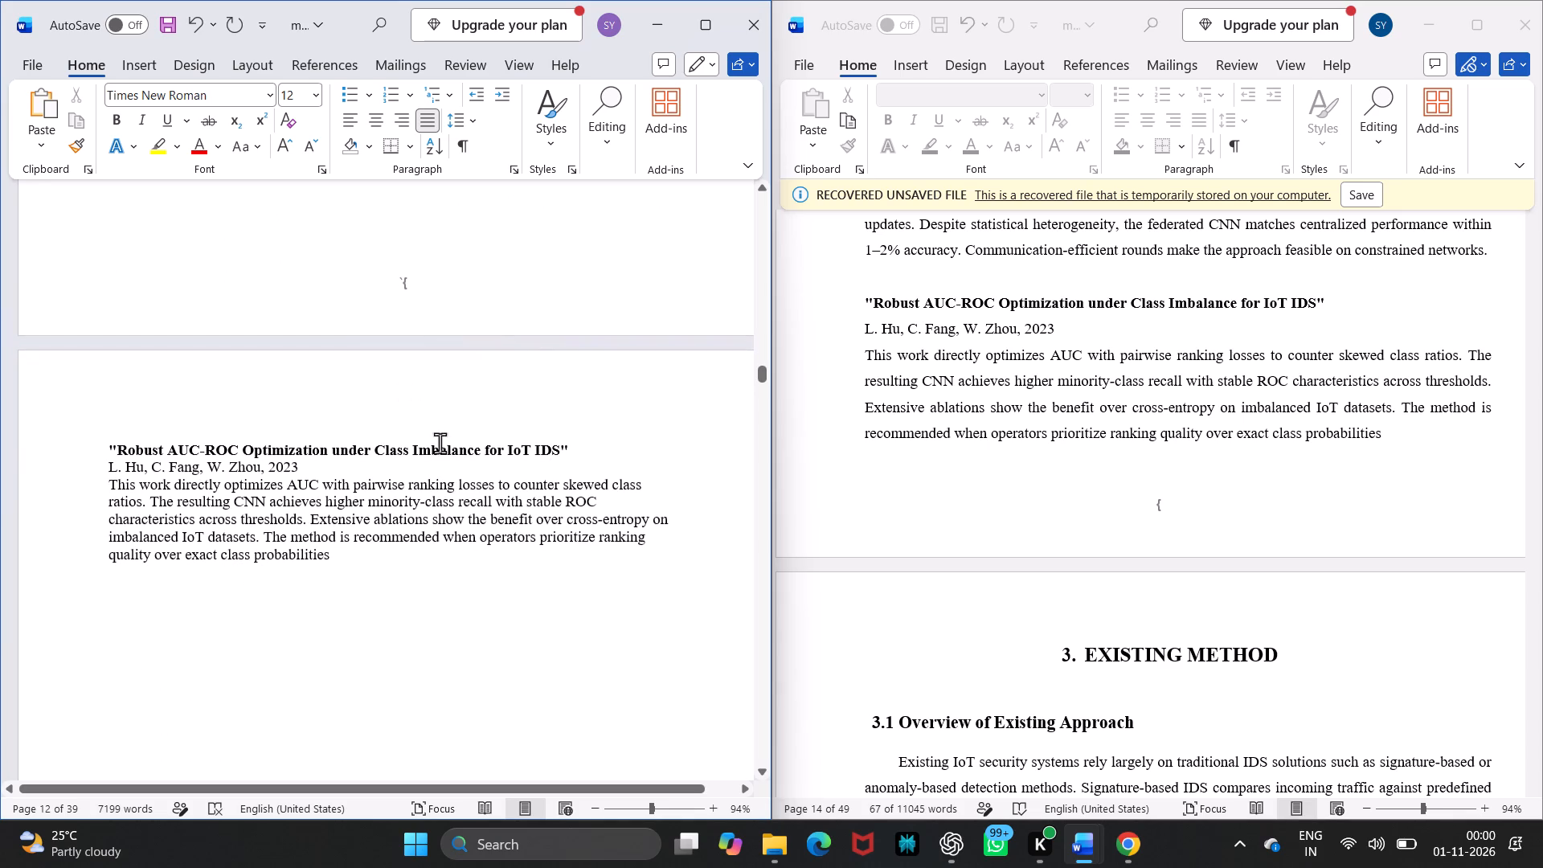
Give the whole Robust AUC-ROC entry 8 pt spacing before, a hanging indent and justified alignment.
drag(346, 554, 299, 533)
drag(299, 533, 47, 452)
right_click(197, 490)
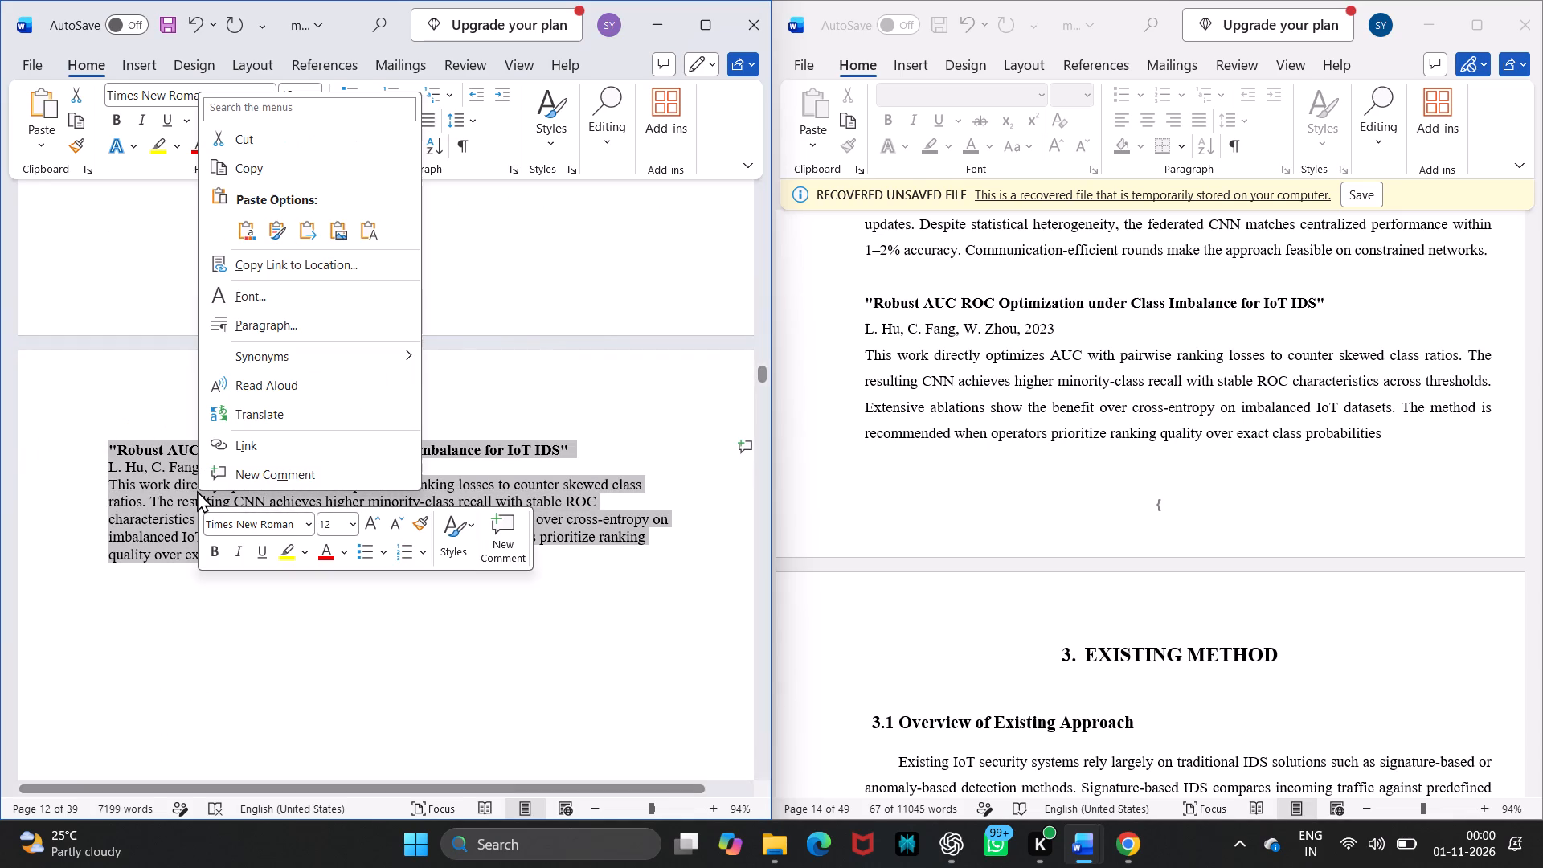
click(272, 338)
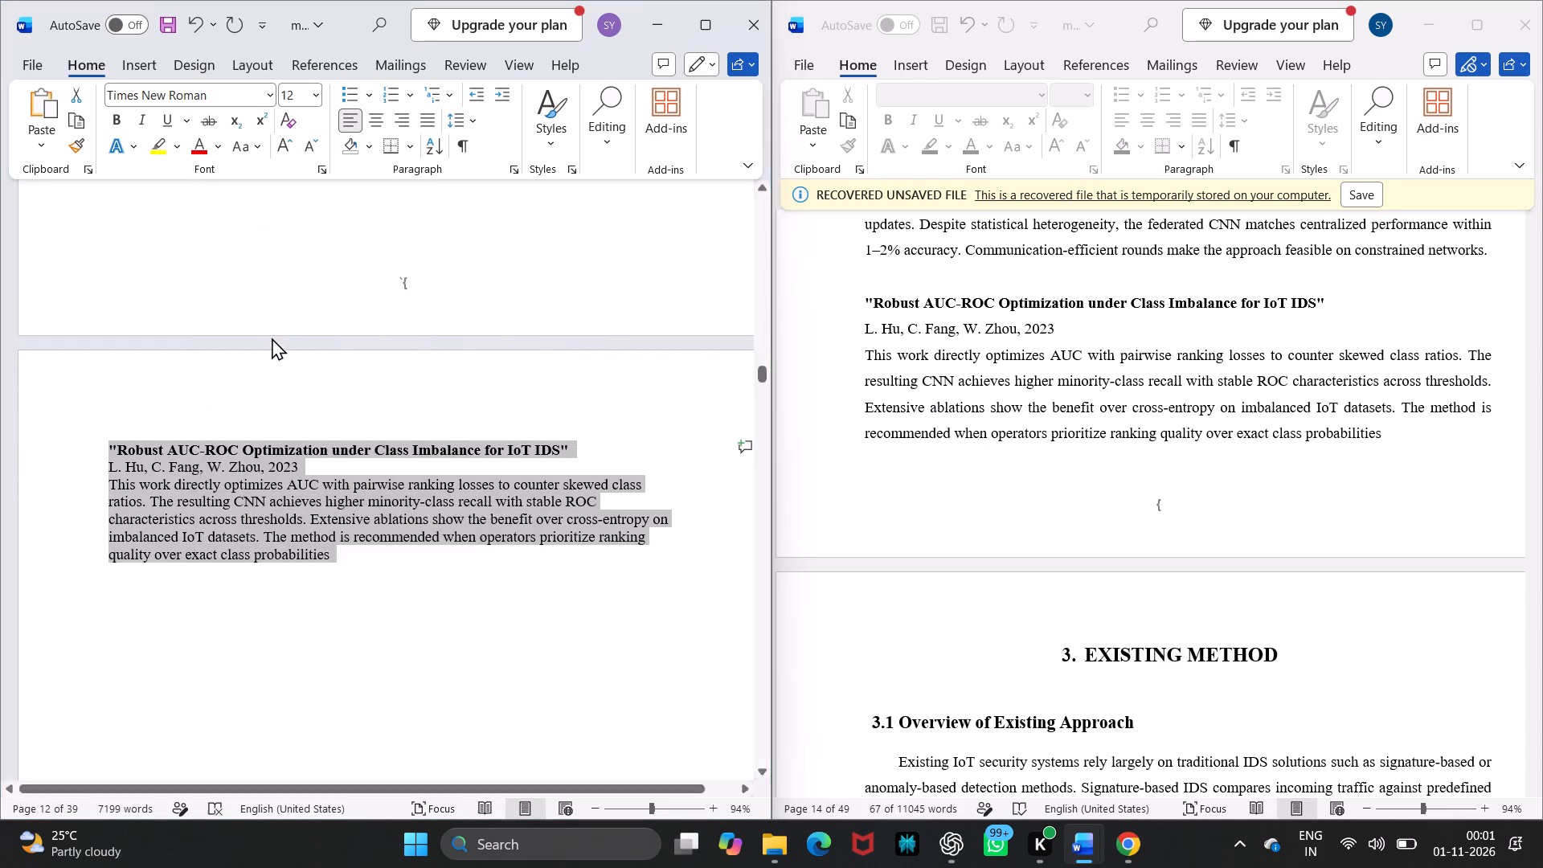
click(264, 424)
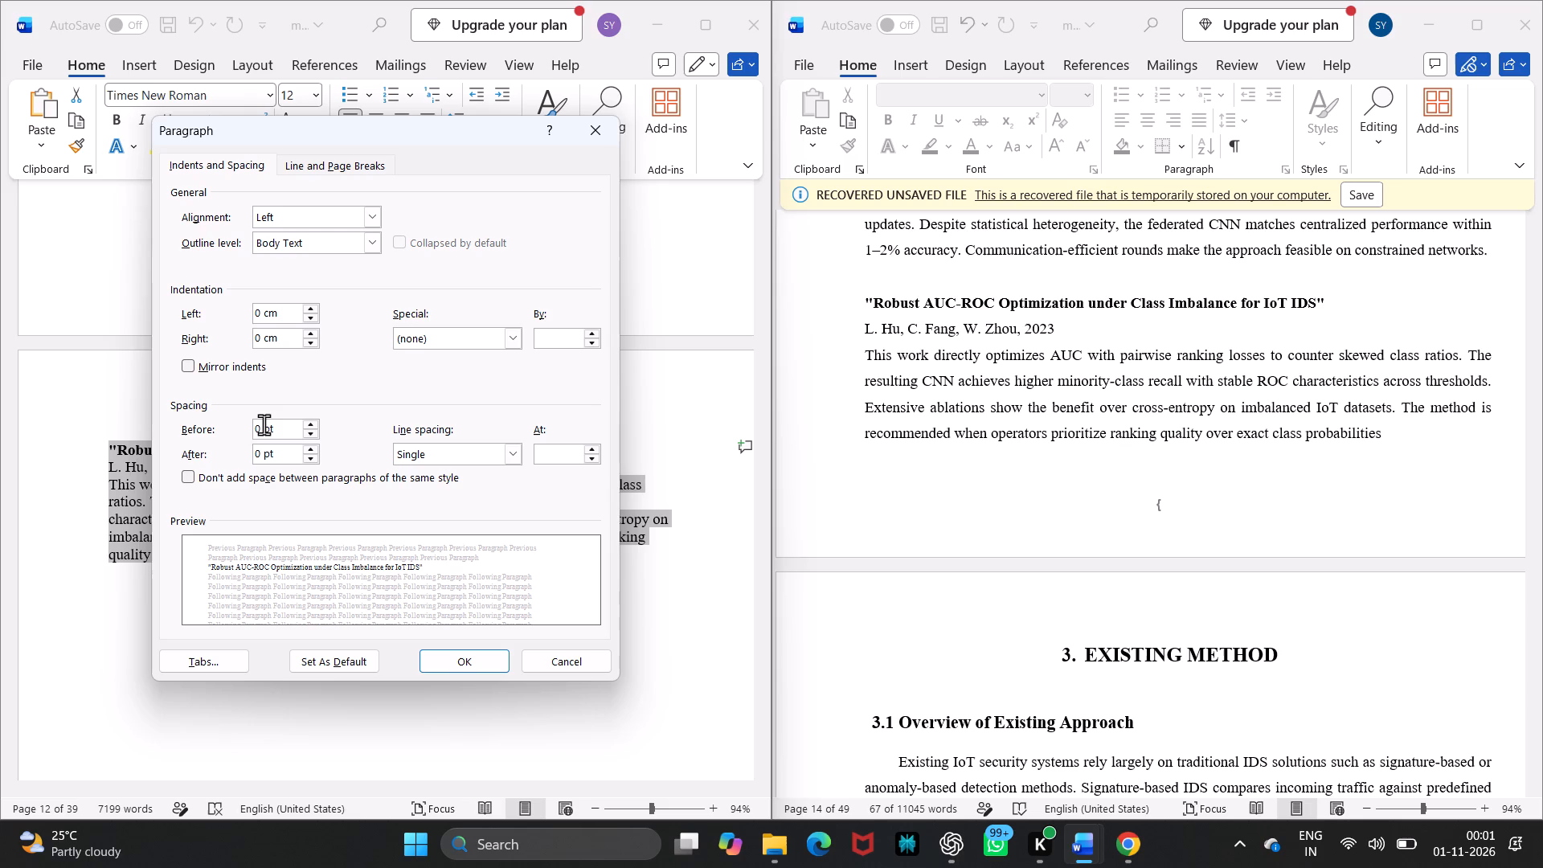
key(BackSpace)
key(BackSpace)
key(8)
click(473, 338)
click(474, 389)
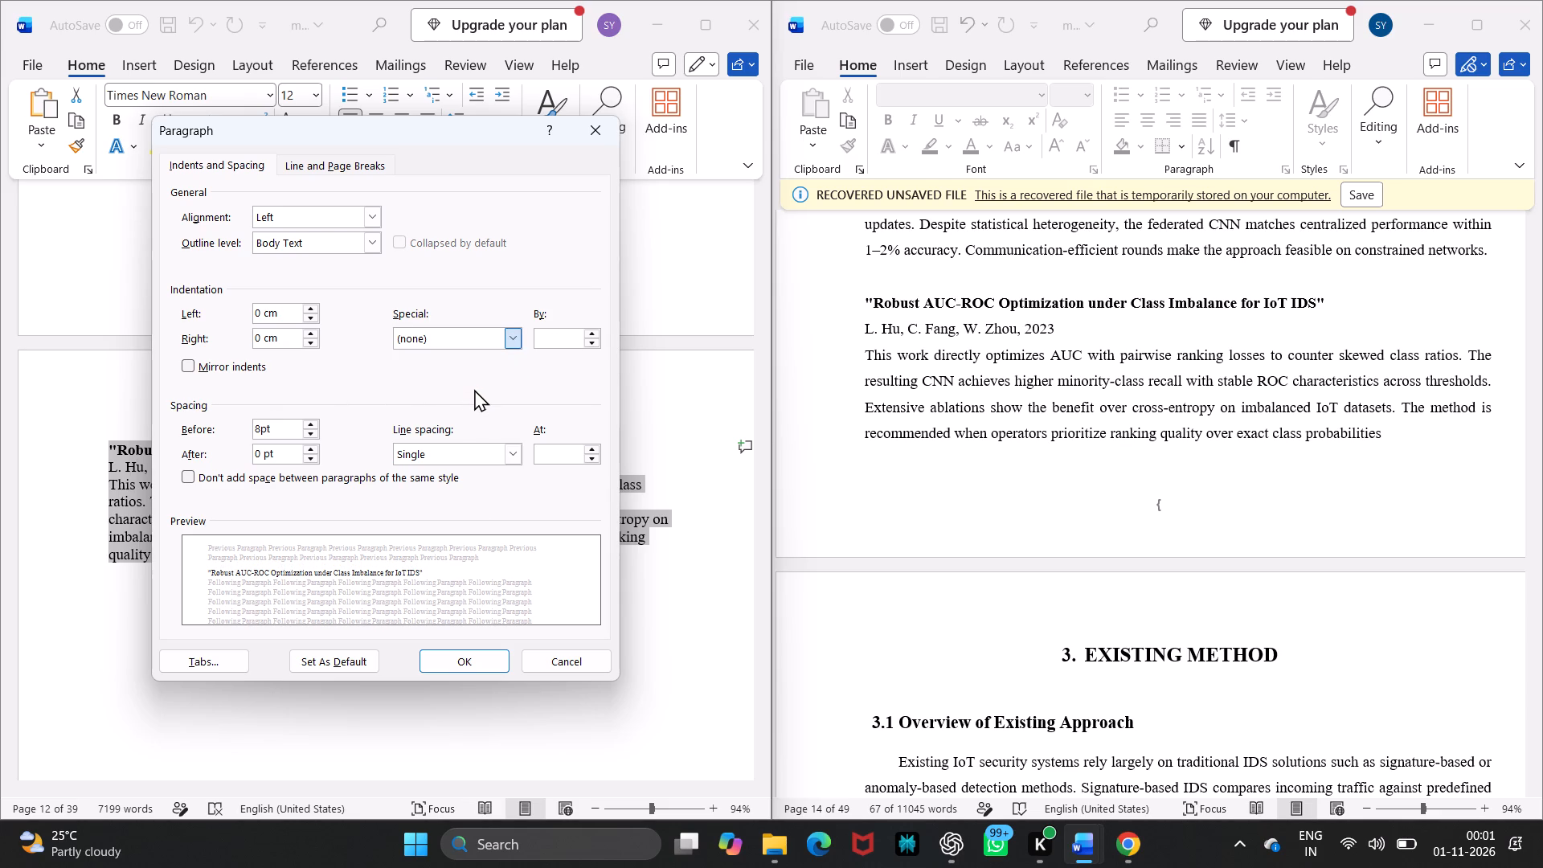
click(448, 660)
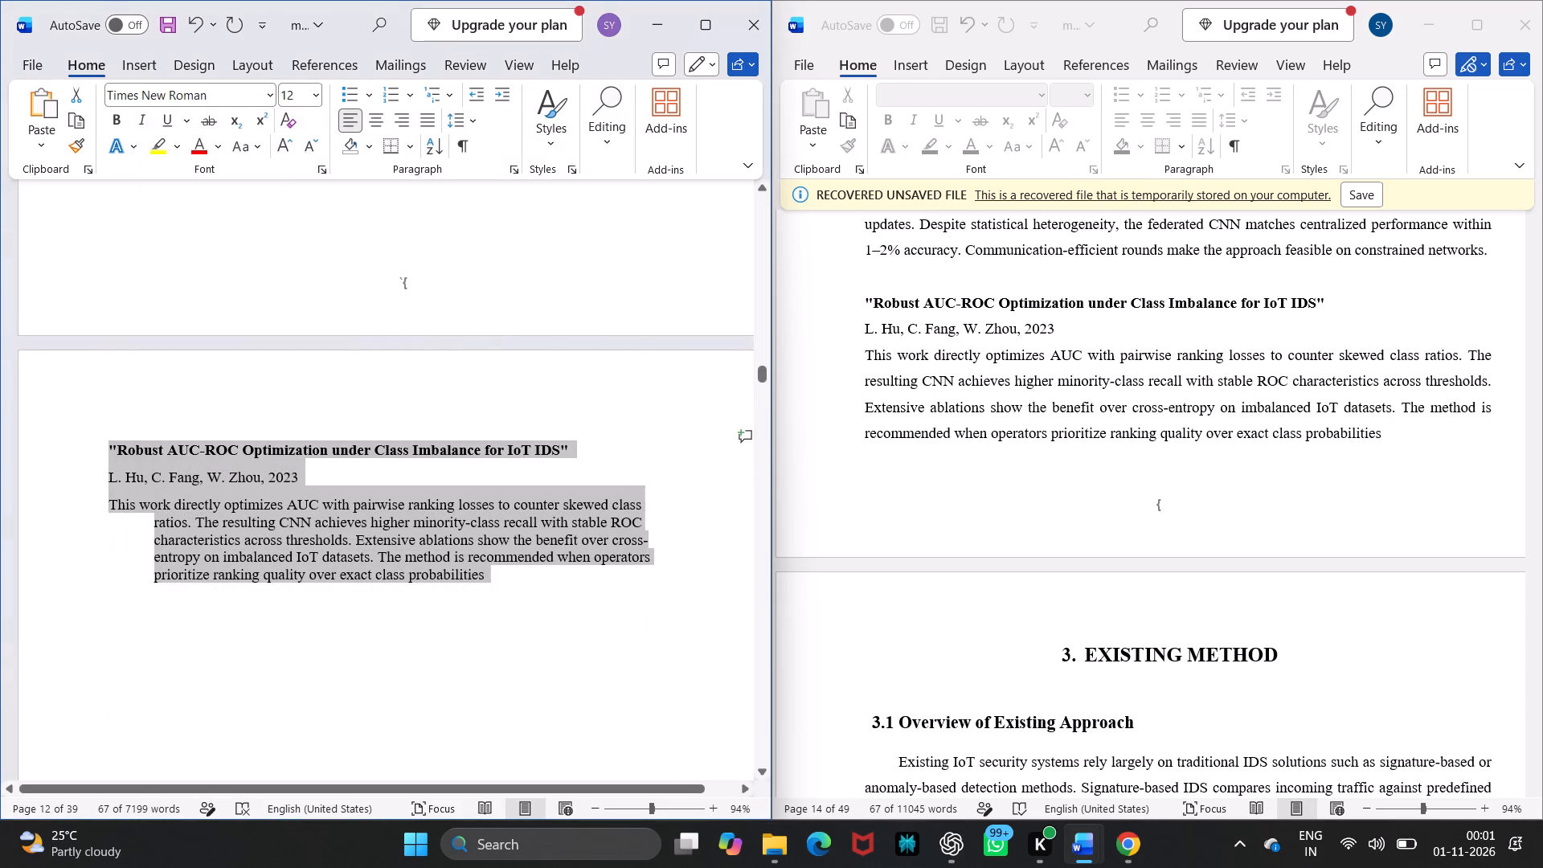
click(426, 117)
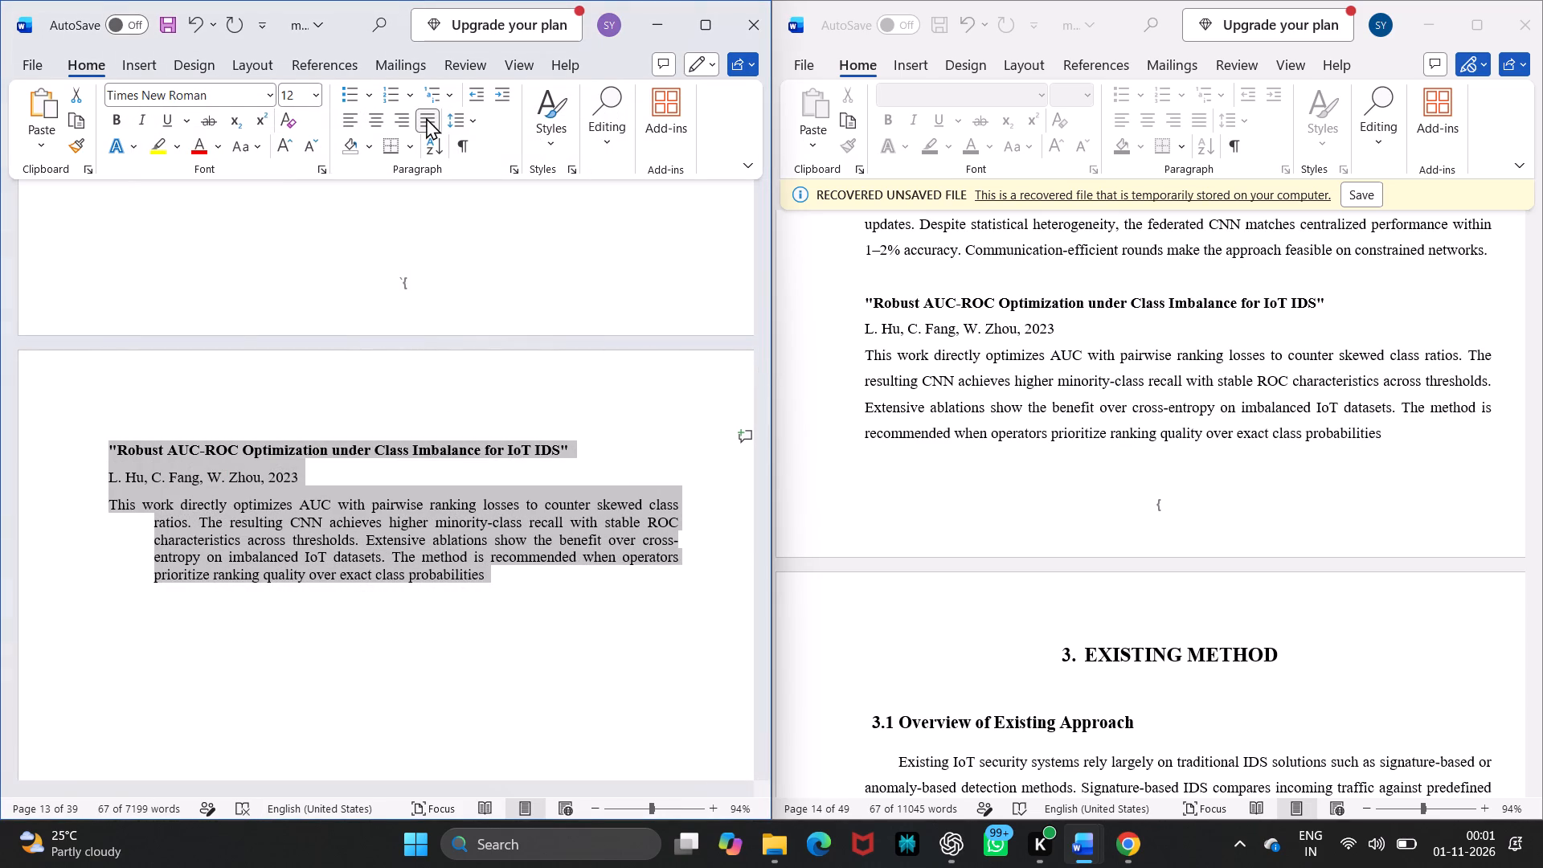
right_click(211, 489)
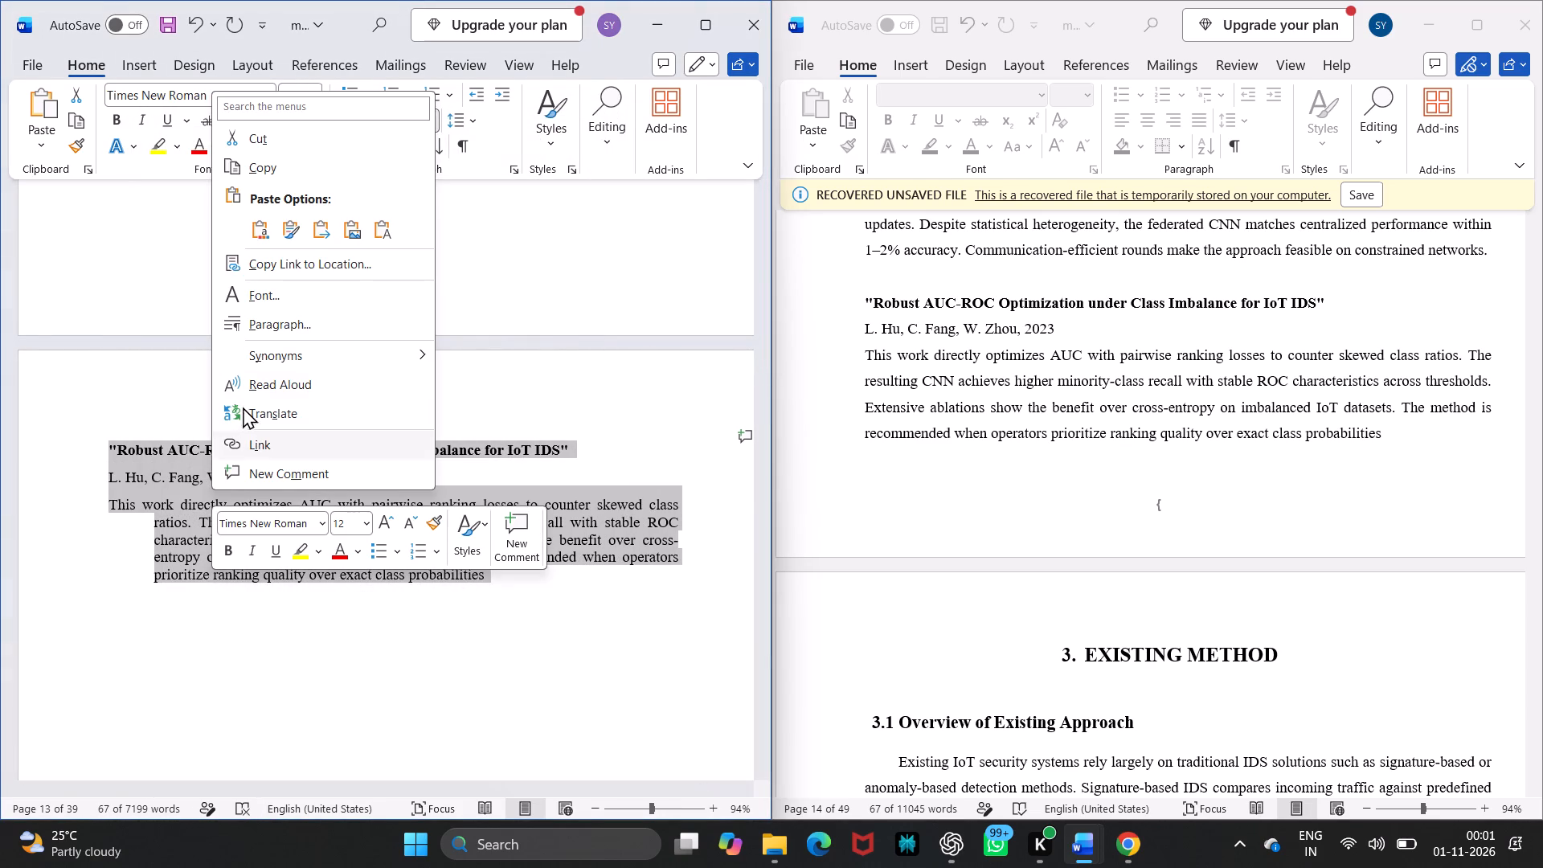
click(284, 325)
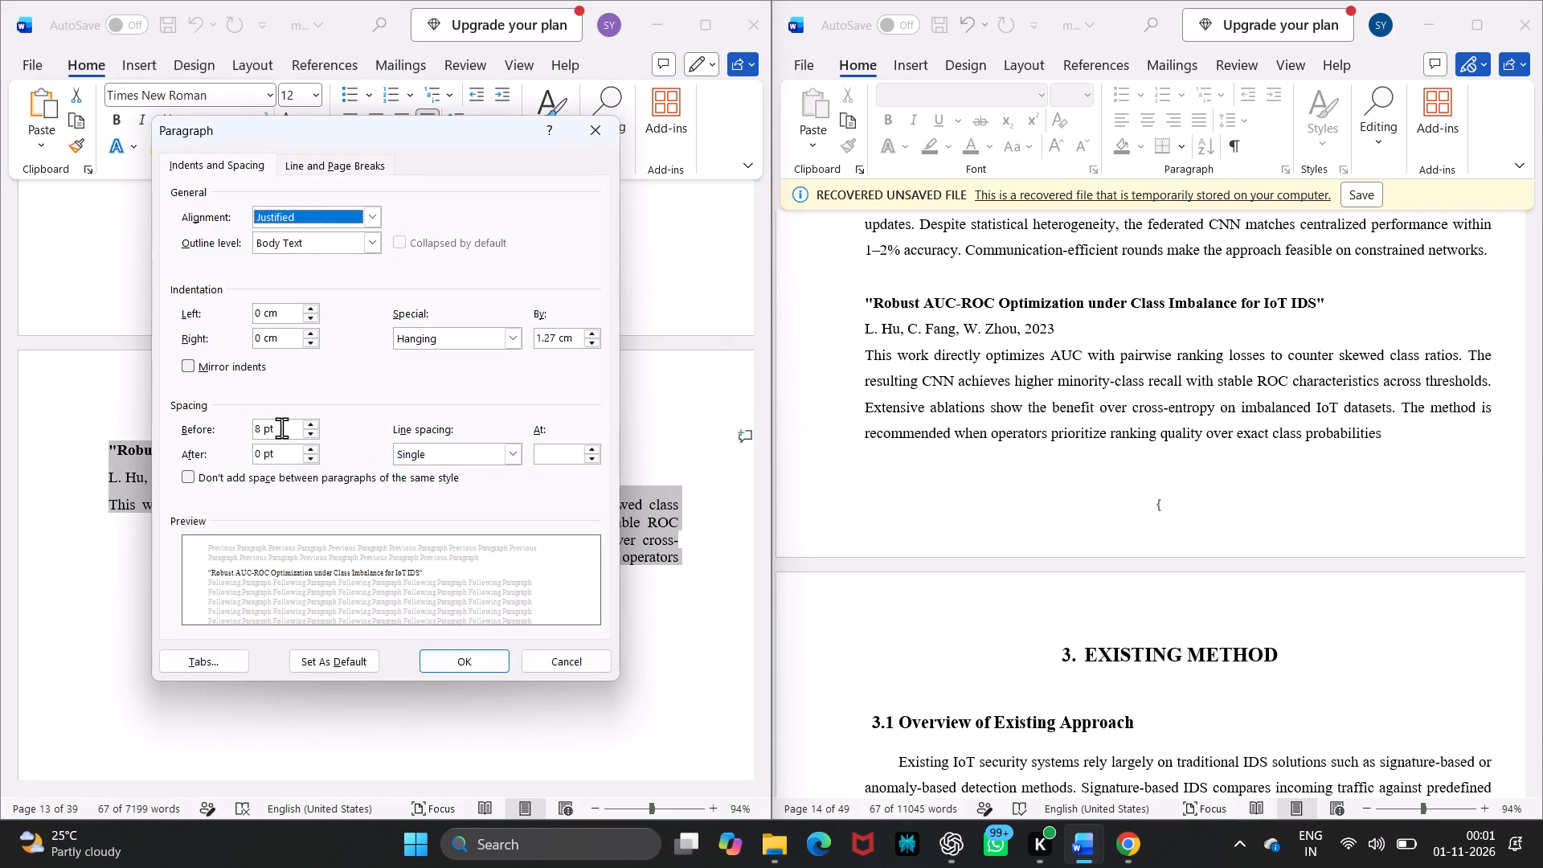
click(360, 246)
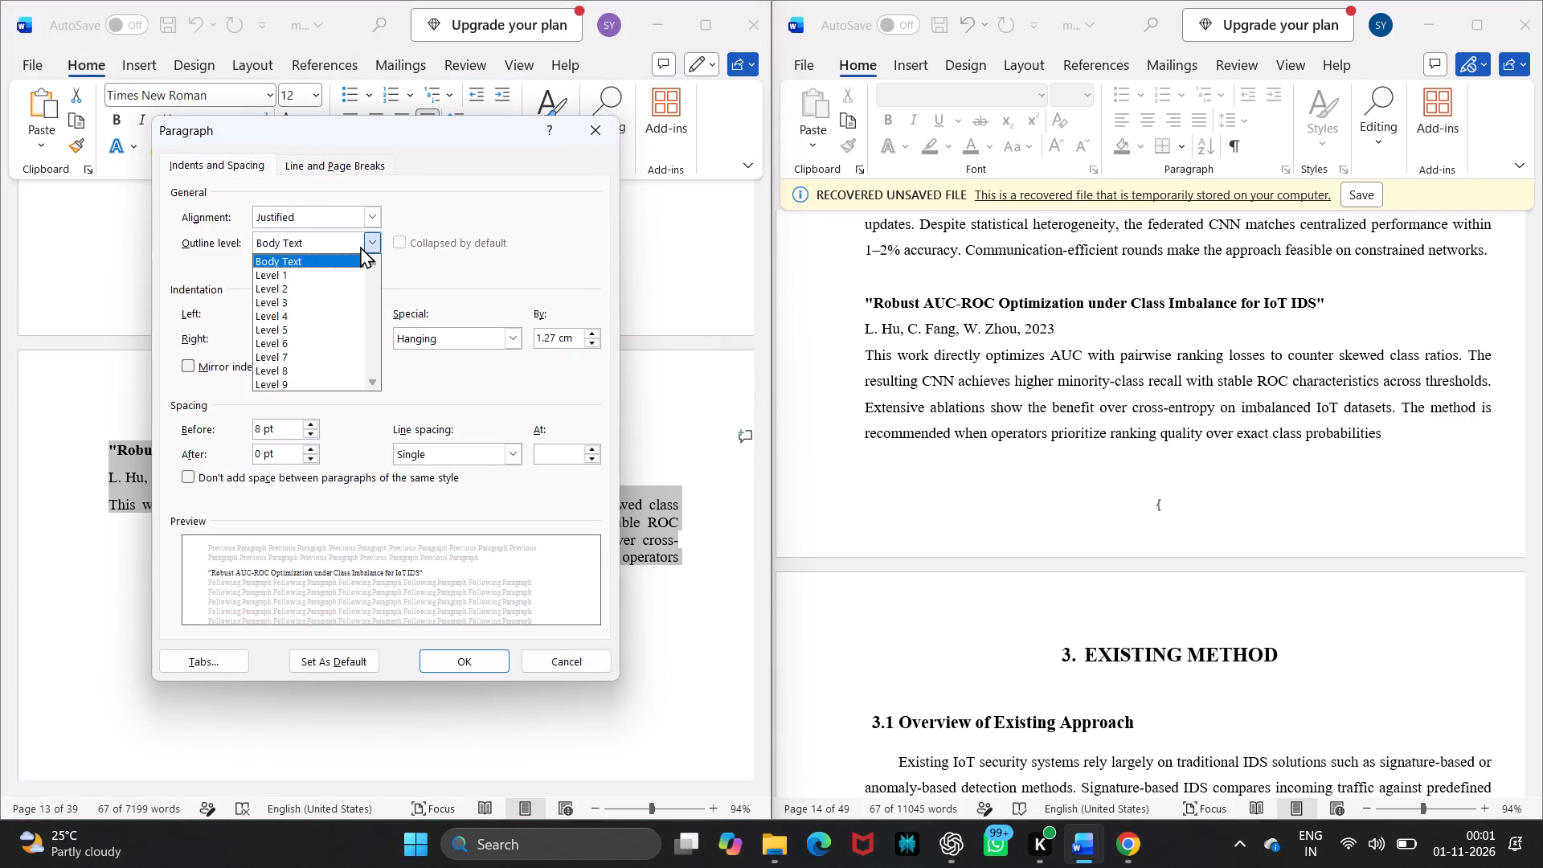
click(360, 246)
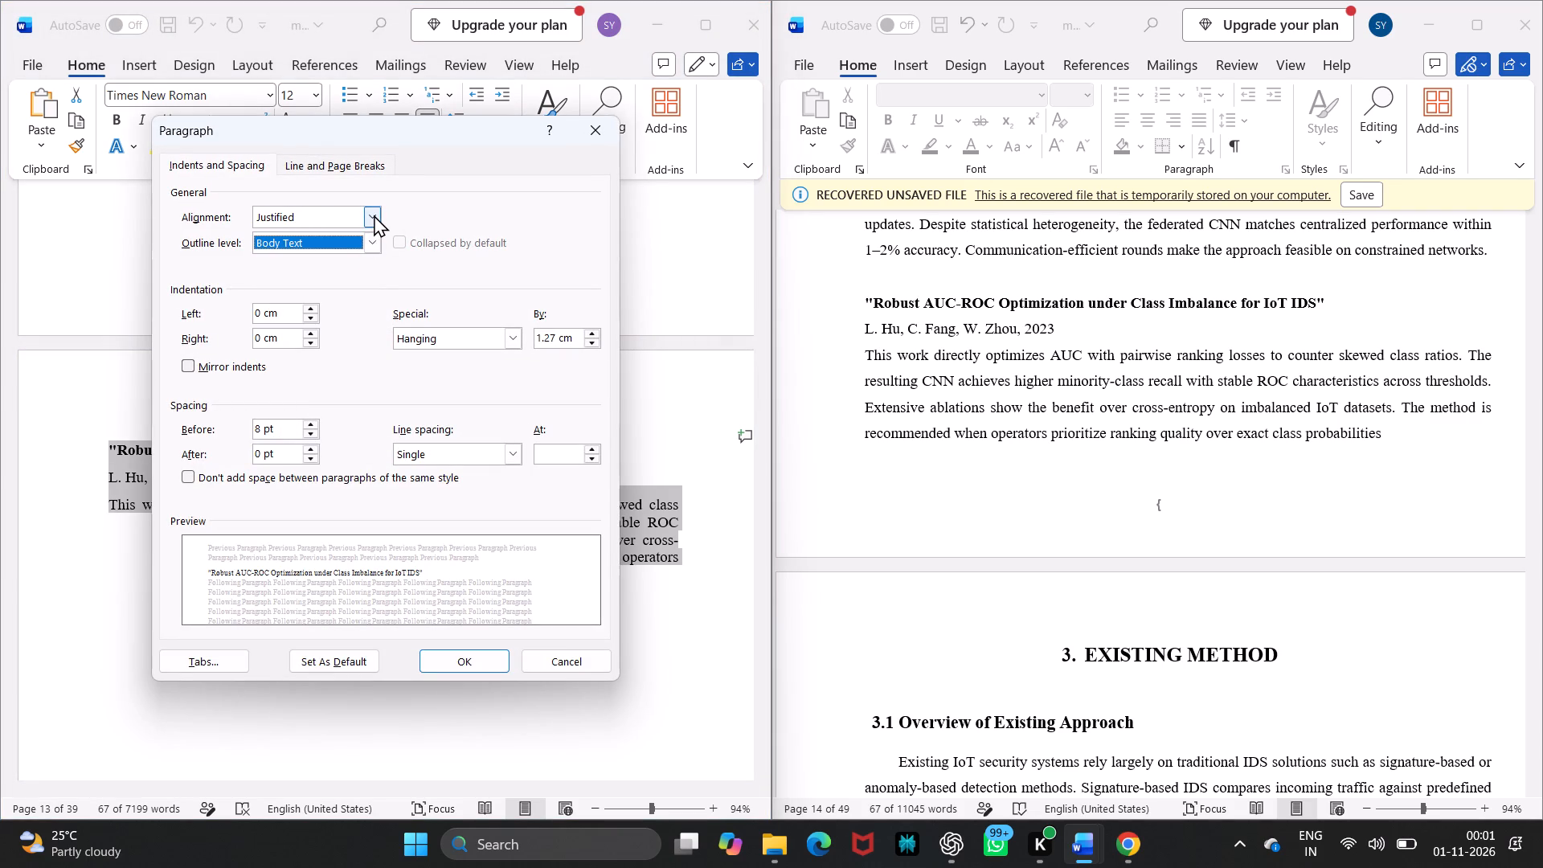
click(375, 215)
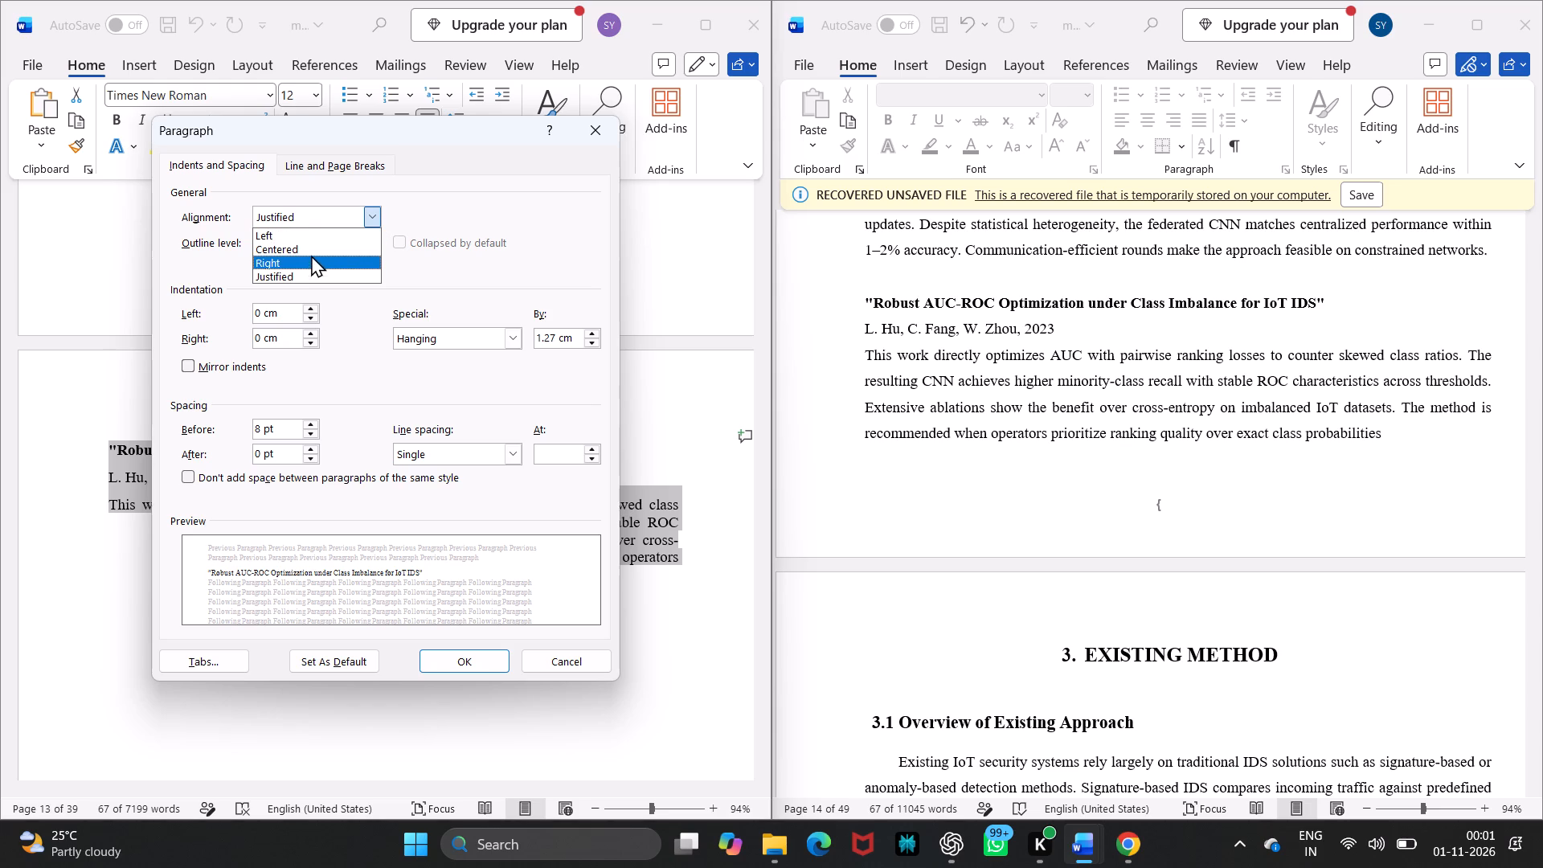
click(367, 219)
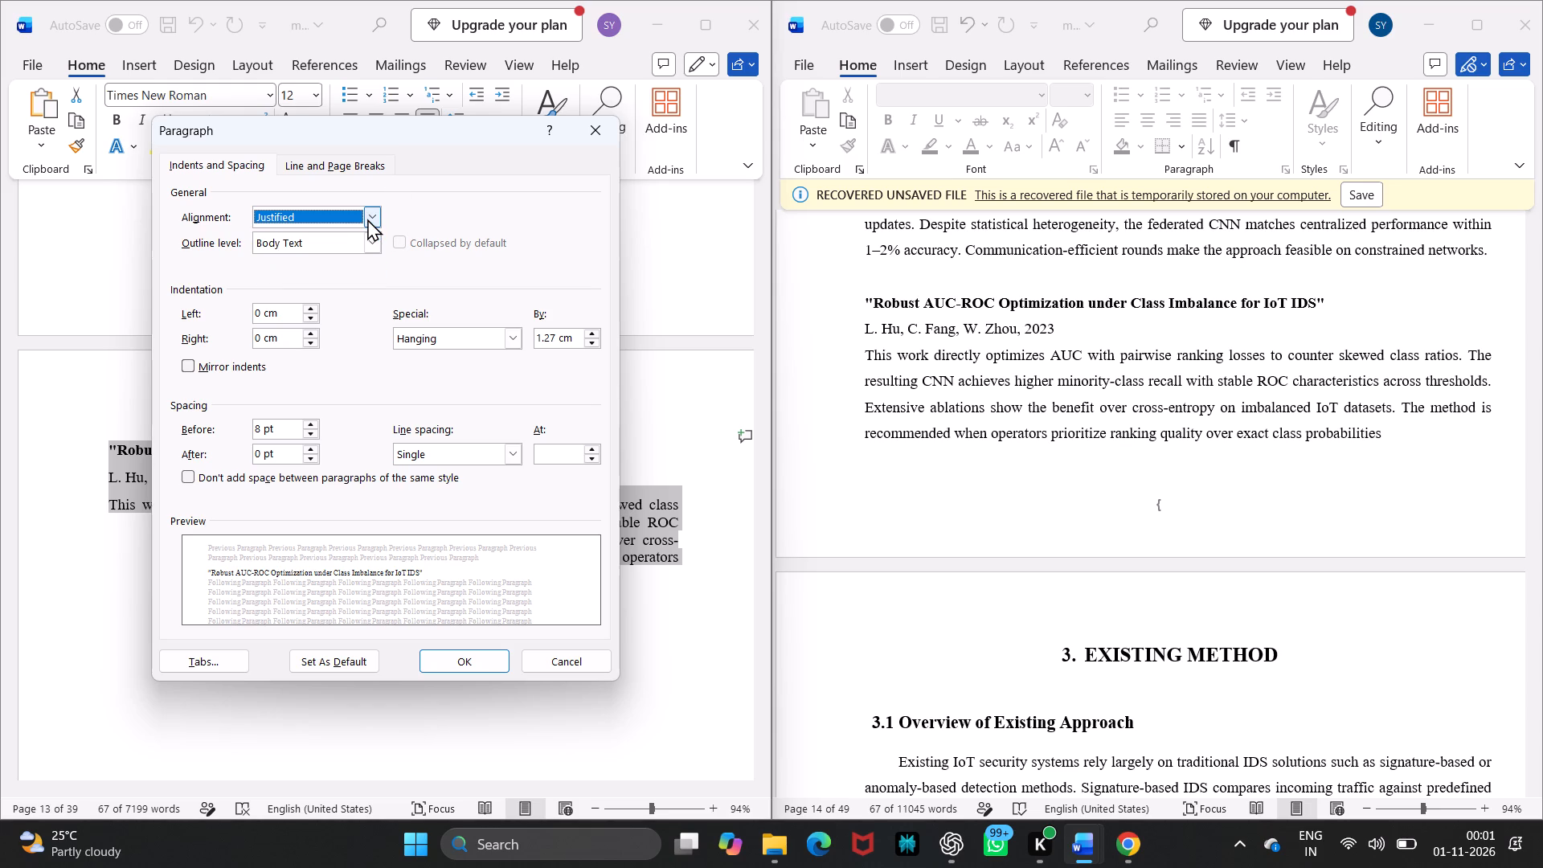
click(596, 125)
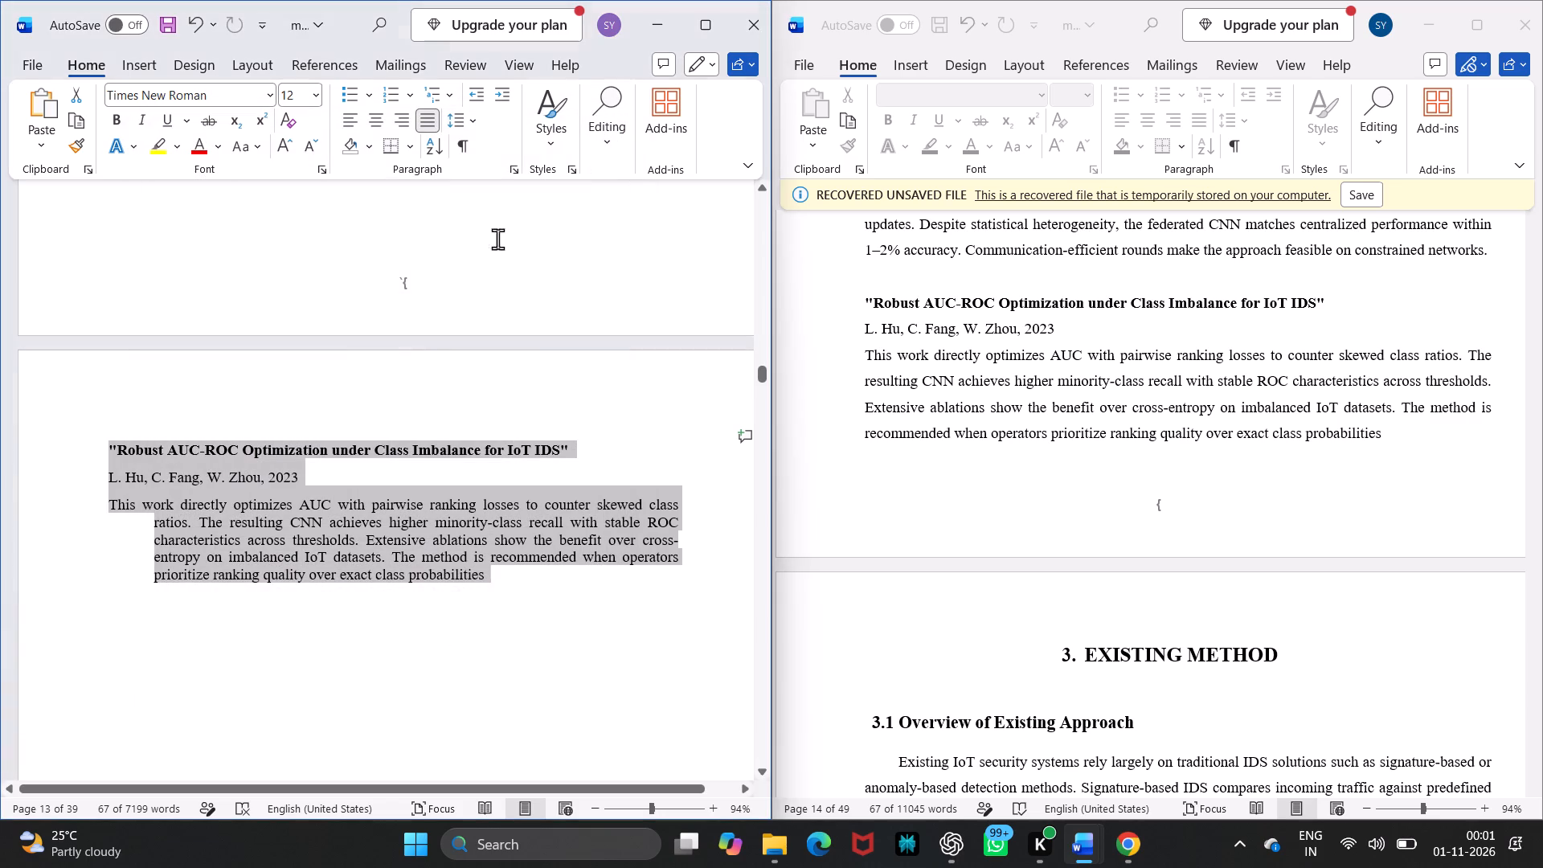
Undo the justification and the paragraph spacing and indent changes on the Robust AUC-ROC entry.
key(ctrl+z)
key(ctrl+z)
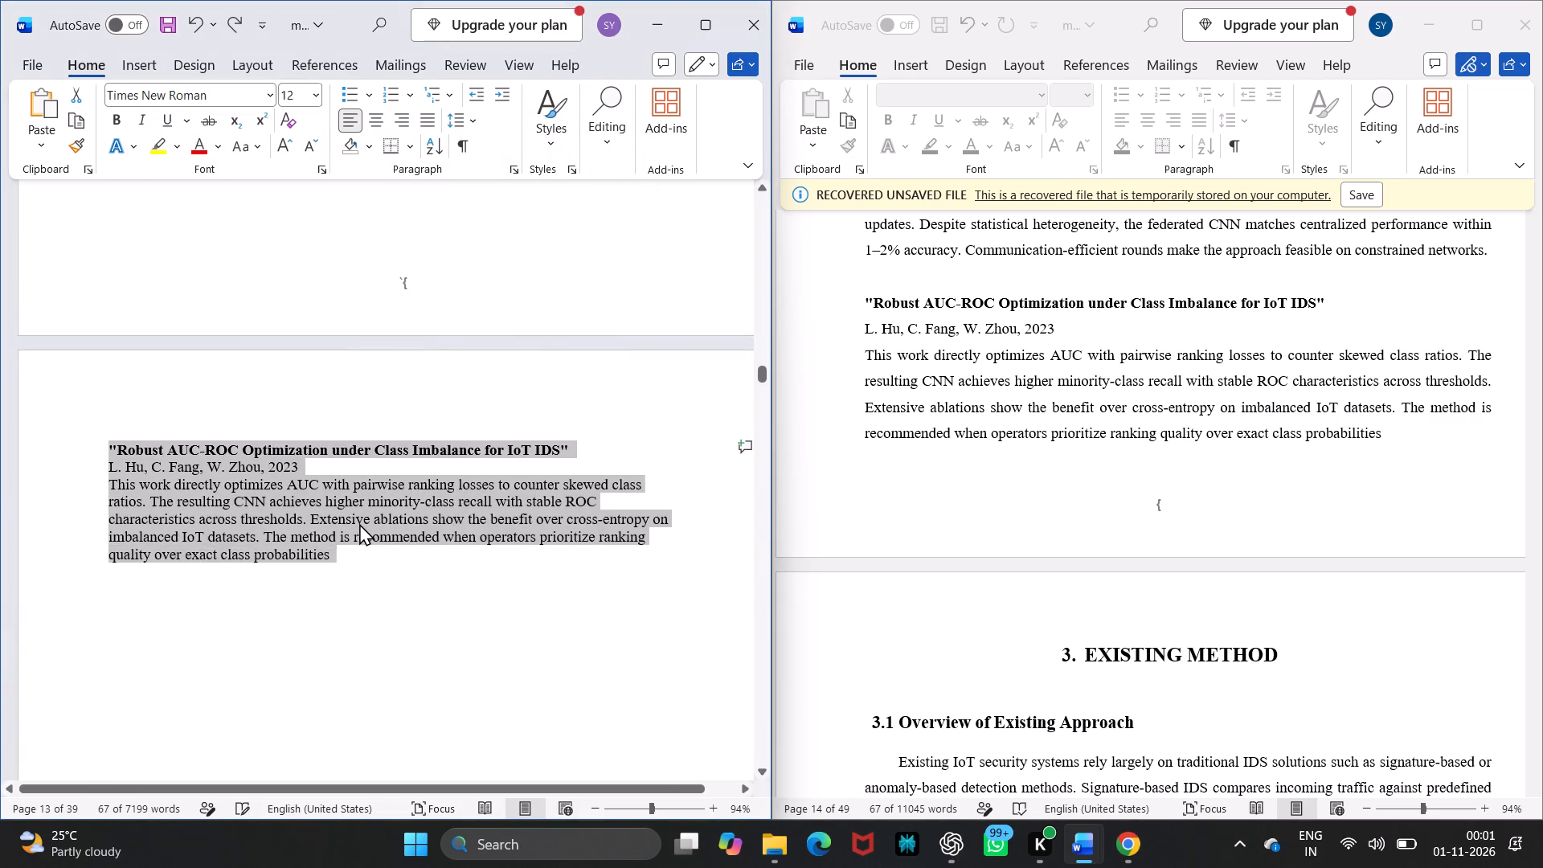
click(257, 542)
Delete the whole Robust AUC-ROC entry, including title, authors and abstract, from the page before chapter 3.
scroll(257, 542, up, 2)
scroll(315, 657, down, 1)
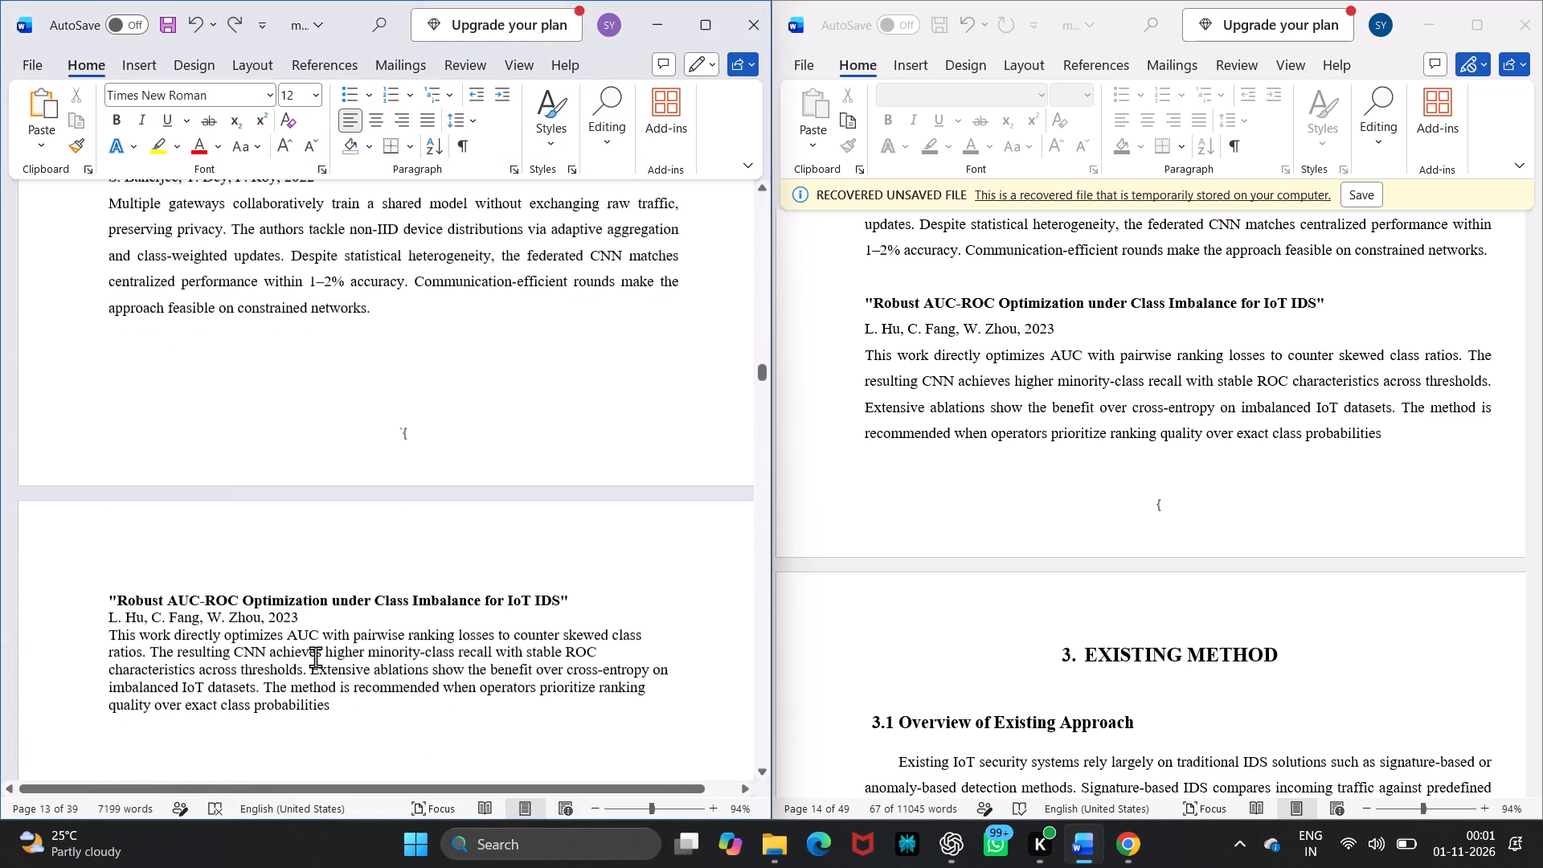
click(338, 698)
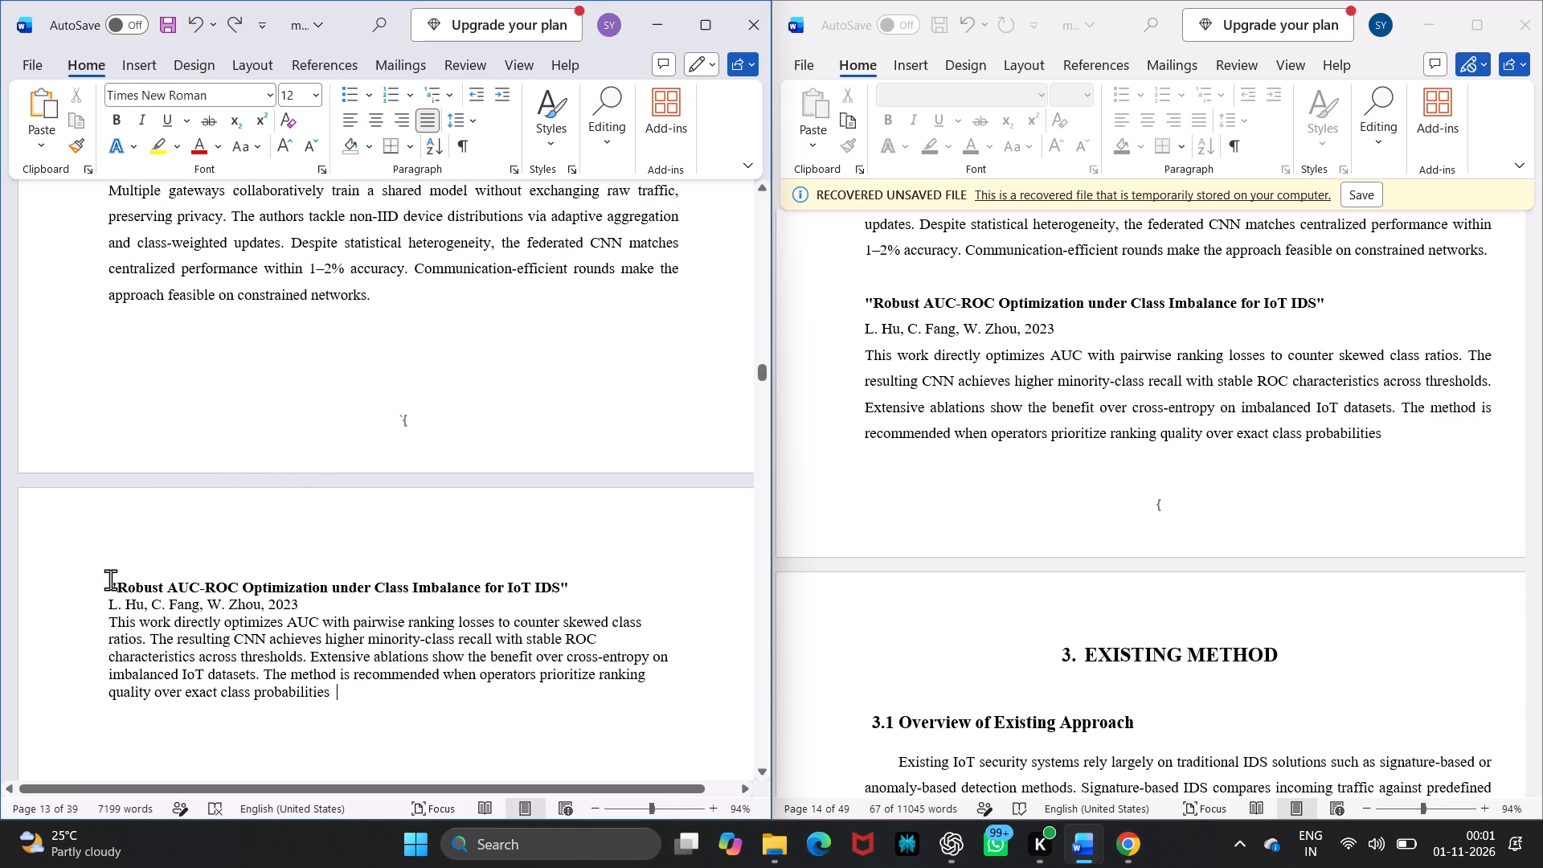
drag(105, 580, 349, 697)
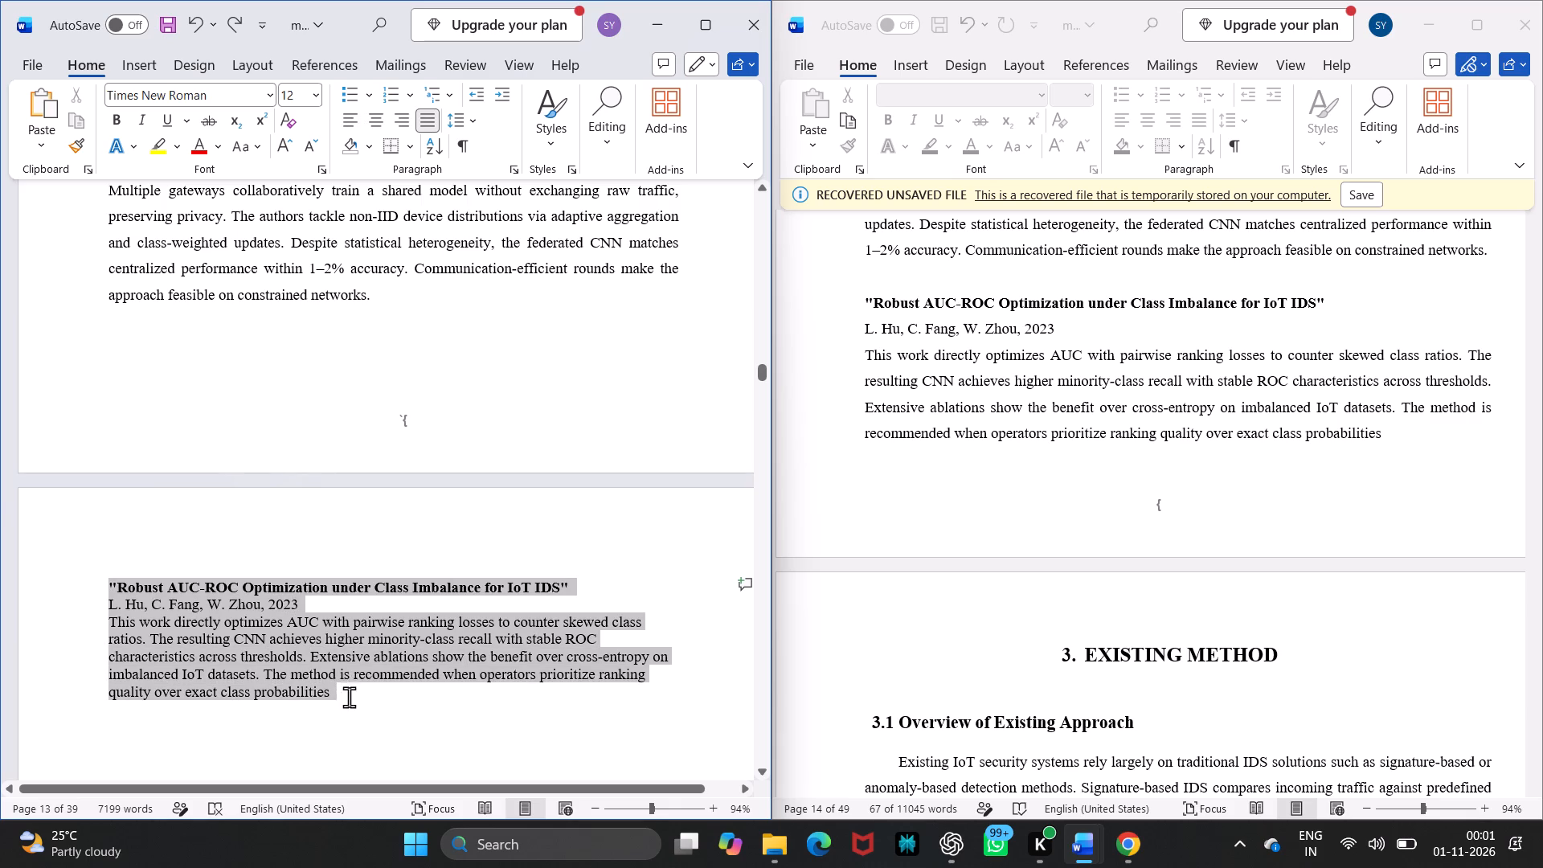
drag(349, 697, 350, 698)
key(BackSpace)
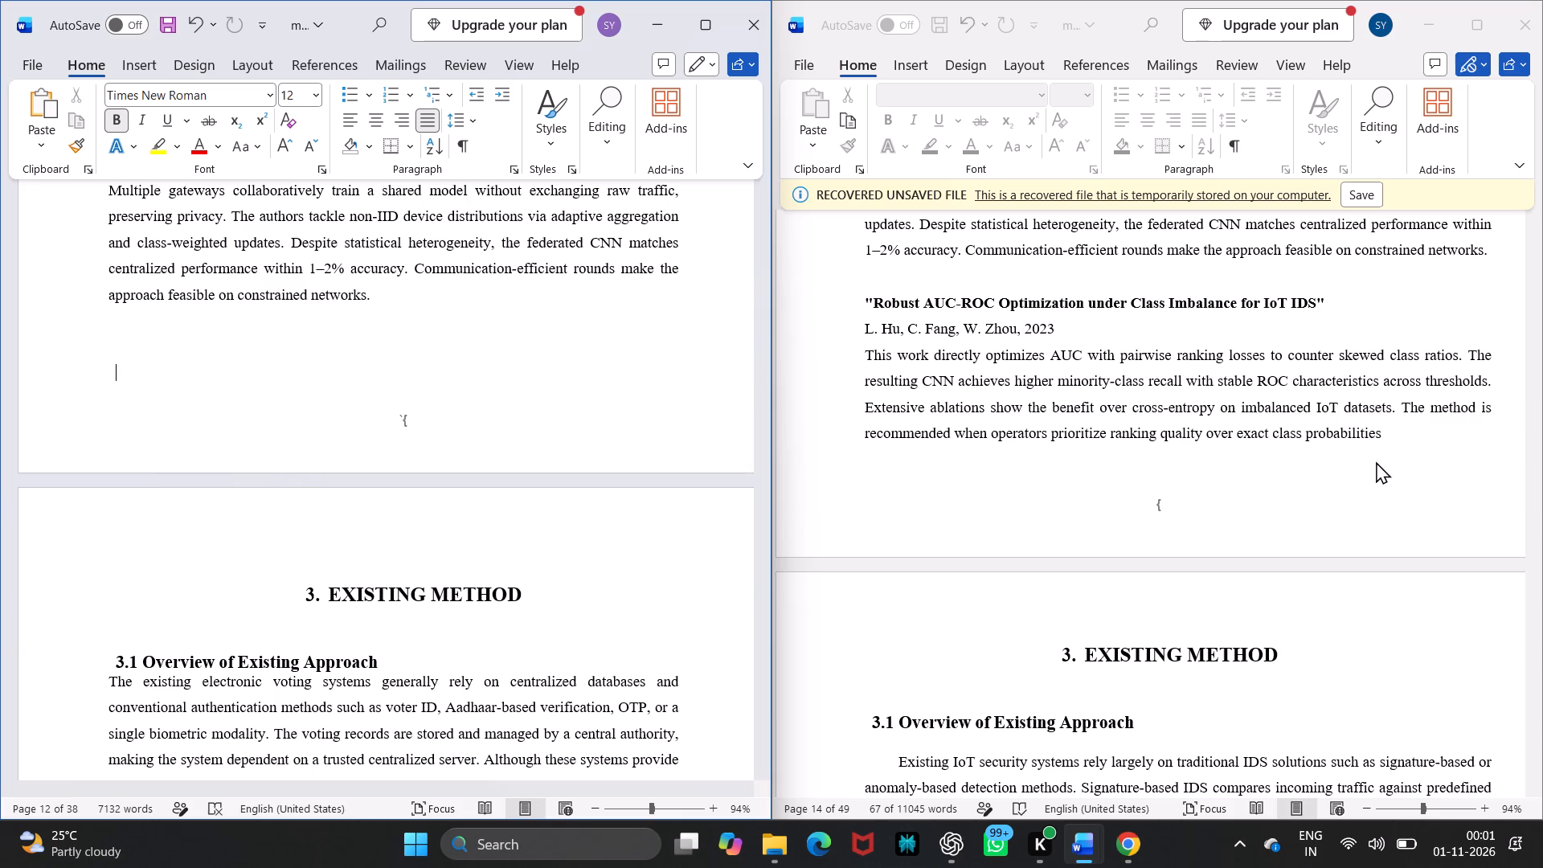
Copy the Robust AUC-ROC entry from mjrprj.docx into chapter 2 between the Calibrated Intrusion Detection and Federated Learning entries, with a blank line above it.
click(1387, 436)
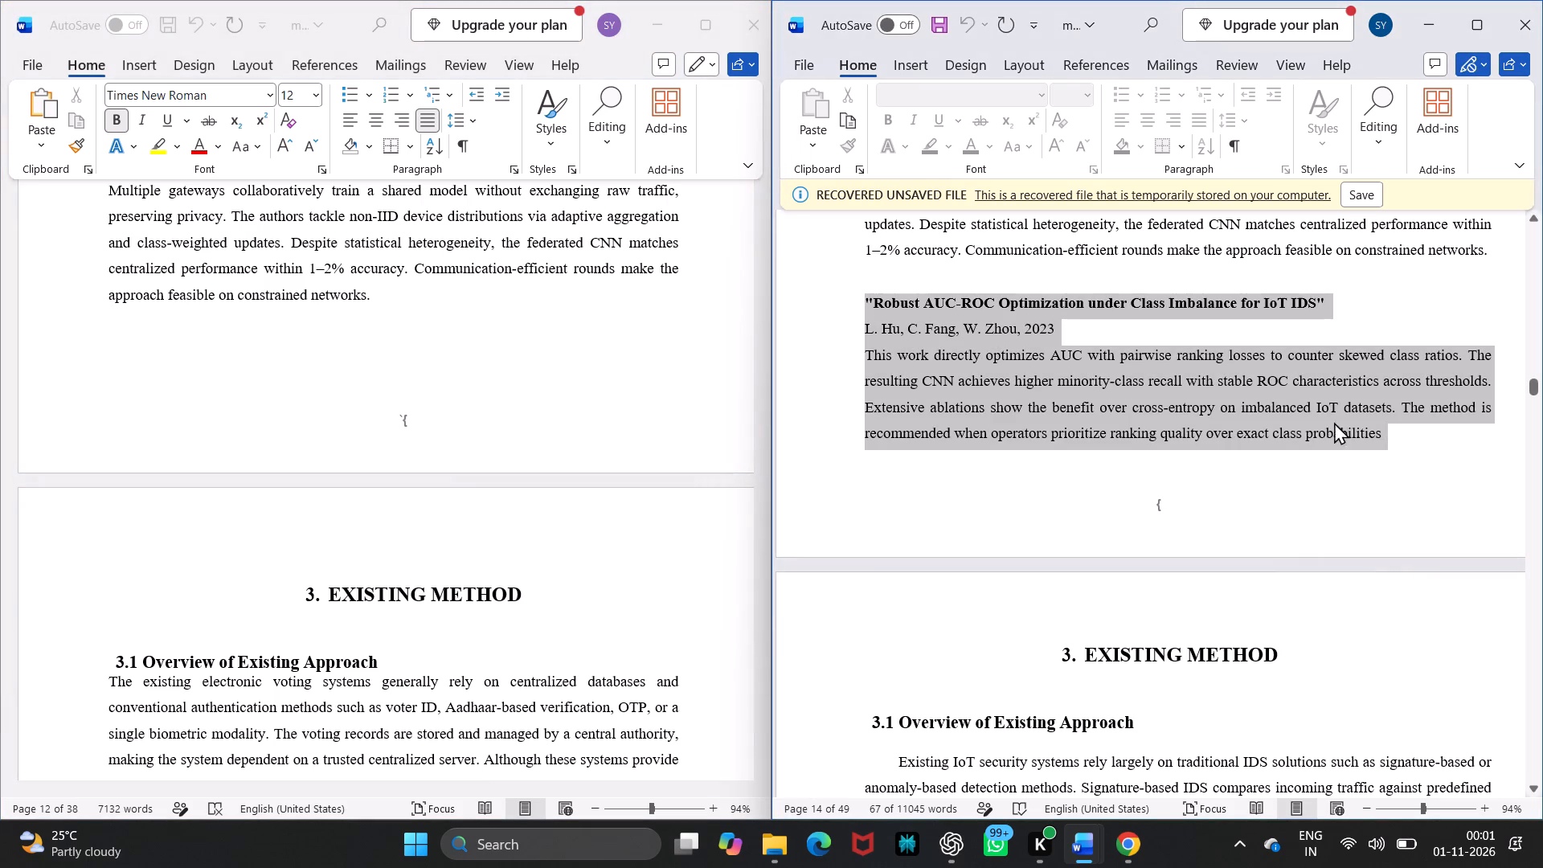
right_click(1225, 411)
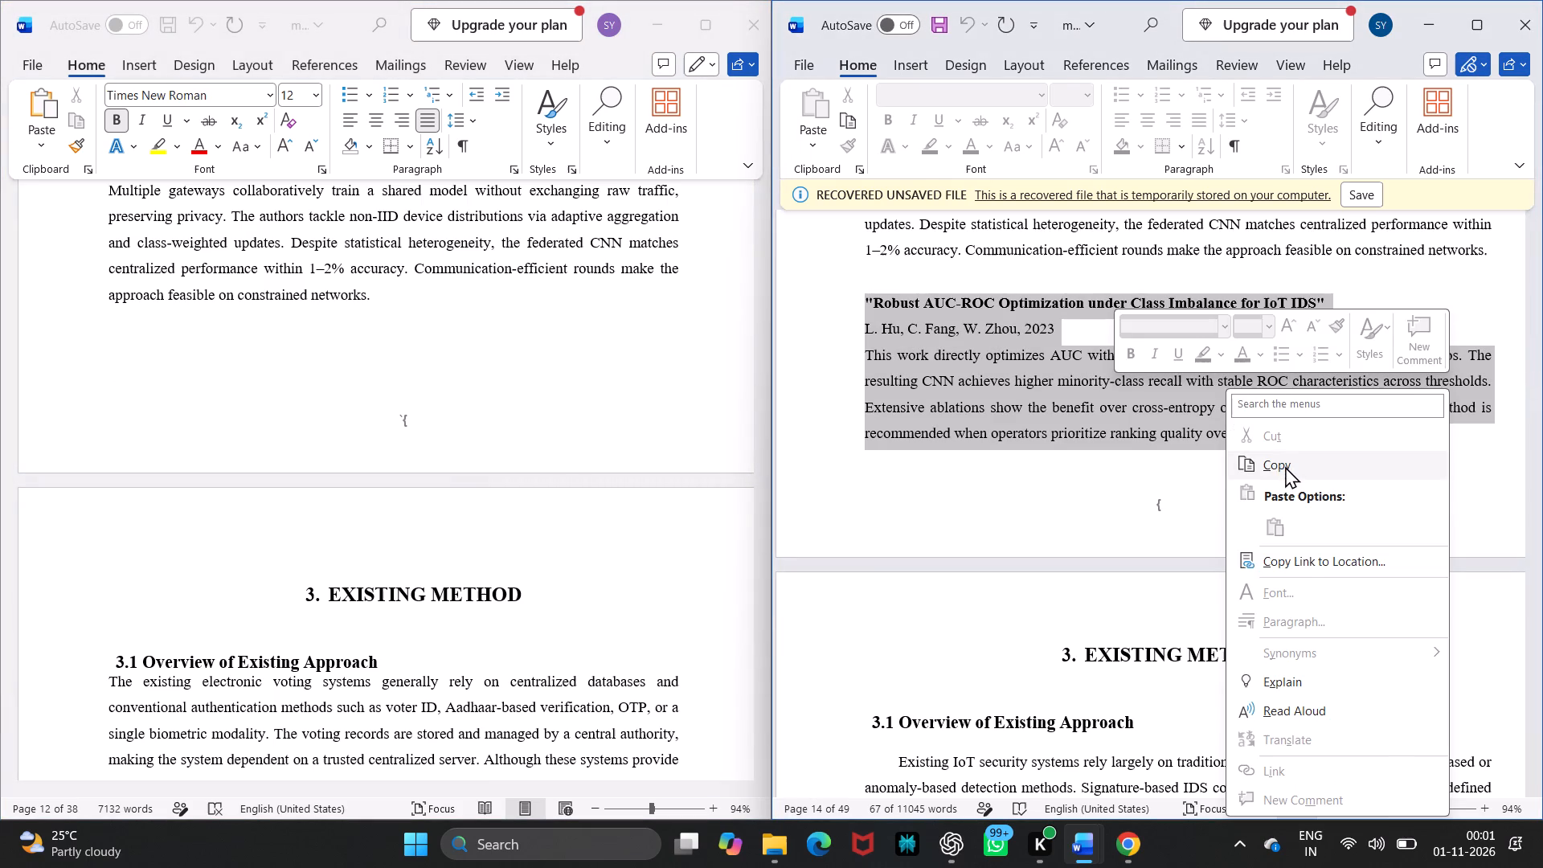
click(1285, 466)
scroll(676, 353, up, 1)
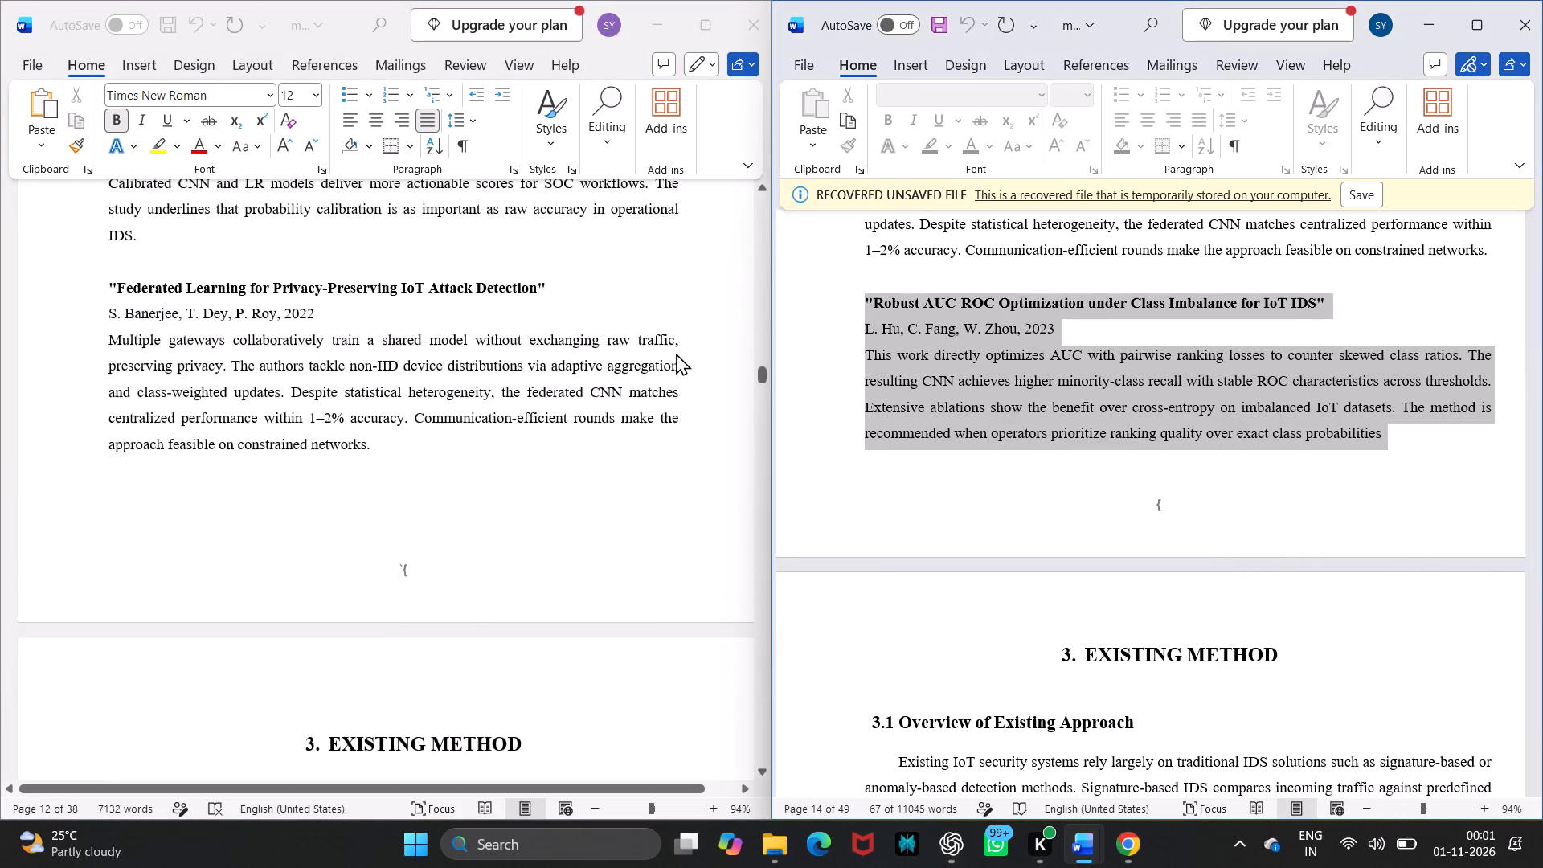
scroll(676, 353, up, 1)
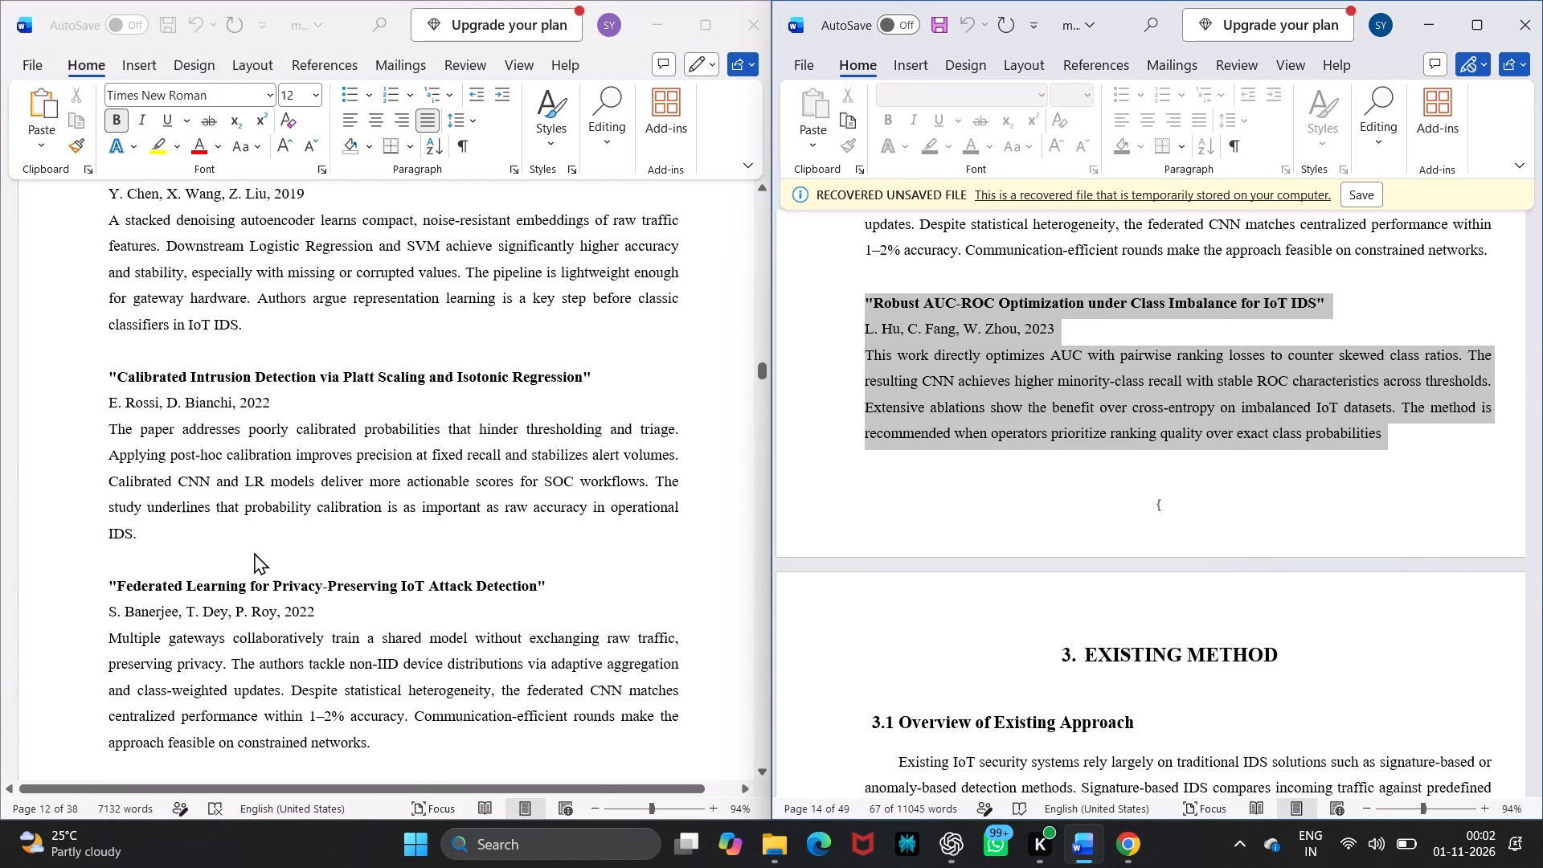
click(185, 536)
click(185, 536)
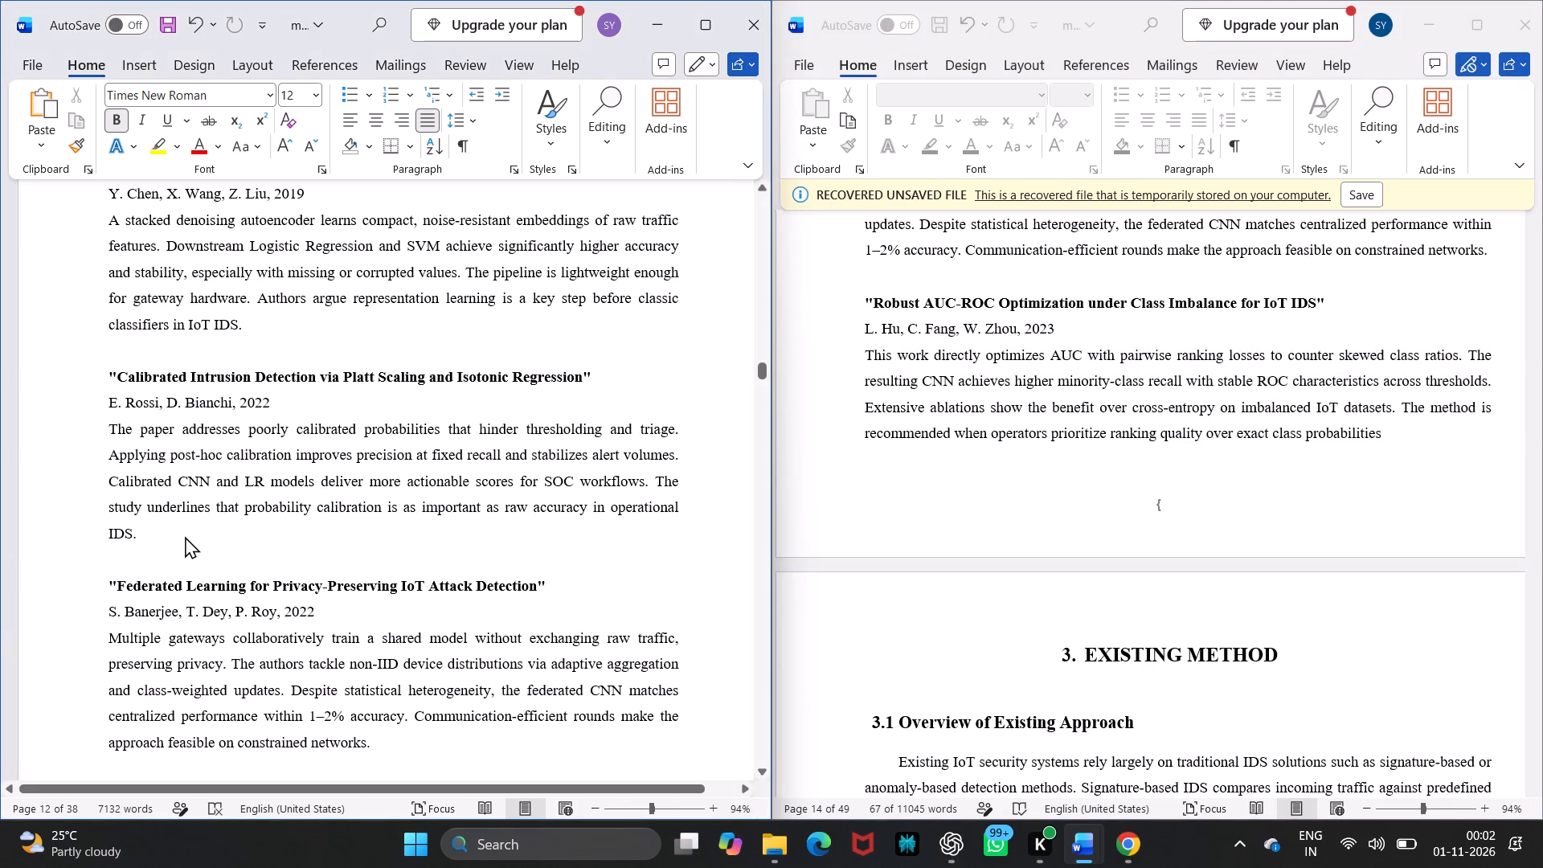
key(Return)
key(Return)
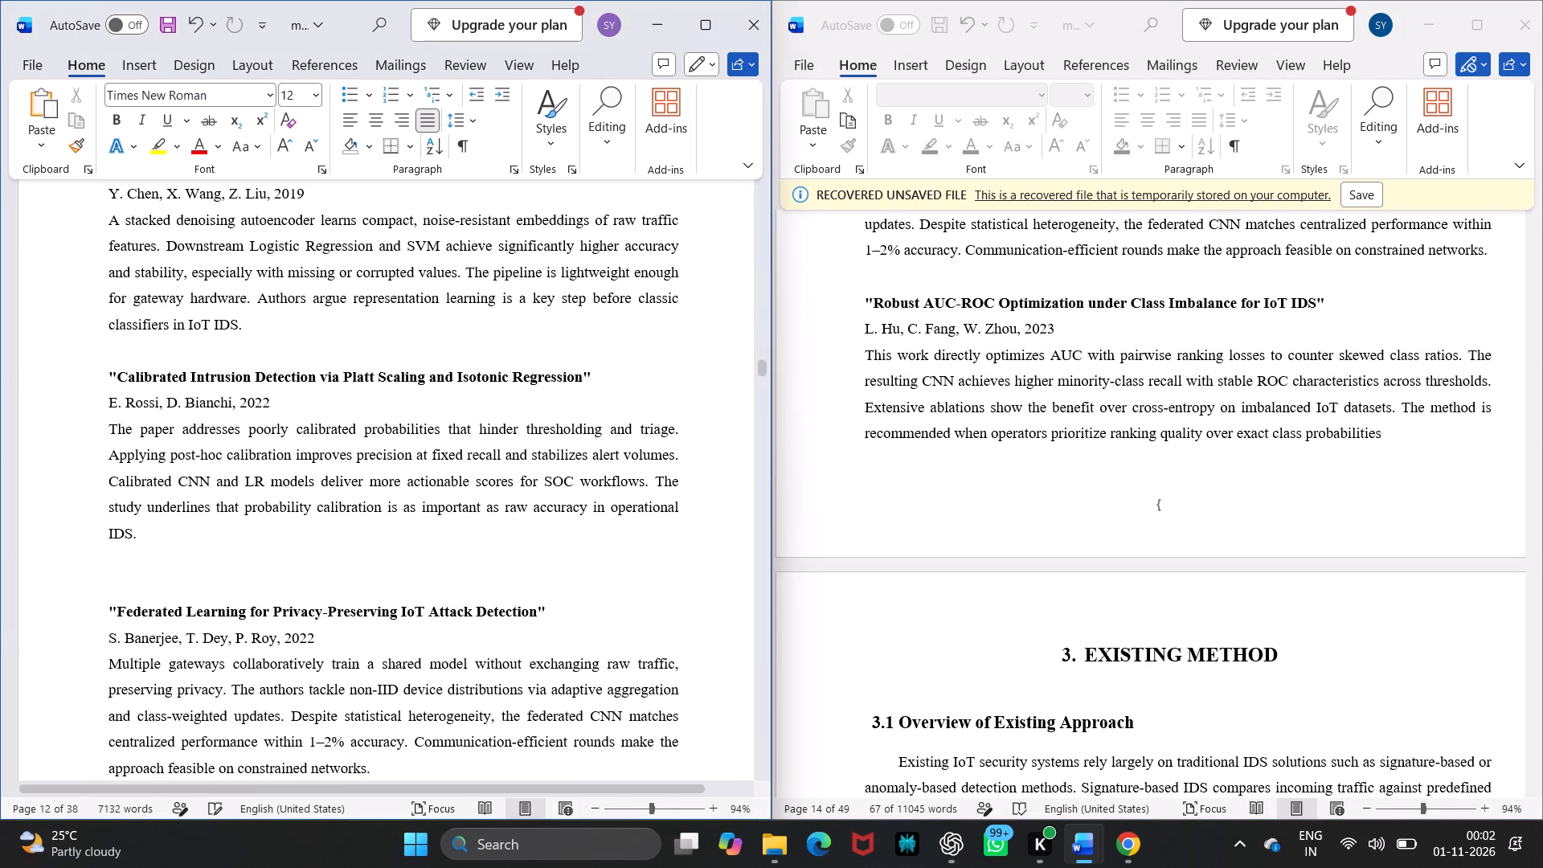
key(ctrl+v)
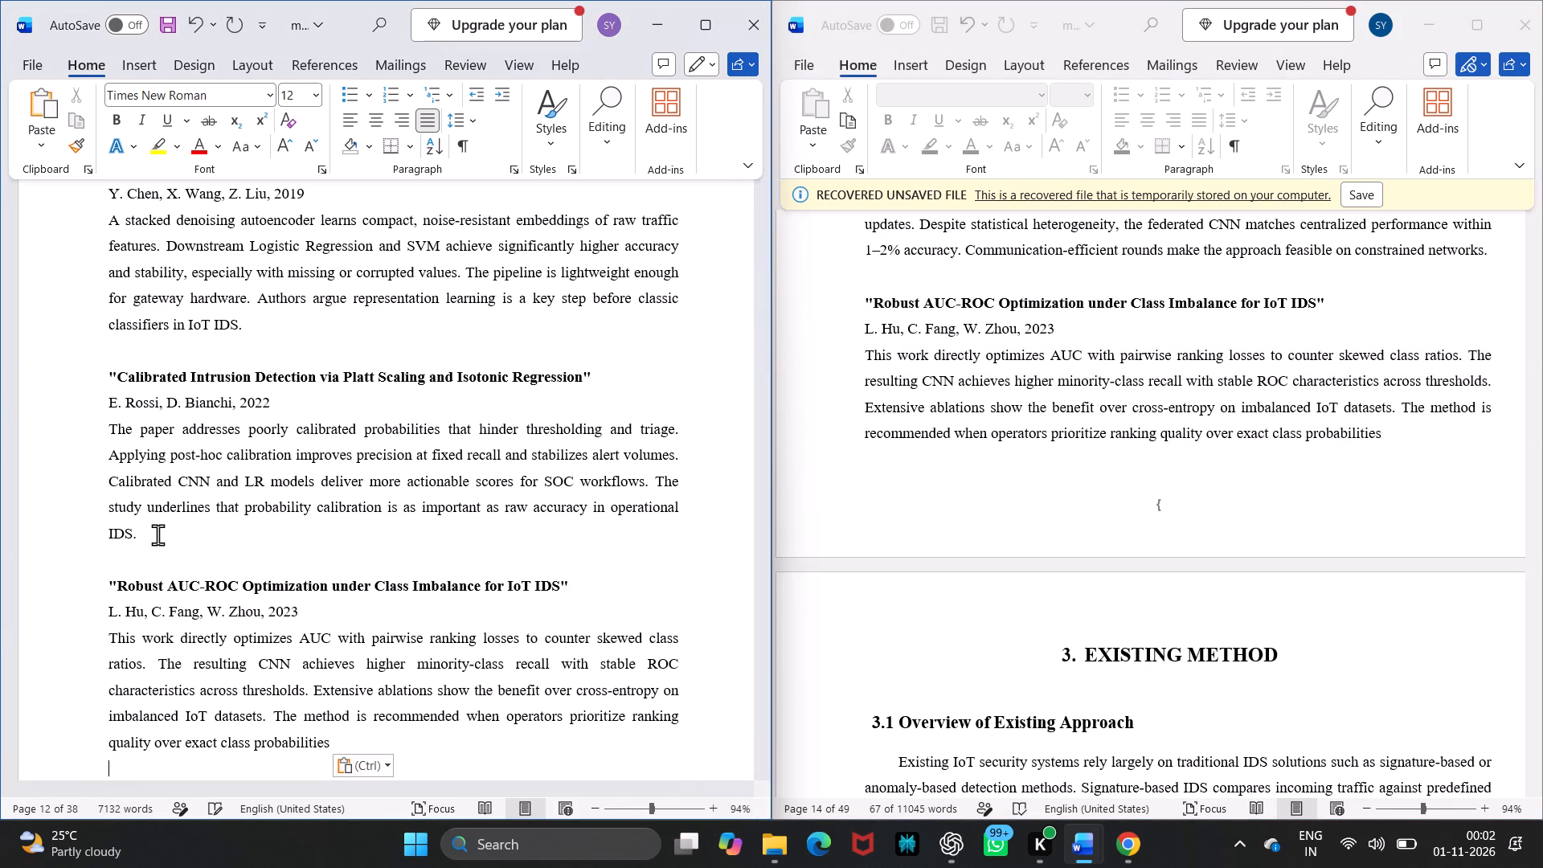
Insert a blank line above the Federated Learning title so that its whole entry starts together on the following page.
scroll(177, 624, down, 2)
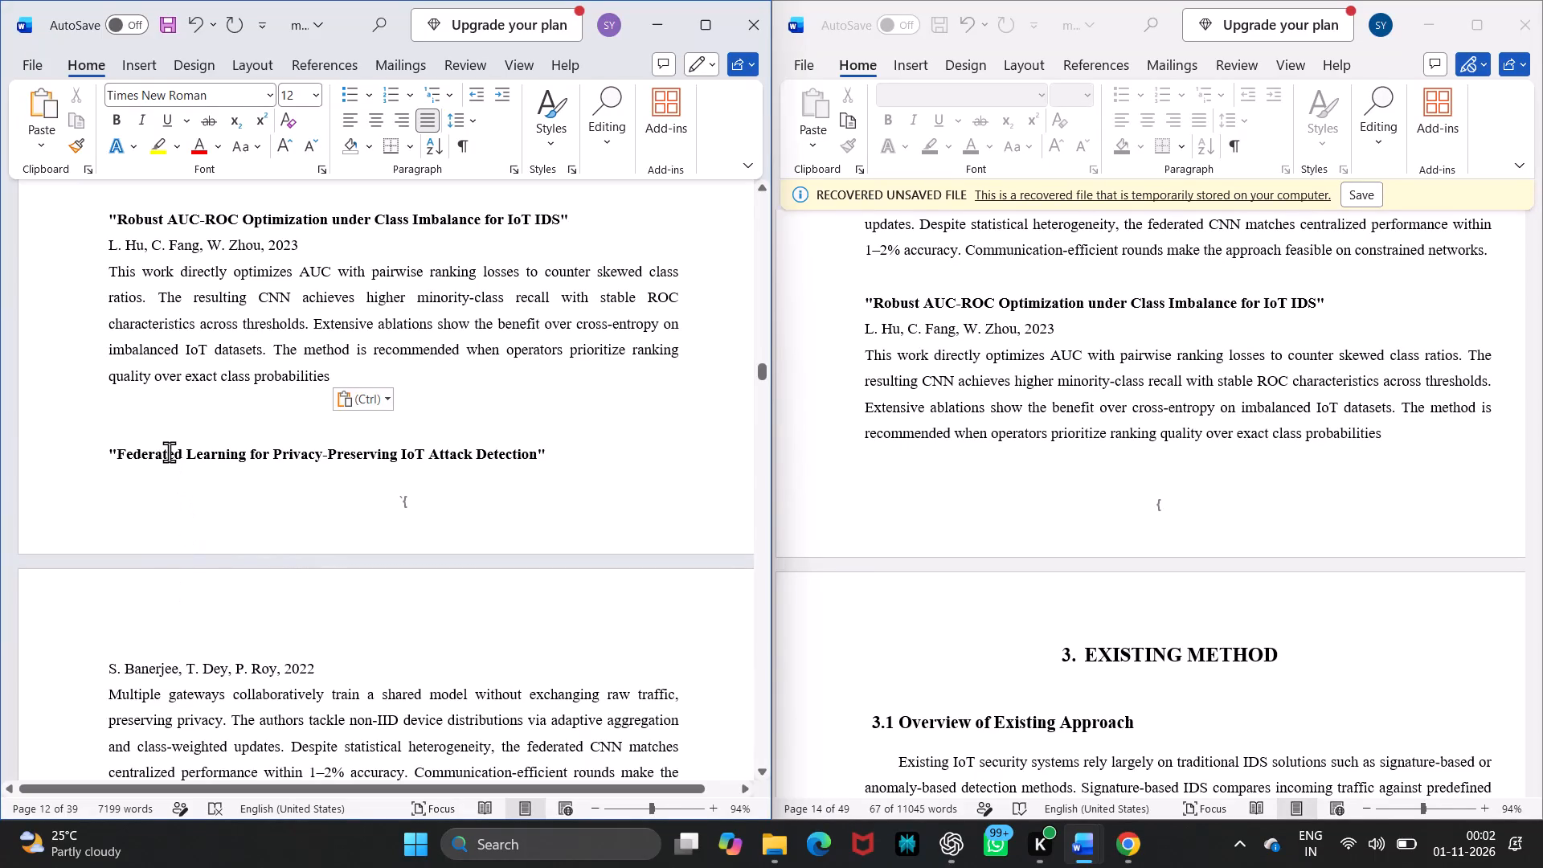
key(Return)
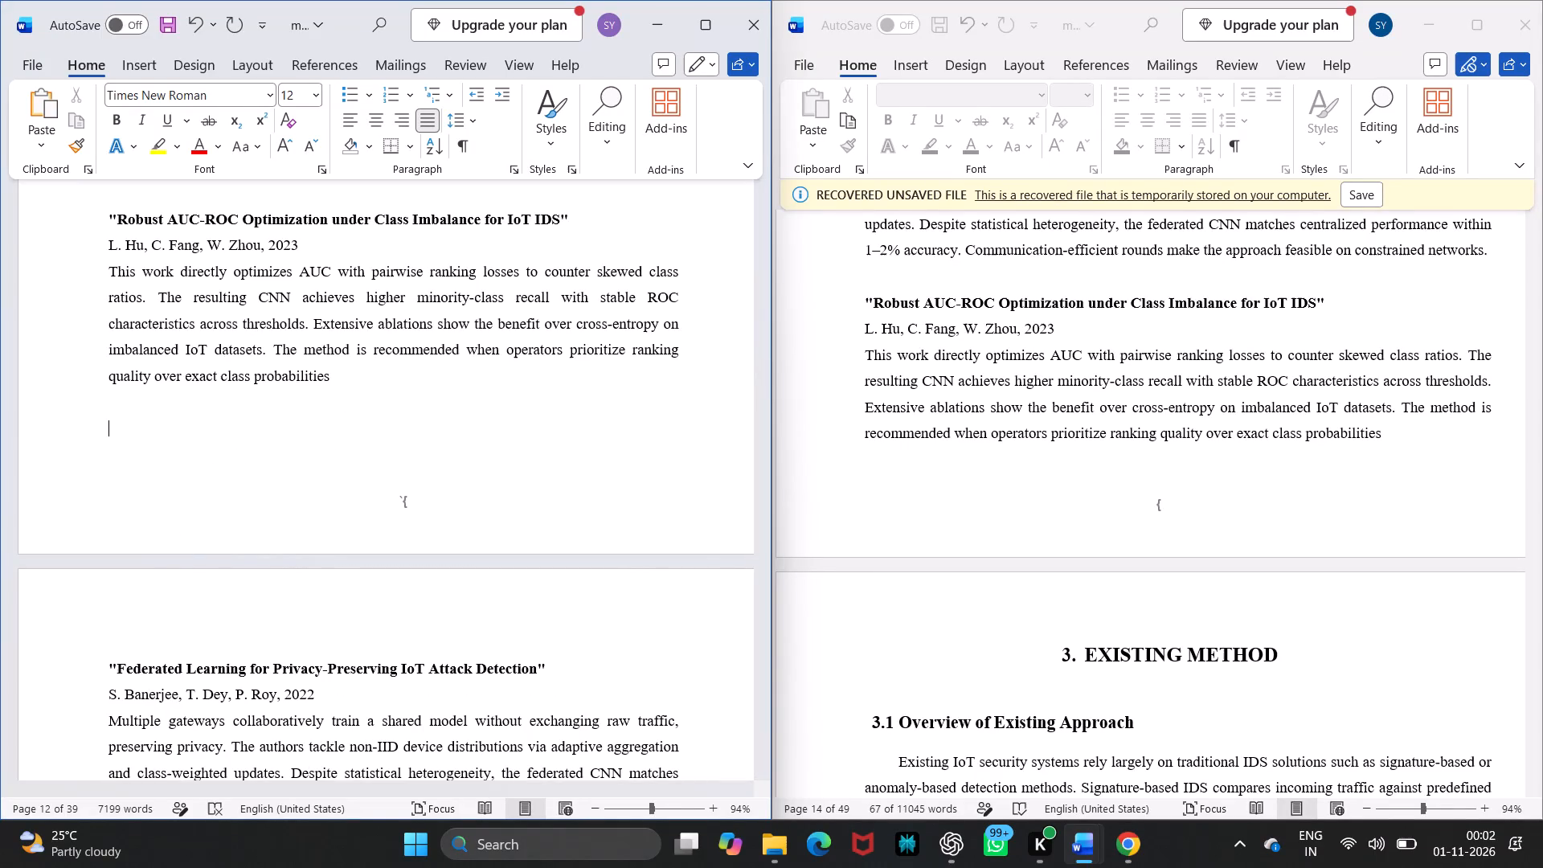
scroll(169, 452, down, 3)
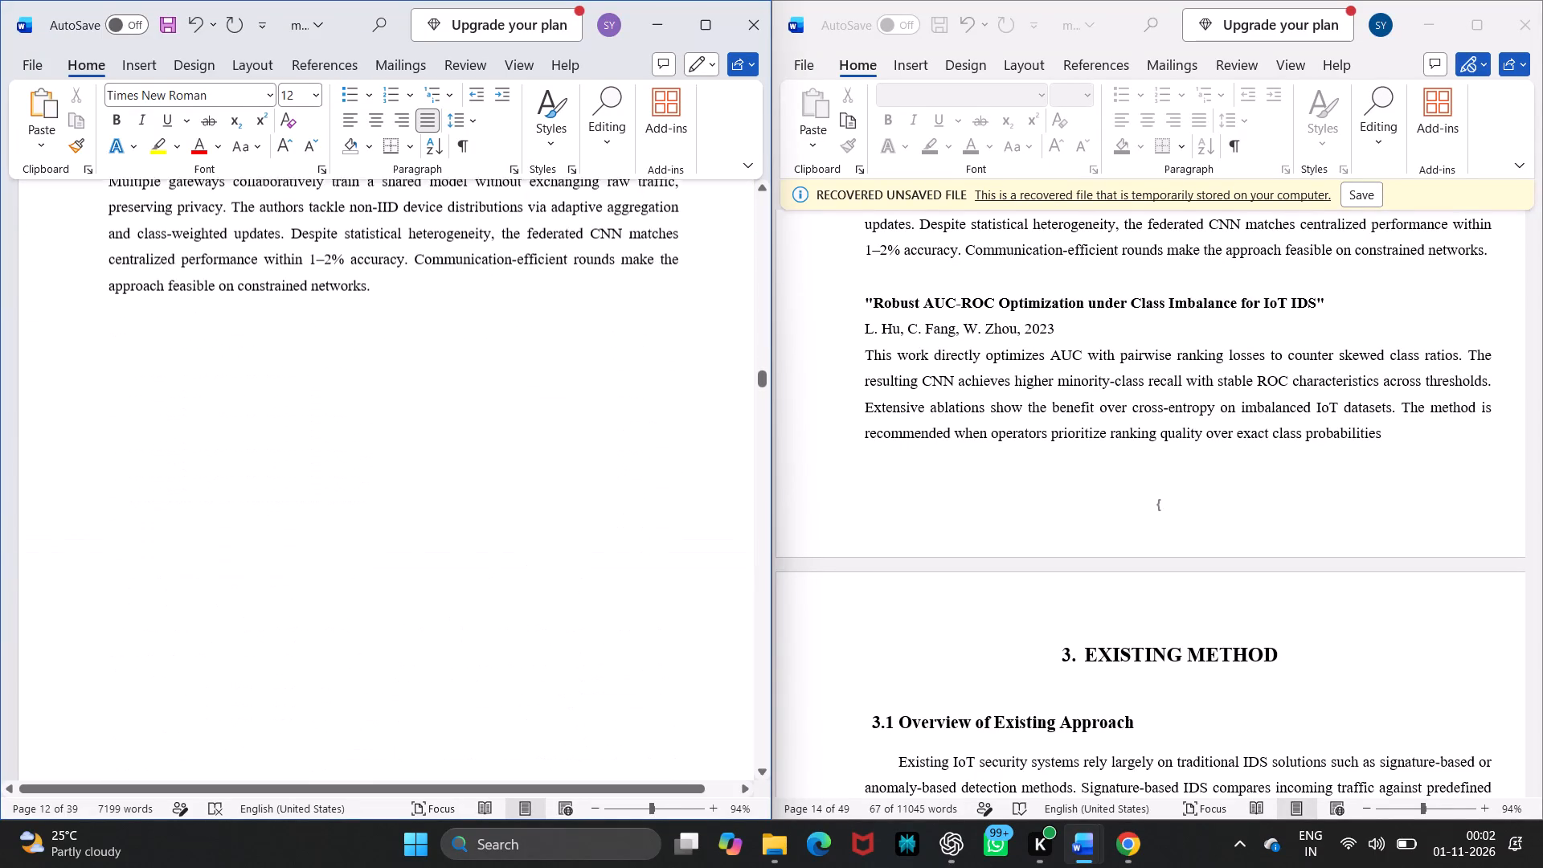
Compare the order of the chapter 2 literature entries in major_project .docx with the order in mjrprj.docx.
scroll(169, 452, down, 3)
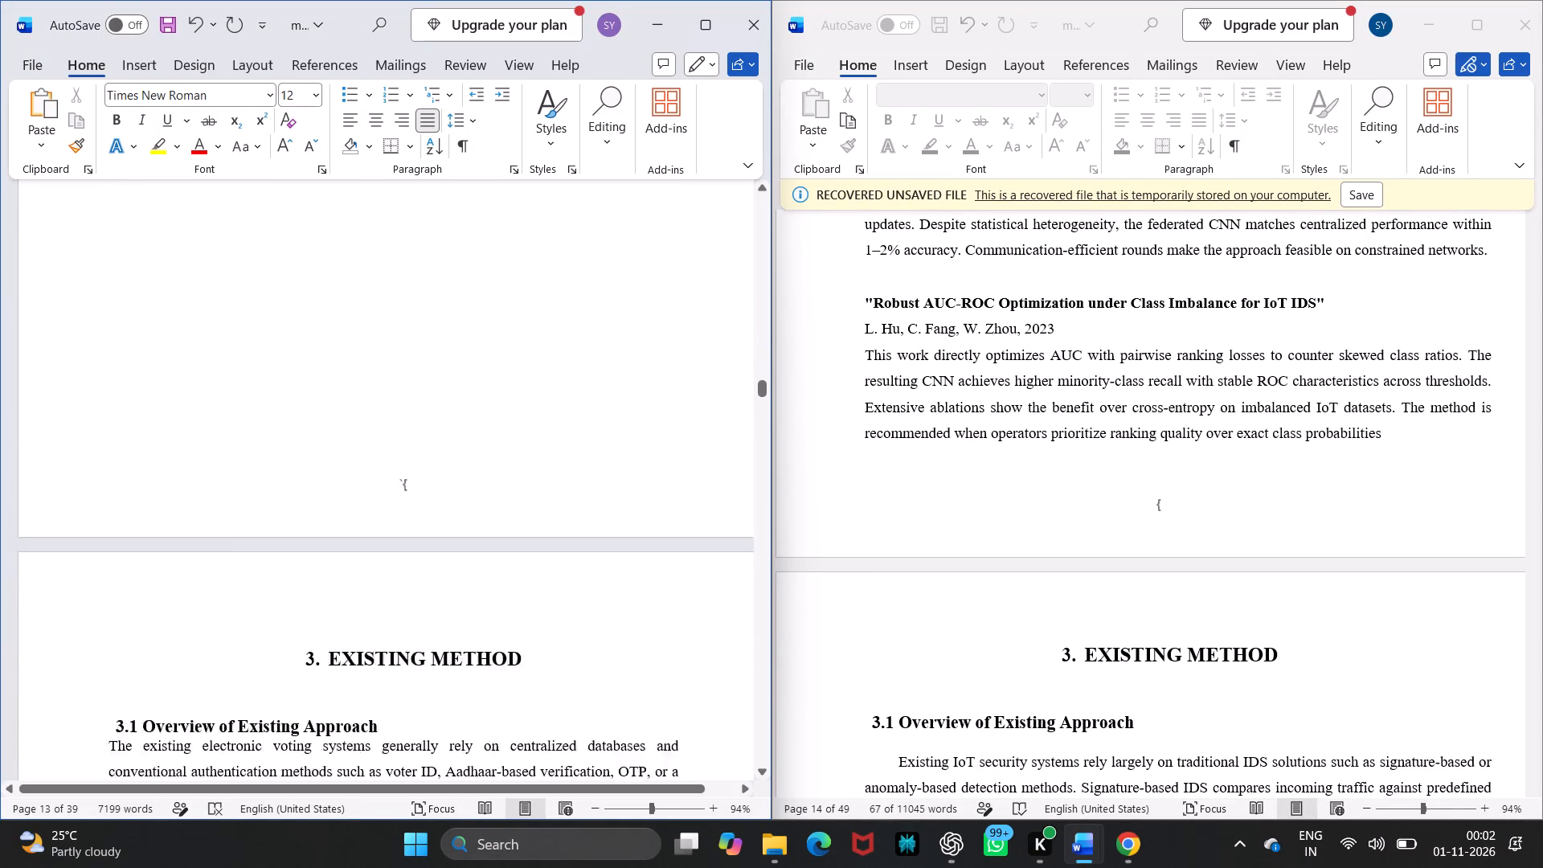
scroll(169, 452, up, 2)
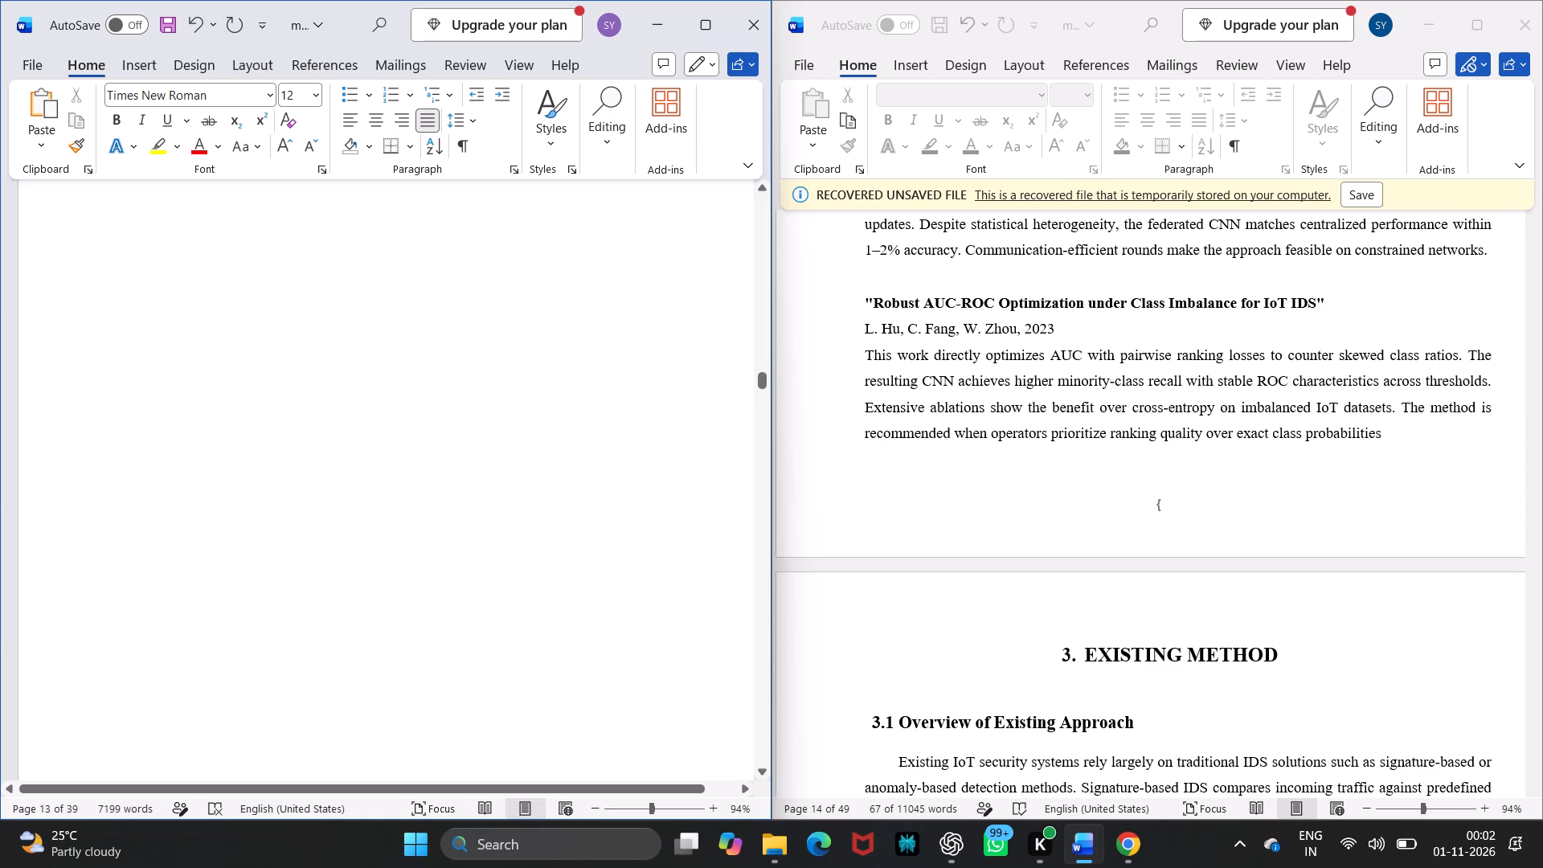
scroll(169, 452, up, 4)
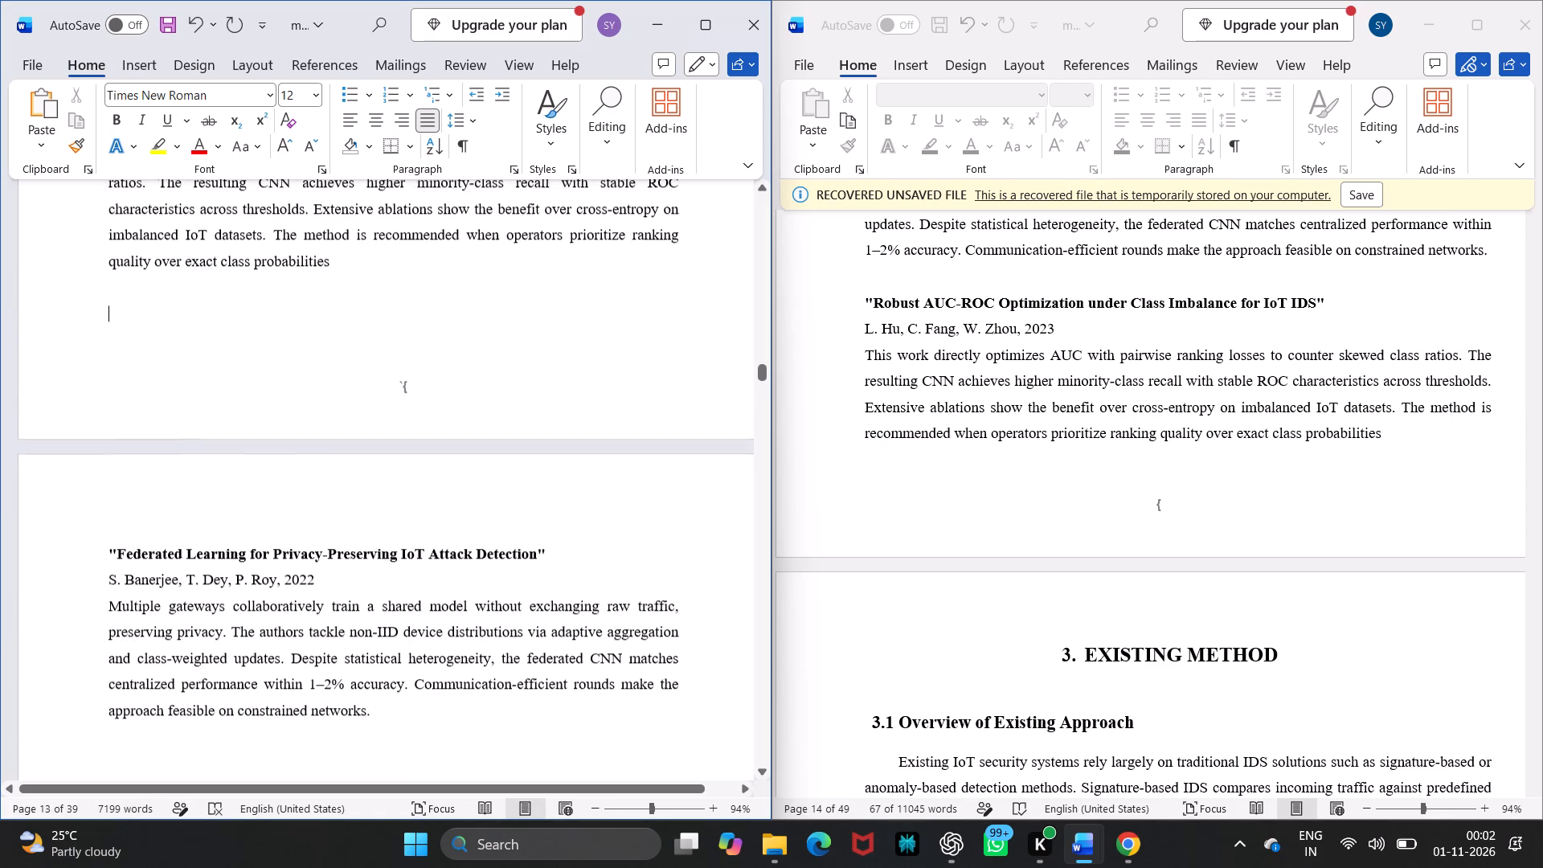
scroll(169, 452, up, 4)
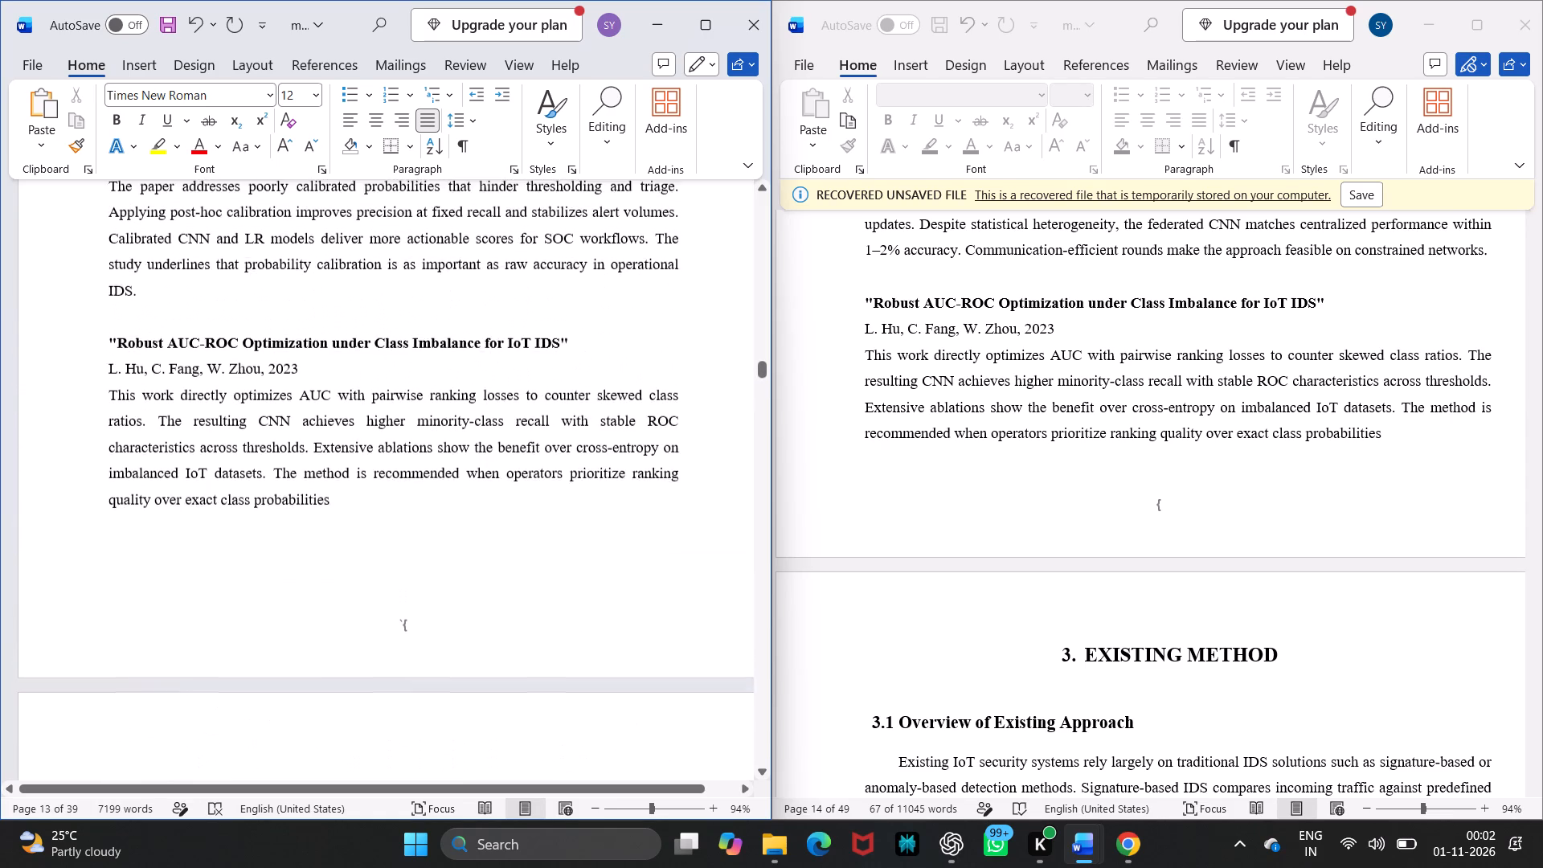
scroll(169, 452, up, 2)
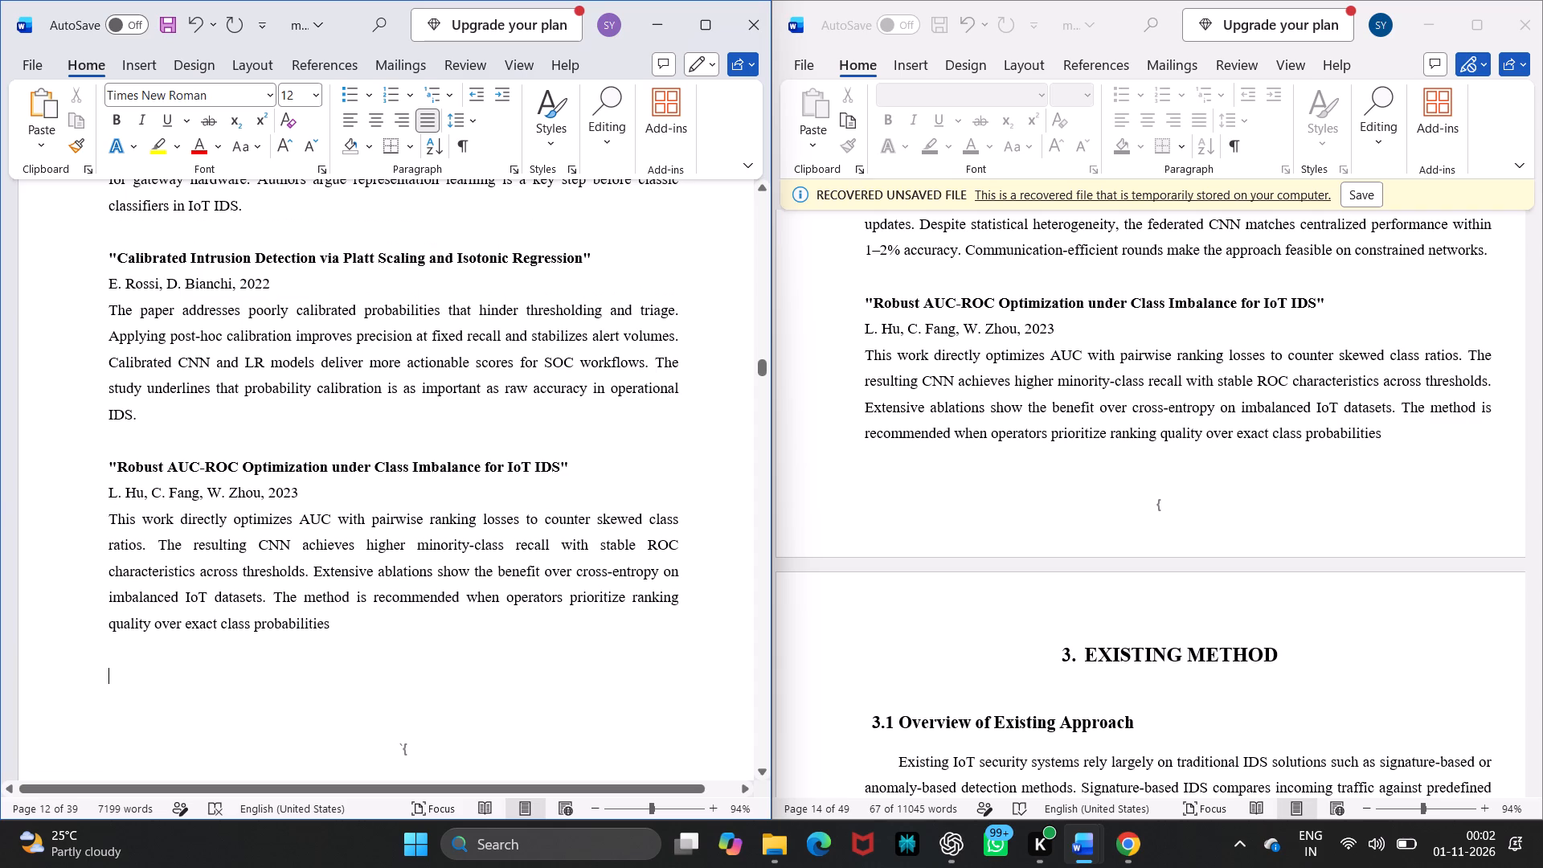
scroll(862, 414, up, 2)
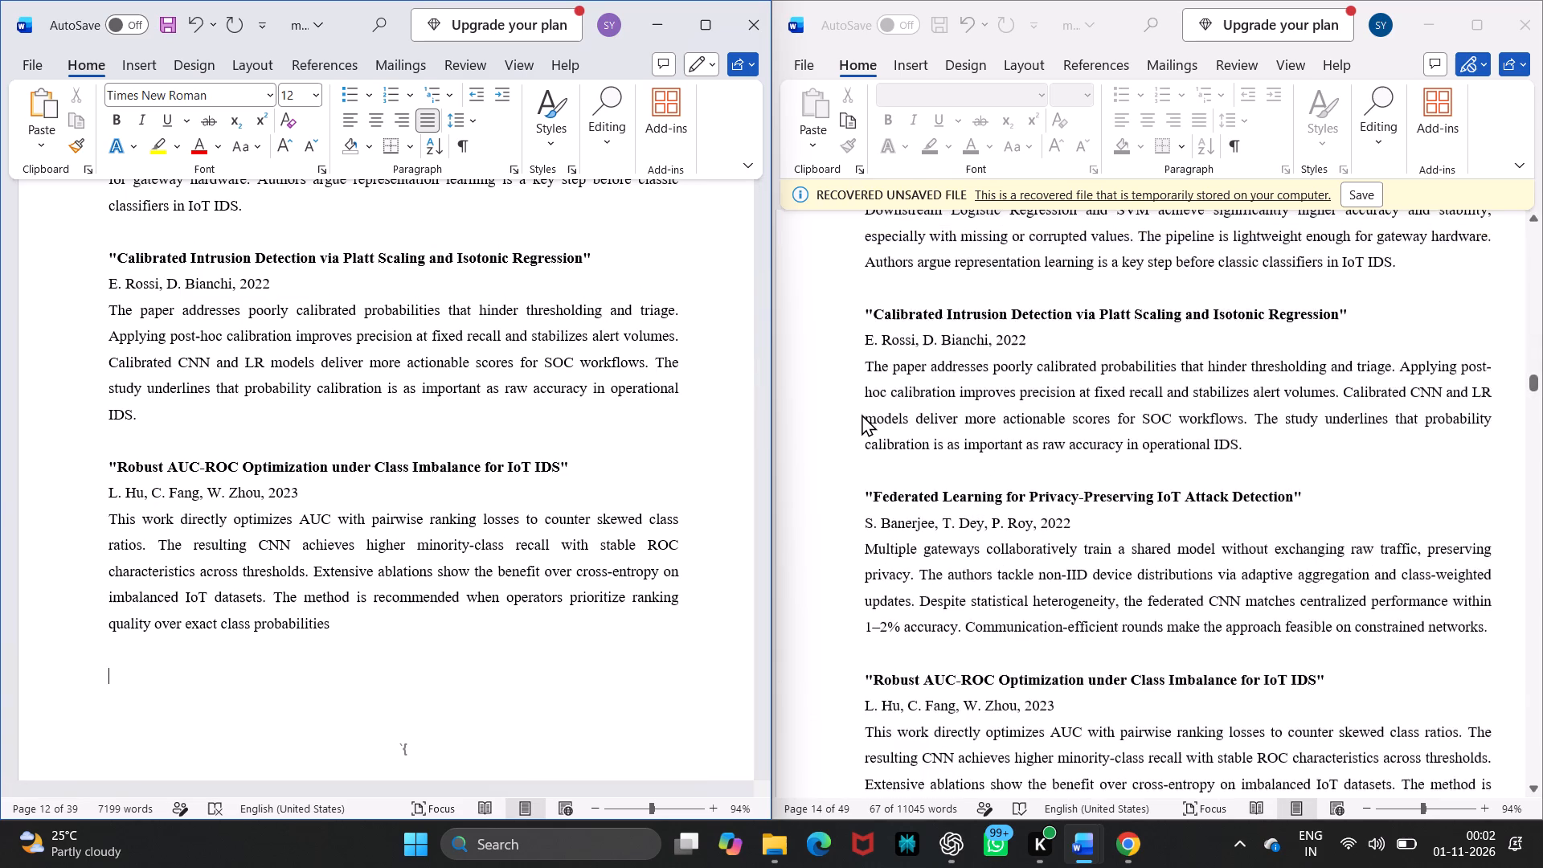
scroll(862, 414, up, 3)
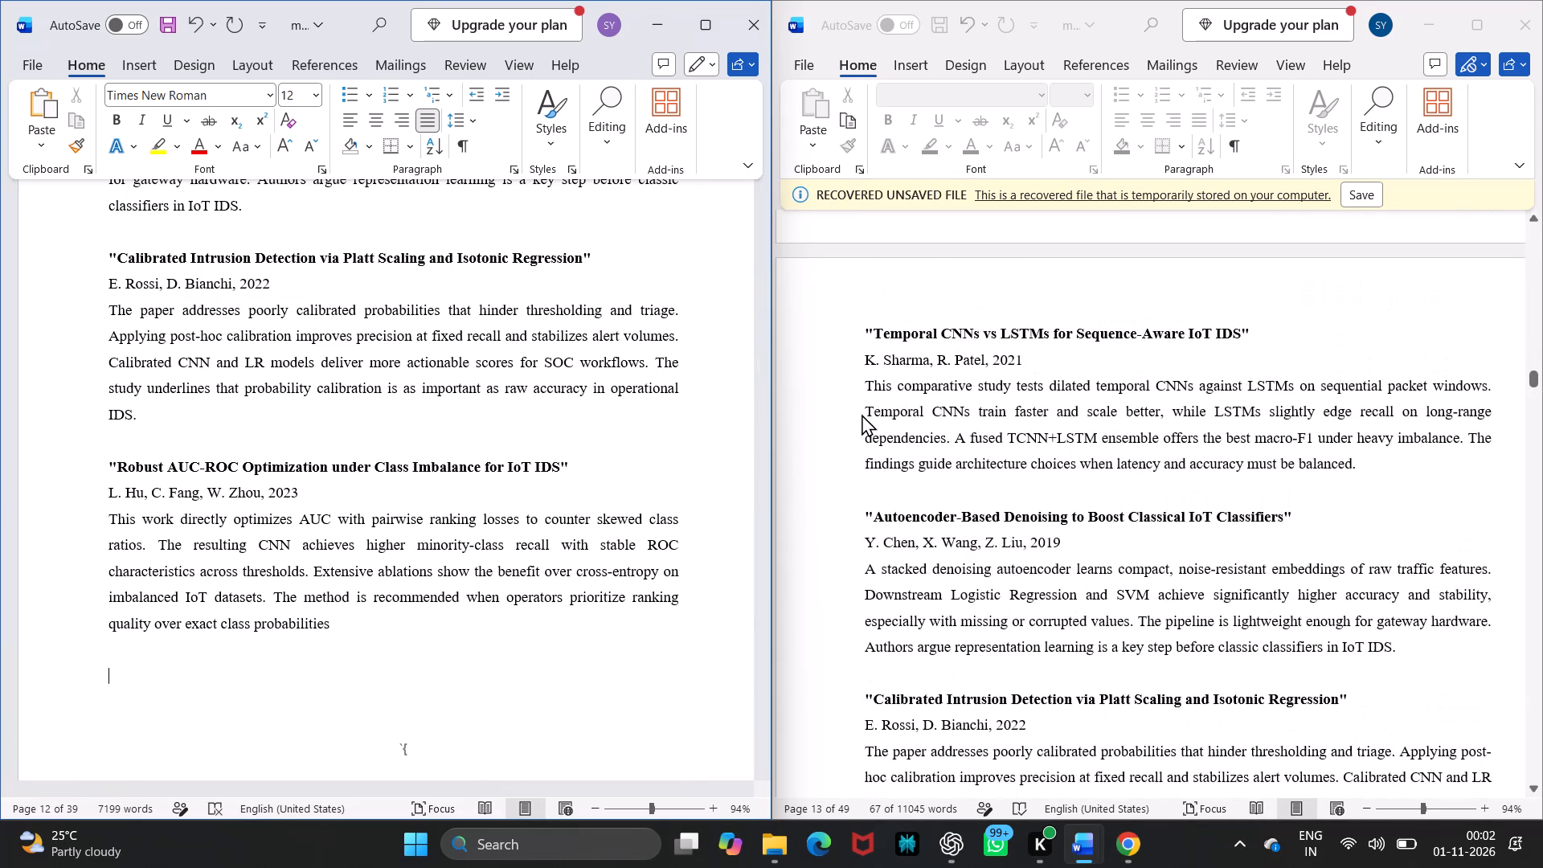
scroll(862, 414, down, 2)
scroll(405, 475, down, 1)
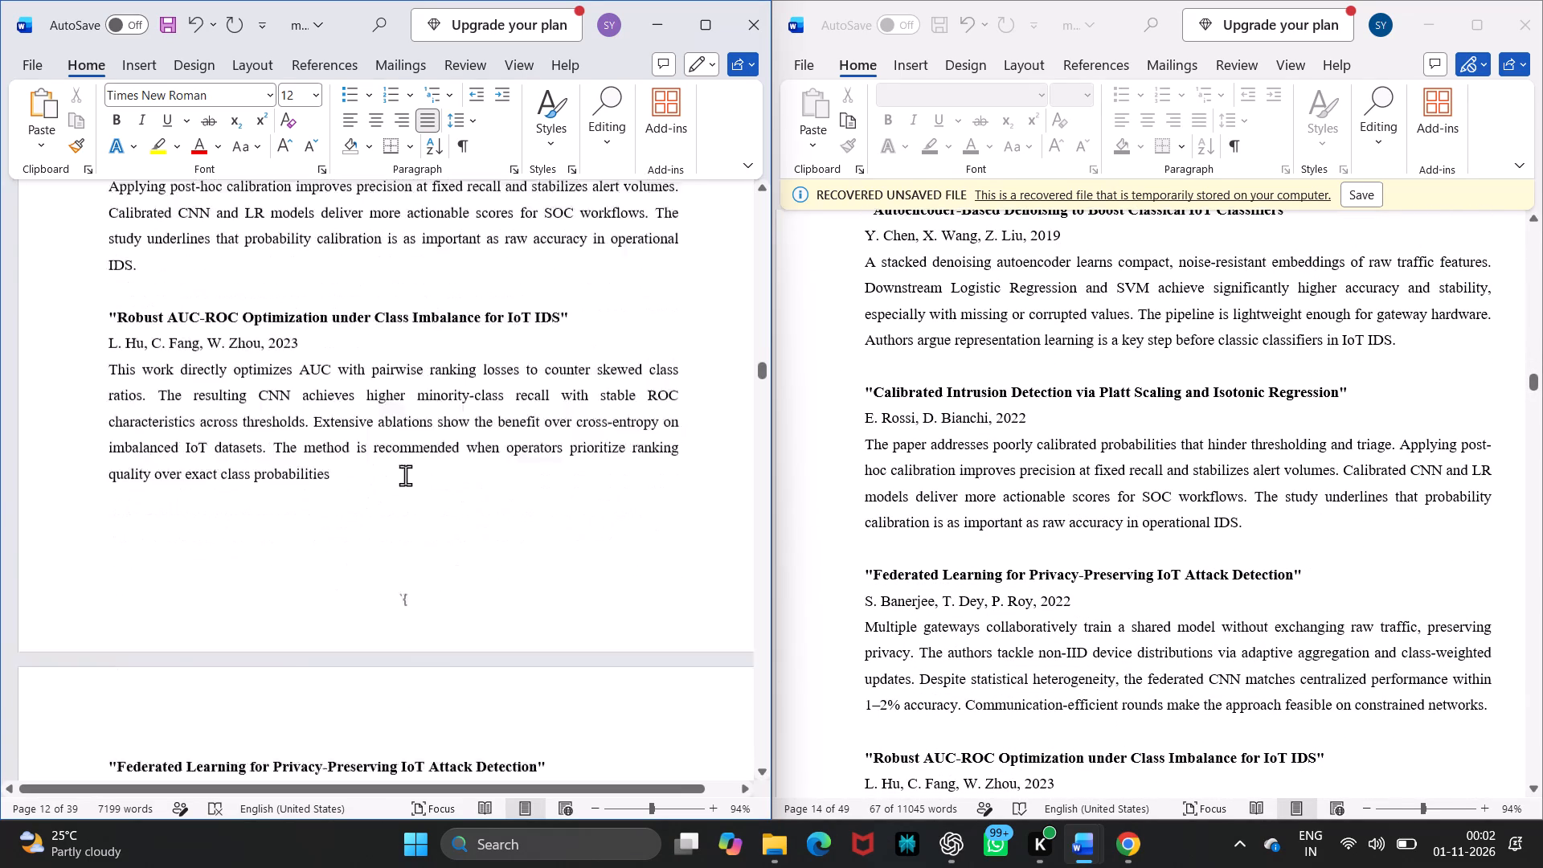
Paste the copied Robust AUC-ROC entry on a new line directly after the Federated Learning abstract in chapter 2.
scroll(405, 475, down, 2)
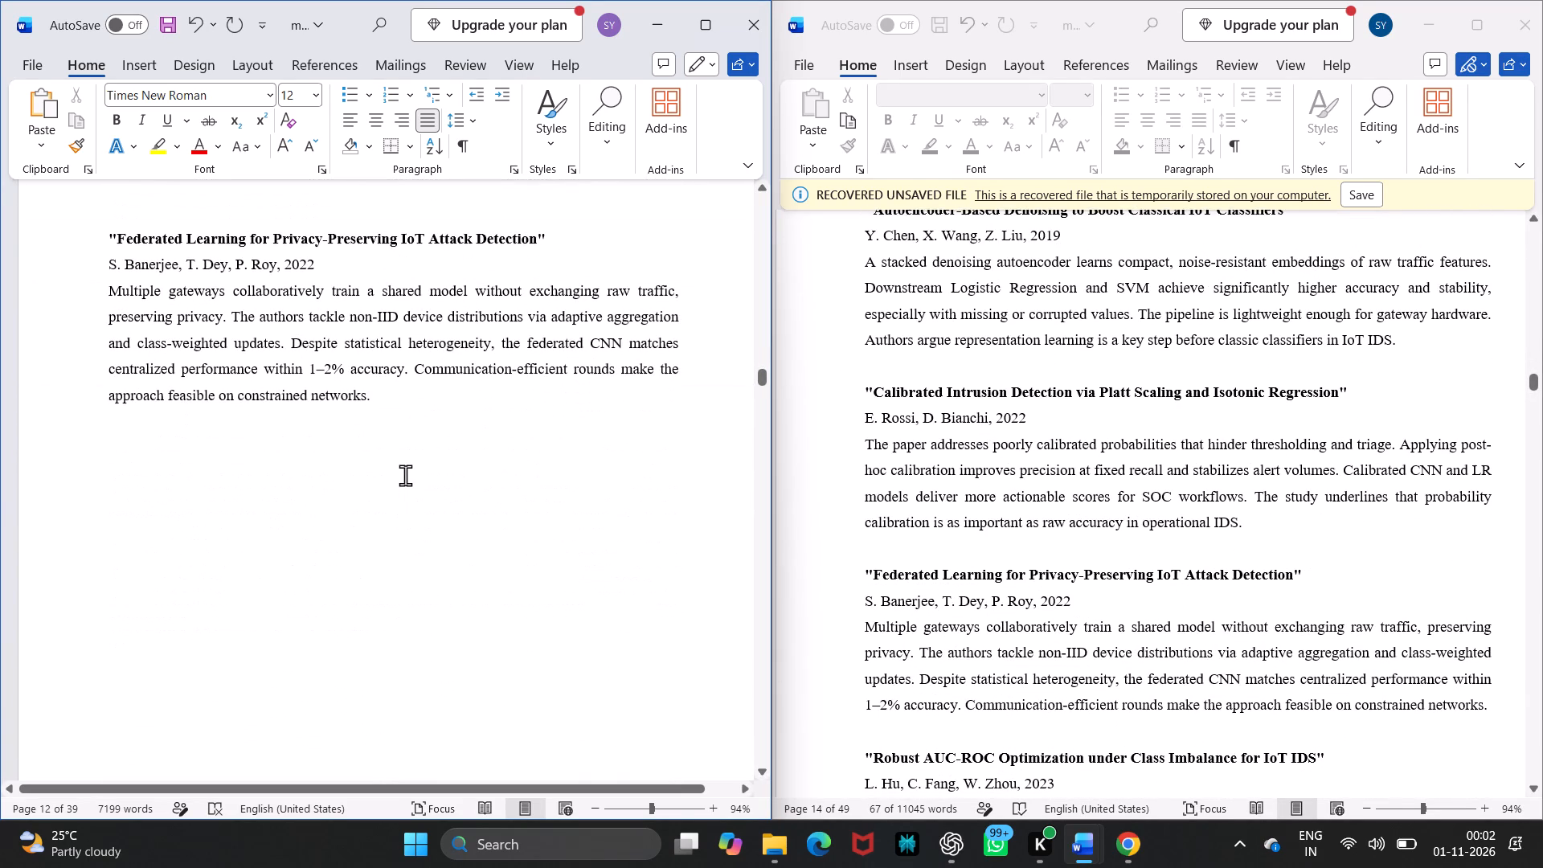
click(379, 399)
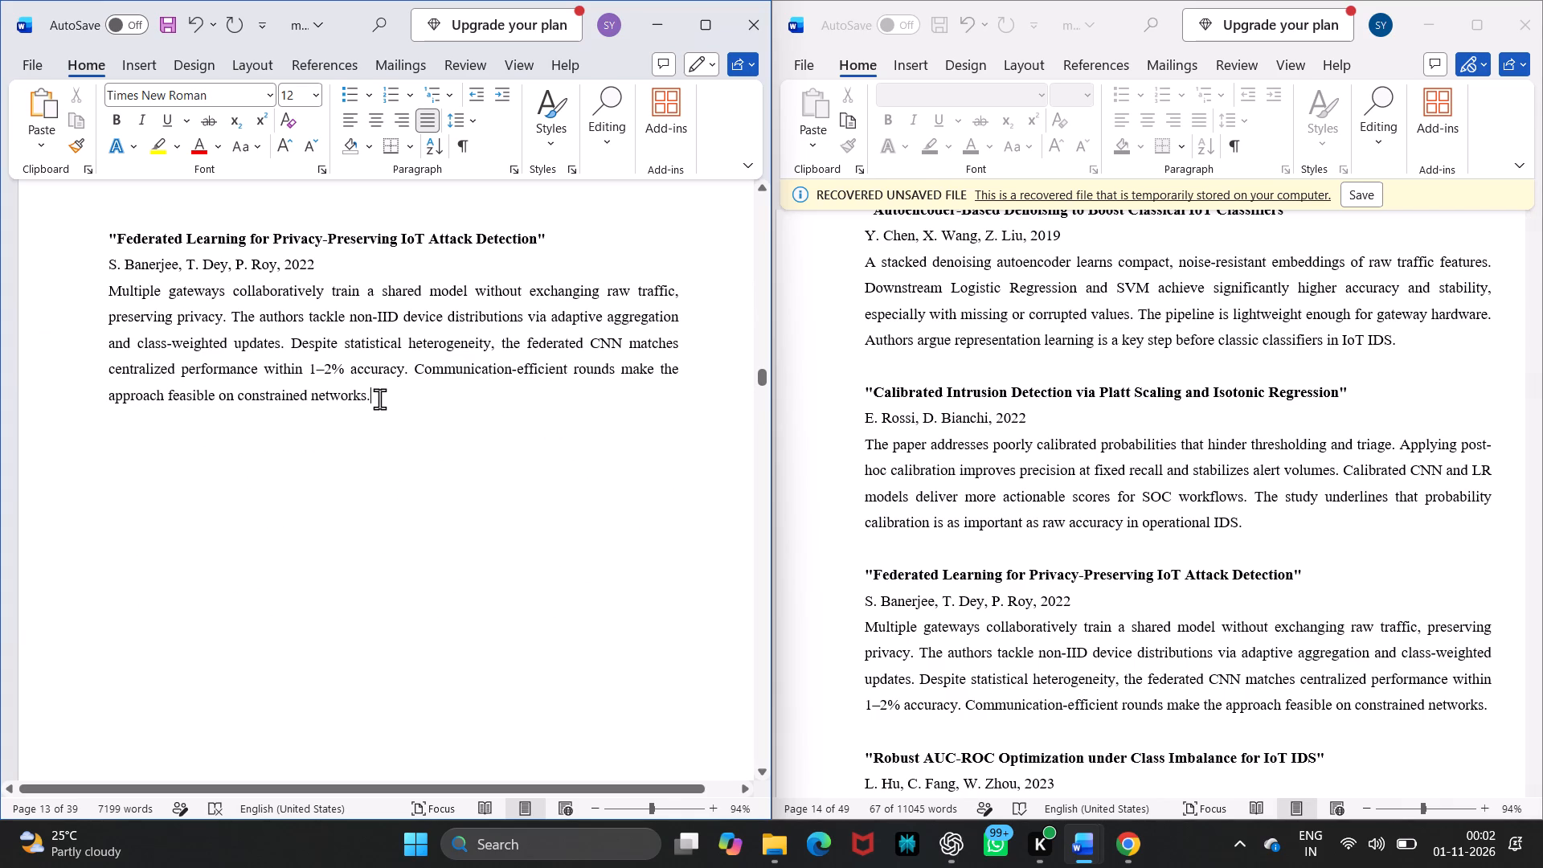
key(Return)
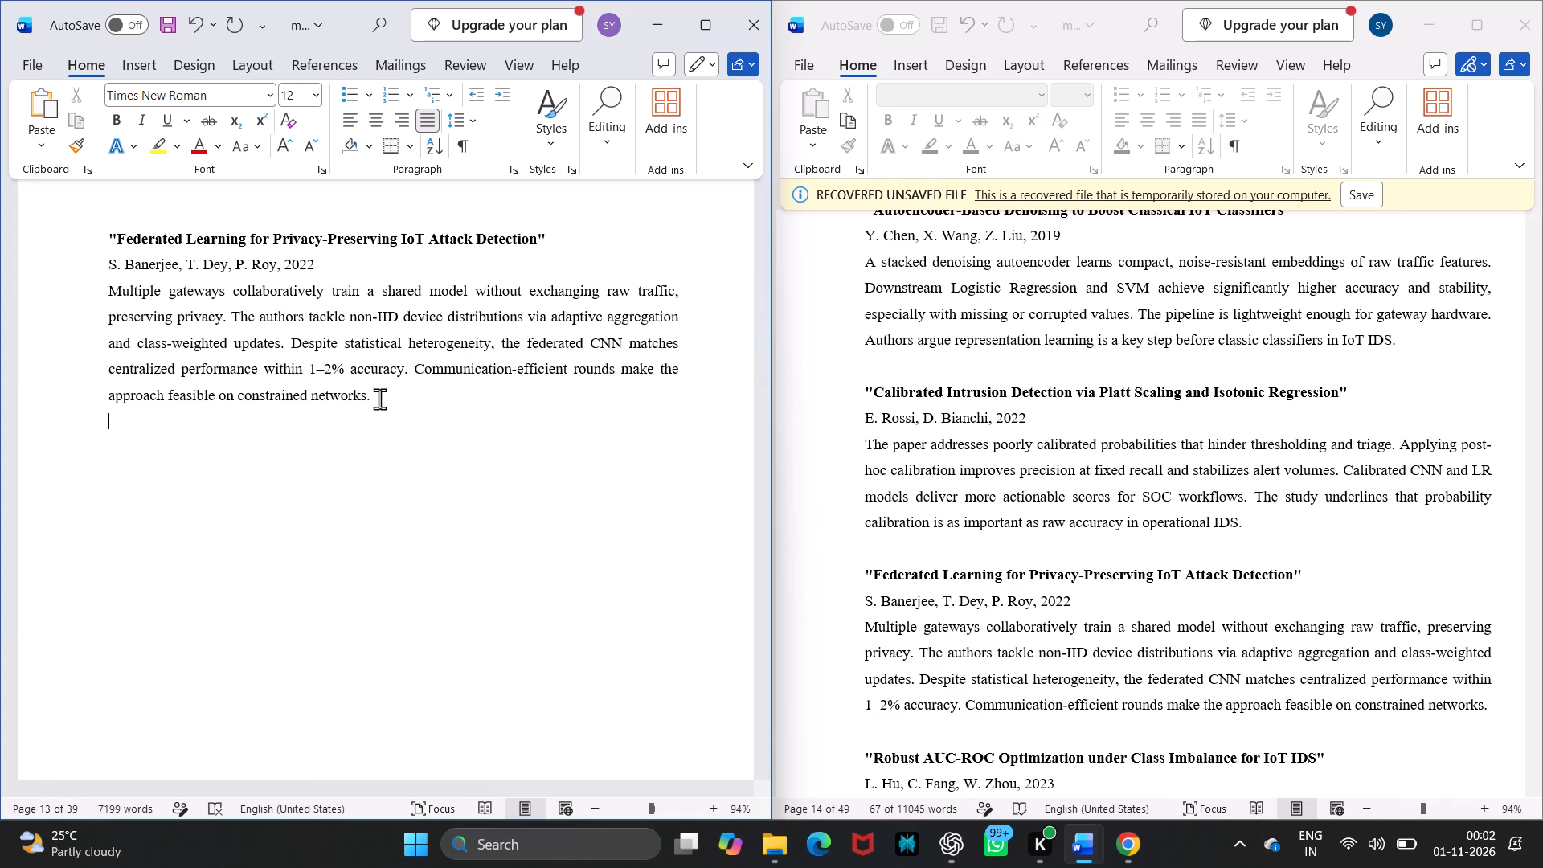
key(ctrl+v)
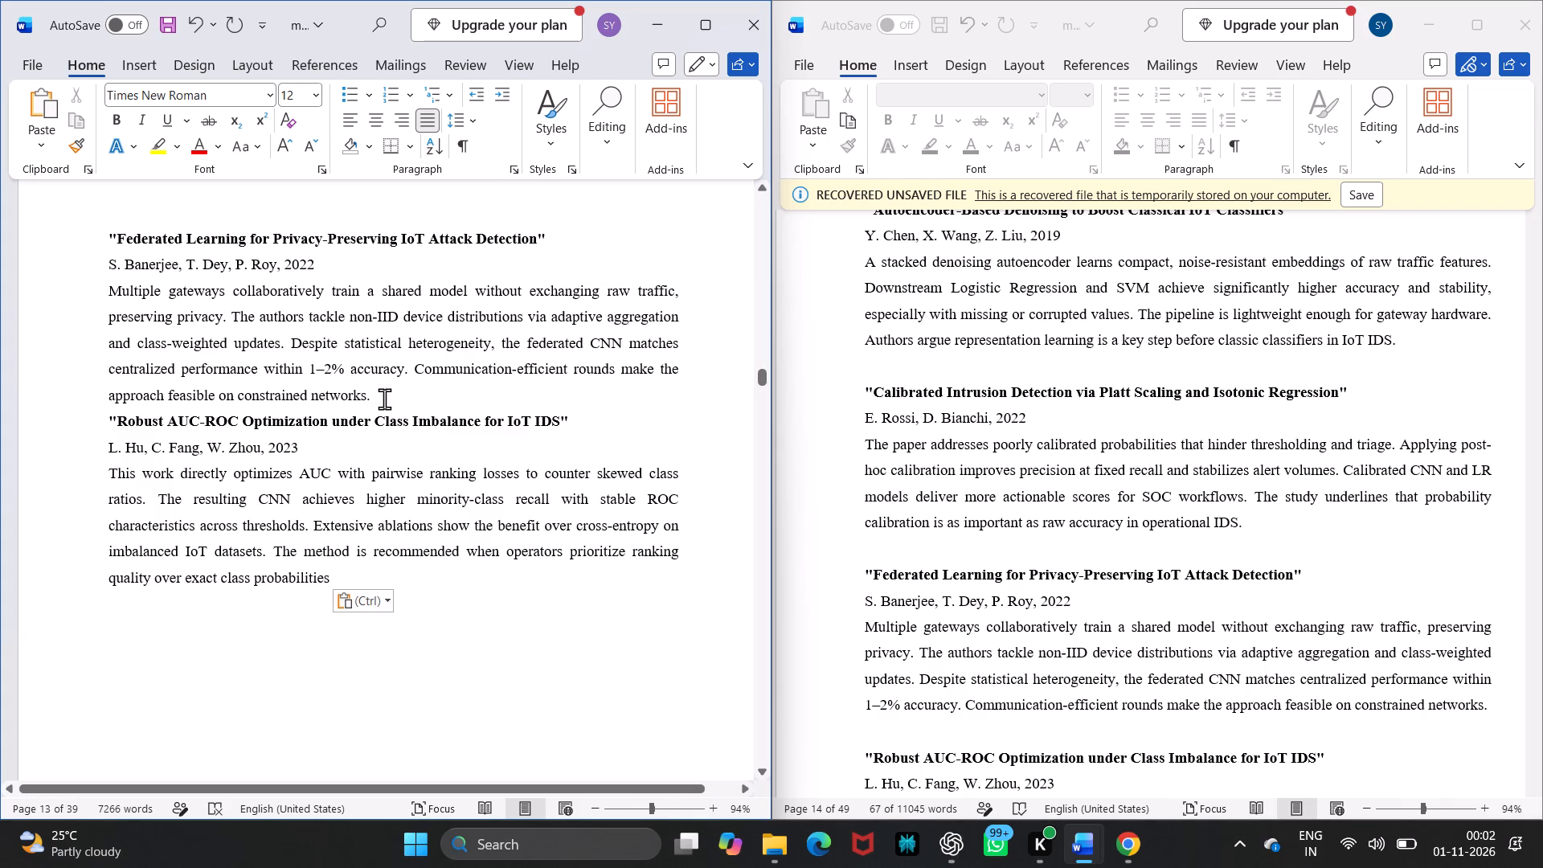
Delete the Robust AUC-ROC entry above the Federated Learning title, with its surplus blank lines, keeping one blank line after the Calibrated Intrusion Detection entry.
scroll(384, 399, up, 3)
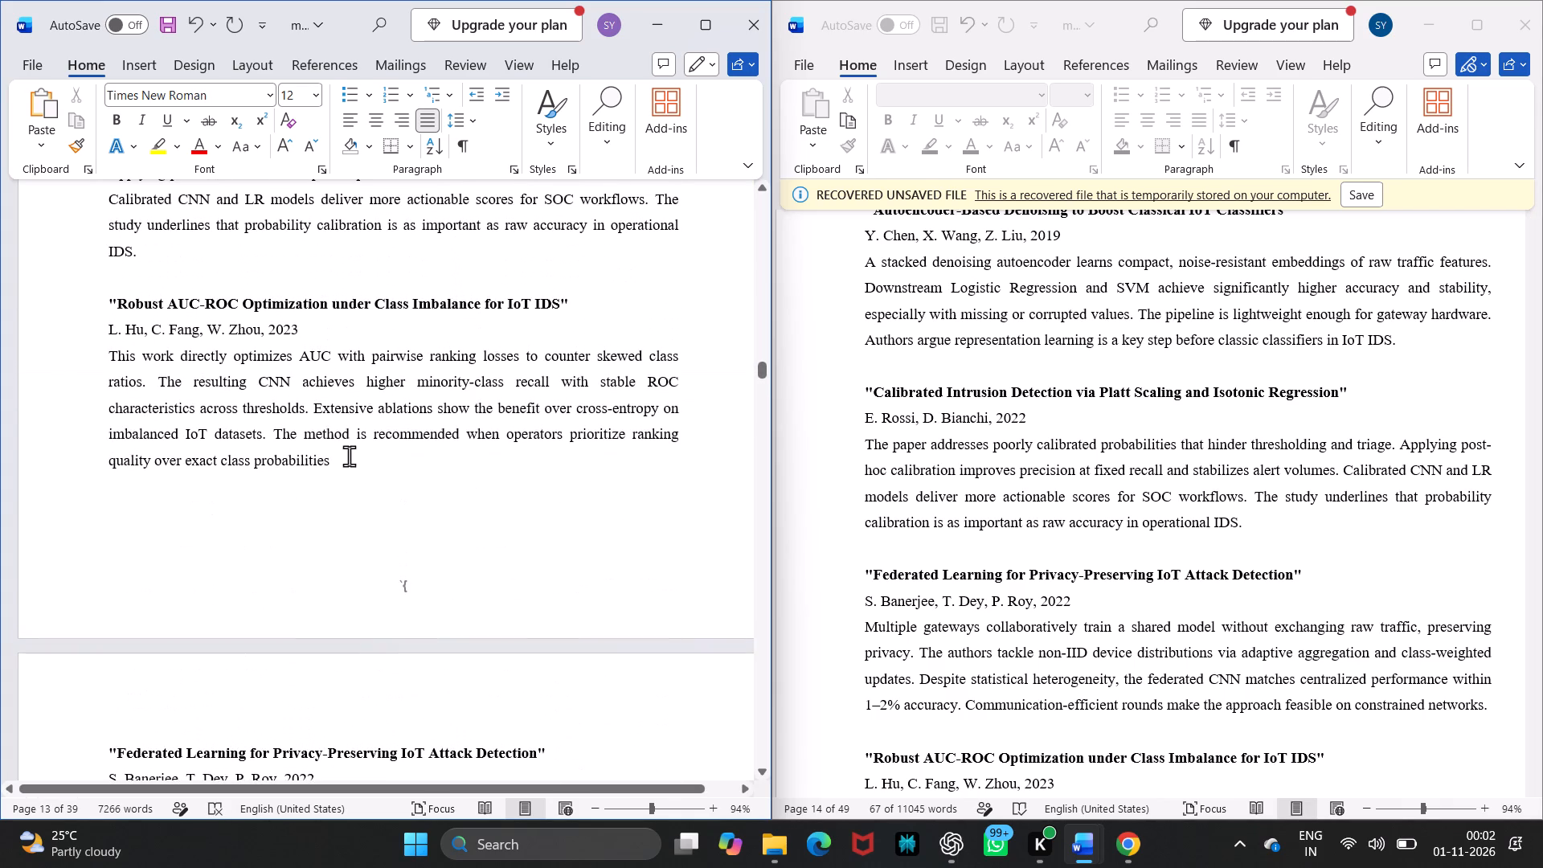
drag(343, 467, 166, 284)
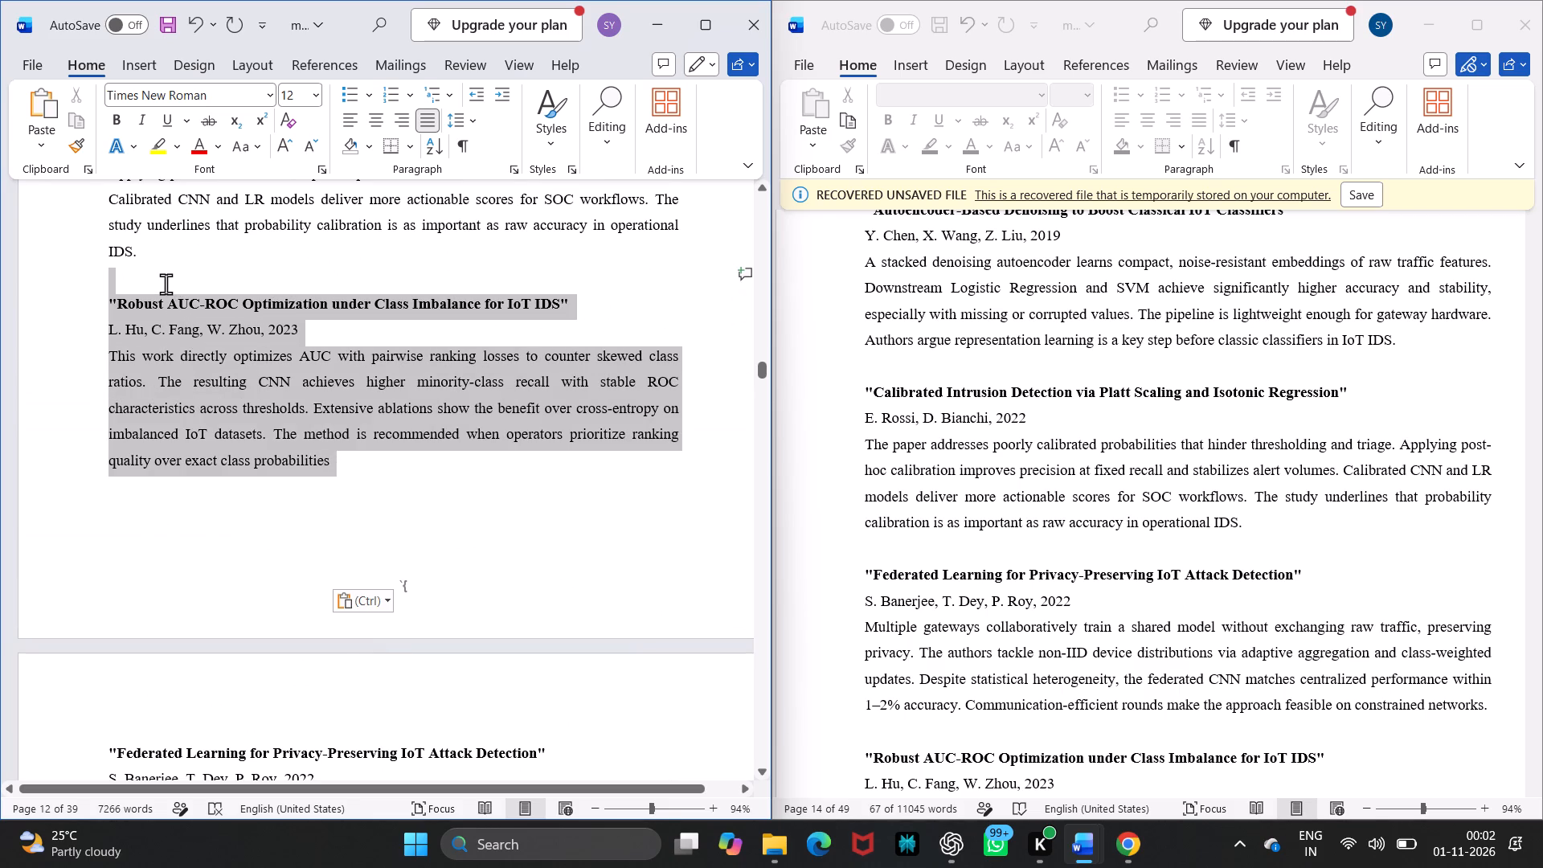
drag(166, 284, 167, 285)
key(BackSpace)
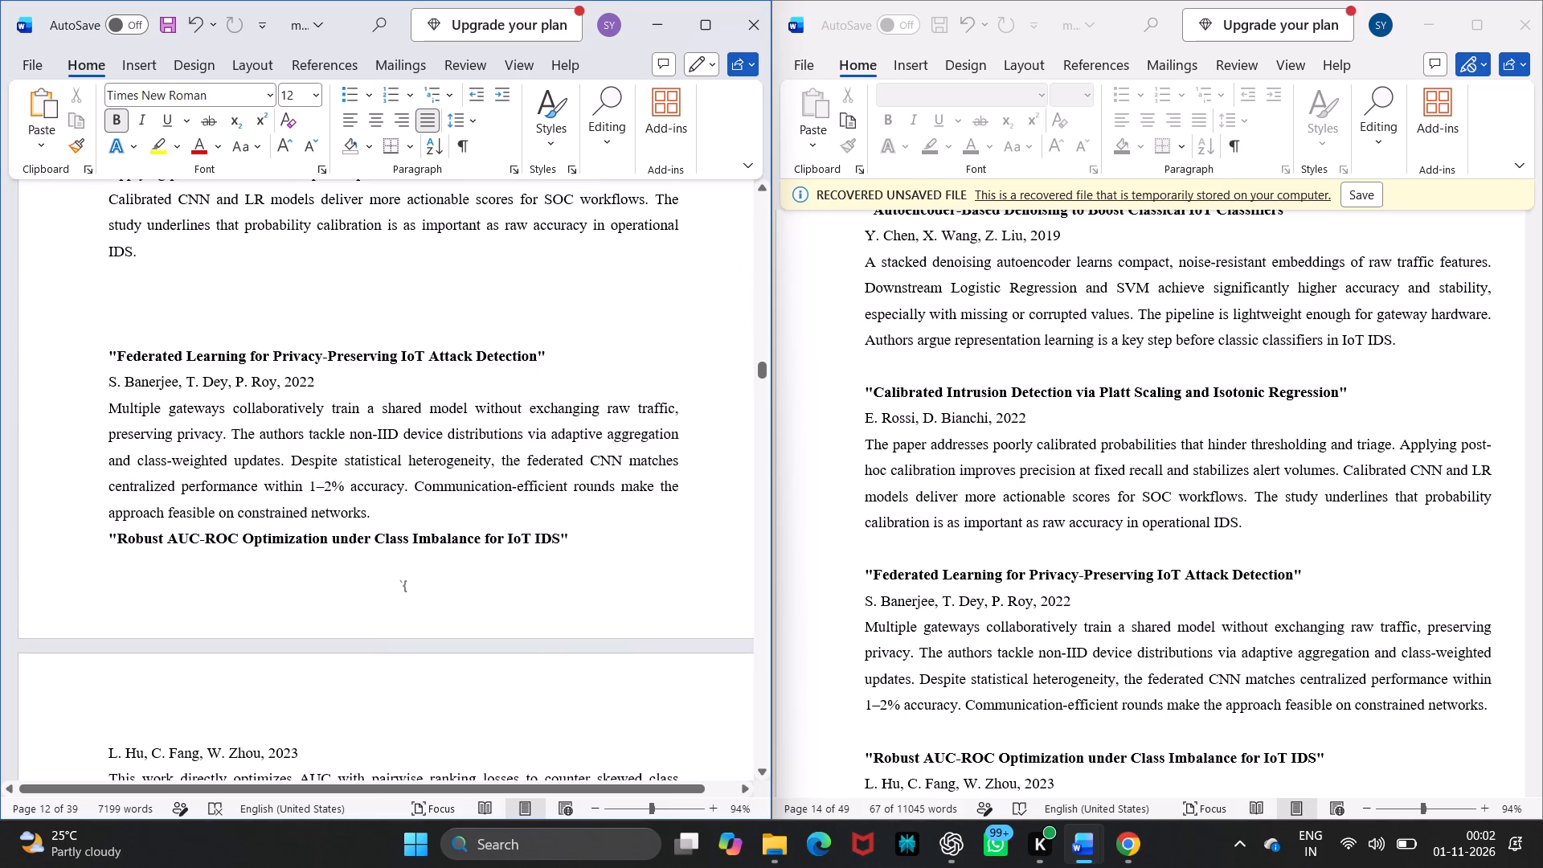
key(BackSpace)
key(Delete)
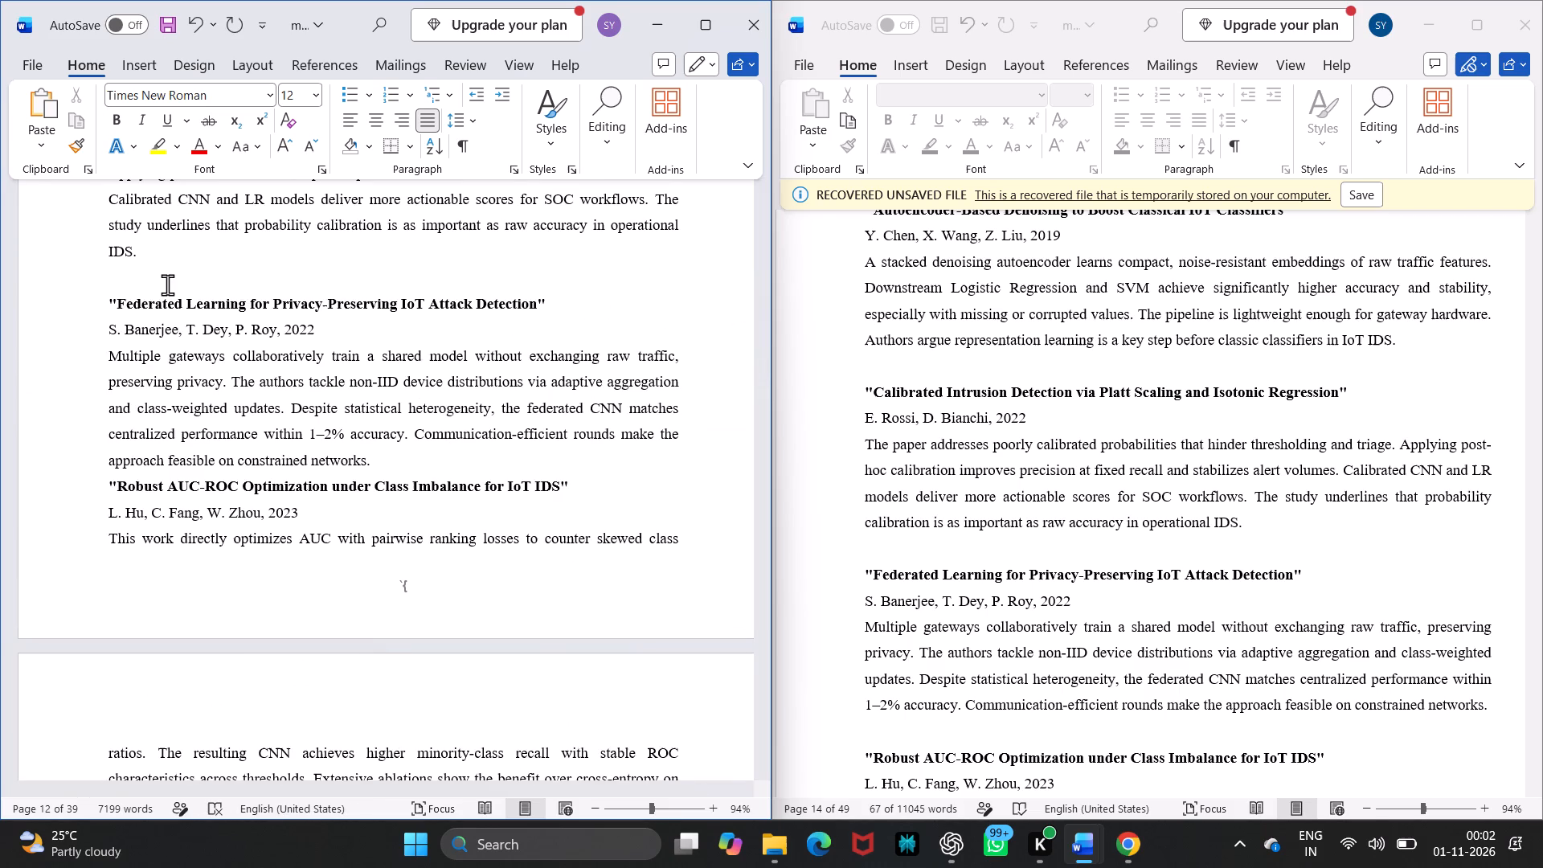
Insert three blank lines after the Federated Learning abstract so that the whole Robust AUC-ROC entry starts on the following page.
click(407, 470)
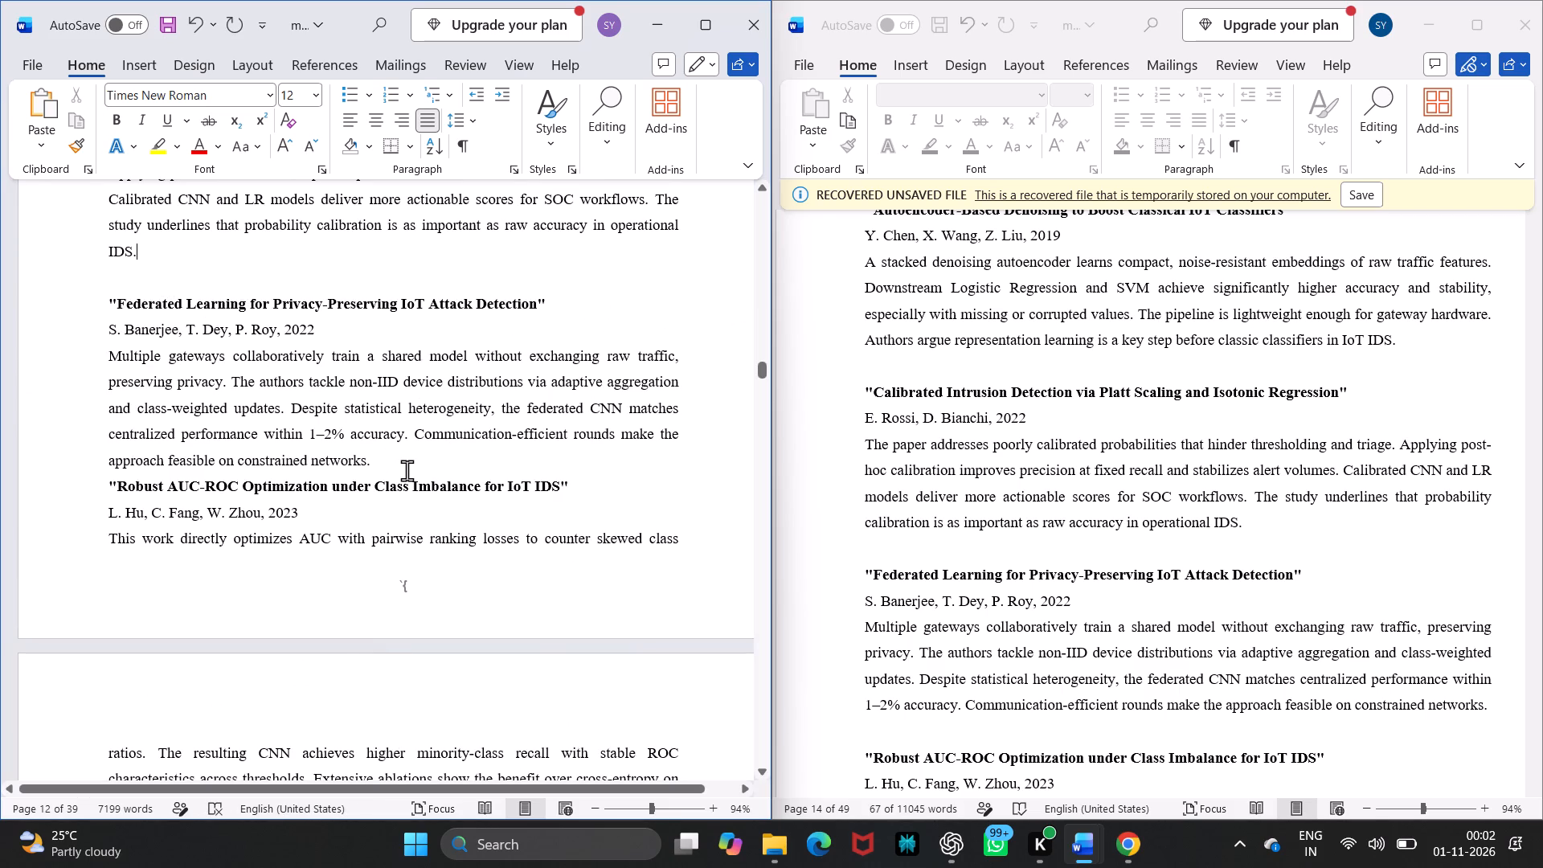
key(Return)
key(Return)
key(Return)
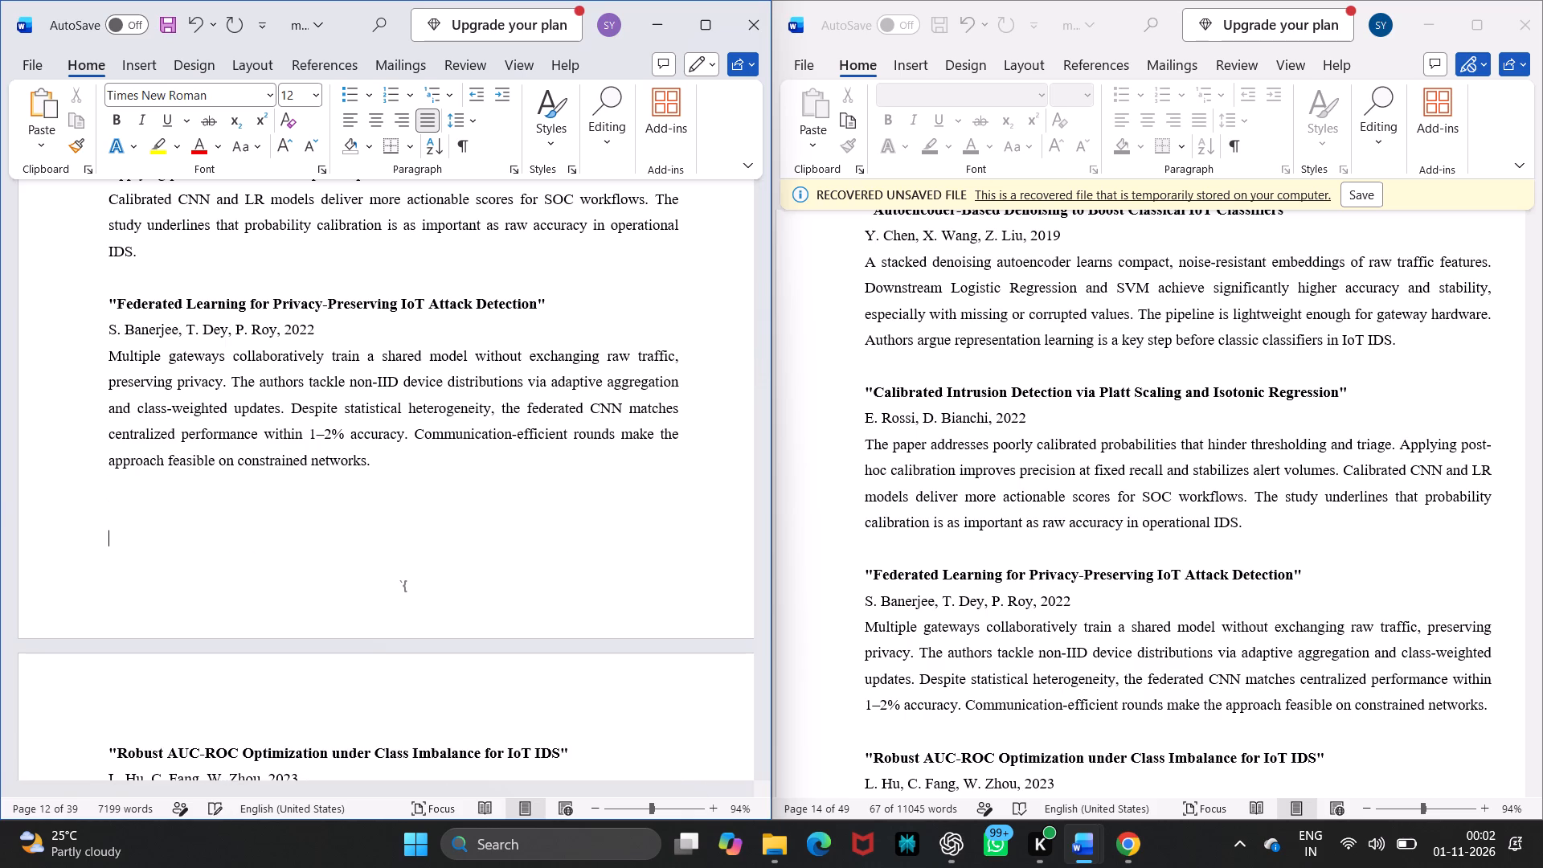
Compare chapter 3, Existing Method, in both documents, covering the 3.1 overview and the disadvantages list.
scroll(407, 470, down, 1)
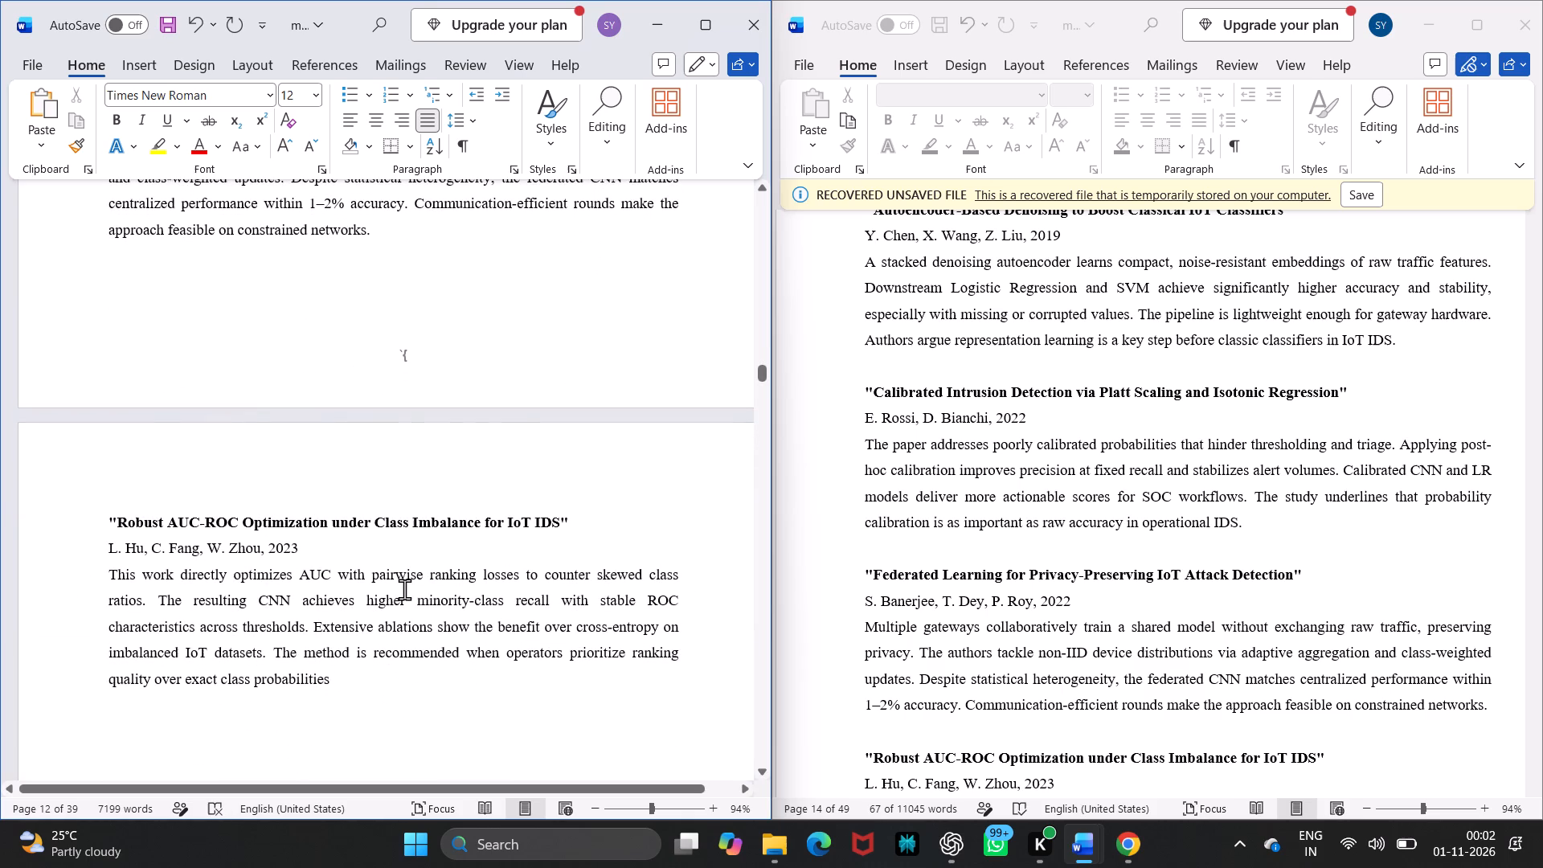
scroll(404, 589, down, 3)
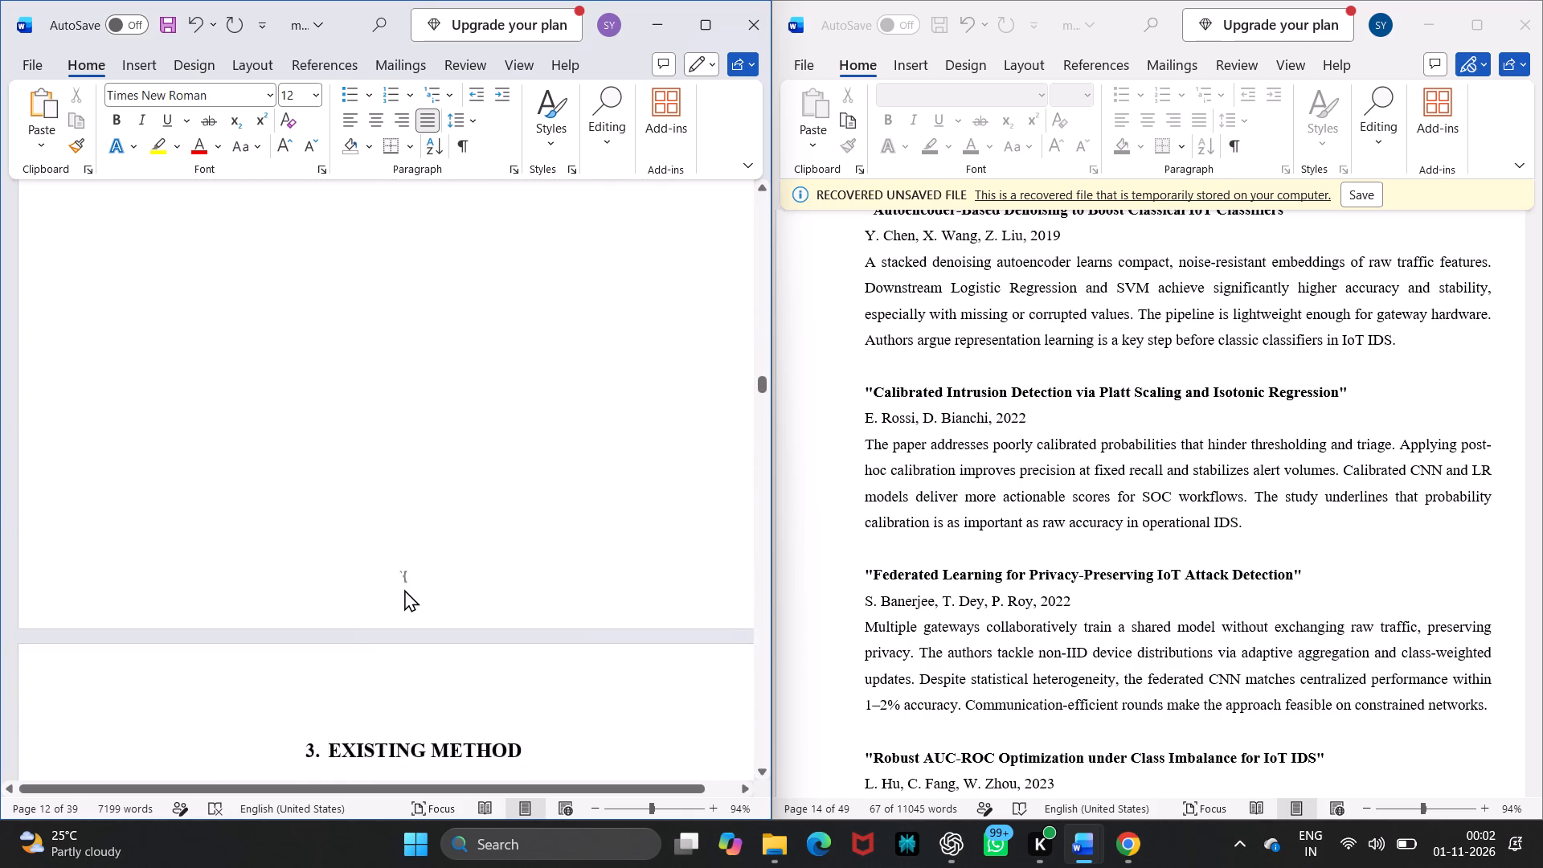
scroll(404, 589, down, 1)
scroll(959, 576, down, 3)
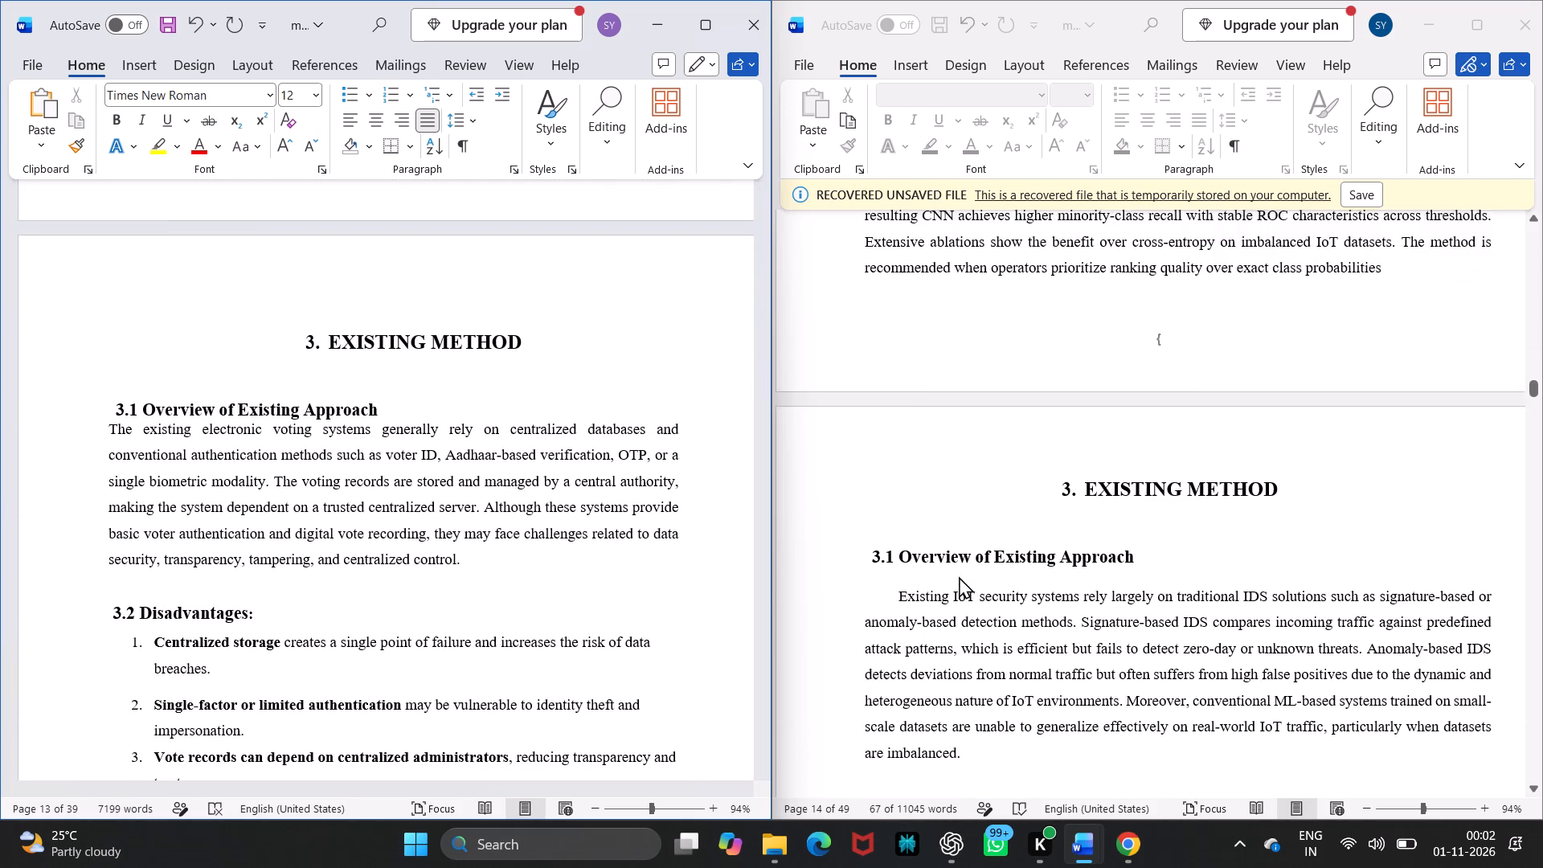
scroll(959, 576, down, 2)
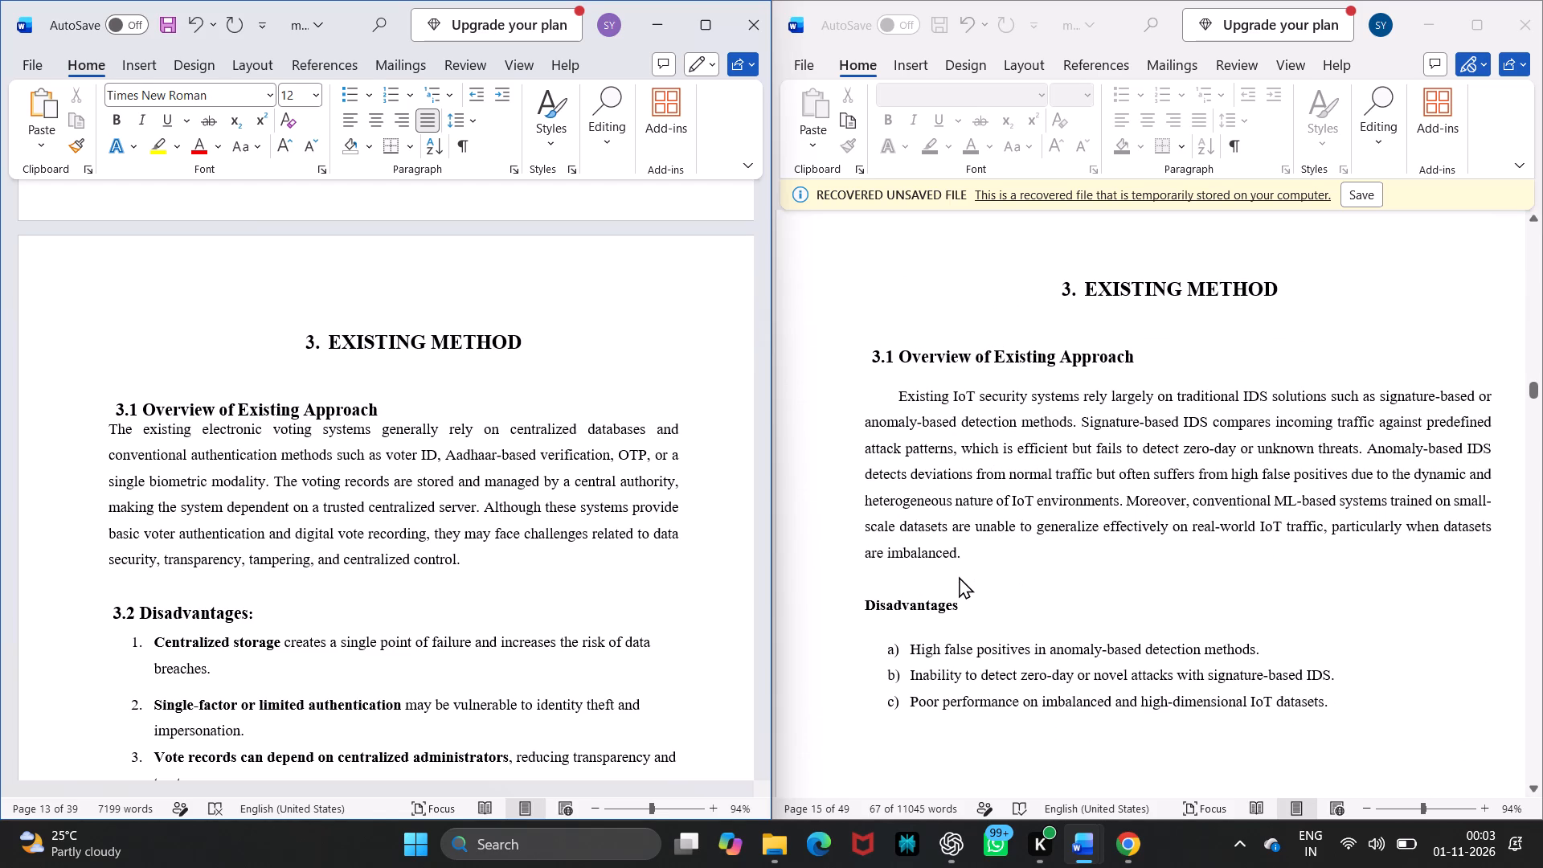
scroll(959, 576, down, 1)
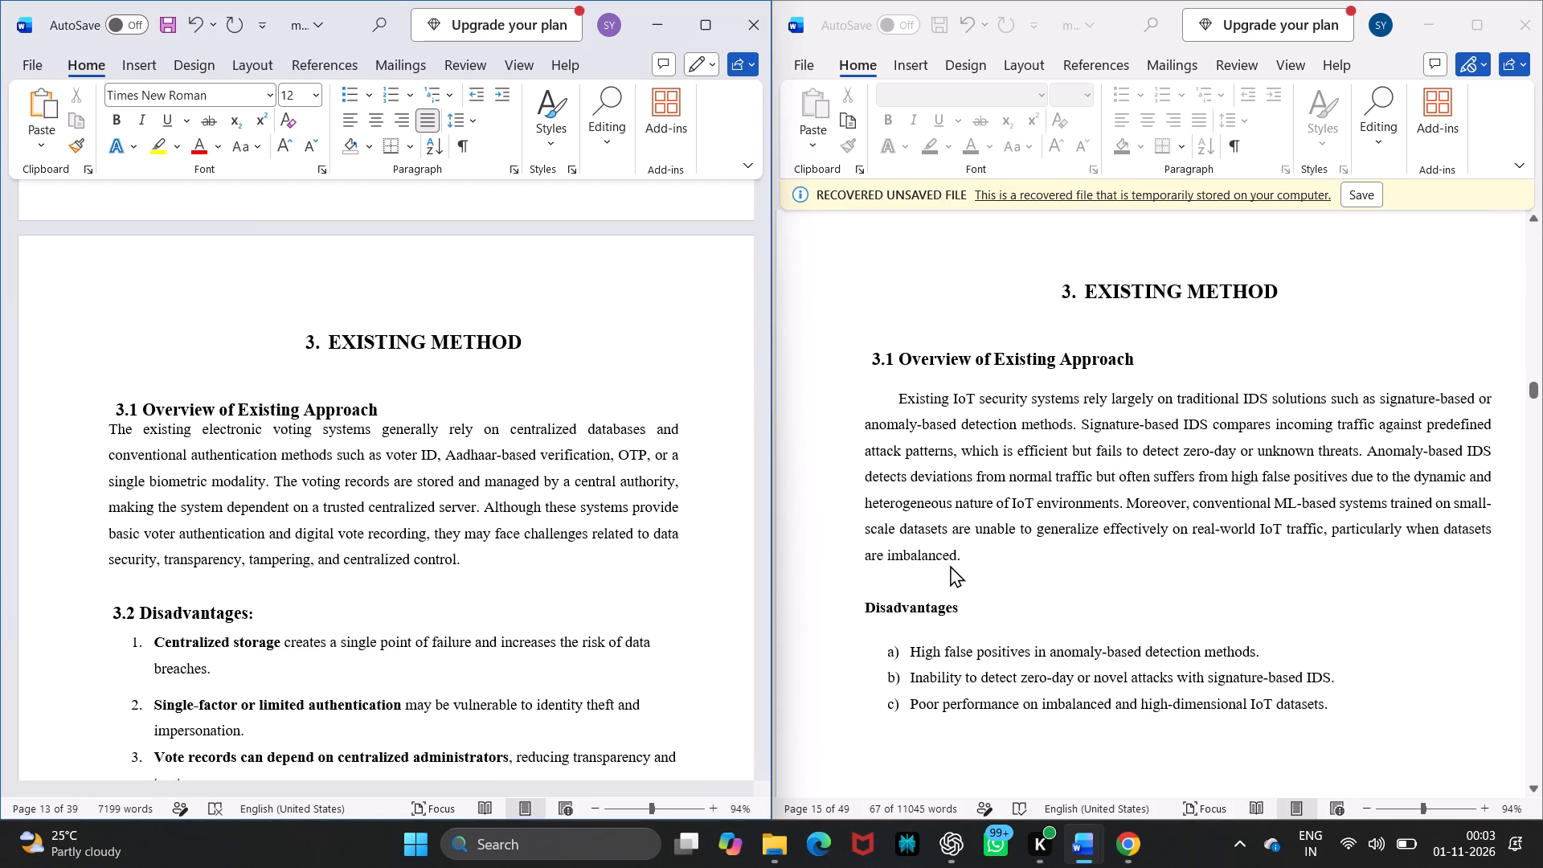
scroll(950, 565, down, 1)
scroll(555, 613, down, 3)
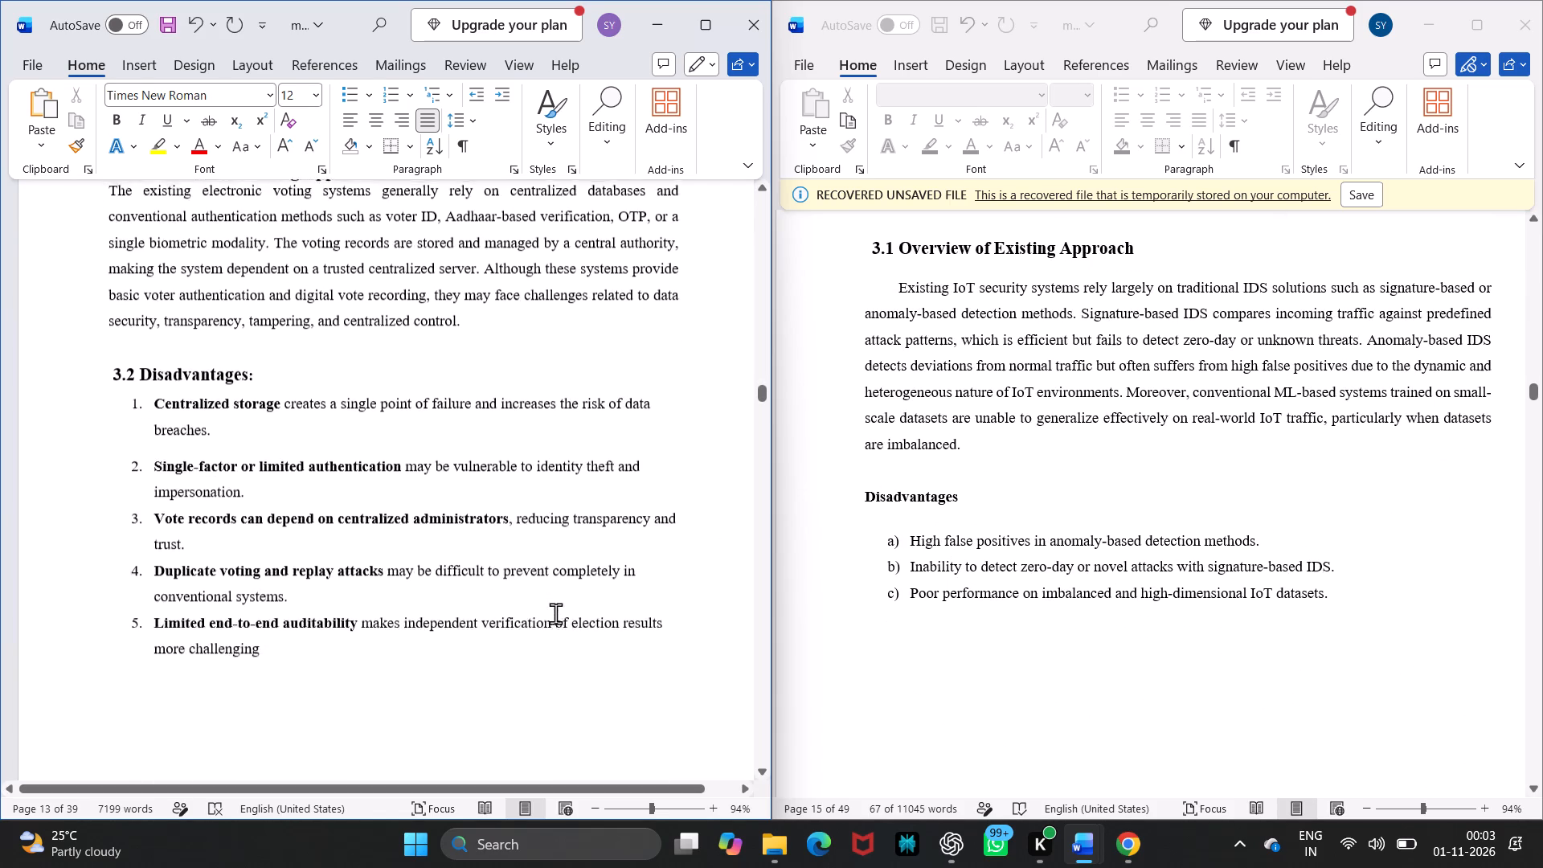
scroll(555, 613, down, 6)
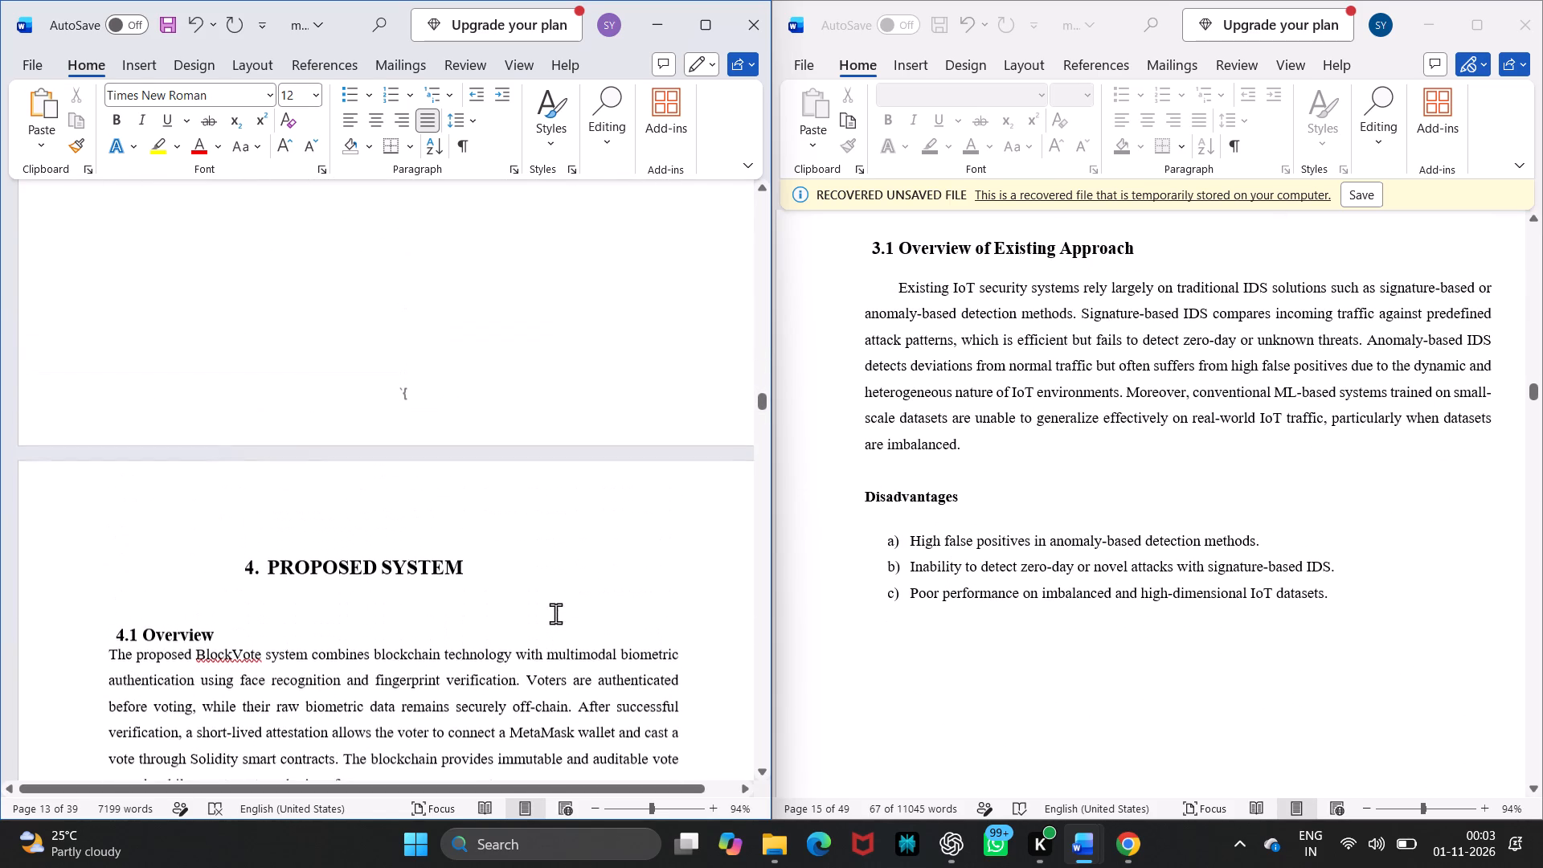
scroll(992, 611, down, 2)
scroll(992, 611, right, 1)
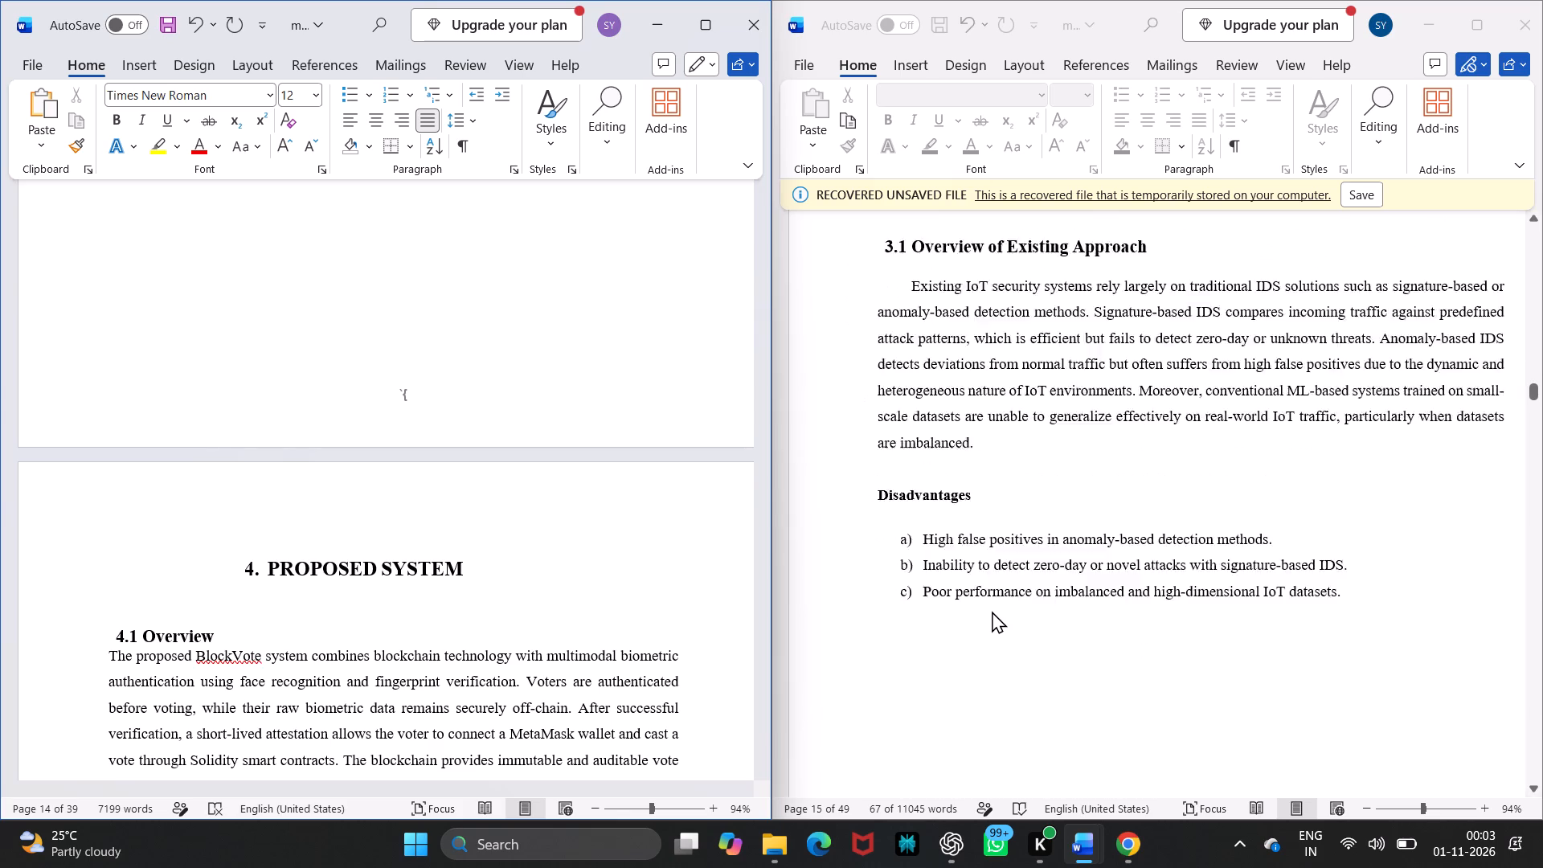
scroll(992, 611, down, 1)
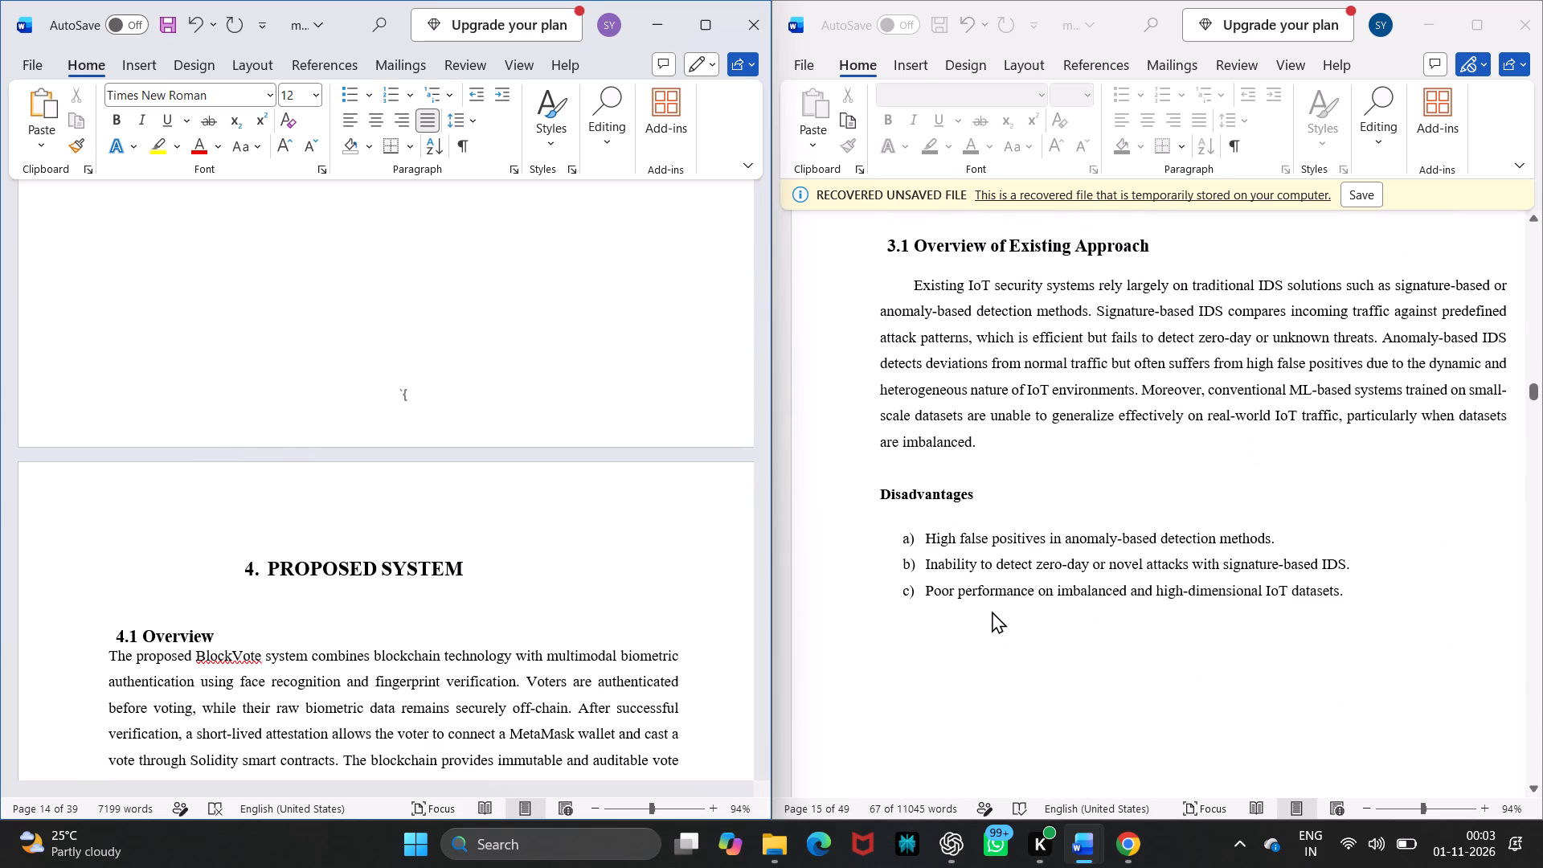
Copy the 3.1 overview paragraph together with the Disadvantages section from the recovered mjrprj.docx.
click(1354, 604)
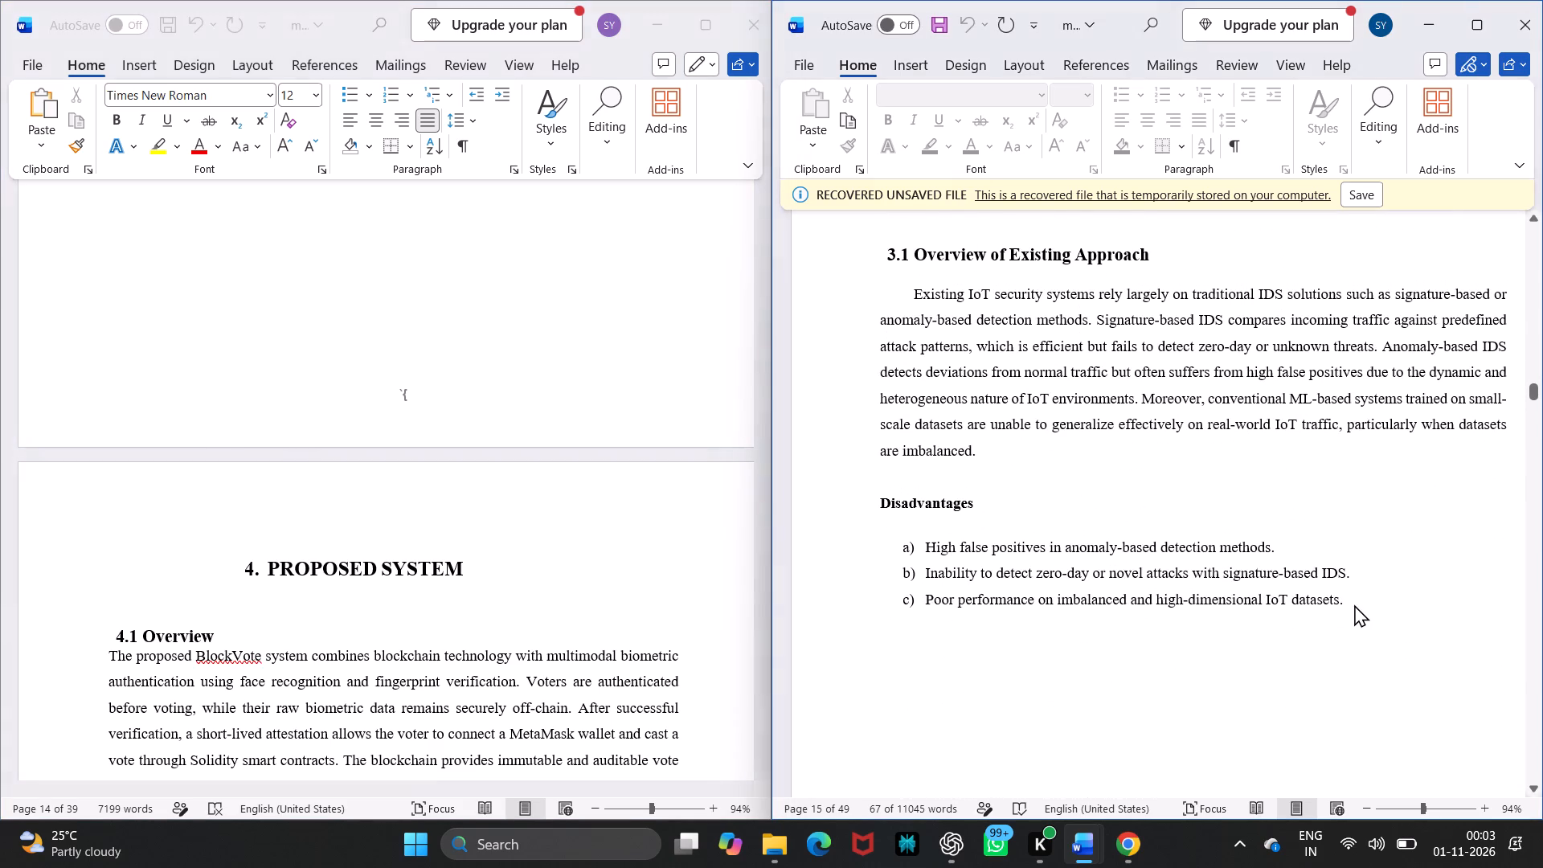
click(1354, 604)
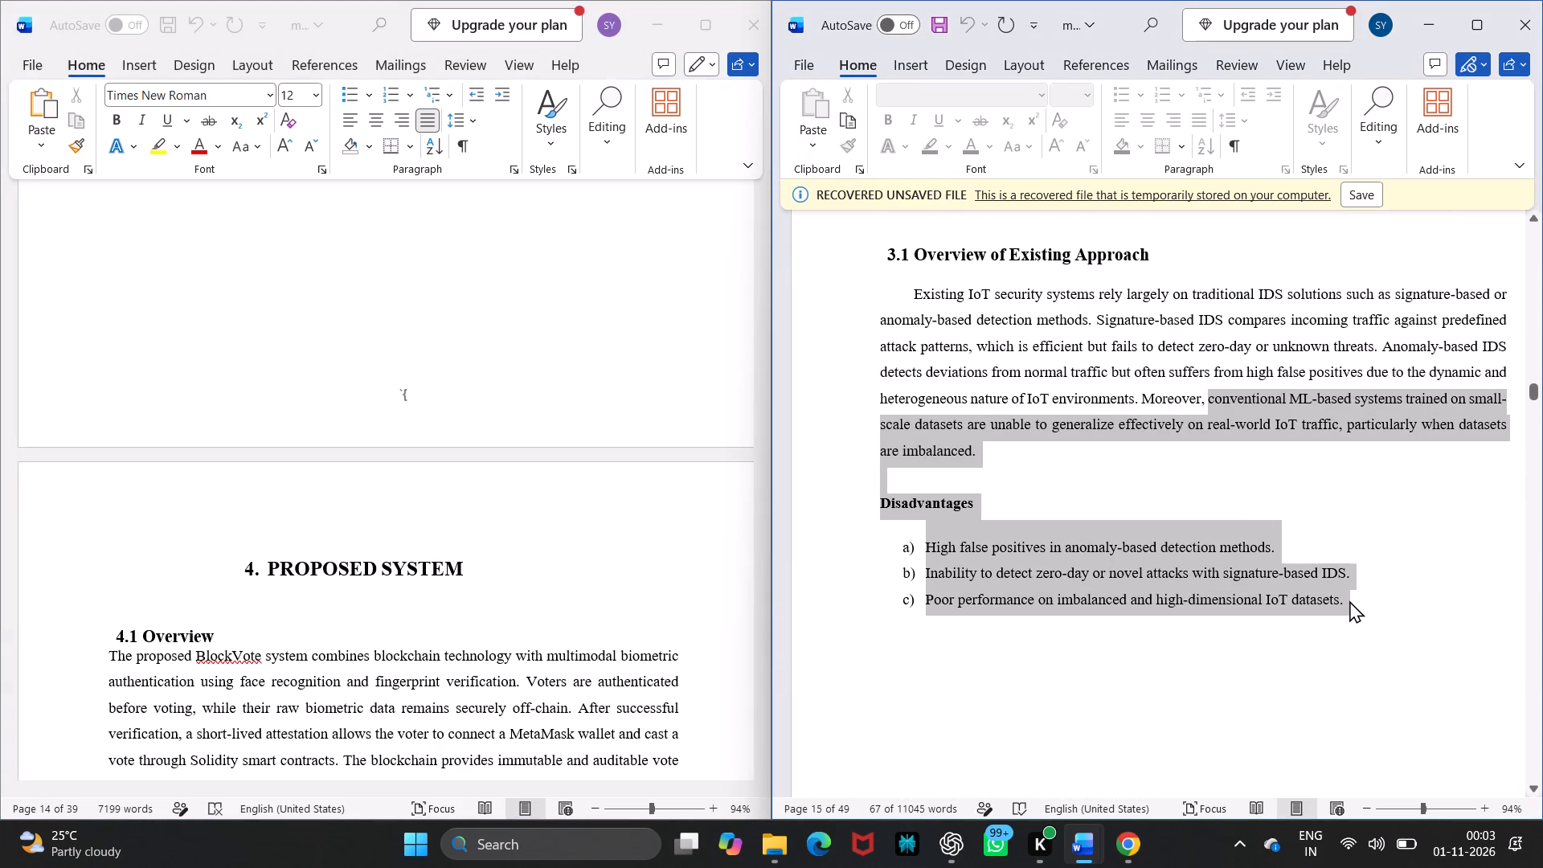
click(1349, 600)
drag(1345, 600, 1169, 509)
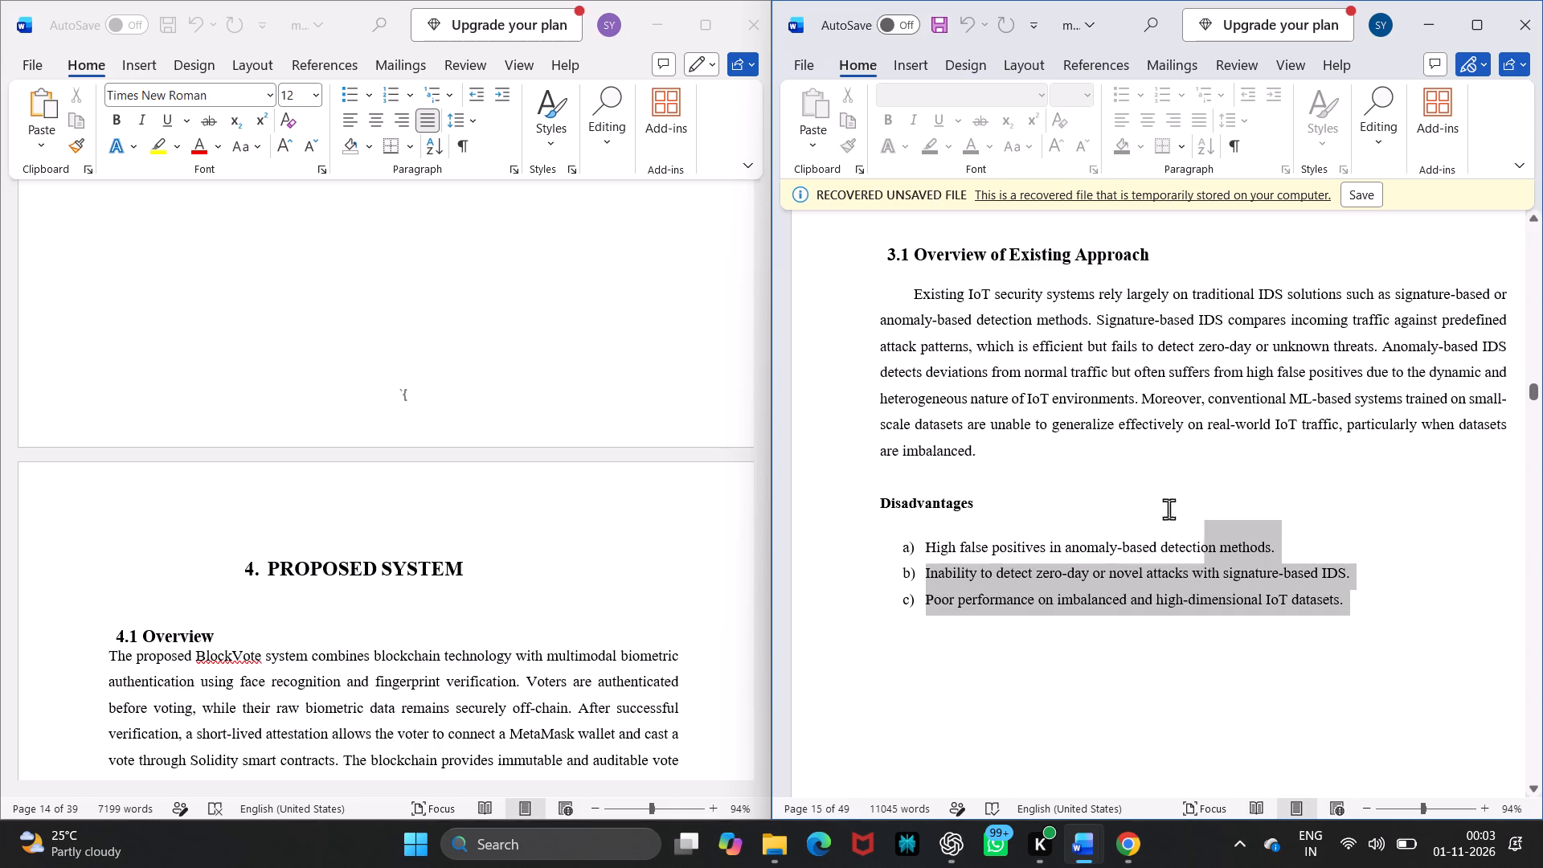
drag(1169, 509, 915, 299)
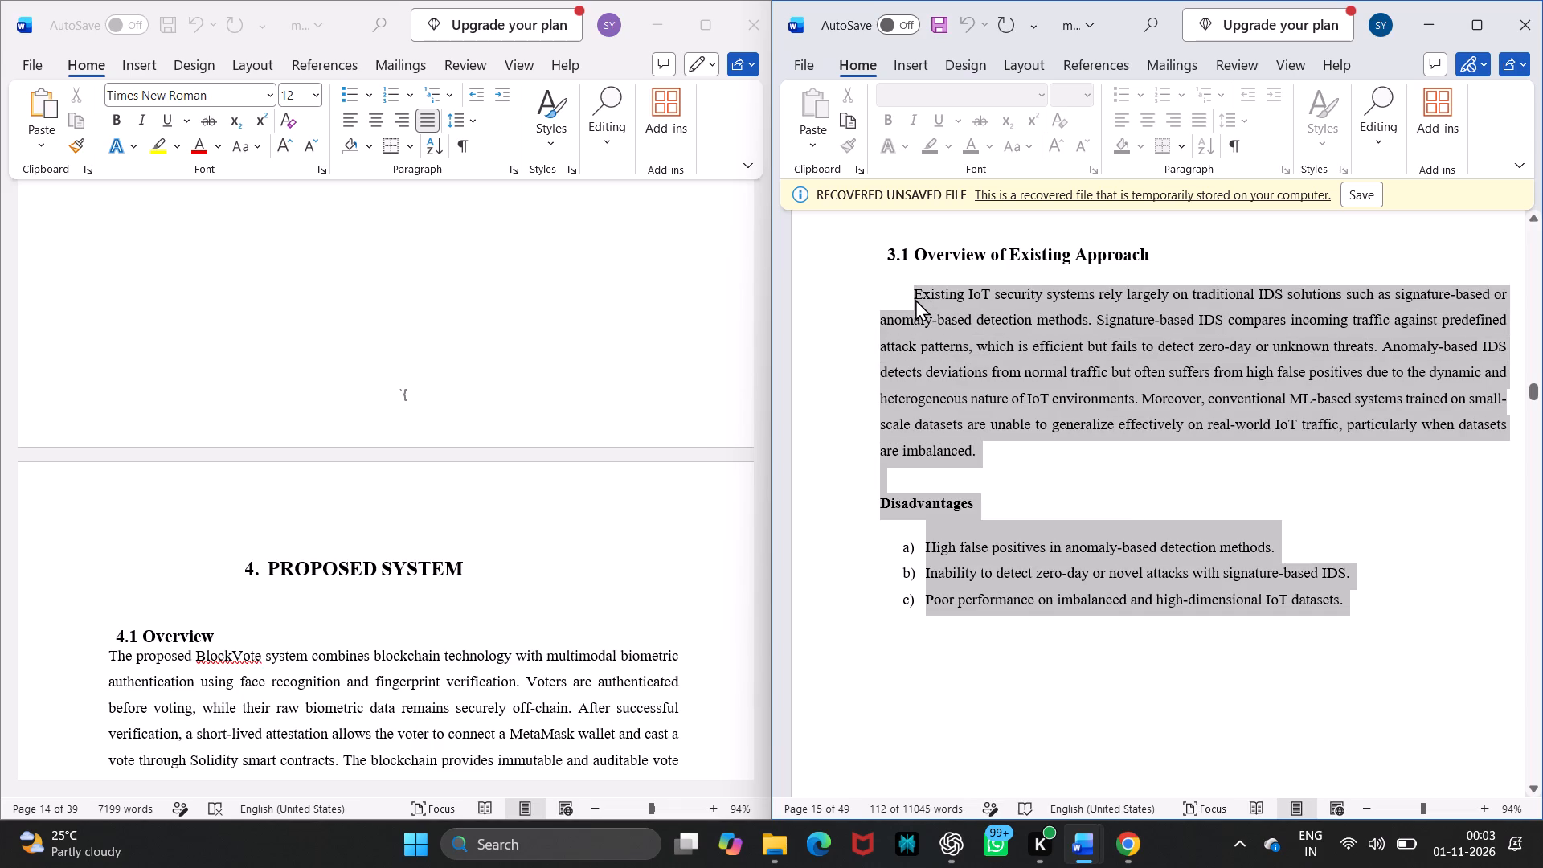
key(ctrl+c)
Replace the electronic voting paragraph under 3.1 Overview of Existing Approach with only the IoT security overview paragraph copied from mjrprj.docx.
scroll(456, 389, up, 3)
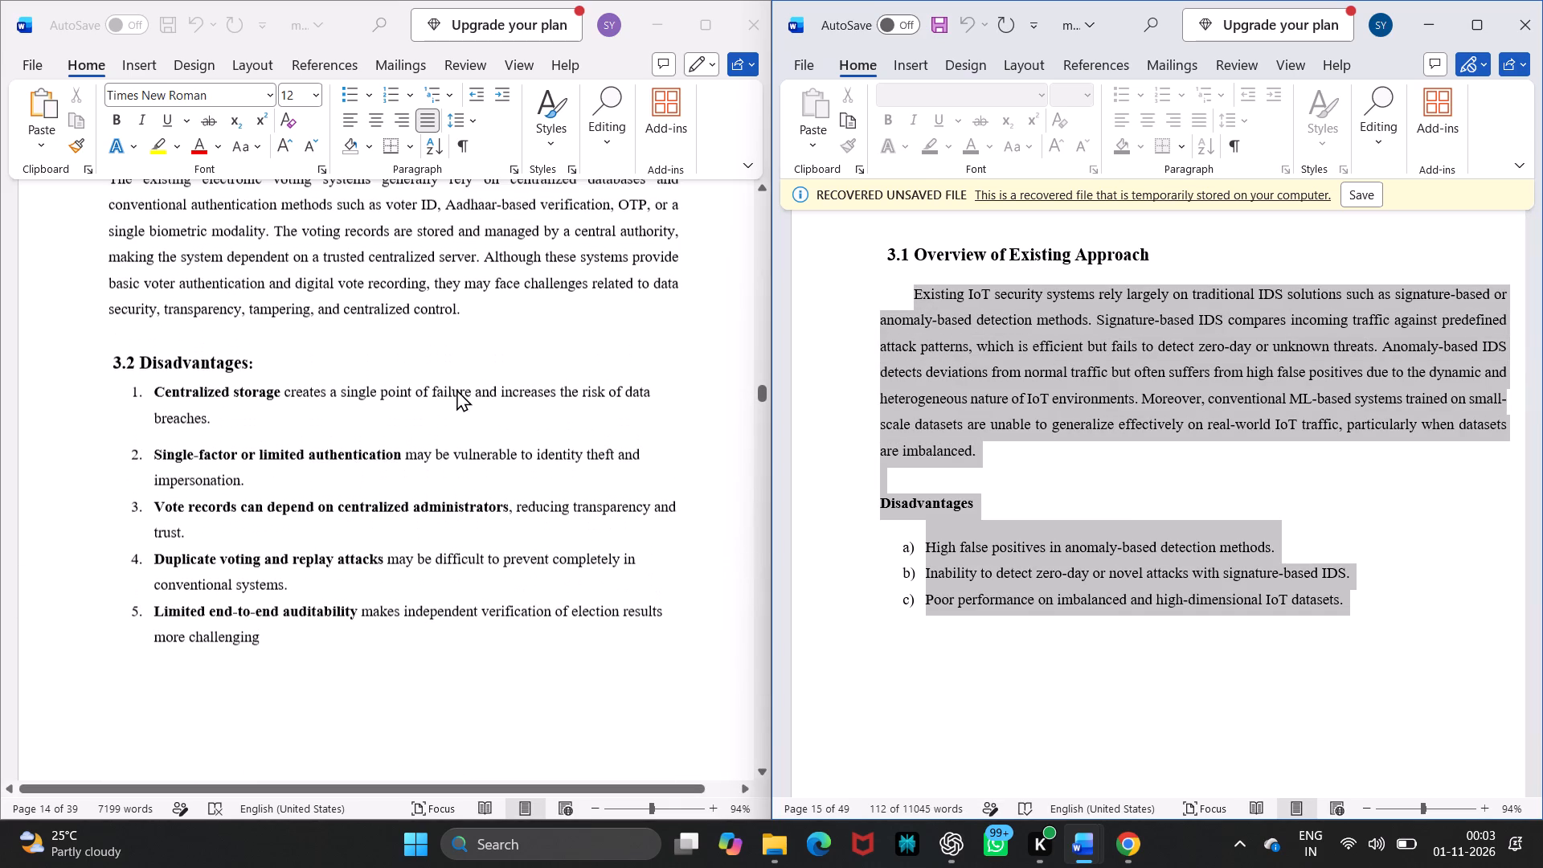
scroll(456, 389, up, 1)
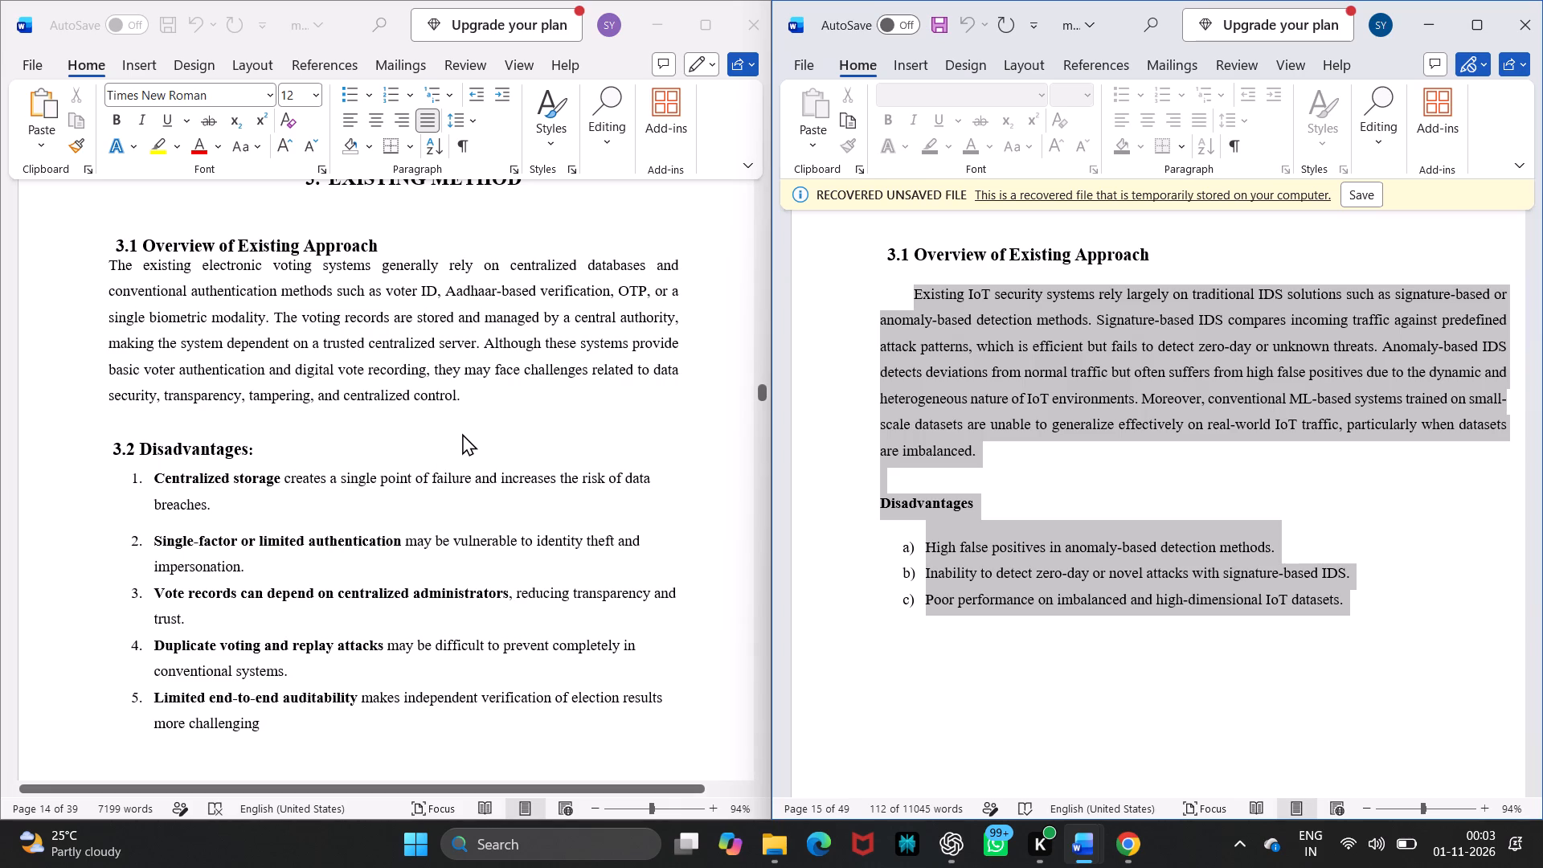
click(920, 395)
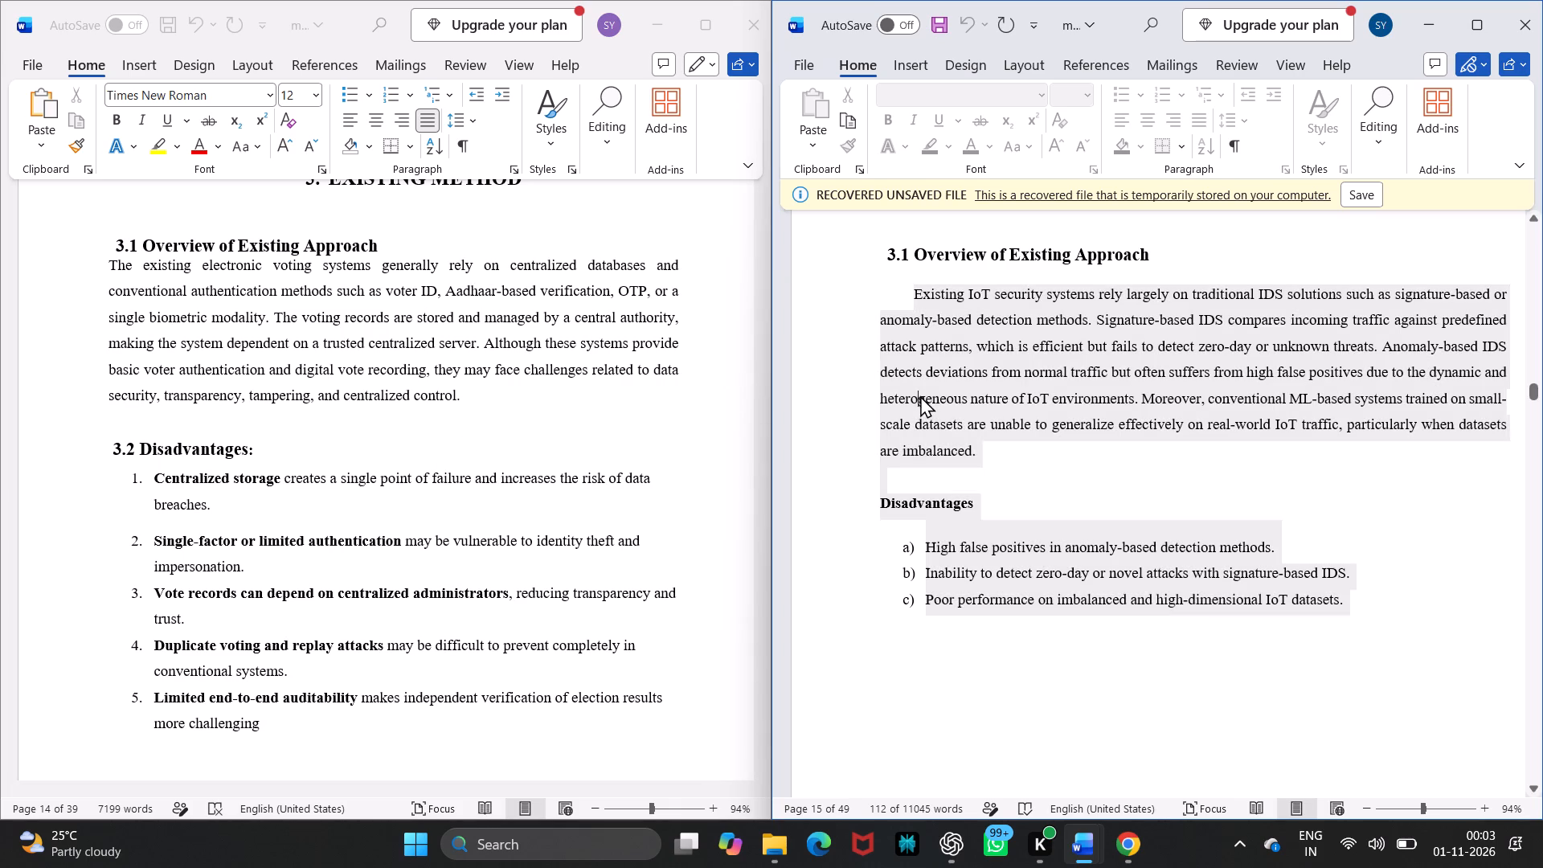
drag(988, 454, 870, 269)
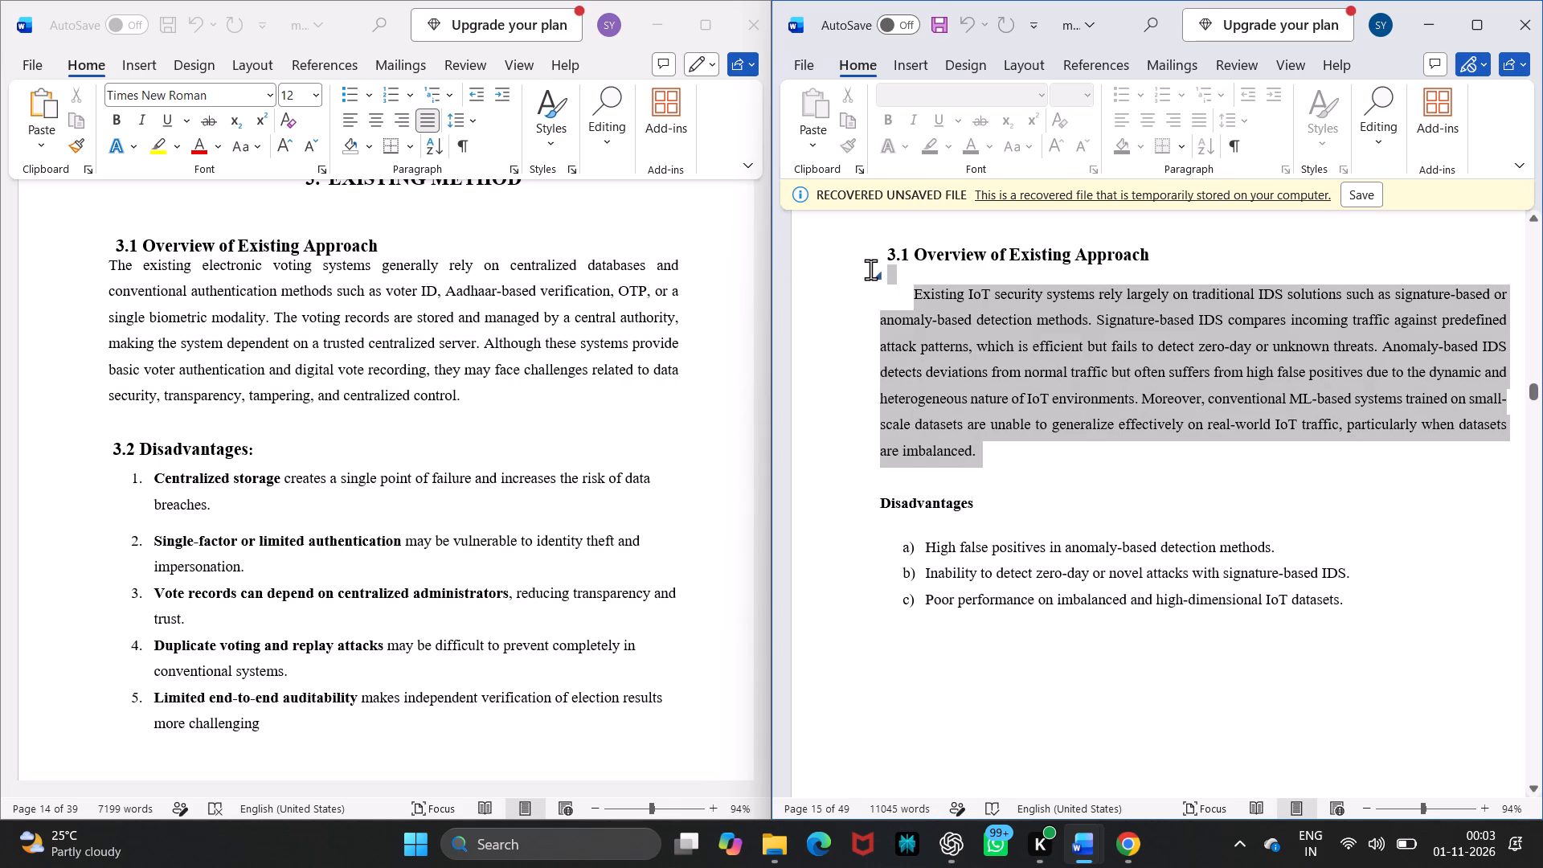
drag(870, 269, 912, 291)
key(ctrl+c)
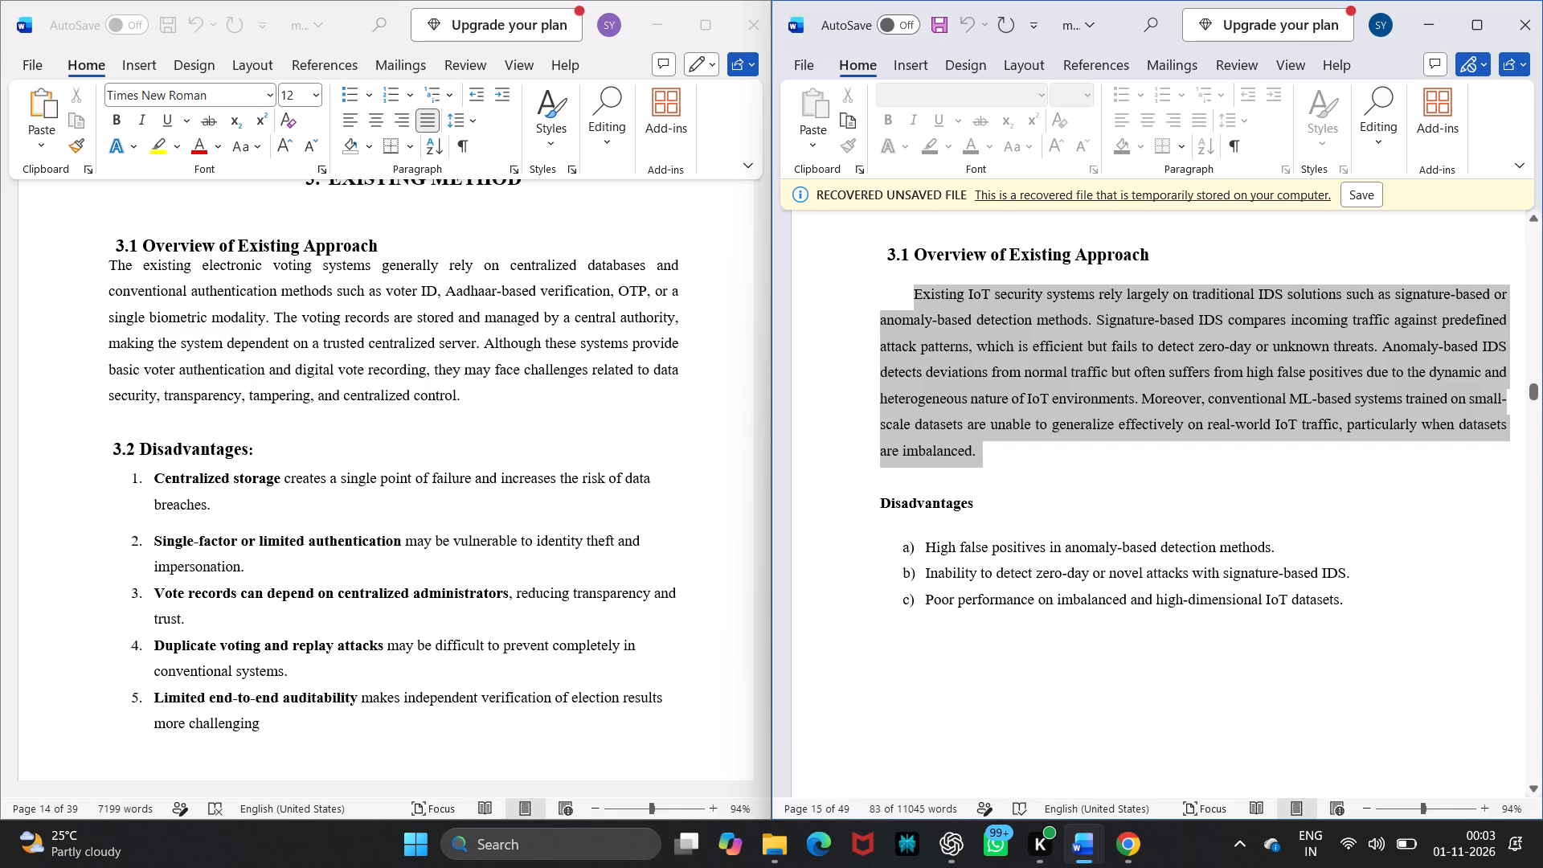
click(466, 395)
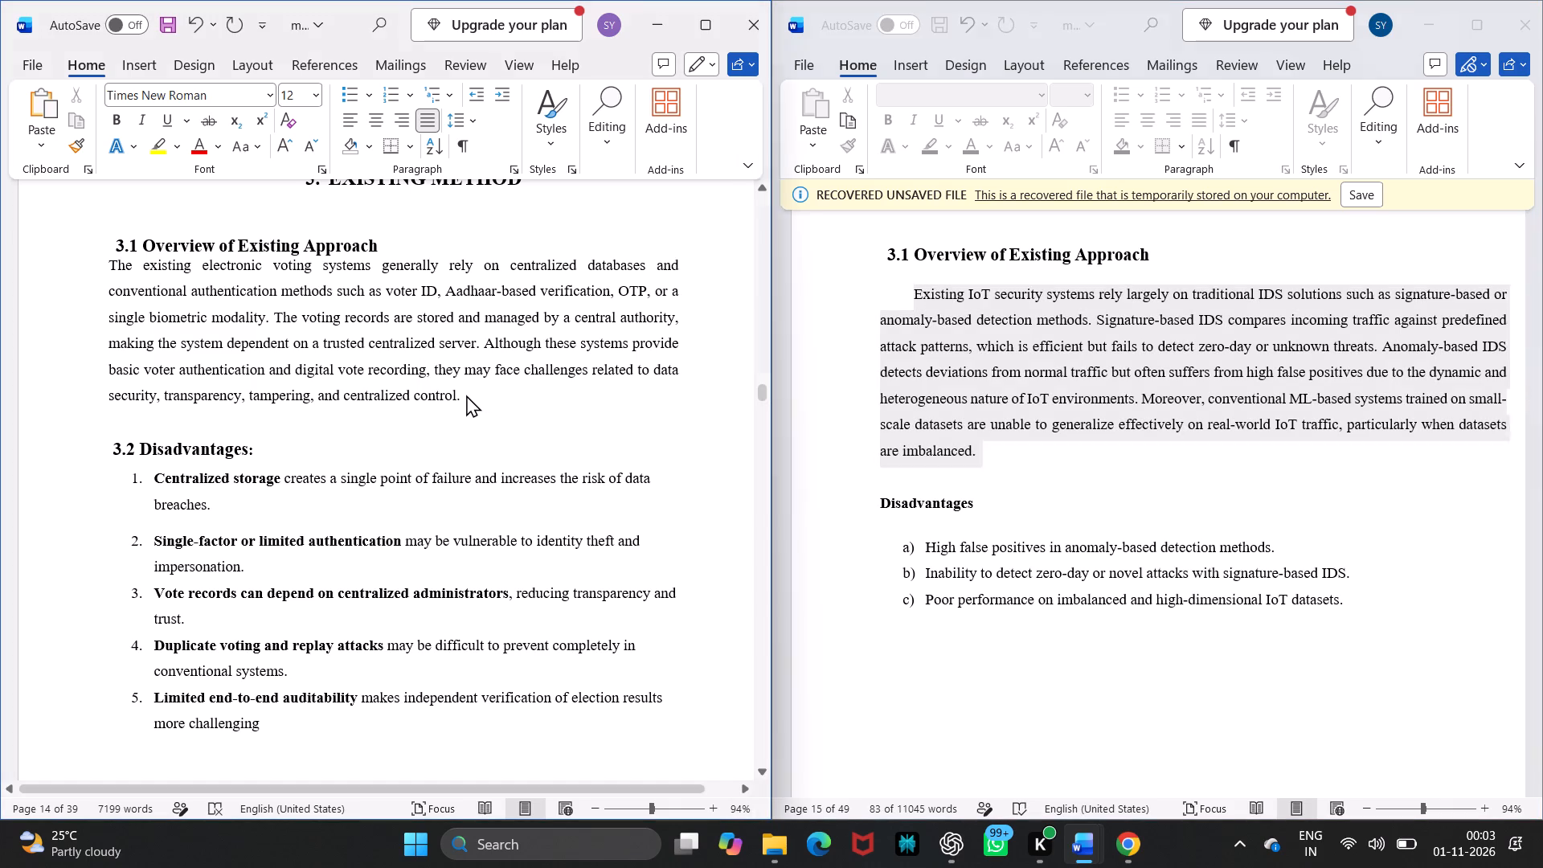
drag(466, 395, 44, 259)
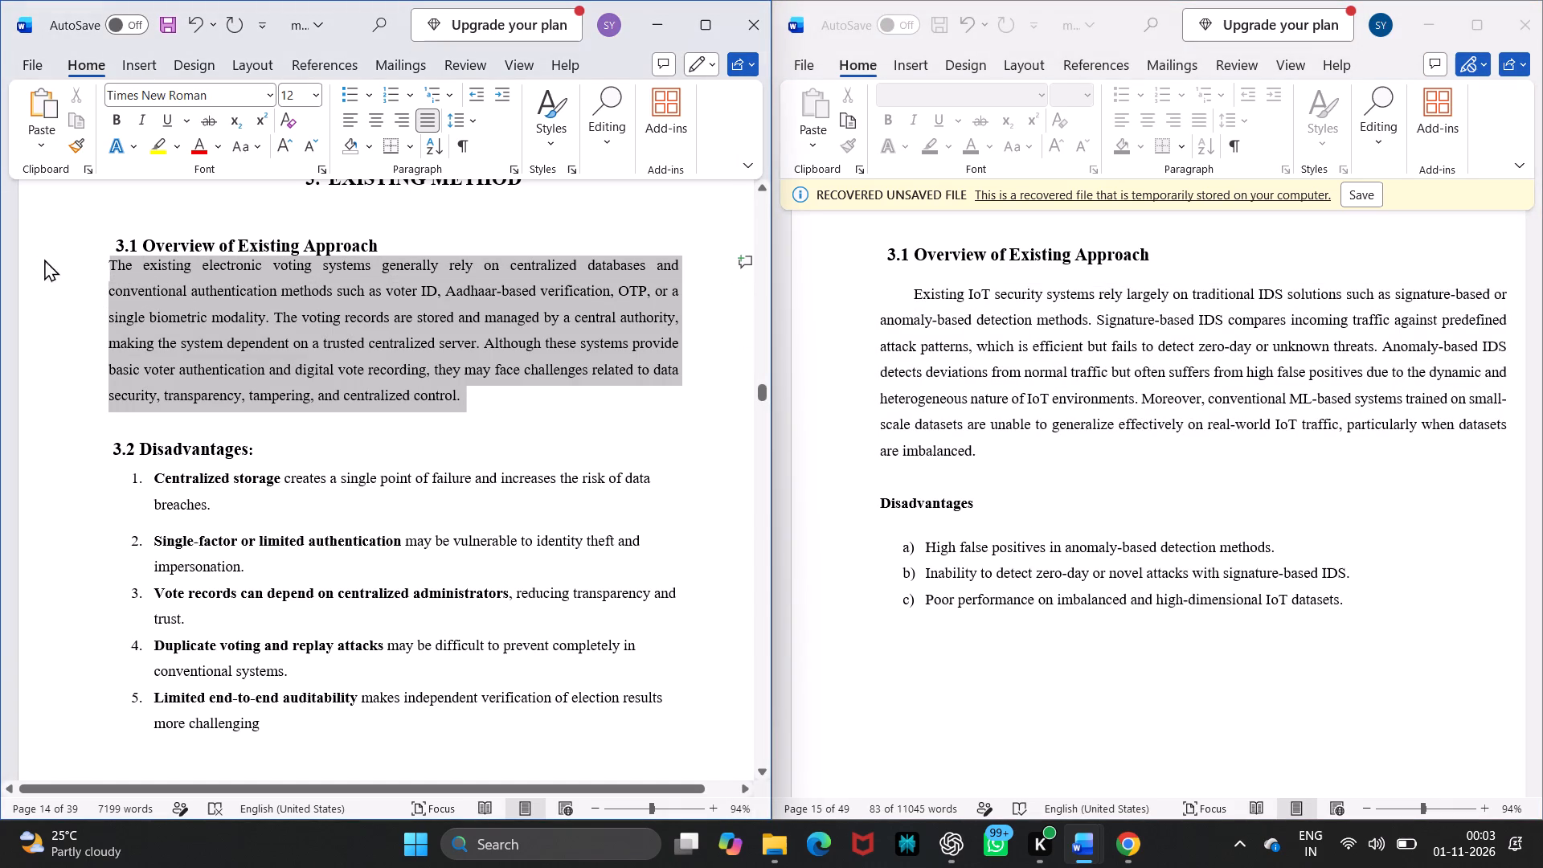
drag(44, 259, 108, 260)
key(ctrl+v)
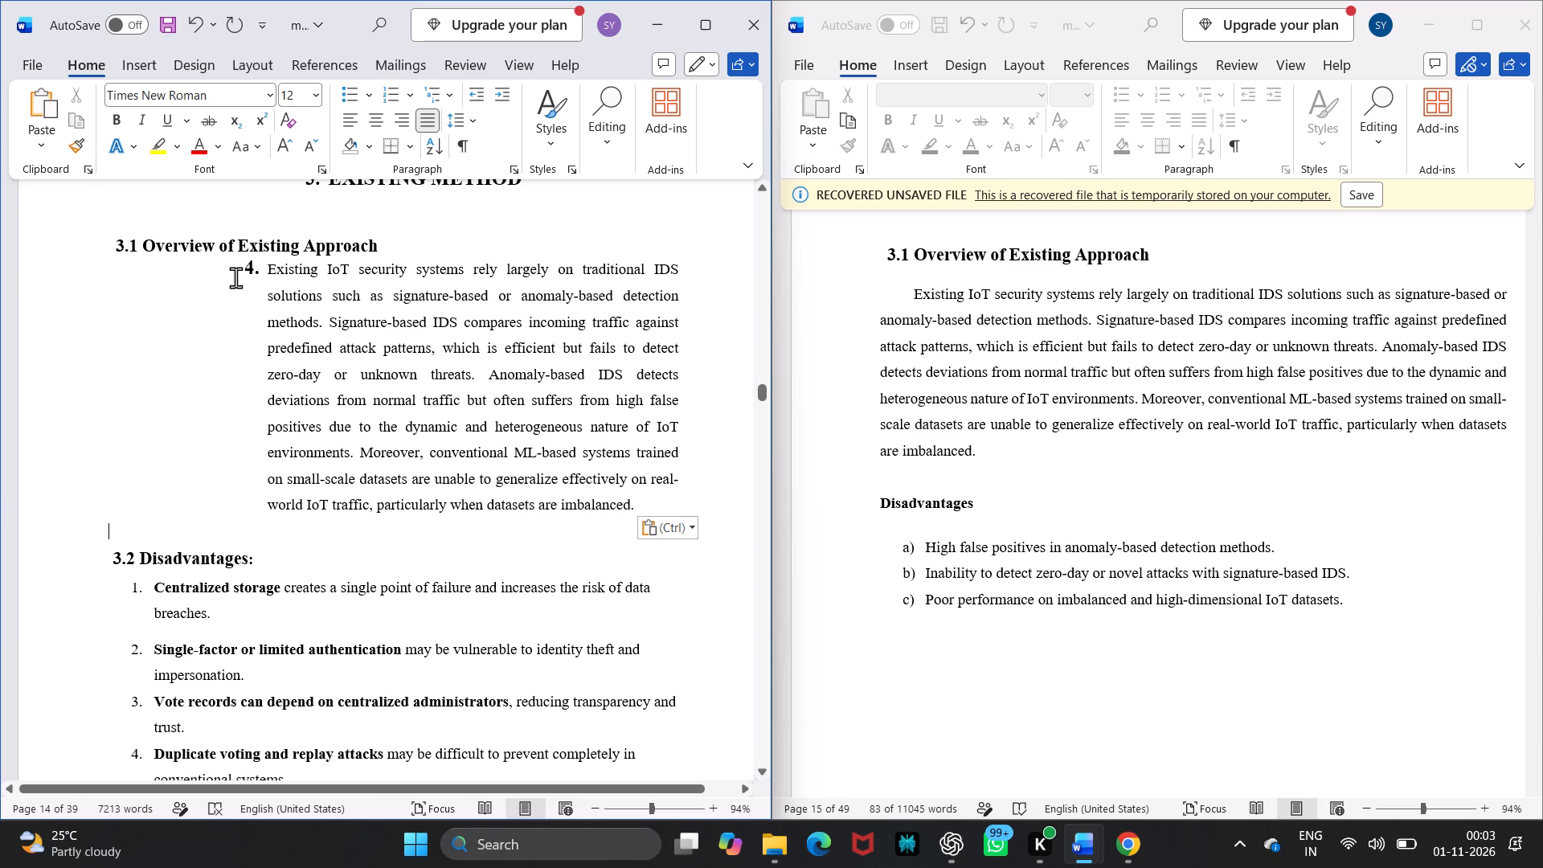
Remove the list number and the left indent from the pasted IoT overview paragraph.
click(270, 269)
key(BackSpace)
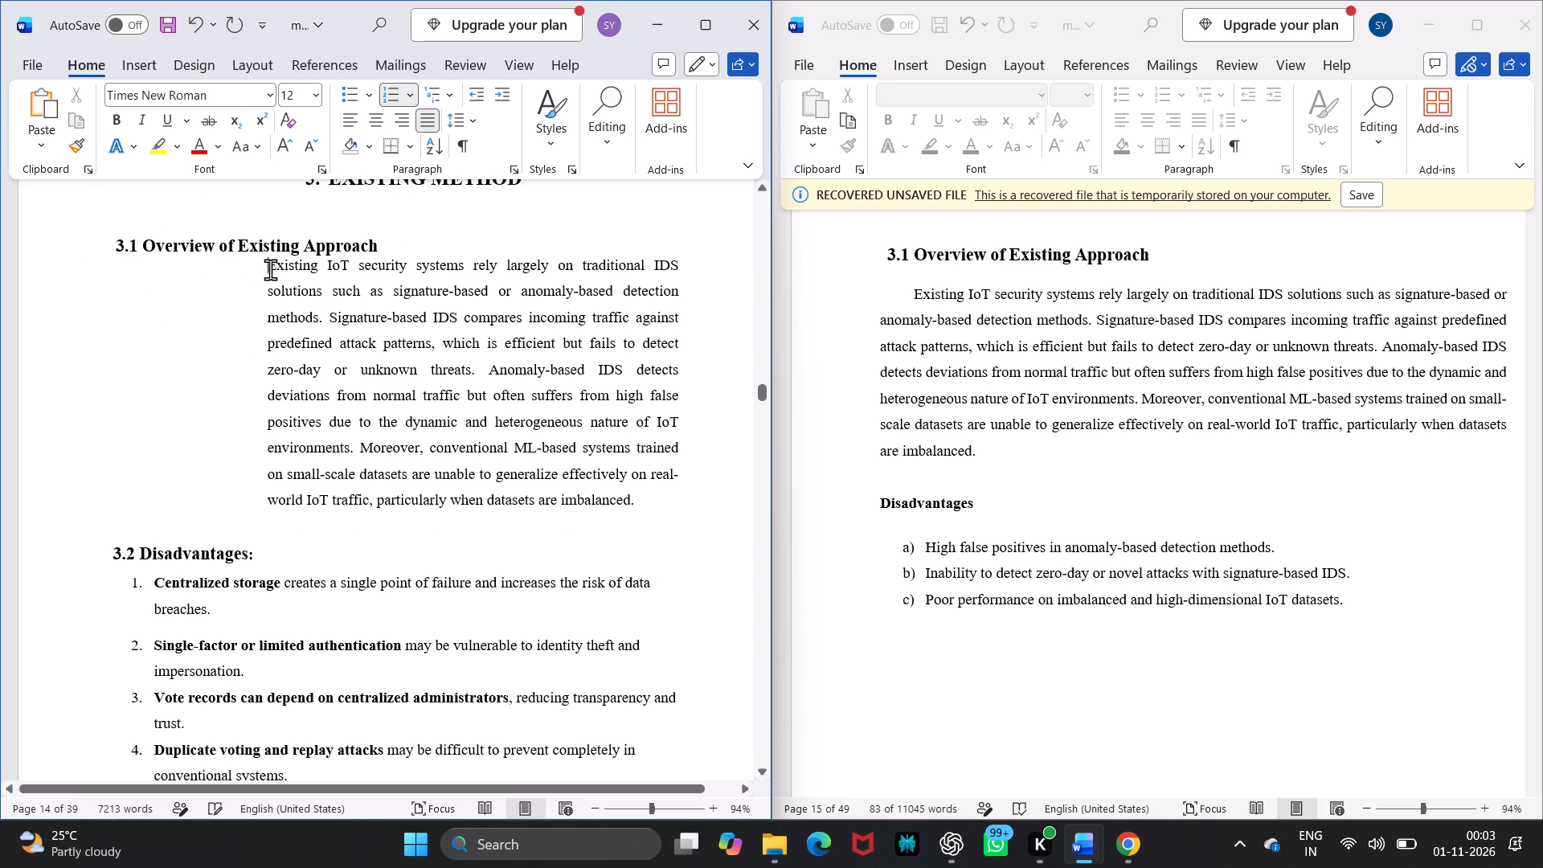
key(BackSpace)
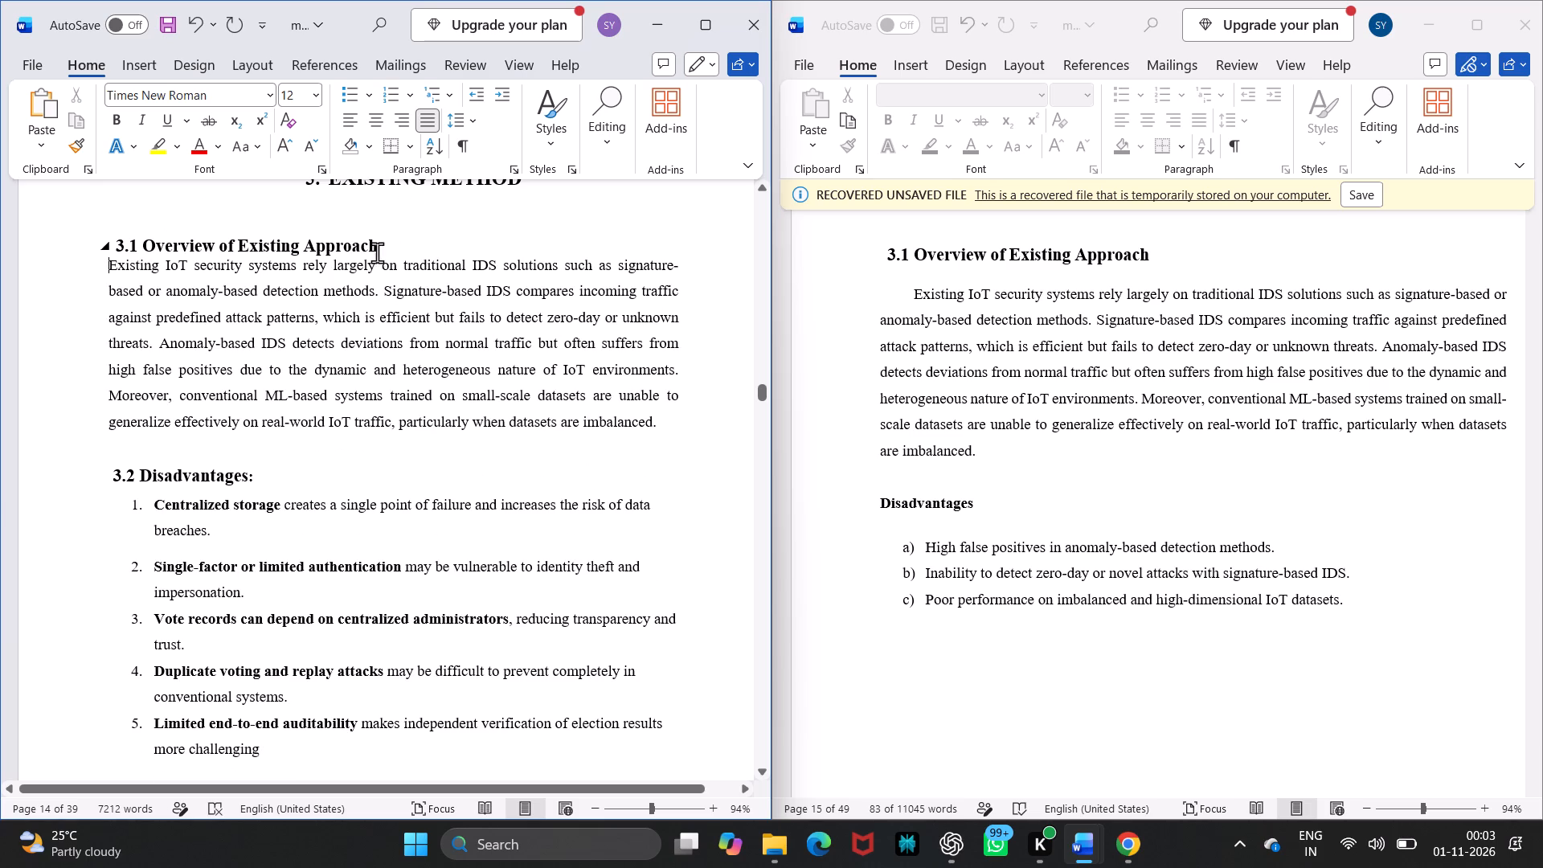
Insert an unnumbered blank line between the 3.1 Overview of Existing Approach heading and its paragraph.
click(386, 248)
key(Return)
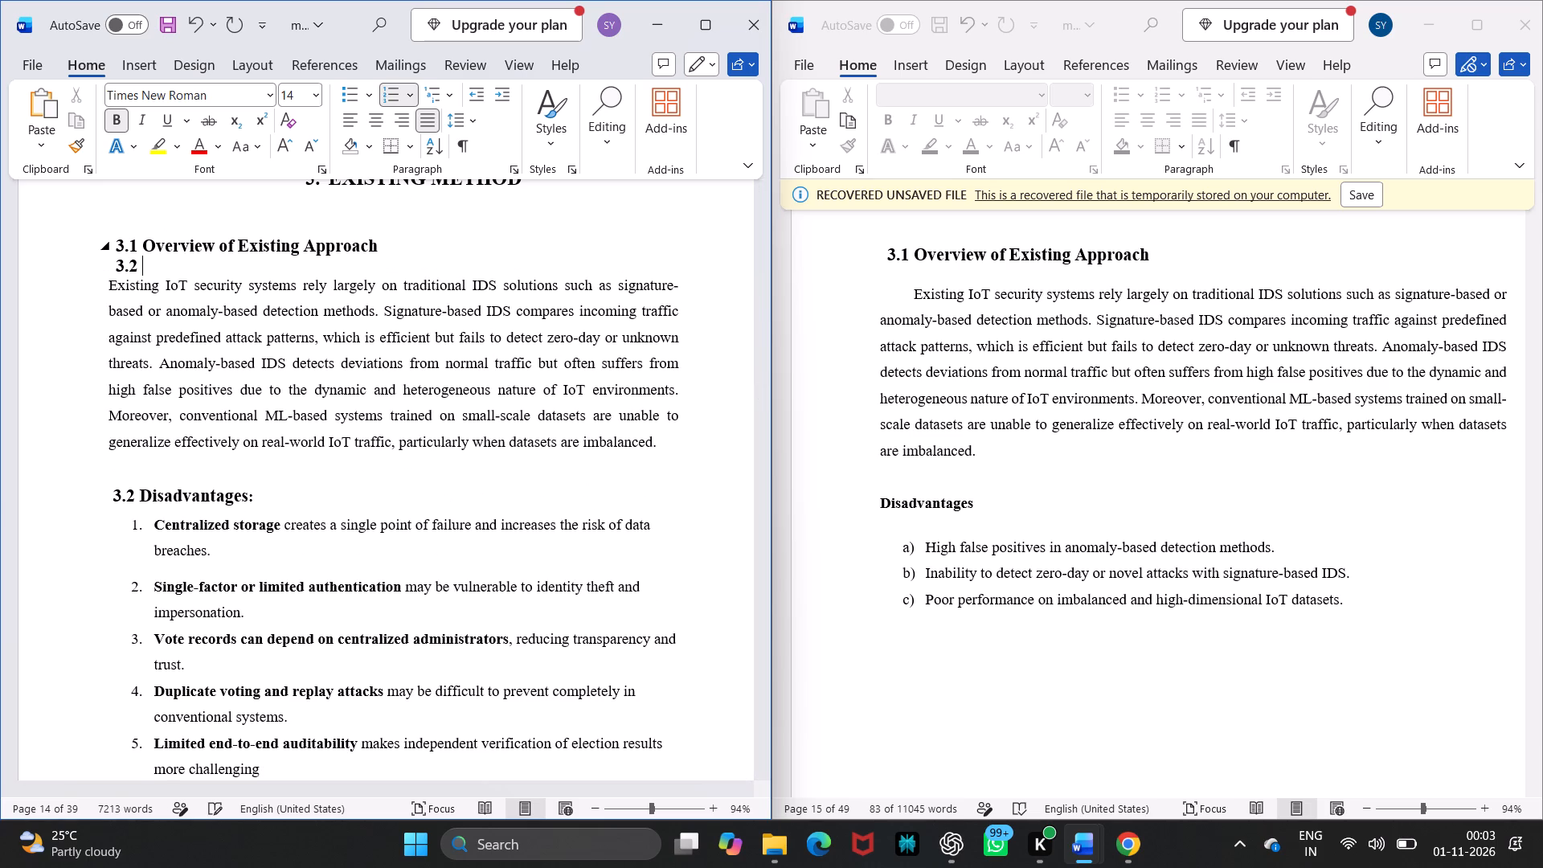
key(BackSpace)
Indent the first line of the 3.1 overview paragraph, matching the paragraph in mjrprj.docx.
key(Down)
key(Left)
key(Left)
key(Left)
key(Left)
key(Left)
key(Left)
key(Tab)
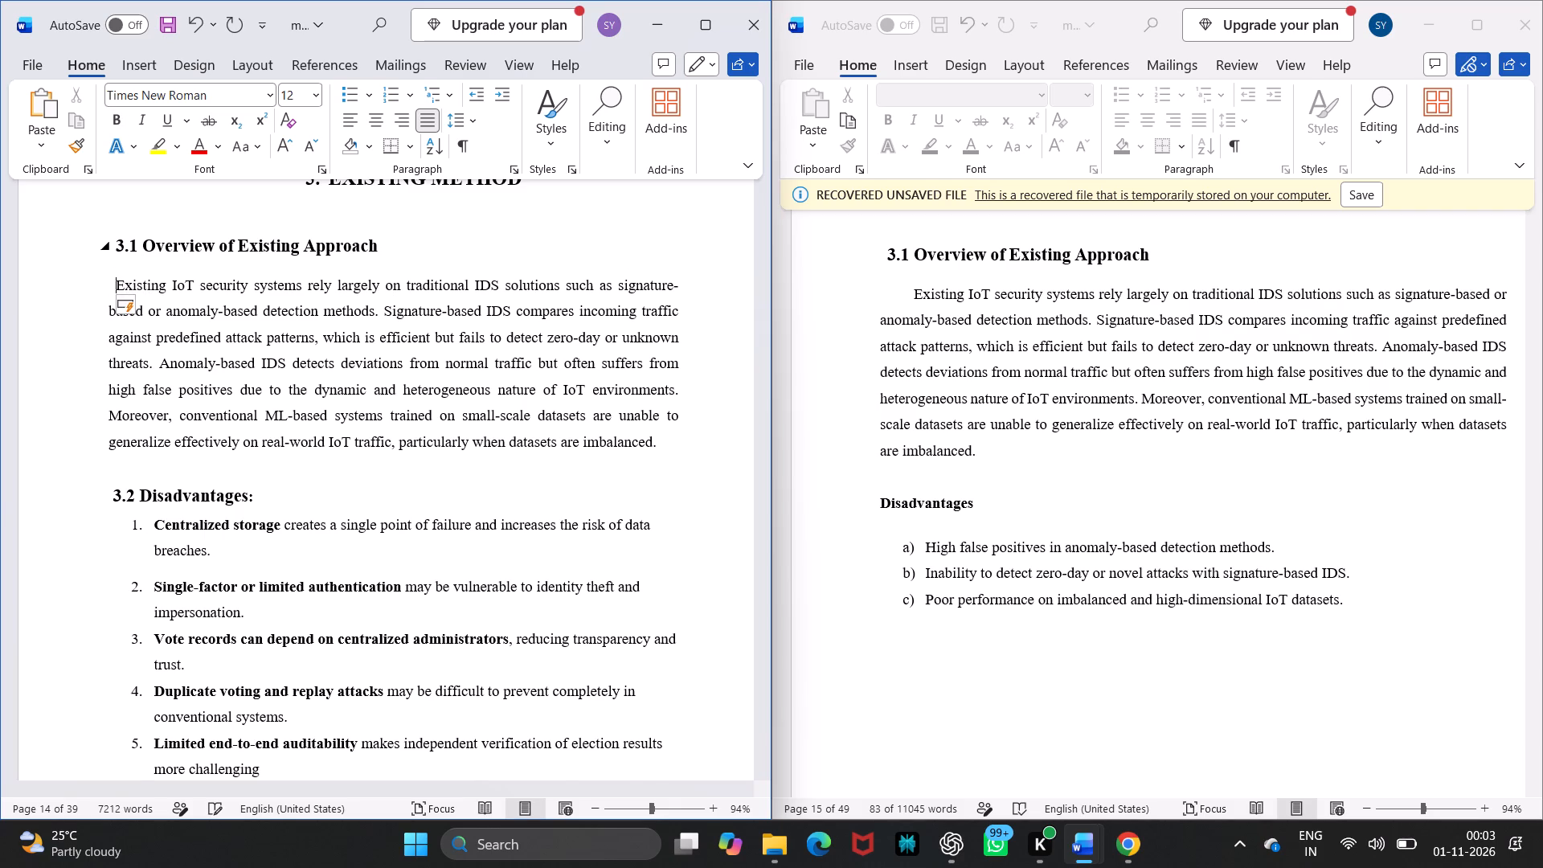
key(Tab)
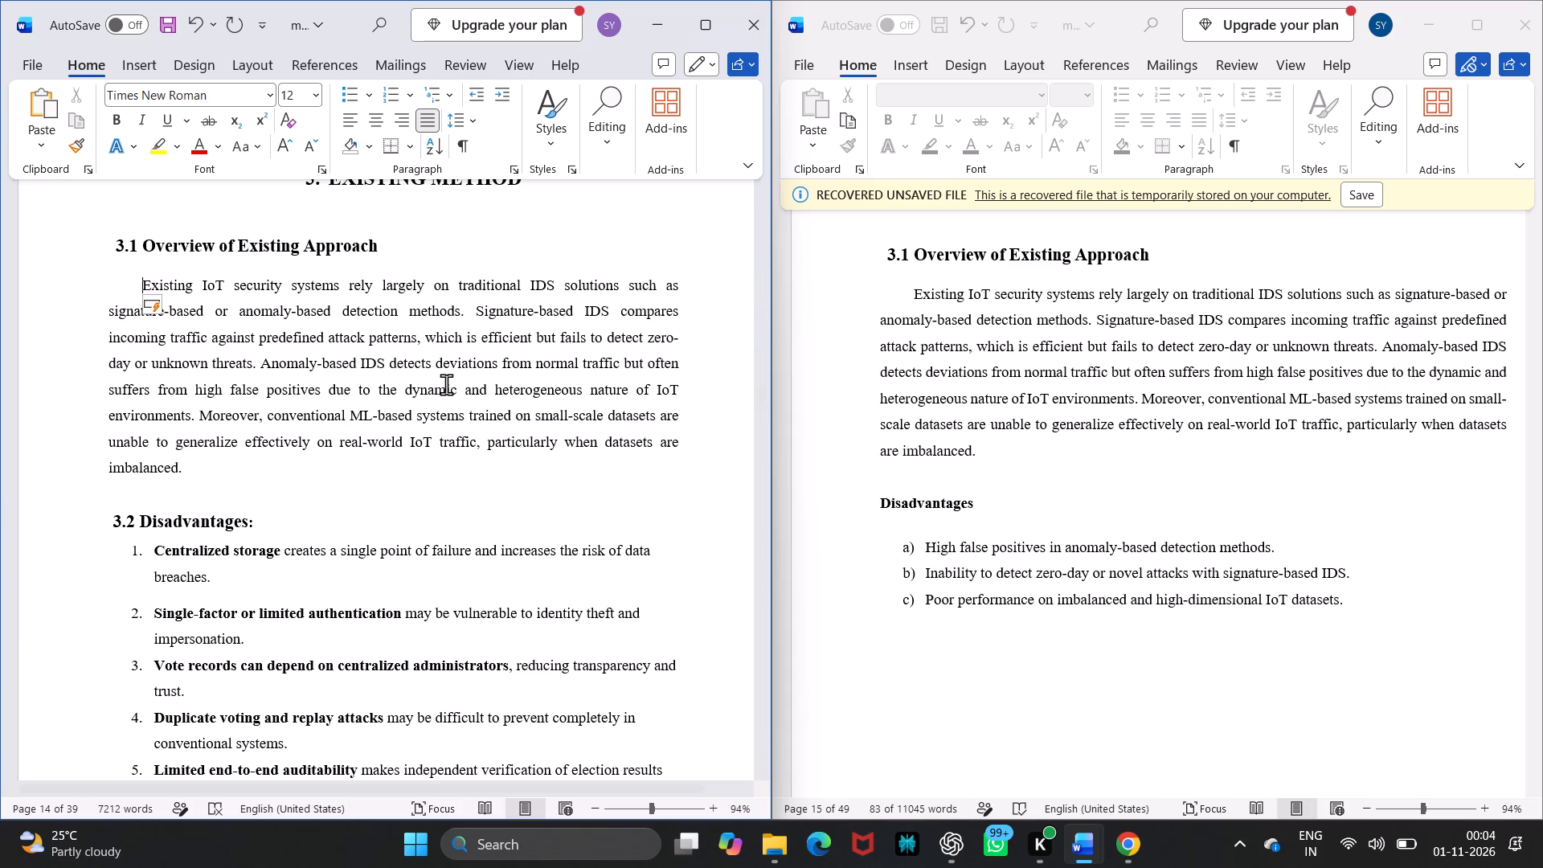
Copy the three disadvantages, items a) to c), from the Disadvantages section of mjrprj.docx.
scroll(446, 384, down, 2)
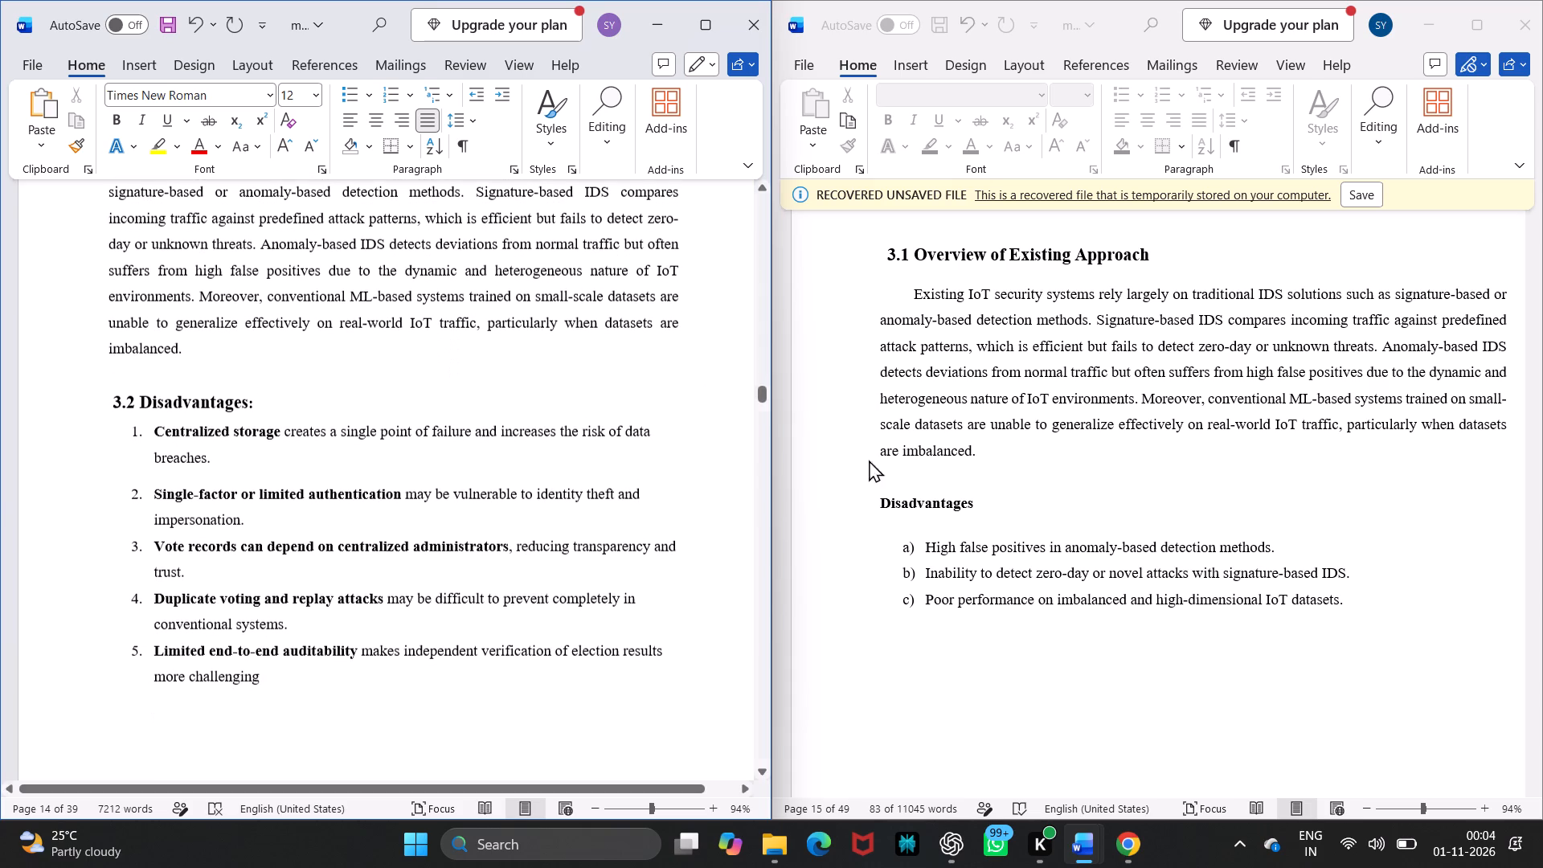
scroll(1257, 587, down, 1)
scroll(1257, 587, up, 1)
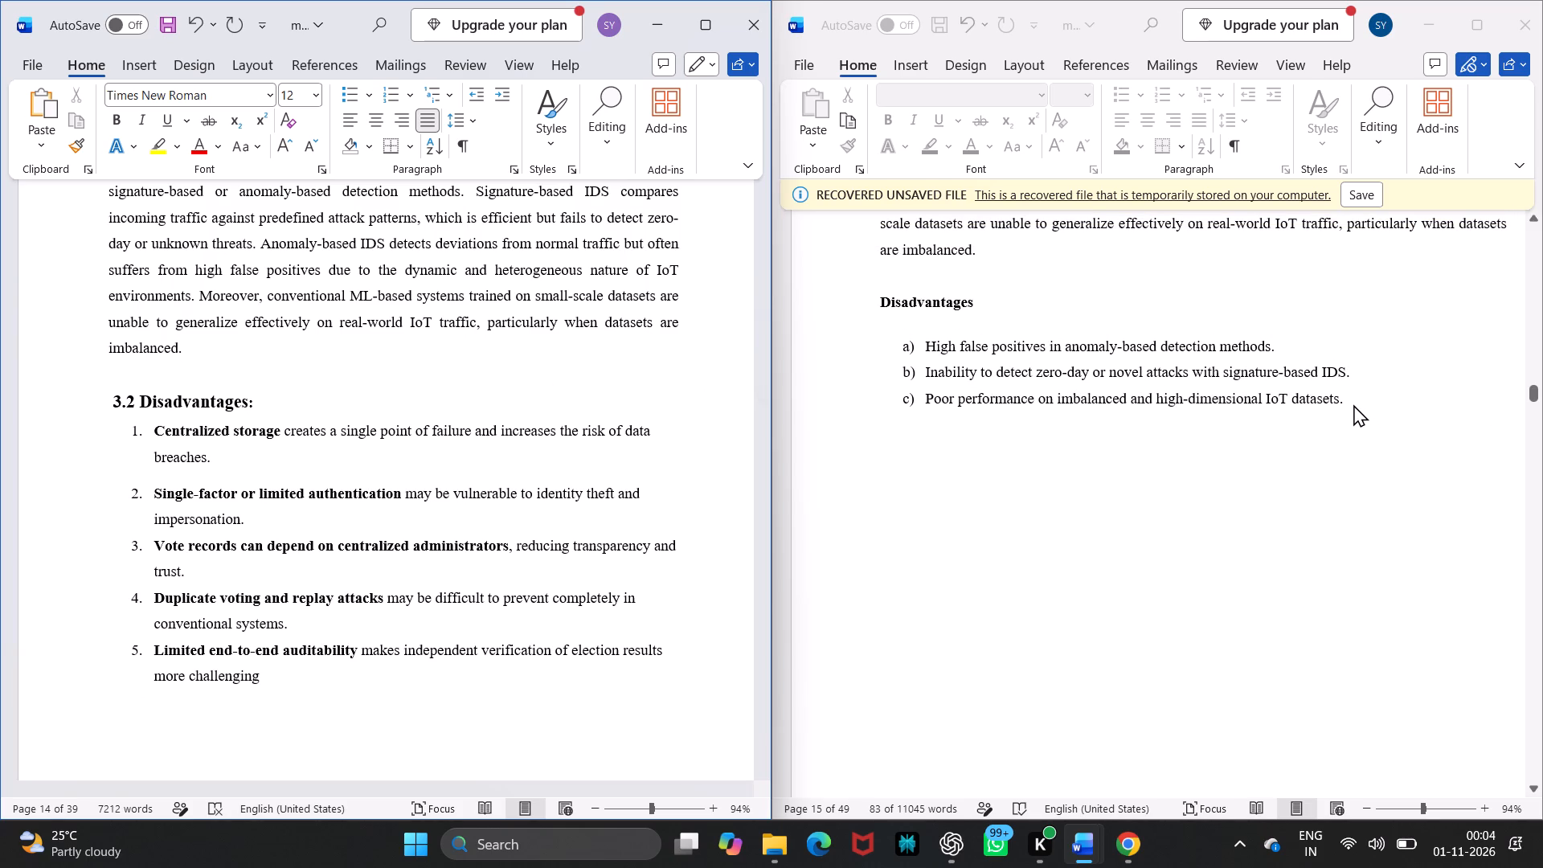
drag(1353, 404, 898, 337)
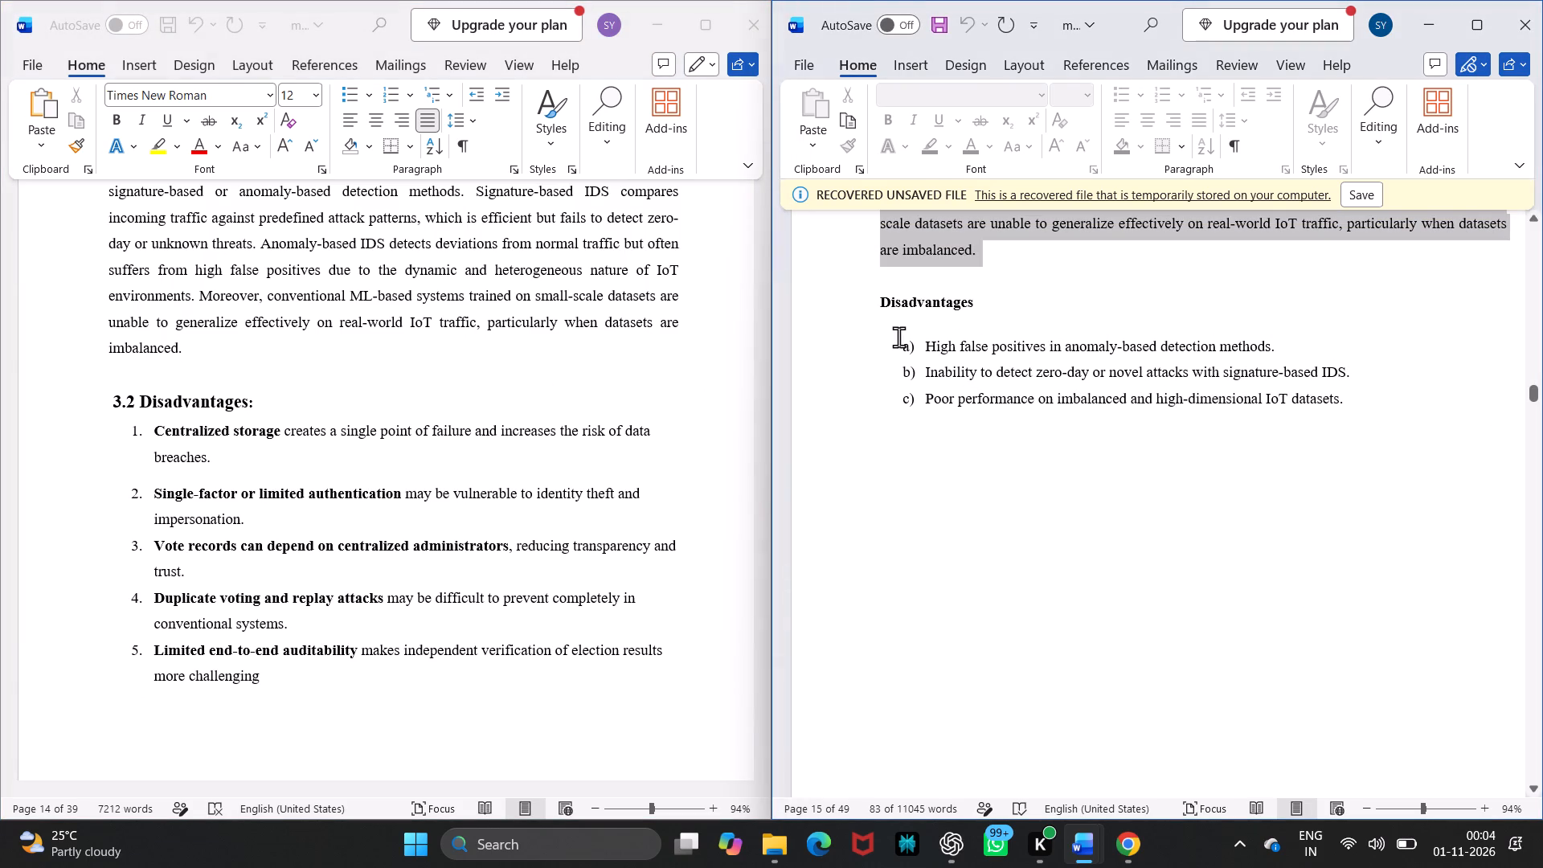
drag(898, 337, 898, 338)
drag(898, 338, 1353, 411)
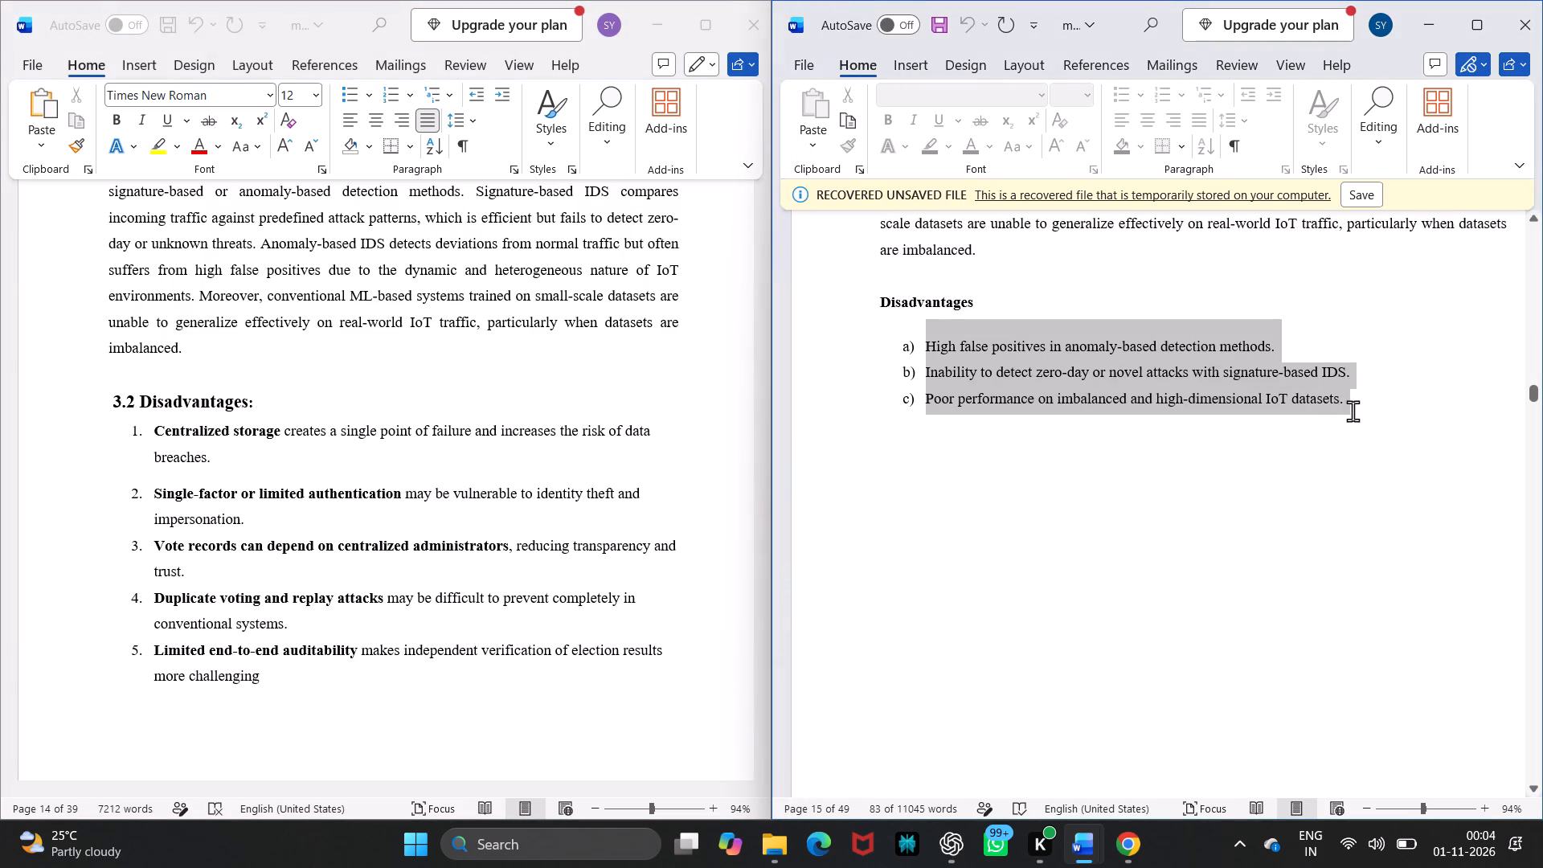
drag(1353, 411, 1353, 411)
key(ctrl+c)
Replace the five numbered voting disadvantages under 3.2 Disadvantages with the copied a) to c) list.
scroll(303, 694, down, 1)
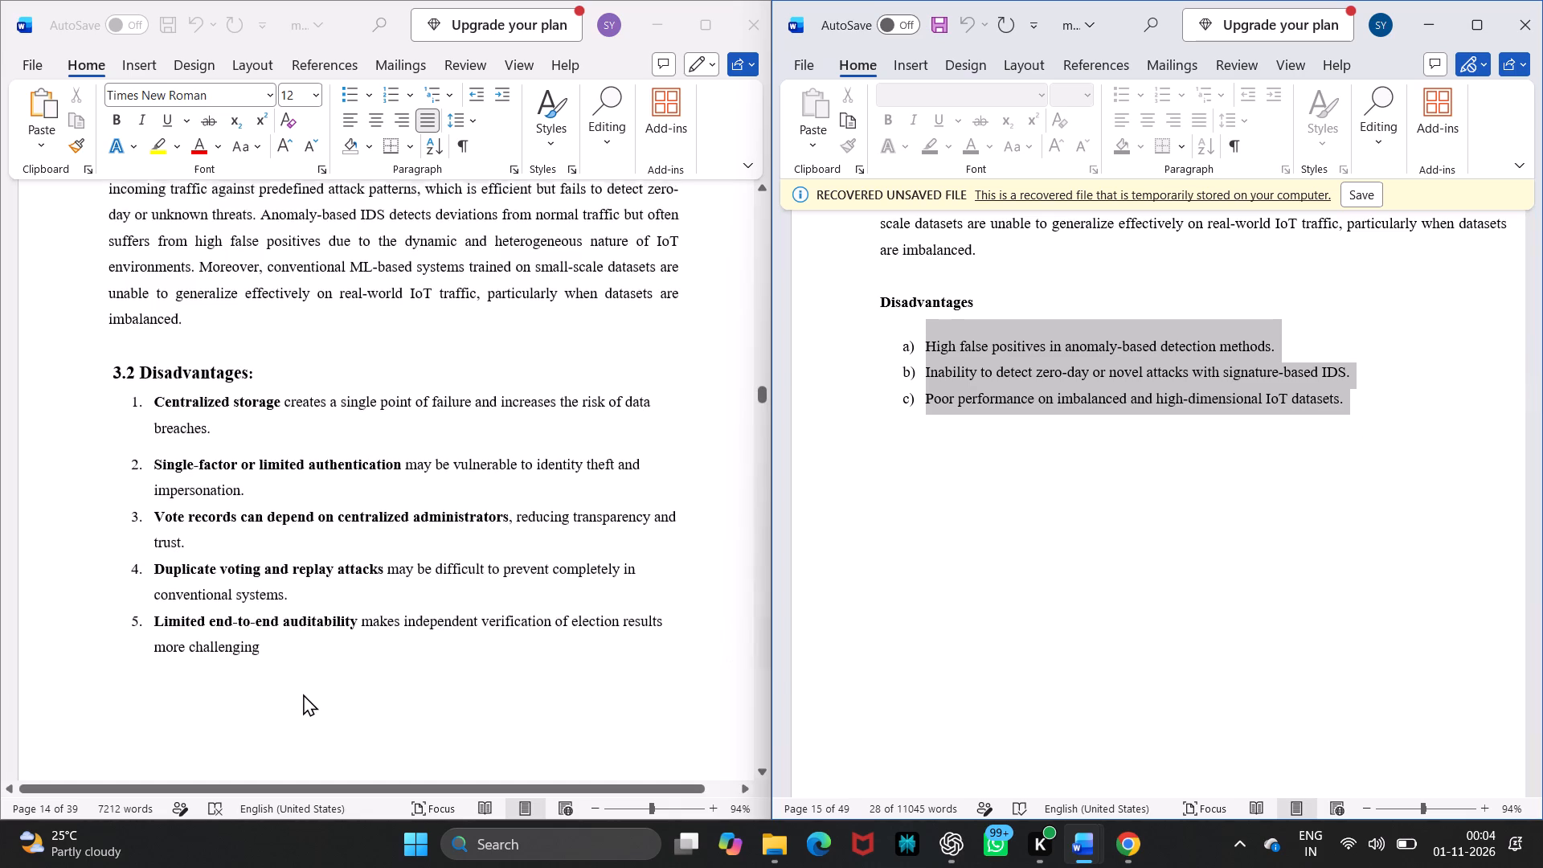
scroll(303, 694, down, 1)
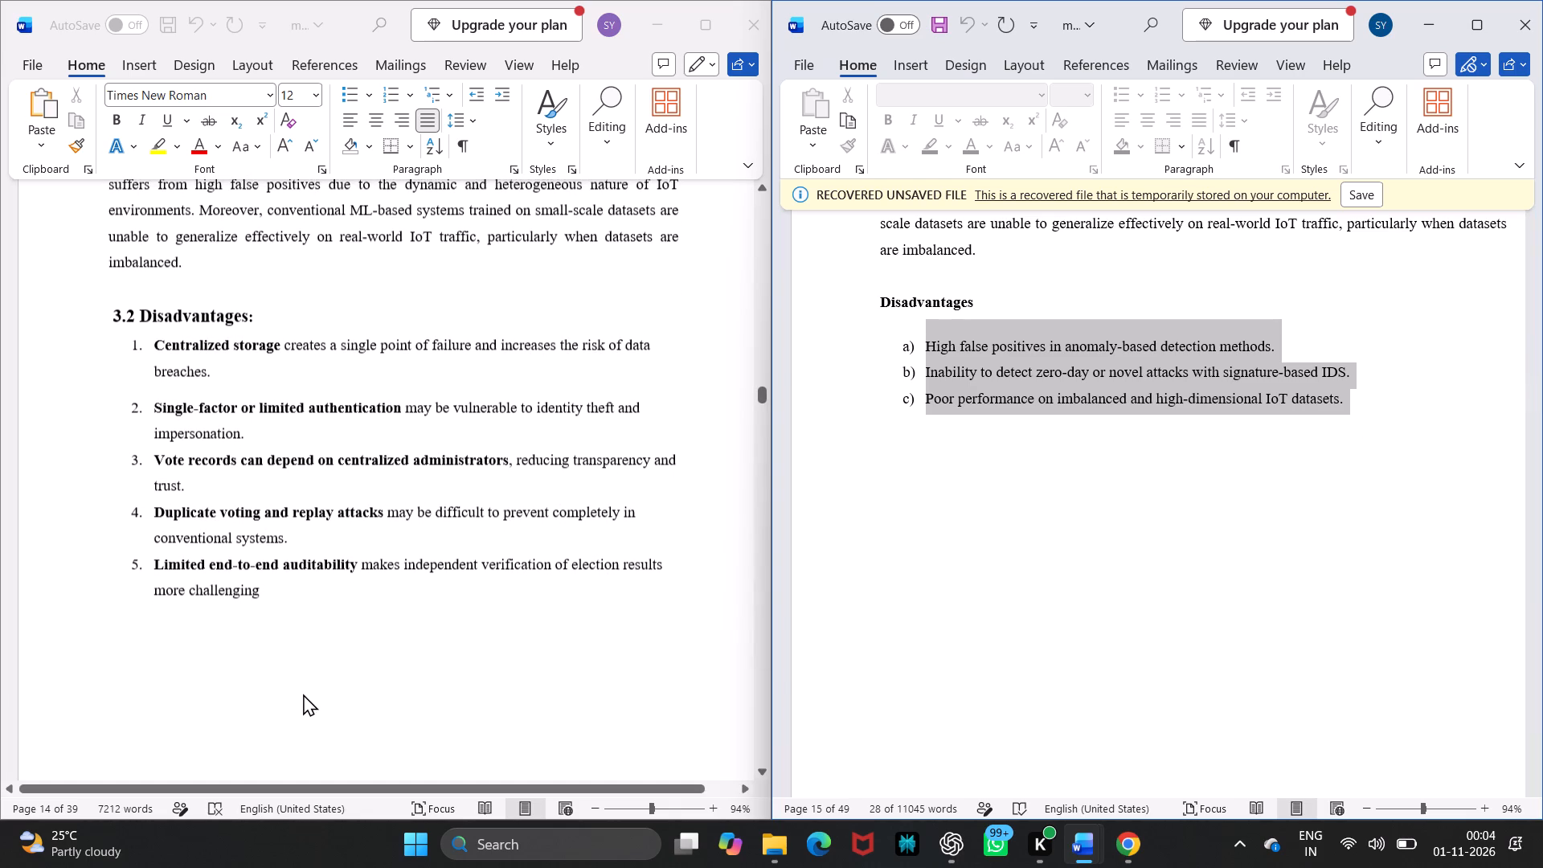
scroll(303, 694, down, 1)
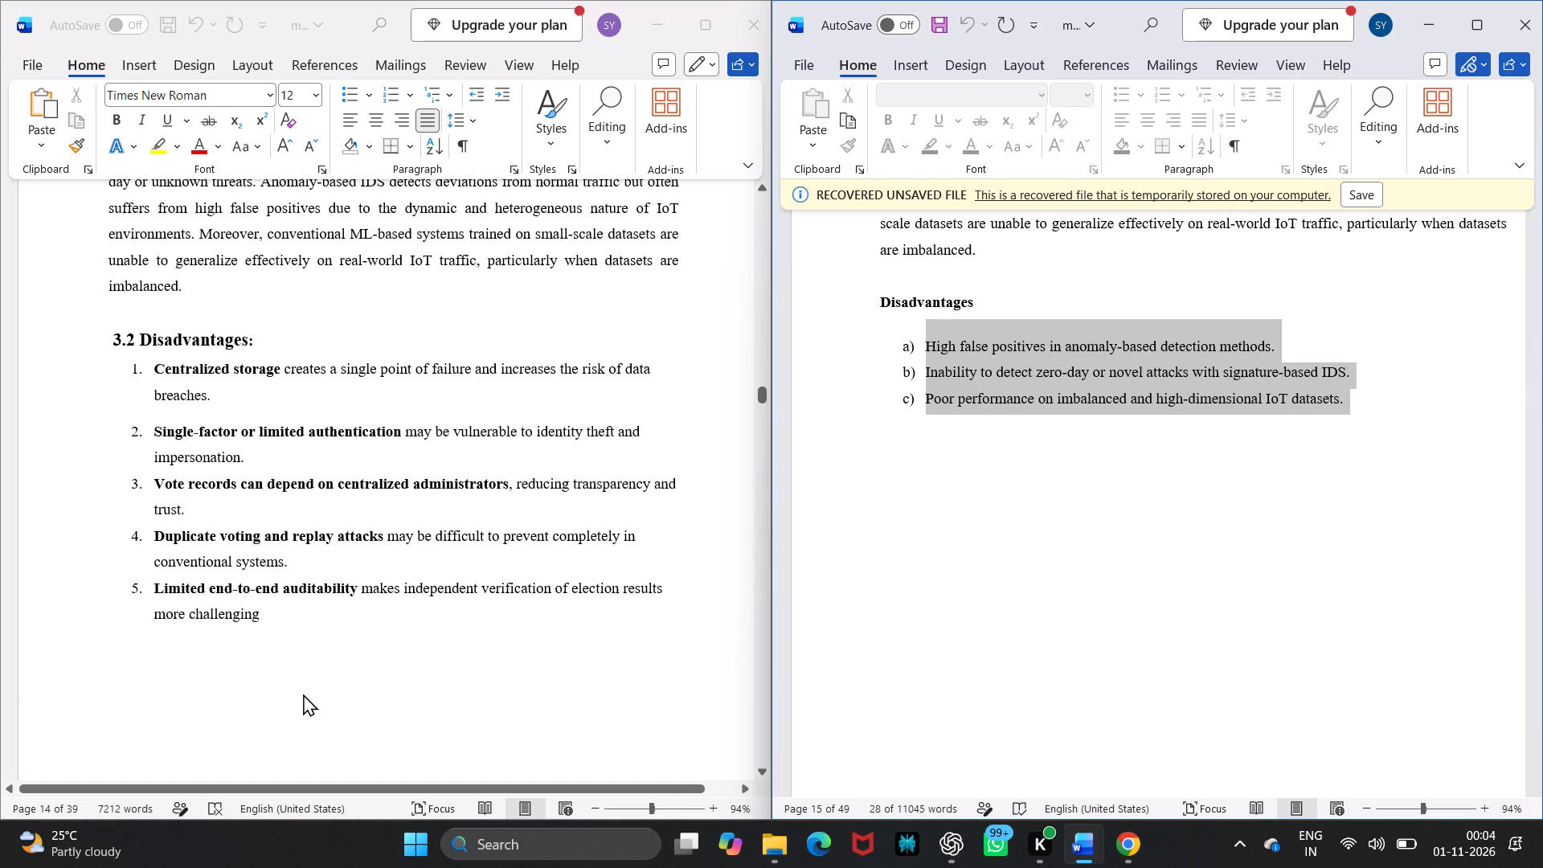
scroll(303, 694, down, 1)
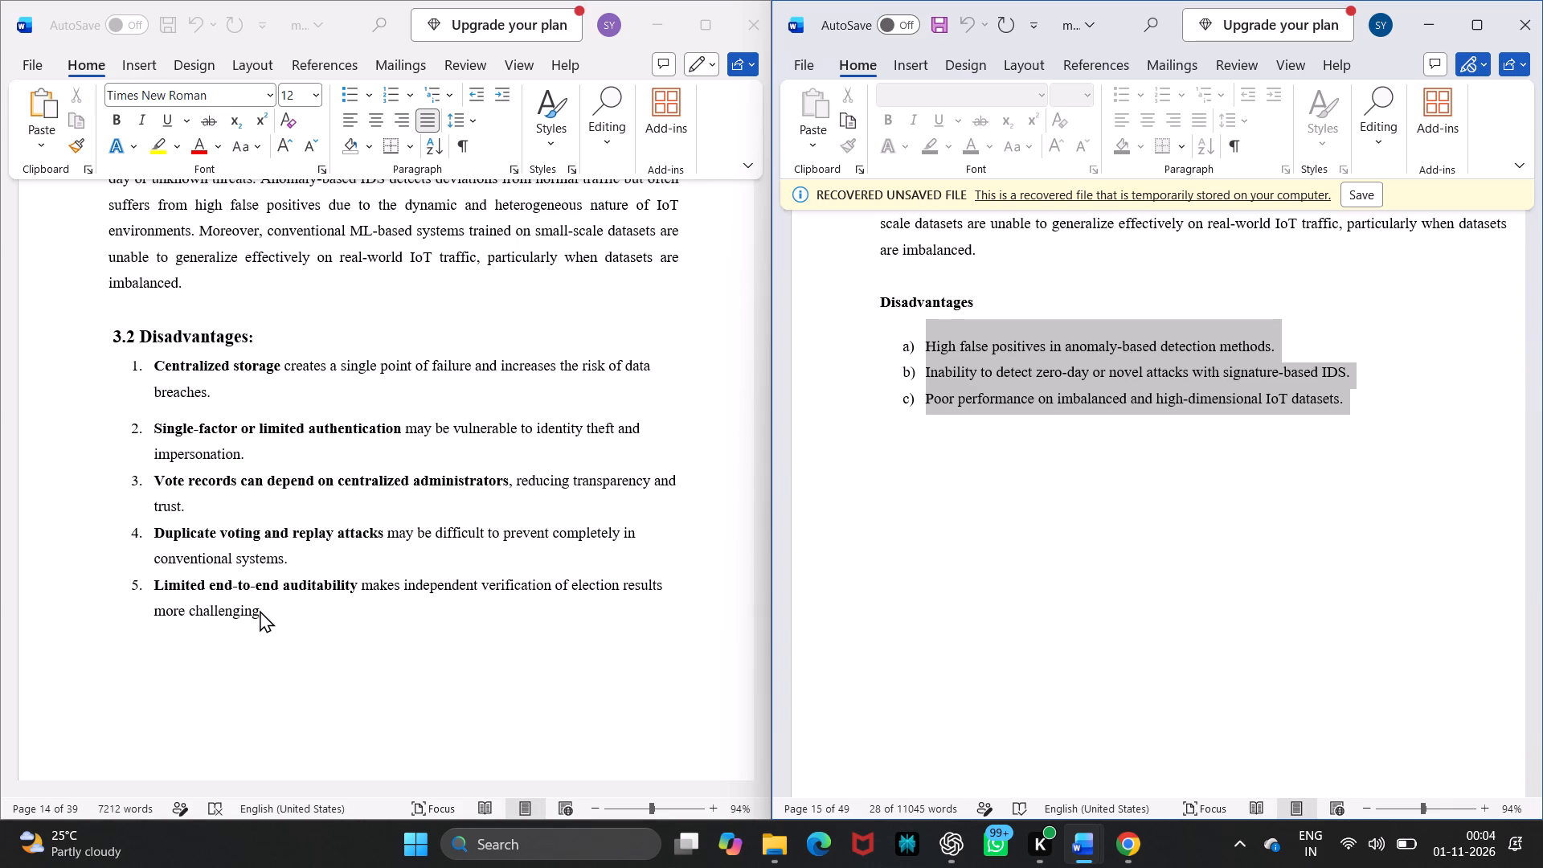
click(260, 610)
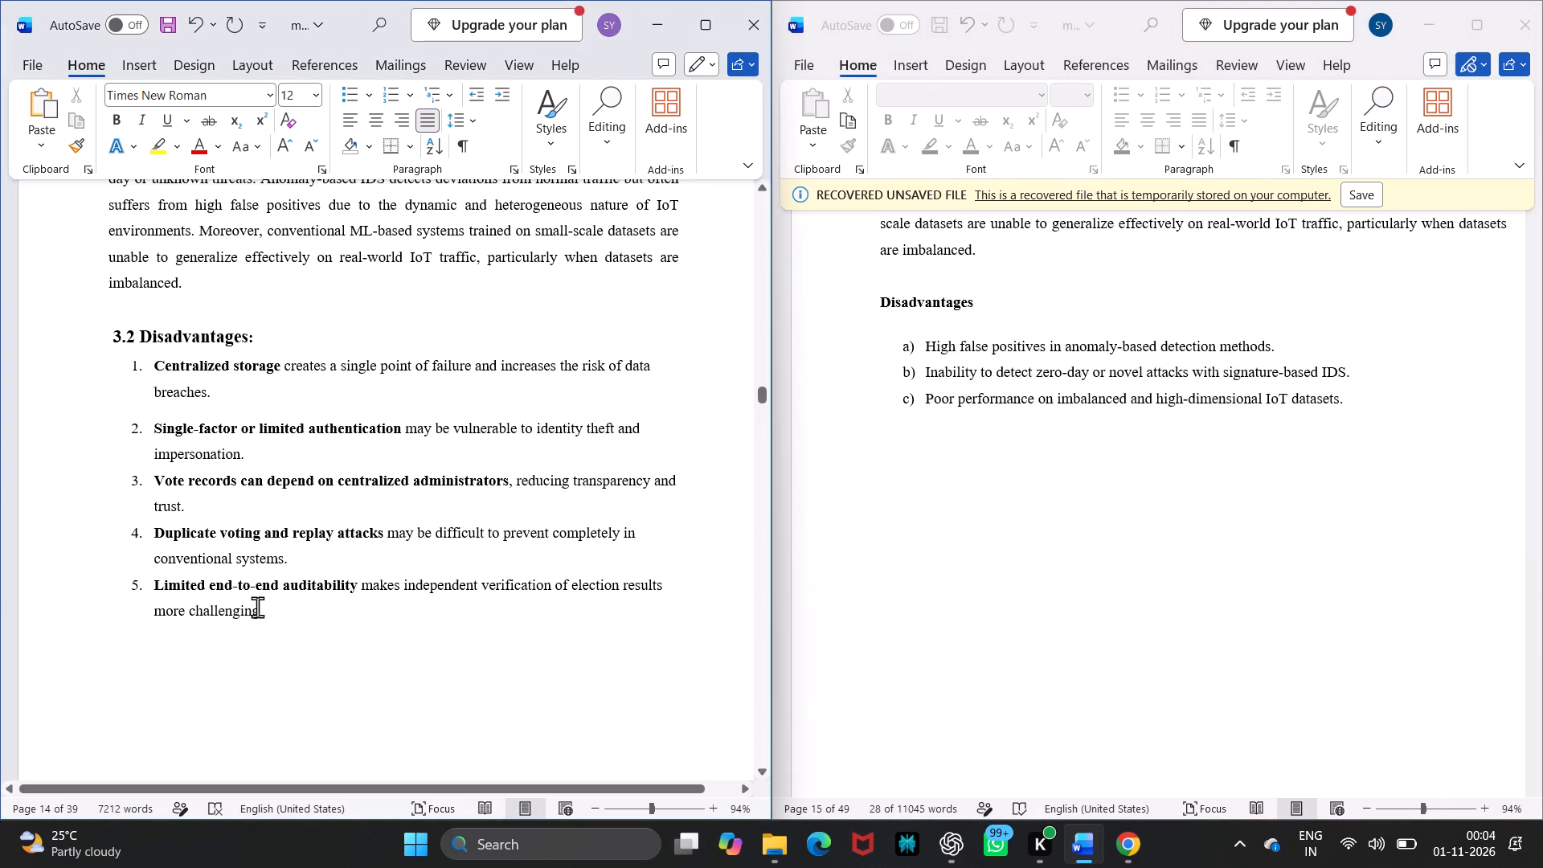
drag(261, 610, 142, 395)
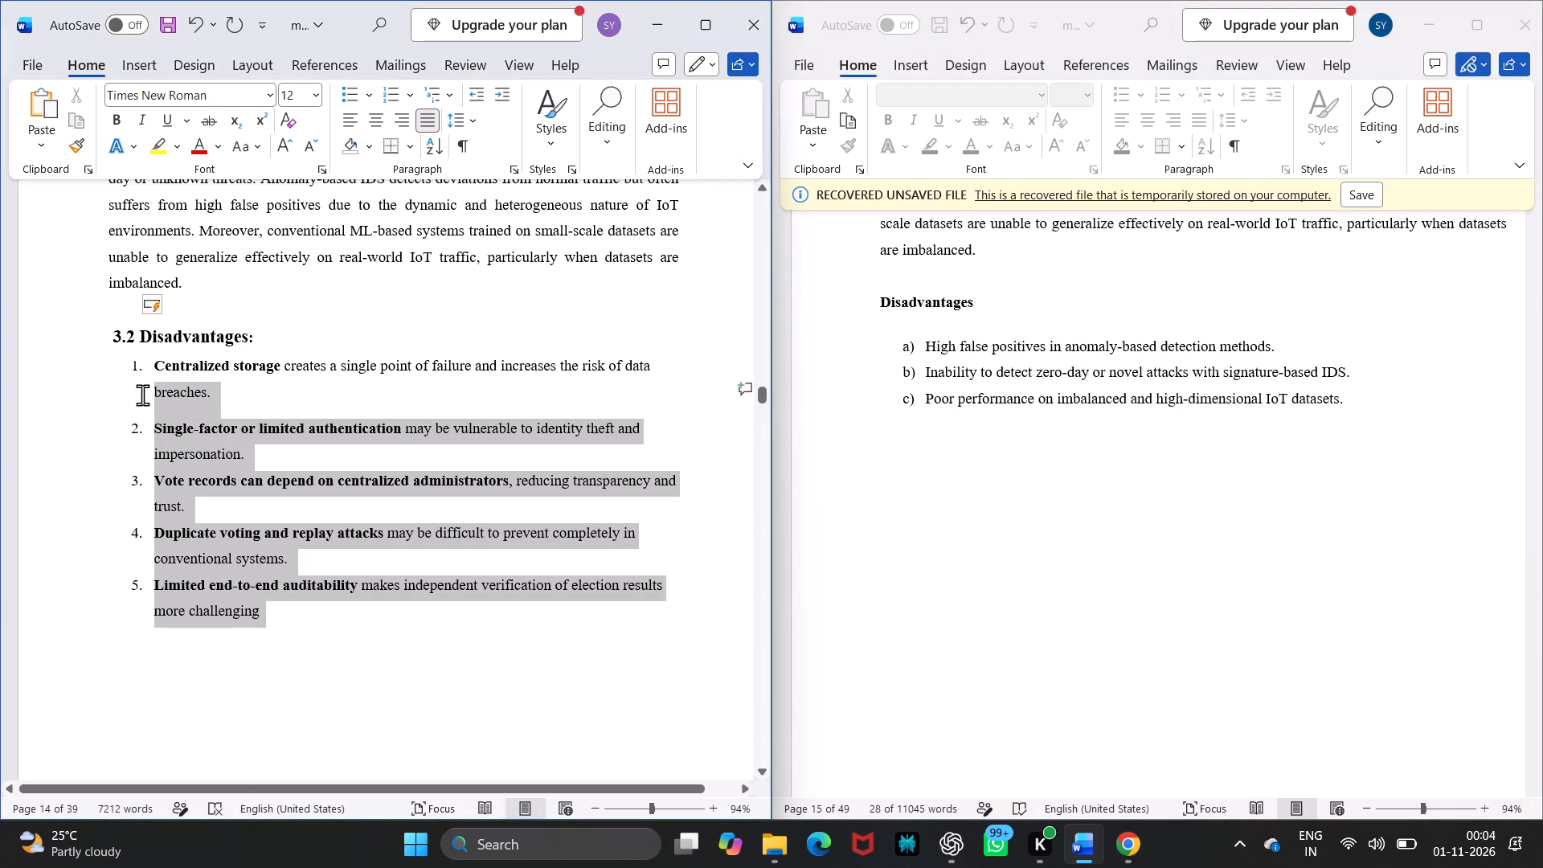
drag(142, 395, 146, 378)
key(ctrl+v)
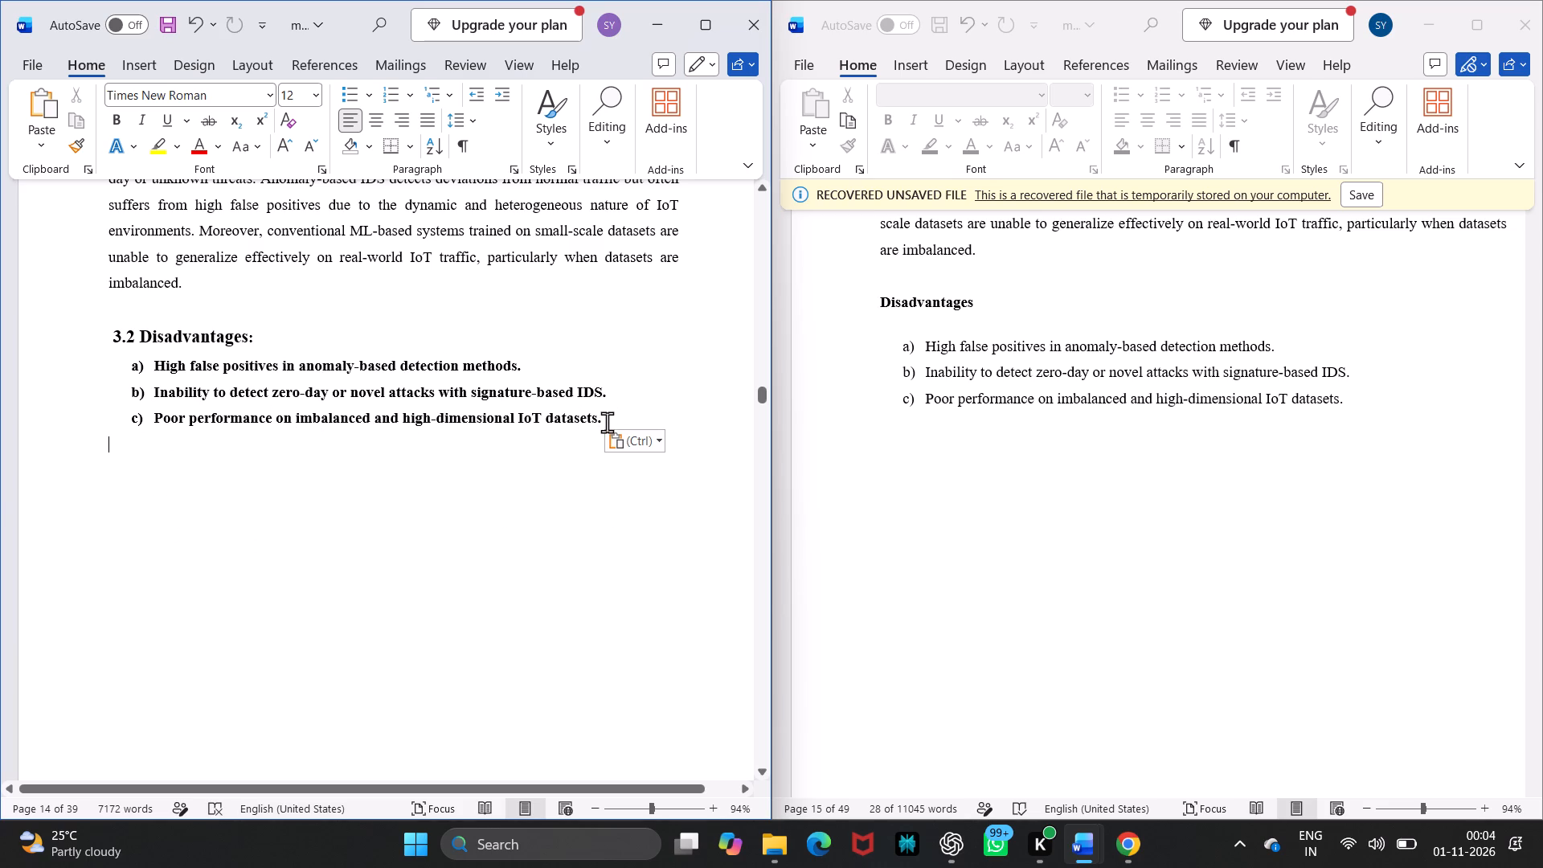
Remove the bold formatting from the three pasted items under 3.2 Disadvantages.
drag(607, 422, 141, 369)
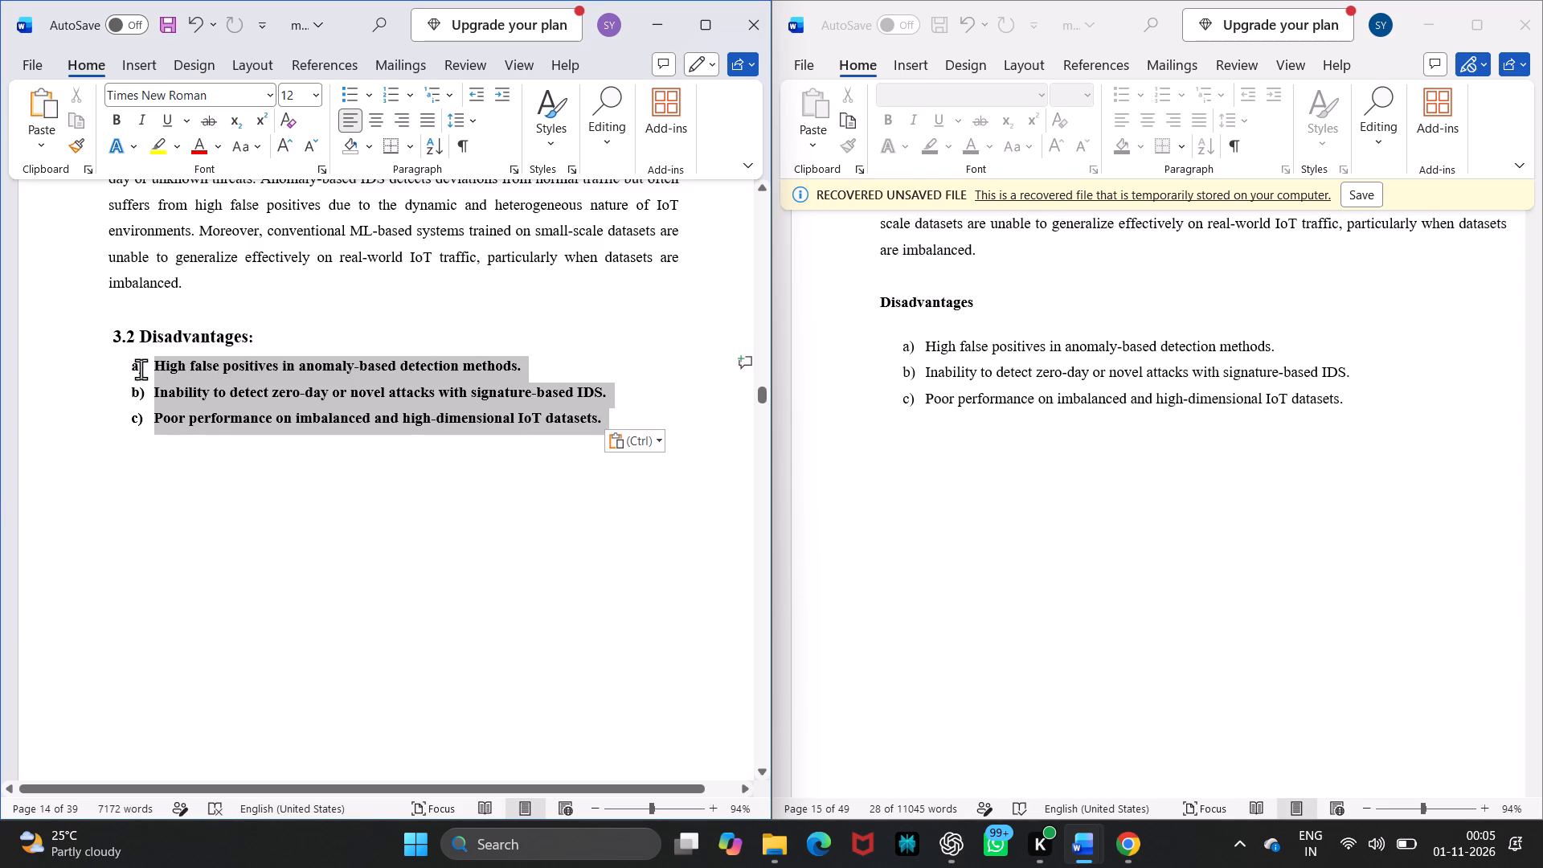
drag(141, 369, 141, 371)
click(157, 341)
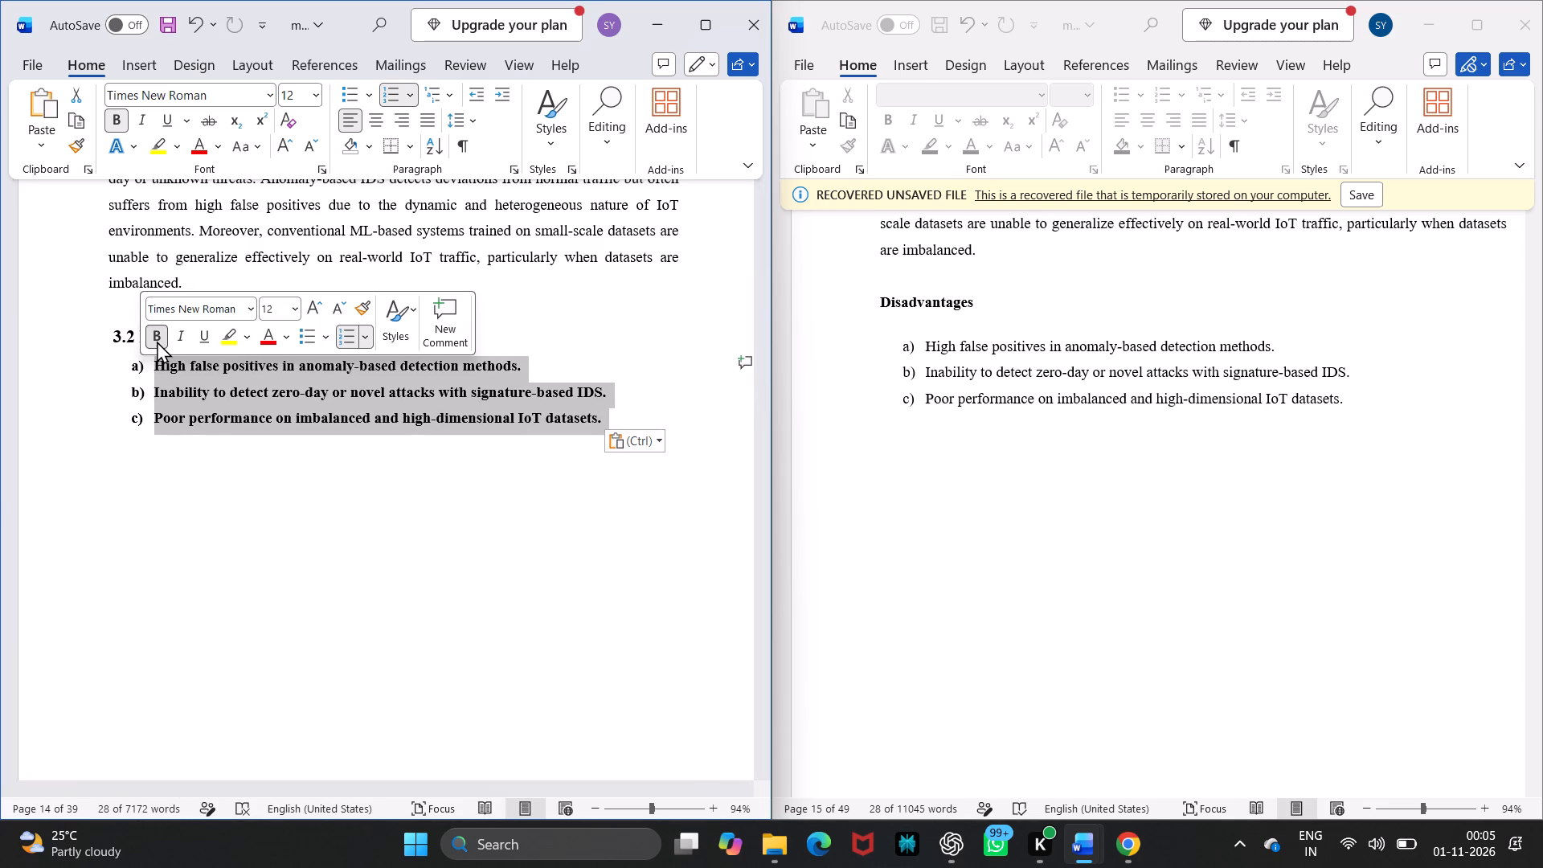
click(358, 493)
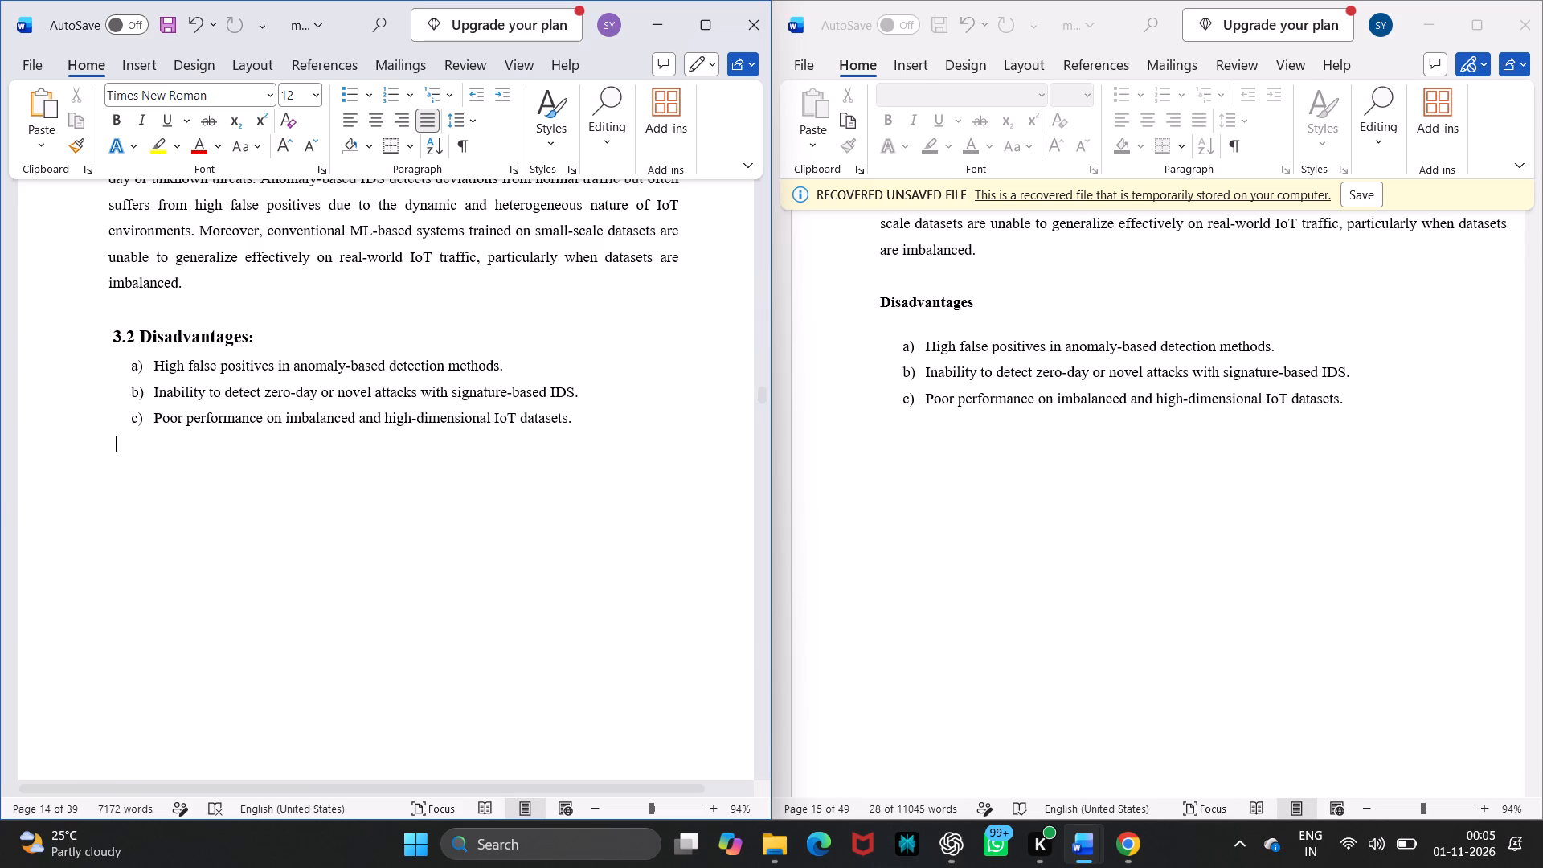
Insert an unnumbered blank line between the 3.2 Disadvantages heading and its a) to c) list.
click(300, 339)
key(Return)
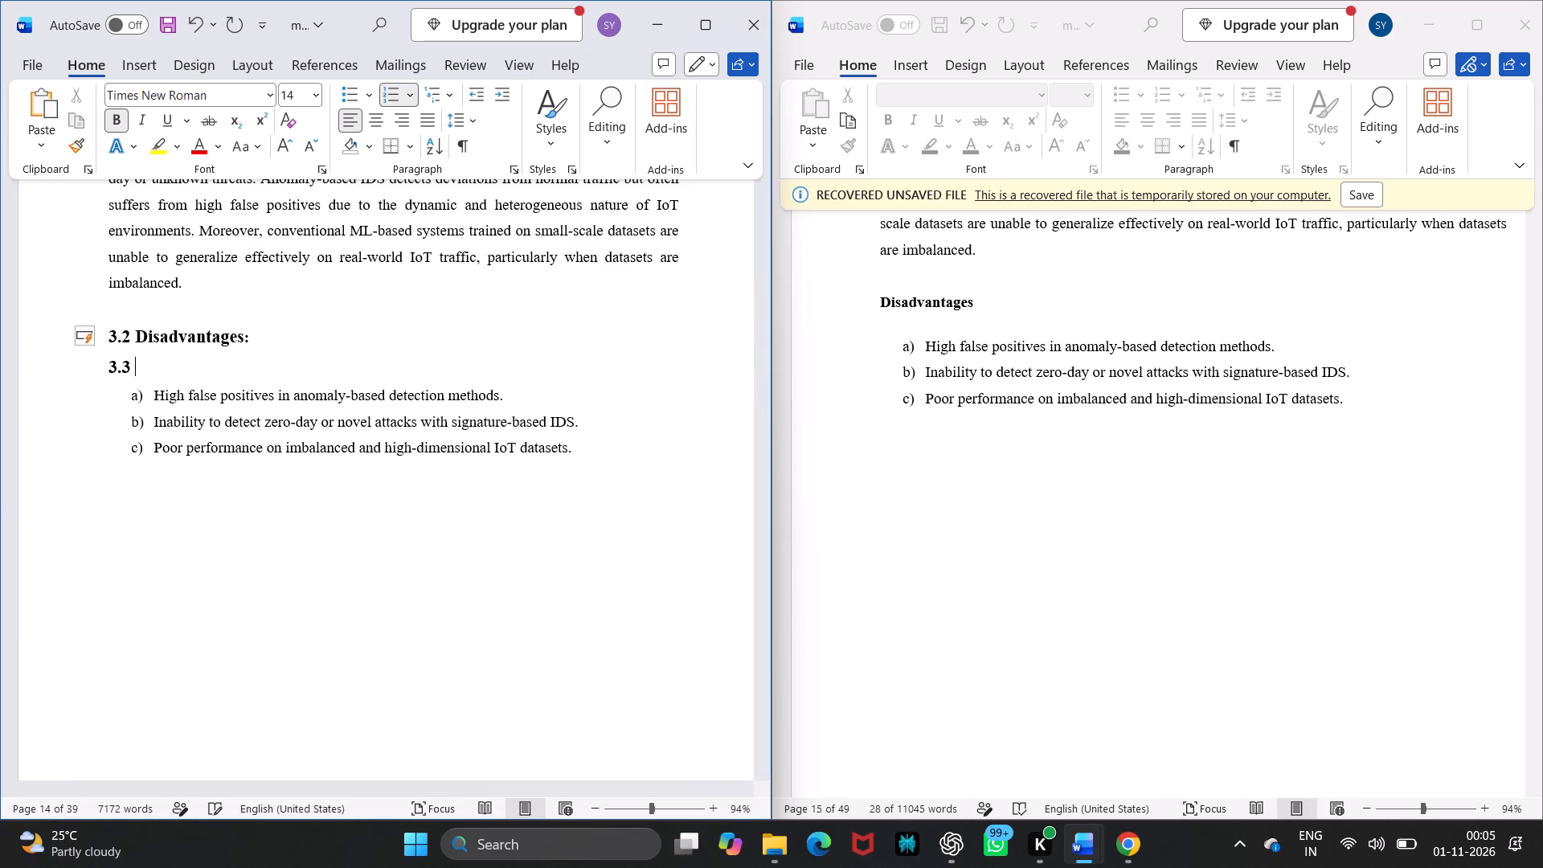
key(BackSpace)
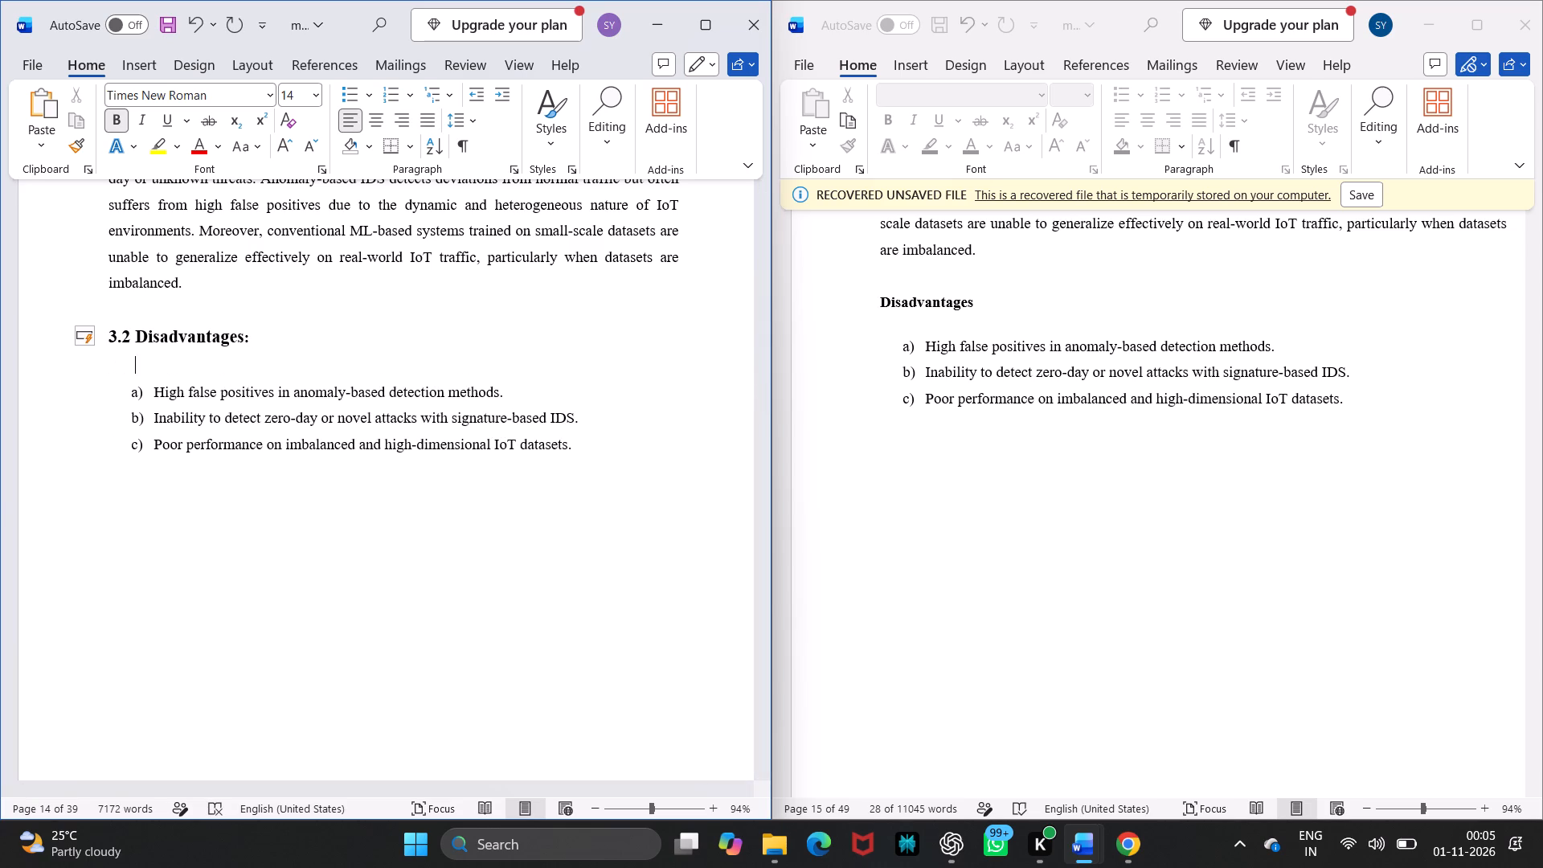
Compare chapter 4, PROPOSED SYSTEM, in the report with the corresponding chapter in mjrprj.docx.
scroll(492, 536, down, 1)
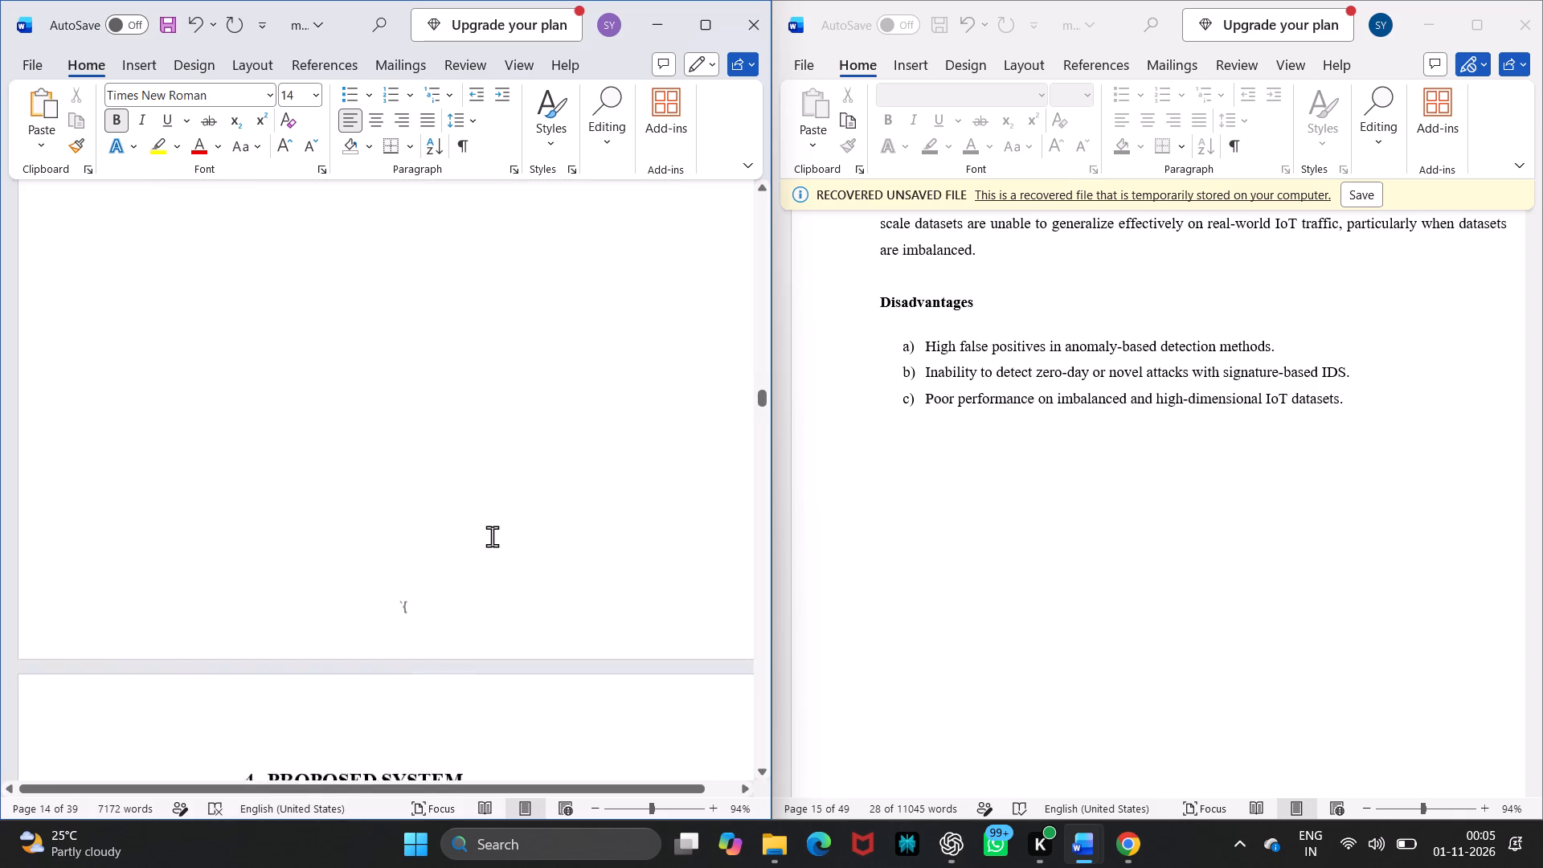
scroll(492, 536, down, 2)
scroll(995, 594, down, 2)
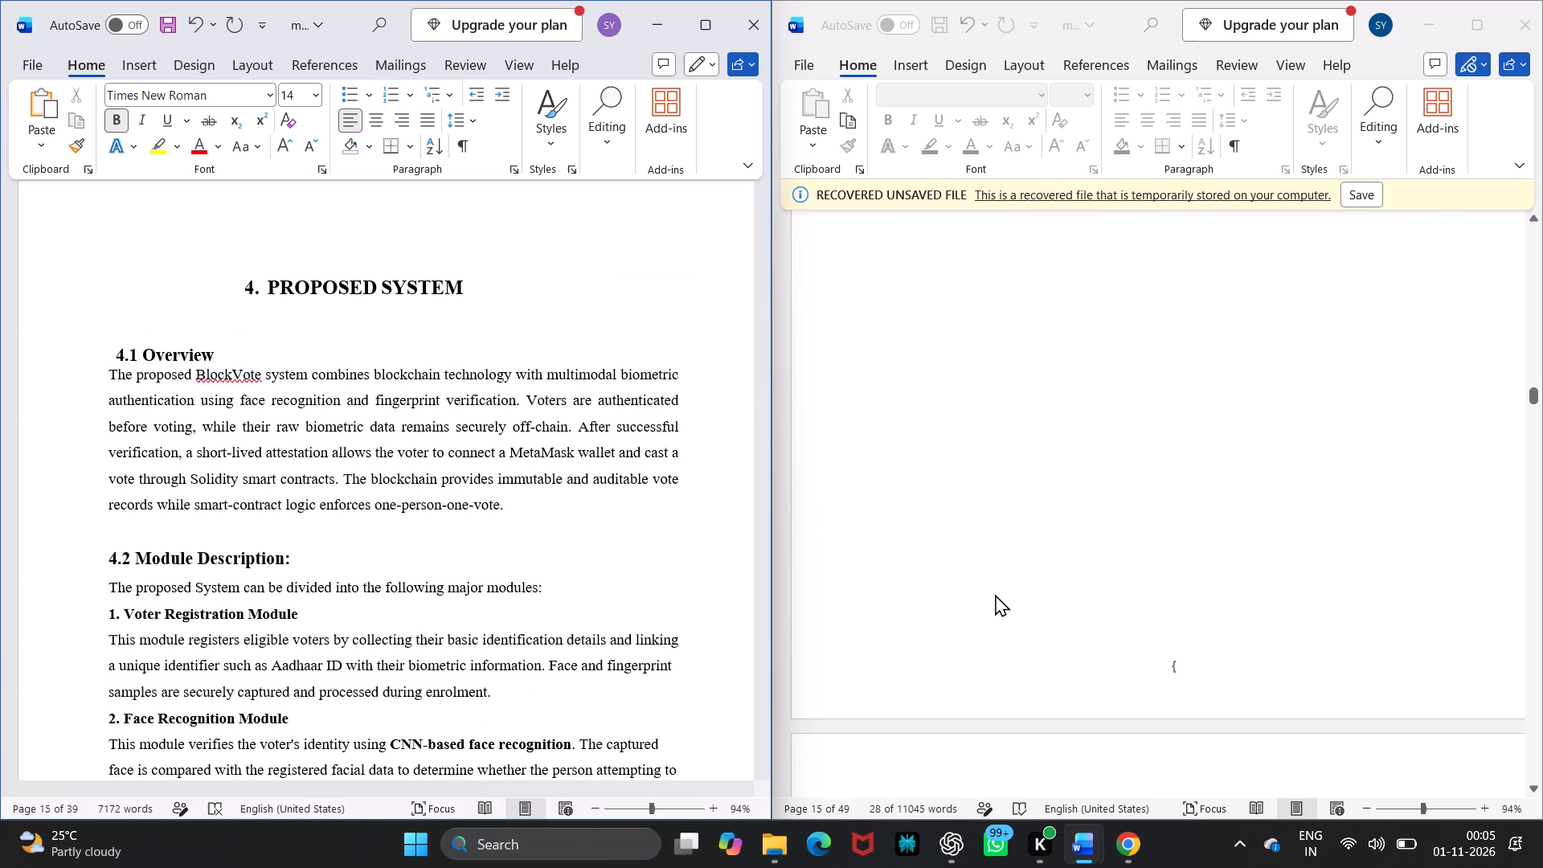
scroll(995, 594, down, 2)
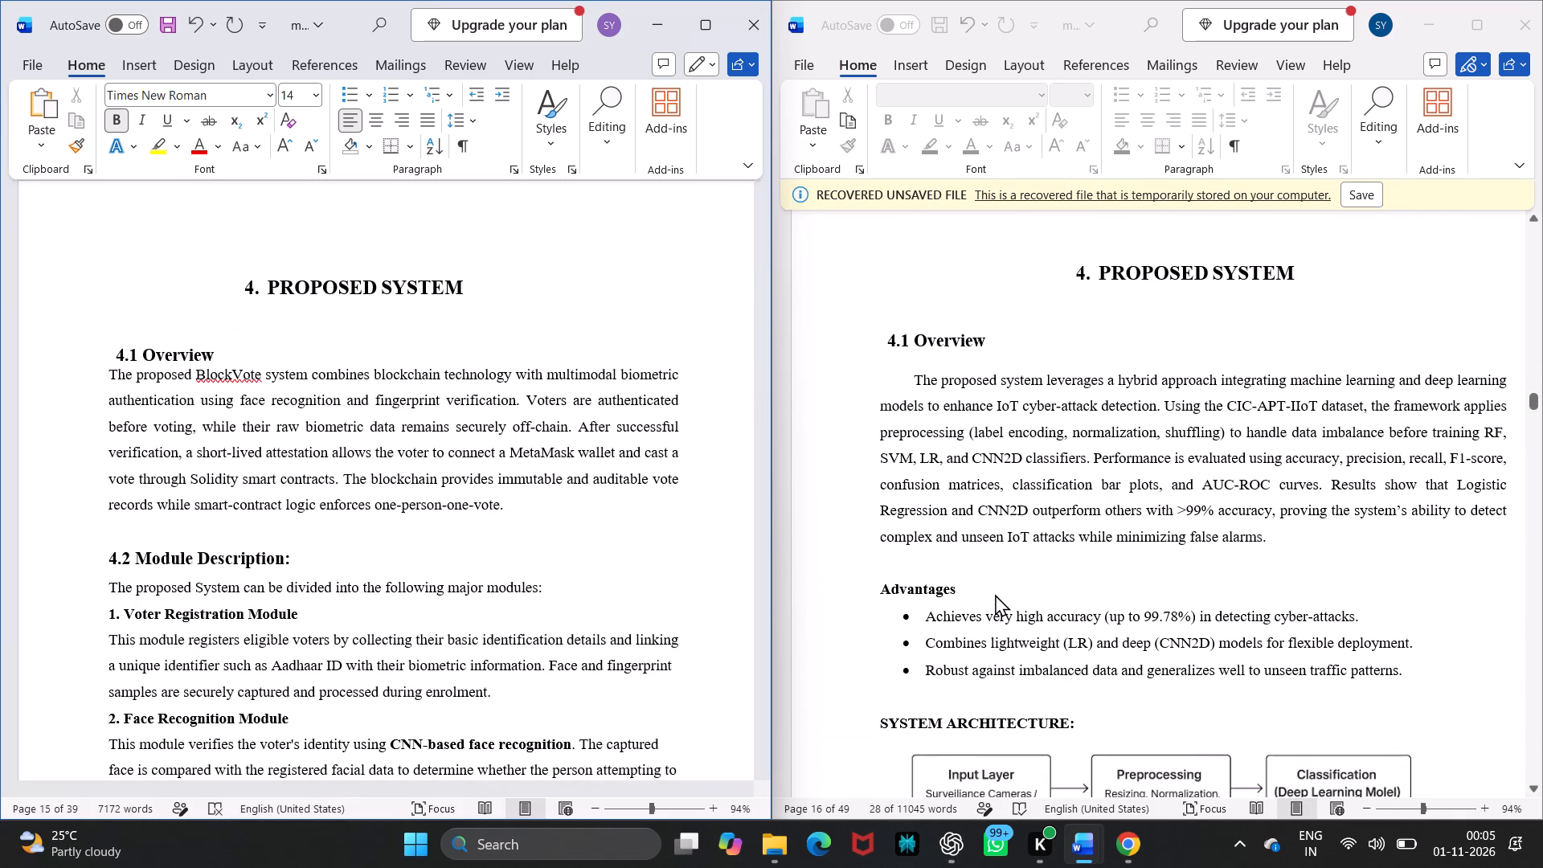
scroll(995, 594, down, 1)
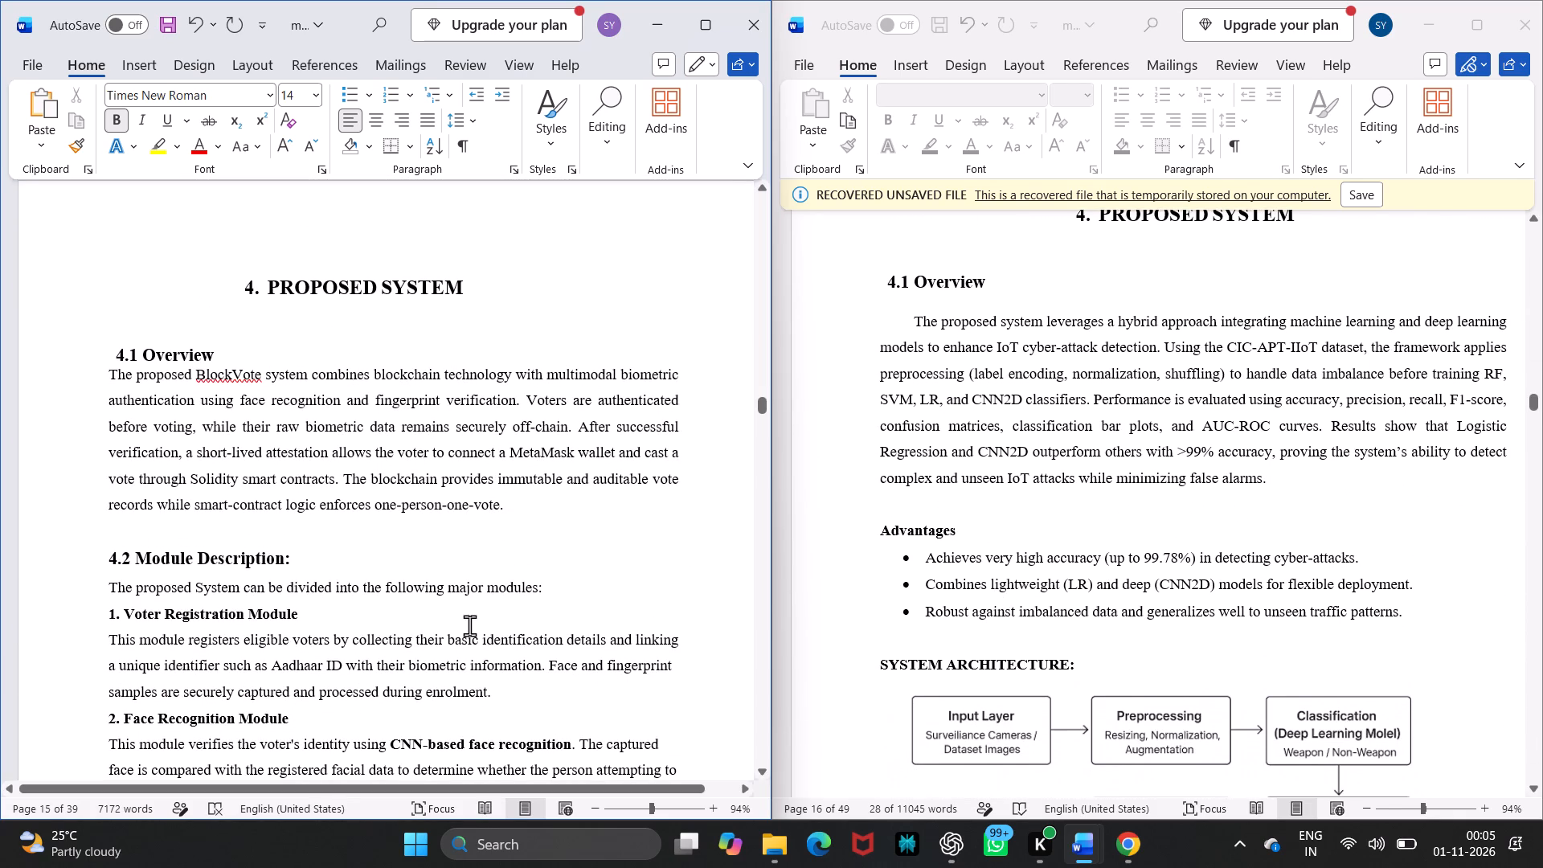
scroll(448, 647, down, 1)
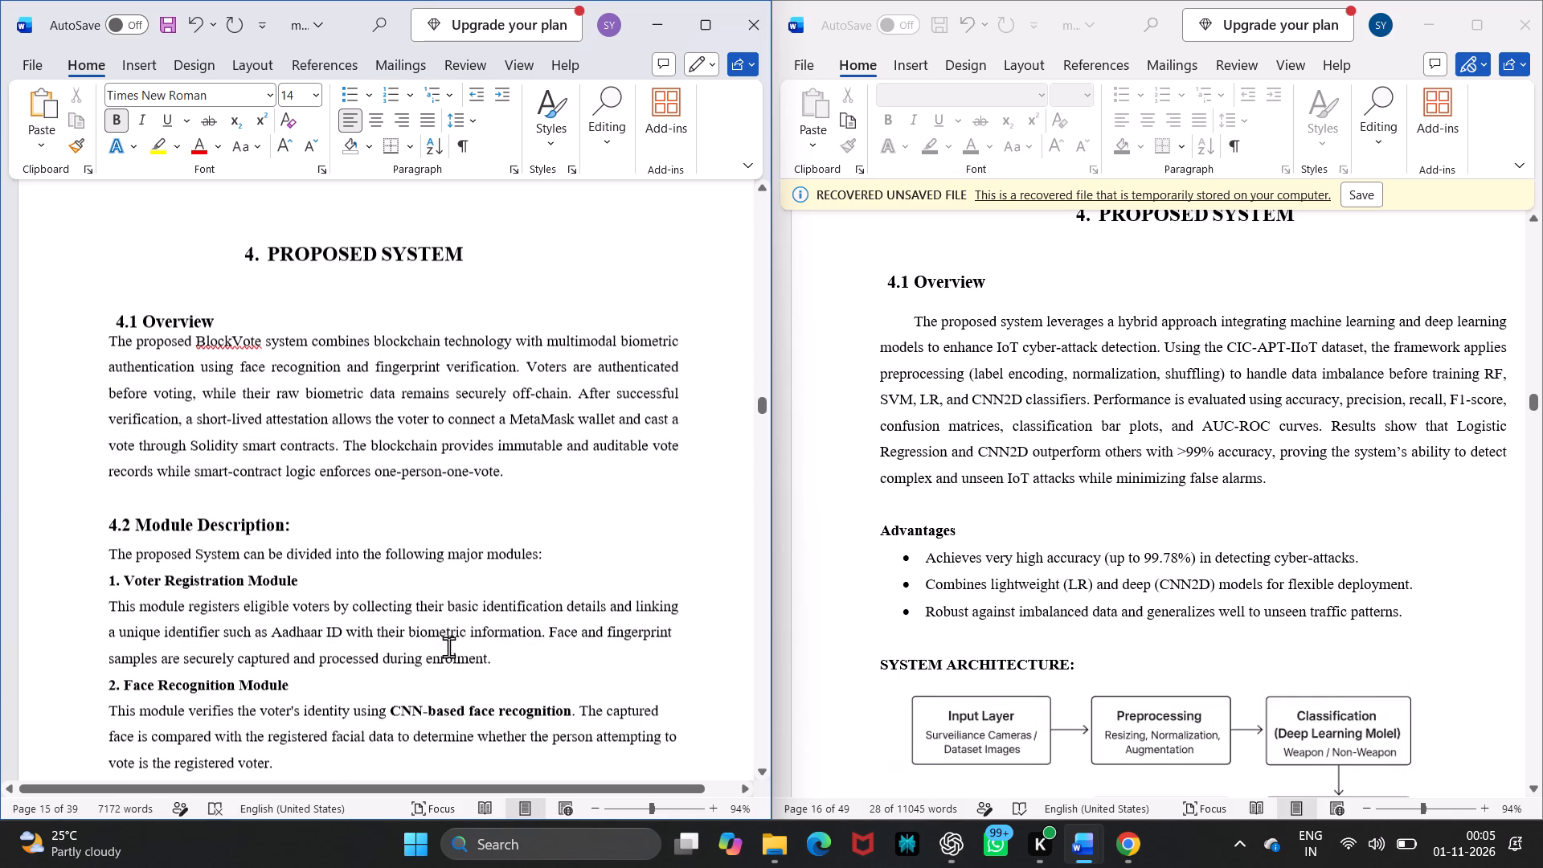
scroll(448, 647, down, 1)
scroll(448, 647, up, 1)
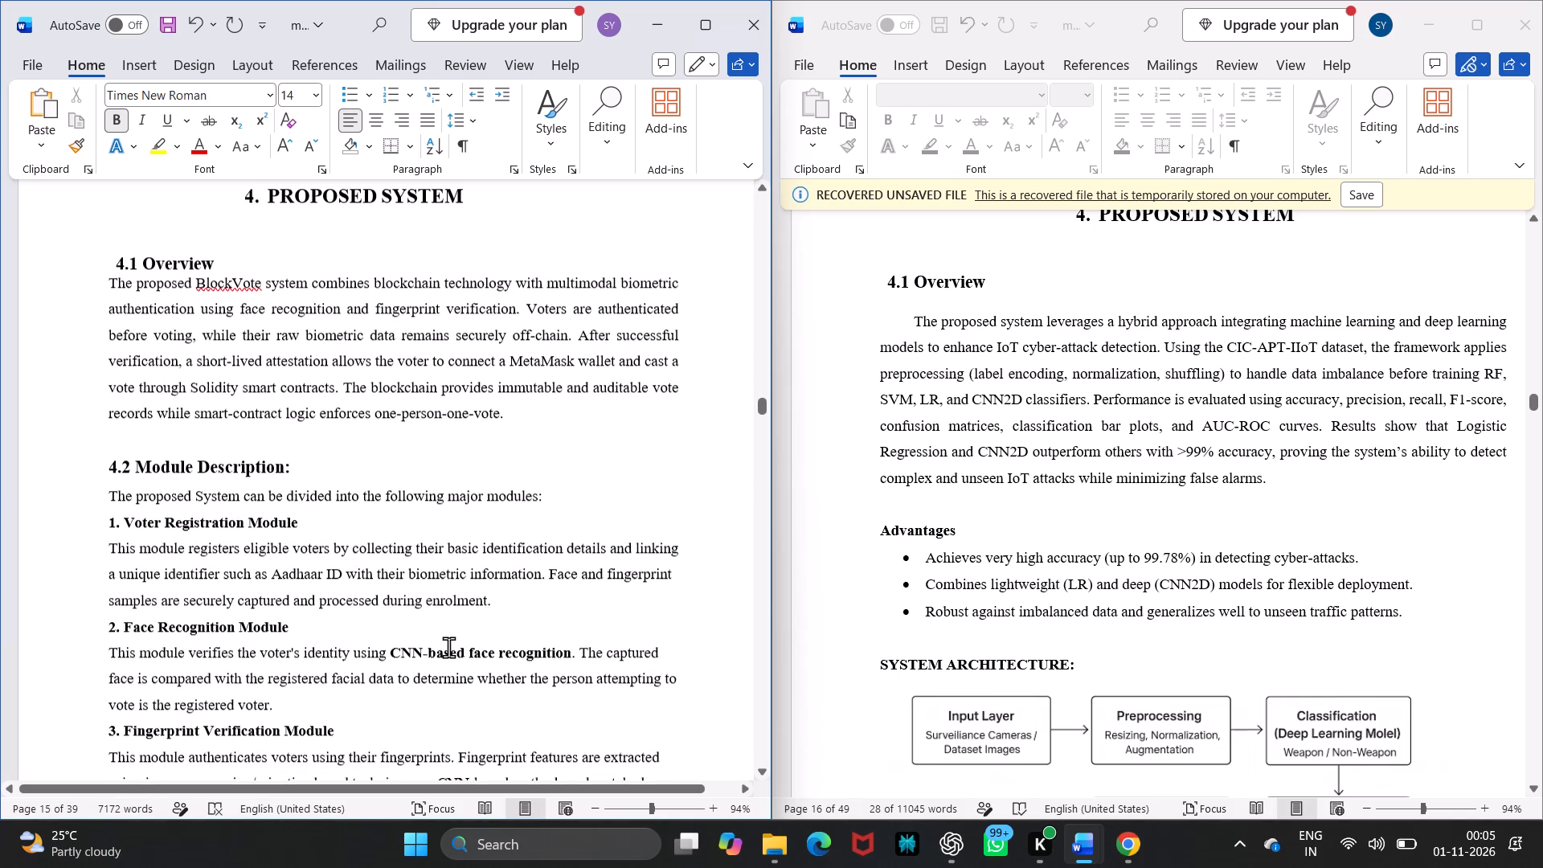
scroll(448, 647, down, 2)
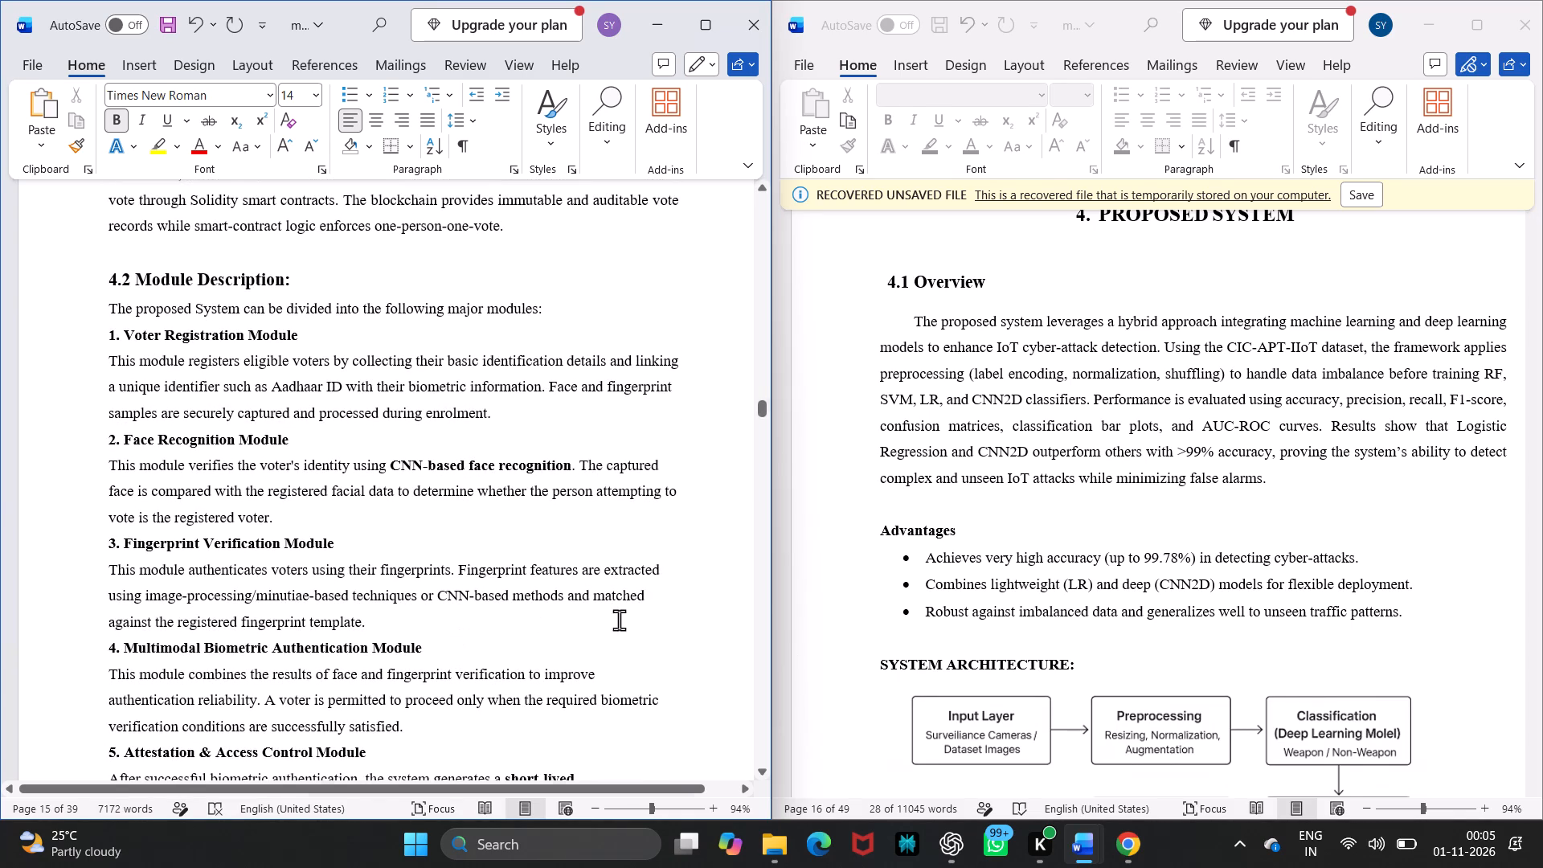
scroll(964, 642, down, 3)
scroll(964, 642, right, 1)
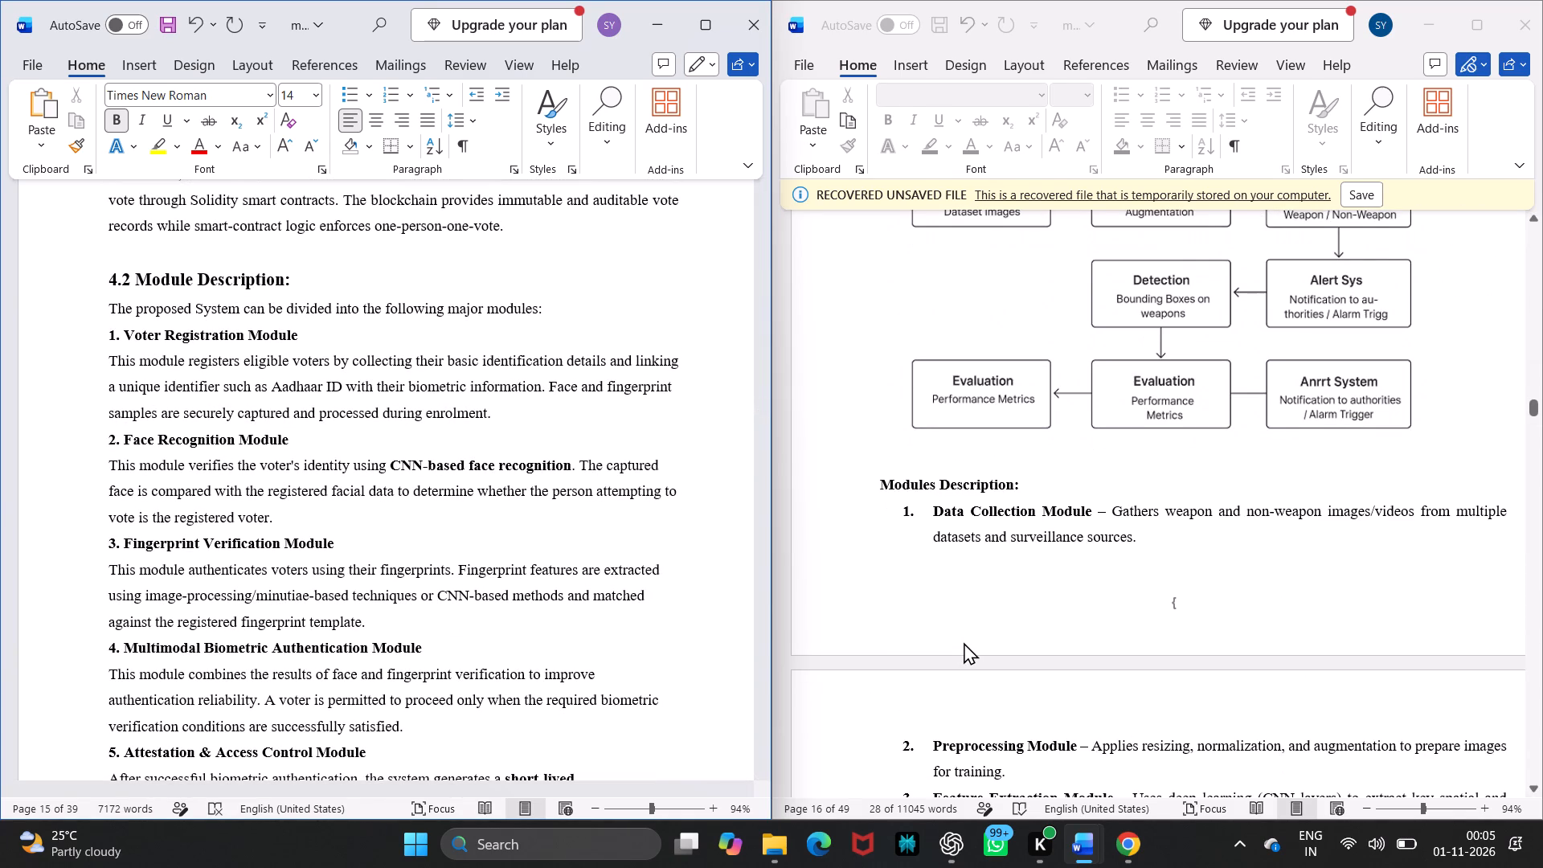
scroll(964, 642, right, 1)
scroll(964, 642, up, 2)
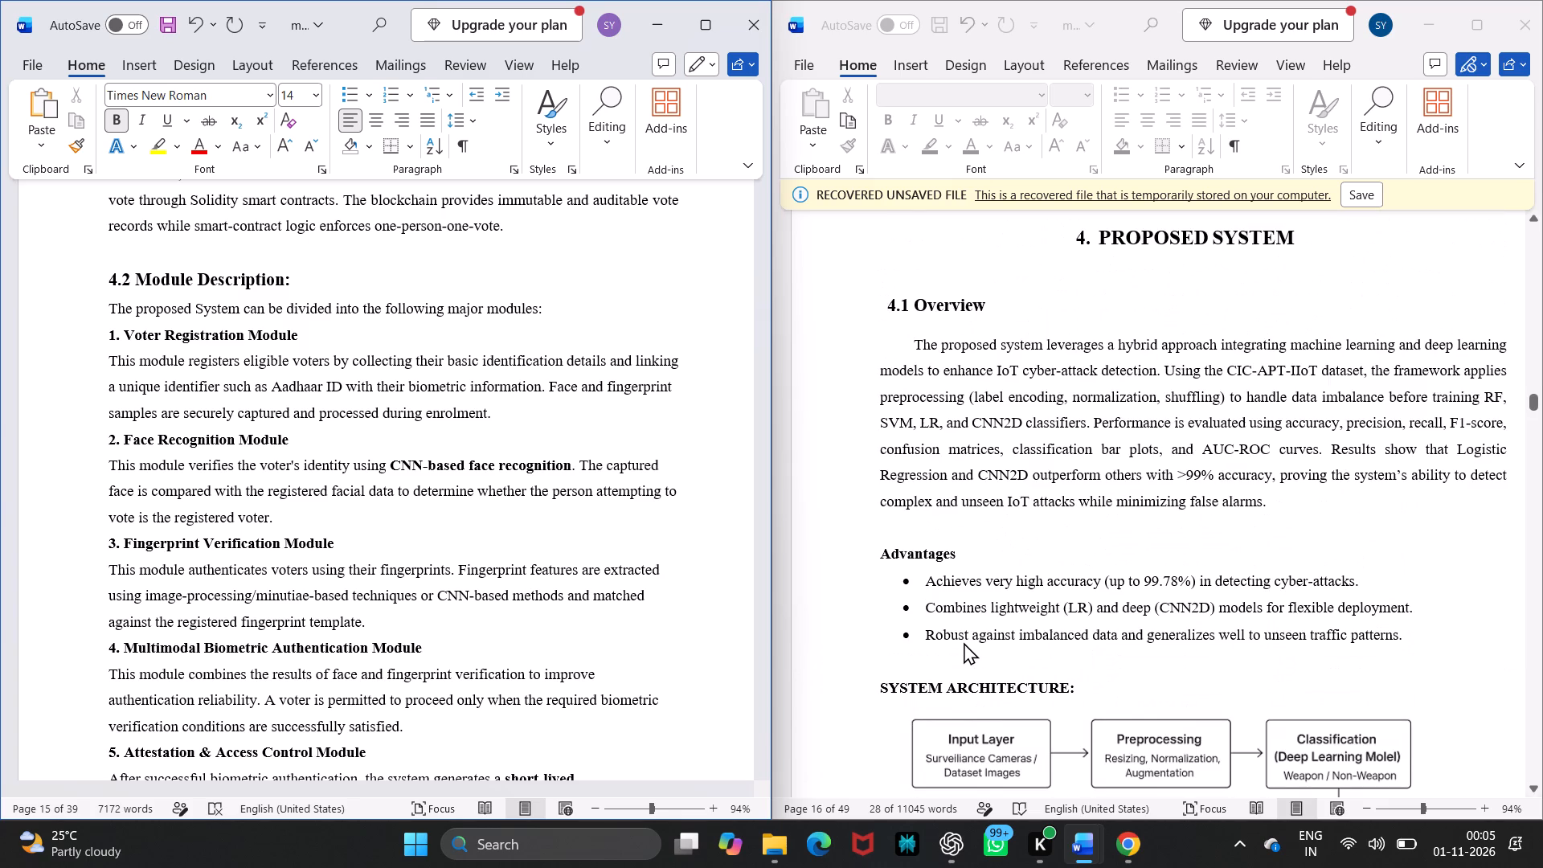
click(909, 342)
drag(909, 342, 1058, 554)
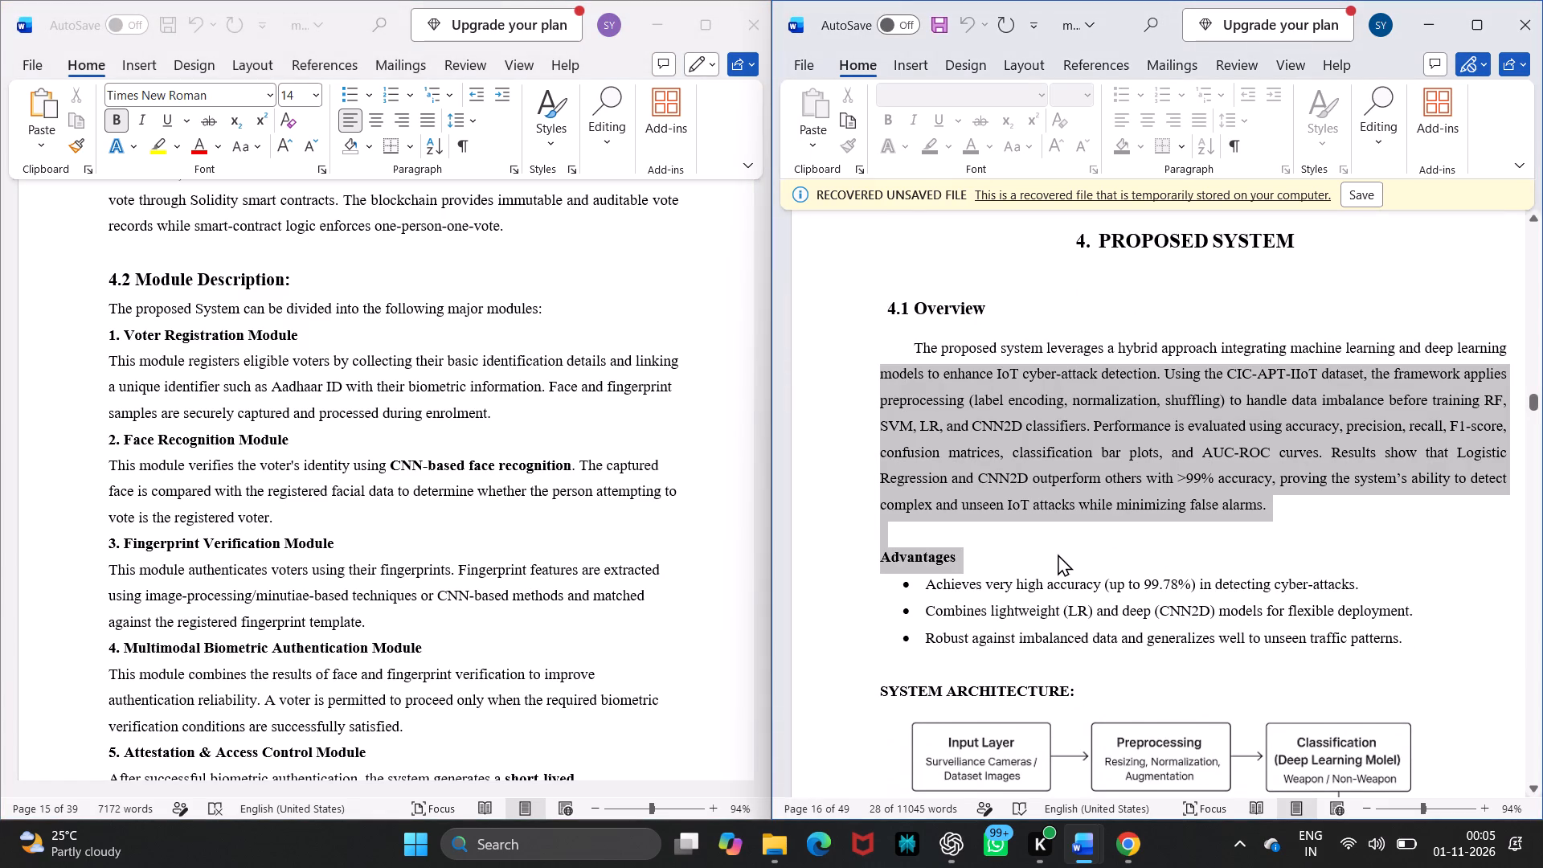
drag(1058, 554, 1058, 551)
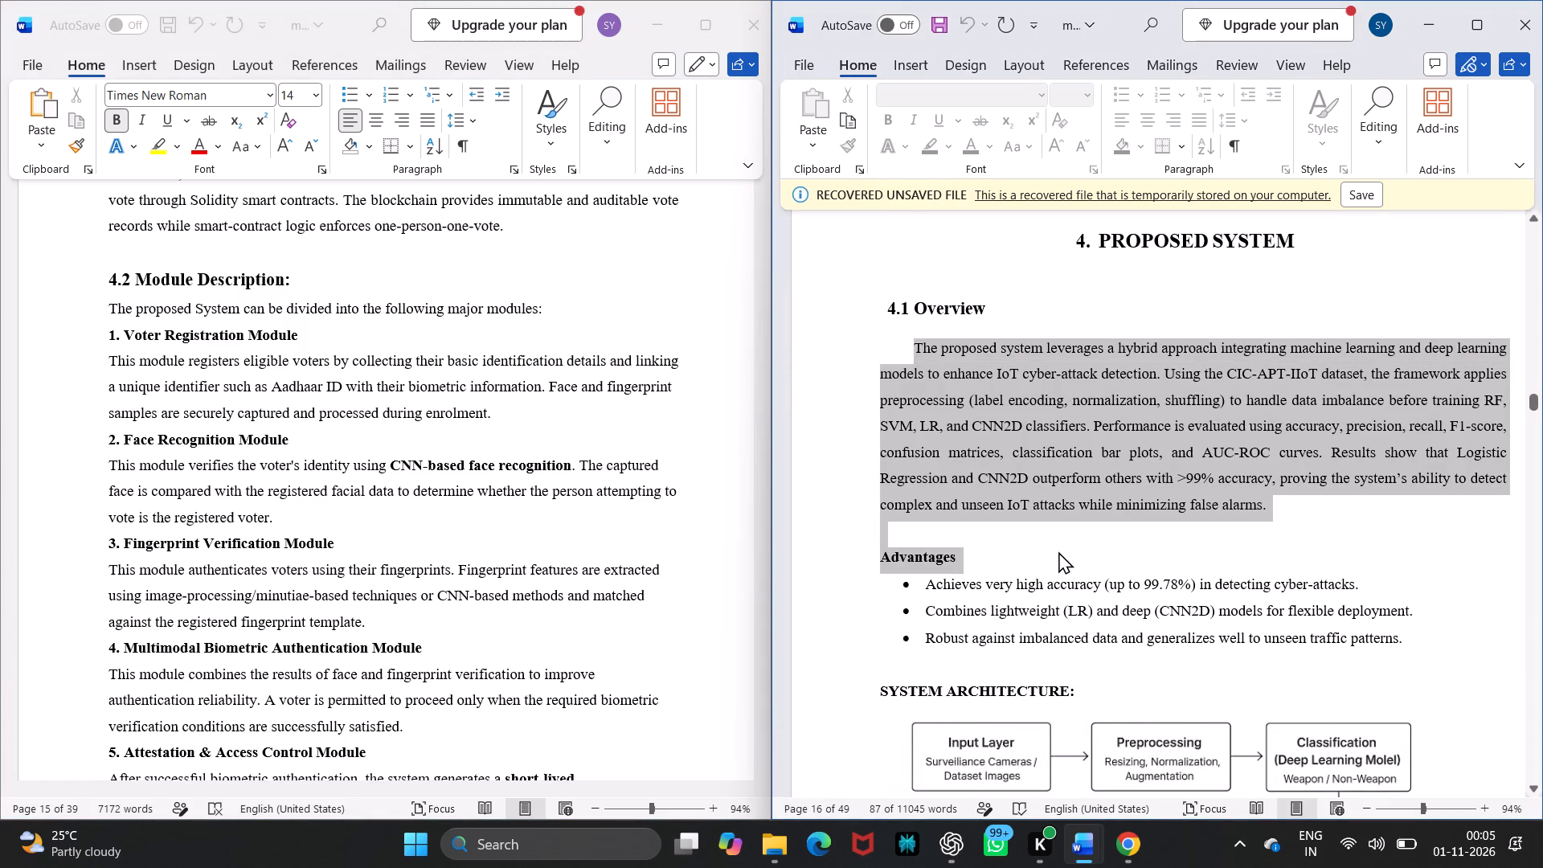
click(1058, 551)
Review the Advantages, system architecture and modules sections in mjrprj.docx against the report's 4.1 and 4.2 sections.
scroll(1058, 551, down, 1)
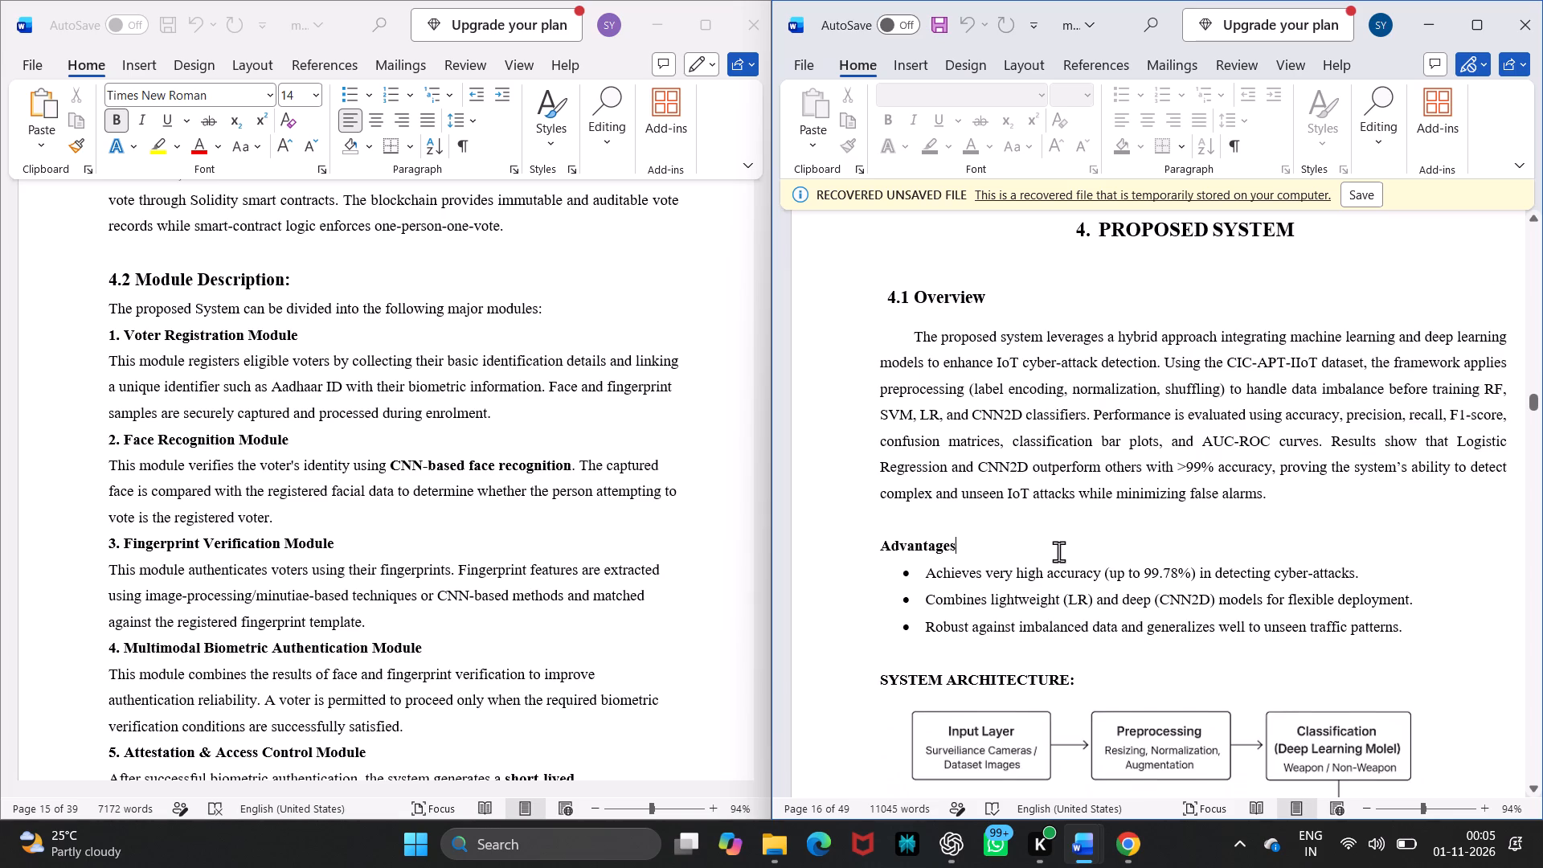
scroll(1058, 551, down, 3)
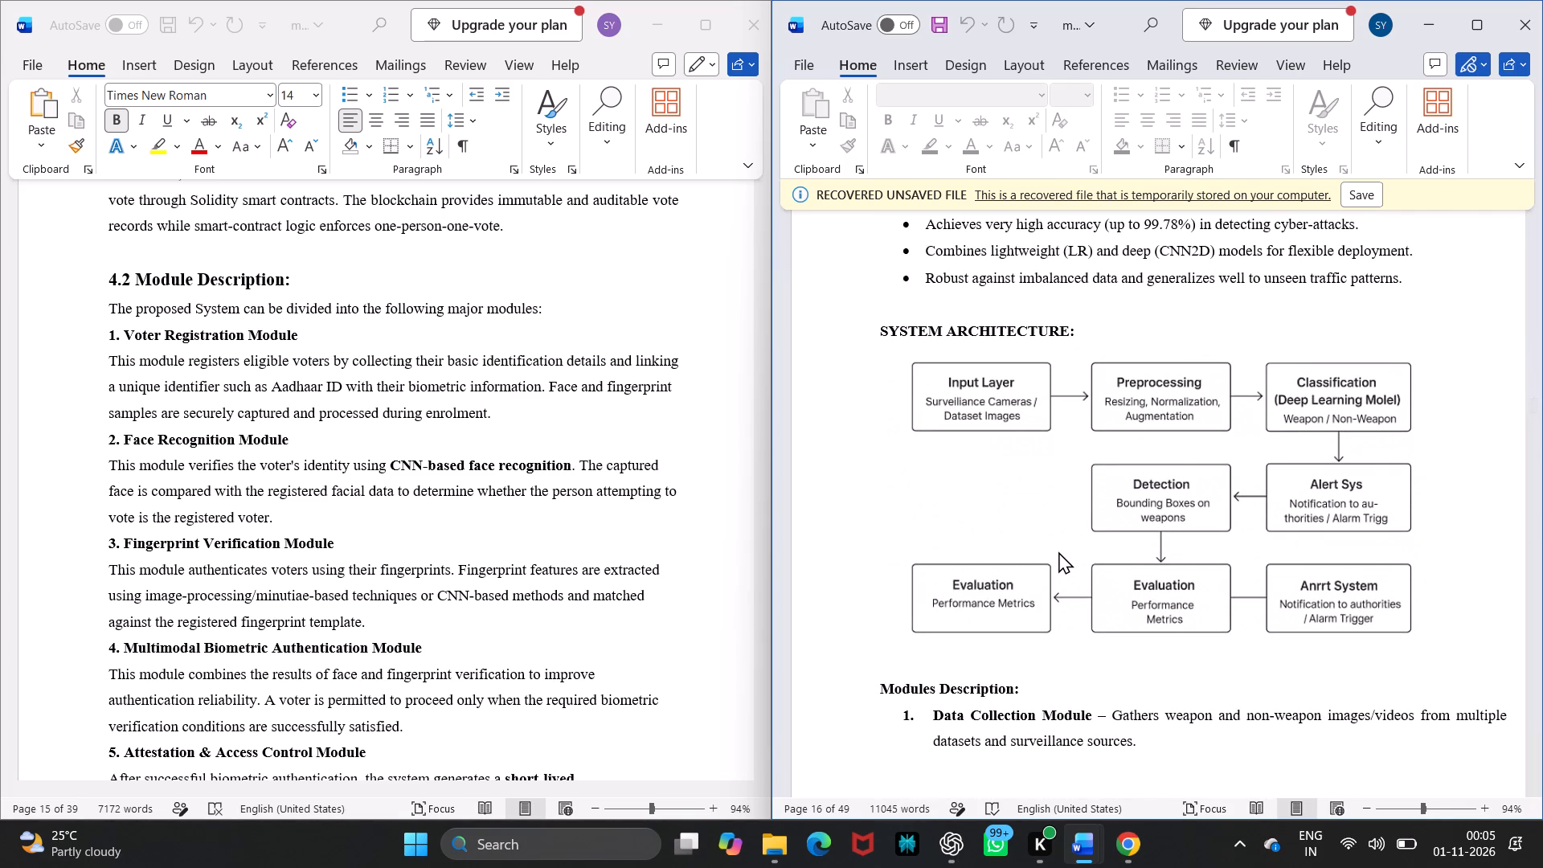
scroll(1058, 551, down, 1)
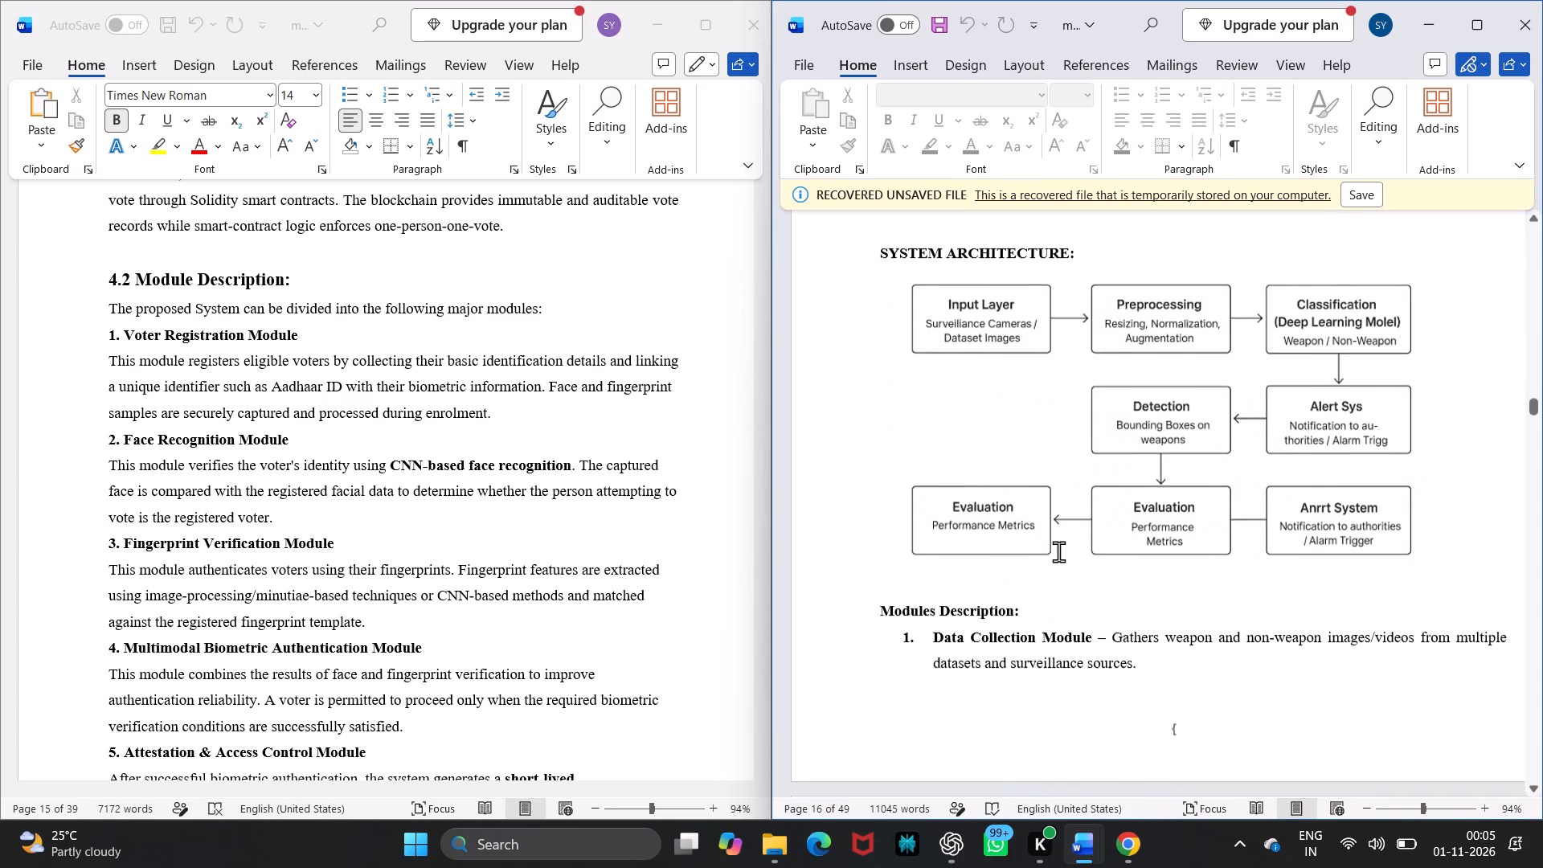
scroll(1058, 551, down, 1)
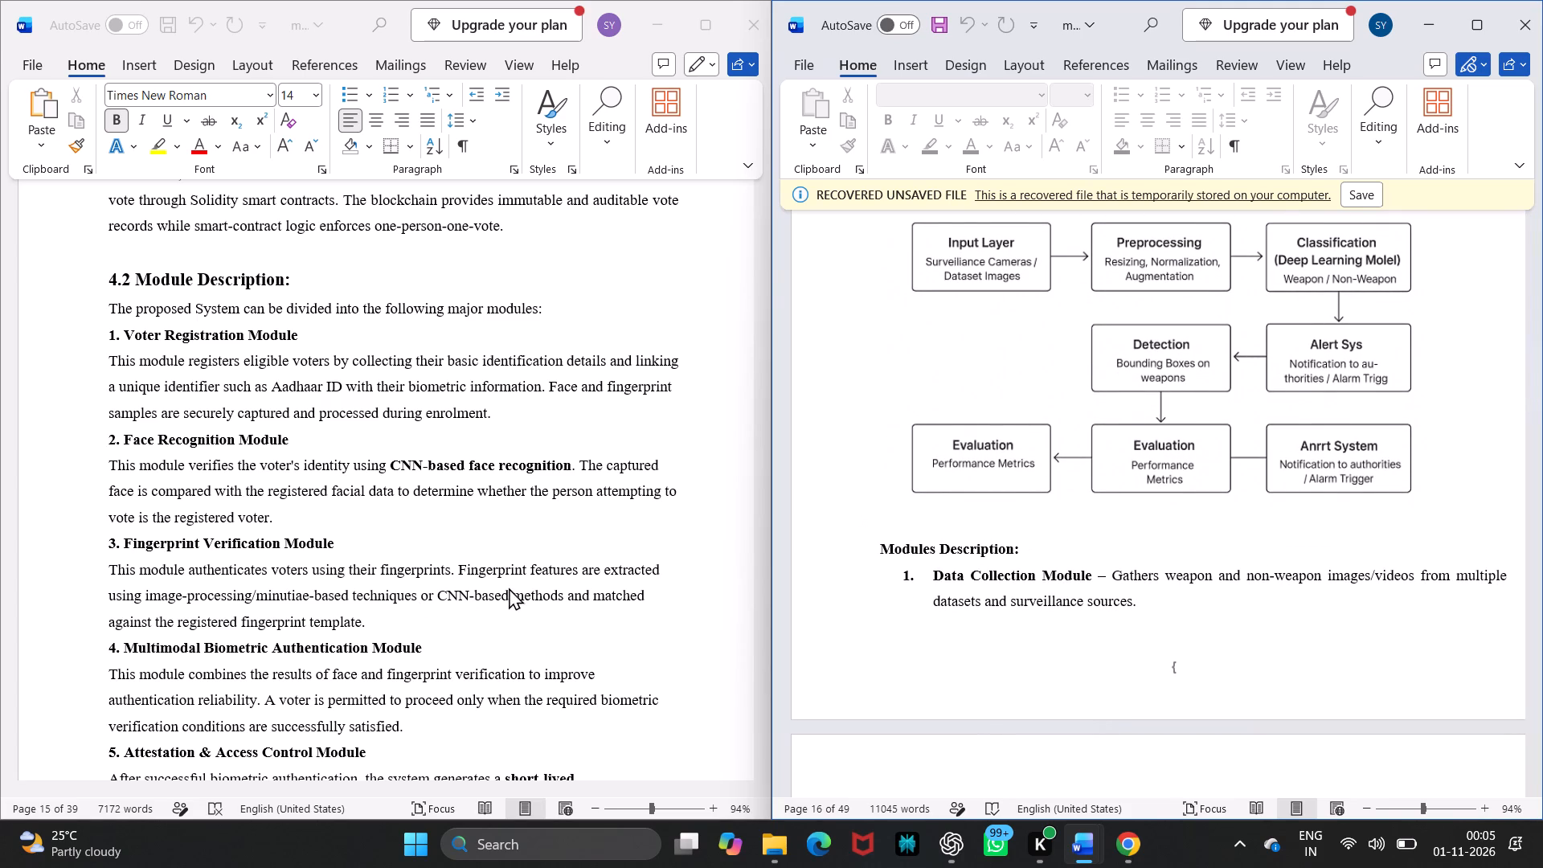
scroll(1047, 526, up, 2)
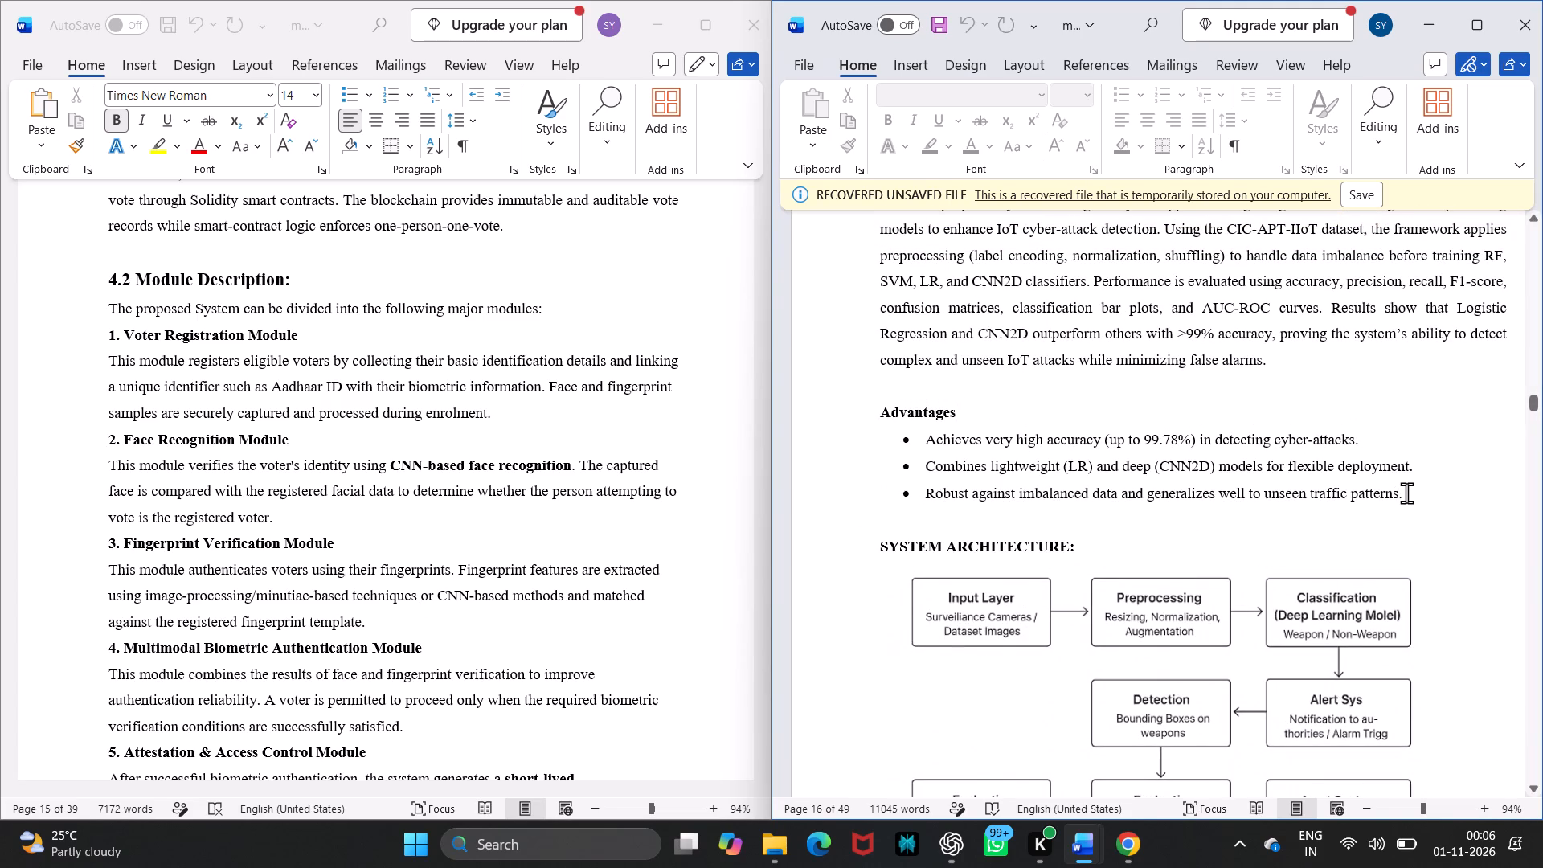
scroll(577, 508, up, 1)
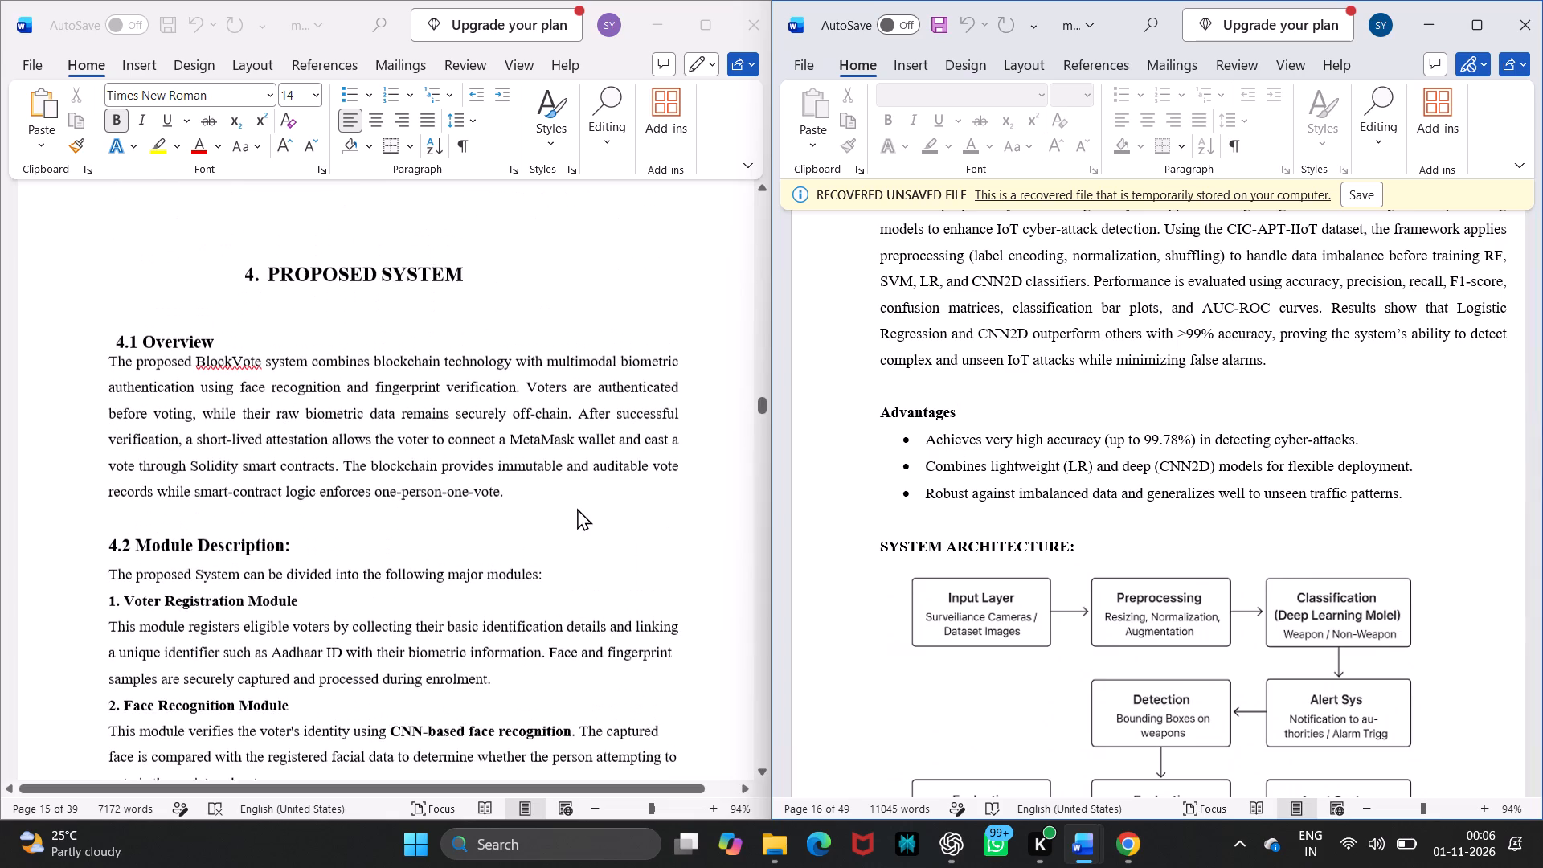
scroll(577, 508, up, 1)
scroll(577, 508, down, 3)
scroll(577, 508, up, 1)
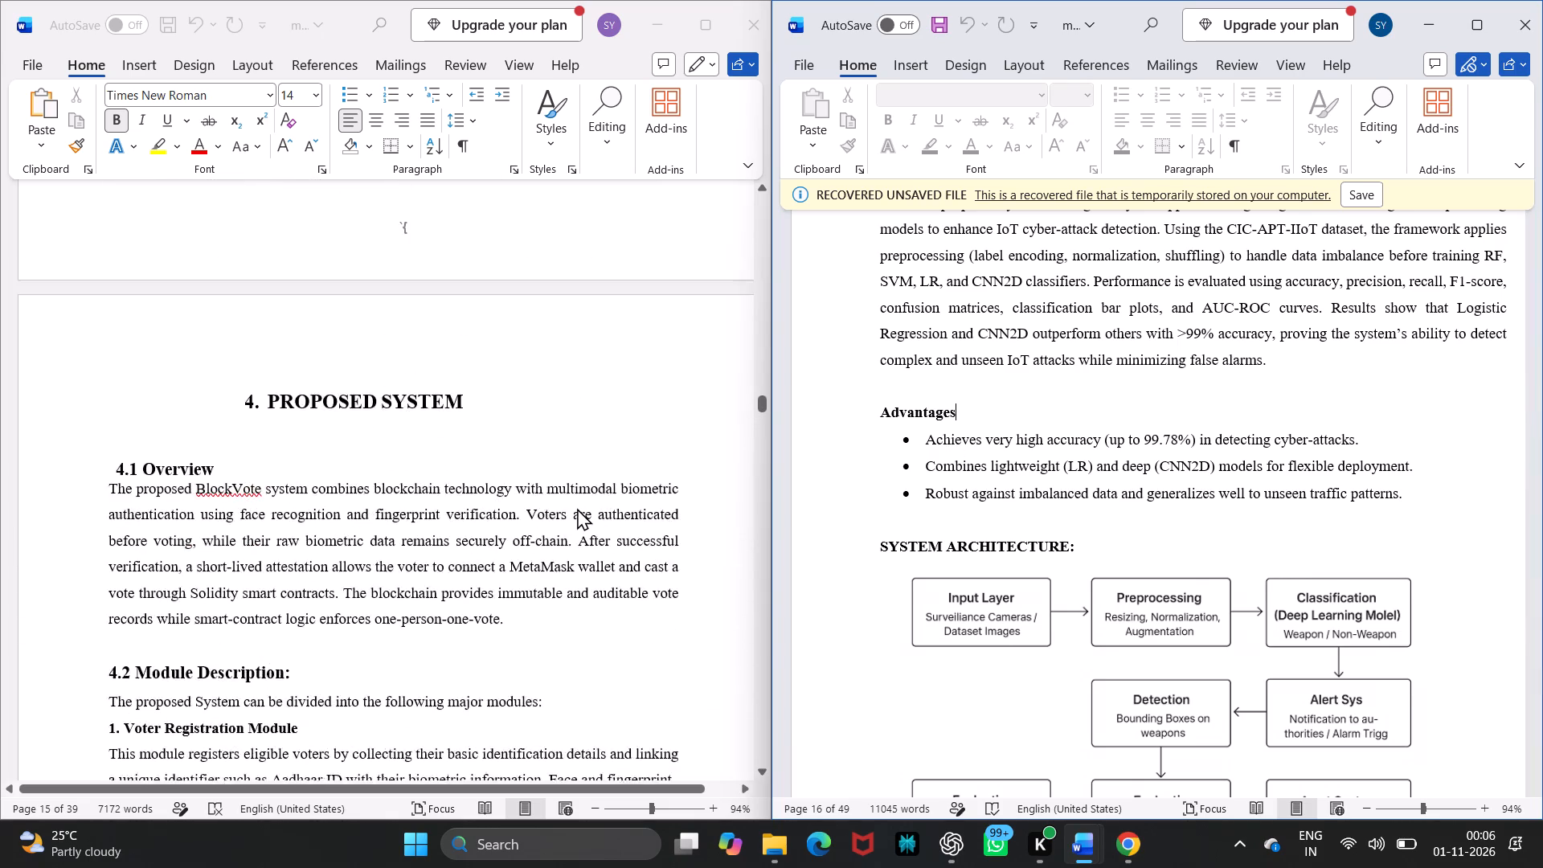
scroll(577, 508, down, 2)
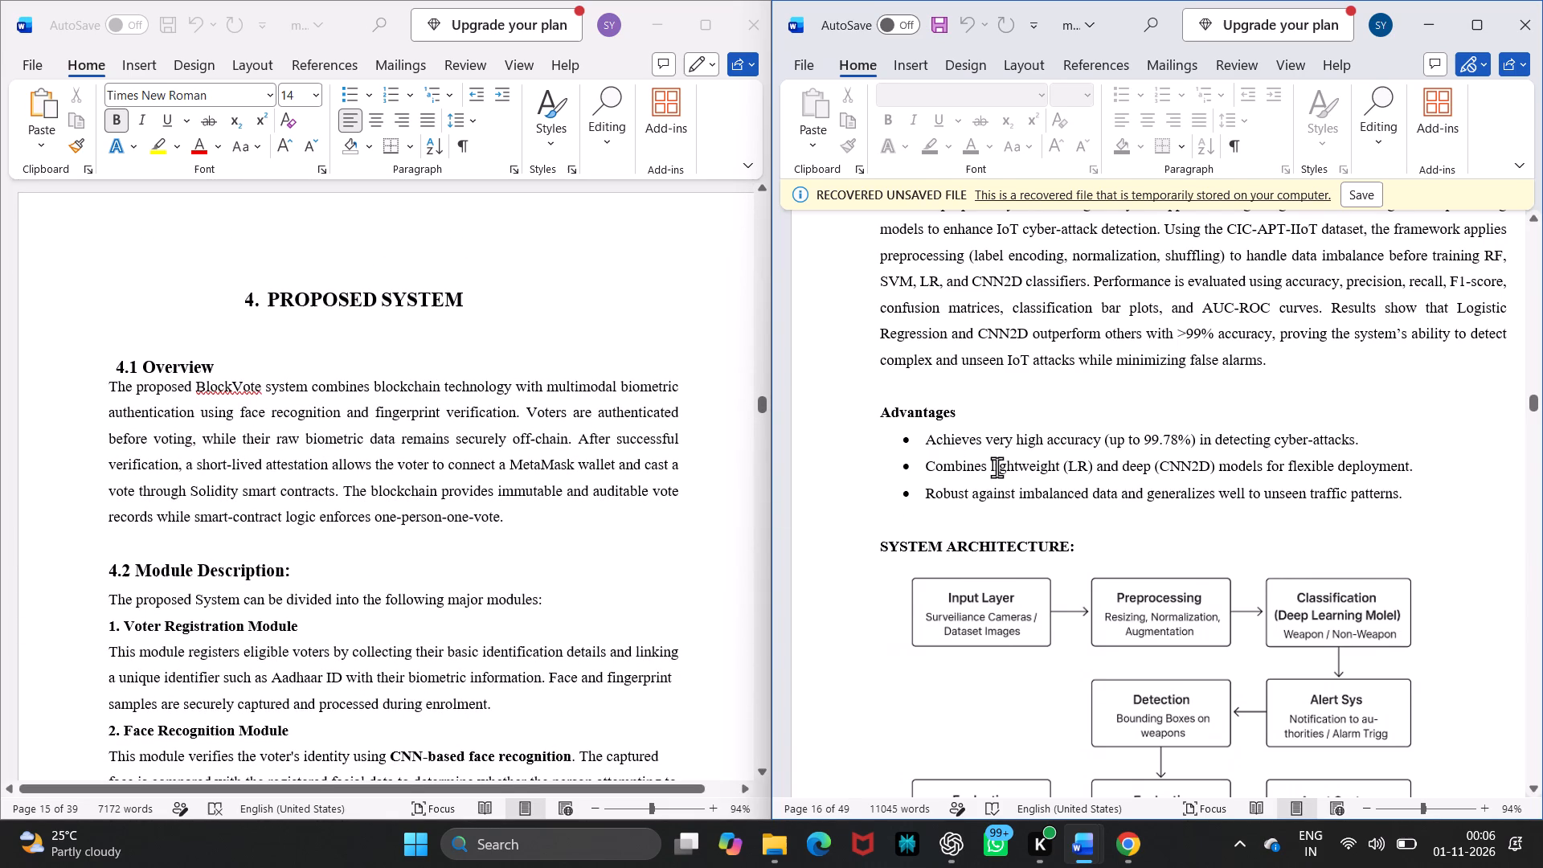
Copy the 4.1 Overview paragraph together with the Advantages heading and its three bullets from mjrprj.docx.
scroll(997, 467, up, 1)
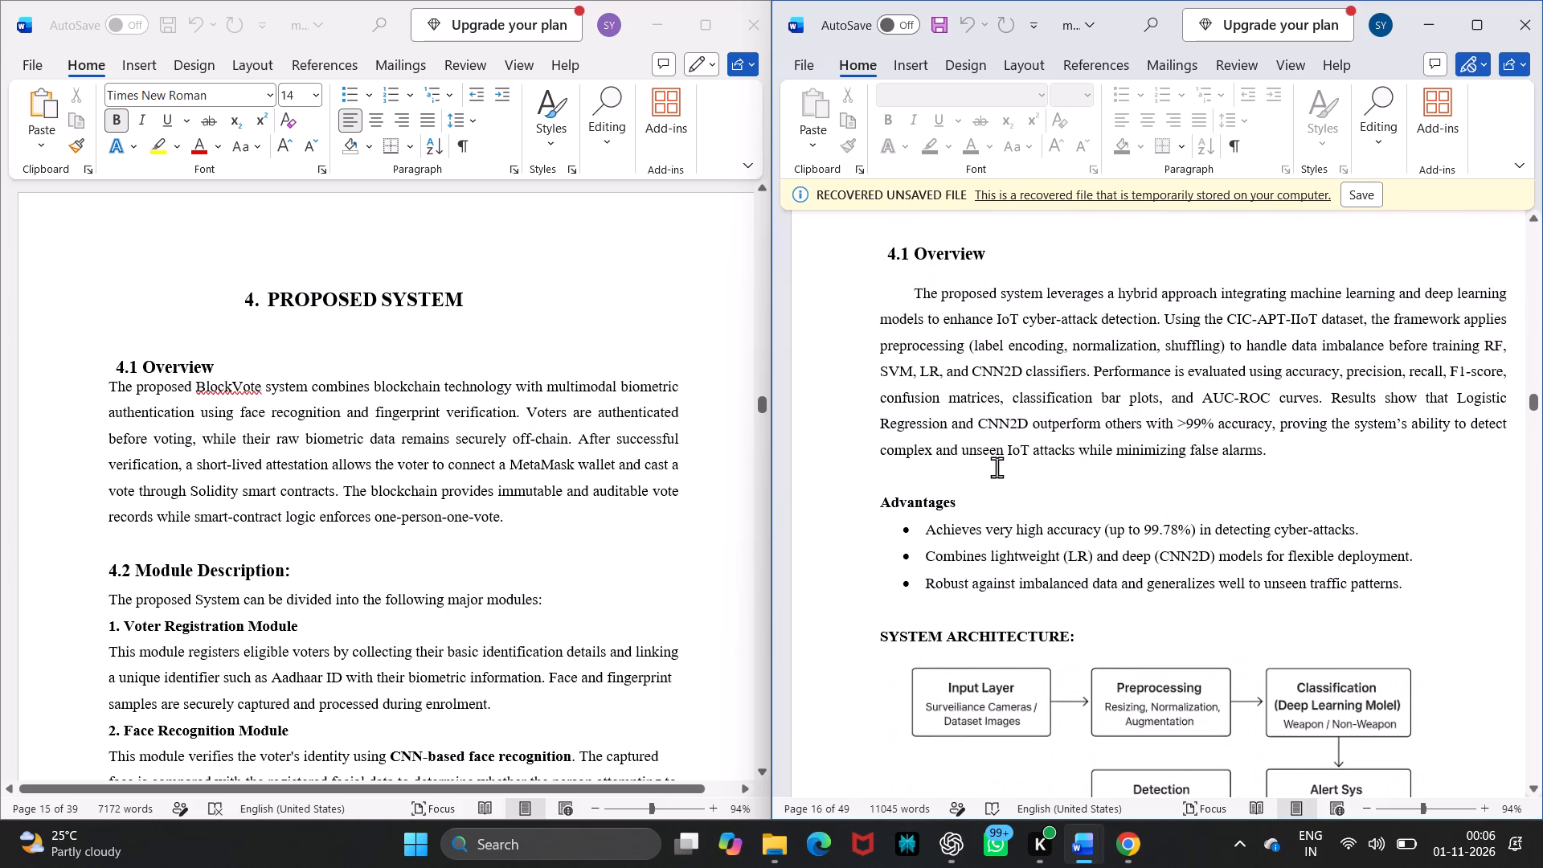
scroll(997, 467, up, 1)
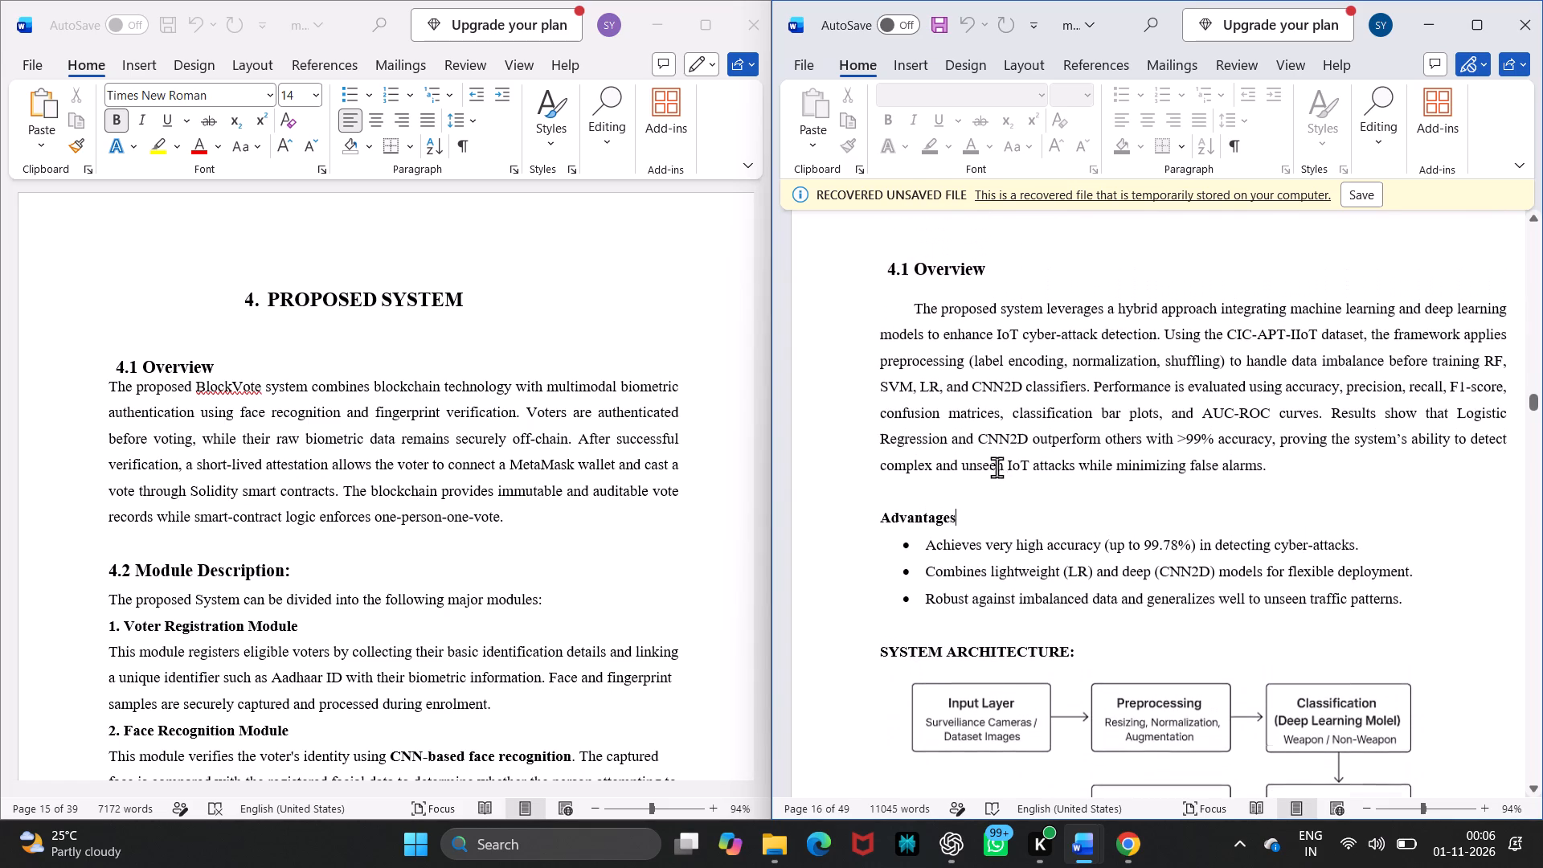
scroll(997, 467, up, 1)
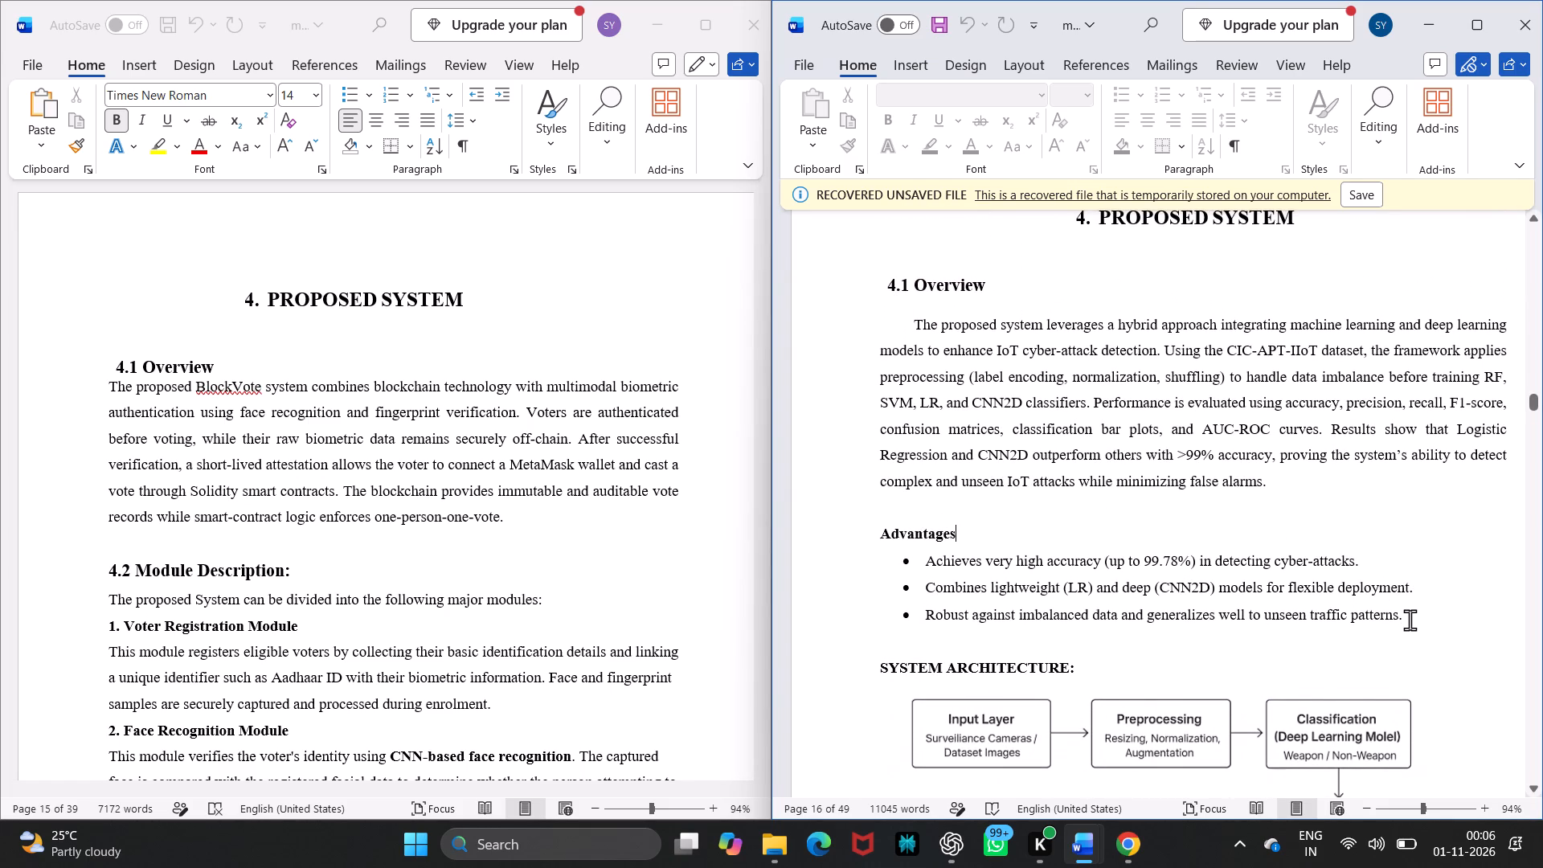
drag(1410, 620, 1054, 388)
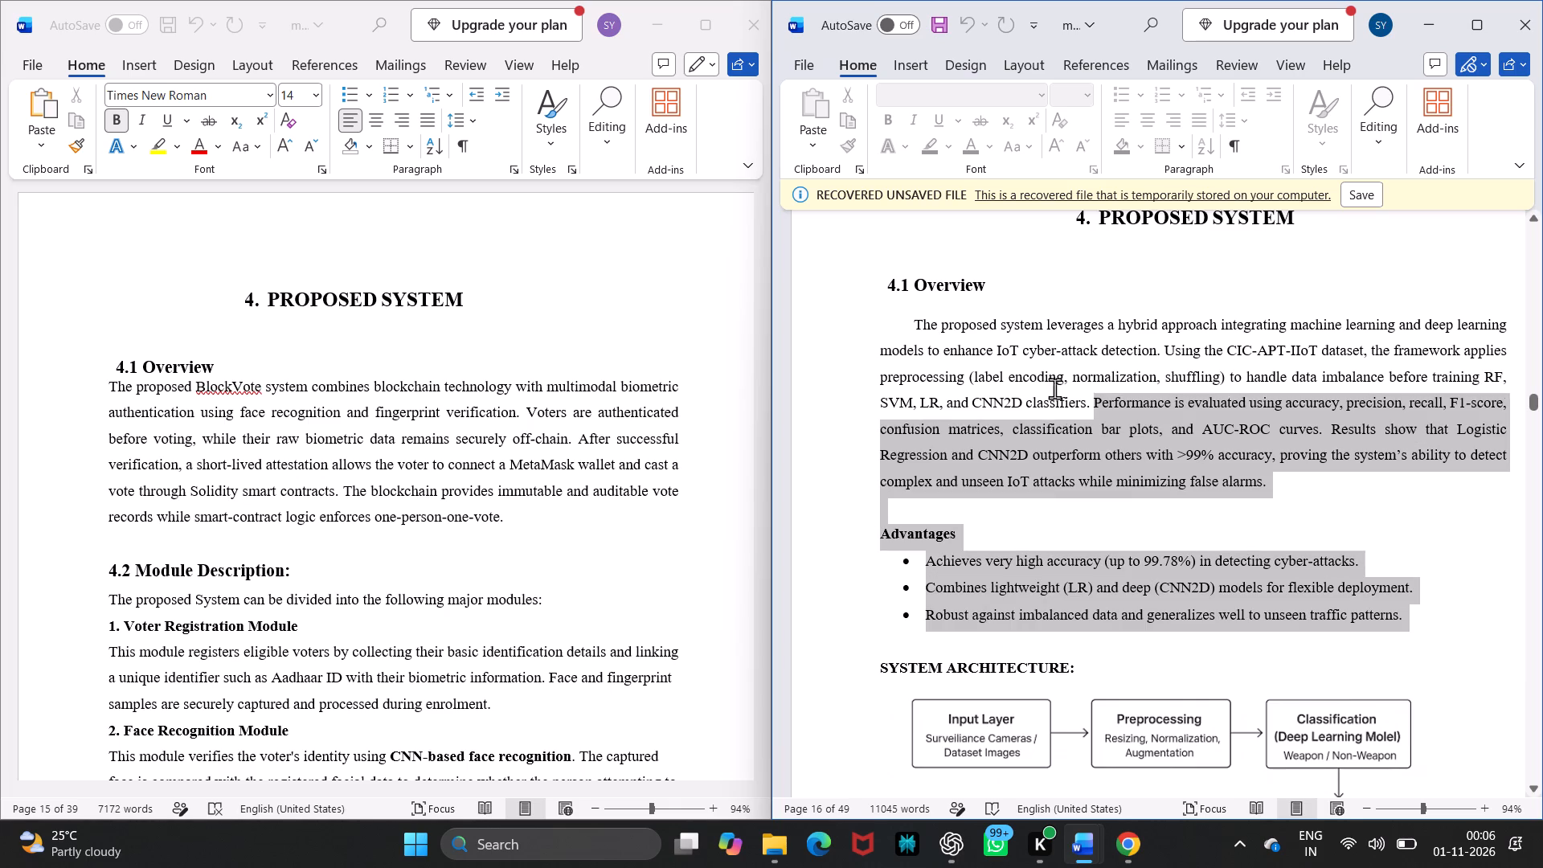
drag(1054, 388, 911, 313)
key(ctrl+c)
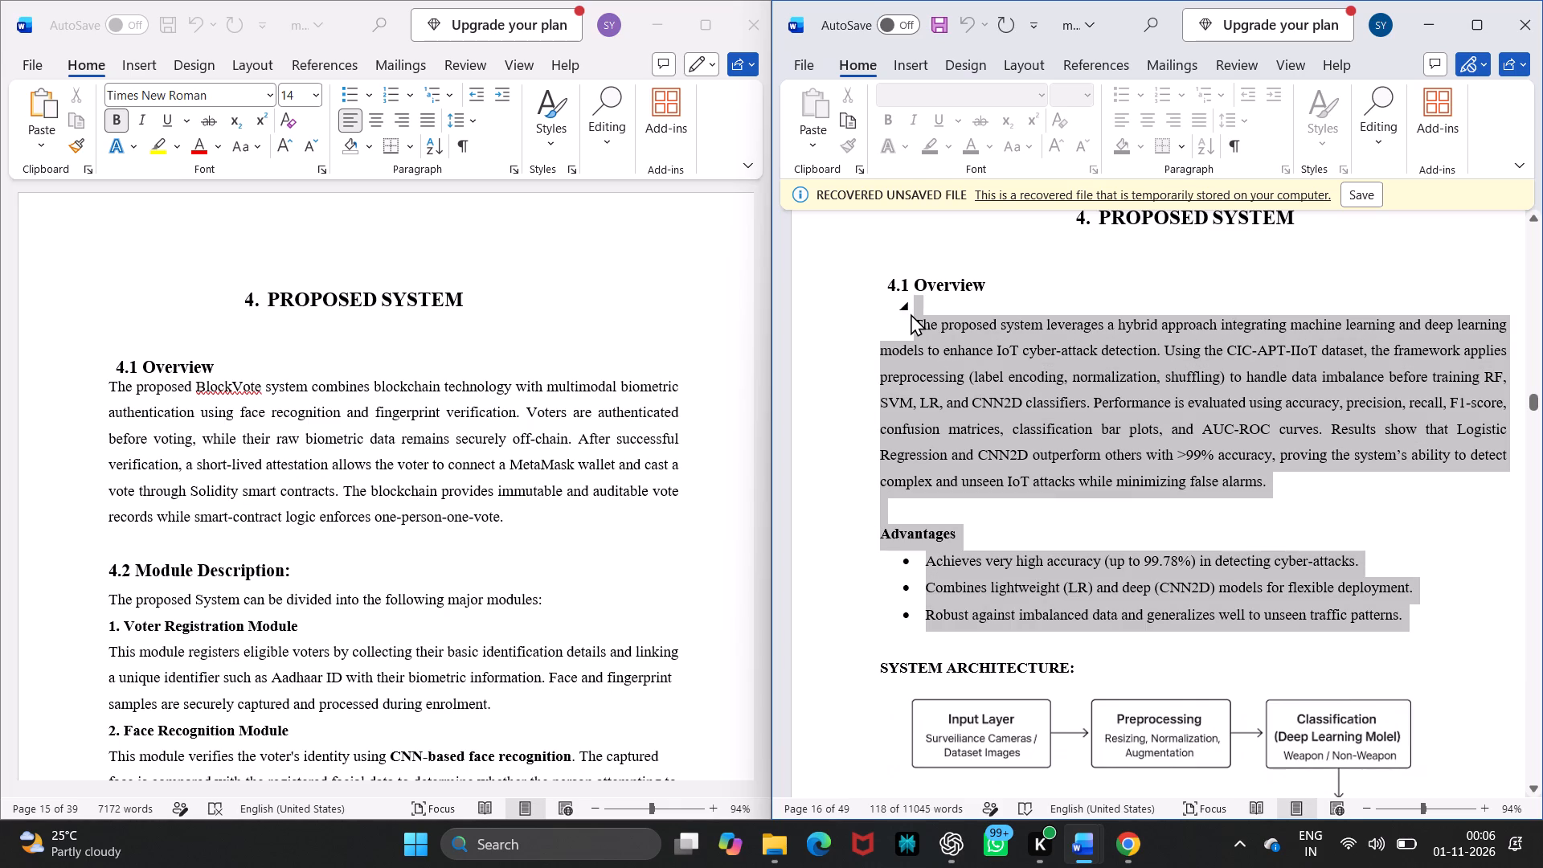
Replace the BlockVote paragraph under 4.1 Overview in the report with the copied overview and Advantages content.
click(111, 385)
drag(108, 383, 330, 457)
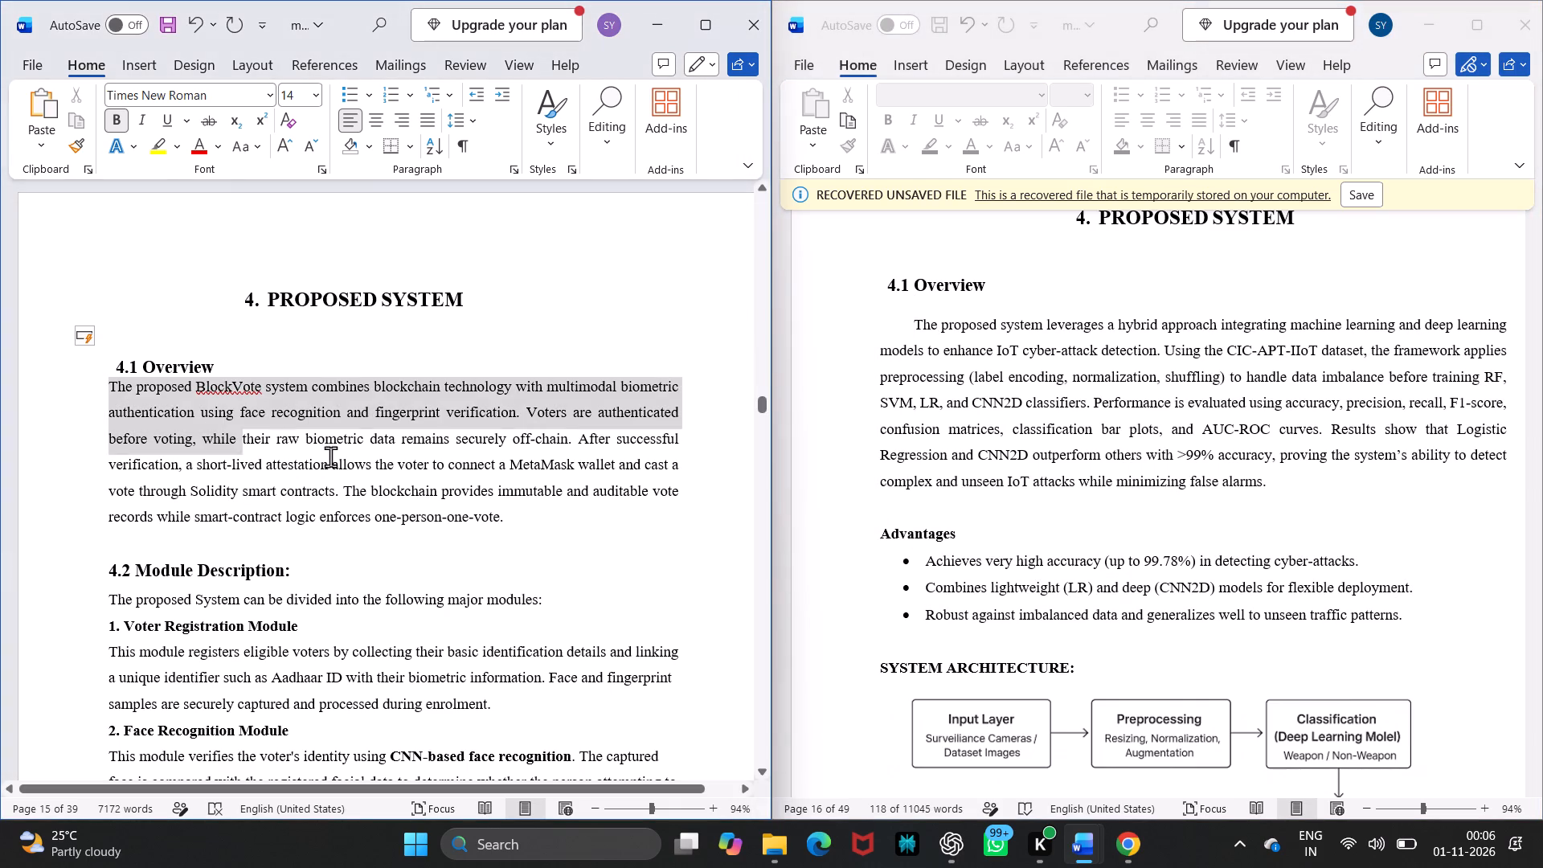
drag(330, 457, 514, 551)
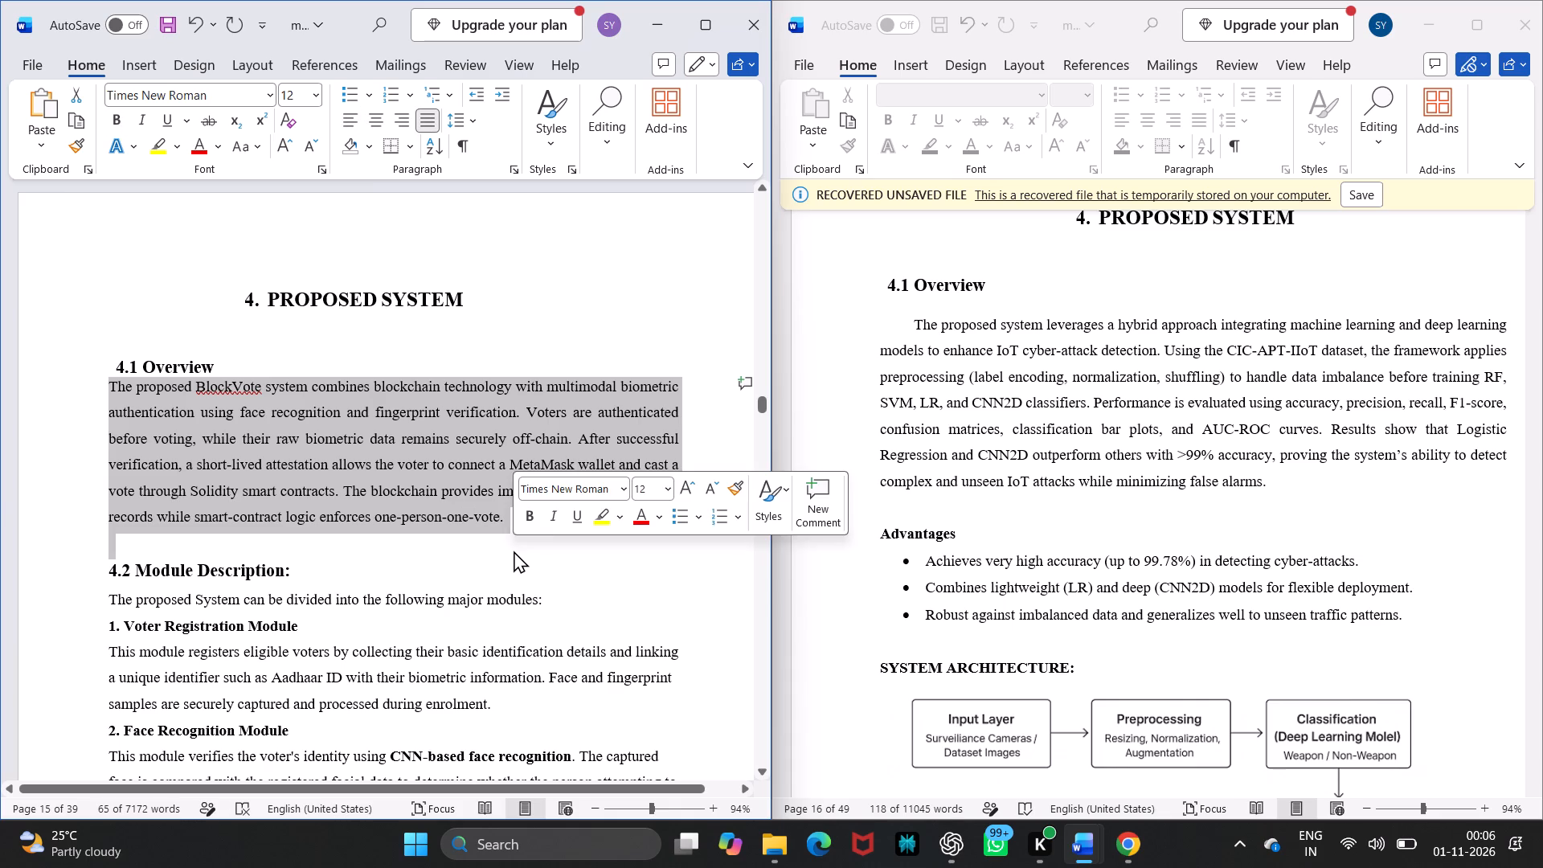
key(ctrl+v)
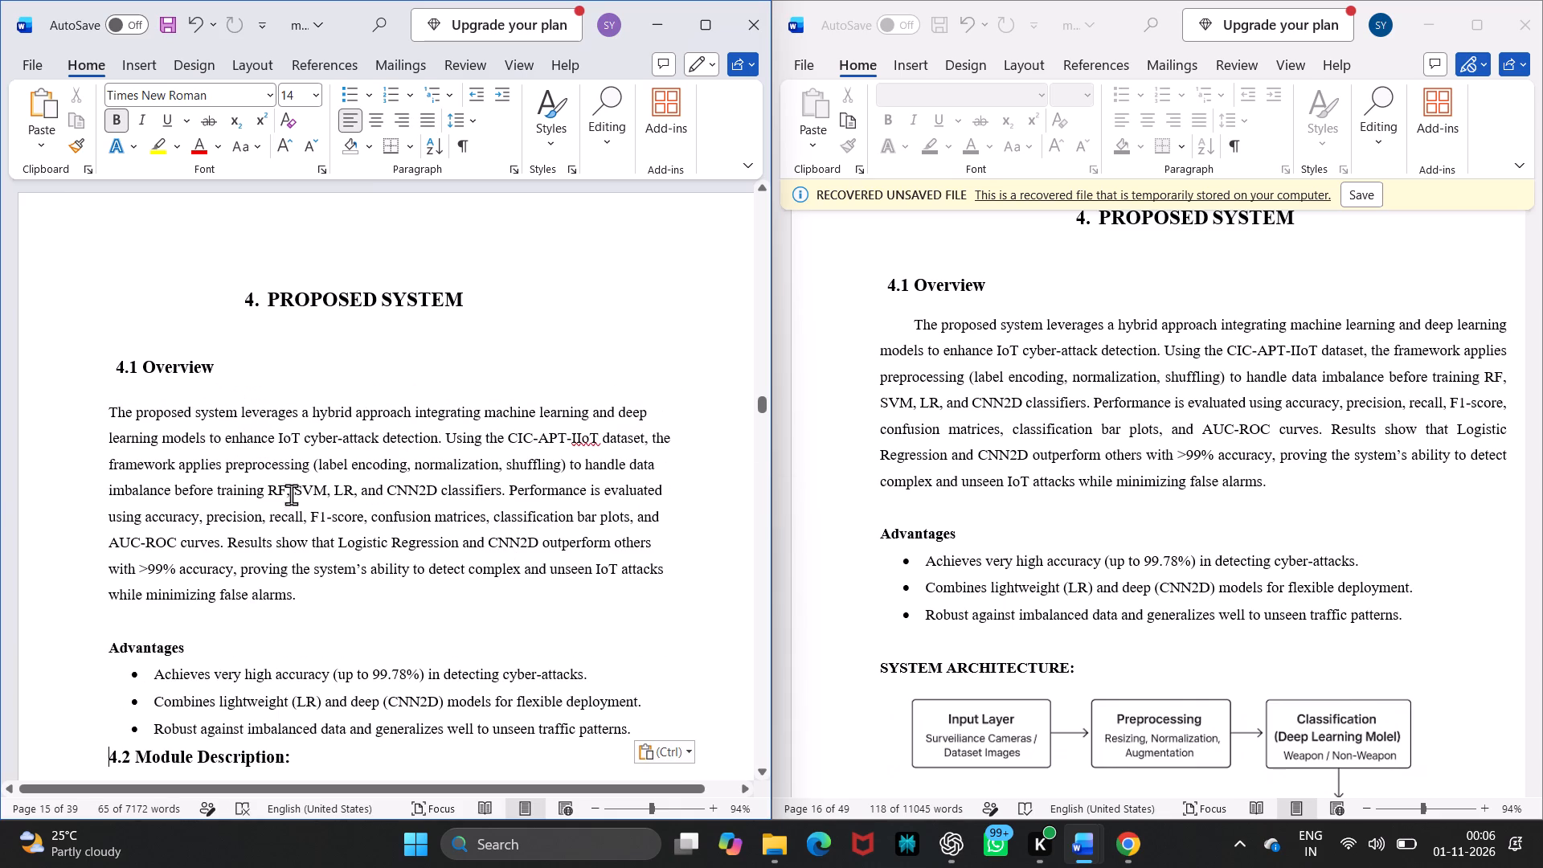
Indent the first line of the pasted 4.1 Overview paragraph, matching the paragraph in mjrprj.docx.
click(104, 411)
key(Tab)
key(Tab)
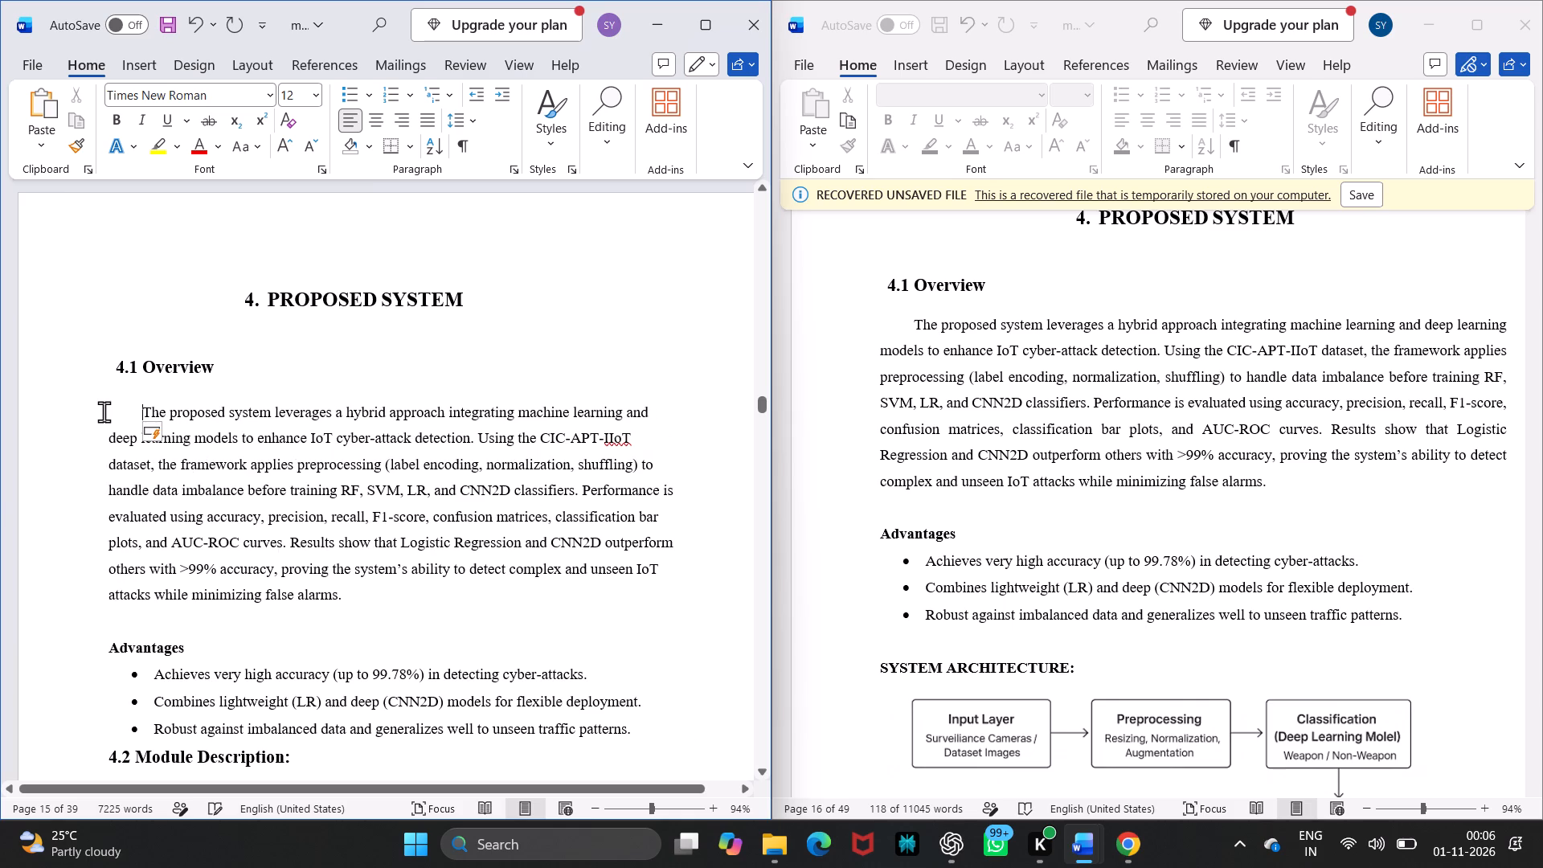
click(385, 618)
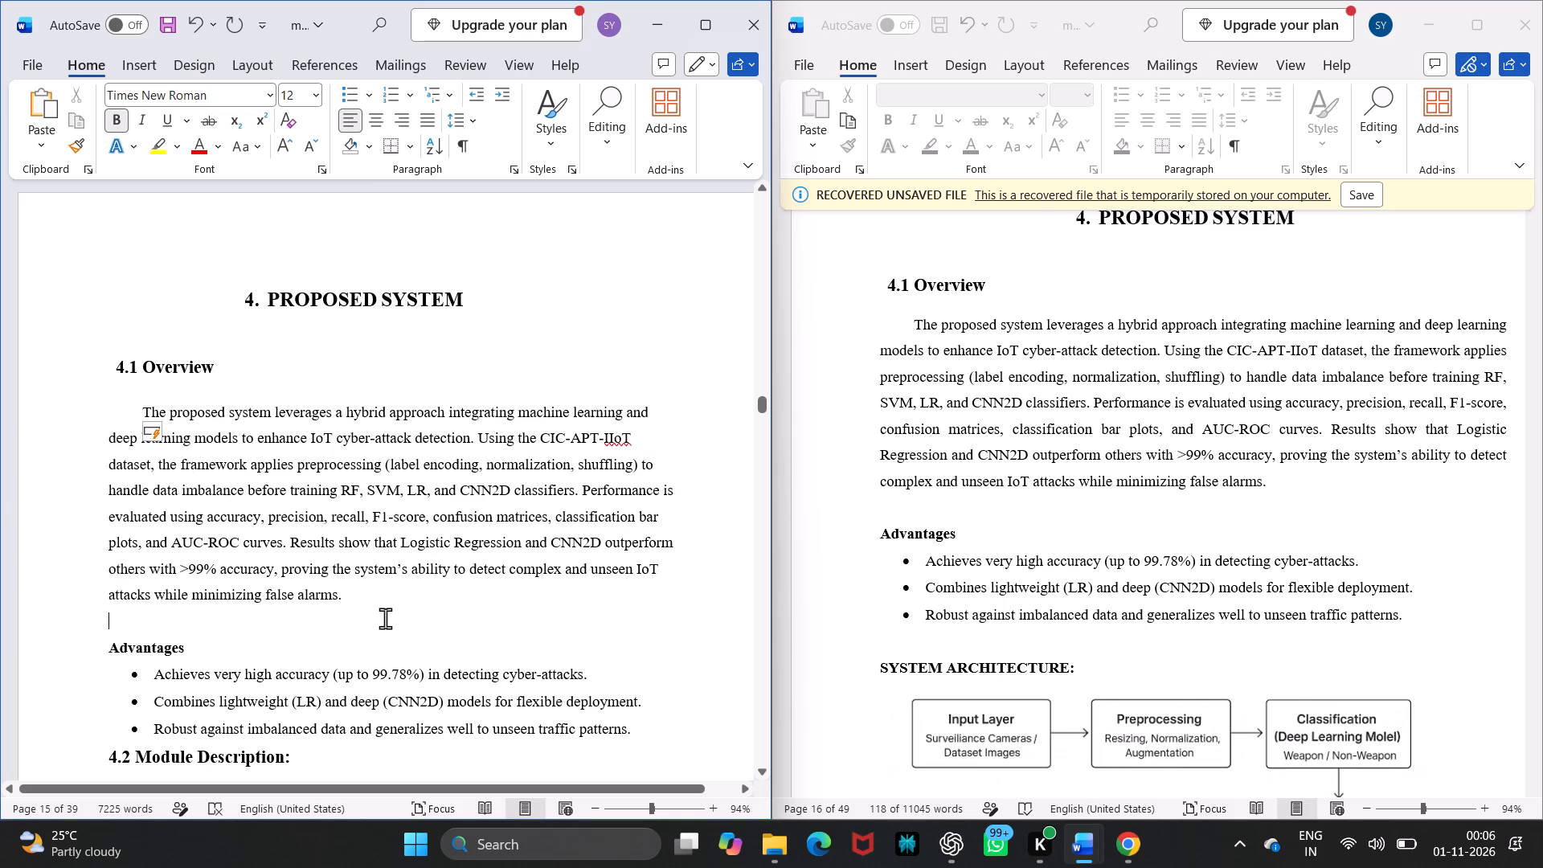
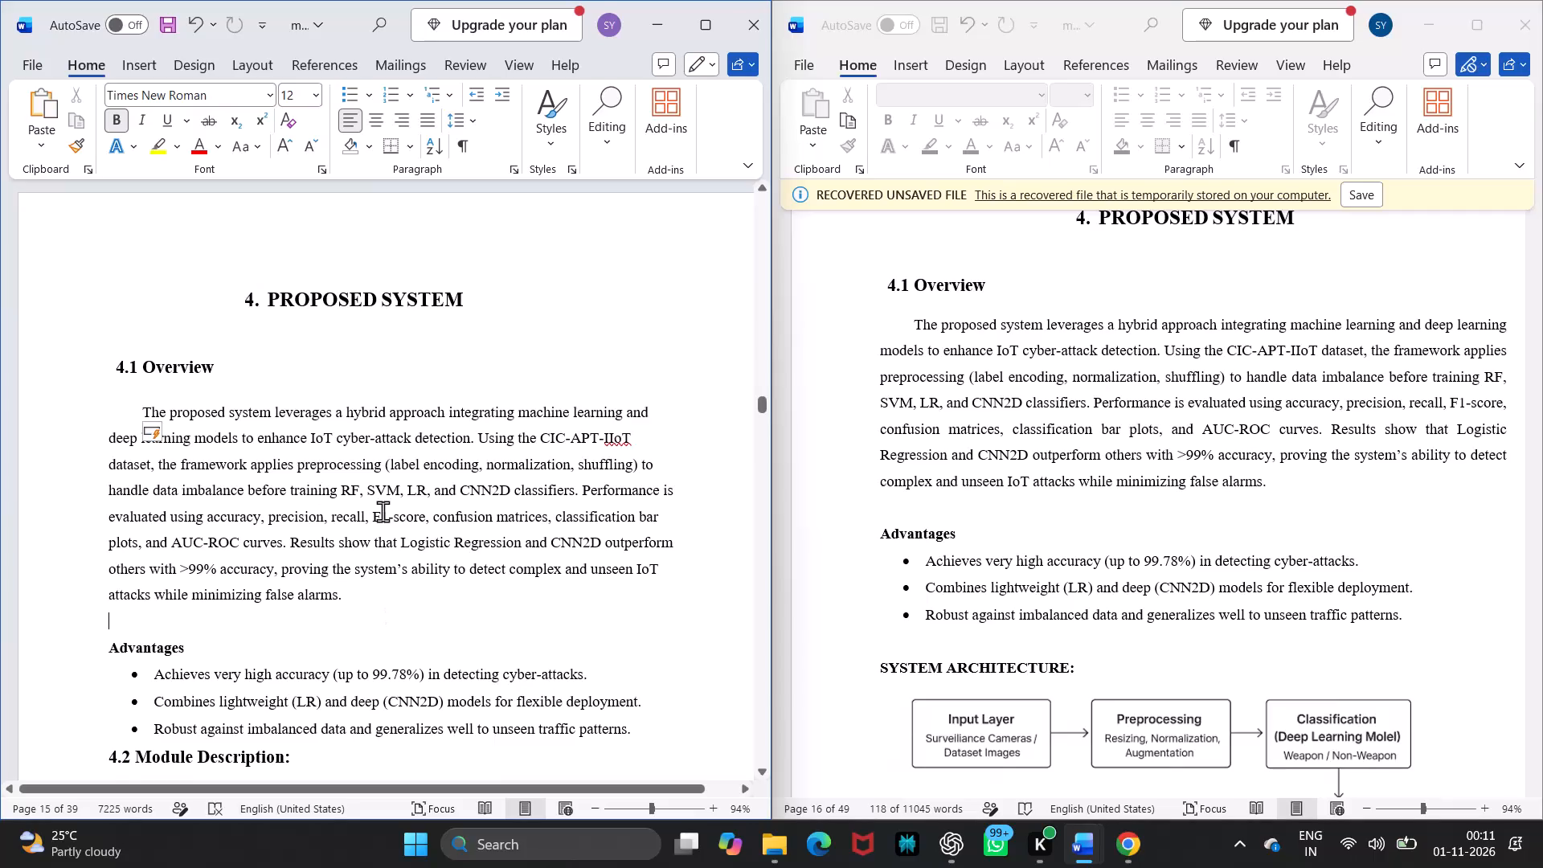
Copy the SYSTEM ARCHITECTURE heading that follows the Advantages bullets in mjrprj.docx.
scroll(383, 511, down, 1)
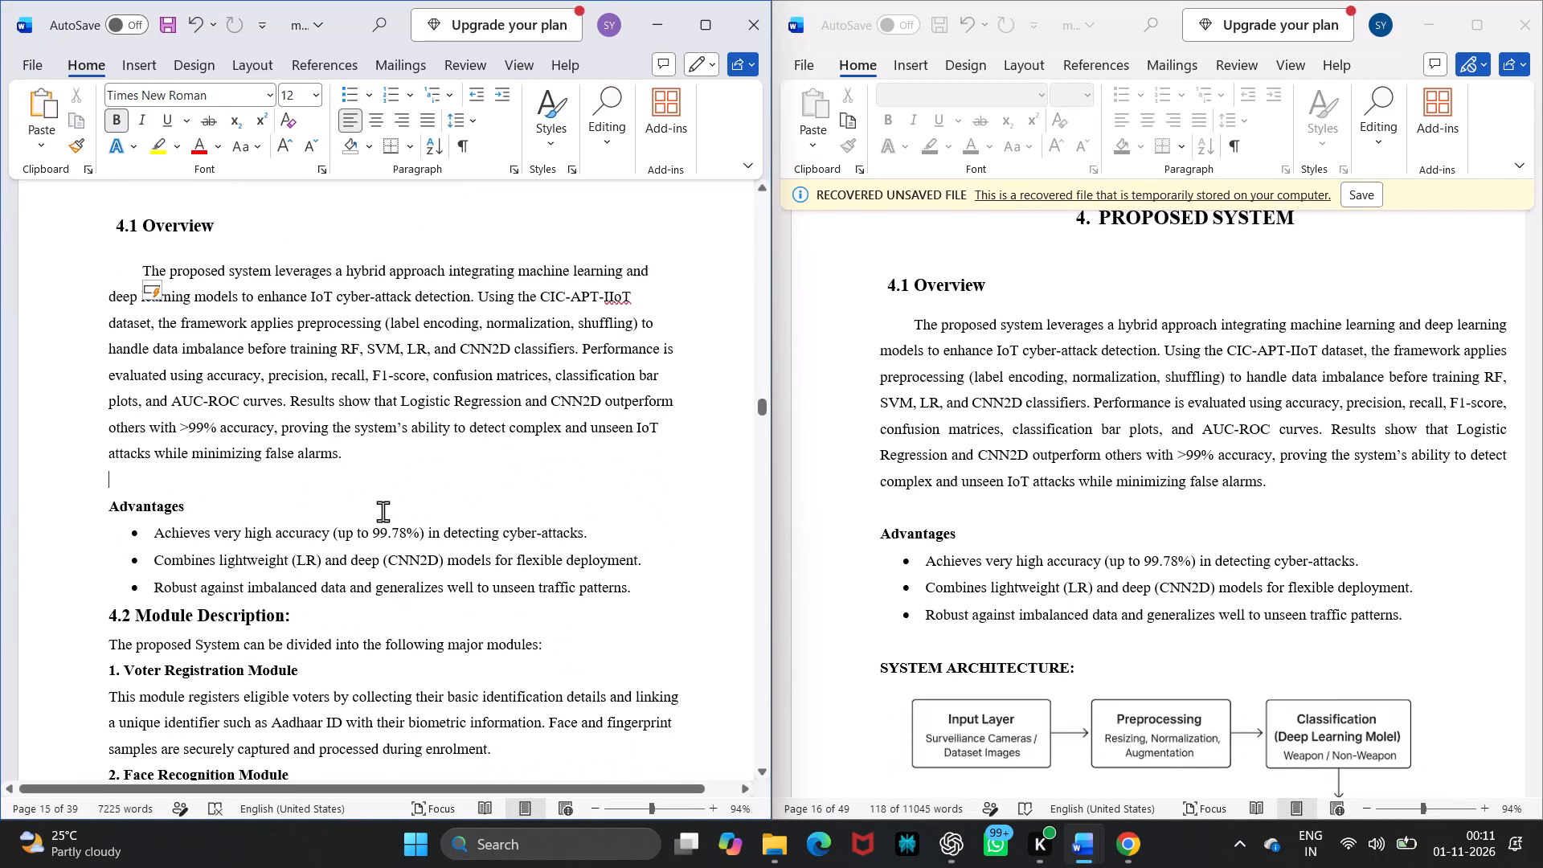
scroll(383, 511, down, 1)
scroll(989, 581, down, 1)
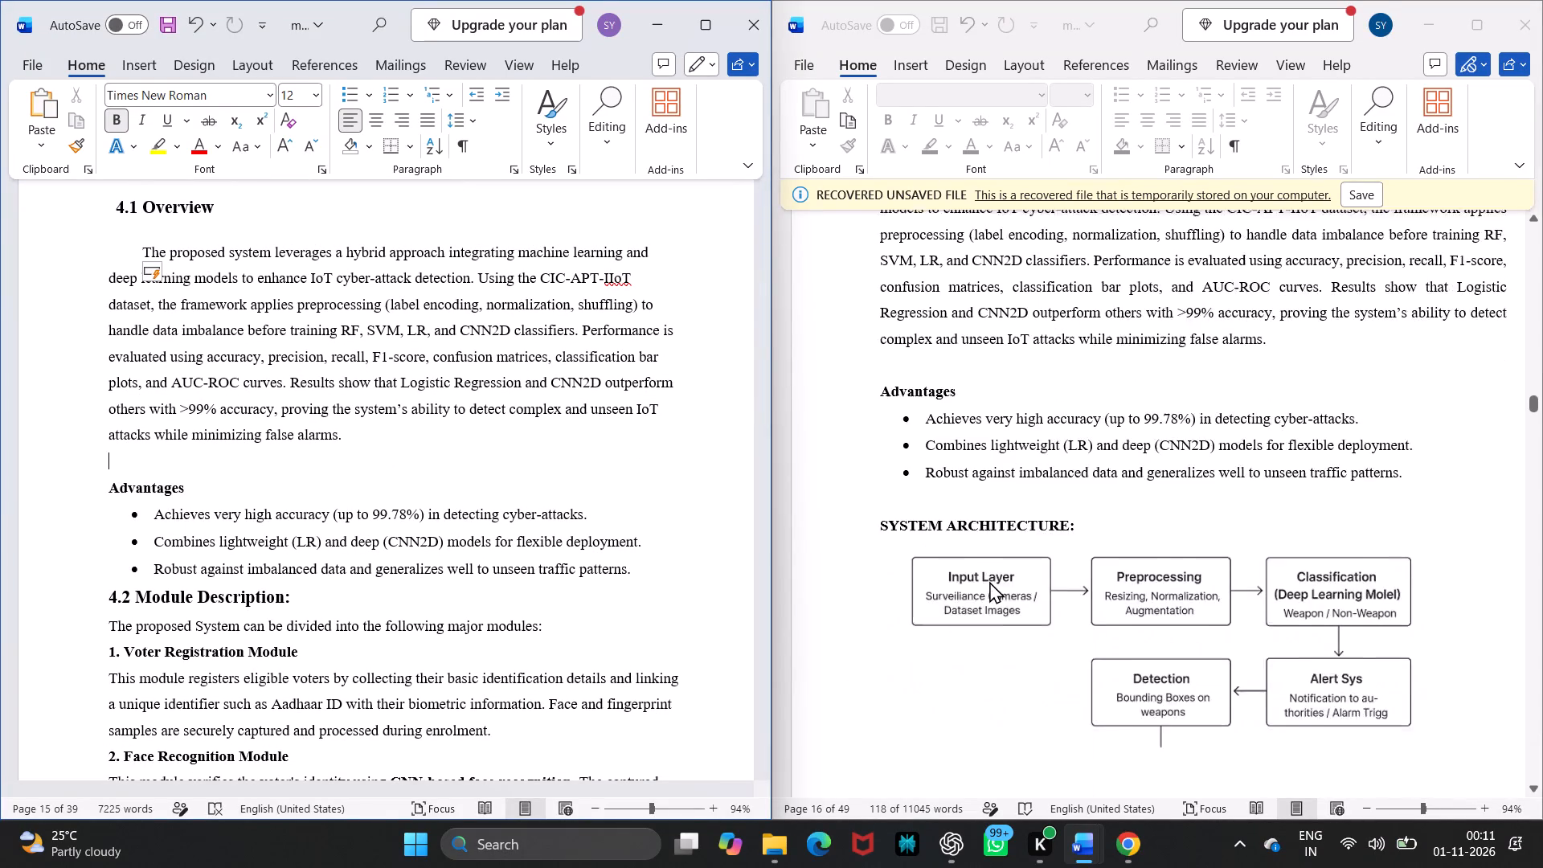
scroll(989, 581, down, 1)
click(1099, 546)
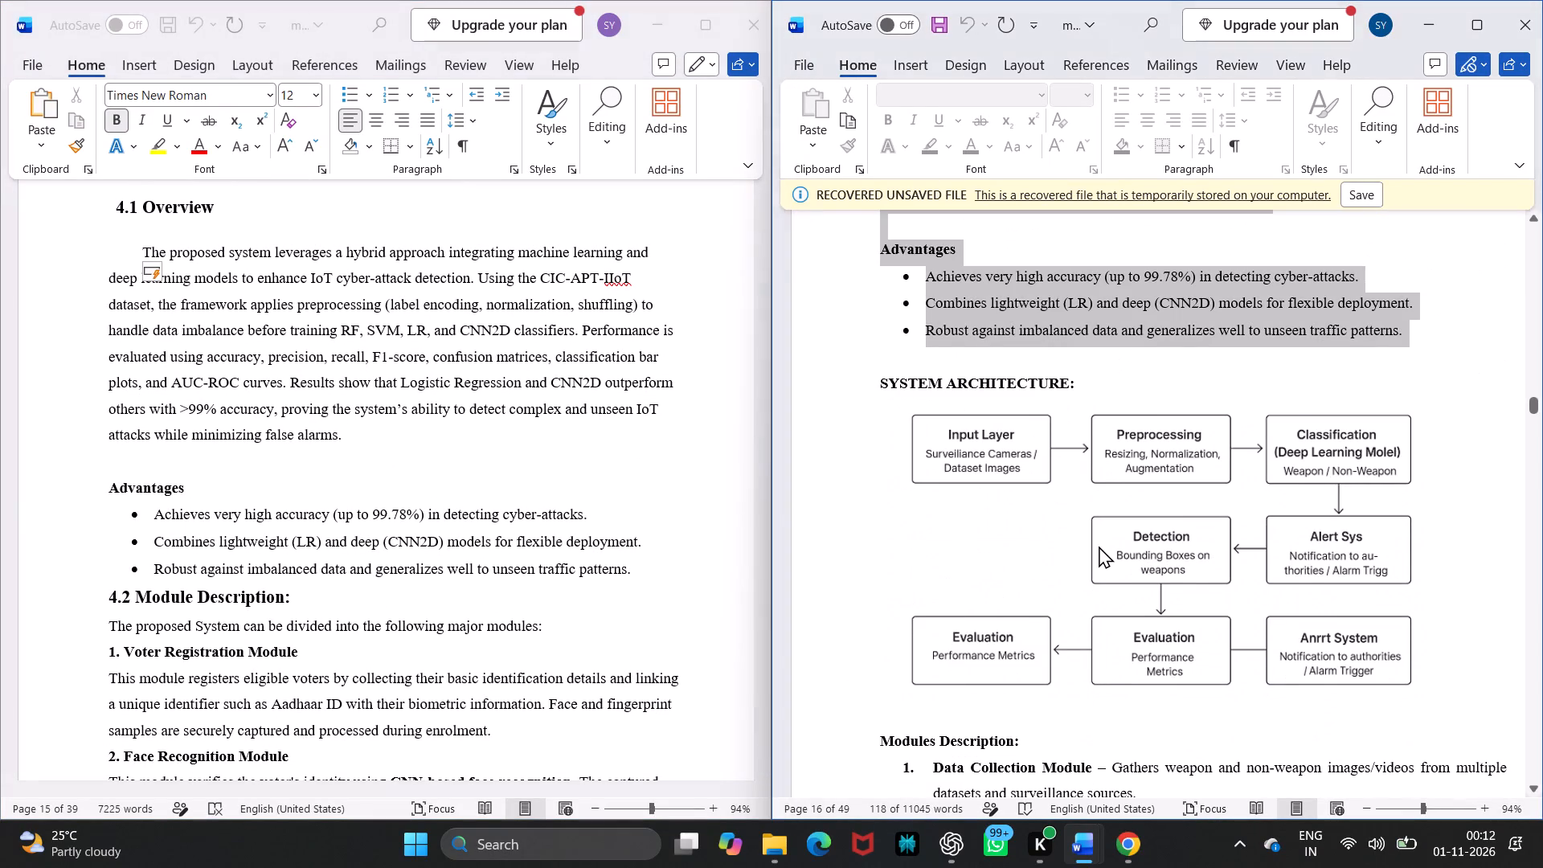
click(1113, 530)
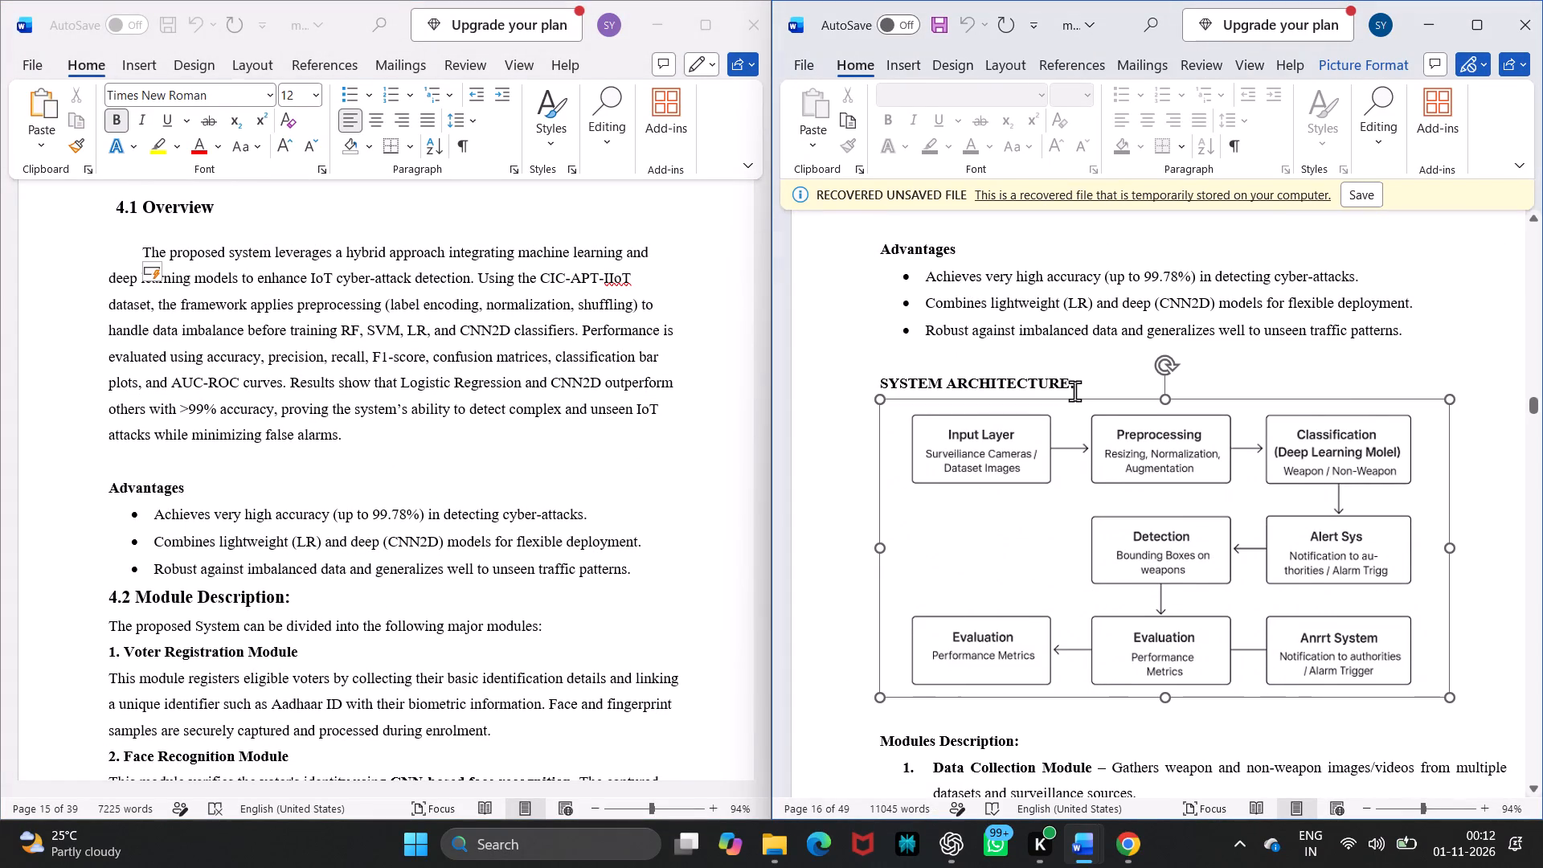
drag(1081, 387, 895, 389)
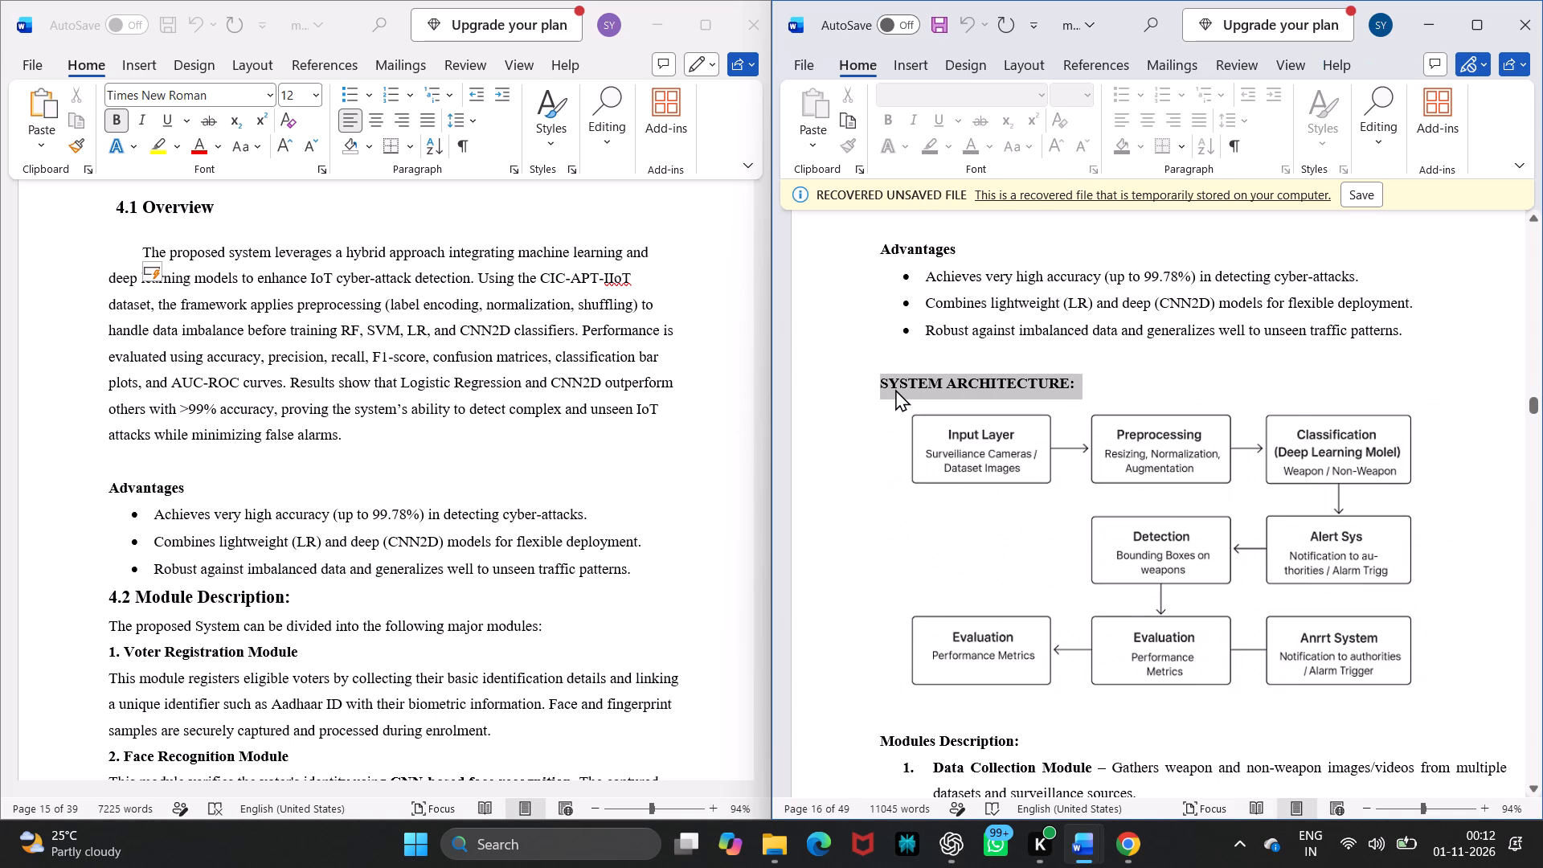
key(ctrl+c)
Add blank lines after the Advantages bullets in the report and paste the SYSTEM ARCHITECTURE heading there.
scroll(244, 555, down, 1)
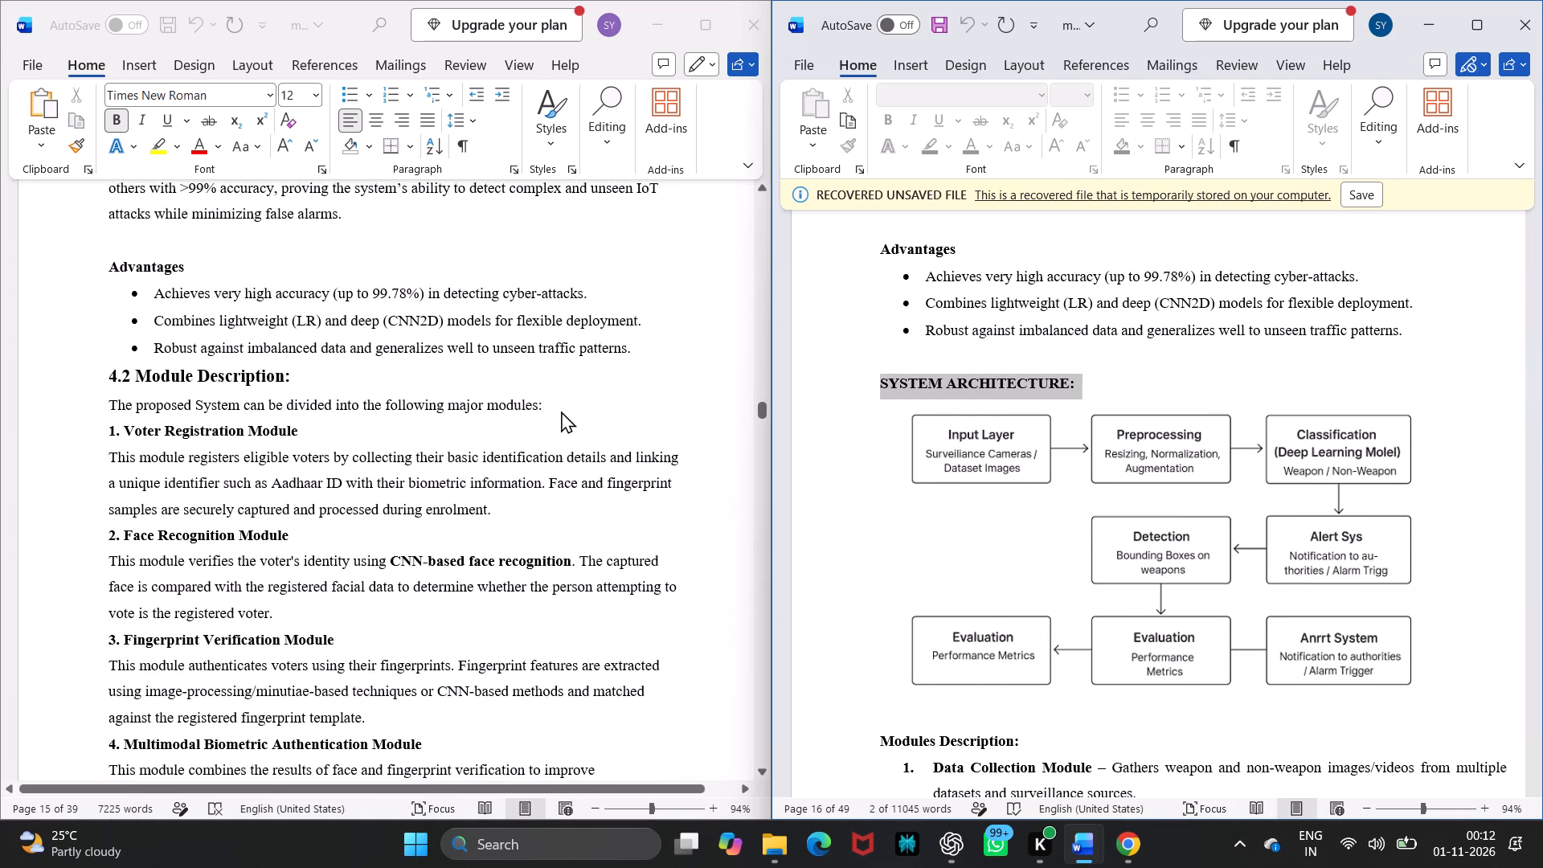
click(637, 350)
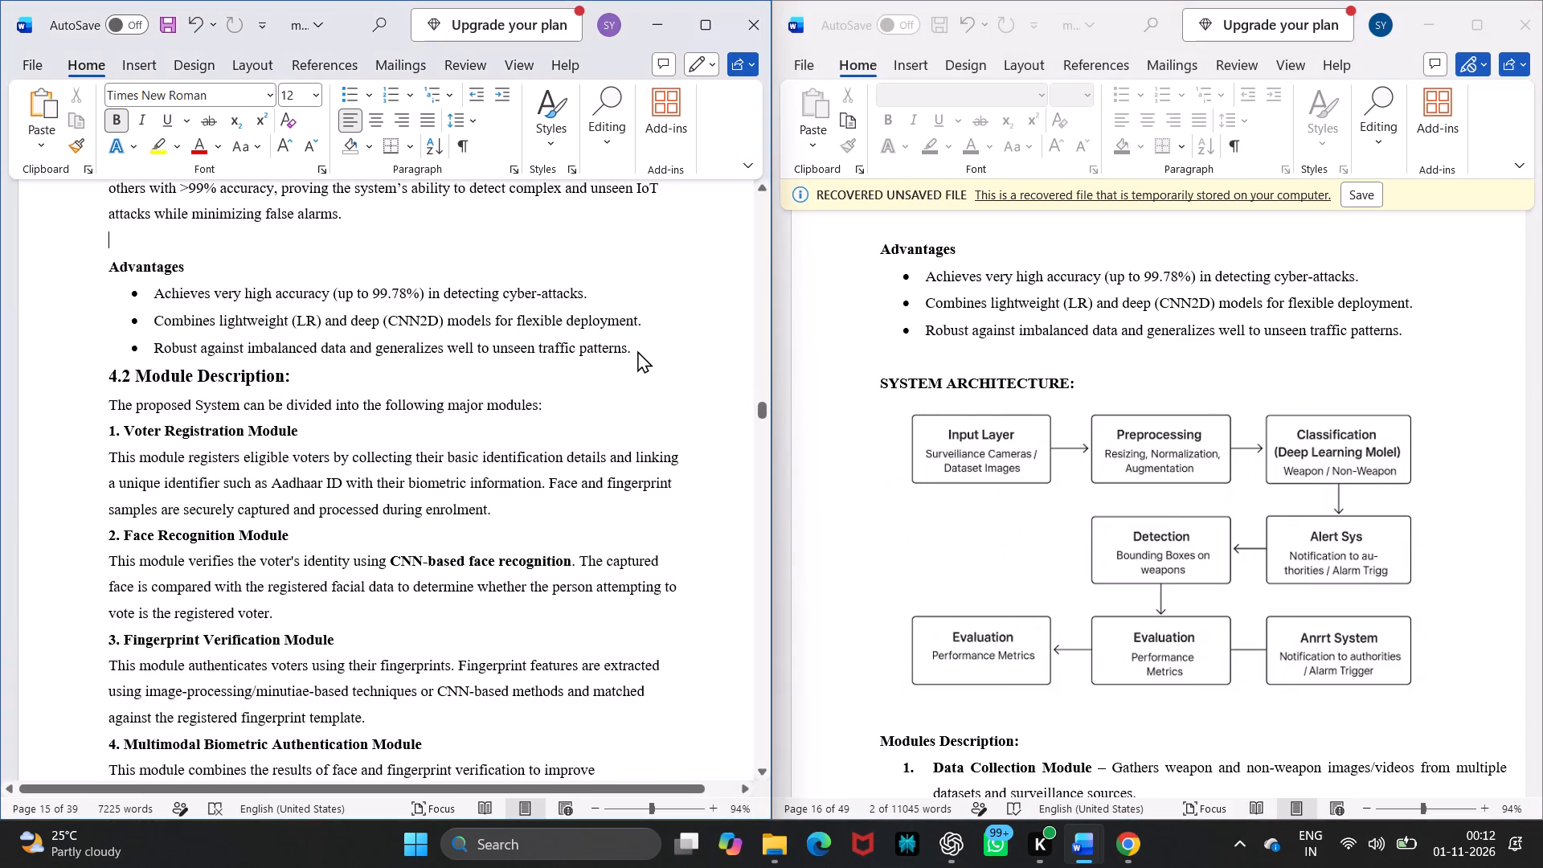
click(634, 348)
key(Return)
key(Return)
key(Return)
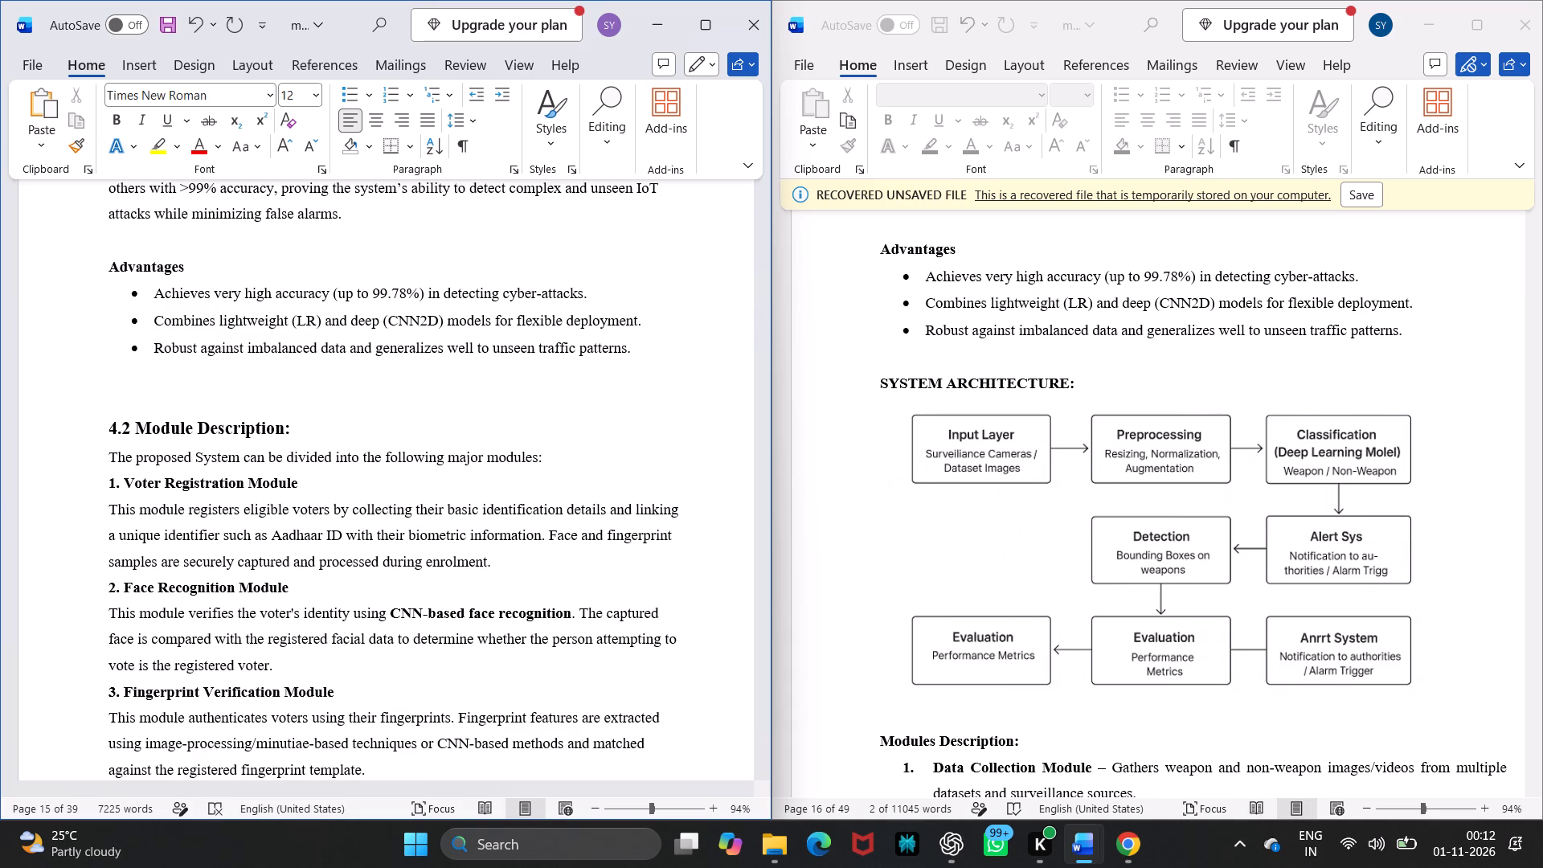
key(Up)
key(Return)
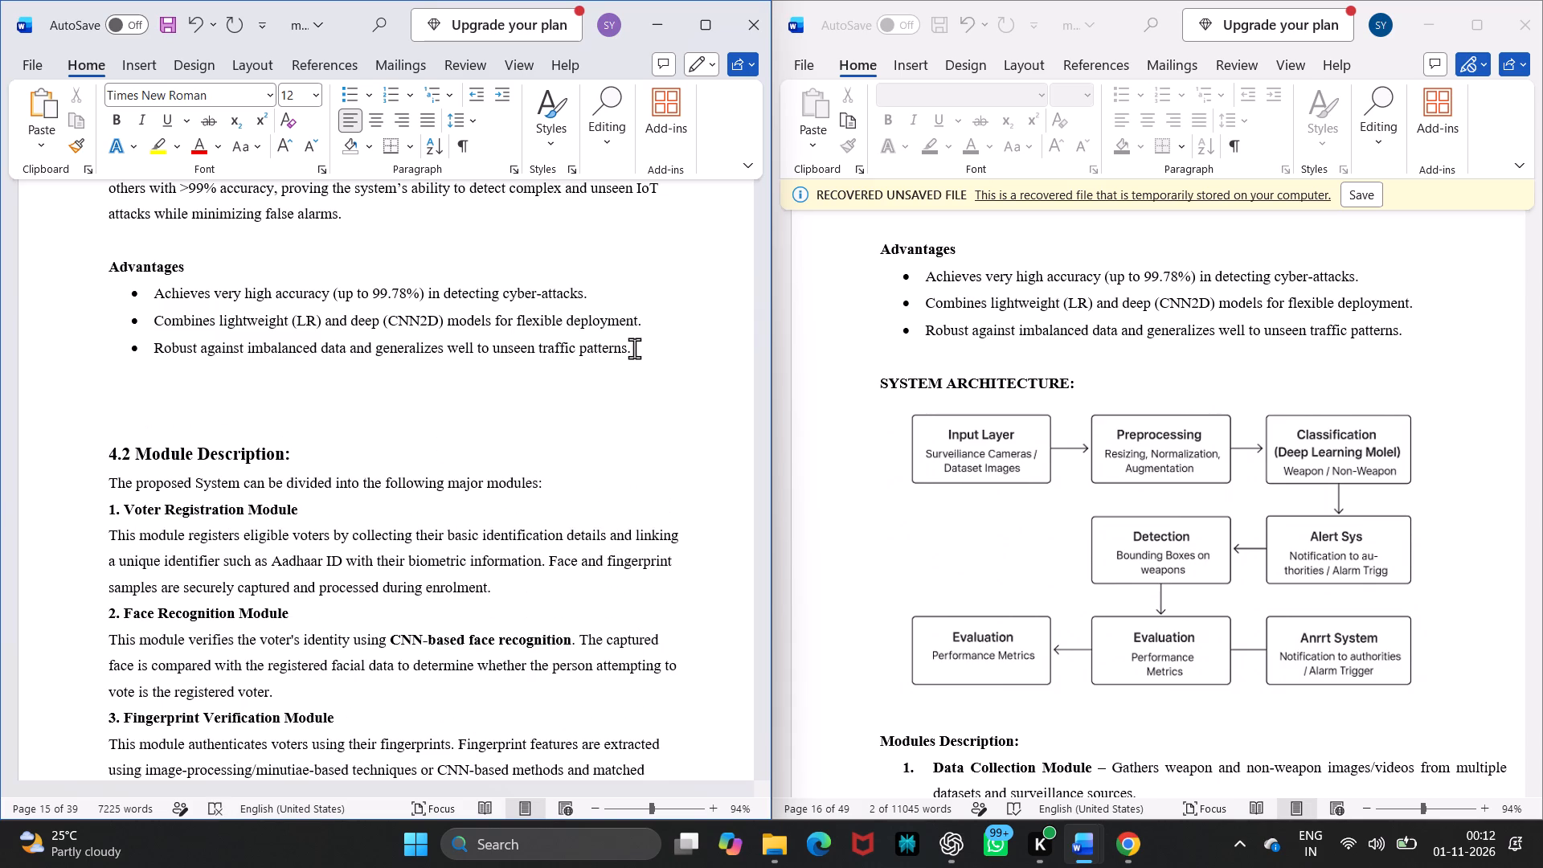
key(ctrl+v)
Copy the system architecture diagram from mjrprj.docx and paste it below the SYSTEM ARCHITECTURE heading in the report.
click(1271, 591)
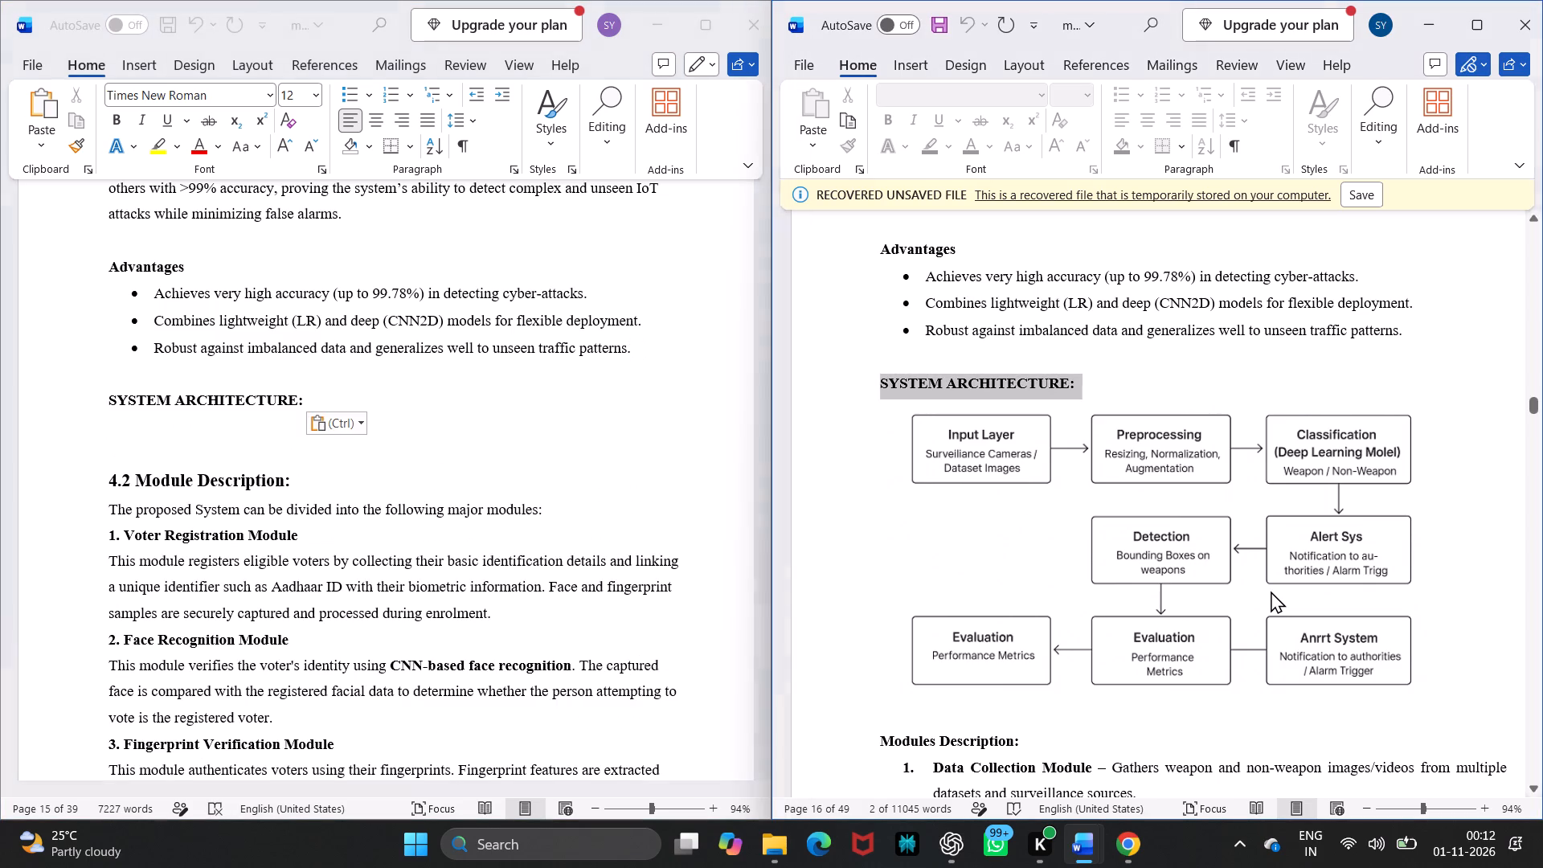
click(1187, 537)
key(ctrl+c)
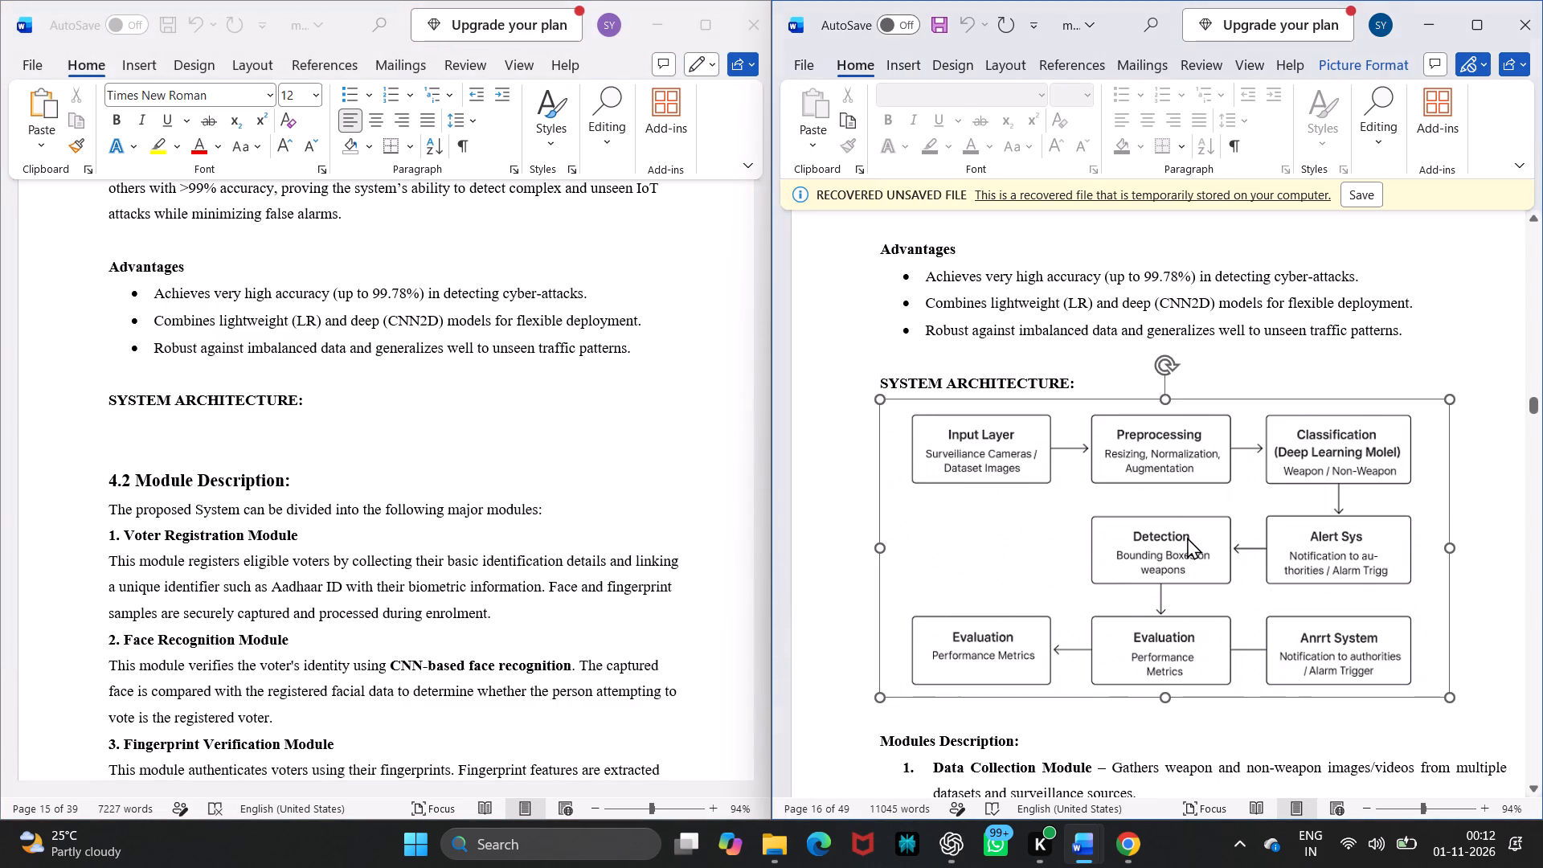
click(303, 433)
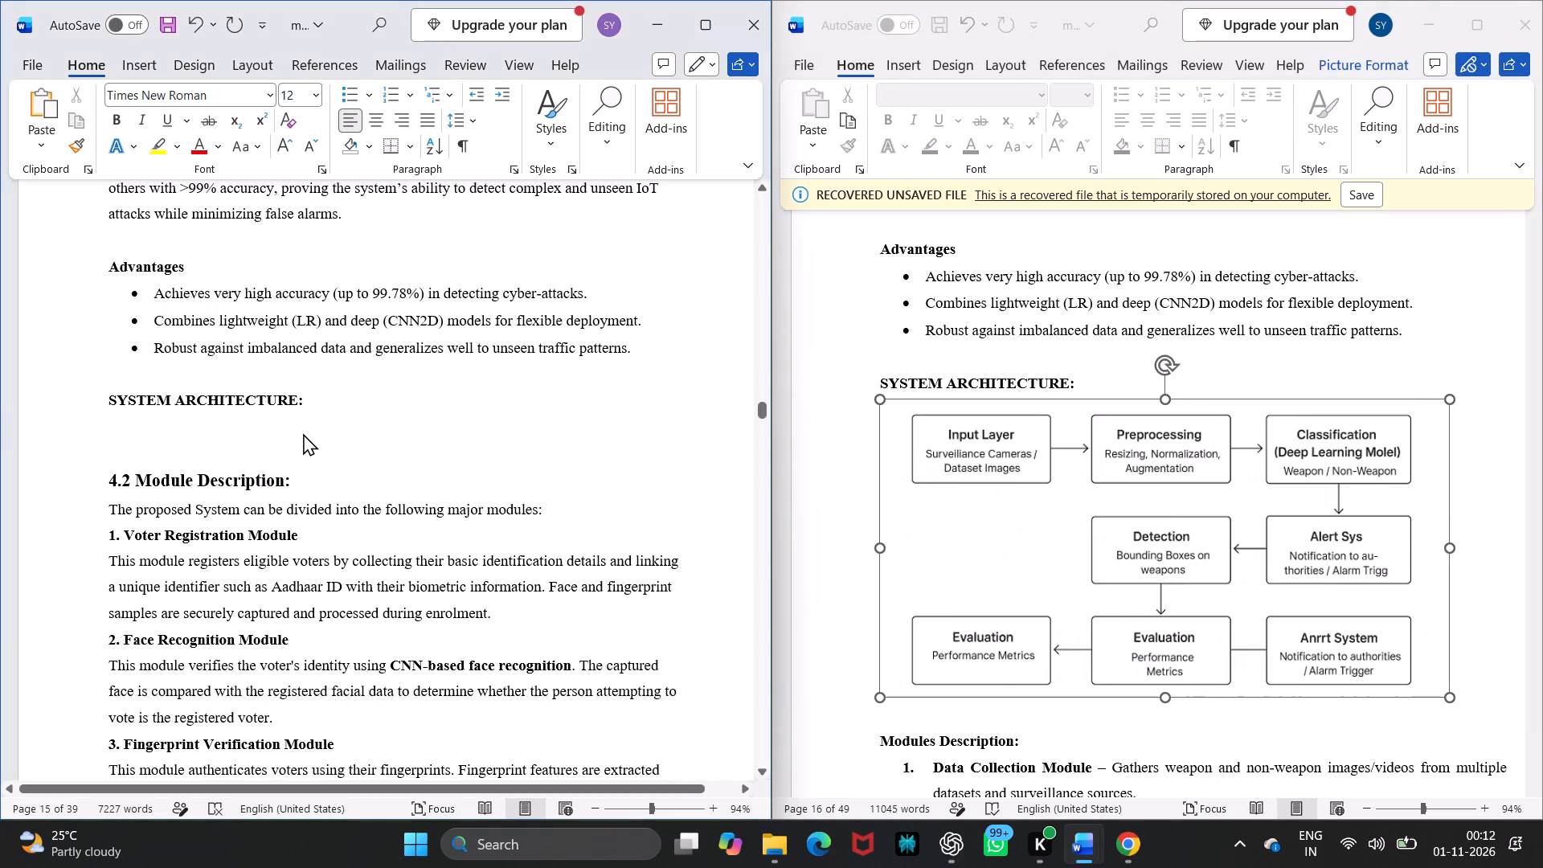
key(ctrl+v)
Review the voting modules under 4.2 Module Description in the report against the Modules Description section in mjrprj.docx.
scroll(387, 495, down, 1)
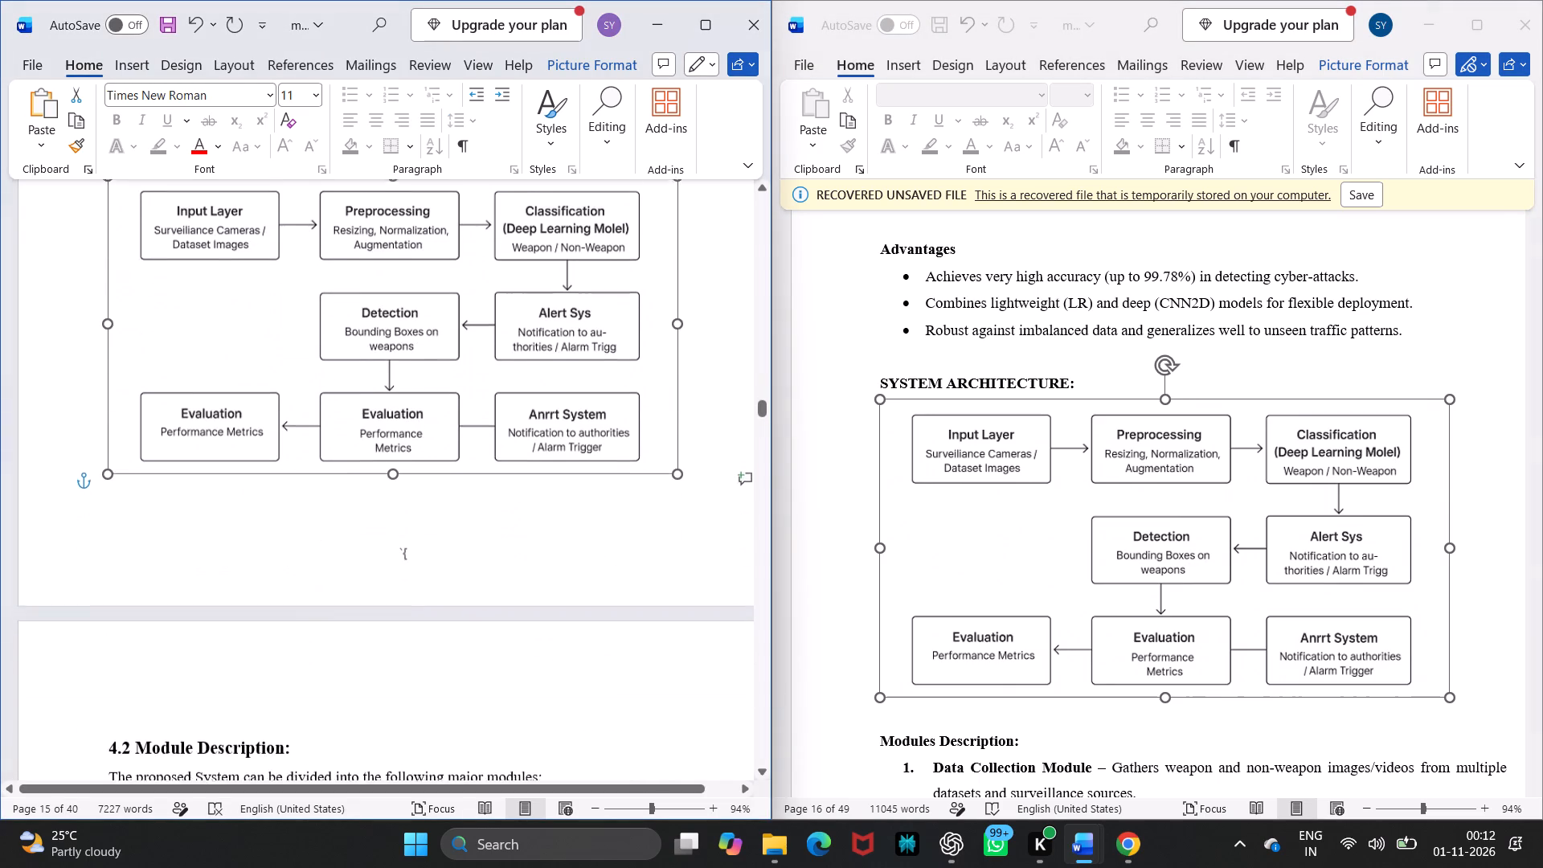
scroll(387, 495, down, 3)
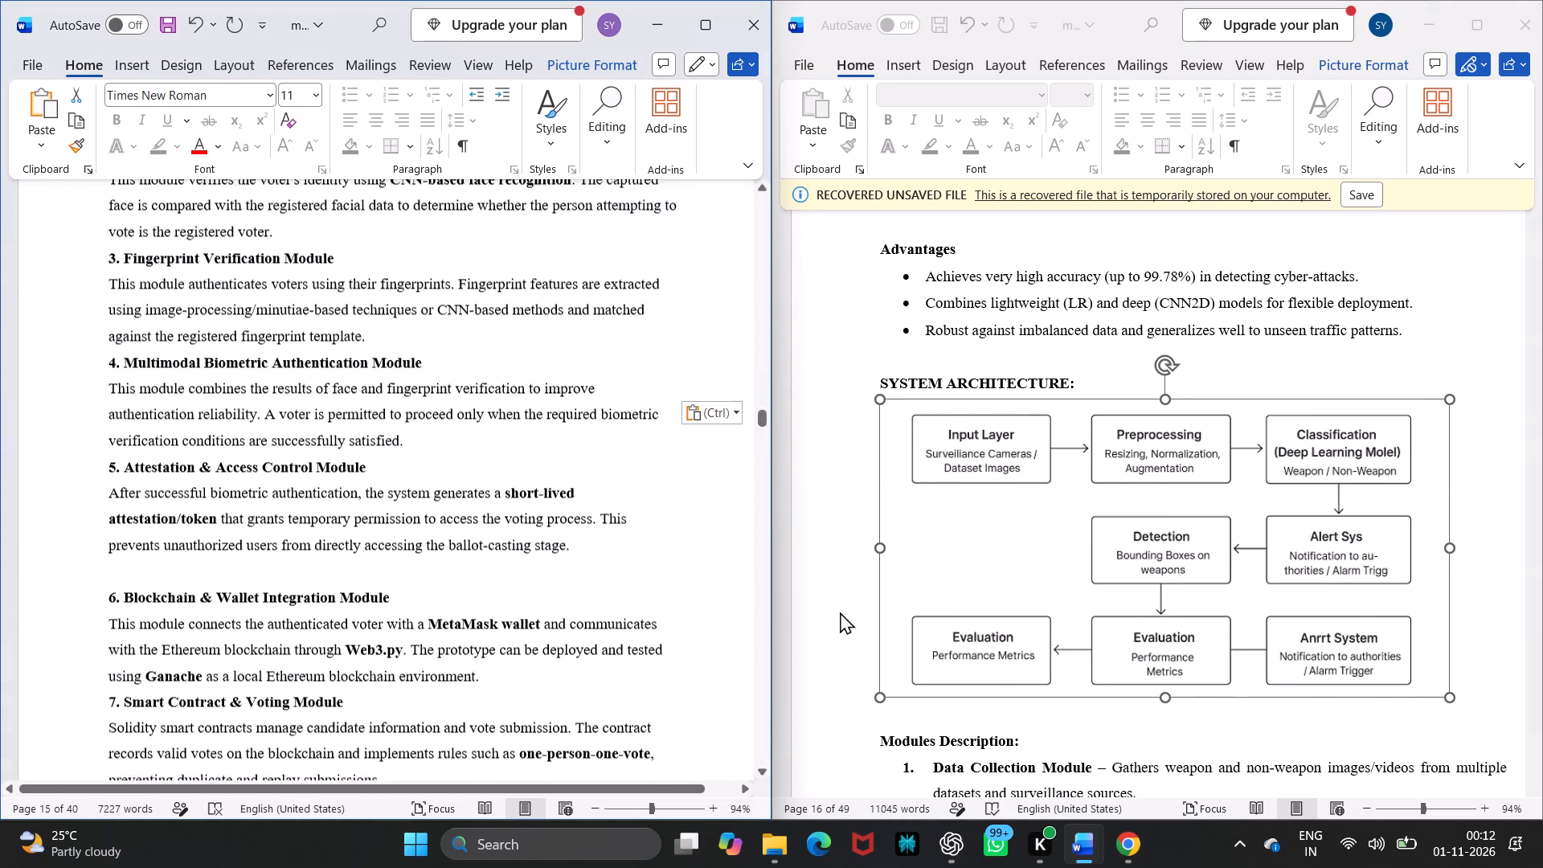
scroll(964, 633, down, 1)
scroll(369, 499, up, 1)
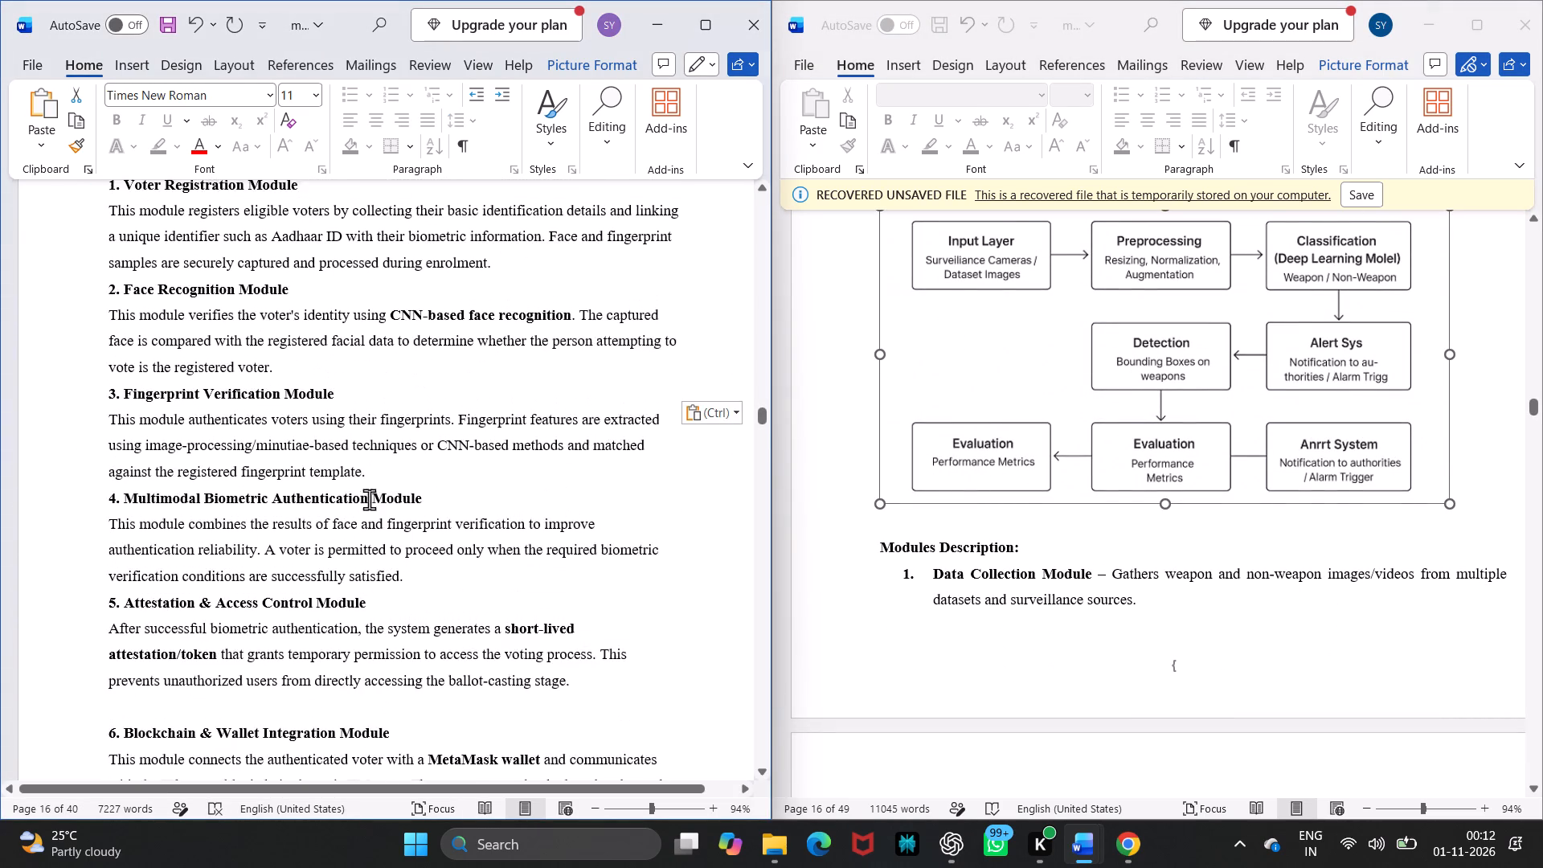
scroll(369, 499, up, 1)
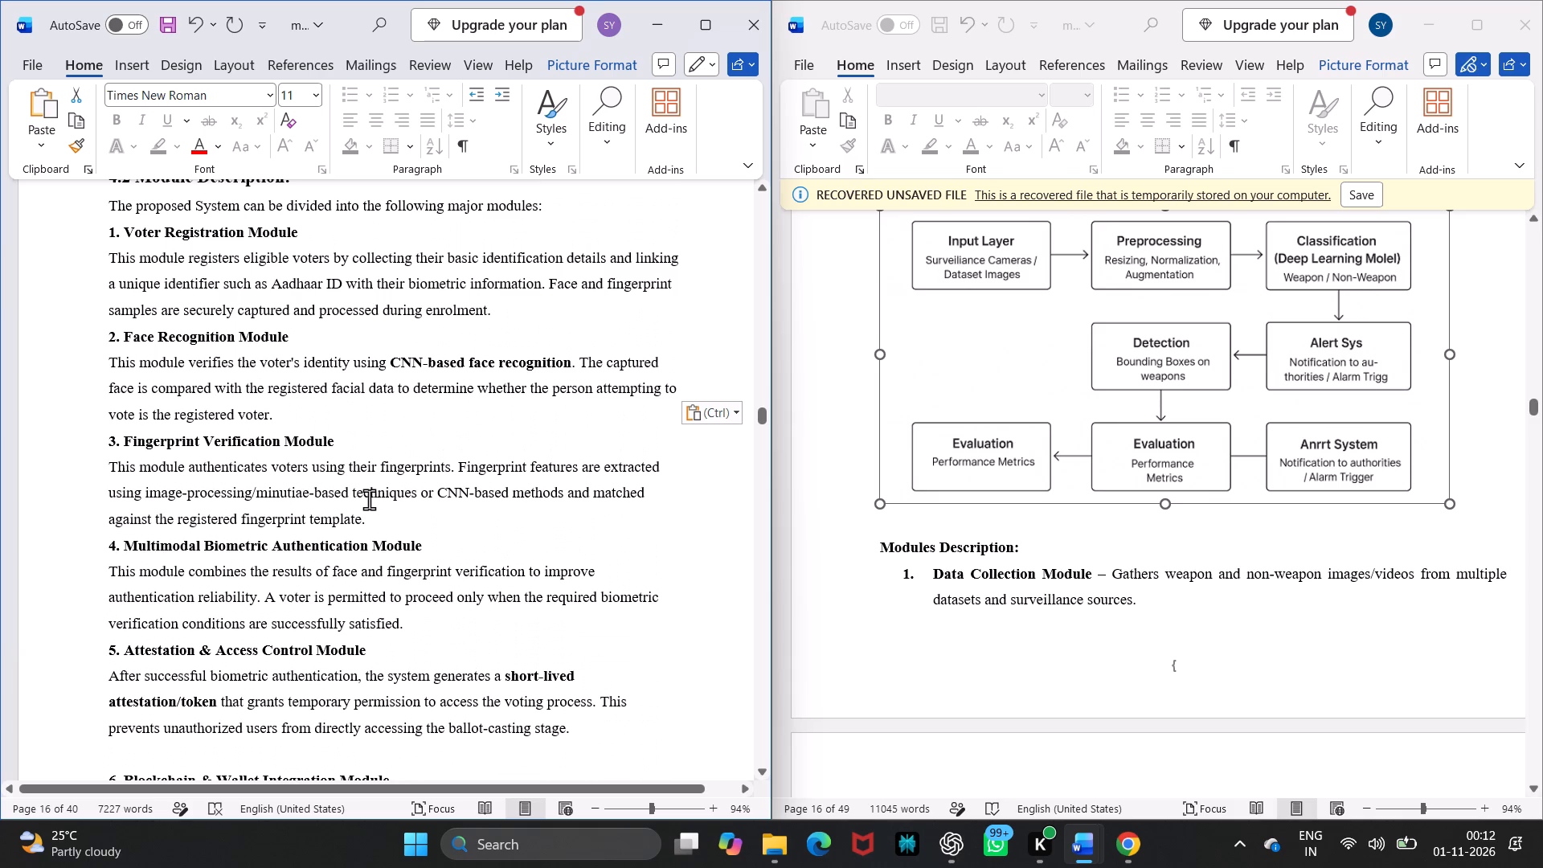
scroll(369, 499, up, 1)
scroll(1019, 558, down, 1)
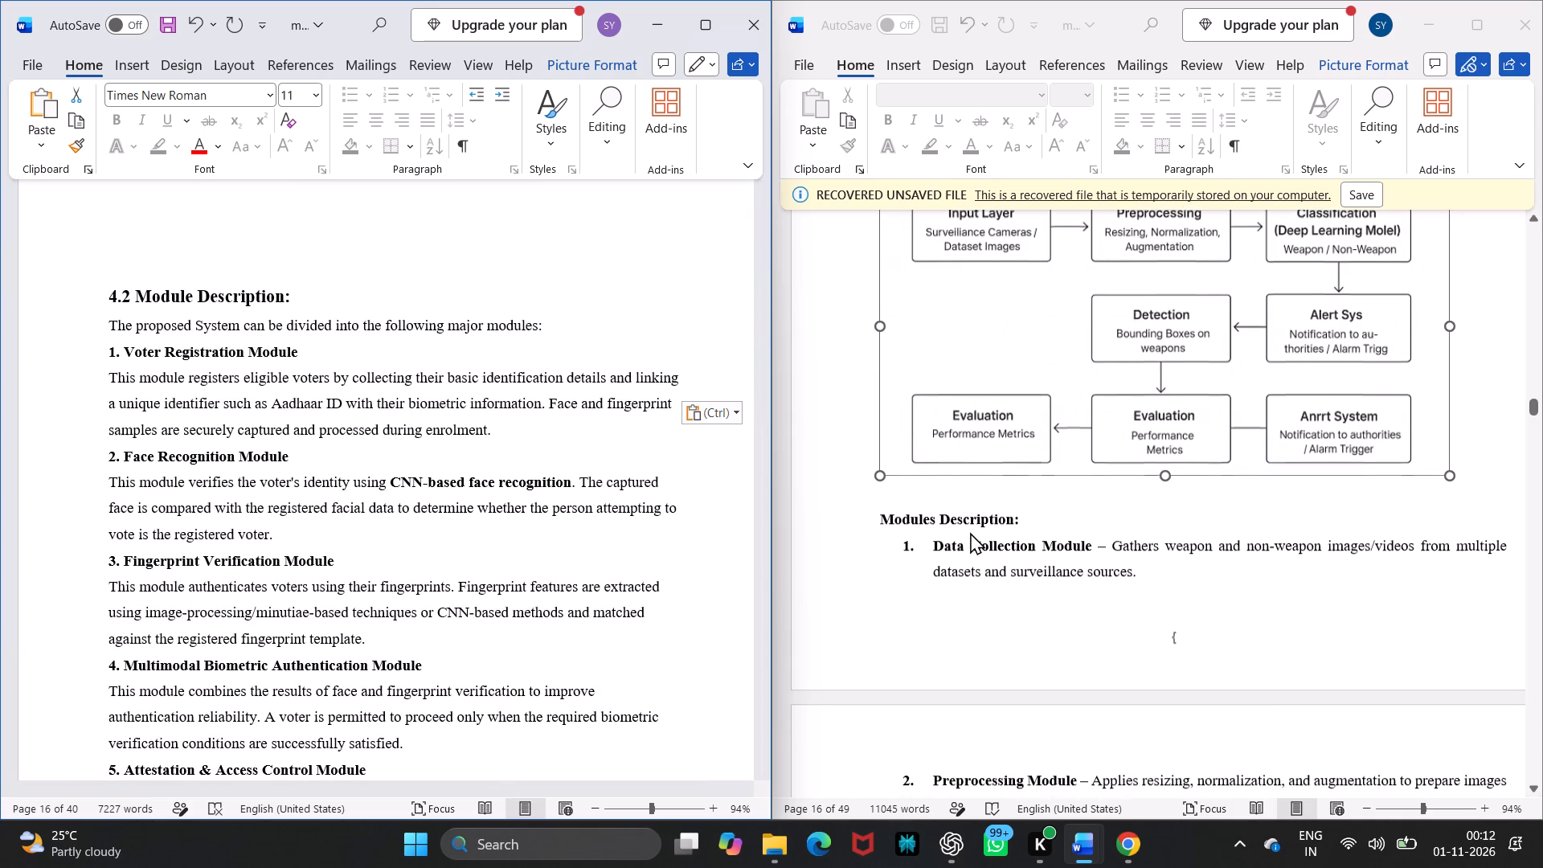
scroll(970, 532, down, 3)
scroll(970, 532, up, 1)
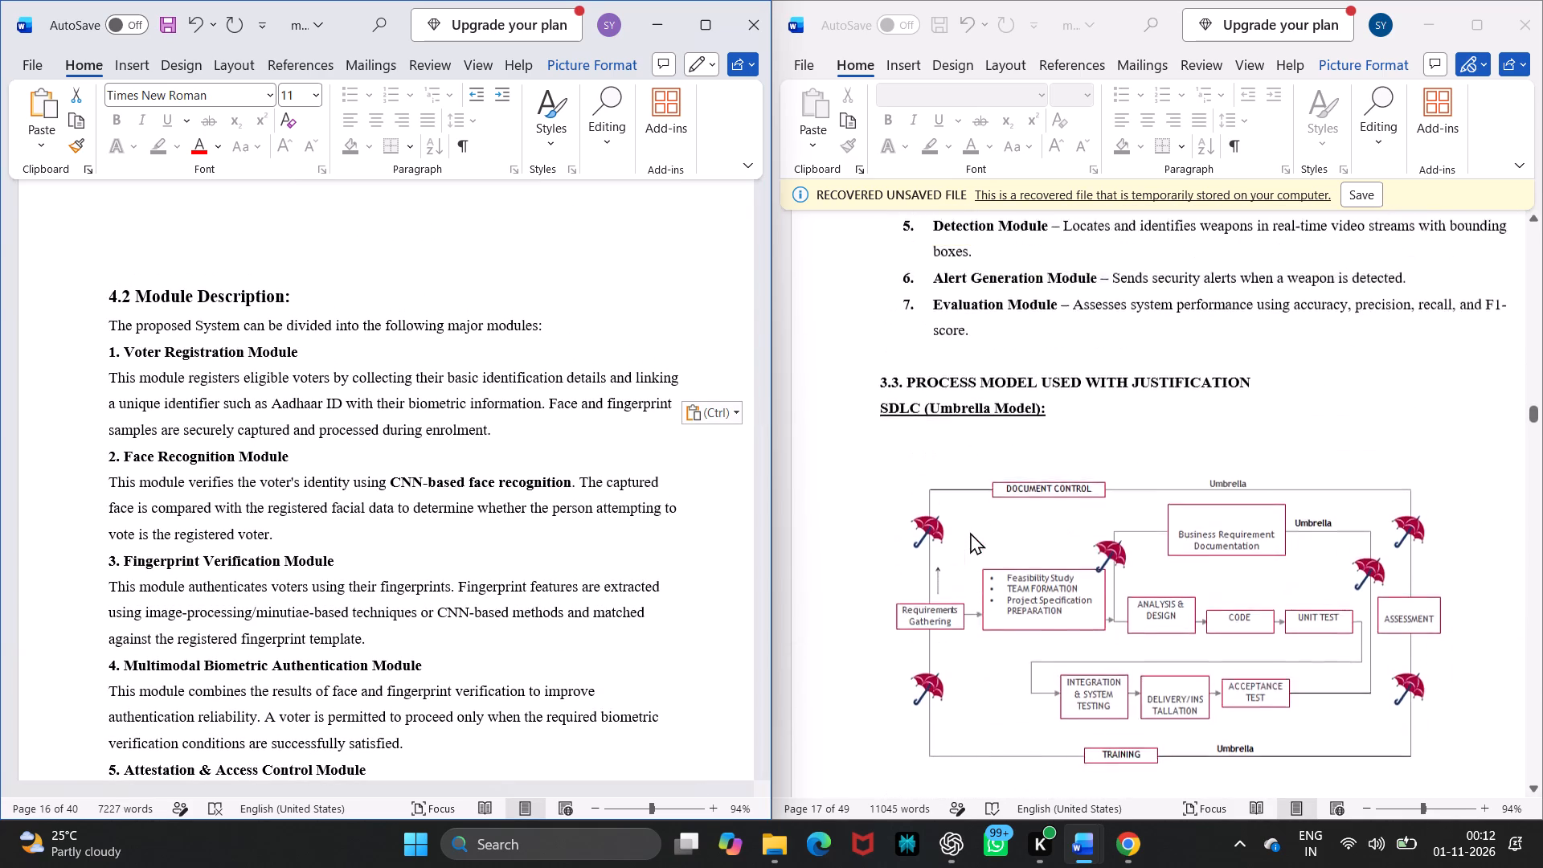
scroll(970, 532, up, 1)
Copy the numbered list from Data Collection Module through Evaluation Module under Modules Description in mjrprj.docx.
click(972, 412)
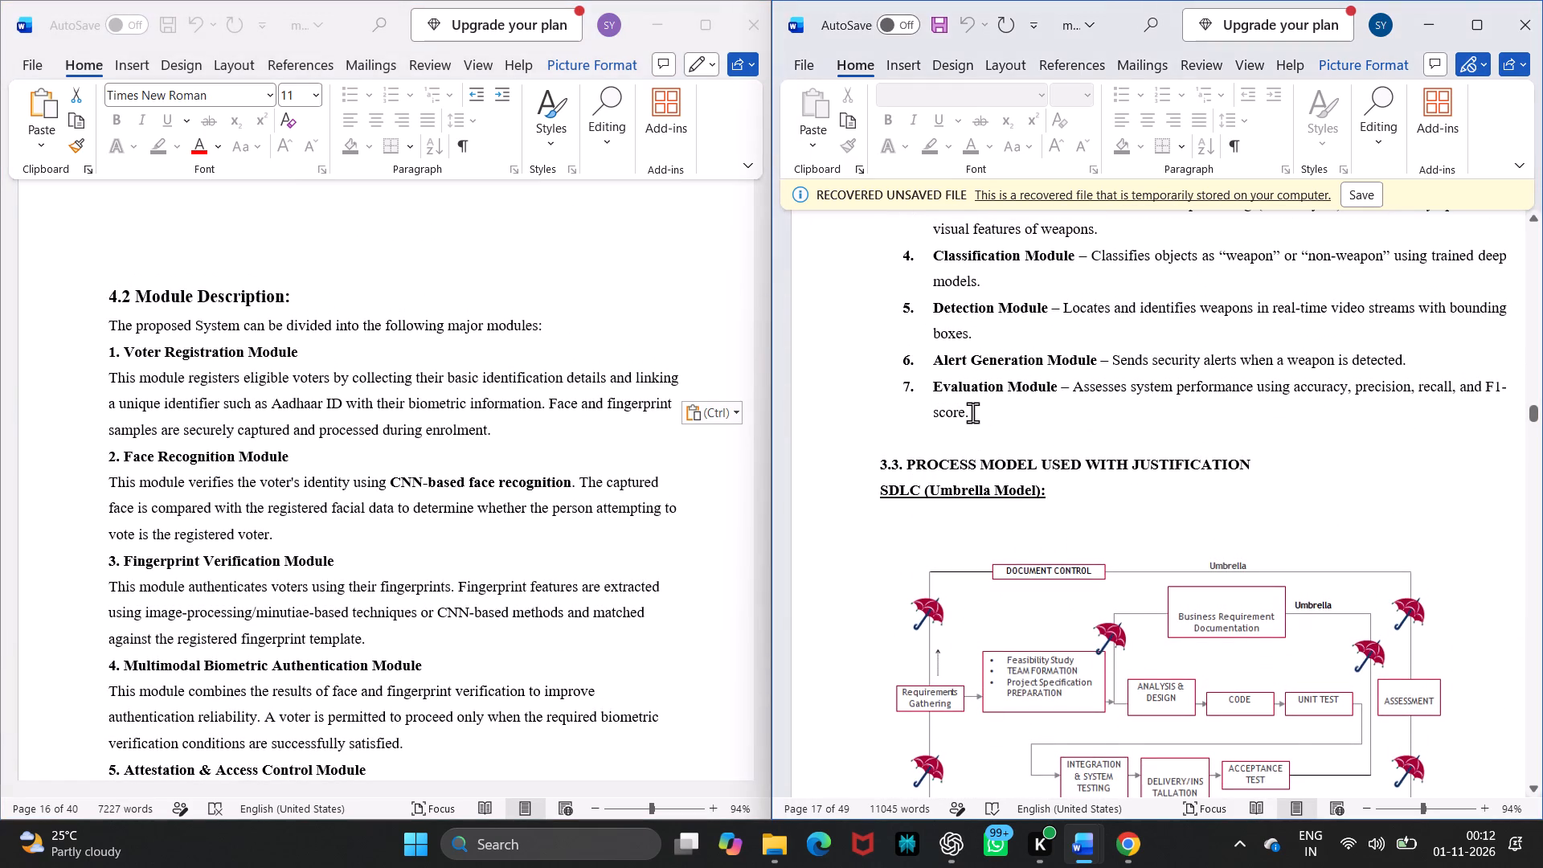
drag(972, 412, 899, 509)
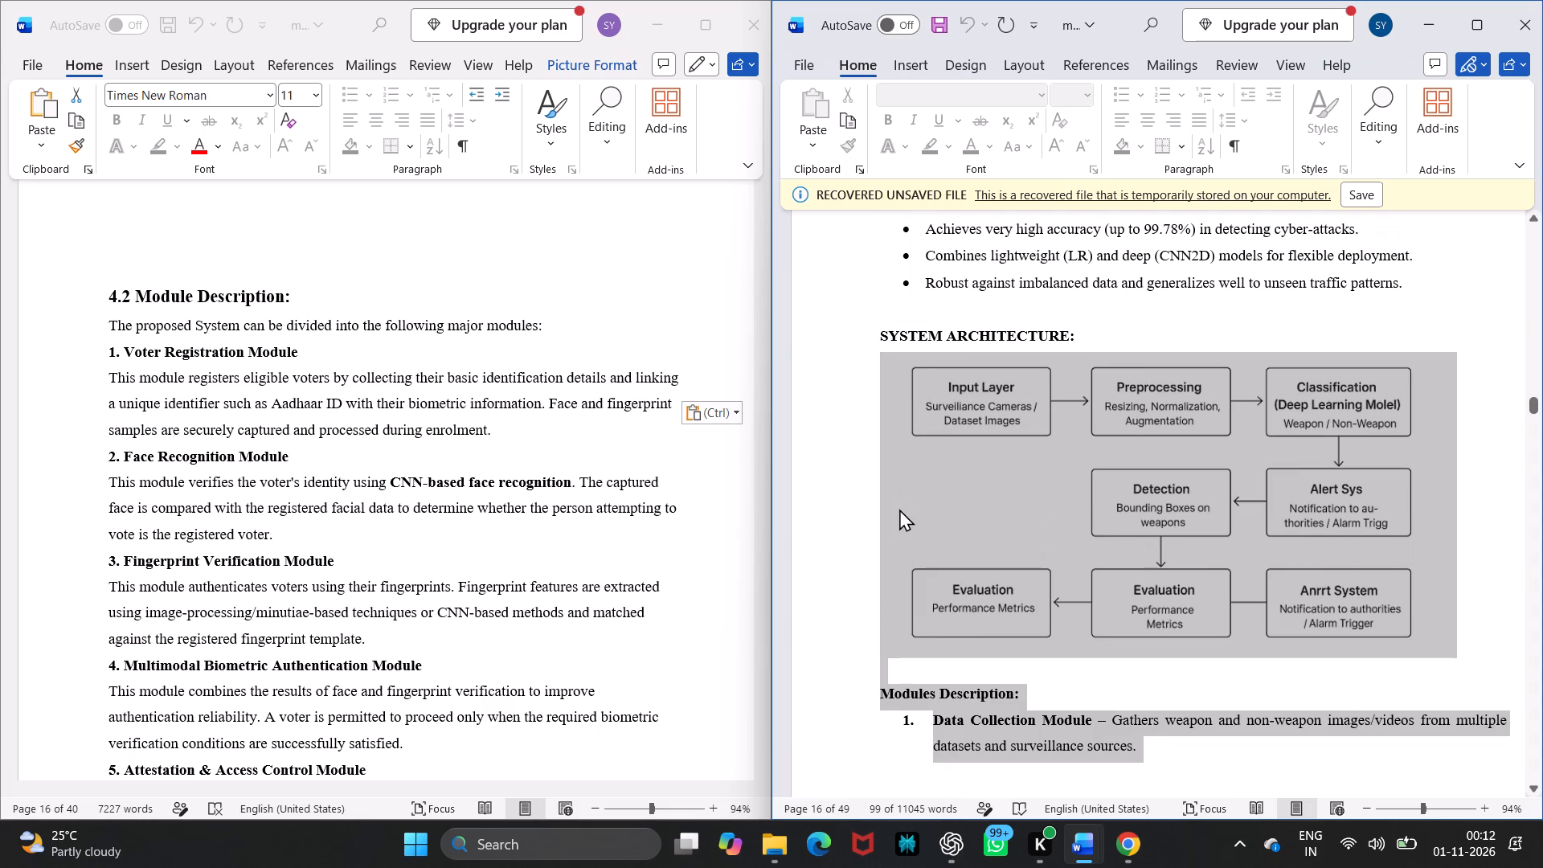
scroll(943, 587, down, 2)
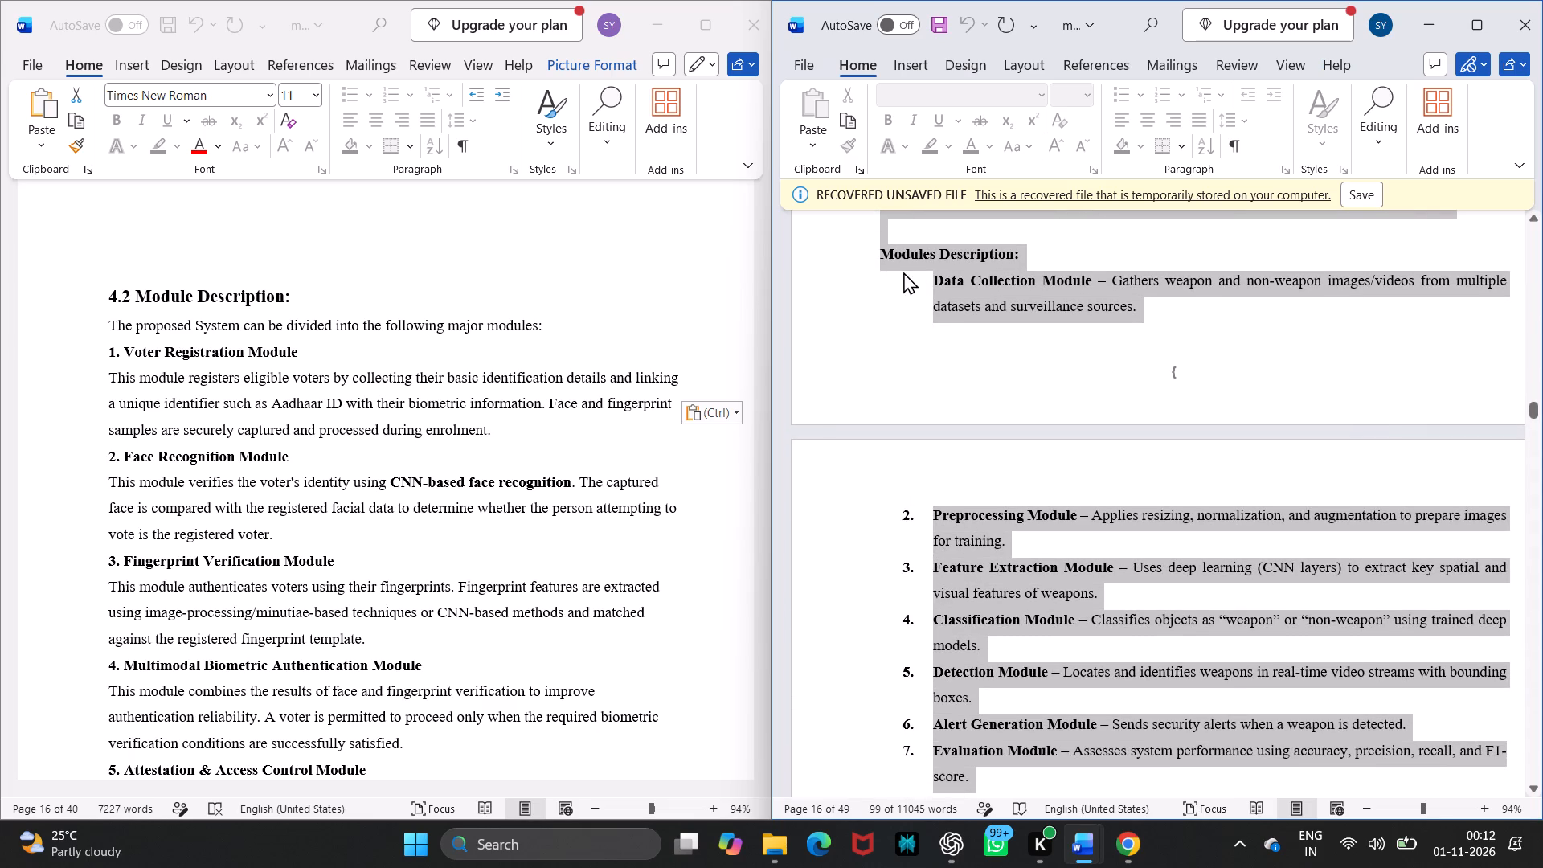
click(922, 275)
drag(929, 278, 1016, 810)
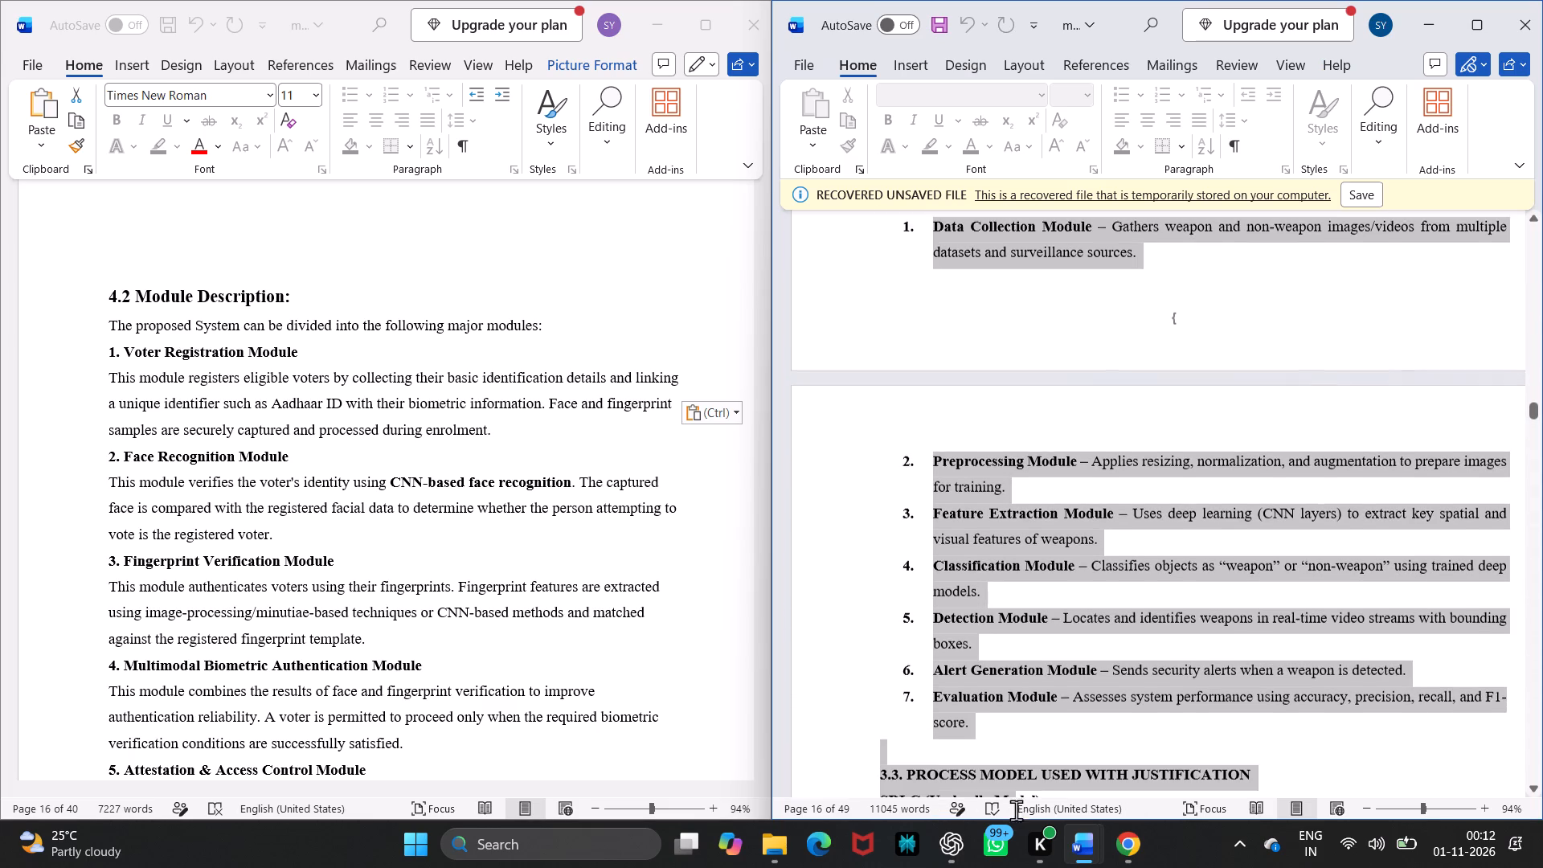
drag(1016, 810, 988, 661)
key(ctrl+c)
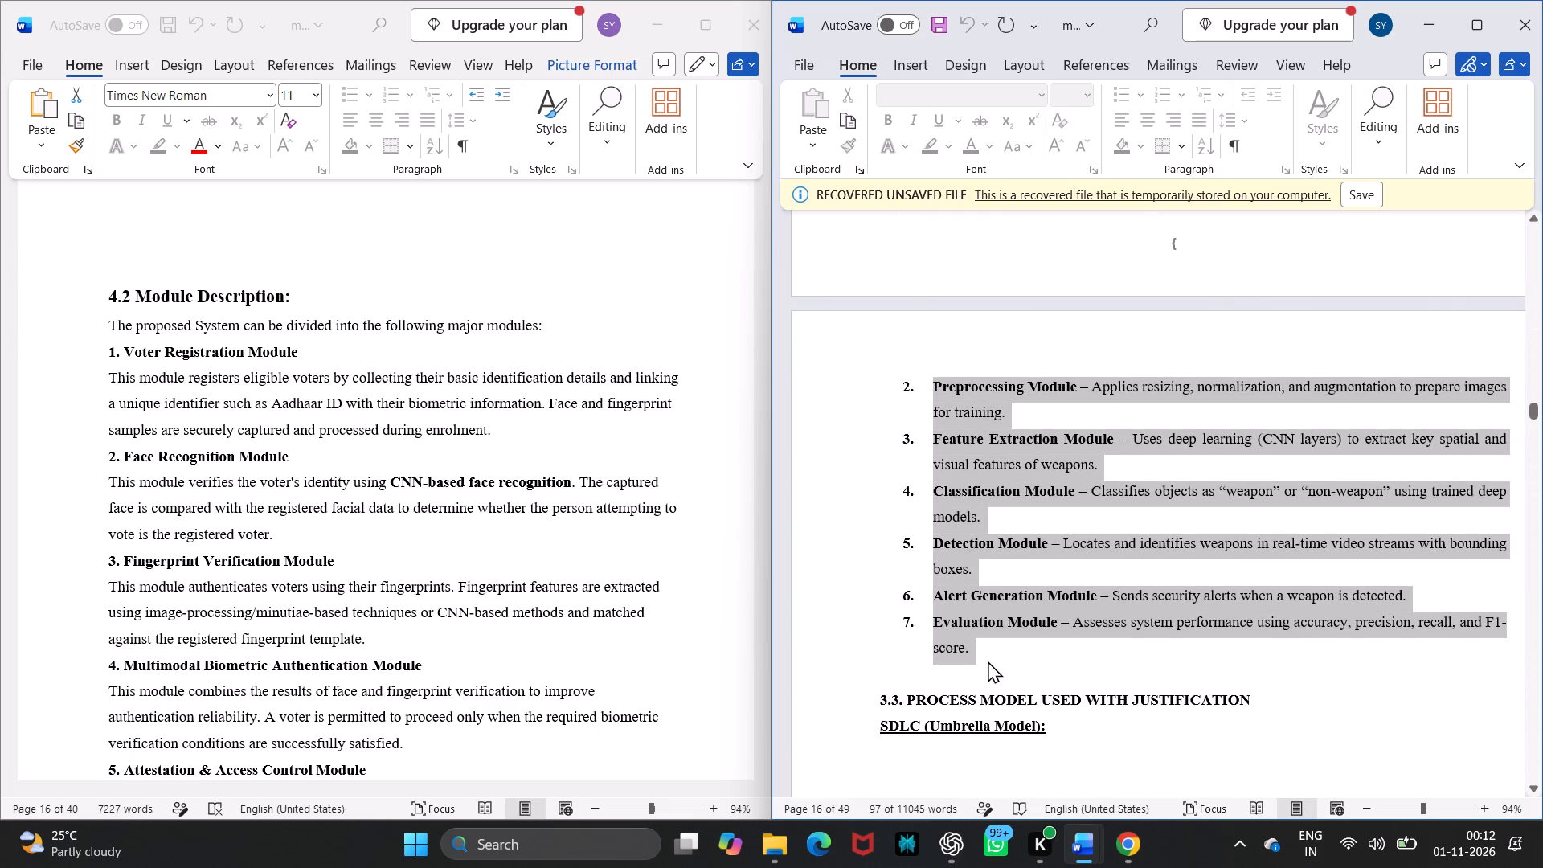
Replace the introductory sentence and all ten voting modules under 4.2 Module Description in the report with the copied module list.
scroll(252, 699, down, 2)
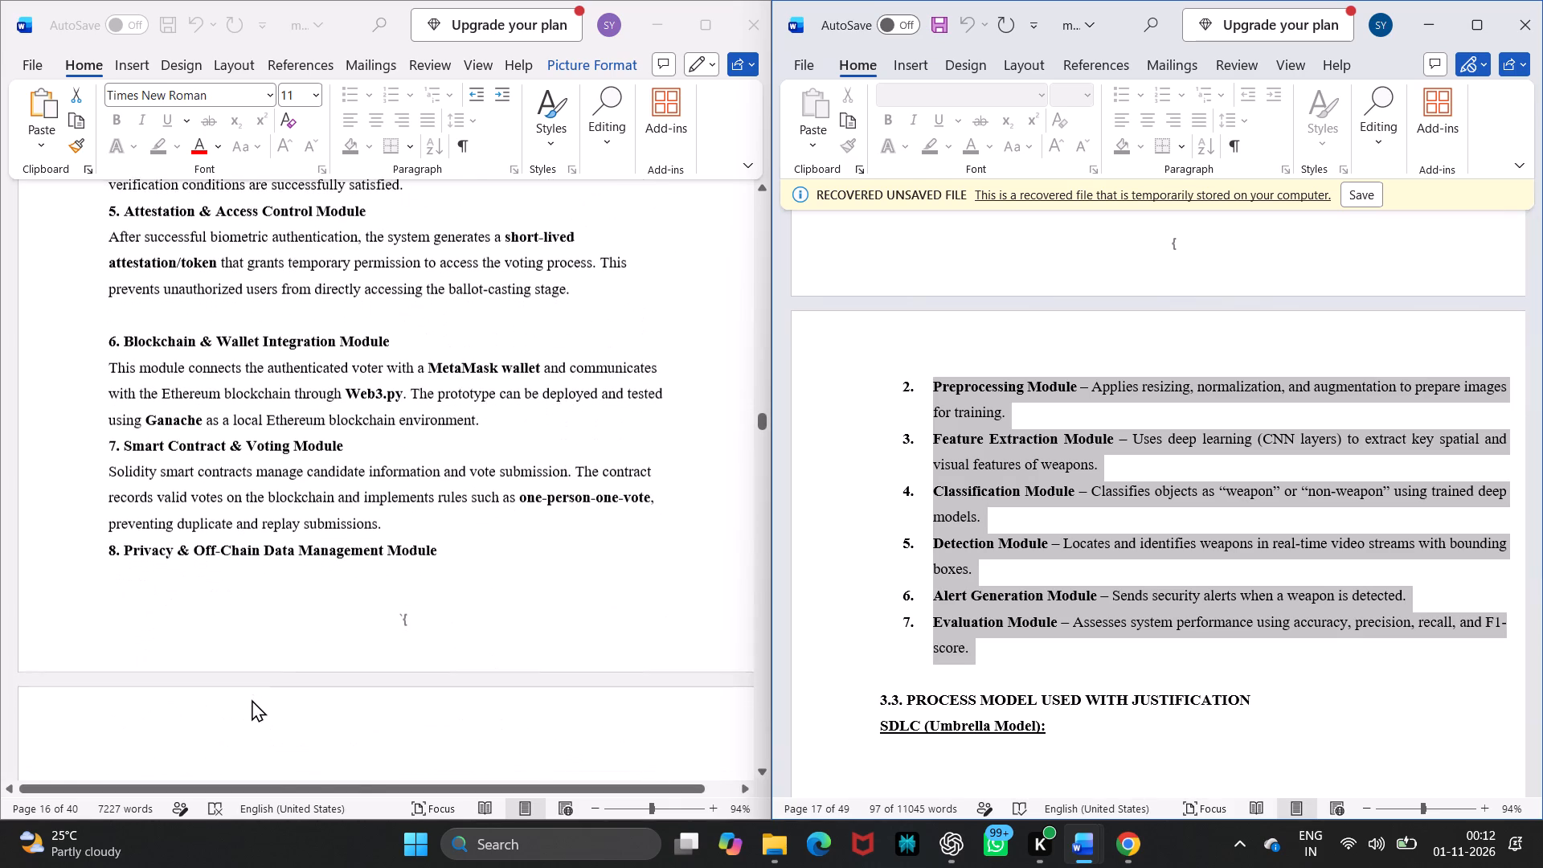
scroll(336, 644, down, 2)
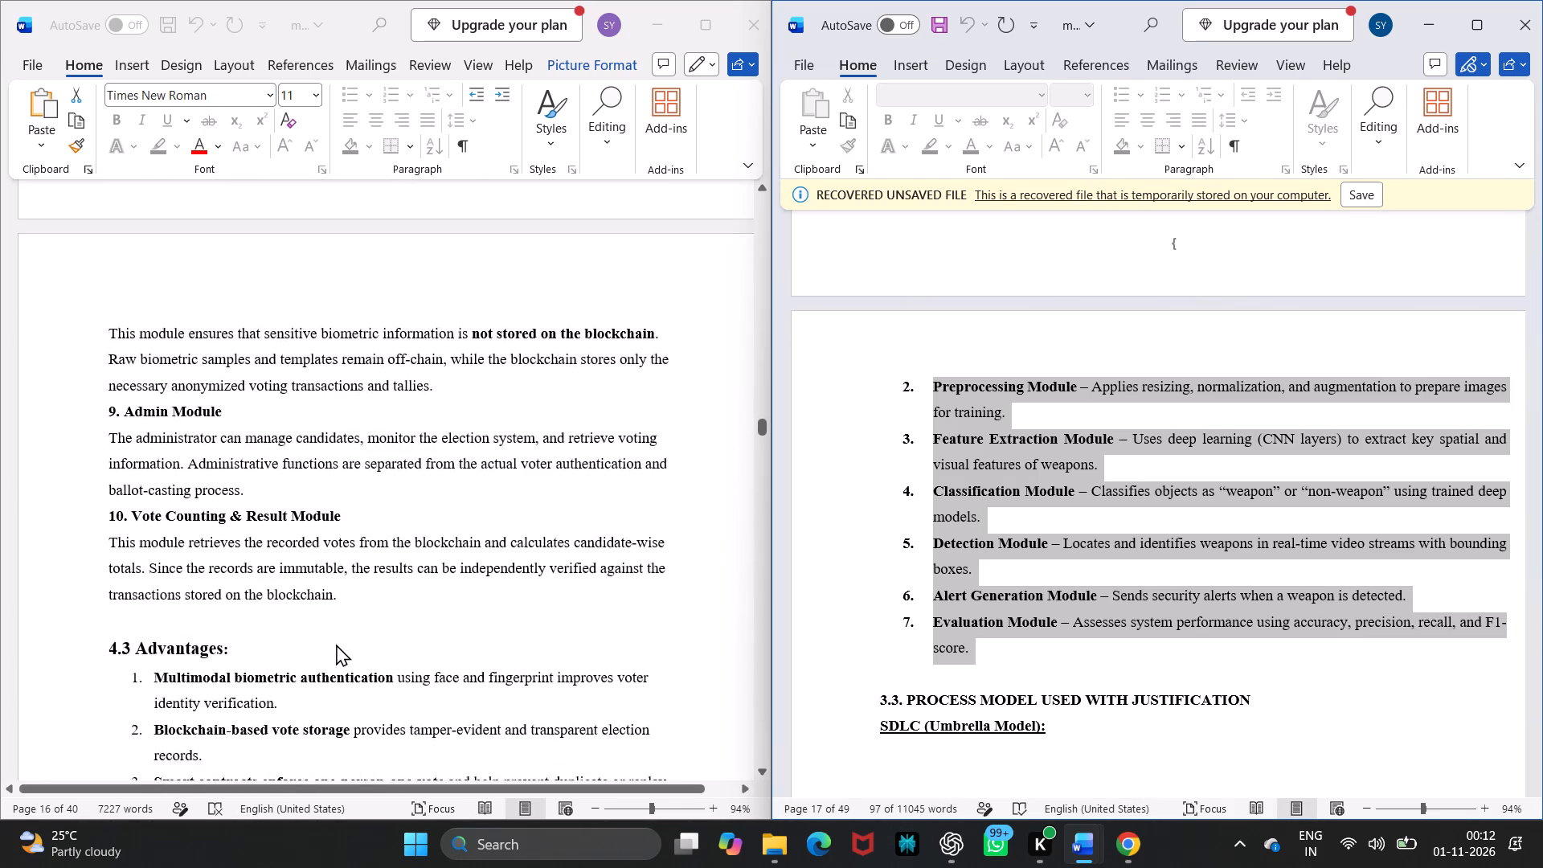
scroll(336, 644, down, 1)
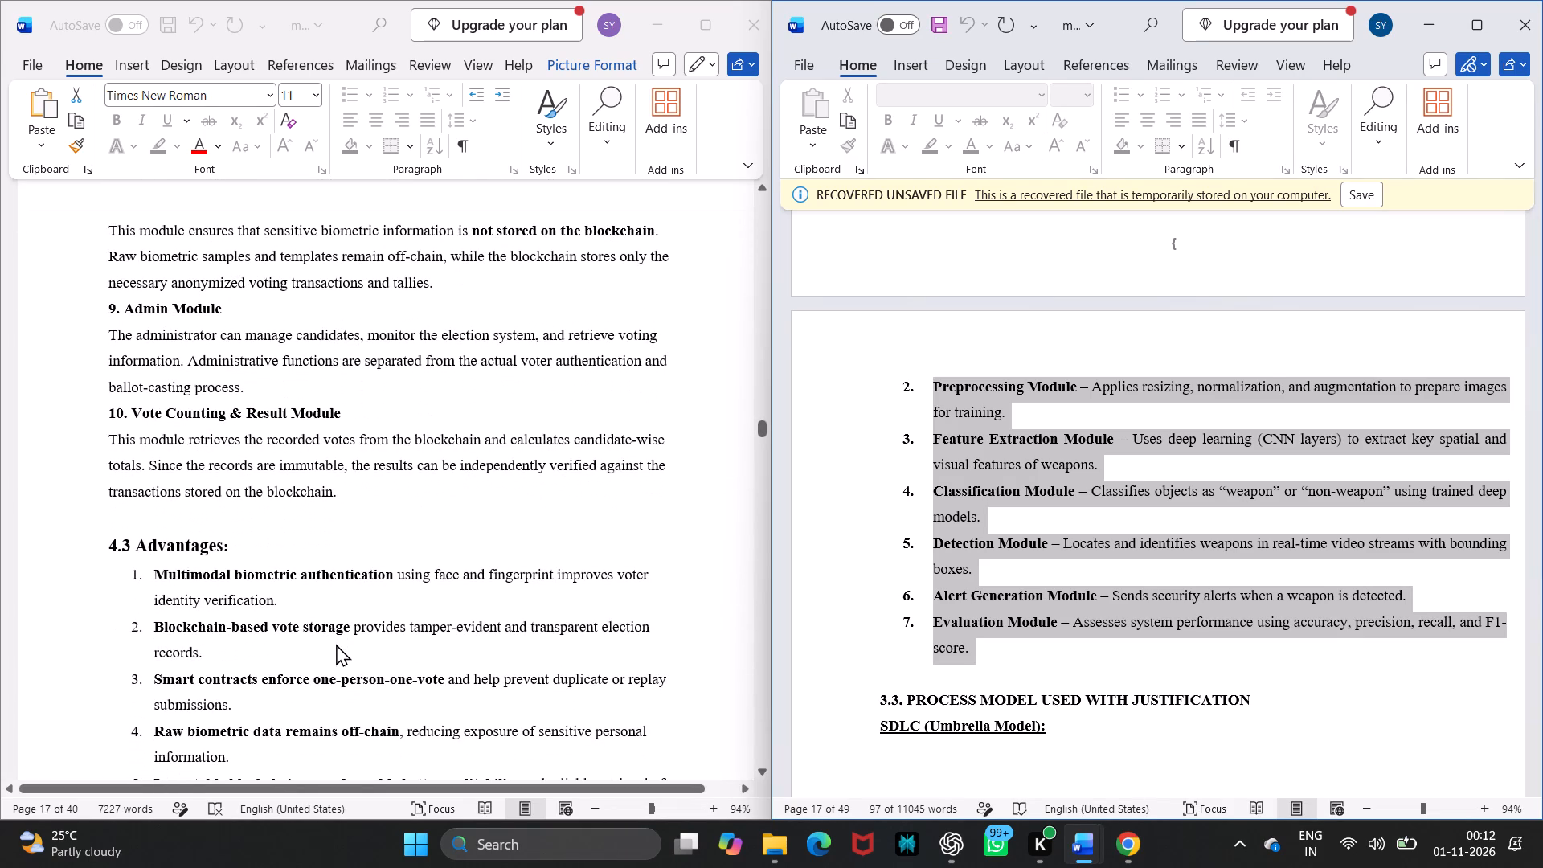
click(339, 493)
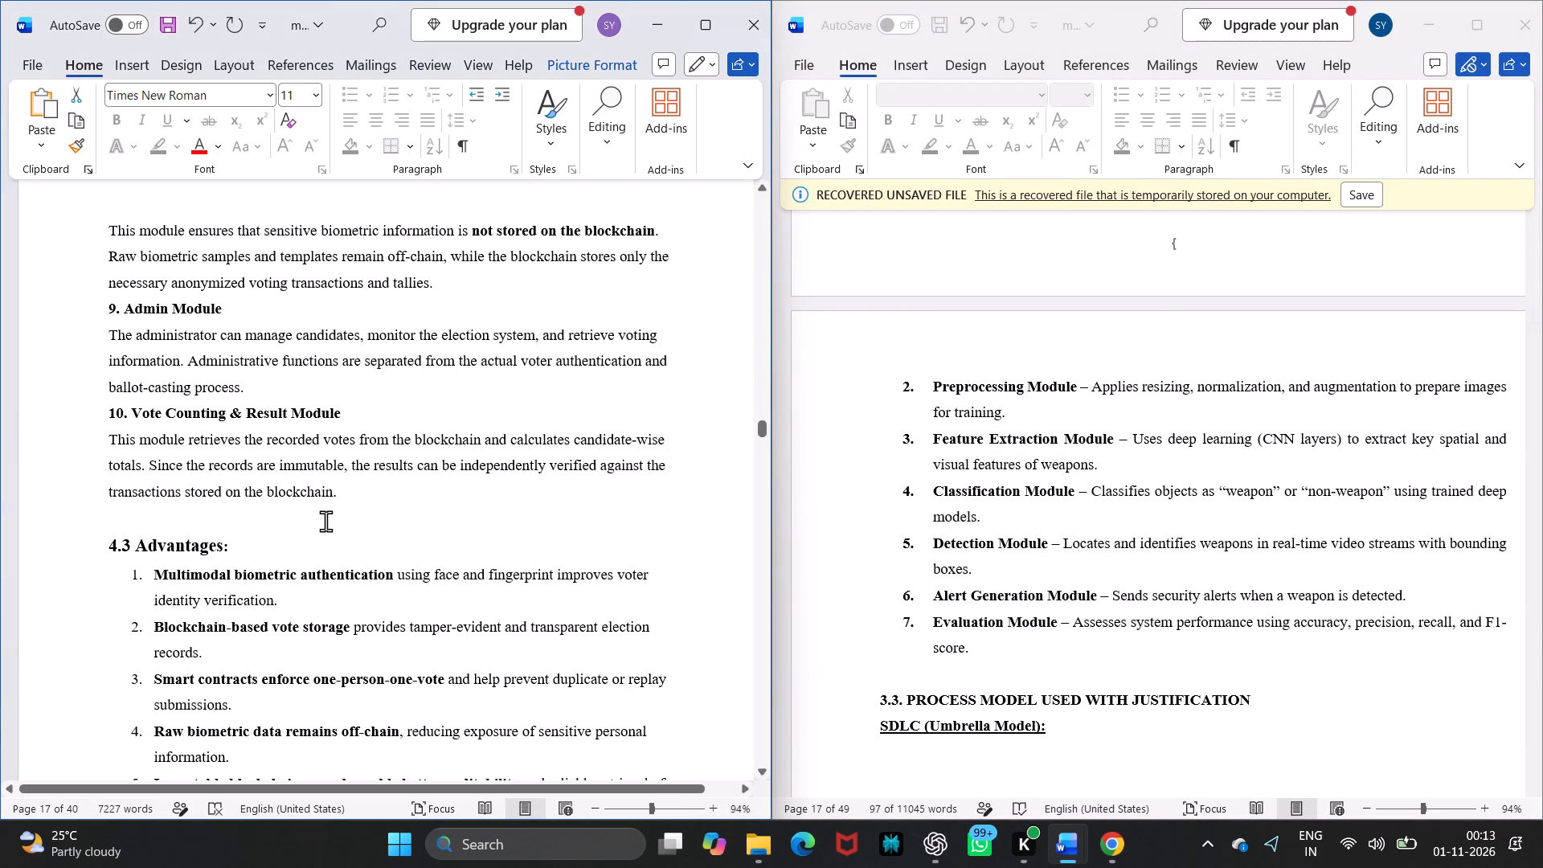
click(337, 493)
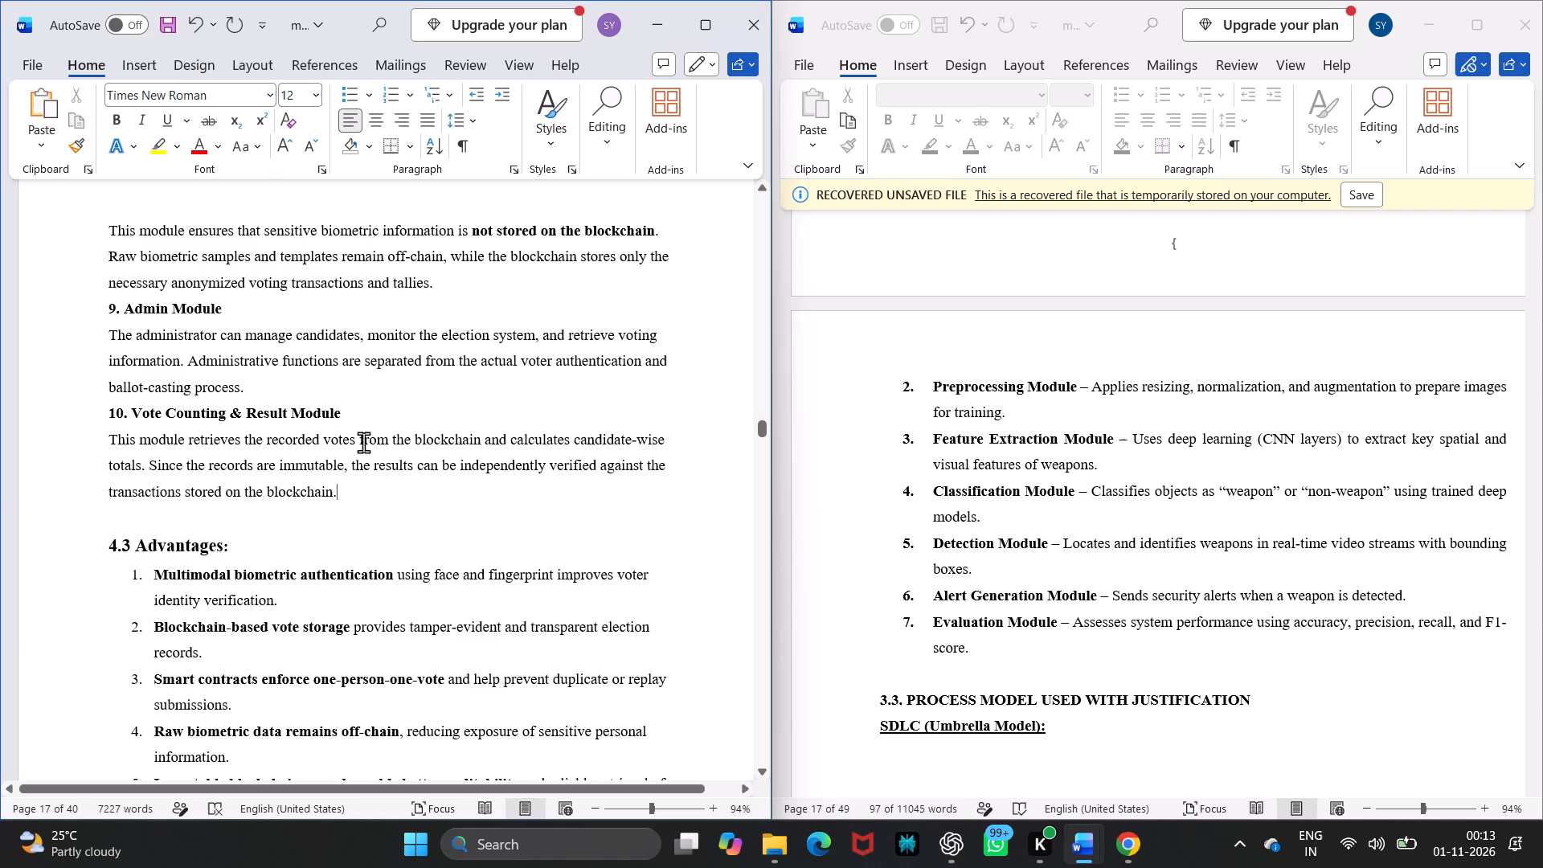
click(340, 497)
drag(337, 493, 312, 172)
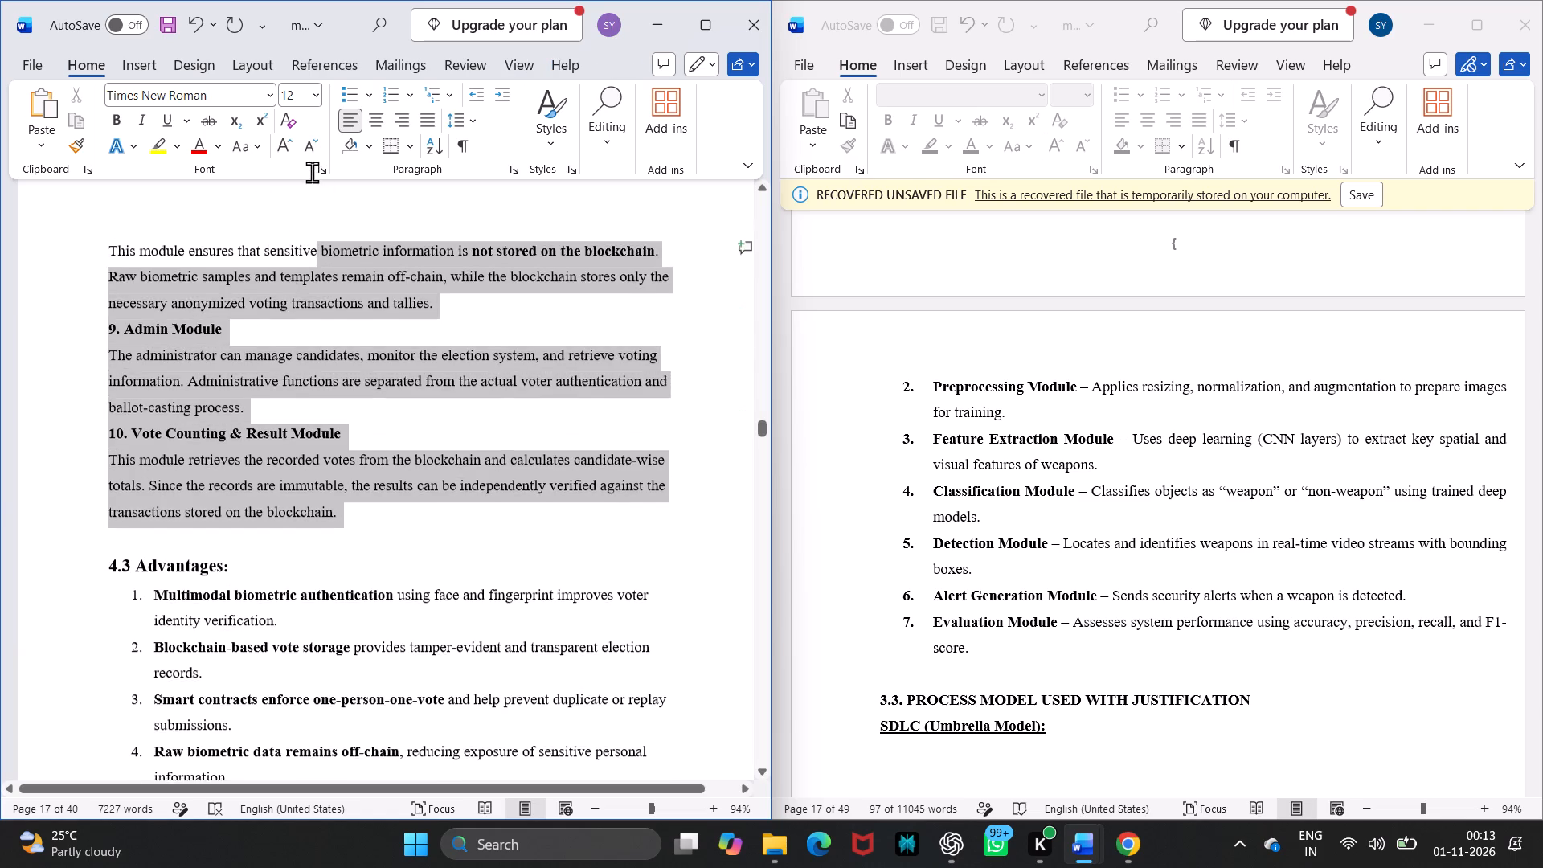
drag(312, 172, 304, 170)
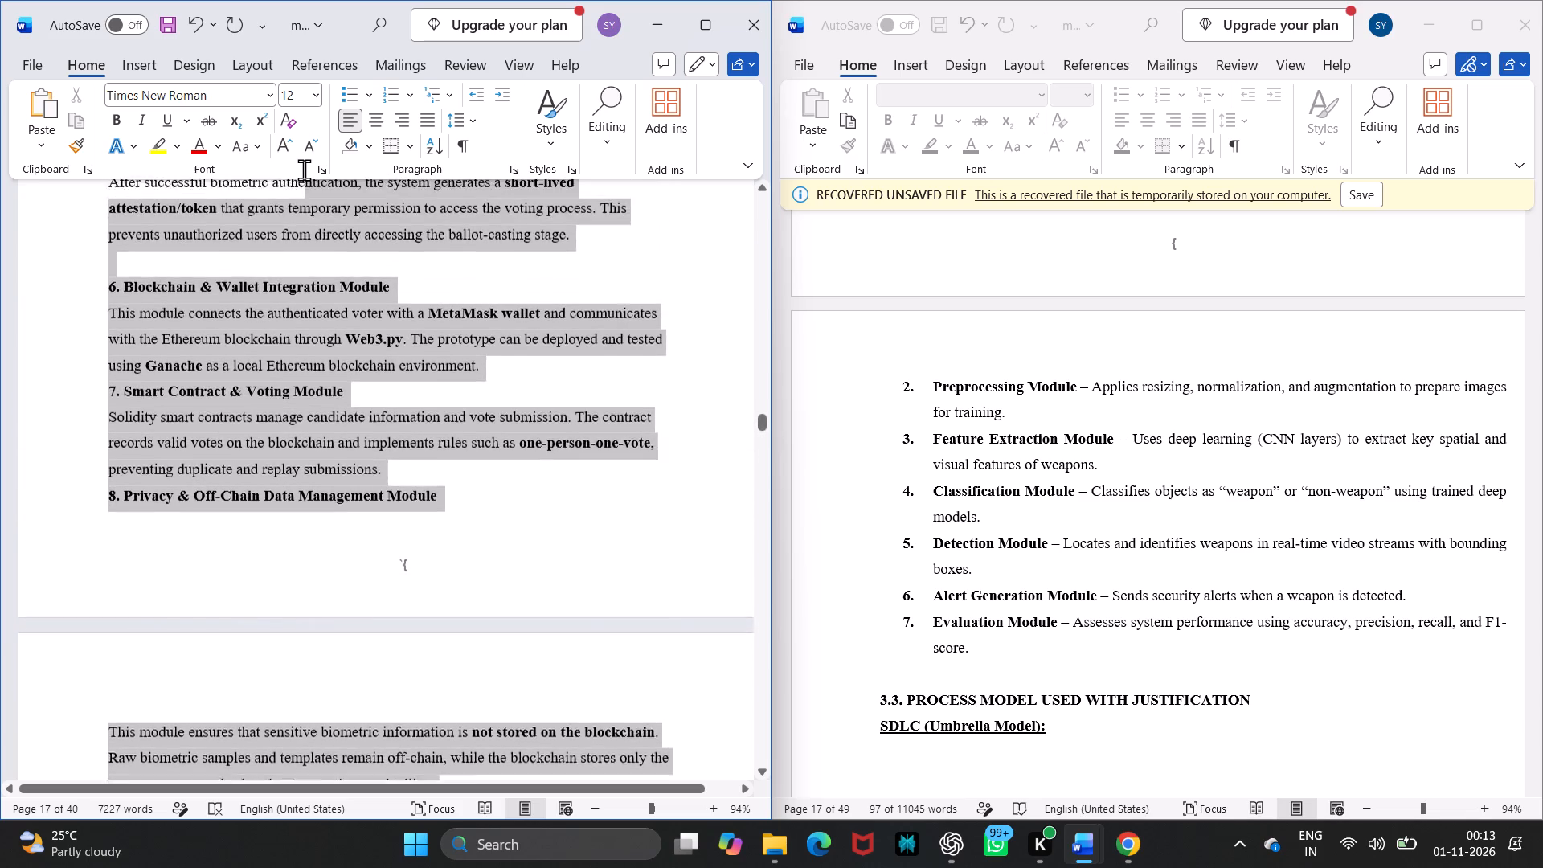
drag(304, 170, 281, 244)
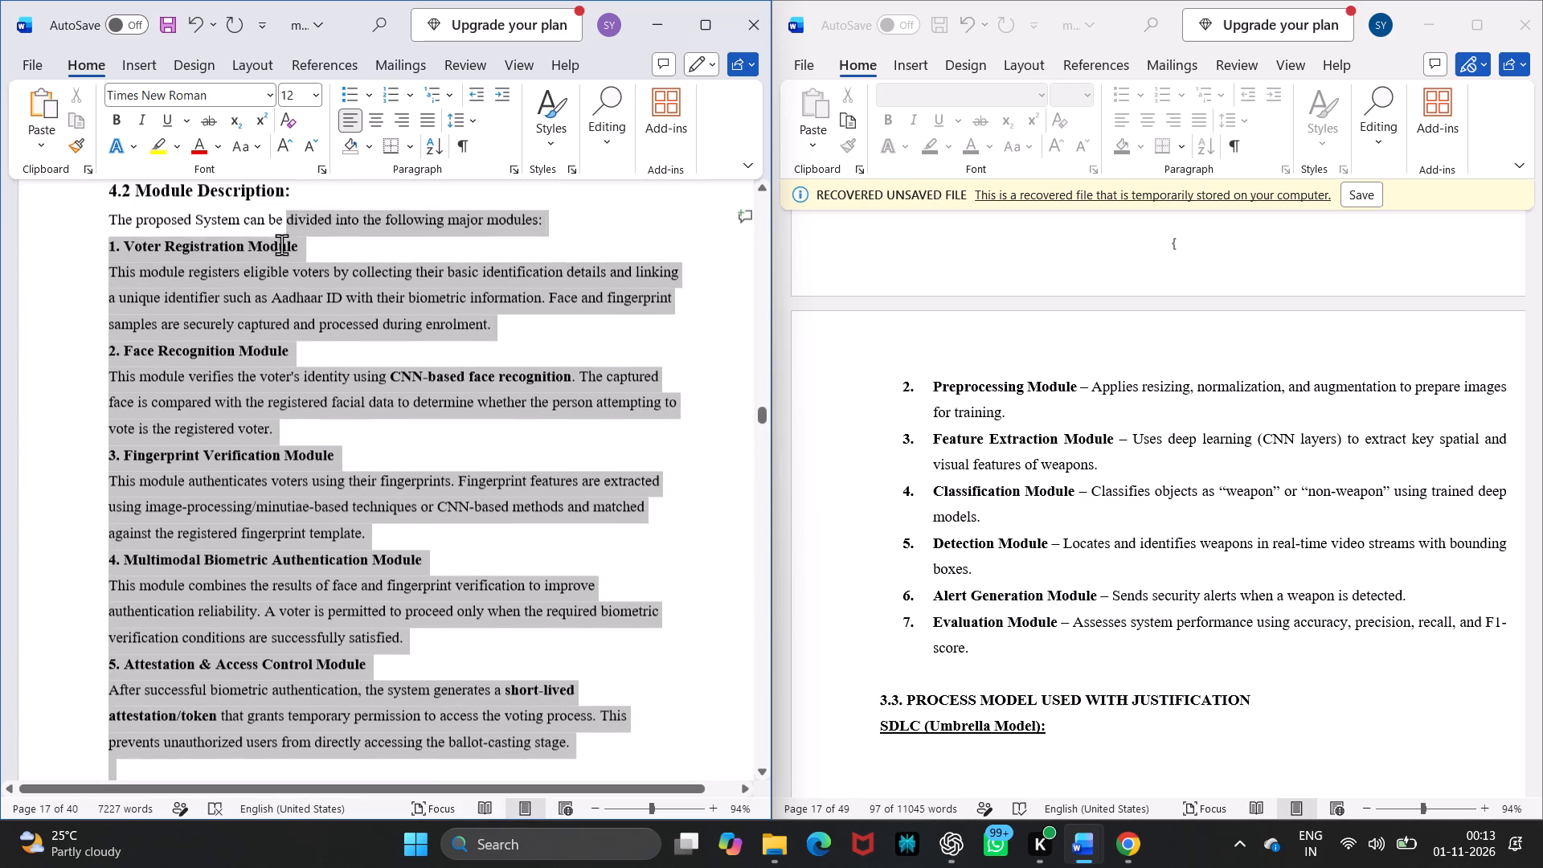
drag(281, 244, 47, 229)
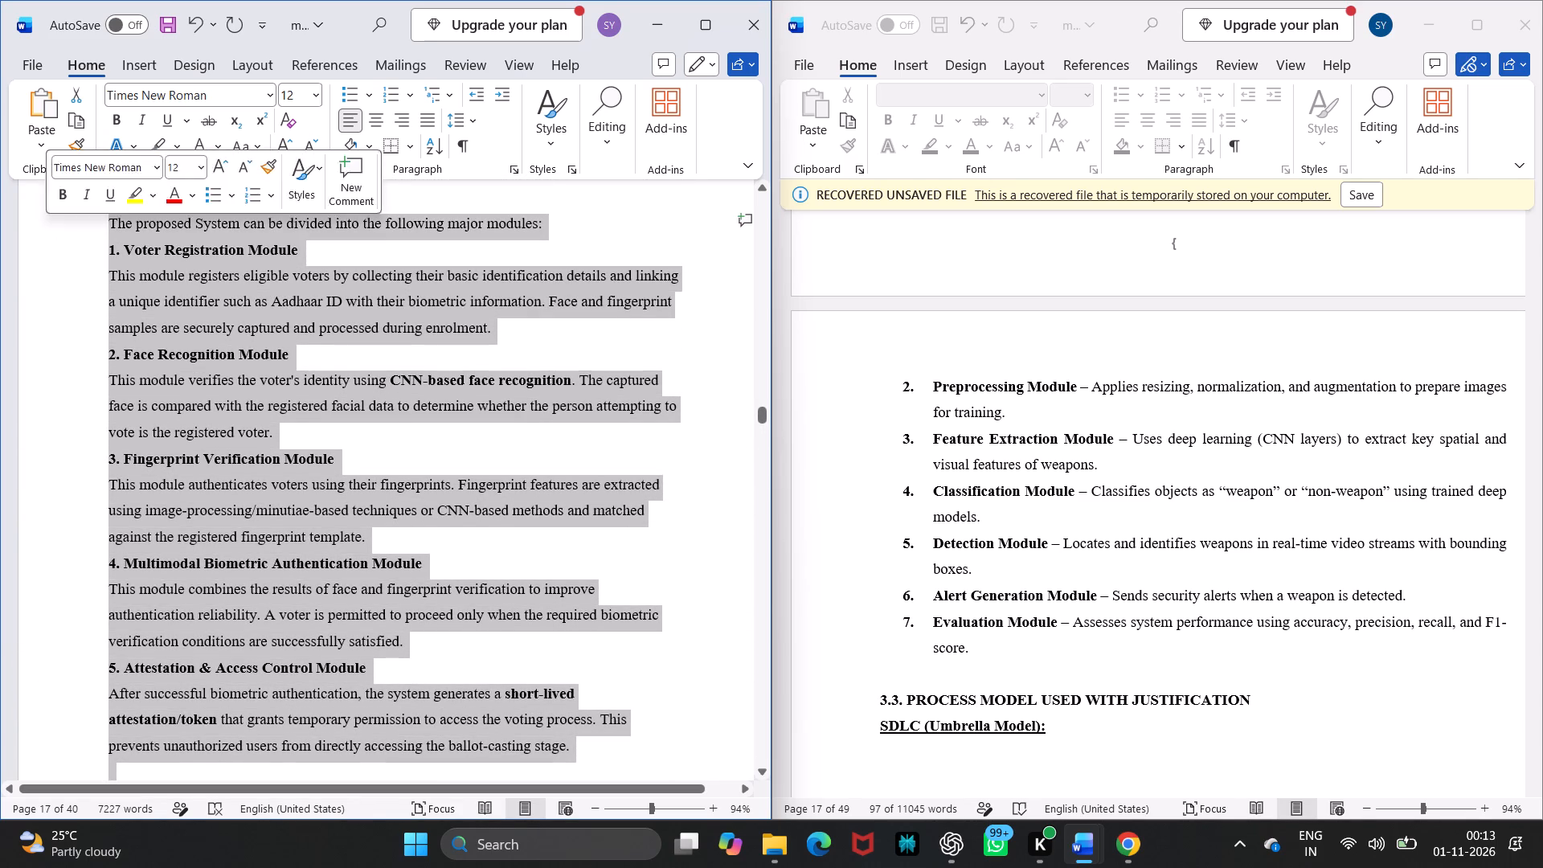
key(ctrl+v)
Check the pasted 4.2 module list and examine what follows the modules in mjrprj.docx and in the report.
scroll(329, 430, up, 1)
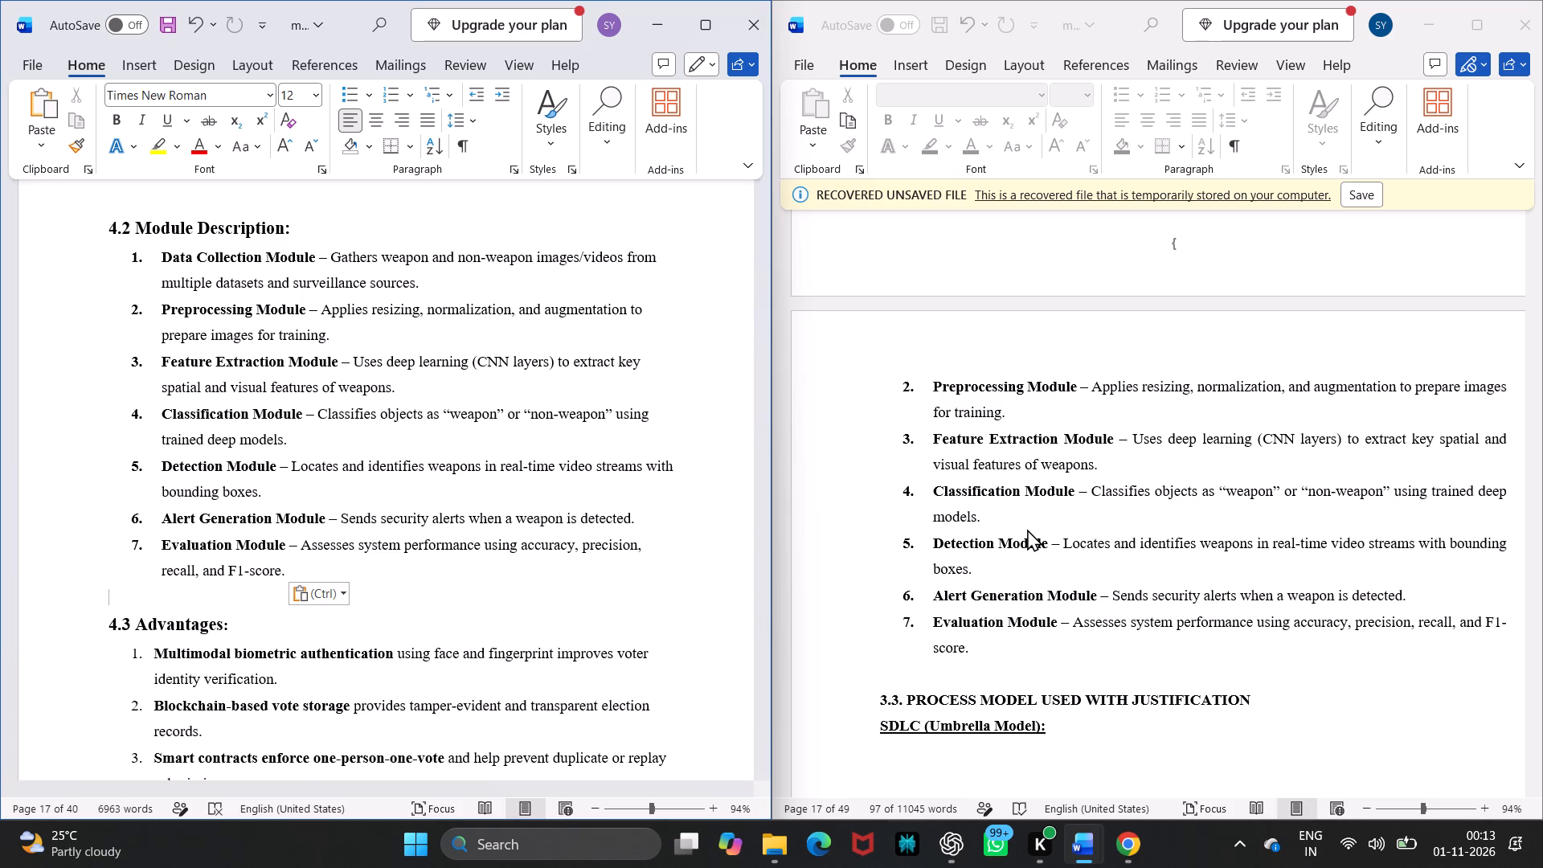
scroll(1027, 529, up, 1)
scroll(1027, 529, down, 1)
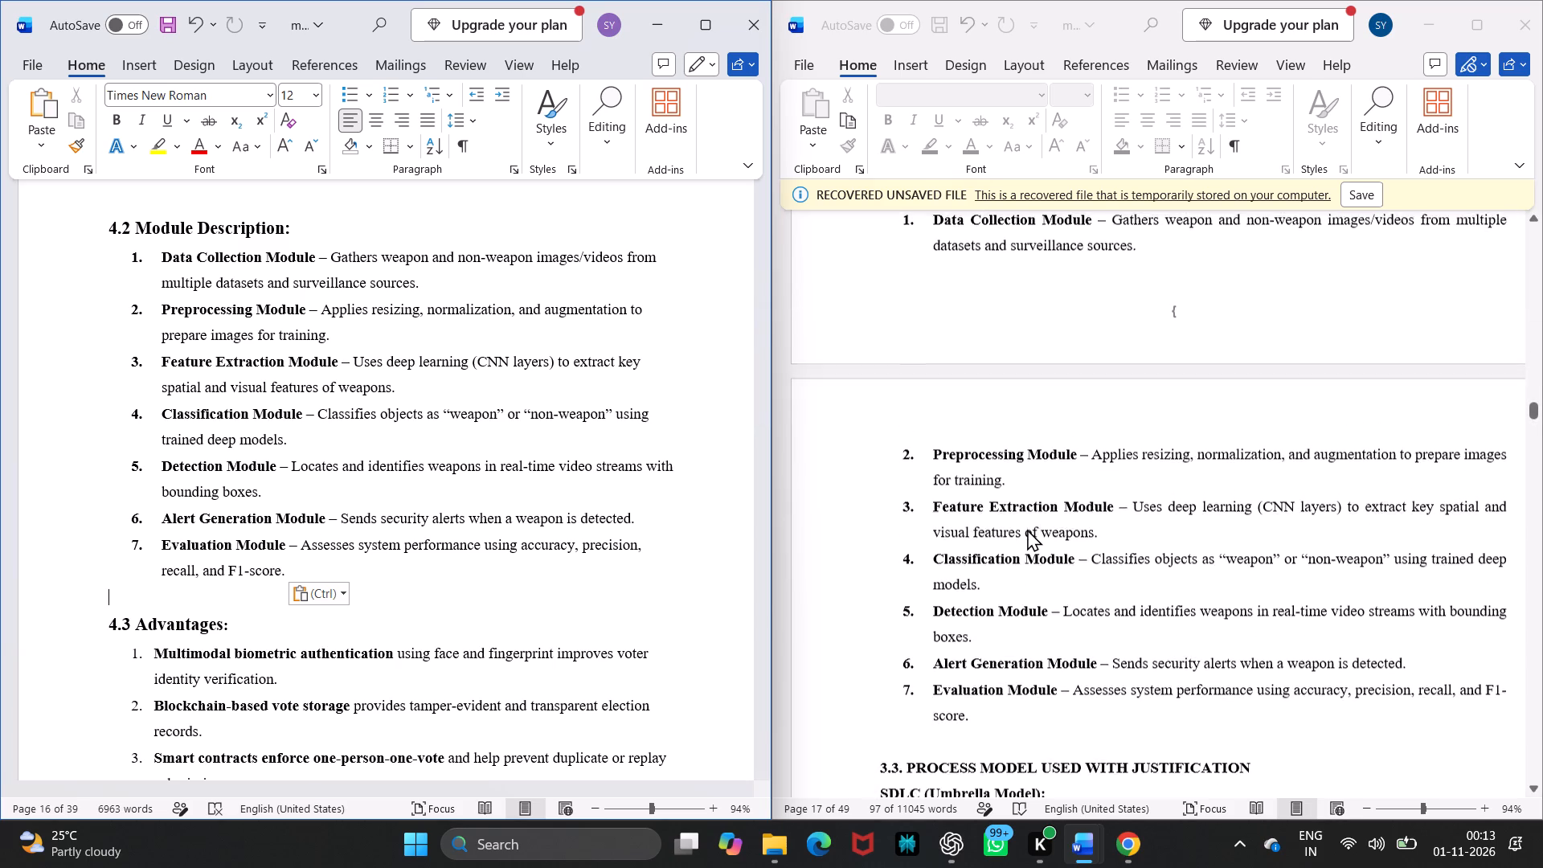
scroll(1027, 529, down, 2)
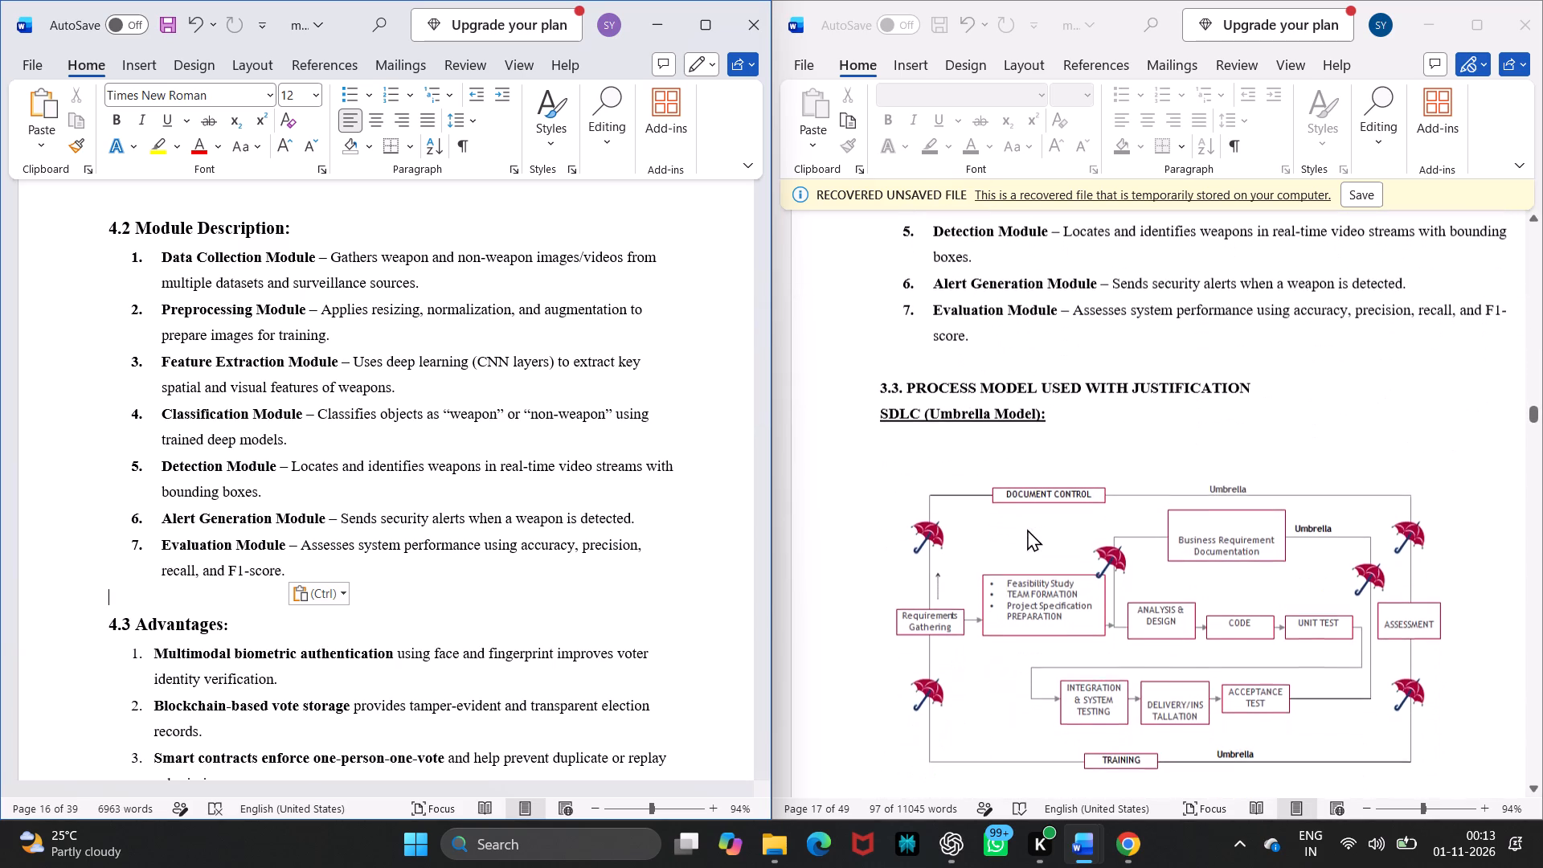
scroll(338, 548, up, 1)
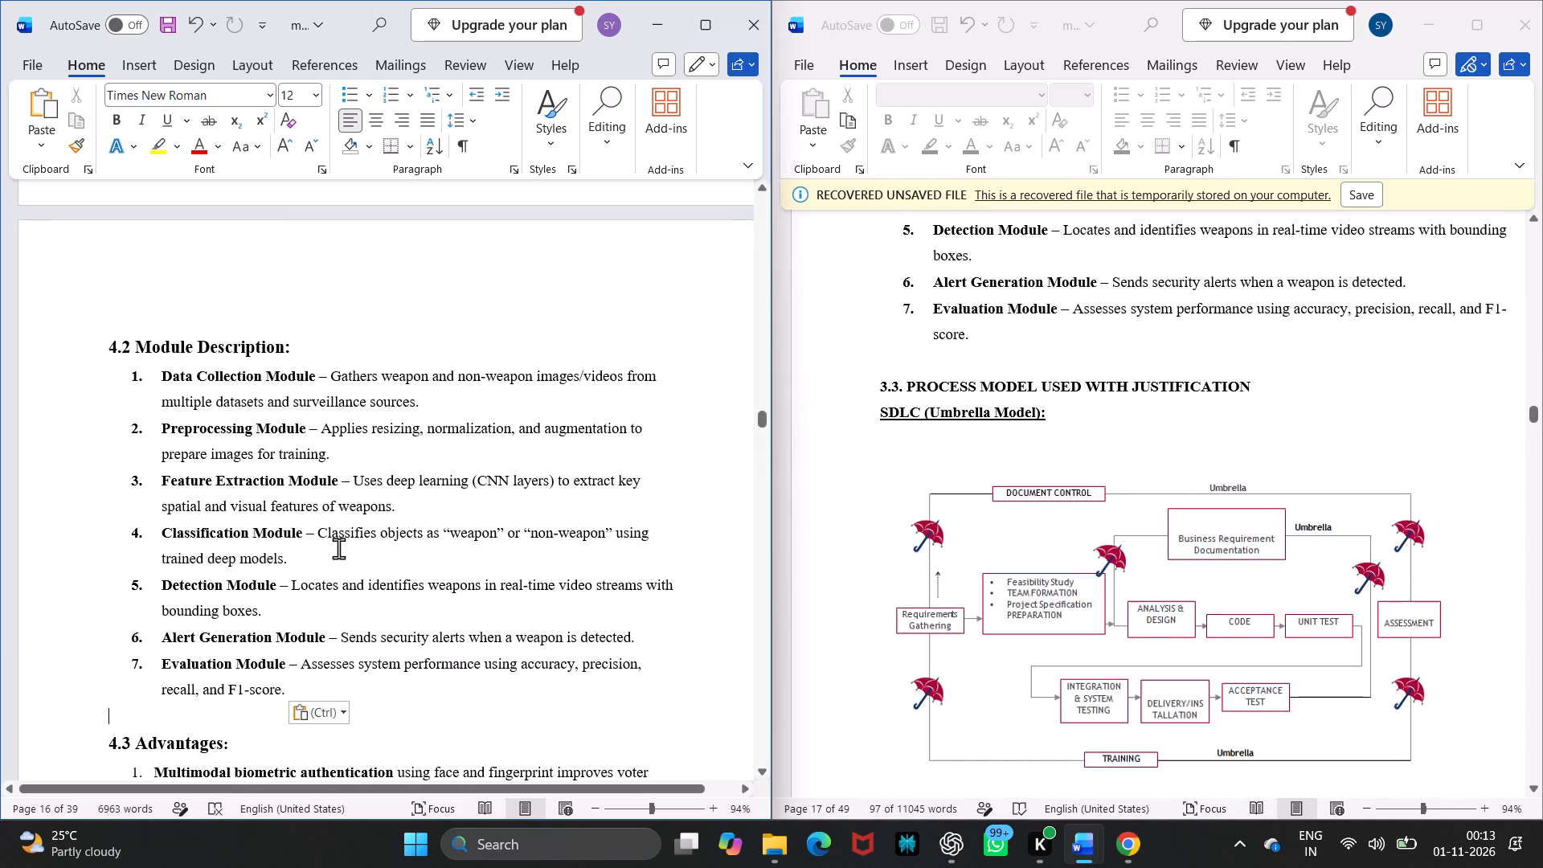
scroll(338, 548, down, 1)
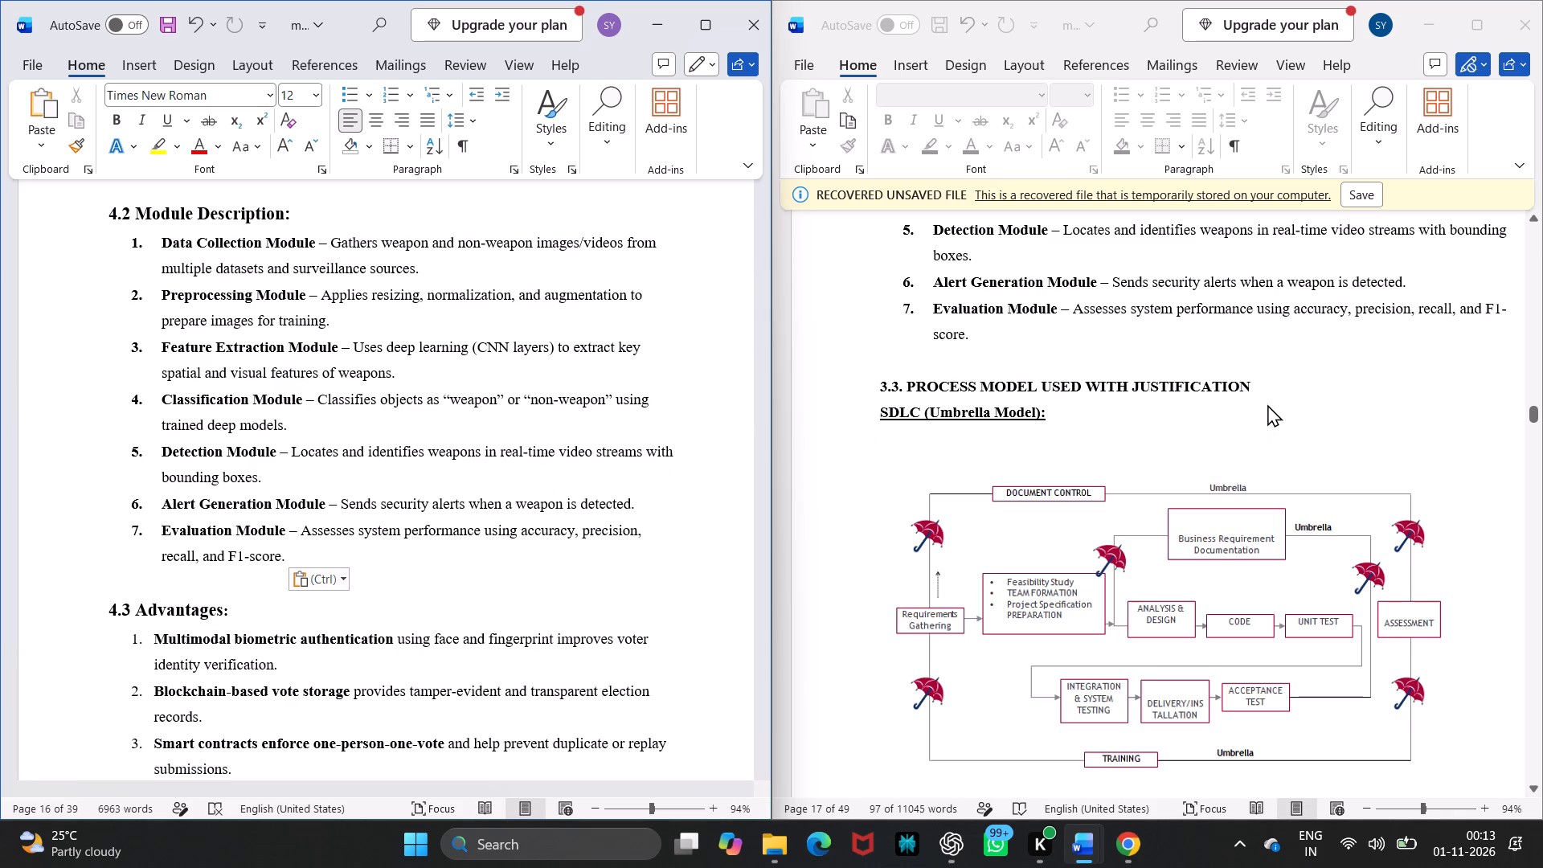
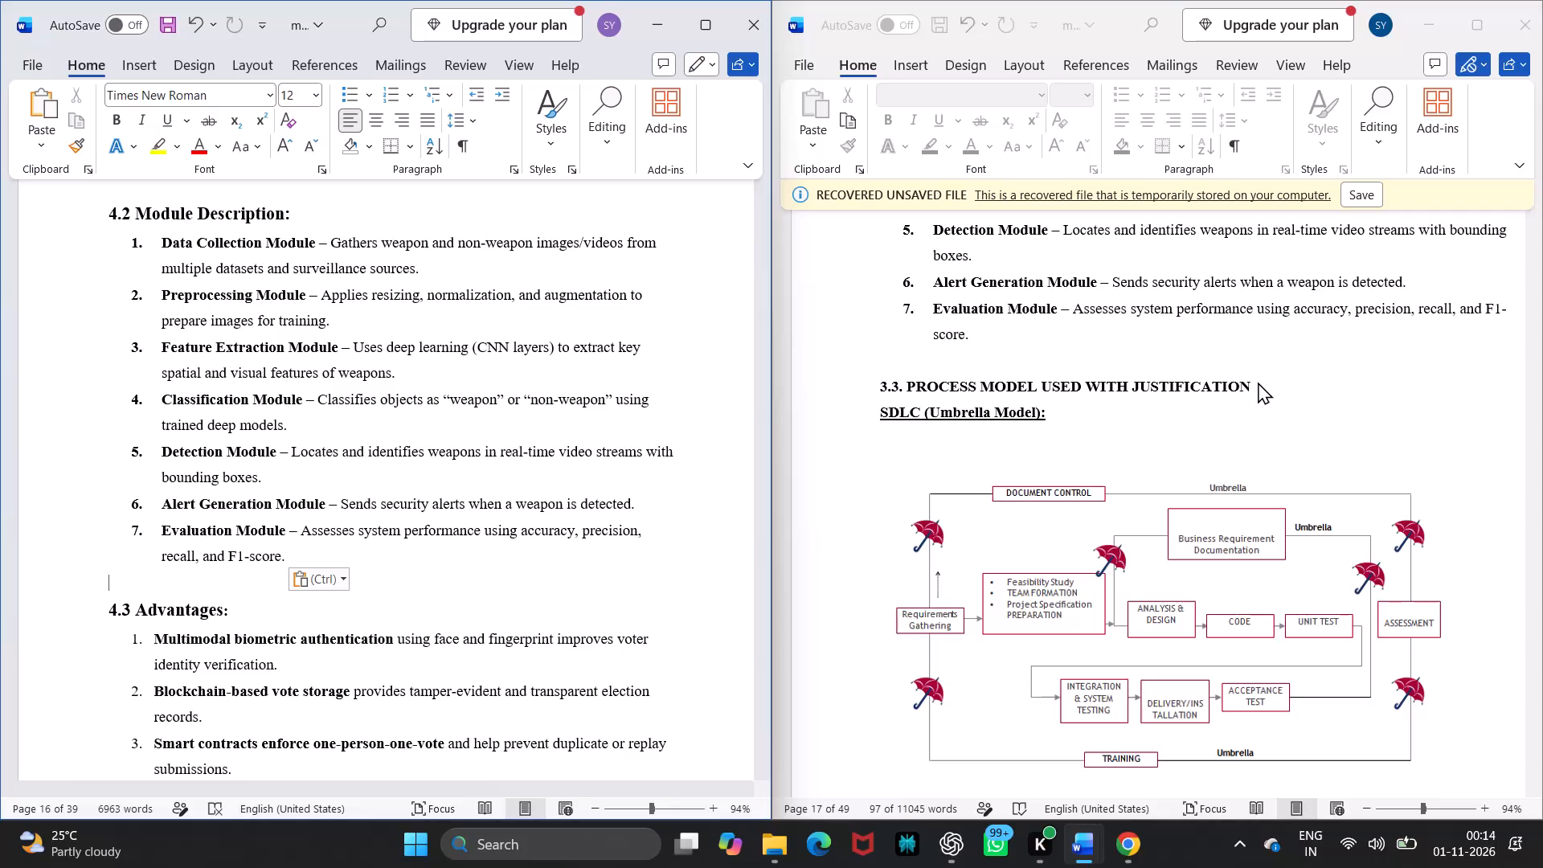
Replace "Advantages:" in the report's 4.3 heading with "PROCESS MODEL USED WITH JUSTIFICATION" copied from heading 3.3 in mjrprj.docx.
click(1254, 382)
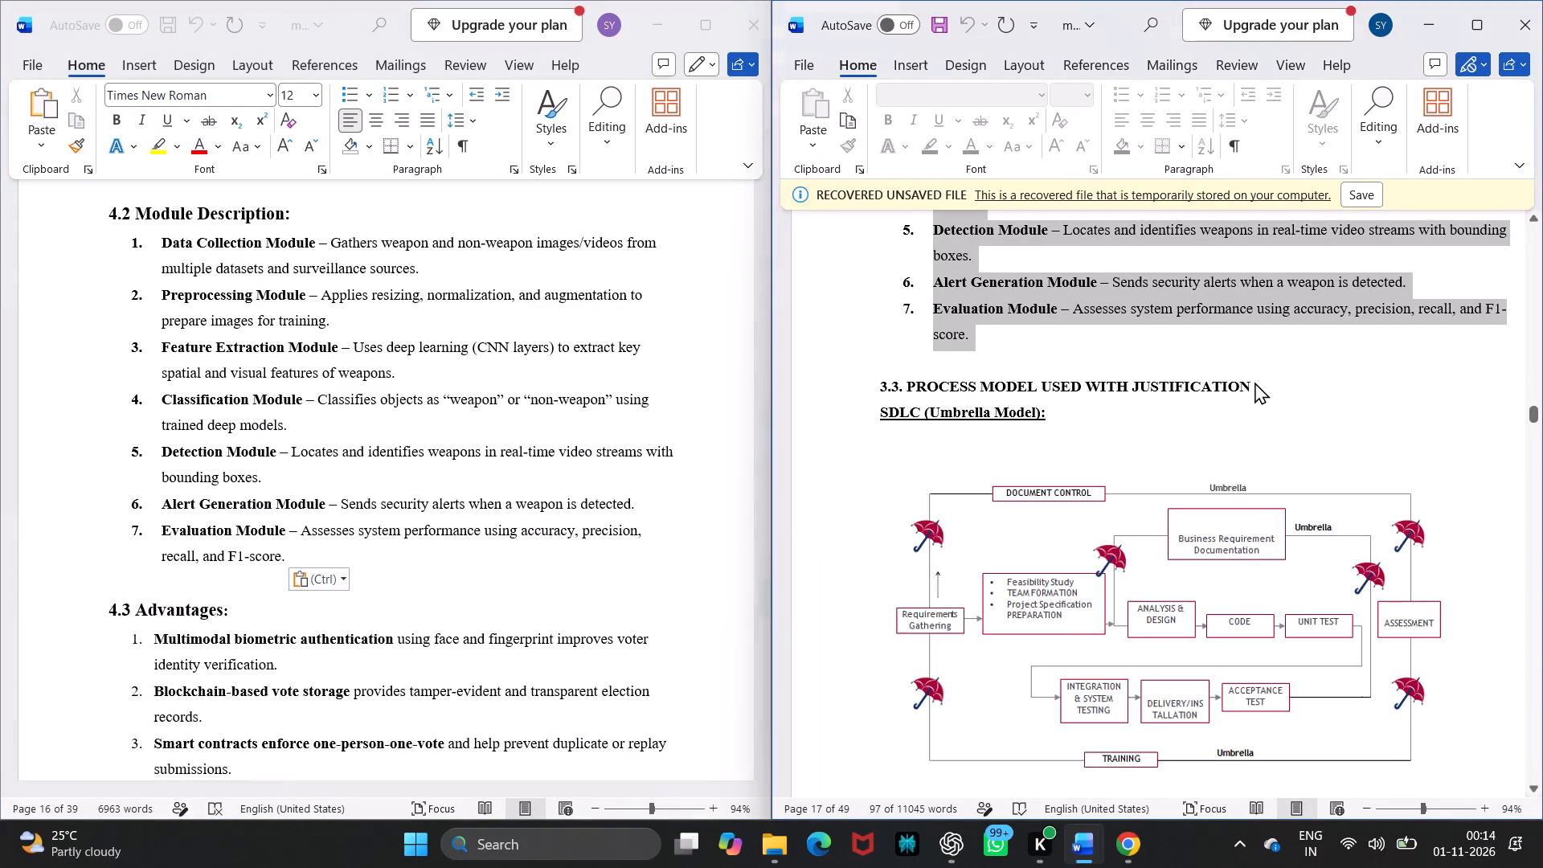
click(1254, 387)
drag(1254, 387, 1133, 375)
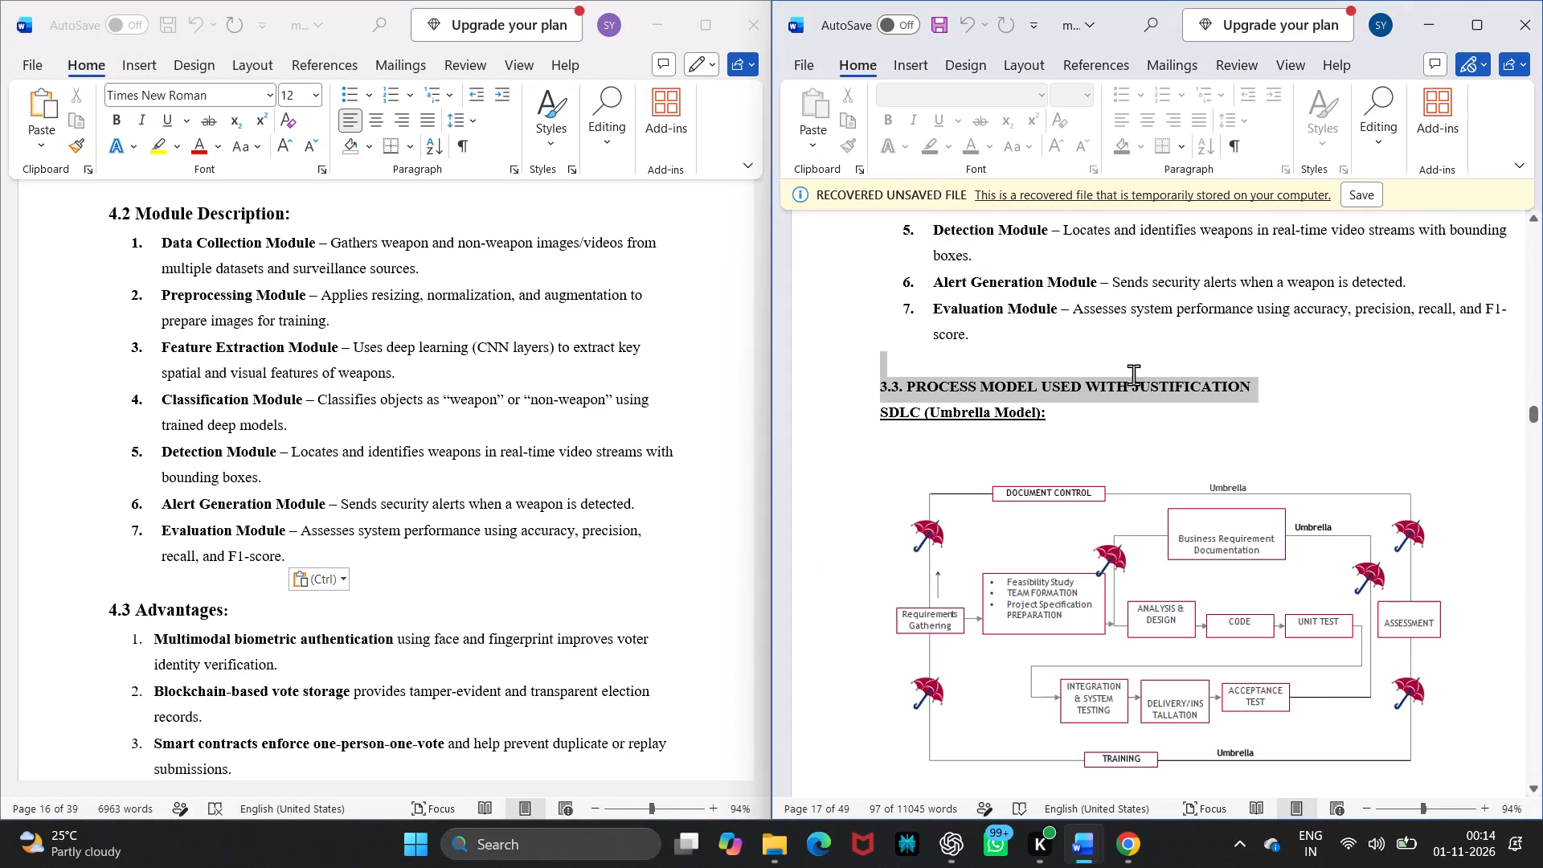
drag(1133, 375, 911, 381)
key(ctrl+c)
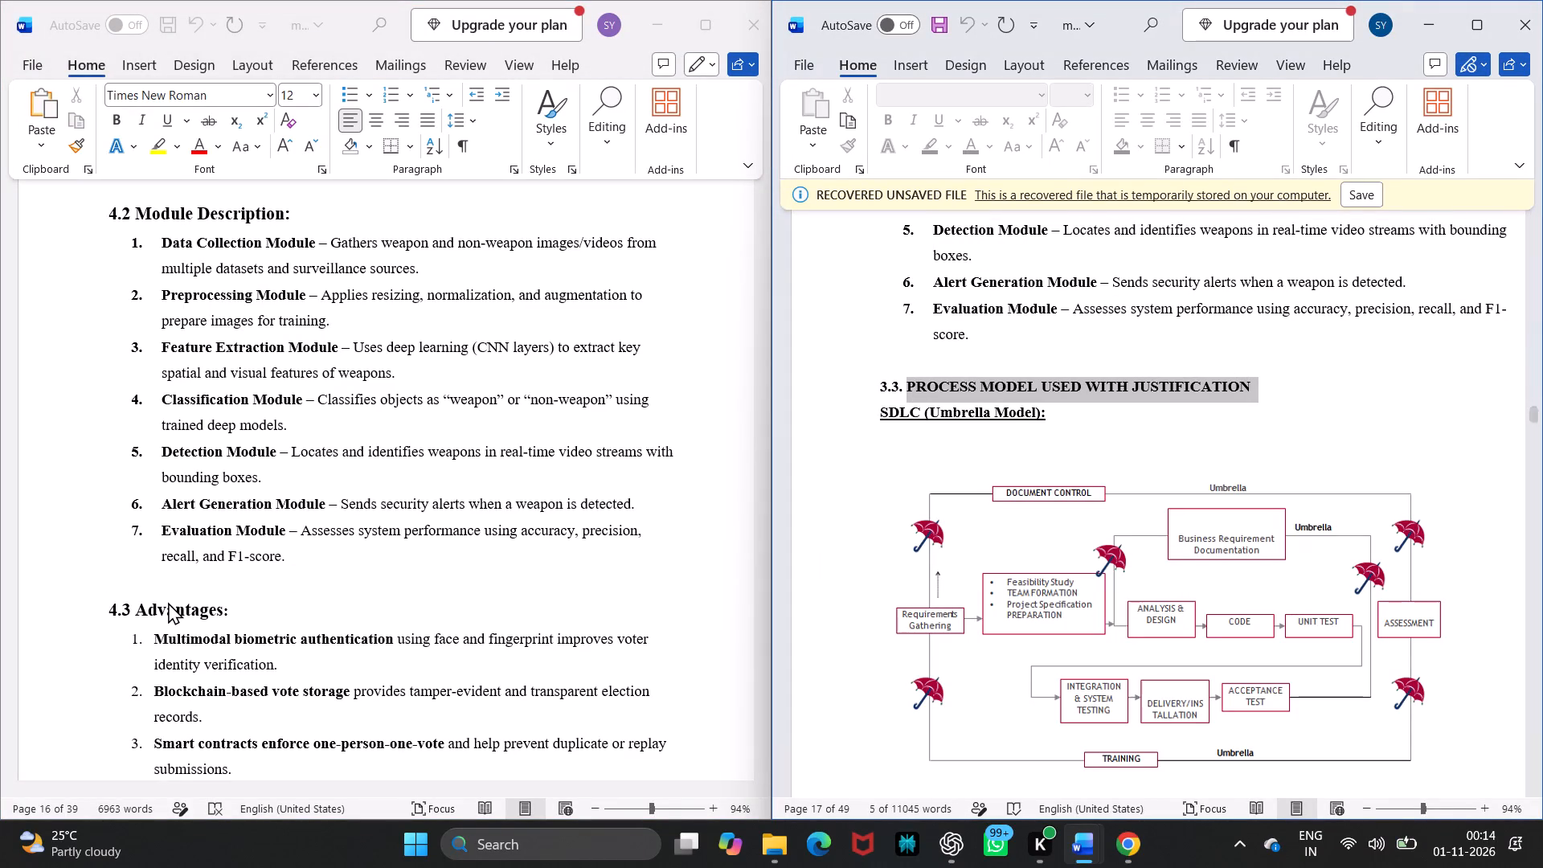
double_click(155, 607)
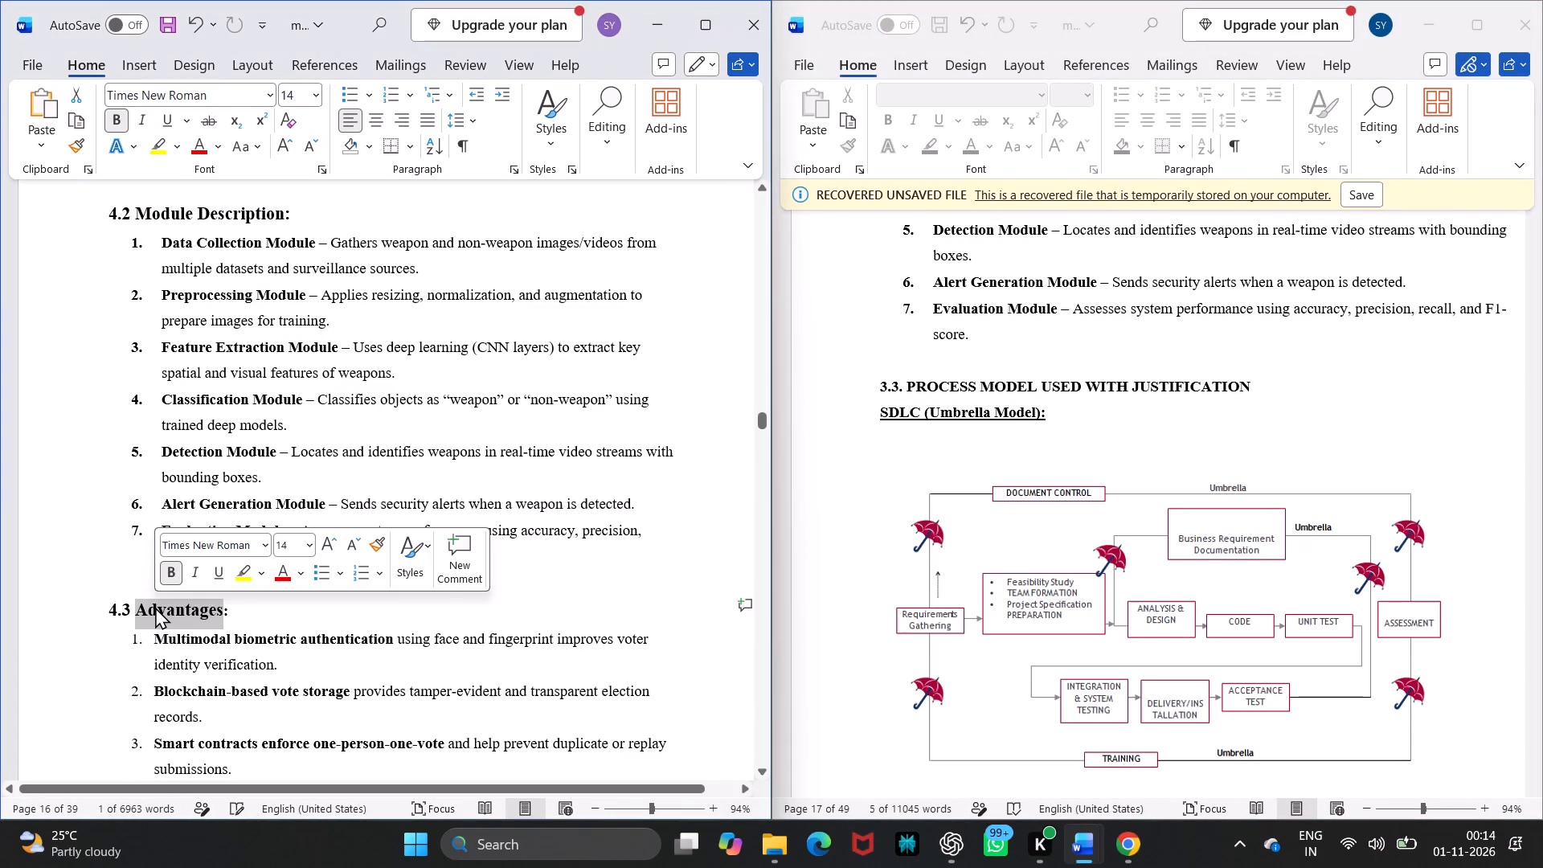
key(ctrl+v)
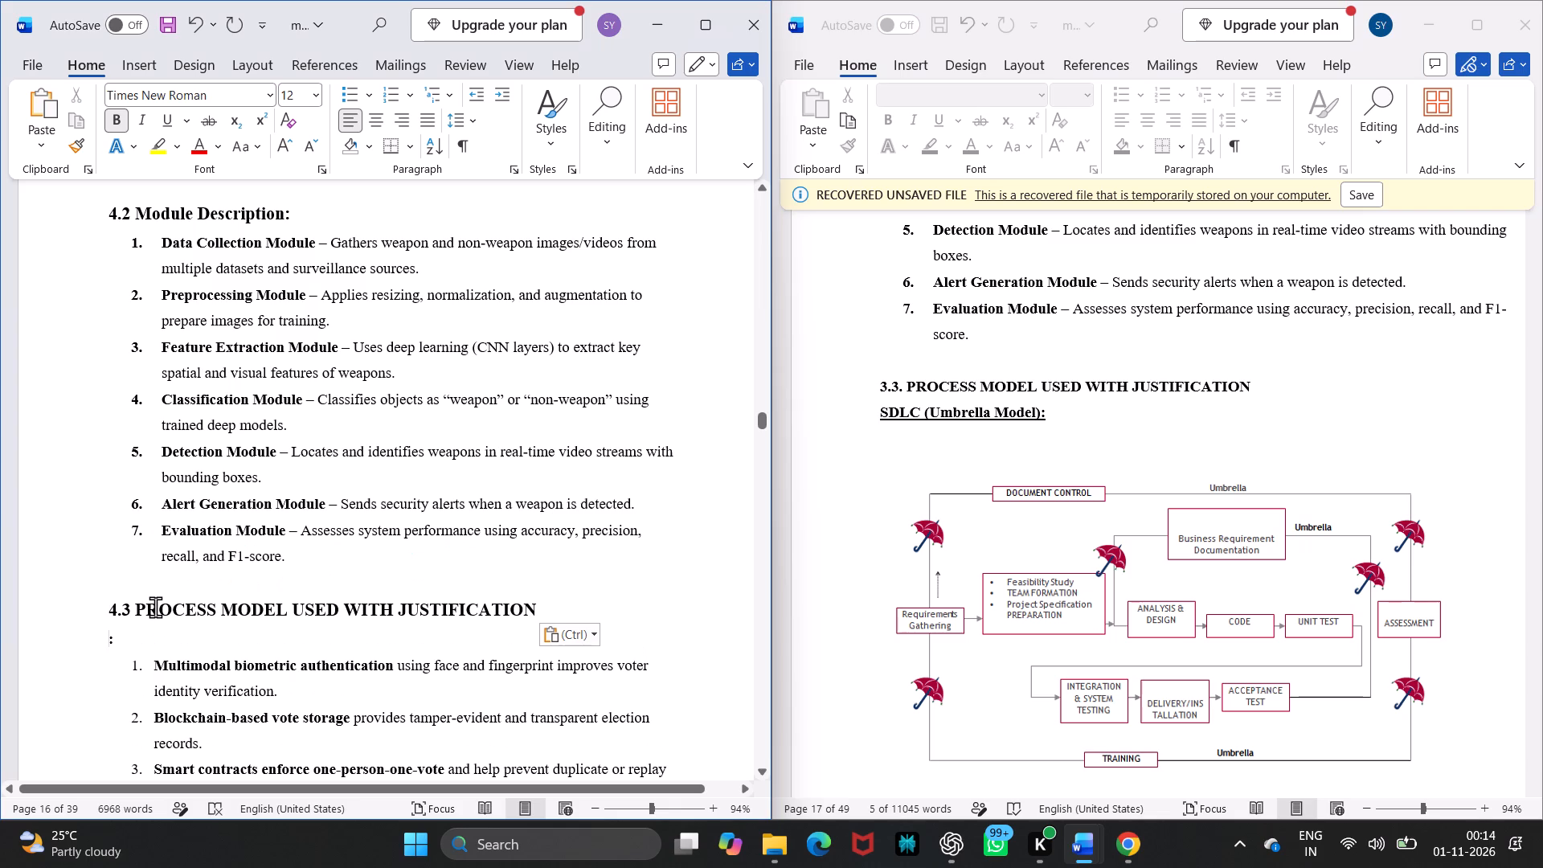
key(BackSpace)
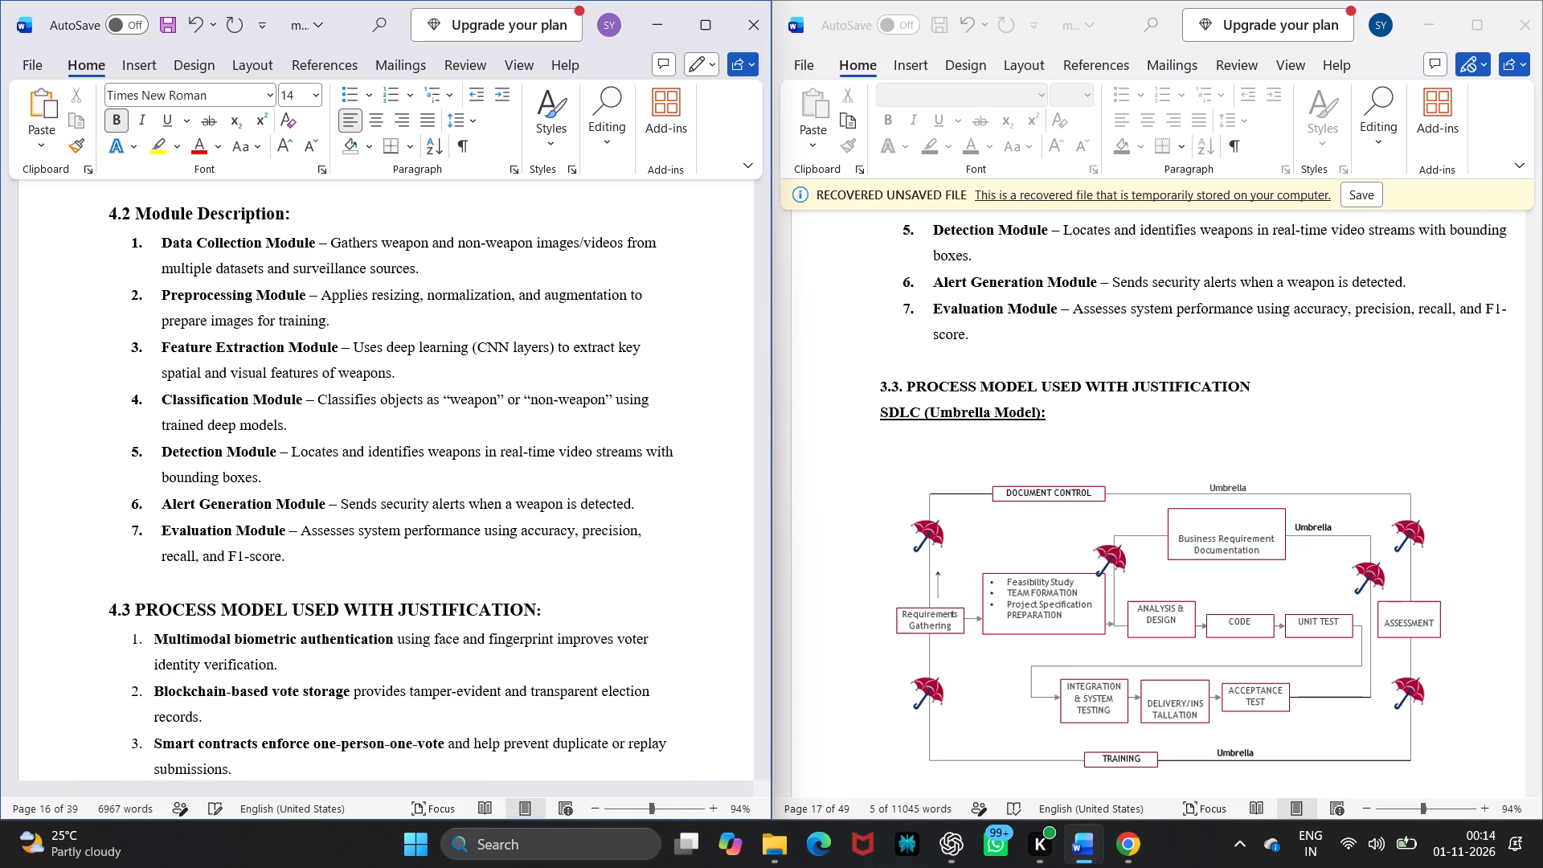
key(Delete)
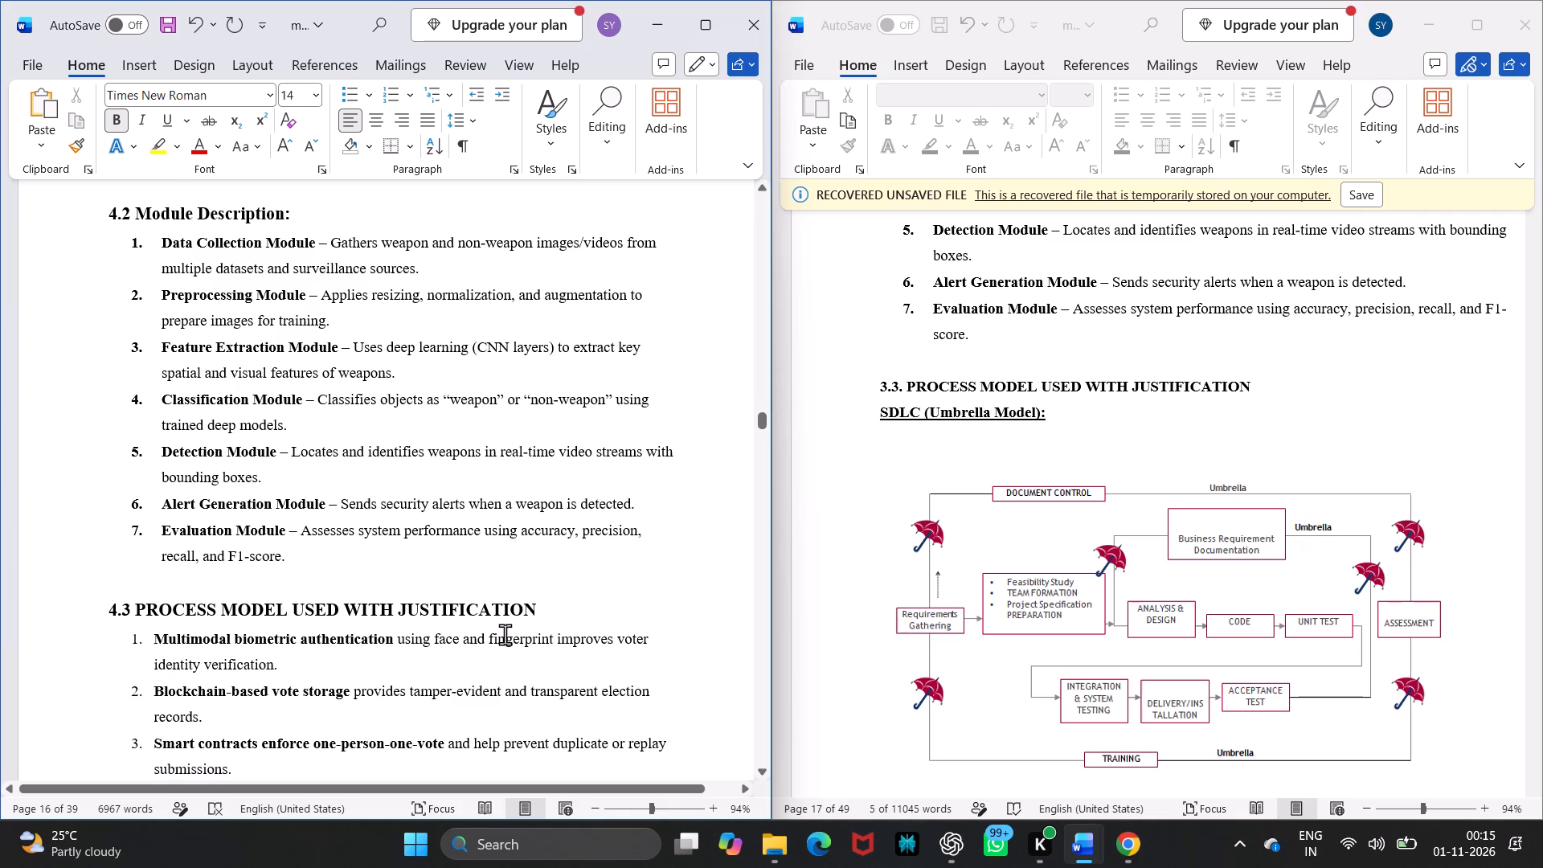
Copy the "SDLC (Umbrella Model):" subheading under 3.3 in mjrprj.docx.
scroll(505, 634, down, 2)
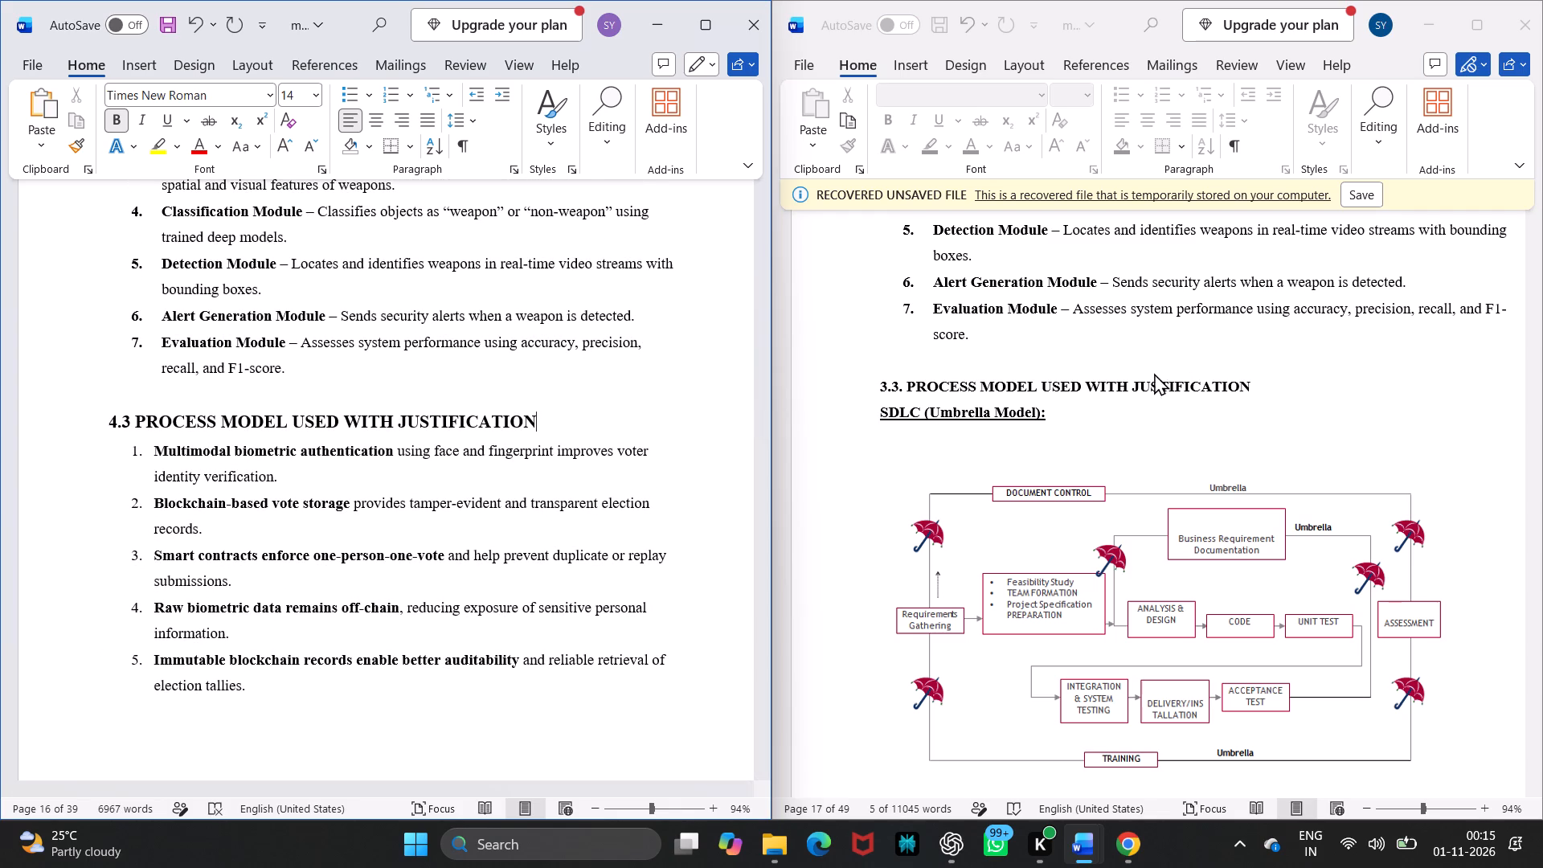
click(1046, 412)
drag(1046, 412, 909, 406)
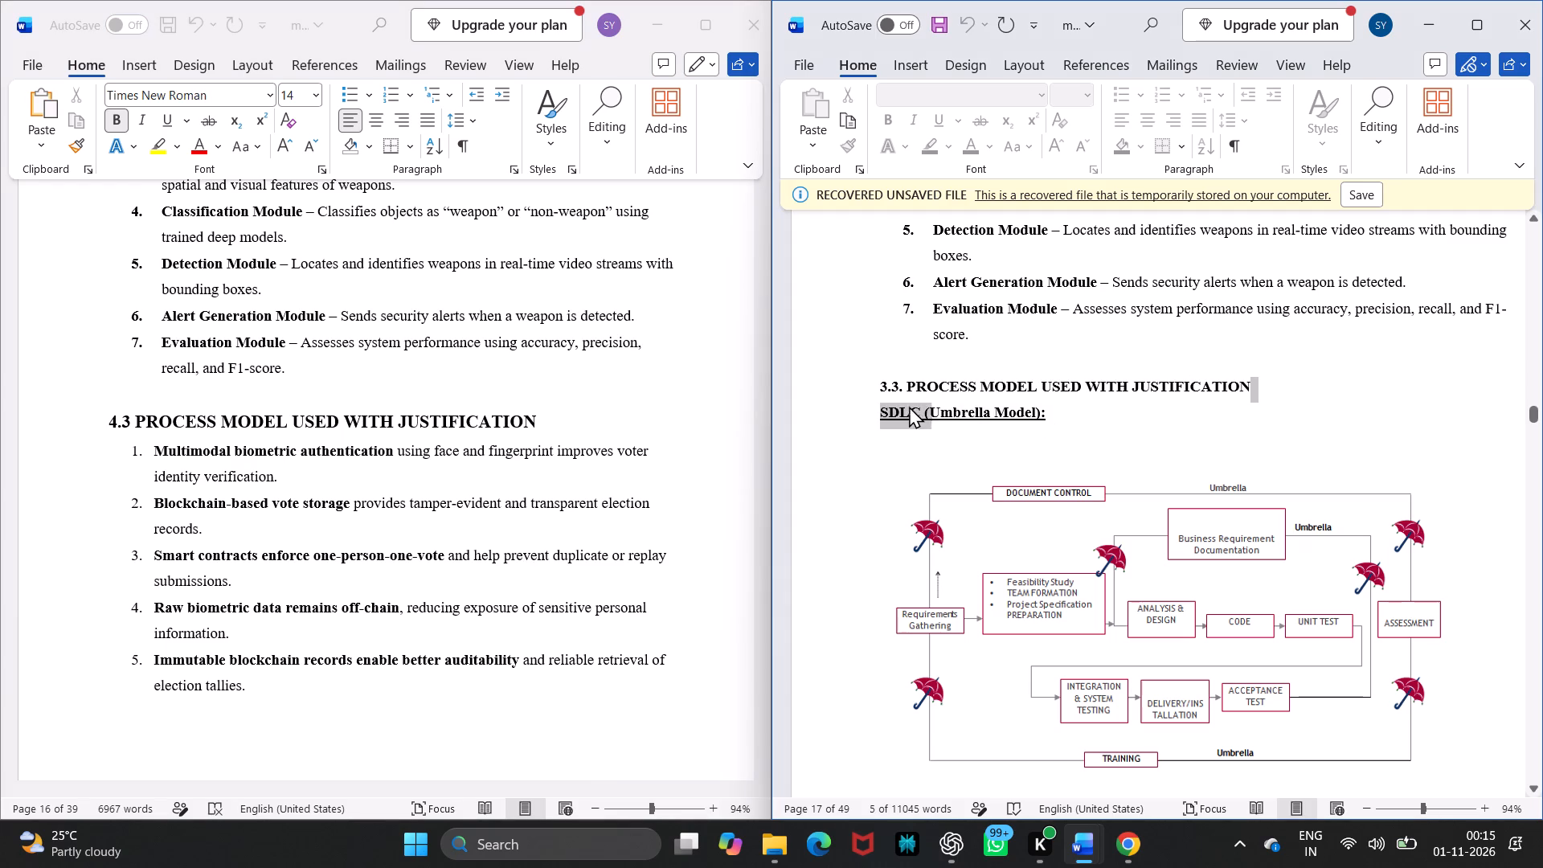
drag(909, 406, 1087, 408)
click(1087, 408)
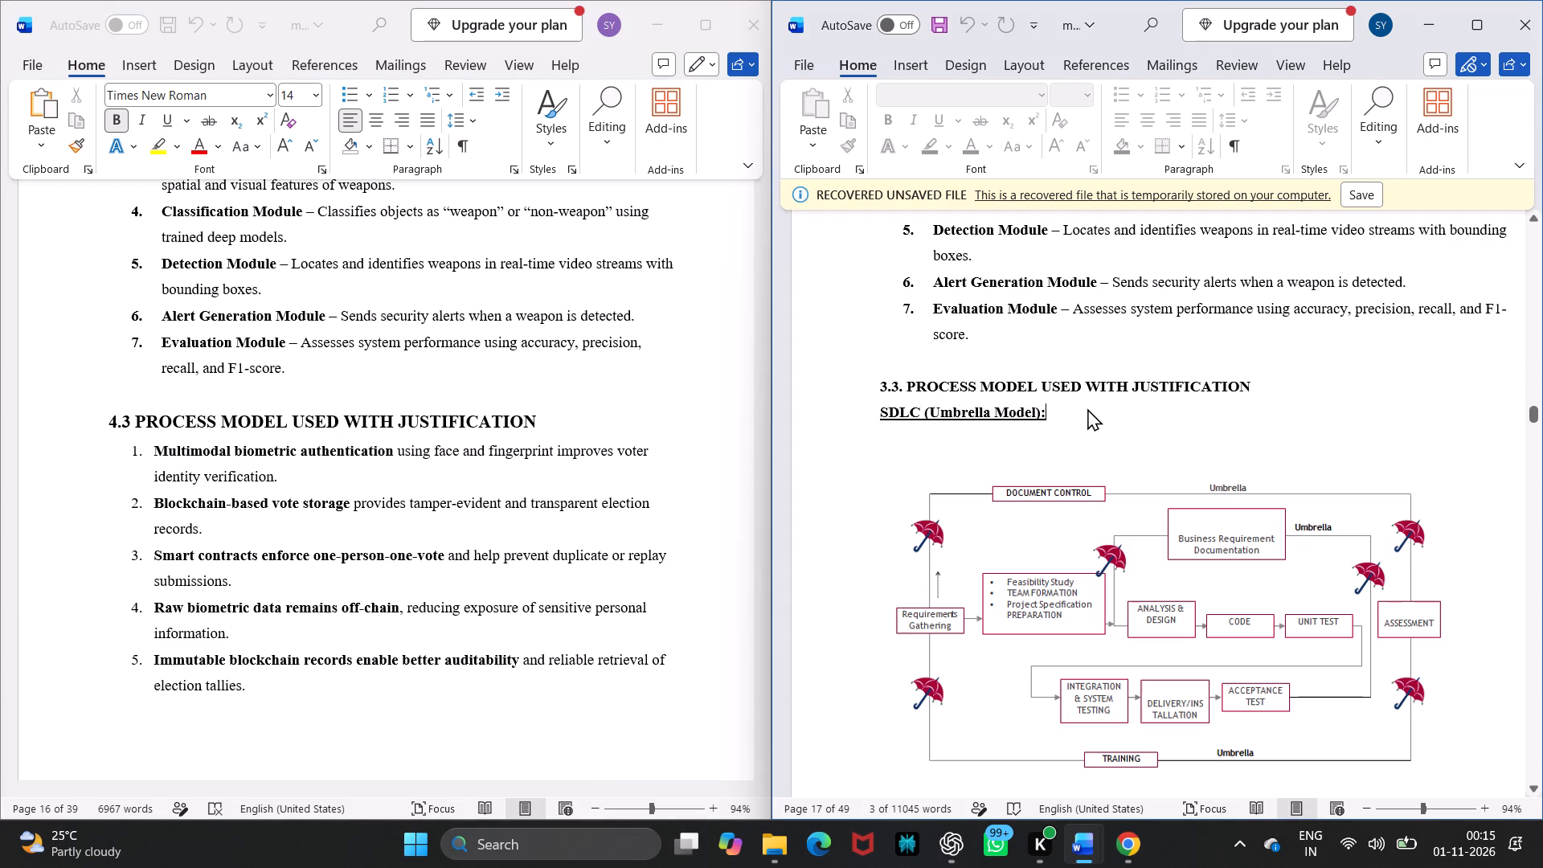
drag(1054, 413, 886, 424)
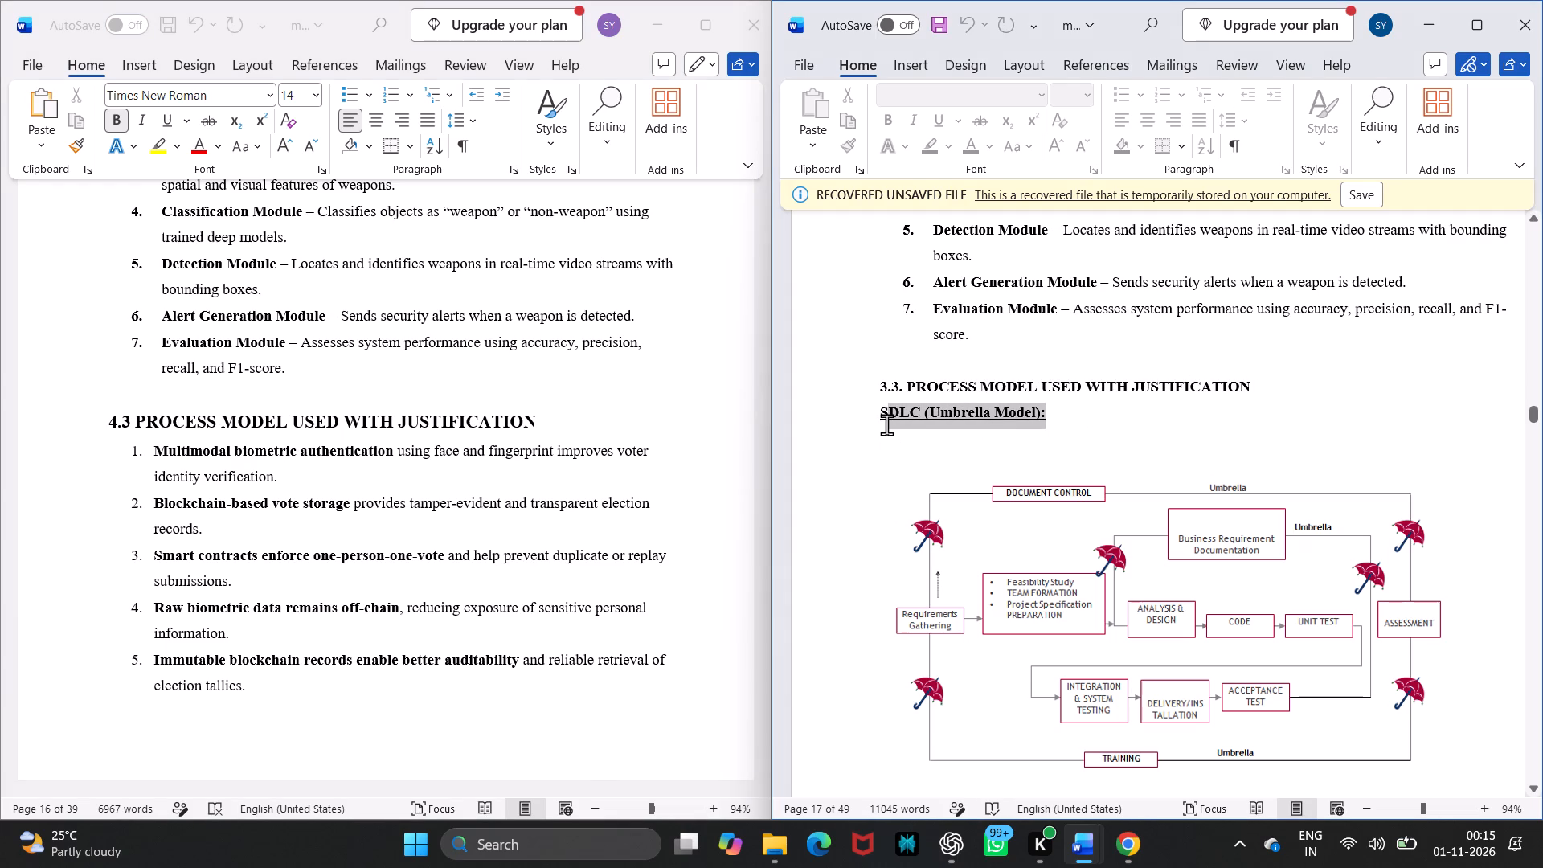
drag(886, 424, 882, 413)
key(ctrl+c)
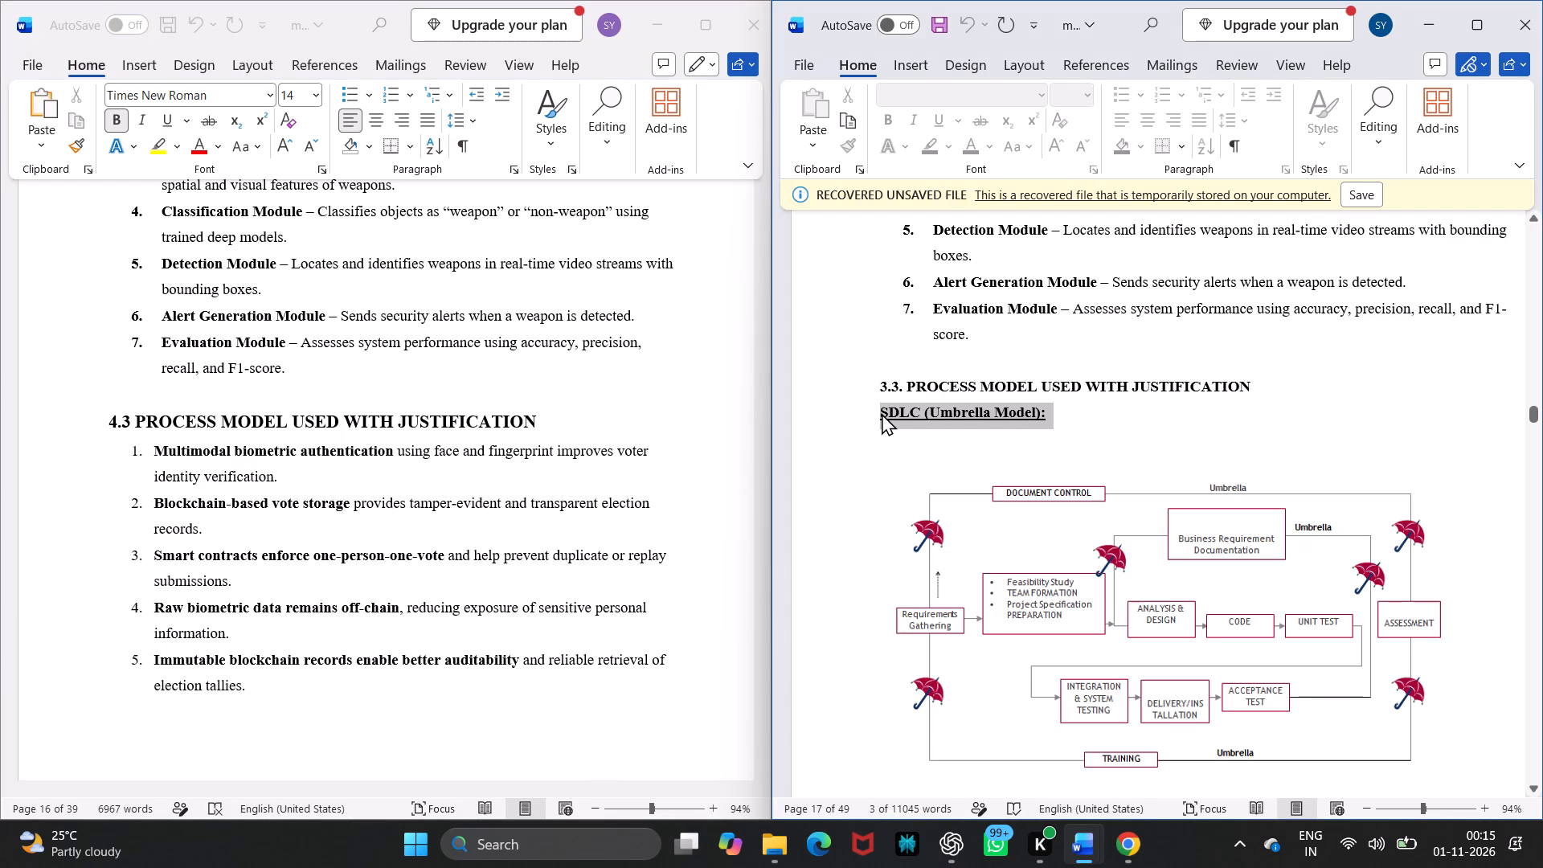
Insert the copied "SDLC (Umbrella Model):" subheading below the report's process model heading as an unnumbered line aligned with the margin.
click(559, 416)
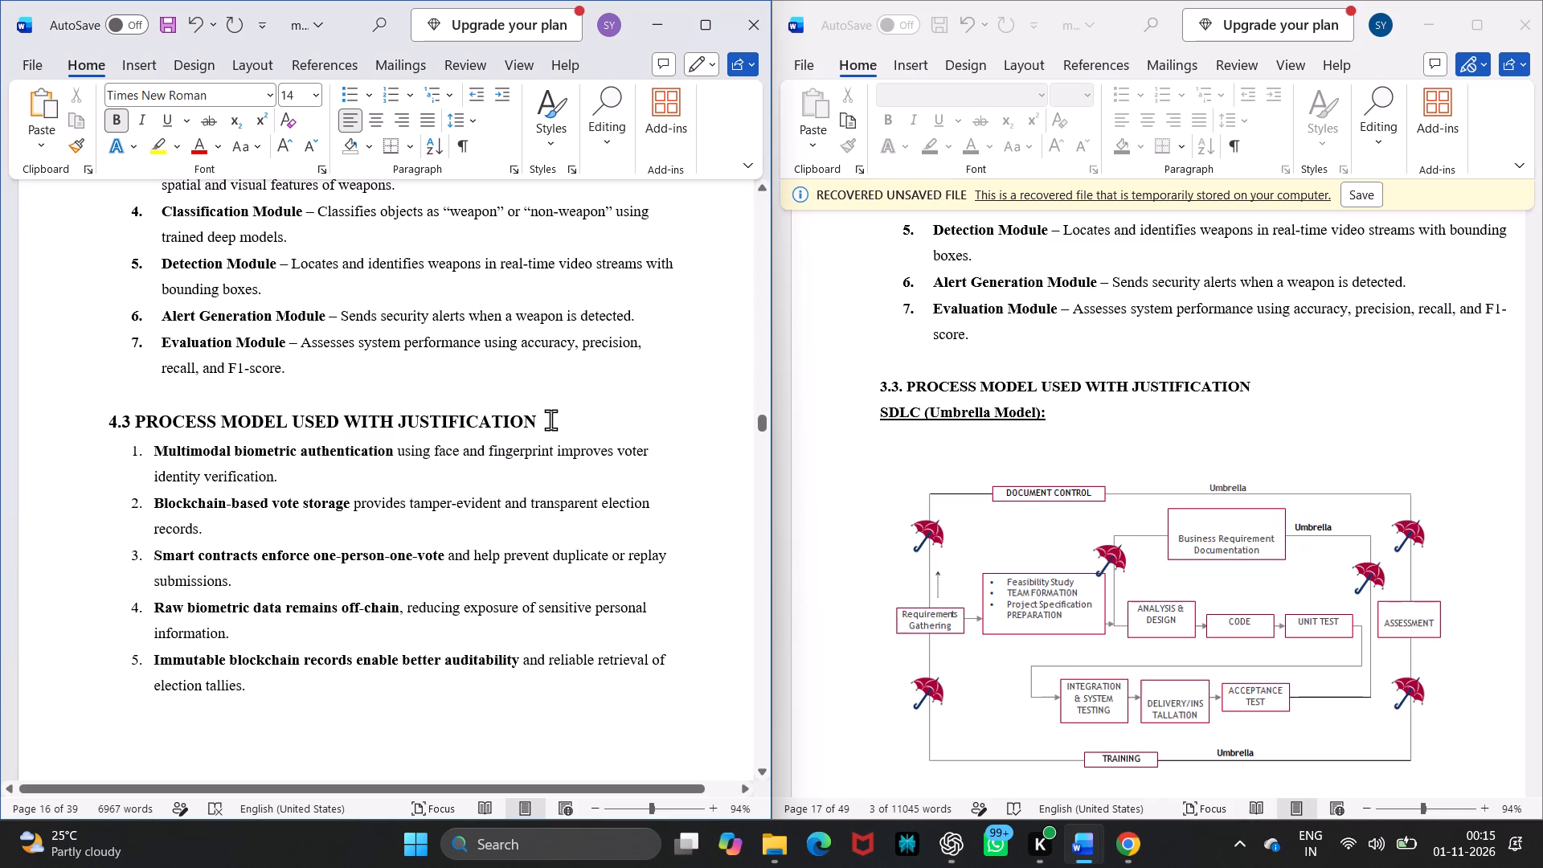
key(Return)
key(BackSpace)
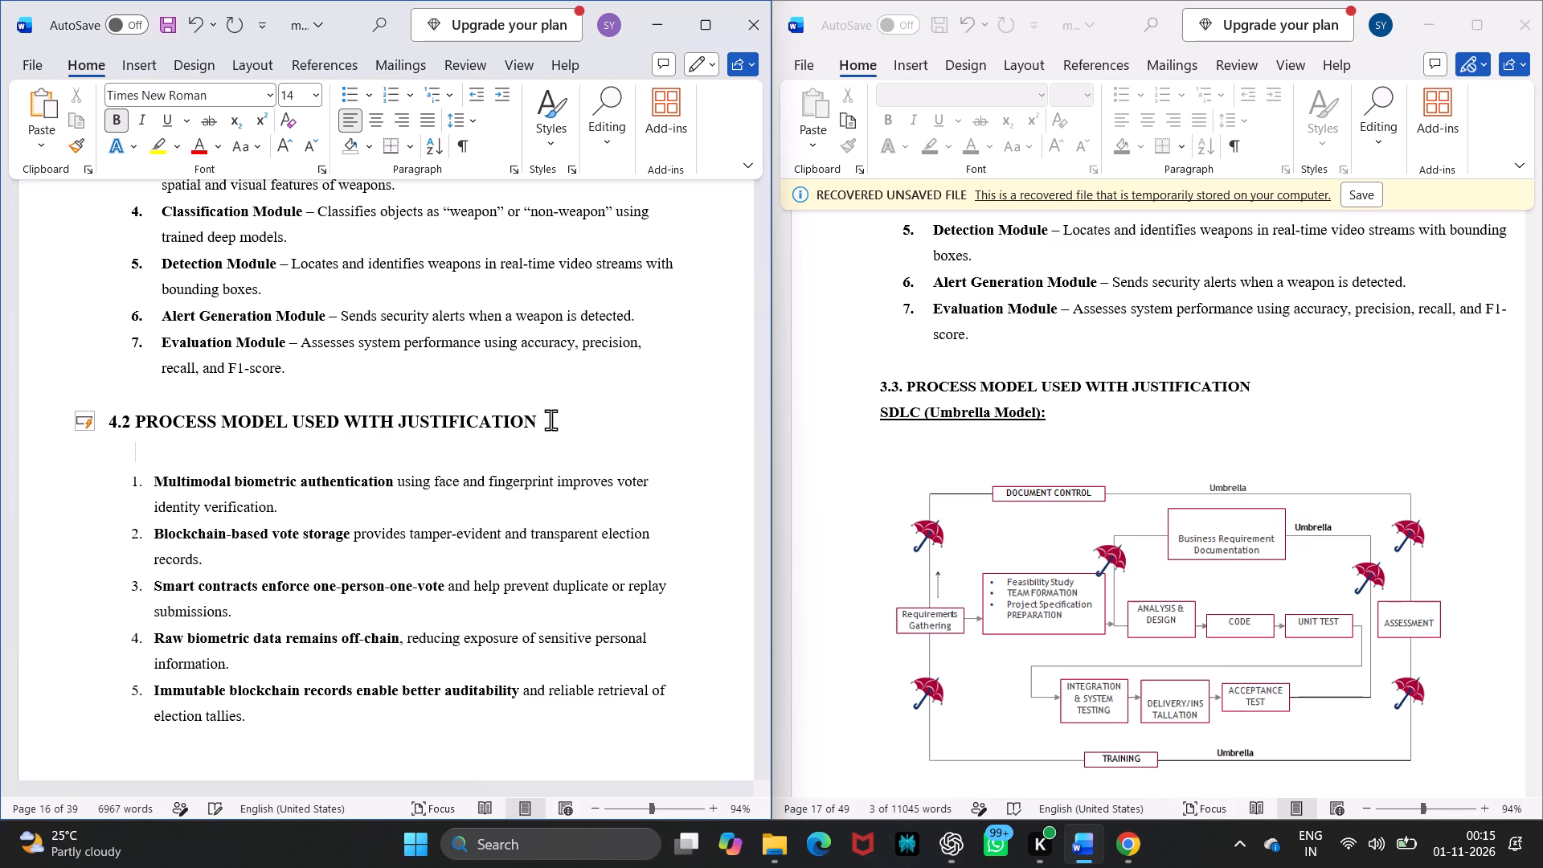
key(ctrl+v)
key(ctrl+z)
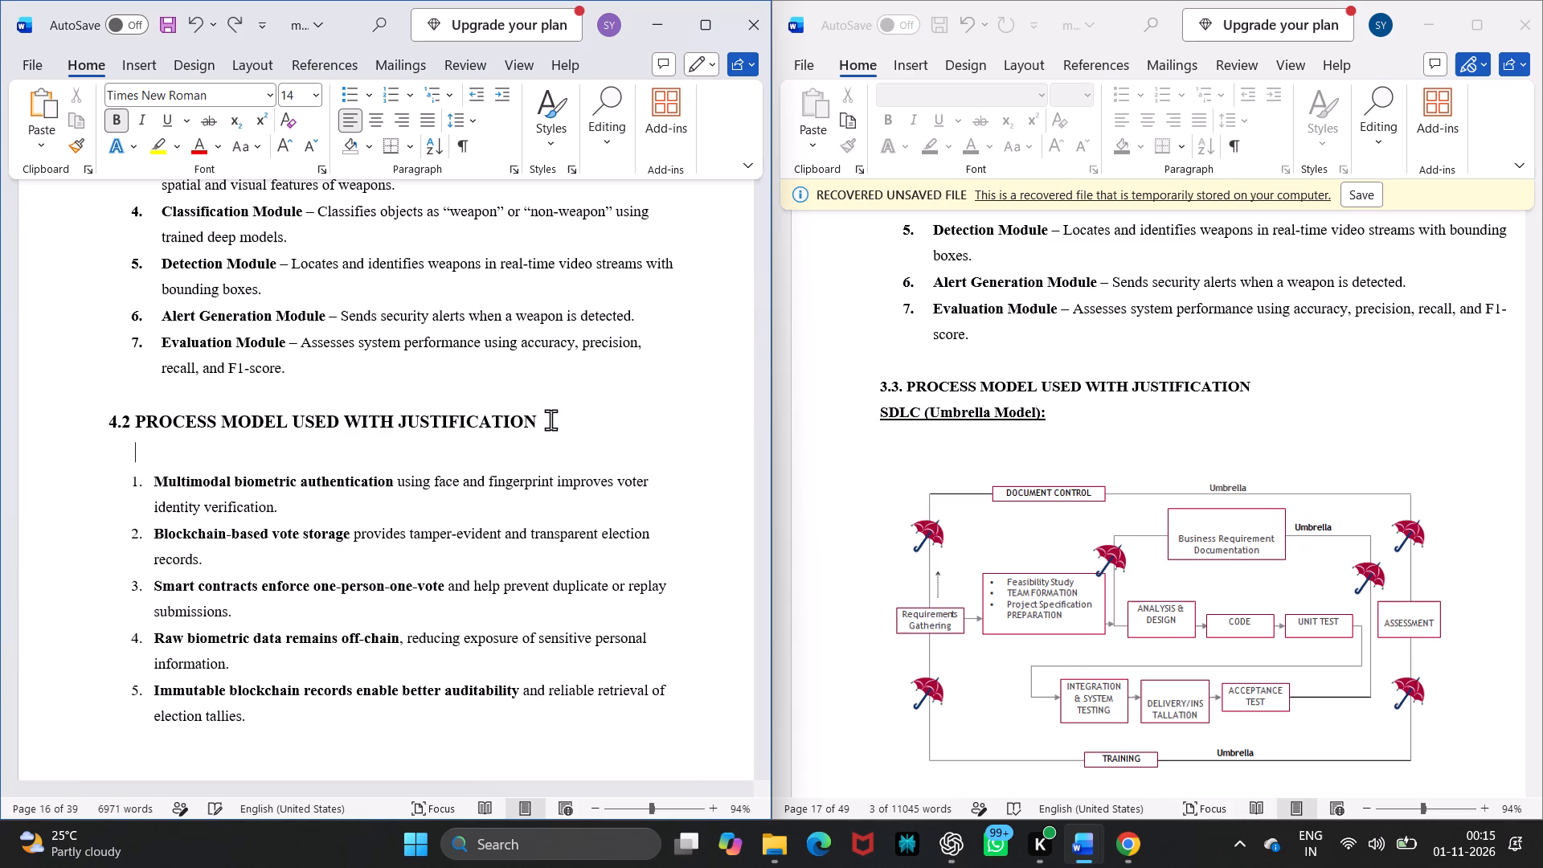
key(BackSpace)
key(ctrl+v)
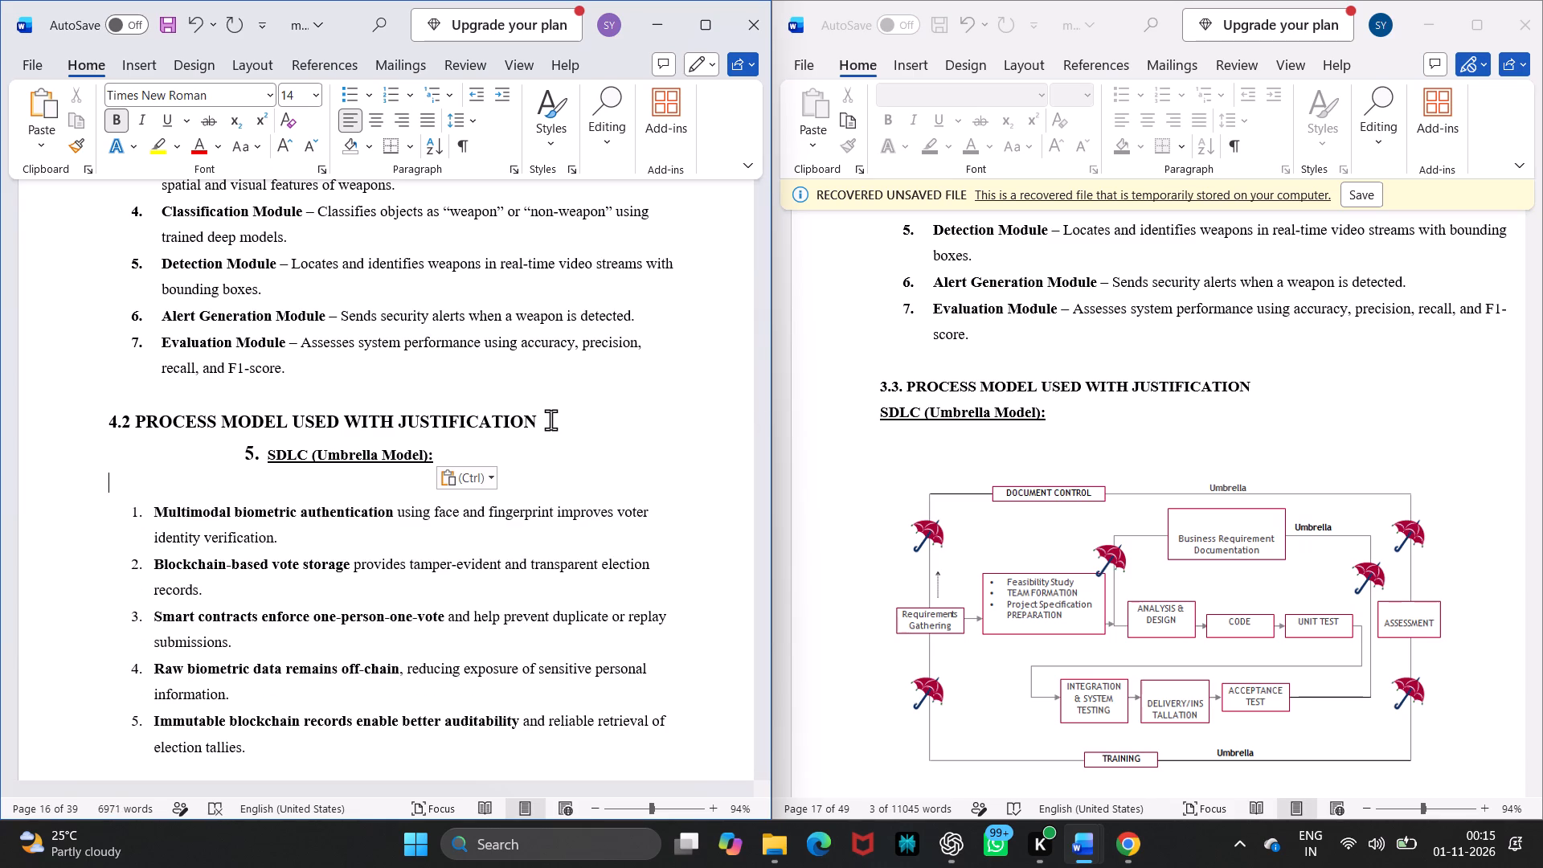
click(270, 450)
key(BackSpace)
key(BackSpace)
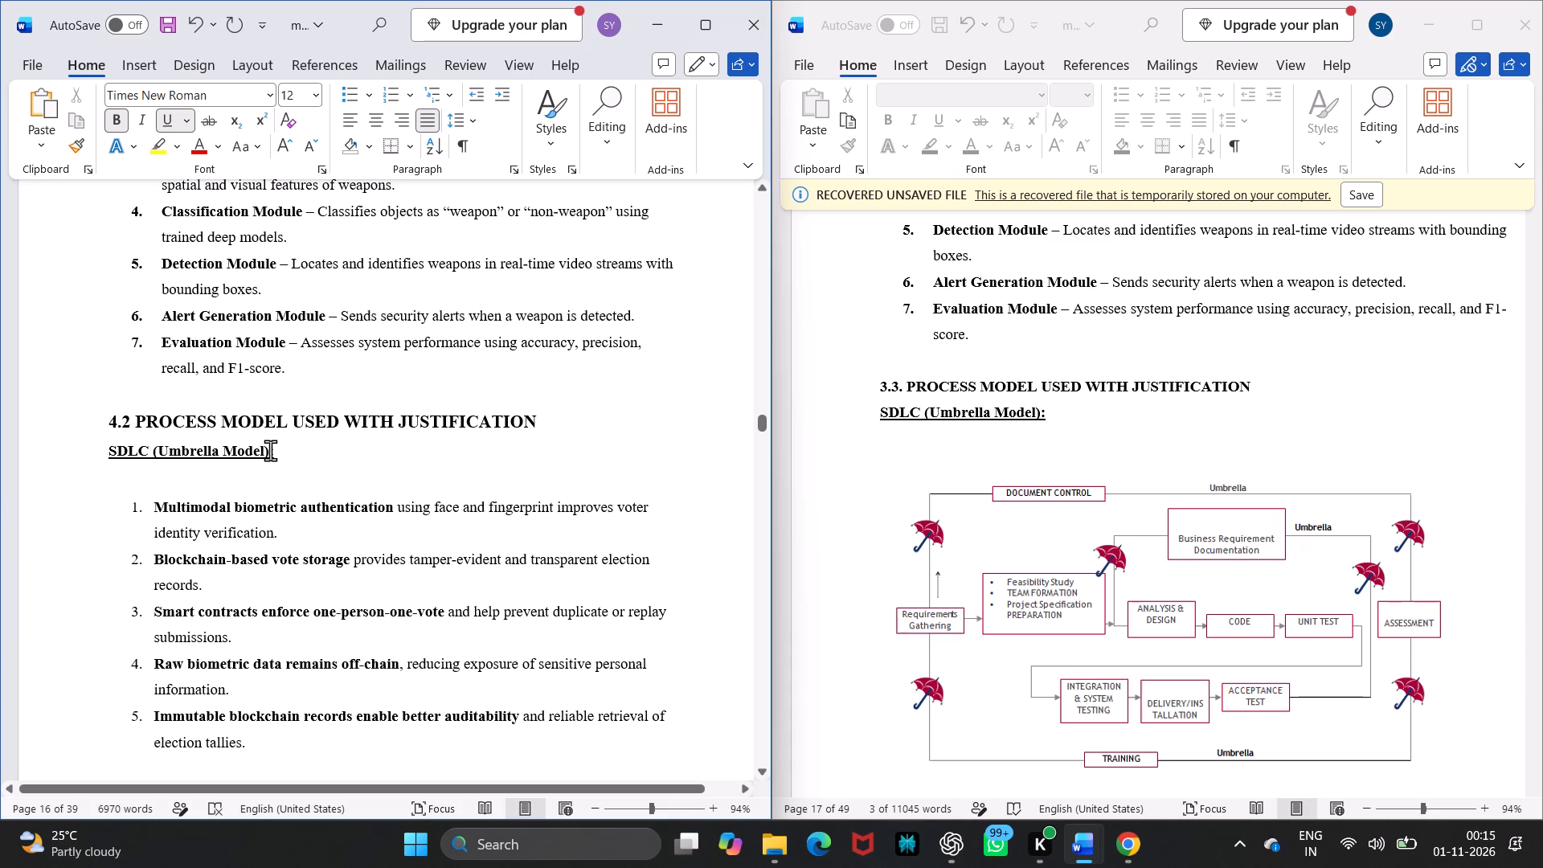
Delete the five numbered voting advantages and the leftover empty line below the SDLC (Umbrella Model) subheading in the report.
scroll(214, 489, down, 1)
scroll(370, 587, down, 1)
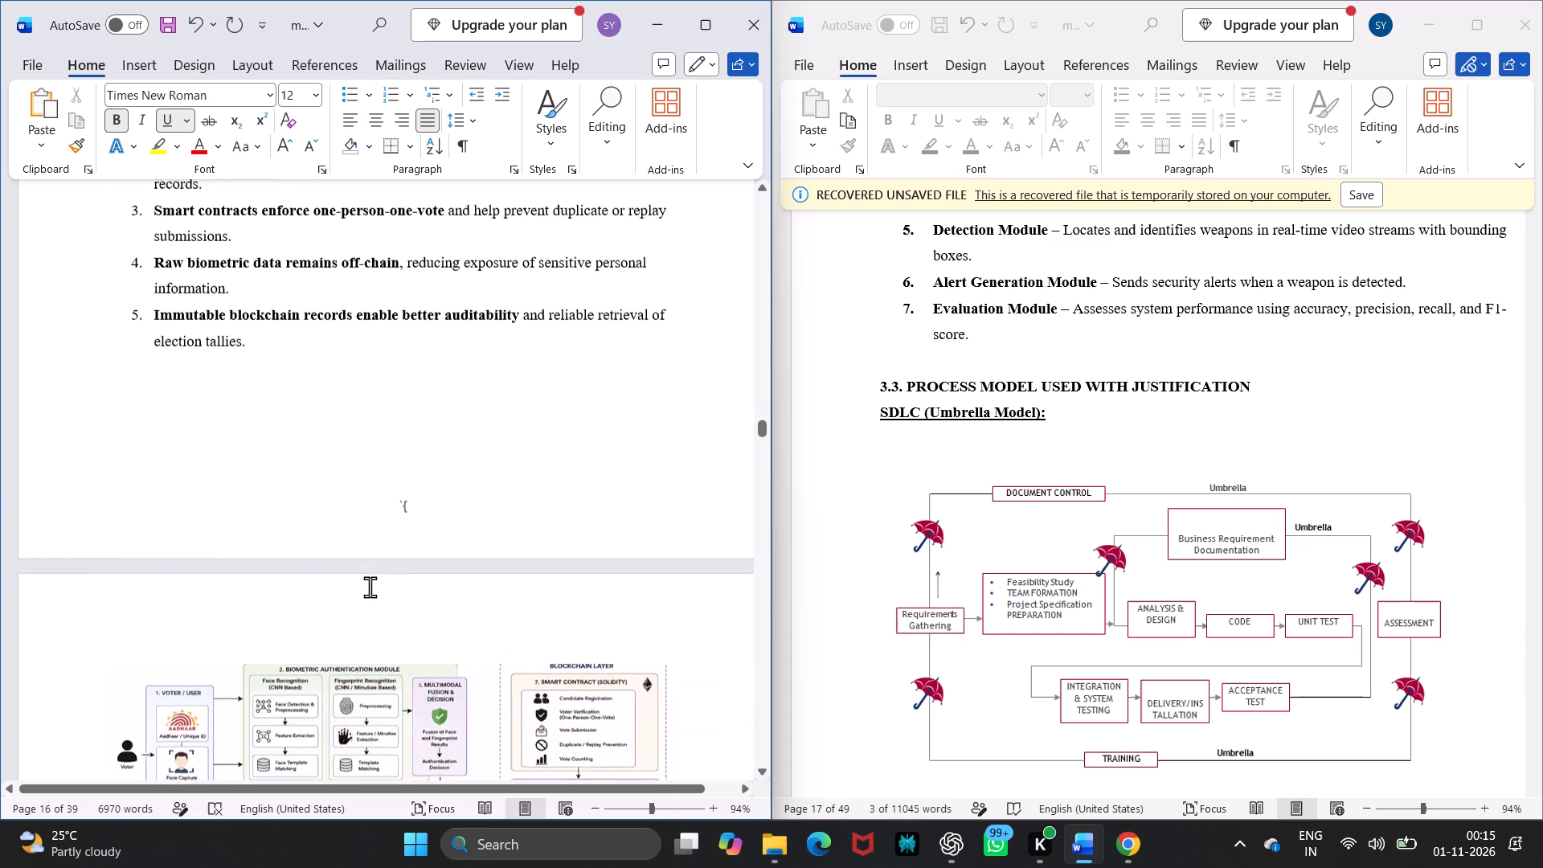
scroll(401, 509, up, 1)
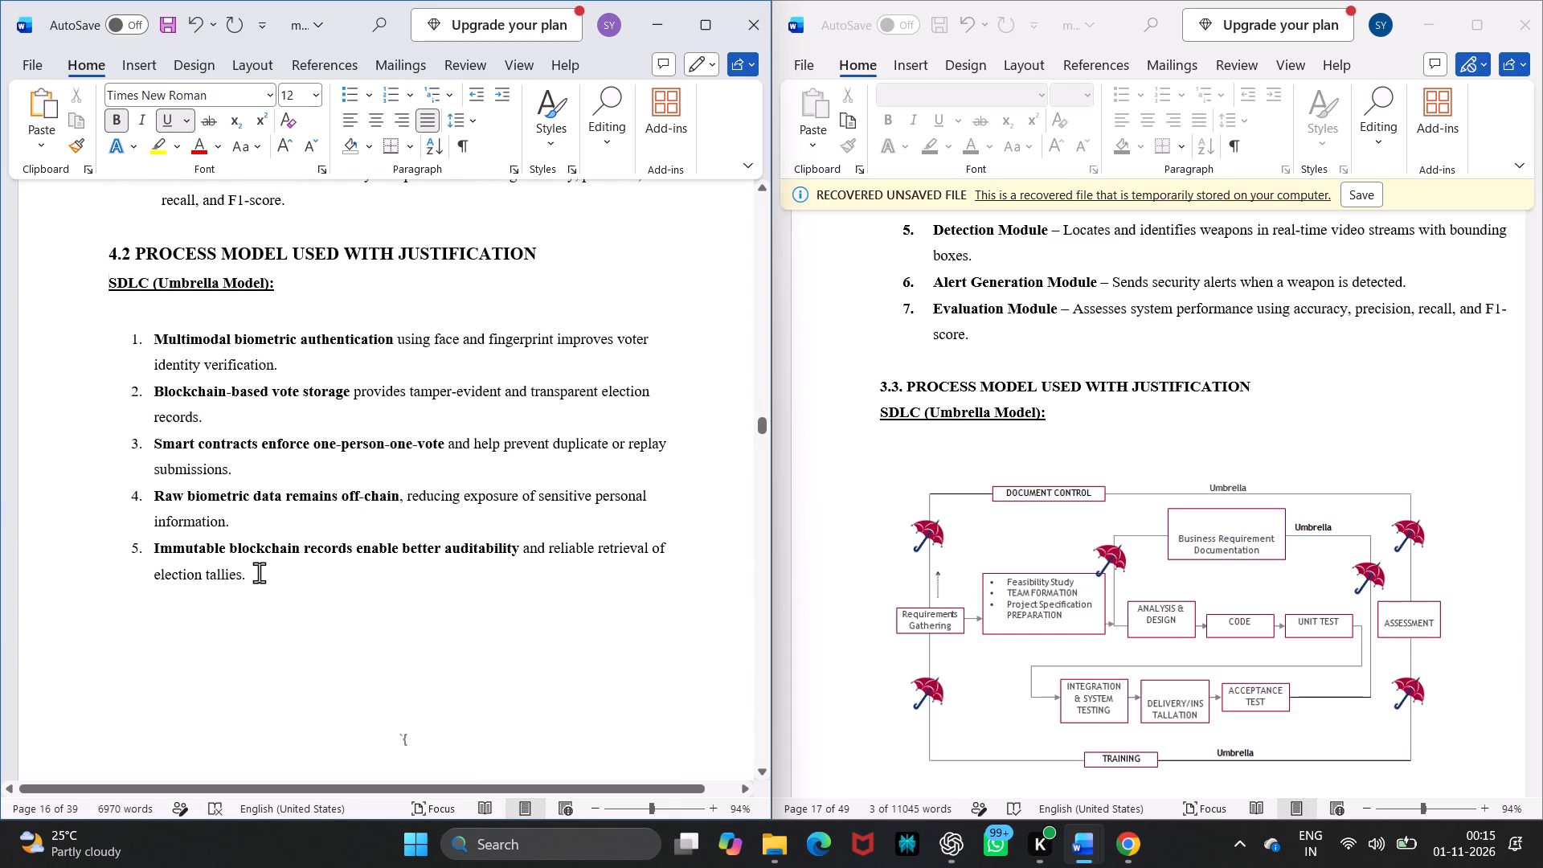
drag(256, 576, 137, 342)
key(BackSpace)
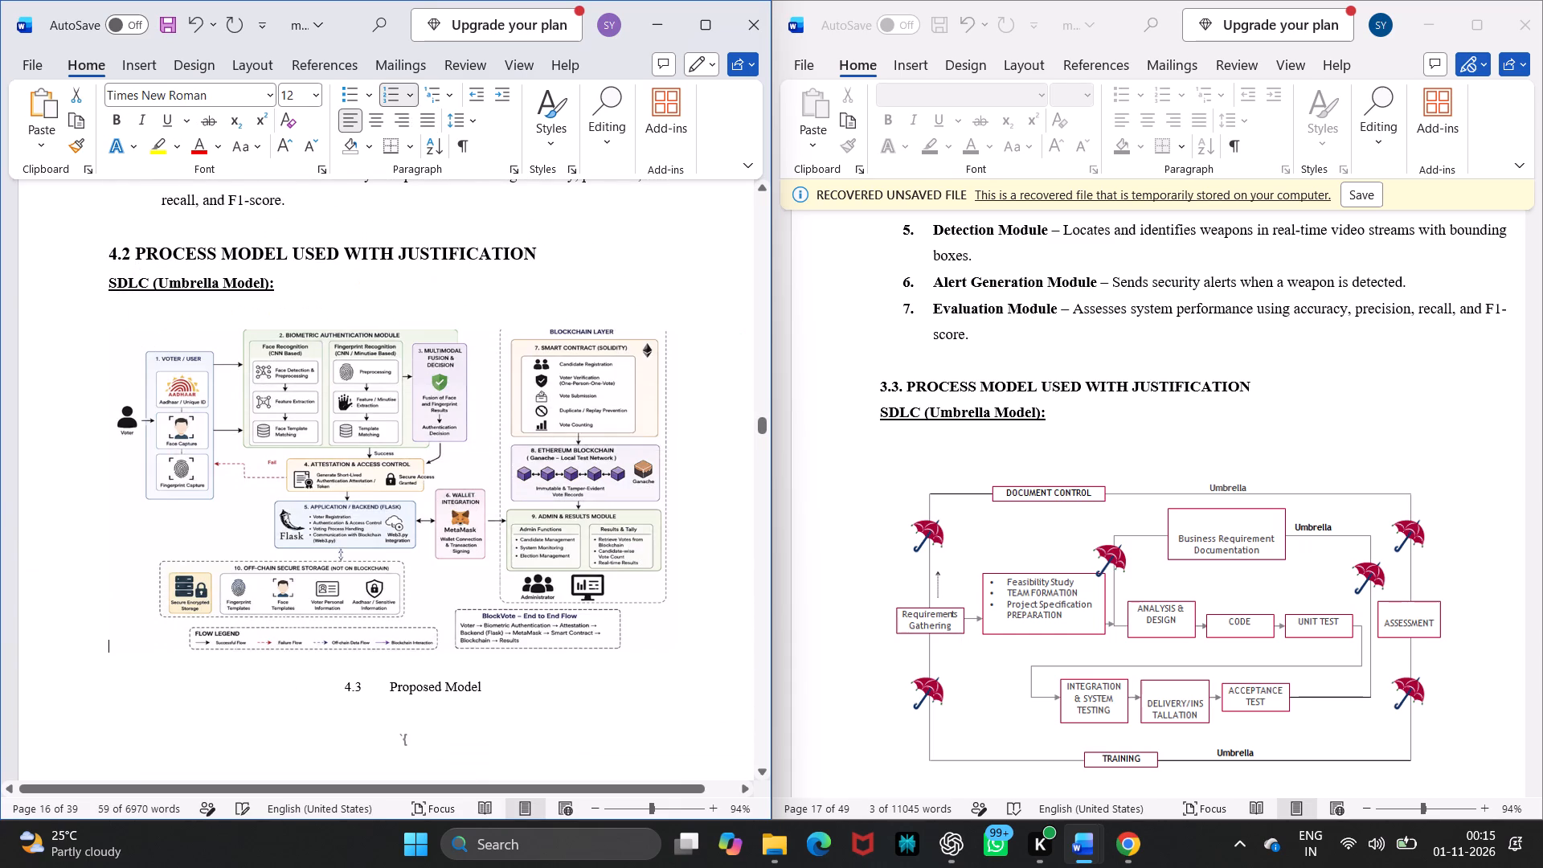
key(BackSpace)
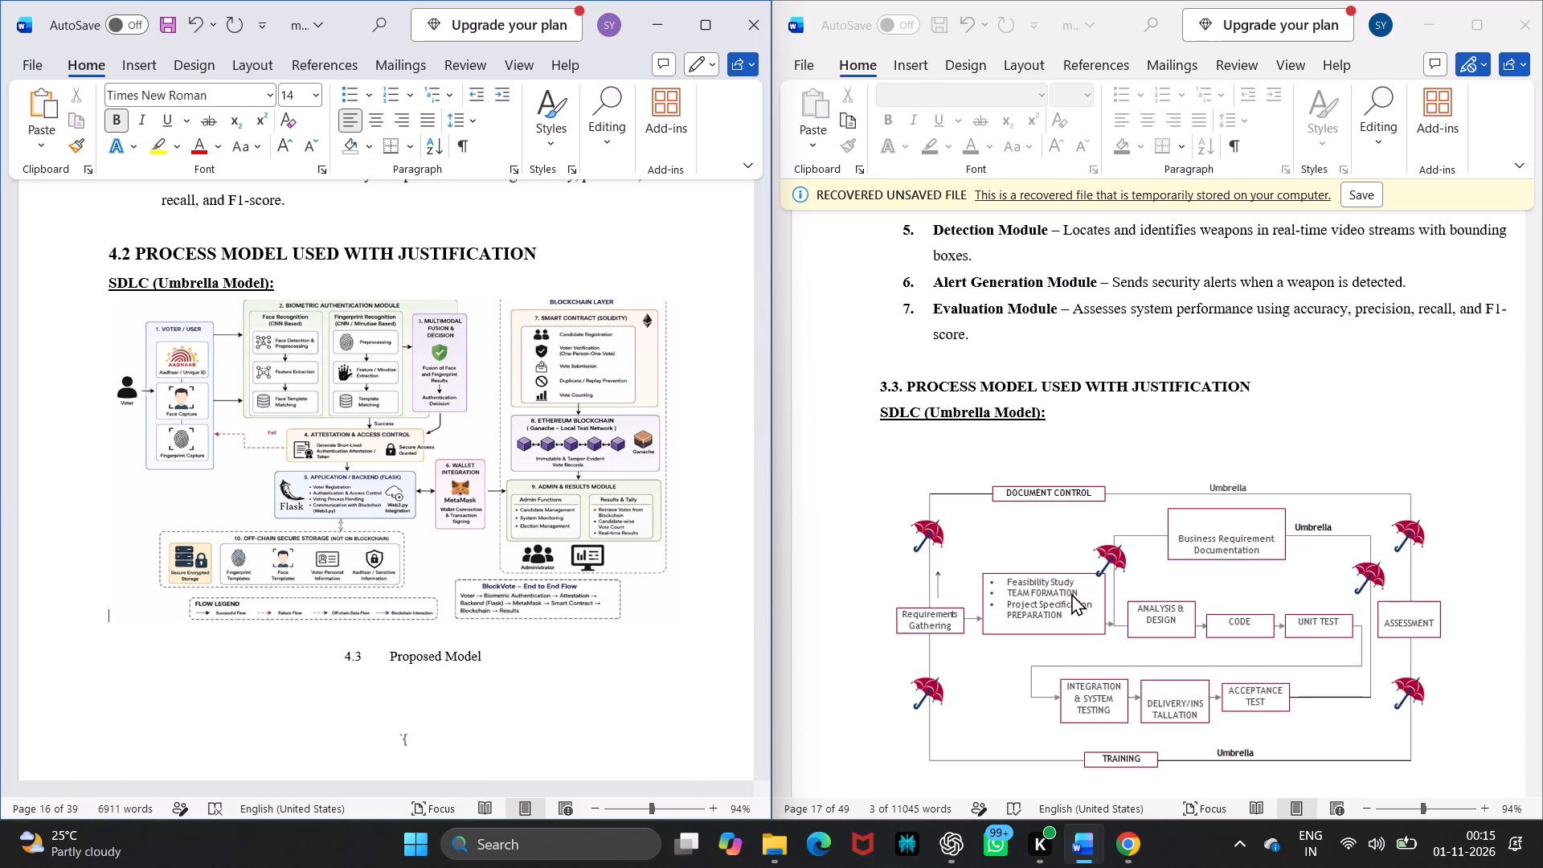
Replace the voting system architecture diagram in the report with the umbrella model diagram copied from mjrprj.docx.
click(1071, 593)
click(1071, 593)
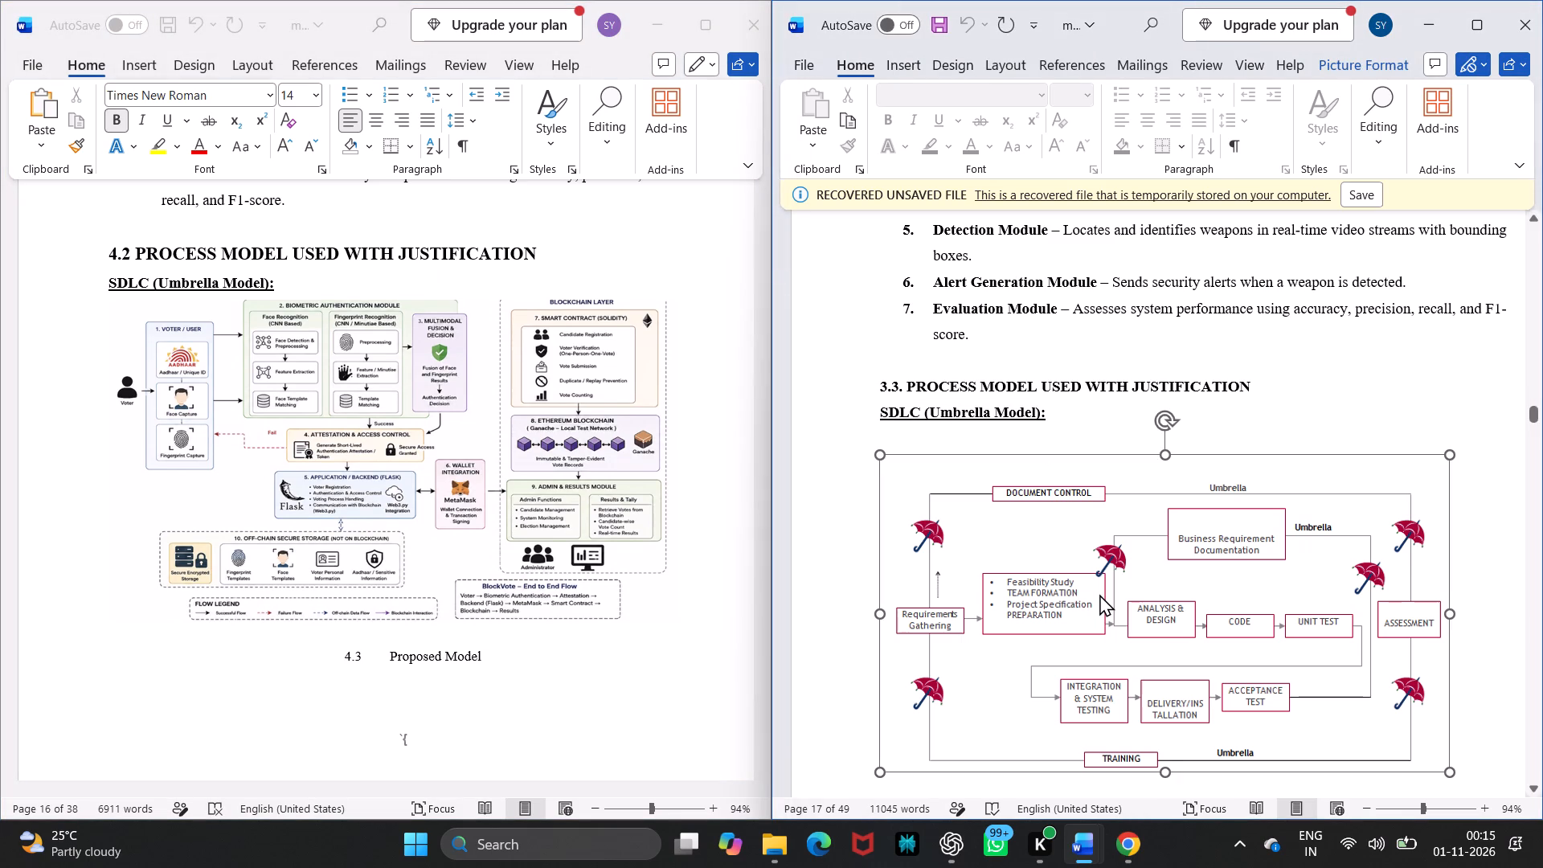
key(ctrl+c)
click(359, 562)
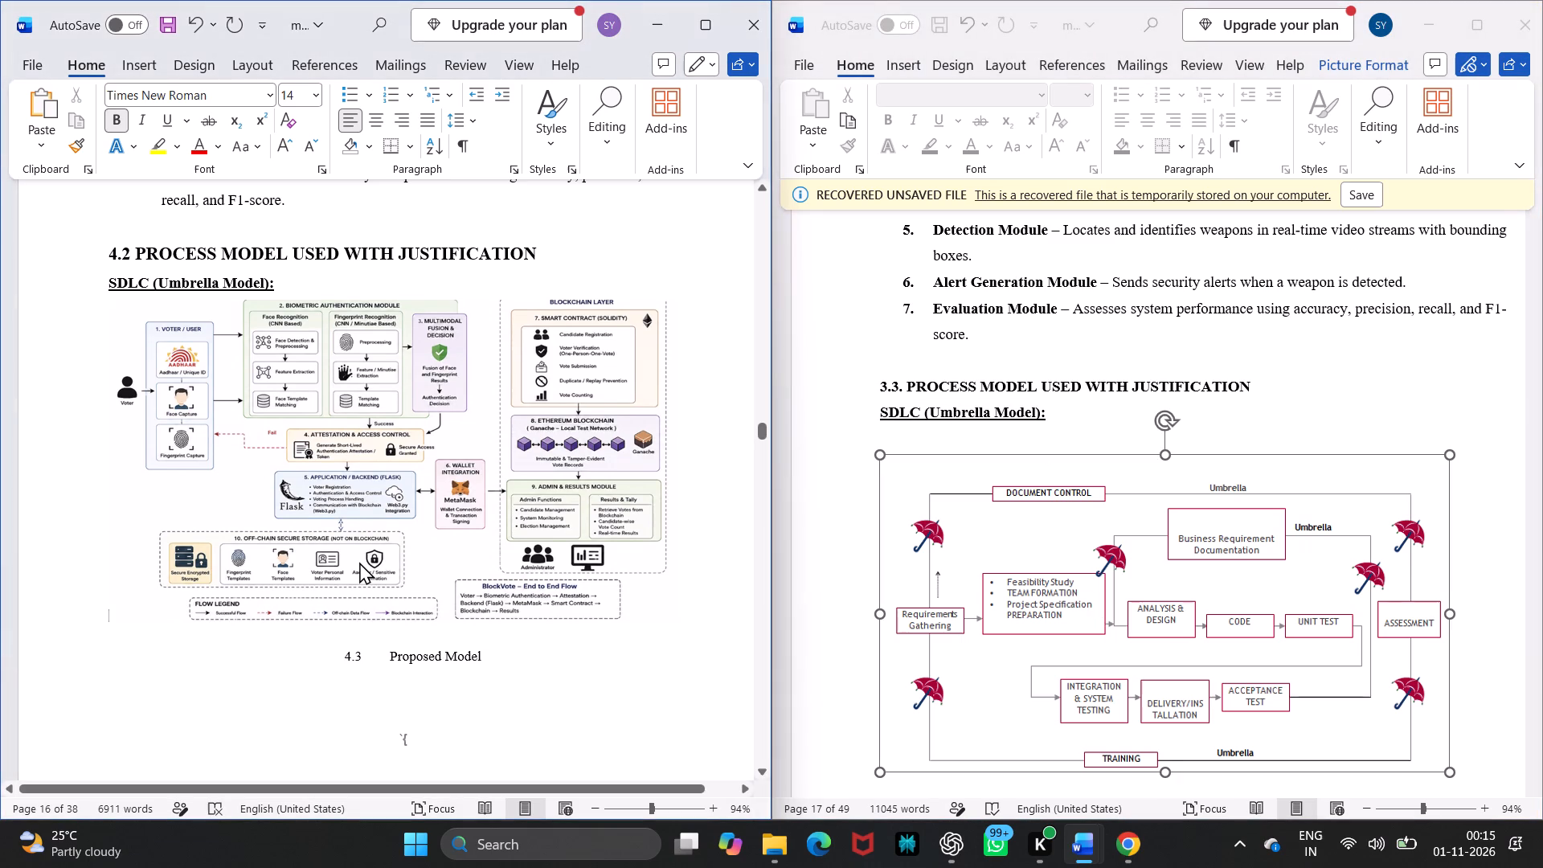
click(389, 542)
key(Delete)
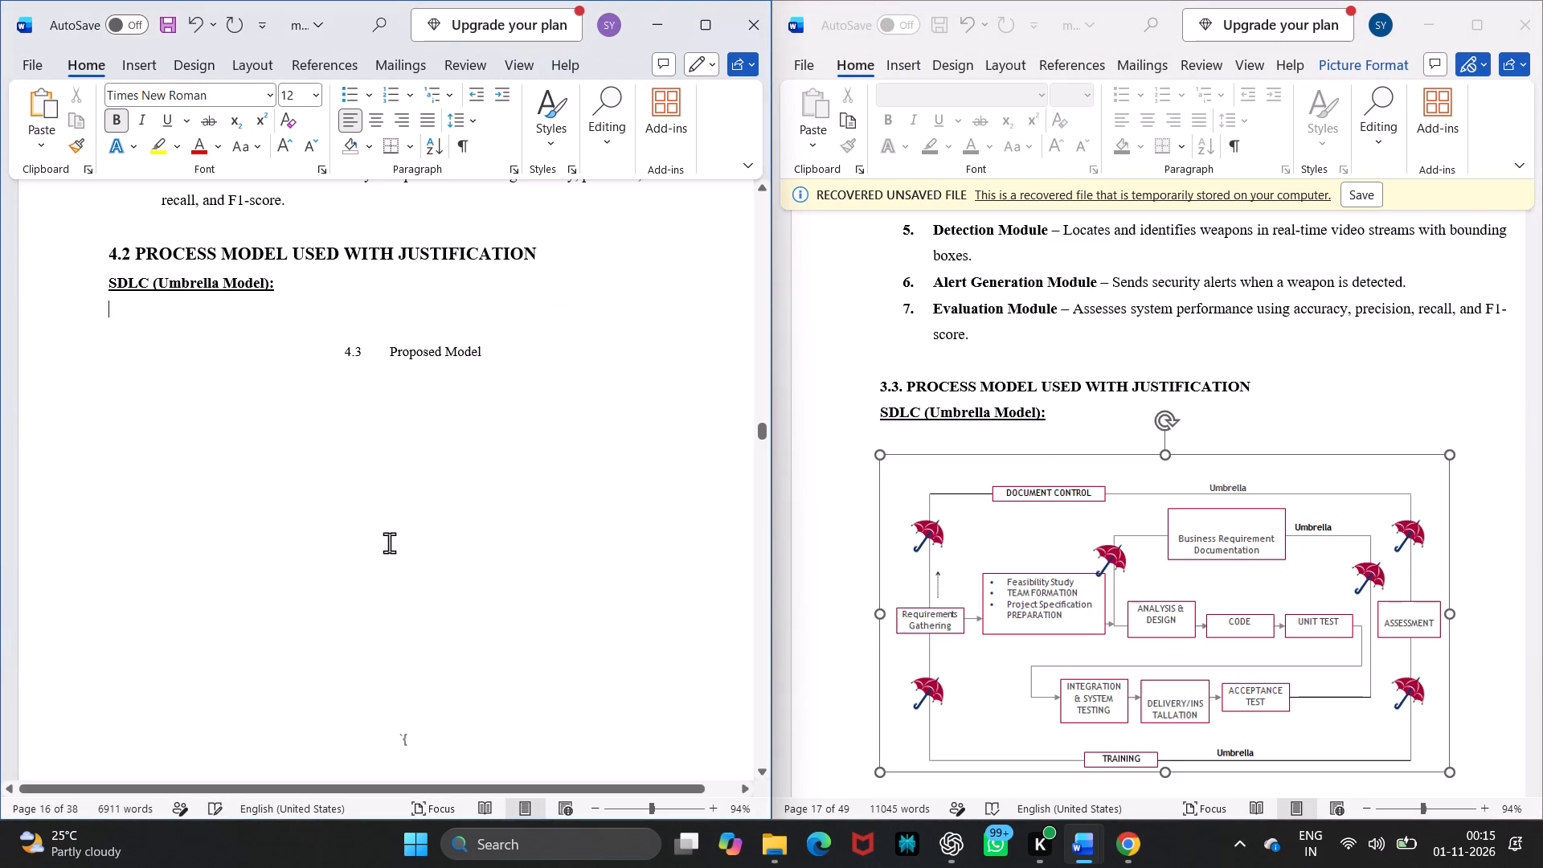
key(ctrl+v)
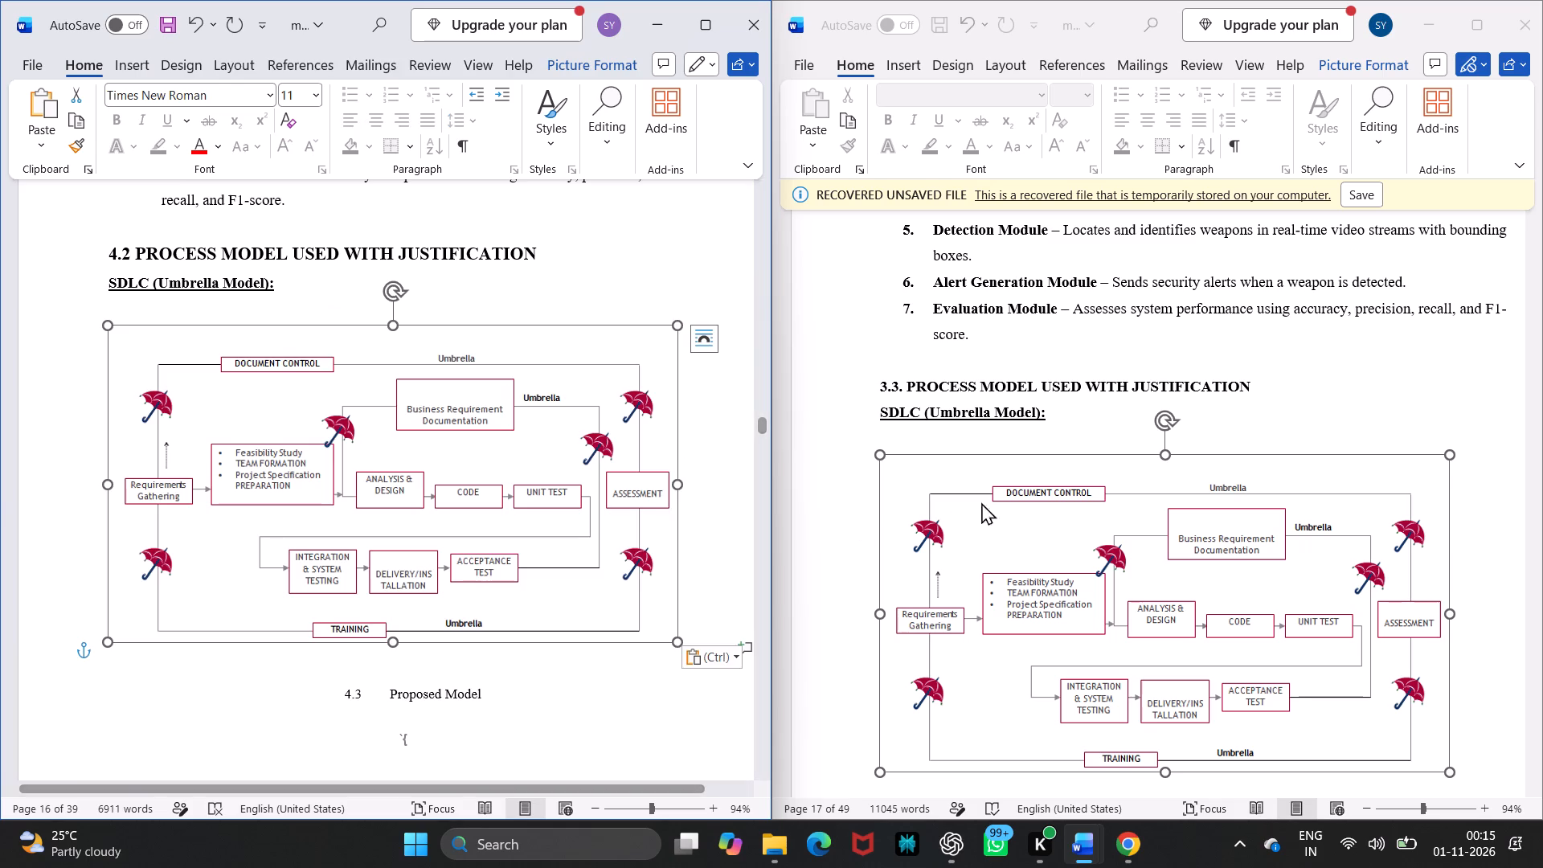
Shift the pasted umbrella model diagram slightly right and down between the SDLC subheading and the Proposed Model caption.
scroll(1045, 410, down, 1)
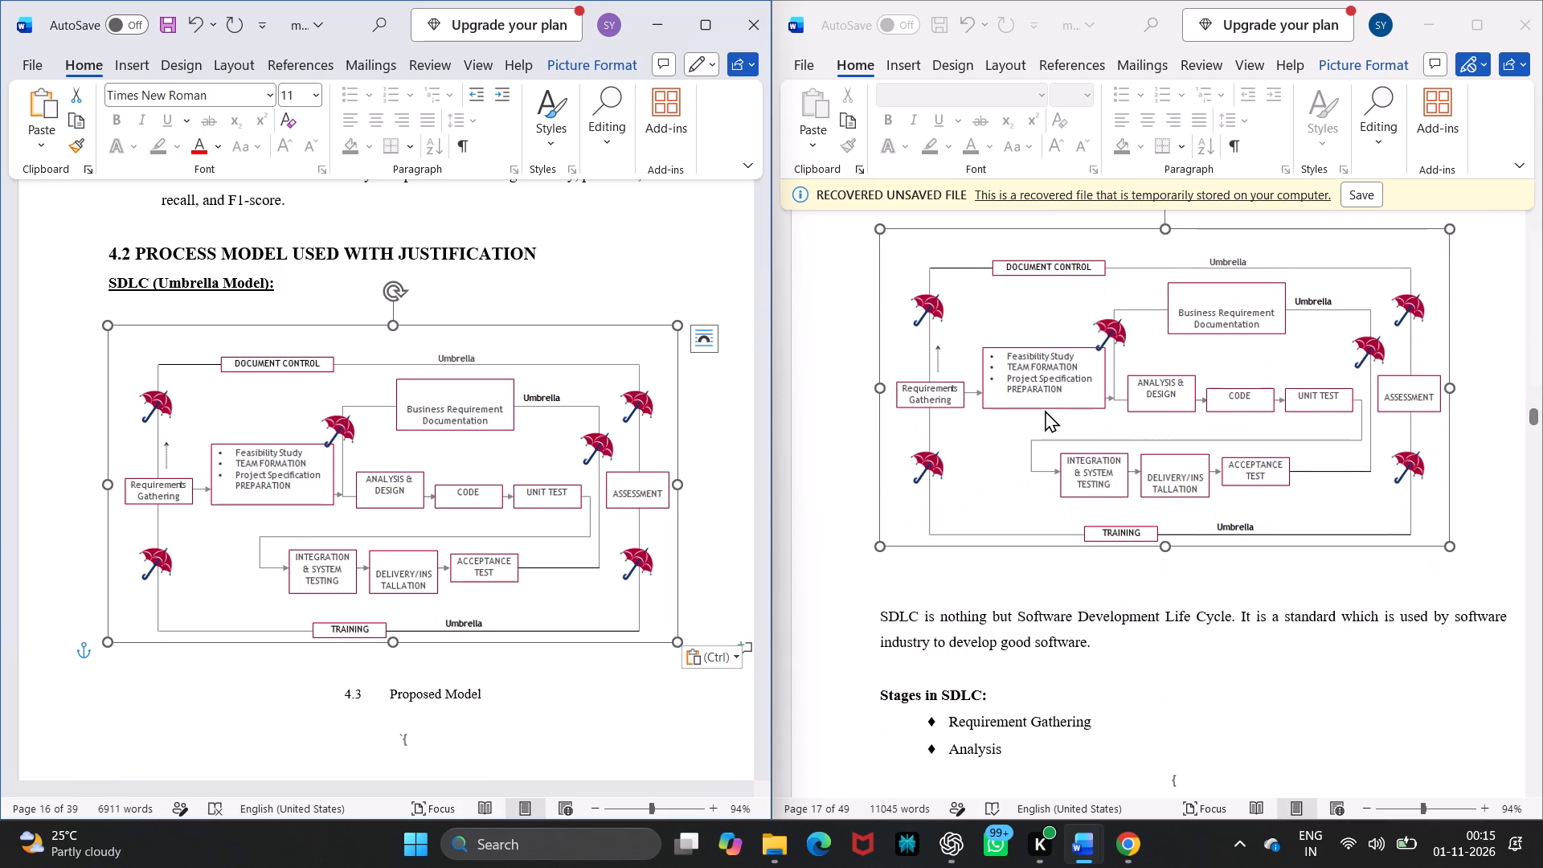
scroll(1075, 609, up, 1)
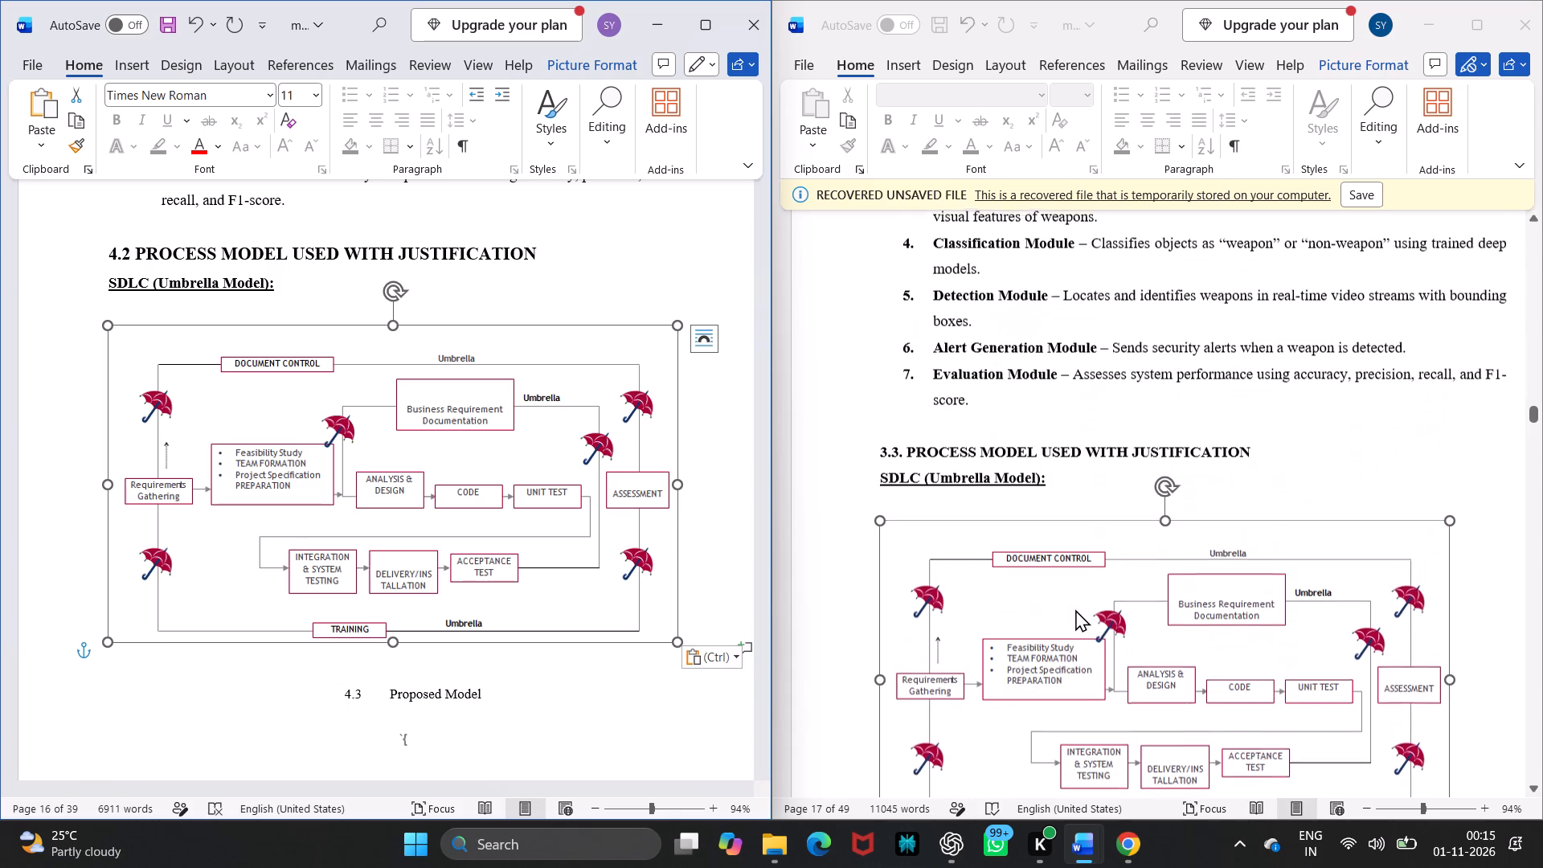
scroll(1075, 609, down, 2)
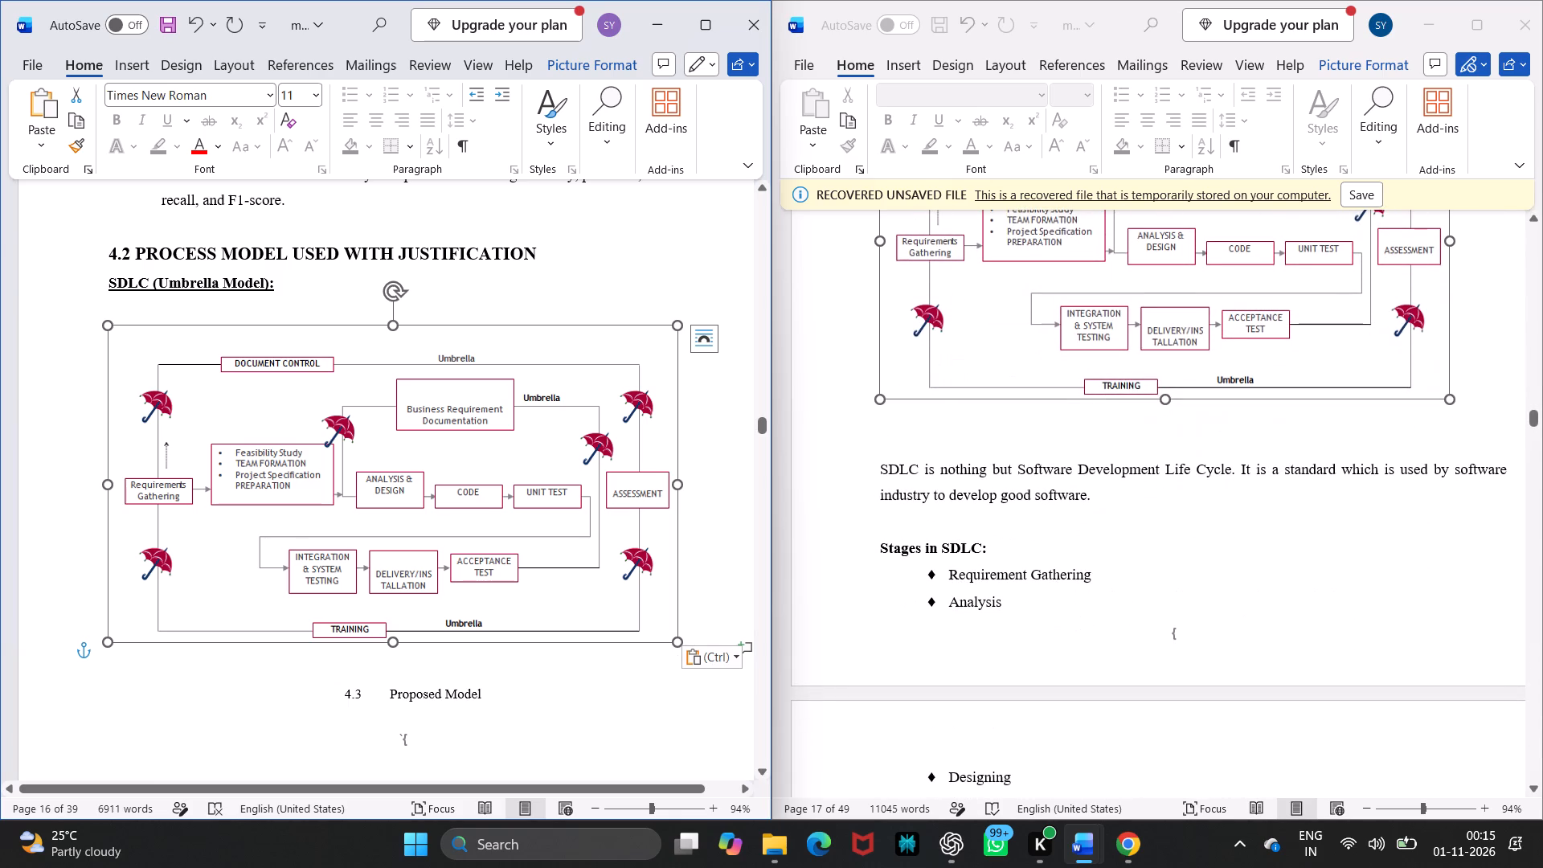
drag(392, 474, 412, 479)
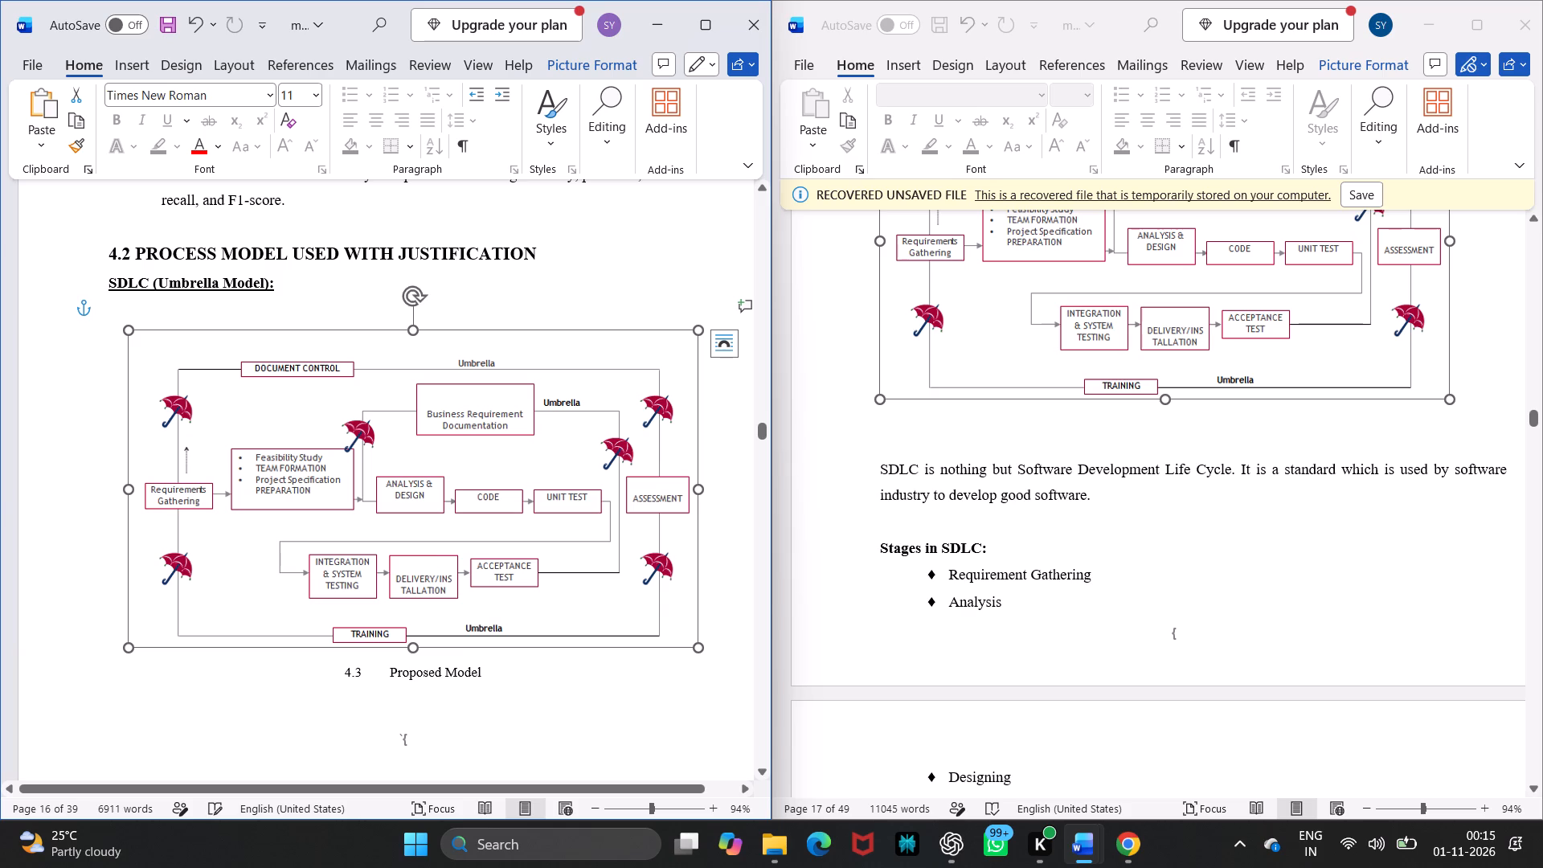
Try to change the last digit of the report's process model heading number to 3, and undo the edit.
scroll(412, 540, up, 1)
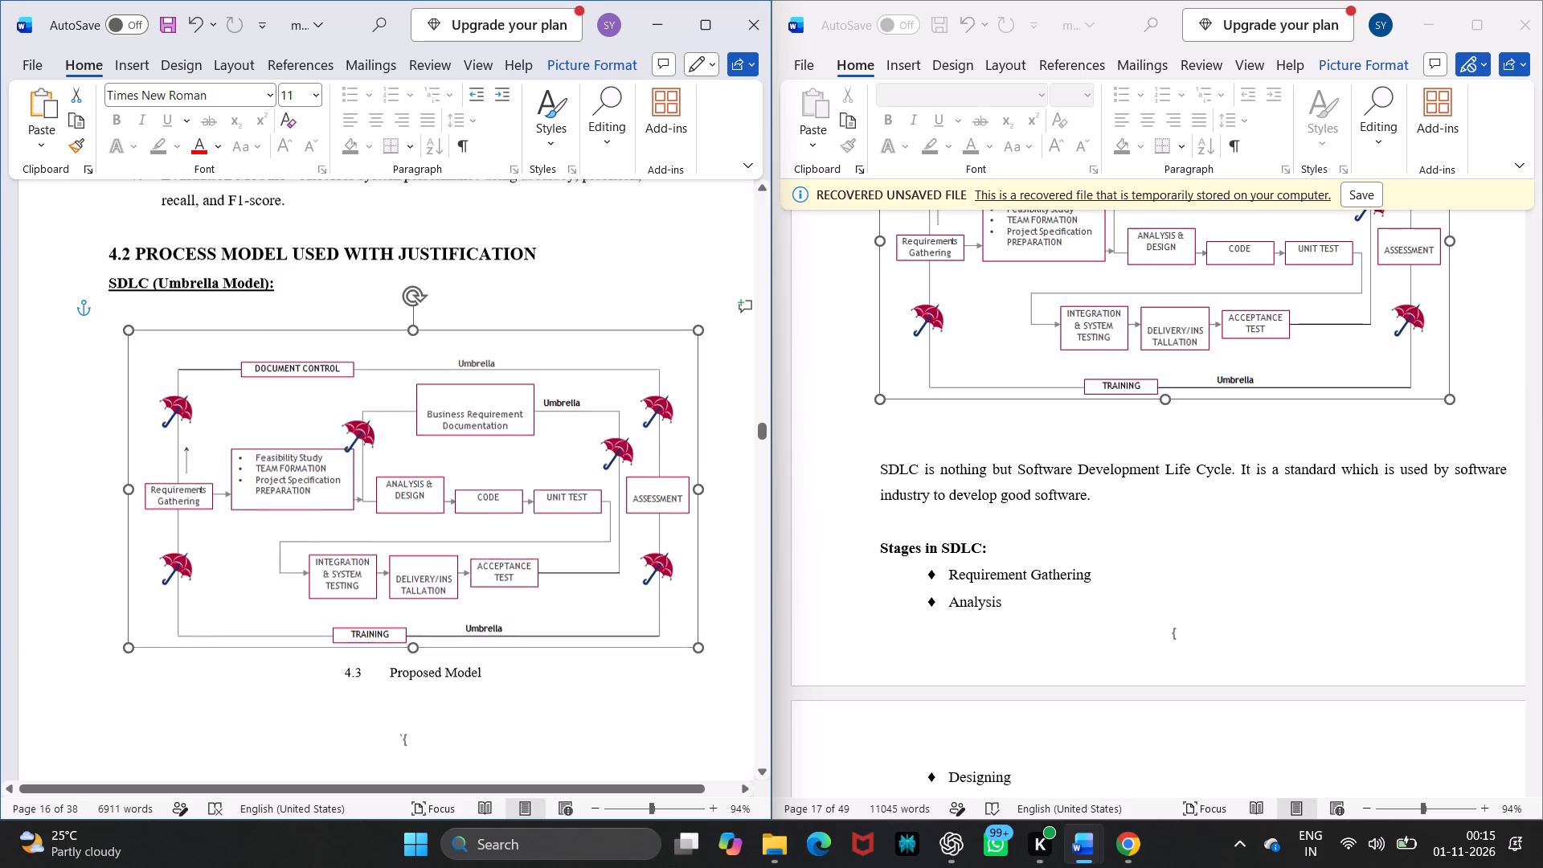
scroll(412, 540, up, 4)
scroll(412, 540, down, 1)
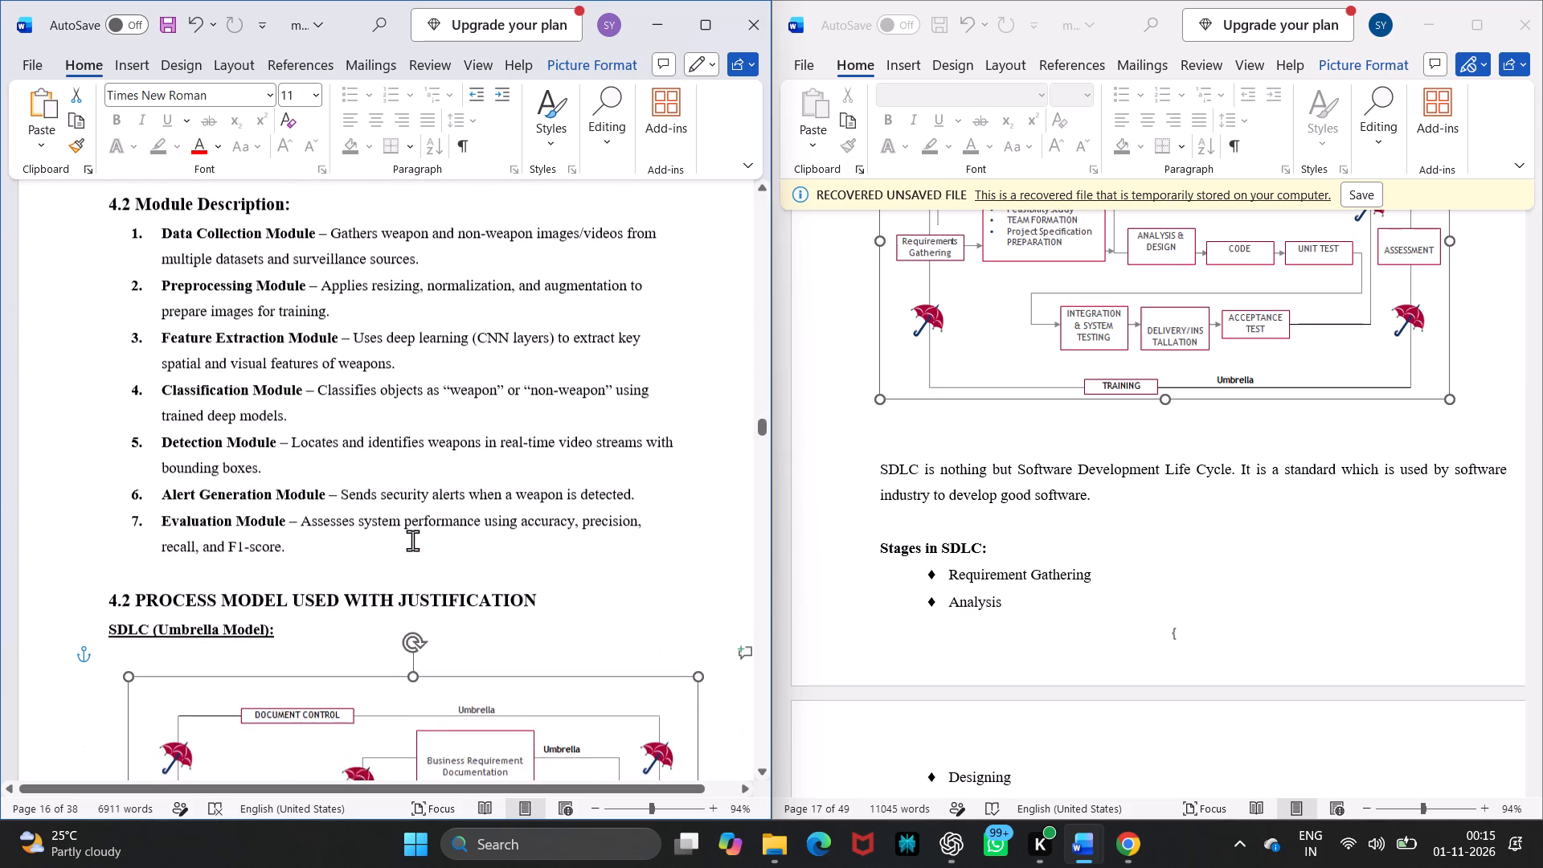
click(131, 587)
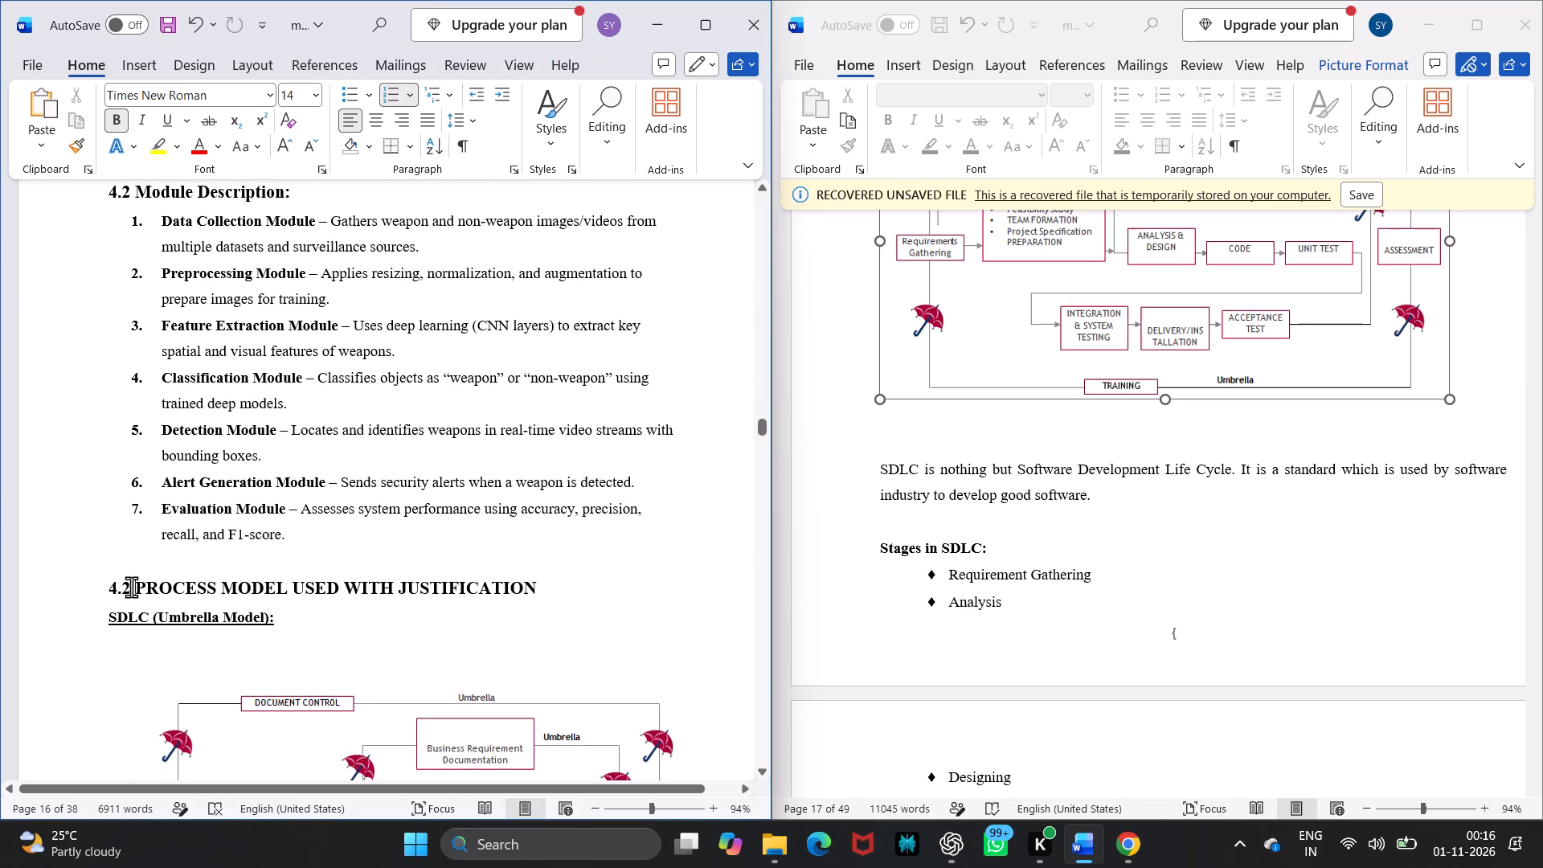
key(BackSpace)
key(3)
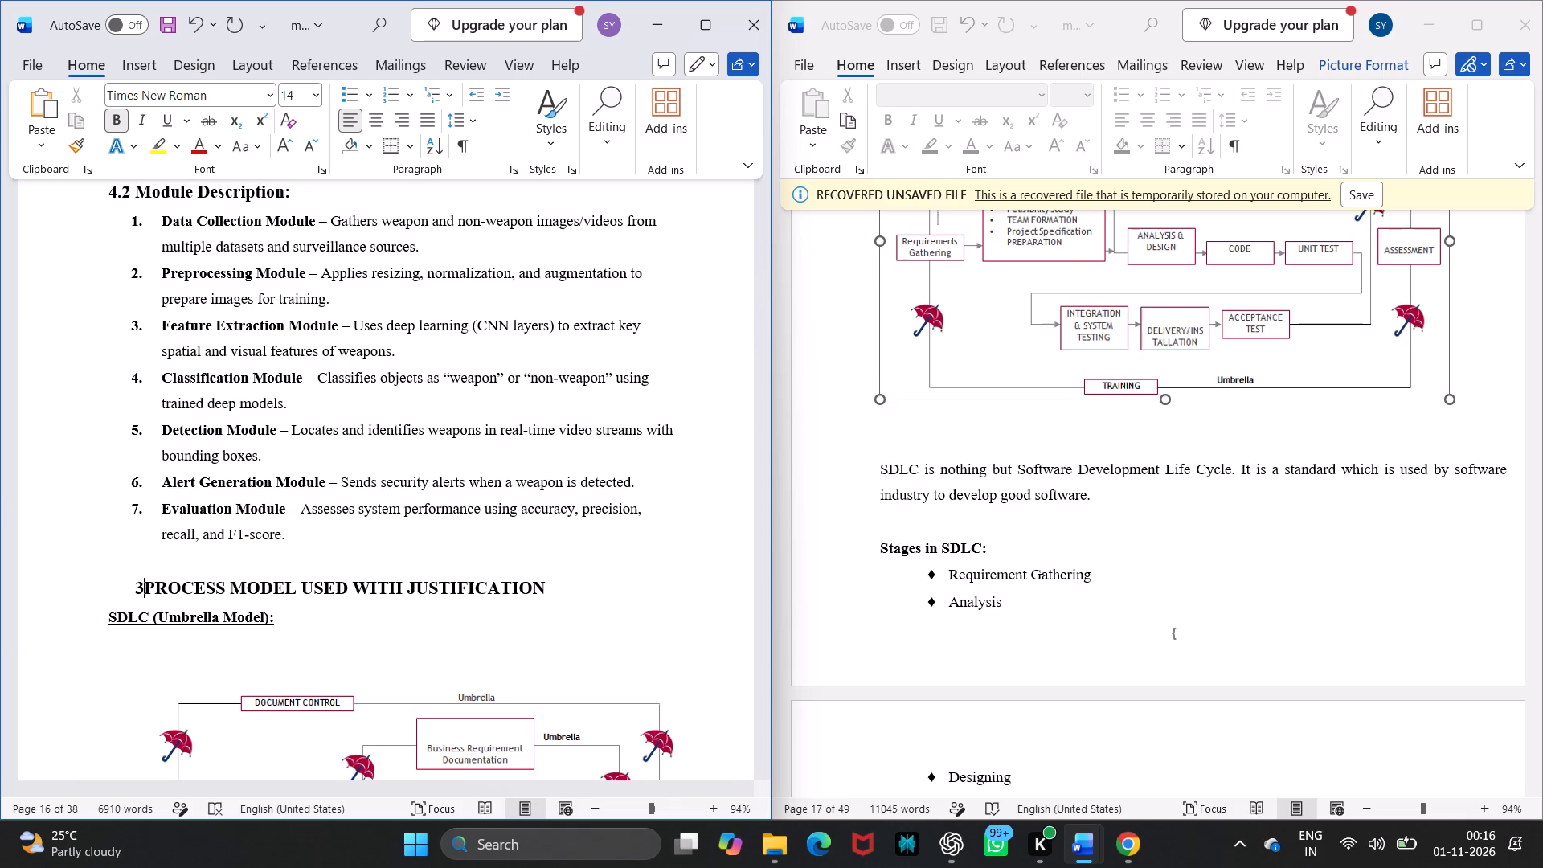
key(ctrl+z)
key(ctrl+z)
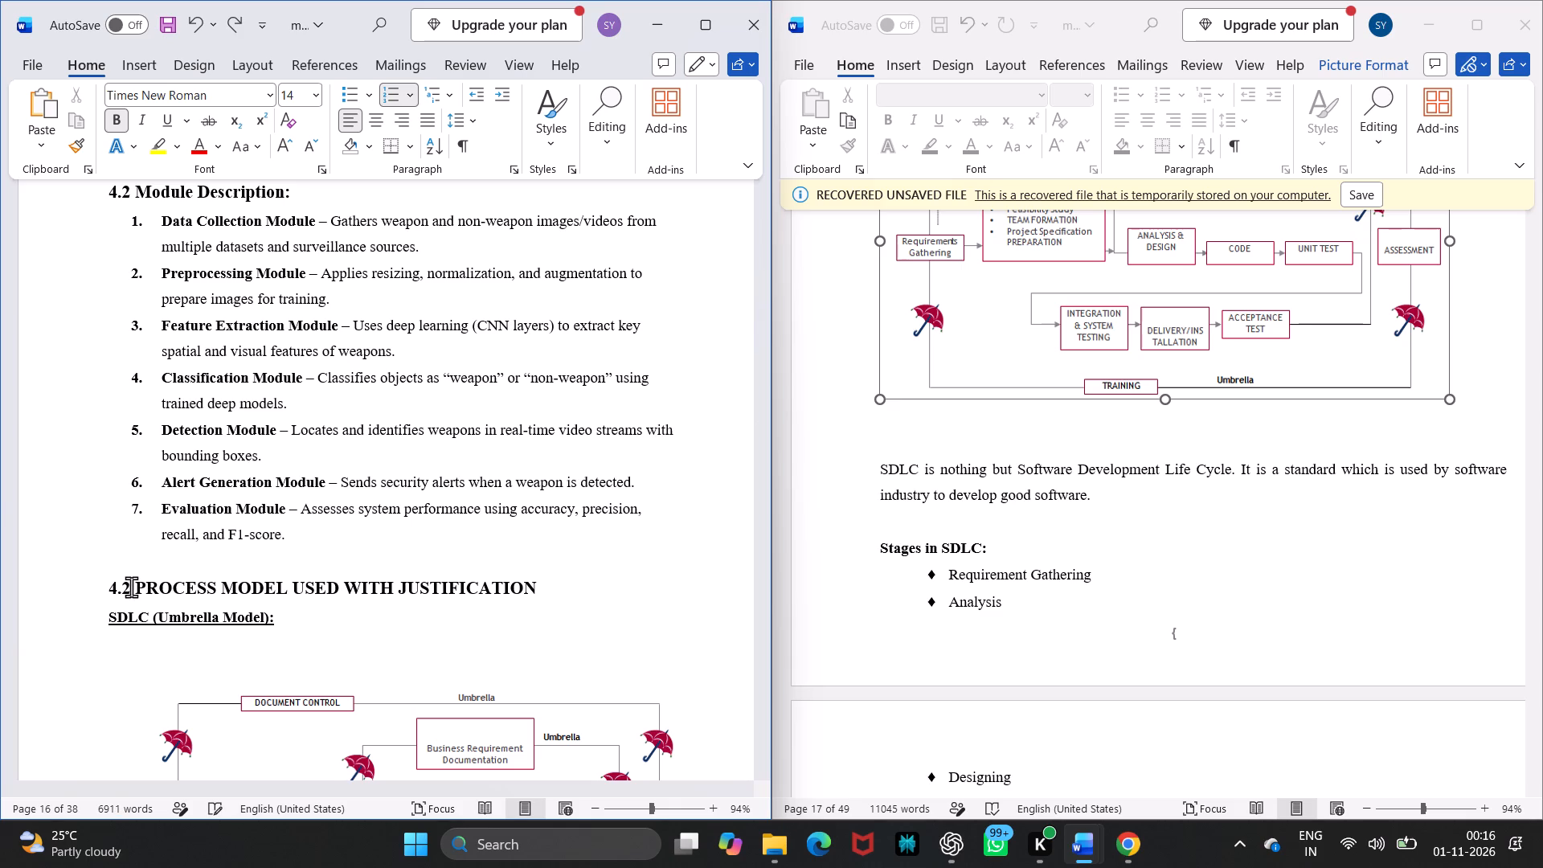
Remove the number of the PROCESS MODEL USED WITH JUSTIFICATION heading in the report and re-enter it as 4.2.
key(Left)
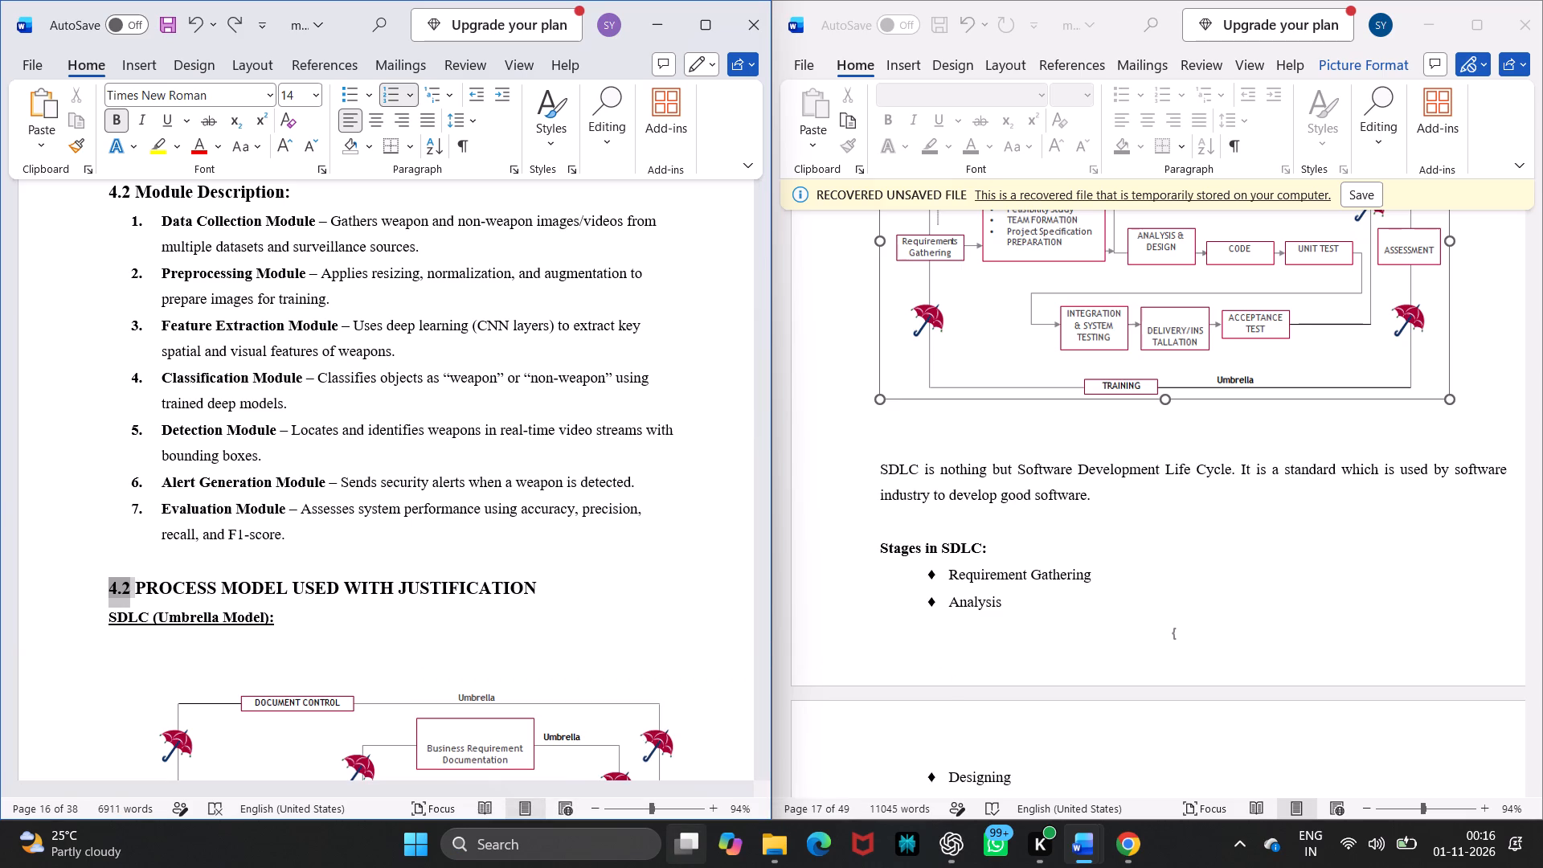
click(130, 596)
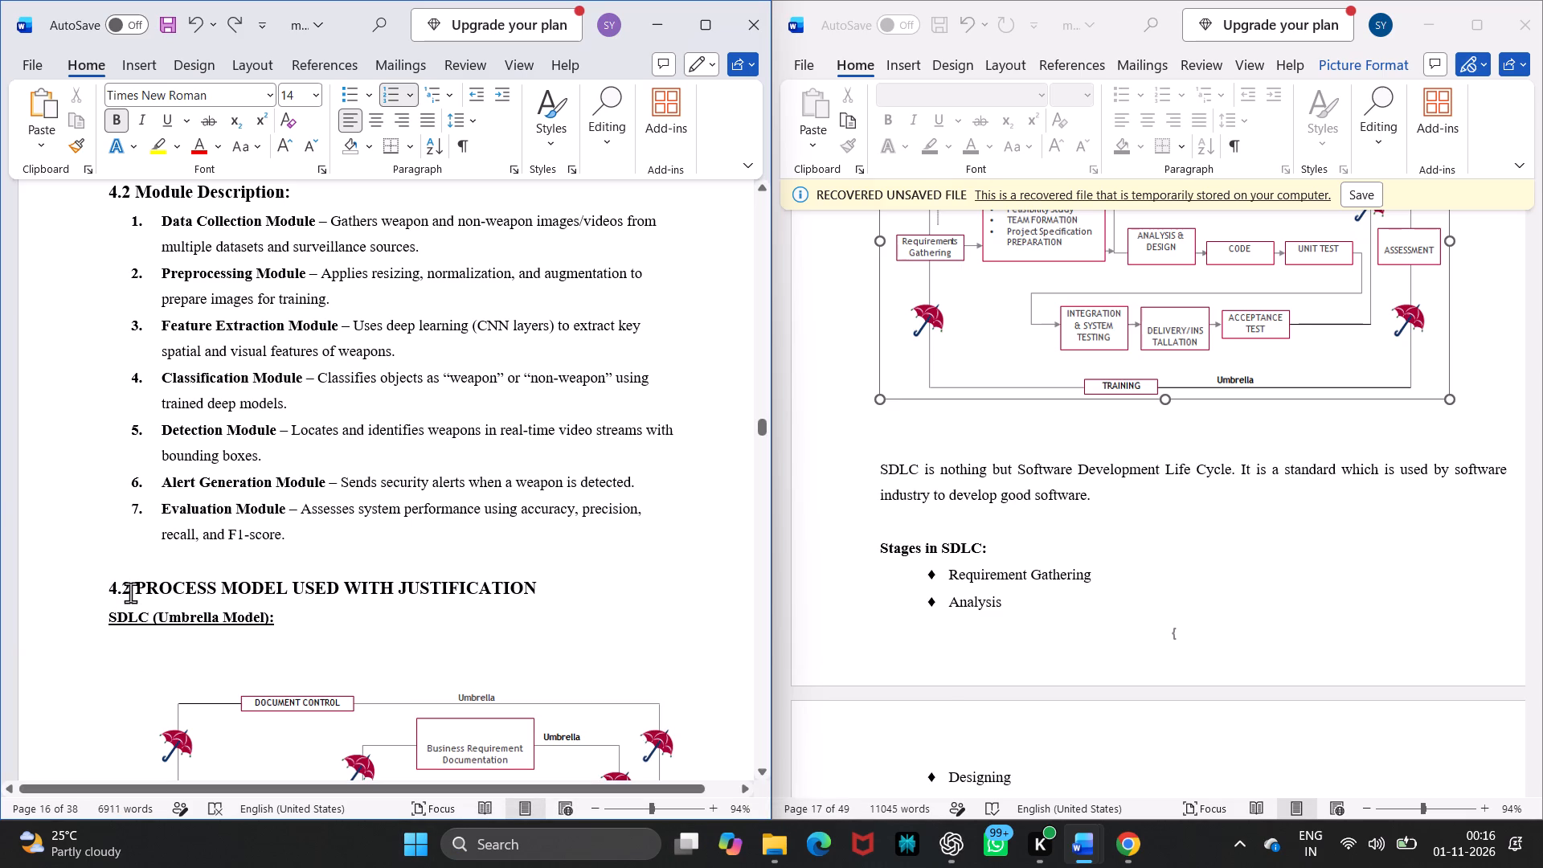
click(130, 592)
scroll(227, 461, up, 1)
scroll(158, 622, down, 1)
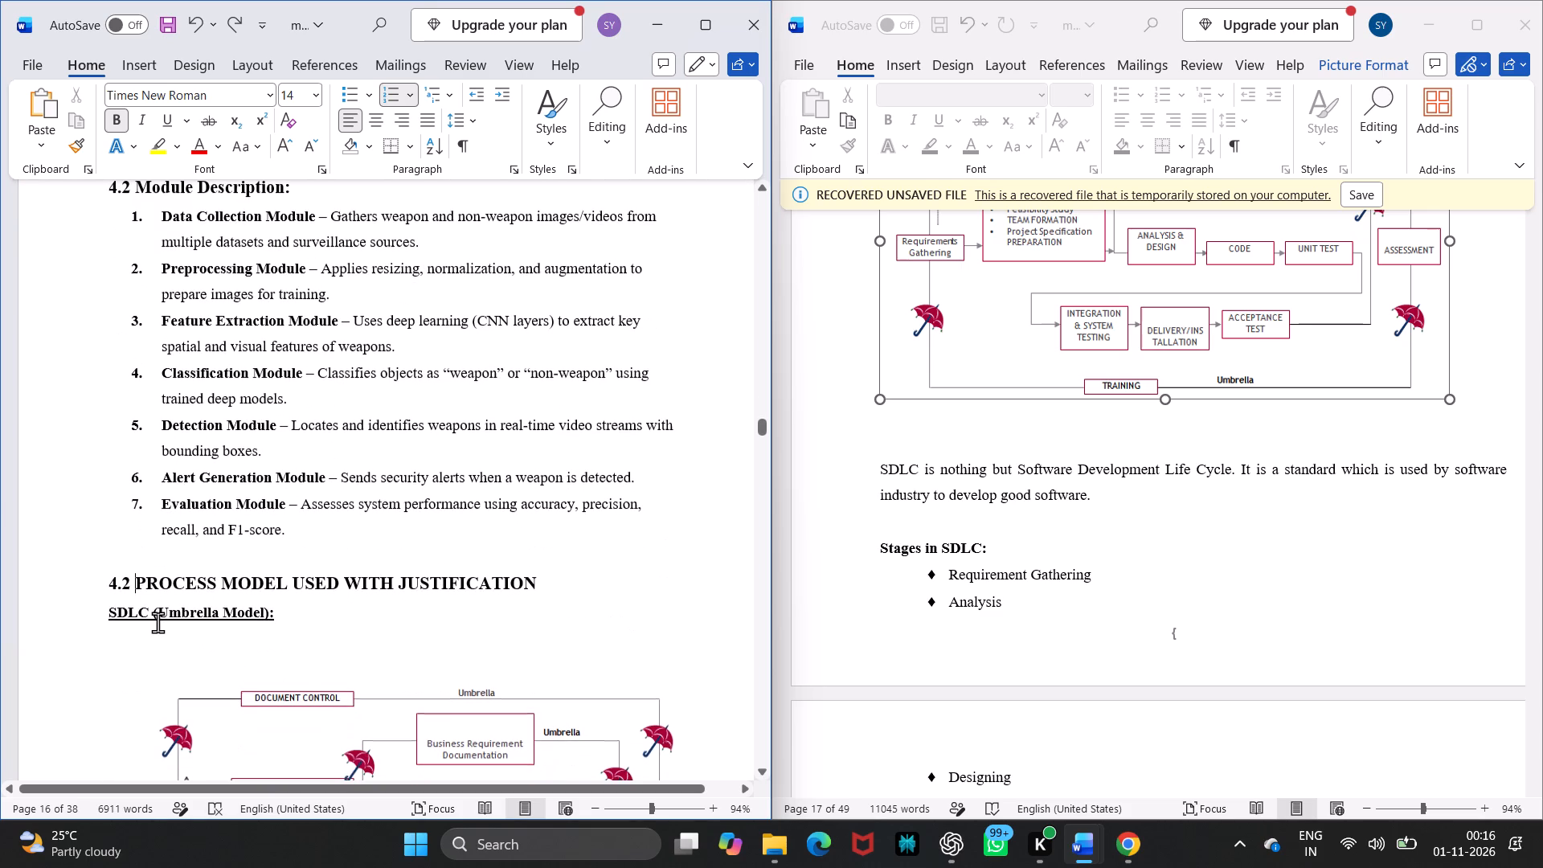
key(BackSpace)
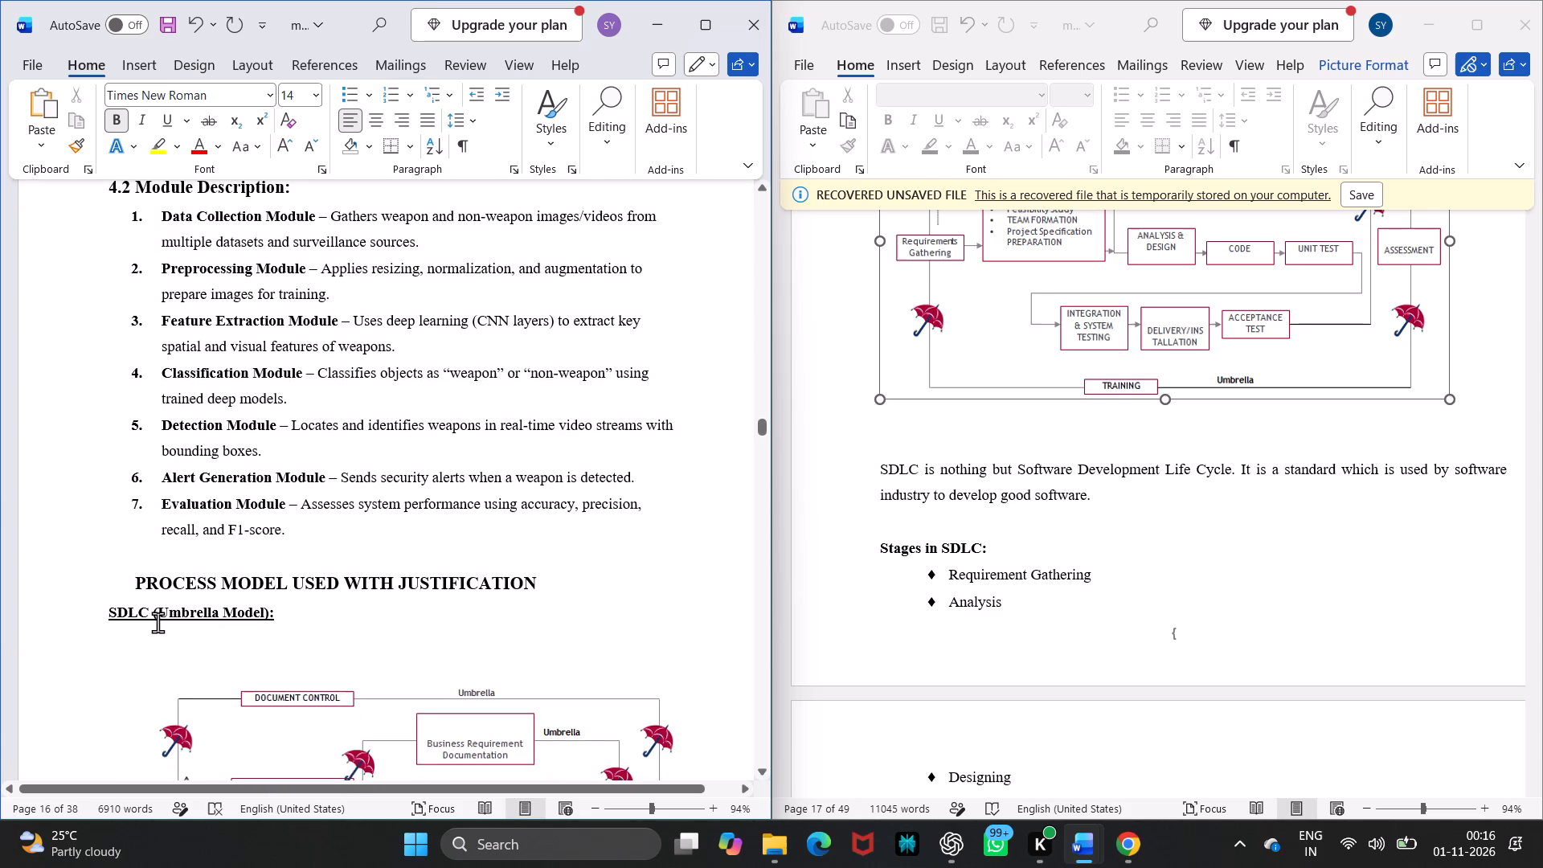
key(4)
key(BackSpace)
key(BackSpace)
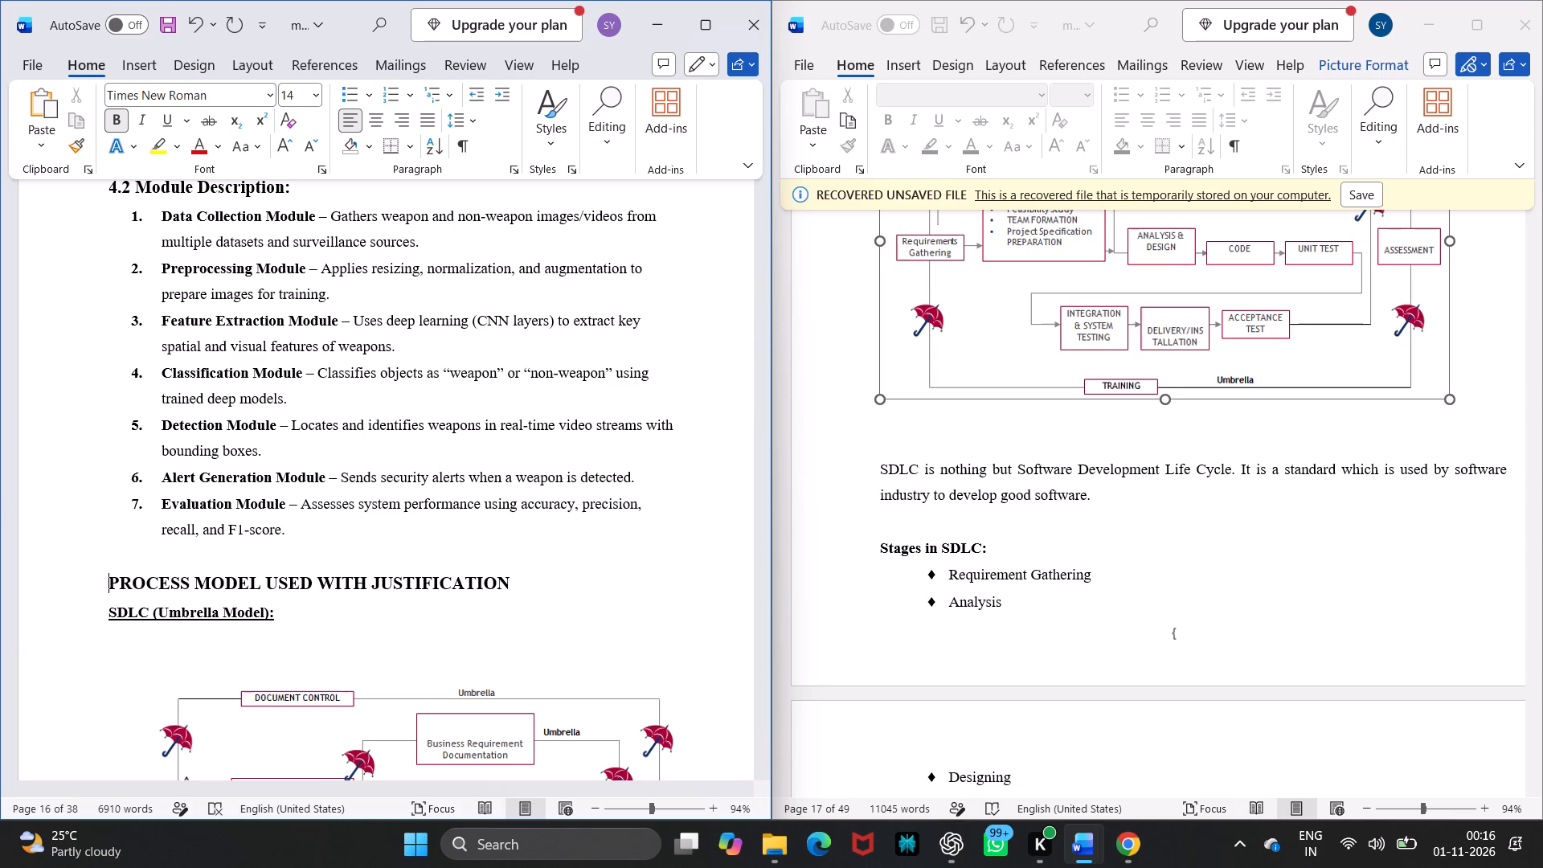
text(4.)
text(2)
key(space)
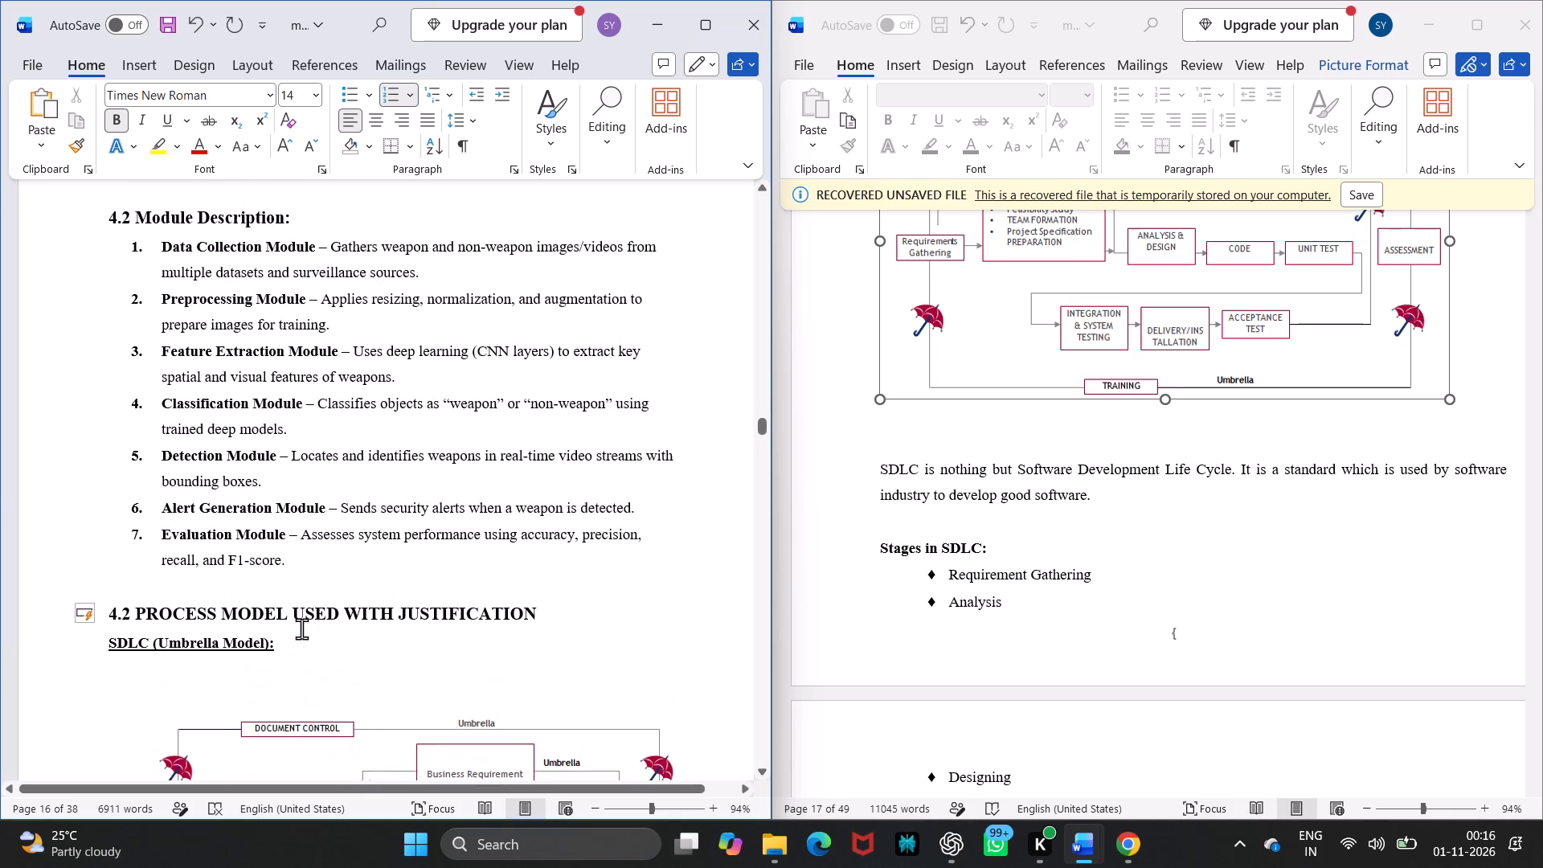
Renumber the report's PROCESS MODEL USED WITH JUSTIFICATION heading as 4.3.
key(BackSpace)
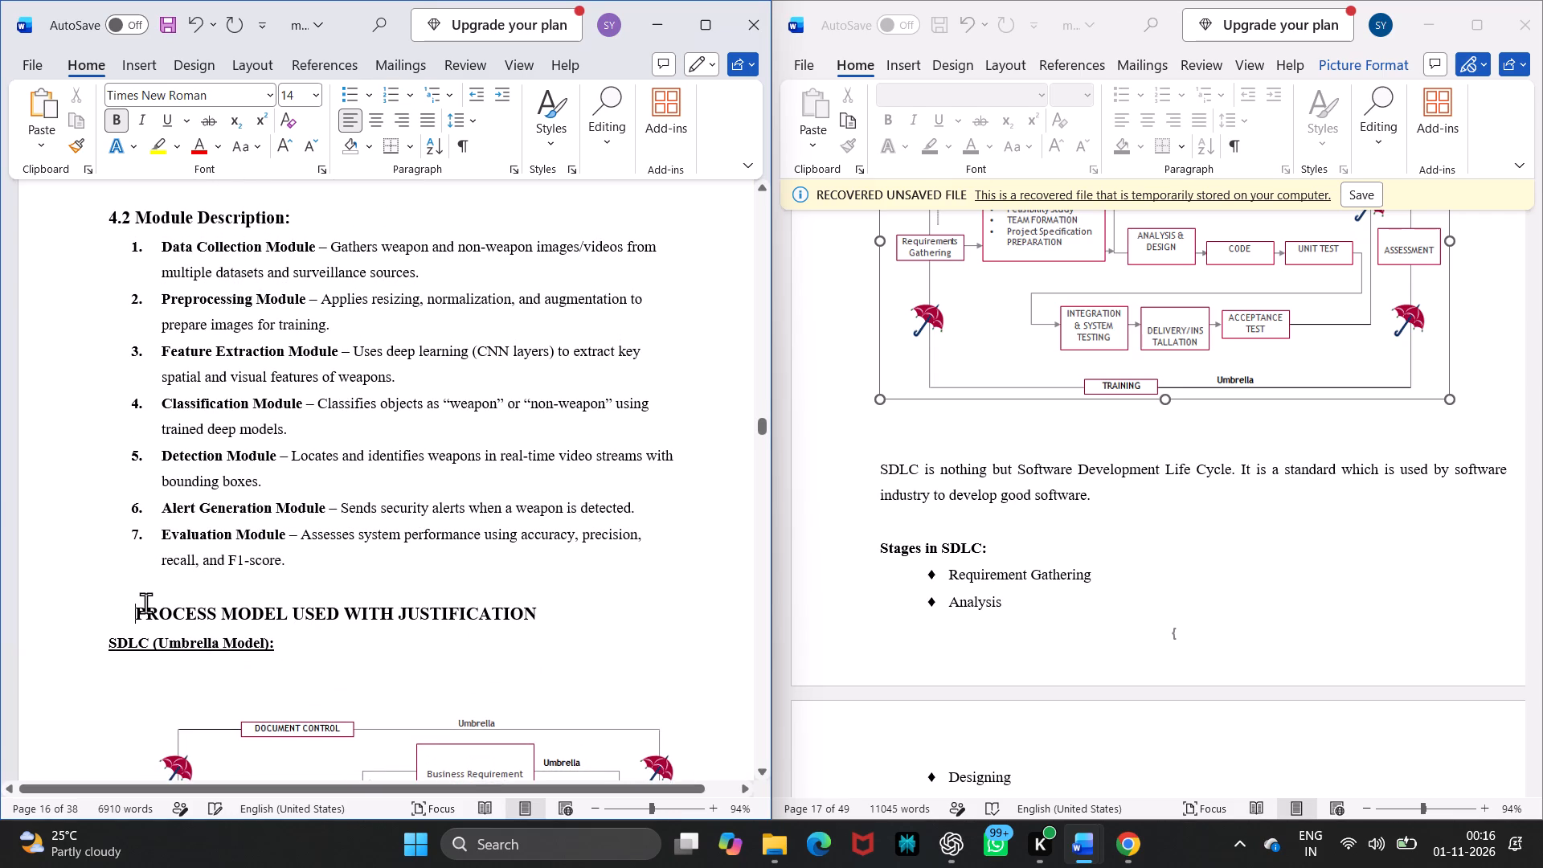
key(BackSpace)
text(4.3)
key(space)
key(space)
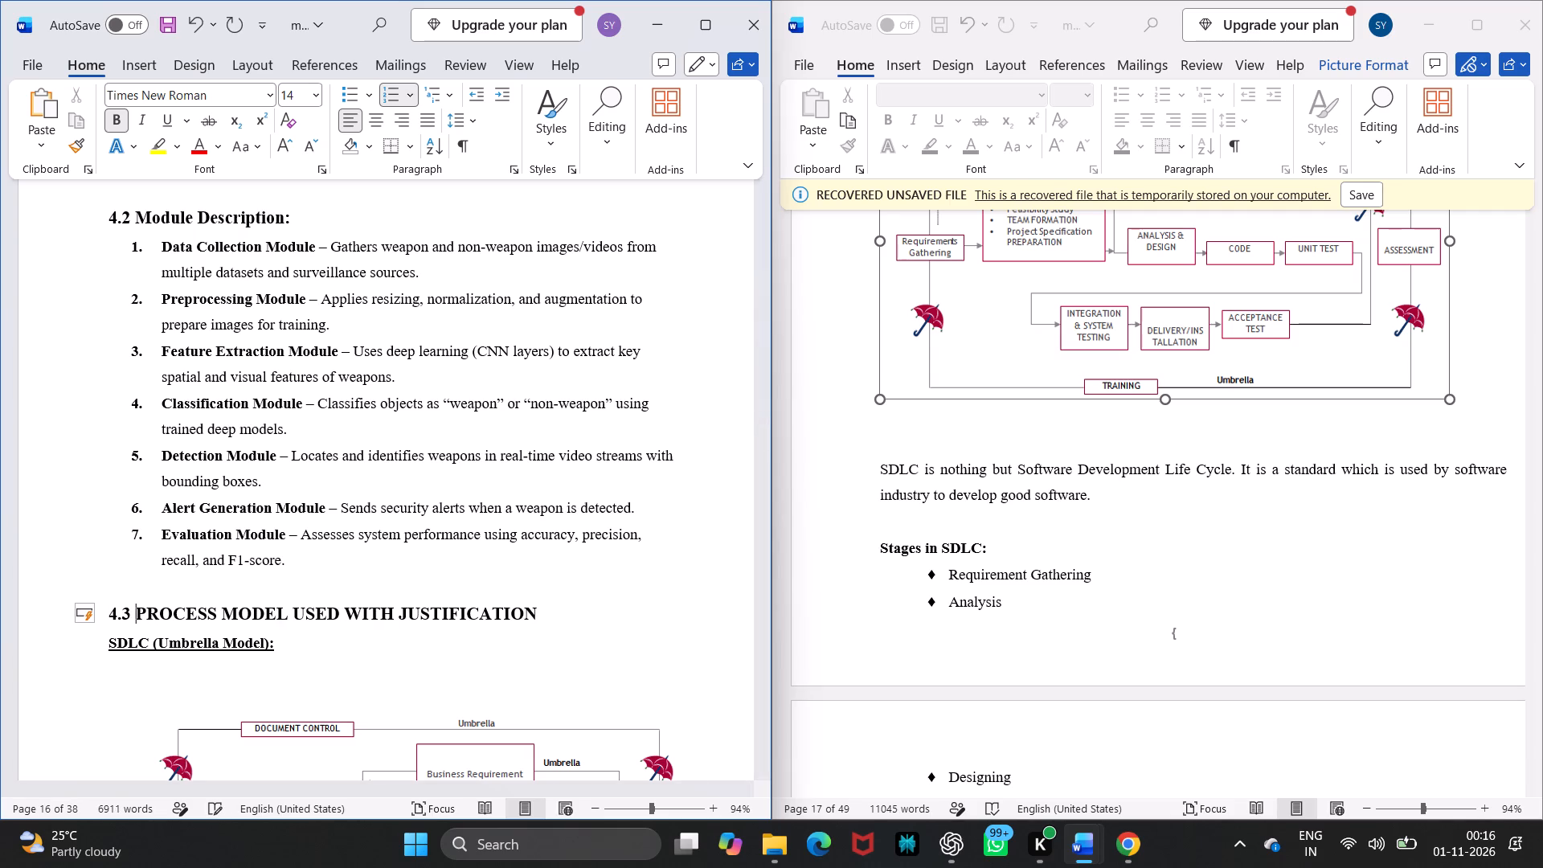
Review chapter 4 of the report from the Overview through the module descriptions to the process model diagram.
scroll(288, 571, up, 1)
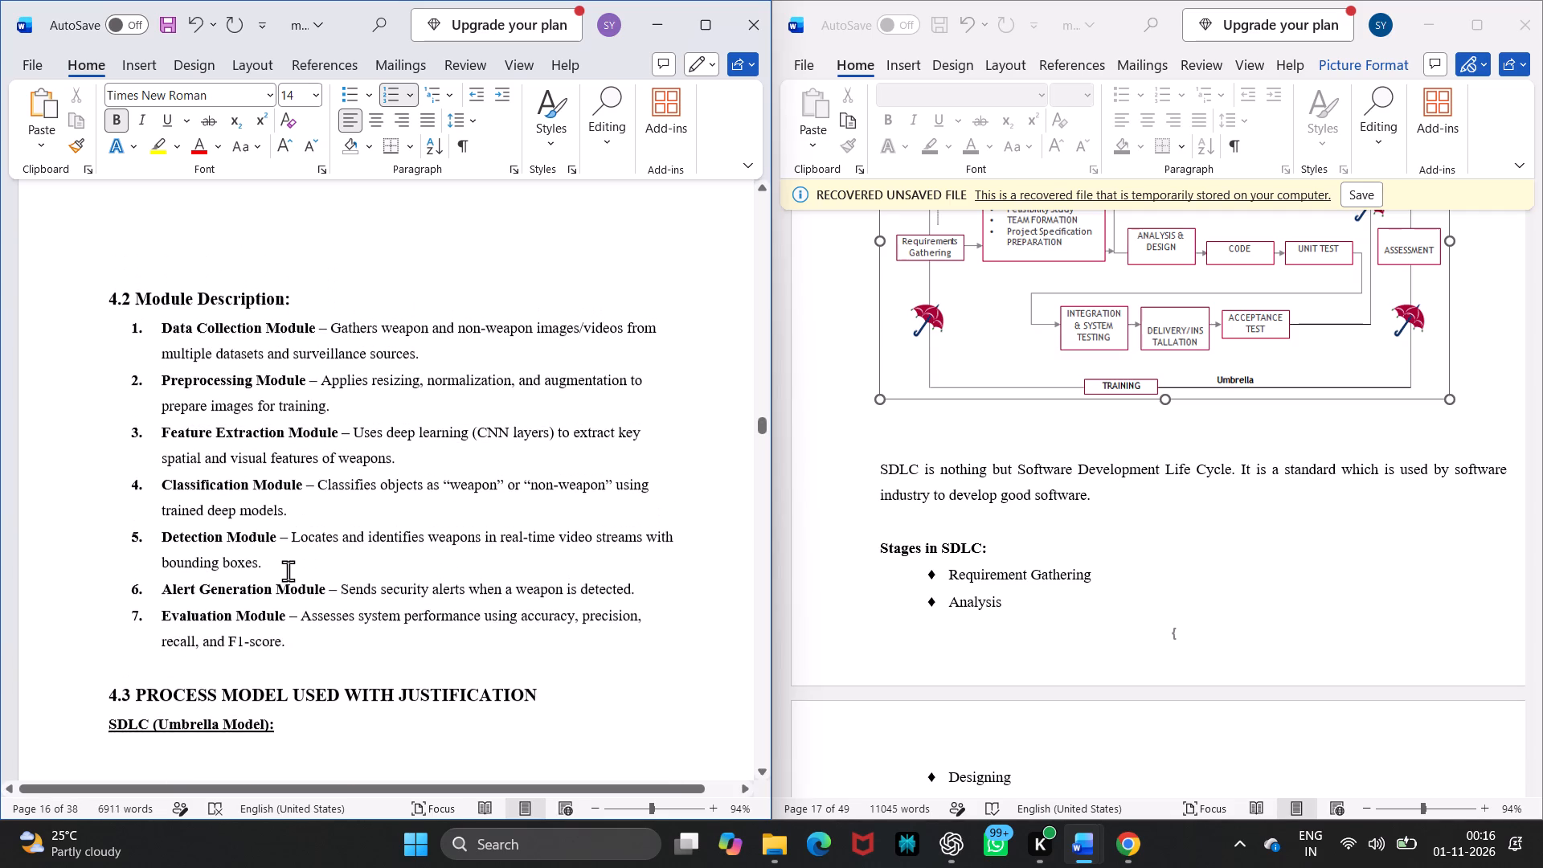
scroll(288, 571, up, 2)
scroll(288, 571, down, 1)
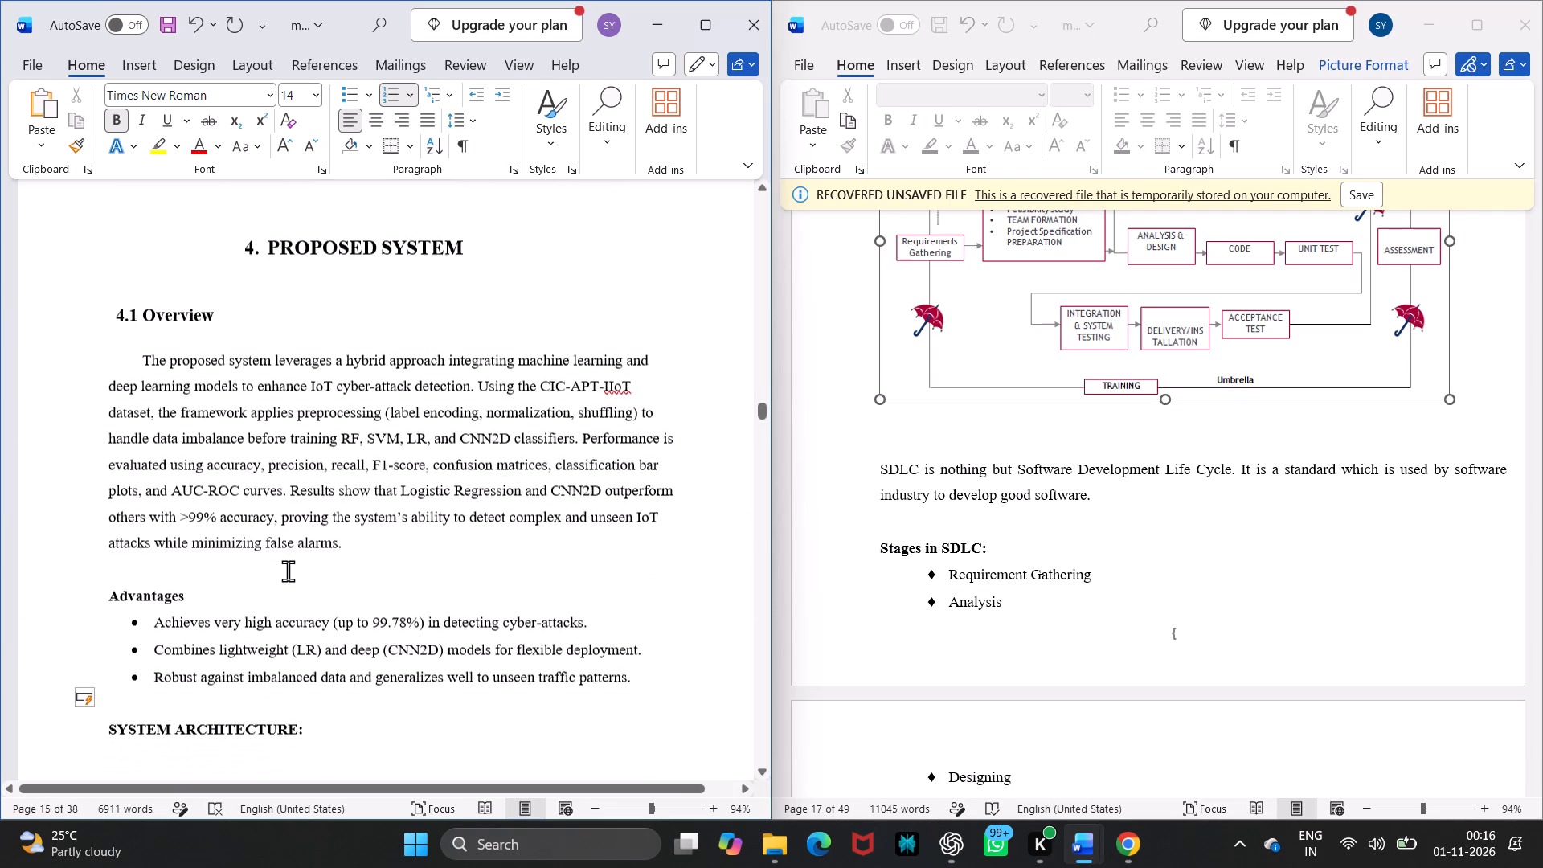
scroll(288, 571, down, 3)
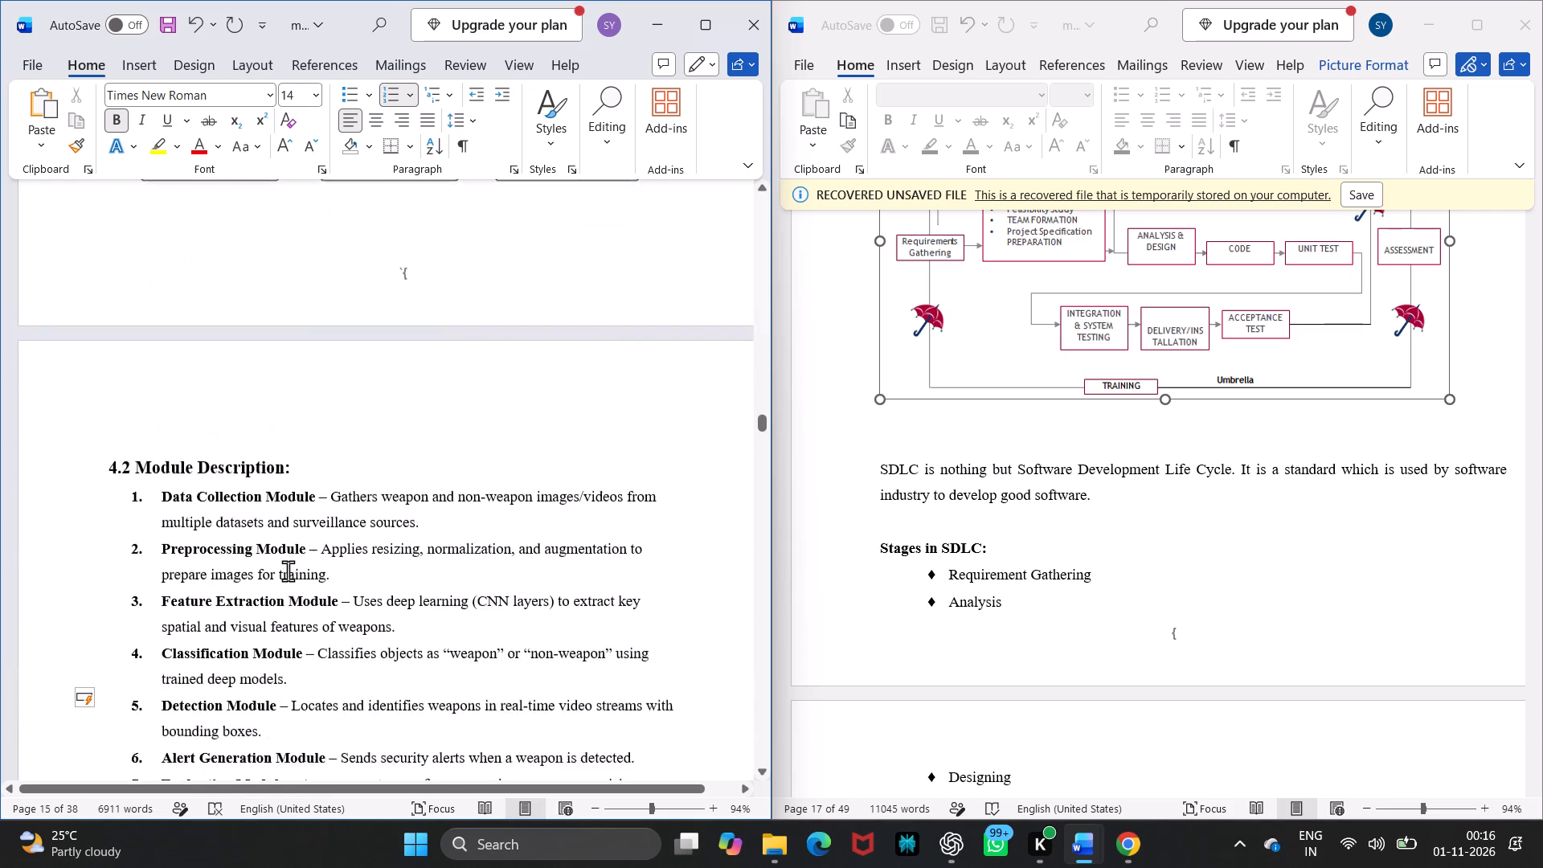
scroll(288, 571, down, 4)
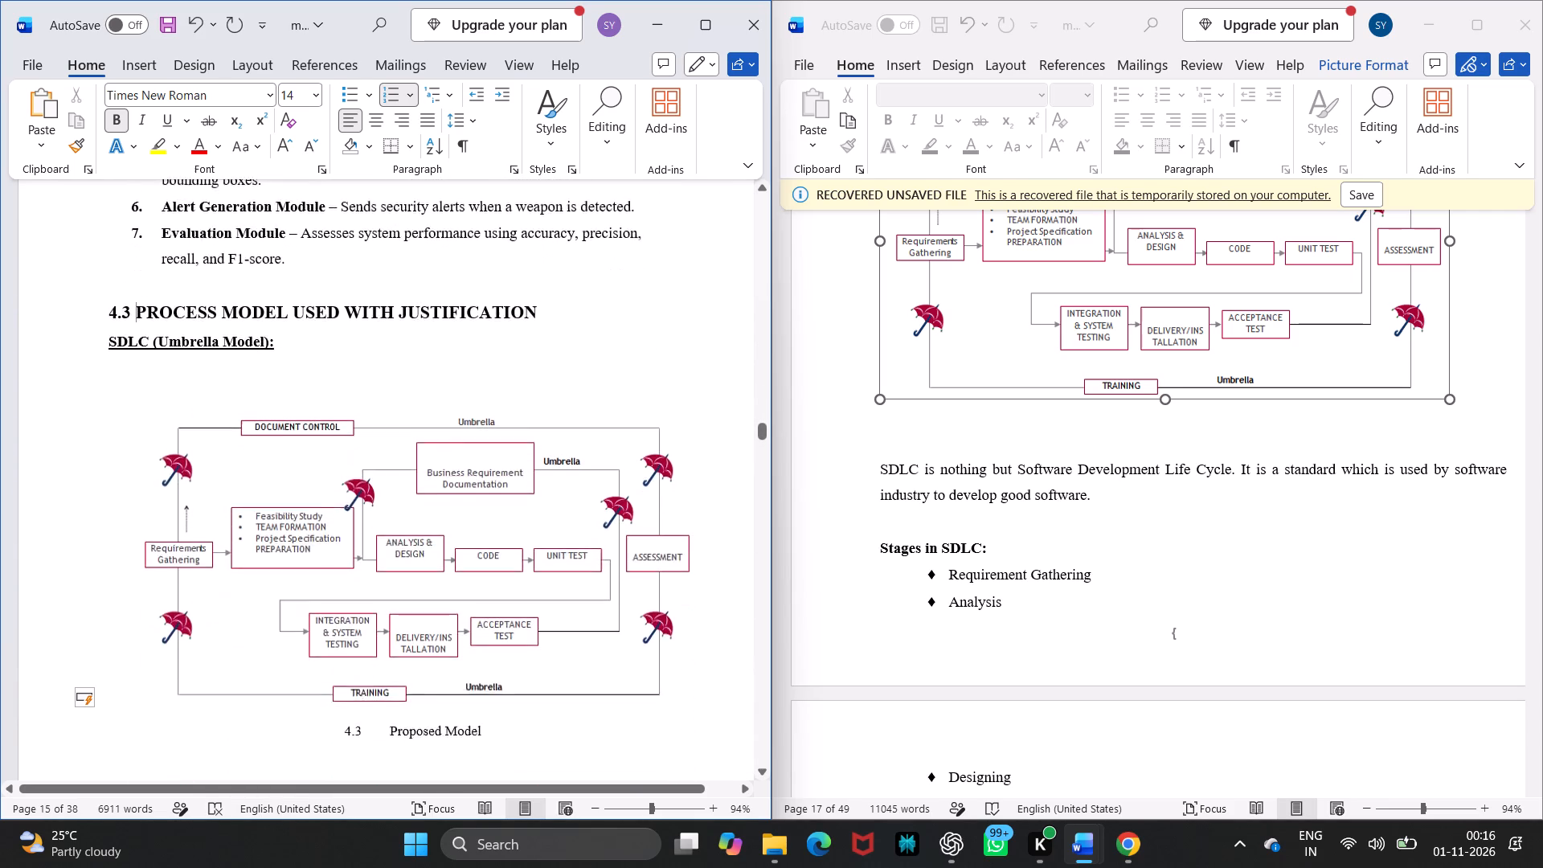
Move the umbrella model diagram slightly up, keeping it below the SDLC (Umbrella Model) subheading.
scroll(288, 571, down, 1)
drag(380, 435, 384, 385)
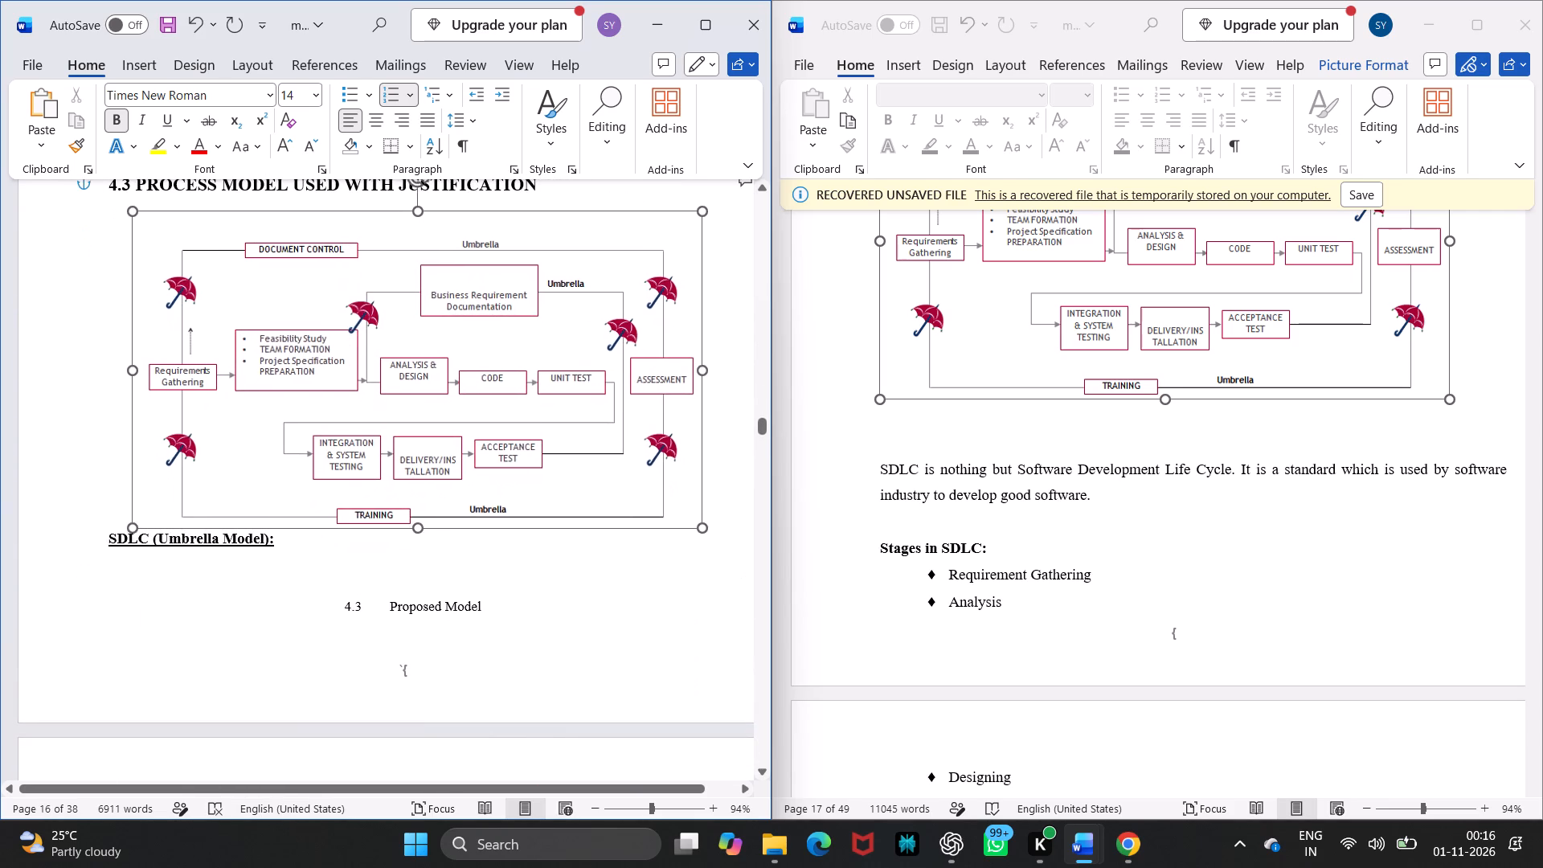
drag(384, 385, 382, 424)
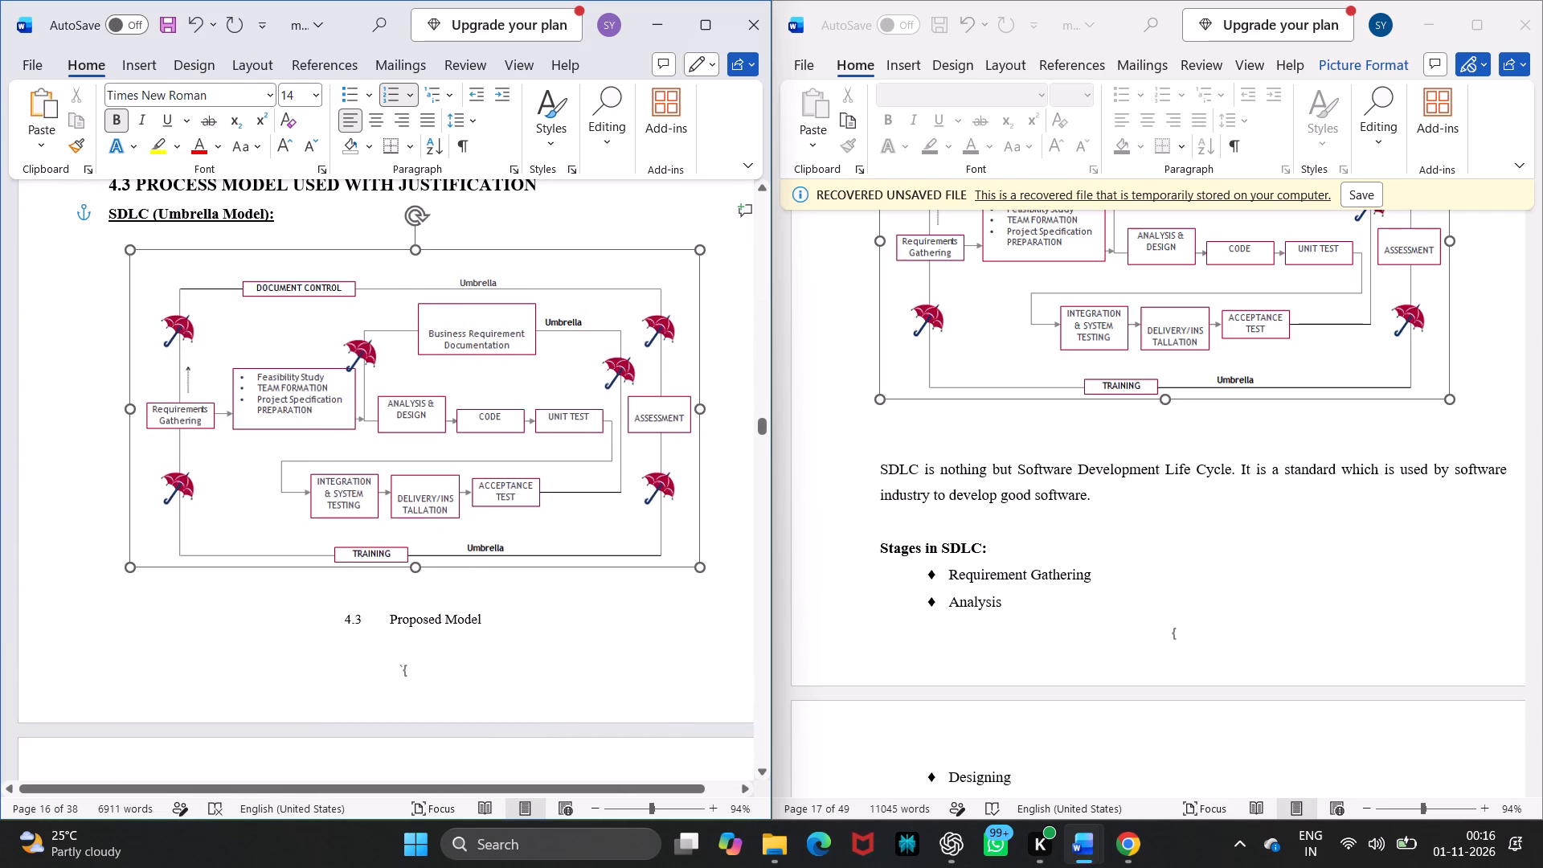
drag(382, 424, 382, 425)
Delete one empty line between the SDLC (Umbrella Model) subheading and the Proposed Model caption.
click(396, 594)
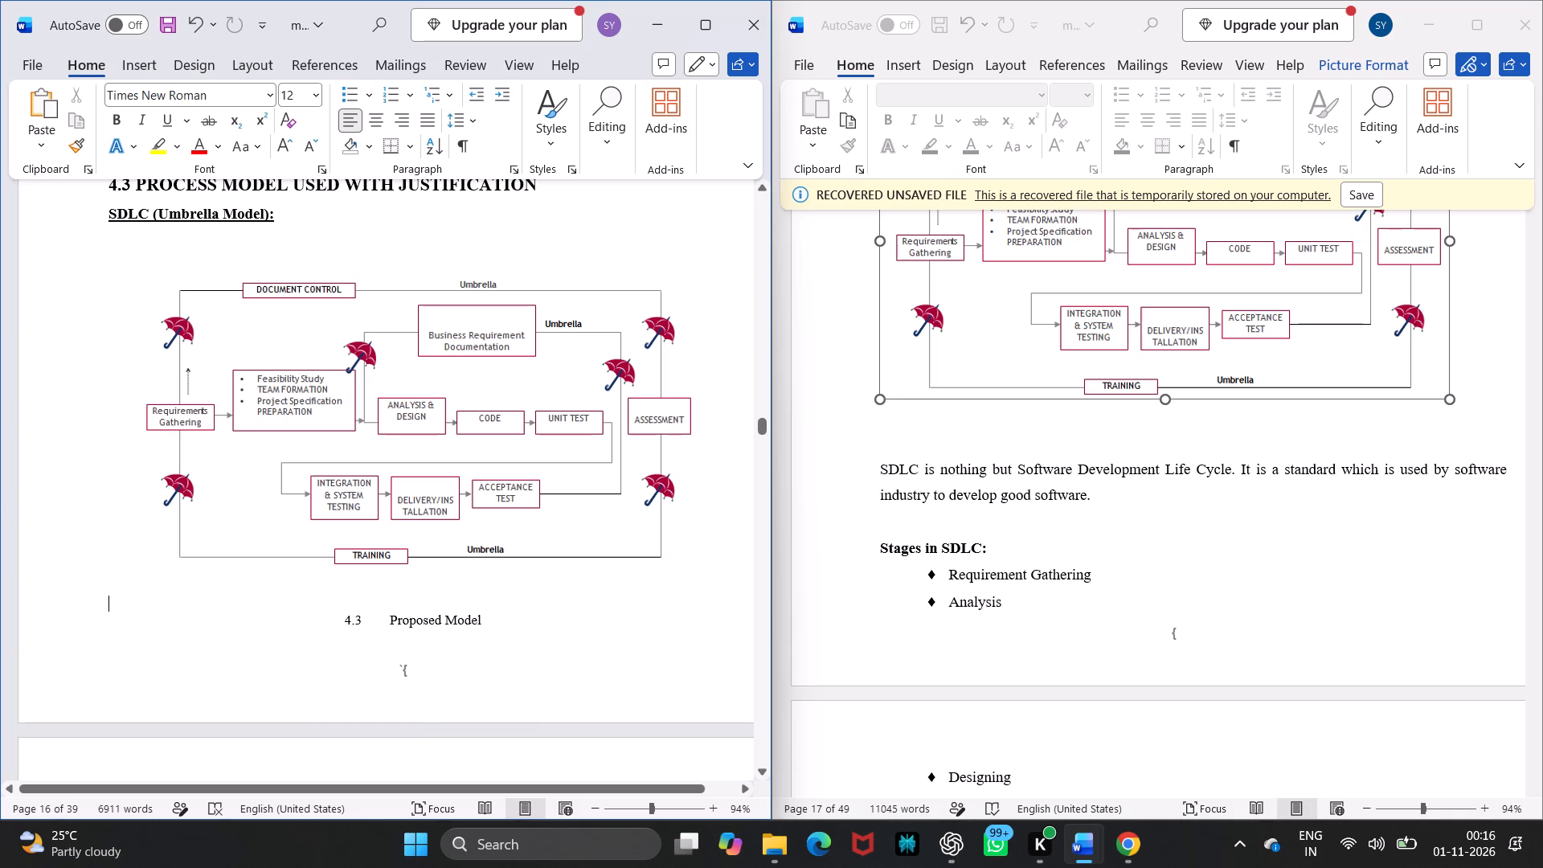
key(BackSpace)
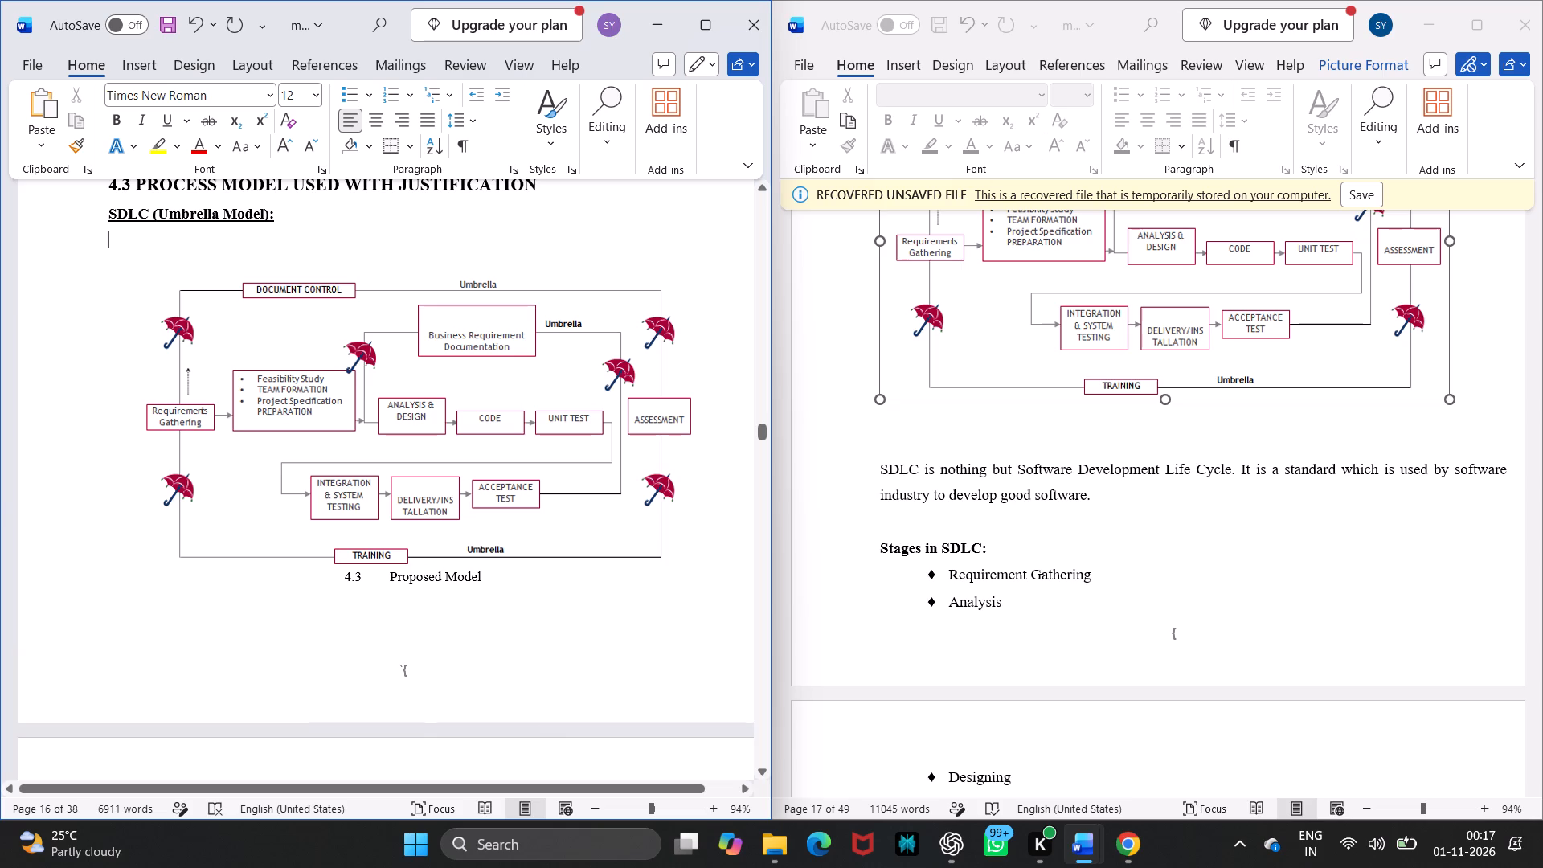
Nudge the umbrella model diagram slightly left and up so it sits between the SDLC subheading and the Proposed Model caption.
drag(415, 409, 407, 410)
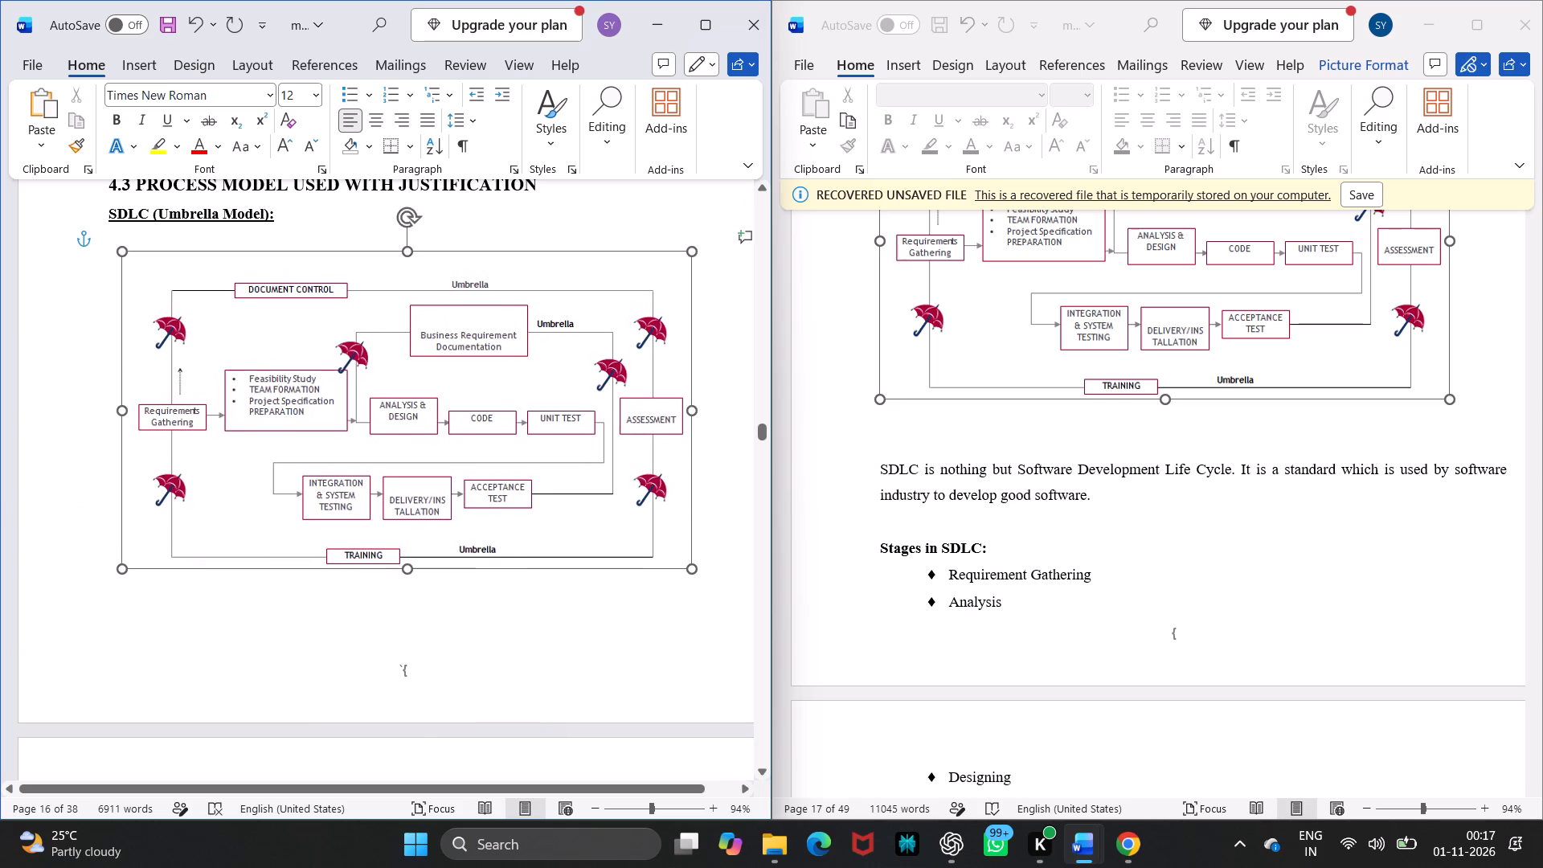
drag(407, 410, 409, 399)
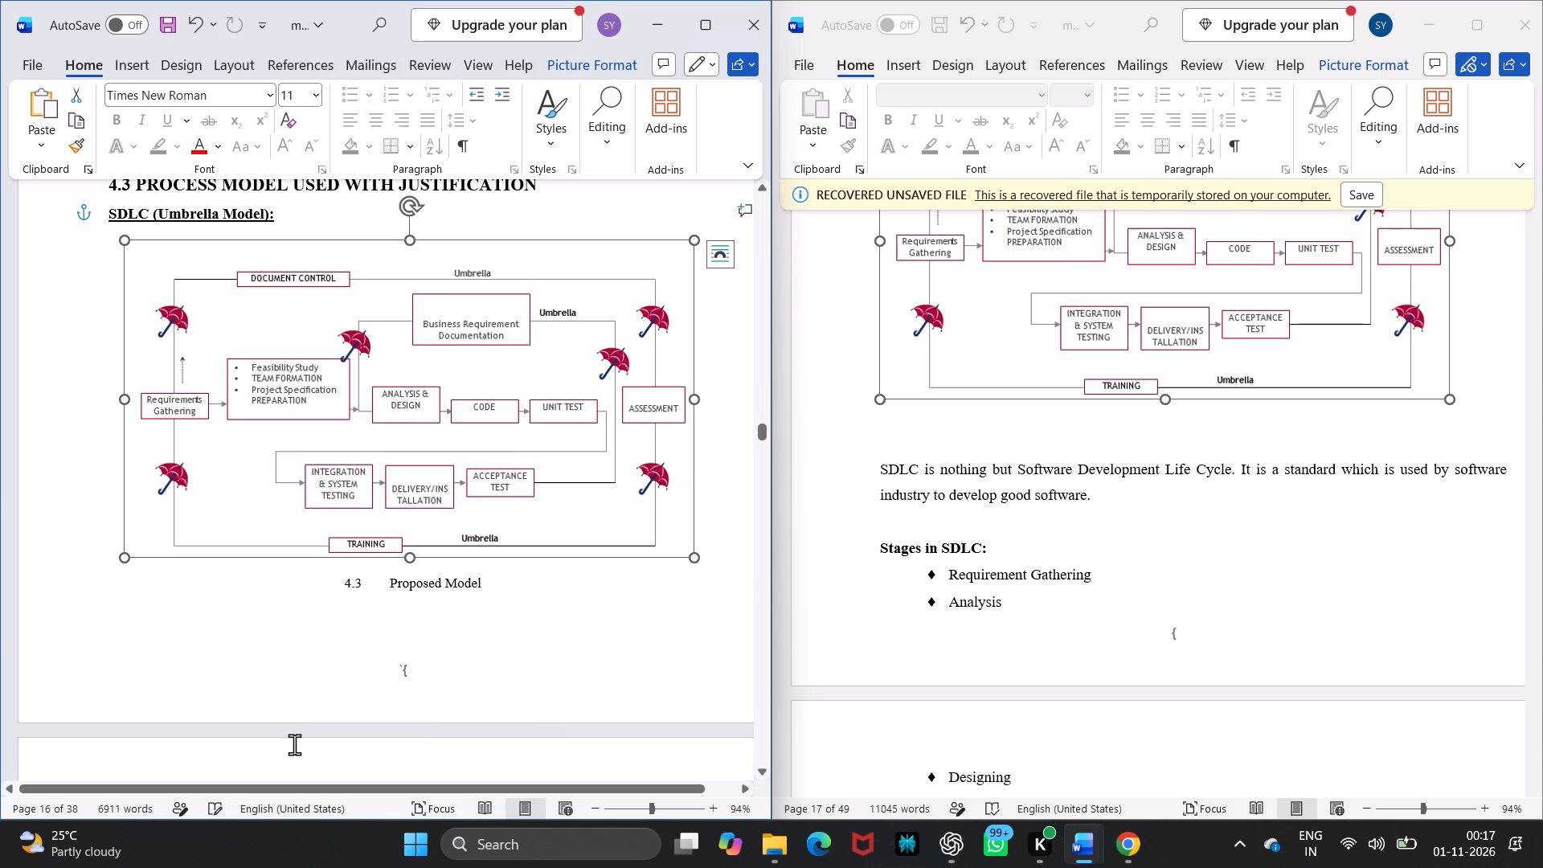
click(294, 744)
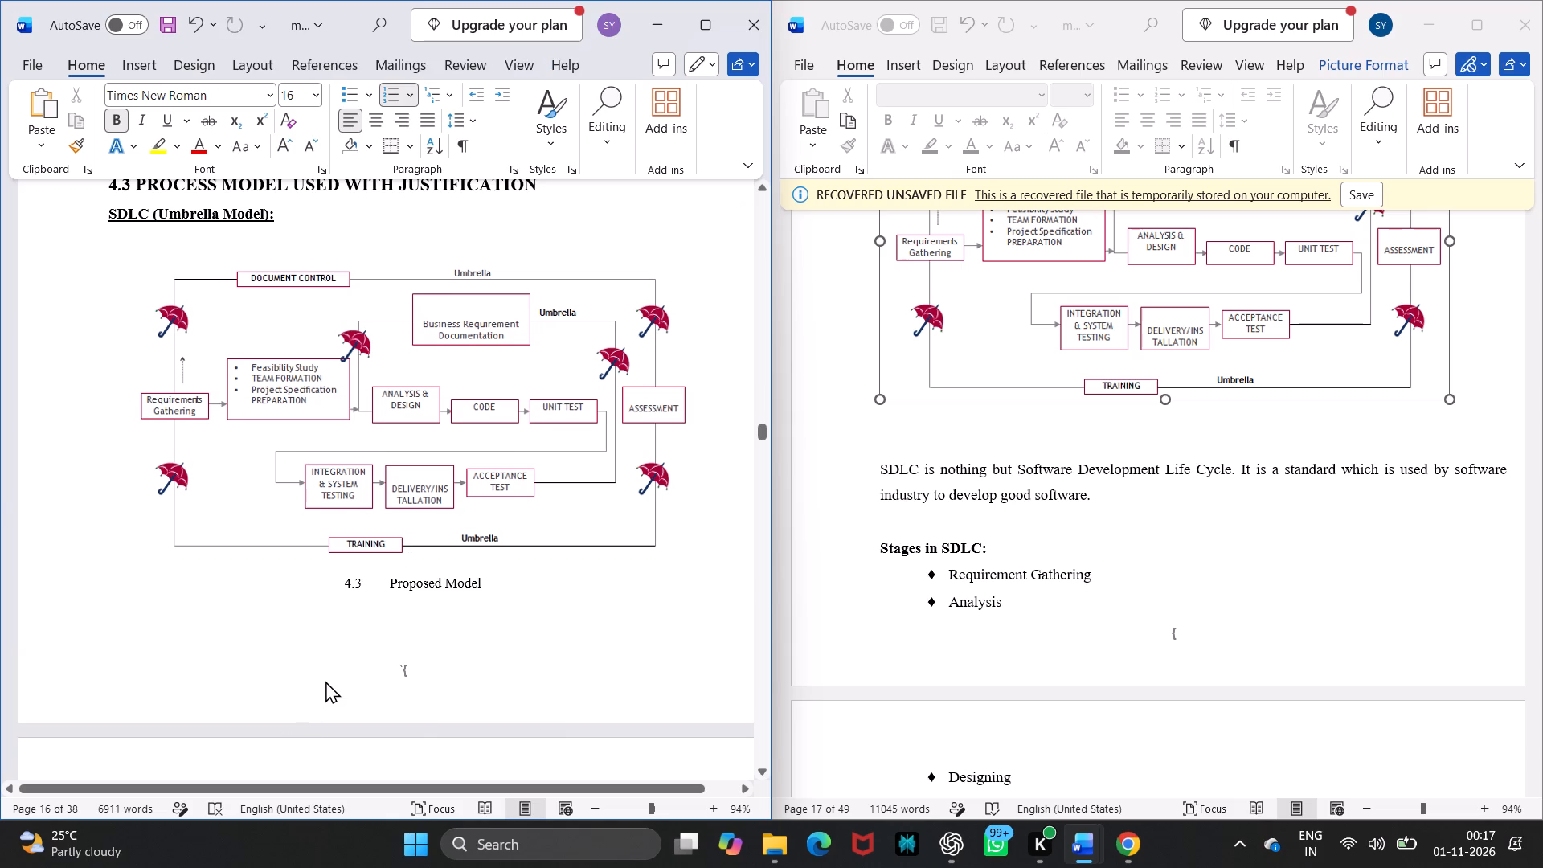
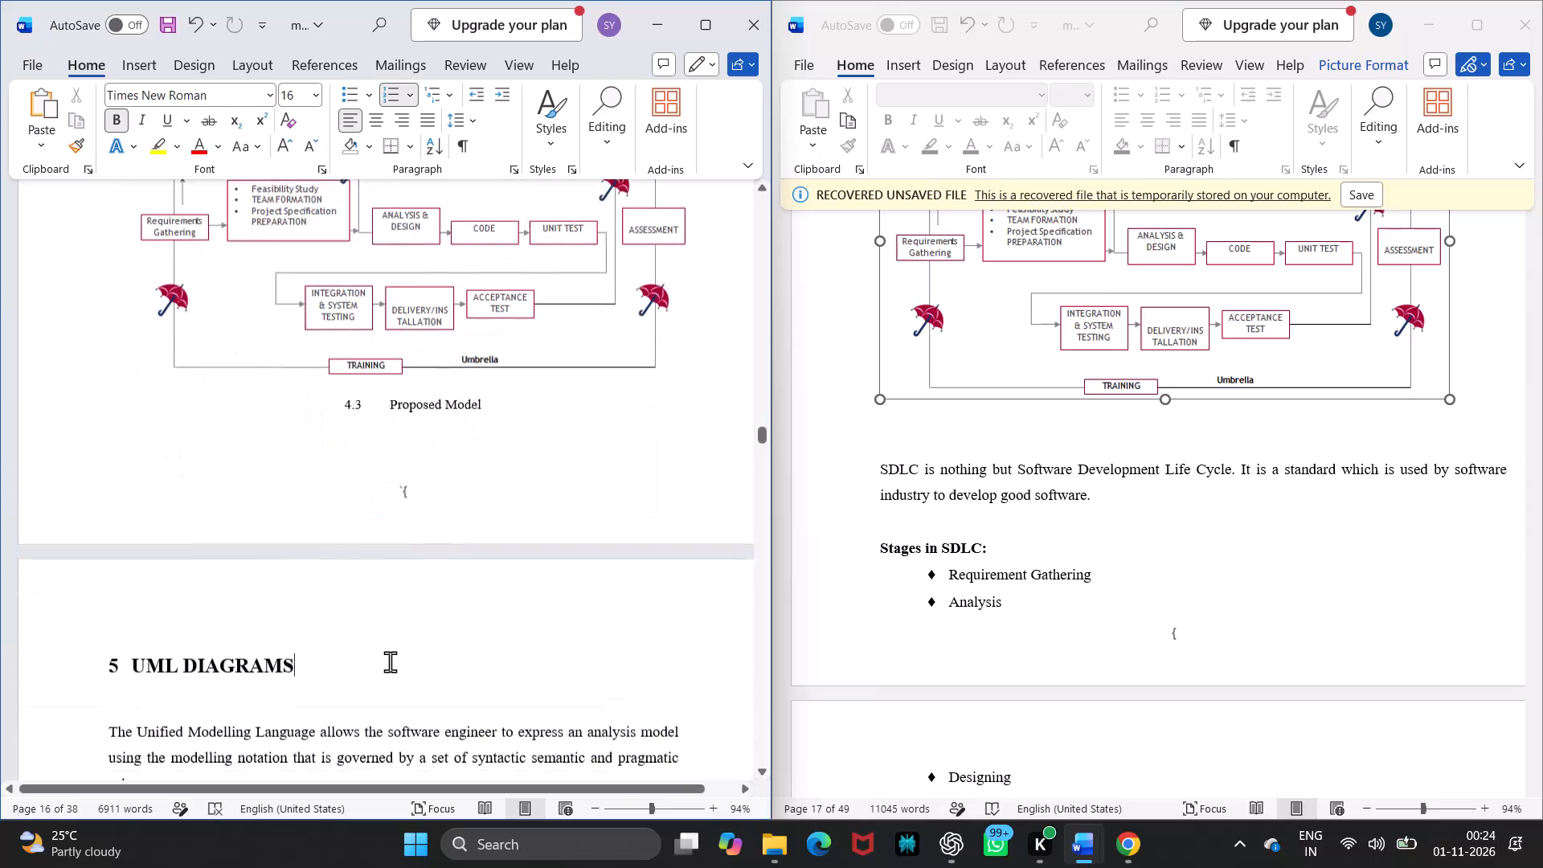
Copy the recovered document's text from "SDLC is nothing but Software Development Life Cycle" through the end of the Requirements Gathering stage paragraph.
scroll(390, 661, down, 2)
scroll(1096, 544, down, 1)
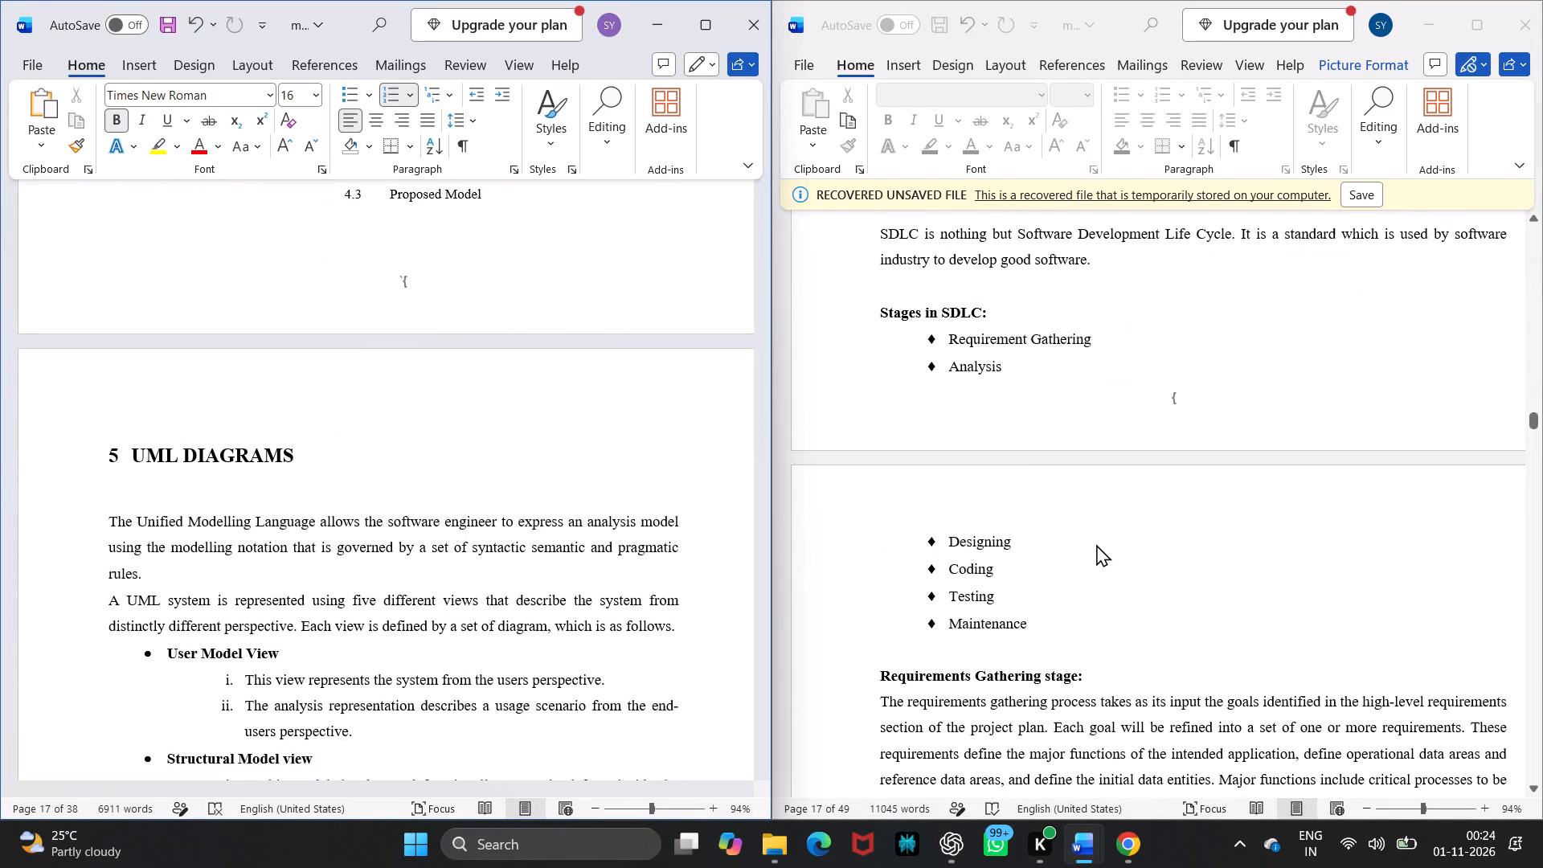
scroll(1096, 544, down, 2)
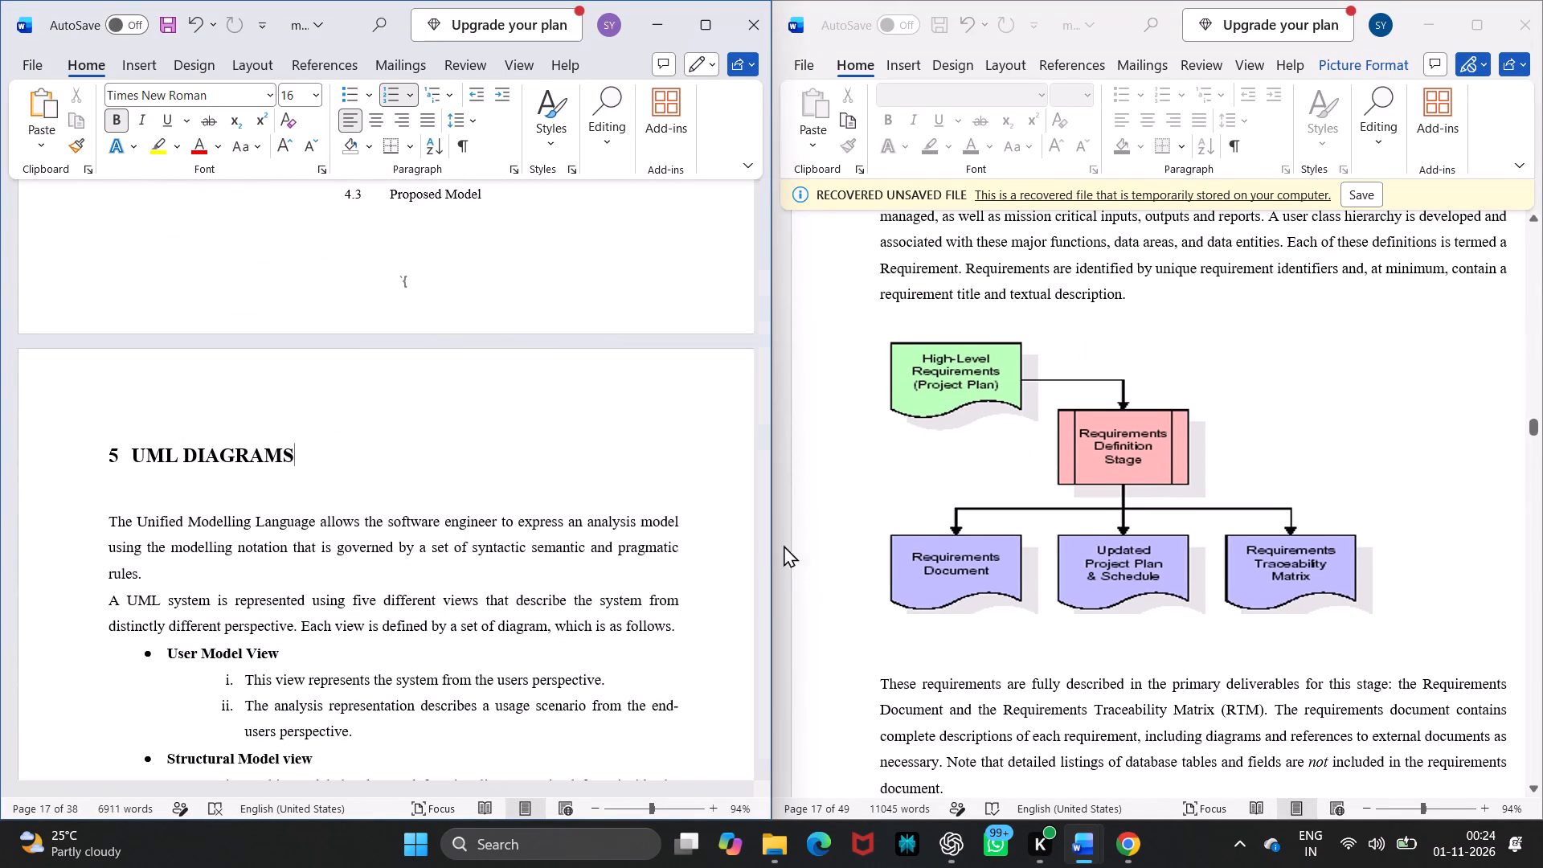
scroll(432, 589, down, 3)
scroll(432, 589, up, 1)
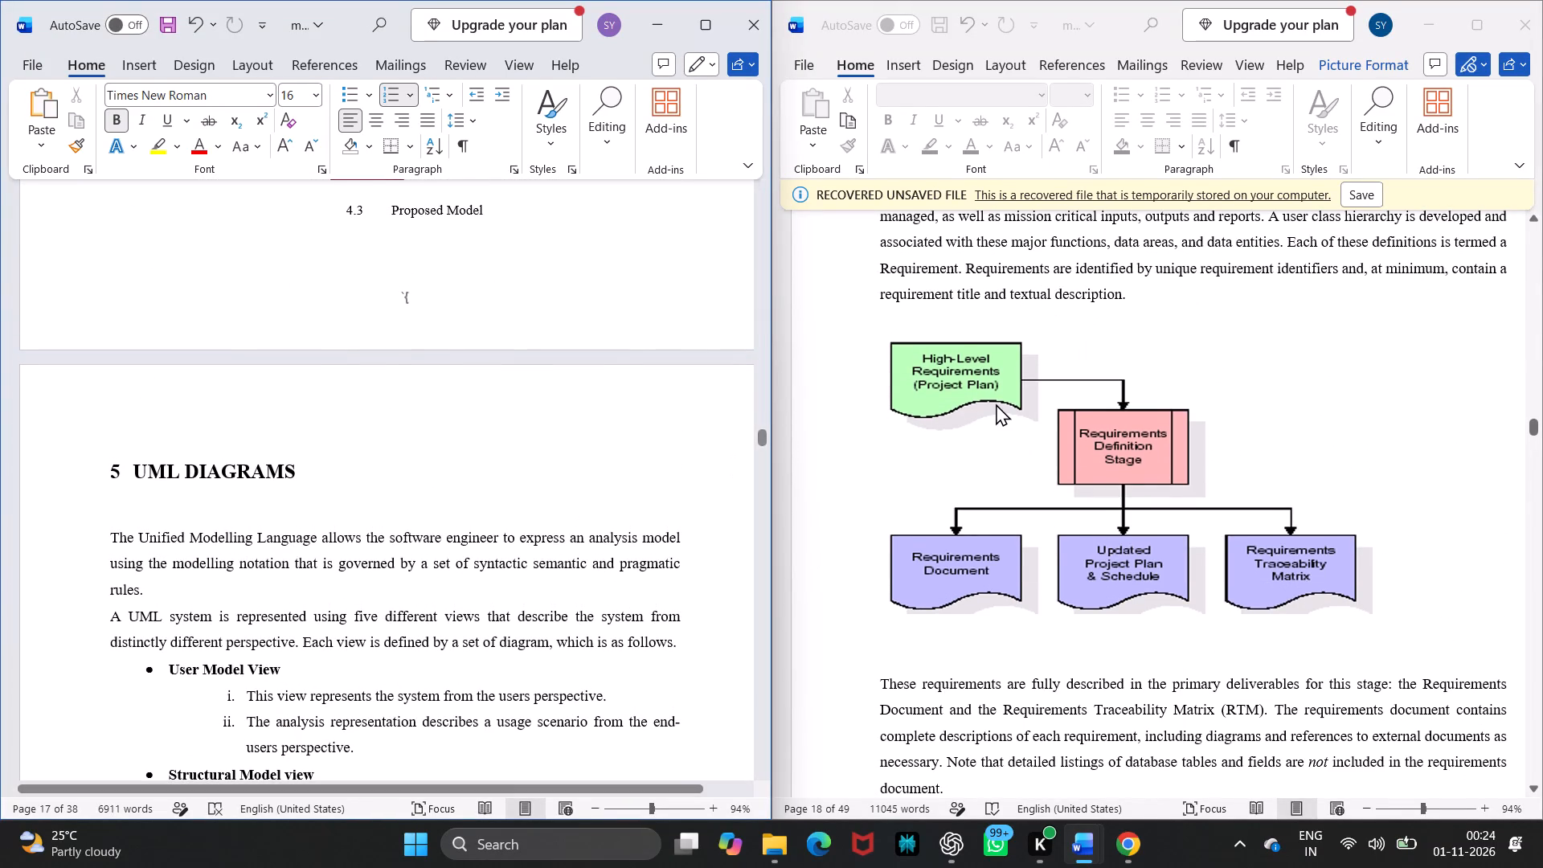
scroll(996, 403, down, 1)
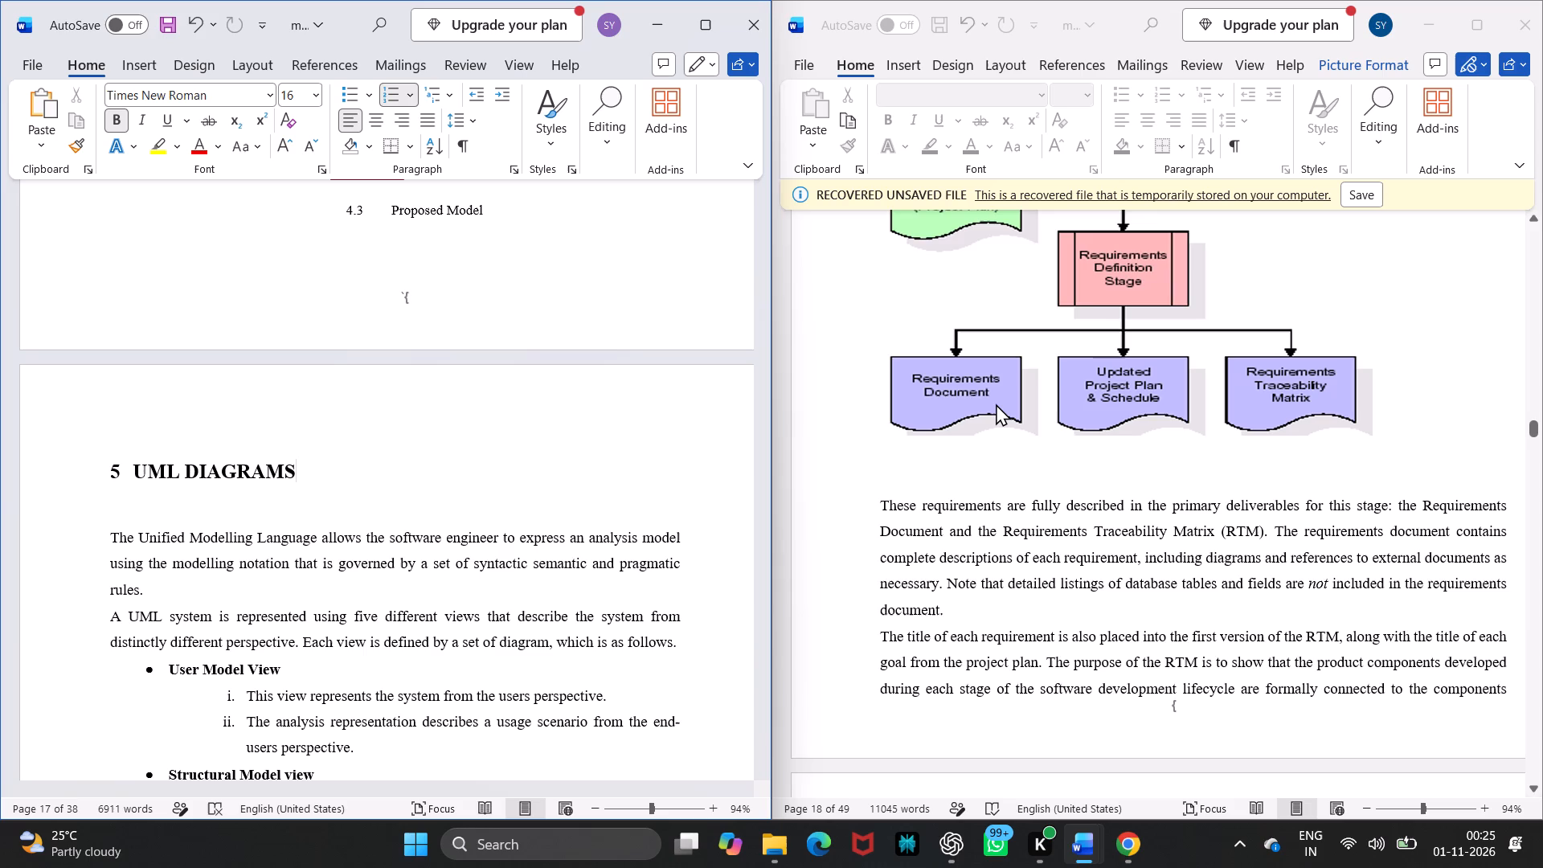
scroll(996, 403, down, 1)
scroll(996, 403, up, 2)
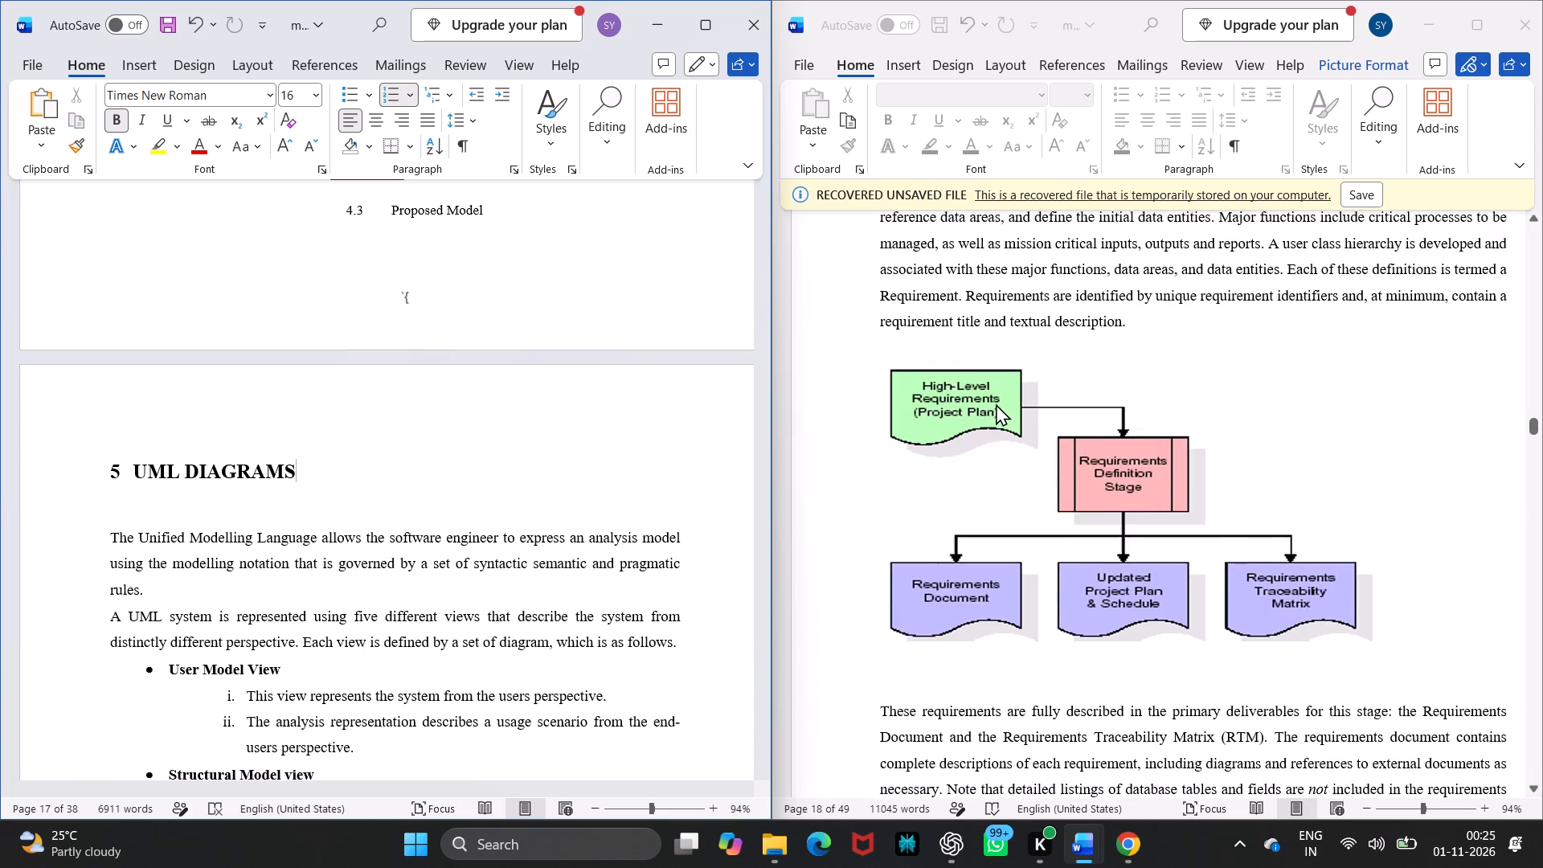
scroll(996, 403, up, 3)
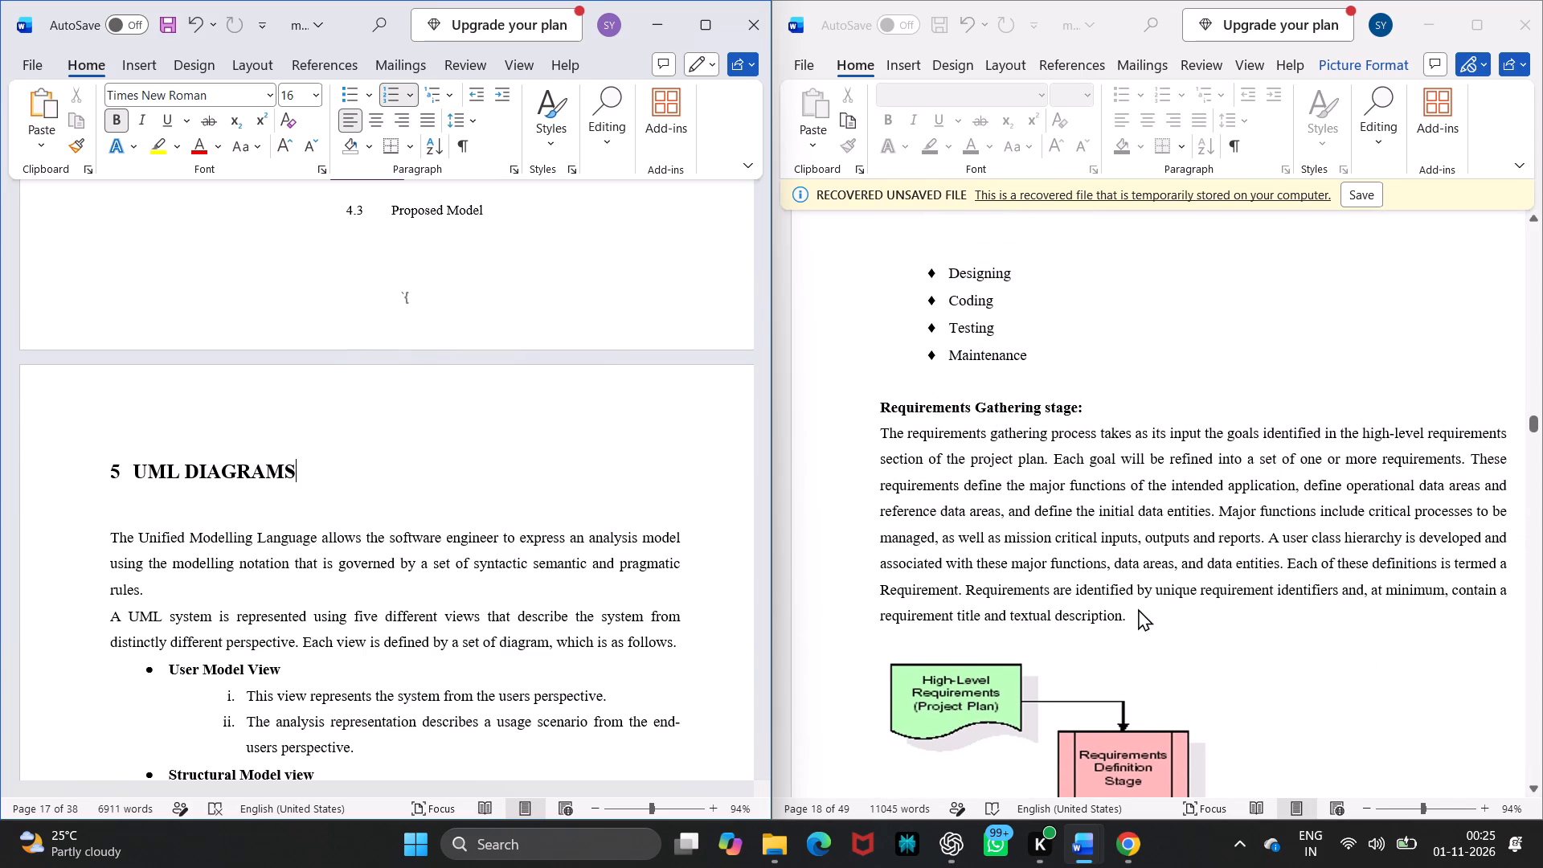
click(1133, 626)
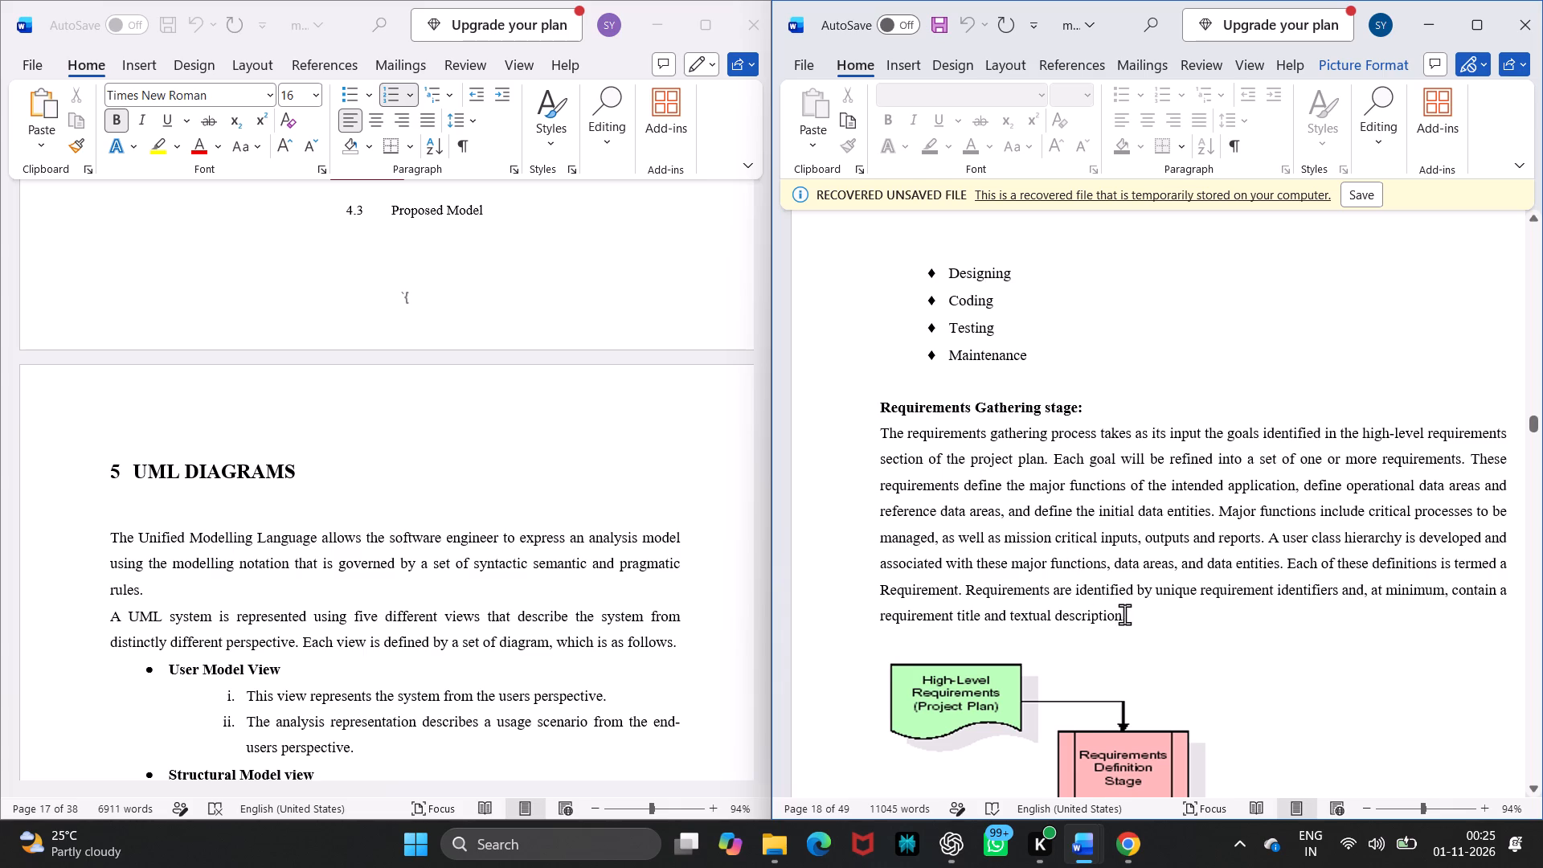
drag(1125, 618, 985, 200)
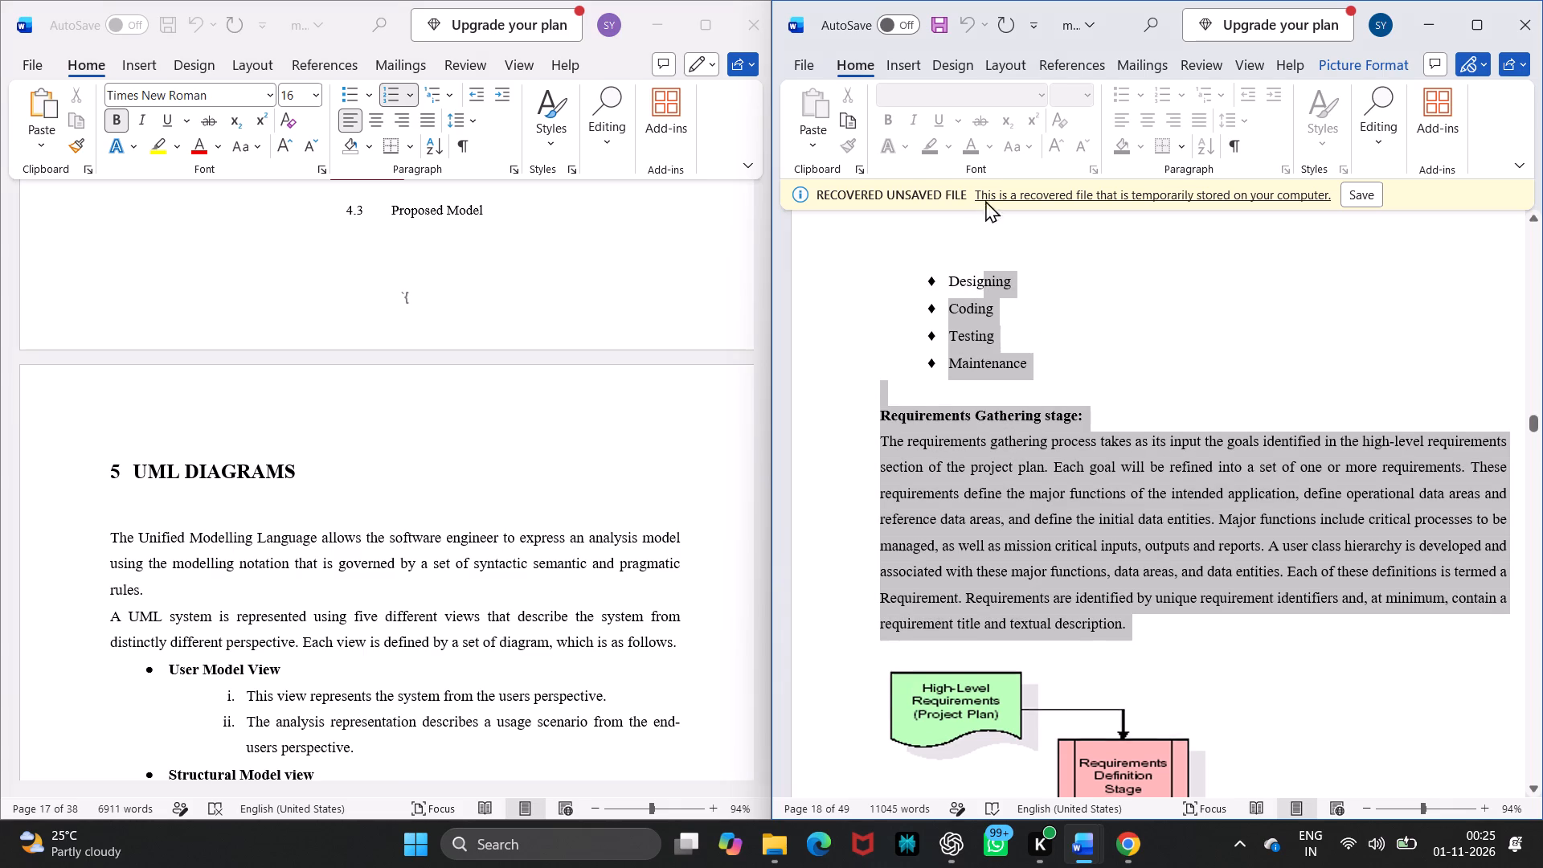
drag(985, 200, 891, 326)
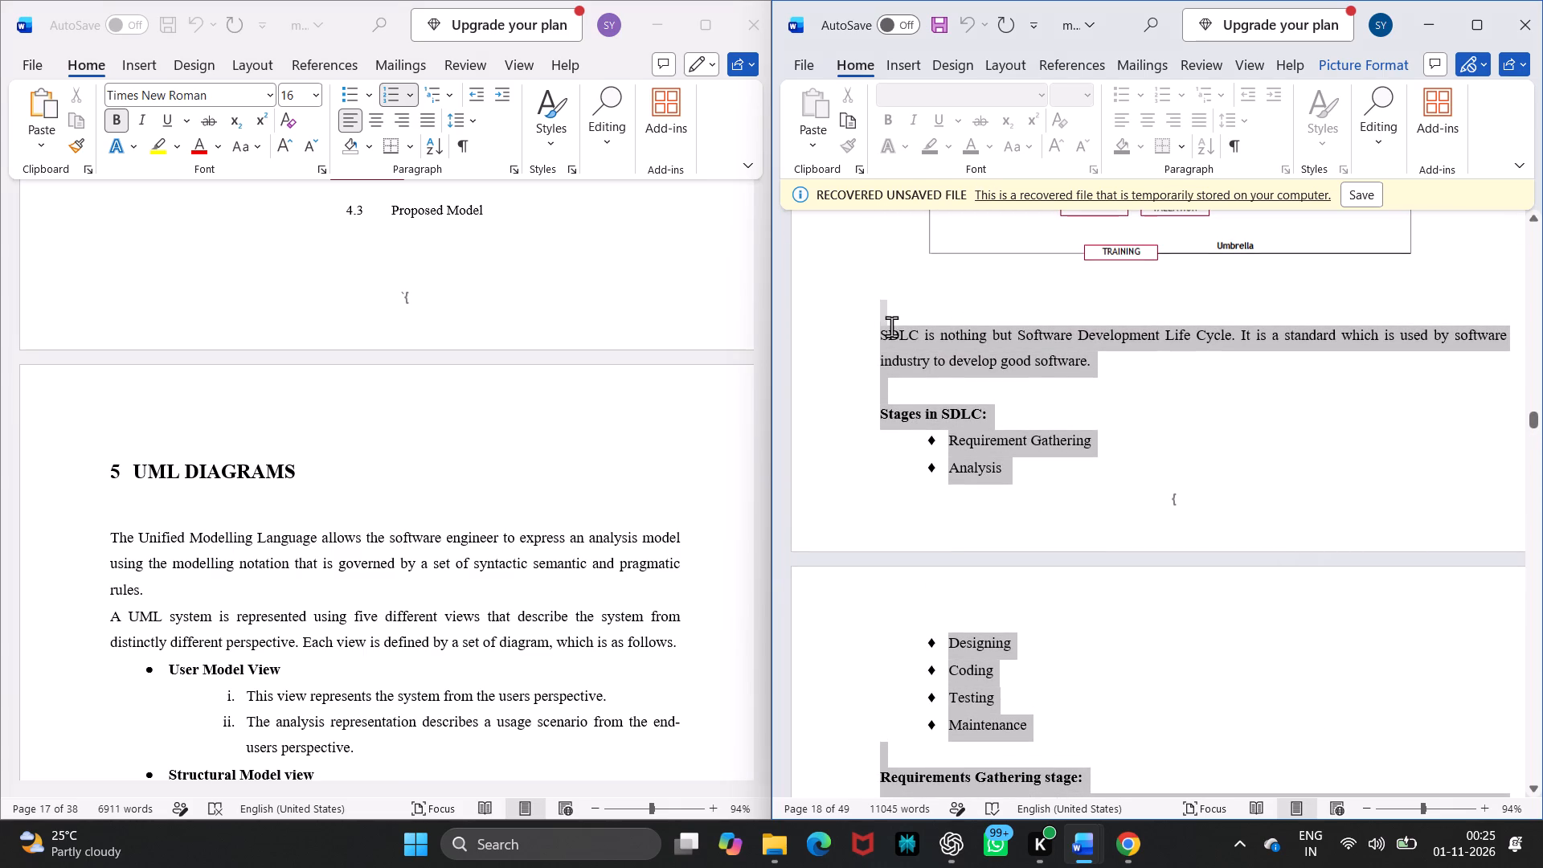
drag(891, 326, 885, 332)
key(ctrl+c)
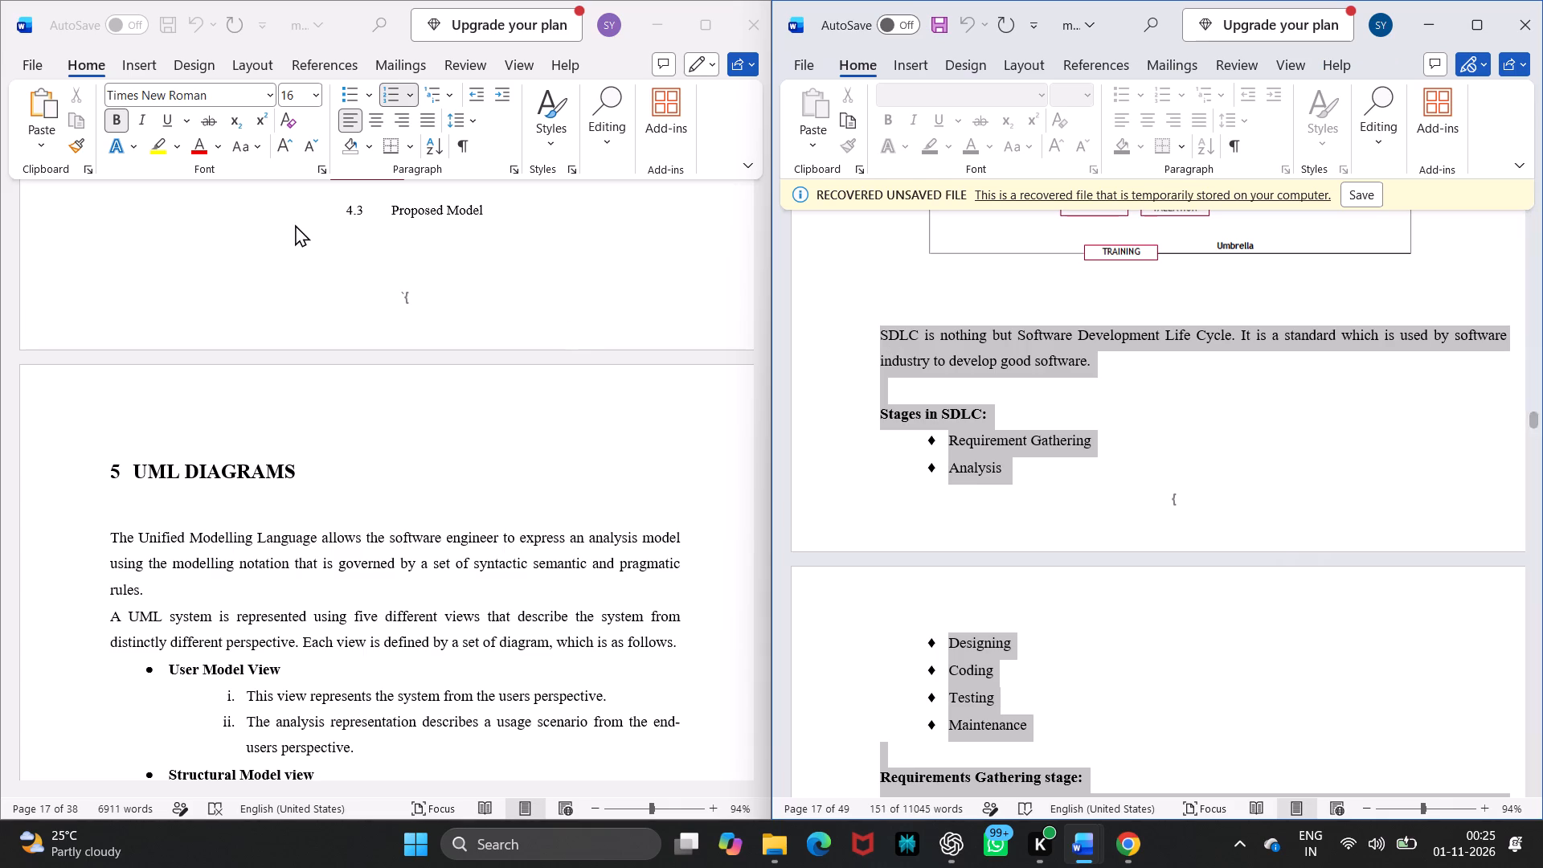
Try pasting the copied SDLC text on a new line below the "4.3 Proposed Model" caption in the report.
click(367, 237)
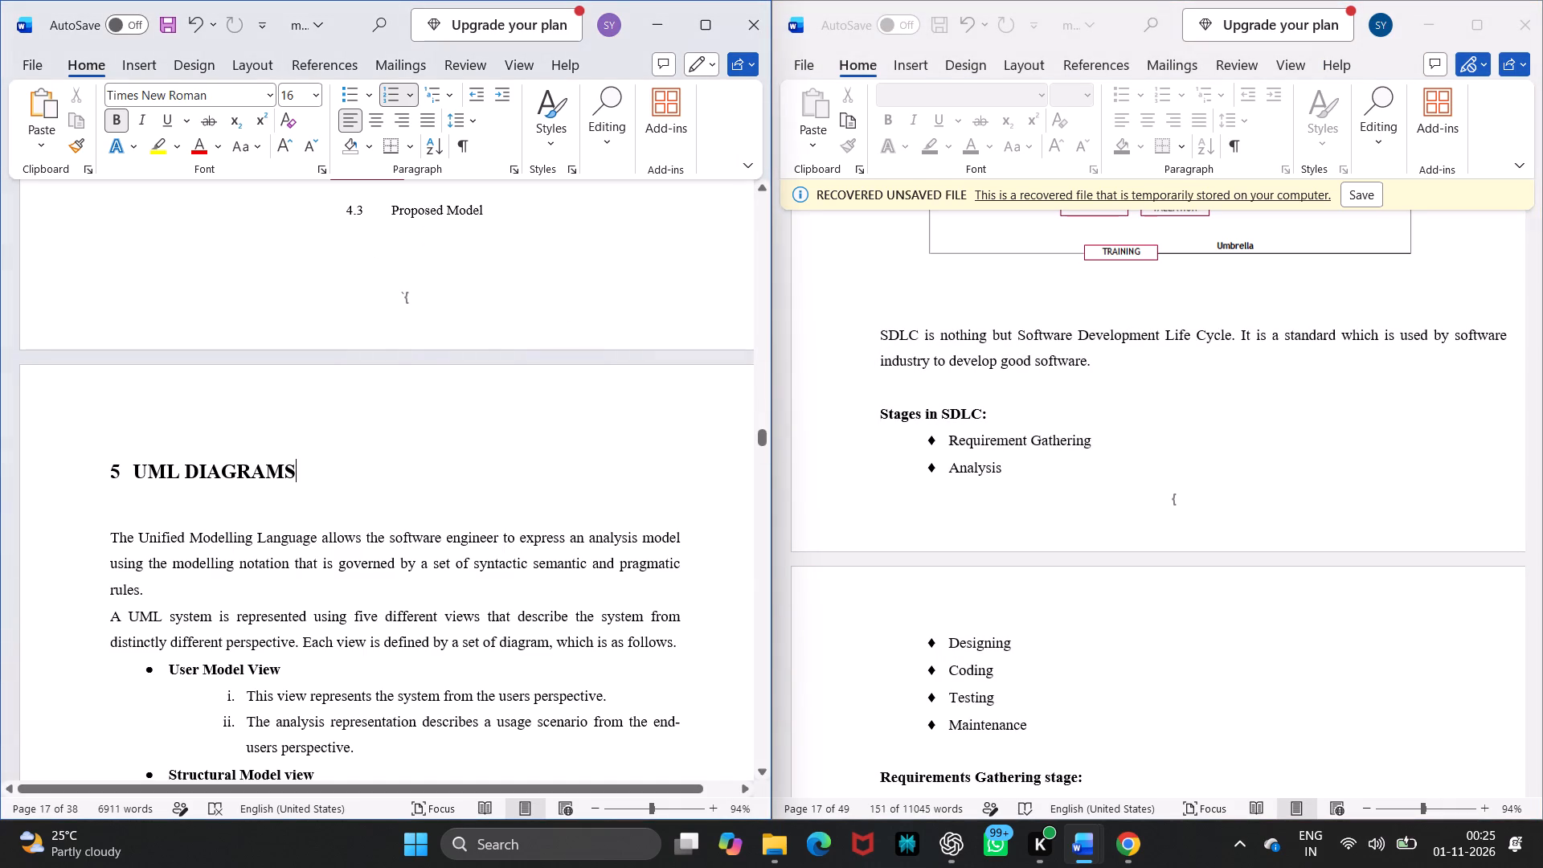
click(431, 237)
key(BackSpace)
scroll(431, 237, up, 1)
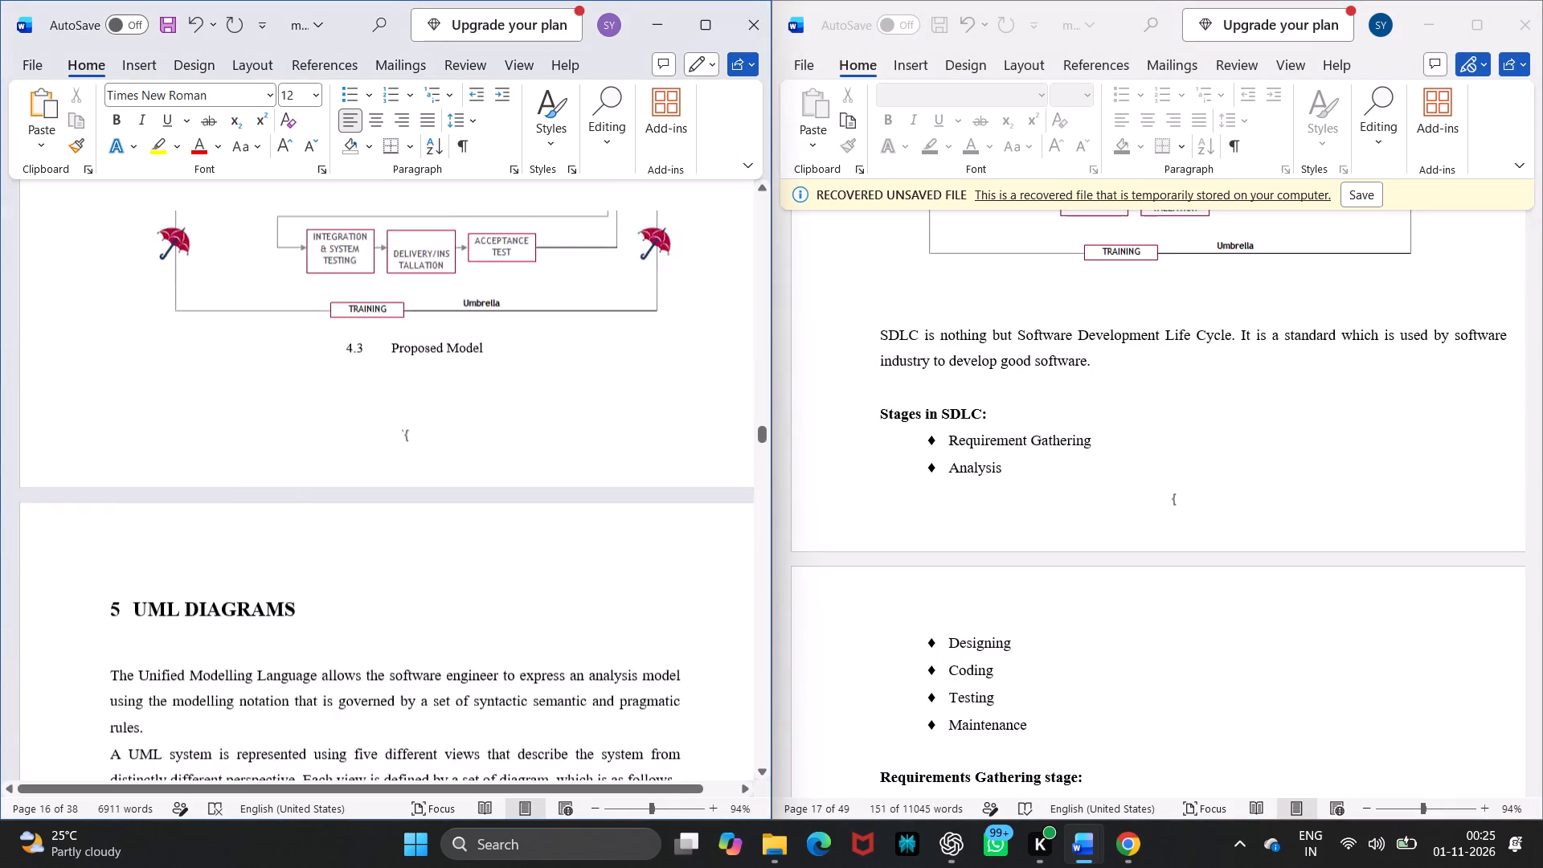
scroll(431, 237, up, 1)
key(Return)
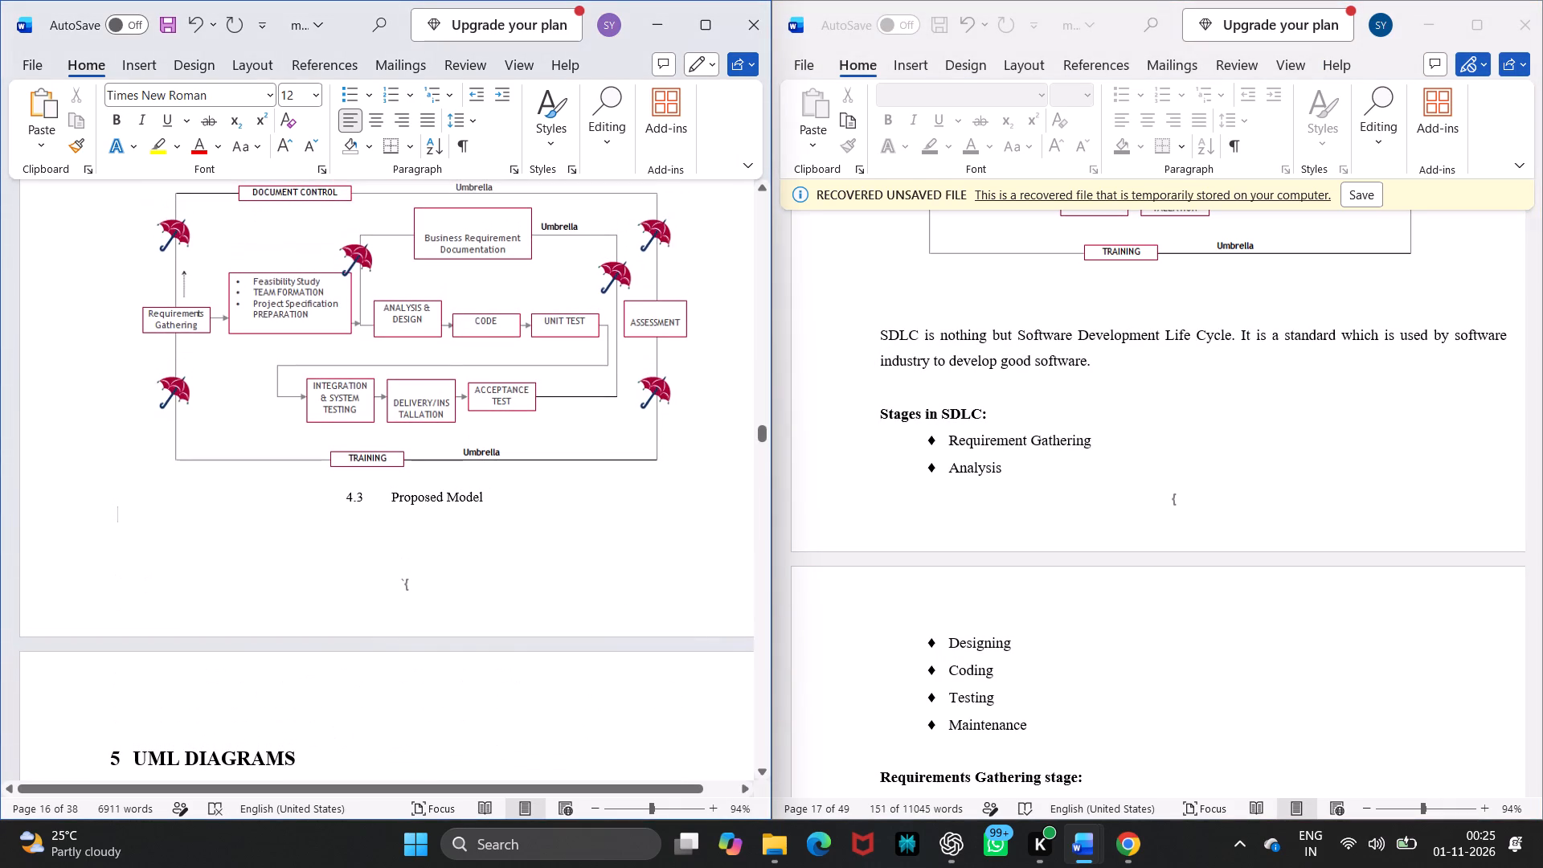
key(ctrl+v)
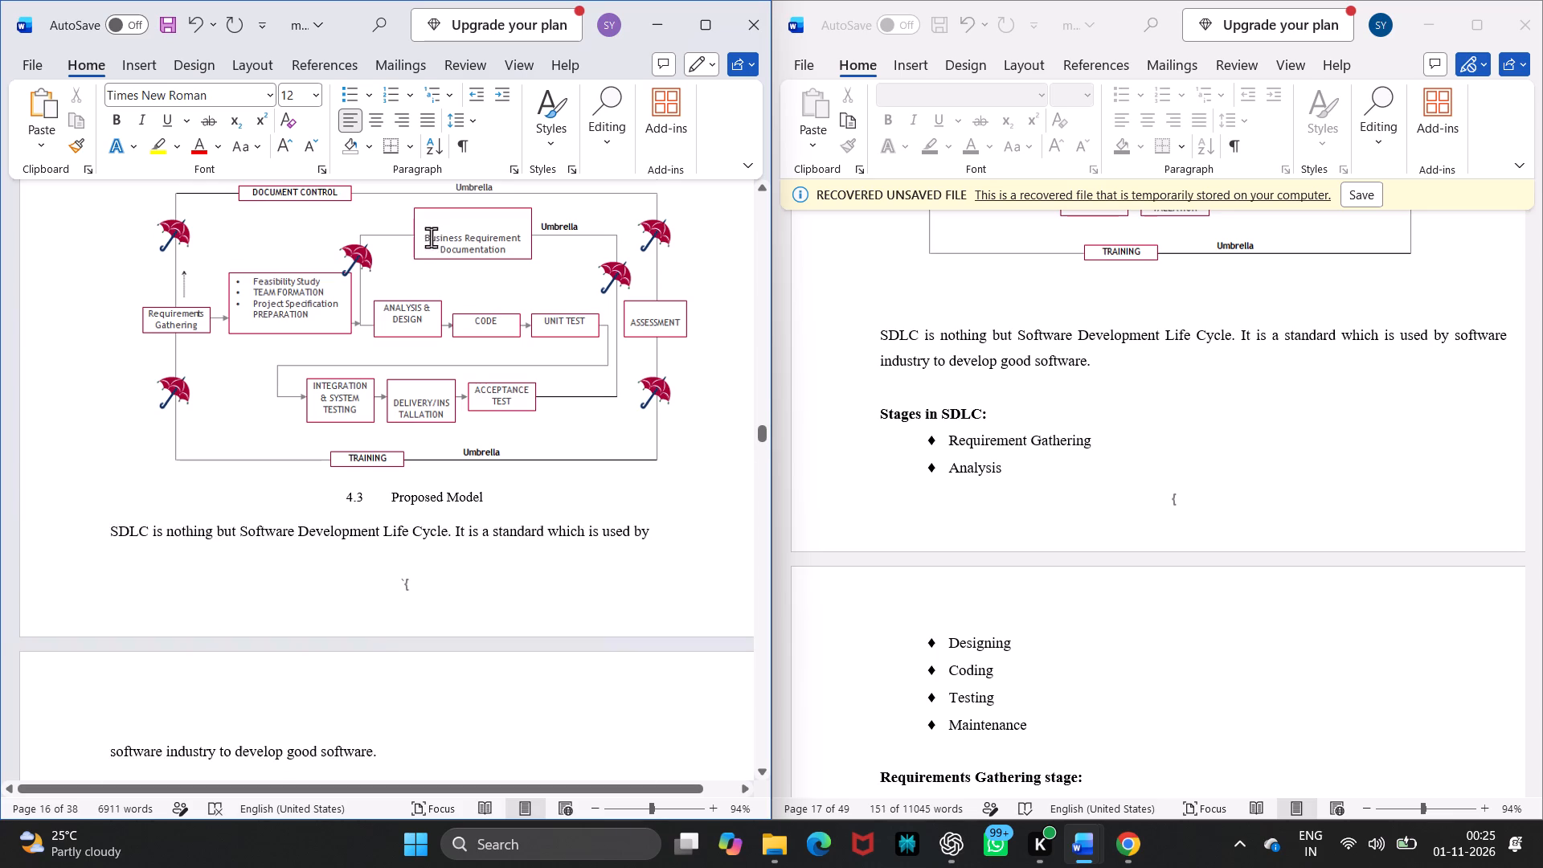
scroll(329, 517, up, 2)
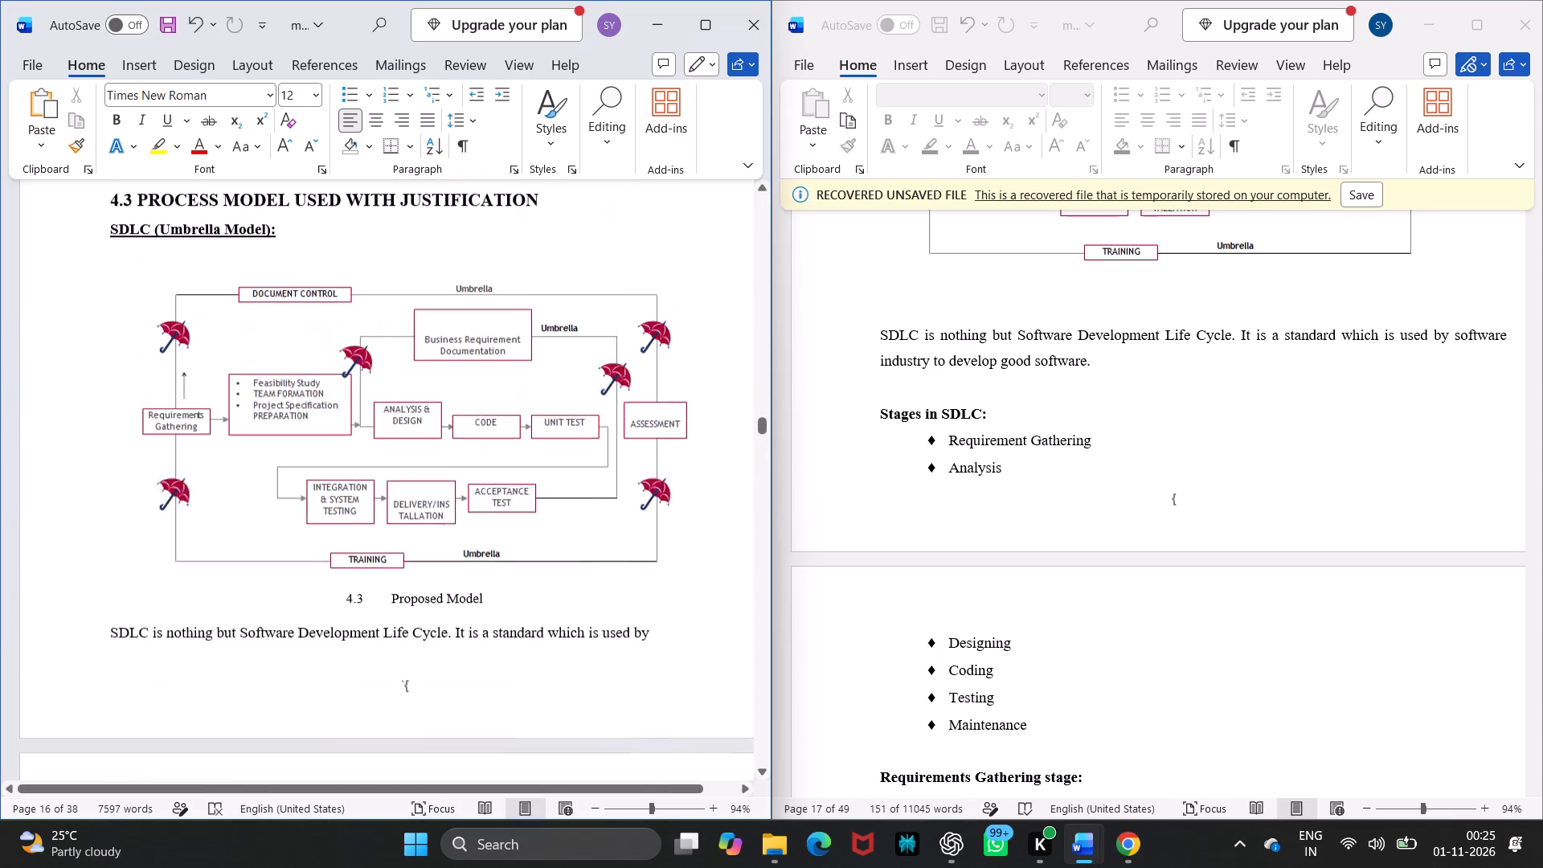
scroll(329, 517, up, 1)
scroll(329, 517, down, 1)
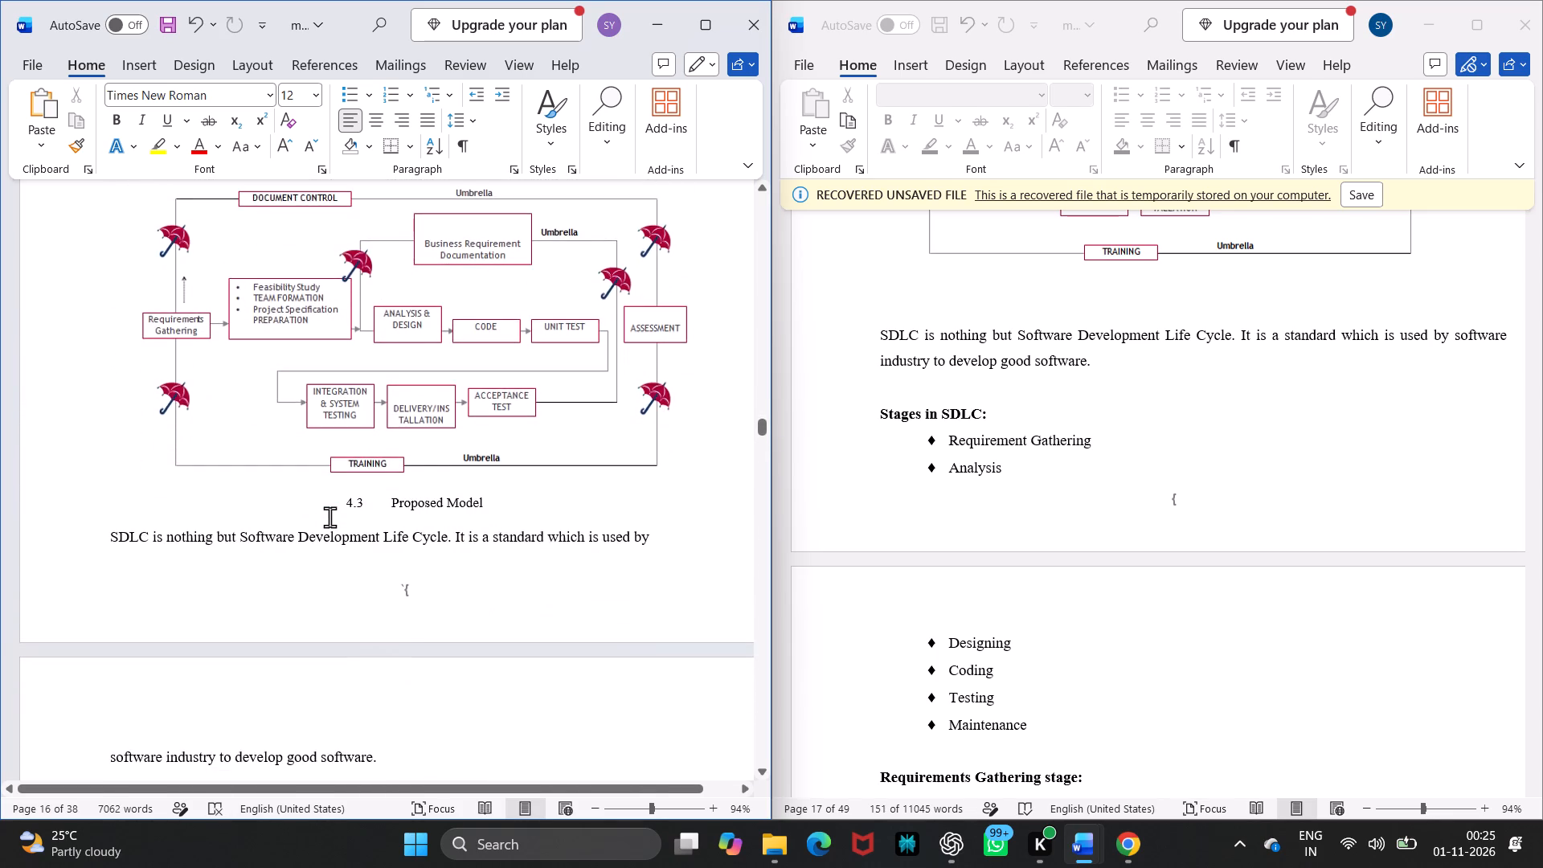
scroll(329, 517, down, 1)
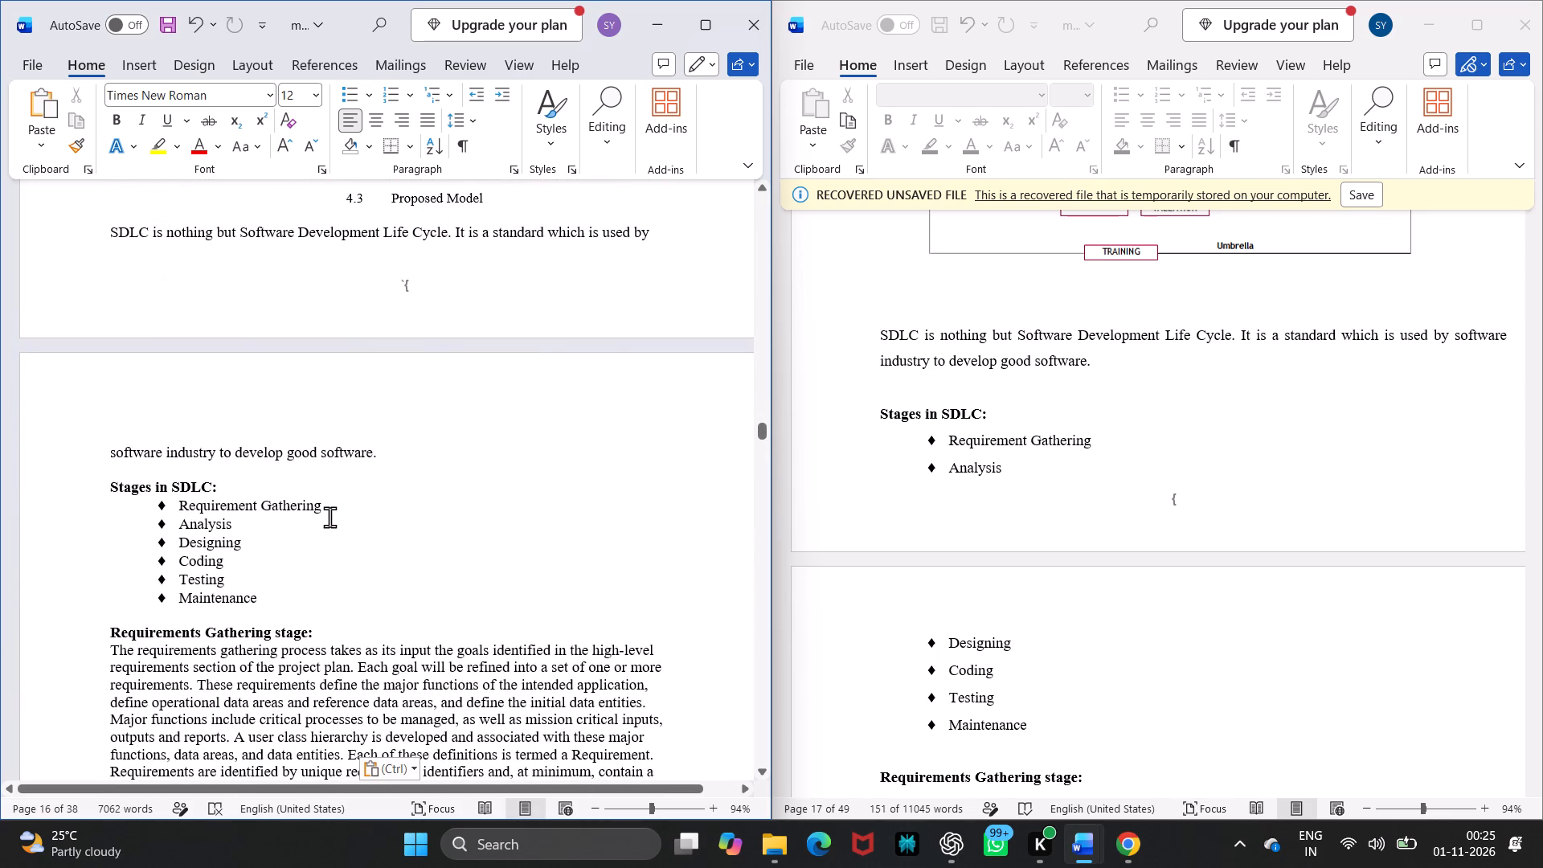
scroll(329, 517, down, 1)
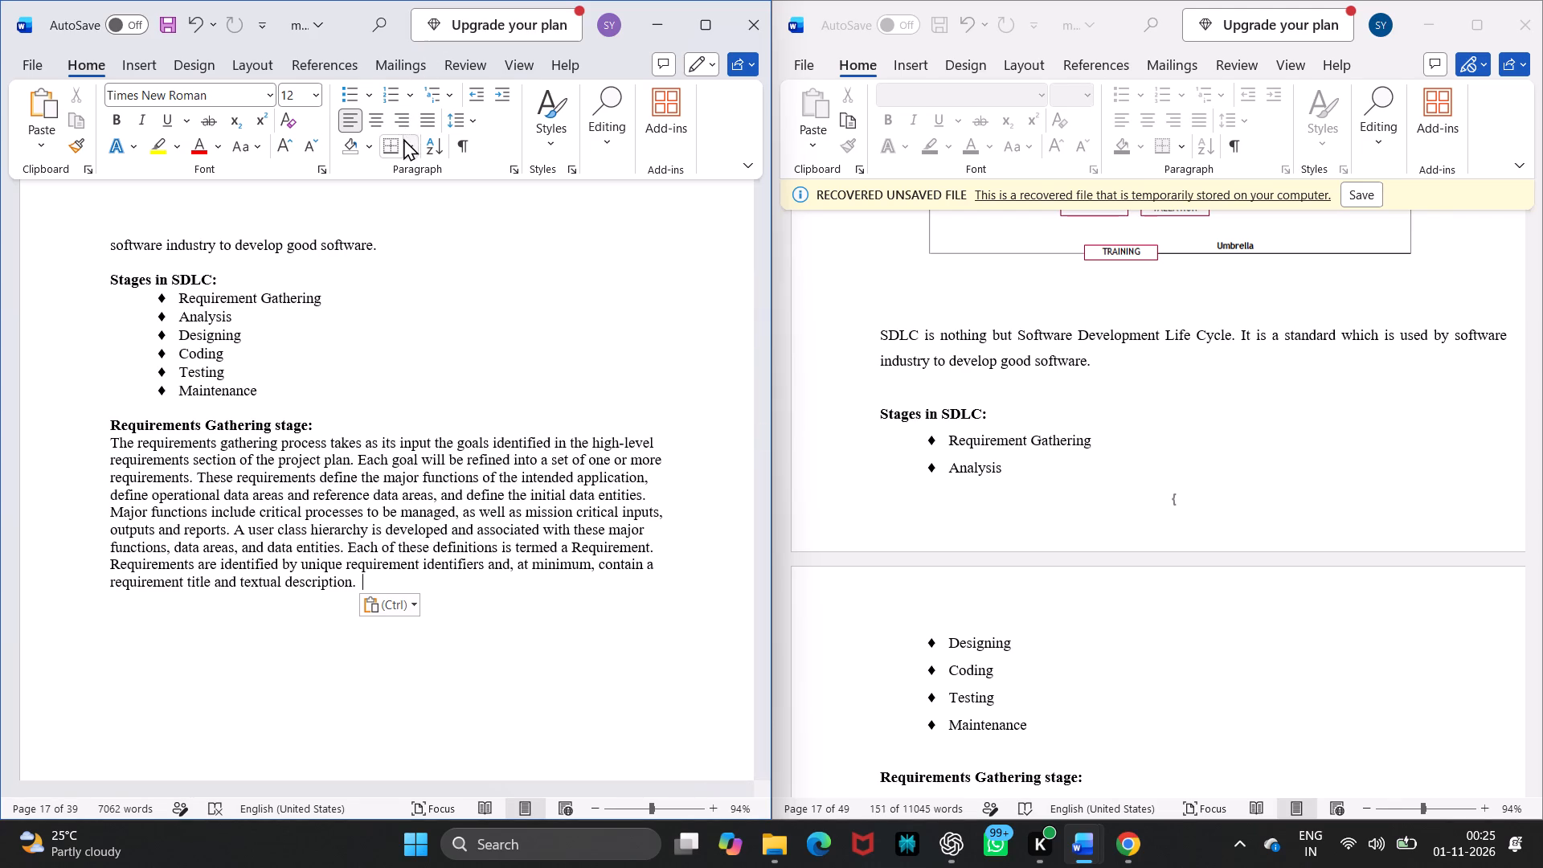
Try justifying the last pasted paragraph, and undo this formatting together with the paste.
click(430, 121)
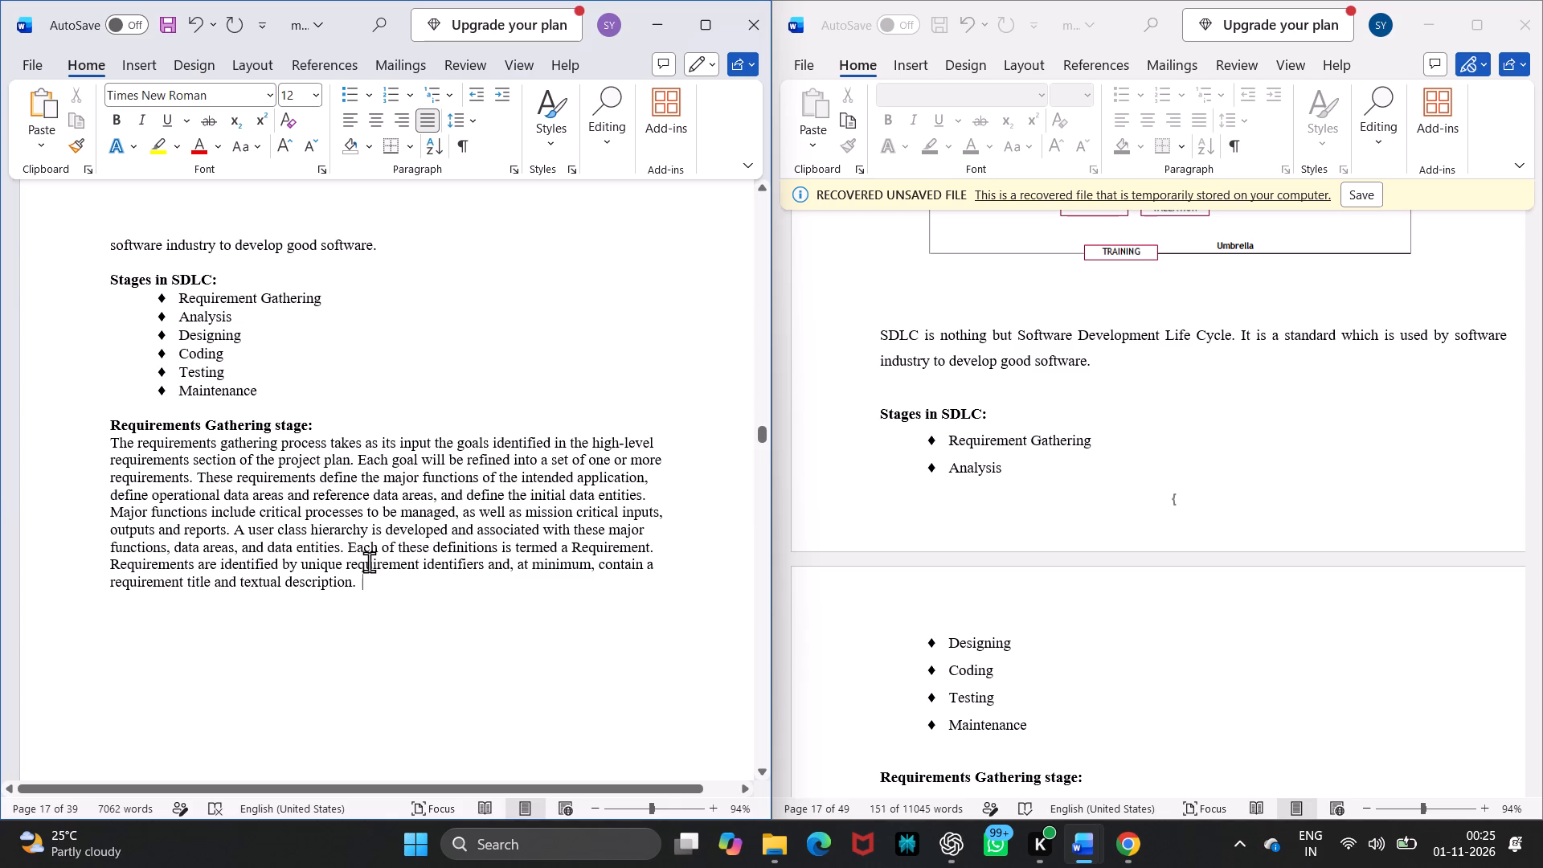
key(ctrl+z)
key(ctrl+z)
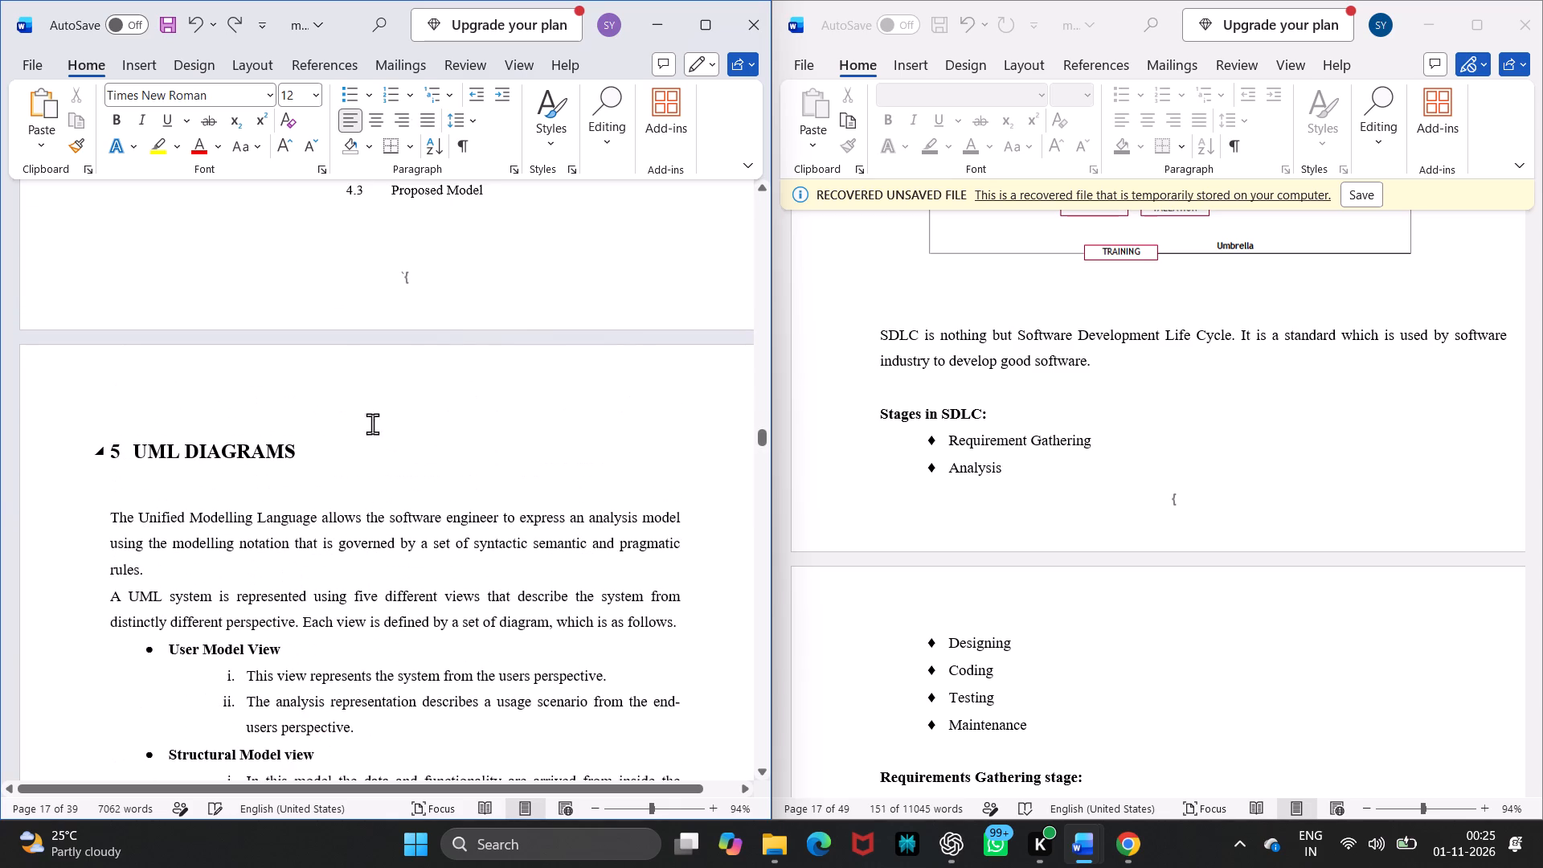
Justify the empty line below the "4.3 Proposed Model" caption and paste the copied SDLC text there.
click(424, 123)
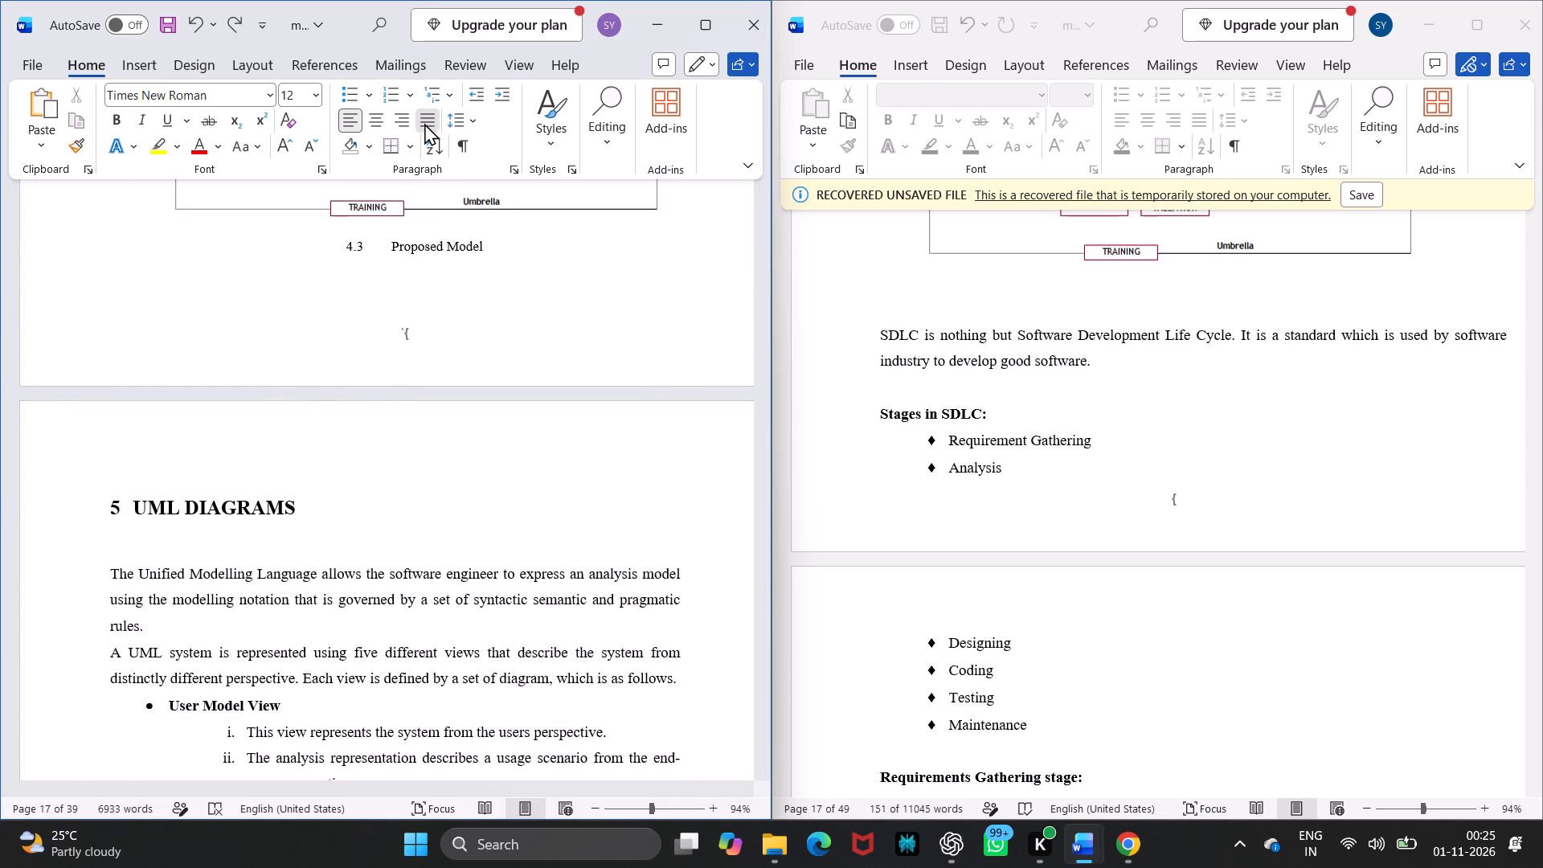
click(464, 284)
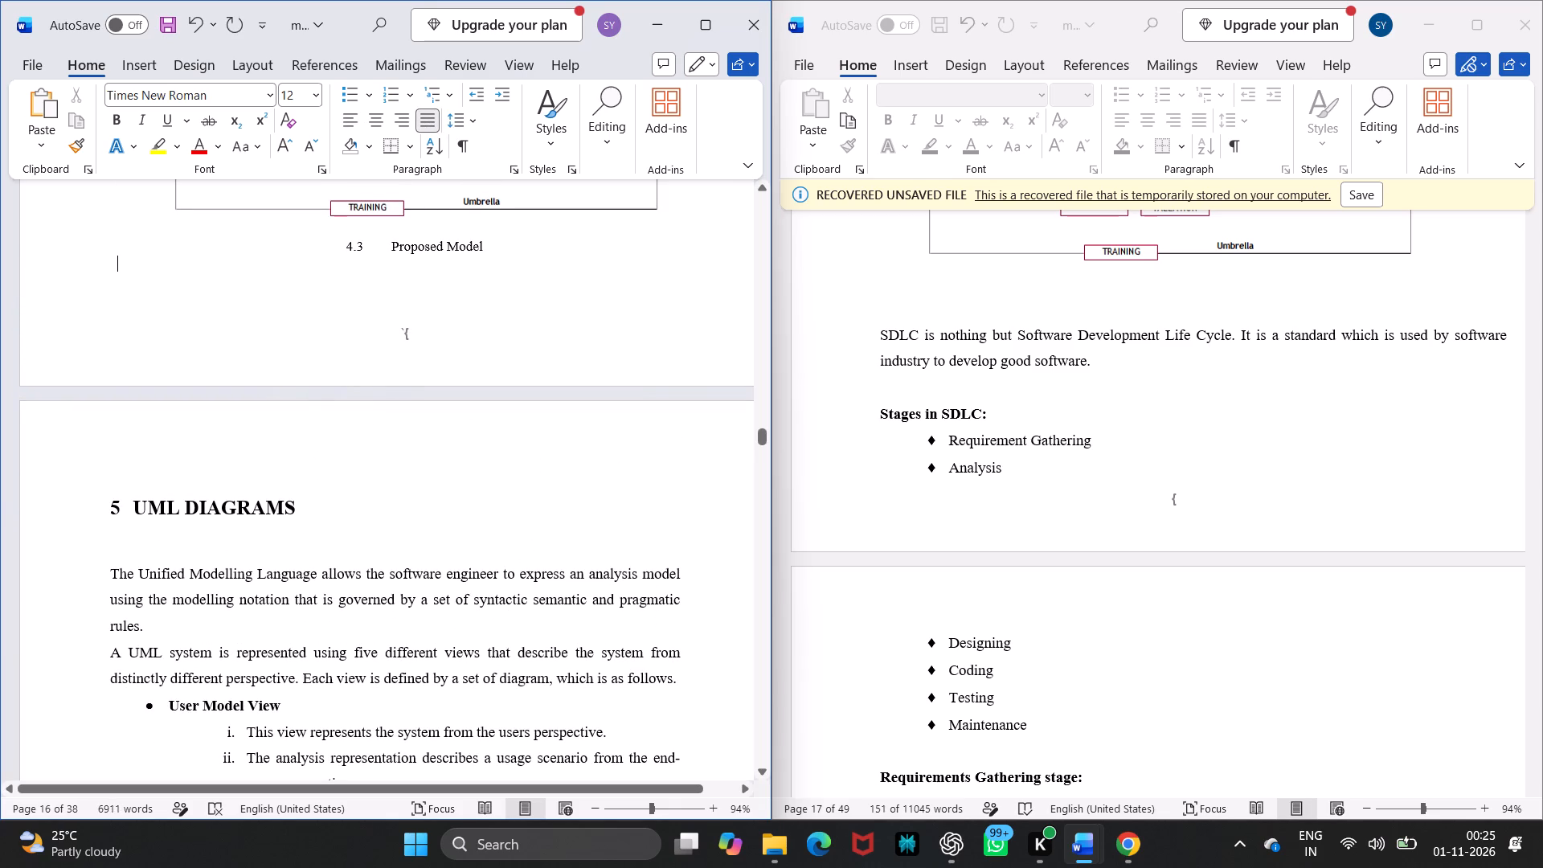
key(ctrl+v)
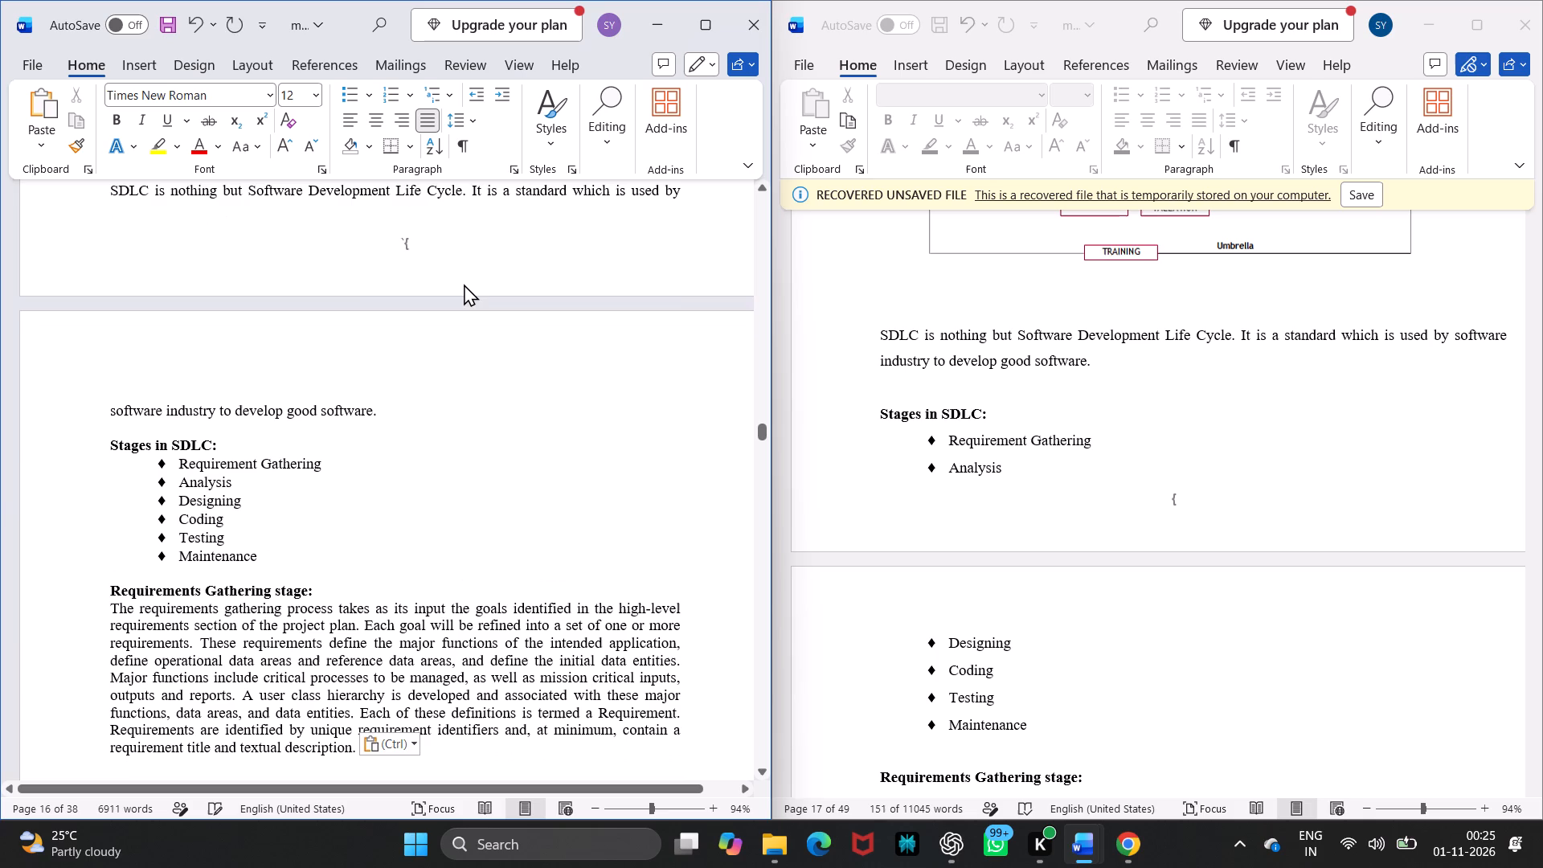
scroll(452, 419, down, 1)
scroll(1165, 583, down, 1)
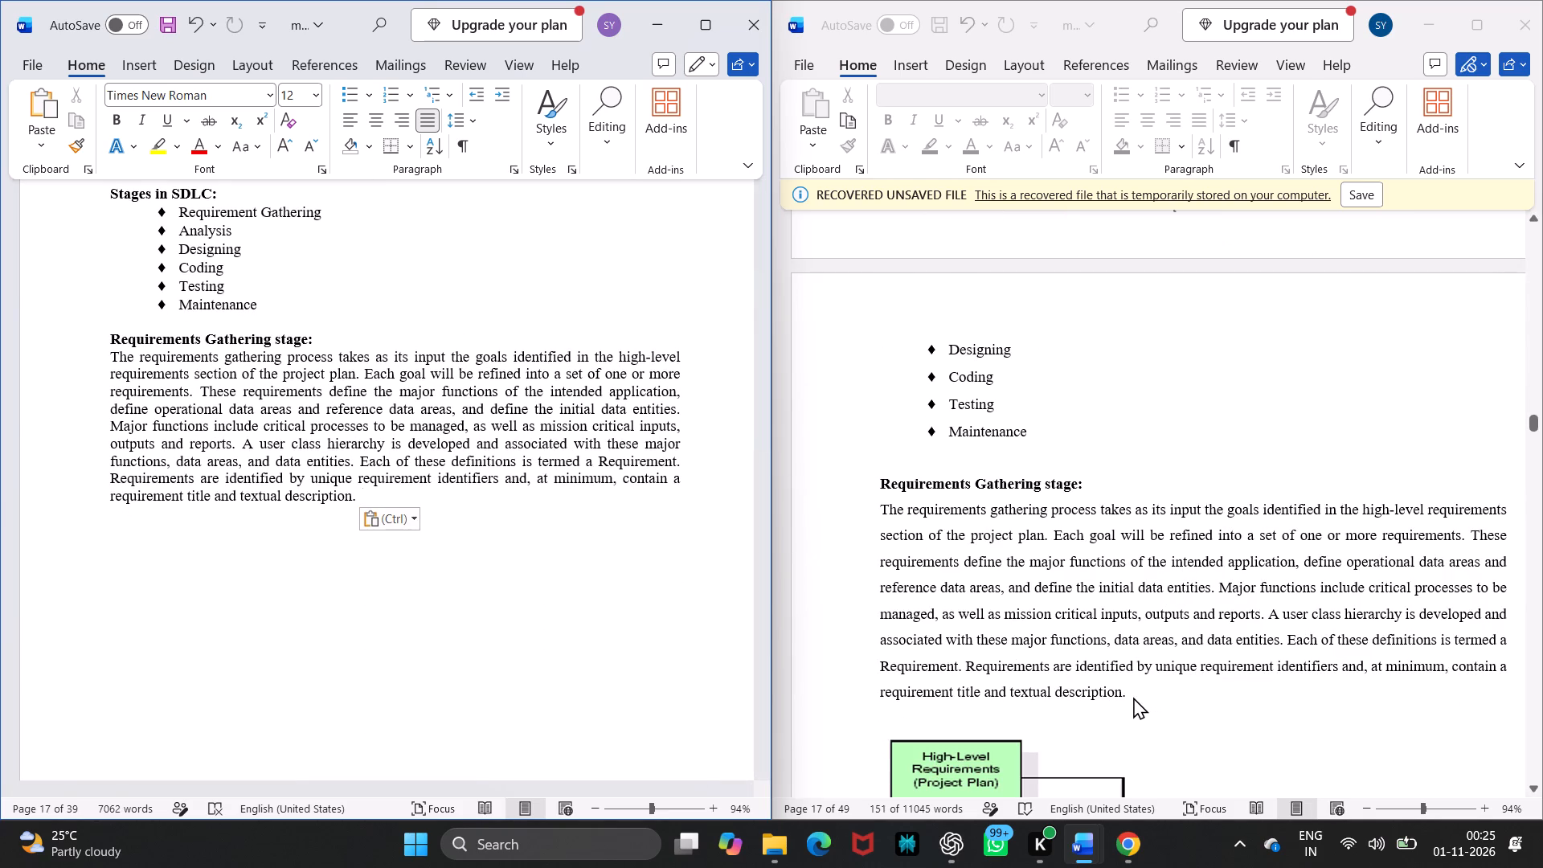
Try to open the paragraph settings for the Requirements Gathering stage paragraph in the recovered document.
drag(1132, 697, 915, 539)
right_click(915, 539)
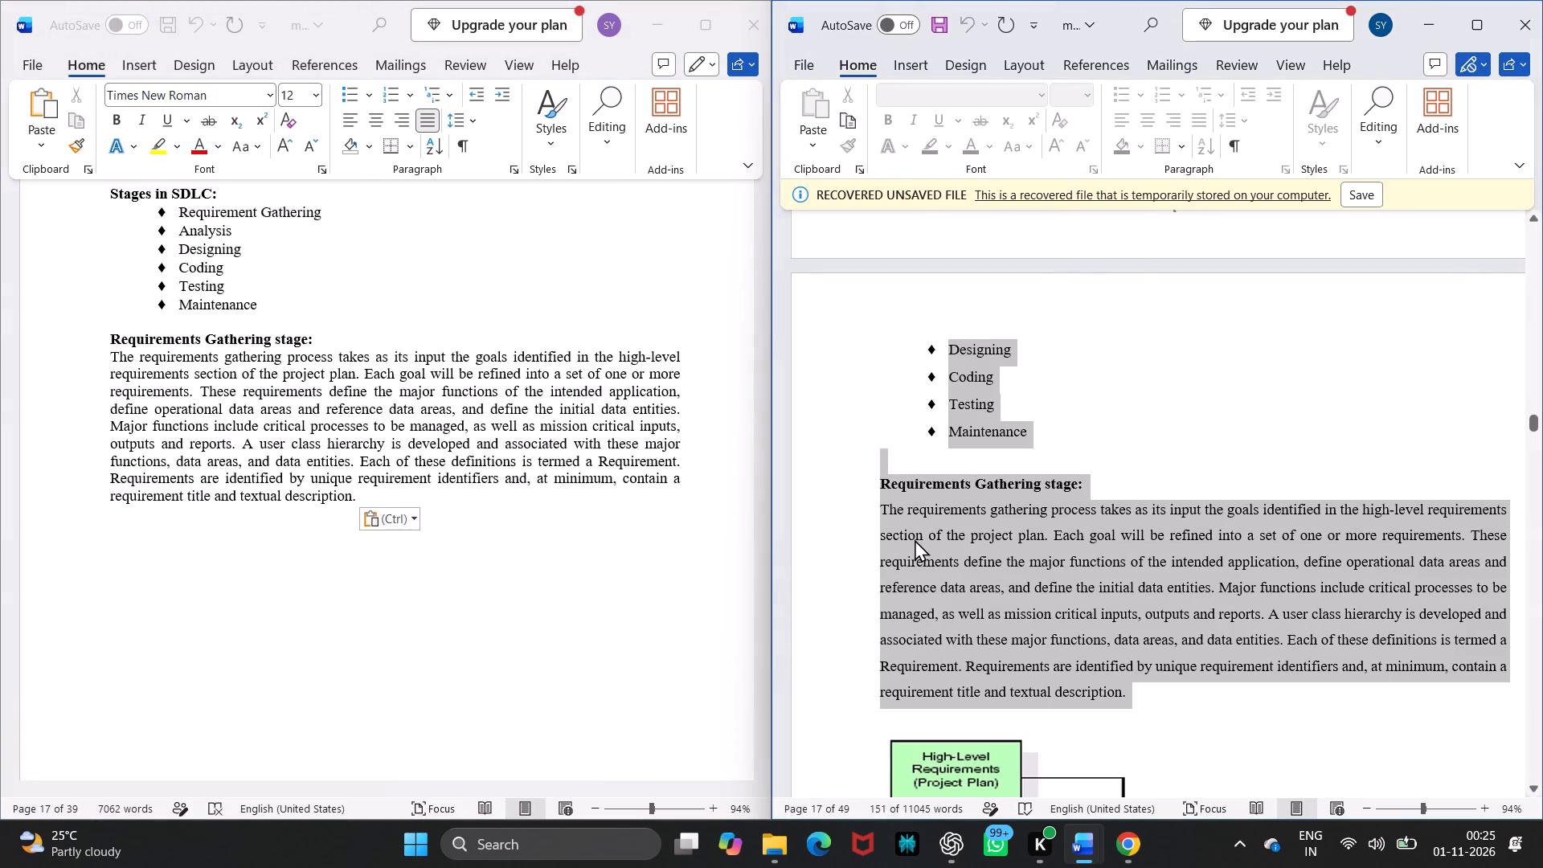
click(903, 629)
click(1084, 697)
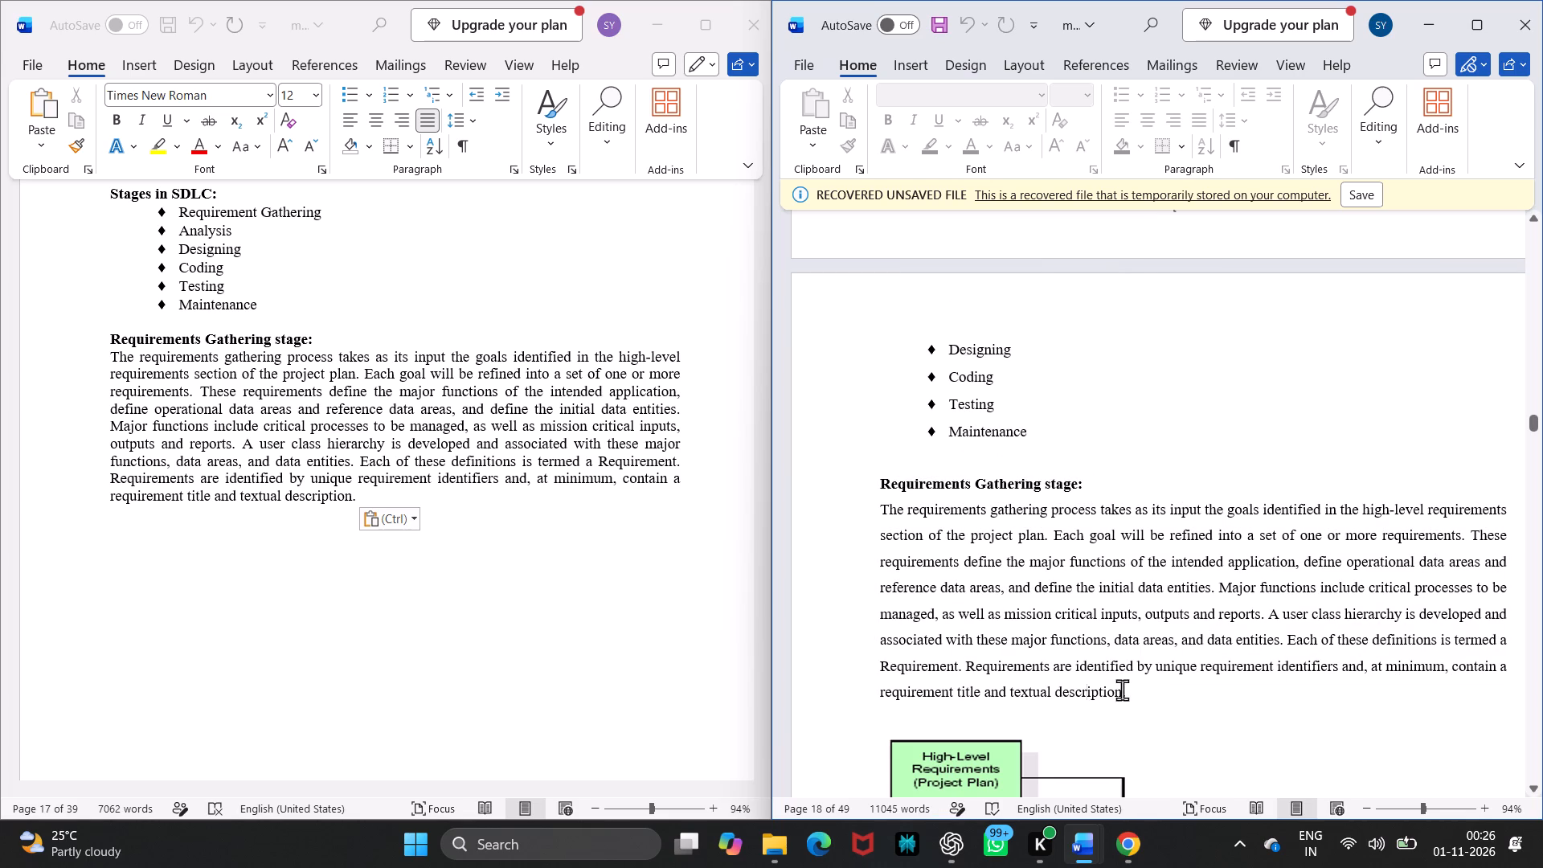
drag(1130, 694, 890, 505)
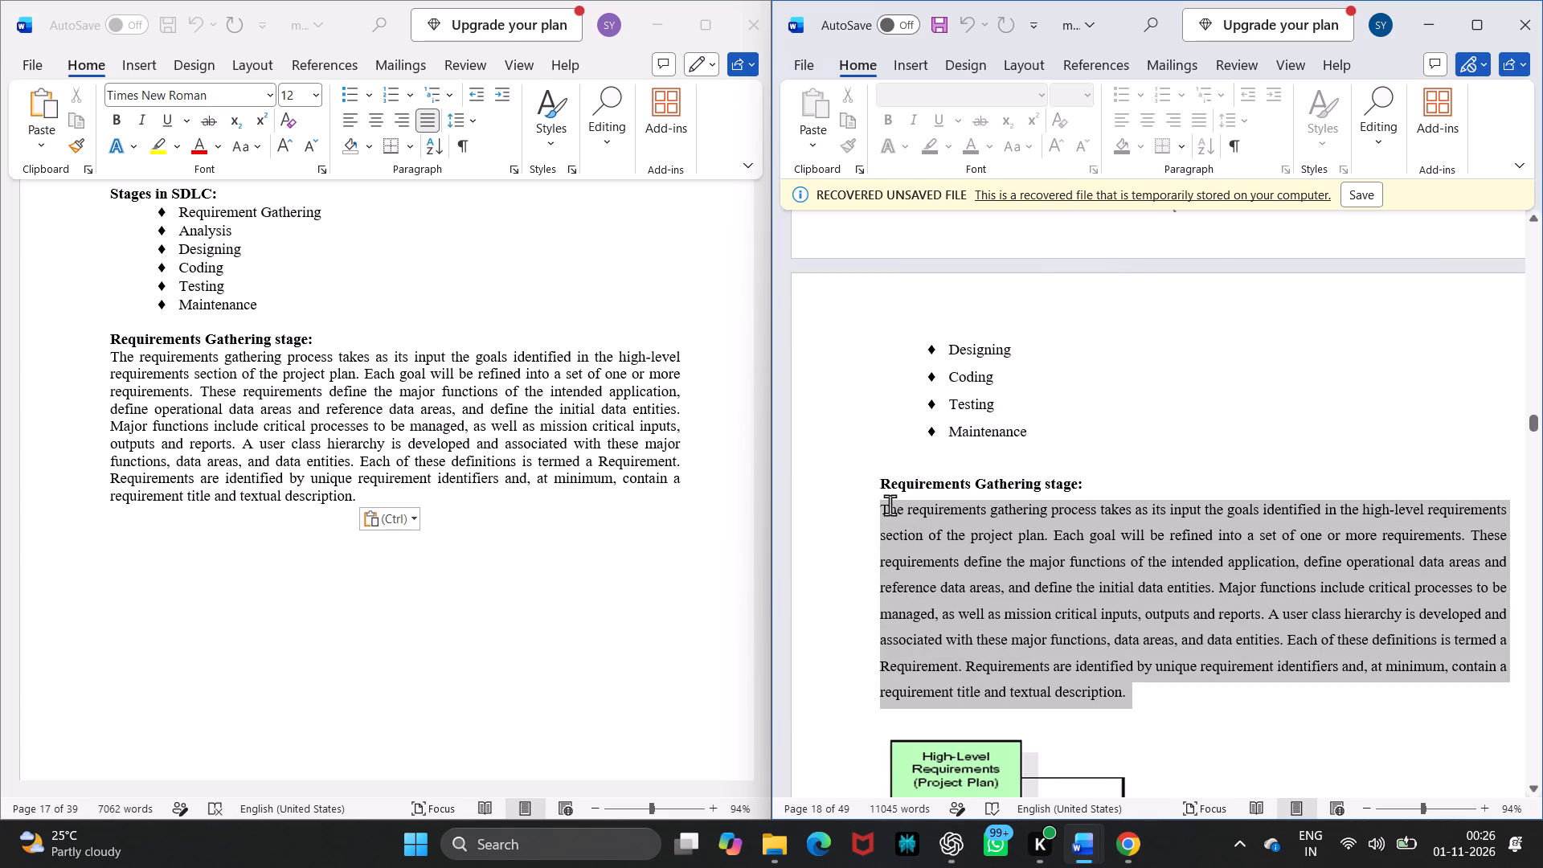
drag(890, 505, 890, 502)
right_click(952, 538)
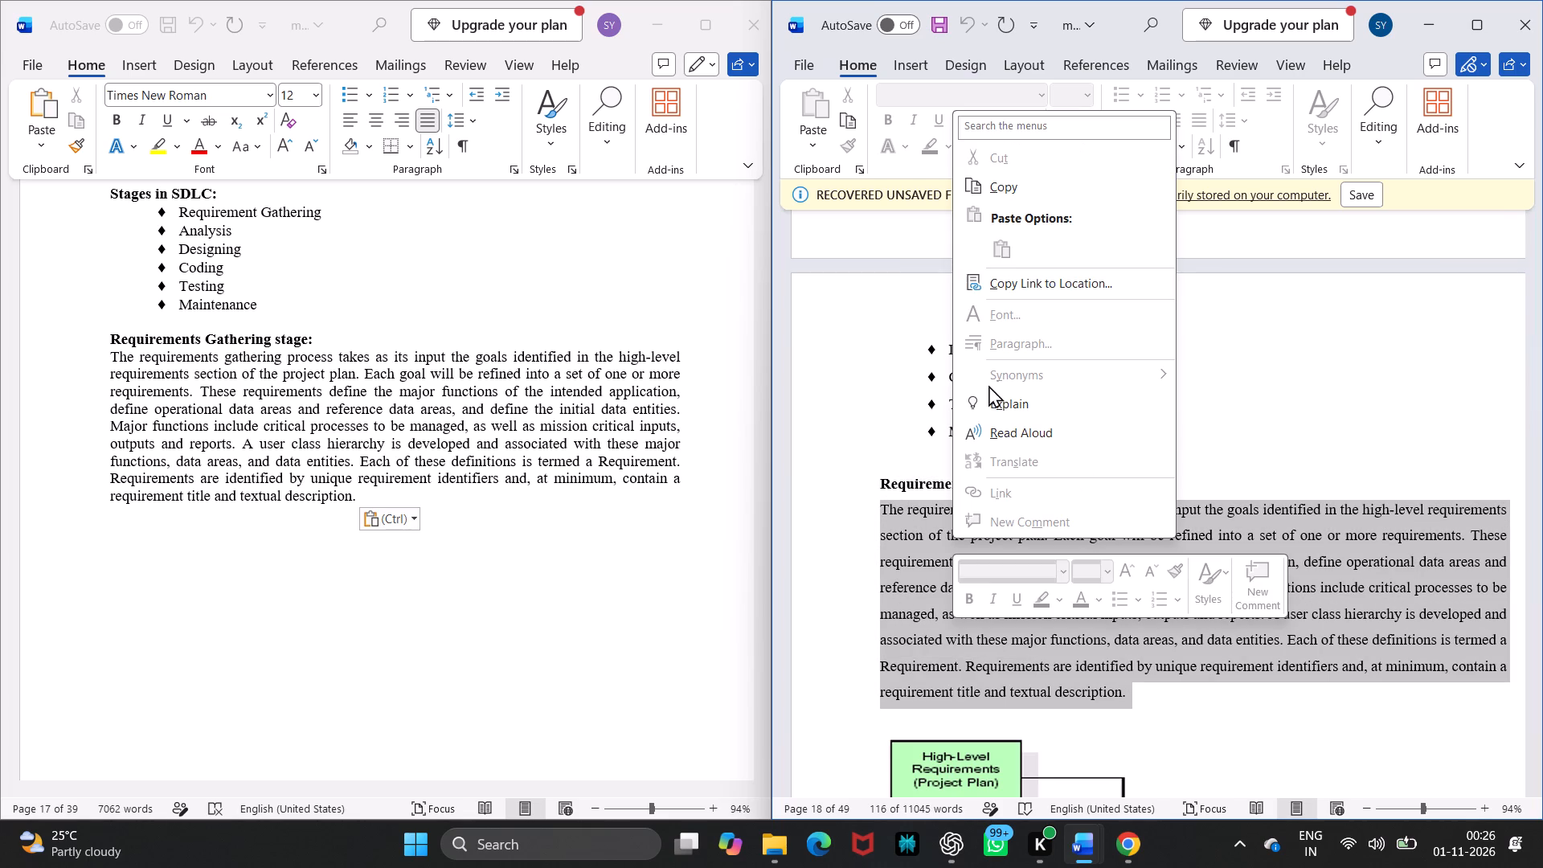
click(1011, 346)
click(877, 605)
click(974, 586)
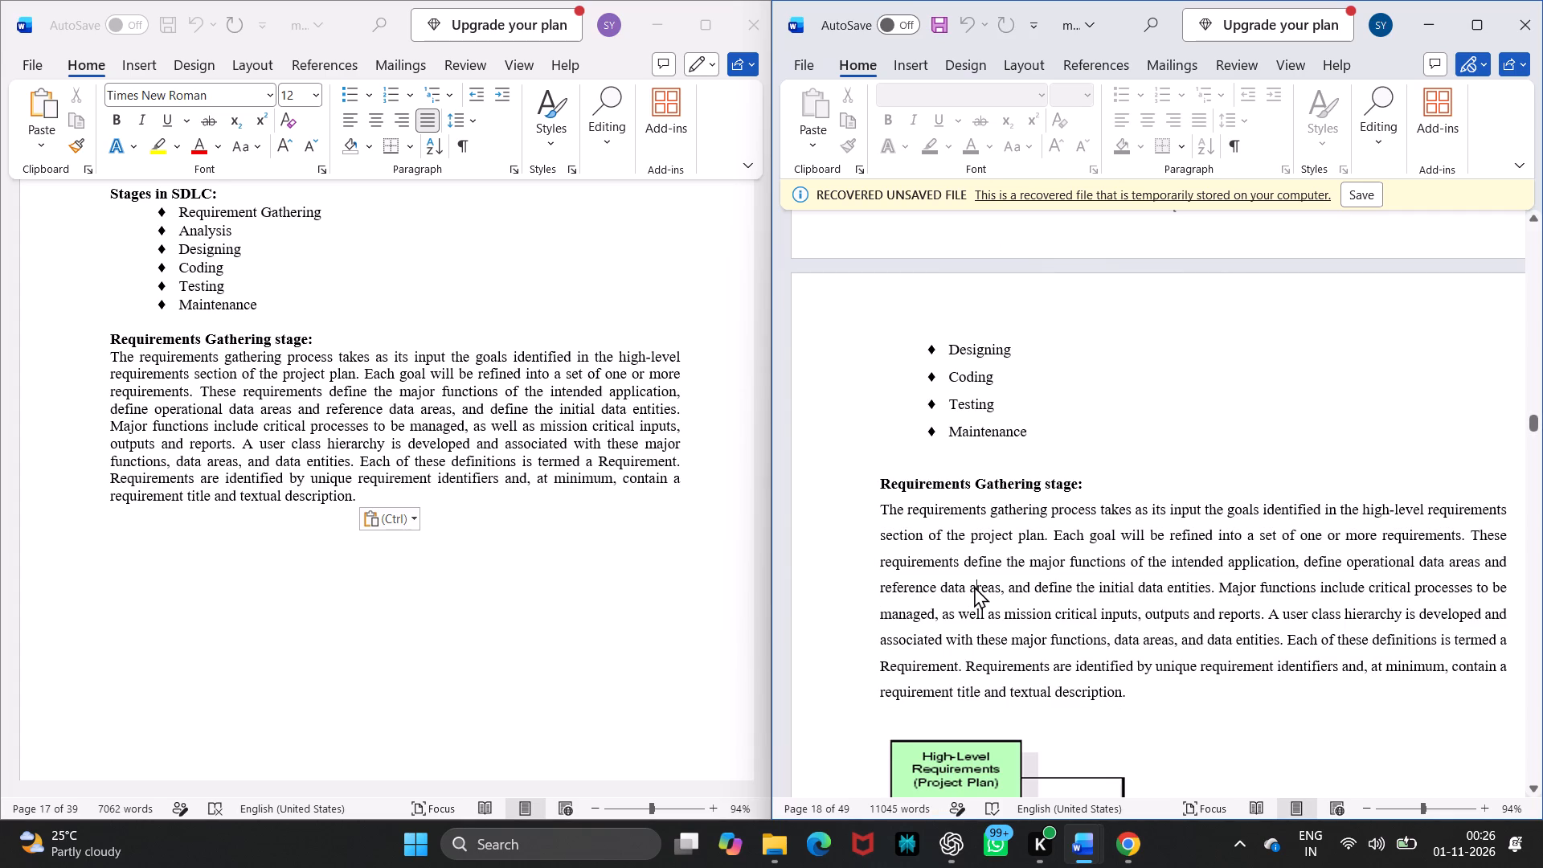
Save the report containing the pasted SDLC stages text.
scroll(301, 531, up, 1)
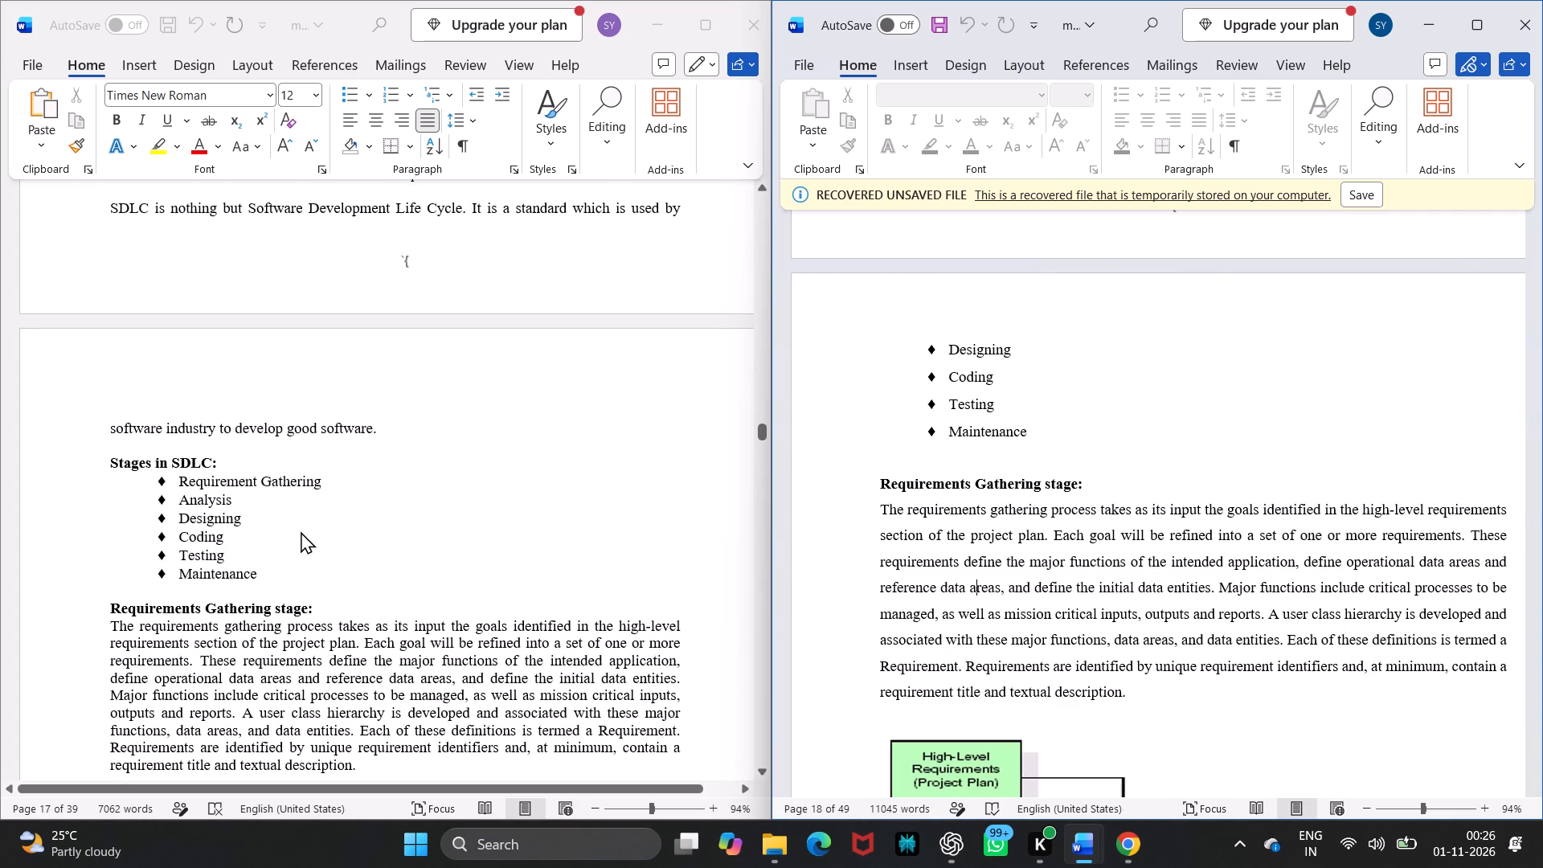
scroll(894, 559, up, 1)
scroll(894, 559, down, 1)
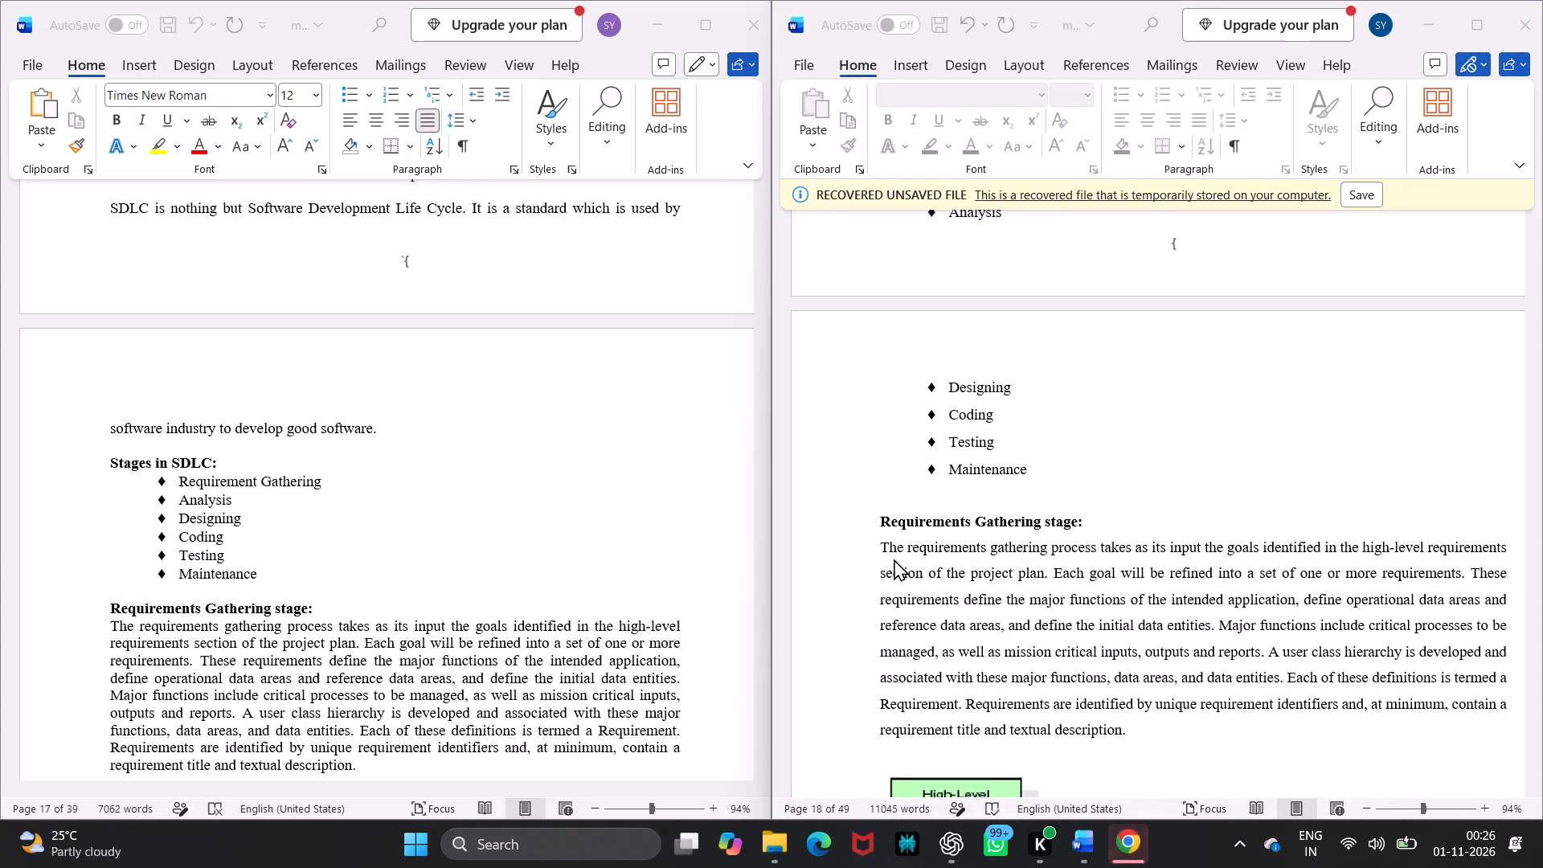
click(530, 340)
key(ctrl+s)
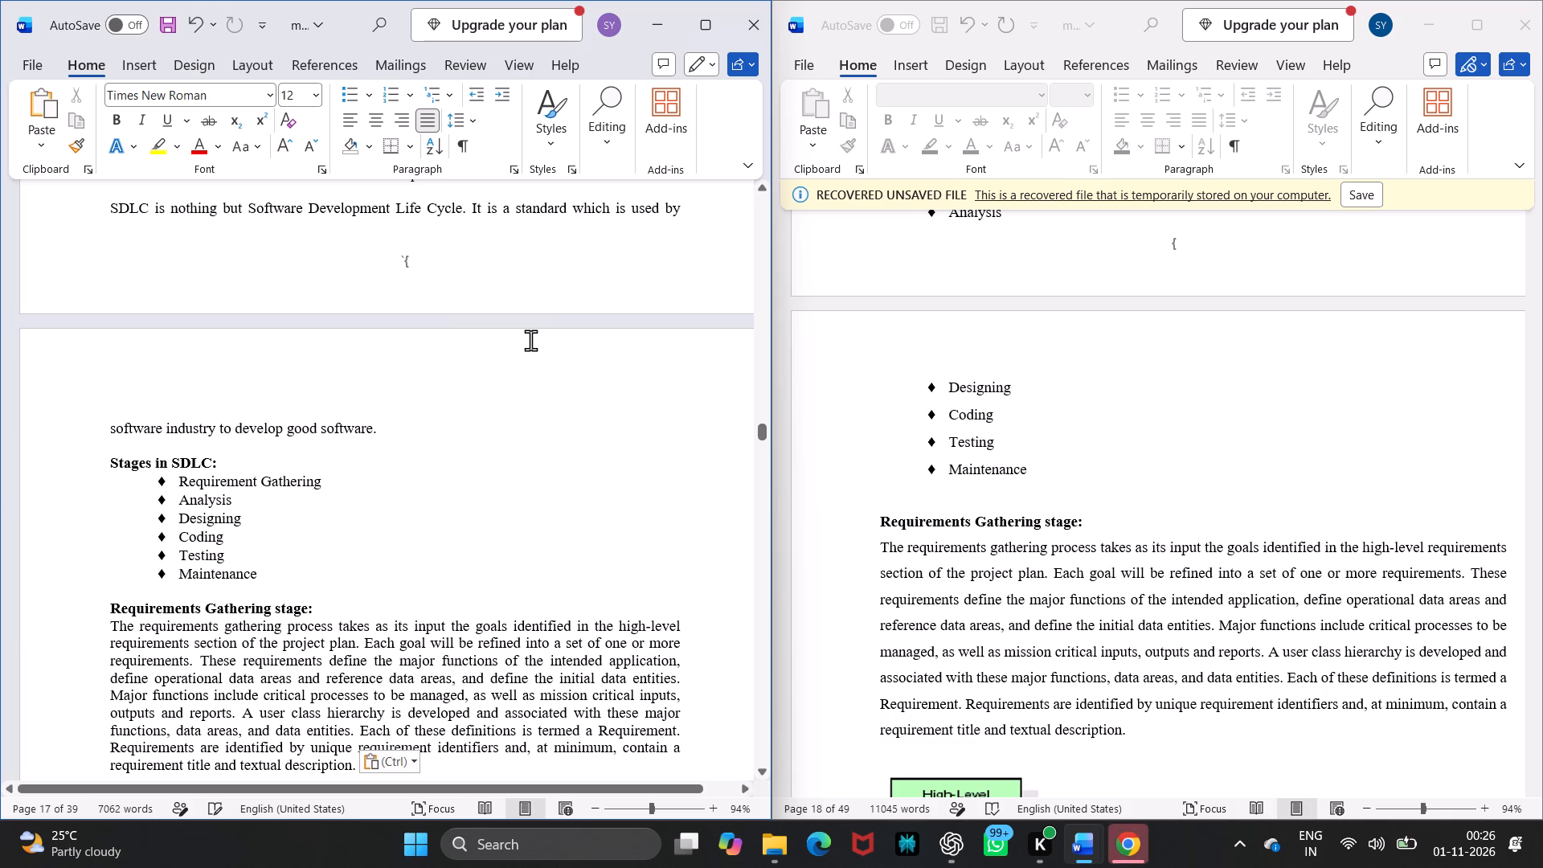
Save the recovered document.
click(1140, 405)
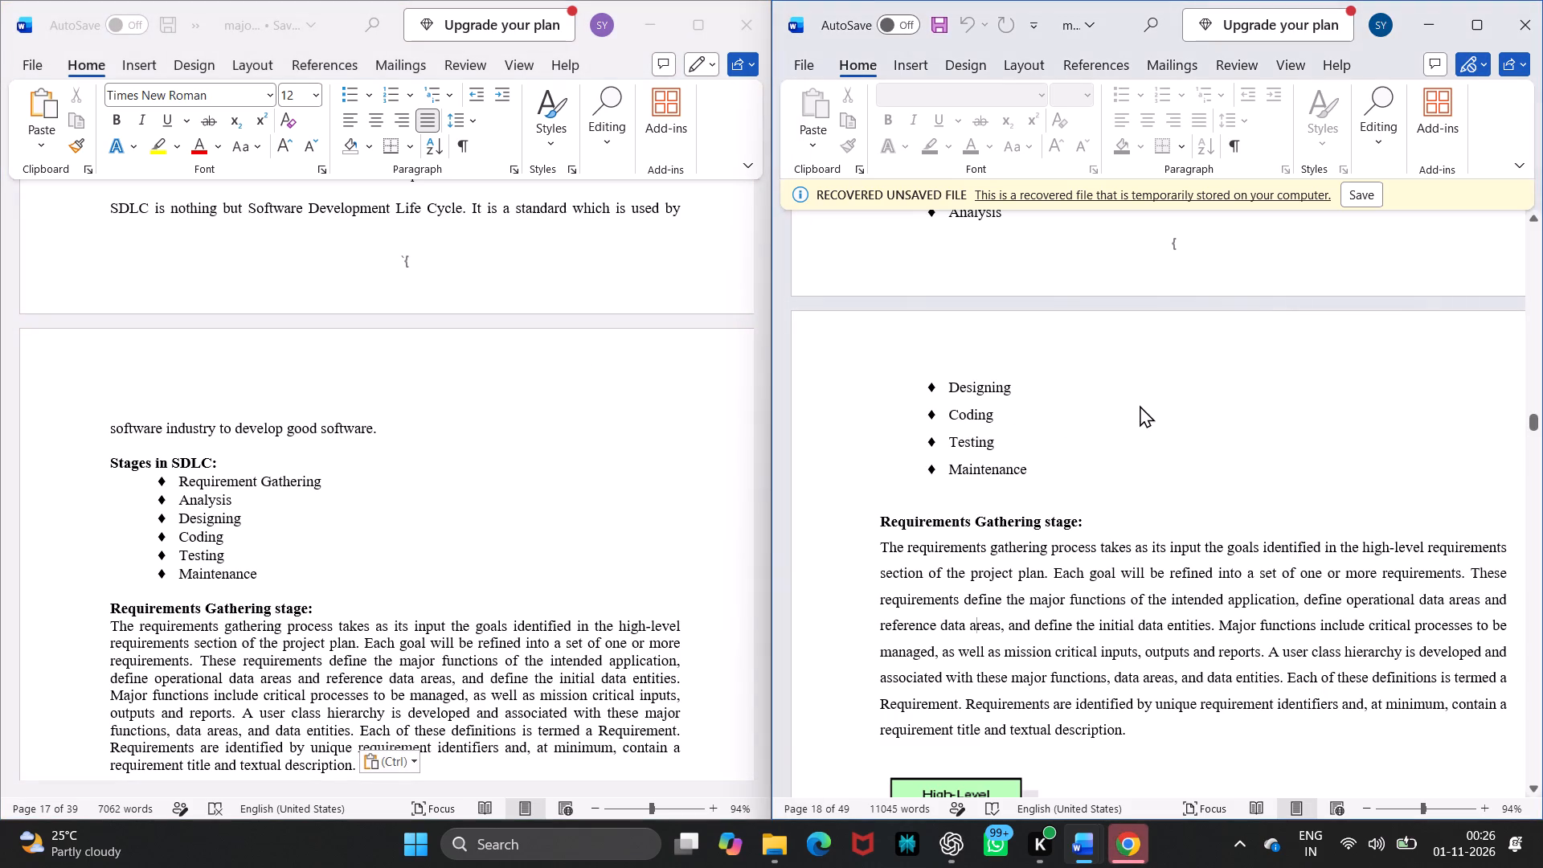
key(ctrl+s)
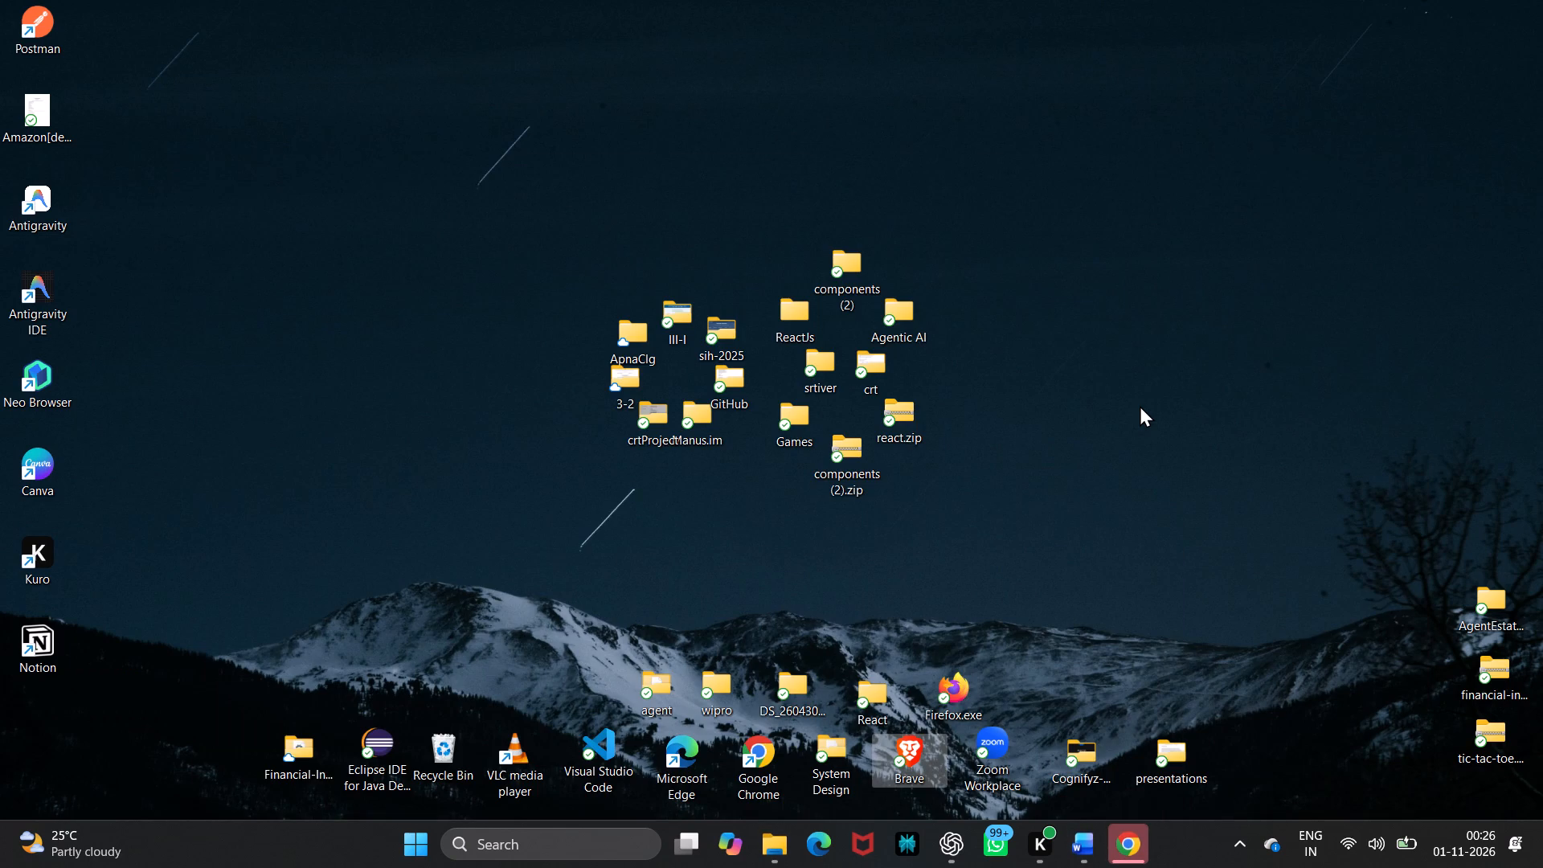
Open the Windows shut-down dialog from the desktop.
key(alt+F4)
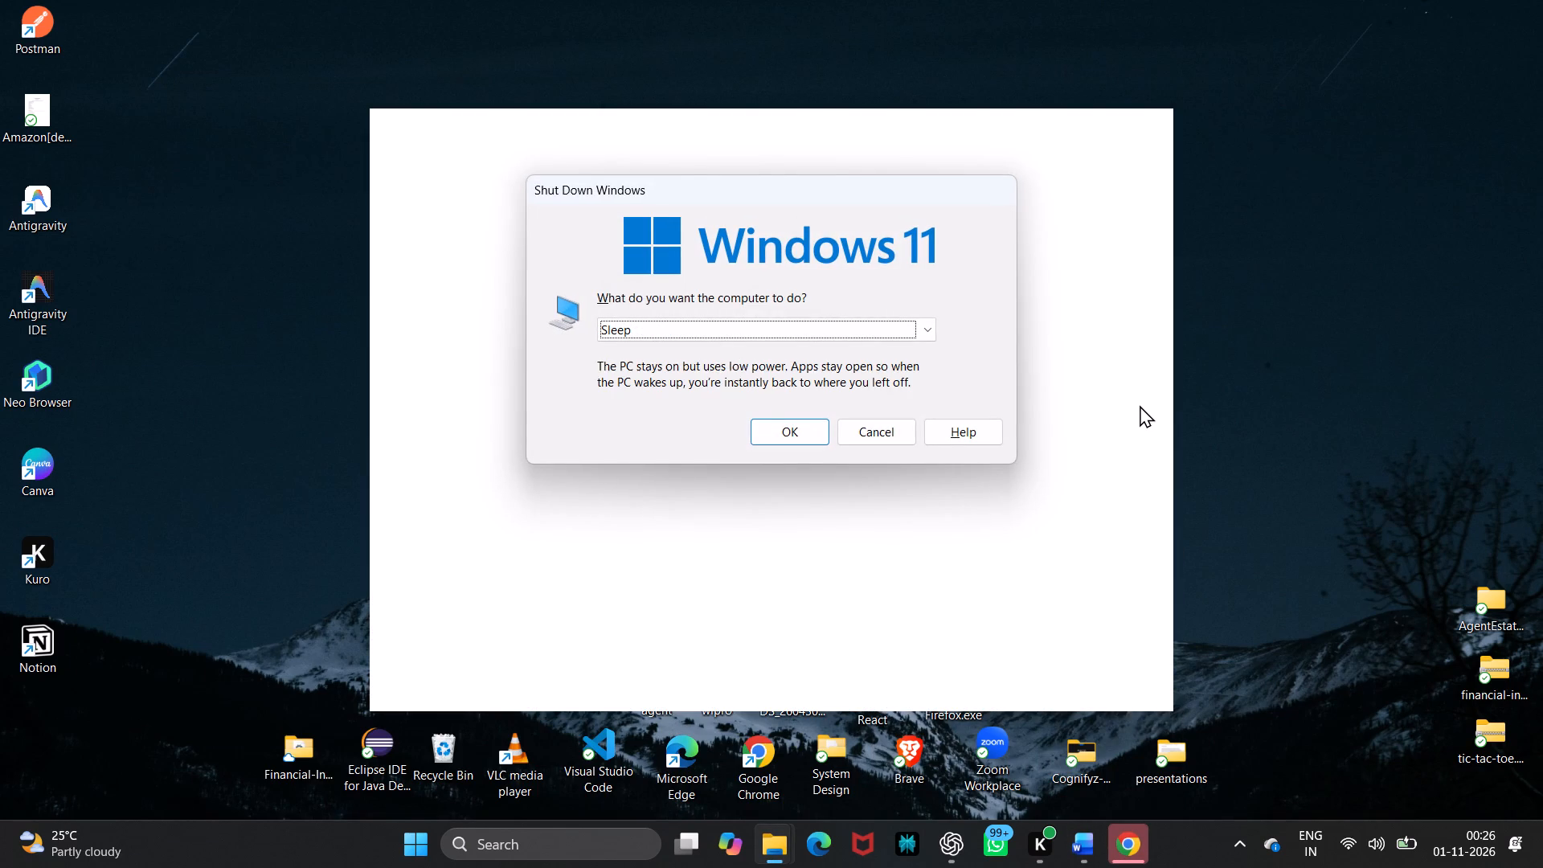